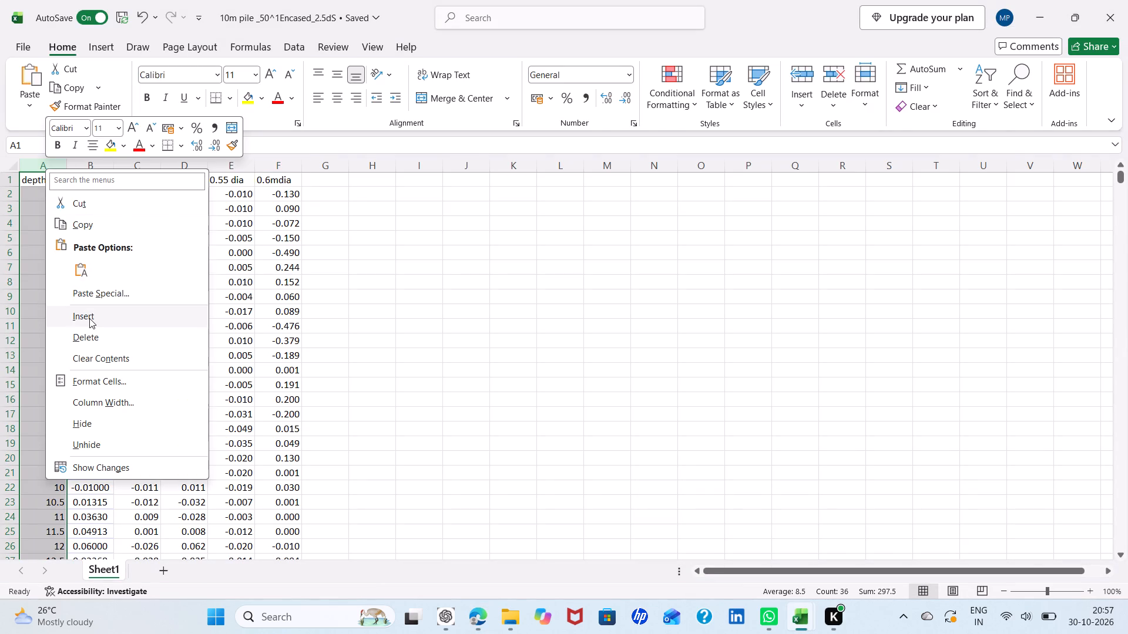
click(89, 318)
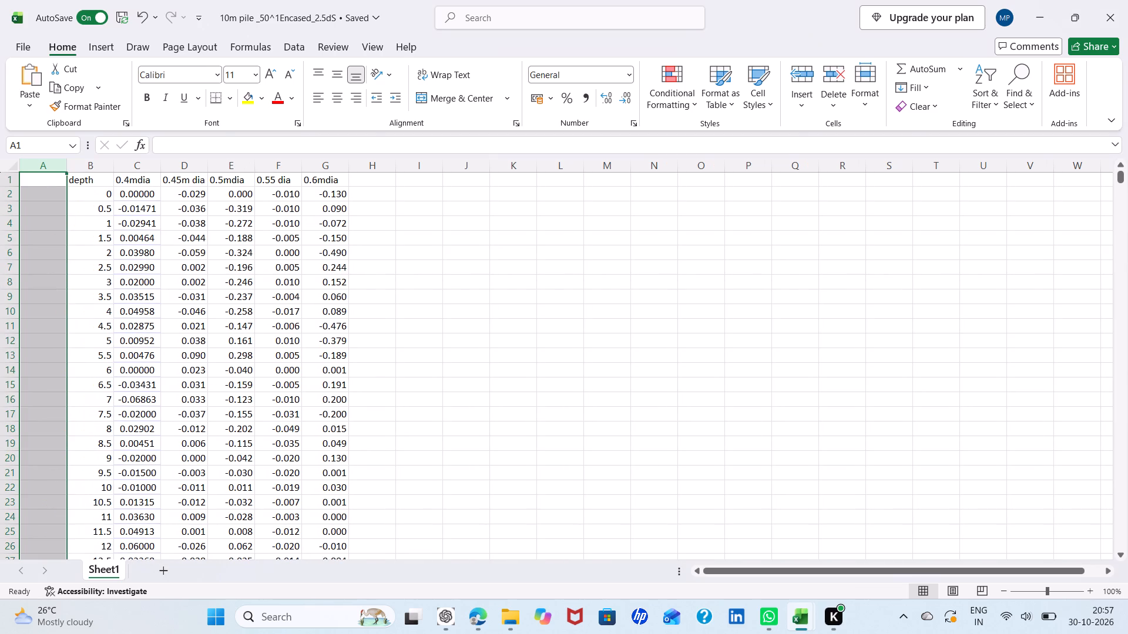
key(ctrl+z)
Insert a blank column before each of the diameter columns: 0.4mdia, 0.45m dia, 0.5mdia, 0.55 dia and 0.6mdia.
click(105, 164)
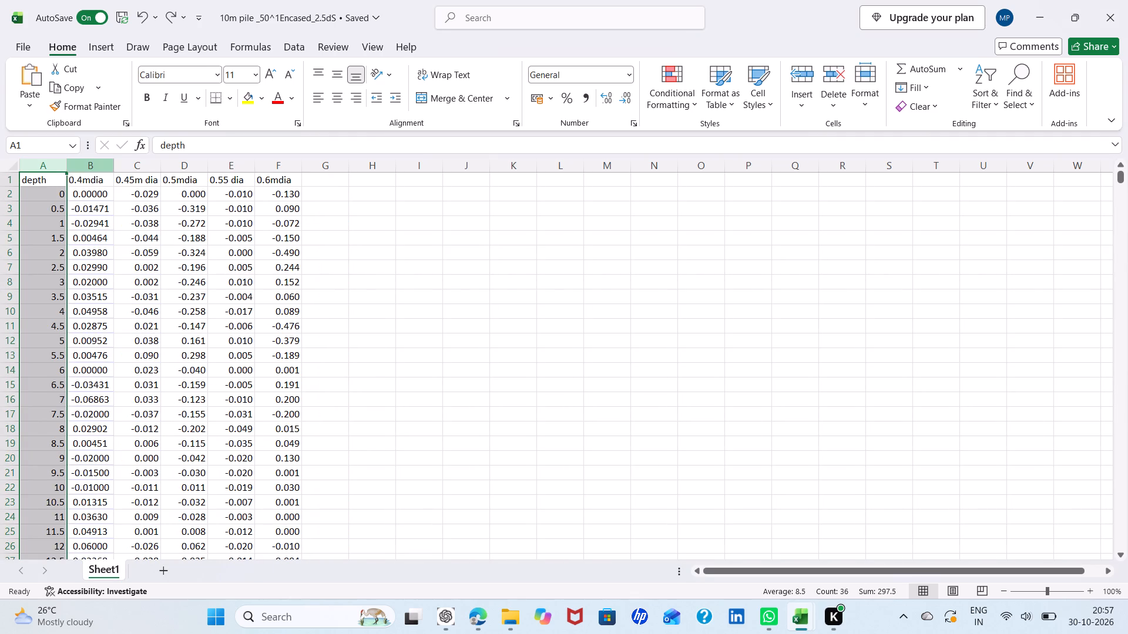
right_click(105, 164)
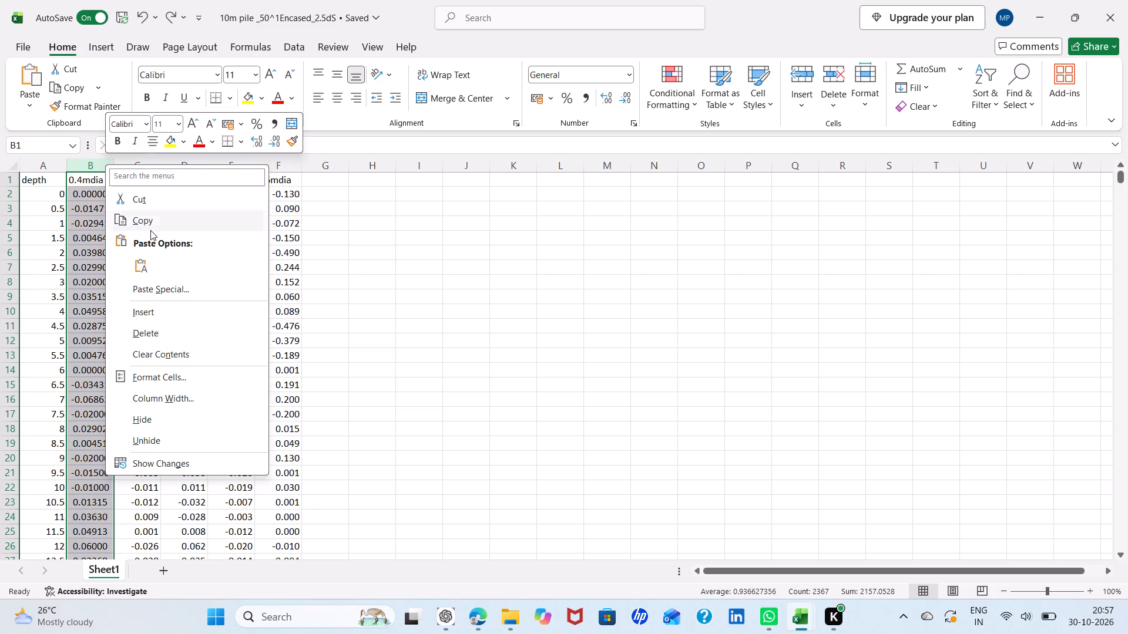
click(145, 311)
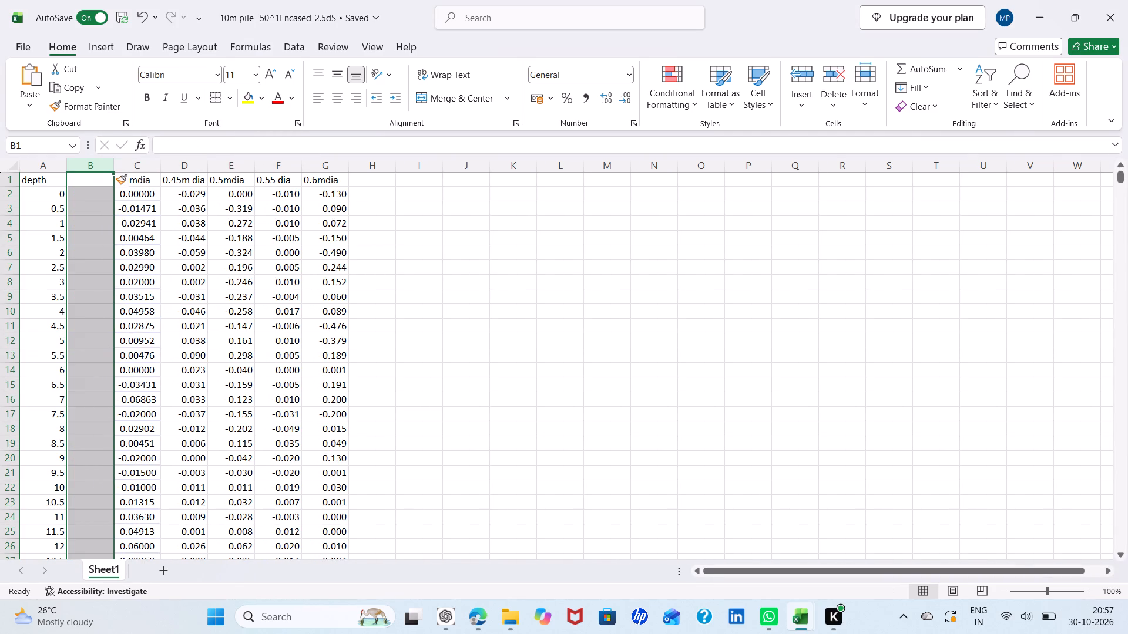
click(192, 167)
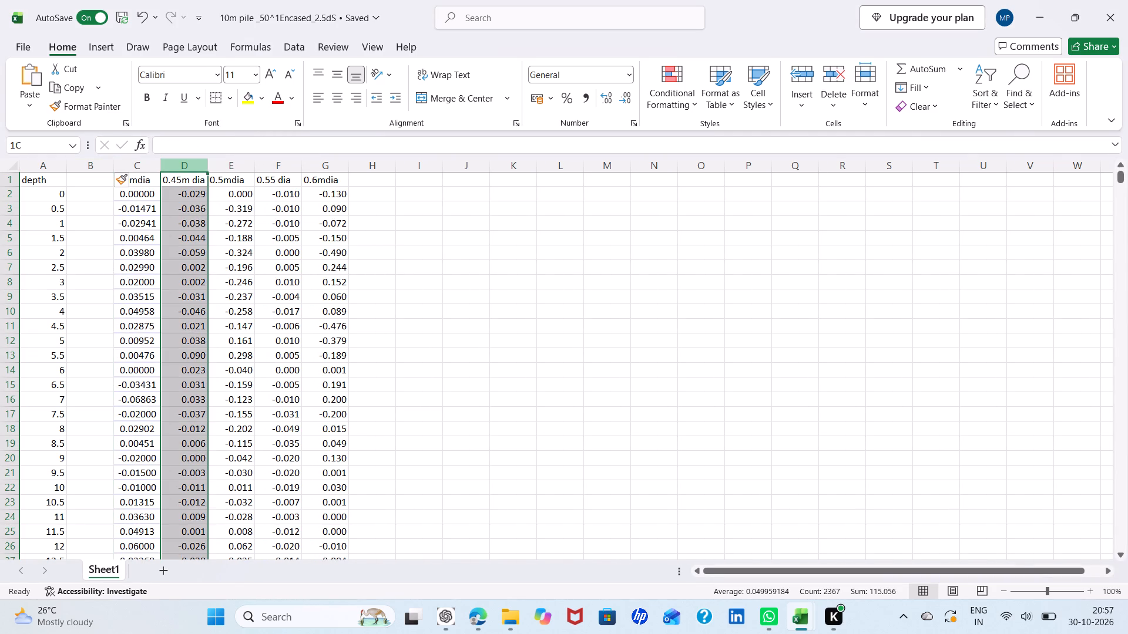
right_click(192, 167)
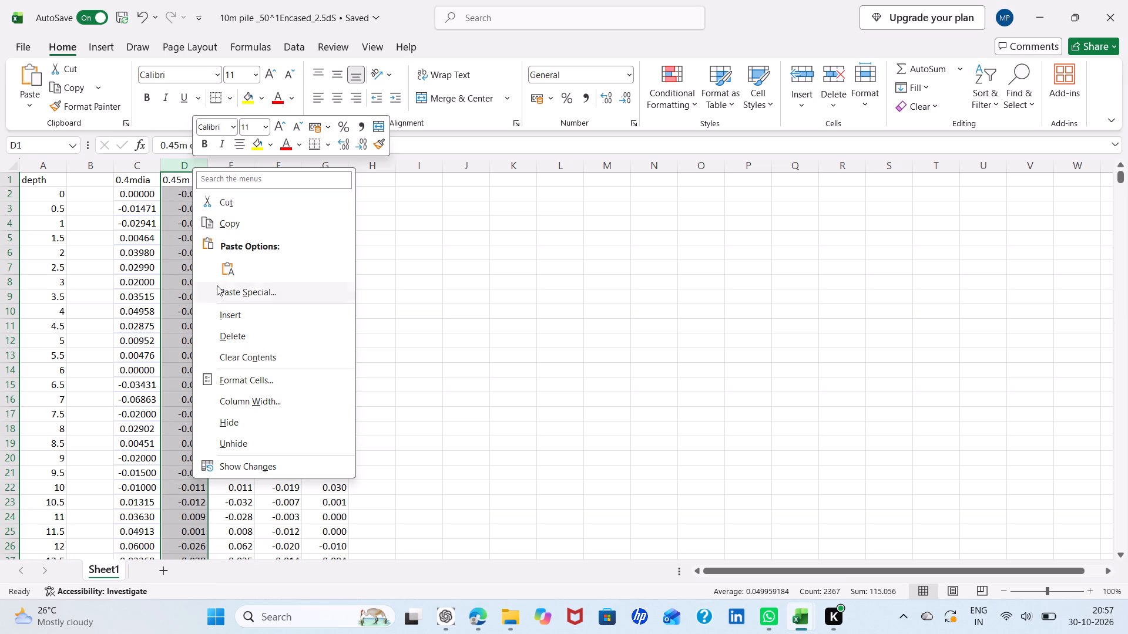
click(230, 312)
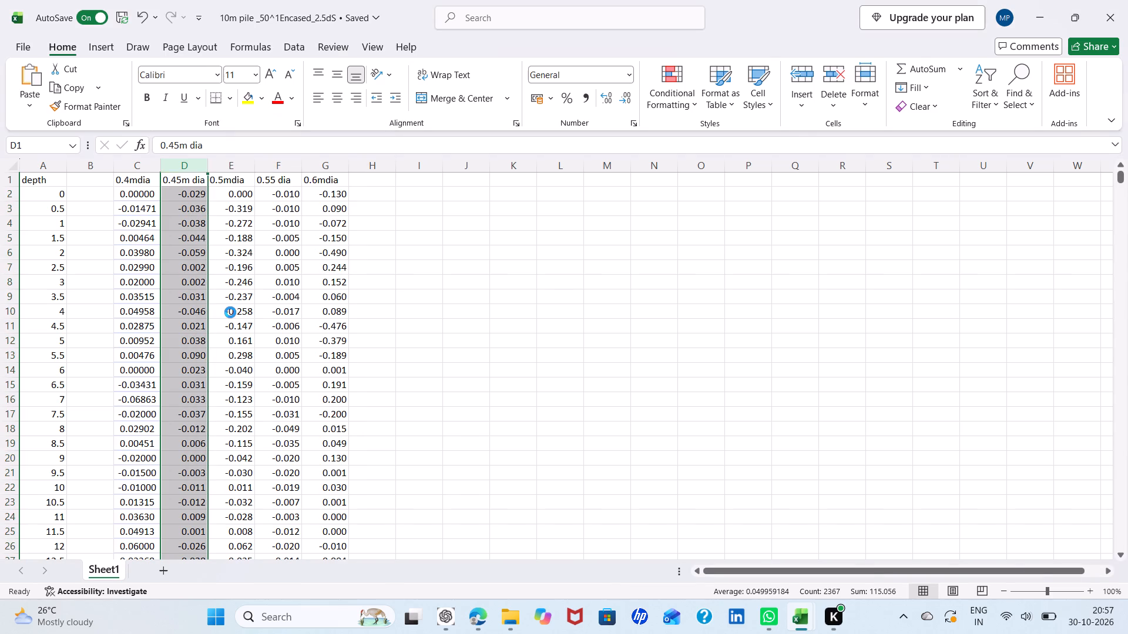
click(279, 169)
right_click(279, 169)
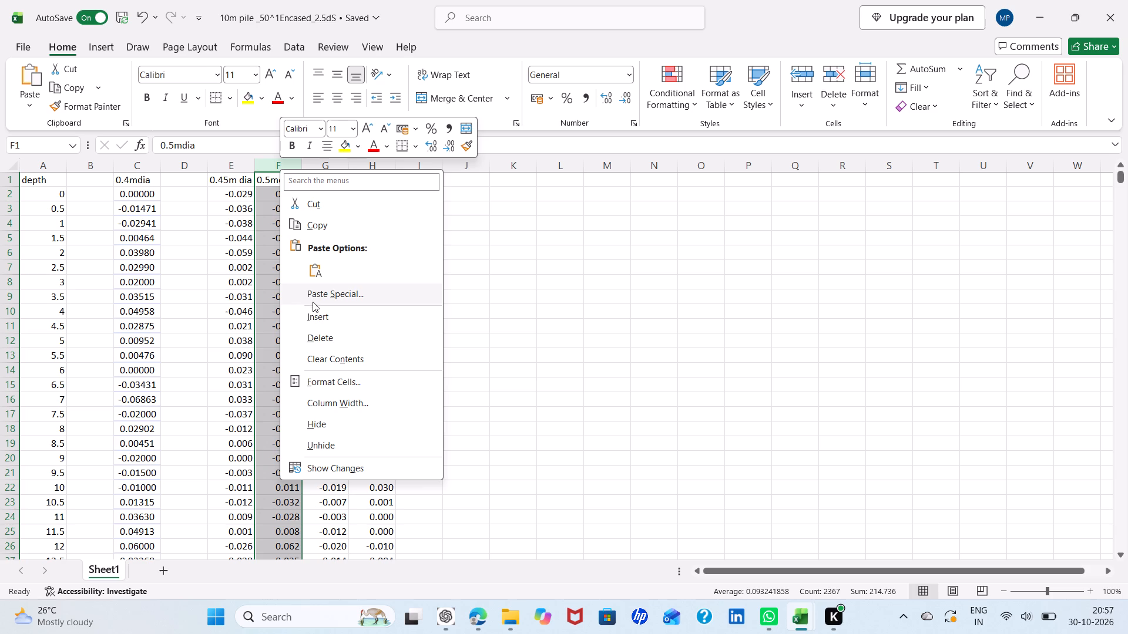
click(313, 310)
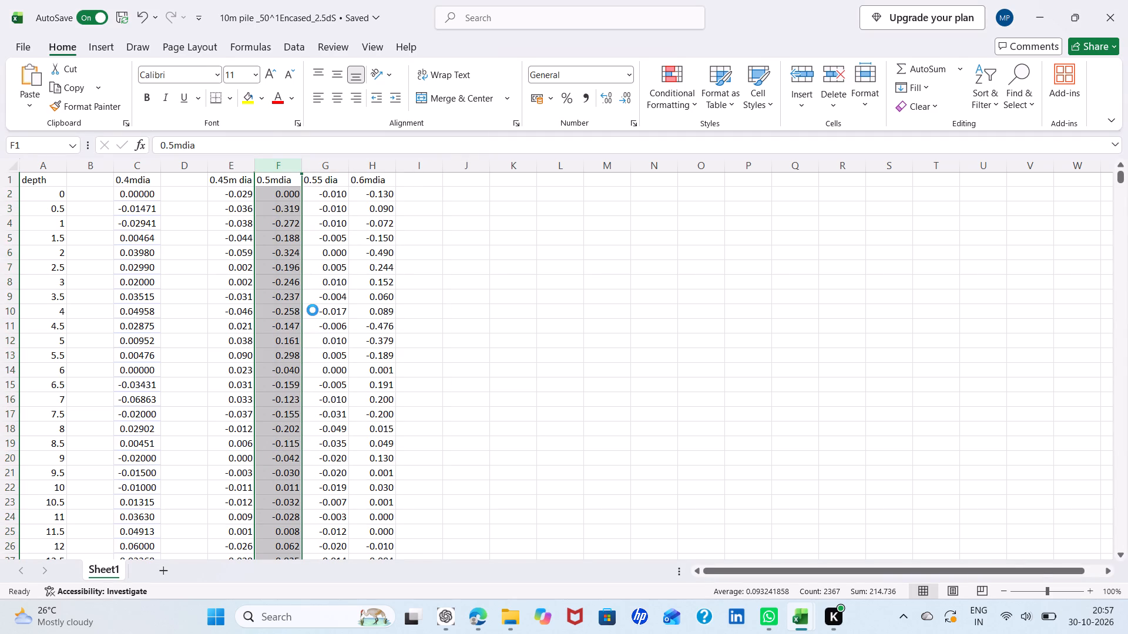
click(367, 171)
right_click(367, 171)
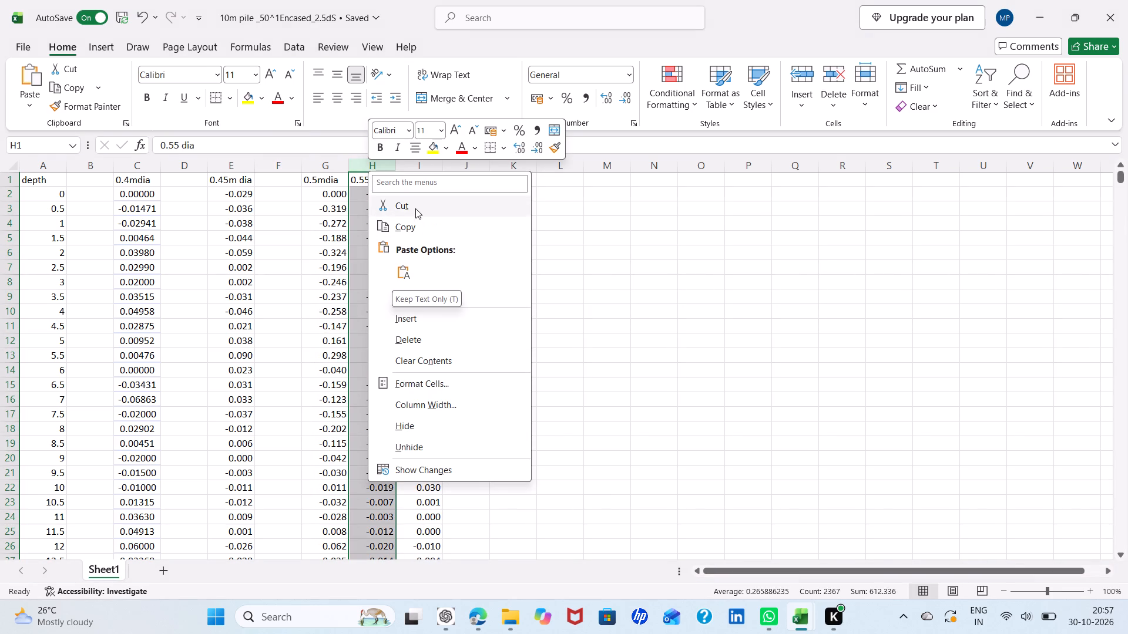
click(414, 313)
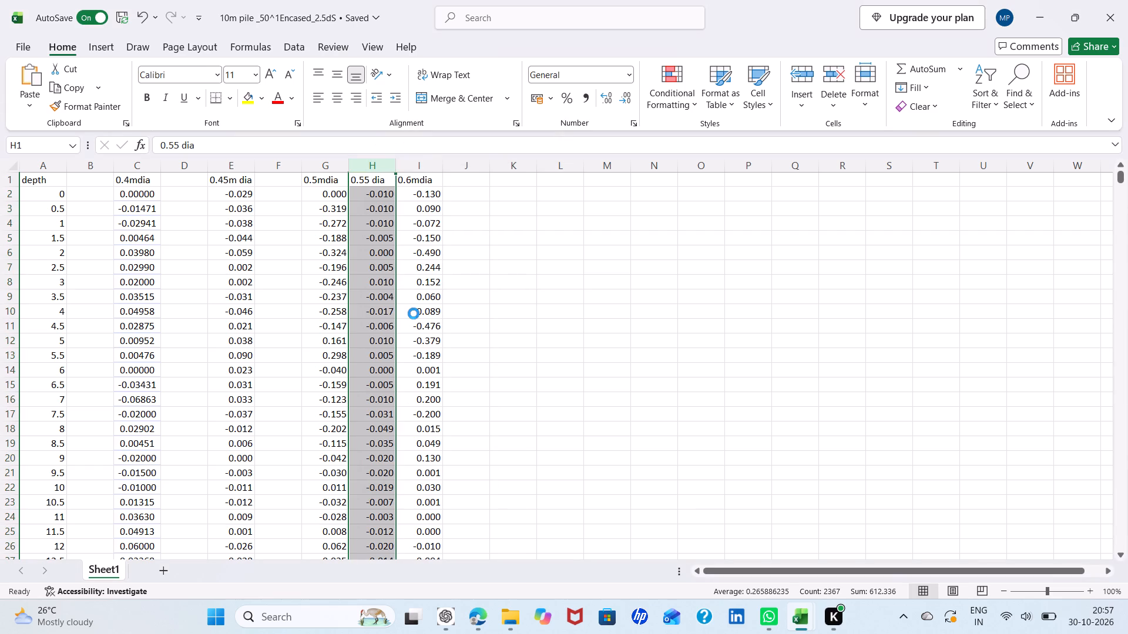
click(466, 166)
right_click(466, 166)
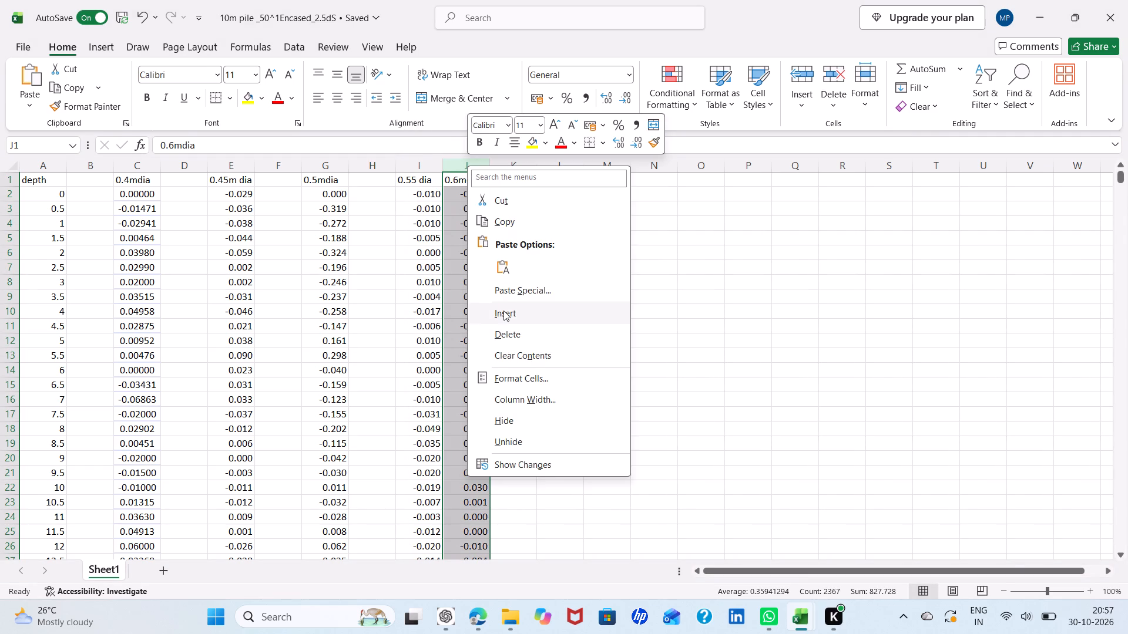
click(503, 311)
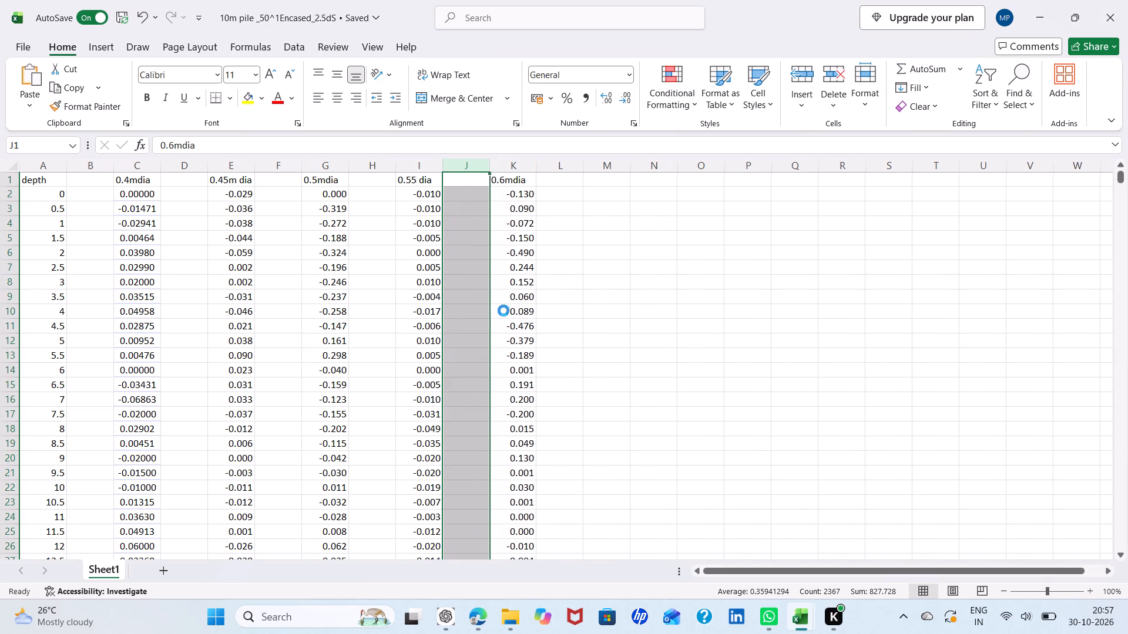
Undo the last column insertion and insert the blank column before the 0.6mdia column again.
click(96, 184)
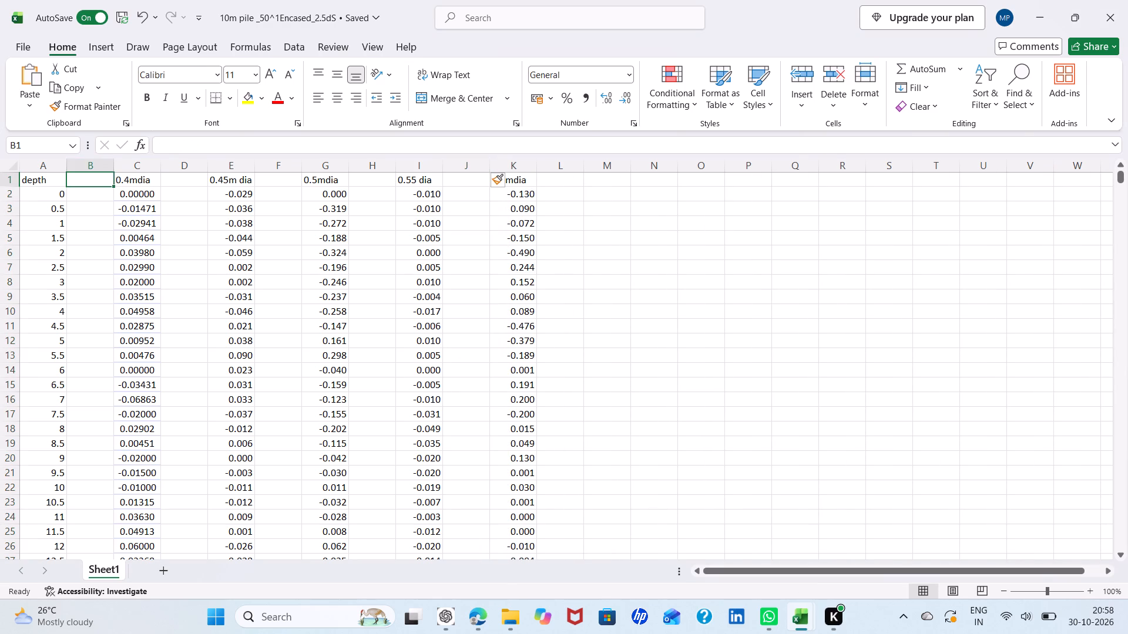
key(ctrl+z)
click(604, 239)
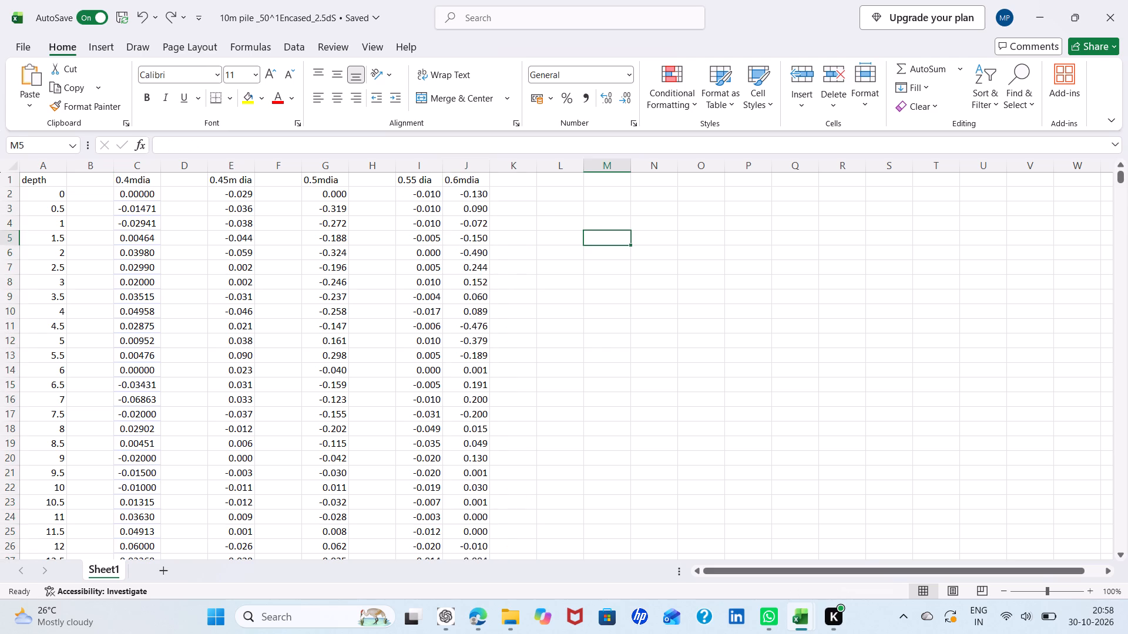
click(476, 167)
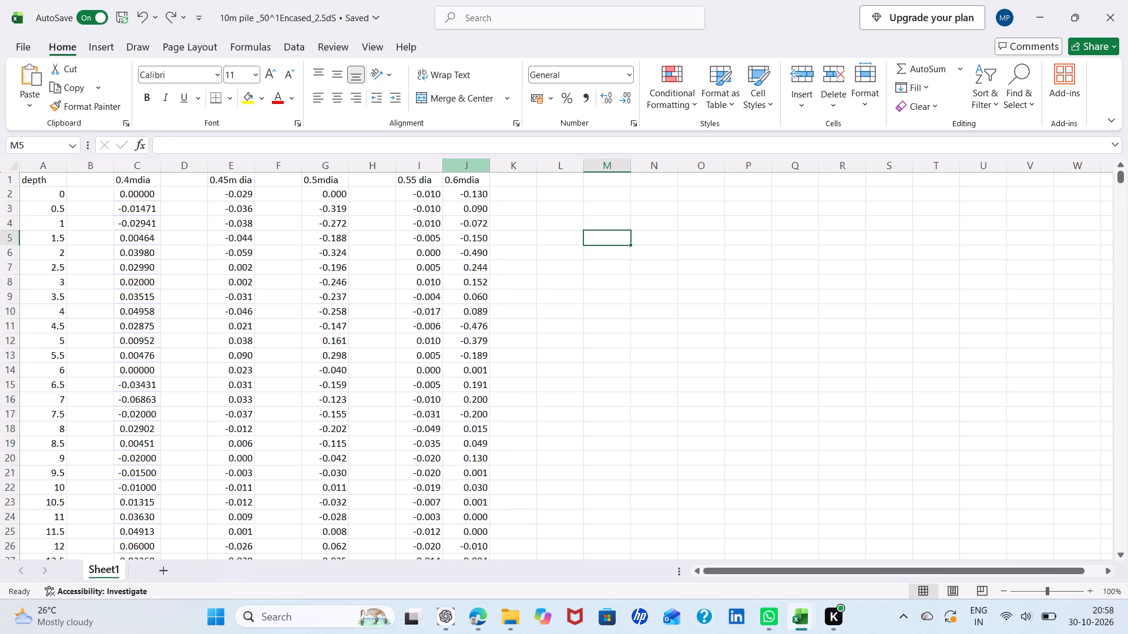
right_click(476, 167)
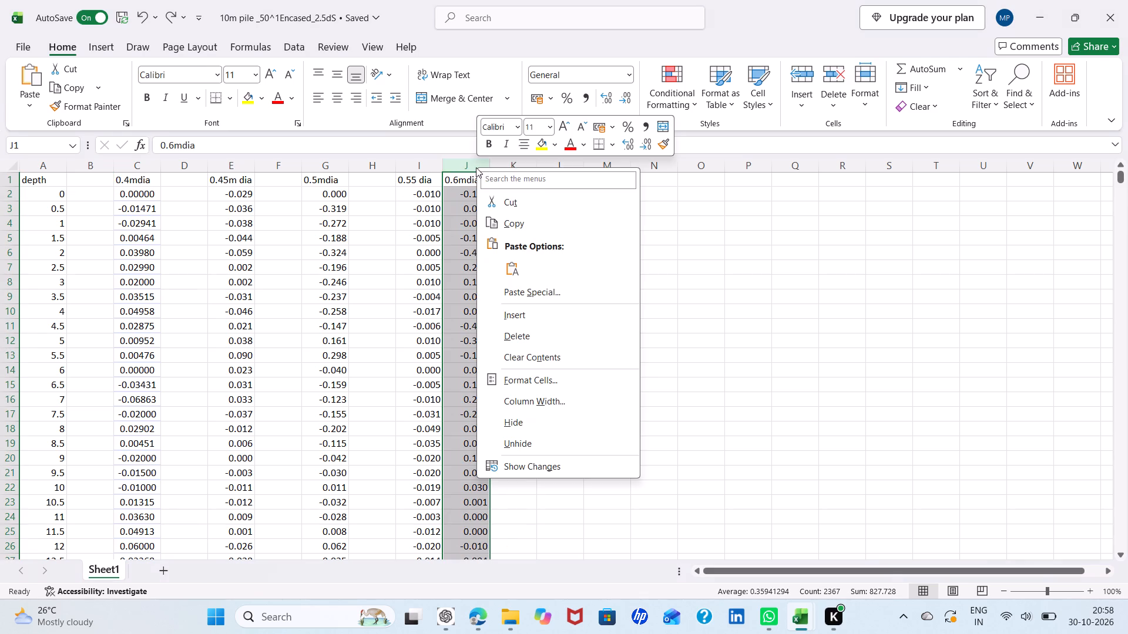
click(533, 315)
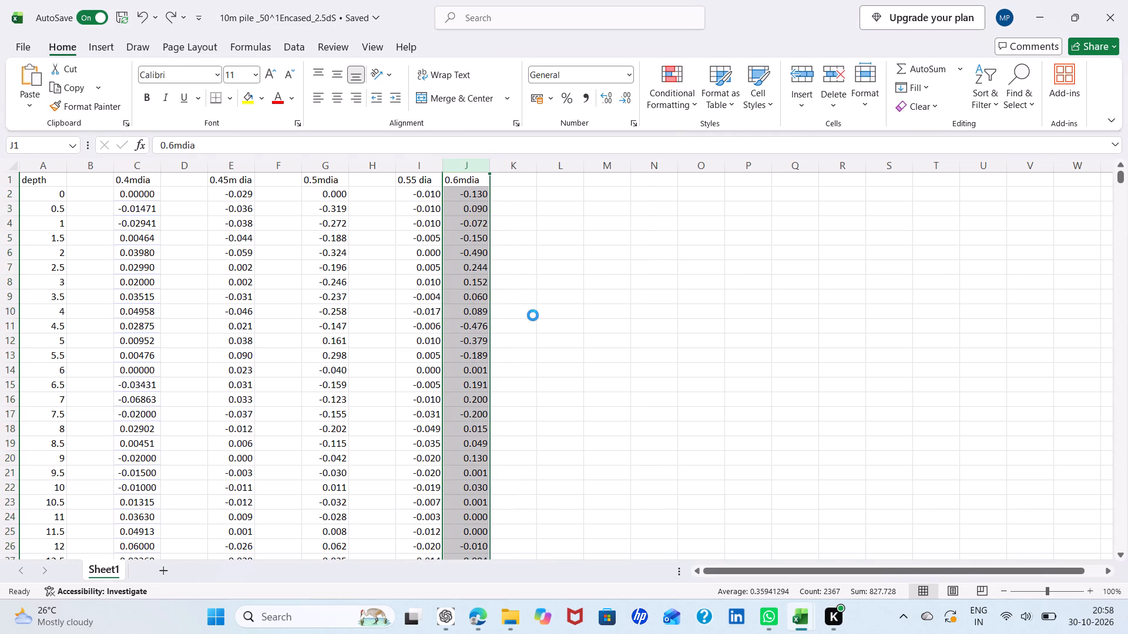
Enter the header Z/D(0.4m) in the blank column between depth and 0.4mdia.
click(100, 184)
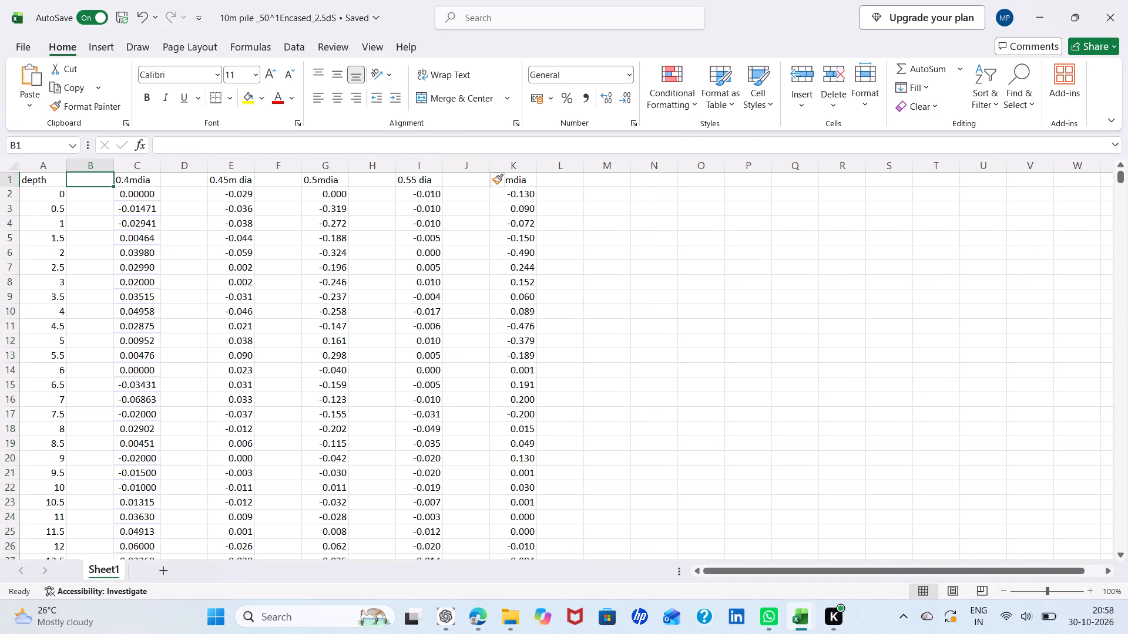
key(shift+z)
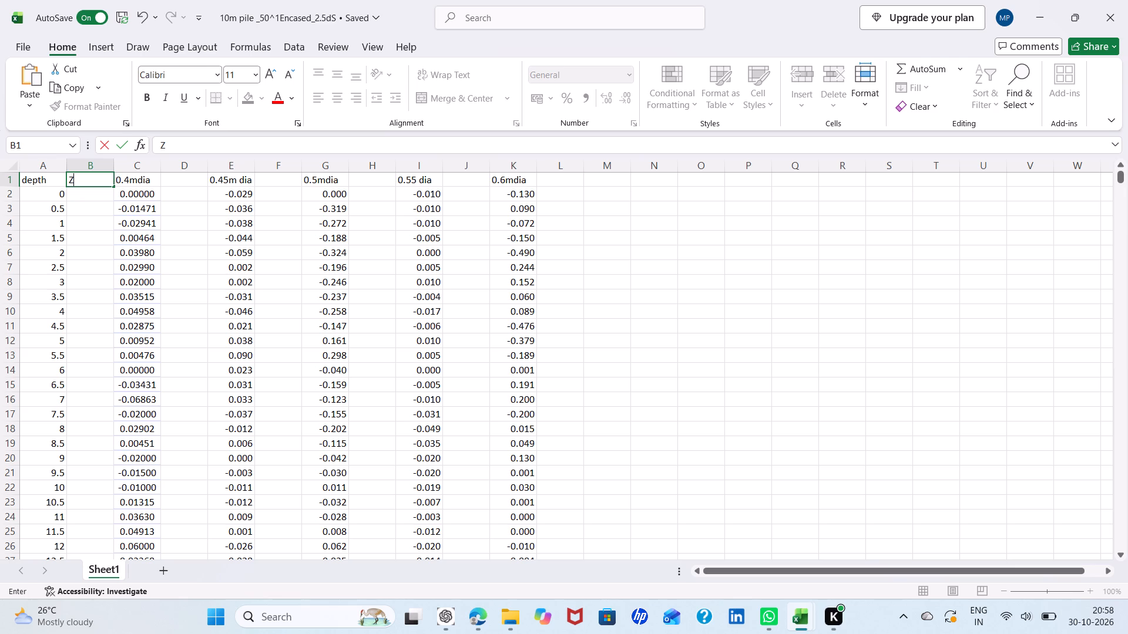
key(slash)
key(shift+d)
text((0)
text(.4m)
key(shift+parenright)
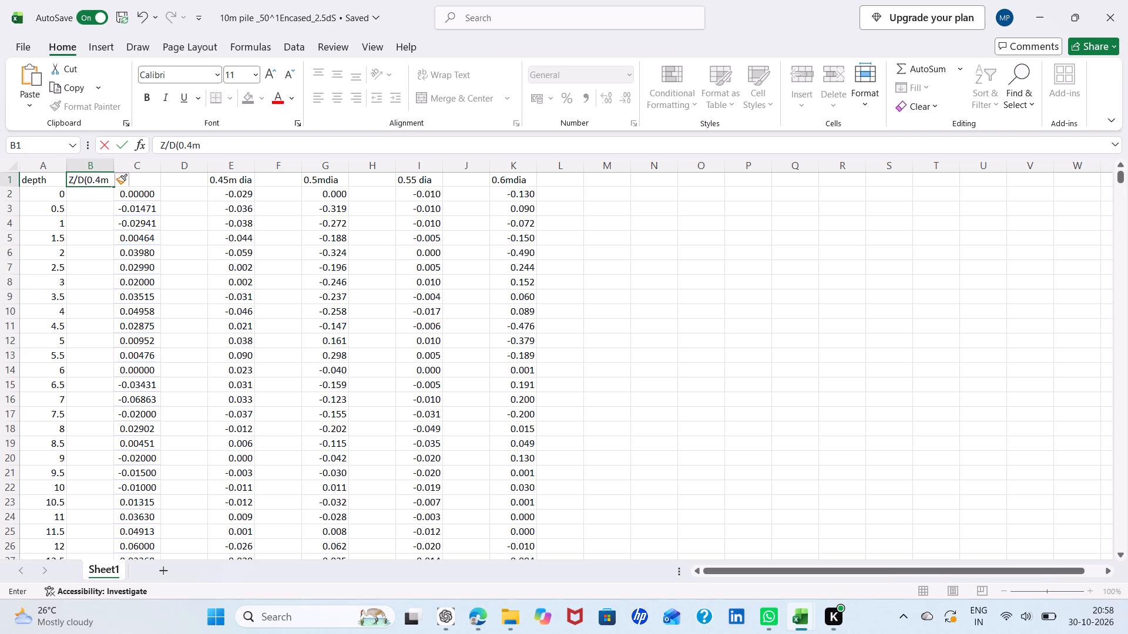
click(150, 183)
click(150, 183)
click(183, 212)
Enter the formula =A2/0.4 in cell B2, the first data cell under Z/D(0.4m).
click(98, 194)
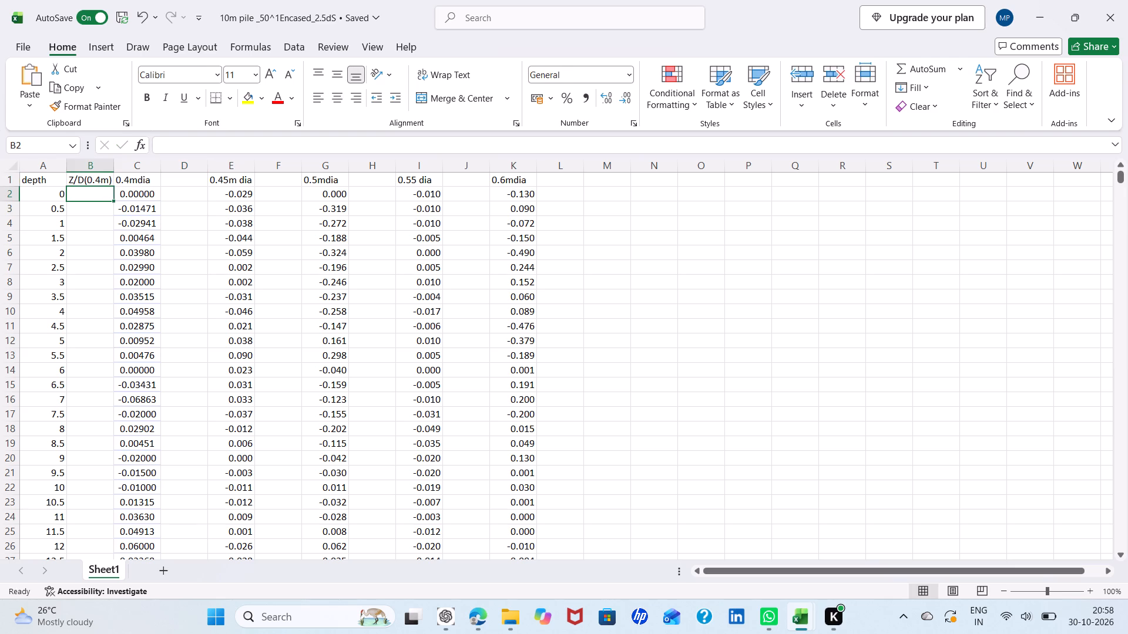
key(equal)
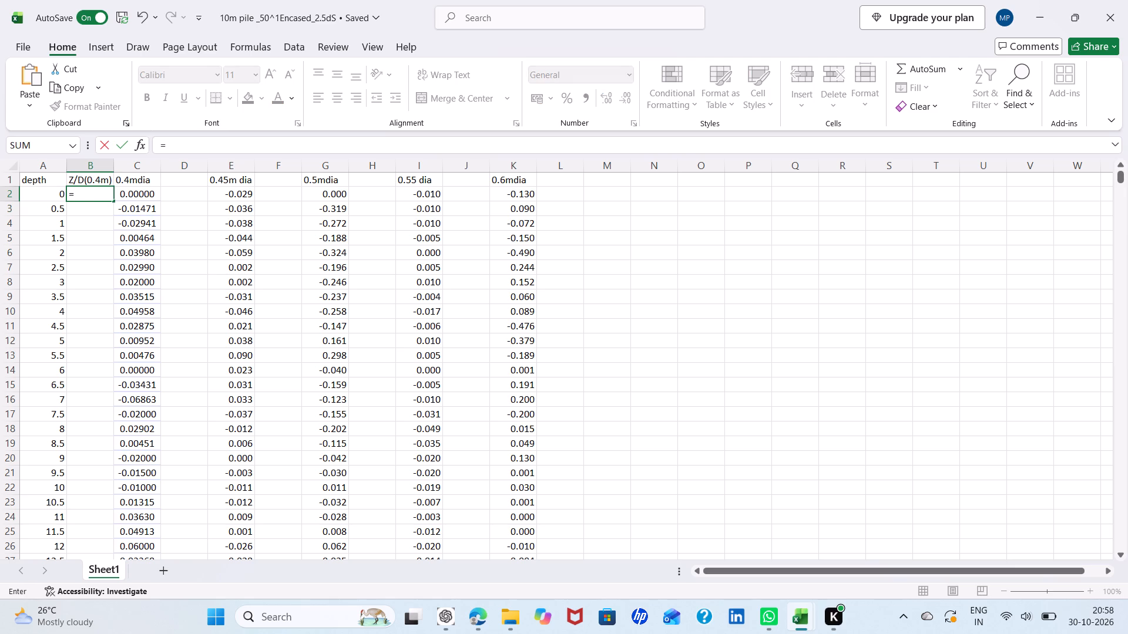
key(shift+a)
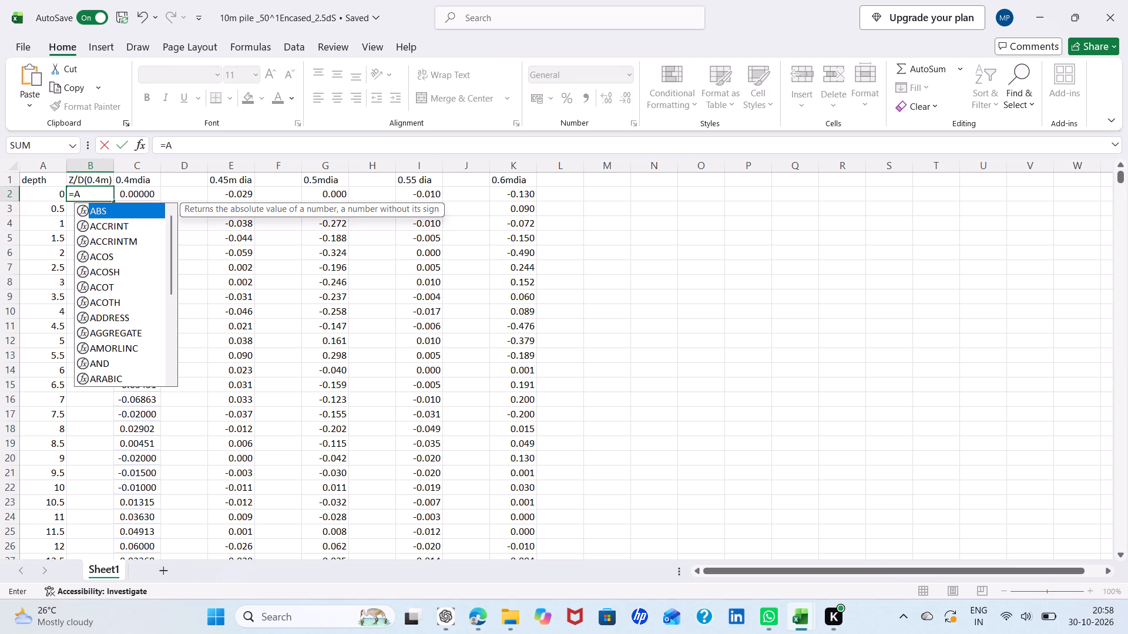
key(2)
key(slash)
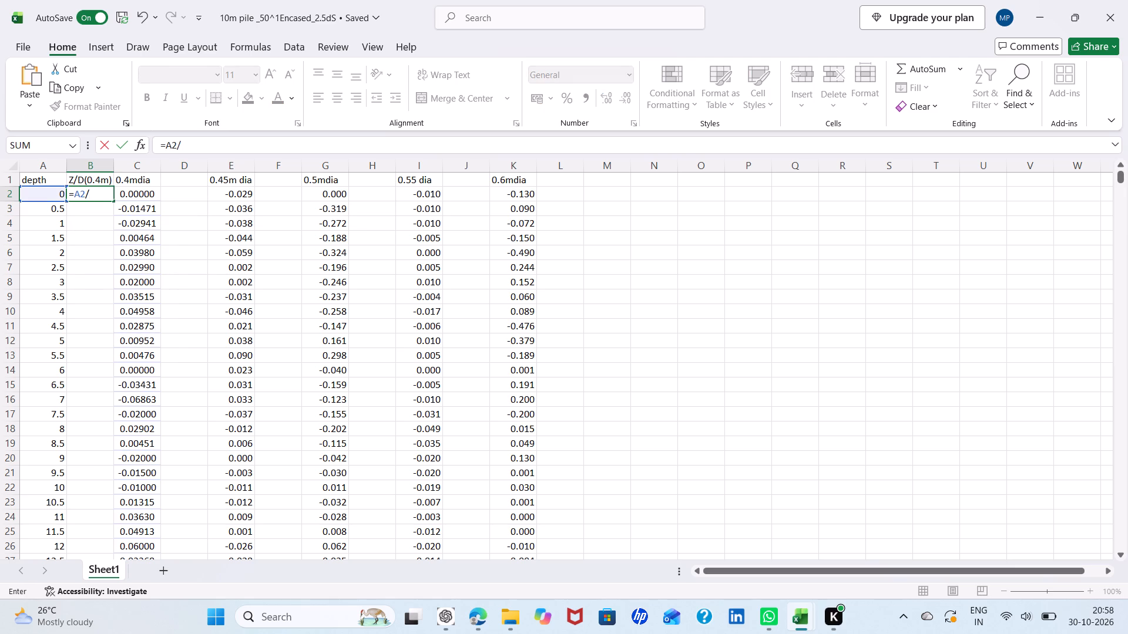
text(0.)
key(4)
key(Return)
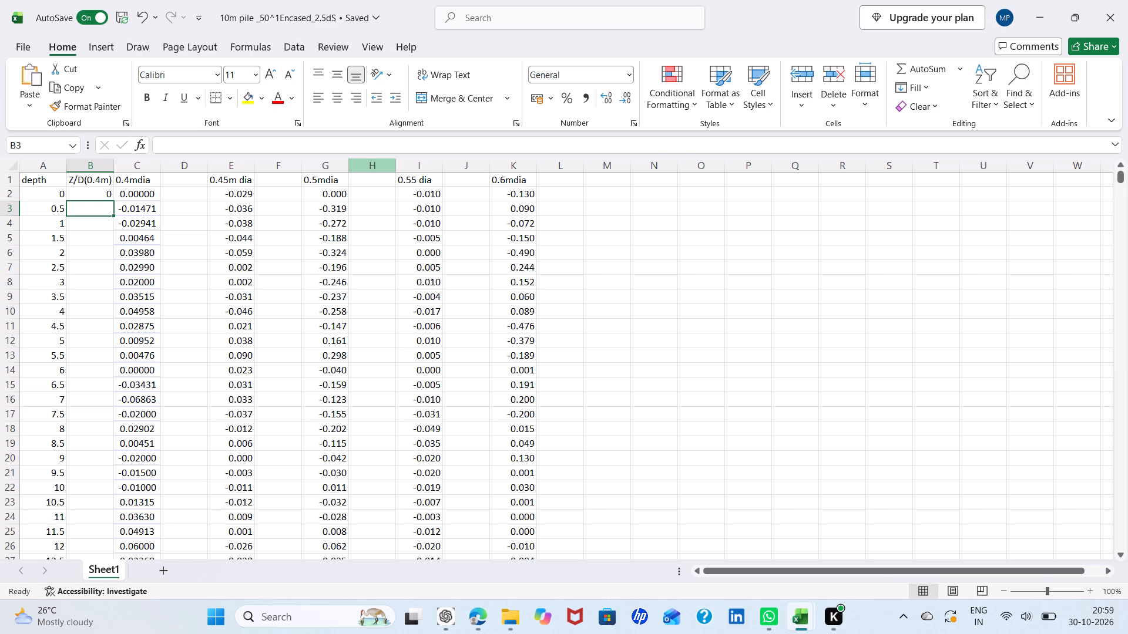
click(415, 246)
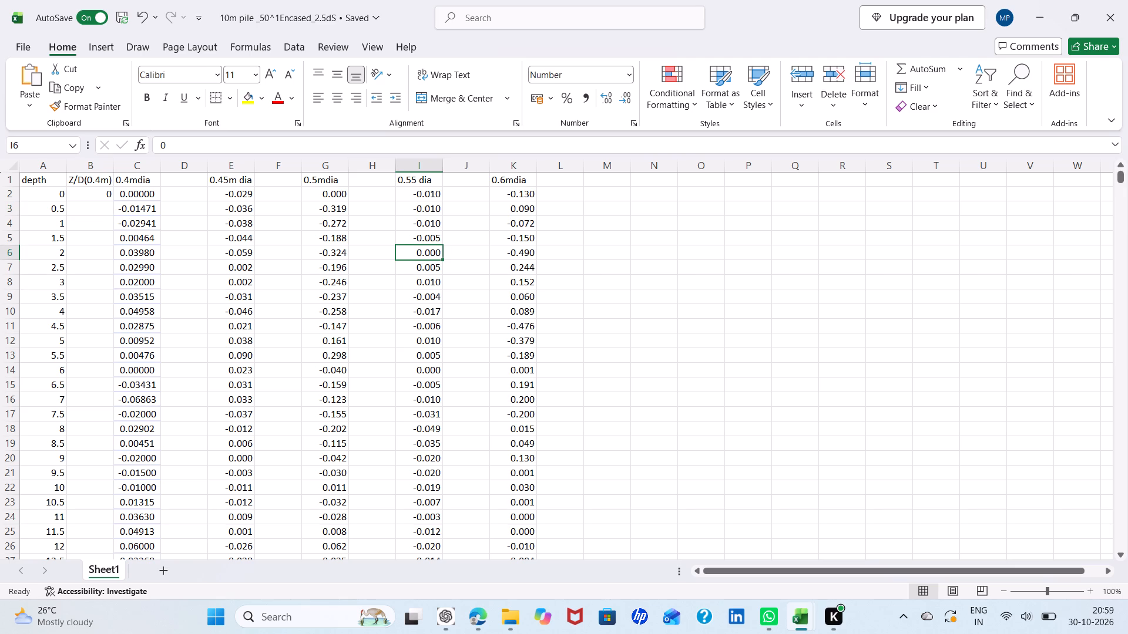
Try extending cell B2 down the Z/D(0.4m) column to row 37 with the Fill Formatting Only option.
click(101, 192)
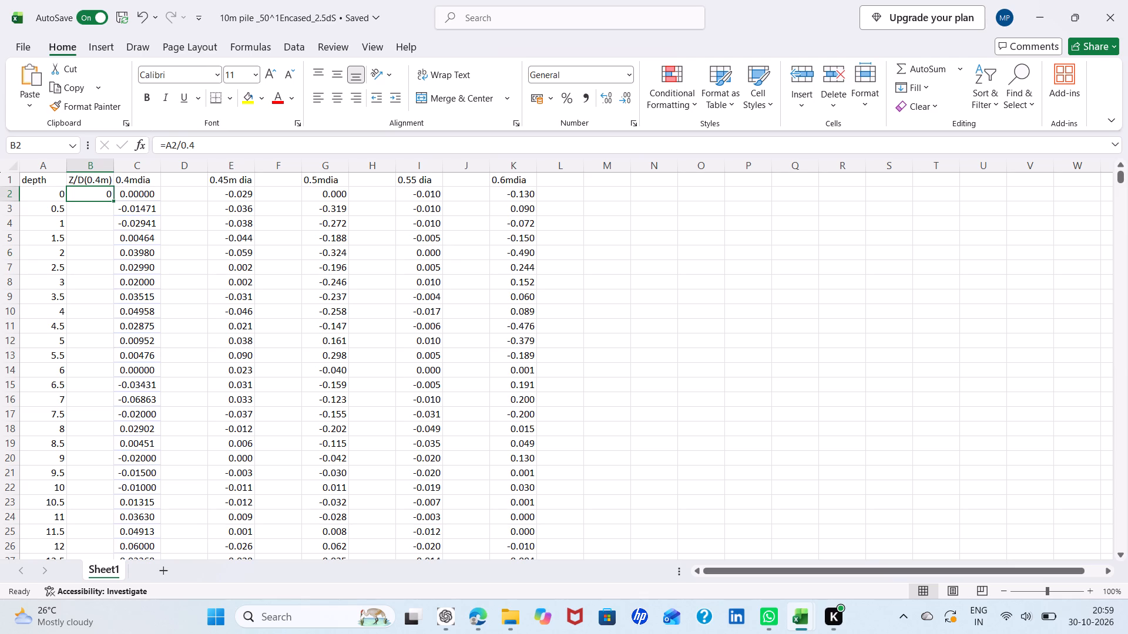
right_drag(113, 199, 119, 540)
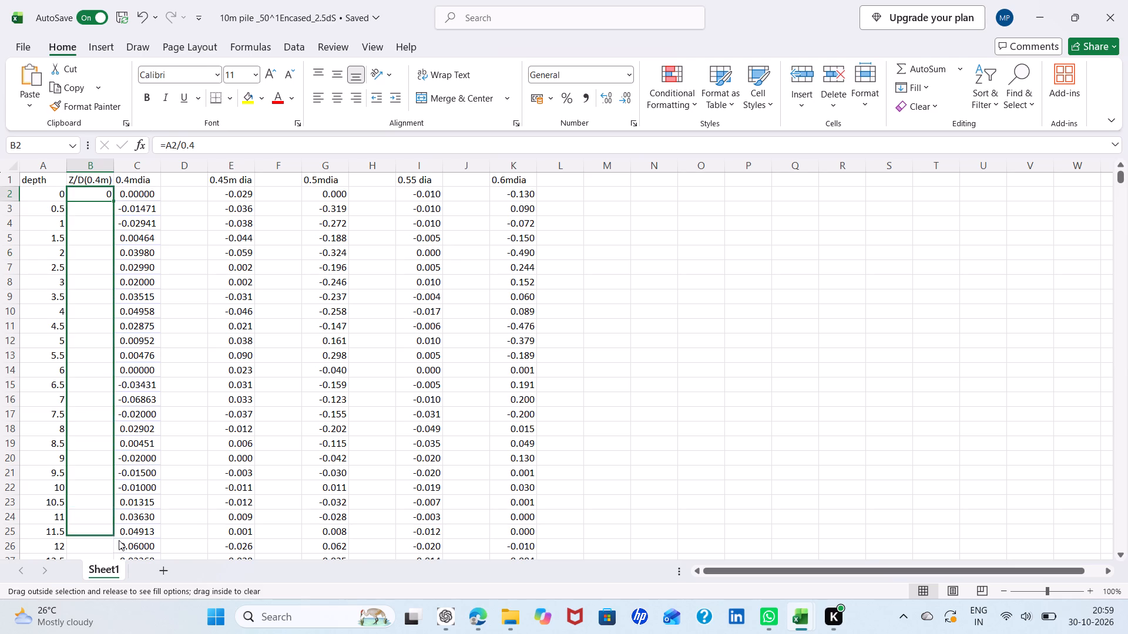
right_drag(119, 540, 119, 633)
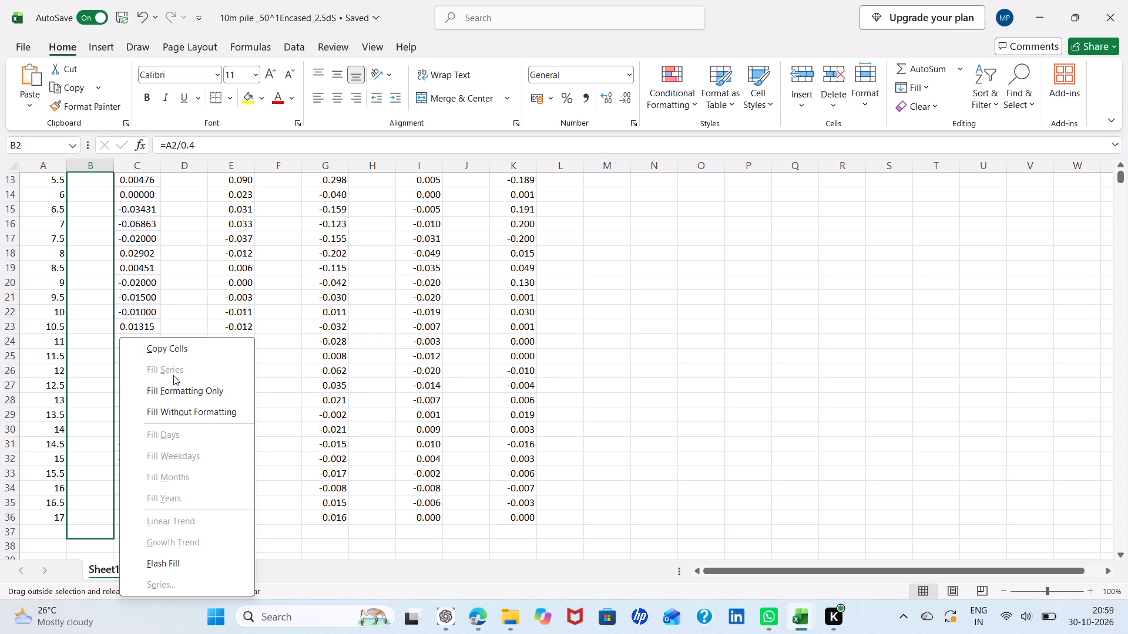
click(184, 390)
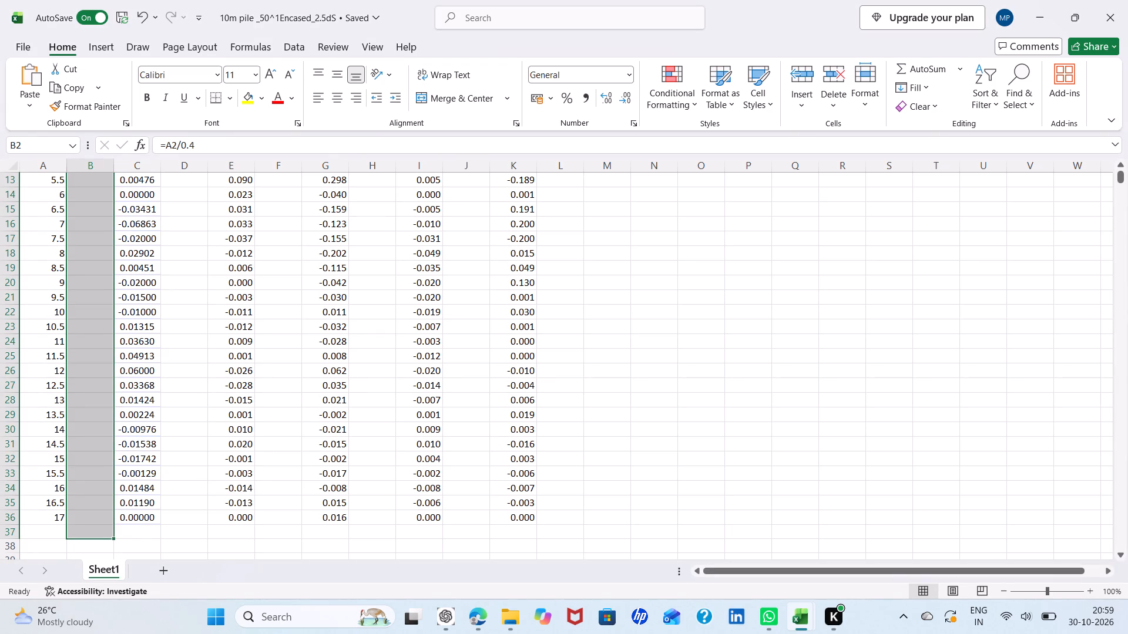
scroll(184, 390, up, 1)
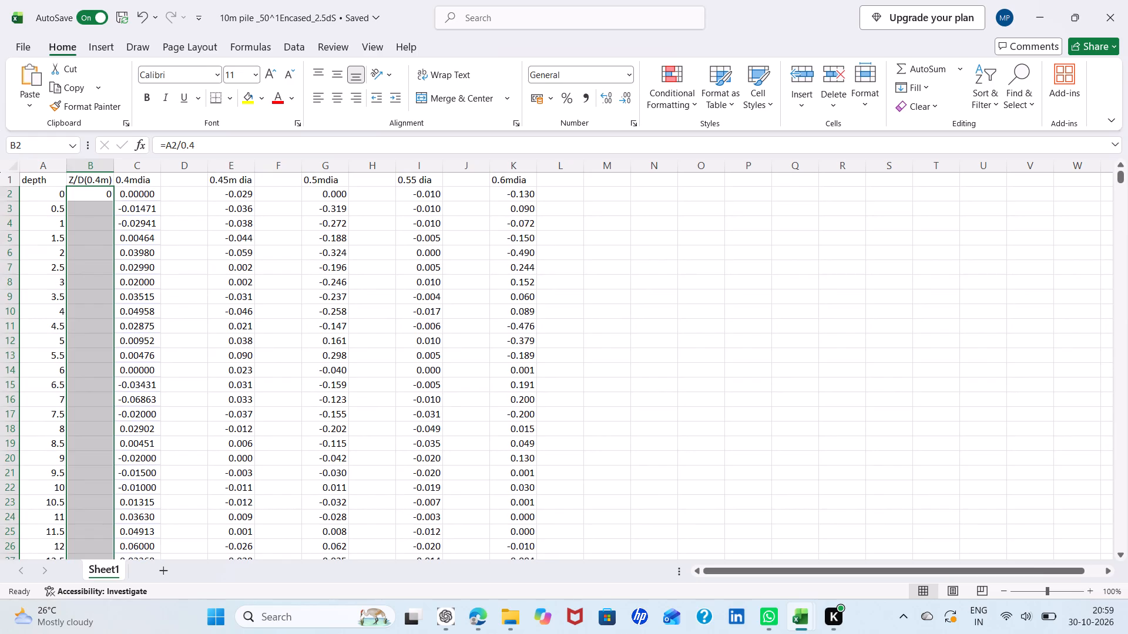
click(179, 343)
Fill the B2 formula down the Z/D(0.4m) column to row 36, the last depth of 17.
click(100, 188)
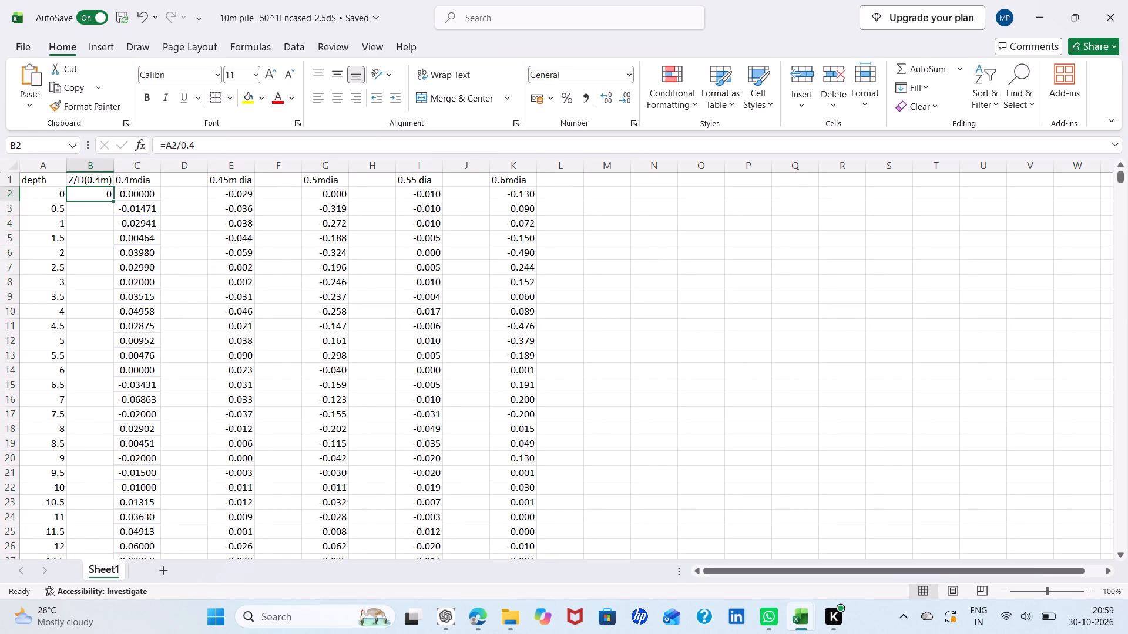
drag(111, 200, 129, 402)
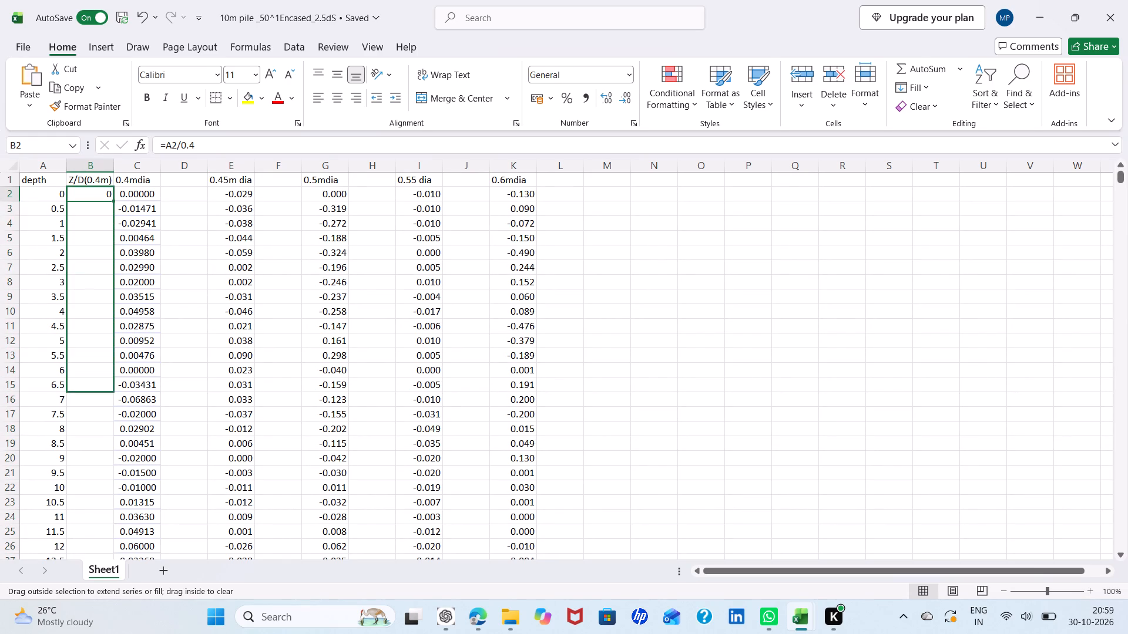
drag(129, 402, 129, 539)
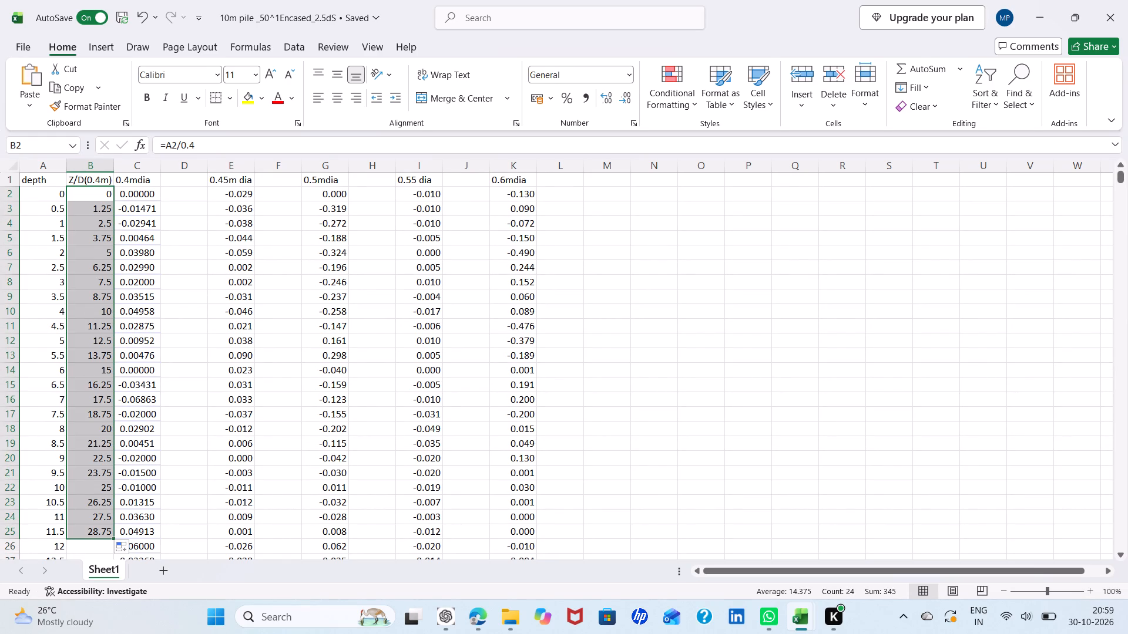
scroll(160, 438, down, 5)
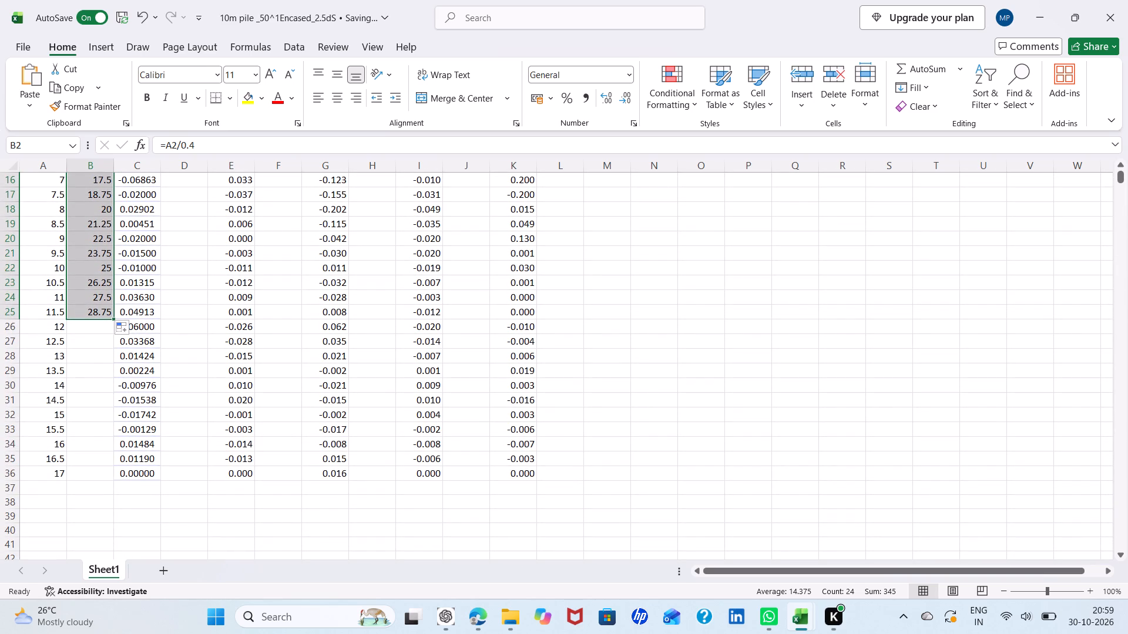
click(114, 326)
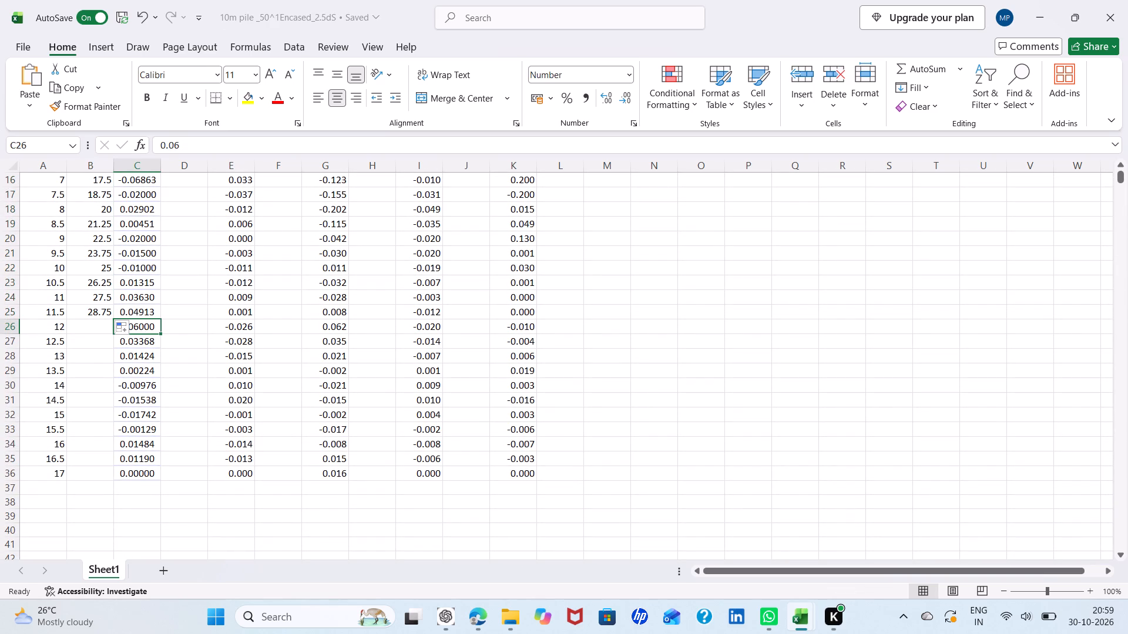
click(103, 308)
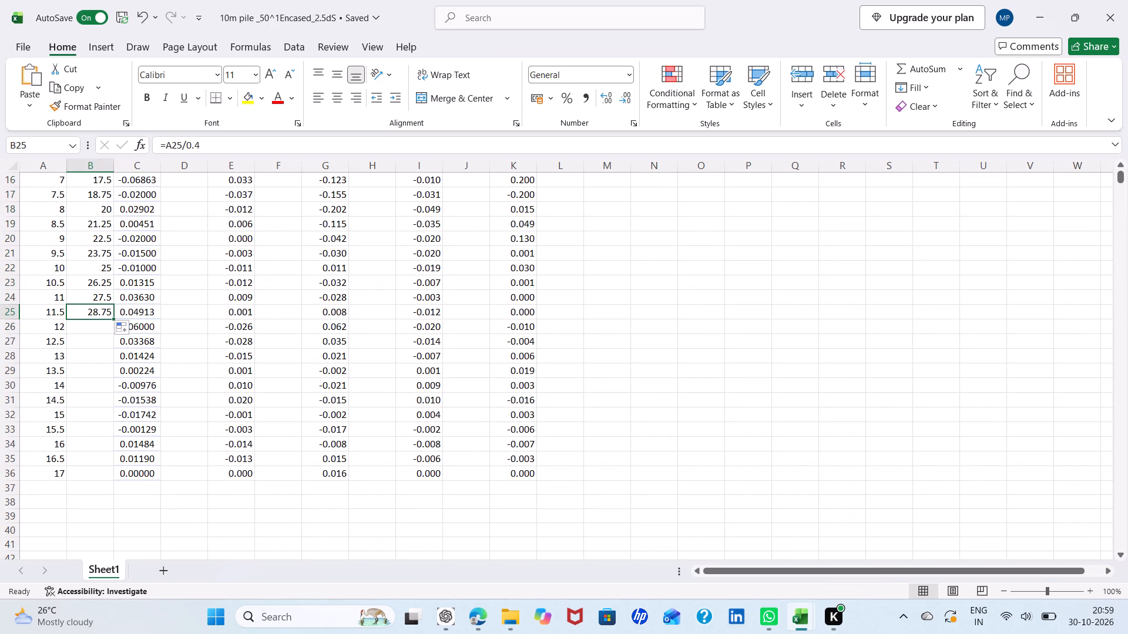
drag(113, 318, 115, 406)
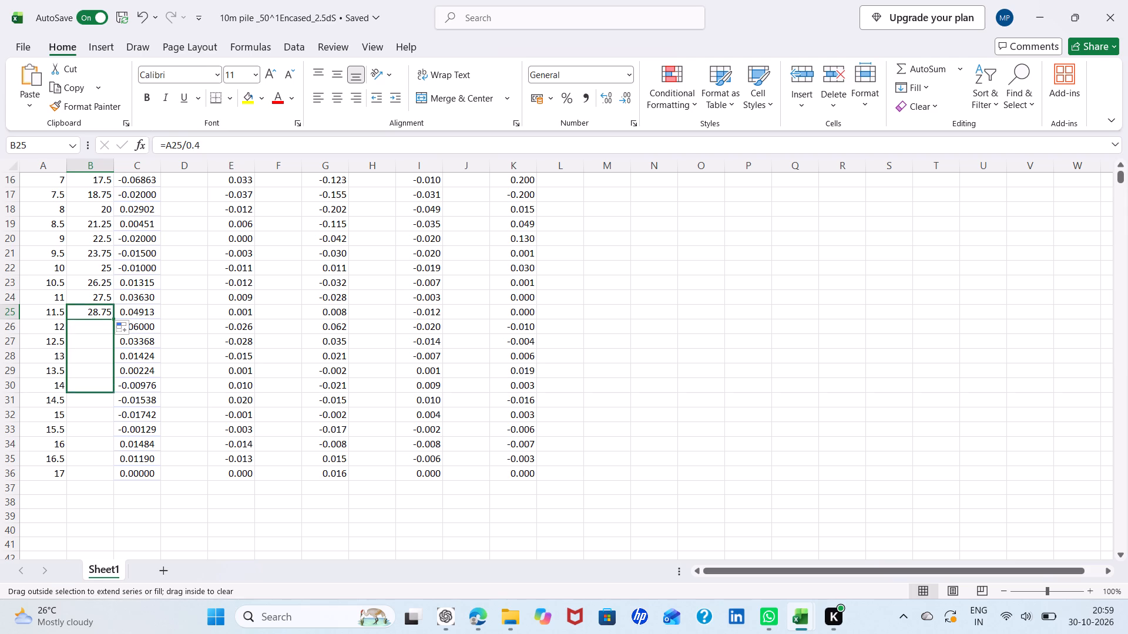
drag(115, 406, 116, 474)
scroll(212, 281, up, 1)
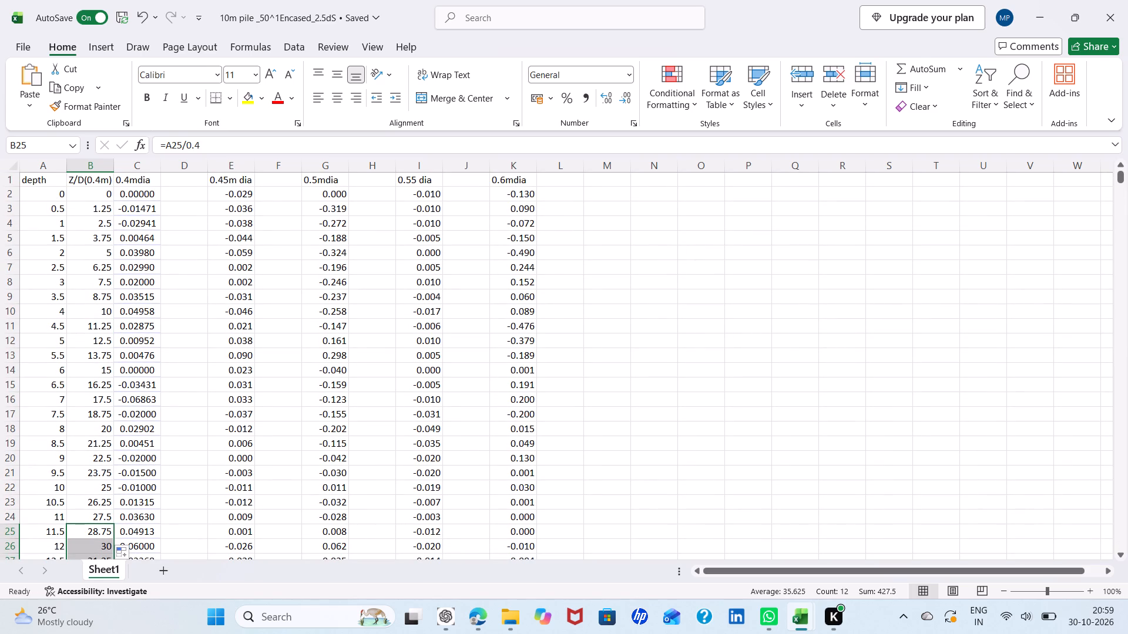
Select the header cell of the blank column before 0.45m dia.
click(187, 183)
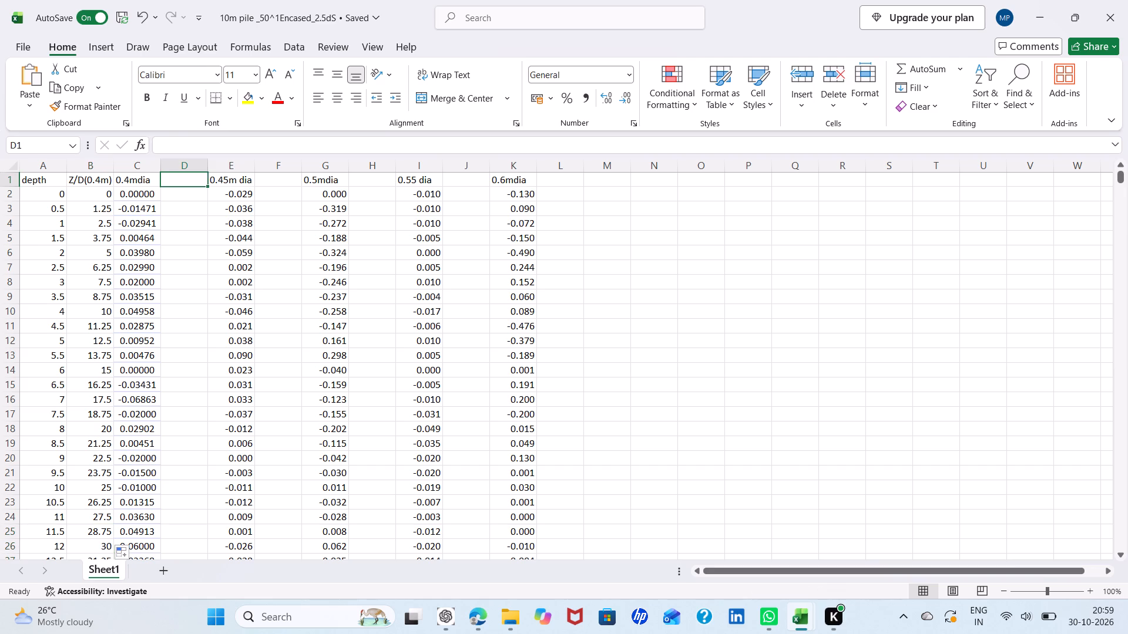
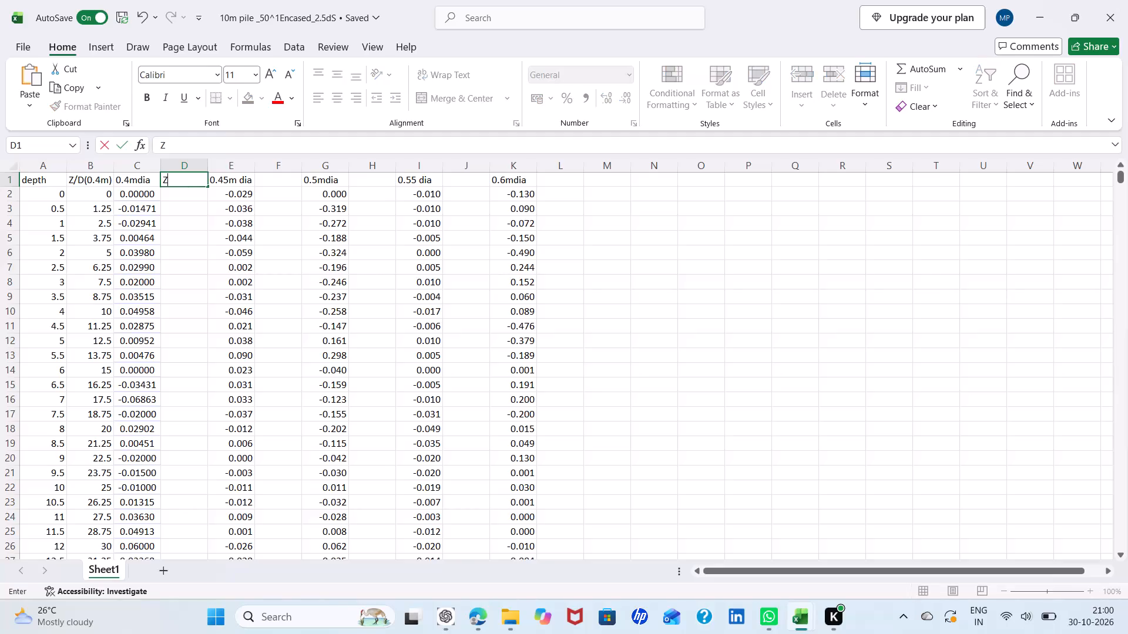
Enter the header Z/D(0.45) in cell D1, above the blank column before 0.45m dia.
text(/D)
key(shift+parenleft)
key(0)
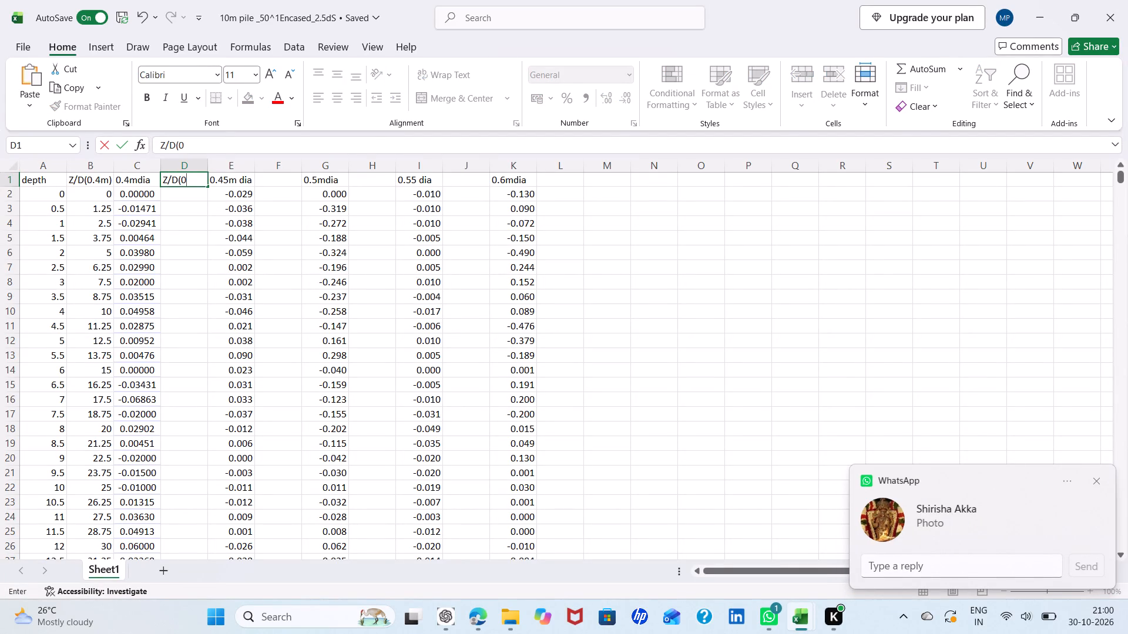
key(period)
text(45)
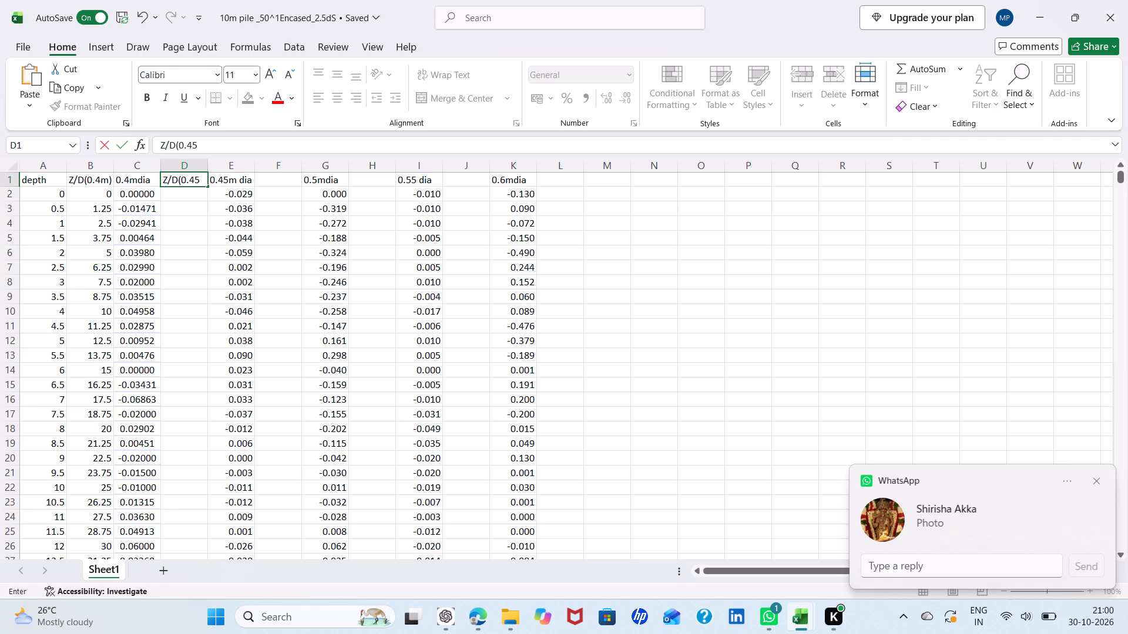
key(shift+parenright)
Enter the header Z/D(0.5) in cell F1, above the blank column before 0.5mdia.
click(293, 181)
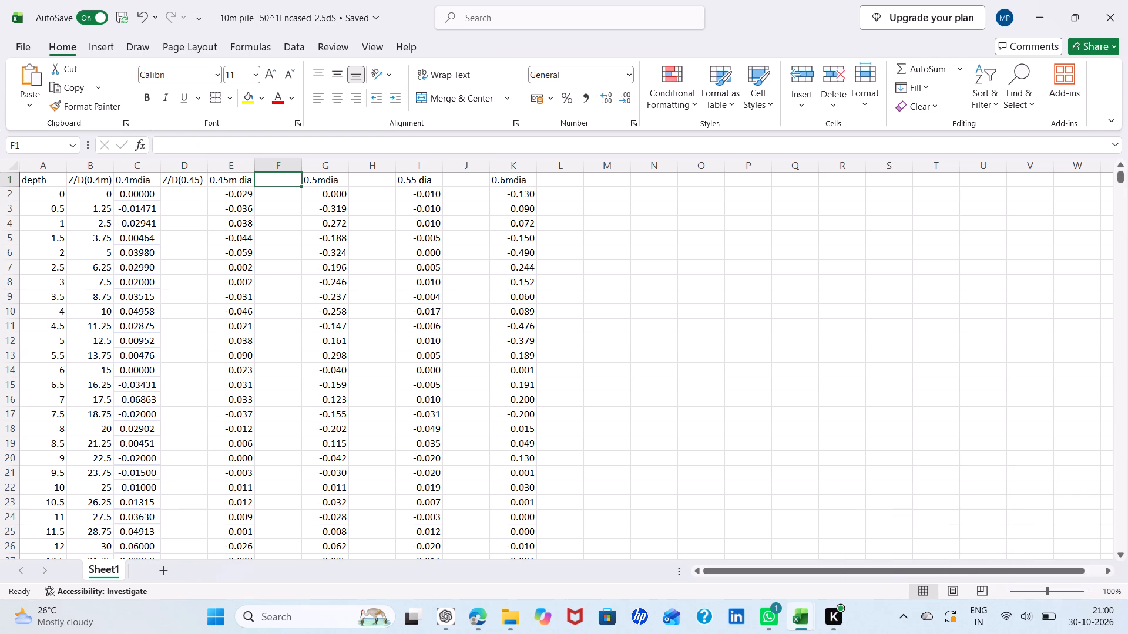
key(shift+z)
text(/D)
key(shift+parenleft)
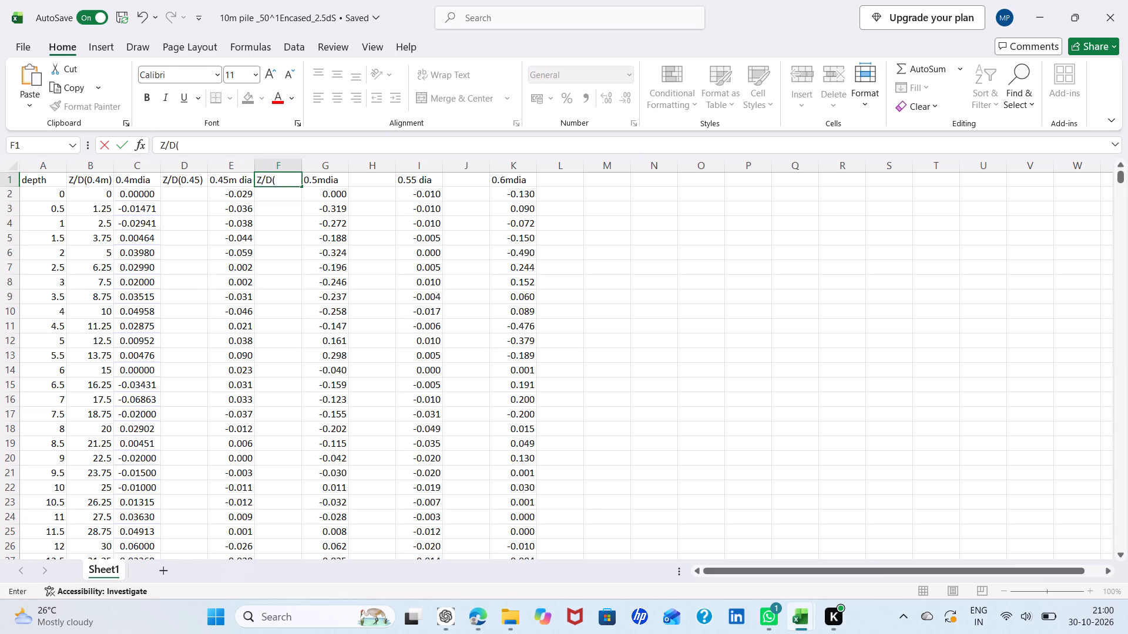
text(0.5)
key(shift+parenright)
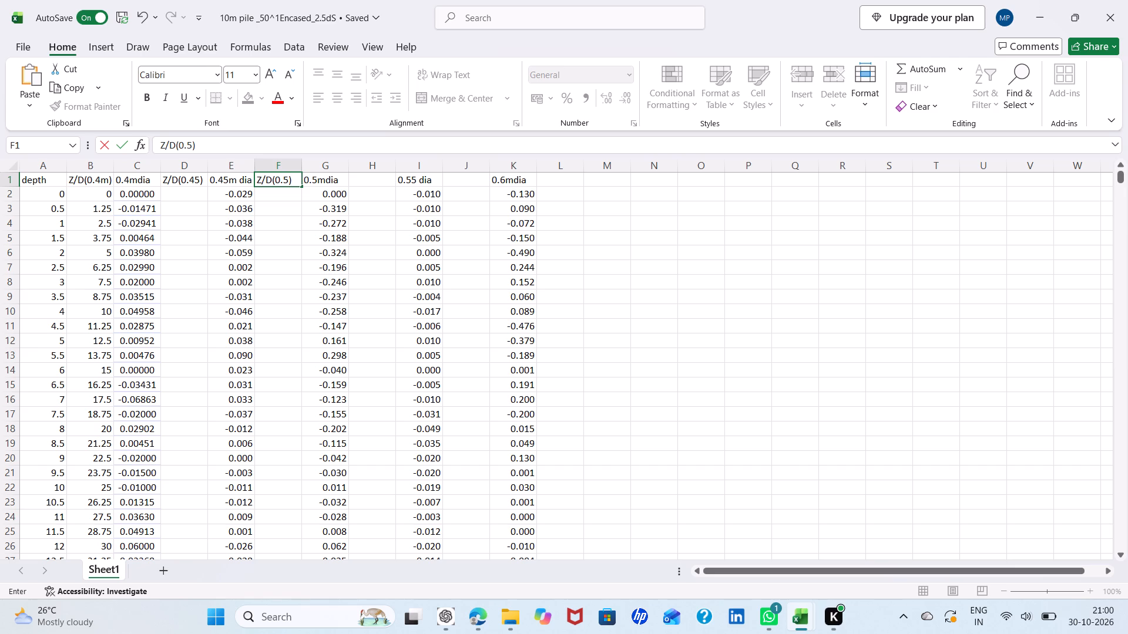
Enter the header Z/D(0.55) in cell H1, above the blank column before 0.55 dia.
click(368, 179)
key(shift+z)
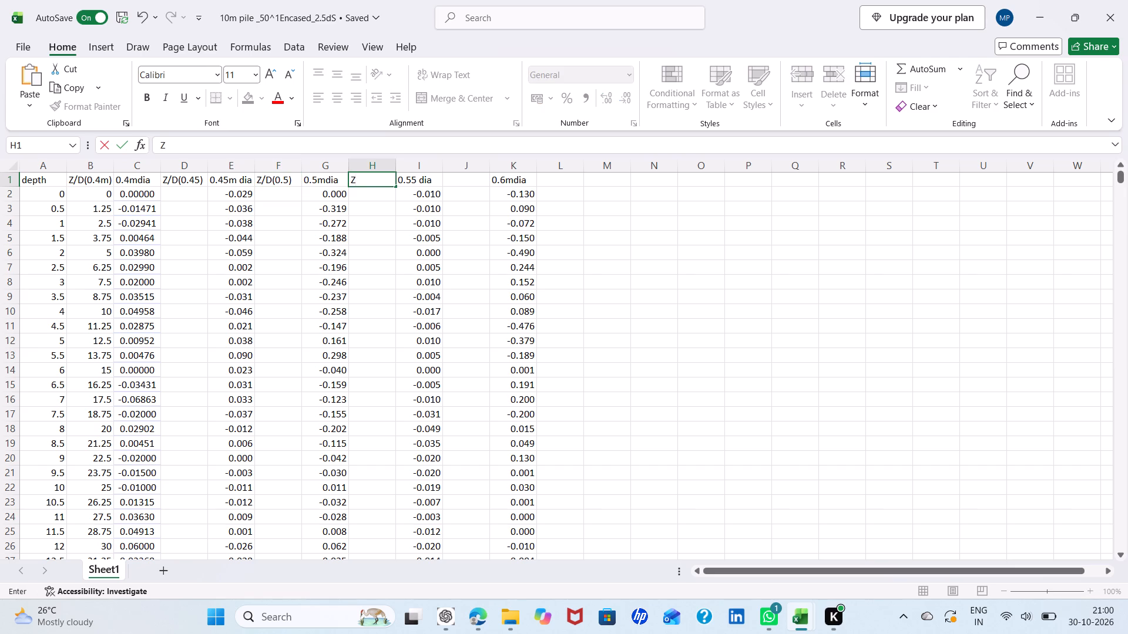
text(/D)
key(shift+parenleft)
key(0)
text(.55))
Enter the header Z/D(0.6) in cell J1, above the blank column before 0.6mdia.
click(456, 181)
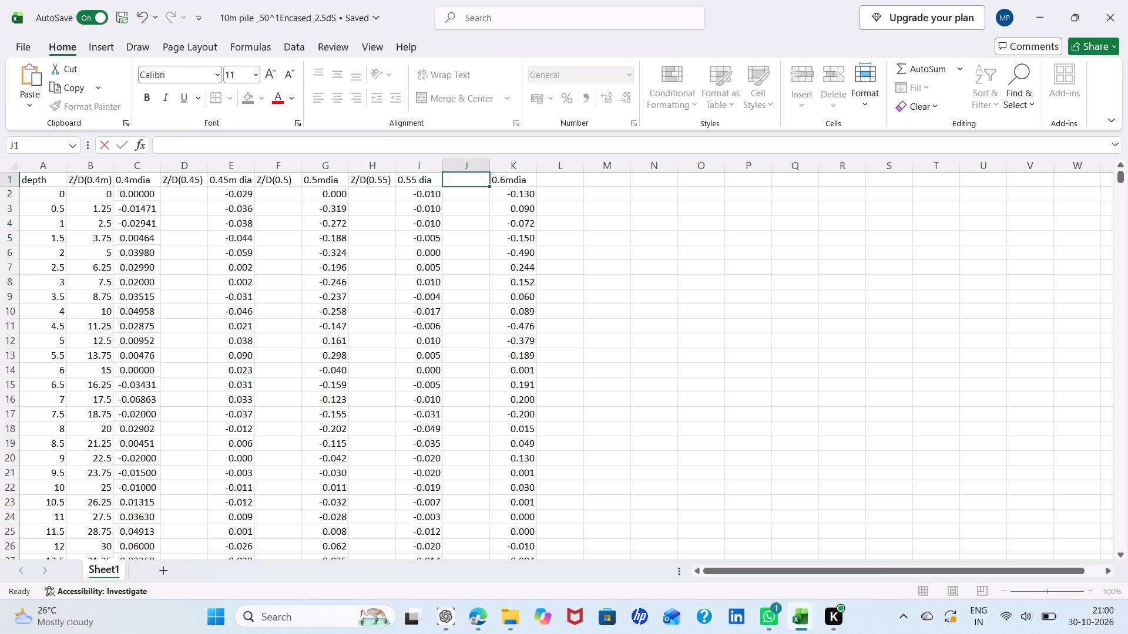
key(shift+z)
text(/D)
text((0.)
text(6))
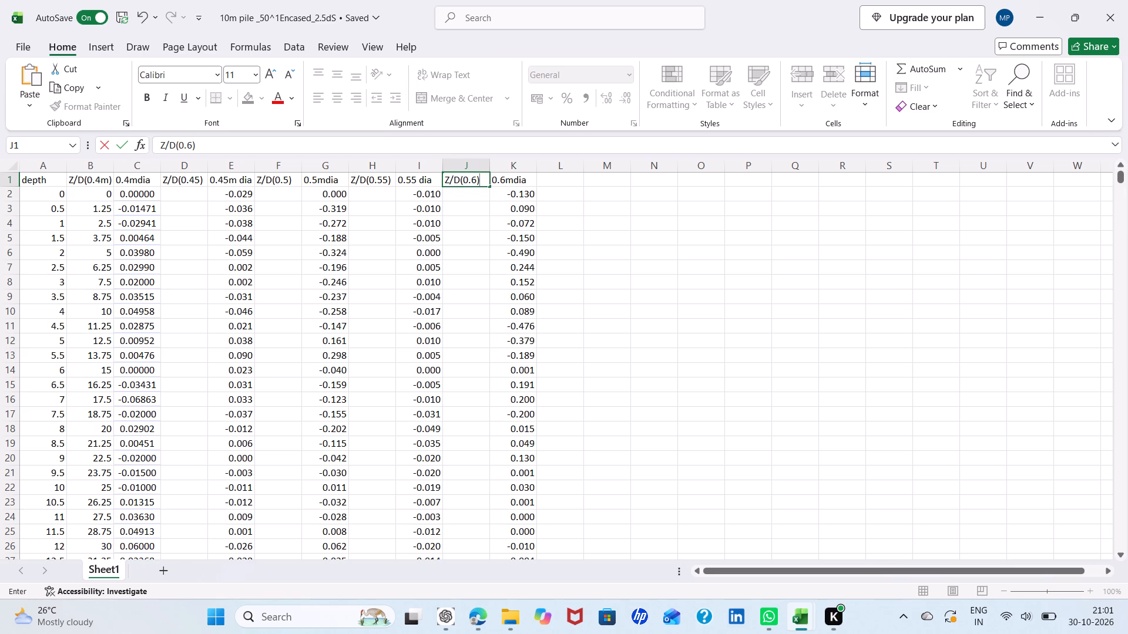
Enter the formula =A2/0.45 in cell D2, the first data cell under Z/D(0.45).
click(193, 191)
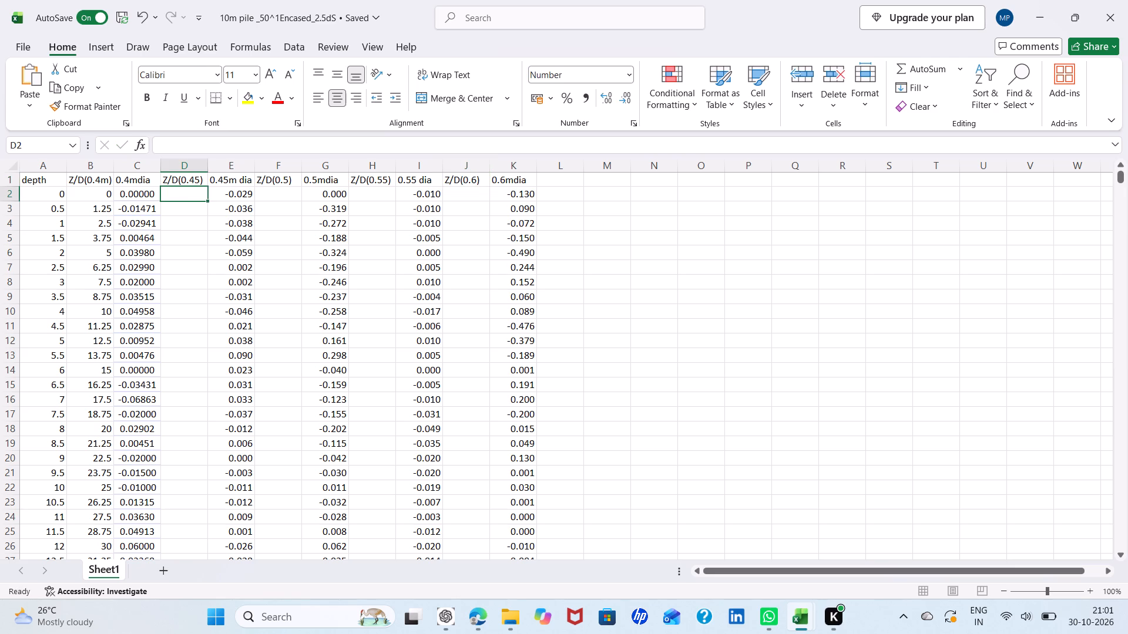
key(equal)
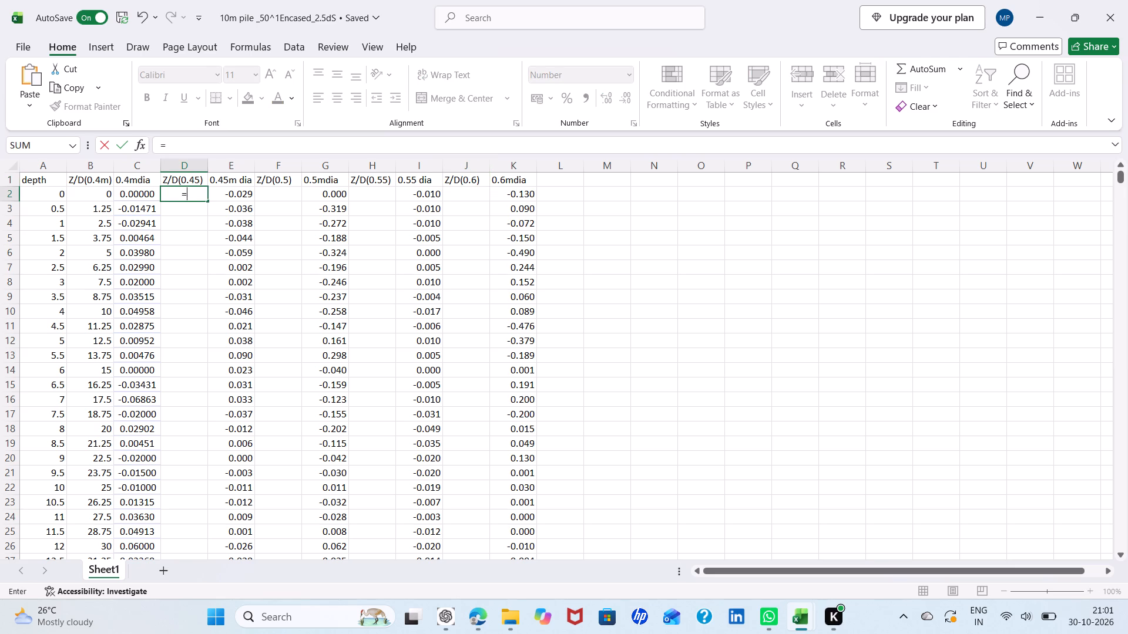
text(A2)
text(/0,45)
key(Return)
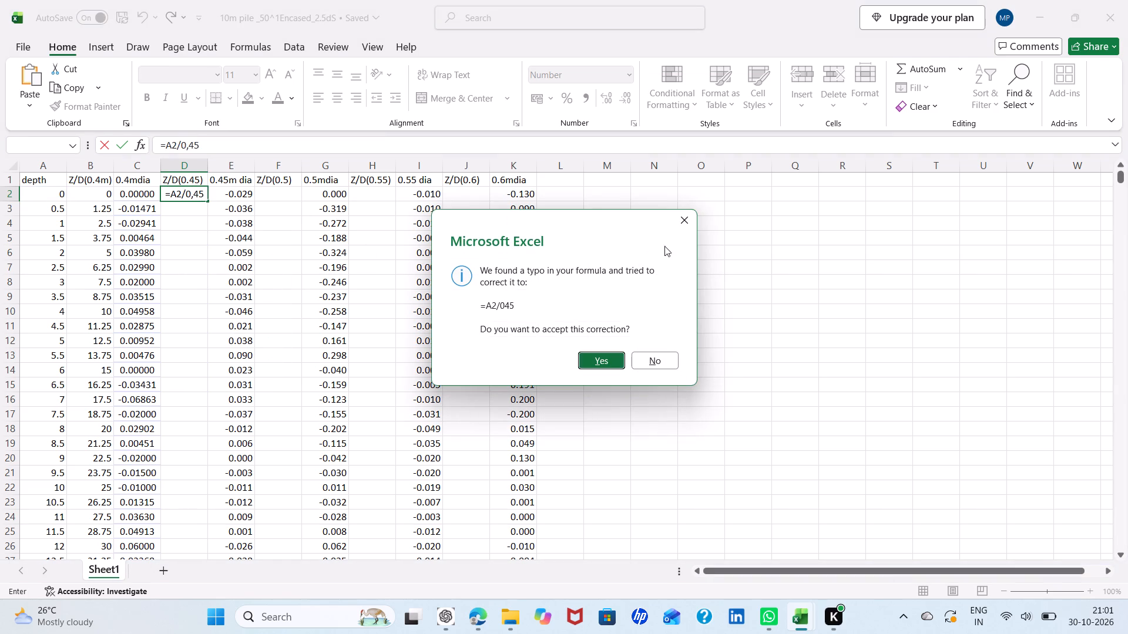
click(690, 218)
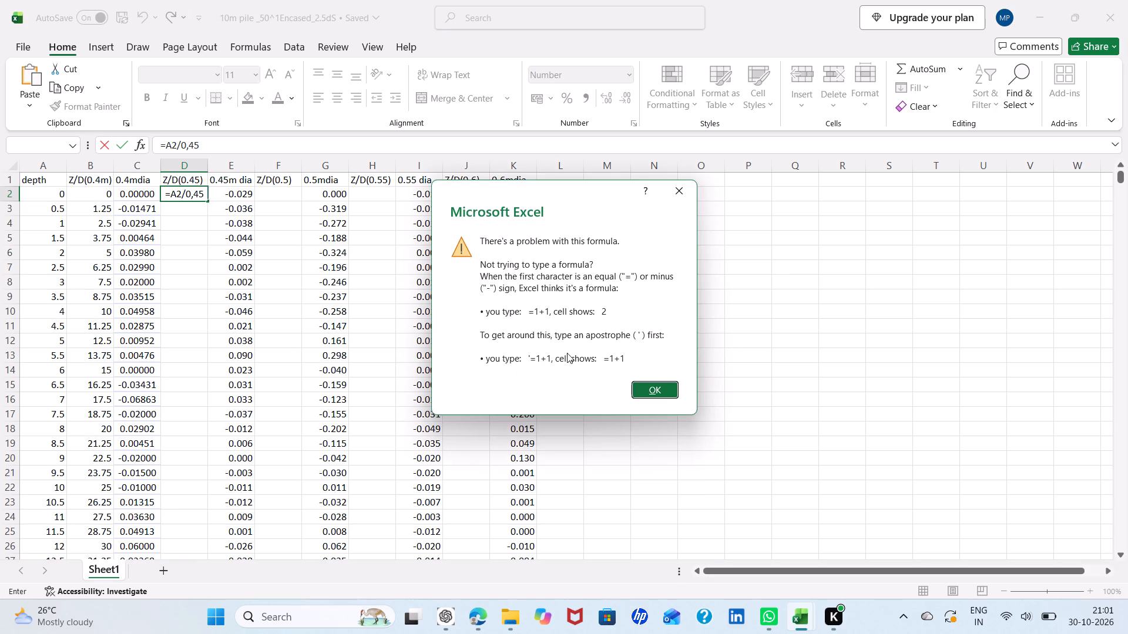
click(656, 390)
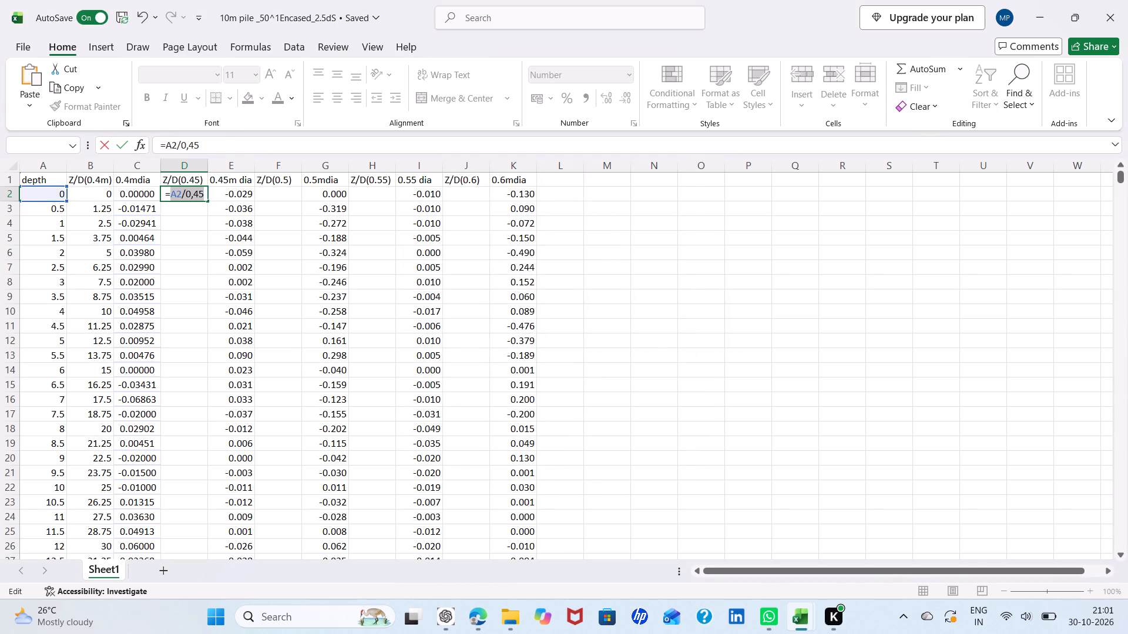
click(194, 194)
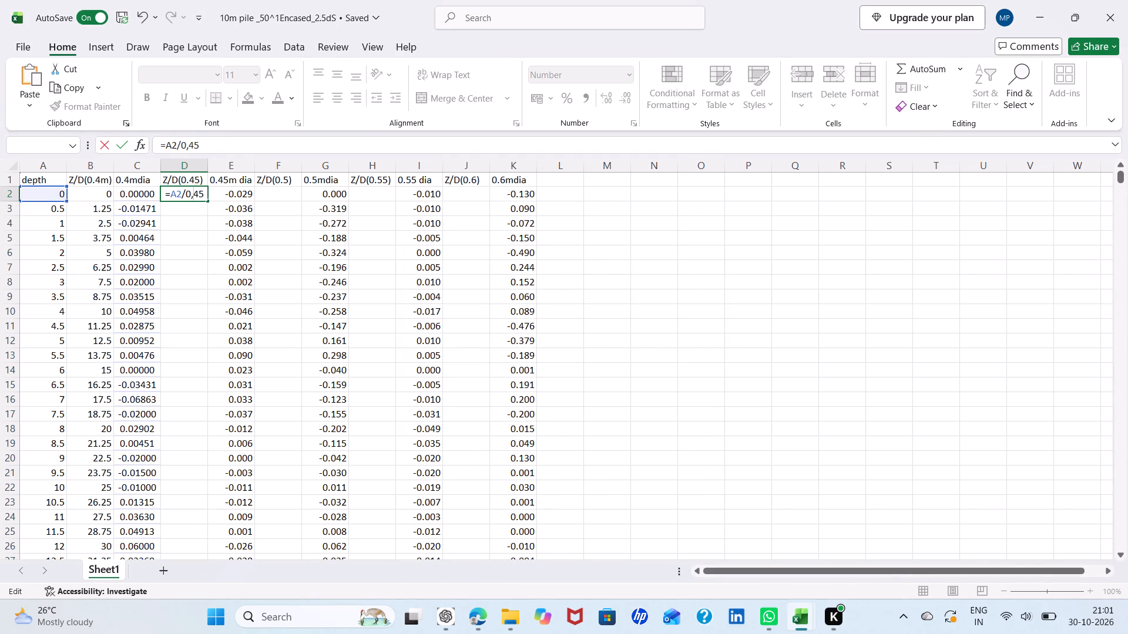
key(BackSpace)
key(period)
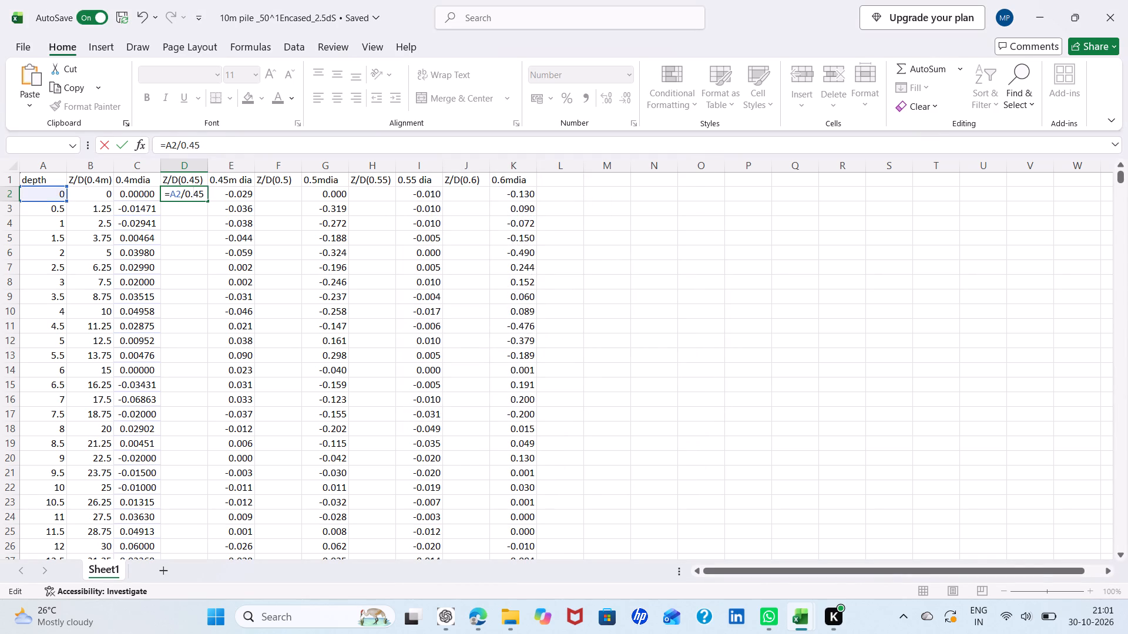
key(Return)
Fill the D2 formula down the Z/D(0.45) column to row 36, the last depth of 17.
click(194, 194)
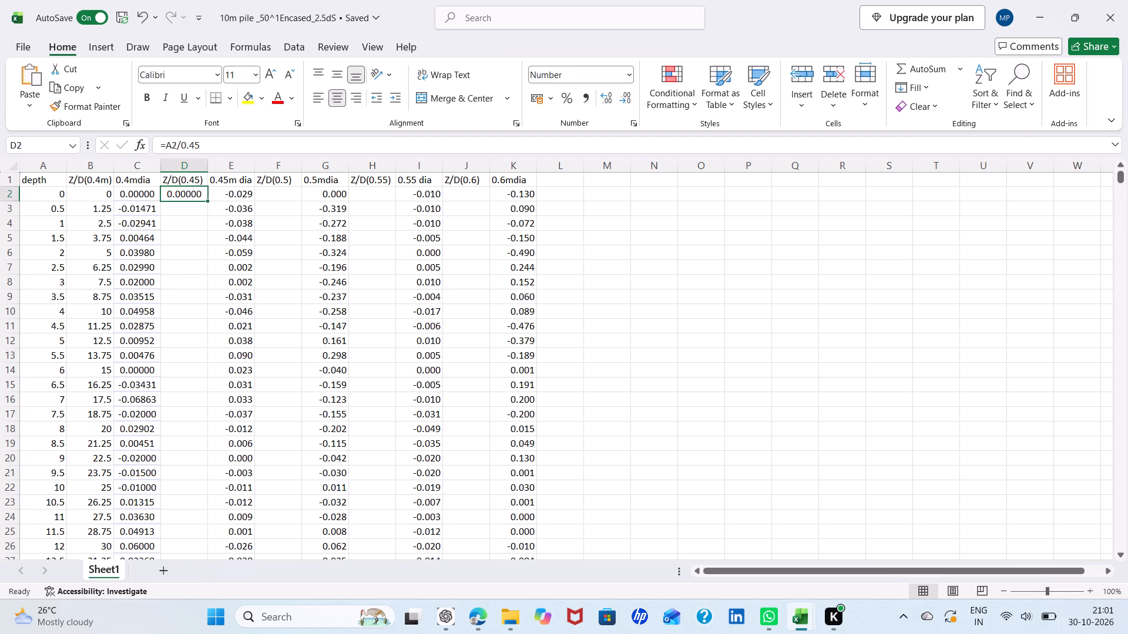
drag(208, 200, 214, 399)
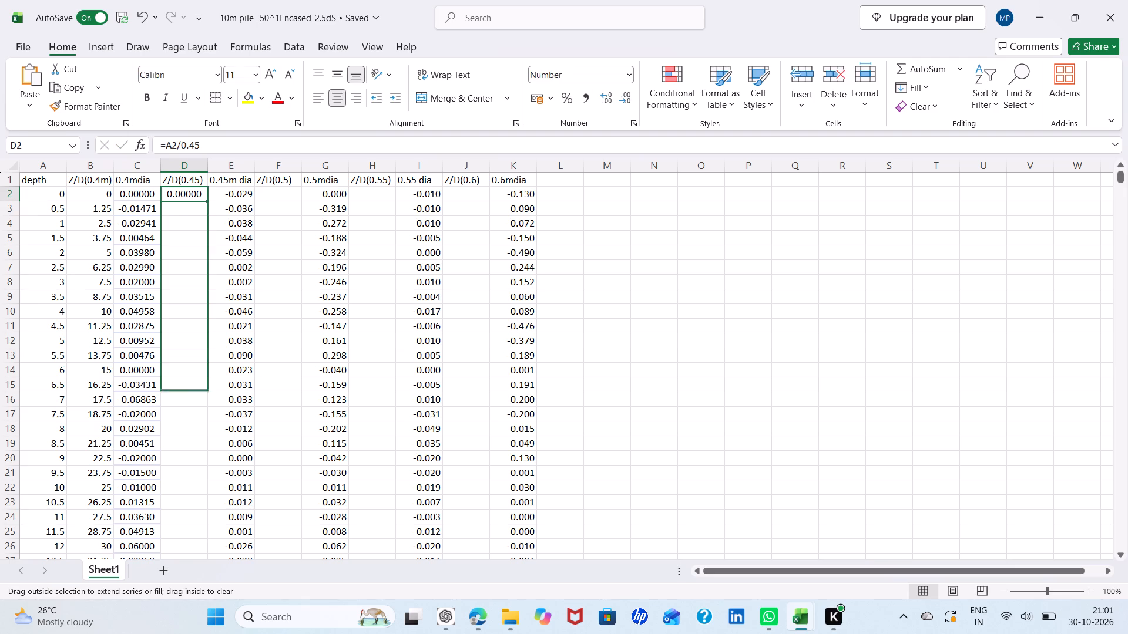
drag(214, 399, 217, 633)
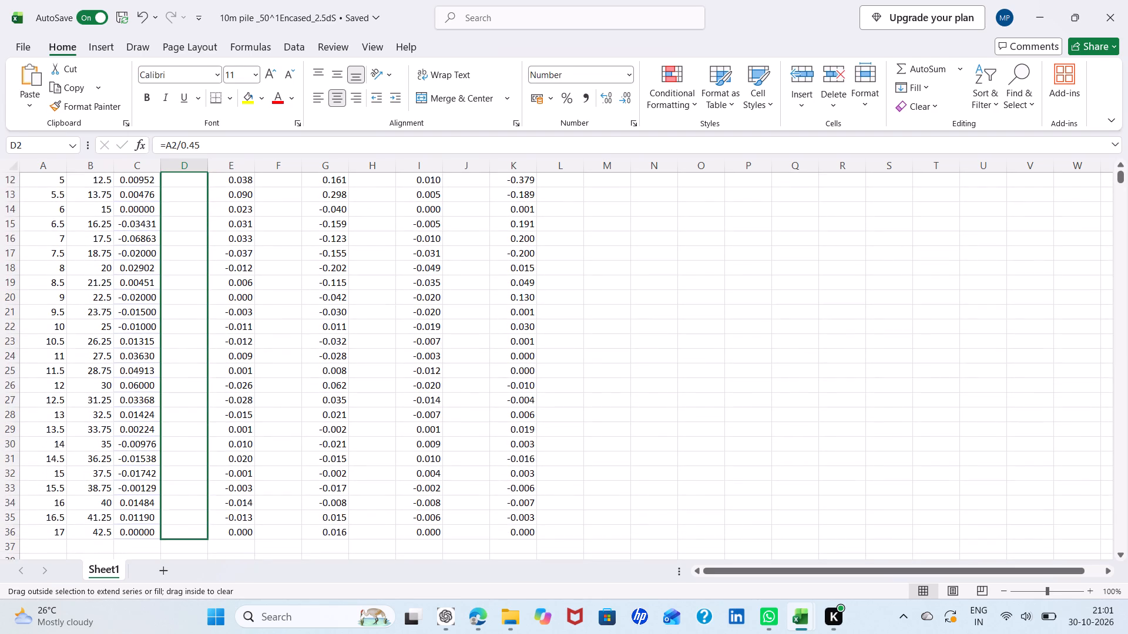
drag(217, 633, 174, 445)
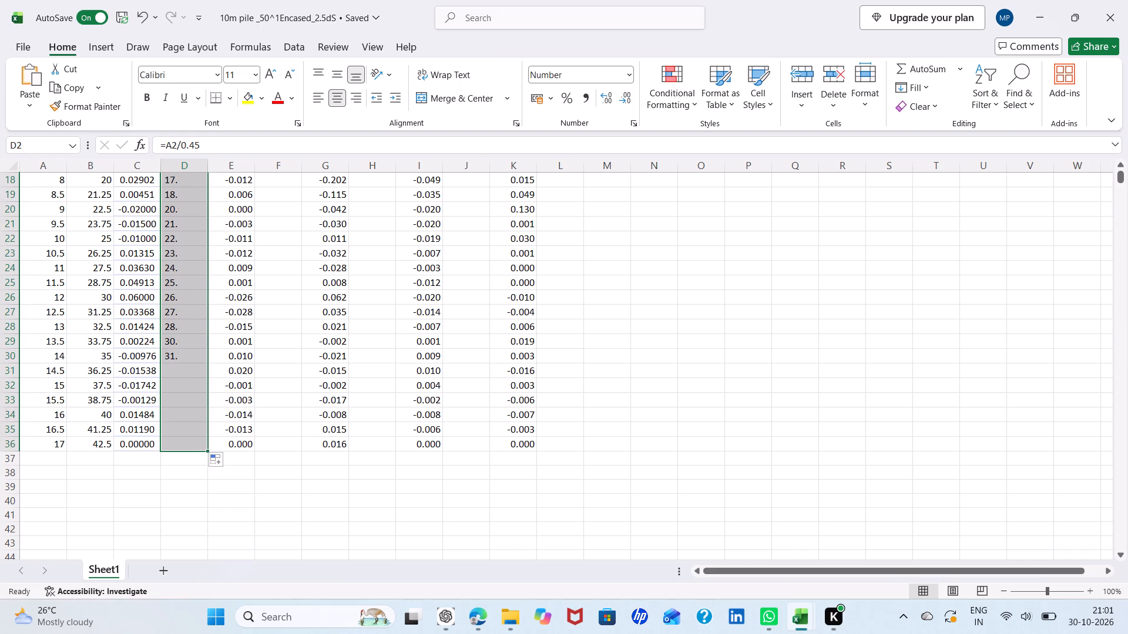
scroll(212, 383, up, 3)
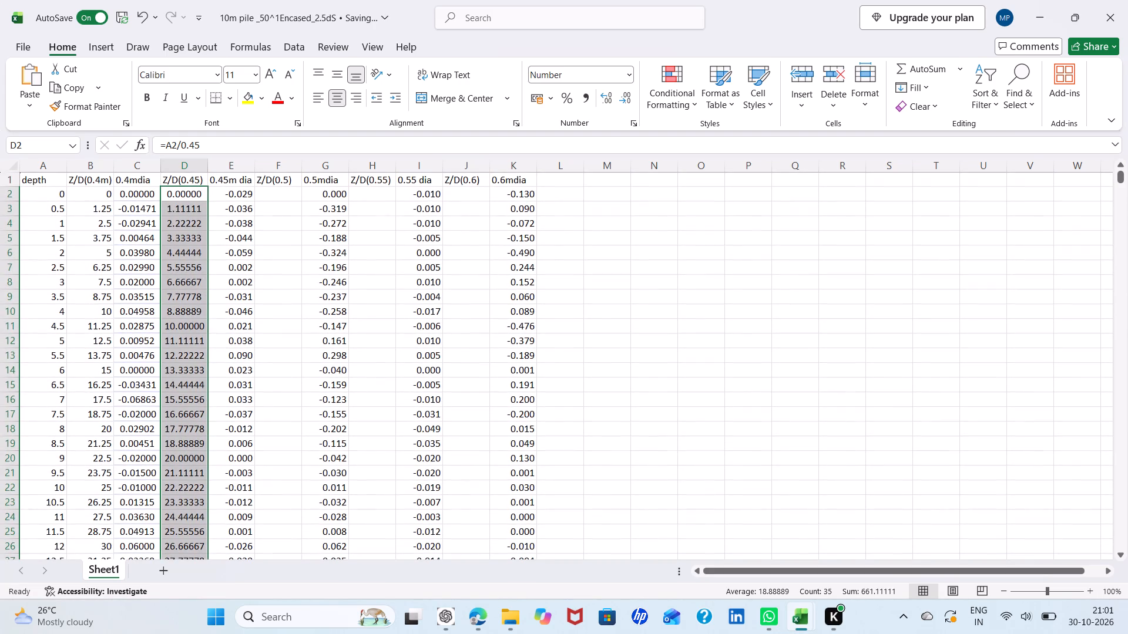
Enter the formula =A2/0.5 in cell F2, the first data cell under Z/D(0.5).
click(281, 195)
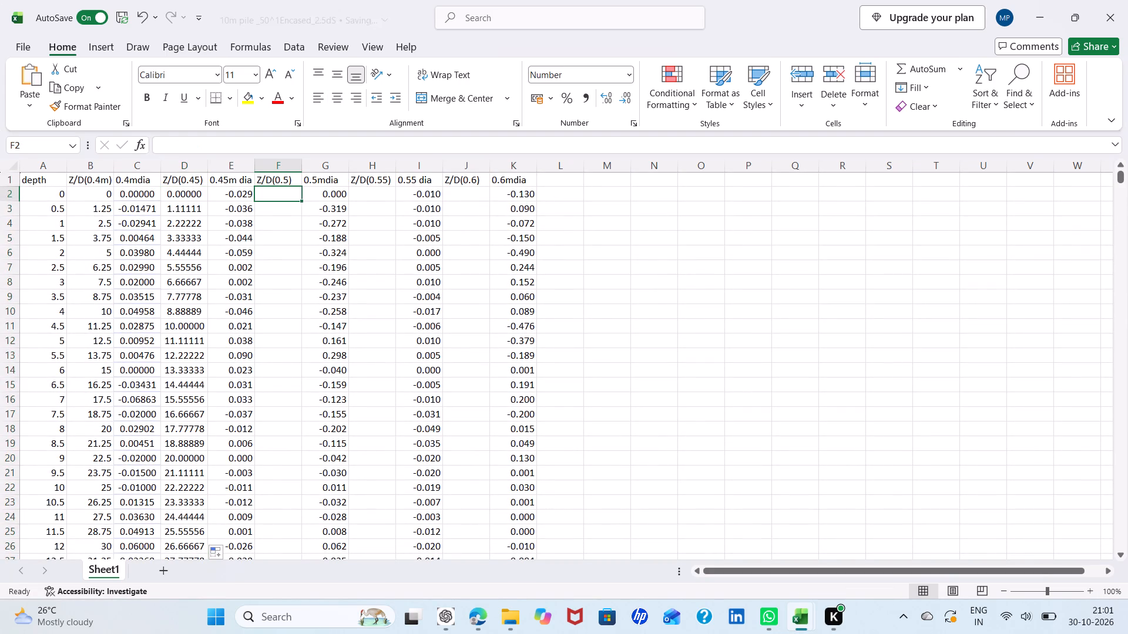
text(=0)
key(BackSpace)
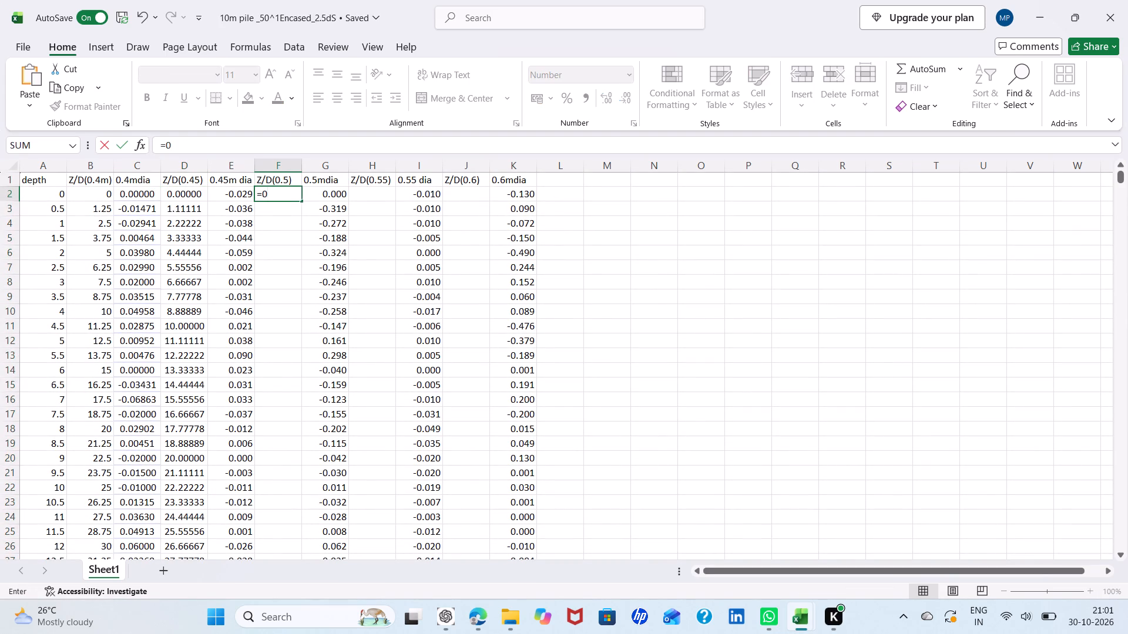
key(shift+a)
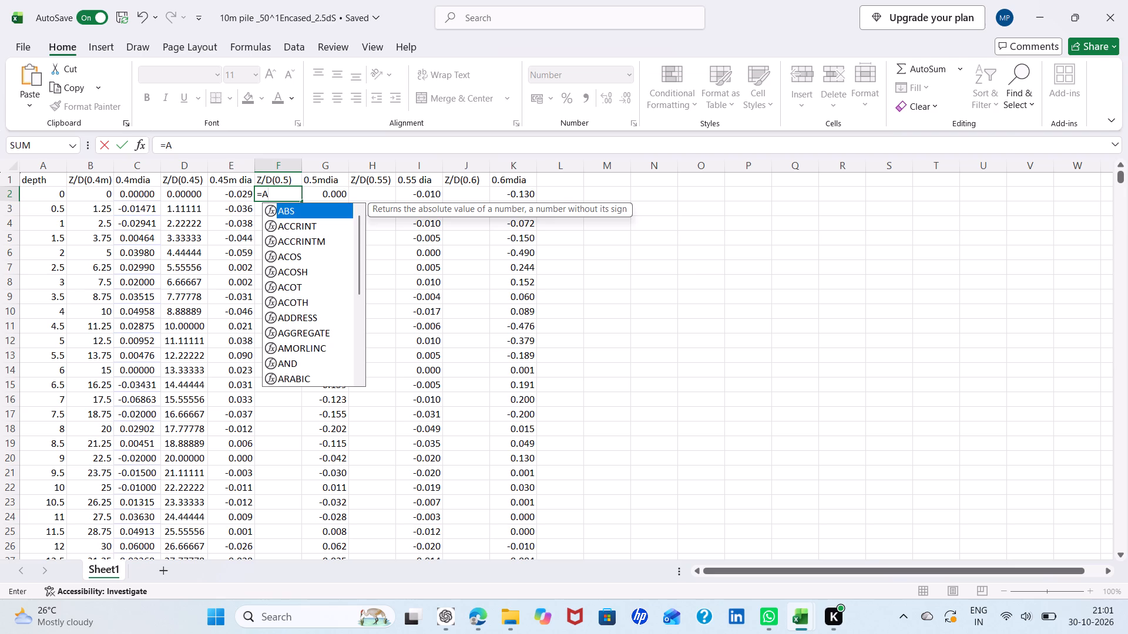
key(2)
key(slash)
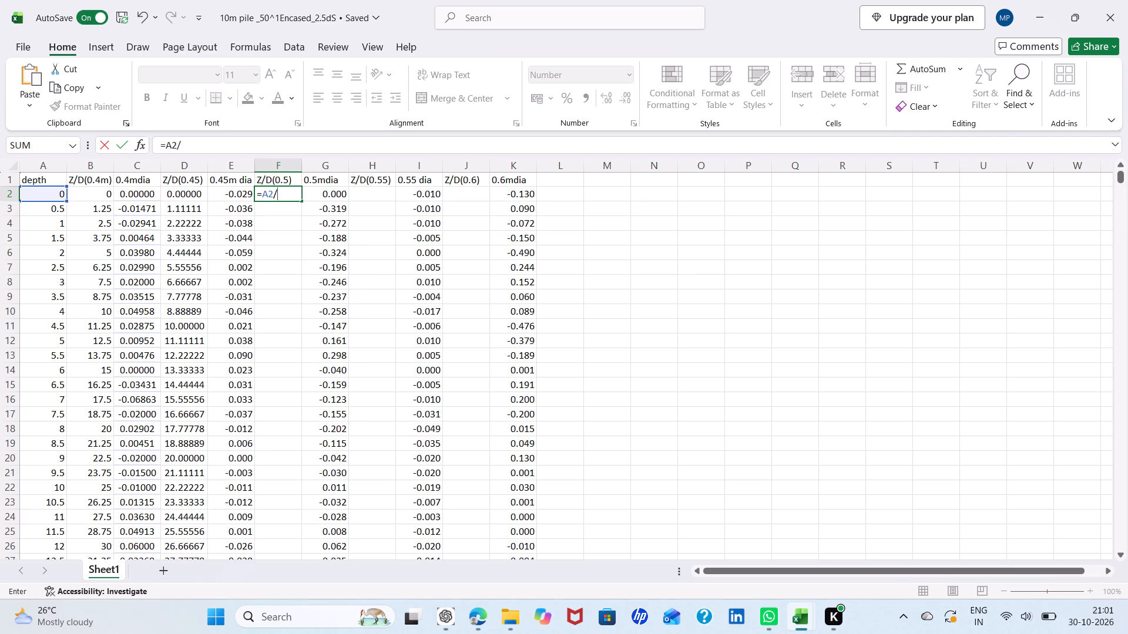
text(0.5)
key(Return)
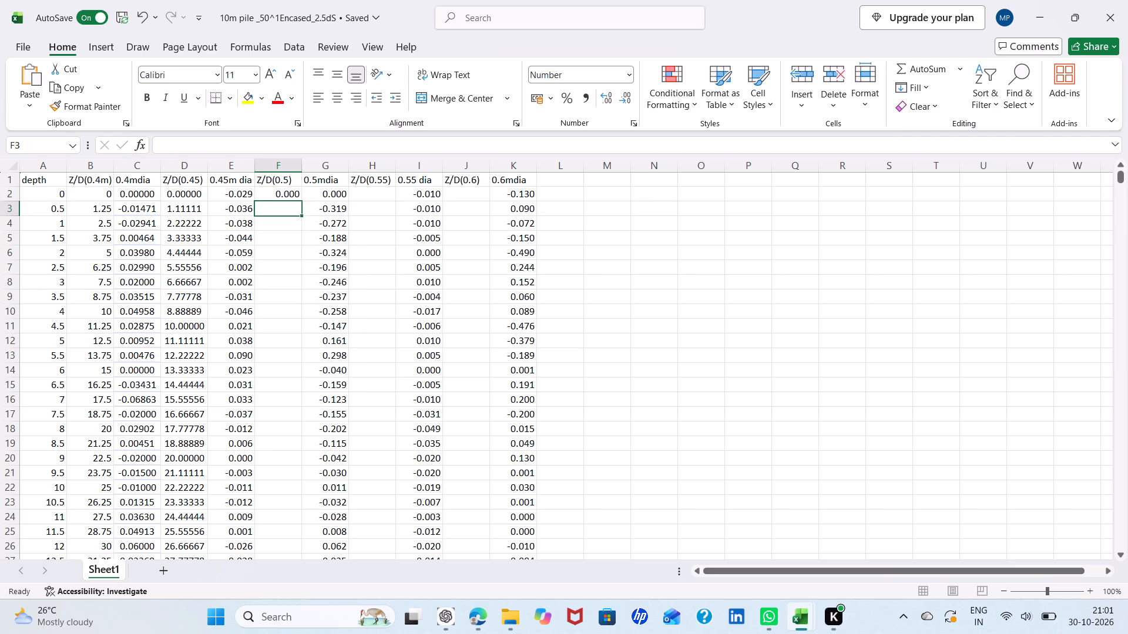
Fill the F2 formula down the Z/D(0.5) column to row 36, the last depth of 17.
click(281, 194)
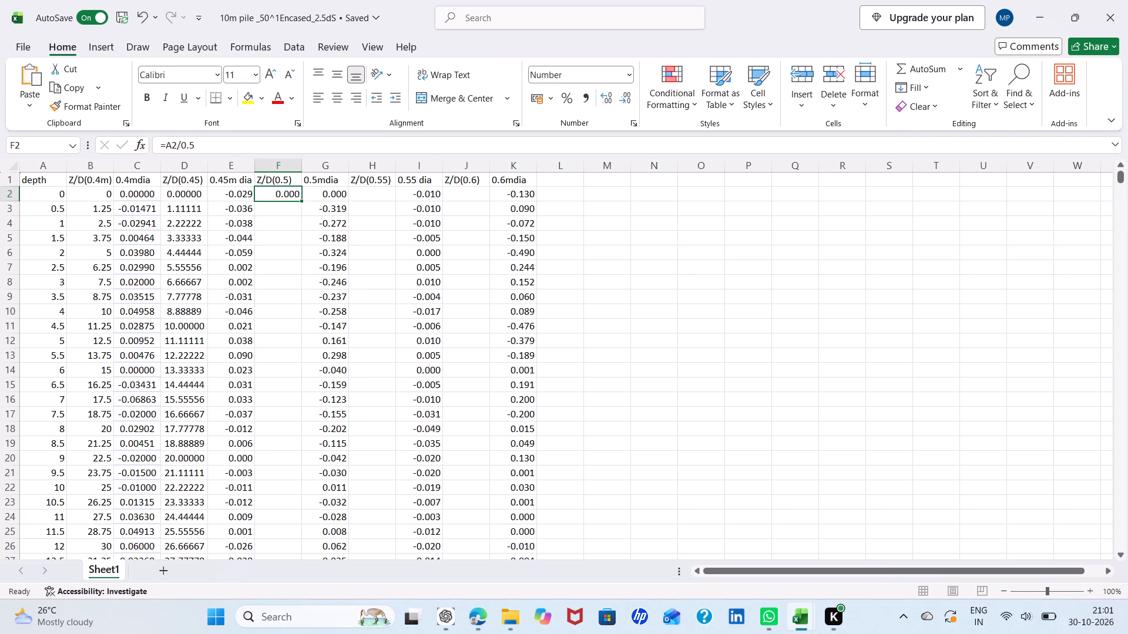
drag(301, 199, 307, 281)
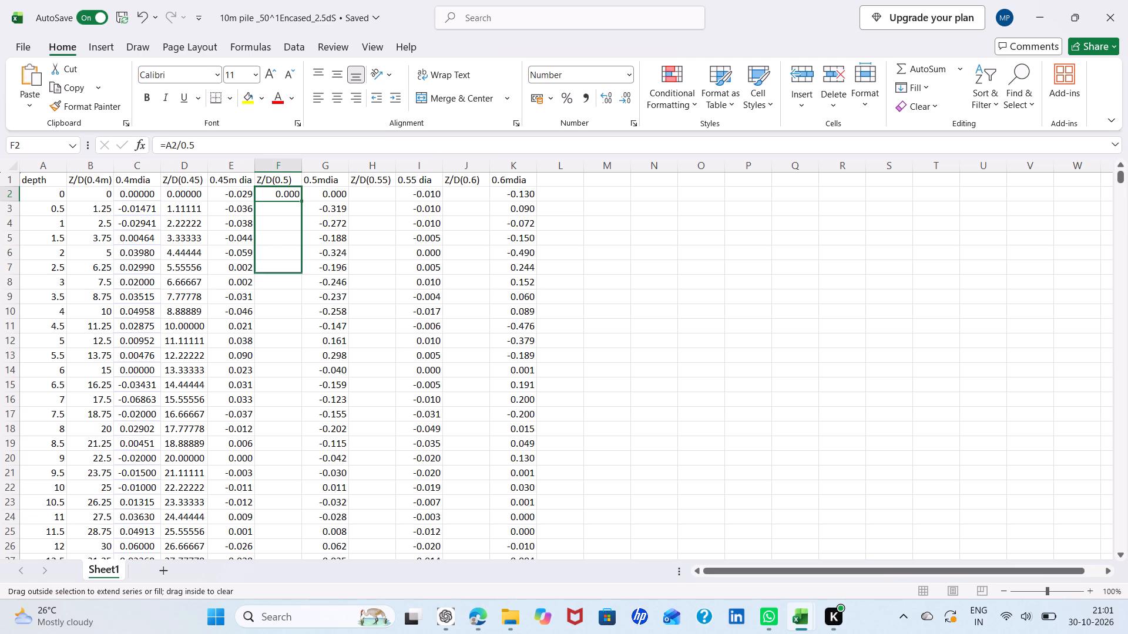
drag(307, 281, 311, 633)
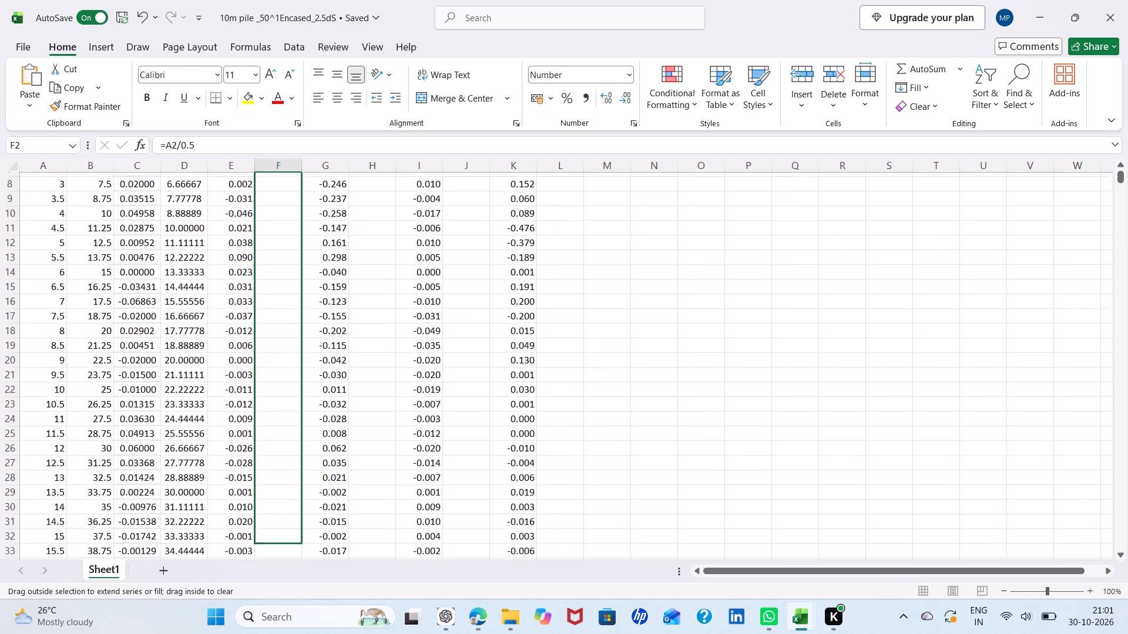
drag(311, 633, 274, 492)
scroll(303, 433, up, 2)
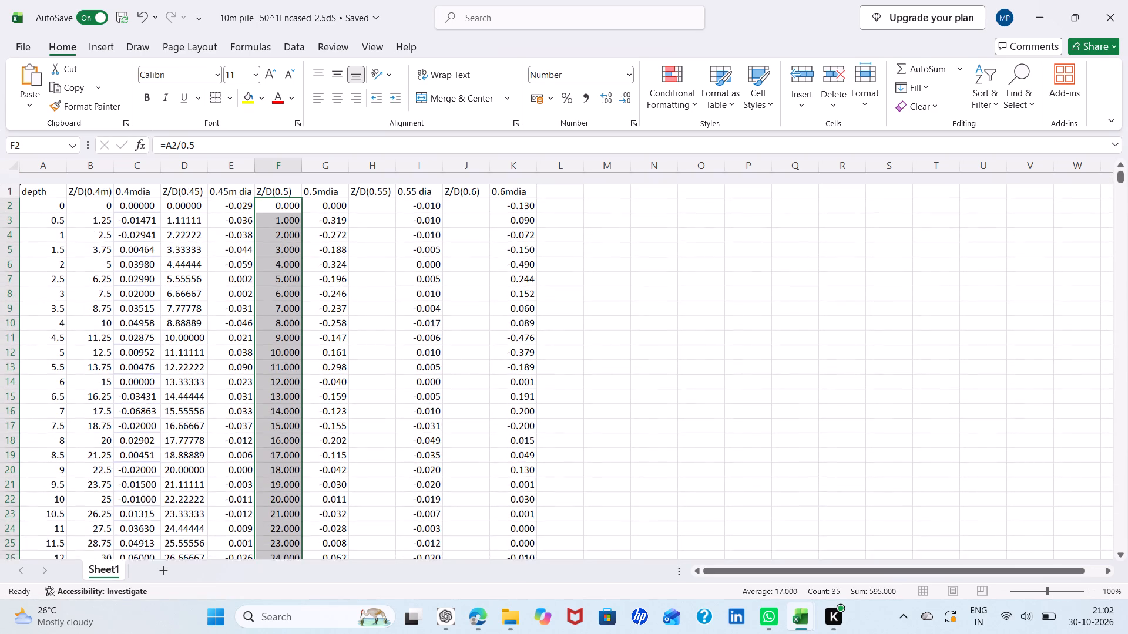
Enter the formula =A2/0.55 in cell H2, the first data cell under Z/D(0.55).
click(382, 191)
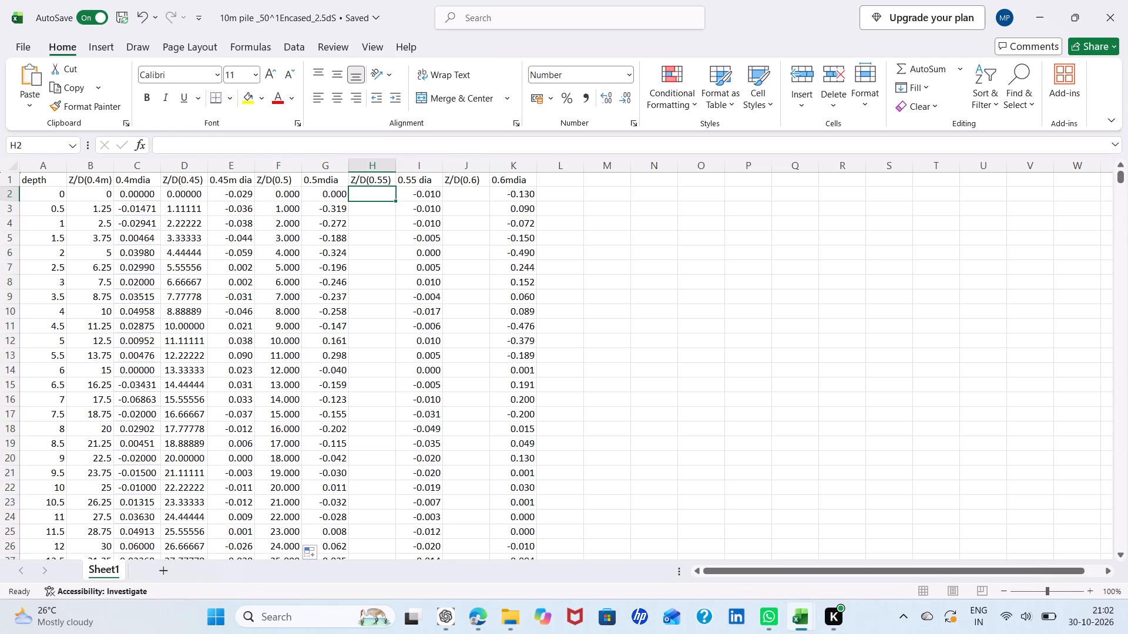
click(291, 199)
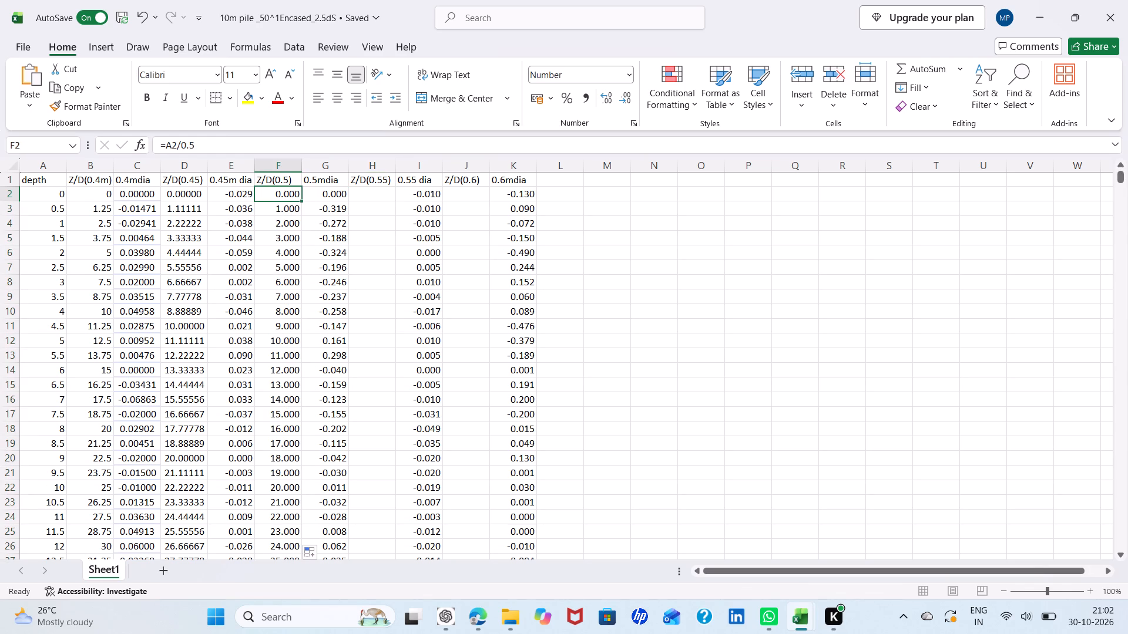
click(378, 190)
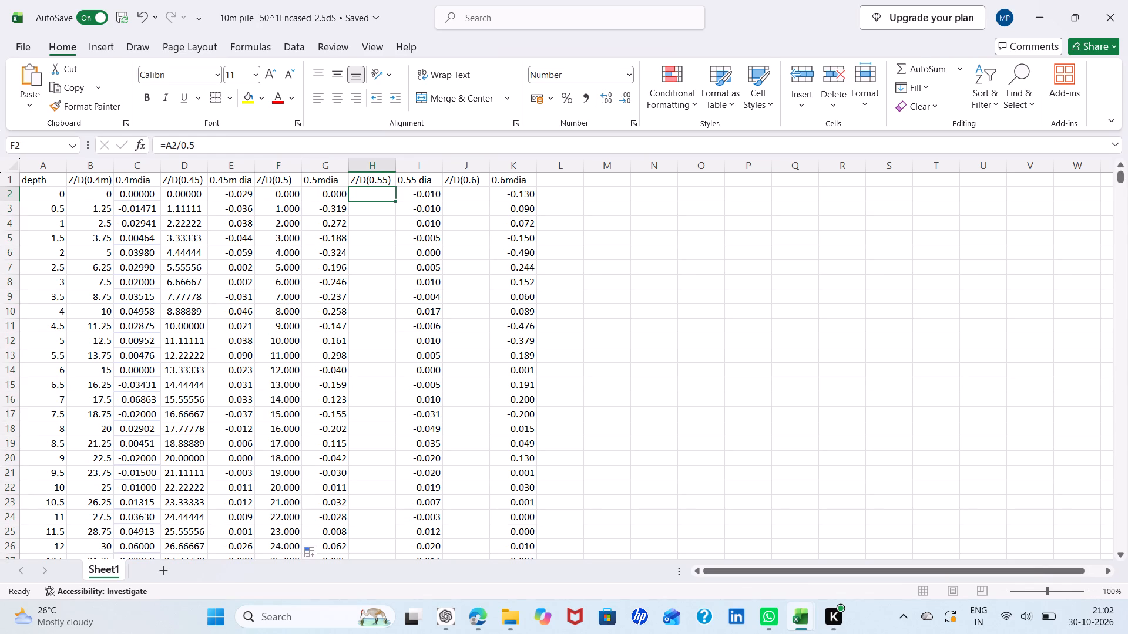
text(=A2)
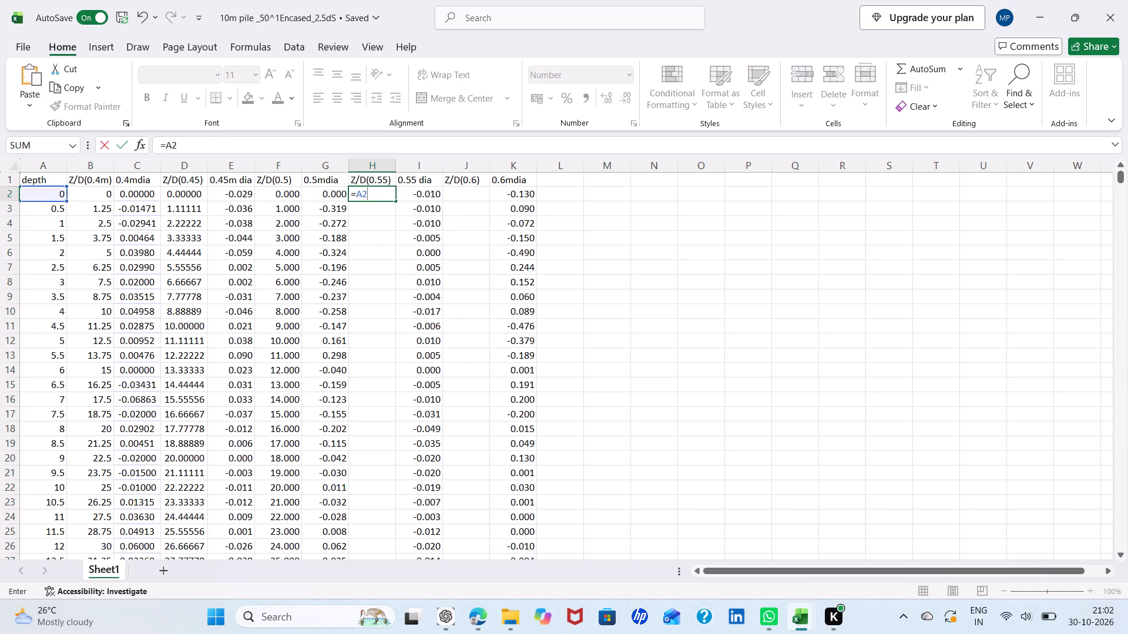
text(/0)
text(.55)
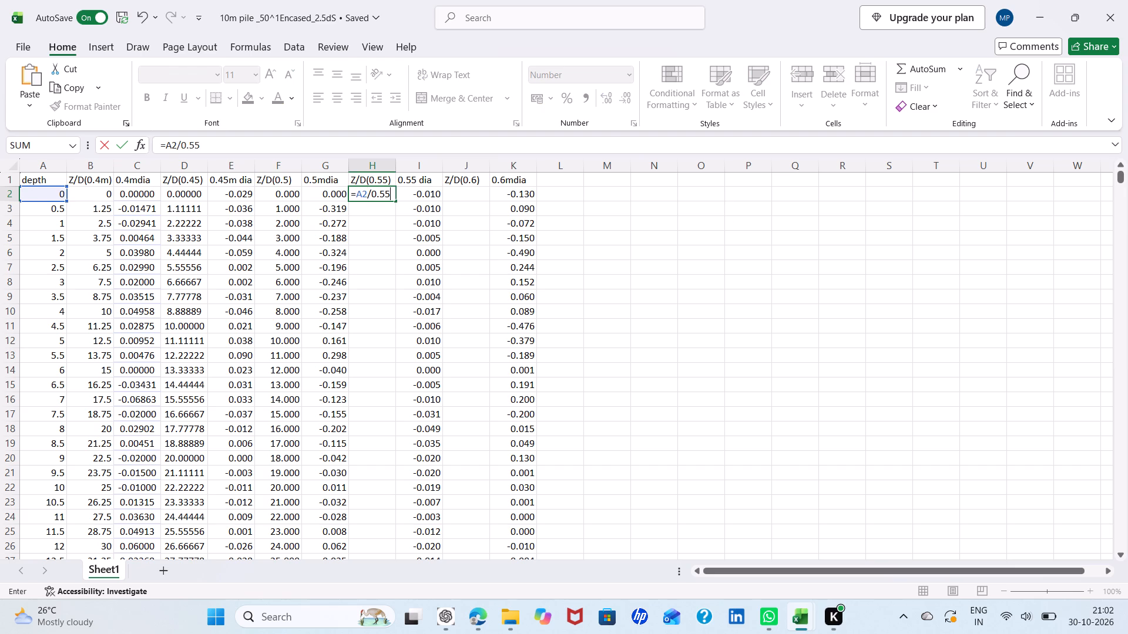
key(Return)
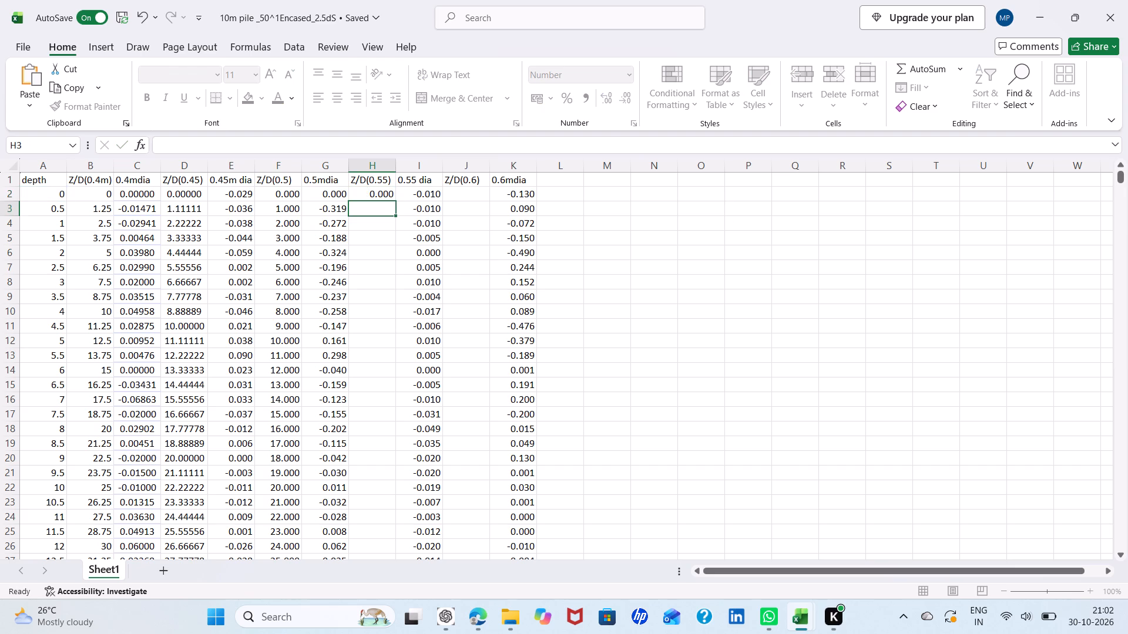
Fill the H2 formula down the Z/D(0.55) column to row 36, the last depth of 17.
click(437, 360)
click(389, 188)
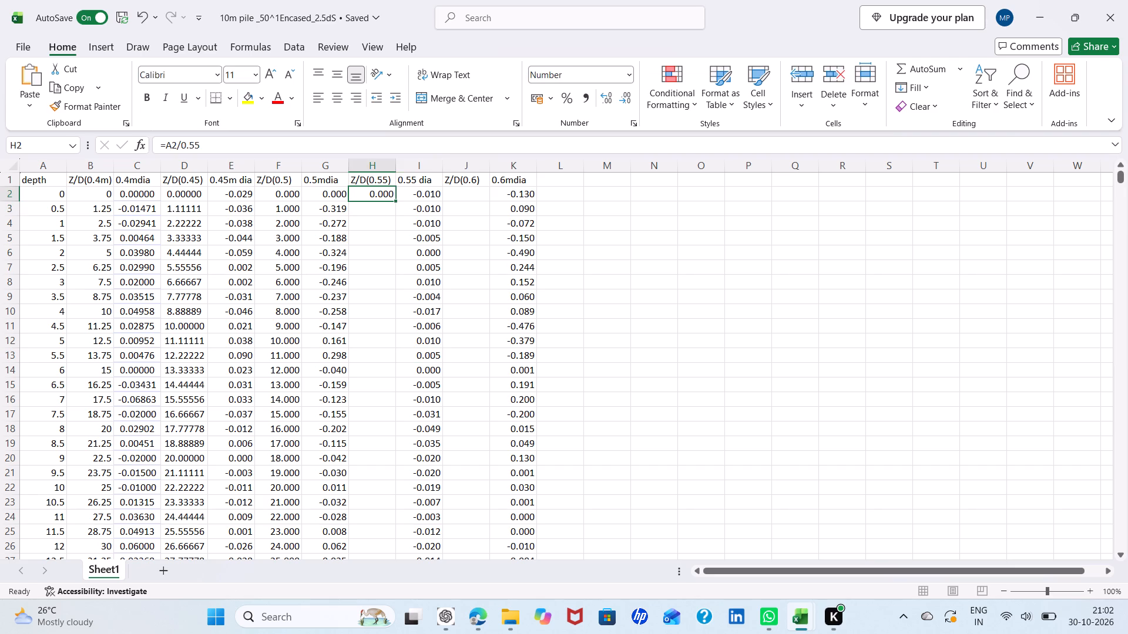
drag(395, 201, 401, 586)
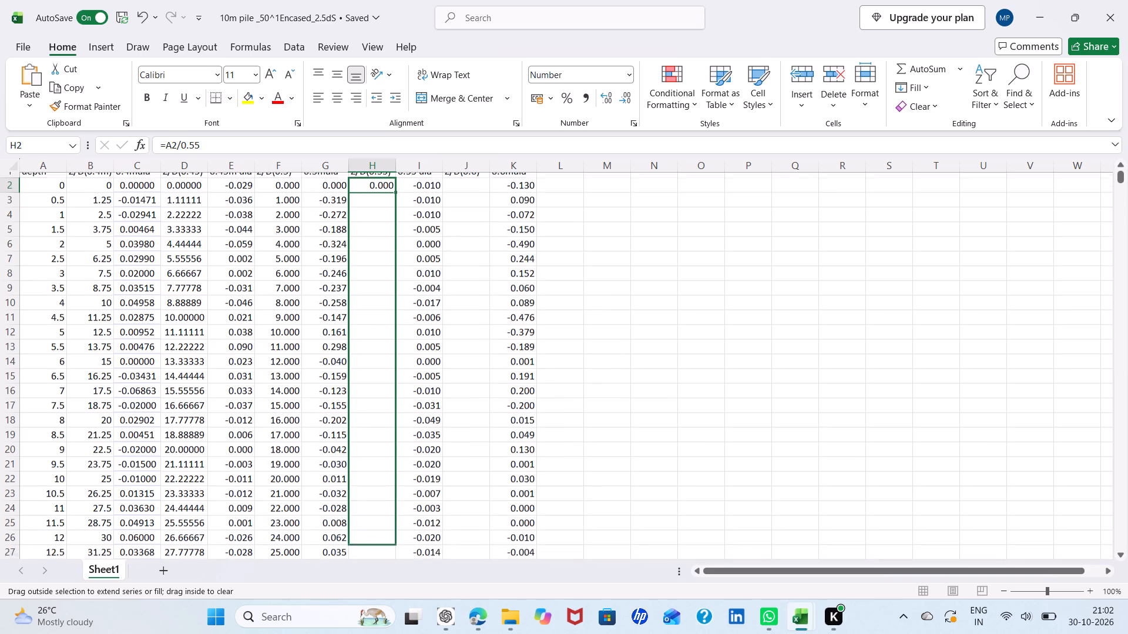
drag(401, 586, 390, 543)
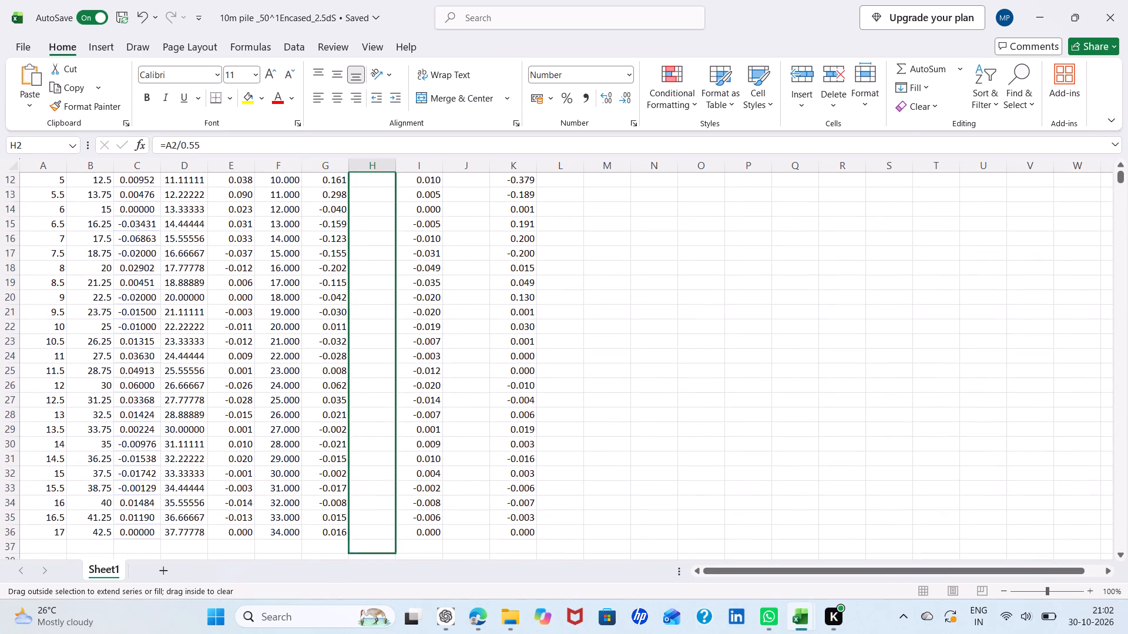
drag(390, 543, 389, 535)
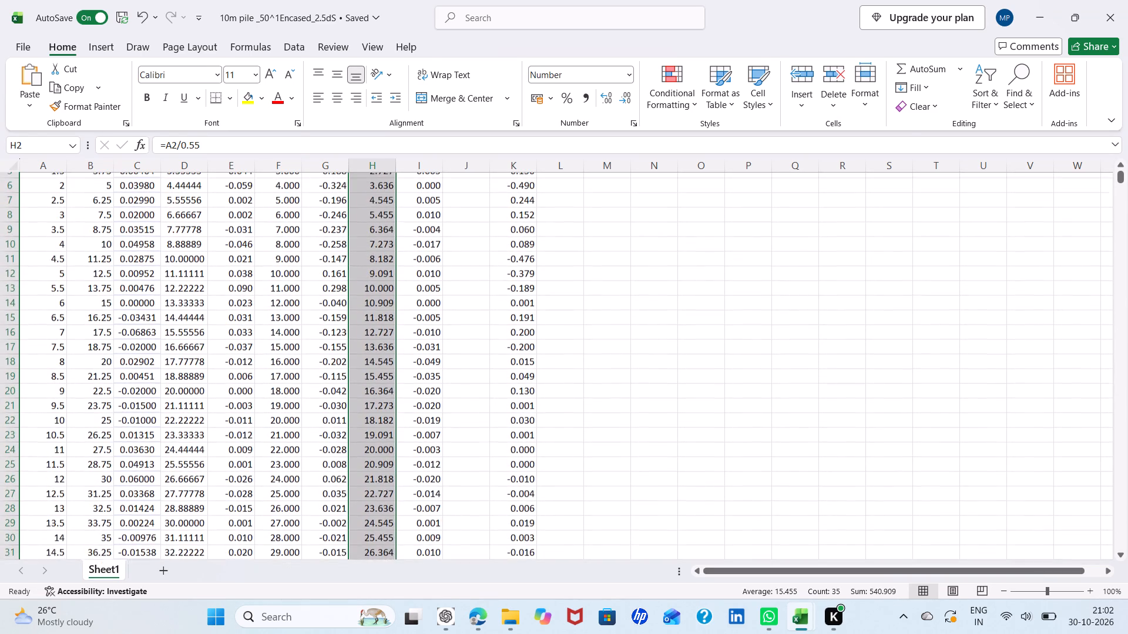
scroll(389, 535, up, 1)
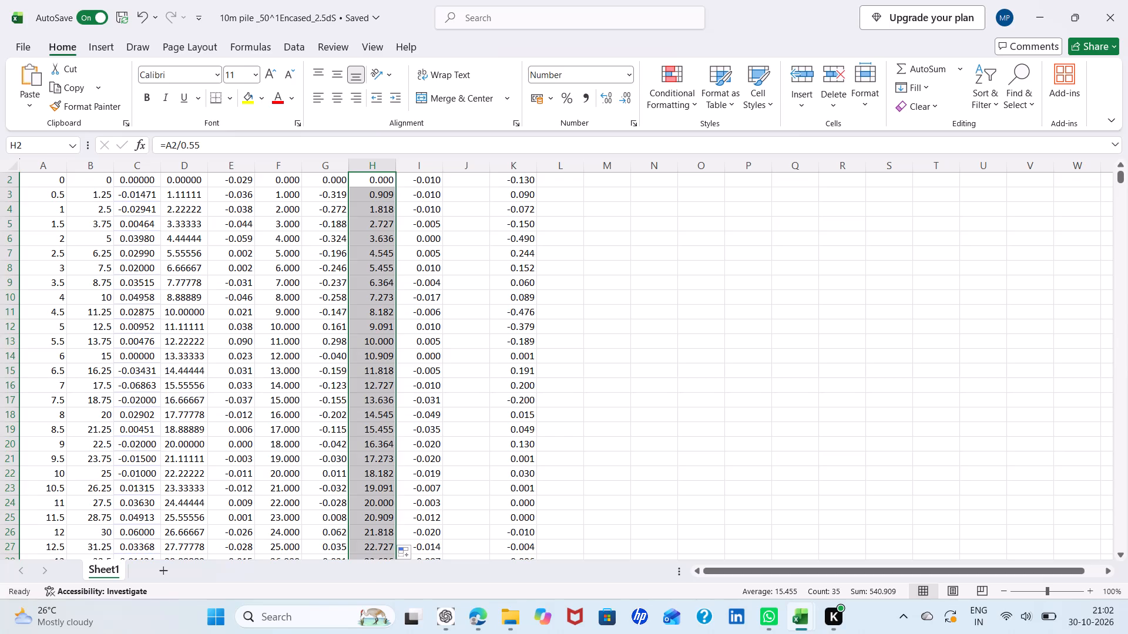
Enter the formula =A2/0.6 in cell J2, the first data cell under Z/D(0.6).
click(461, 247)
scroll(461, 247, up, 1)
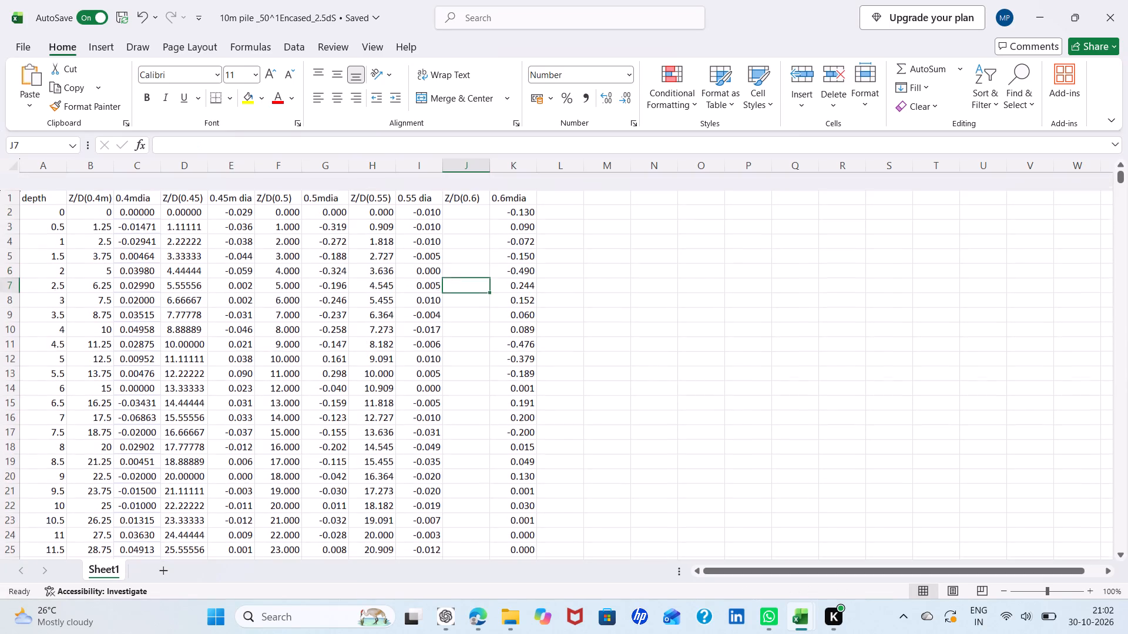
click(466, 195)
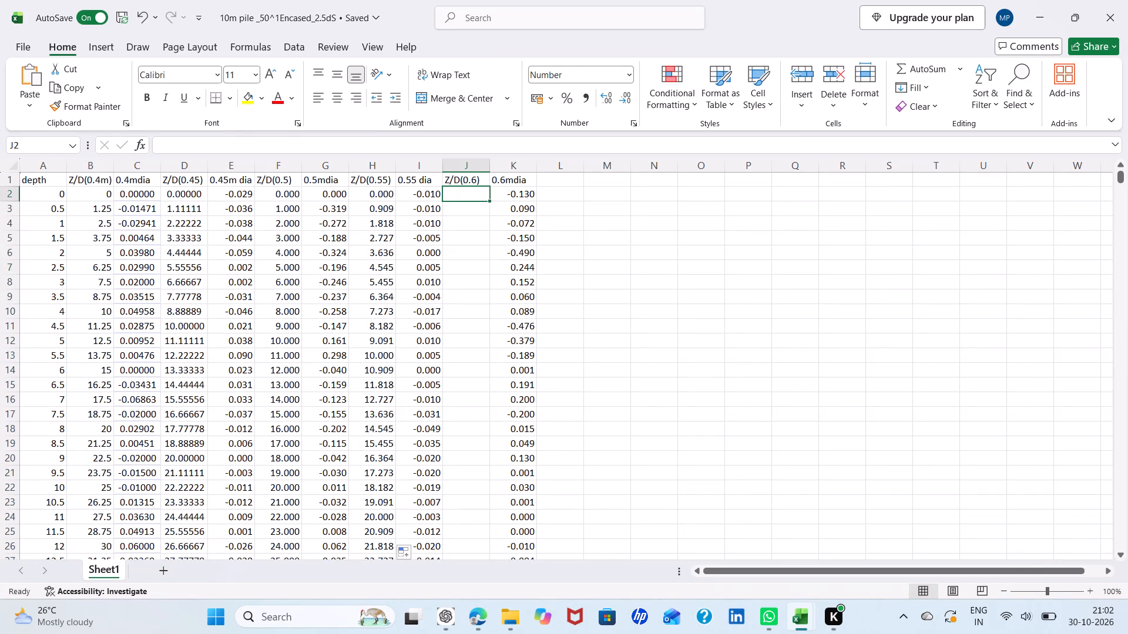
key(equal)
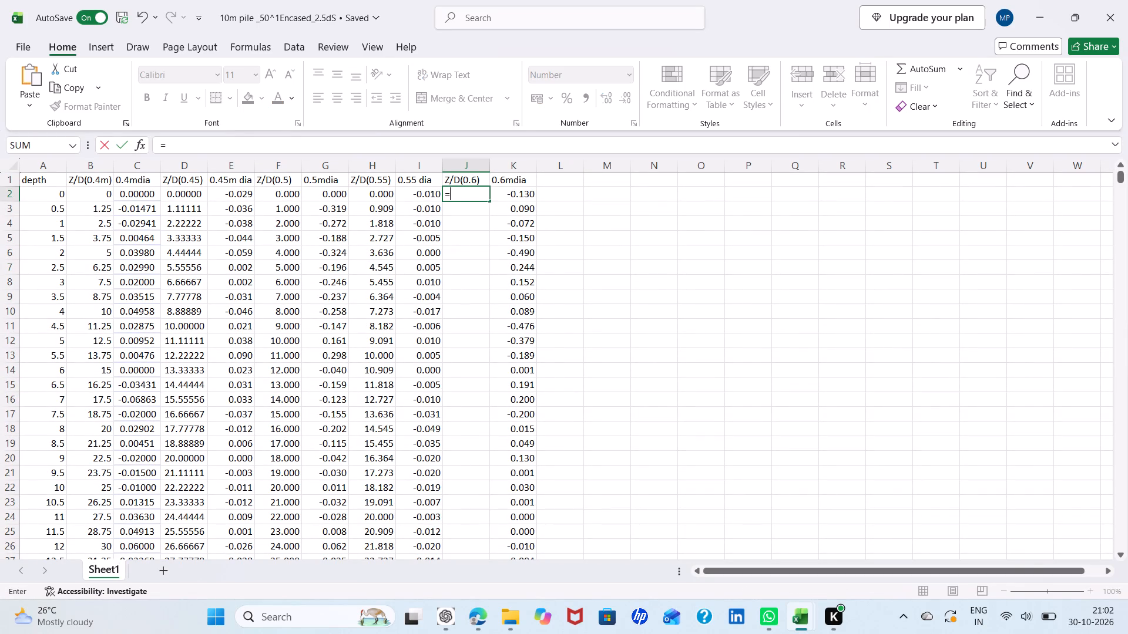
key(shift+a)
key(2)
key(slash)
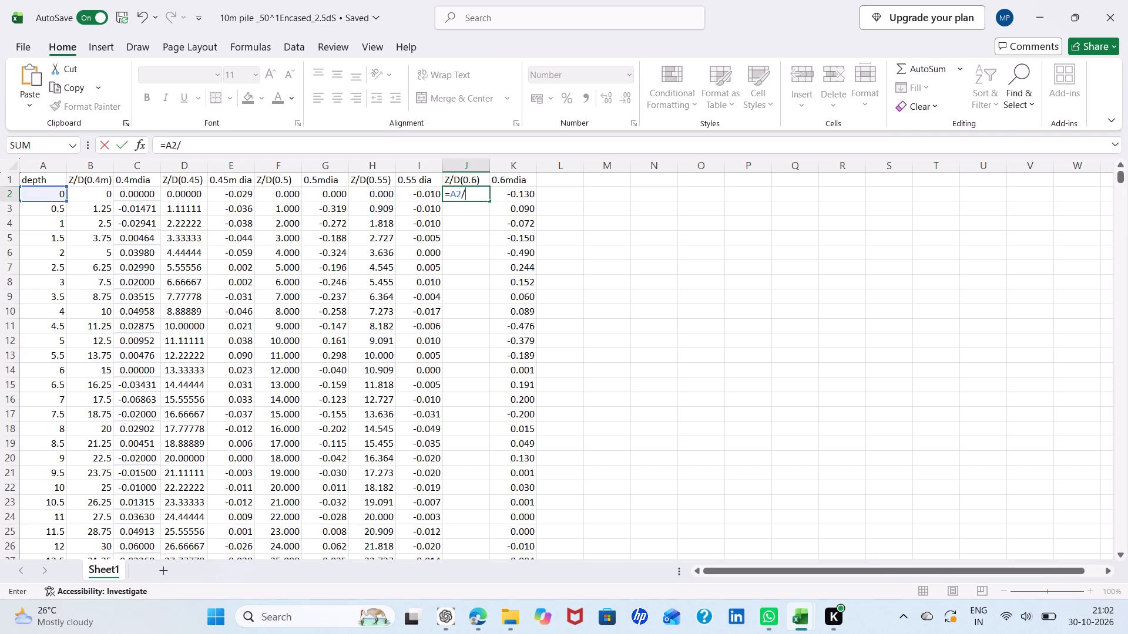
text(0.6)
key(Return)
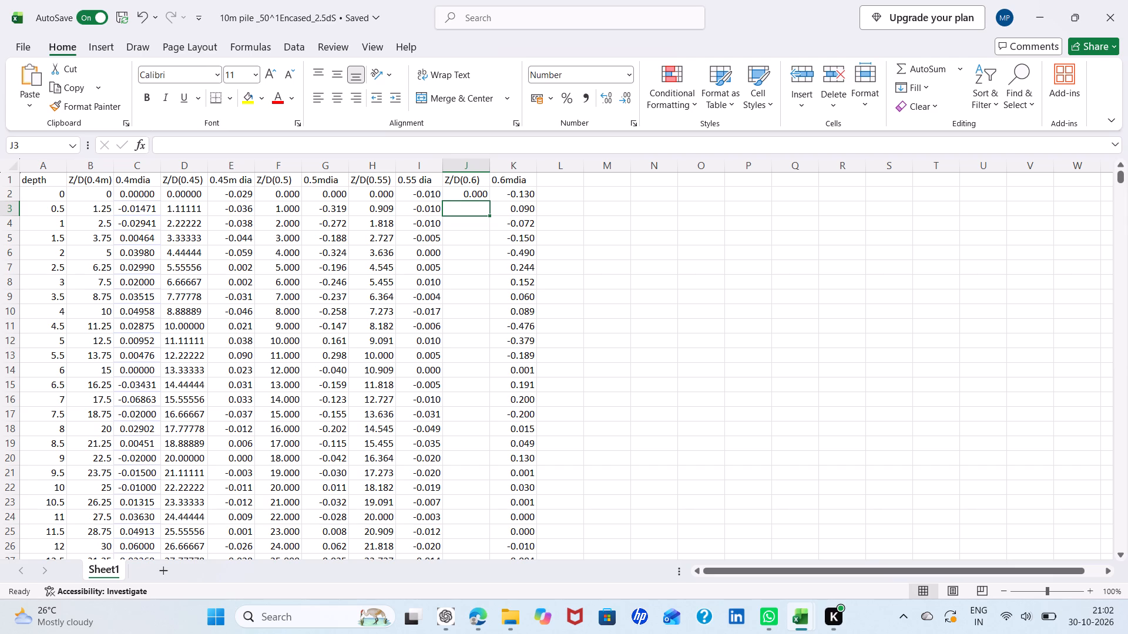
Fill the J2 formula down the Z/D(0.6) column to row 36, the last depth of 17.
key(Up)
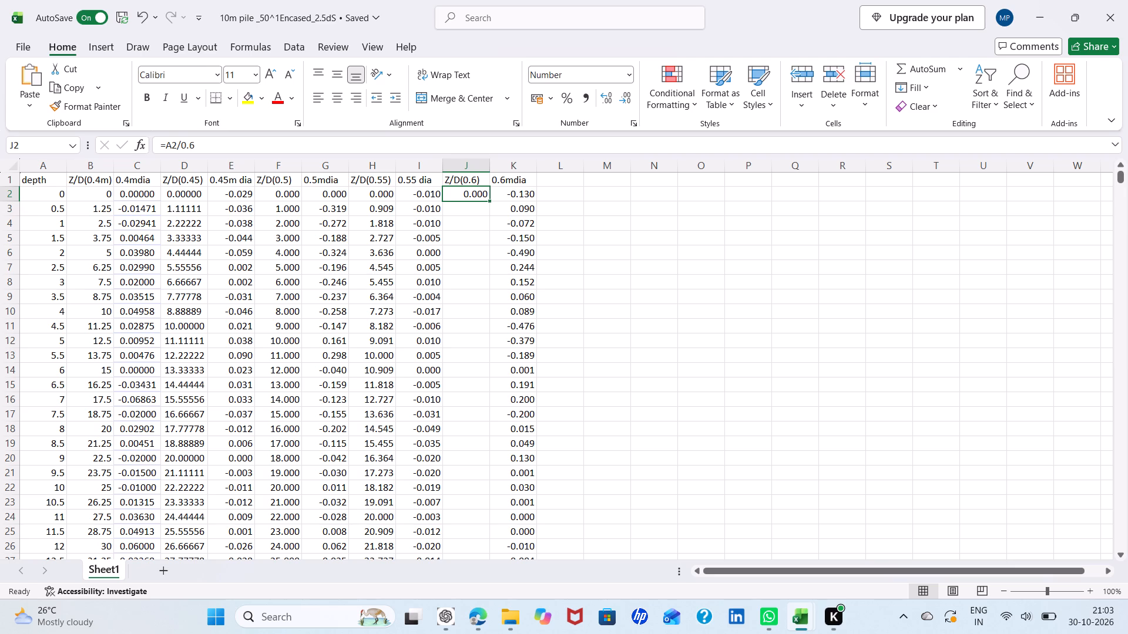
drag(488, 199, 496, 535)
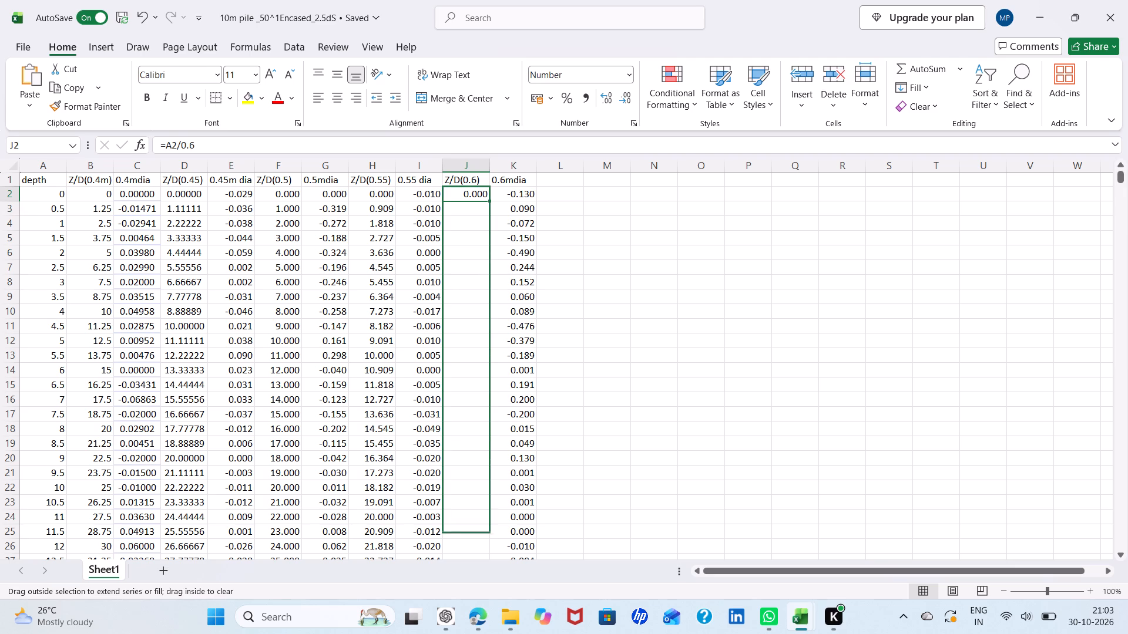
drag(496, 535, 467, 555)
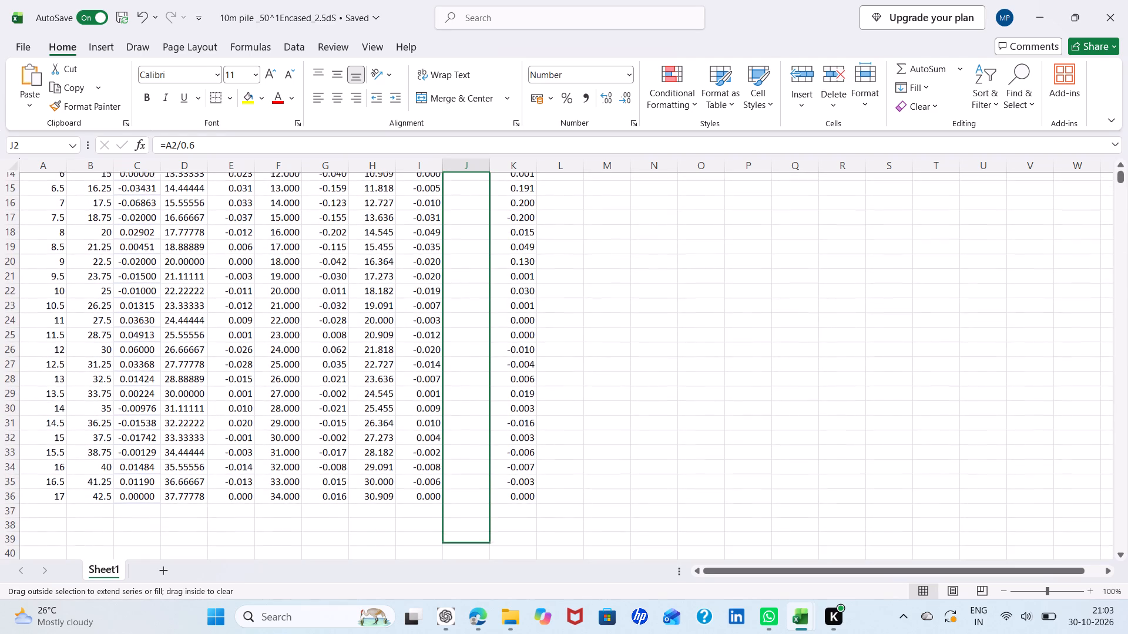
drag(467, 555, 455, 490)
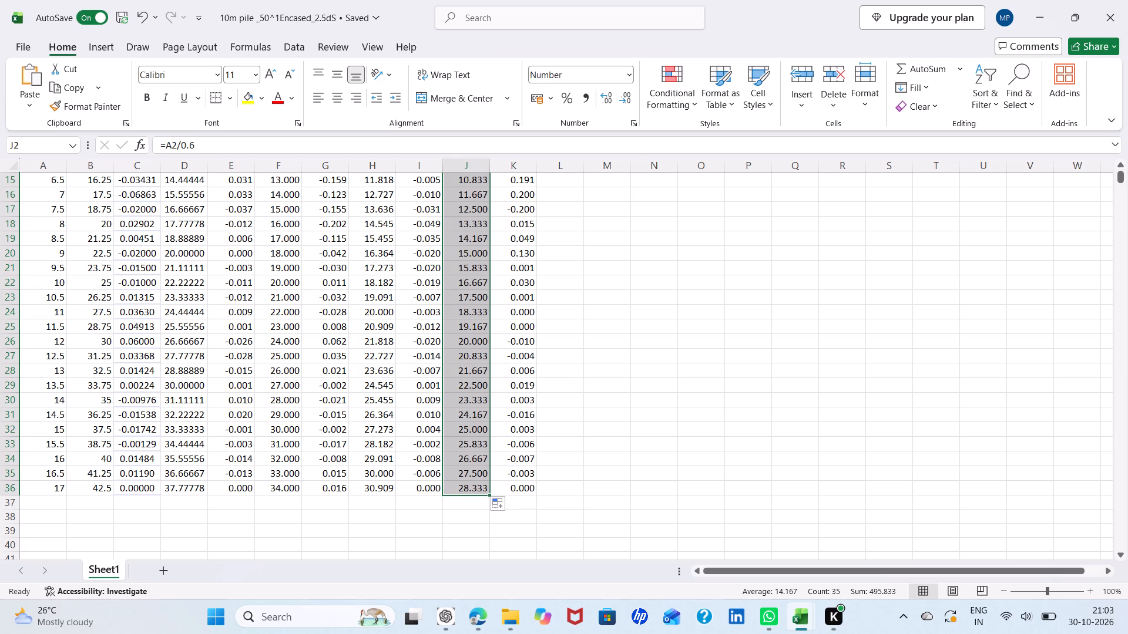
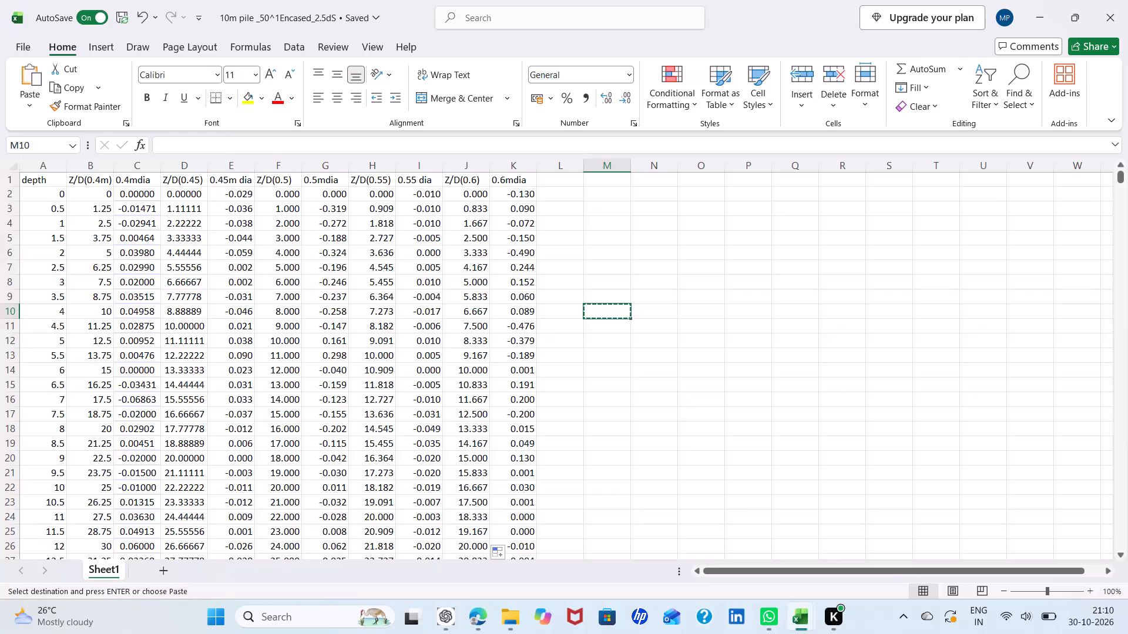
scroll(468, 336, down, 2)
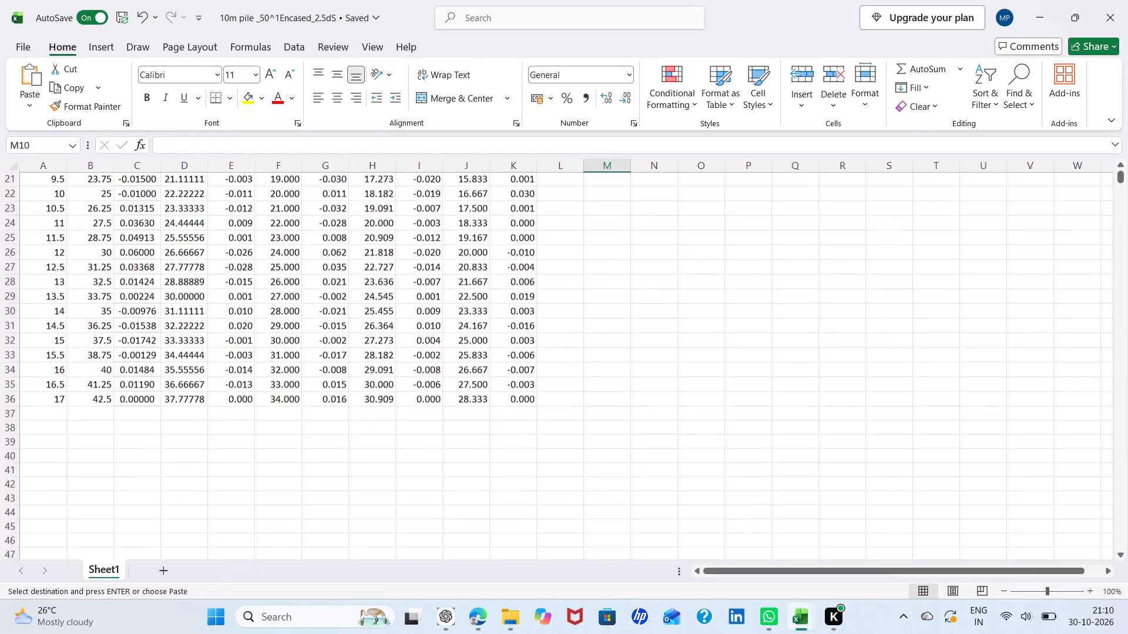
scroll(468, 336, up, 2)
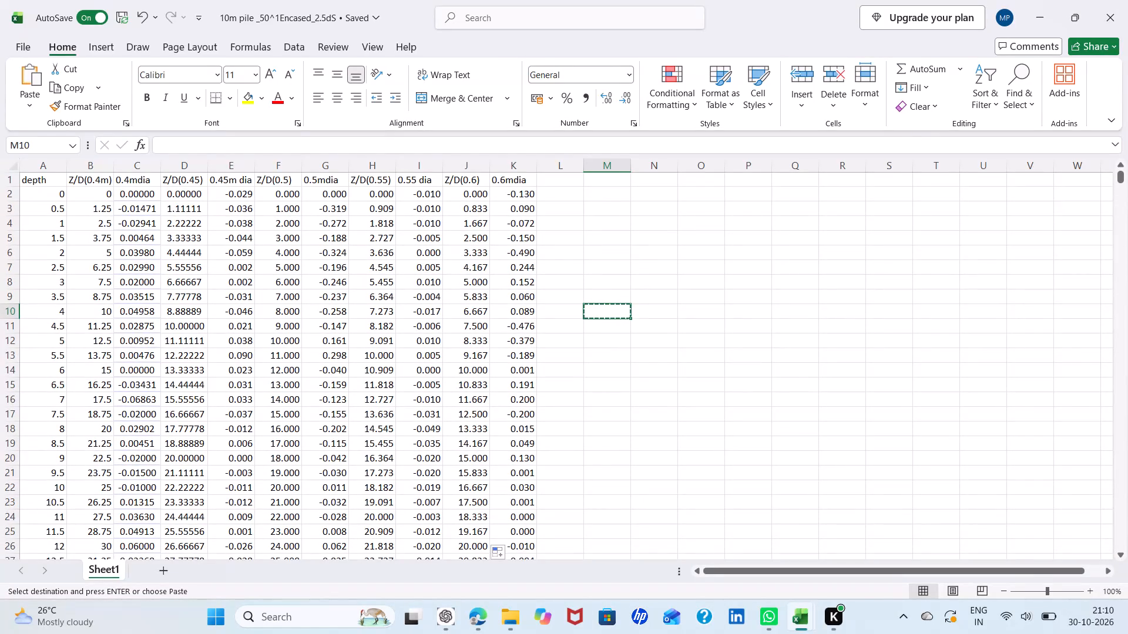
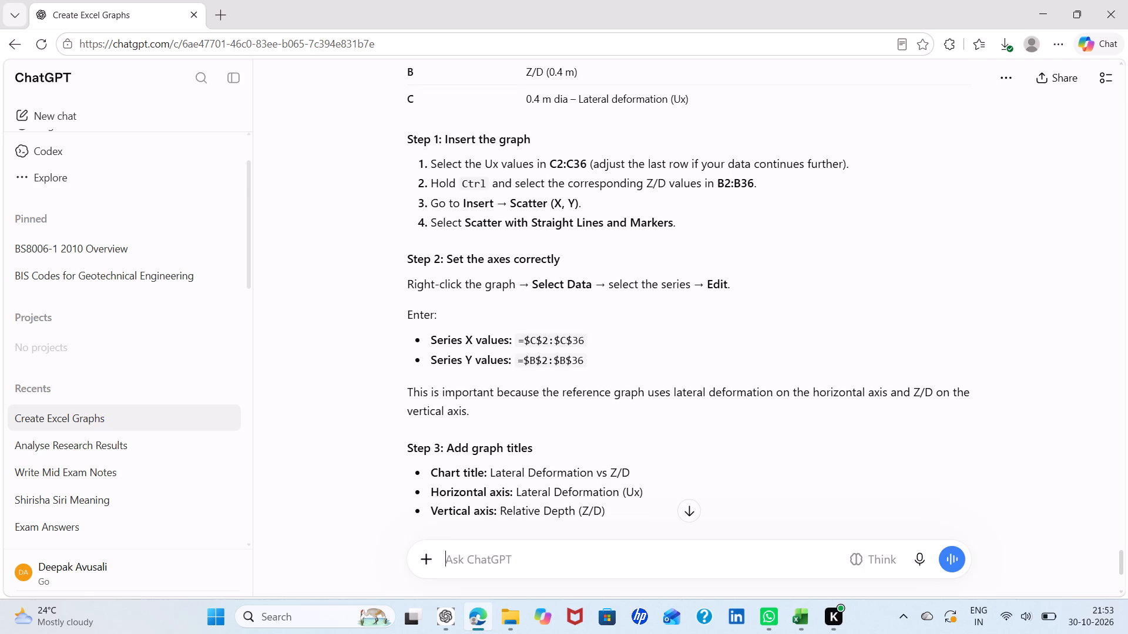
scroll(518, 252, down, 1)
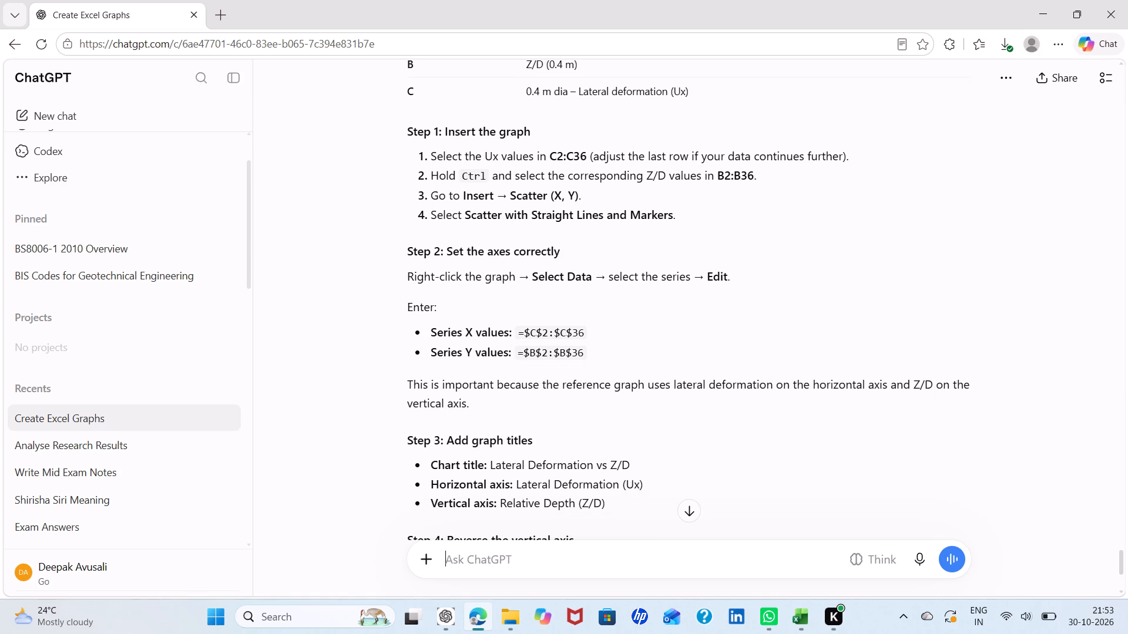
scroll(518, 252, down, 1)
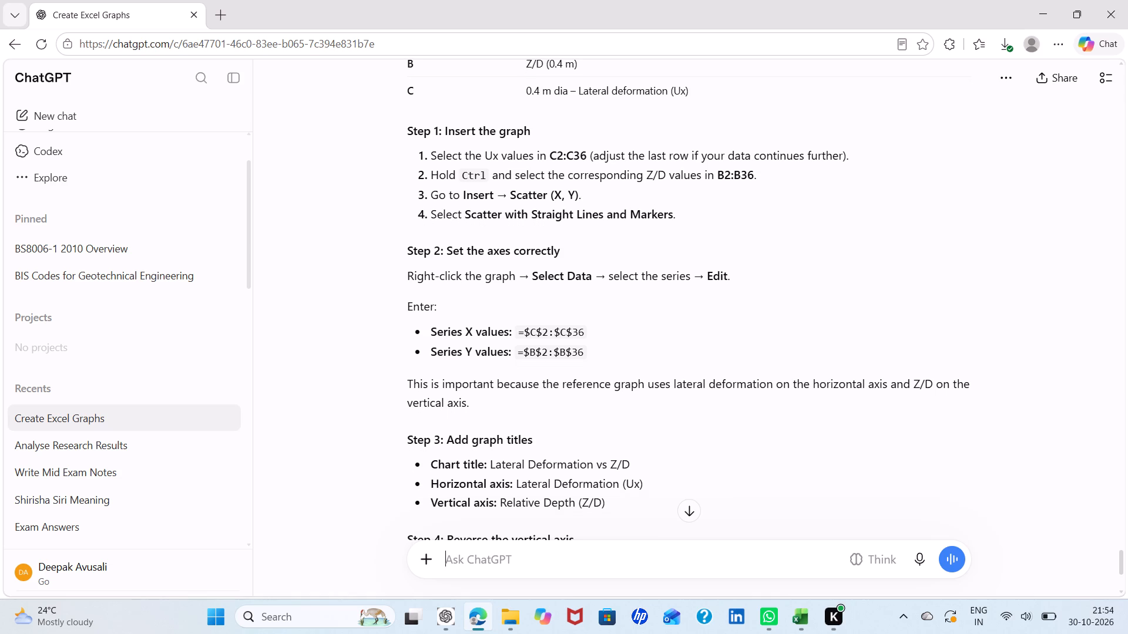
scroll(518, 252, down, 2)
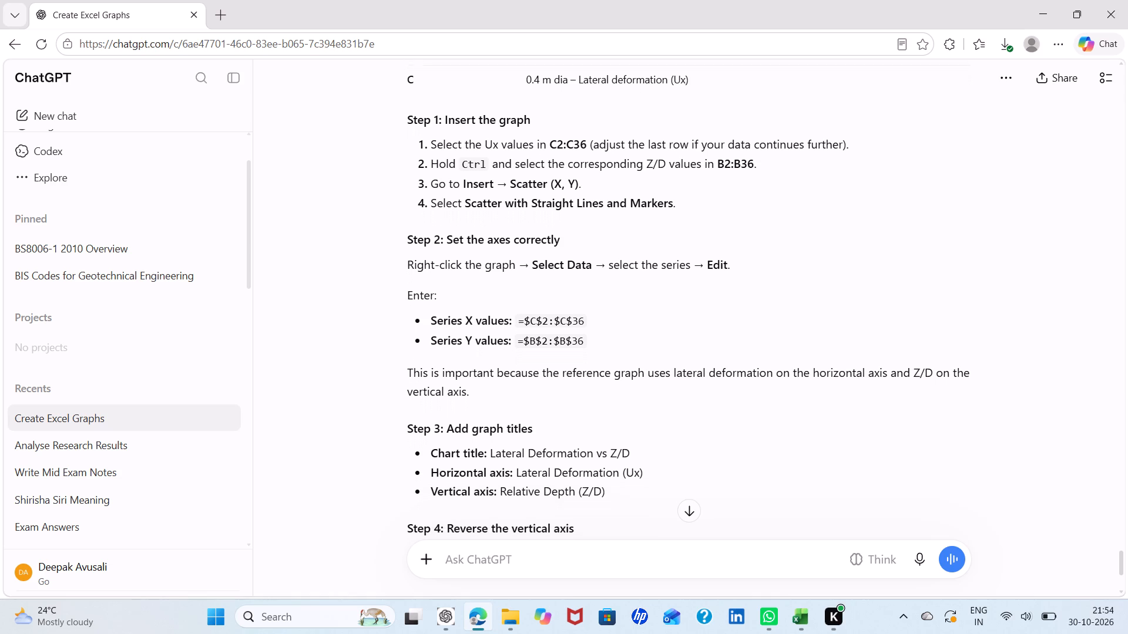
scroll(518, 252, down, 1)
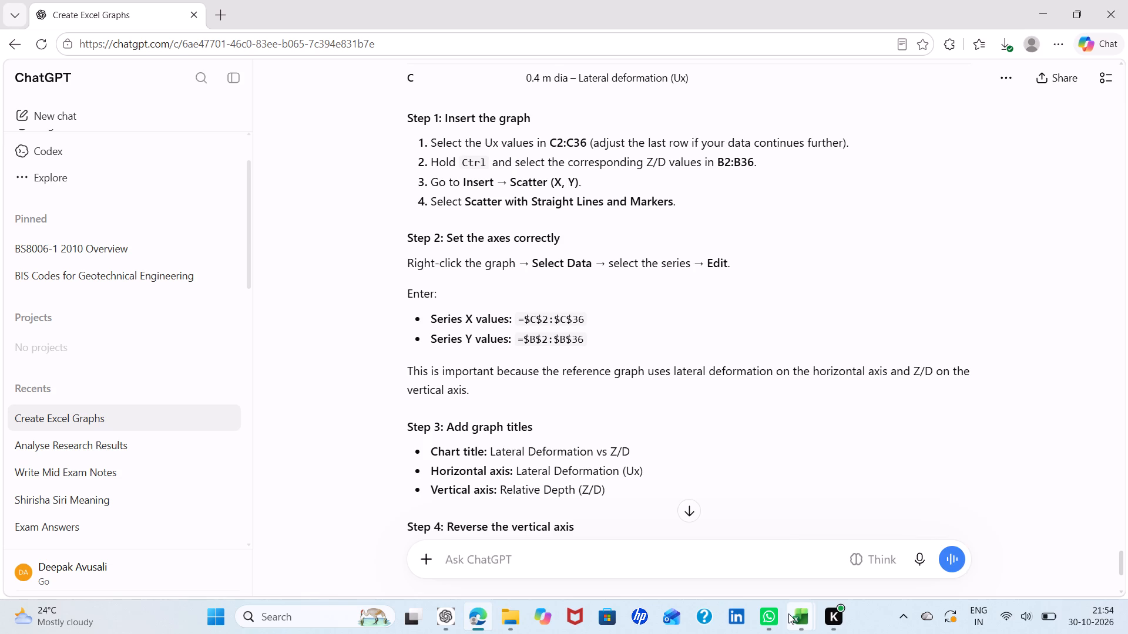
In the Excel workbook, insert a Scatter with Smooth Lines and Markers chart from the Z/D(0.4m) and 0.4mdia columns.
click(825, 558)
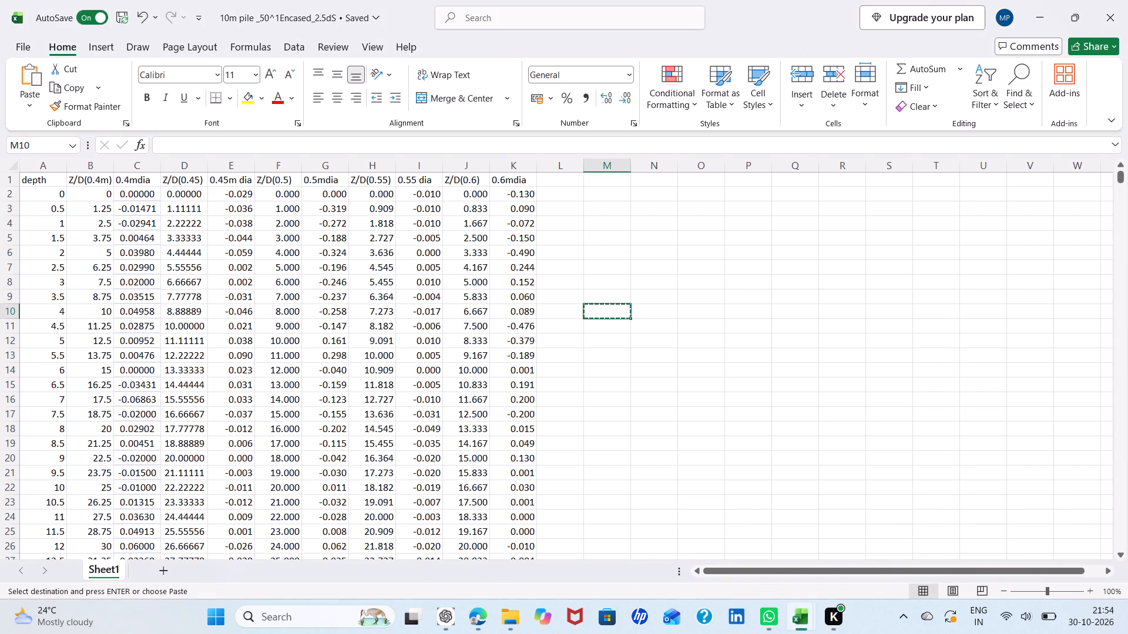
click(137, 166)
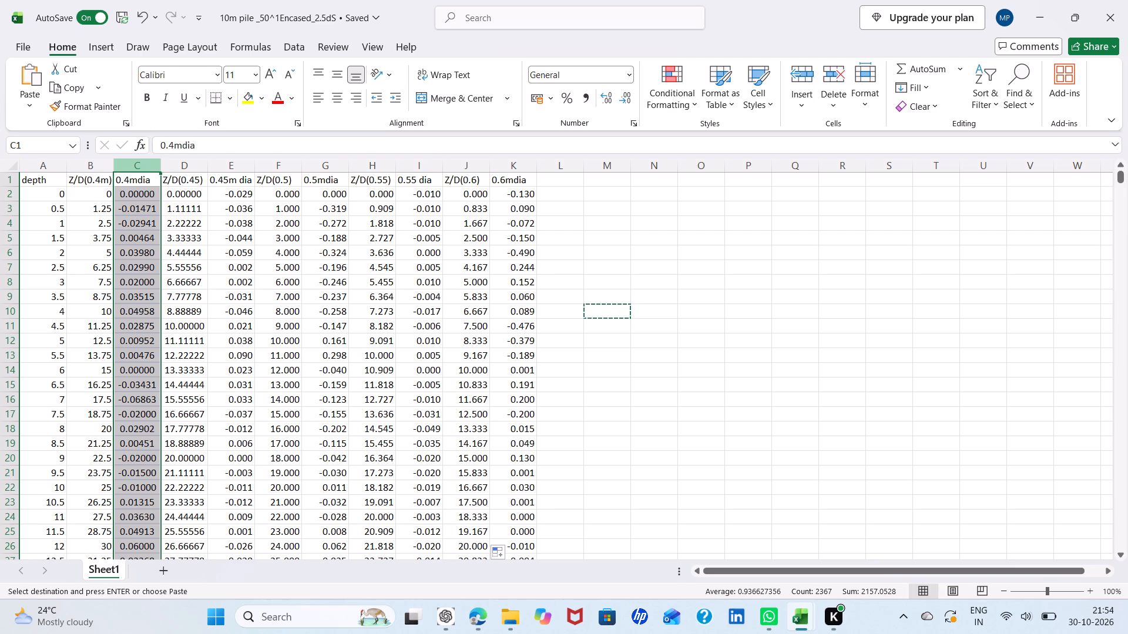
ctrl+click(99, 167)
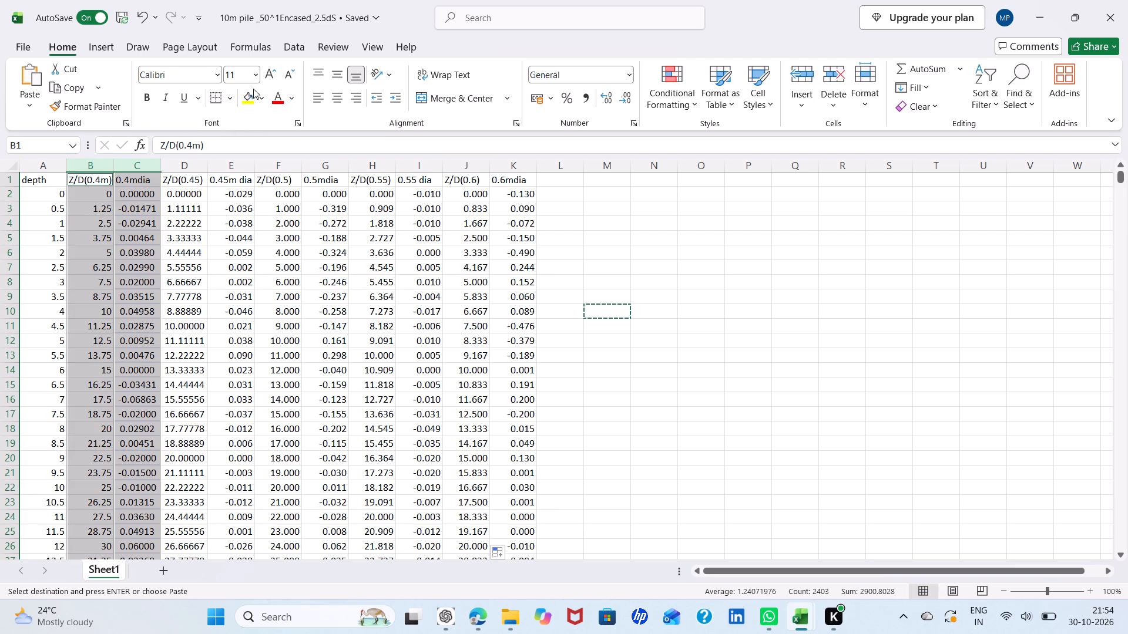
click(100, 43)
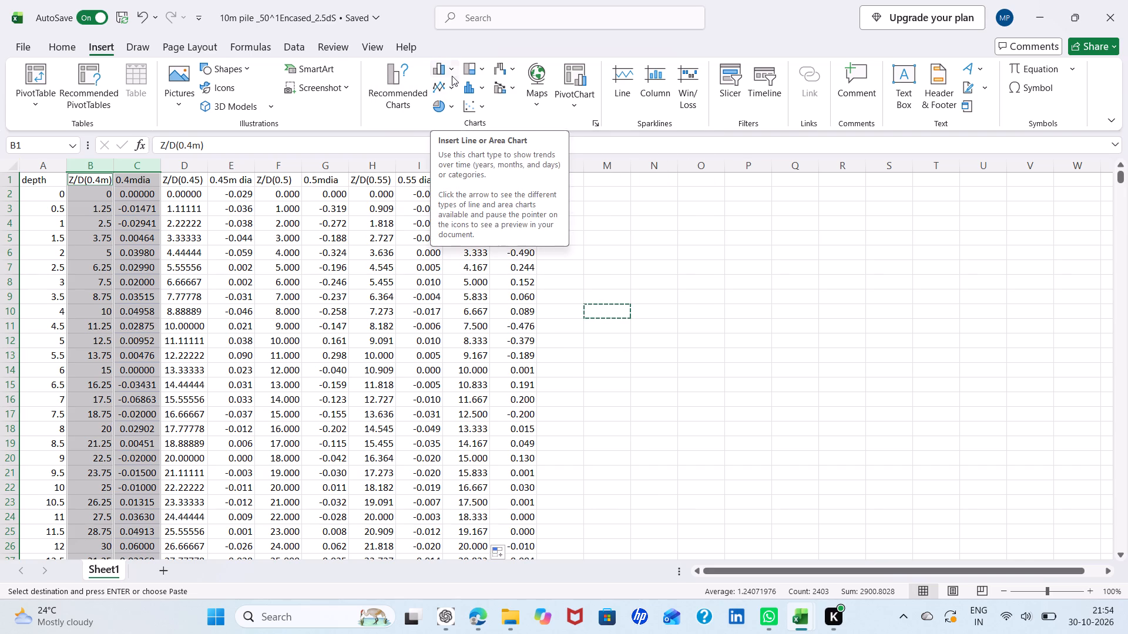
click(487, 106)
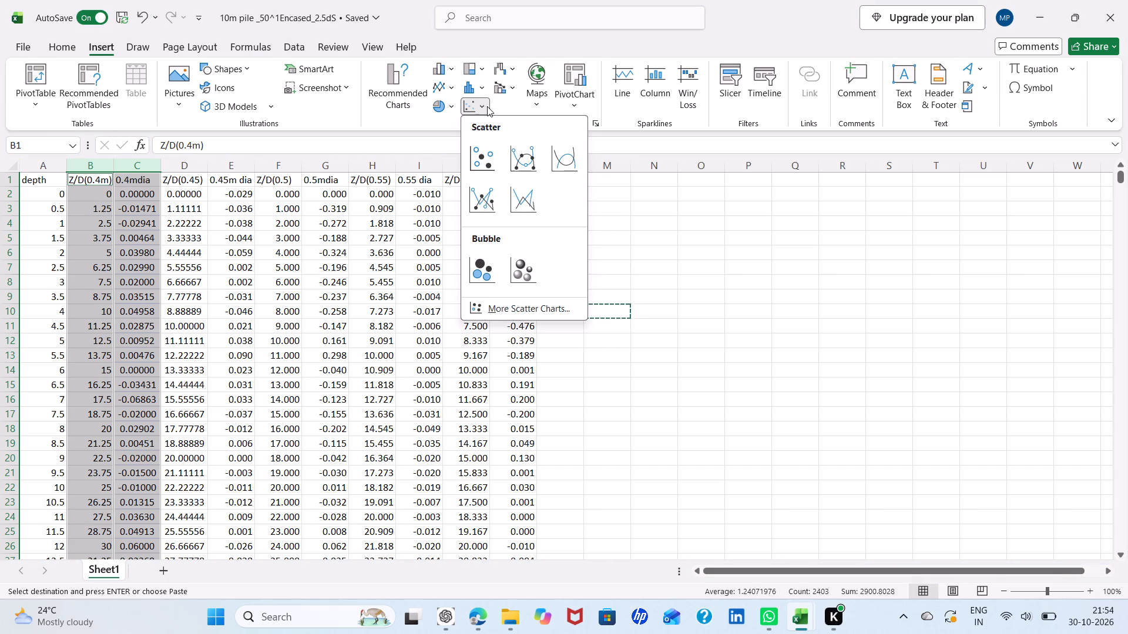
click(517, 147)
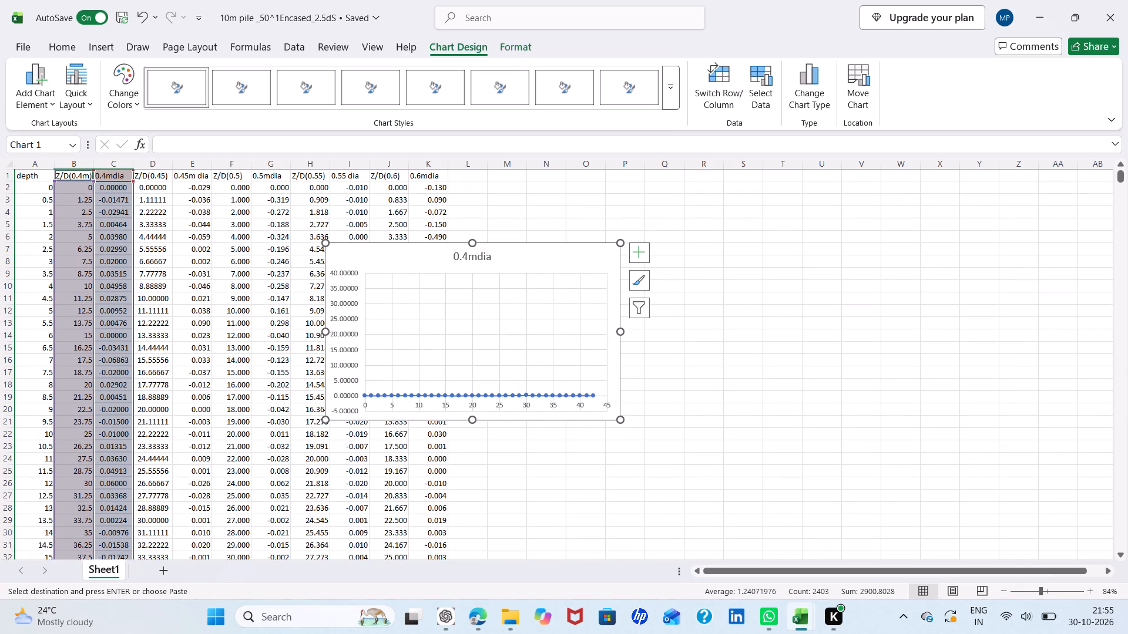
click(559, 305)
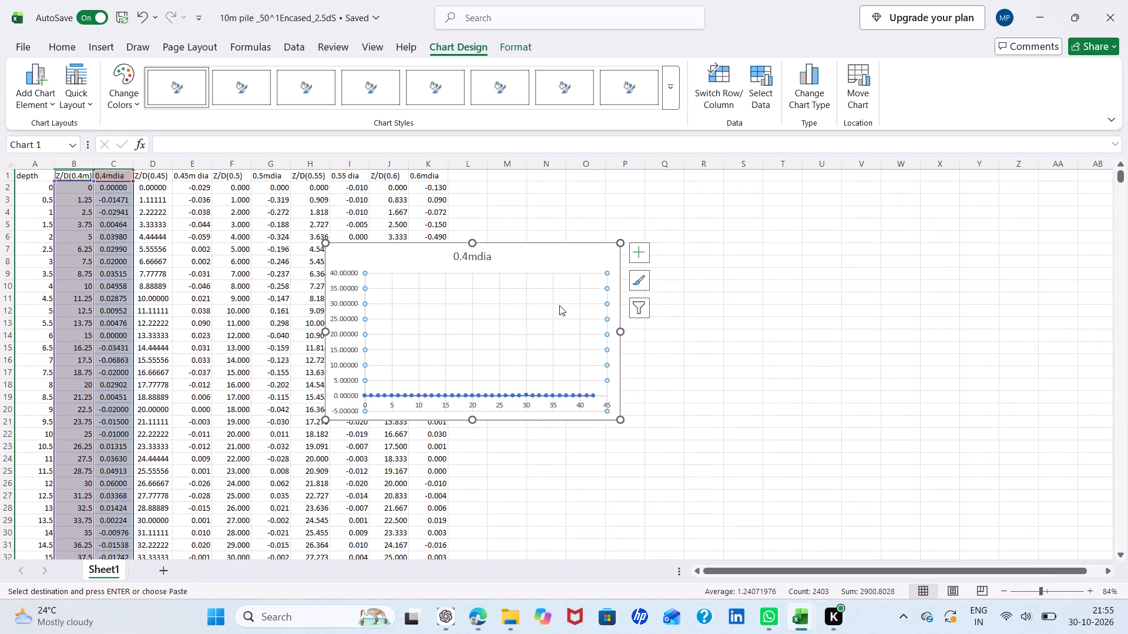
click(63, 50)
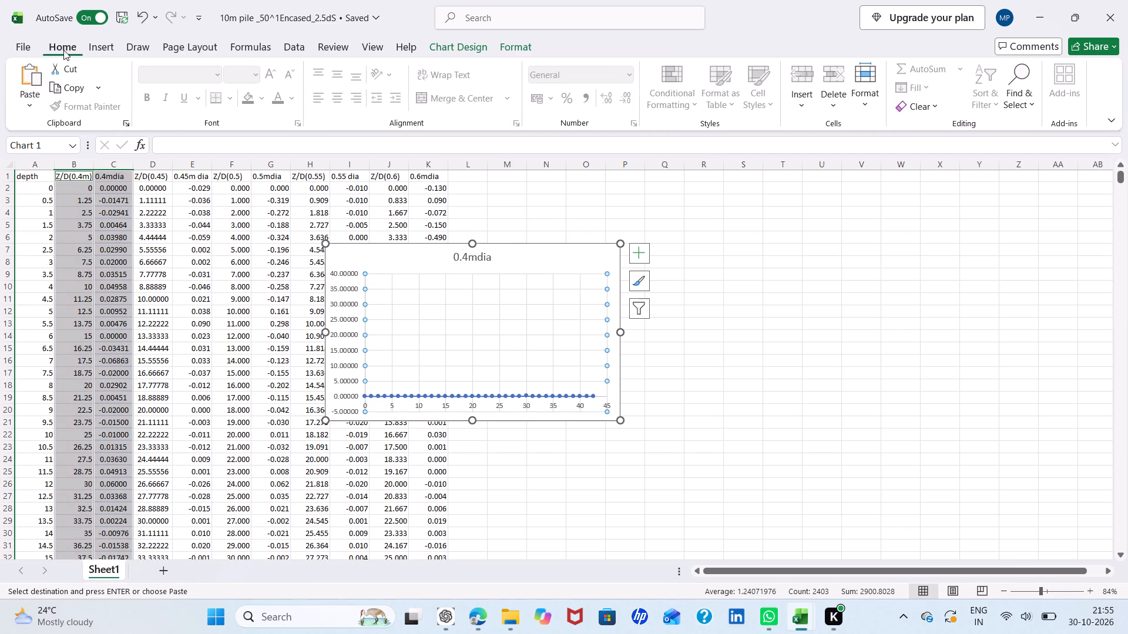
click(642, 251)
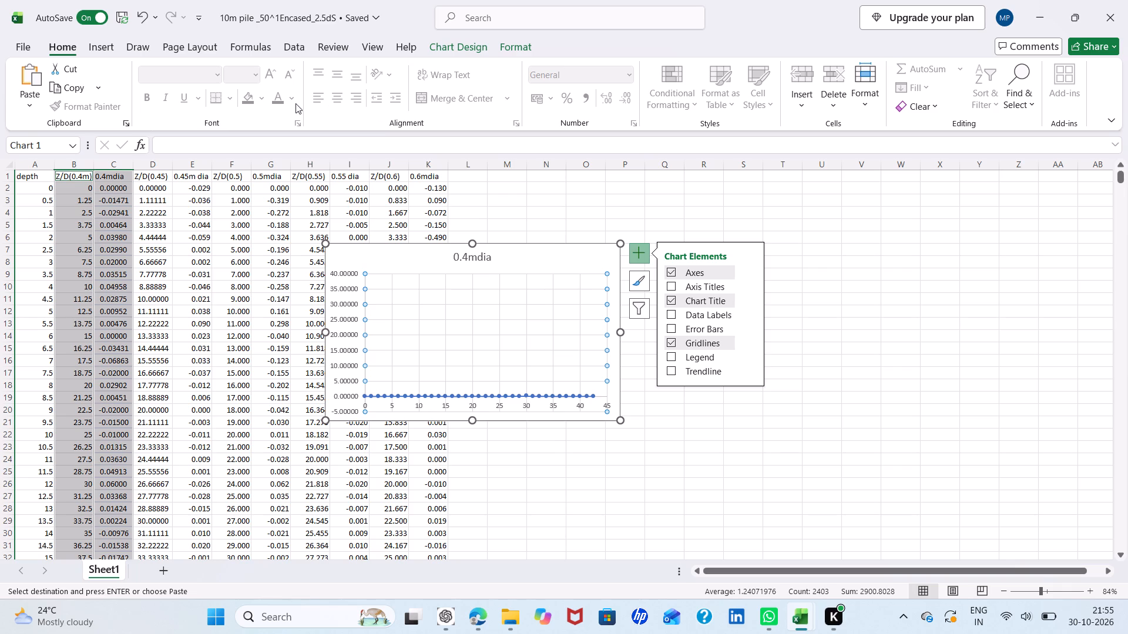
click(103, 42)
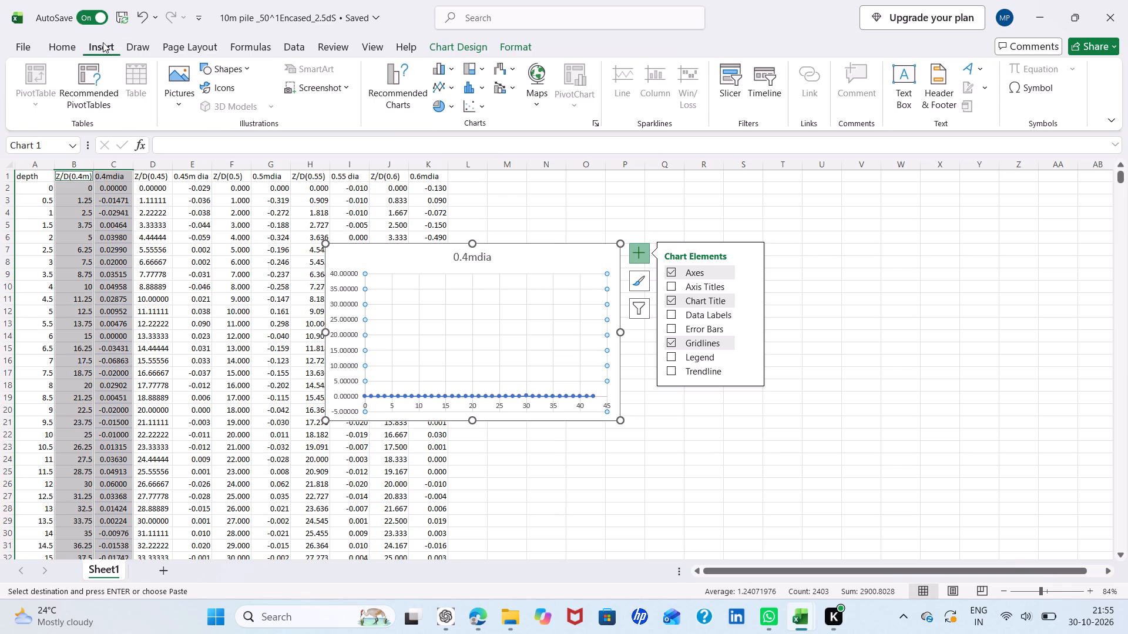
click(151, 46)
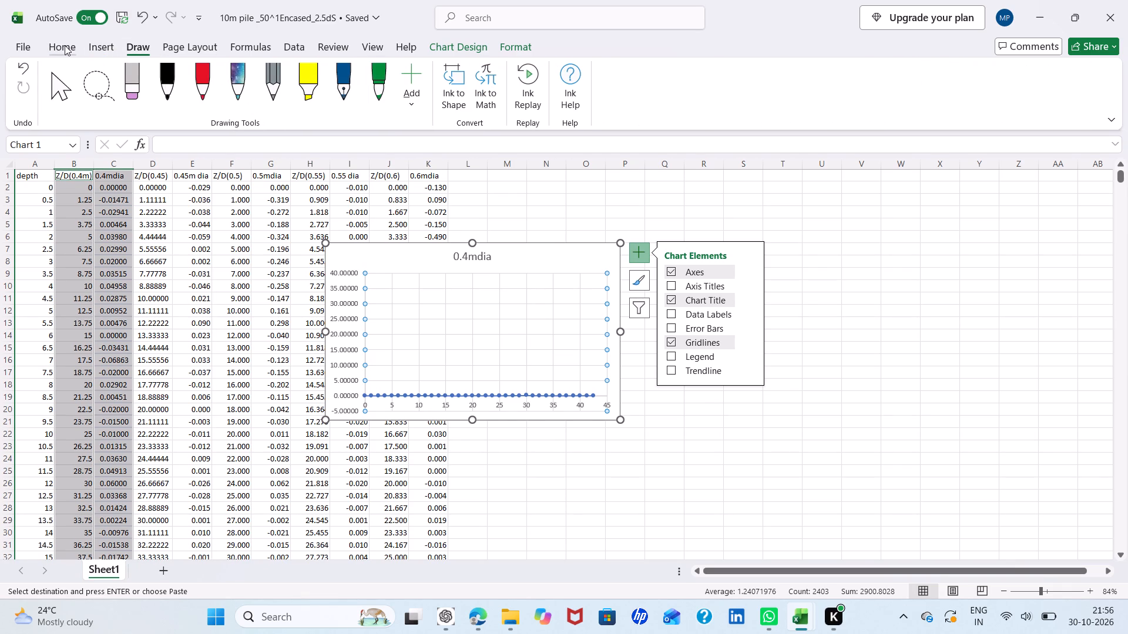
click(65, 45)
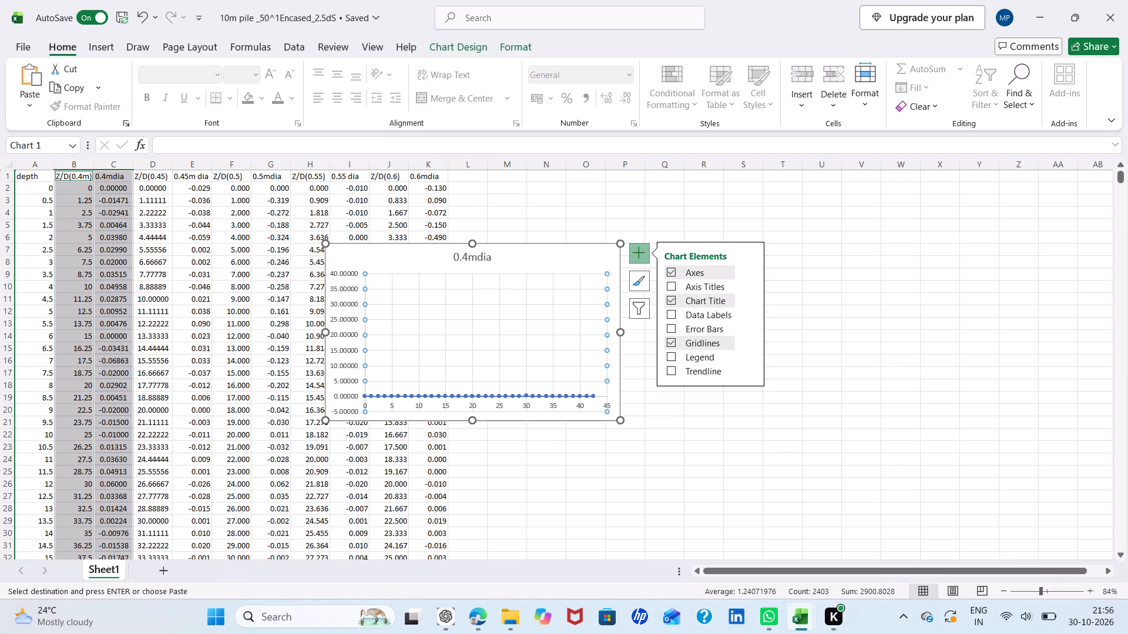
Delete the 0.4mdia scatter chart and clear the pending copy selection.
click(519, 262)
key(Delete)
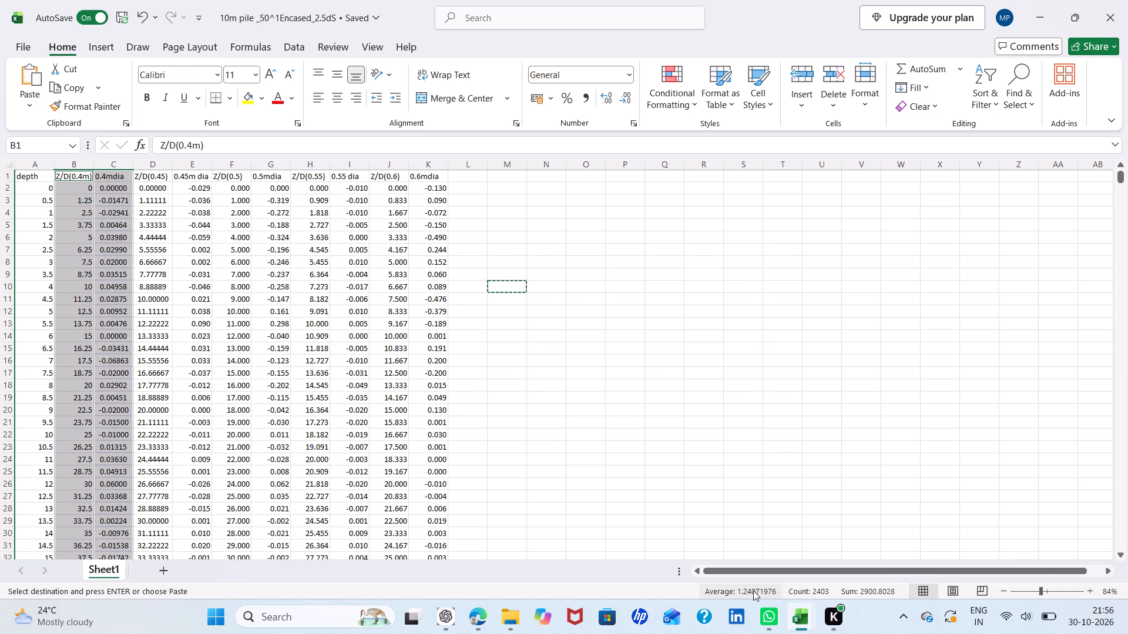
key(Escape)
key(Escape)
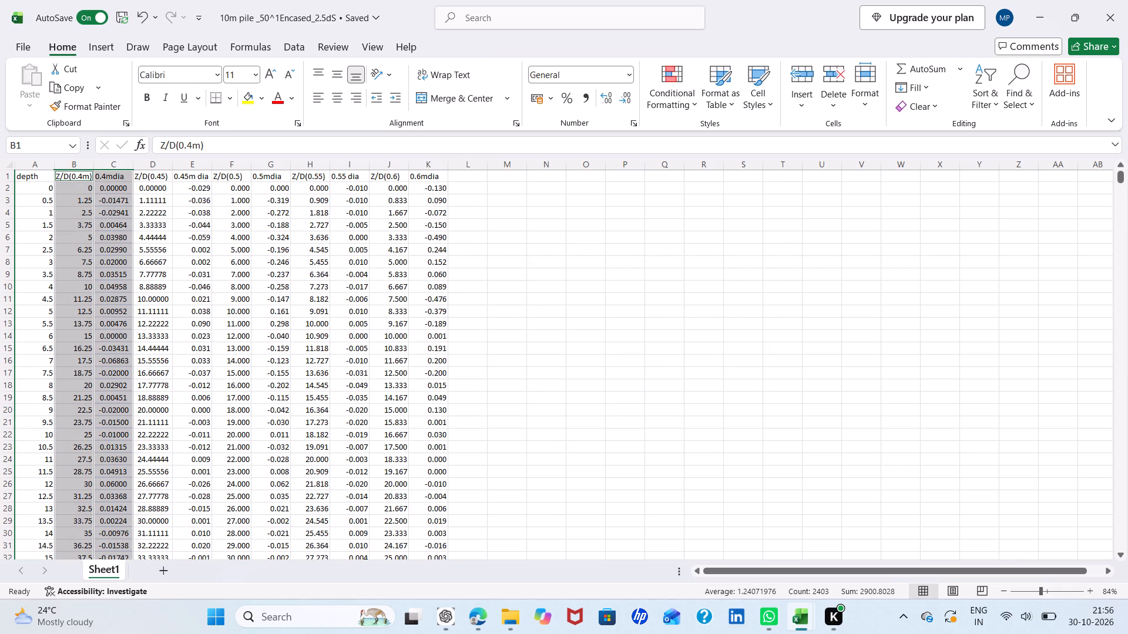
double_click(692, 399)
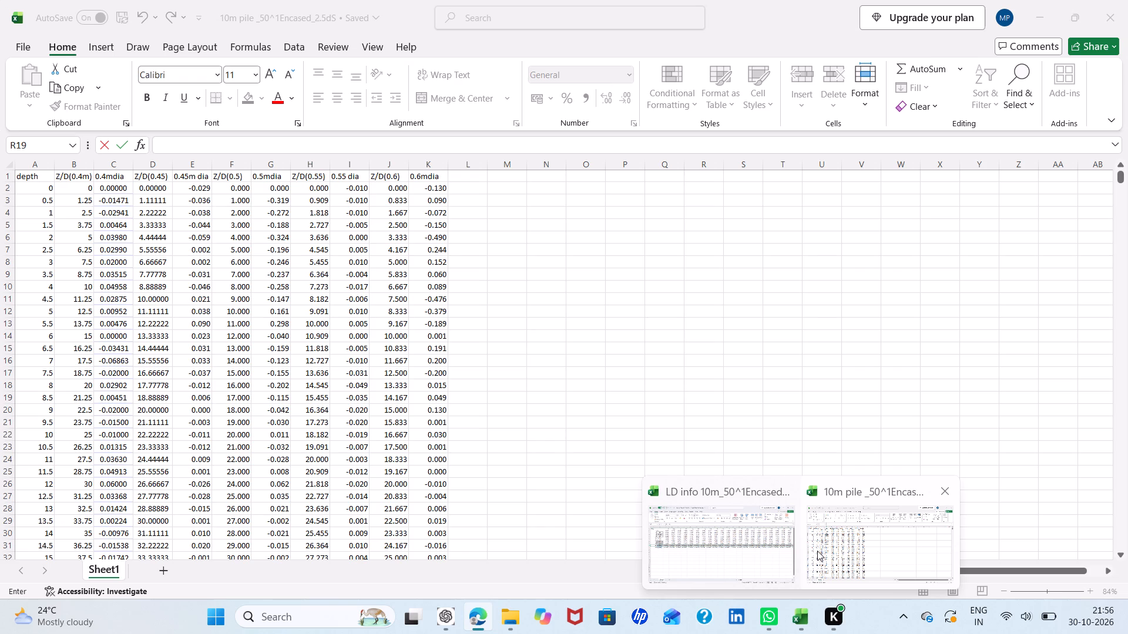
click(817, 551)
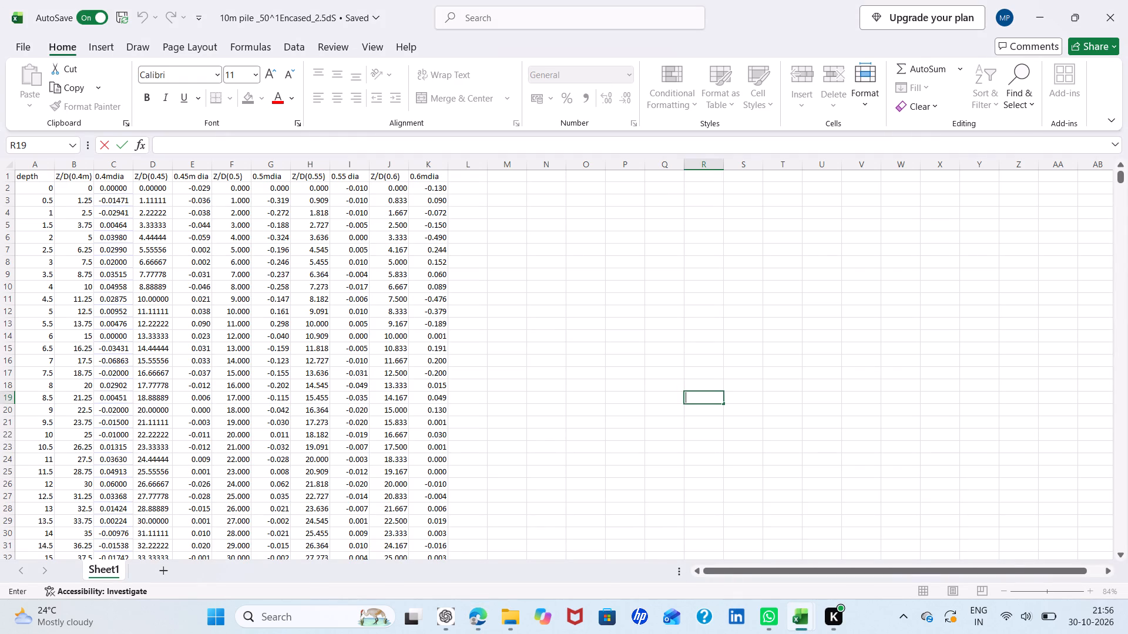
Insert a Scatter with Smooth Lines chart from the Z/D(0.4m) and 0.4mdia columns.
click(126, 159)
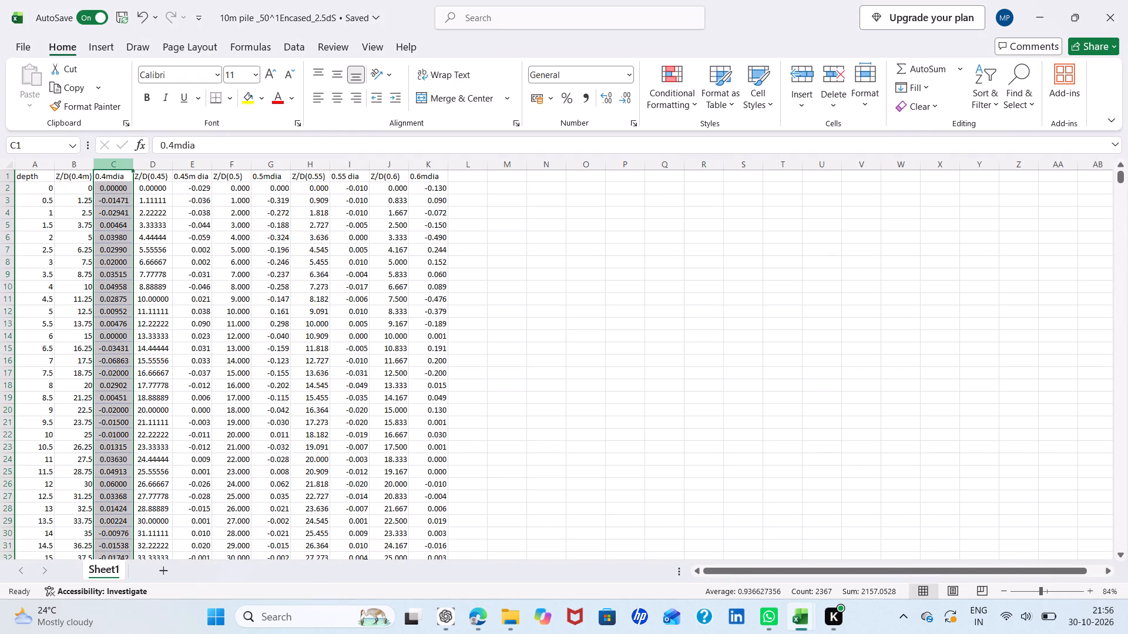
ctrl+click(73, 161)
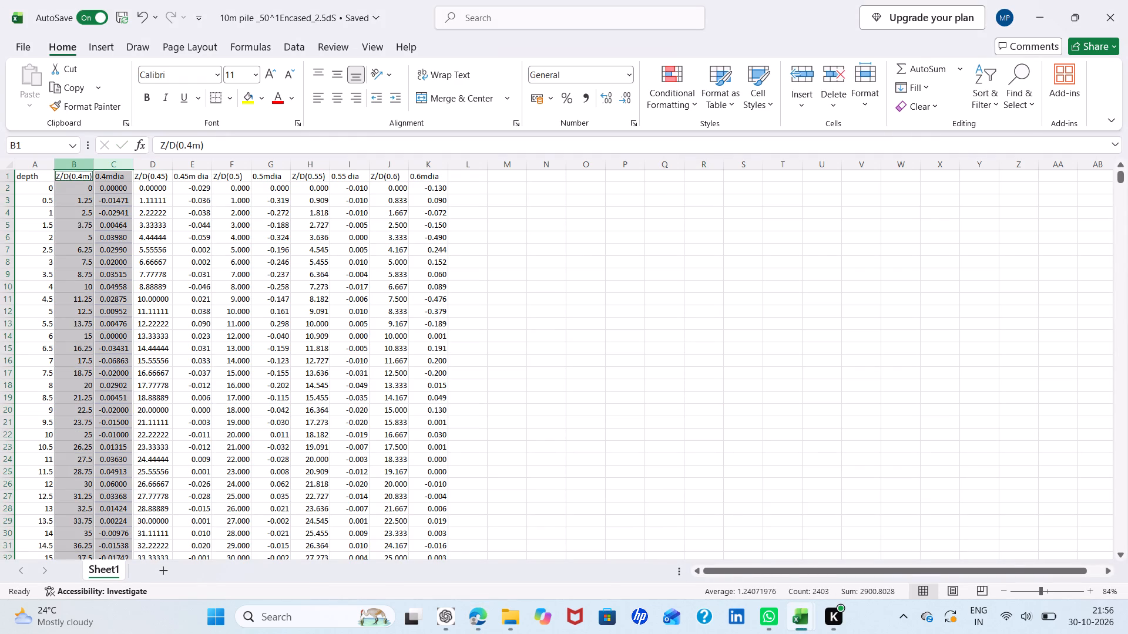
click(106, 50)
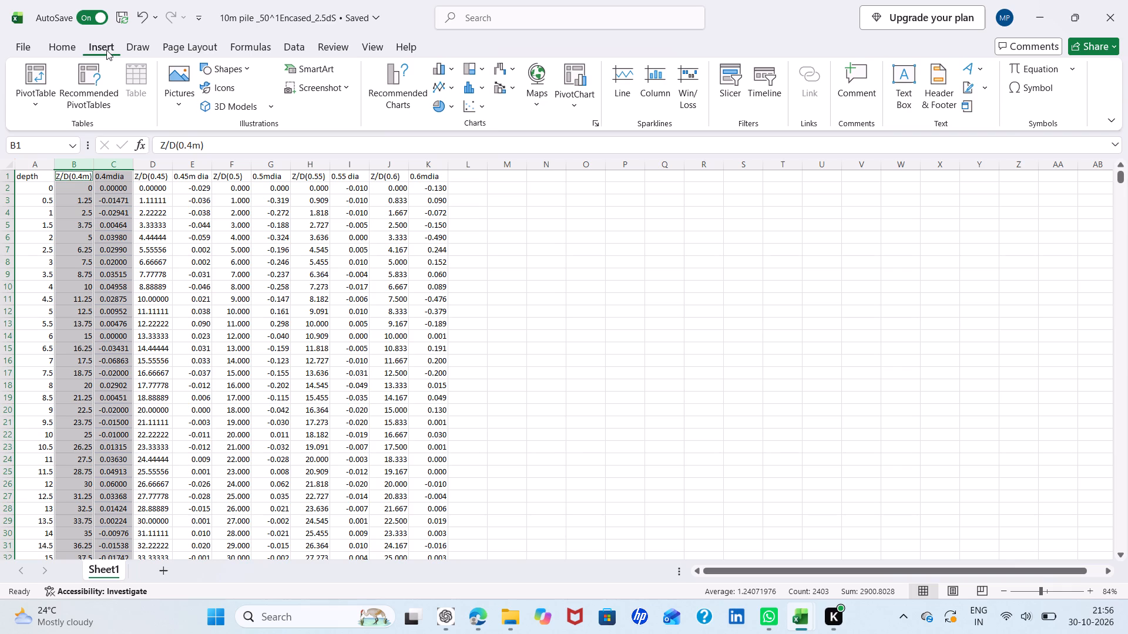
click(481, 106)
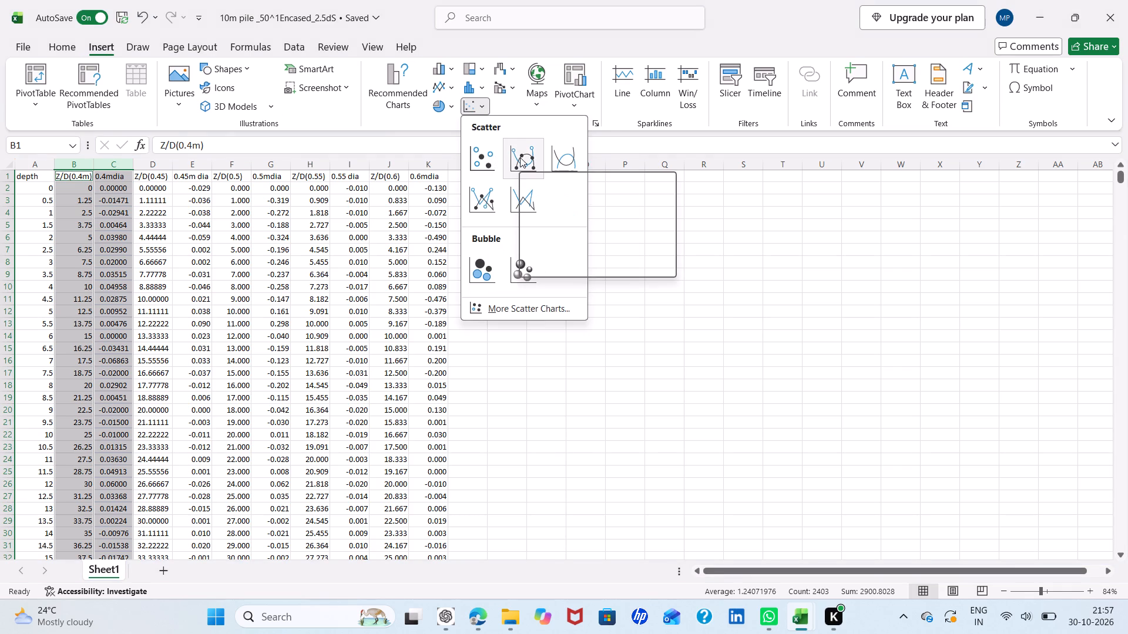
click(558, 159)
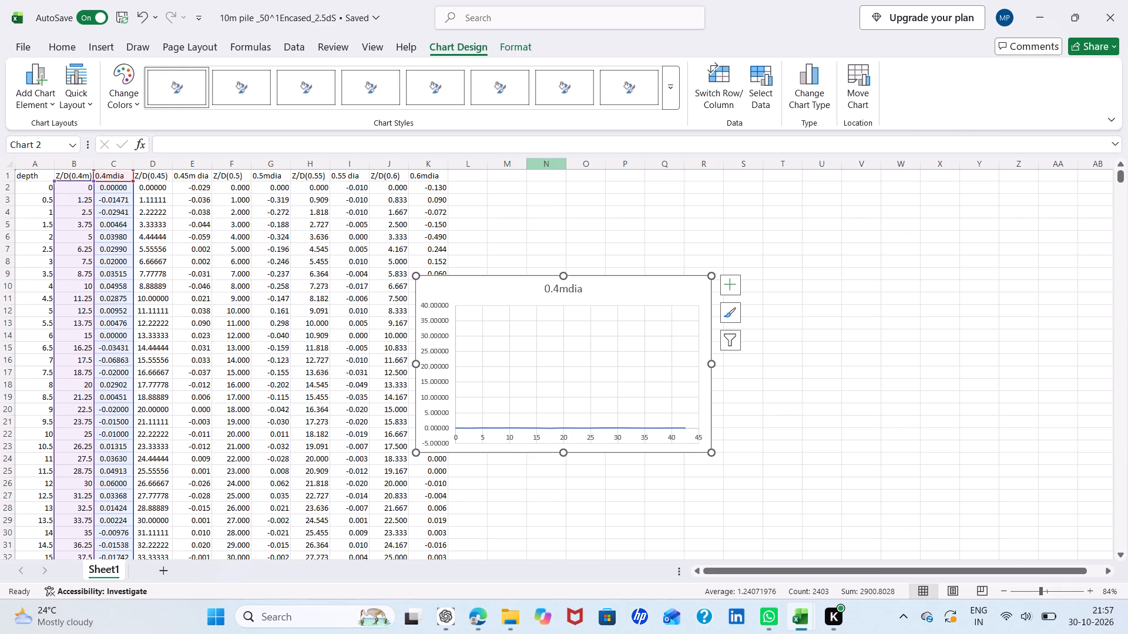
click(558, 159)
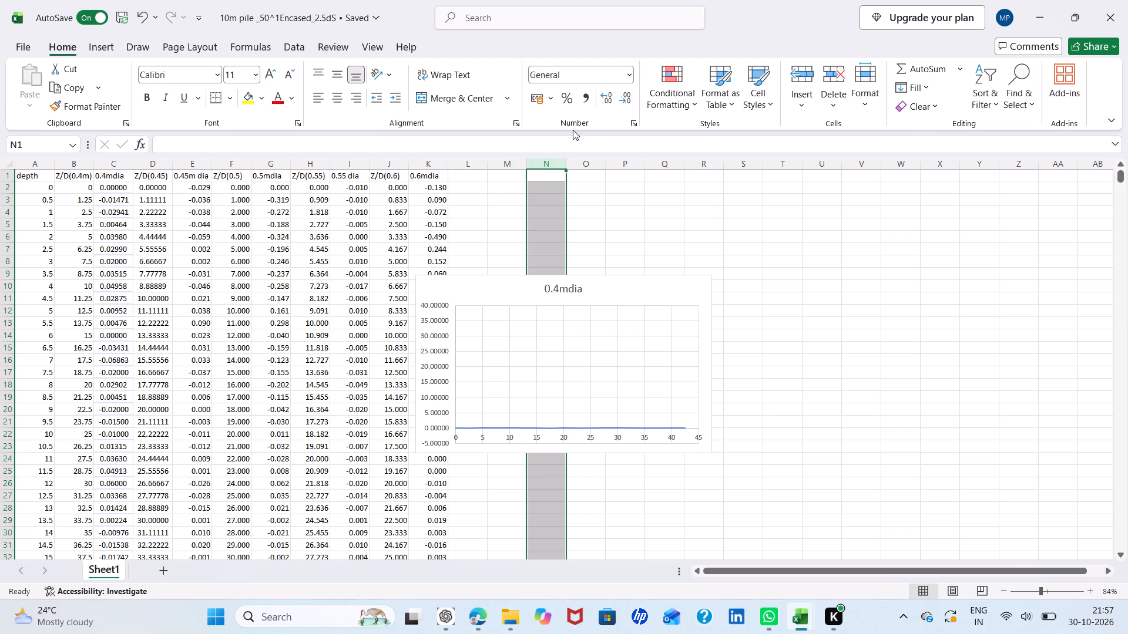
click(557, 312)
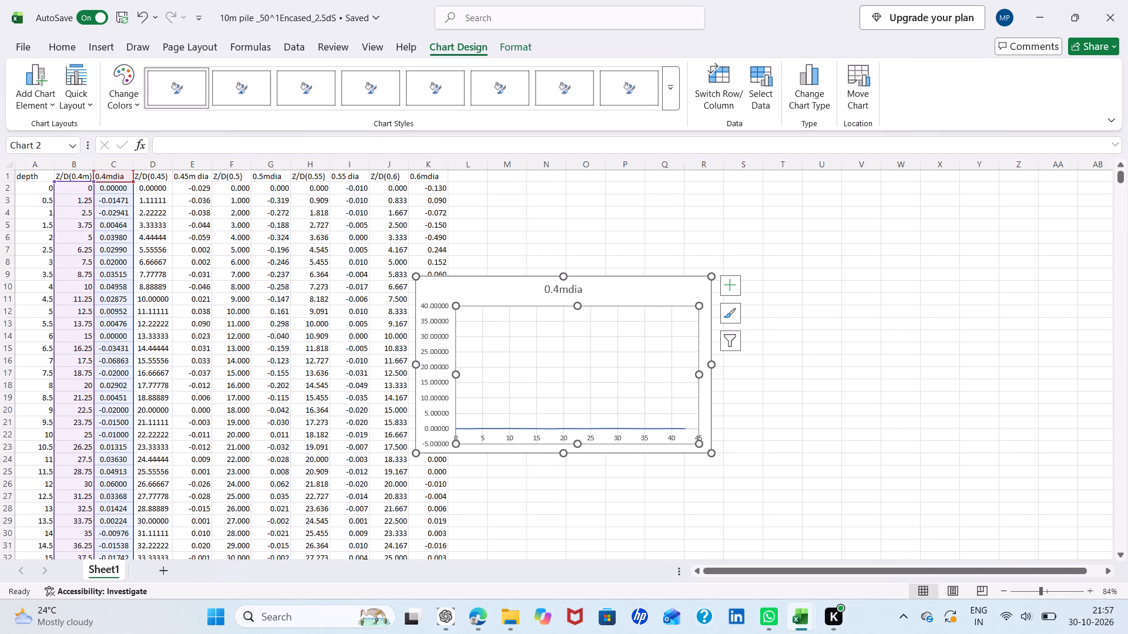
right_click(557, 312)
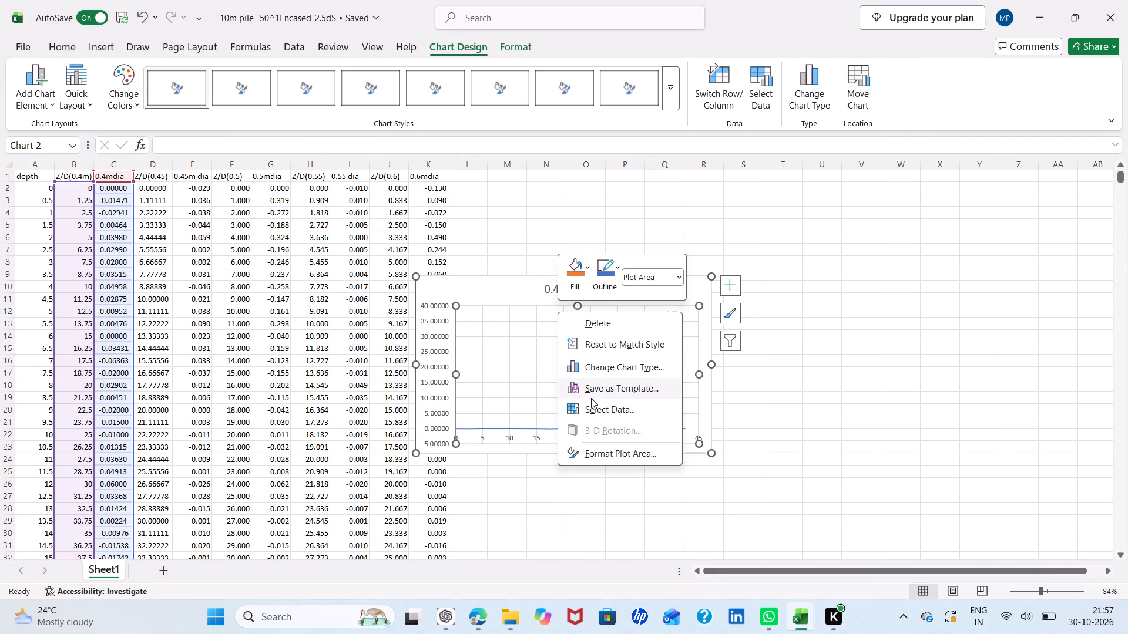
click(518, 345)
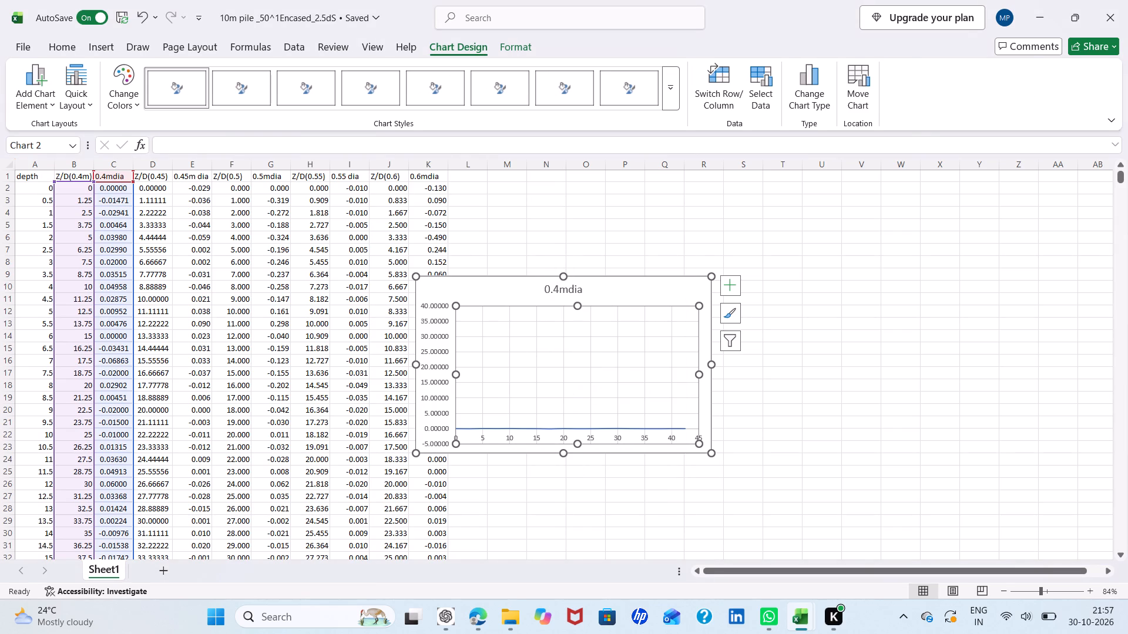
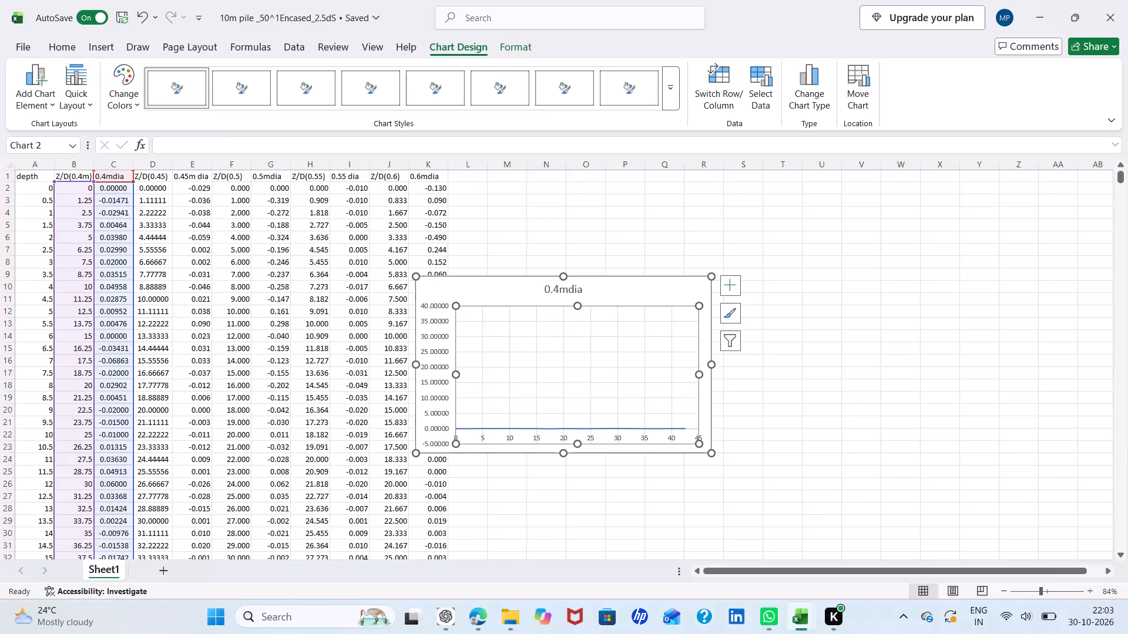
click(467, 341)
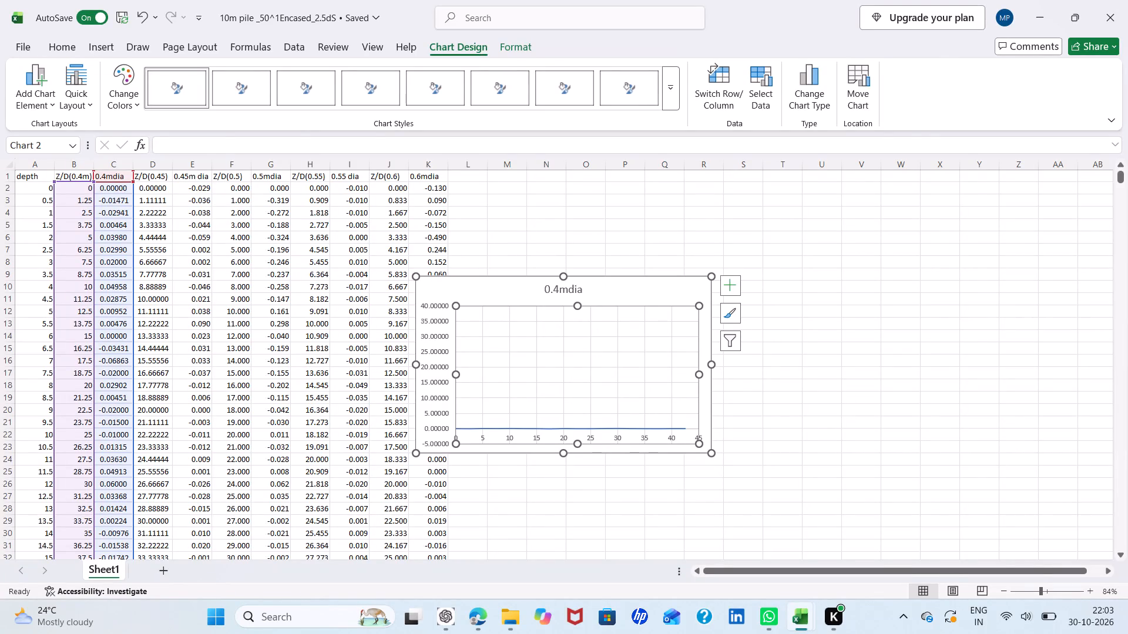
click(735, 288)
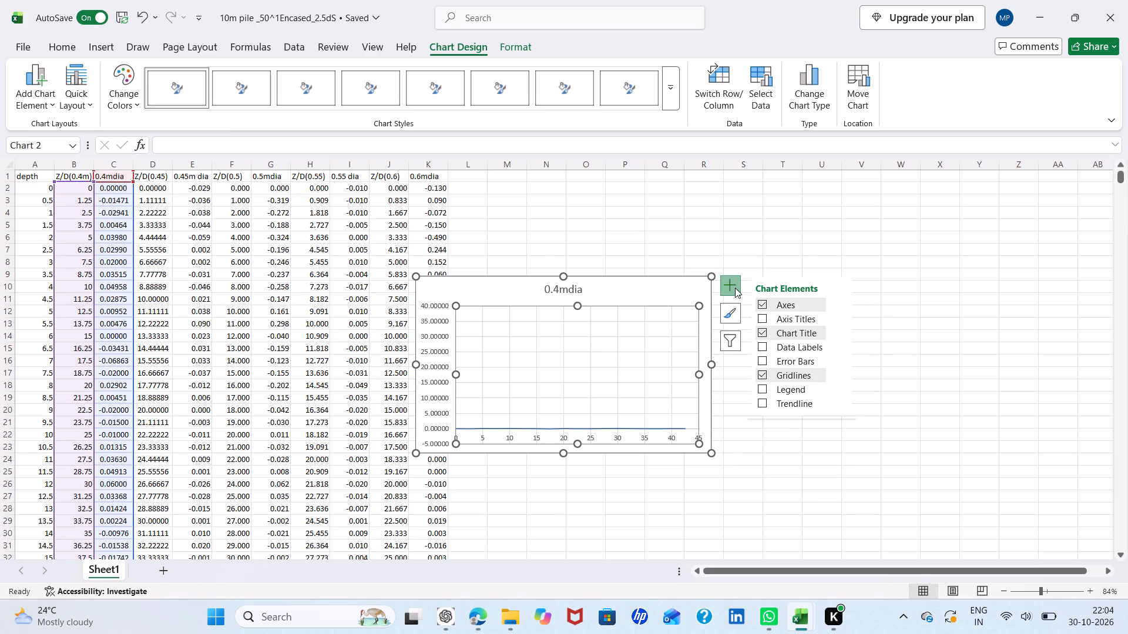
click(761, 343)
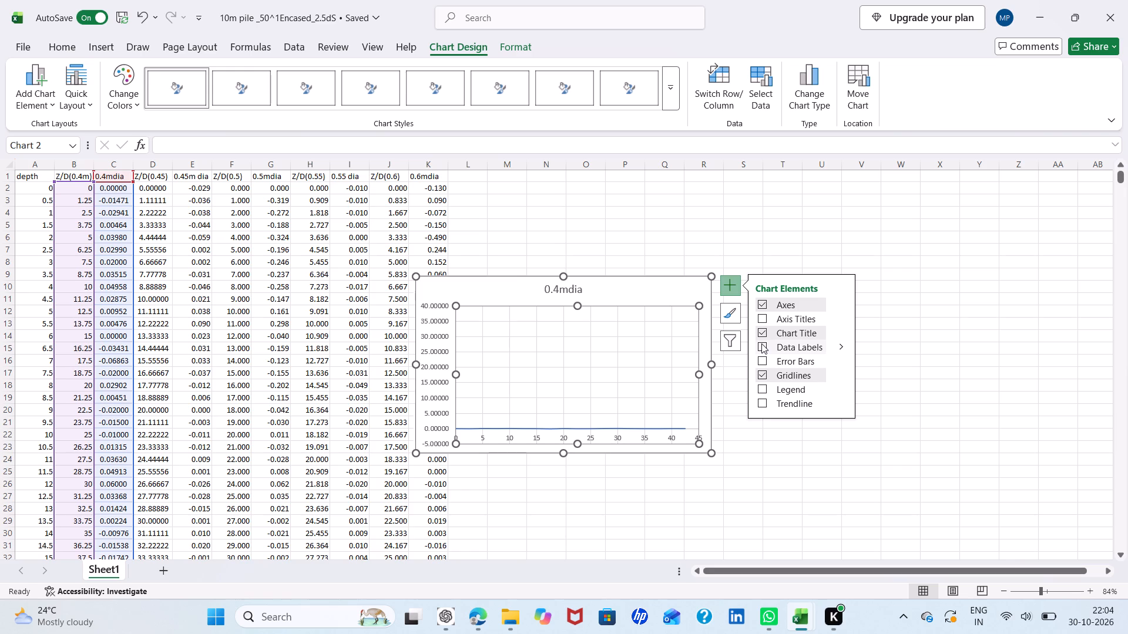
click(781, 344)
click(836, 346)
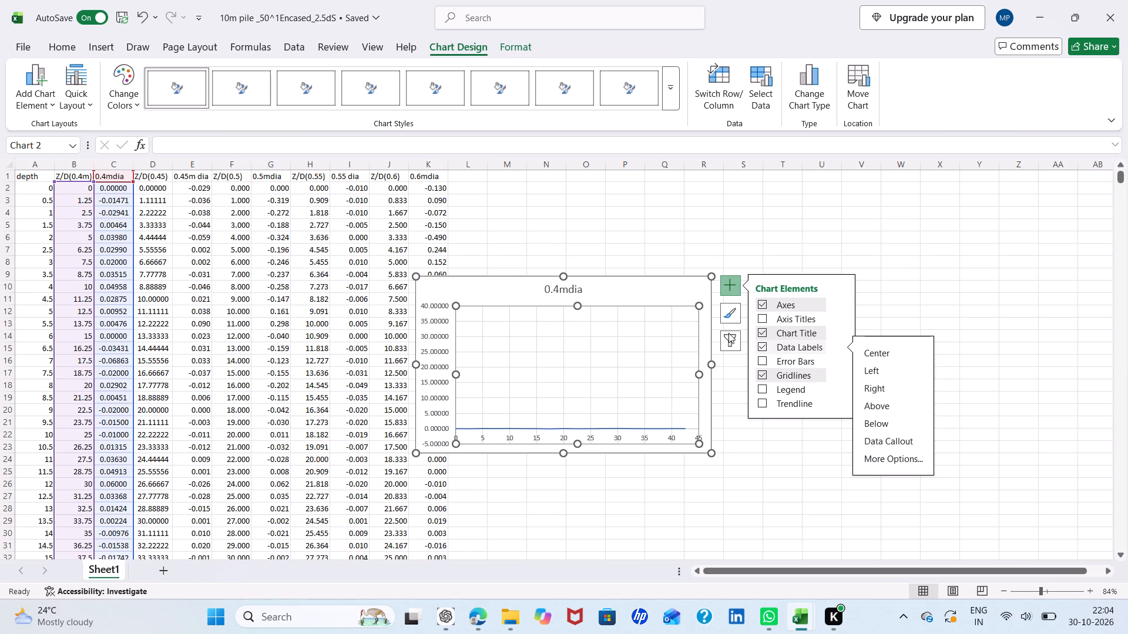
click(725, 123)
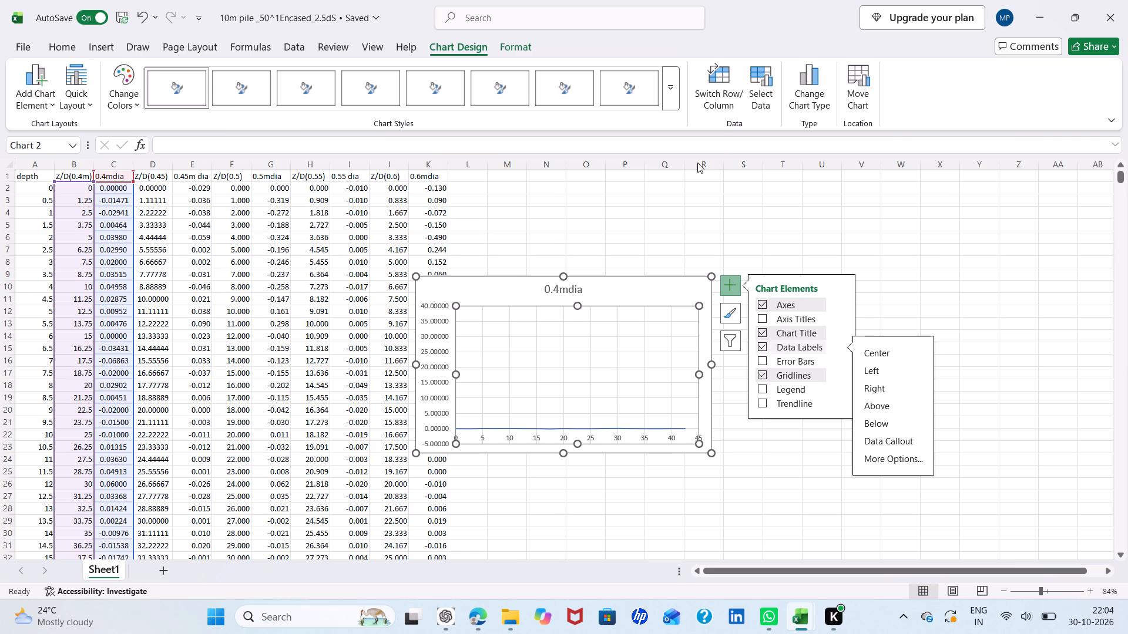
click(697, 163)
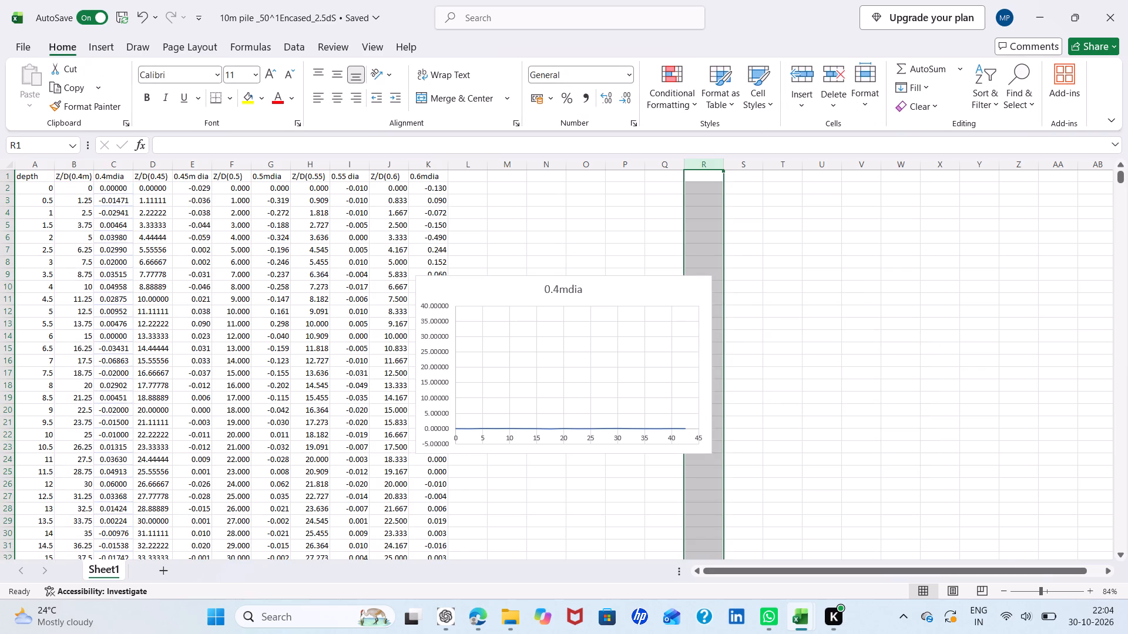
In the chart's data source, edit the 0.4mdia series so its X values are =Sheet1!$C$3:$C$37.
click(587, 306)
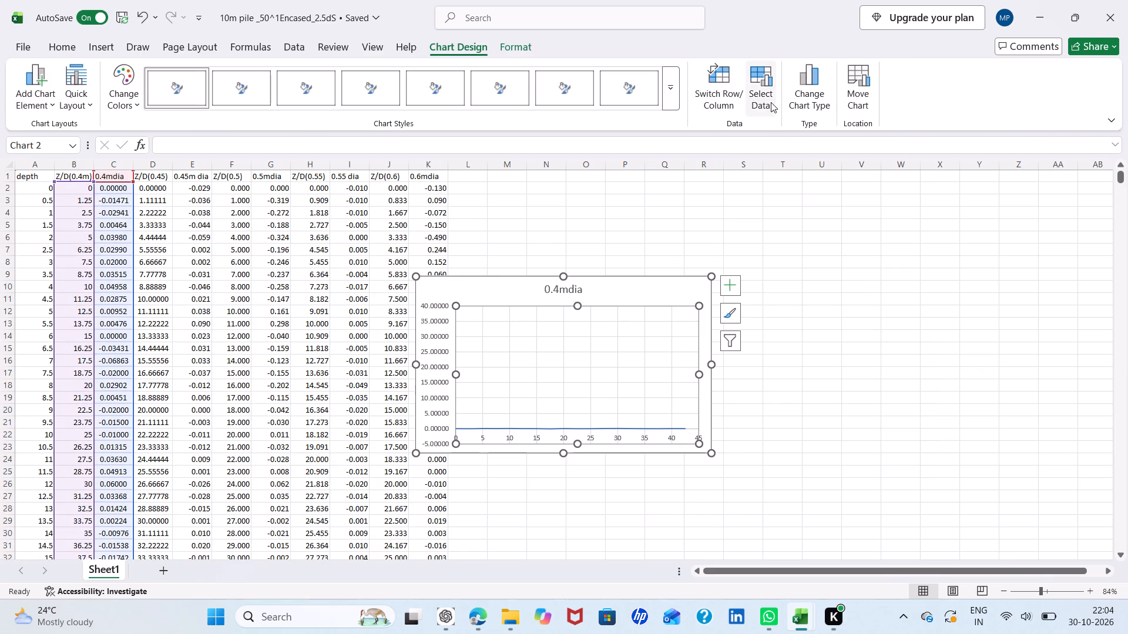
click(771, 102)
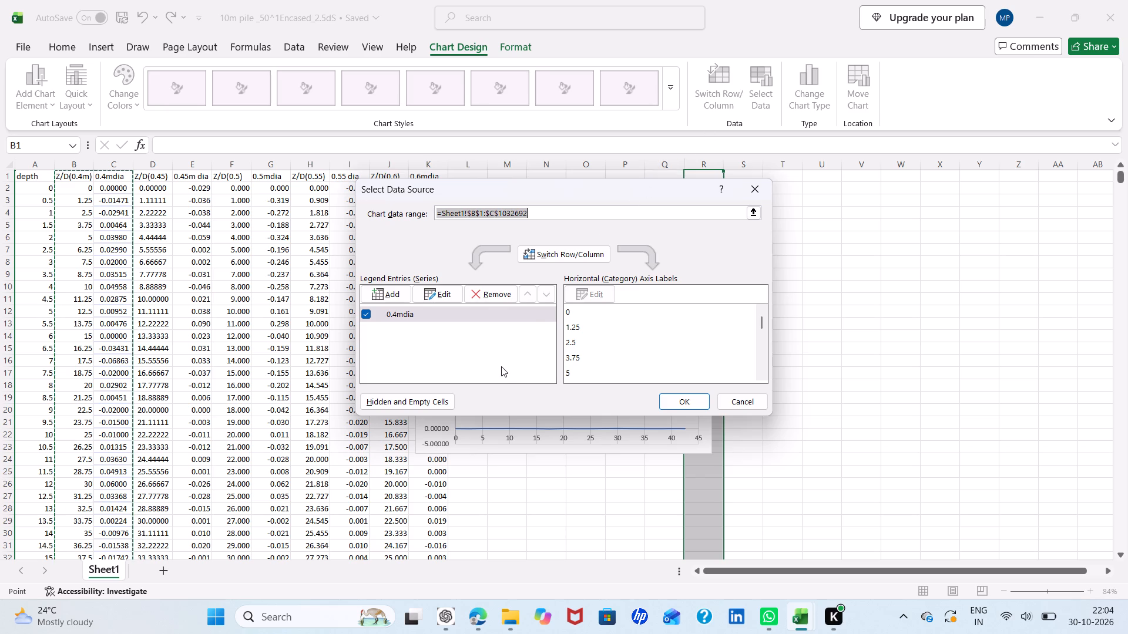
click(476, 309)
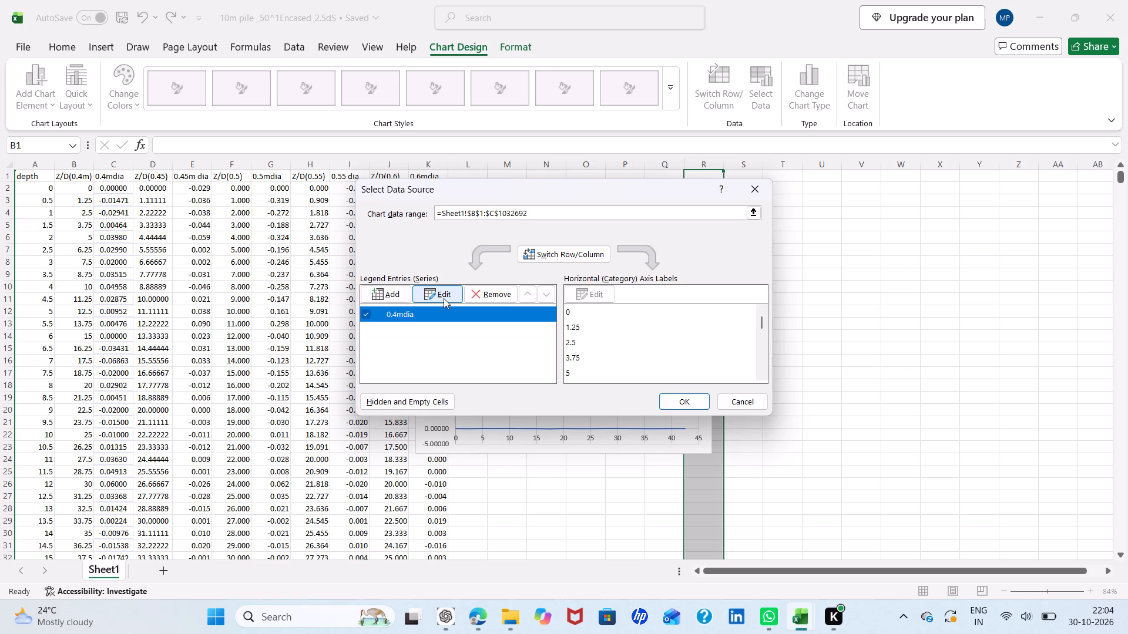
click(444, 298)
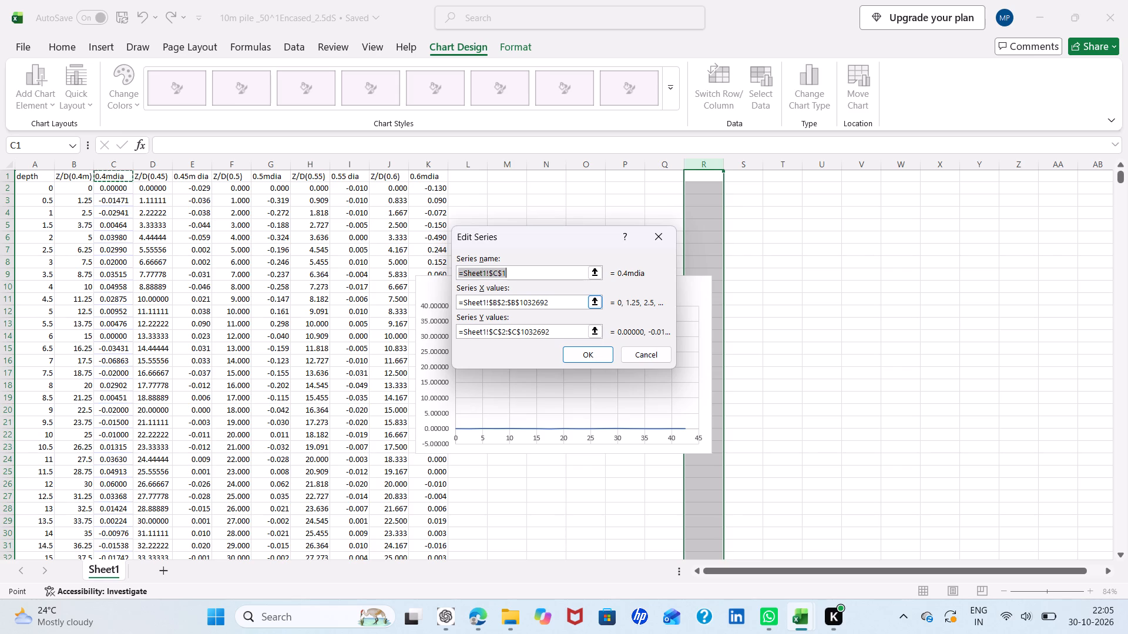
click(496, 306)
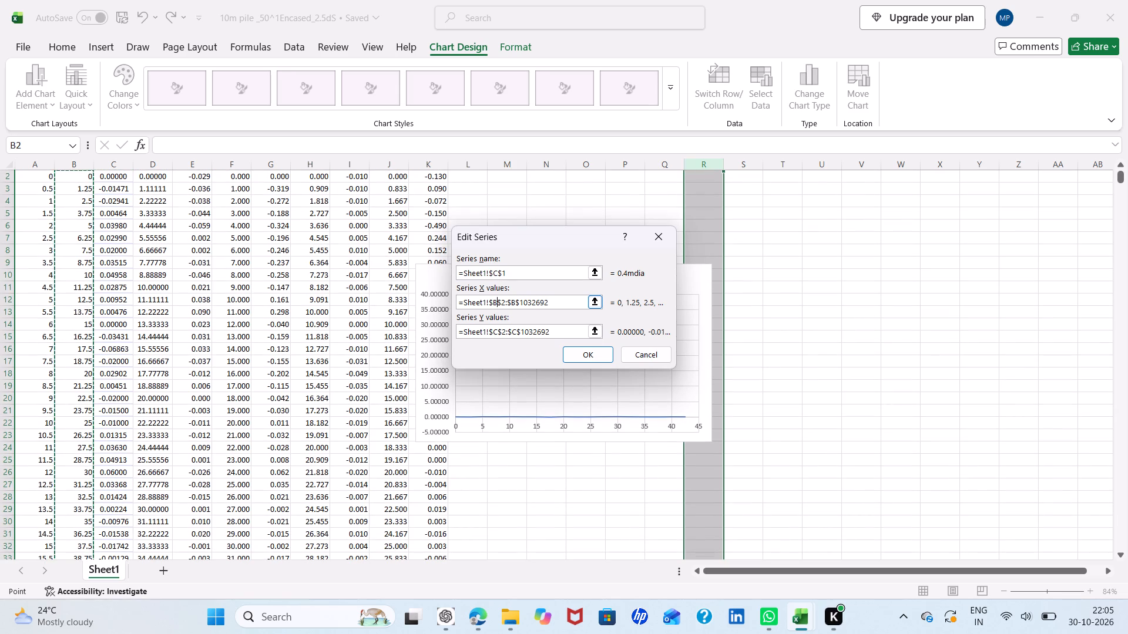
key(BackSpace)
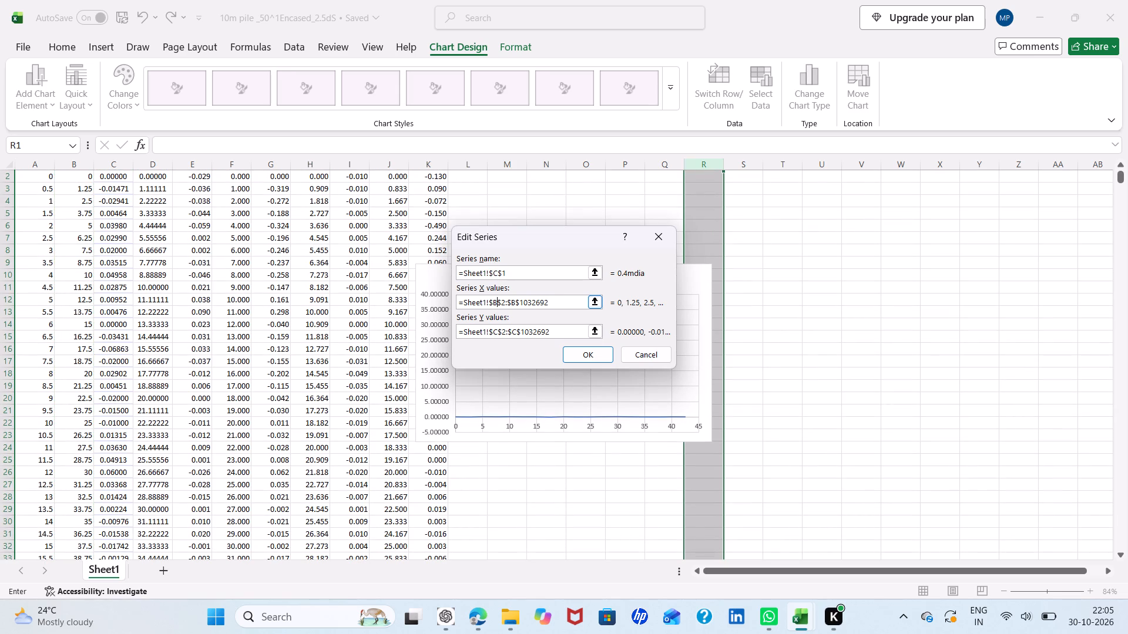
key(c)
key(BackSpace)
key(c)
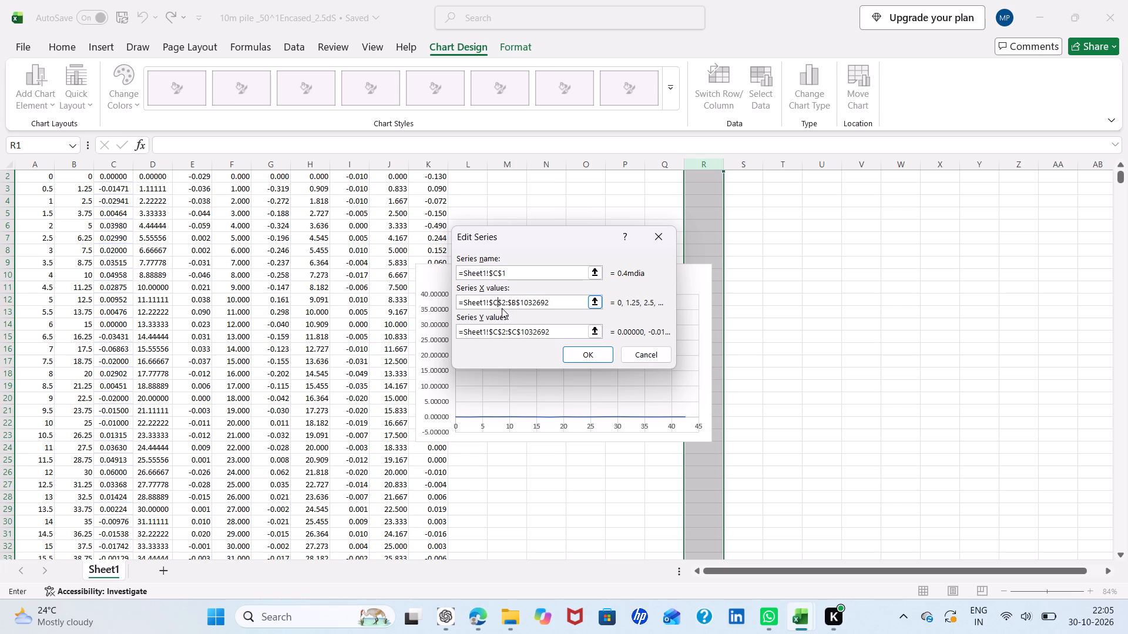
click(506, 302)
key(BackSpace)
key(3)
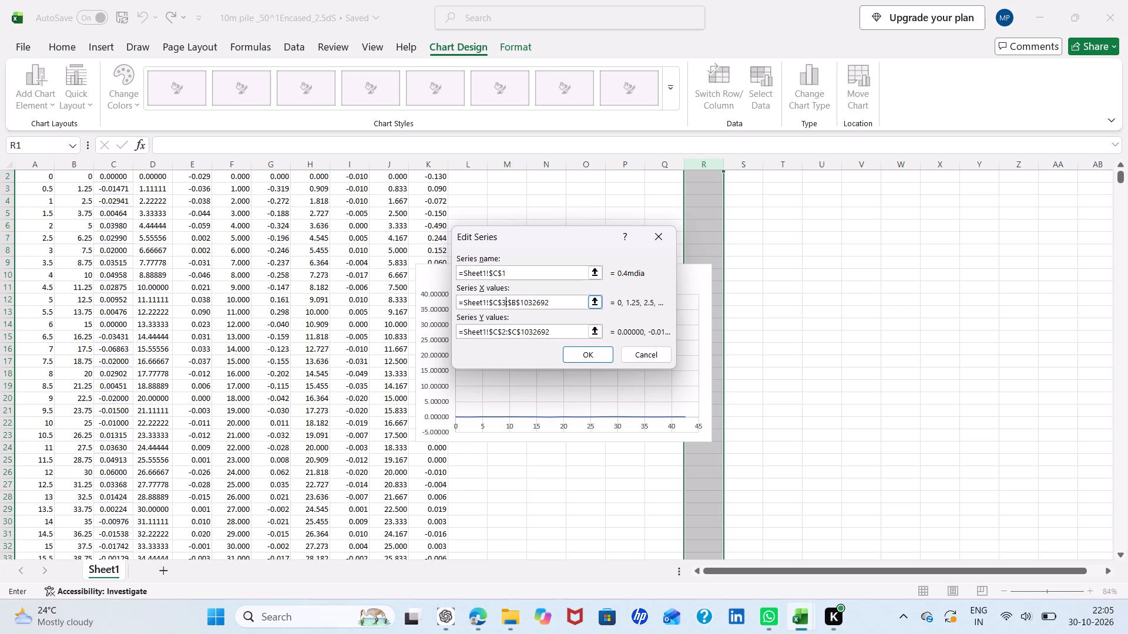
click(515, 301)
key(BackSpace)
key(c)
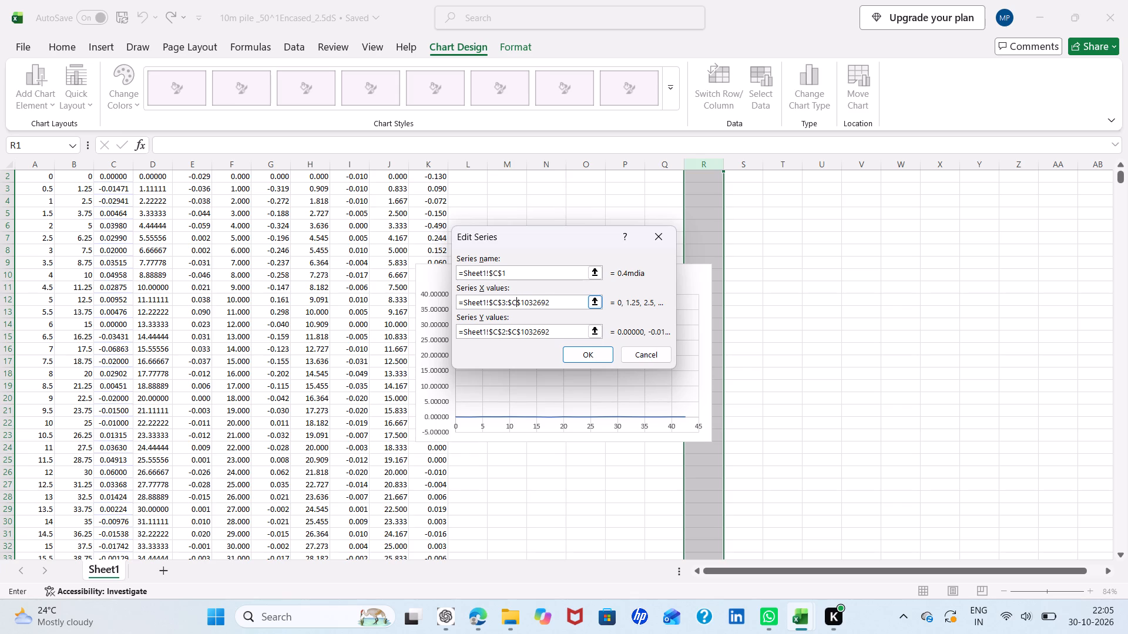
click(549, 303)
key(BackSpace)
key(BackSpace)
key(BackSpace)
key(BackSpace)
key(BackSpace)
key(BackSpace)
key(BackSpace)
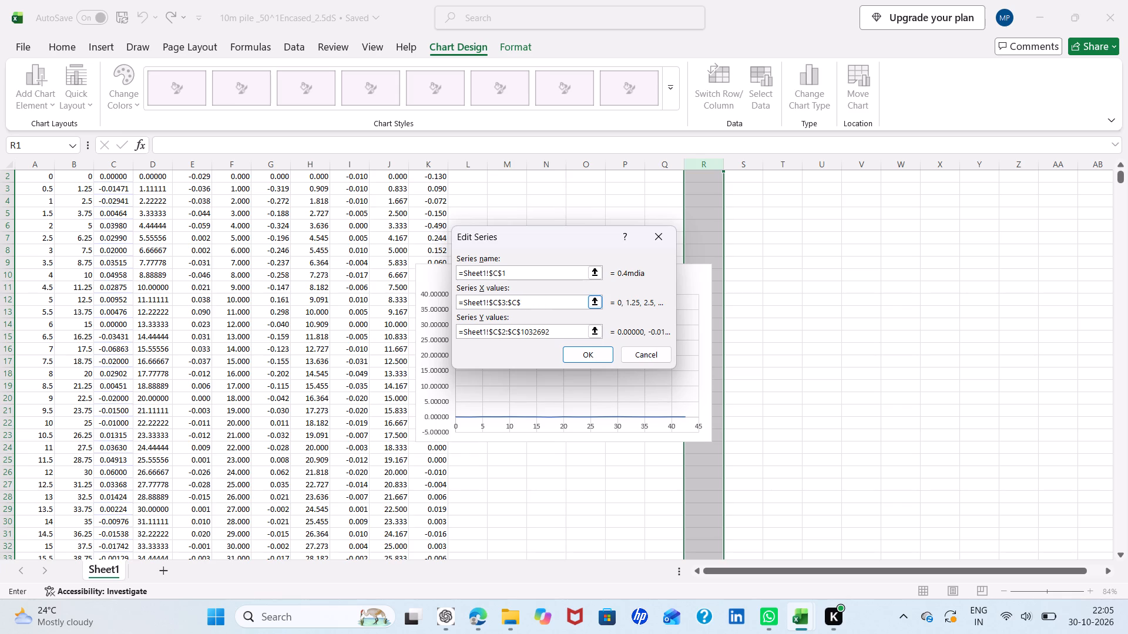
text(37)
Set the 0.4mdia series' Y values to =Sheet1!$B$3:$B$37 and apply the series edit.
click(499, 332)
key(BackSpace)
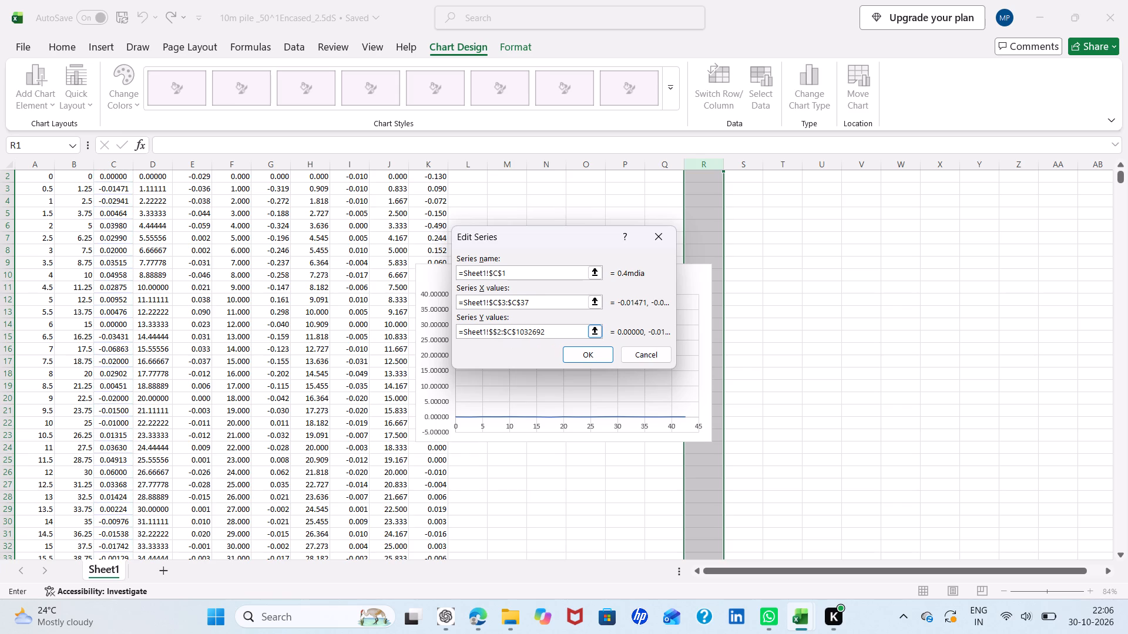
key(b)
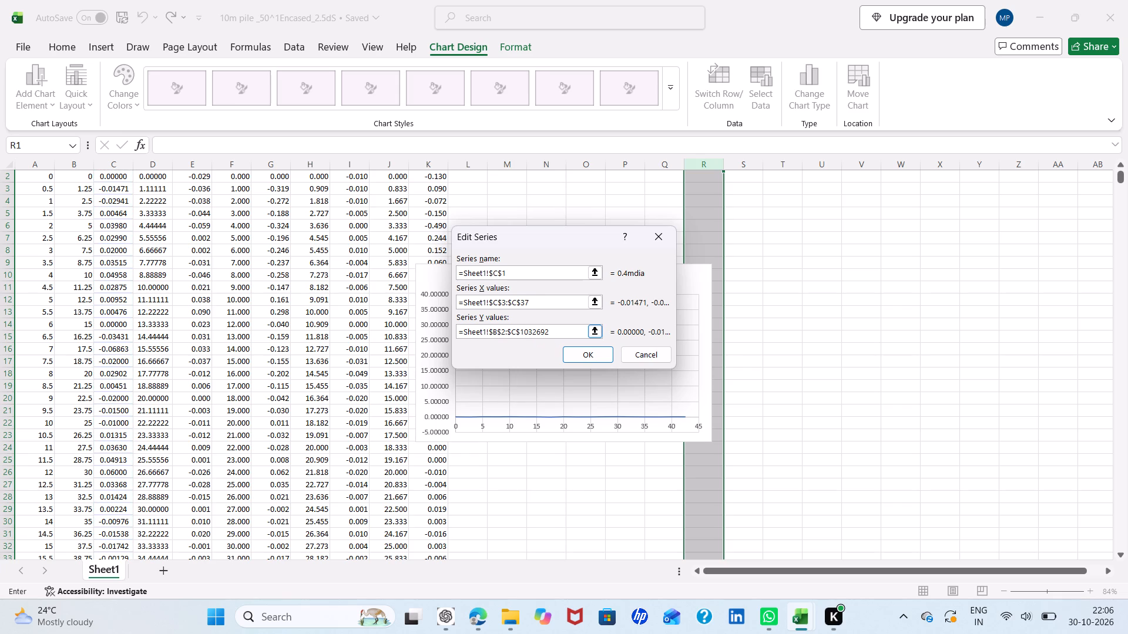
click(505, 334)
key(BackSpace)
key(3)
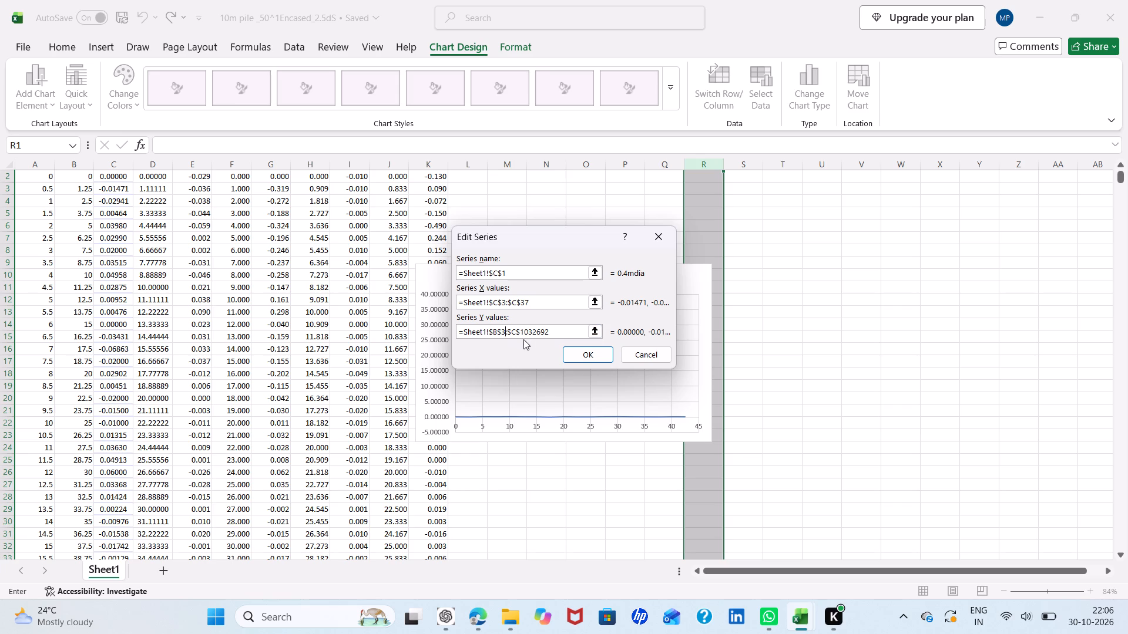
click(516, 332)
key(BackSpace)
key(b)
click(550, 331)
key(BackSpace)
key(BackSpace)
key(BackSpace)
key(BackSpace)
key(BackSpace)
key(BackSpace)
key(BackSpace)
text(37)
click(576, 352)
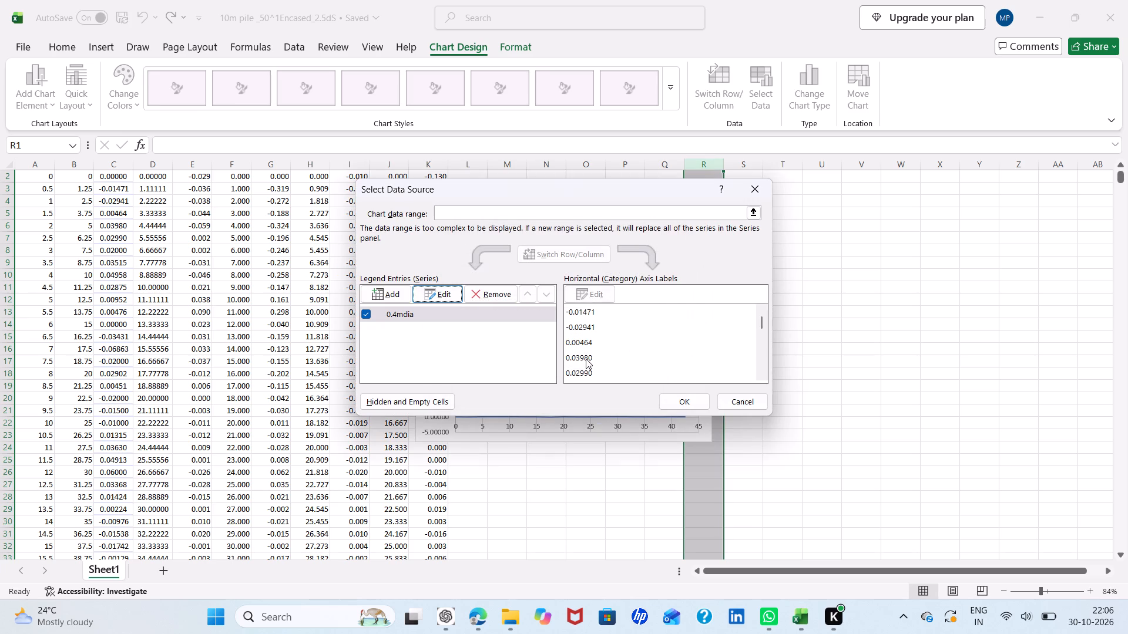
Apply the edited data source to the 0.4mdia scatter chart.
click(671, 400)
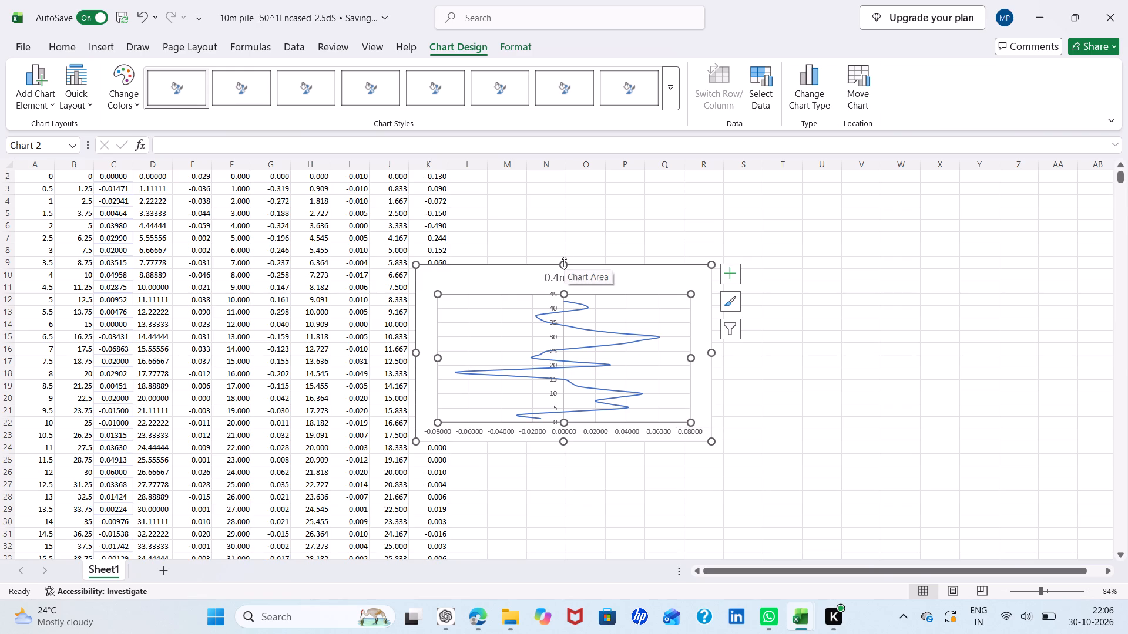
Make the 0.4mdia chart taller by raising its upper edge to about the bottom of row 4.
drag(563, 264, 562, 258)
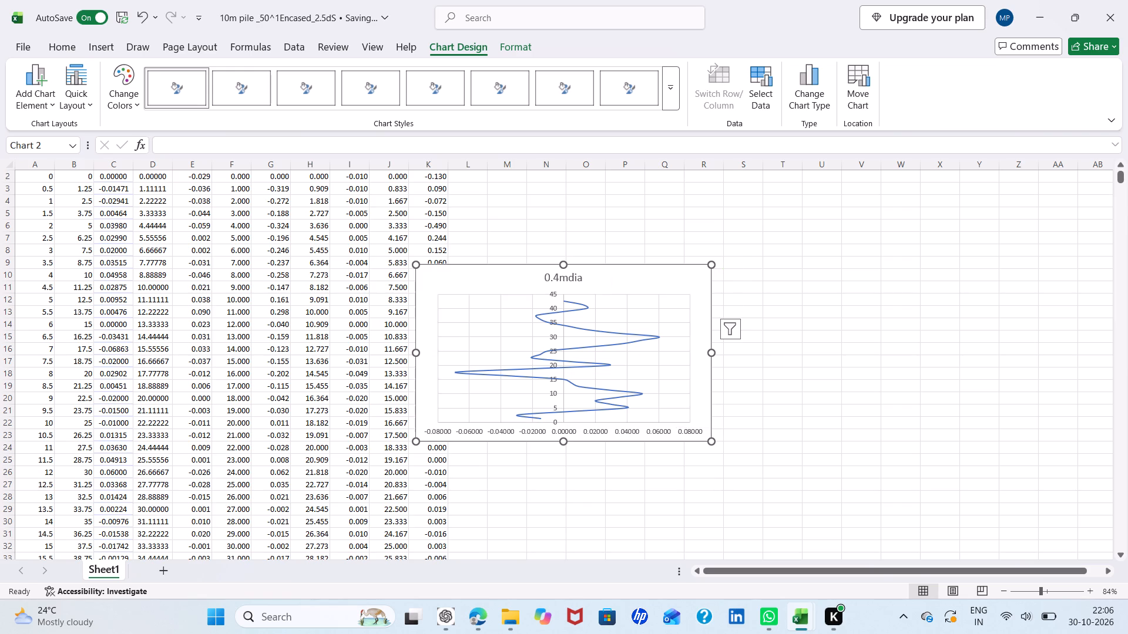
drag(562, 258, 554, 205)
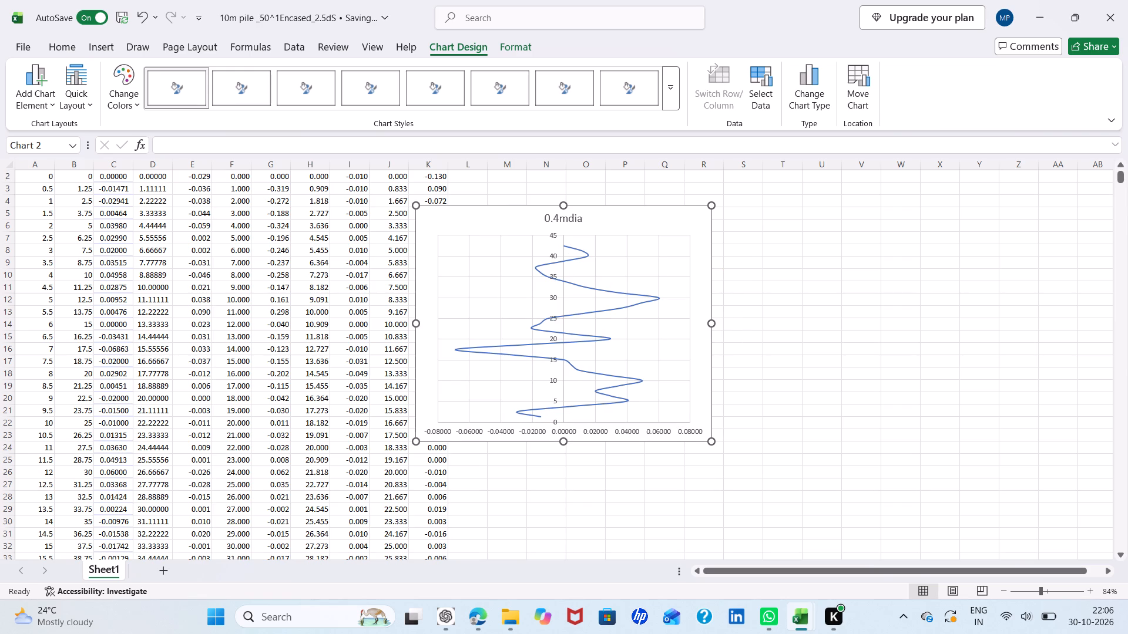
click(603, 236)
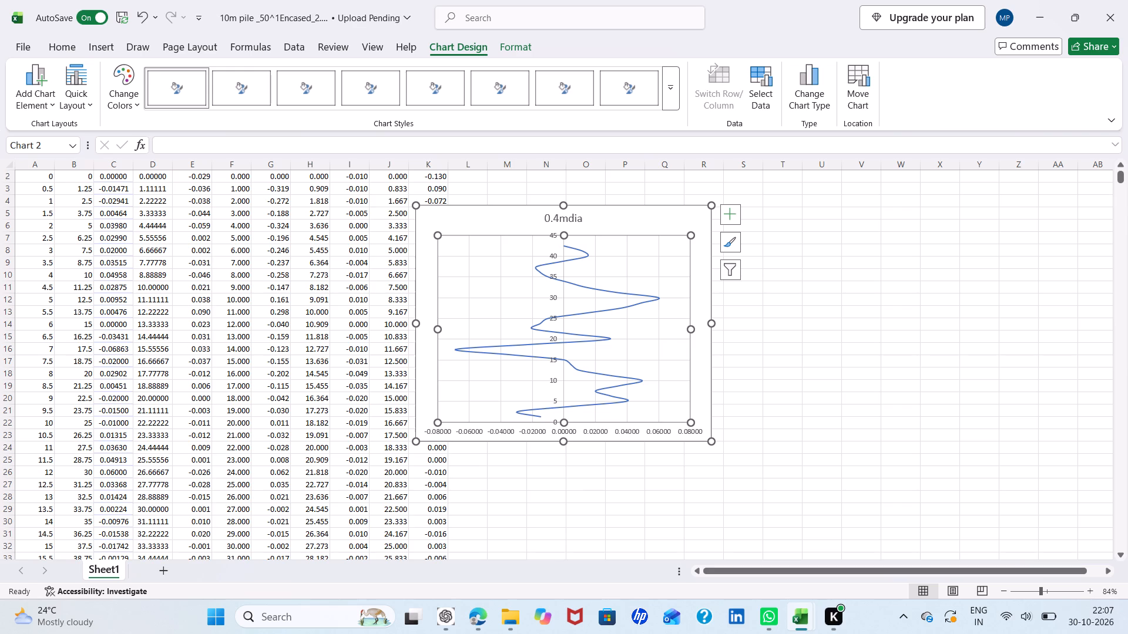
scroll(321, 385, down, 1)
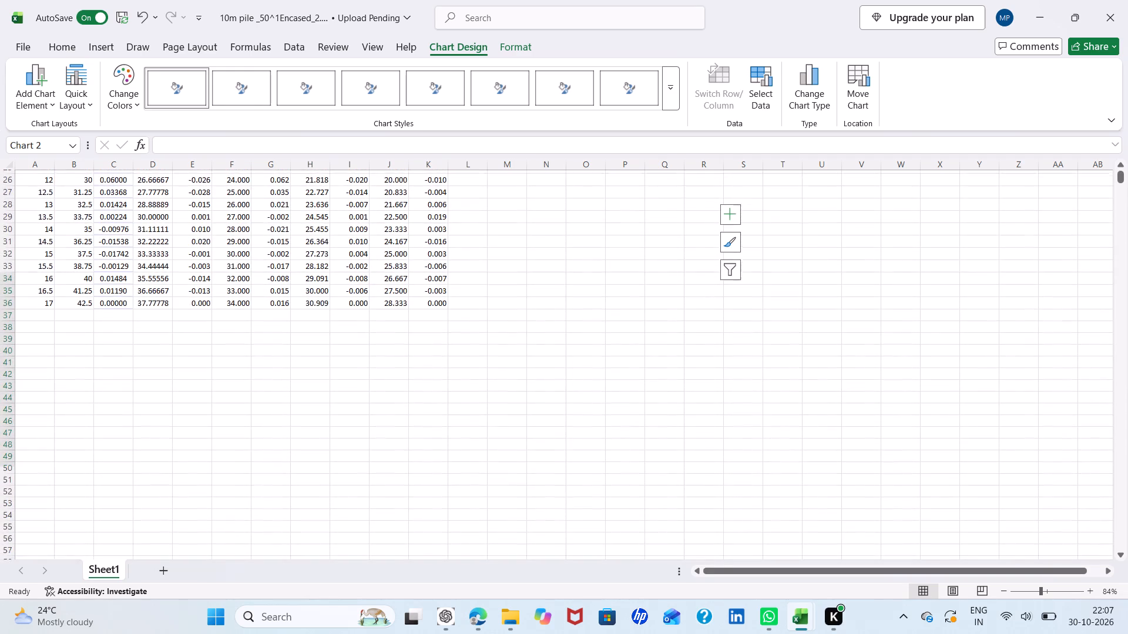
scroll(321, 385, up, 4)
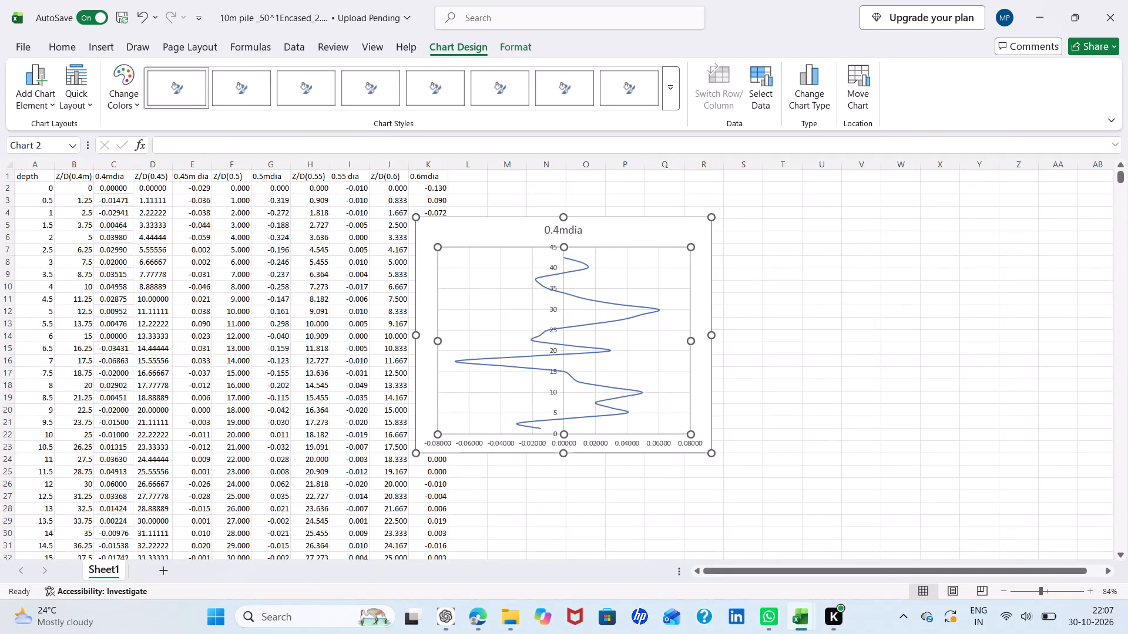
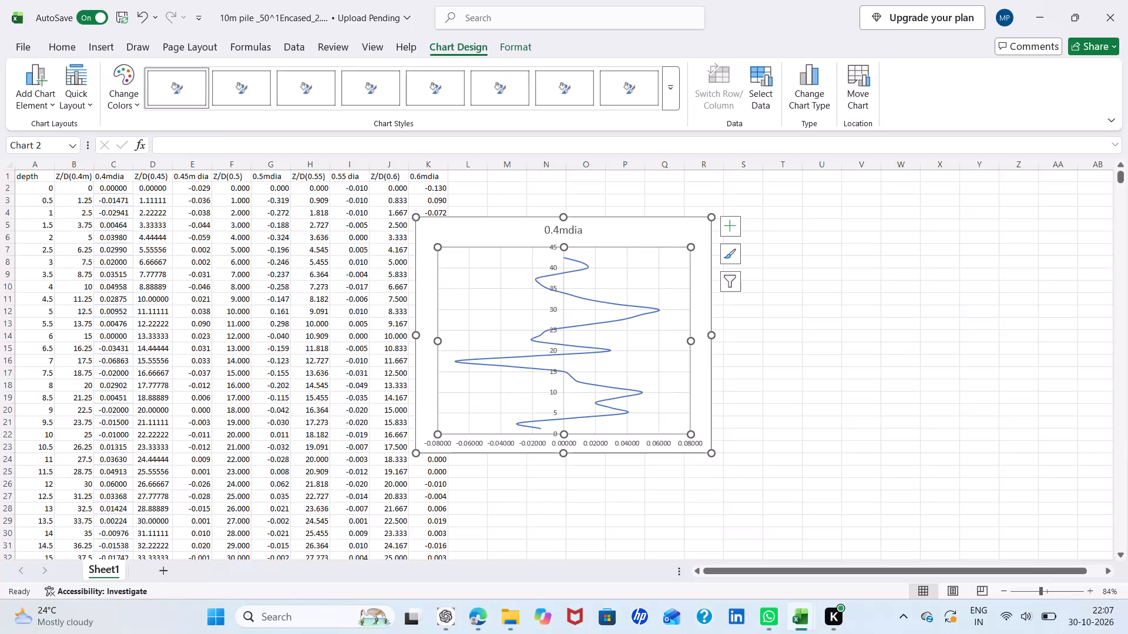
Add a new series named 0.45m to the 0.4mdia chart's data source.
click(771, 91)
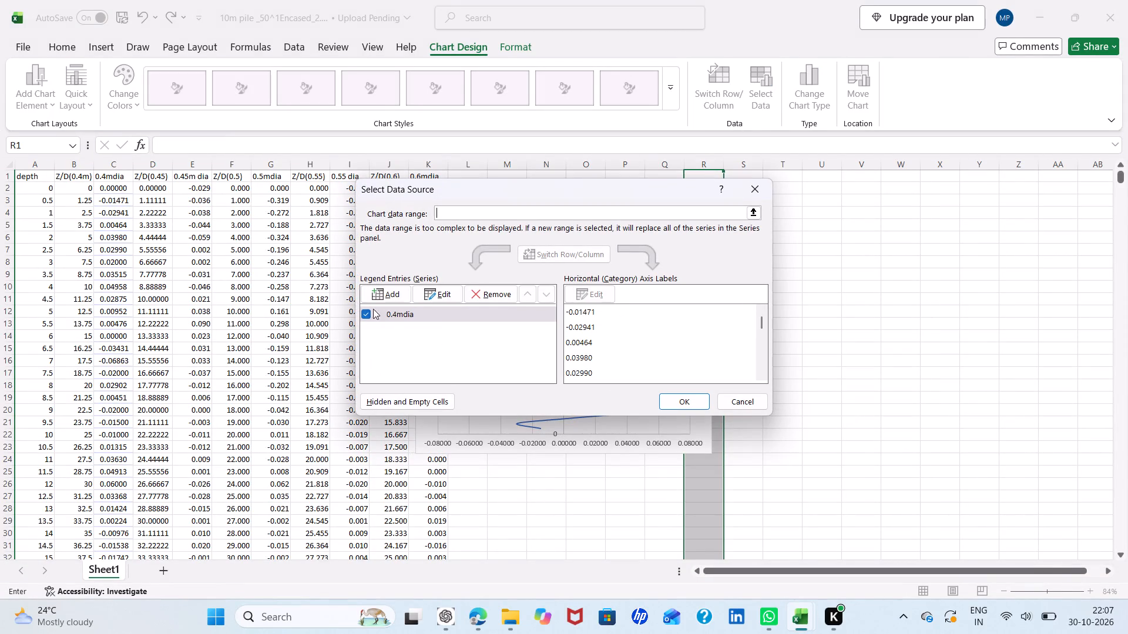
click(390, 290)
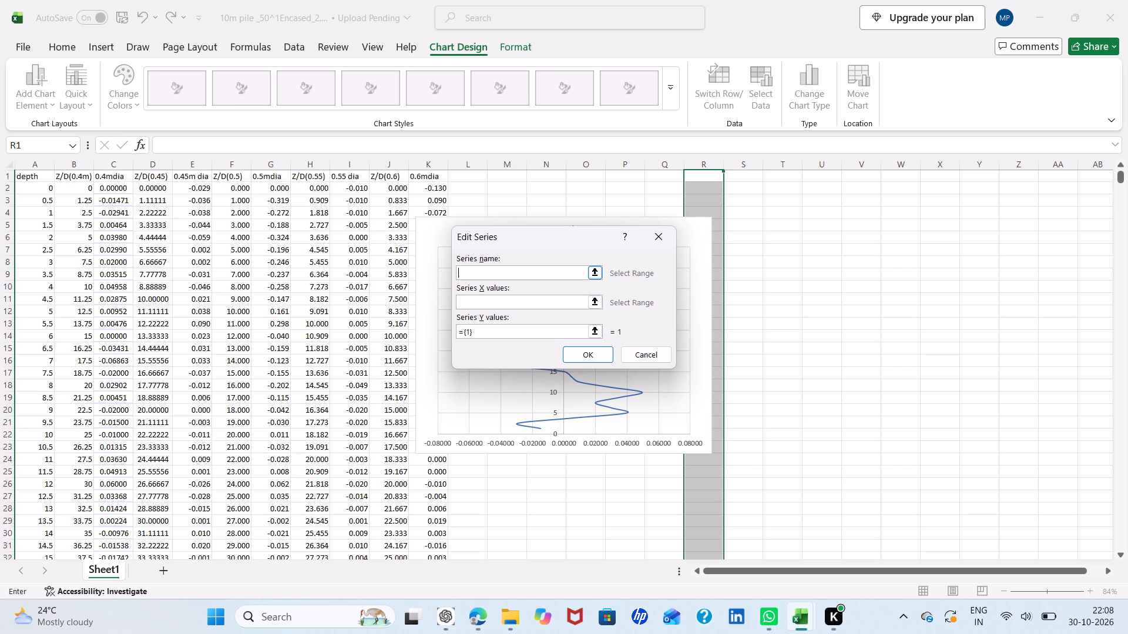
key(0)
key(period)
text(45)
Enter =E2:E36 as the 0.45m series' X values.
click(483, 299)
key(equal)
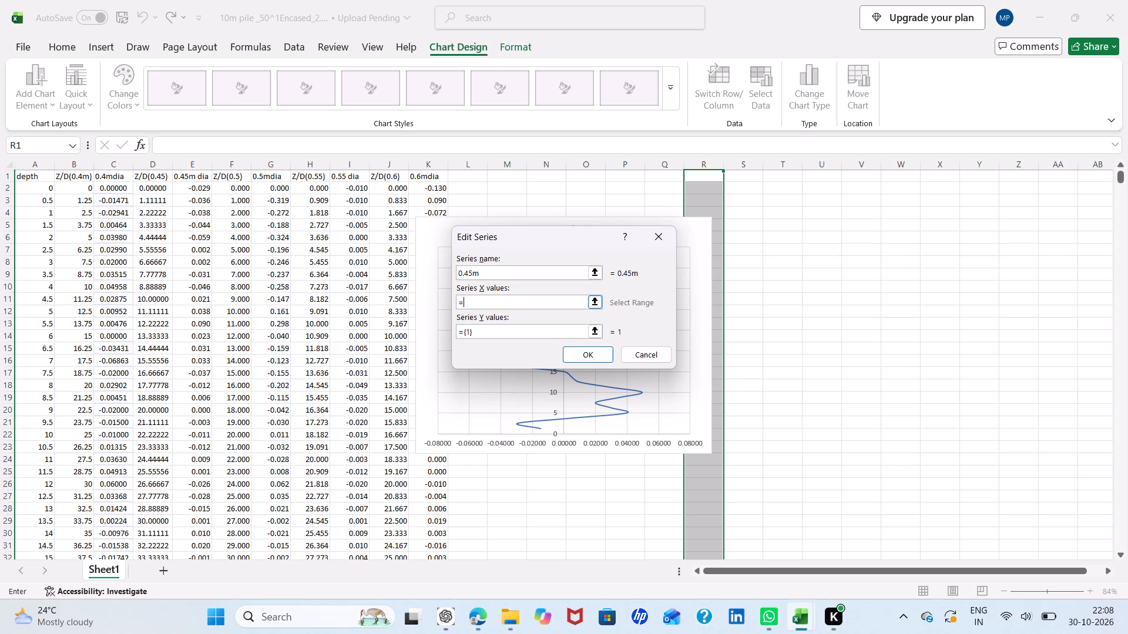
key(shift+e)
key(3)
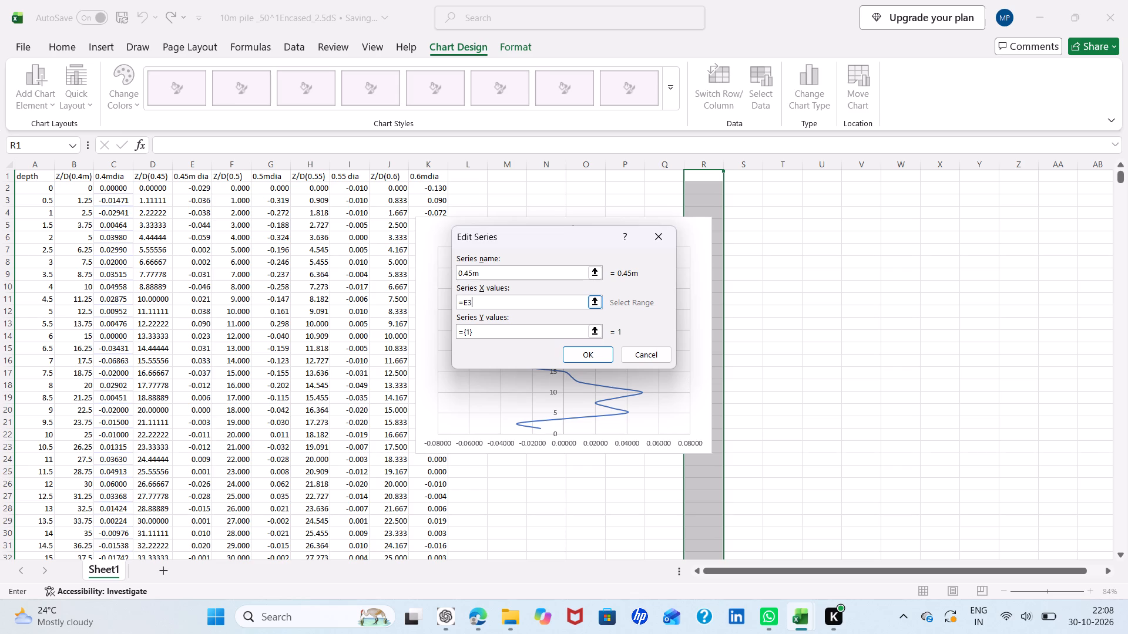
key(shift+colon)
key(BackSpace)
key(BackSpace)
key(2)
key(shift+colon)
key(shift+e)
text(36)
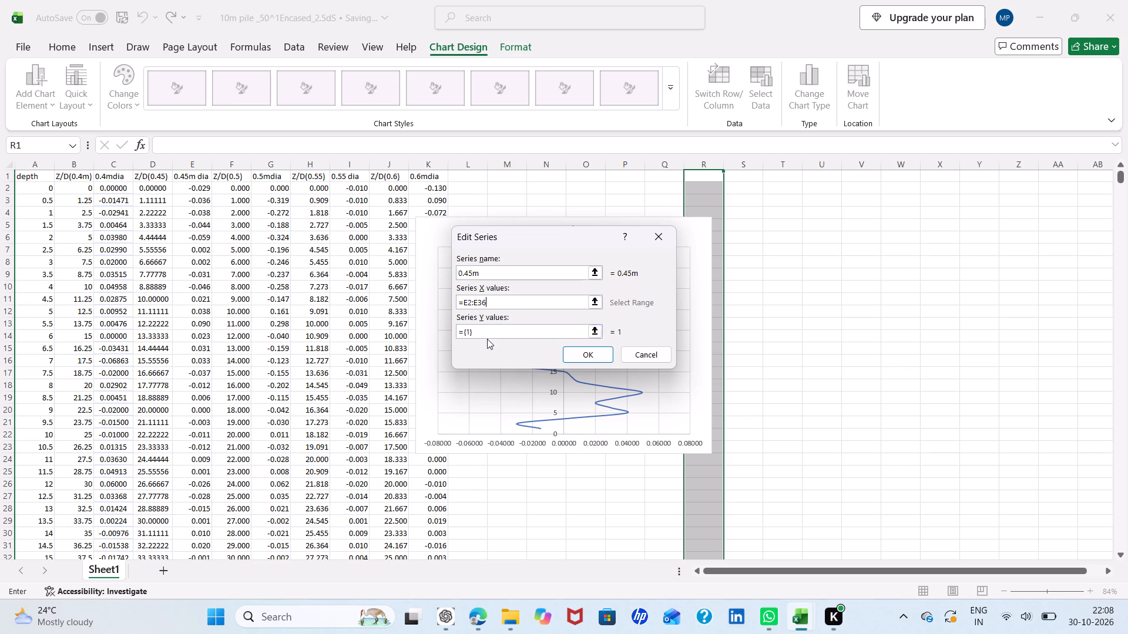
click(493, 329)
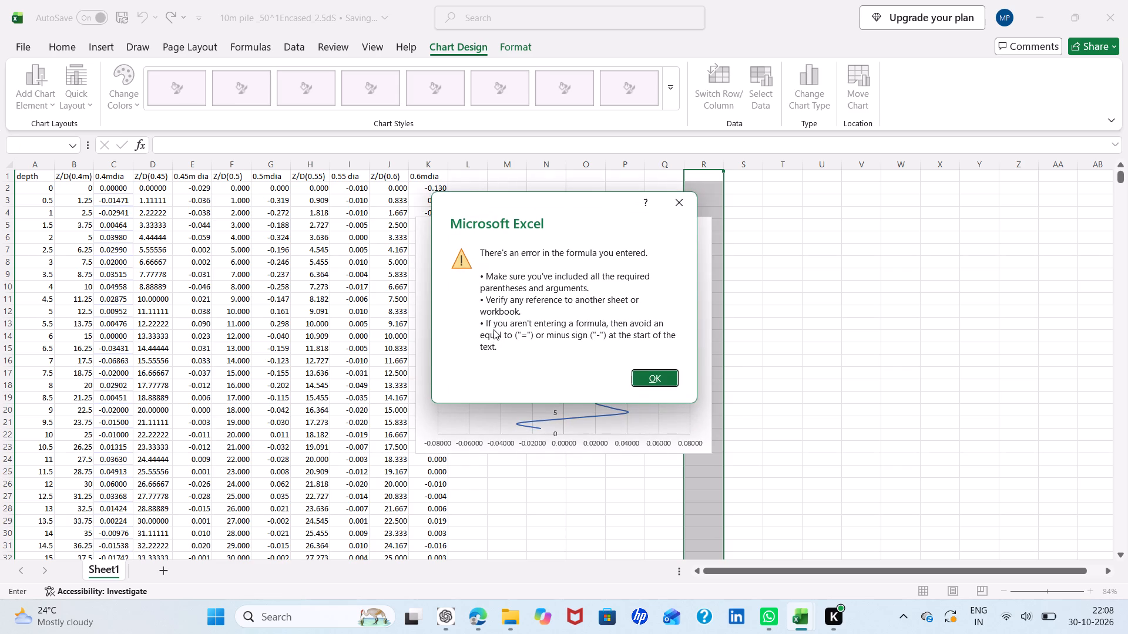
click(684, 209)
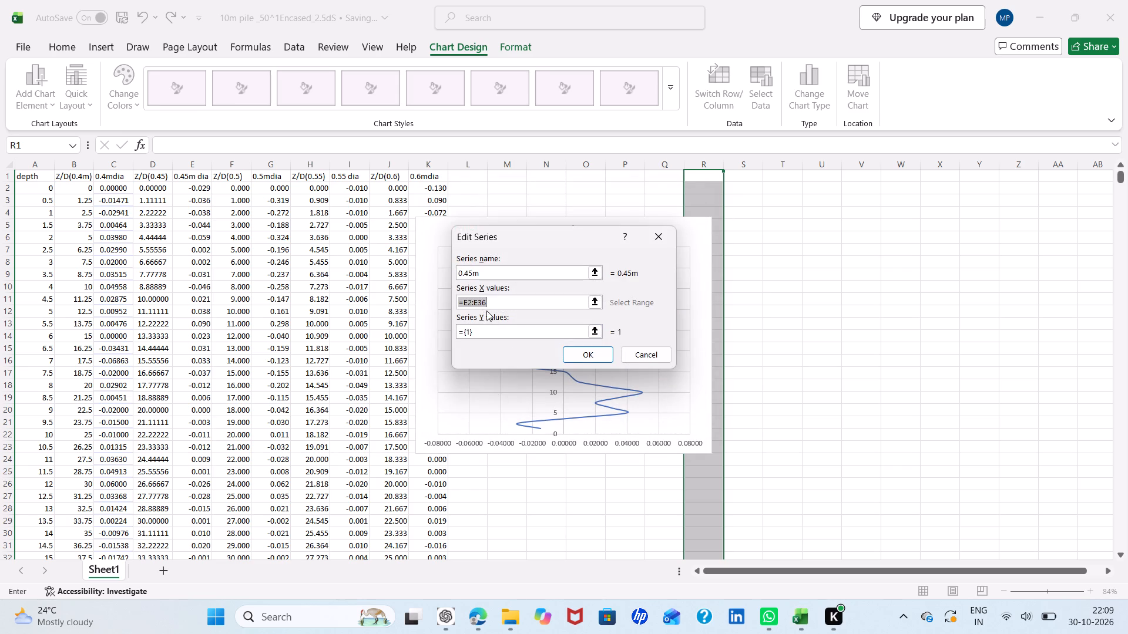
Clear the default {1} from the 0.45m series' Y values, keeping only the equals sign.
click(494, 301)
key(BackSpace)
key(BackSpace)
key(BackSpace)
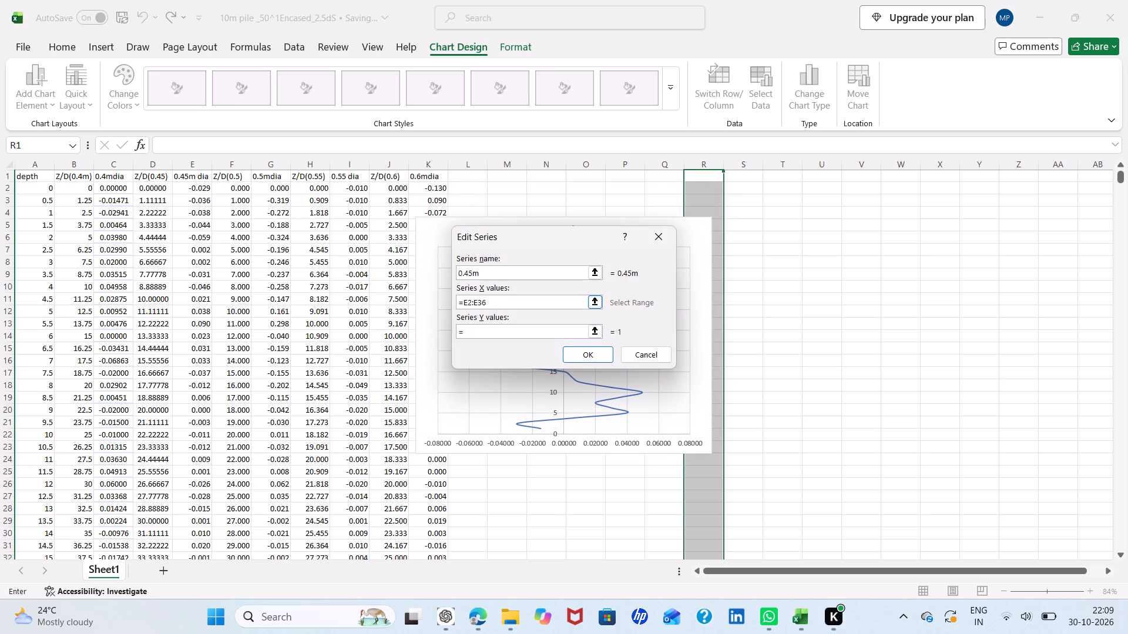
click(472, 326)
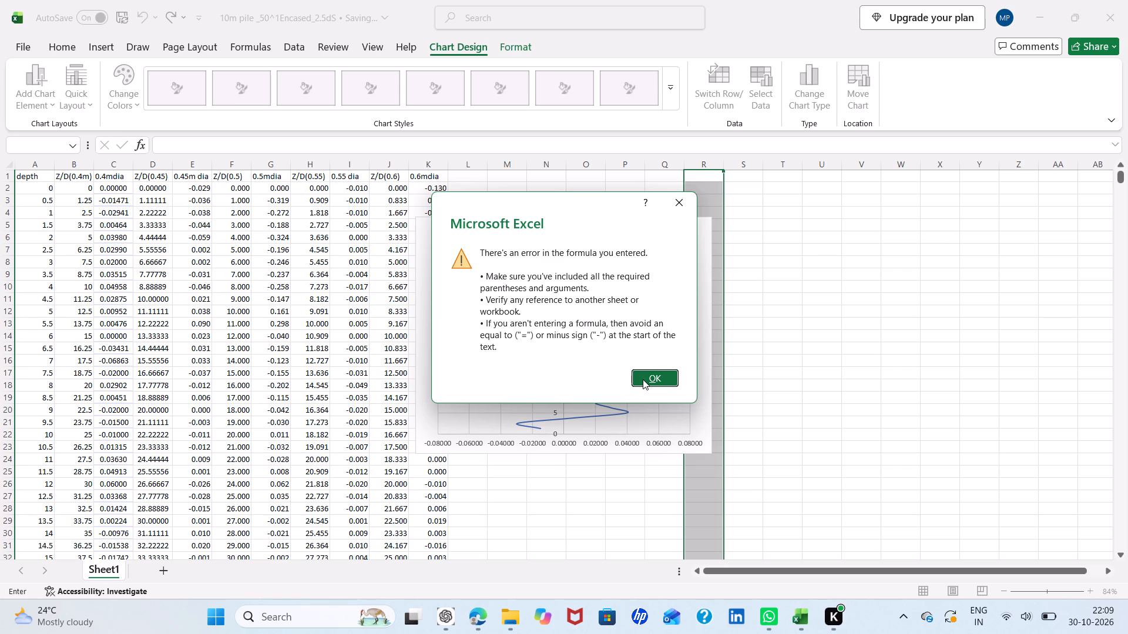
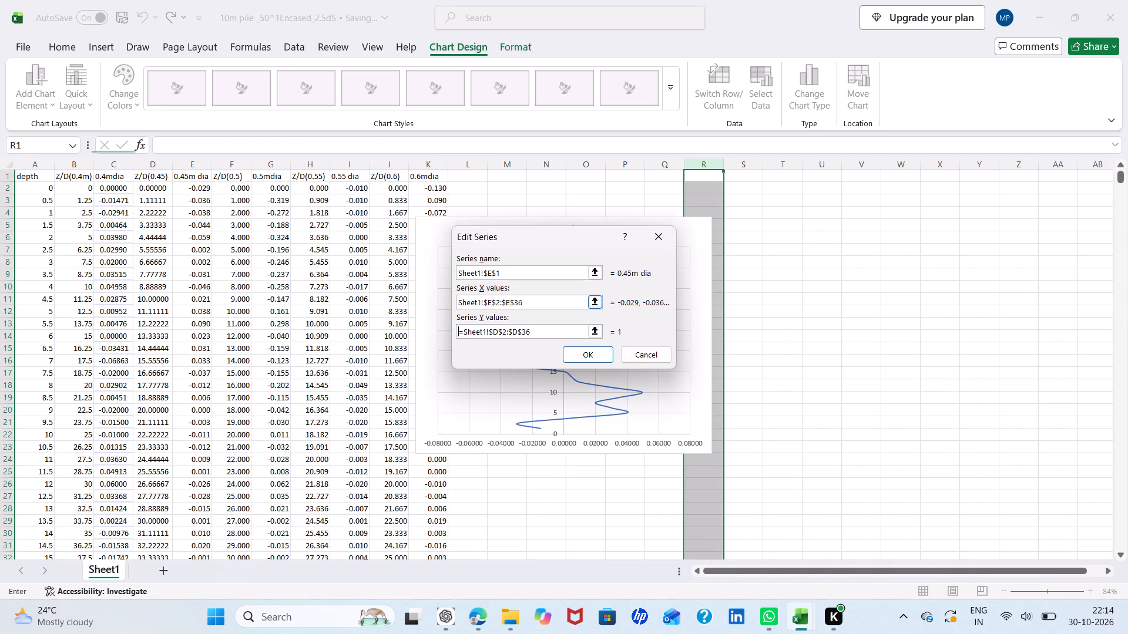
Prefix the new series' name and X values with an equals sign and apply the series to the chart.
click(456, 302)
click(459, 272)
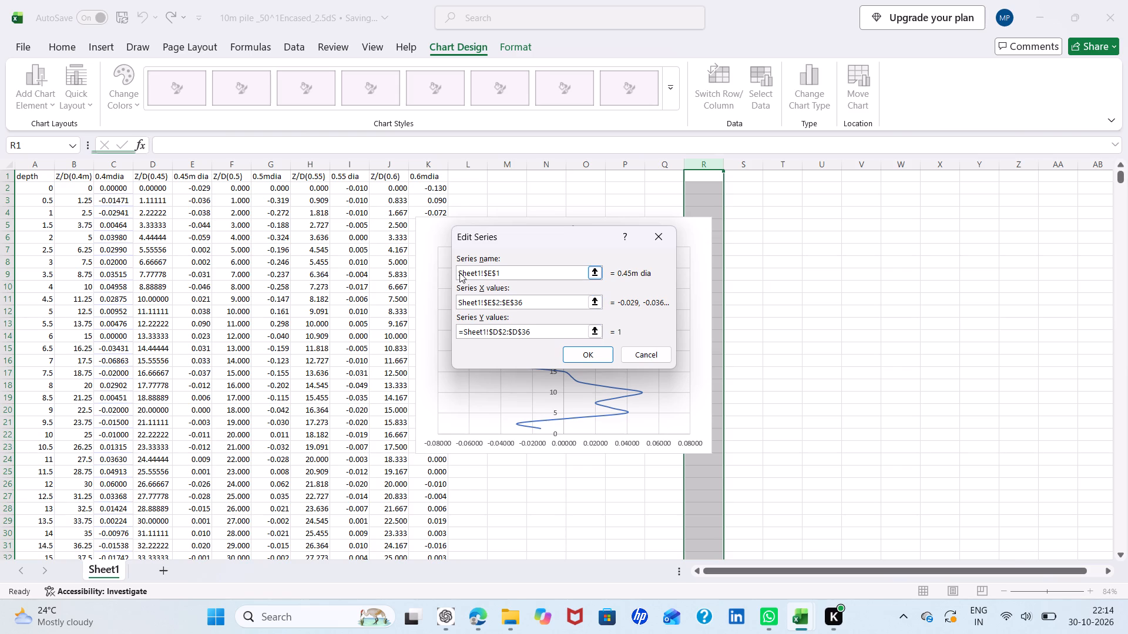
key(equal)
click(458, 299)
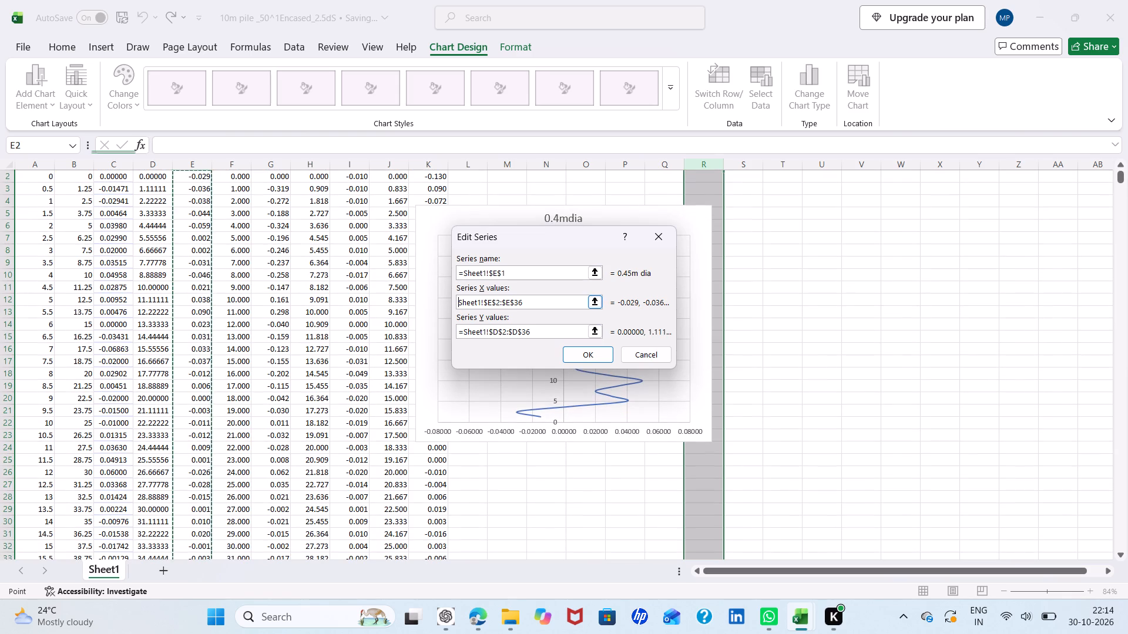
key(equal)
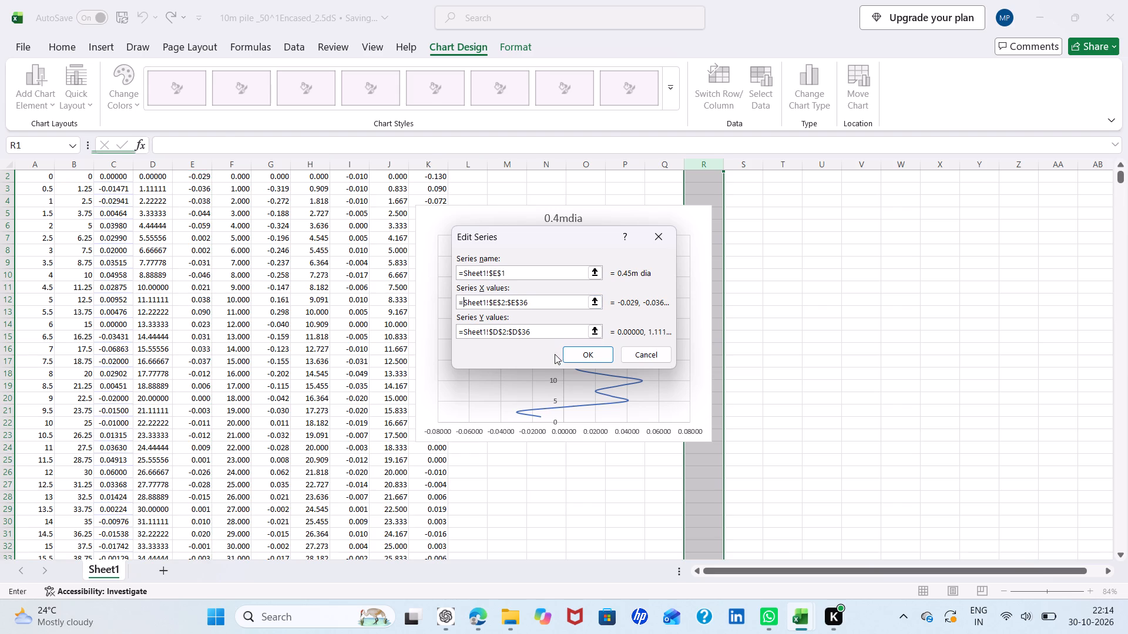
click(576, 355)
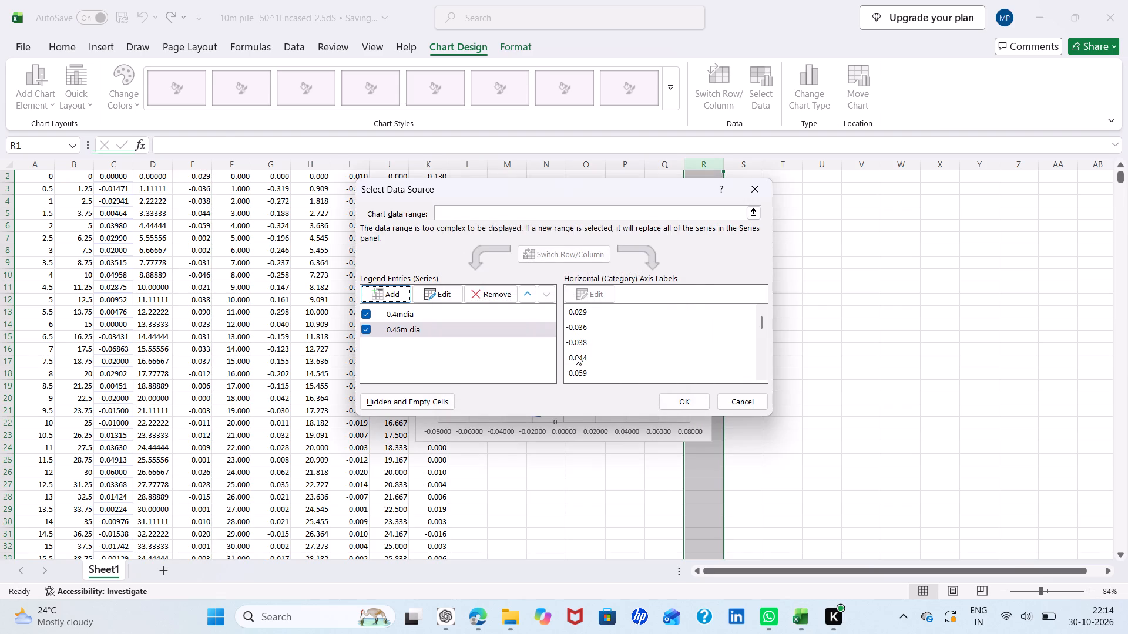
click(679, 394)
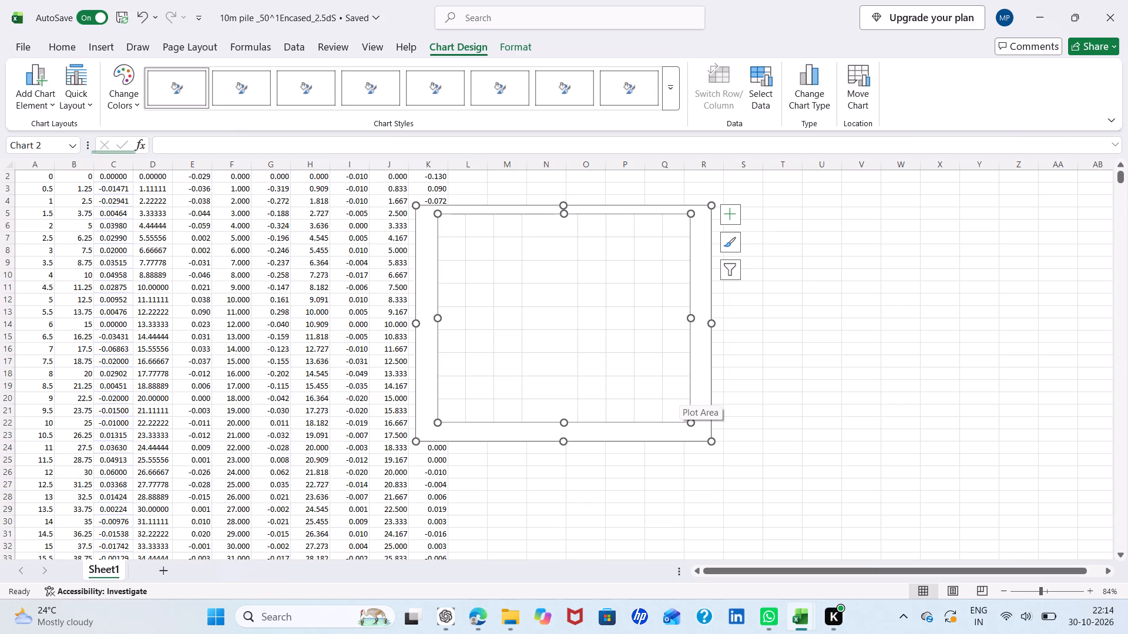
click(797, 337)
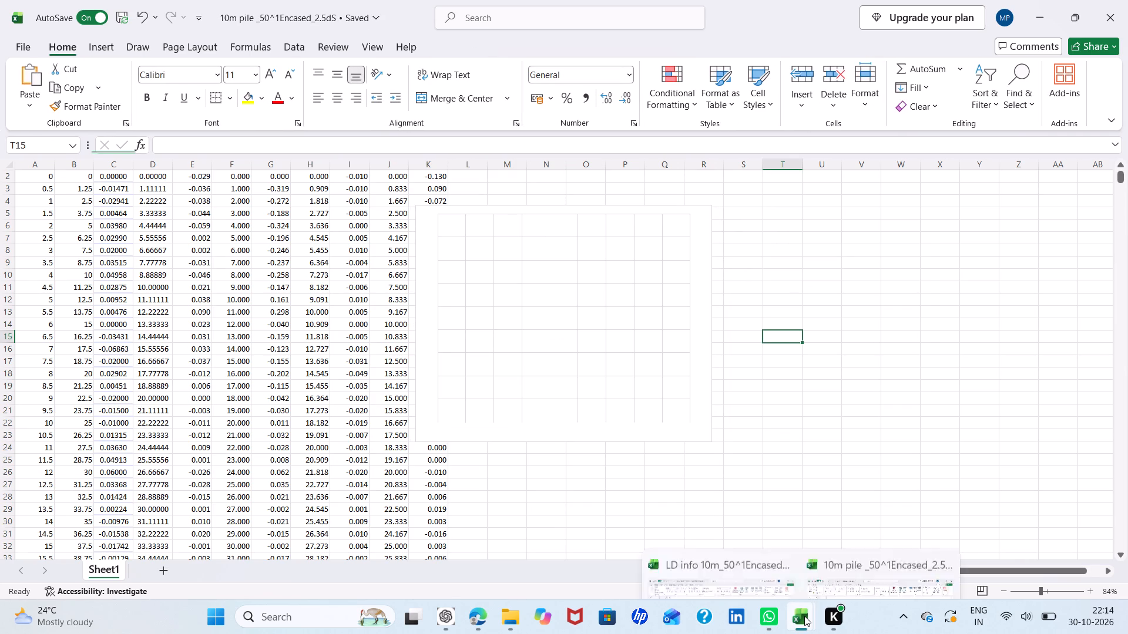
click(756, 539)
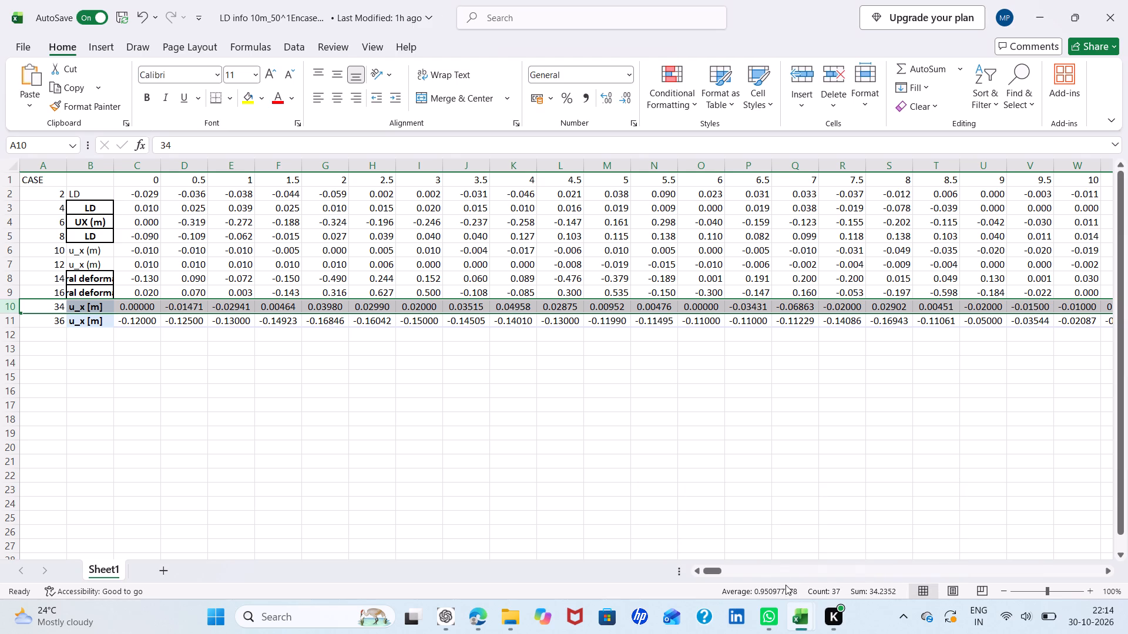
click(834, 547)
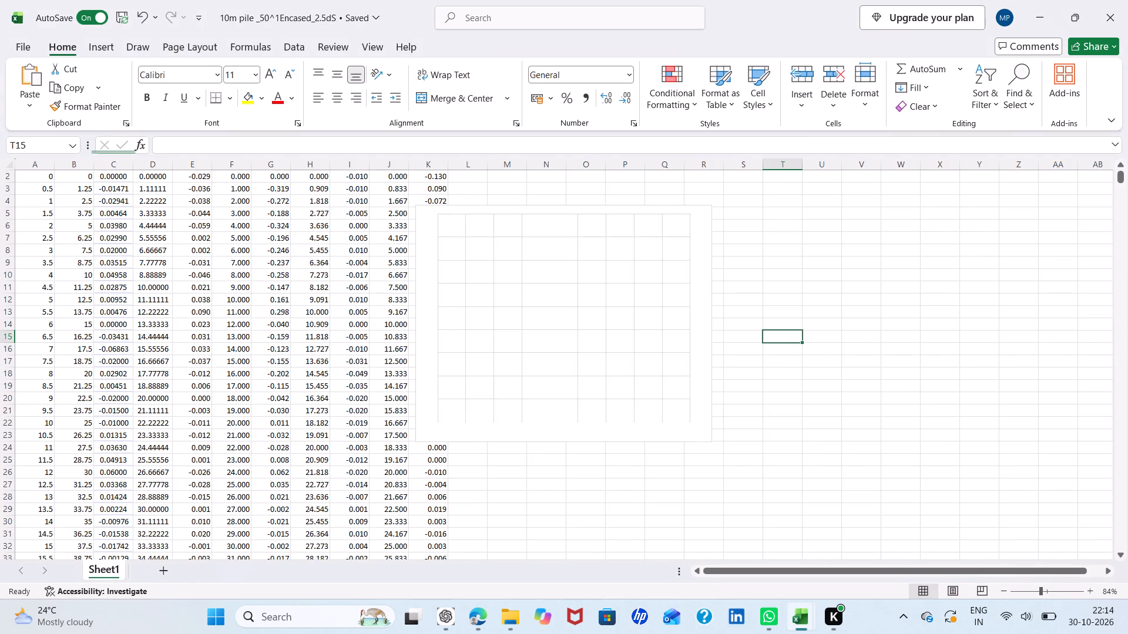
Undo the recent chart edits back to before the 0.45m dia series was added.
click(640, 350)
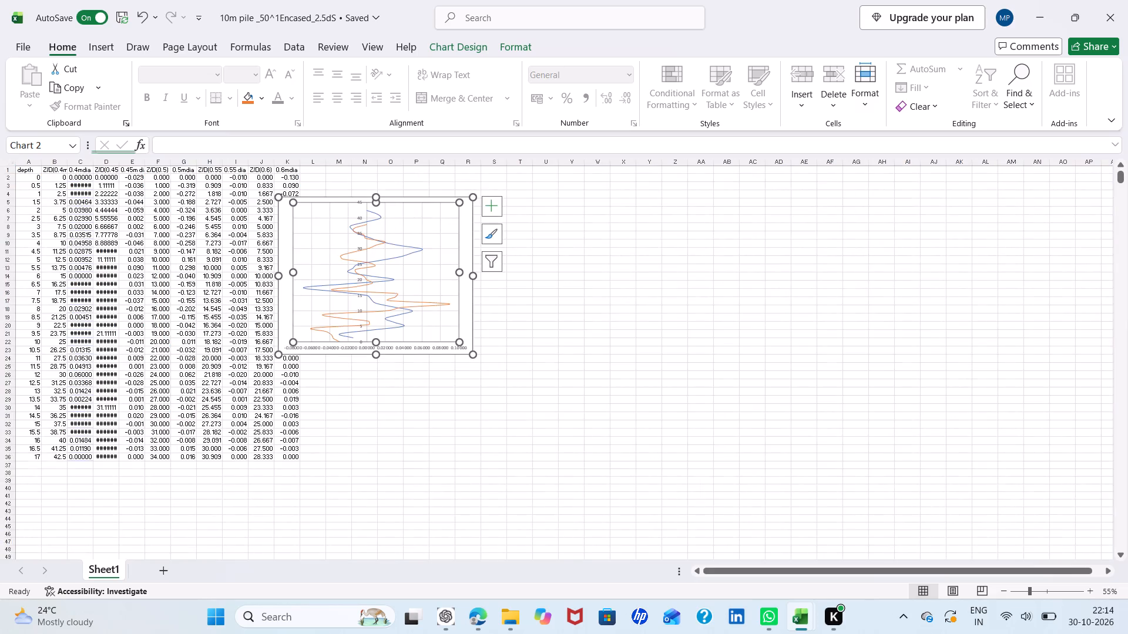
scroll(443, 259, right, 1)
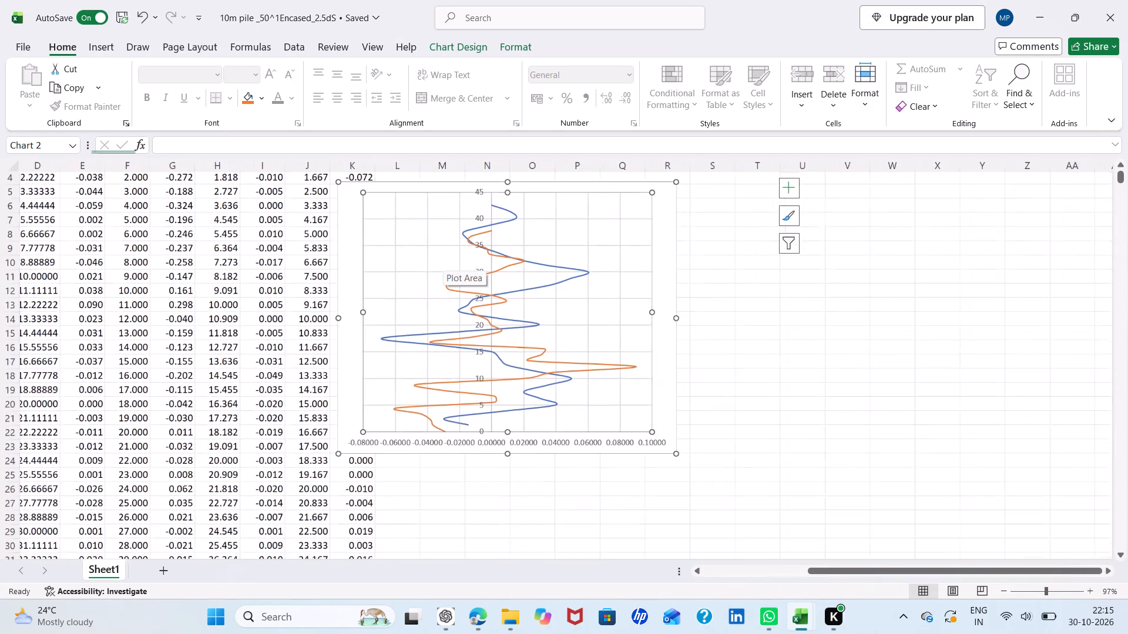
scroll(443, 259, up, 2)
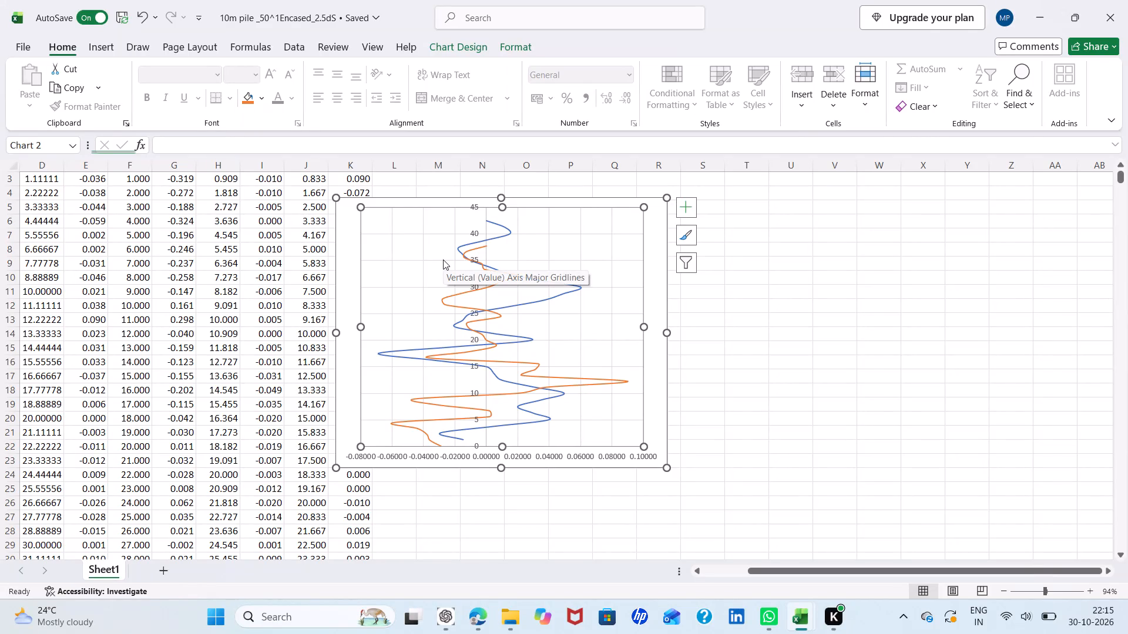
key(ctrl+z)
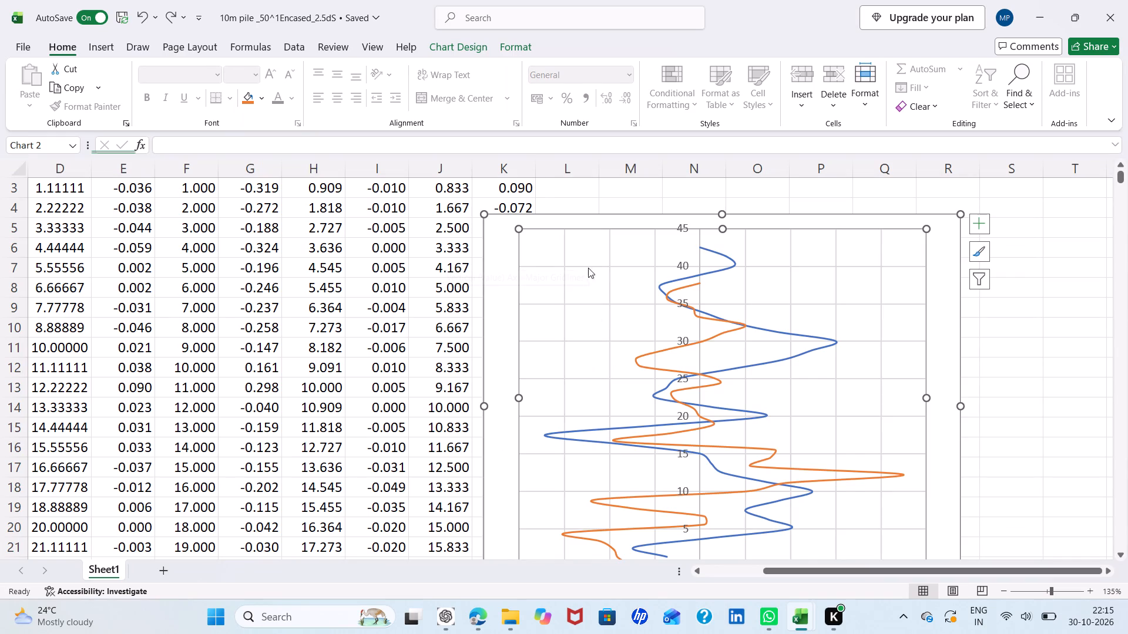
scroll(616, 297, down, 1)
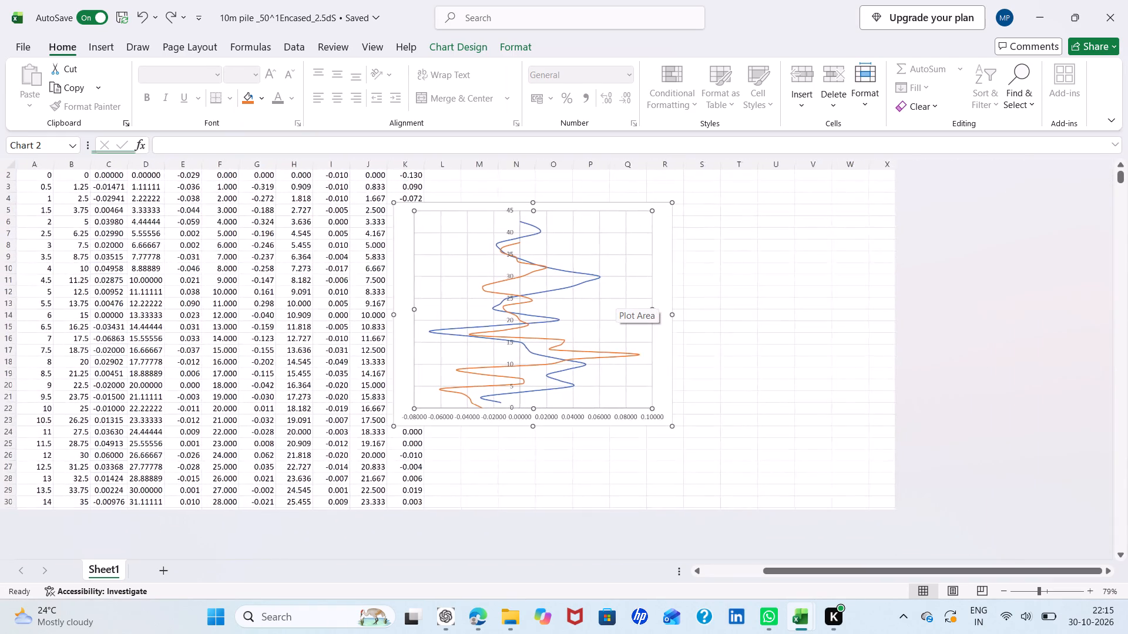
scroll(616, 297, up, 1)
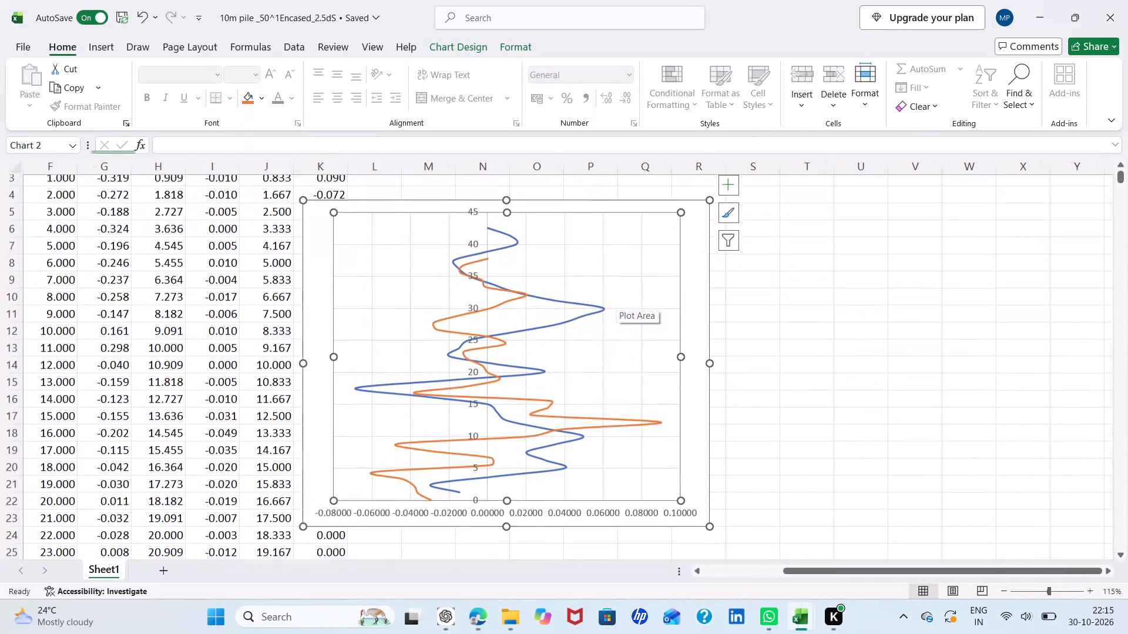
scroll(616, 297, up, 1)
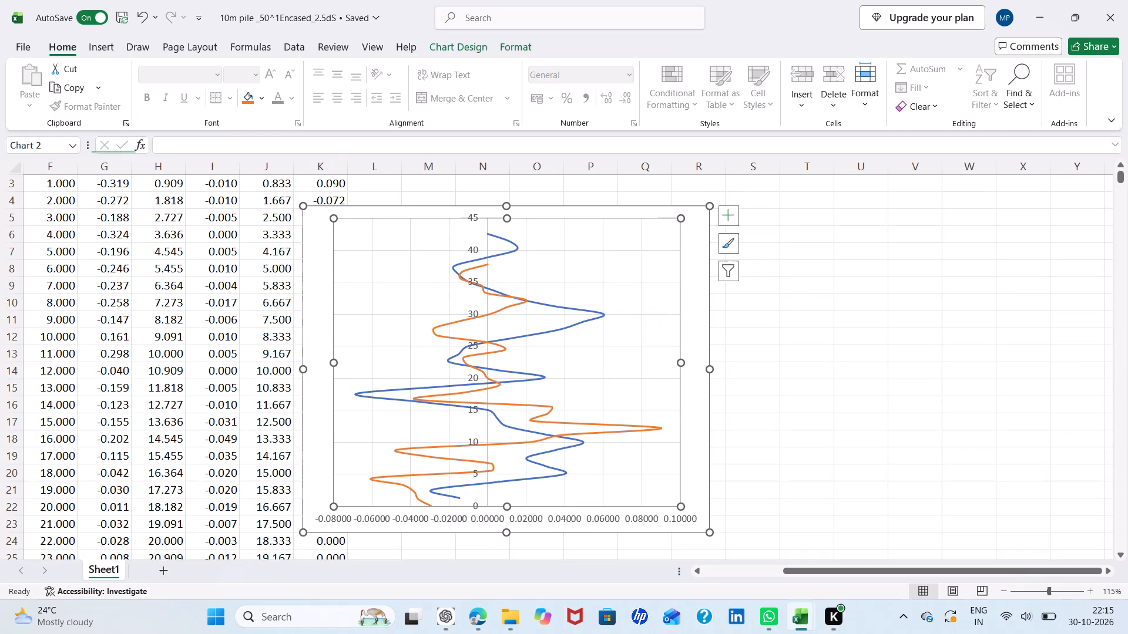
key(ctrl+z)
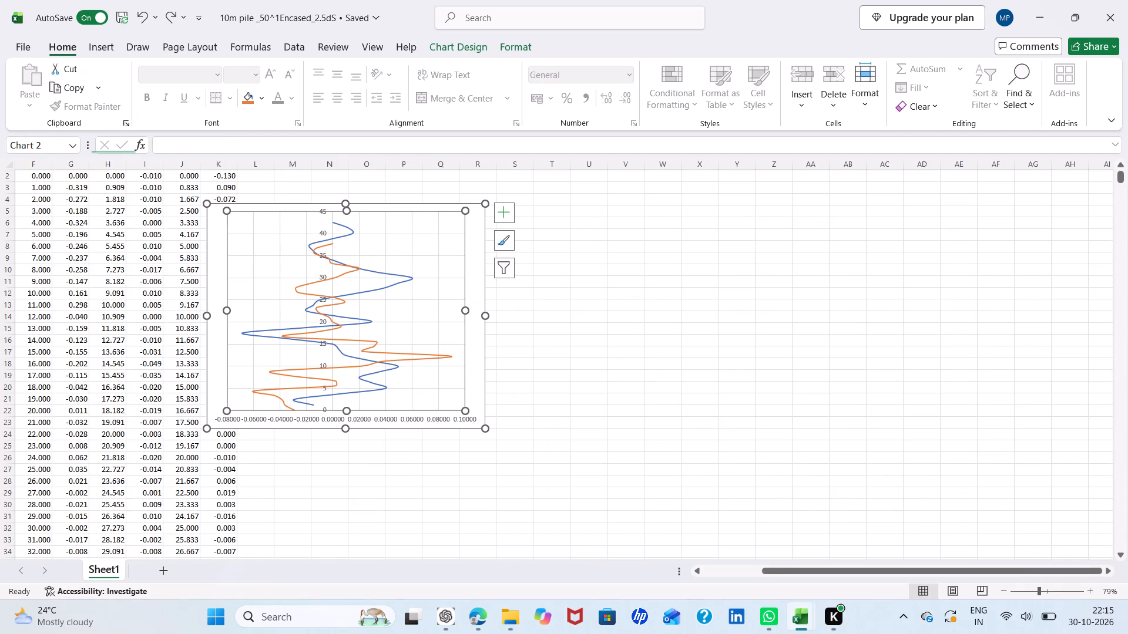
key(ctrl+z)
key(ctrl+z)
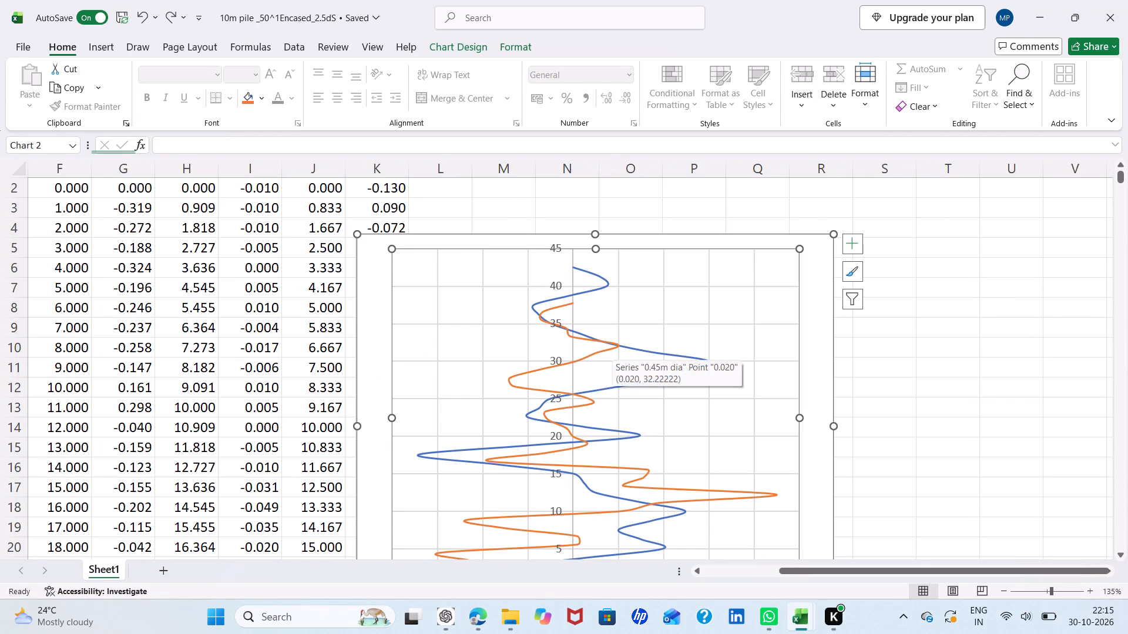
key(ctrl+z)
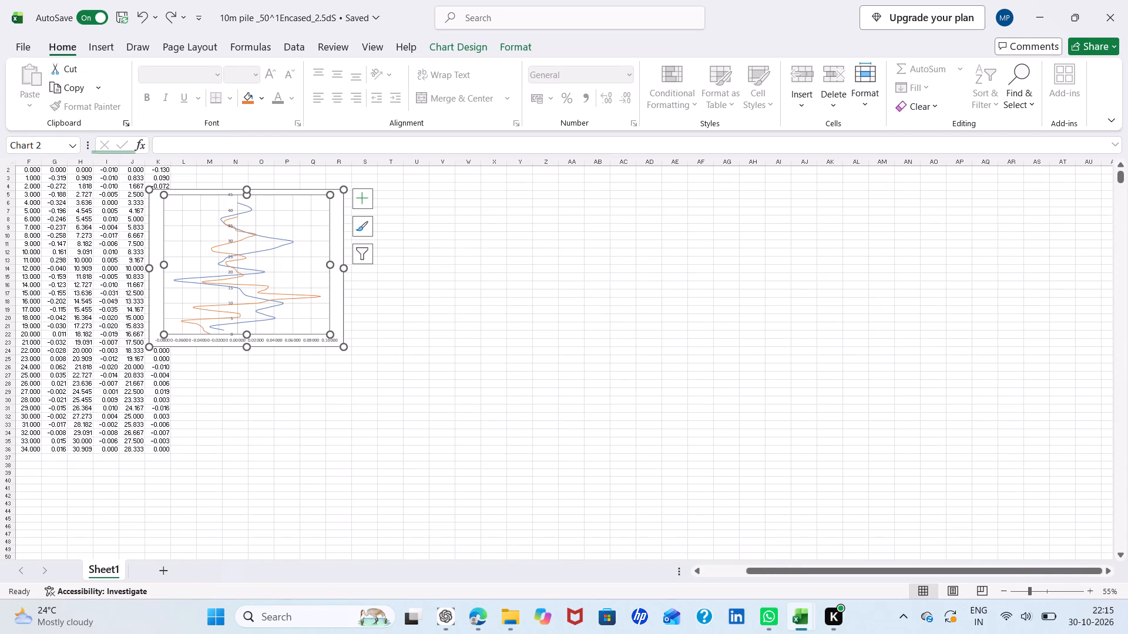
key(ctrl+z)
key(ctrl+z)
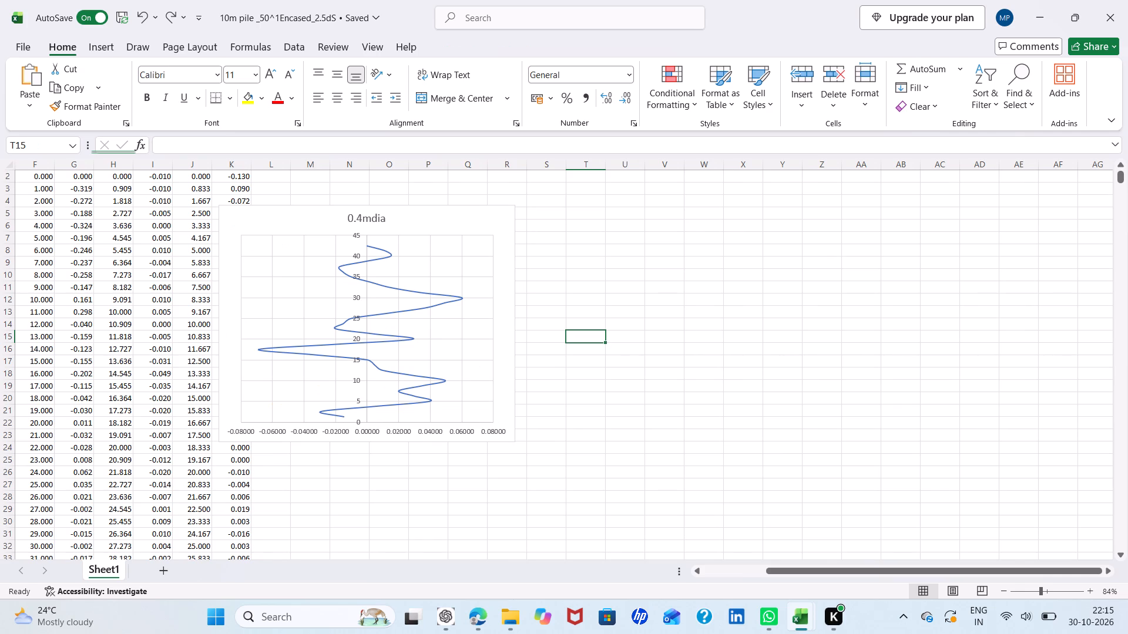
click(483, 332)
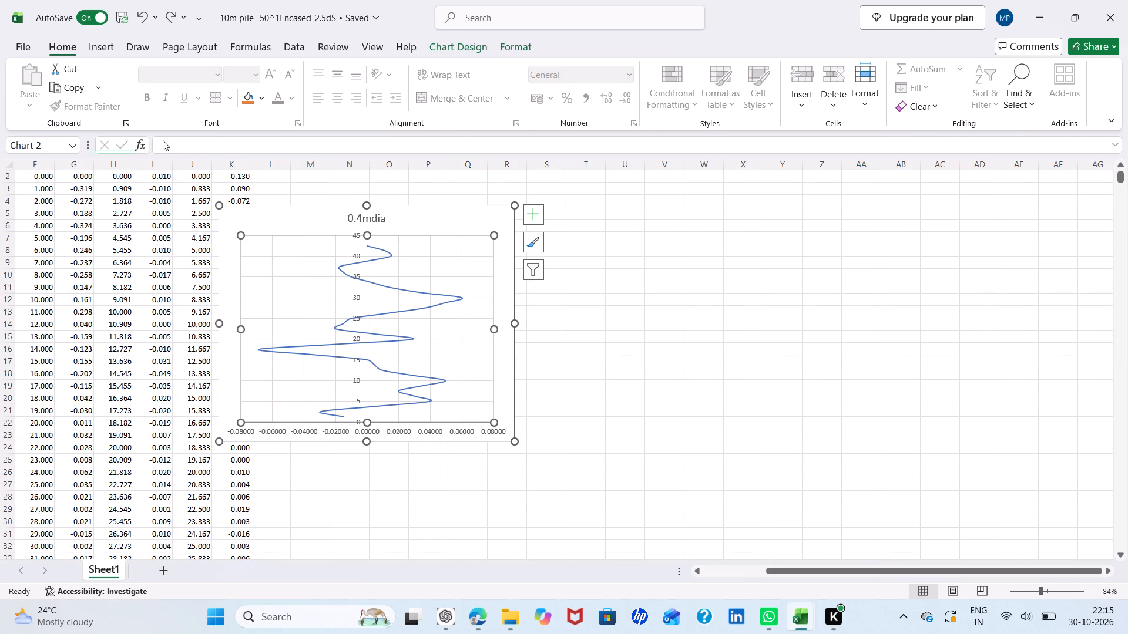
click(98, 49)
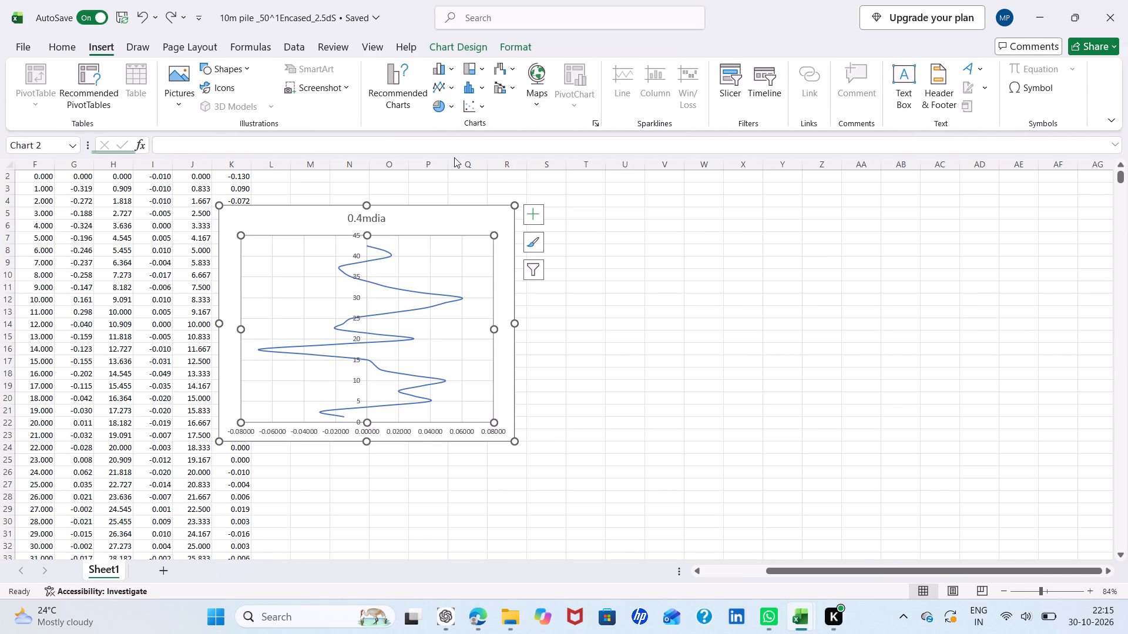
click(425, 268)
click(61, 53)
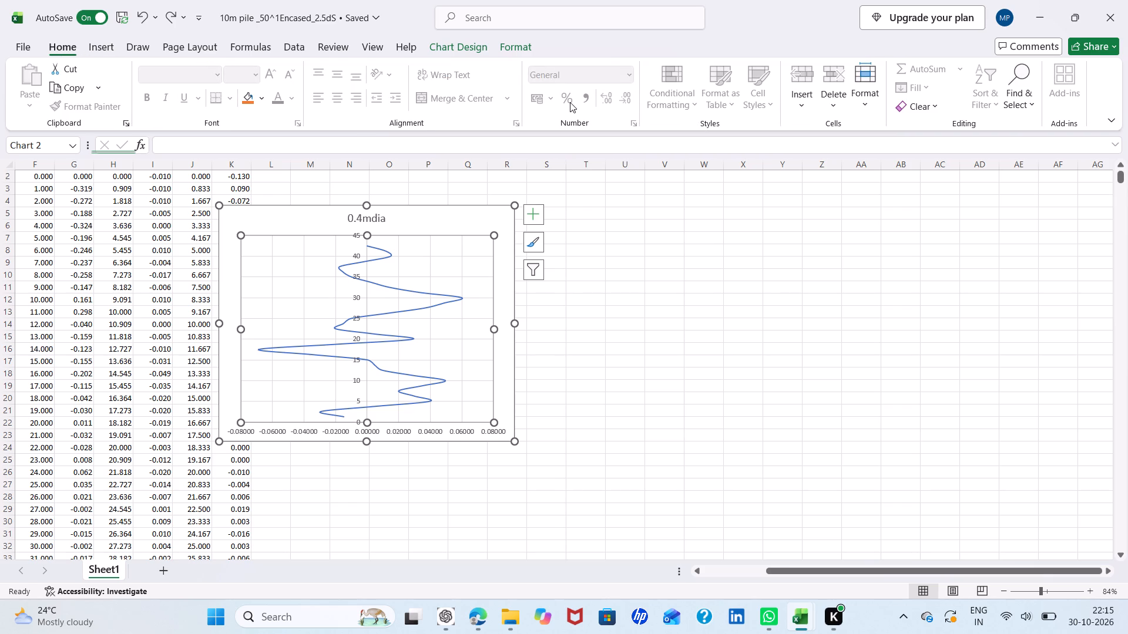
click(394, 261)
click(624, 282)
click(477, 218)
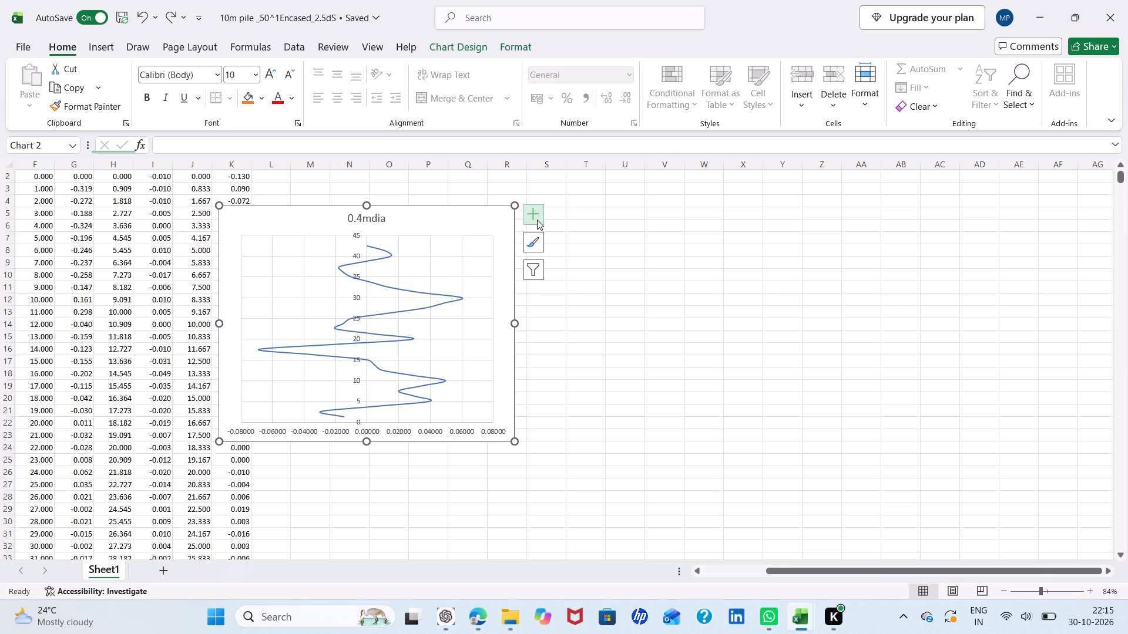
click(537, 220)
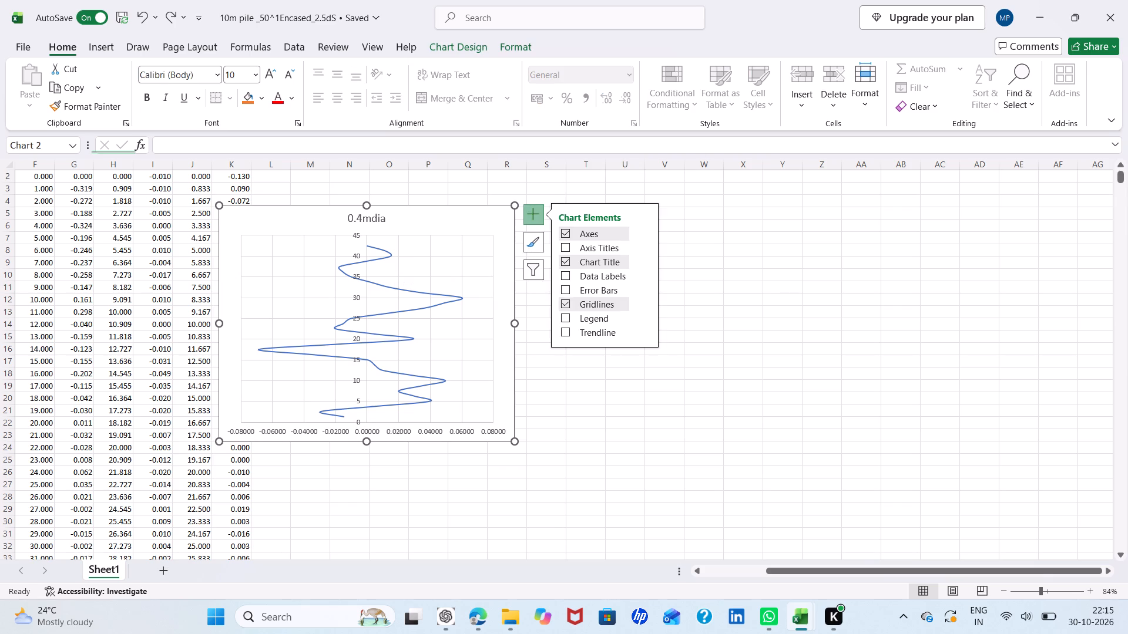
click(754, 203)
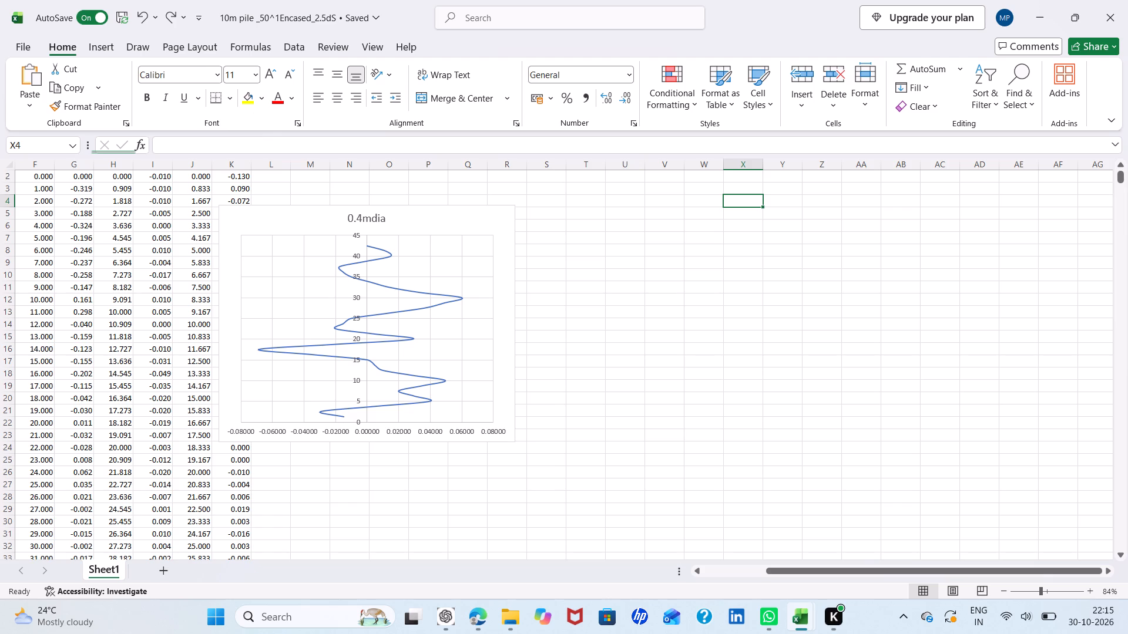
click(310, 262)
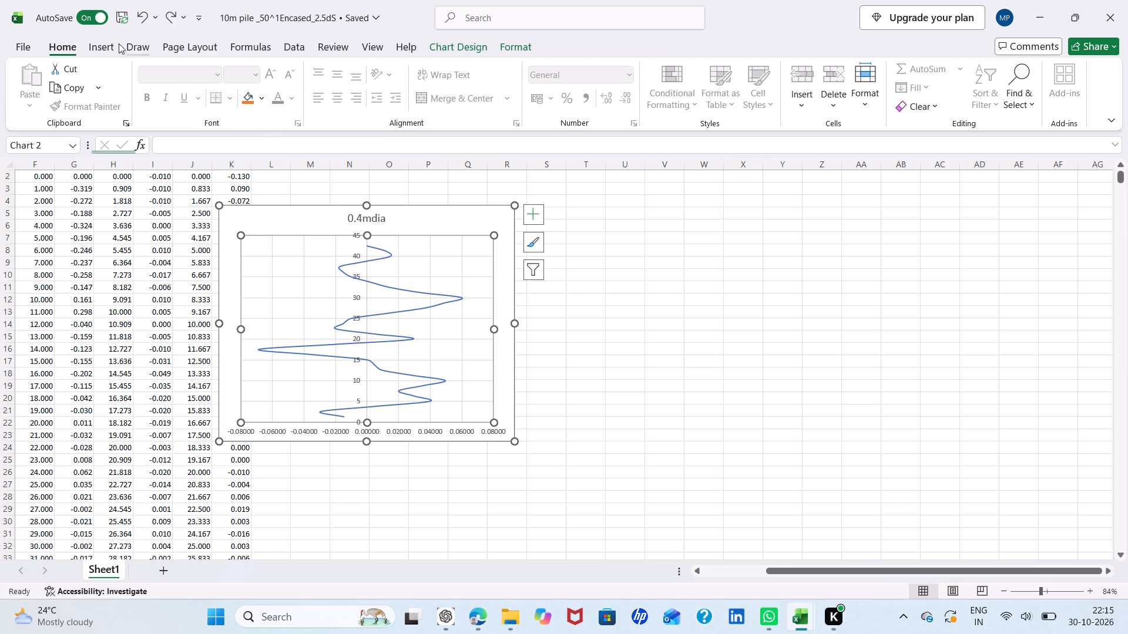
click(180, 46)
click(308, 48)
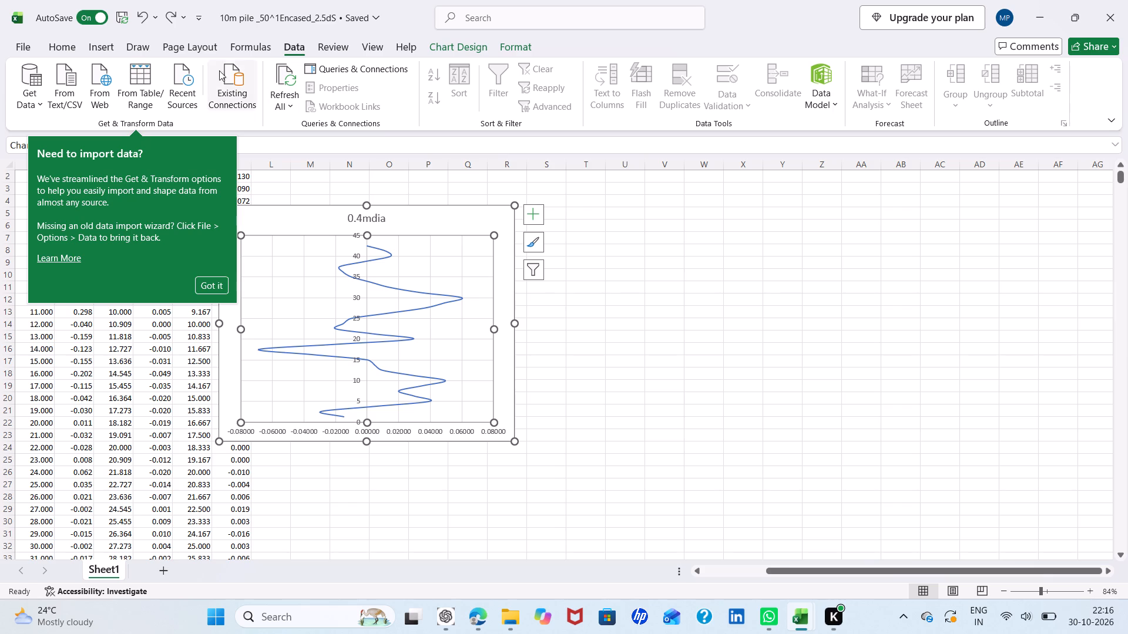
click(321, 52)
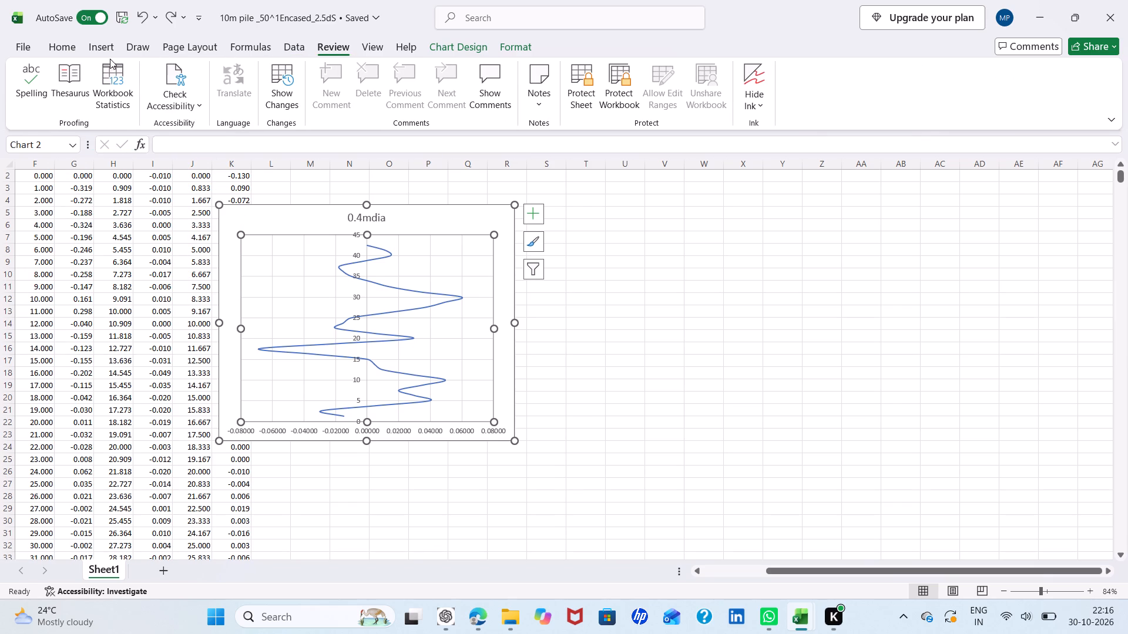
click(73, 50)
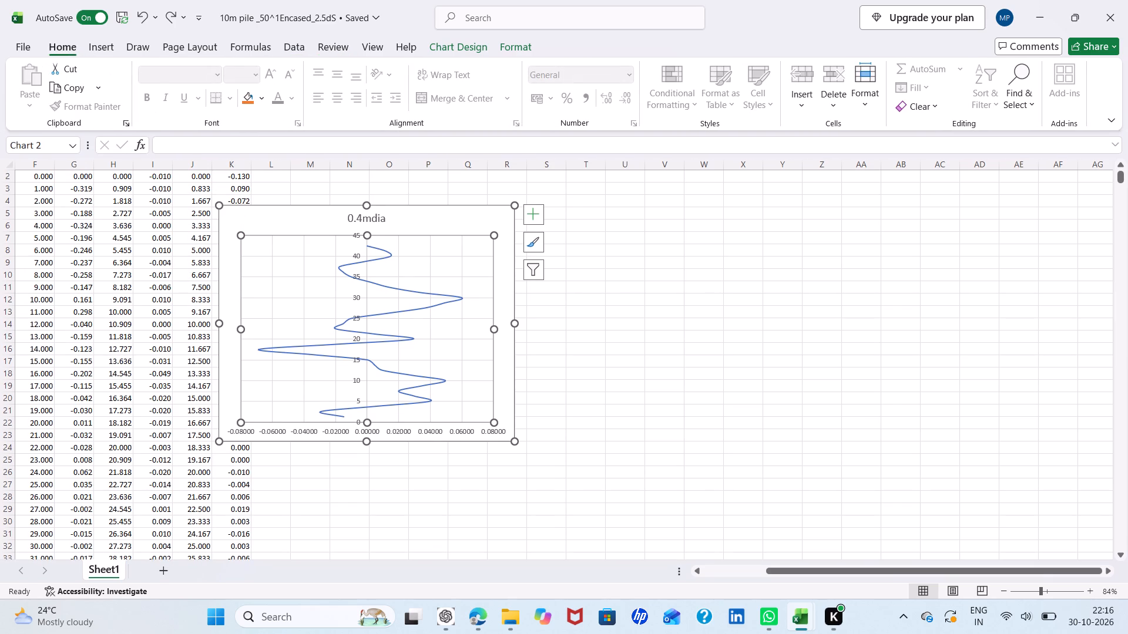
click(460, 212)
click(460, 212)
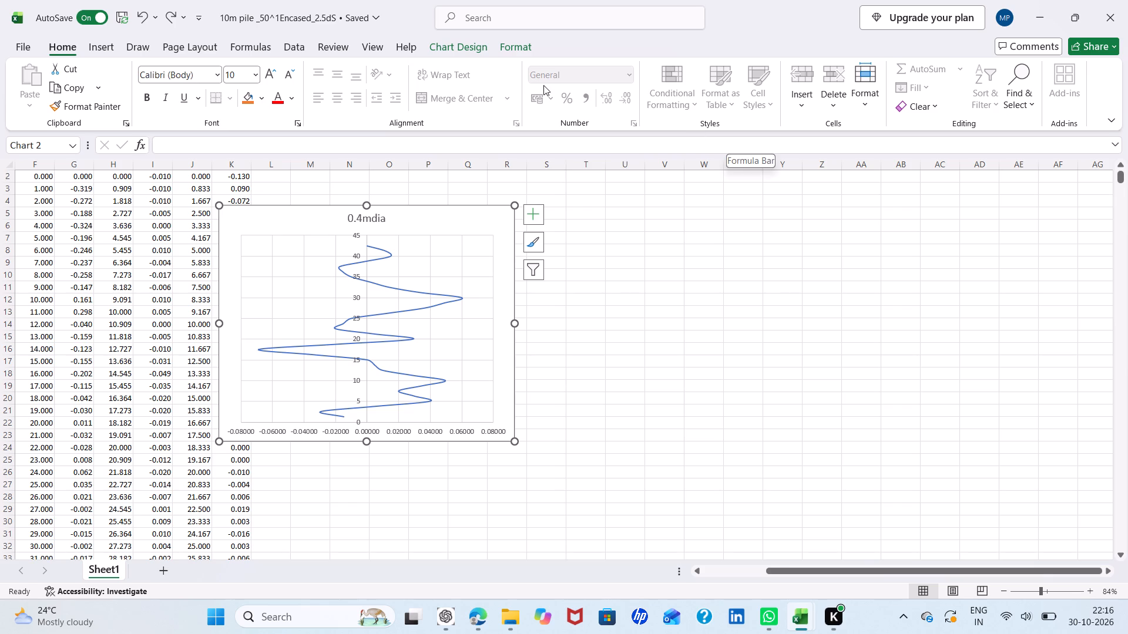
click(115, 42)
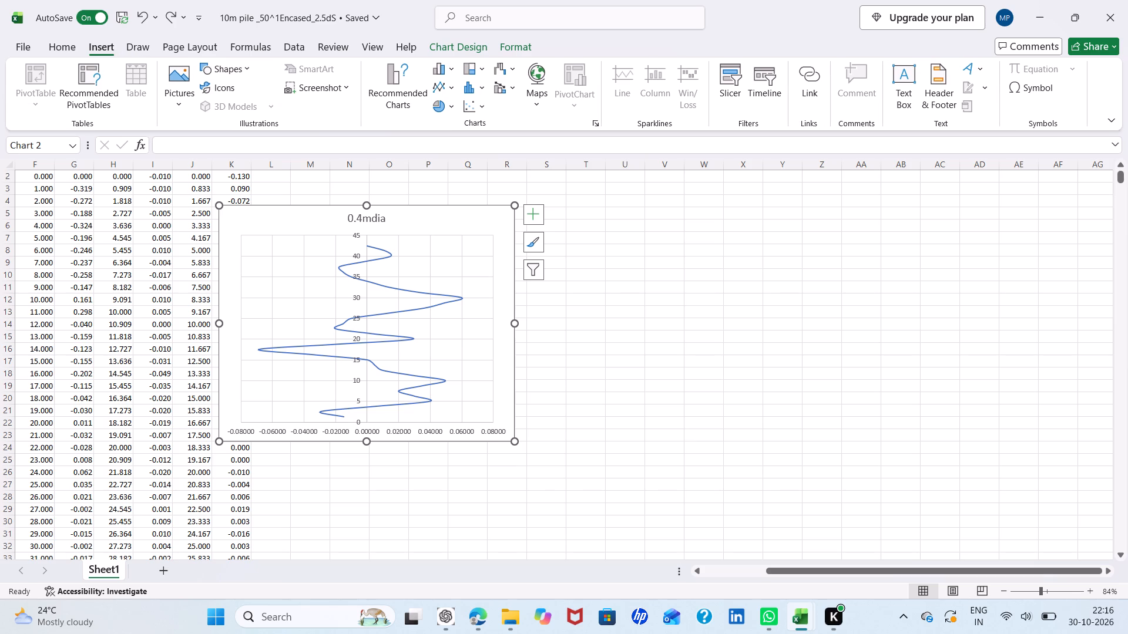
Undo the 0.4mdia chart's height enlargement and the earlier exchange of its X and Y values.
key(ctrl+z)
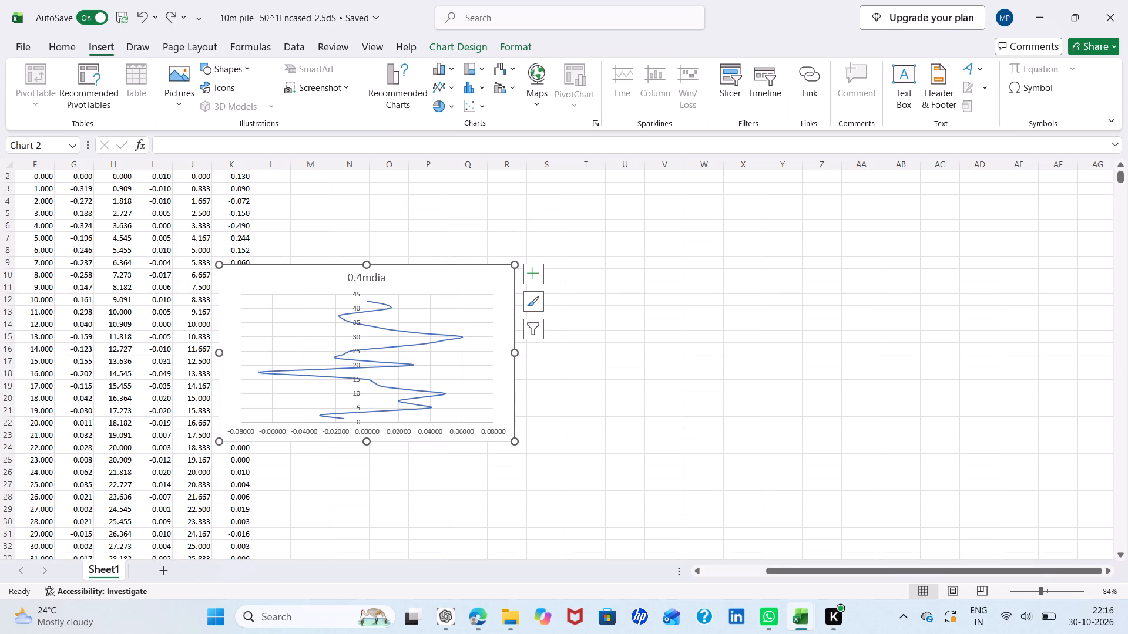
key(ctrl+z)
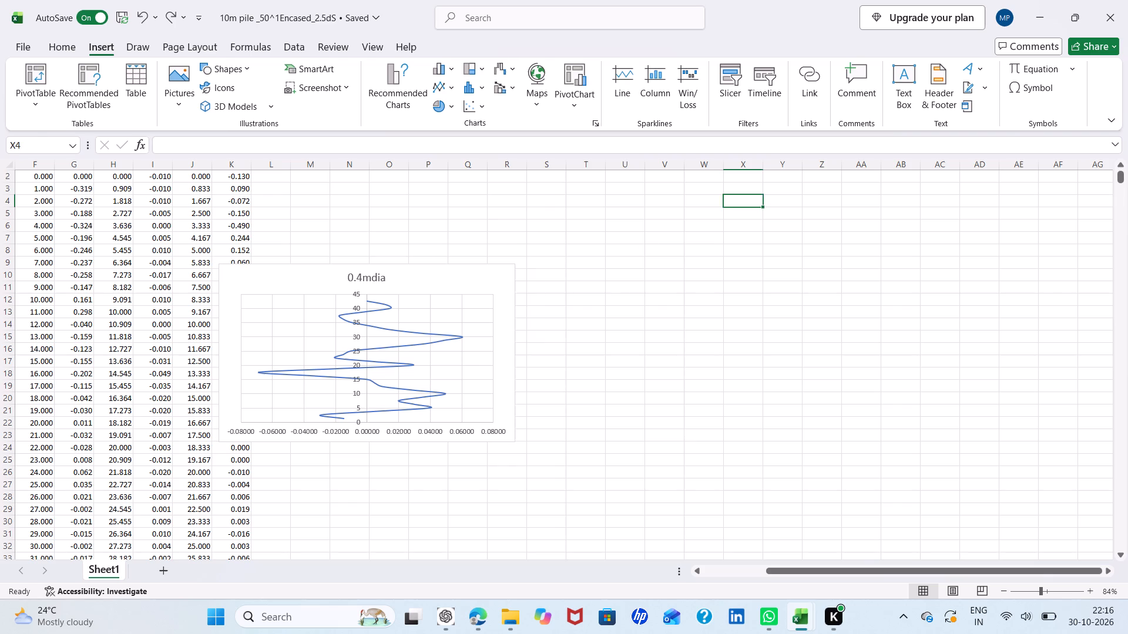
click(406, 341)
click(406, 341)
click(443, 305)
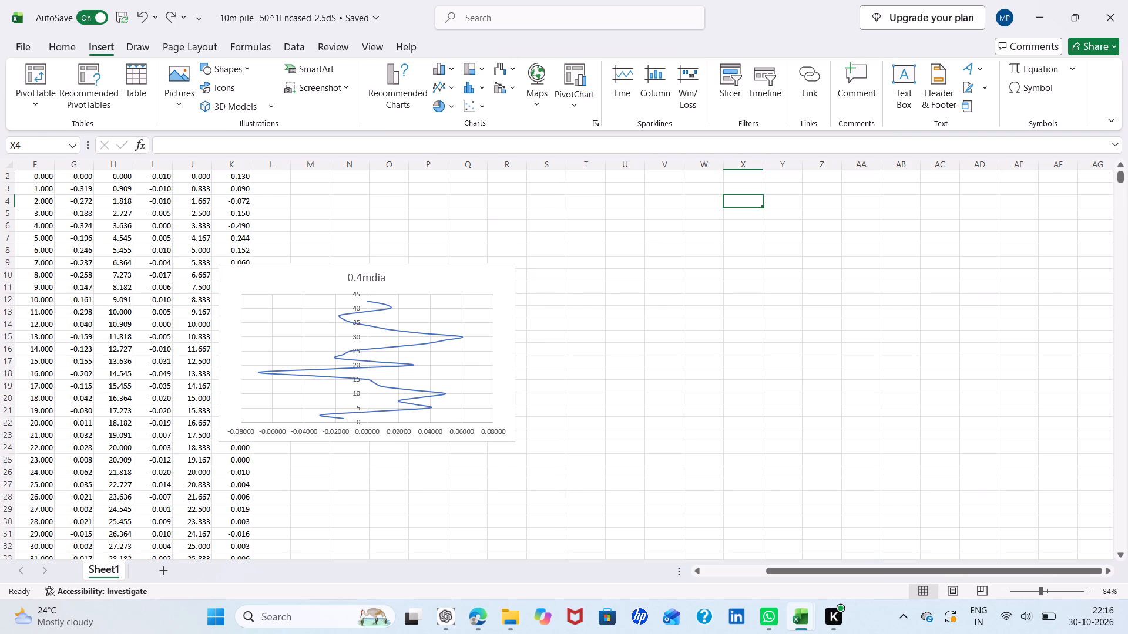
click(455, 274)
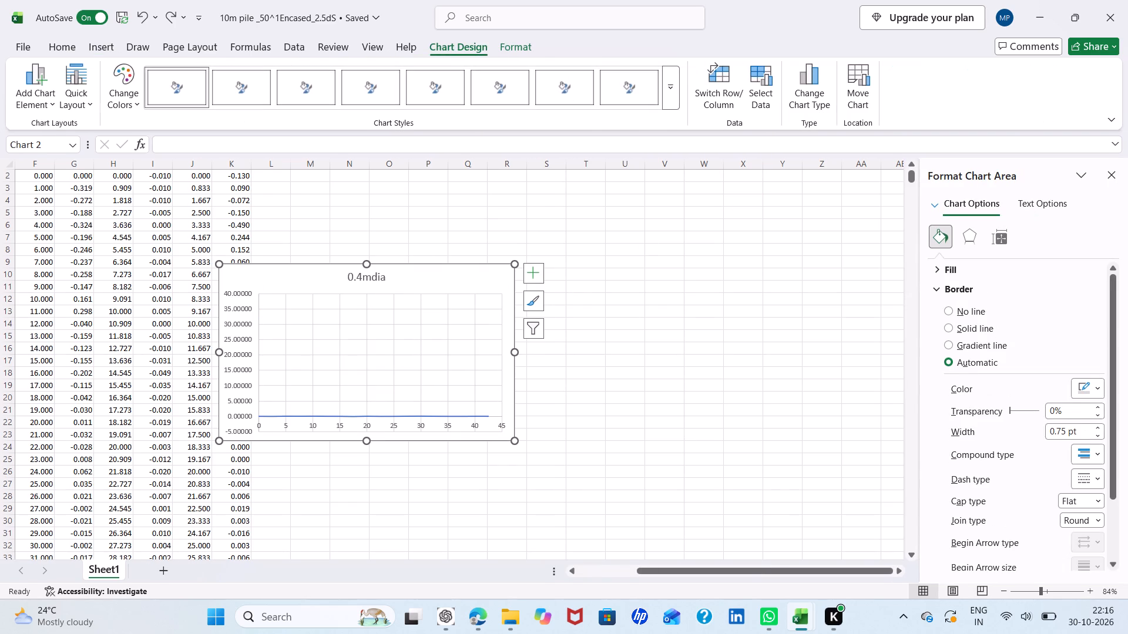
click(764, 107)
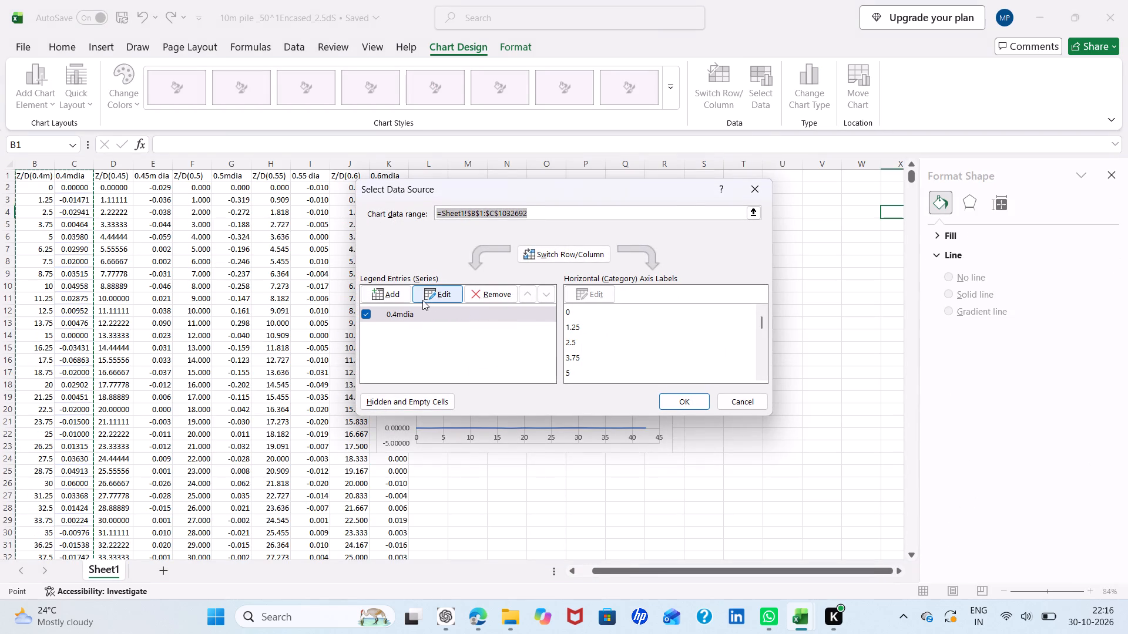
click(410, 312)
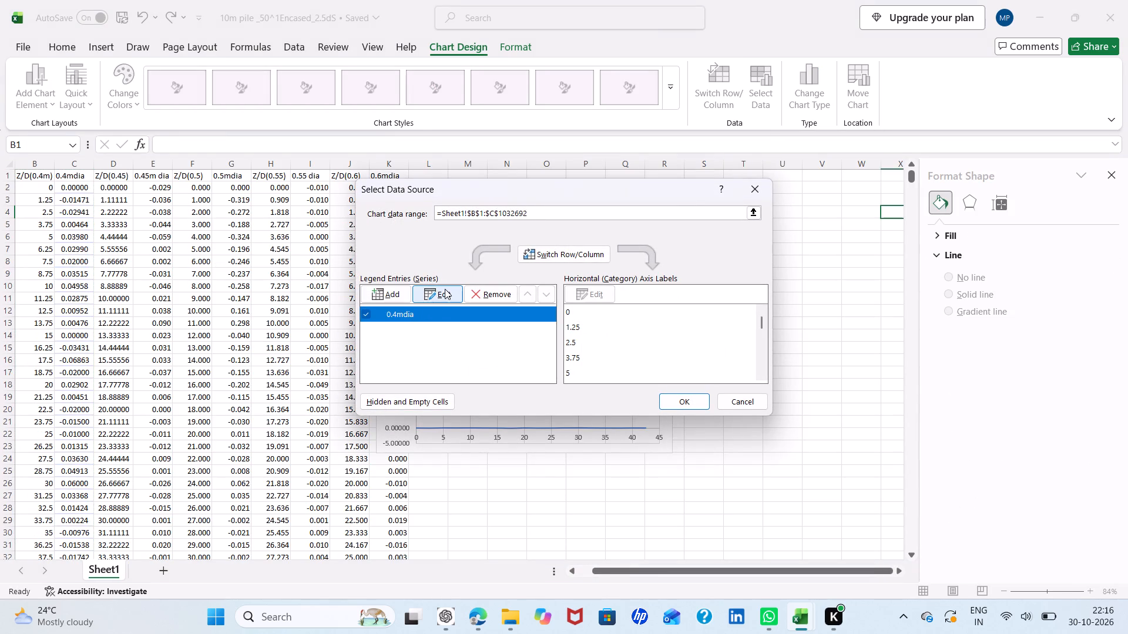
click(445, 289)
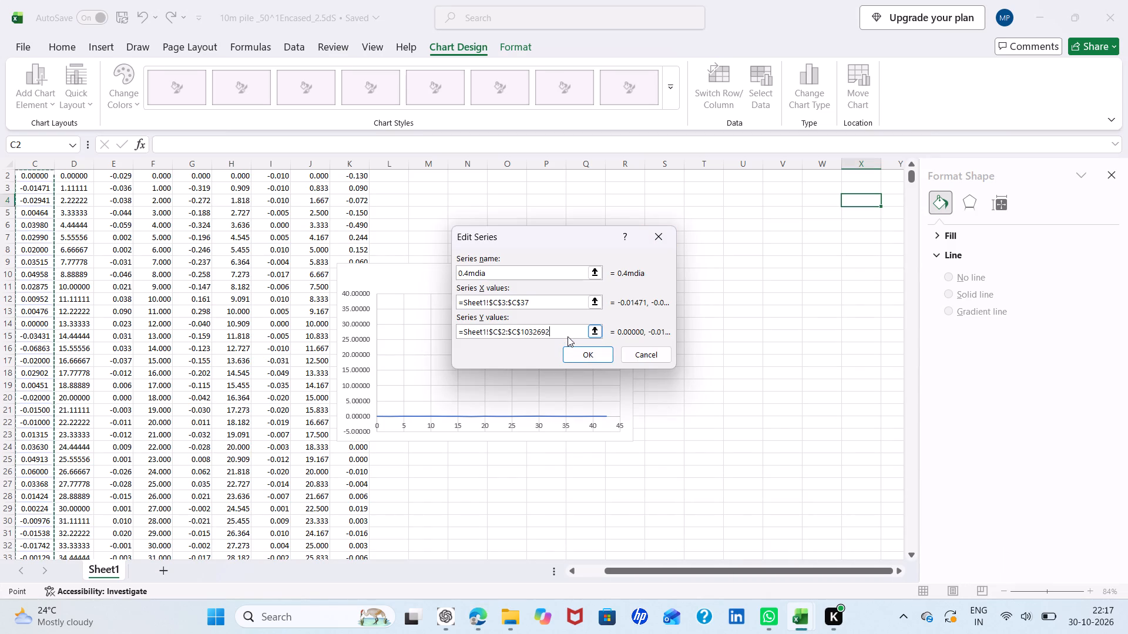
key(BackSpace)
key(BackSpace)
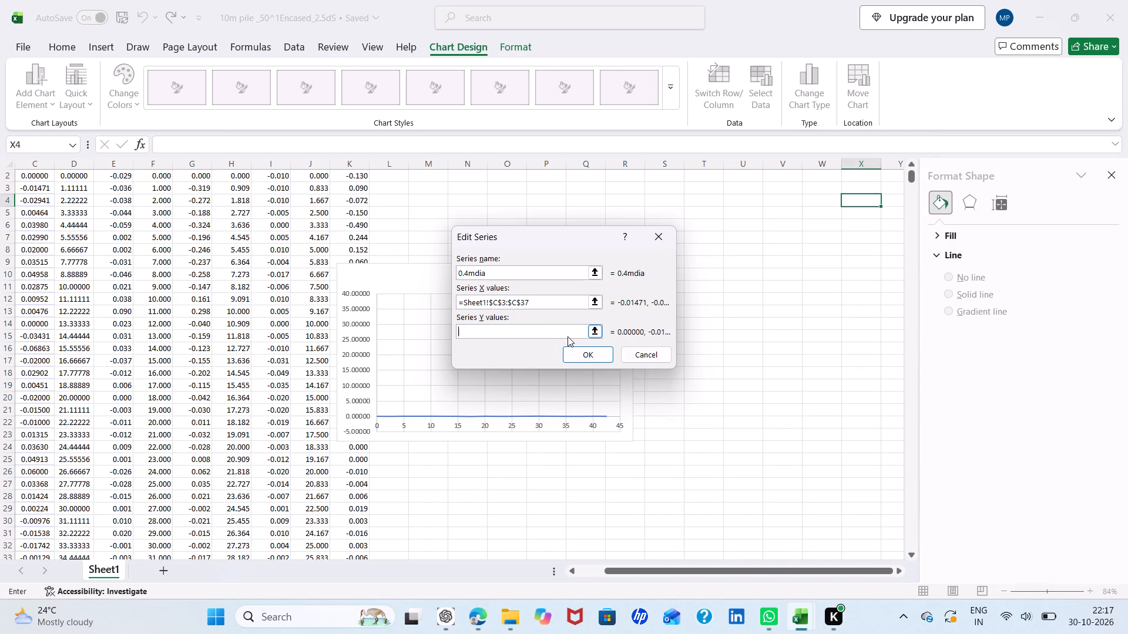
key(ctrl+v)
click(582, 354)
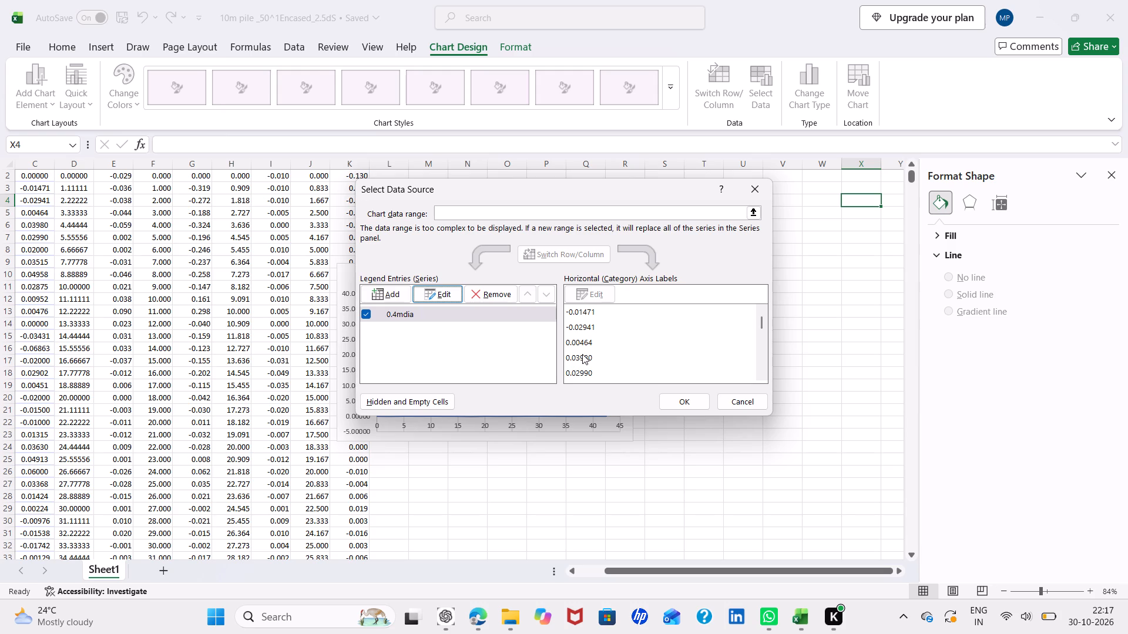
click(678, 399)
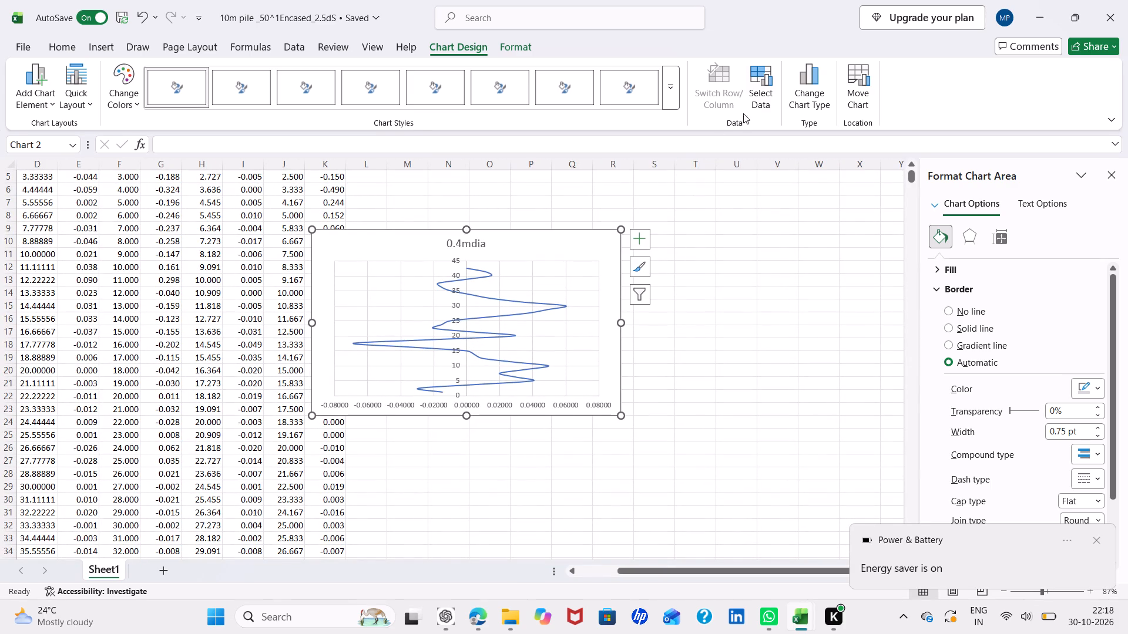
Reopen the chart's 0.4mdia series for editing and set its X values to =Sheet1!$C$2:$C$36.
click(754, 97)
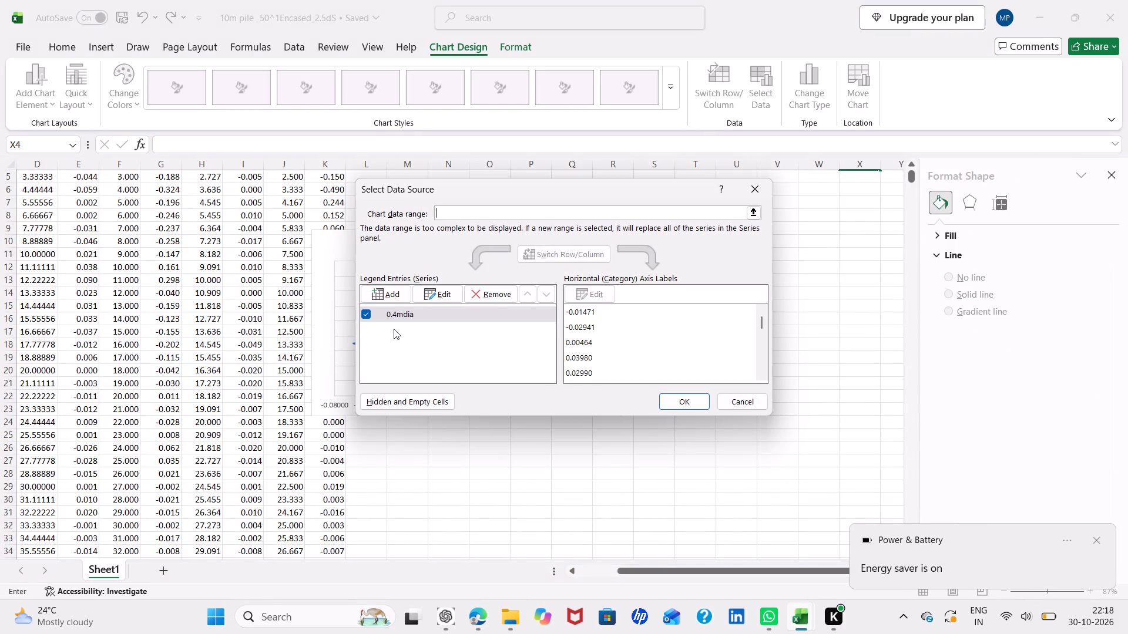
click(421, 309)
click(435, 291)
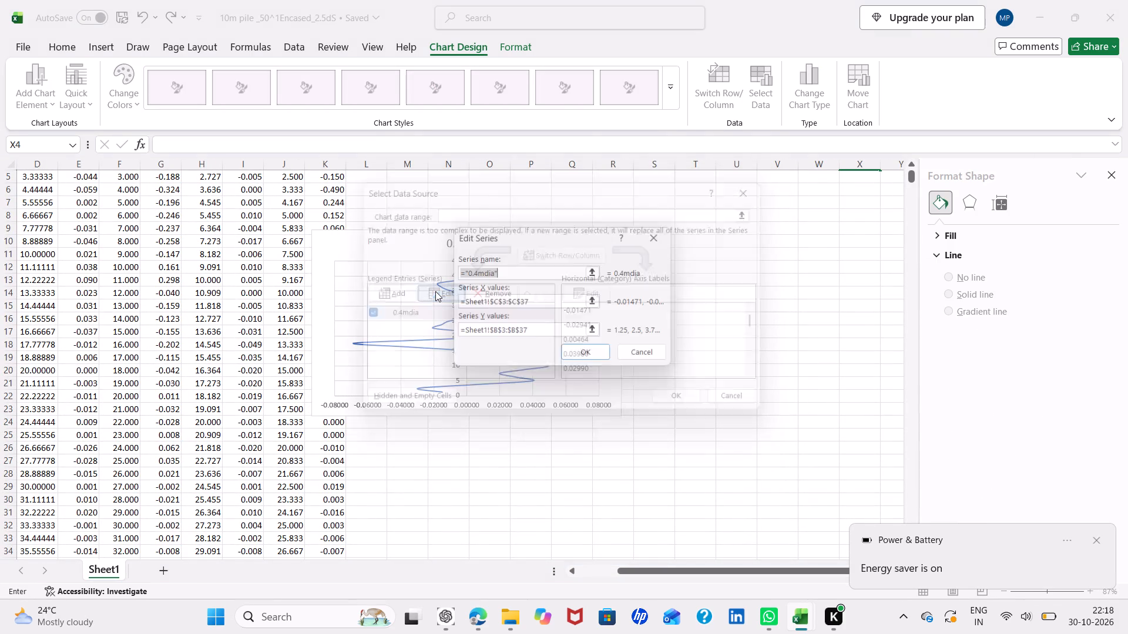
click(505, 302)
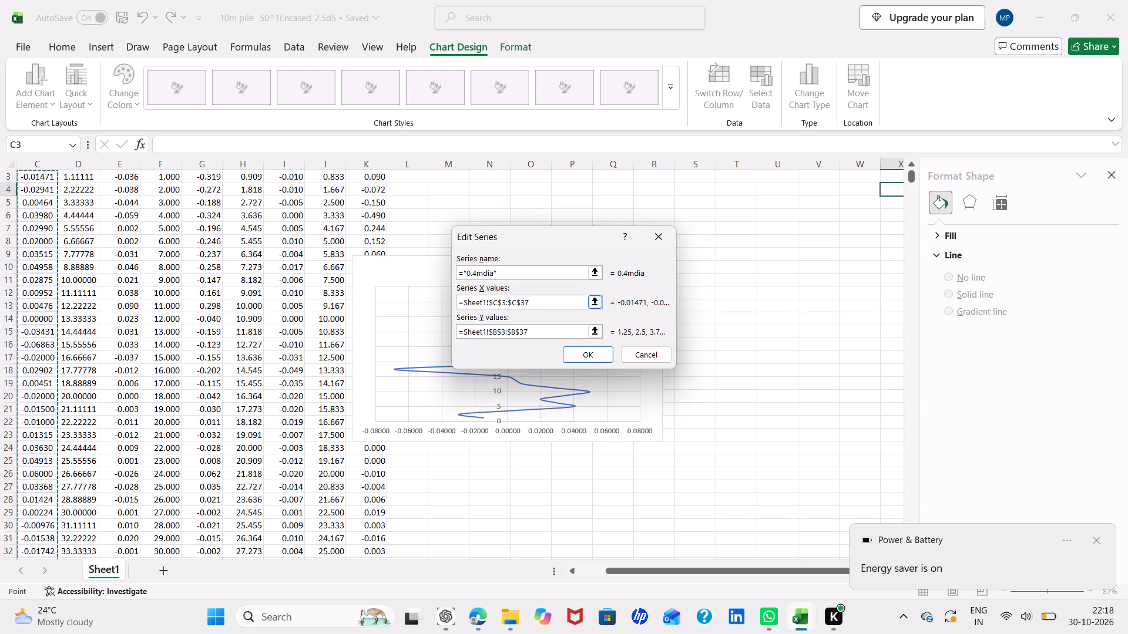
key(BackSpace)
key(2)
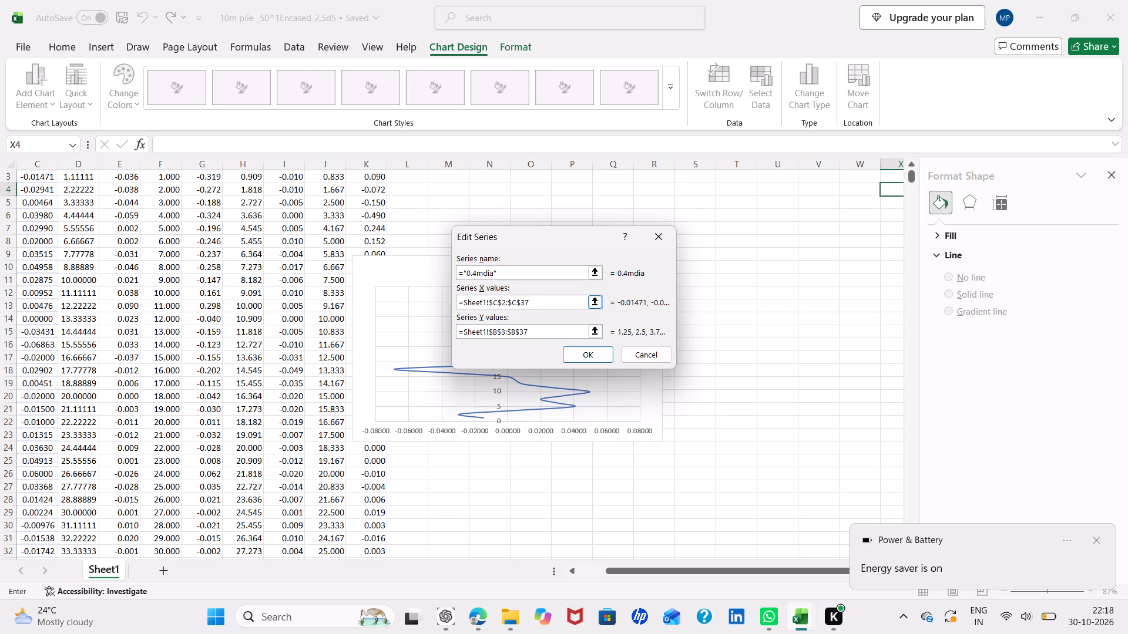
click(537, 302)
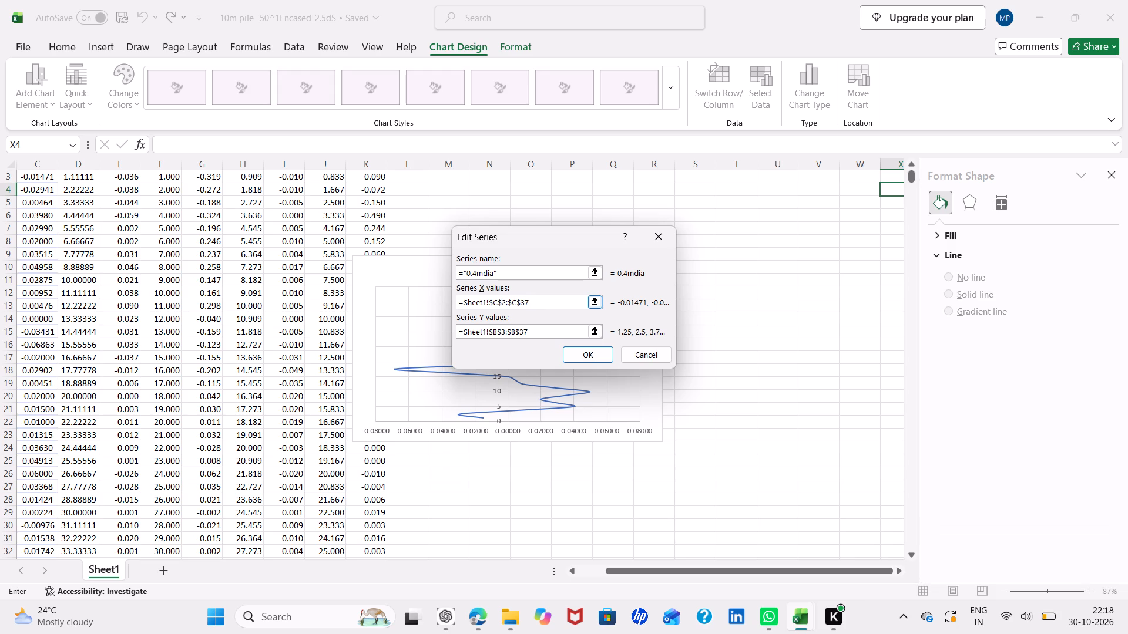
key(BackSpace)
key(6)
Set the 0.4mdia series' Y values to =Sheet1!$B$2:$B$36 and apply the edited series to the chart.
click(505, 332)
key(BackSpace)
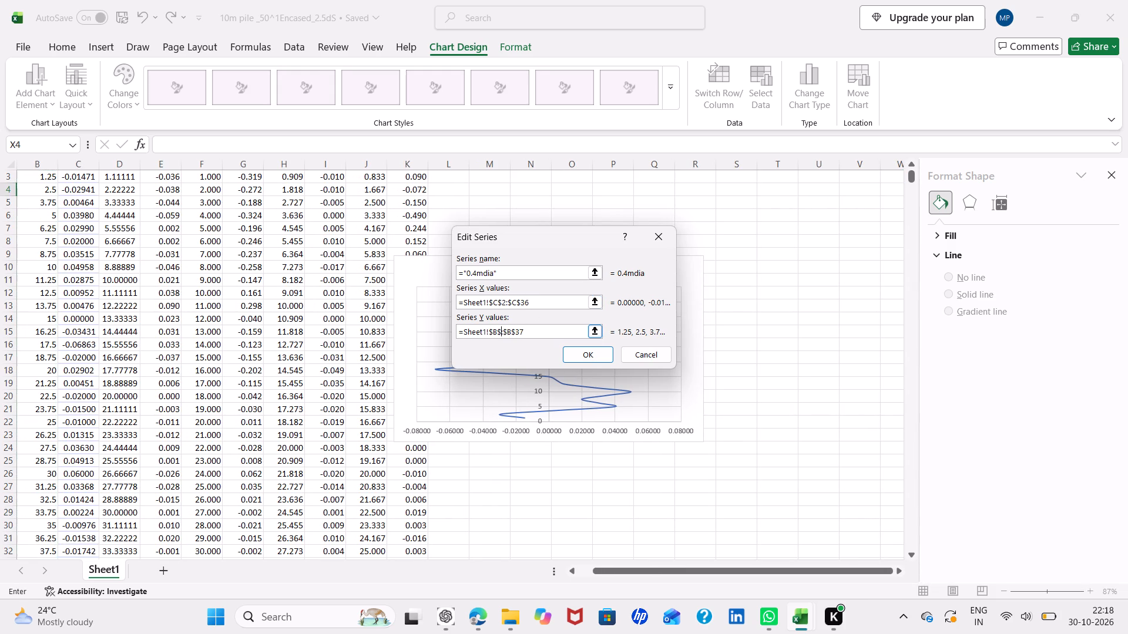
key(2)
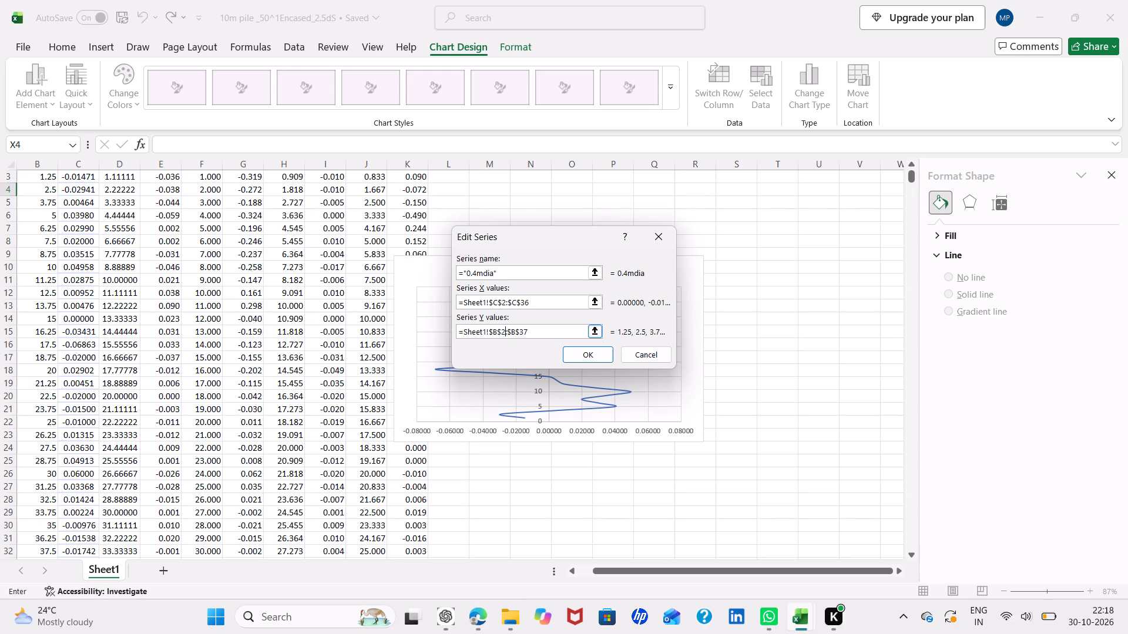
click(536, 334)
key(BackSpace)
key(6)
click(577, 357)
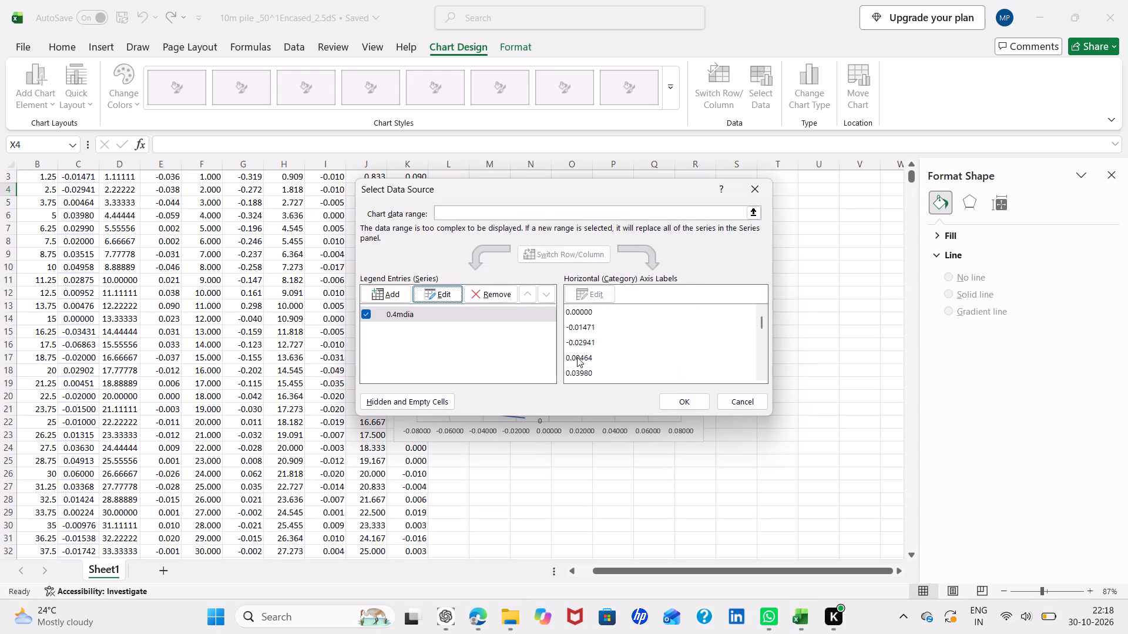
click(683, 404)
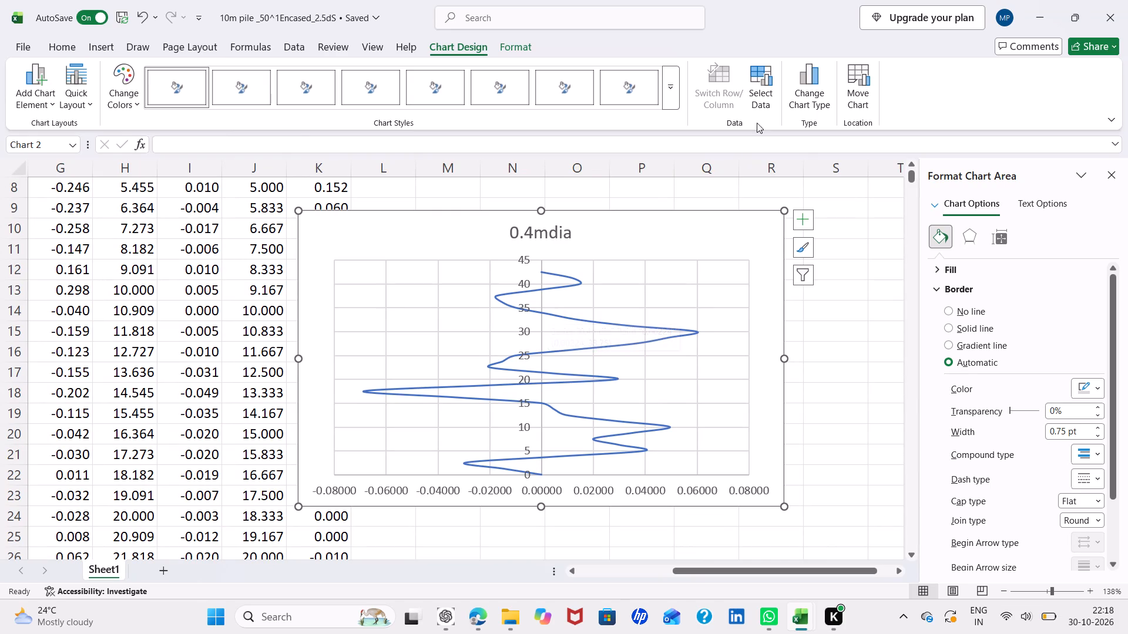
Add a new series to the chart's data source and name it 0.45m dia.
click(765, 95)
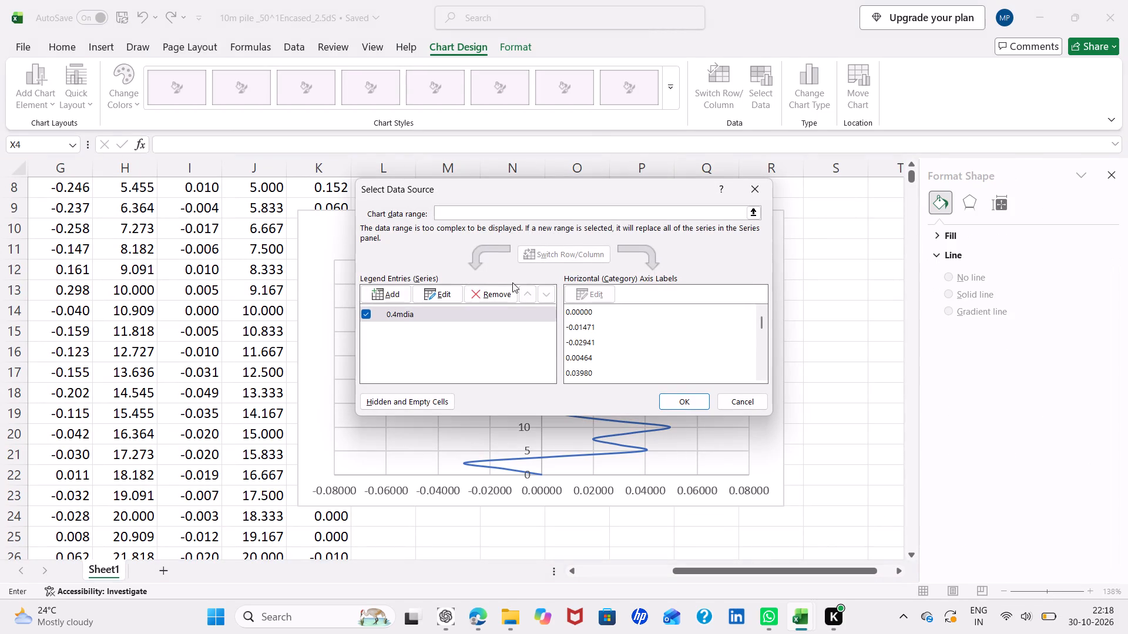
click(397, 295)
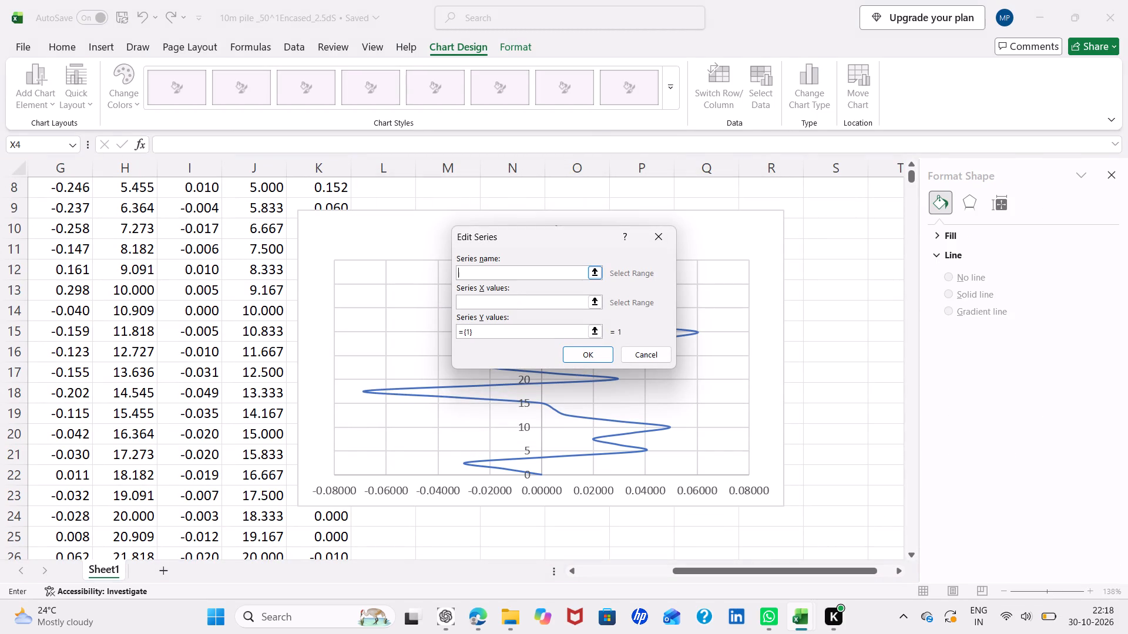
key(0)
text(.45)
text(m dia)
click(512, 298)
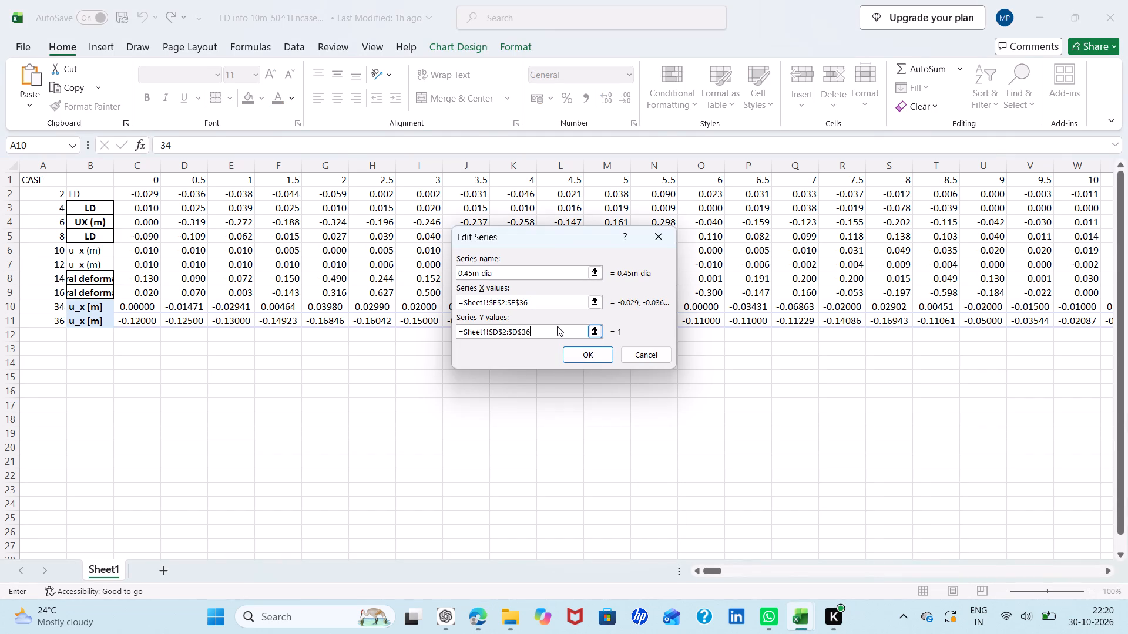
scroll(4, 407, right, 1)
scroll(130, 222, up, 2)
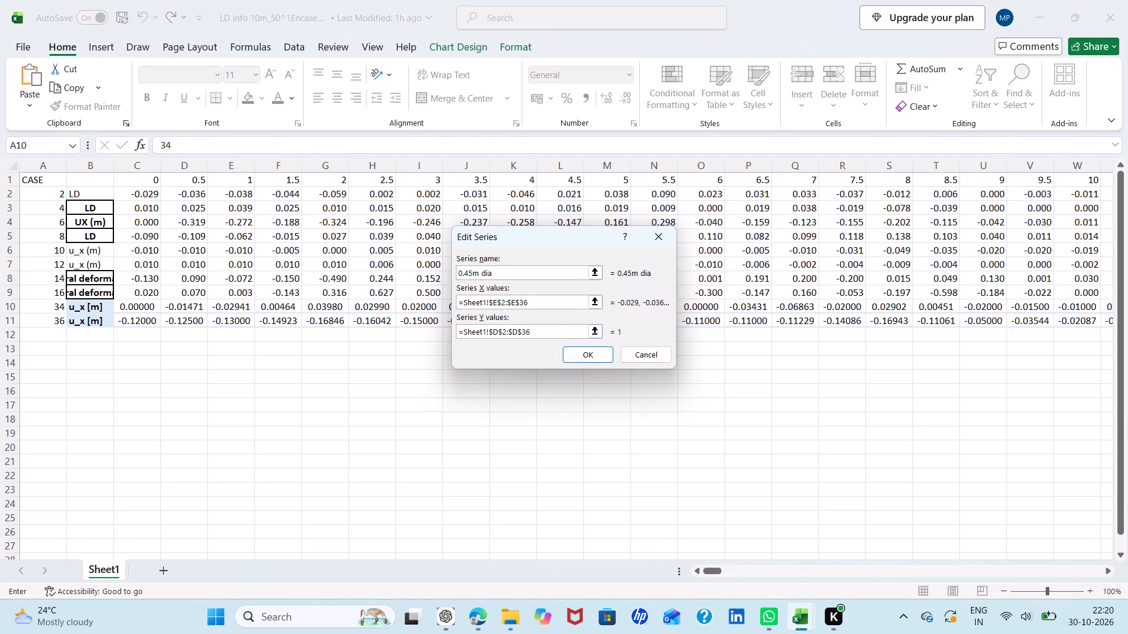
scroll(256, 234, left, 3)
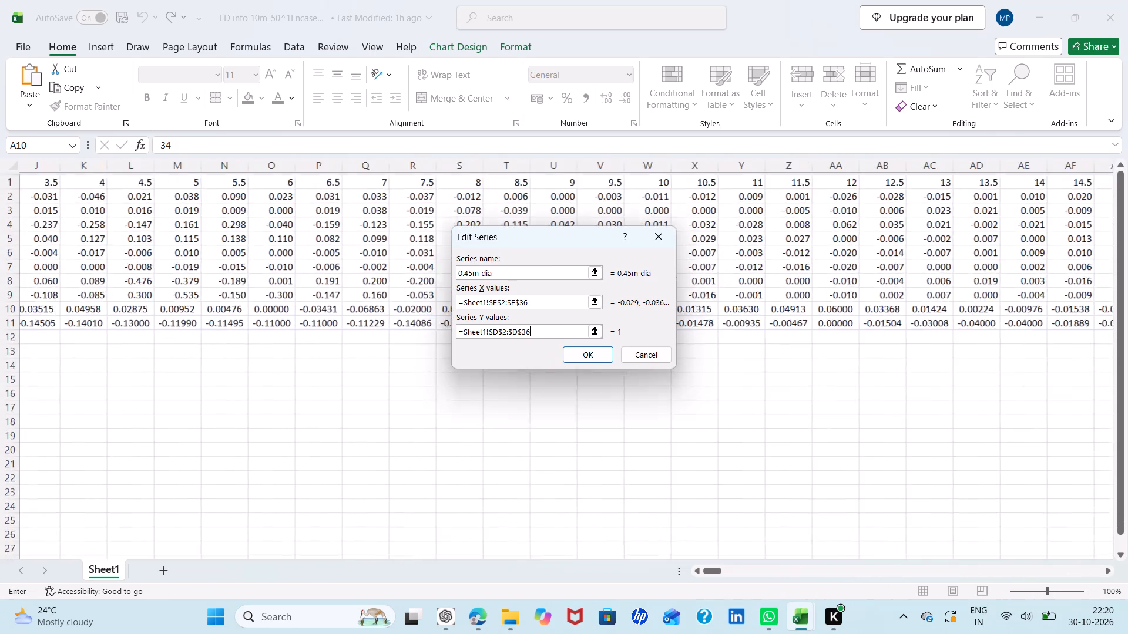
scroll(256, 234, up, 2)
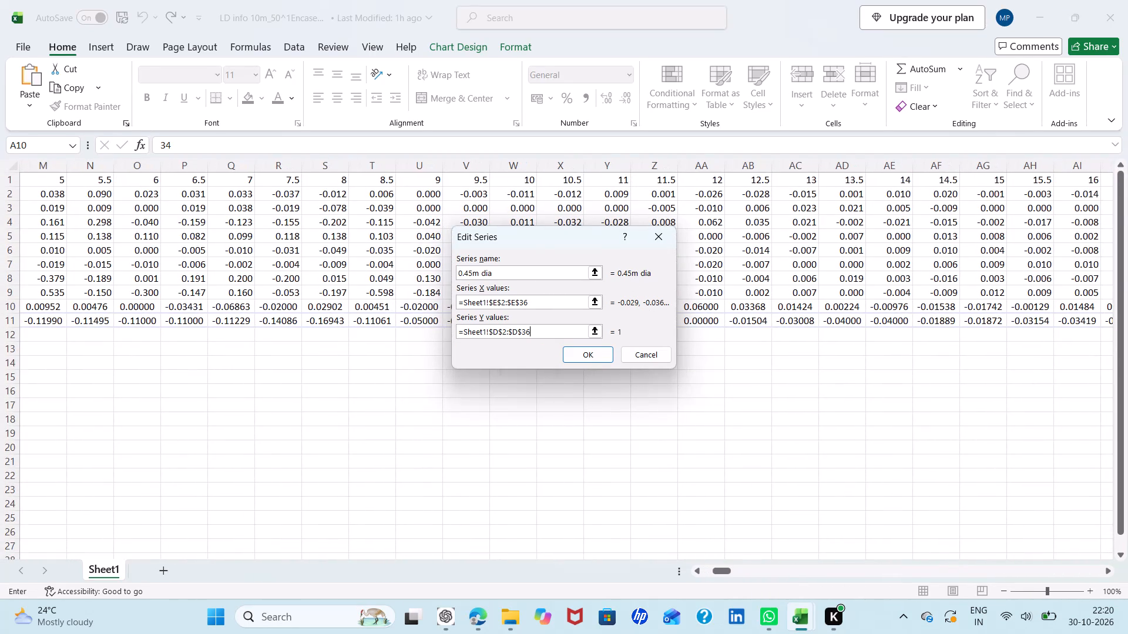
Return to the 10m pile workbook and apply the new 0.45m dia series to the chart.
click(843, 547)
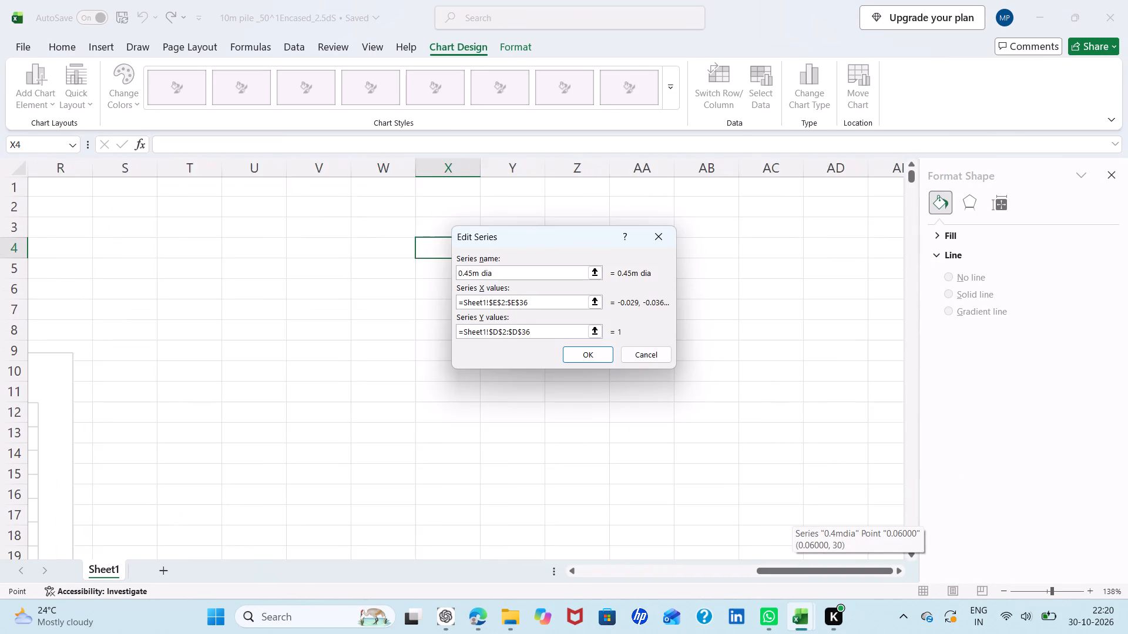
scroll(313, 434, right, 4)
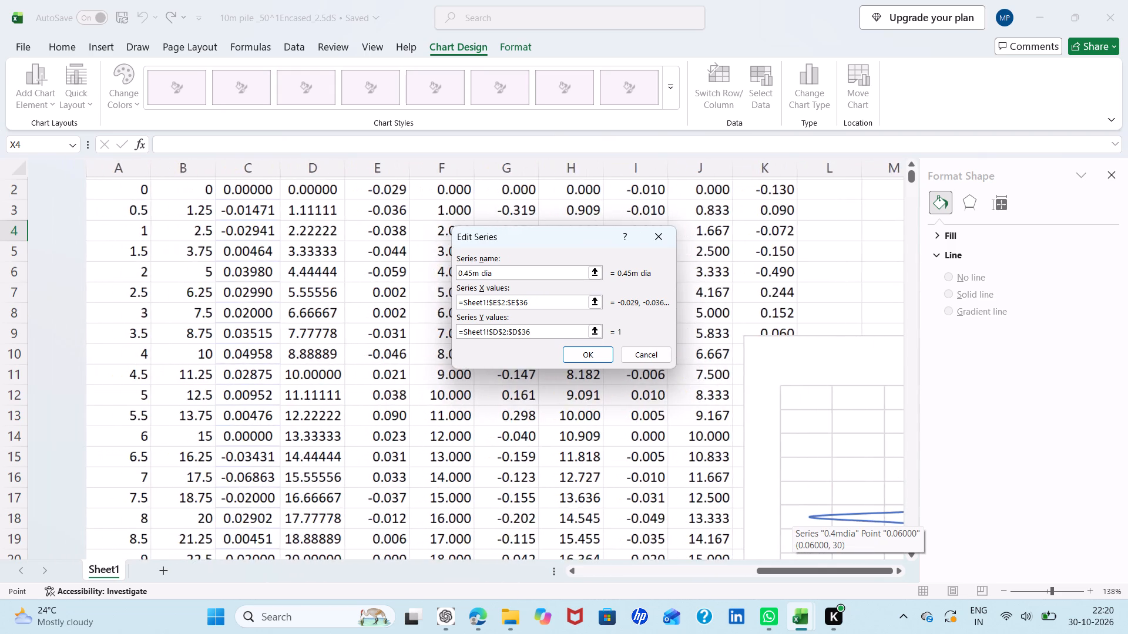
scroll(313, 434, up, 2)
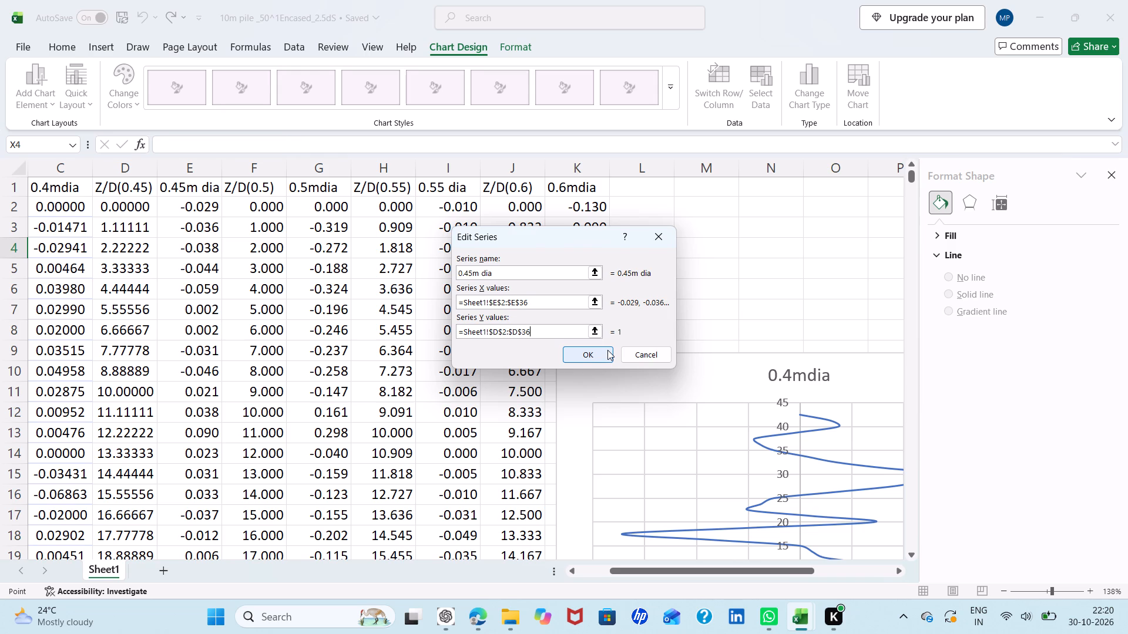
click(607, 350)
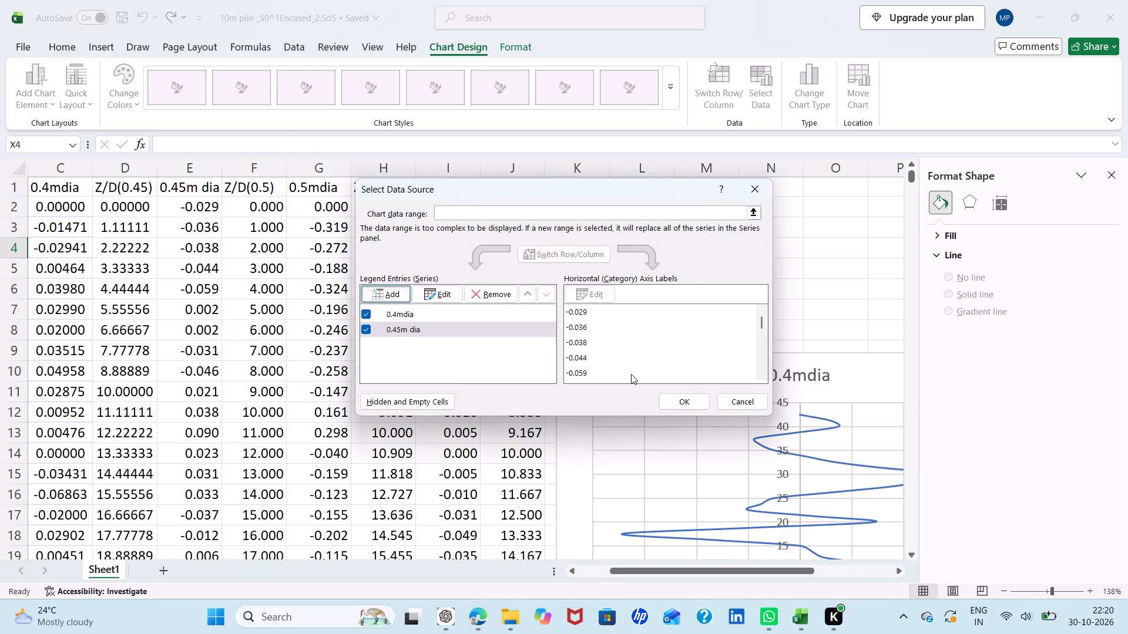
click(678, 398)
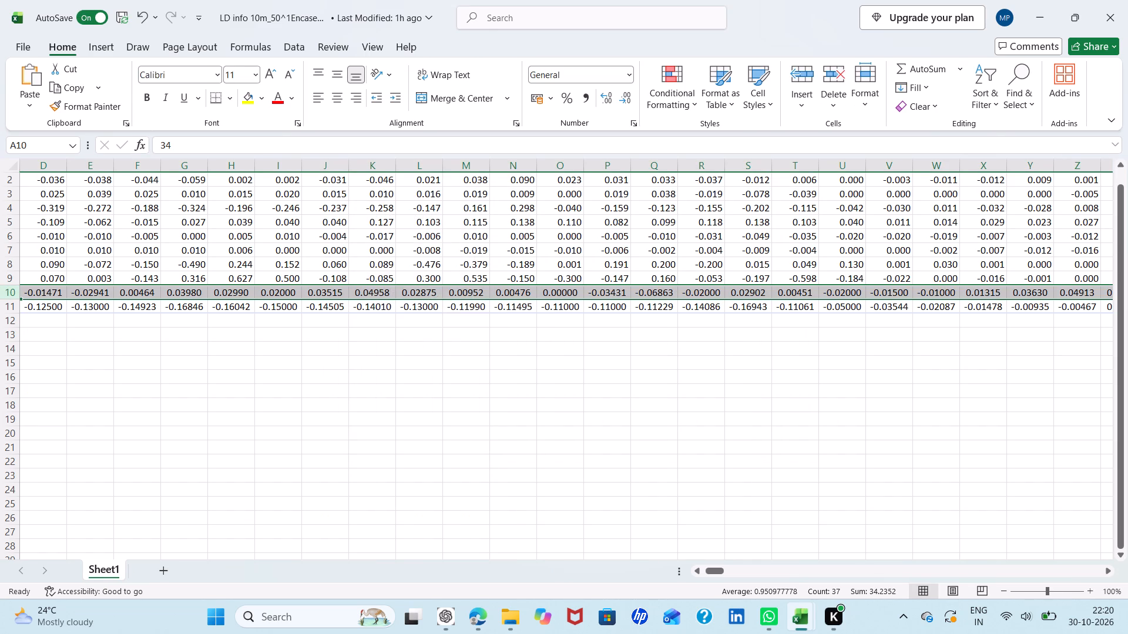
Reopen the chart's data source in the 10m pile workbook and review the 0.45m dia series' name and ranges.
click(845, 566)
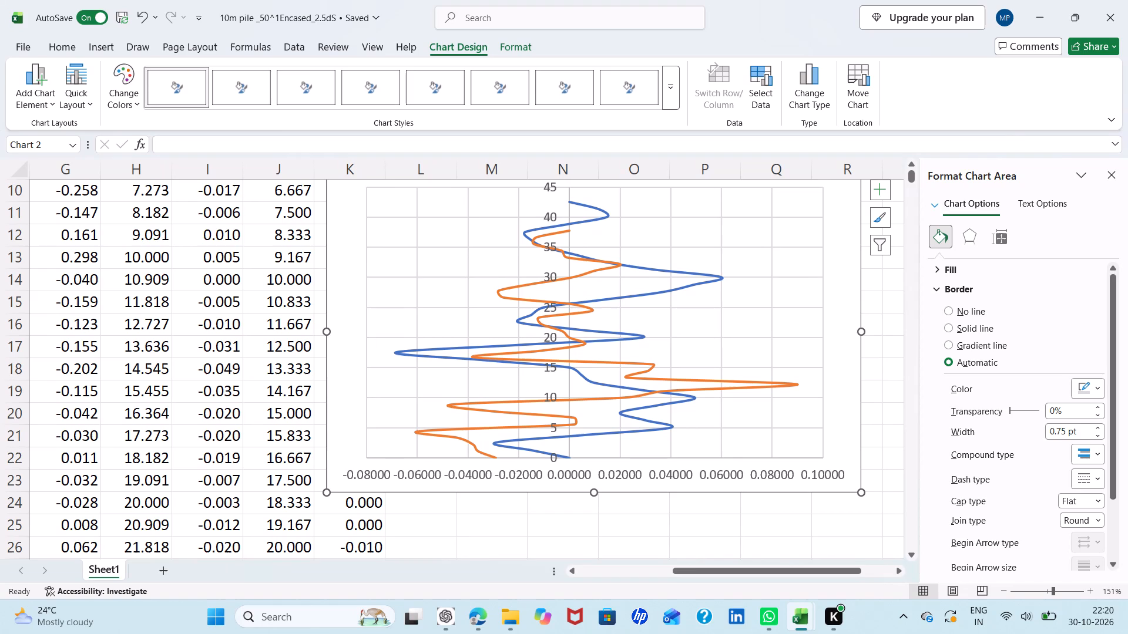
click(756, 79)
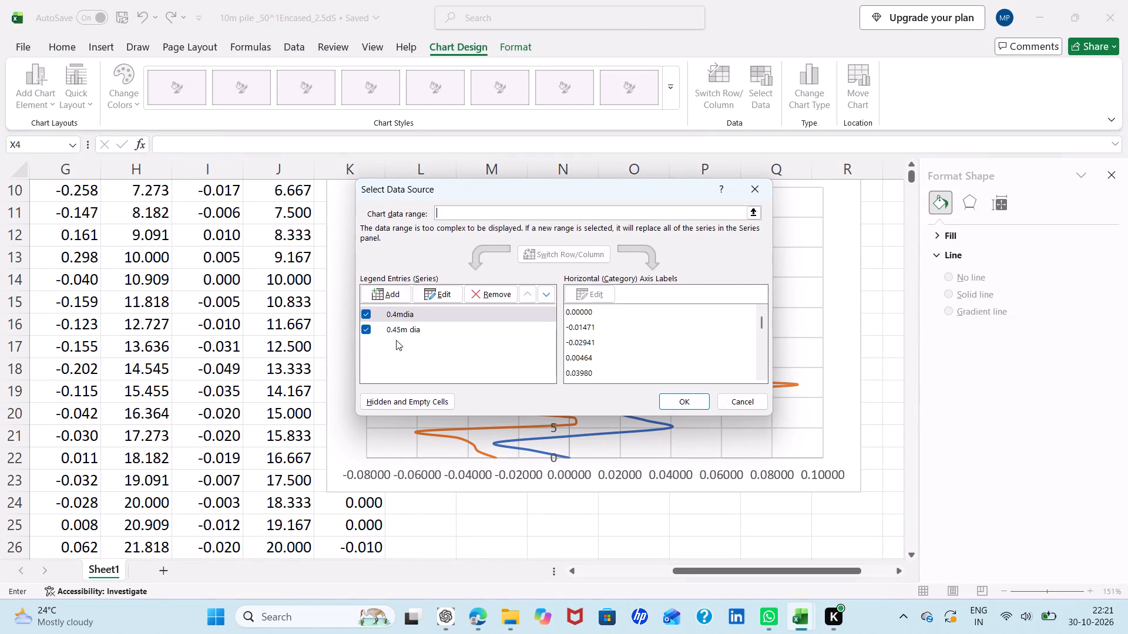
click(410, 329)
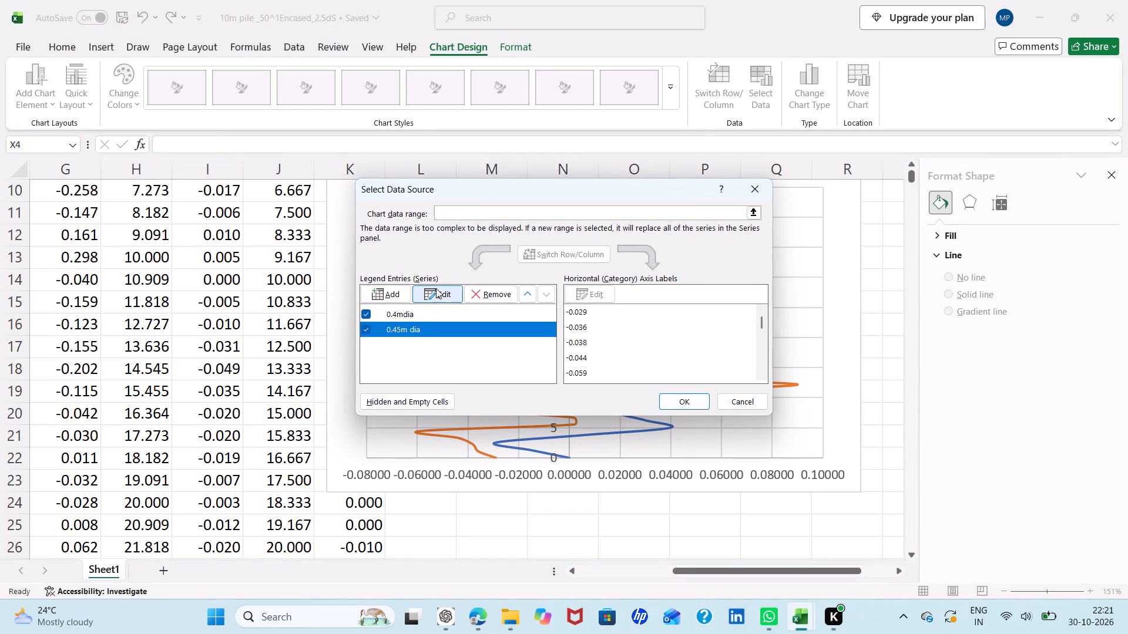
click(437, 288)
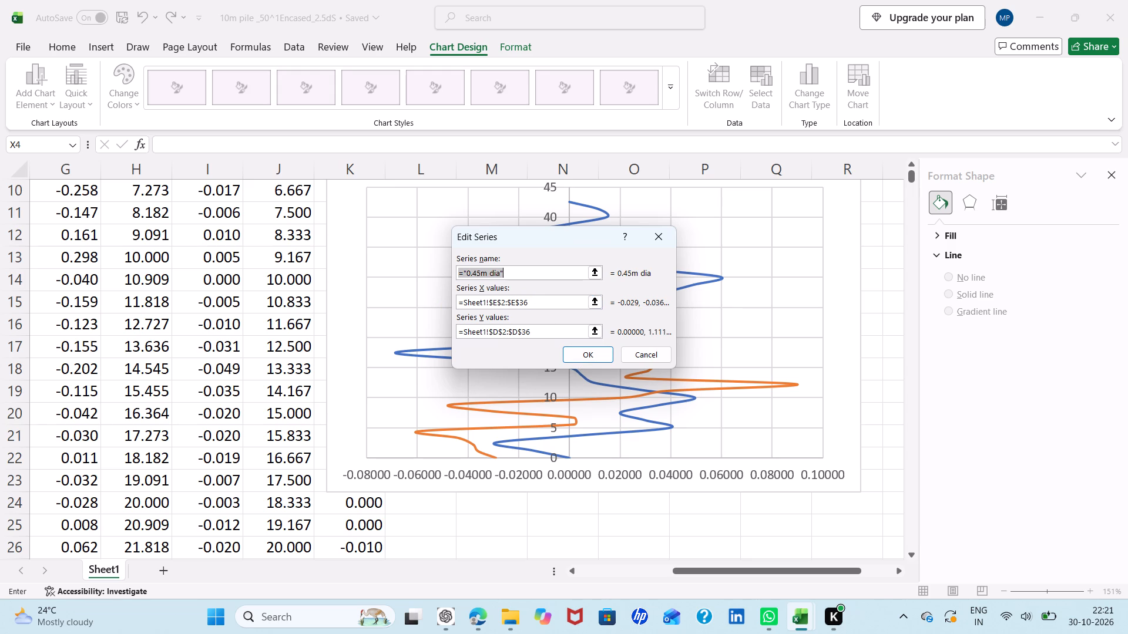
scroll(264, 403, right, 1)
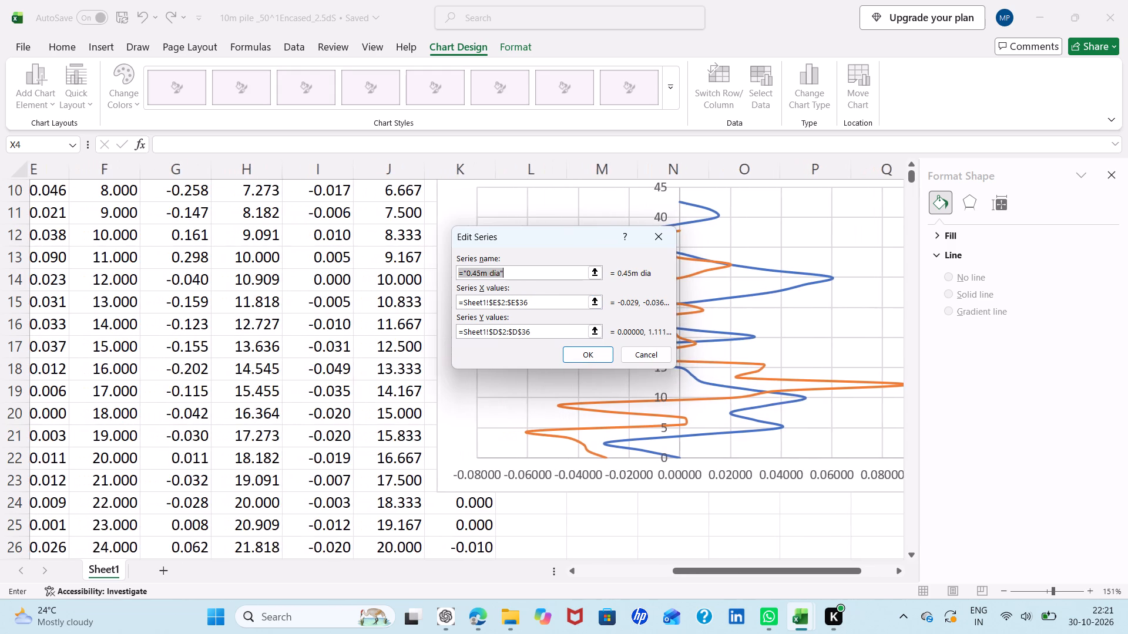
scroll(264, 403, right, 2)
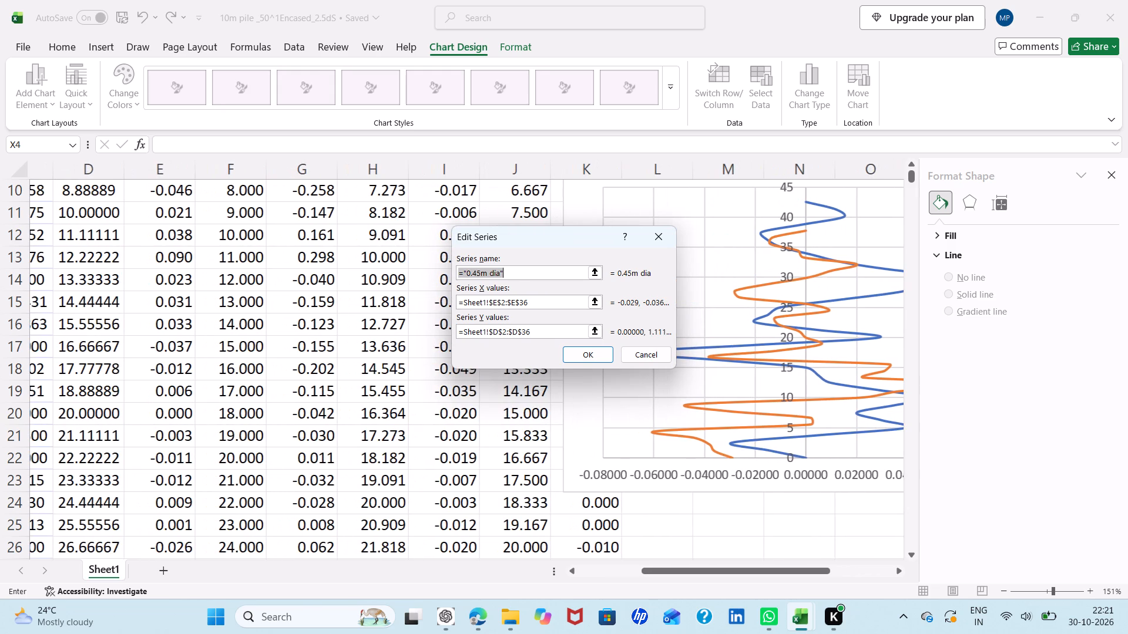
right_click(380, 377)
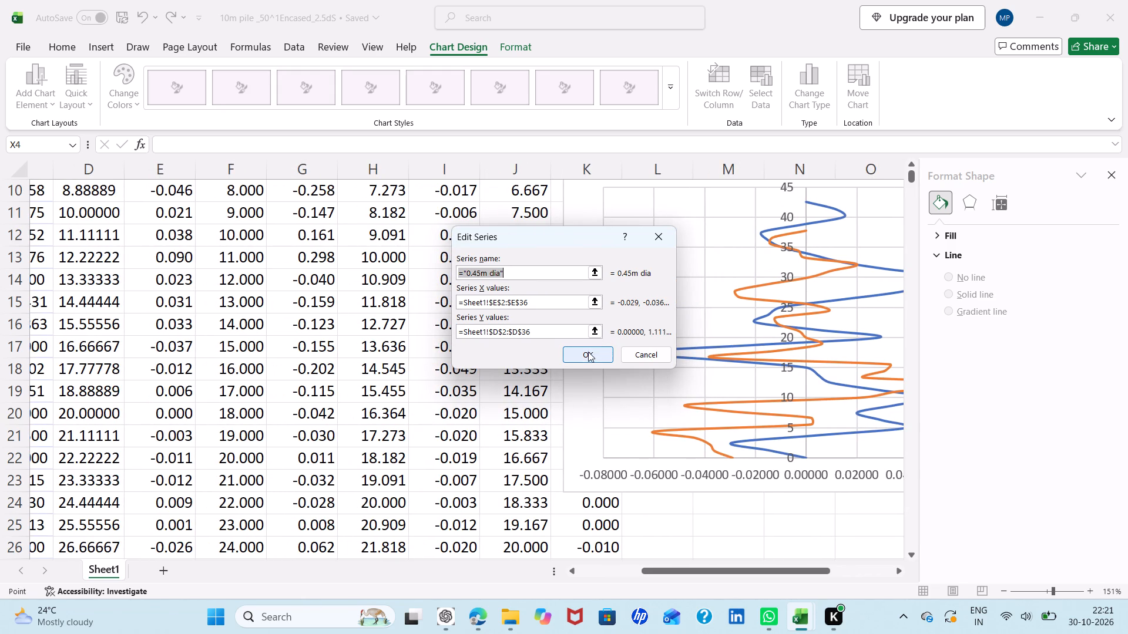
click(588, 352)
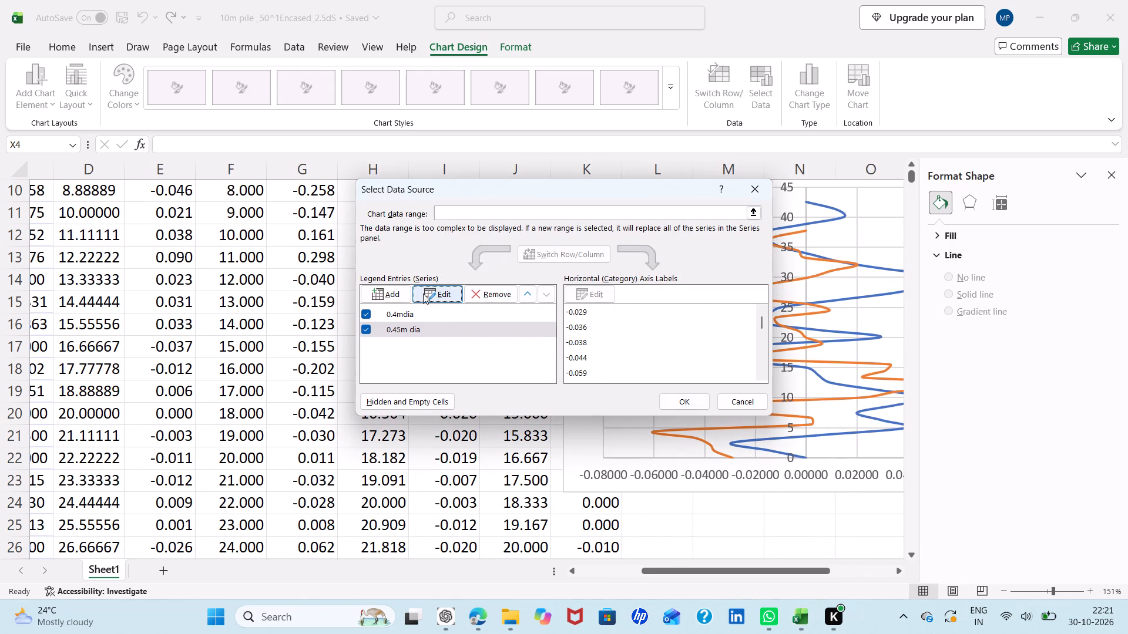
Add another series to the chart's data source and name it 0.5m dia.
click(395, 293)
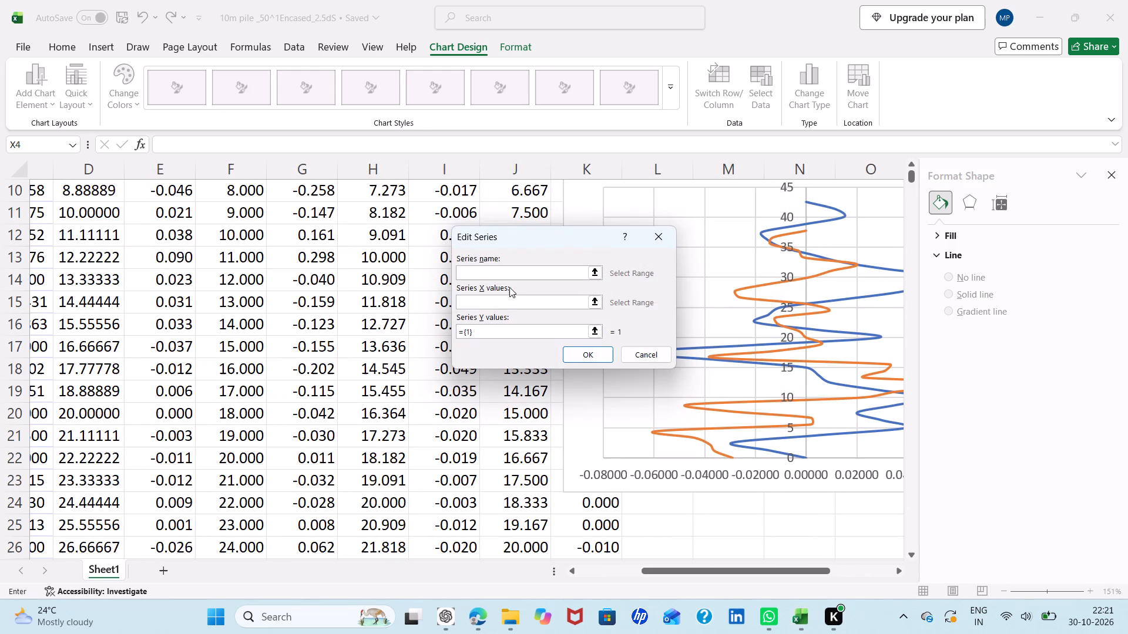
key(0)
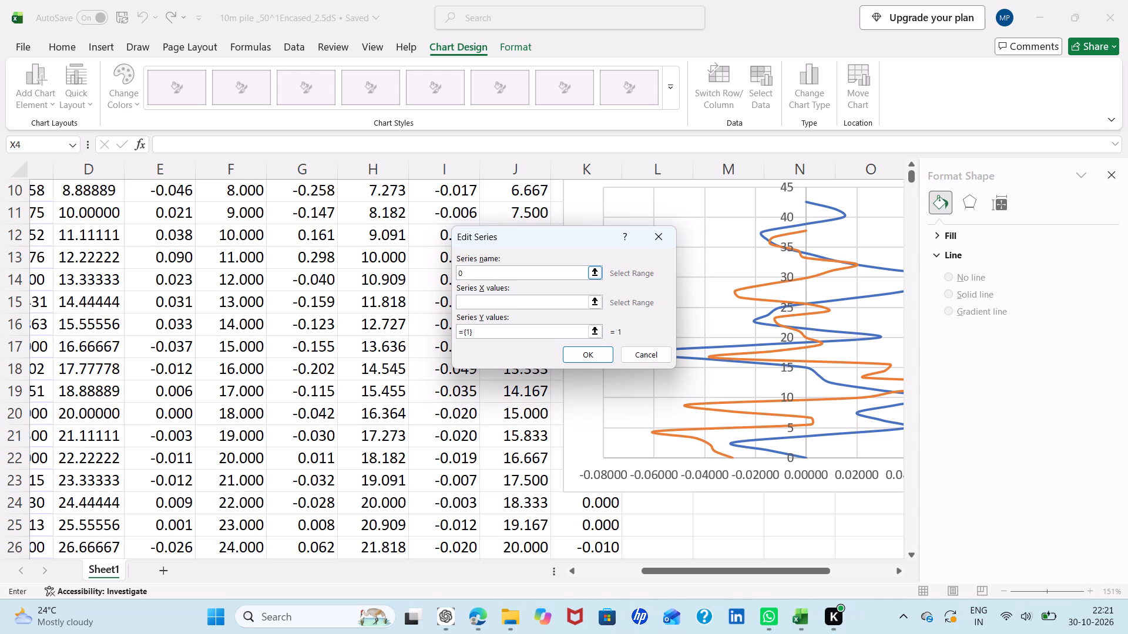
text(.5m dia)
click(506, 299)
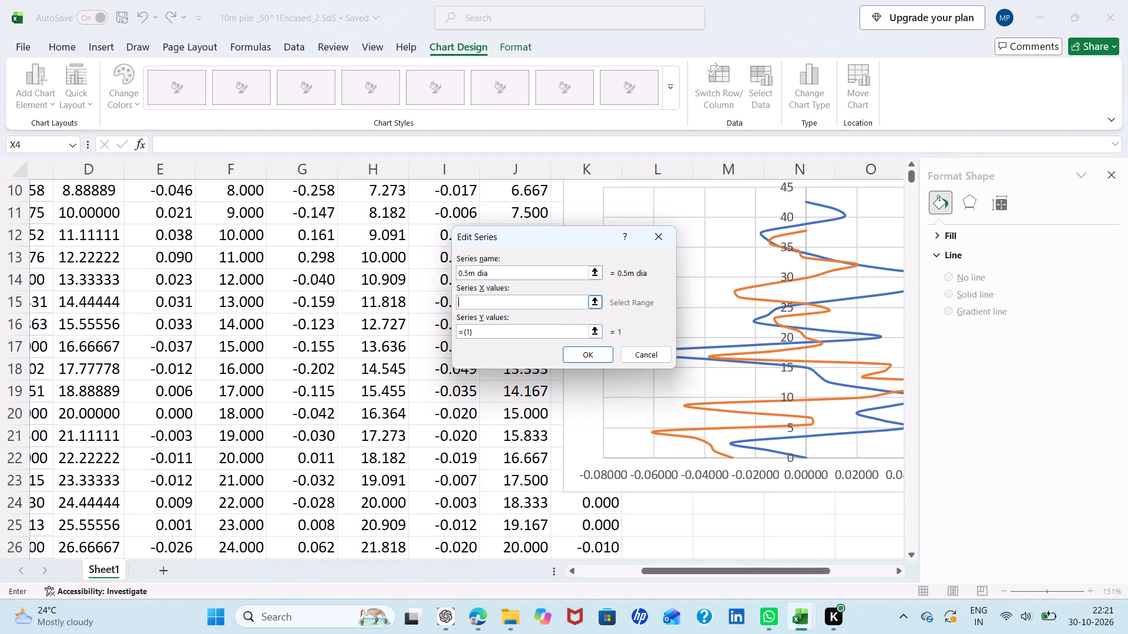
key(ctrl+v)
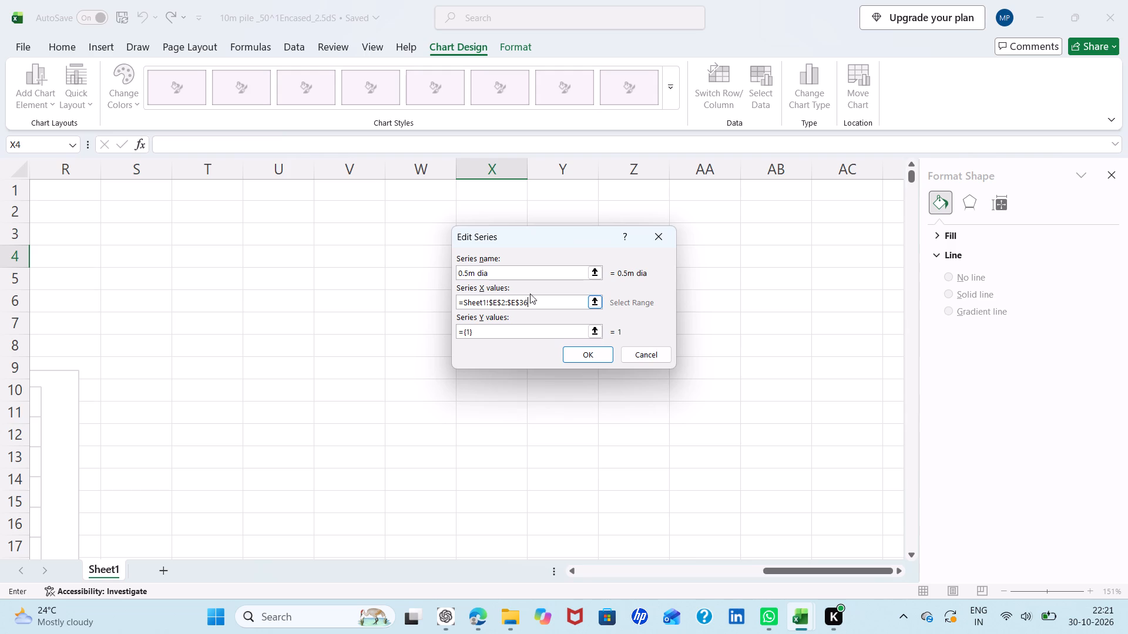
Find the 0.5mdia data column and change both column references in the series' X values to G, giving =Sheet1!$G$2:$G$36.
scroll(208, 304, right, 3)
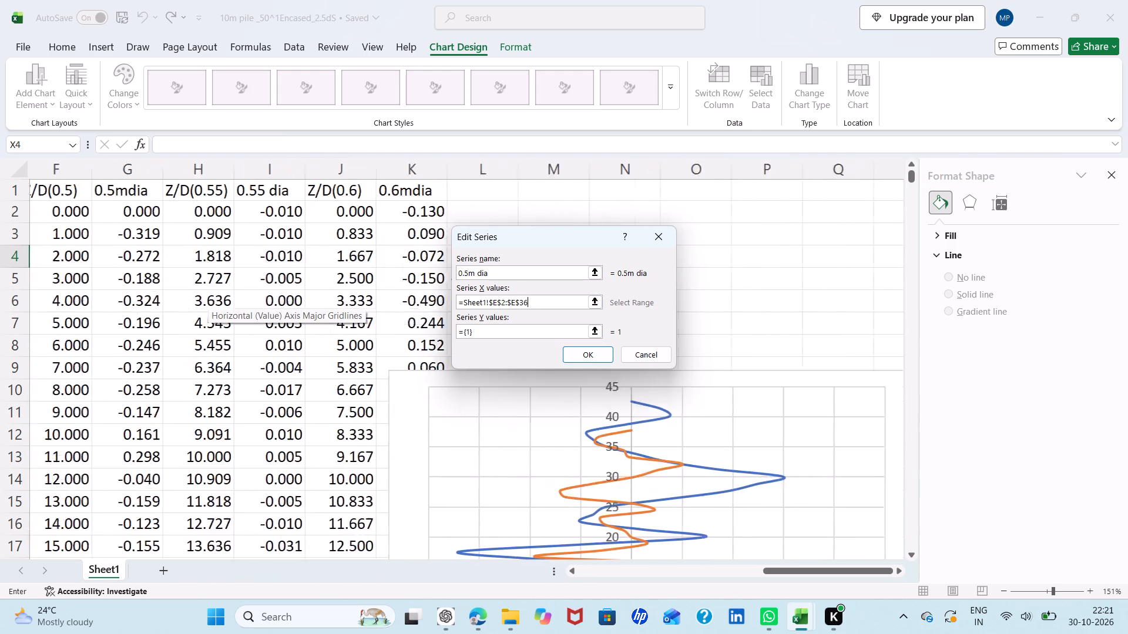
scroll(208, 304, up, 1)
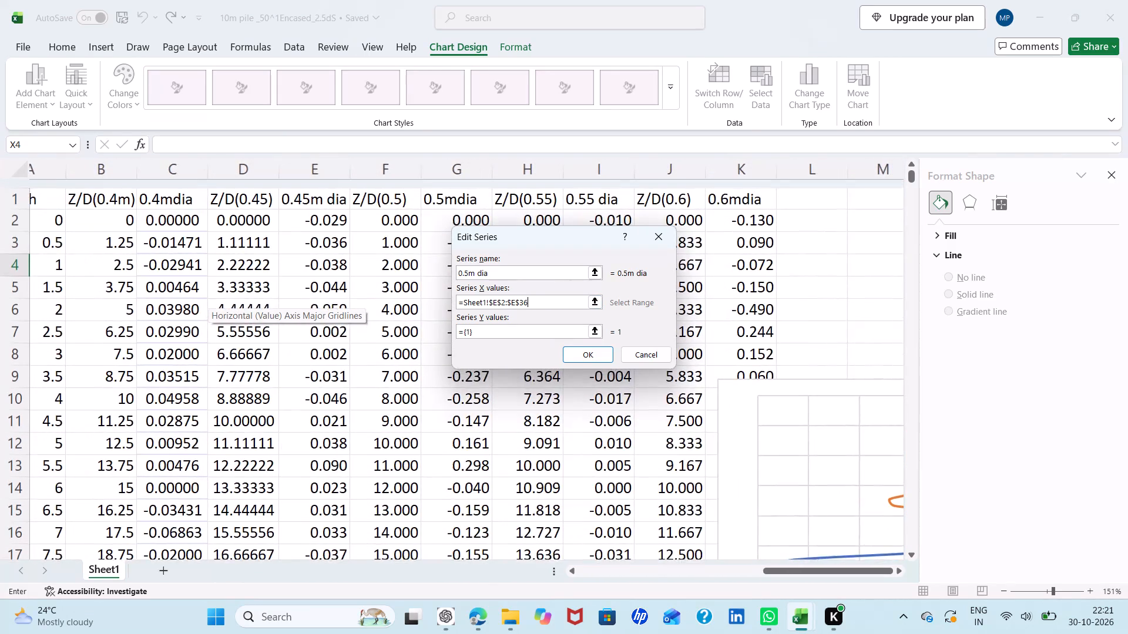
scroll(208, 304, up, 1)
scroll(208, 304, left, 1)
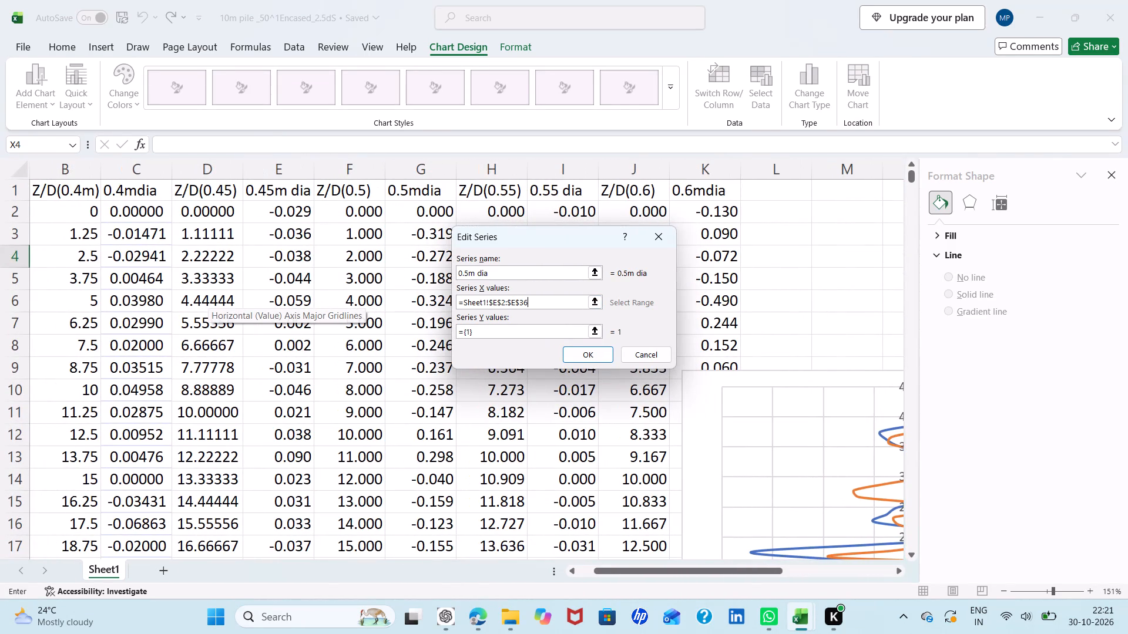
click(497, 305)
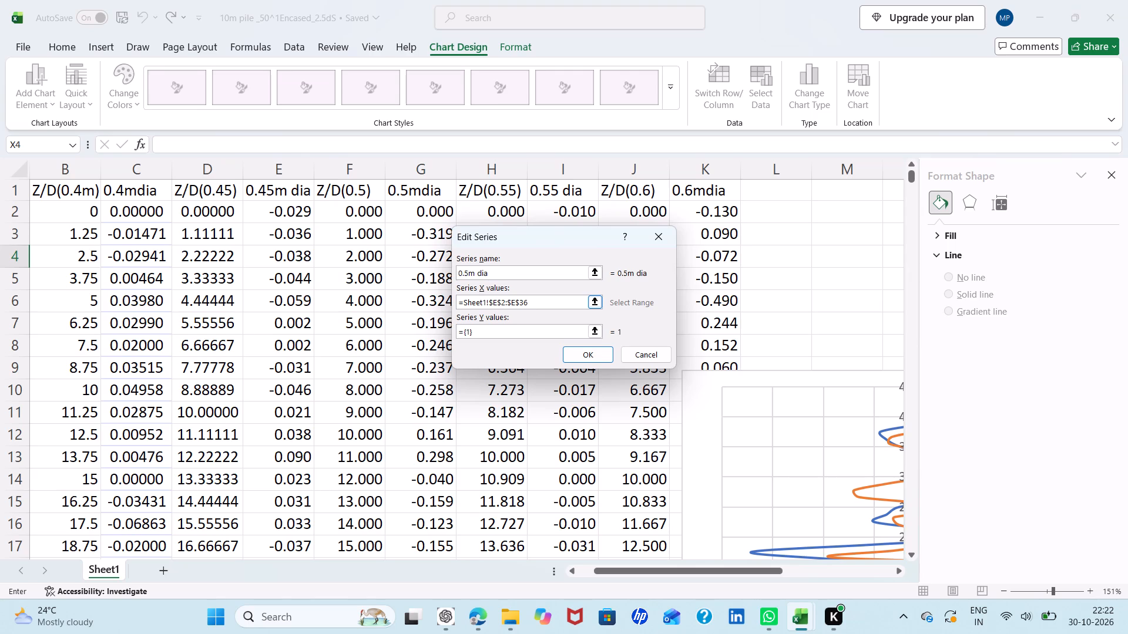
key(BackSpace)
key(shift+g)
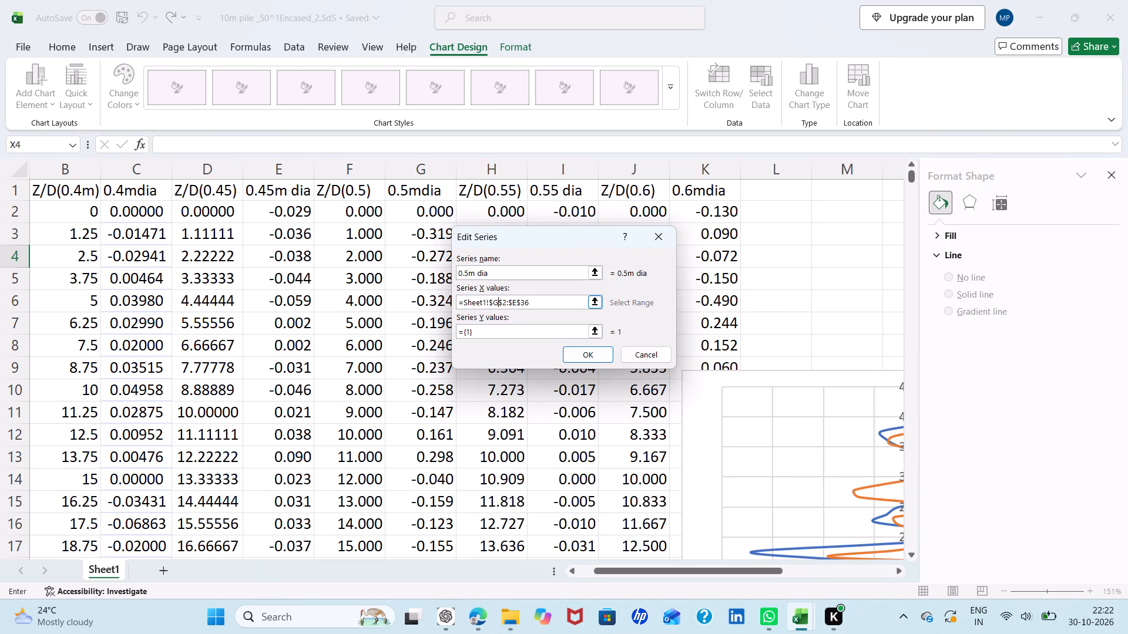
click(517, 302)
key(BackSpace)
key(shift+g)
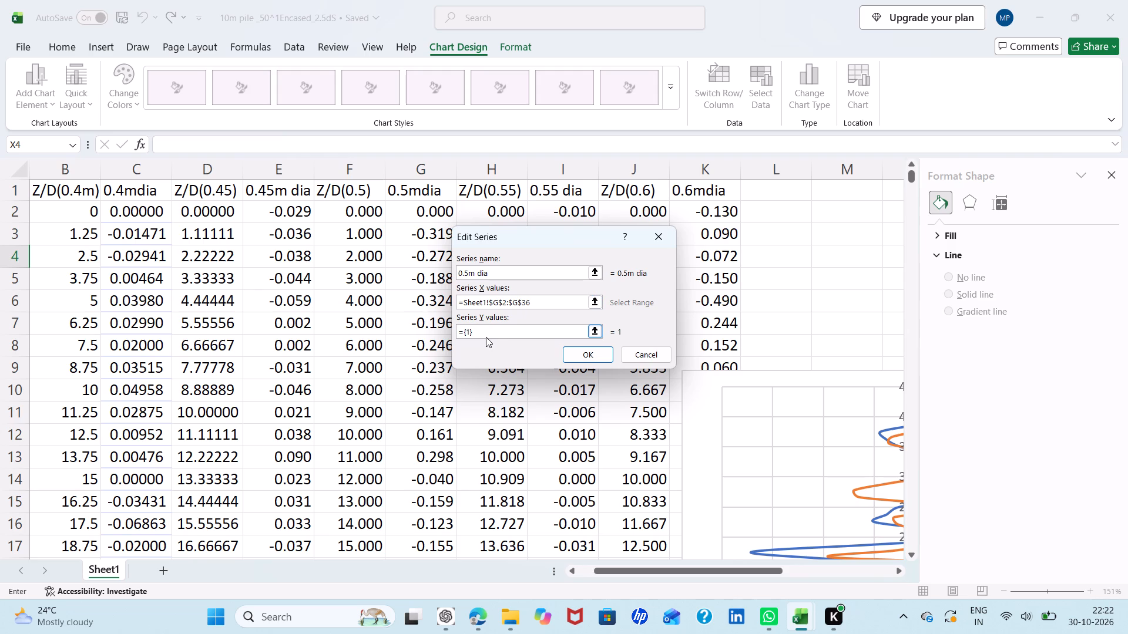
Set the 0.5m dia series' Y values to =Sheet1!$F$2:$F$36 and apply the new series to the chart.
click(490, 331)
key(BackSpace)
key(BackSpace)
key(BackSpace)
key(BackSpace)
key(BackSpace)
key(ctrl+v)
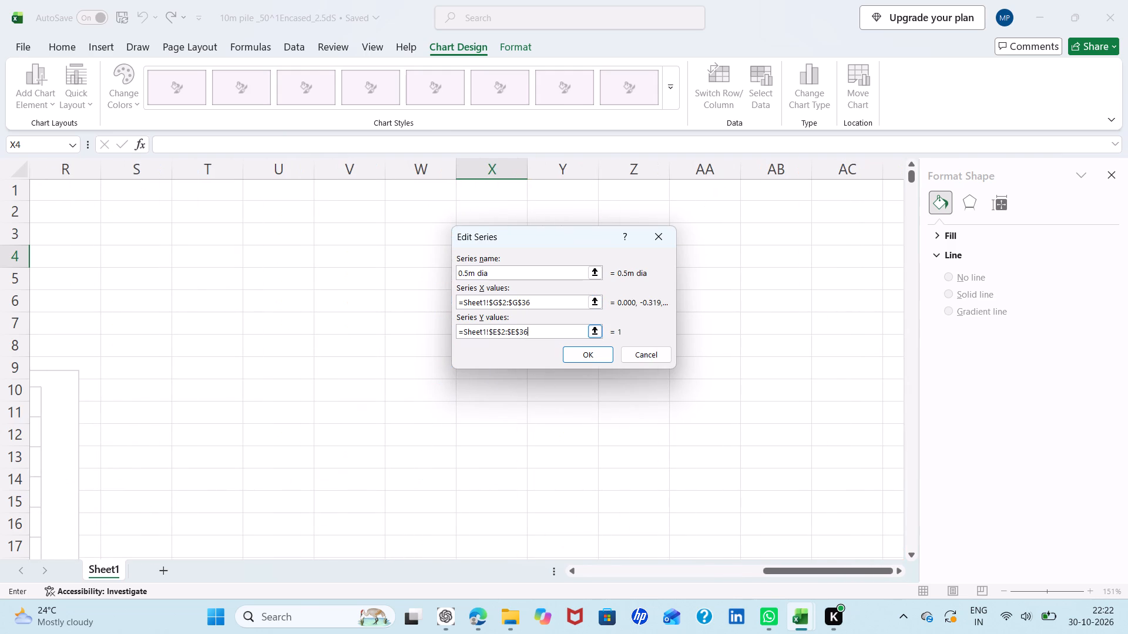
click(498, 331)
key(BackSpace)
key(shift+f)
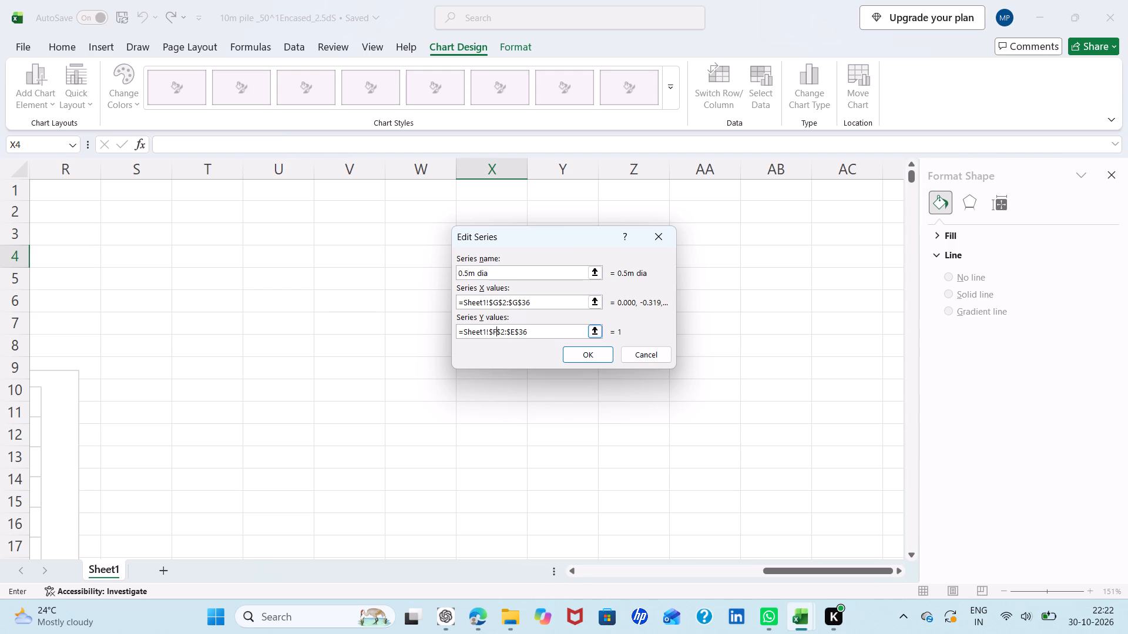
click(515, 331)
key(BackSpace)
key(shift+f)
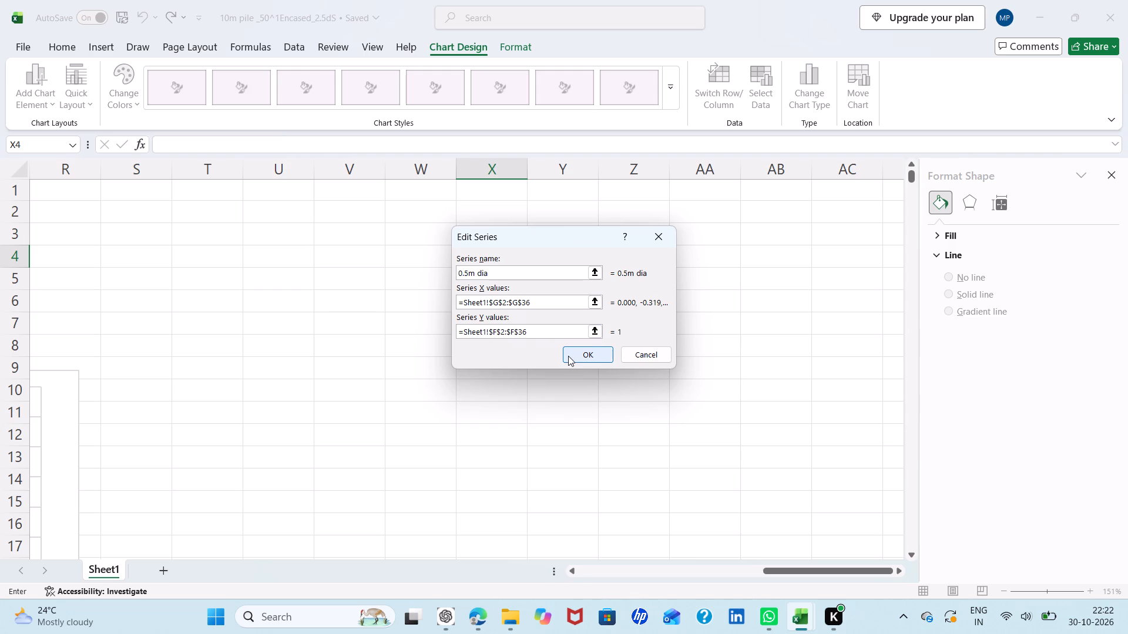
click(571, 356)
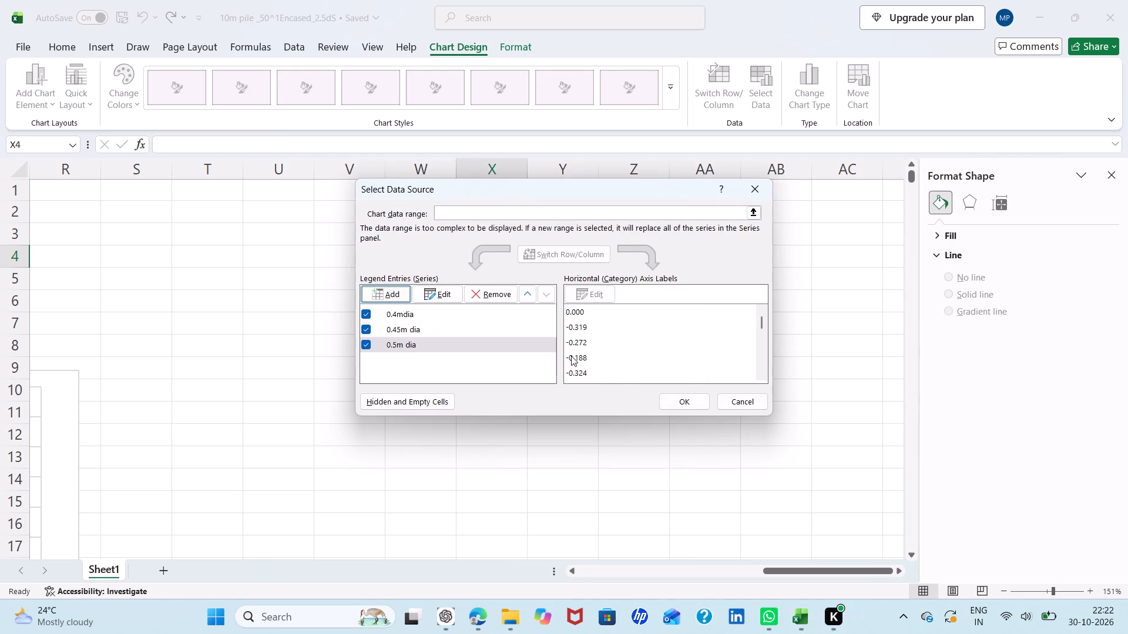
click(672, 396)
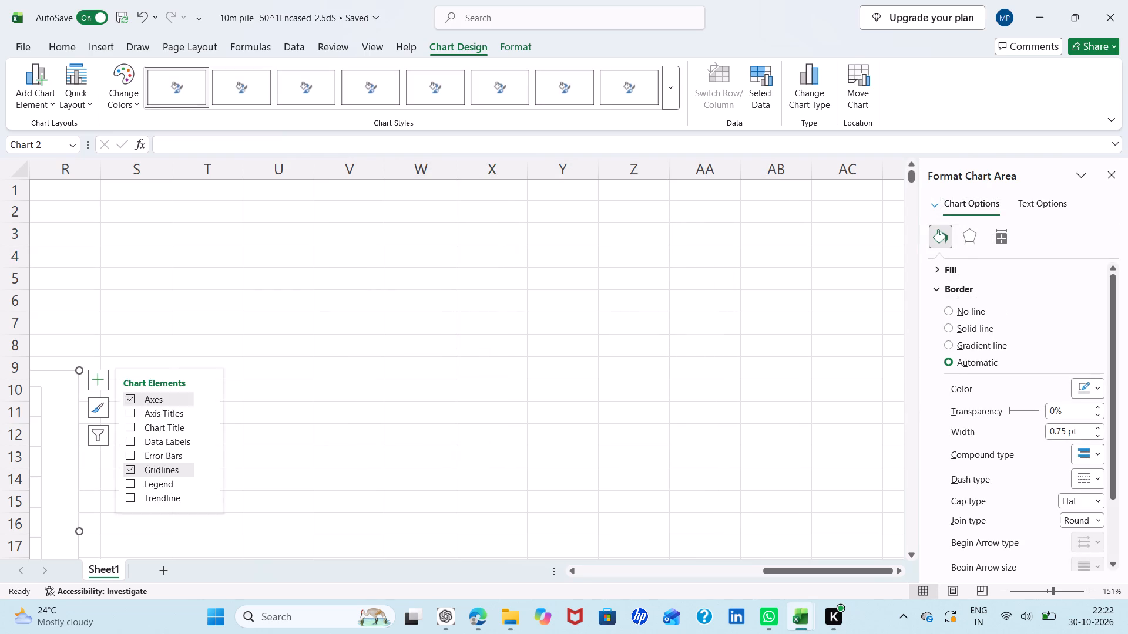
Look over the updated chart, reopen its data source and add another series named 0.55m dia.
scroll(486, 338, right, 3)
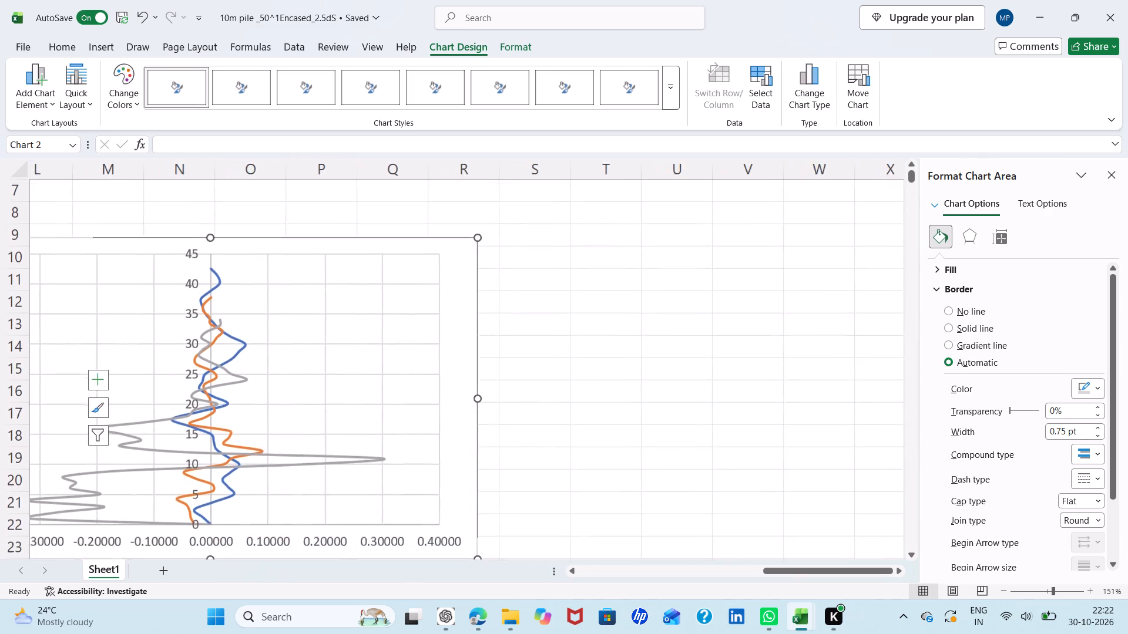
scroll(486, 338, right, 2)
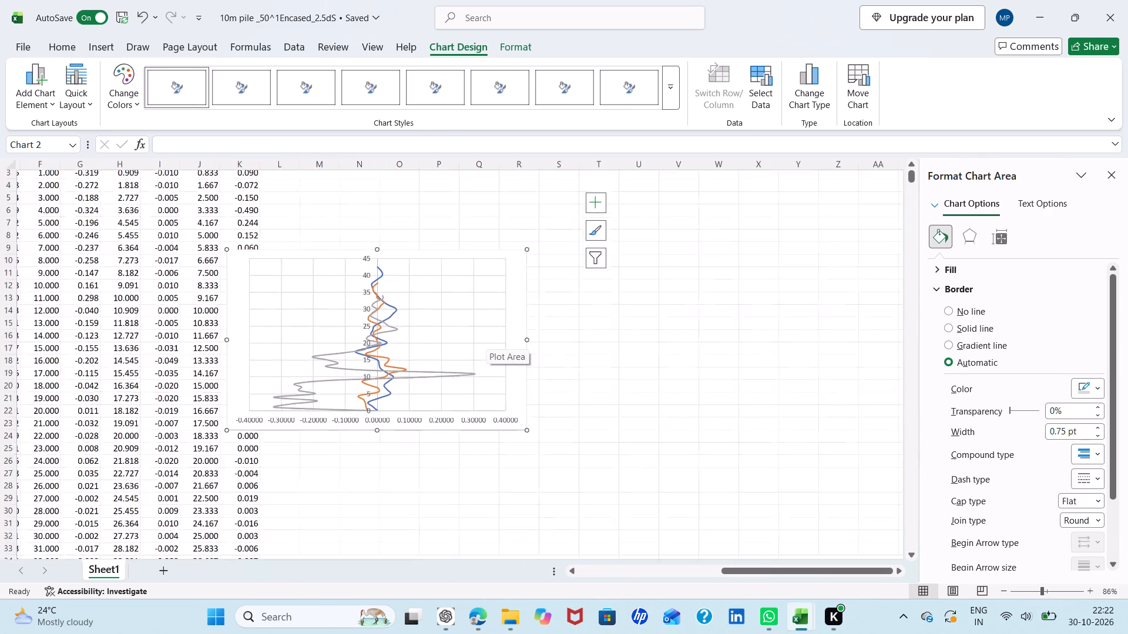
scroll(362, 286, right, 1)
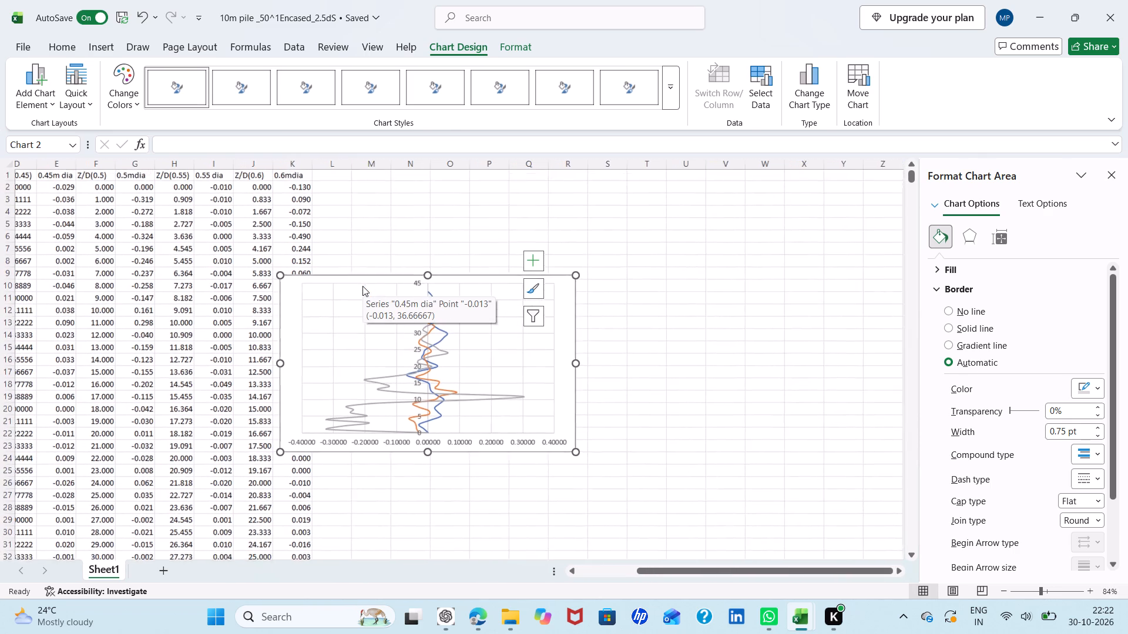
scroll(362, 286, right, 1)
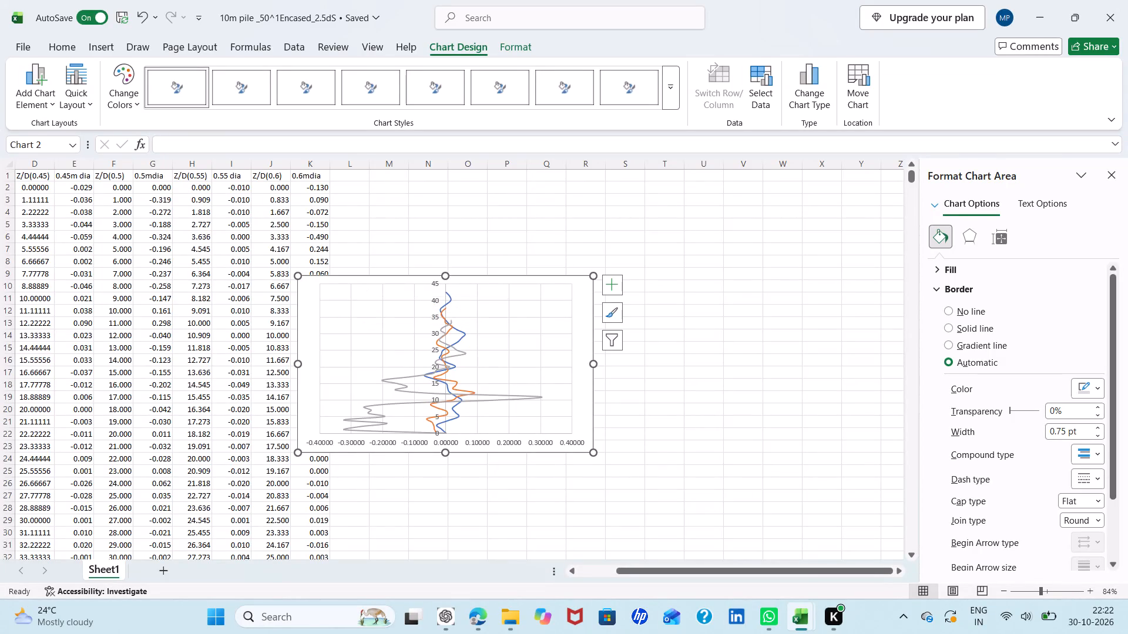
scroll(388, 290, right, 2)
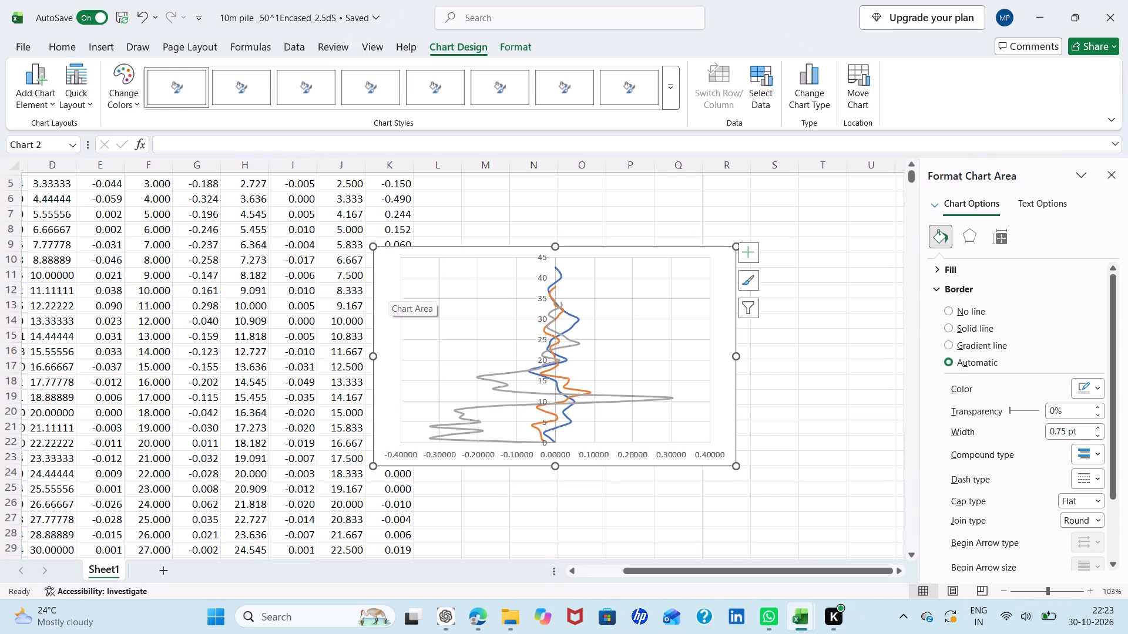
click(761, 95)
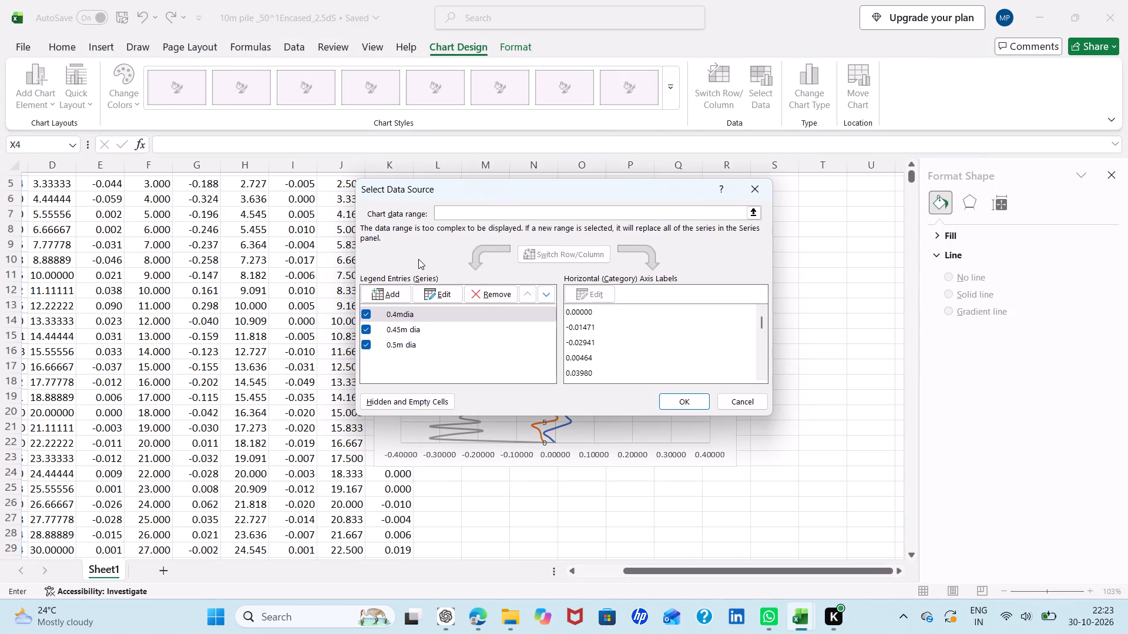
click(396, 286)
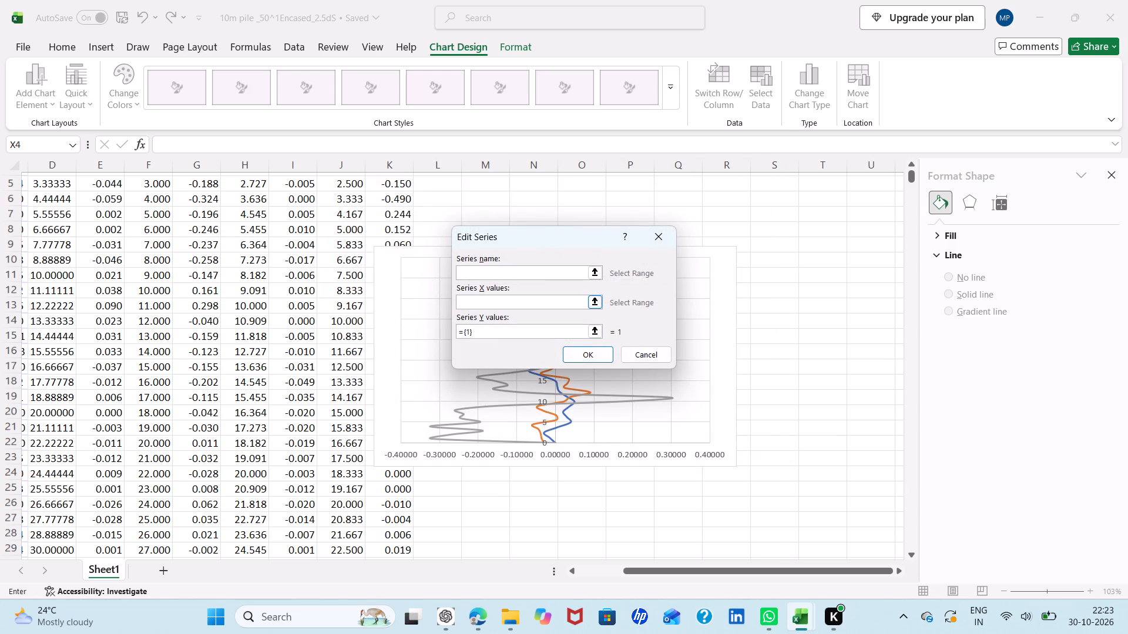
key(0)
text(.55)
text(m dia)
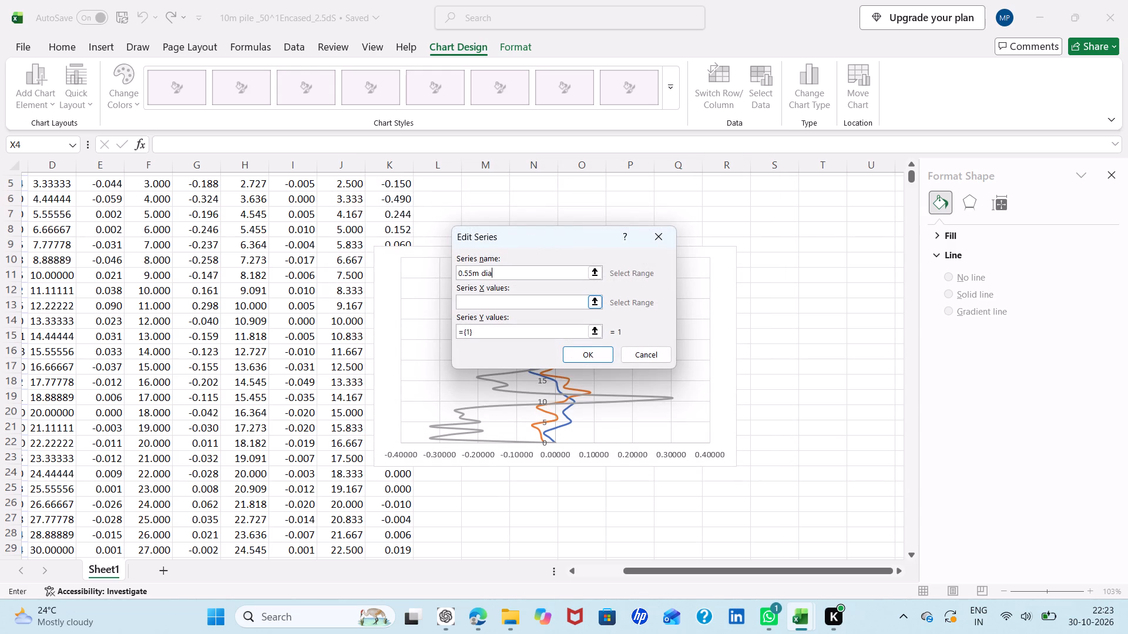
click(493, 300)
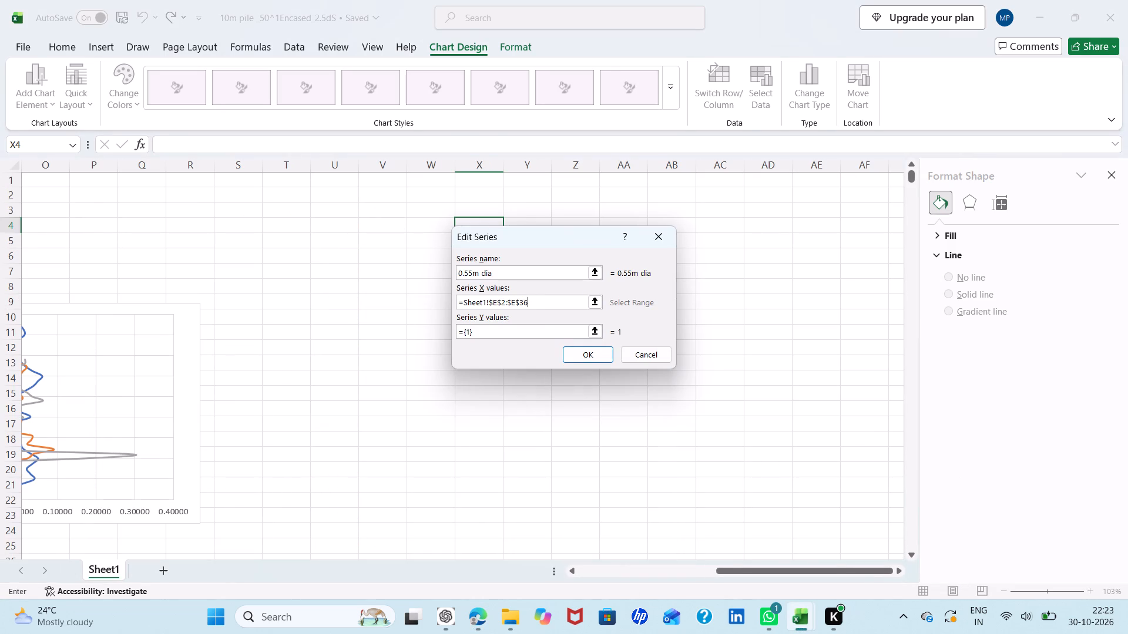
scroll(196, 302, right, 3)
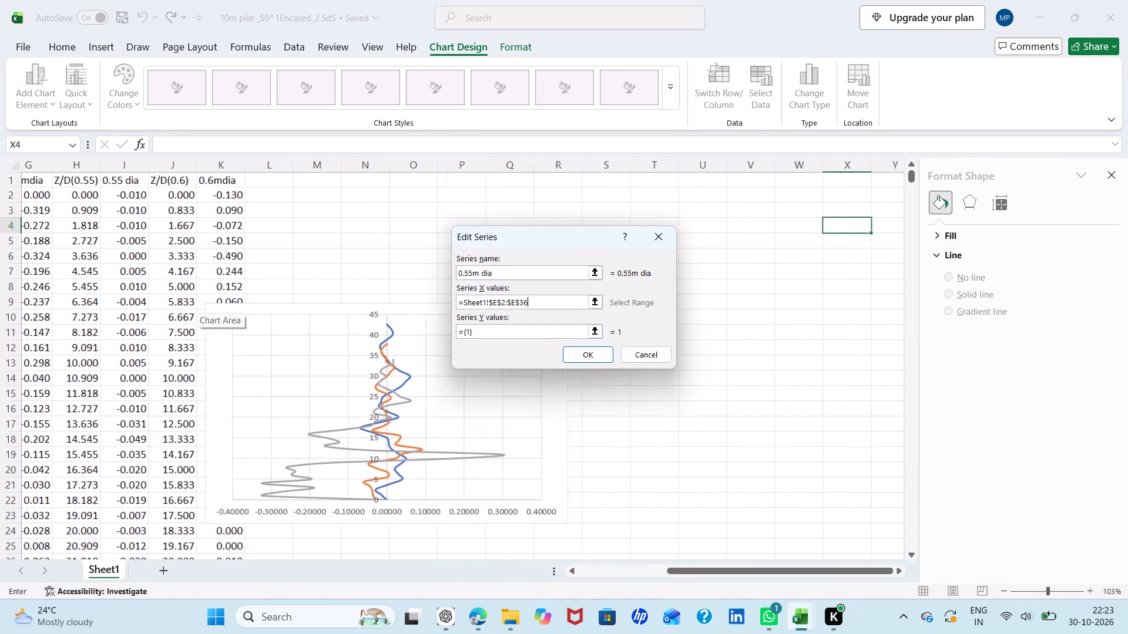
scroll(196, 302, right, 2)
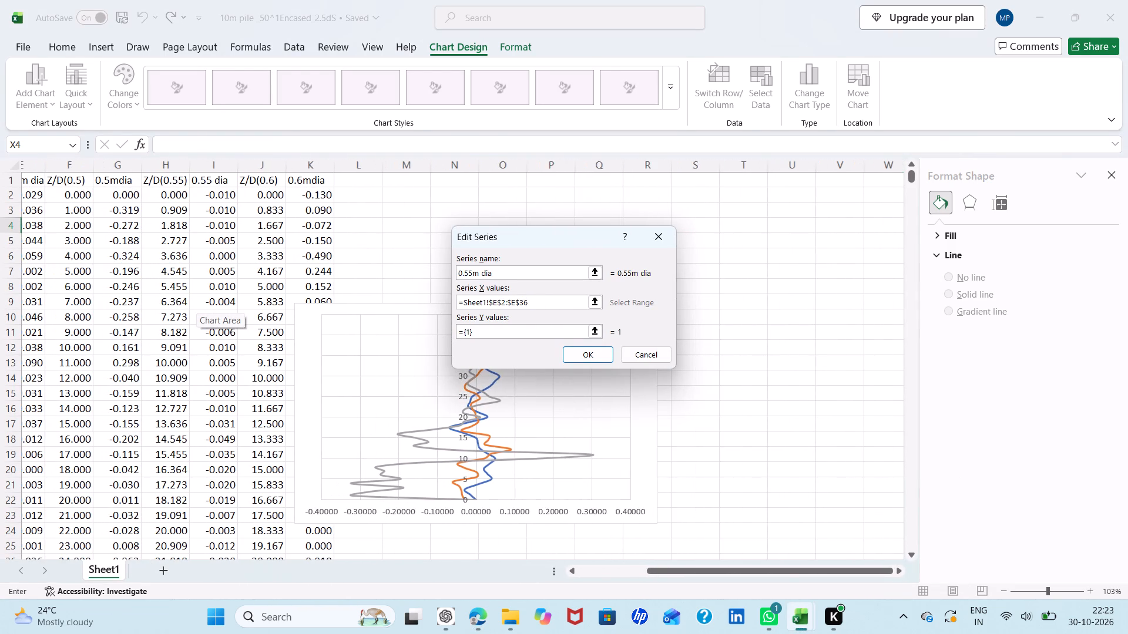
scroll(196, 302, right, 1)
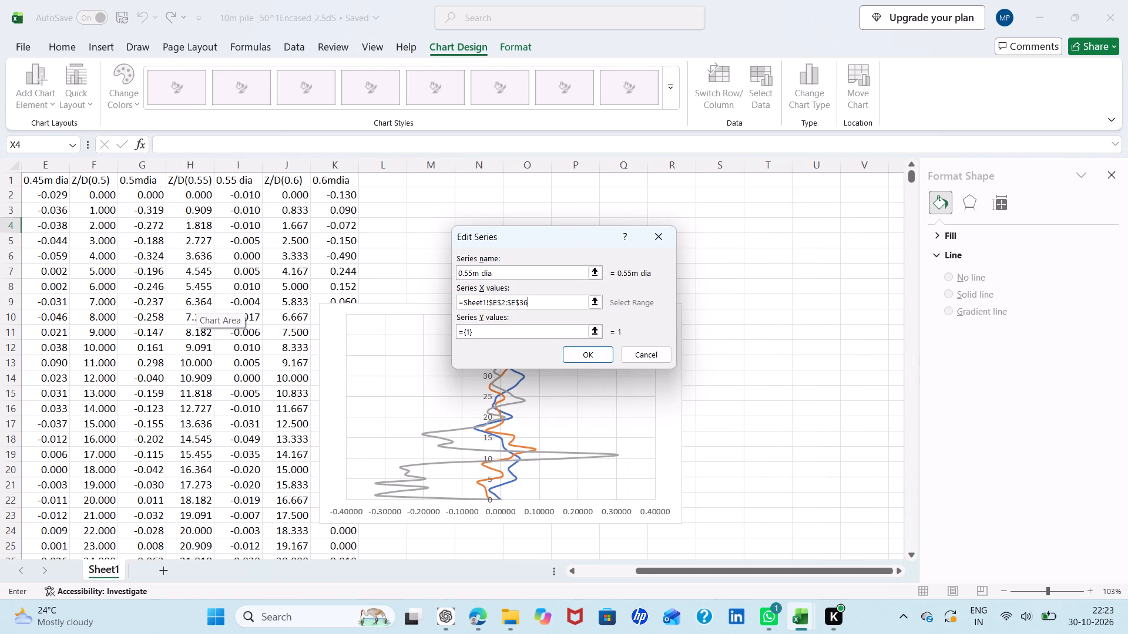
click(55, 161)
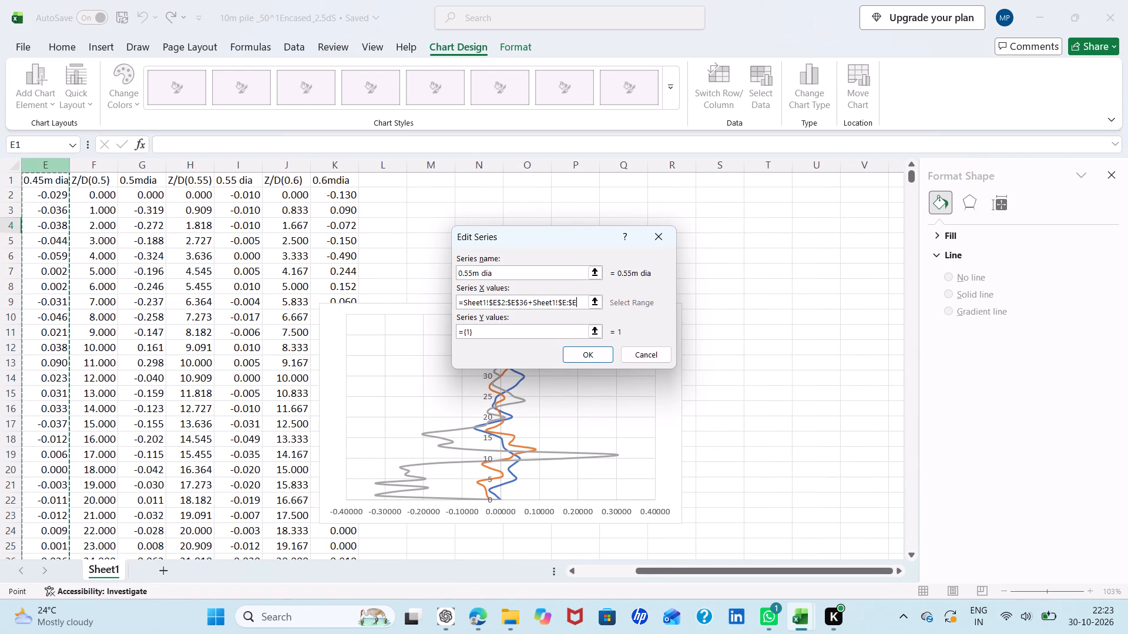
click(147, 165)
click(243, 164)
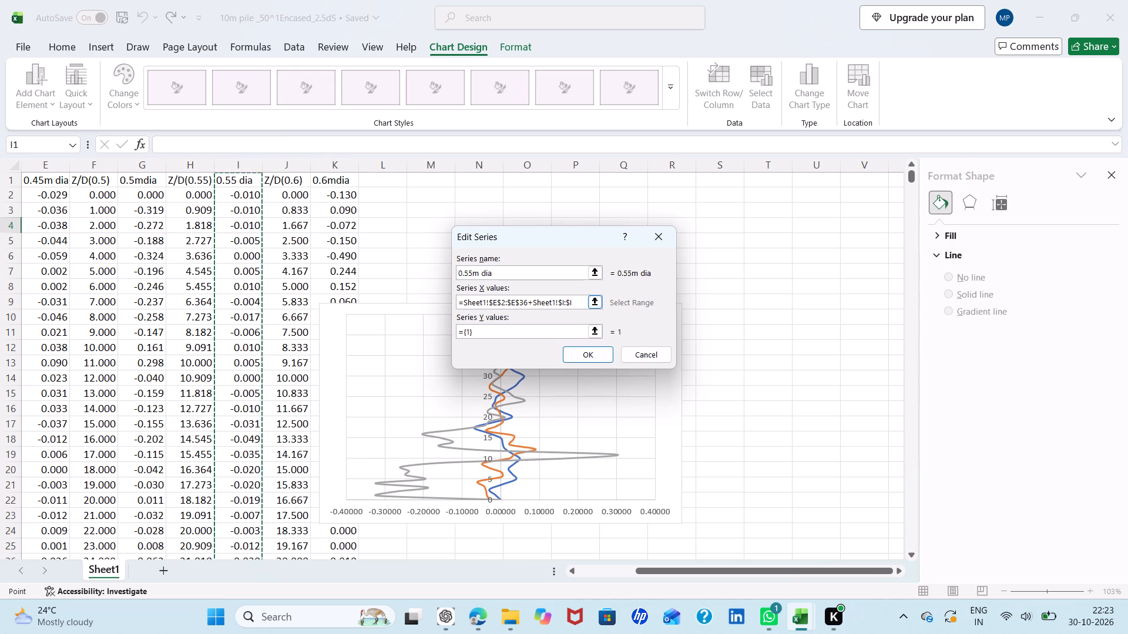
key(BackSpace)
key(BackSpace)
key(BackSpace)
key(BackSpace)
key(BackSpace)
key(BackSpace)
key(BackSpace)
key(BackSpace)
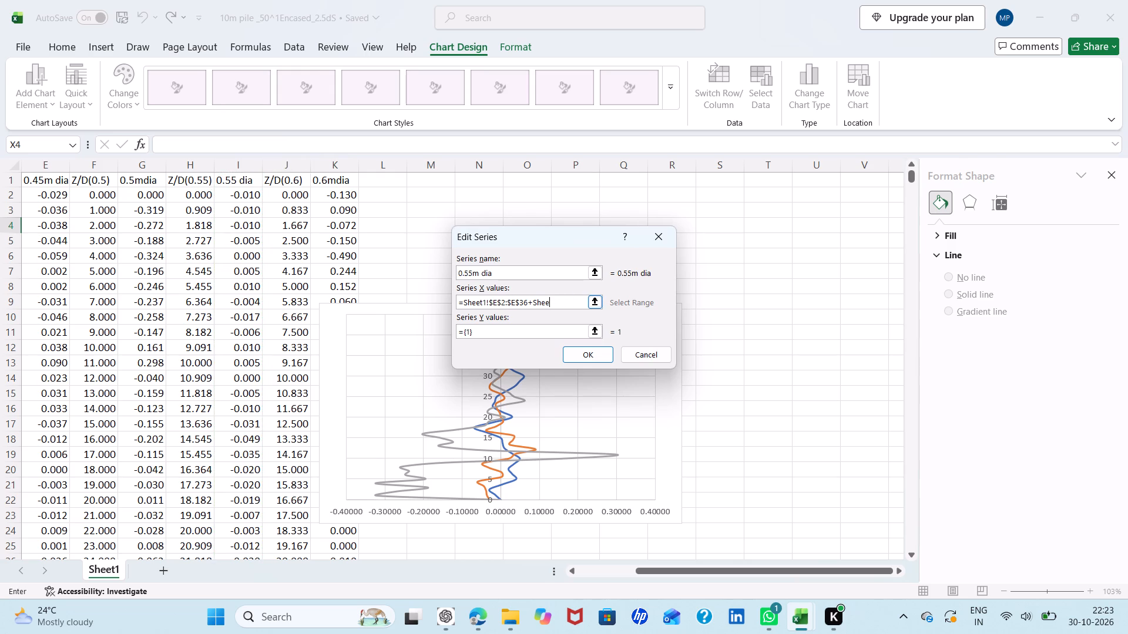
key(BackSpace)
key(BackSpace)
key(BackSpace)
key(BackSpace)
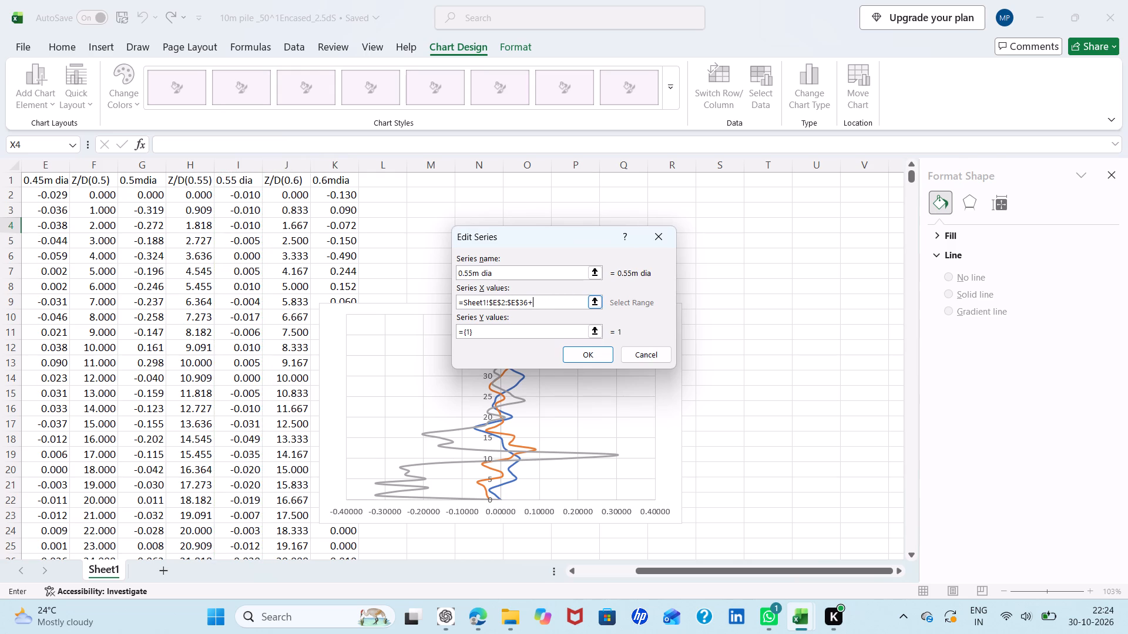
Change both column references in the 0.55m dia series' X values to I, giving =Sheet1!$I$2:$I$36.
click(496, 303)
key(BackSpace)
key(shift+i)
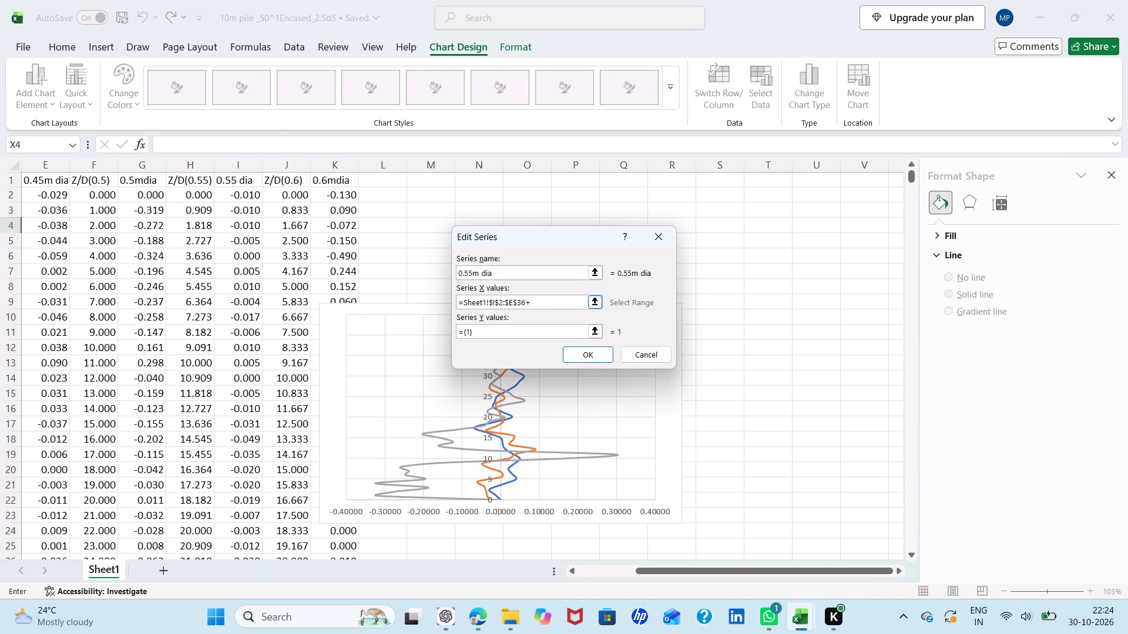
click(536, 303)
key(BackSpace)
click(513, 301)
key(BackSpace)
key(shift+i)
Replace the 0.55m dia series' Y values with the copied range, change both column references to H, and try to apply the series.
click(480, 331)
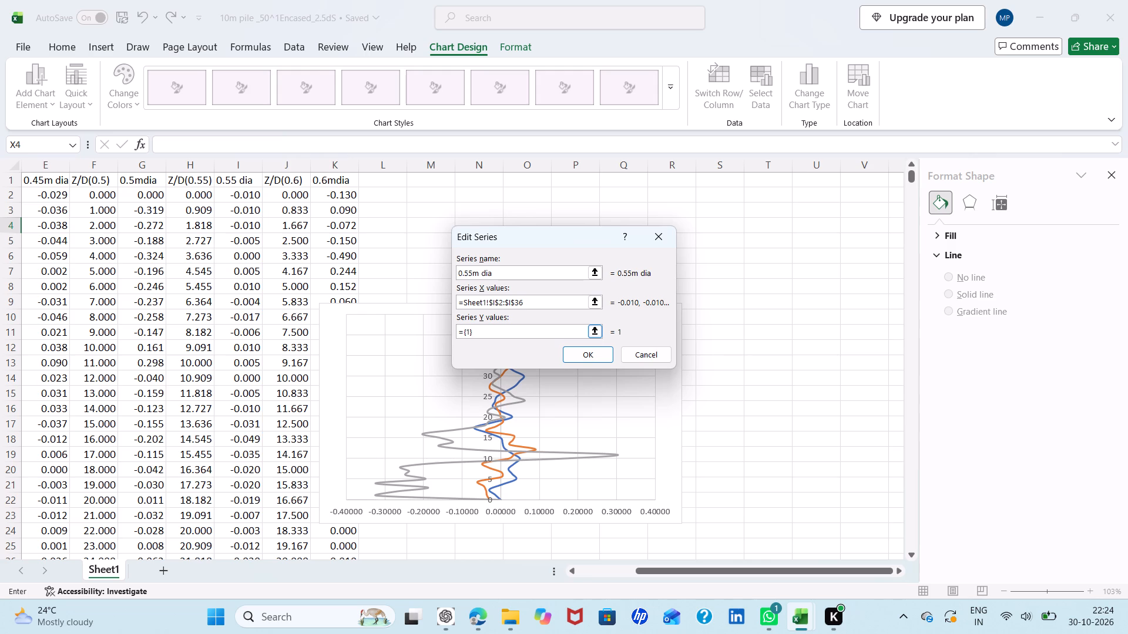
key(BackSpace)
key(BackSpace)
key(BackSpace)
key(ctrl+v)
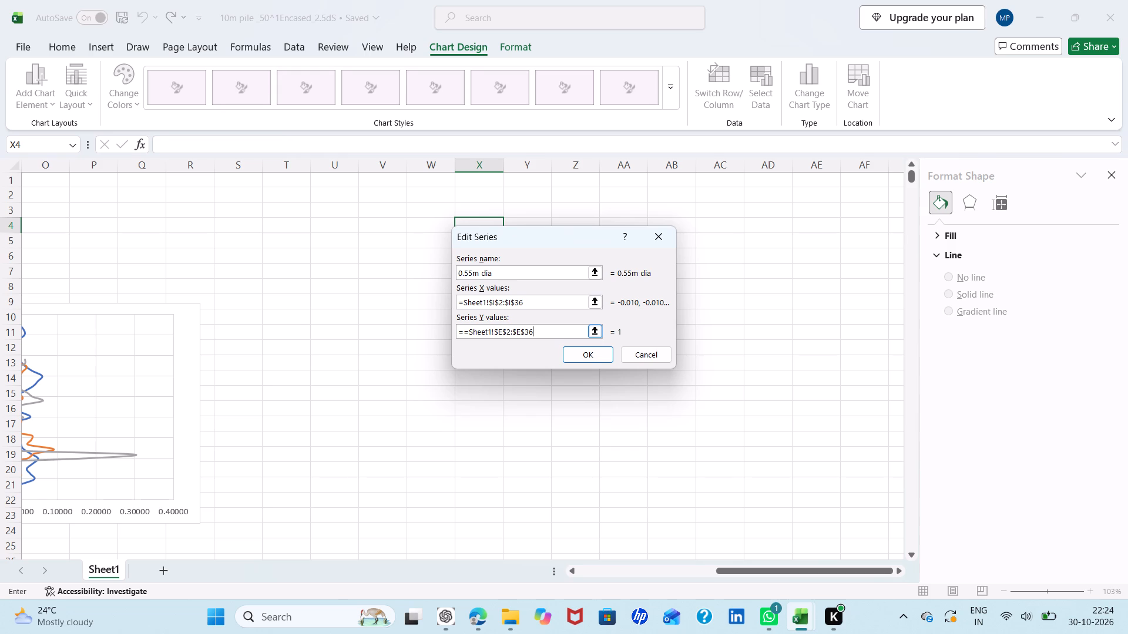
click(503, 335)
key(BackSpace)
key(shift+h)
click(521, 332)
key(BackSpace)
key(shift+h)
click(580, 355)
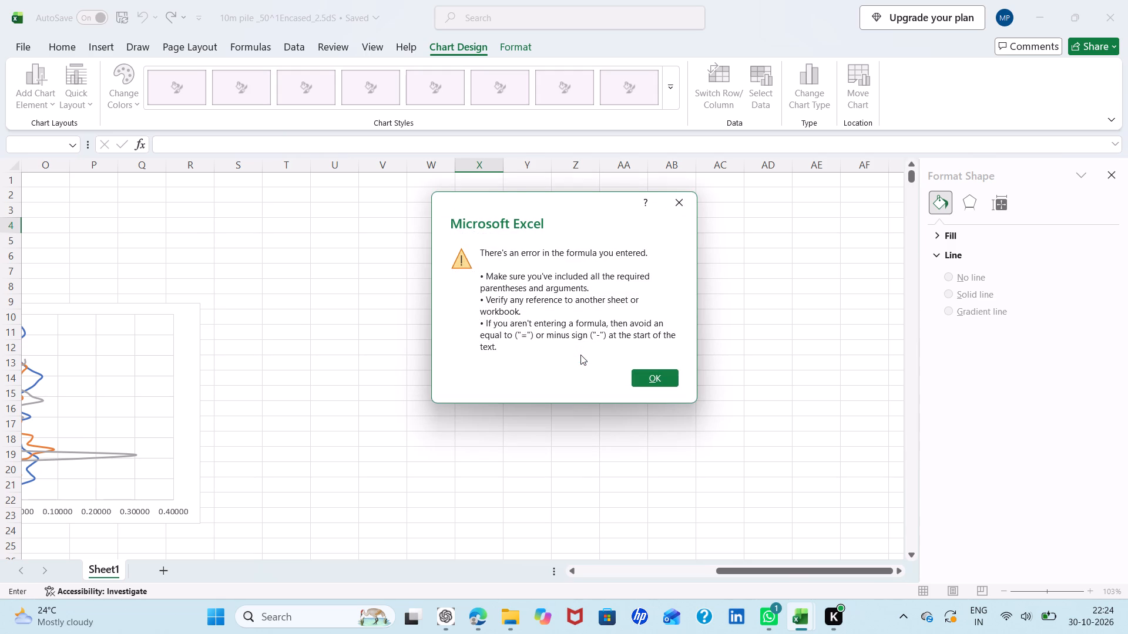
click(646, 373)
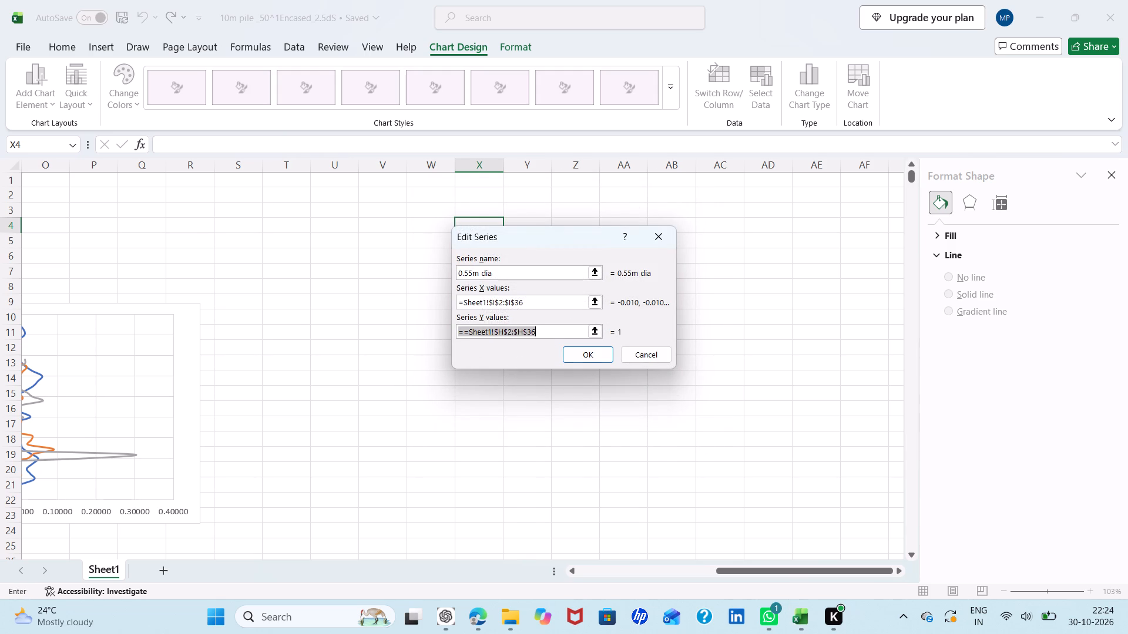
scroll(333, 385, right, 3)
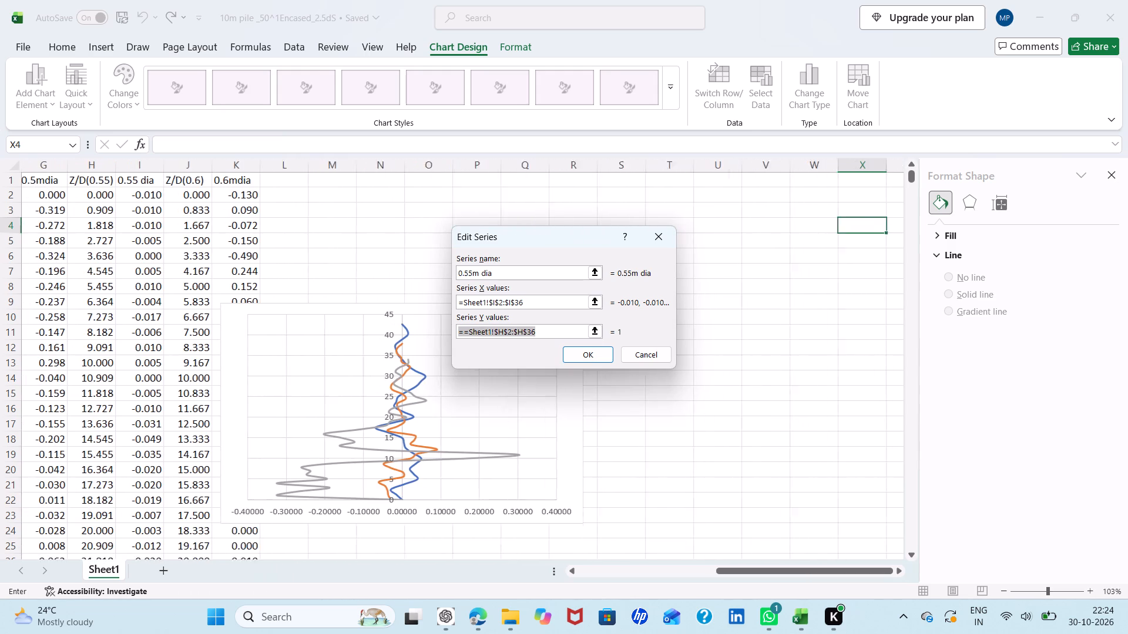
scroll(326, 385, right, 3)
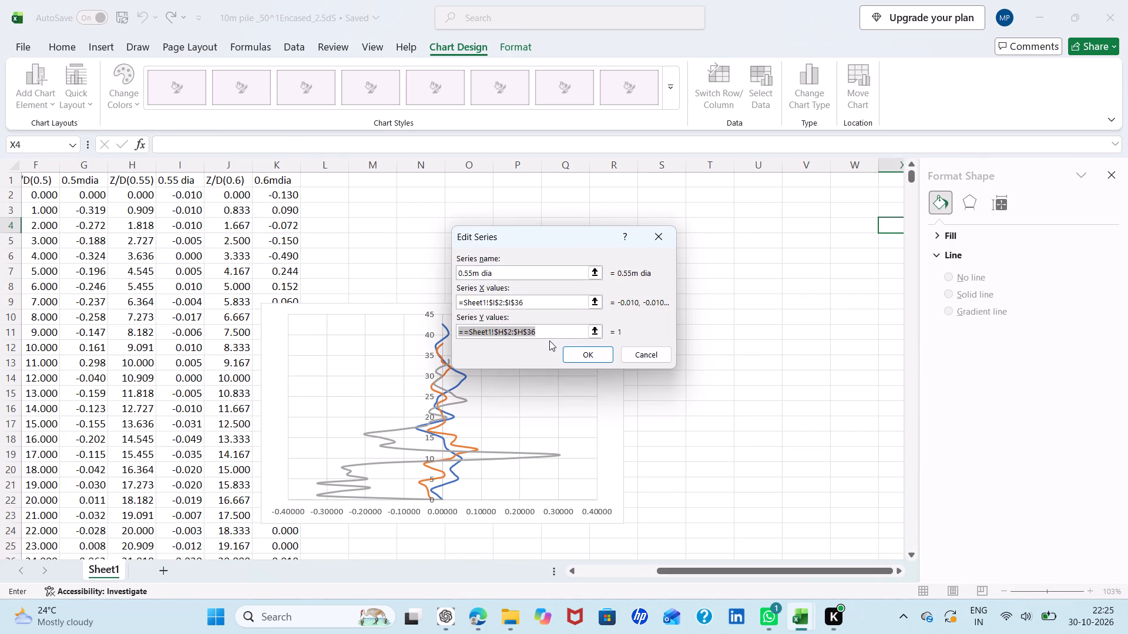
Remove the extra equals sign so the Y values read =Sheet1!$H$2:$H$36, and apply the 0.55m dia series to the chart.
click(465, 331)
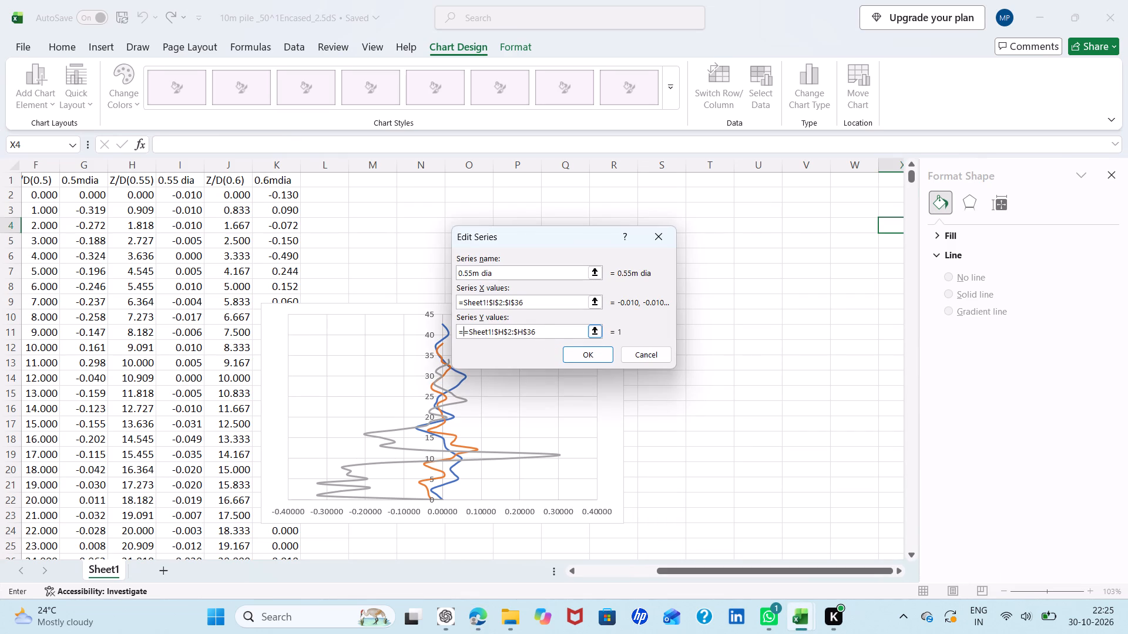
key(BackSpace)
click(576, 350)
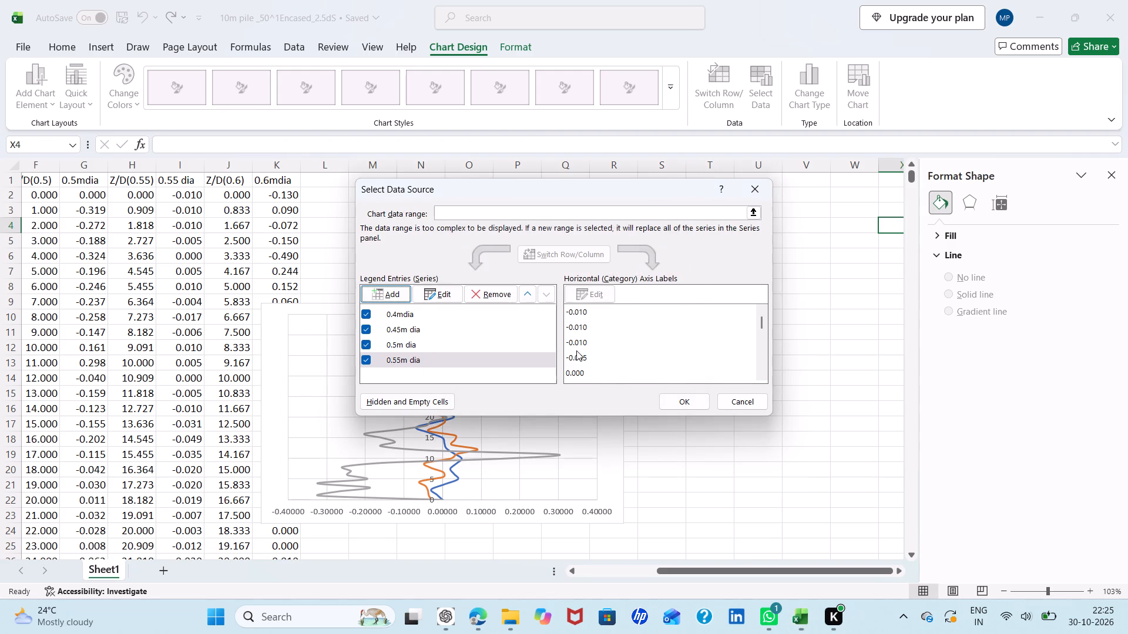
click(684, 397)
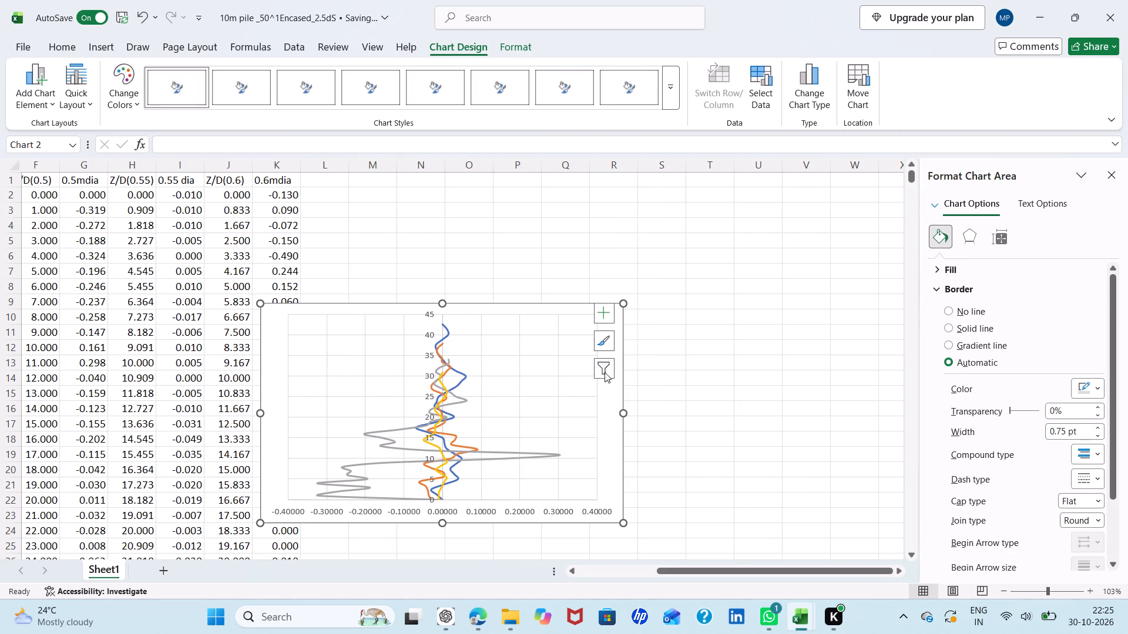
Look over the updated chart, reopen its data source and add another series named 0.6m dia.
scroll(525, 375, down, 1)
scroll(525, 375, up, 1)
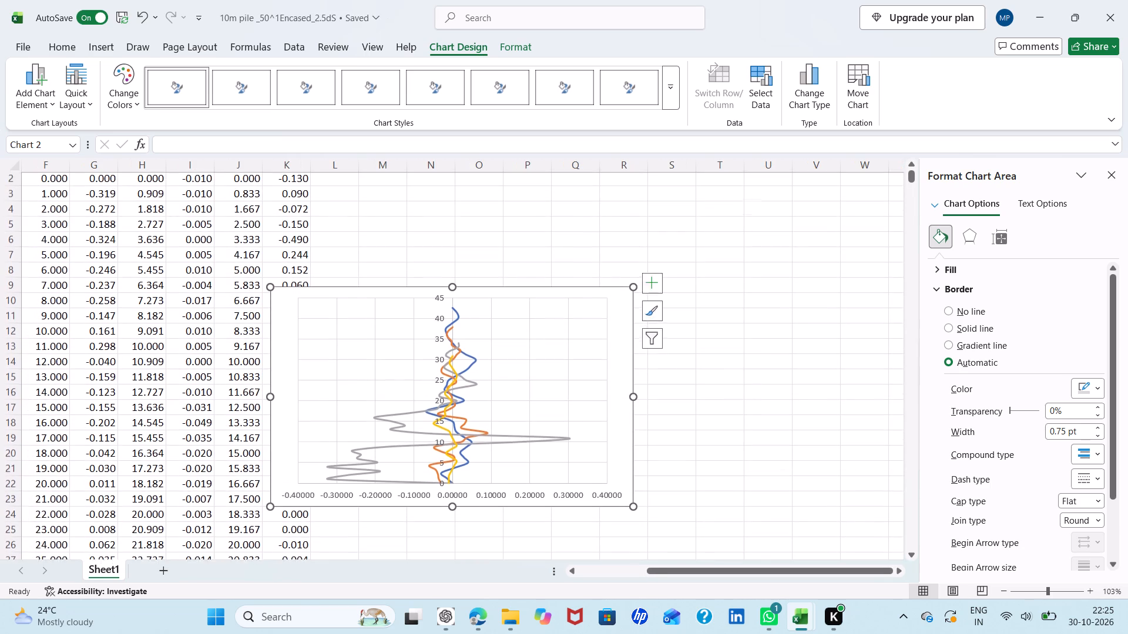
scroll(525, 375, up, 1)
click(751, 95)
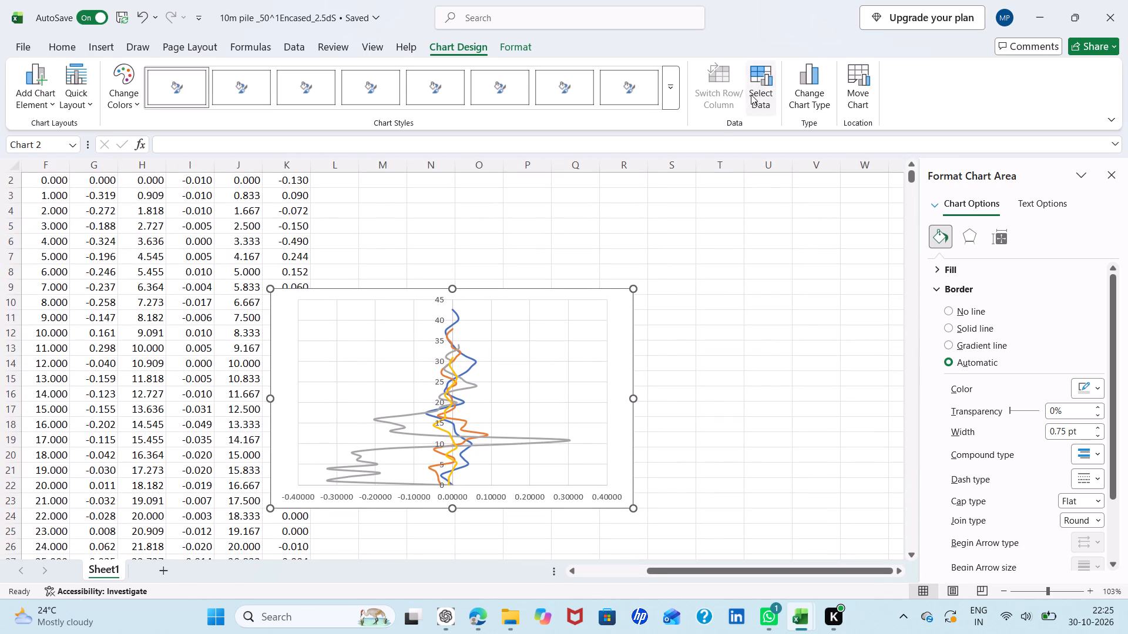
click(397, 289)
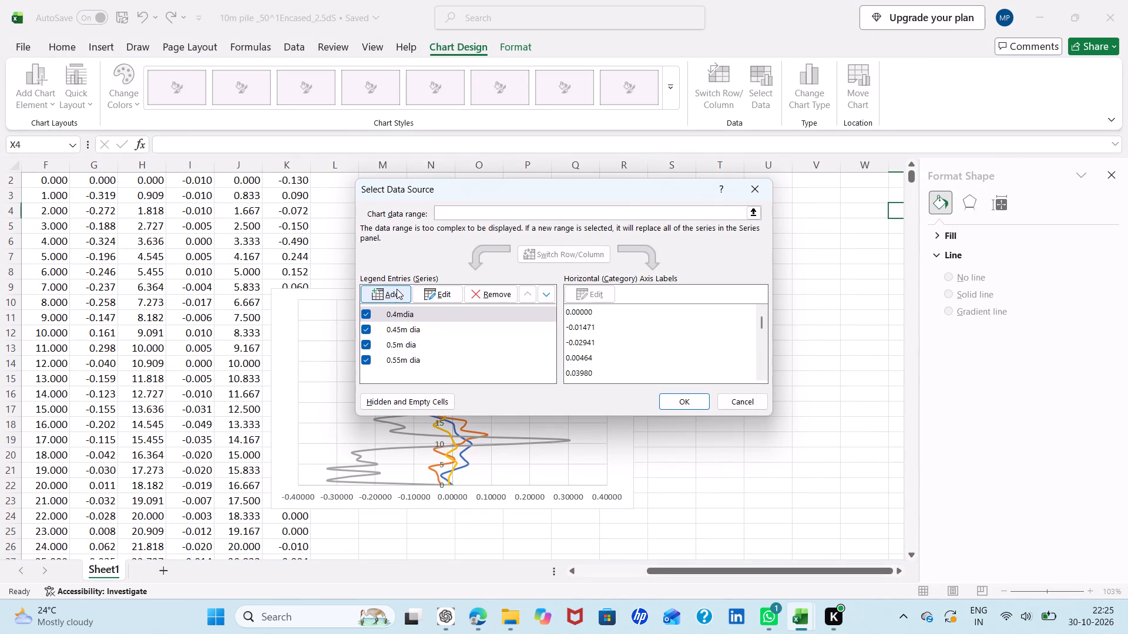
key(0)
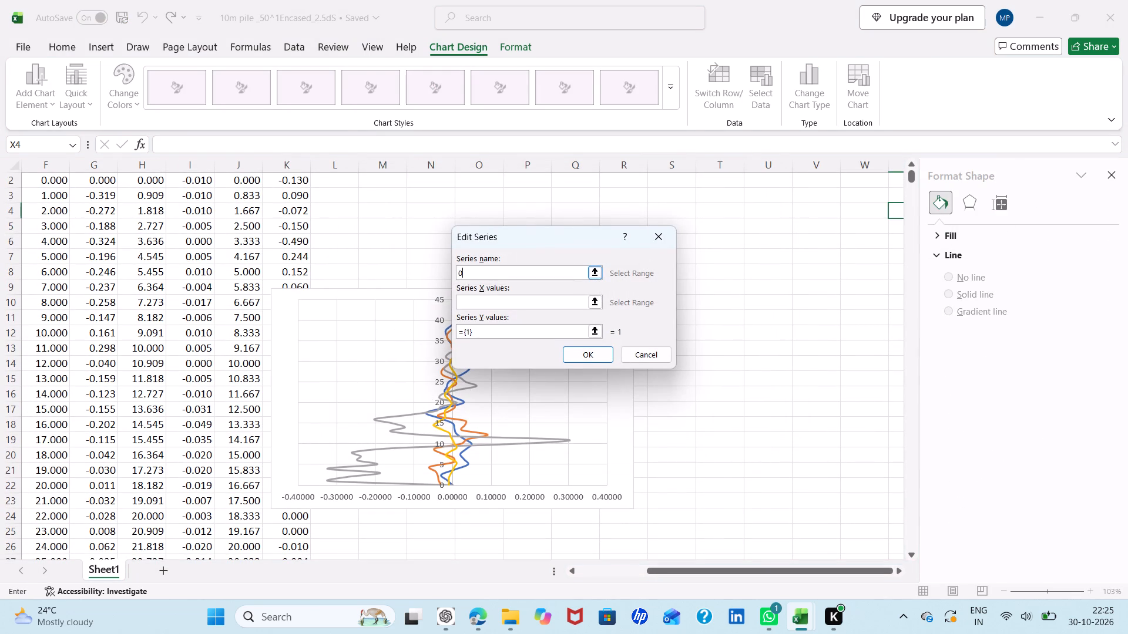
text(.6m dia)
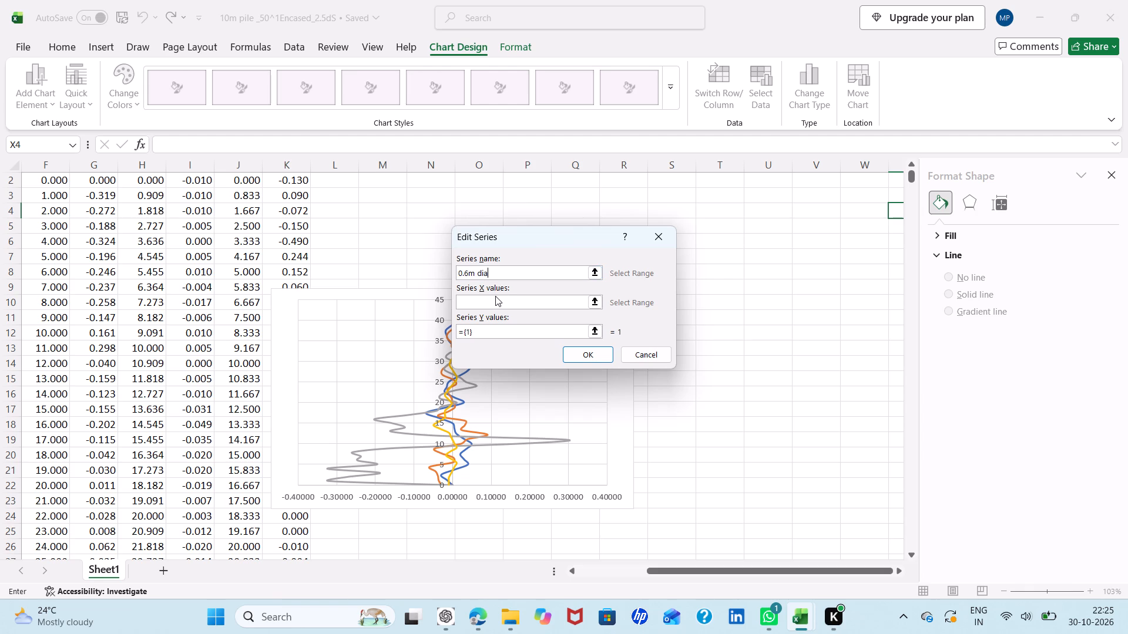
Paste the copied range into the 0.6m dia series' X values and change both column references to read =Sheet1!$K$2:$K$36.
click(495, 296)
click(485, 299)
key(ctrl+v)
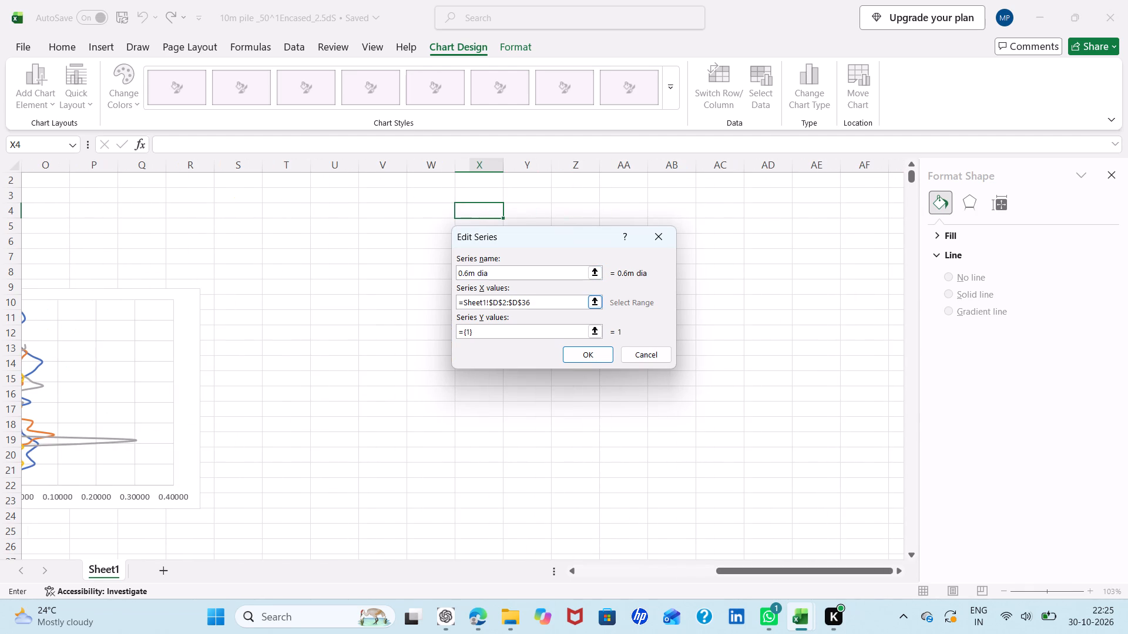
scroll(332, 322, right, 1)
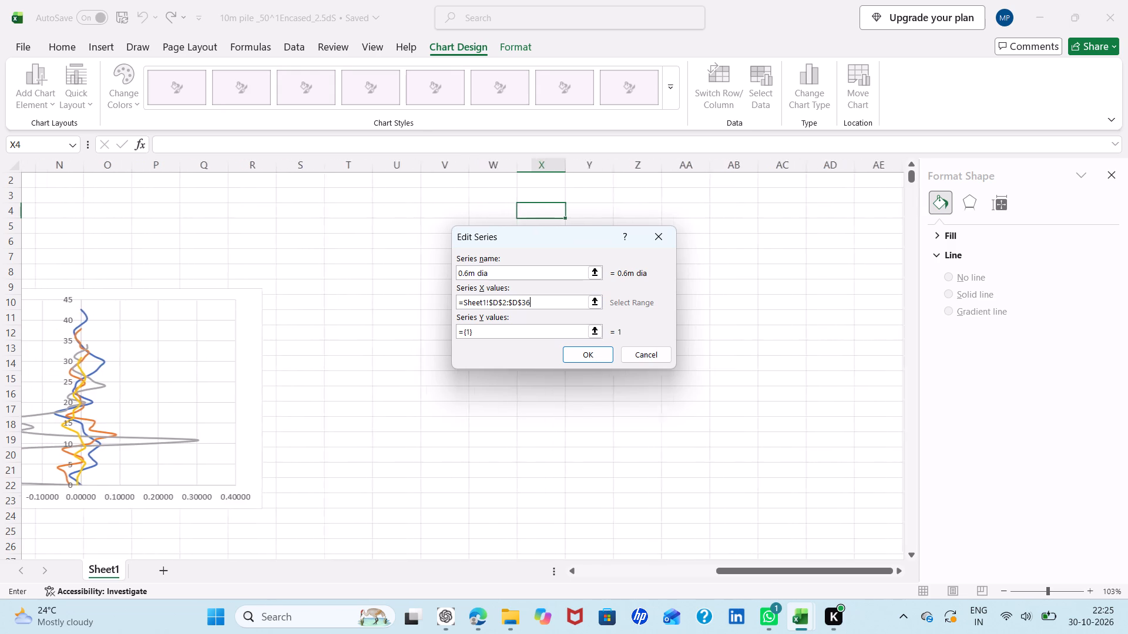
scroll(332, 322, right, 1)
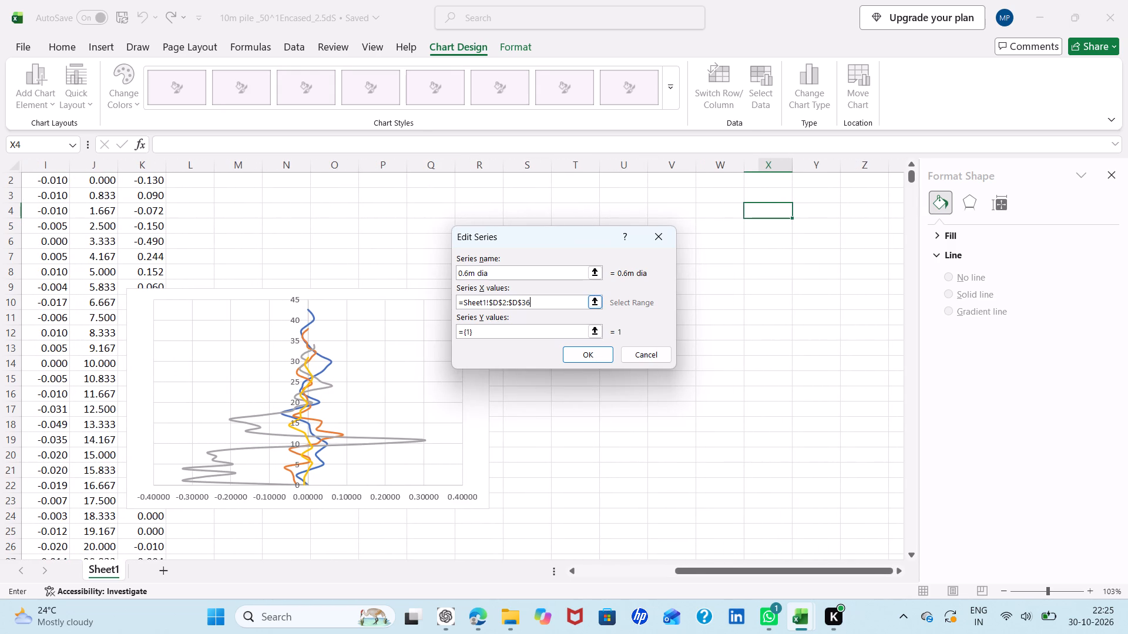
click(499, 303)
key(BackSpace)
key(shift+k)
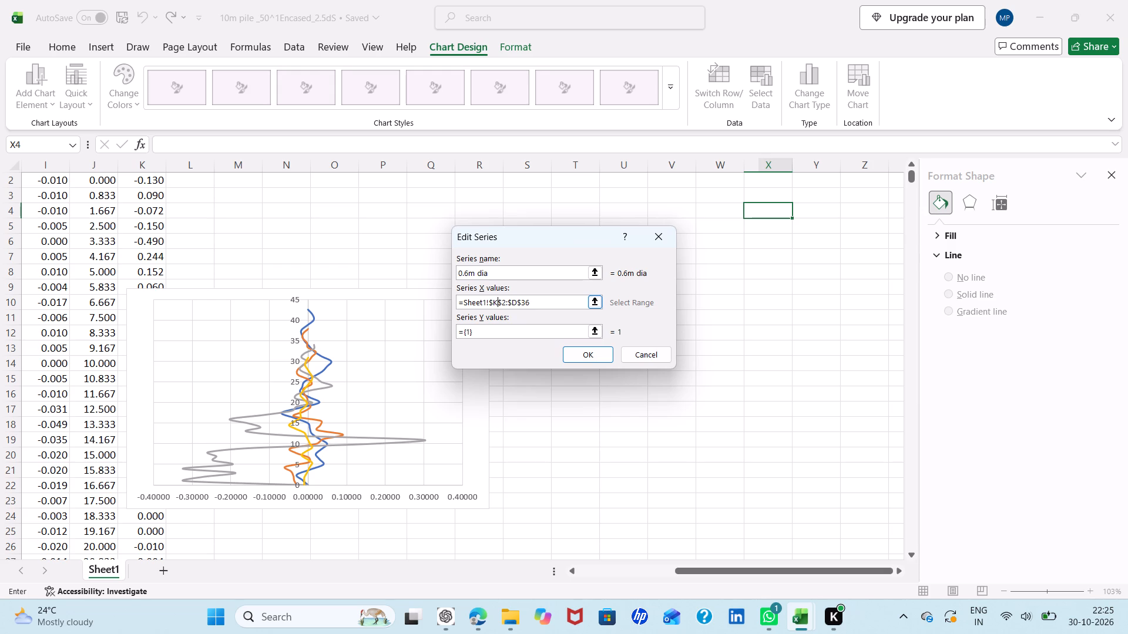
click(518, 303)
key(BackSpace)
key(shift+k)
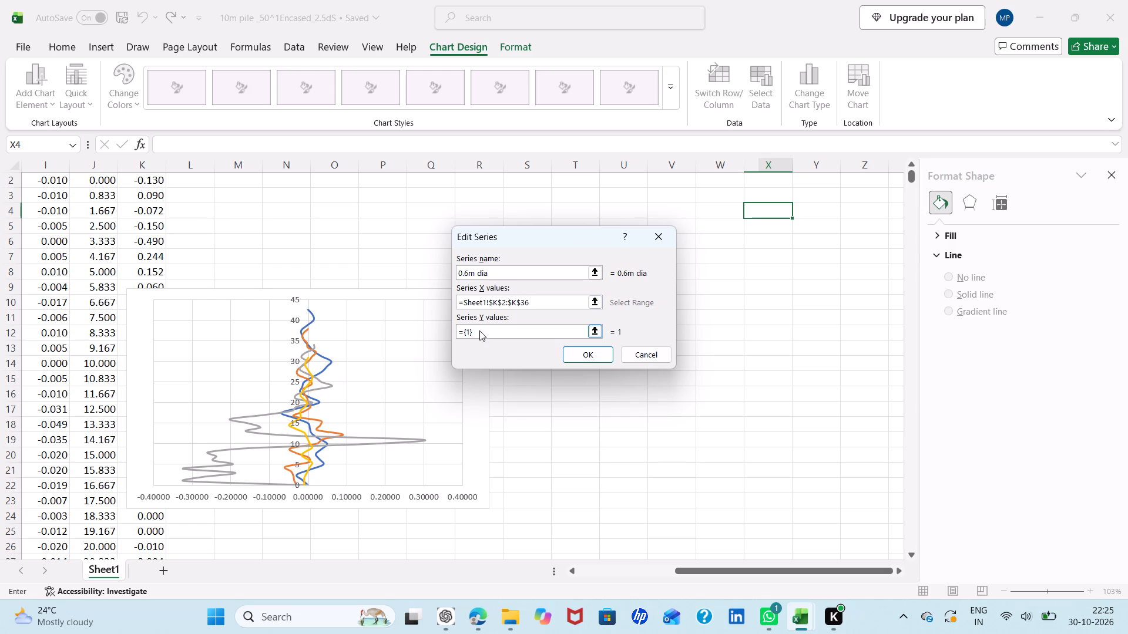
Replace the 0.6m dia series' Y values with =Sheet1!$J$2:$J$36 and apply the series to the chart.
click(479, 331)
key(BackSpace)
key(BackSpace)
key(BackSpace)
key(BackSpace)
key(ctrl+v)
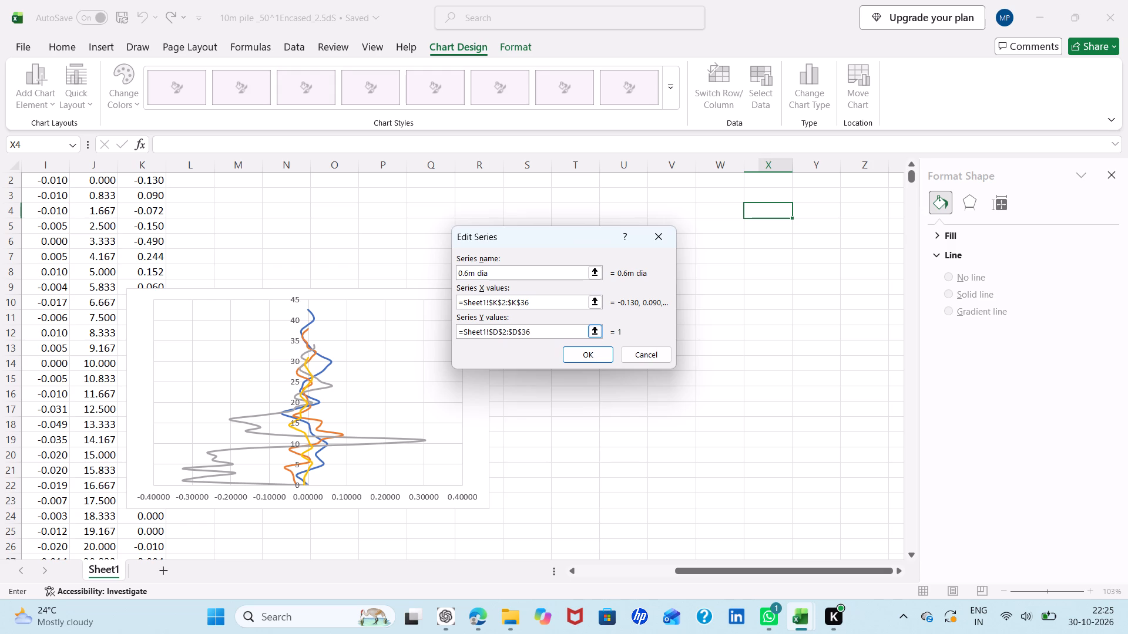
click(499, 333)
key(BackSpace)
key(j)
key(BackSpace)
key(shift+j)
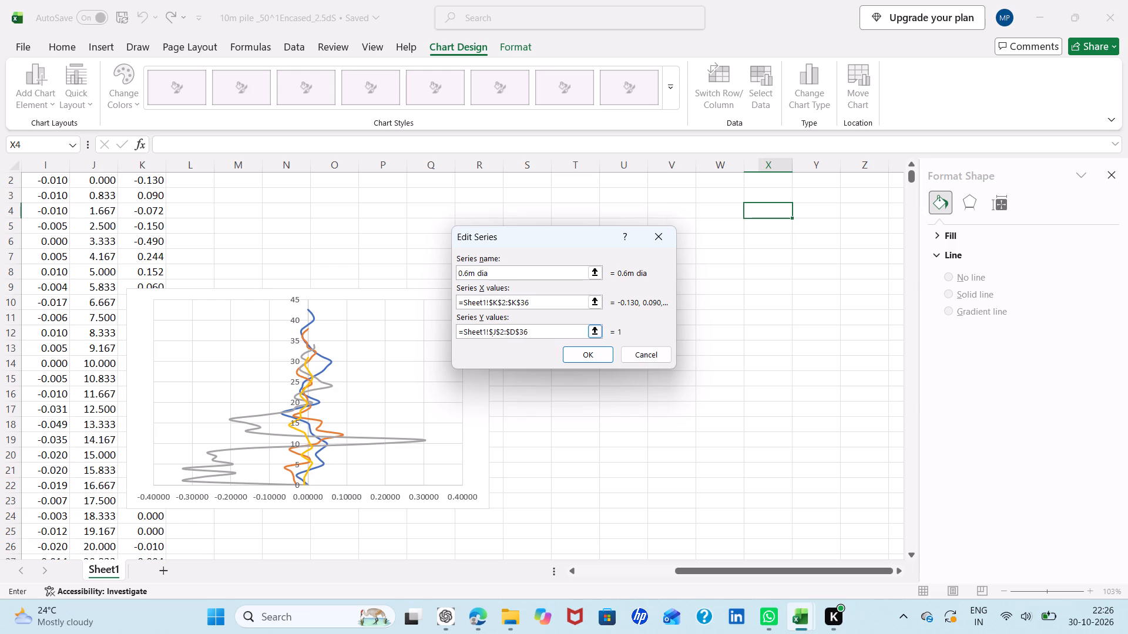
click(515, 331)
key(BackSpace)
key(shift+j)
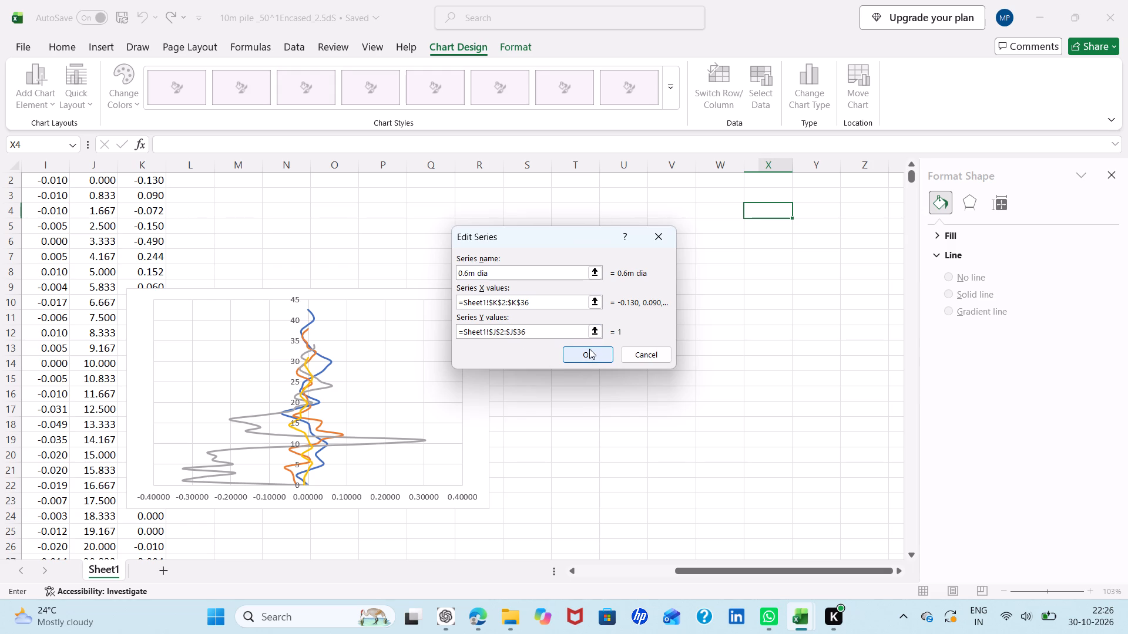
click(589, 348)
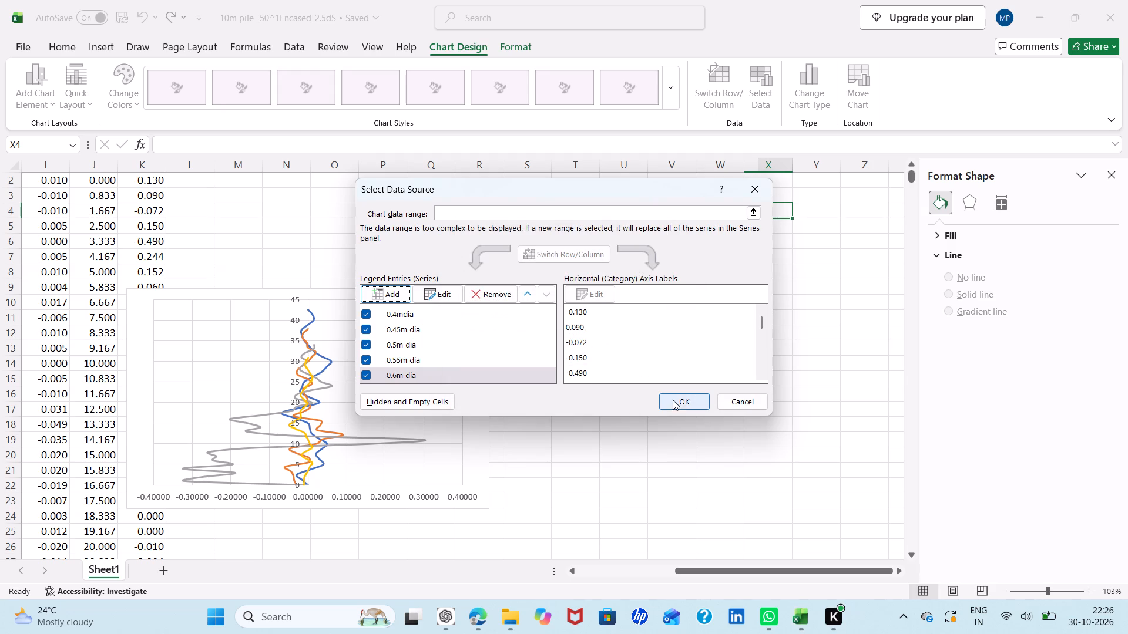
click(682, 400)
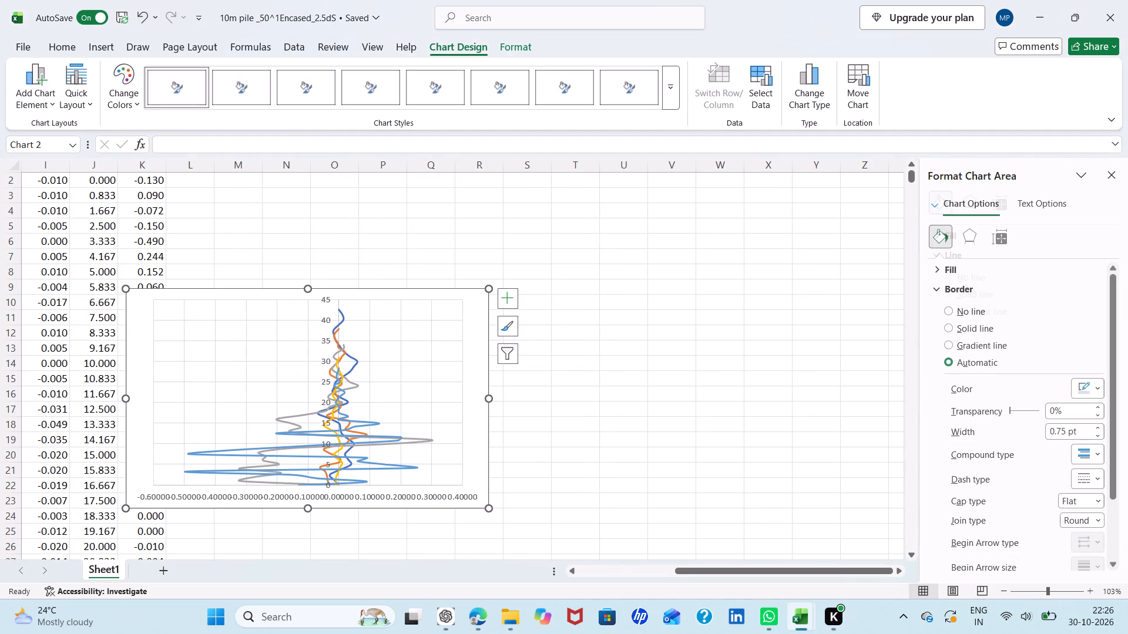
Examine the curves of all five diameter series close up in the updated chart.
scroll(411, 376, right, 2)
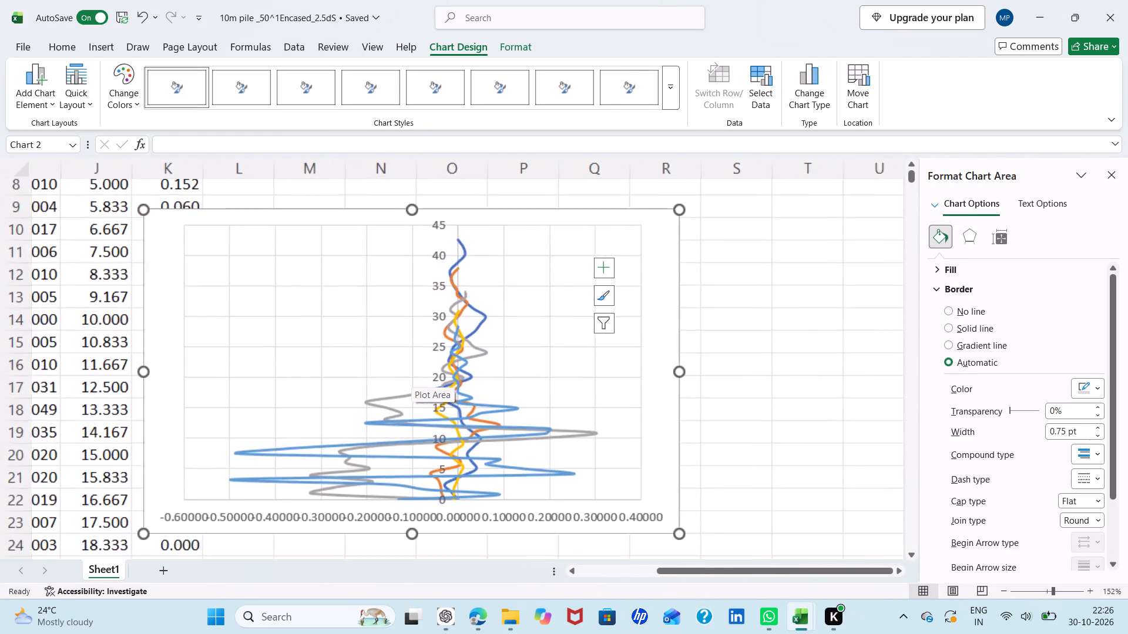
scroll(411, 376, down, 1)
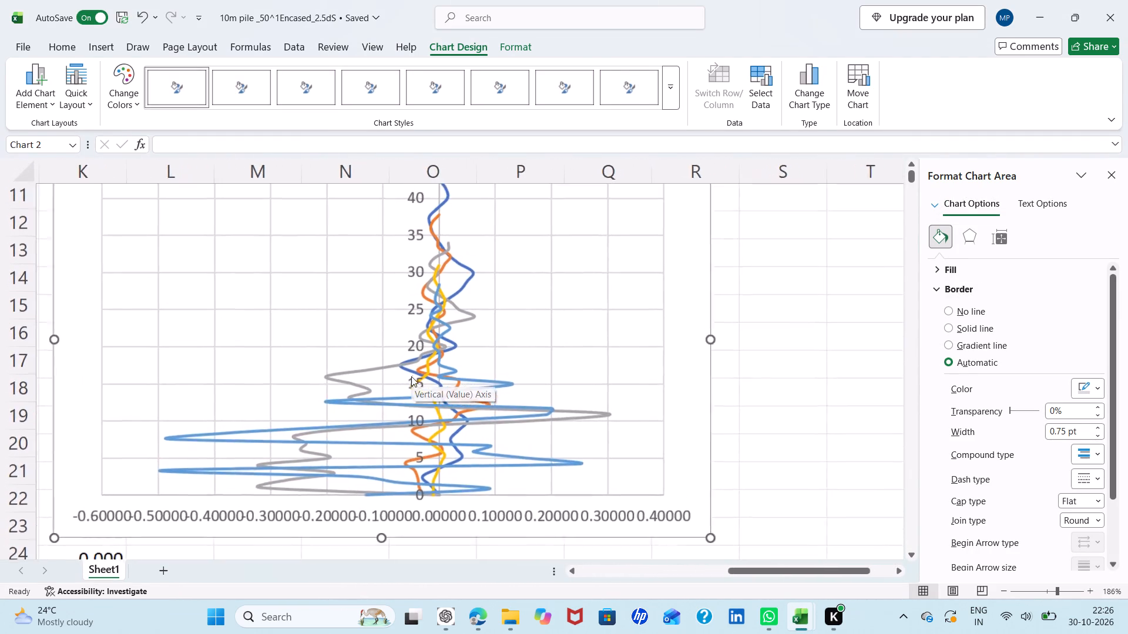
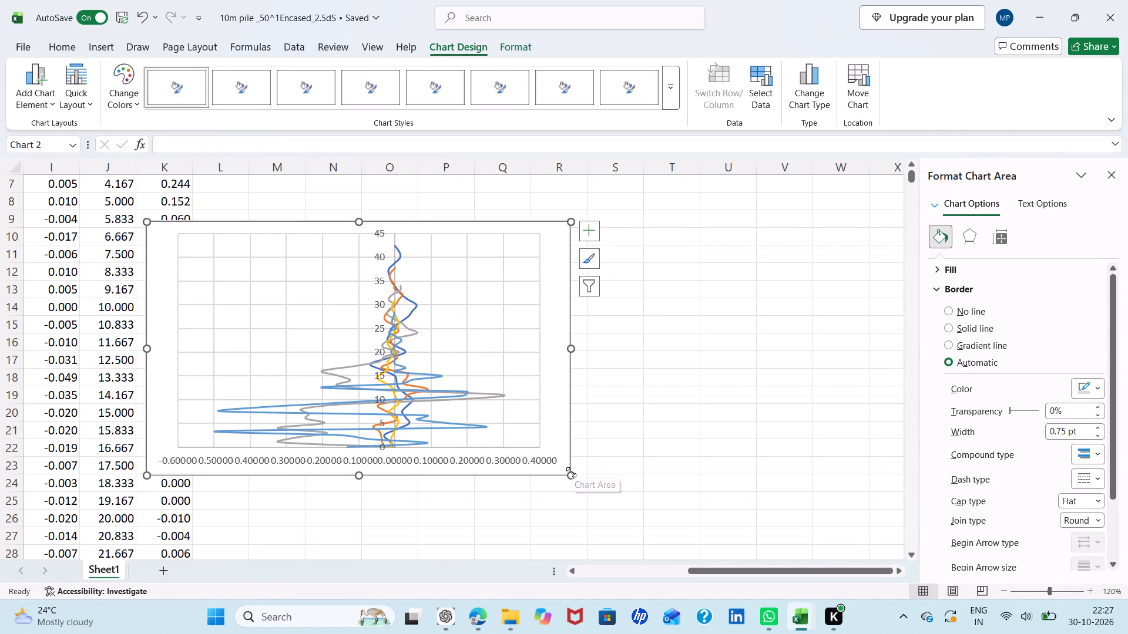
Enlarge the chart so that it spans about columns K to U and rows 9 to 32.
right_drag(571, 472, 591, 586)
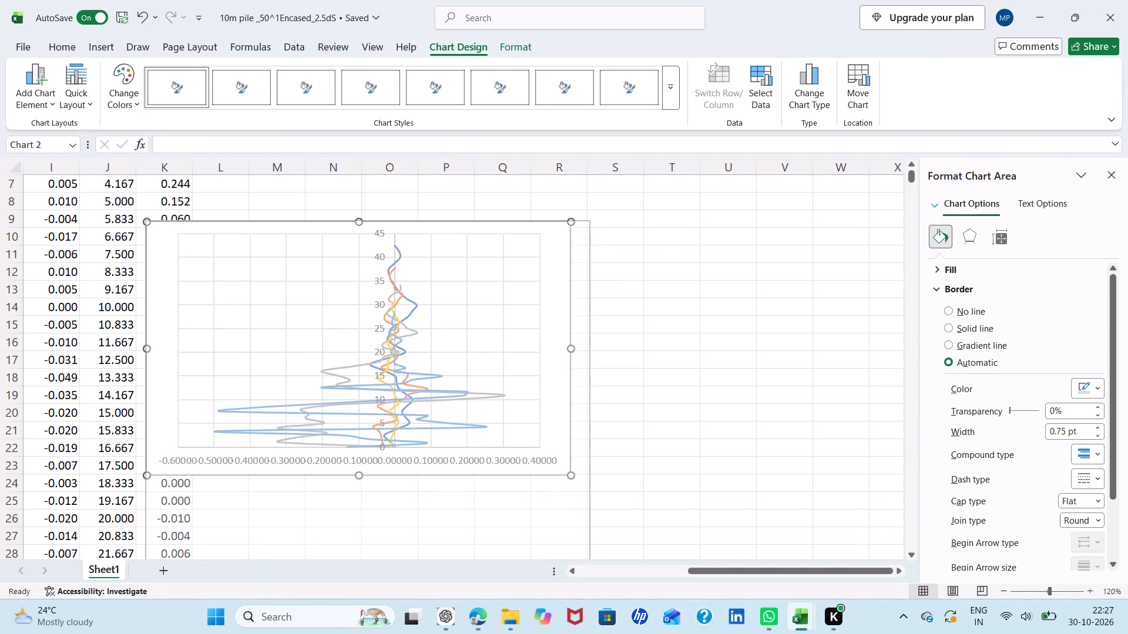
right_drag(591, 586, 587, 505)
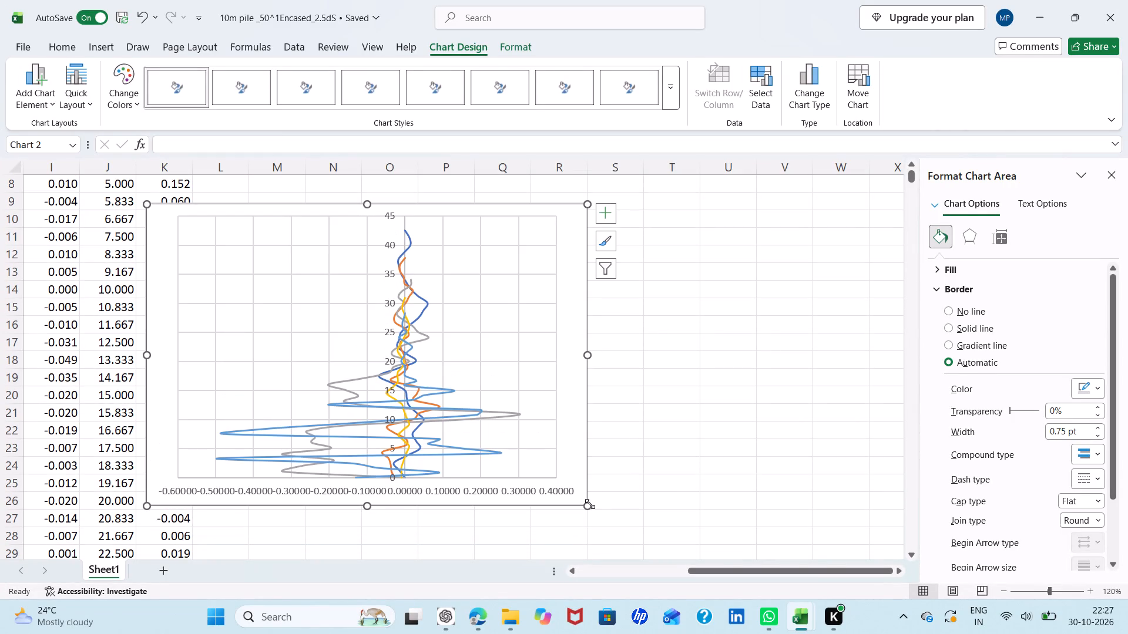
right_drag(590, 504, 788, 507)
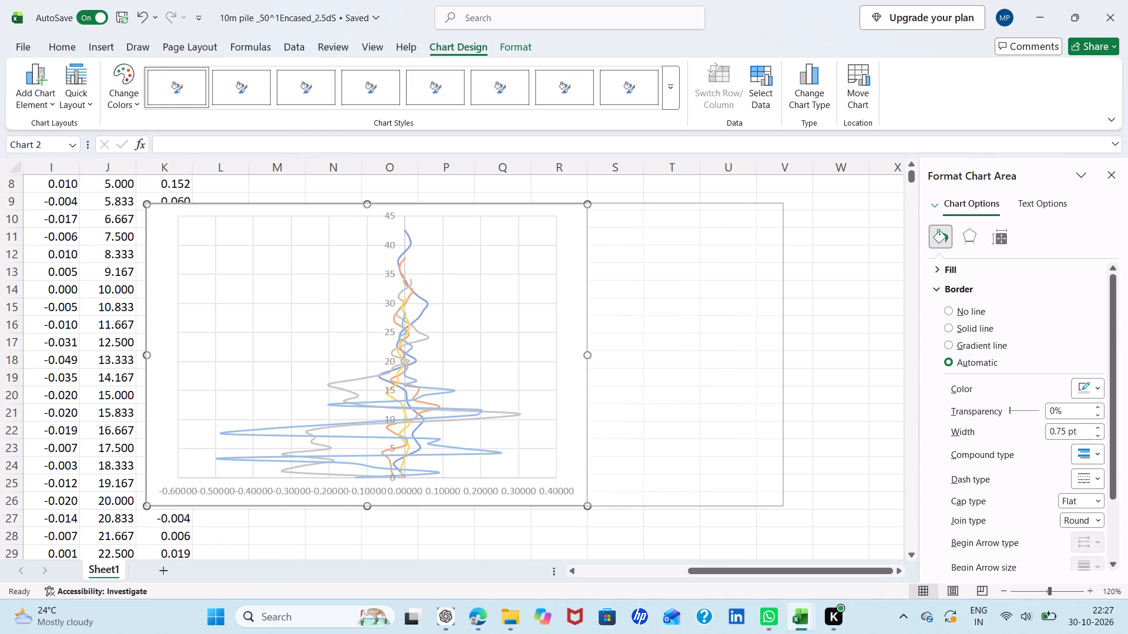
right_drag(788, 507, 784, 511)
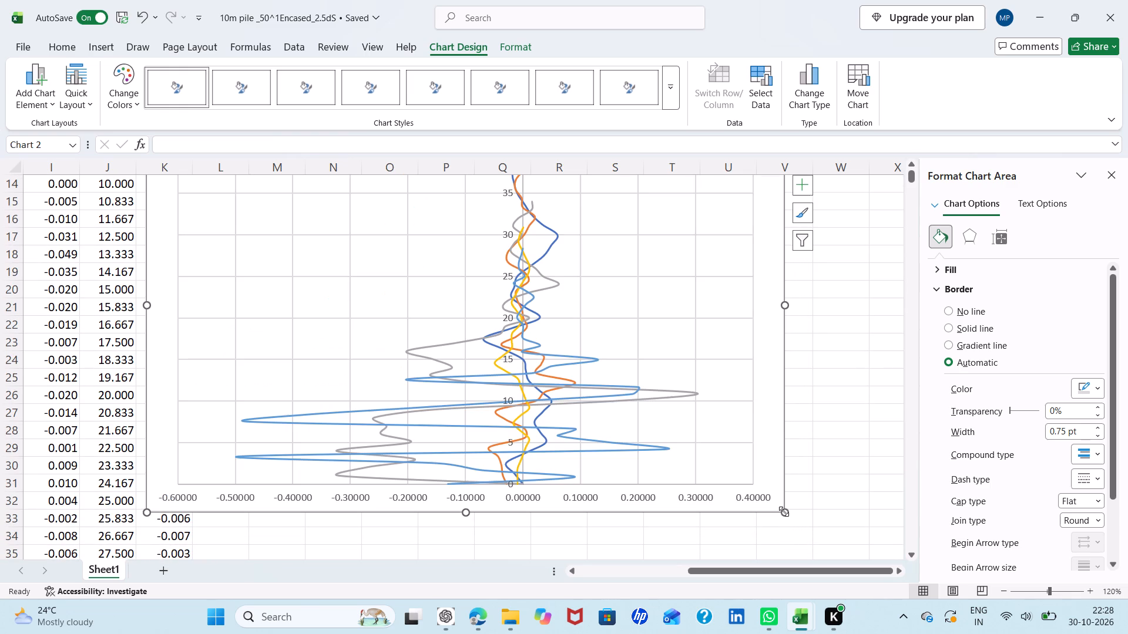
Look over the enlarged chart from its top to its horizontal axis labels.
scroll(673, 424, up, 1)
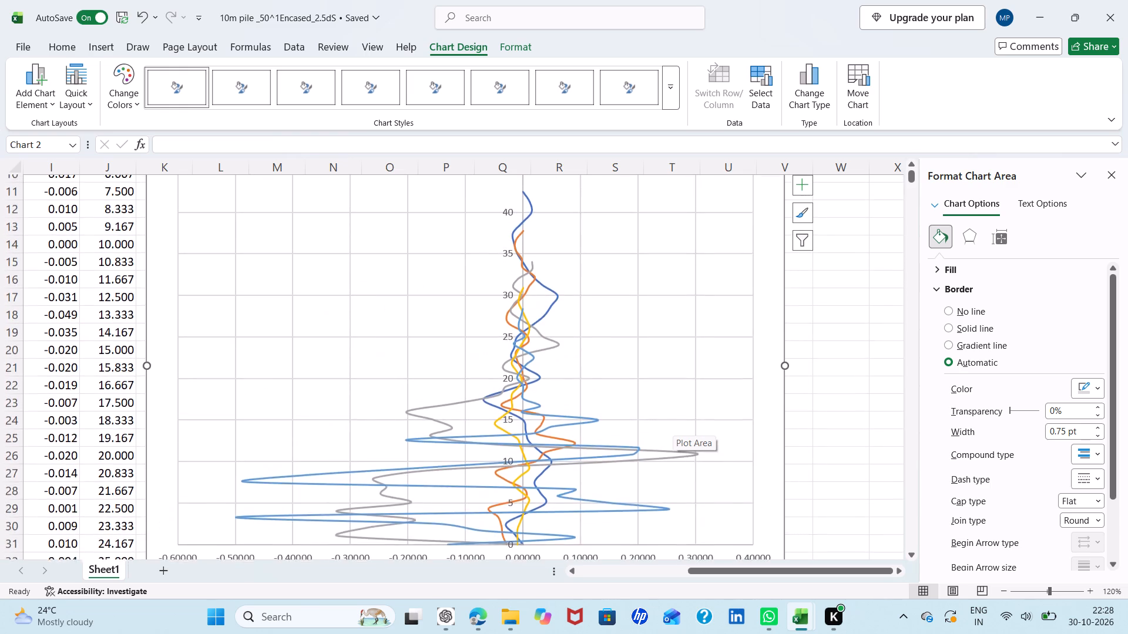
scroll(673, 424, up, 1)
scroll(673, 424, down, 4)
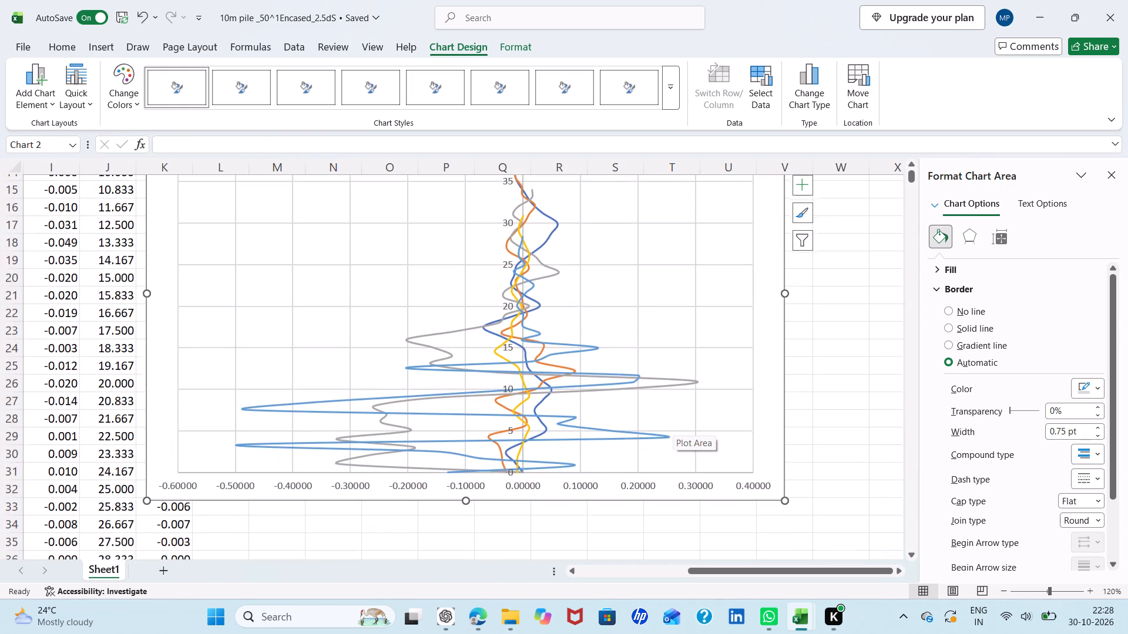
scroll(673, 424, down, 2)
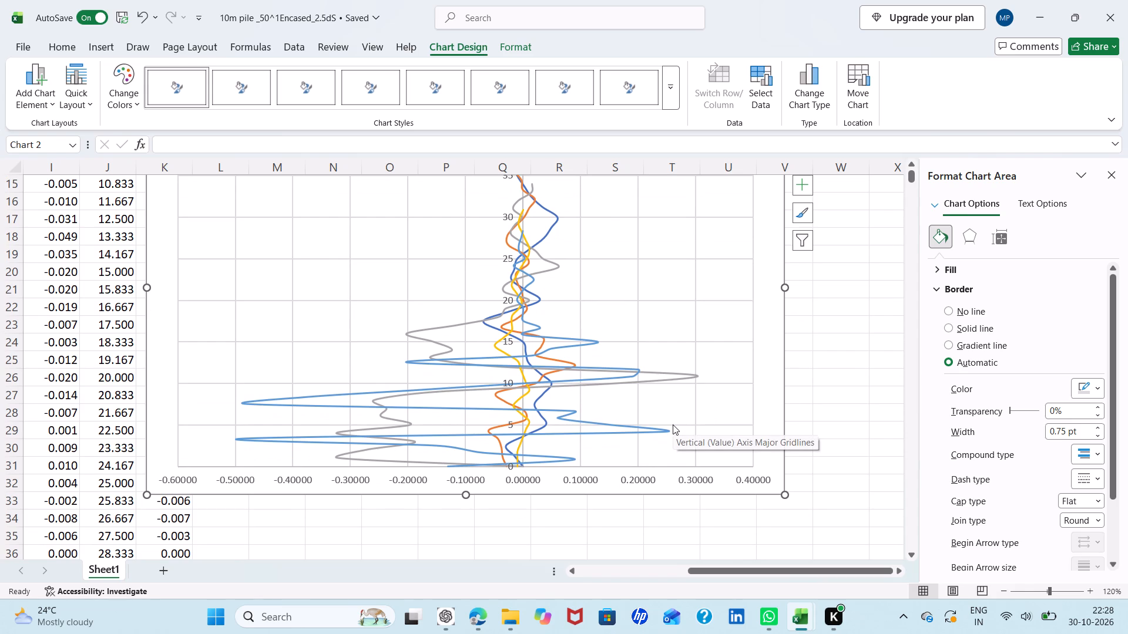
scroll(673, 424, down, 1)
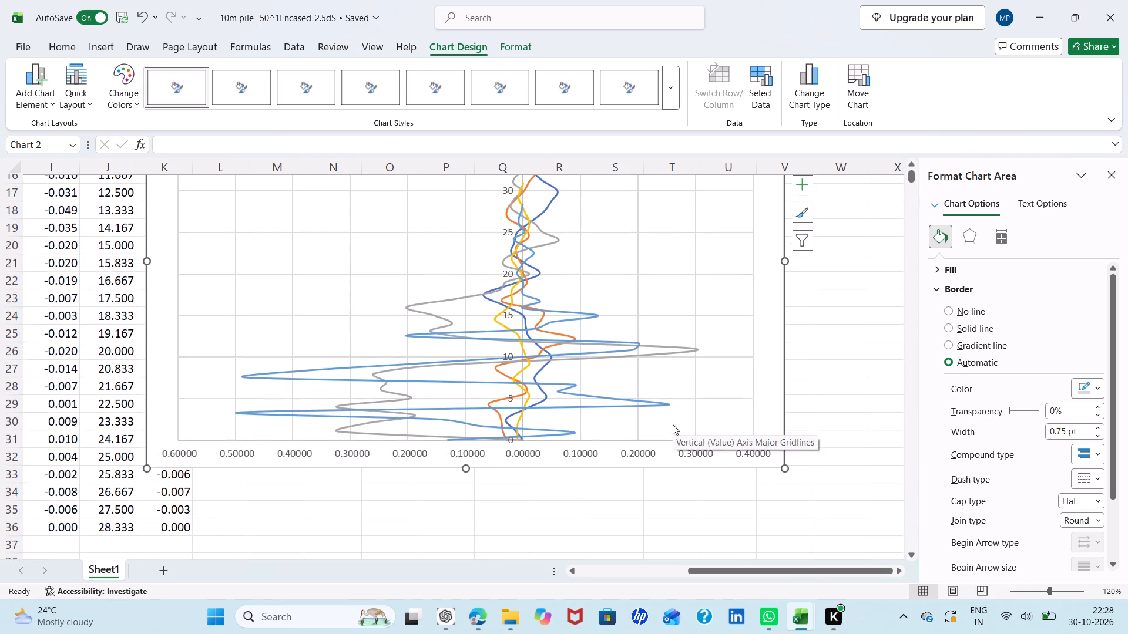
scroll(673, 424, down, 1)
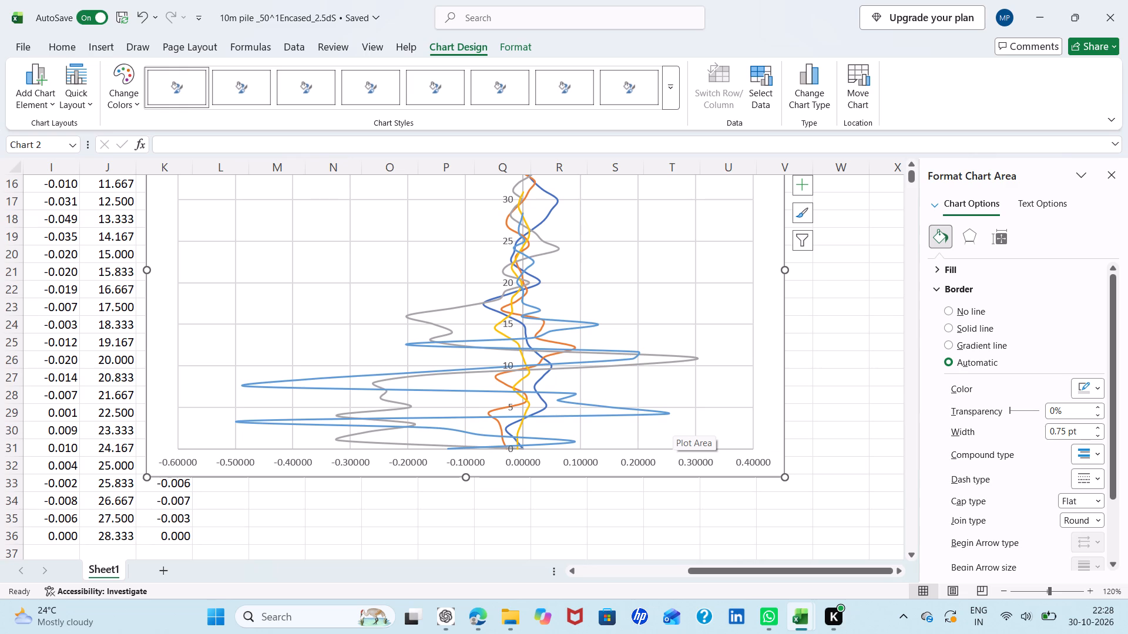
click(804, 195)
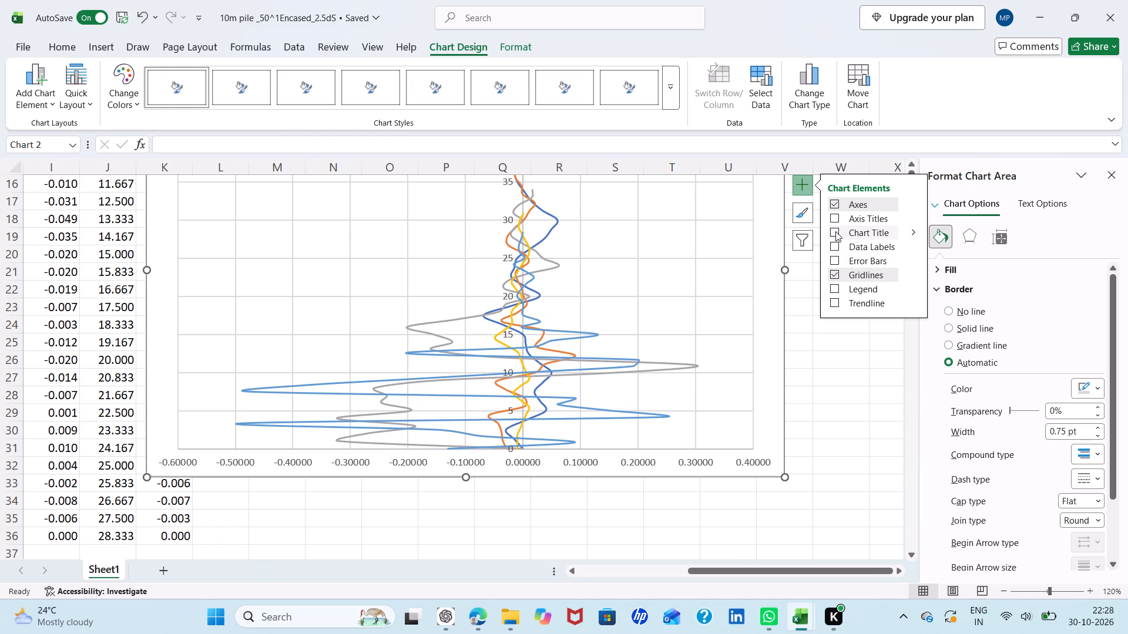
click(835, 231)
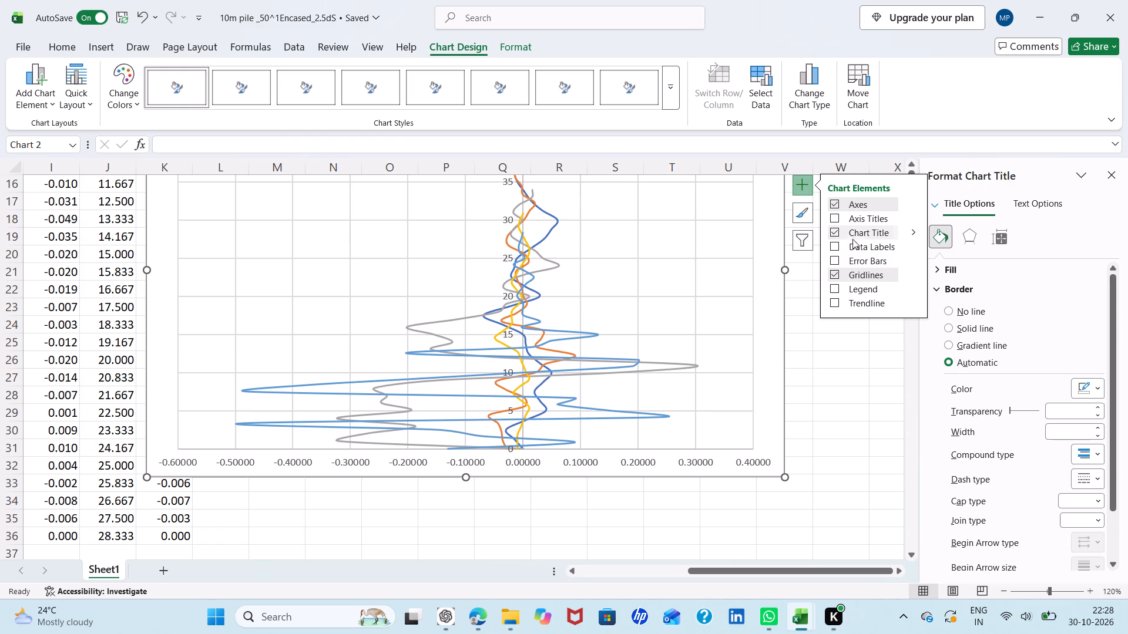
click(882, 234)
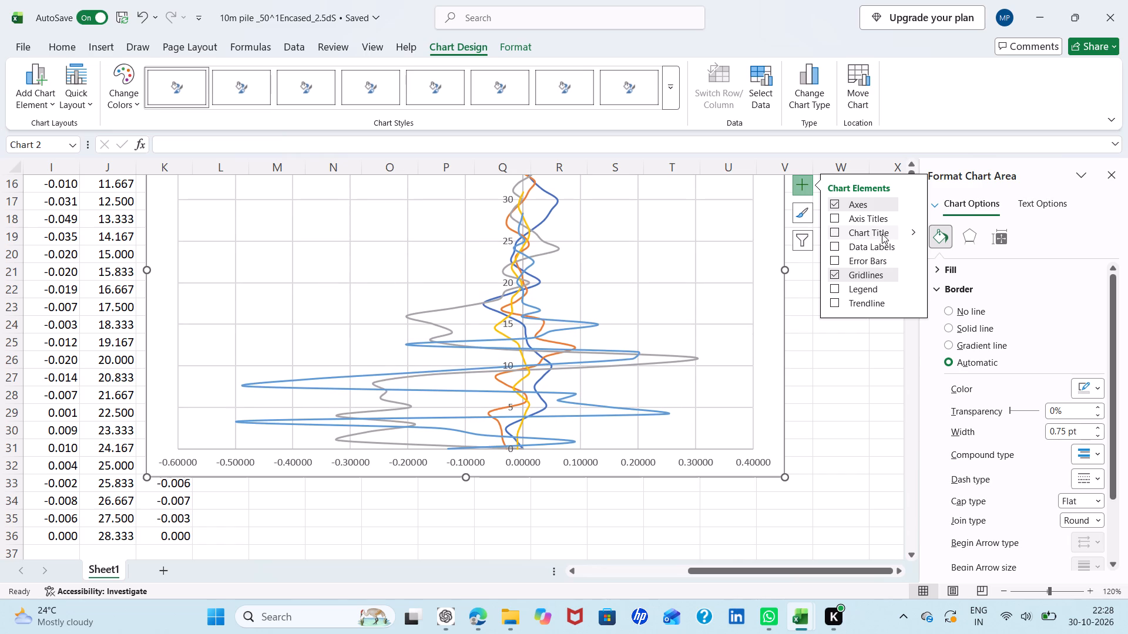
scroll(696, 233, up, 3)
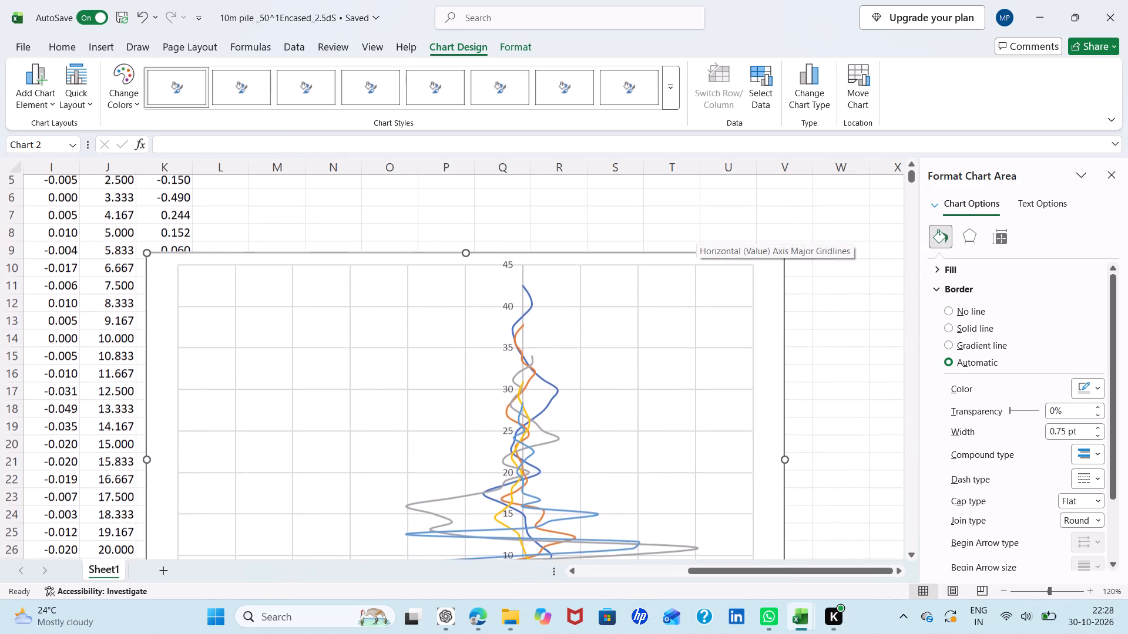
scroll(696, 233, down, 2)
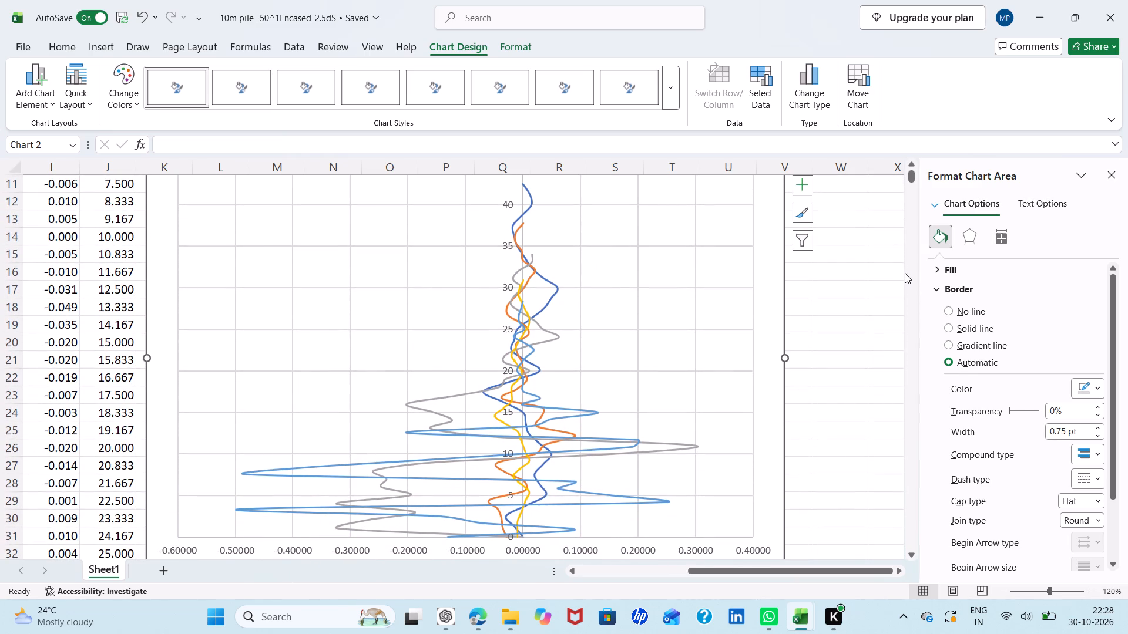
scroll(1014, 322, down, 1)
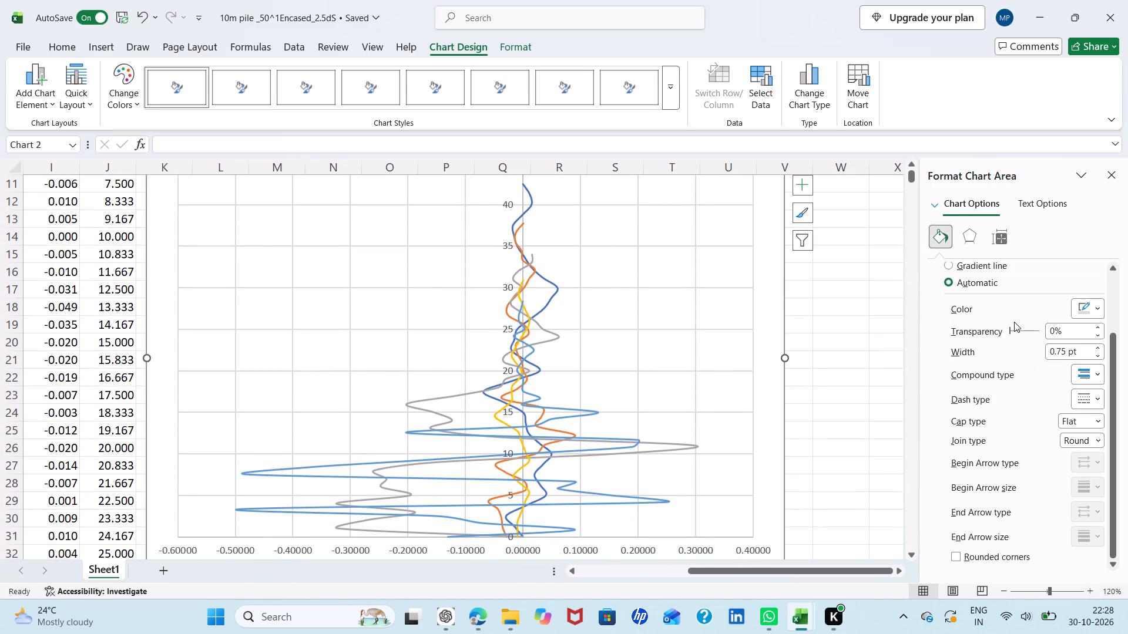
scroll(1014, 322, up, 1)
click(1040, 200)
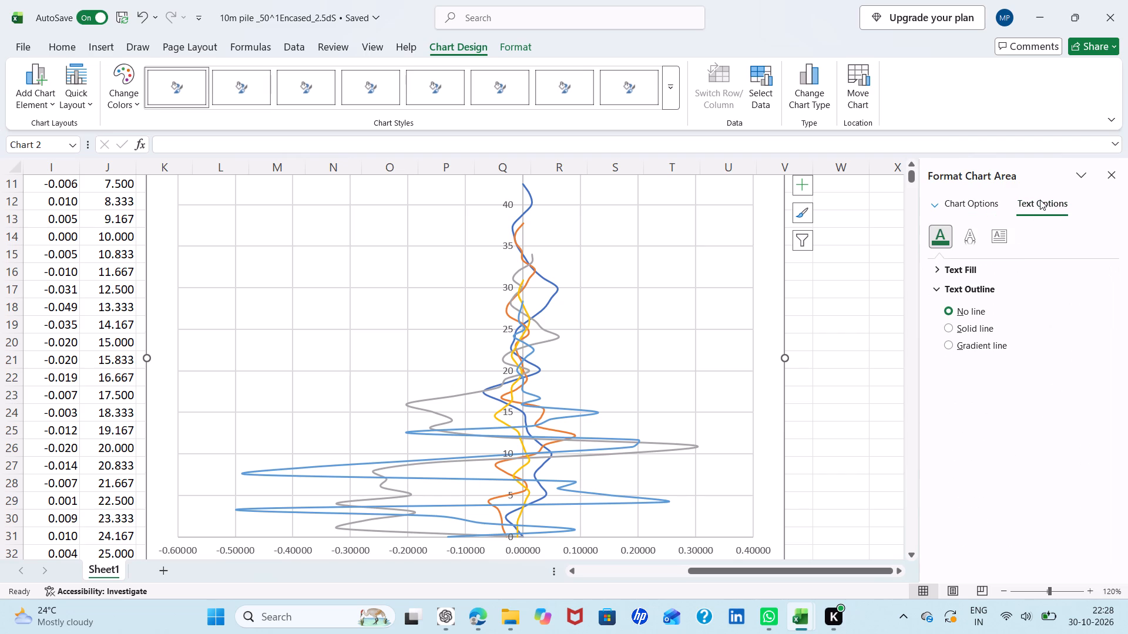
Add a chart title above the plot area.
click(805, 187)
click(834, 232)
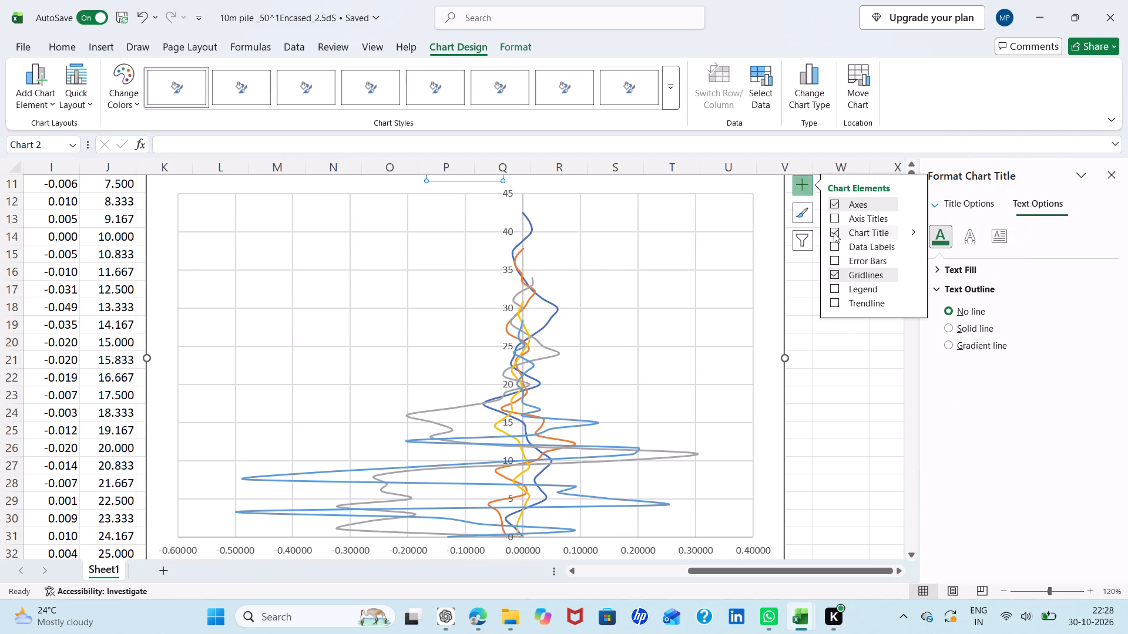
scroll(694, 181, up, 1)
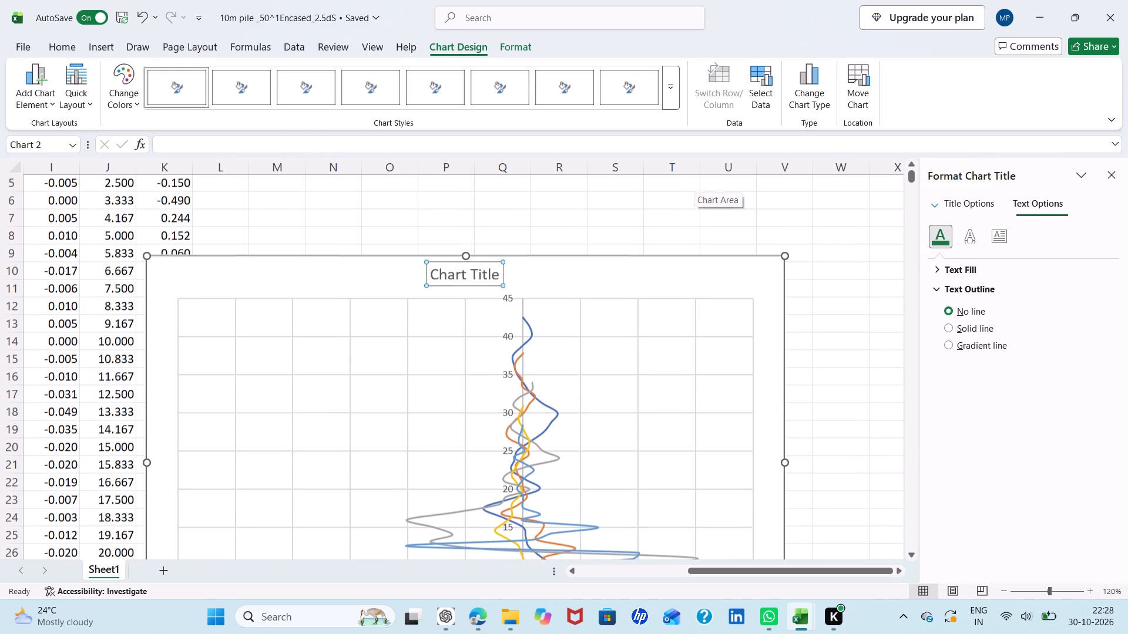
Replace the placeholder chart title text with "Lateral Deformation vs Relative depth".
click(488, 271)
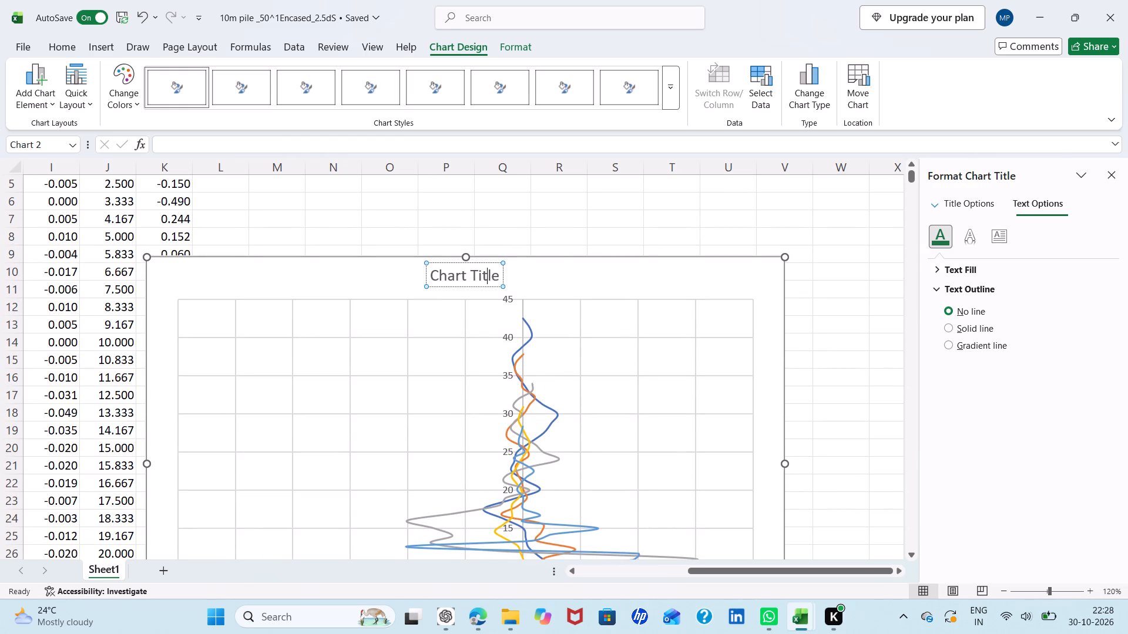
key(Right)
key(Right)
key(BackSpace)
key(BackSpace)
key(BackSpace)
key(BackSpace)
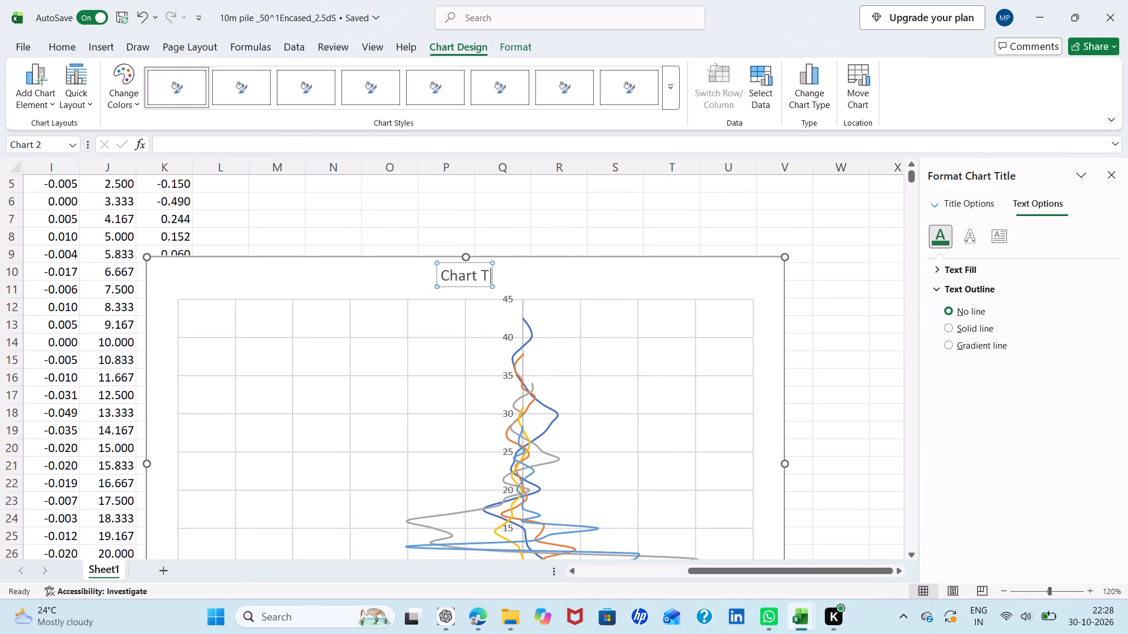
key(BackSpace)
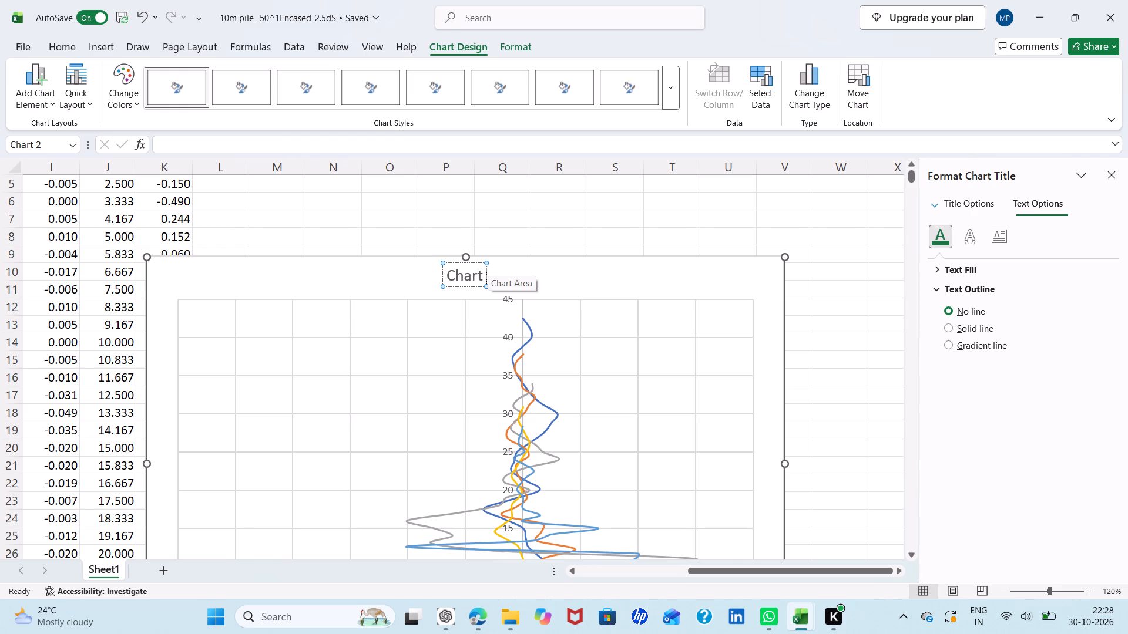
key(BackSpace)
key(BackSpace)
key(BackSpace)
key(BackSpace)
key(BackSpace)
key(BackSpace)
key(shift+l)
text(ateral)
key(space)
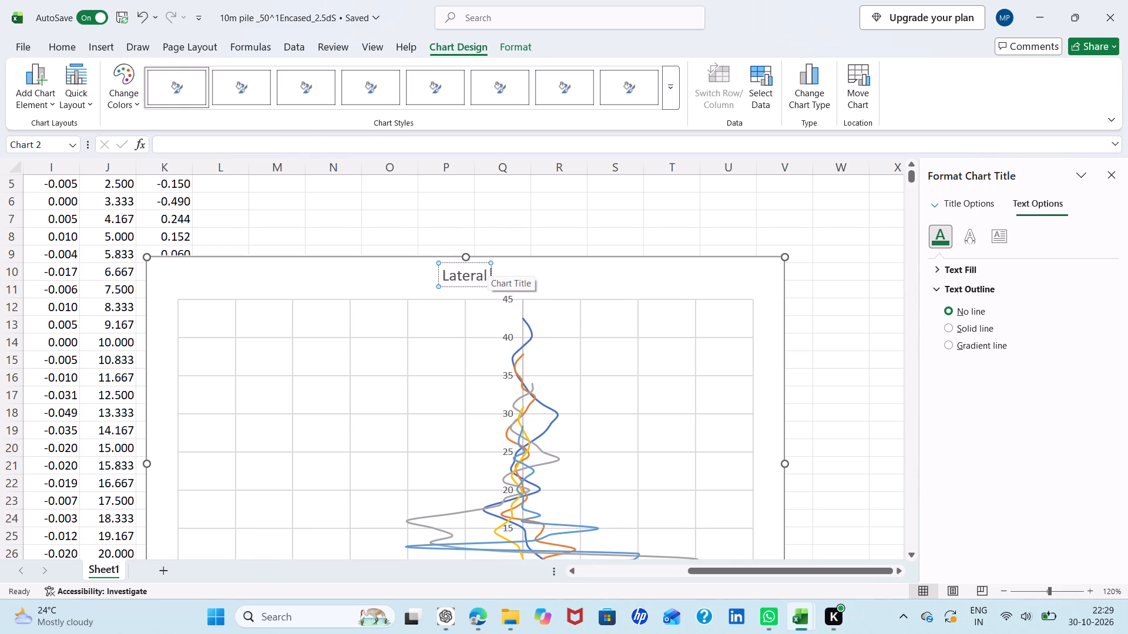
text(De)
text(formation vs)
key(space)
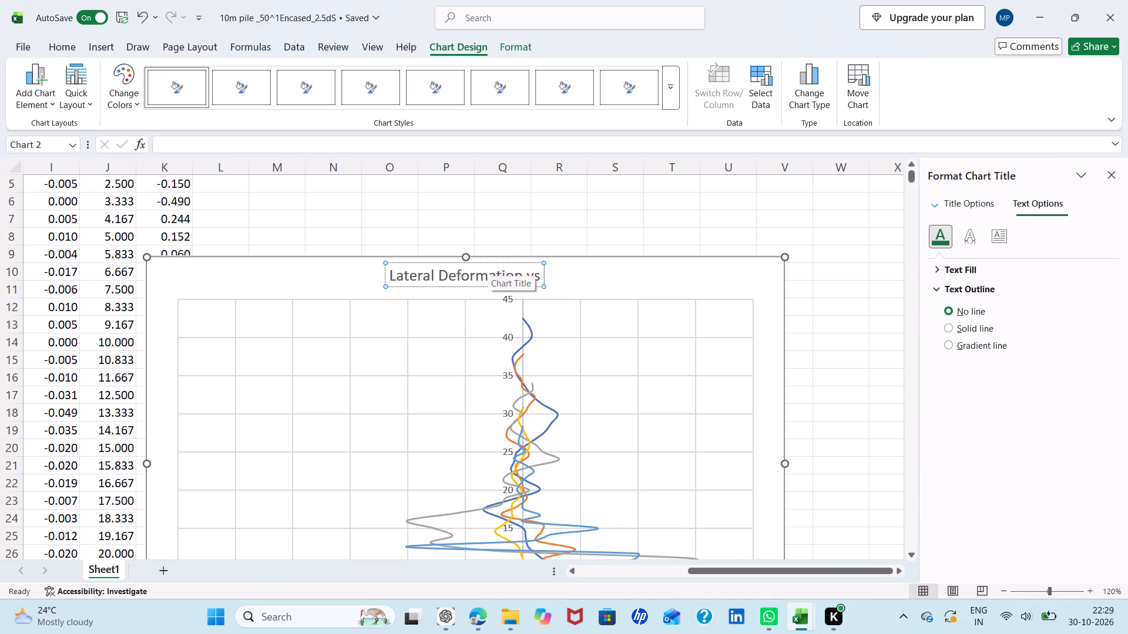
text(Re)
text(lative depth)
key(Return)
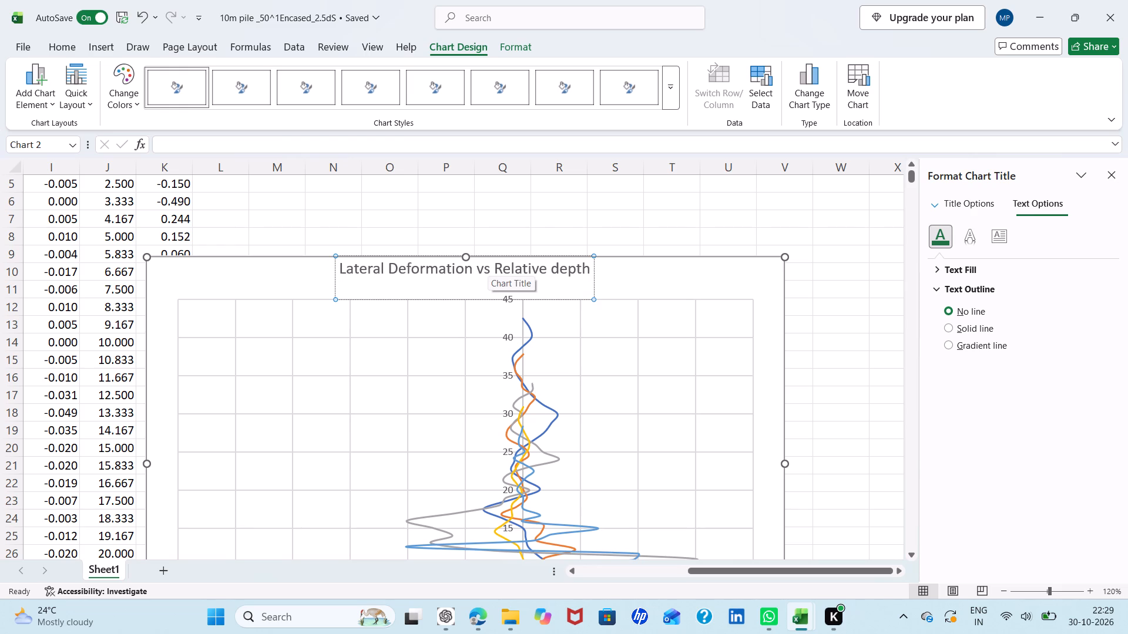
key(BackSpace)
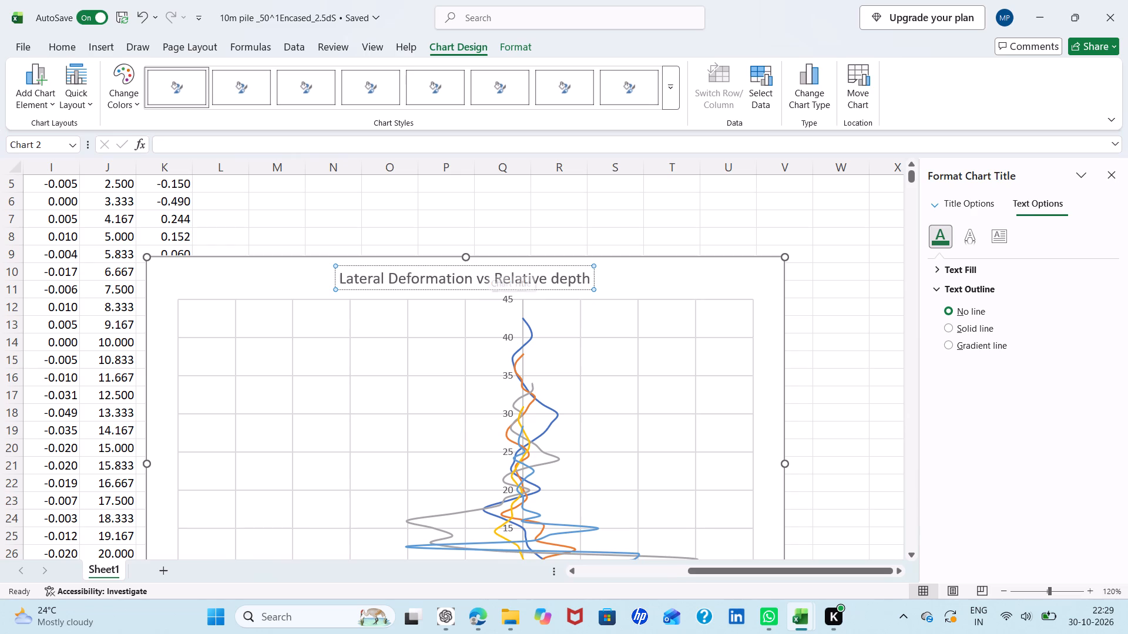
click(637, 229)
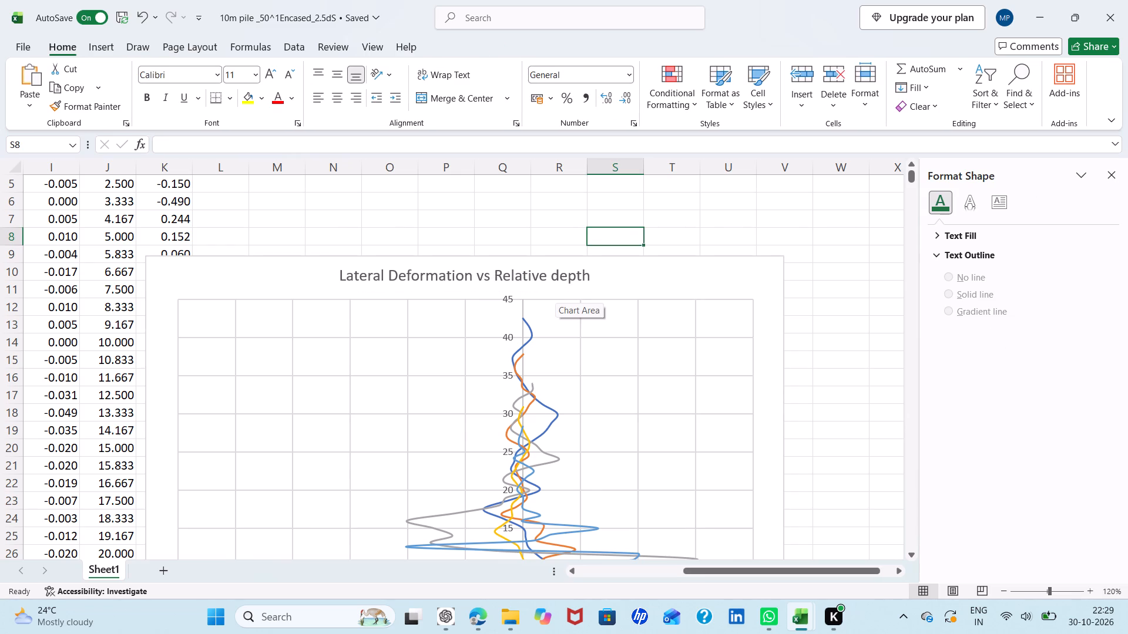
Add axis titles to both axes of the deformation chart.
scroll(555, 292, down, 2)
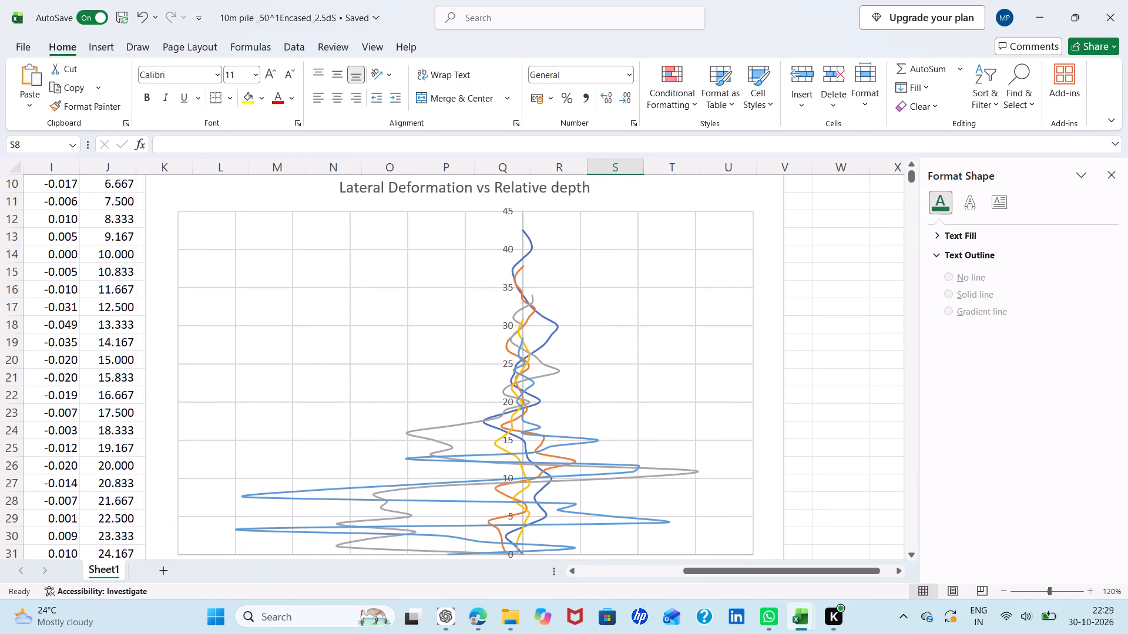
click(767, 222)
click(803, 188)
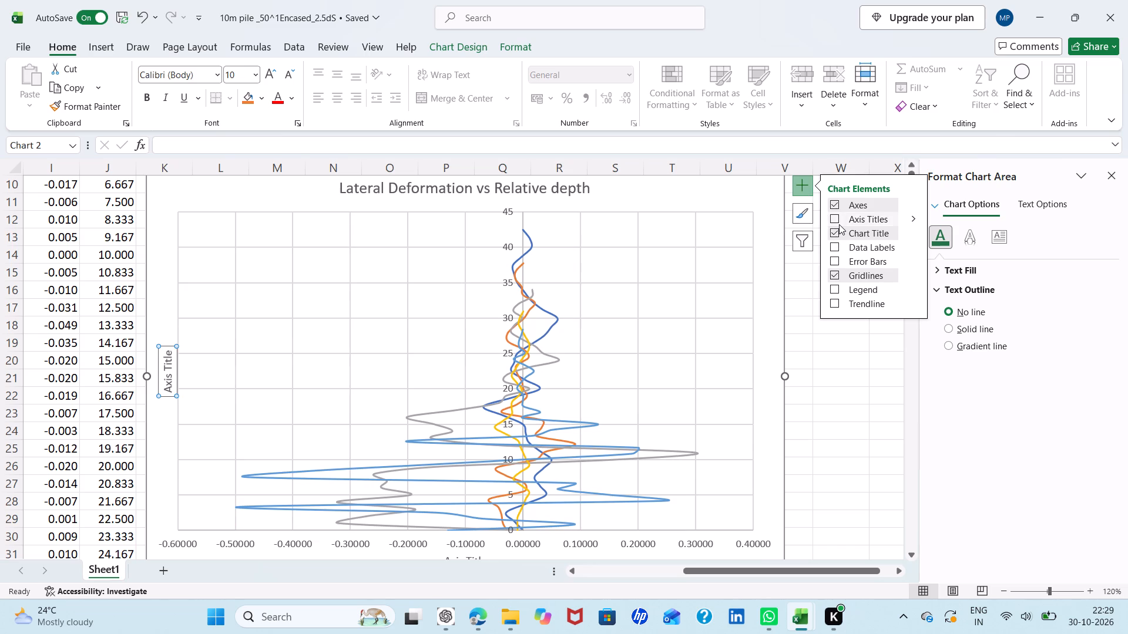
click(839, 224)
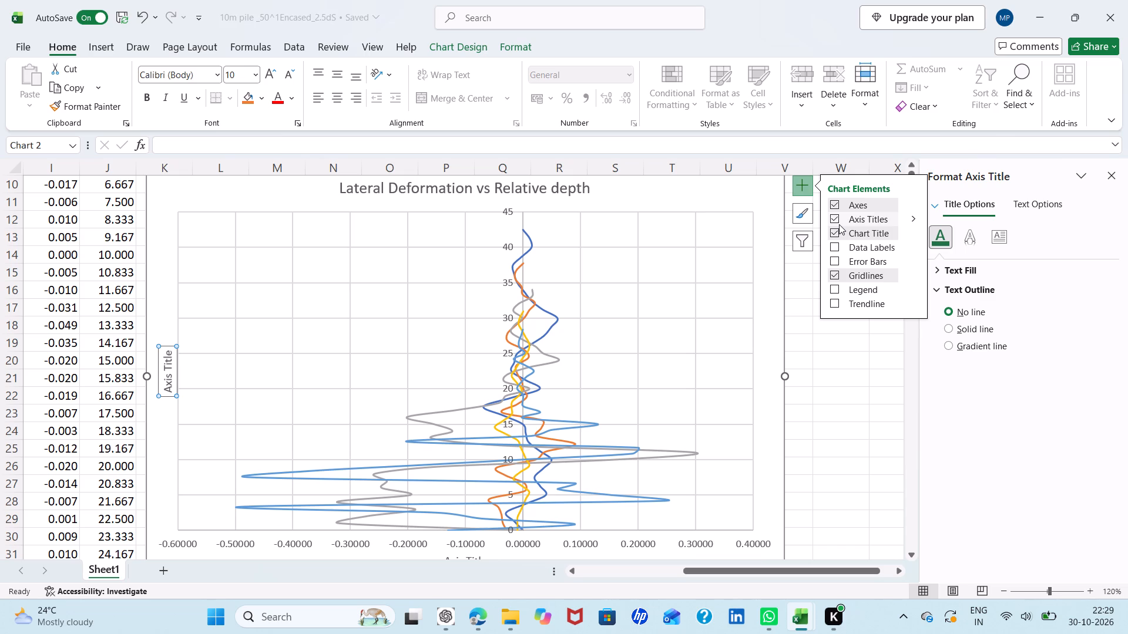
scroll(585, 333, down, 1)
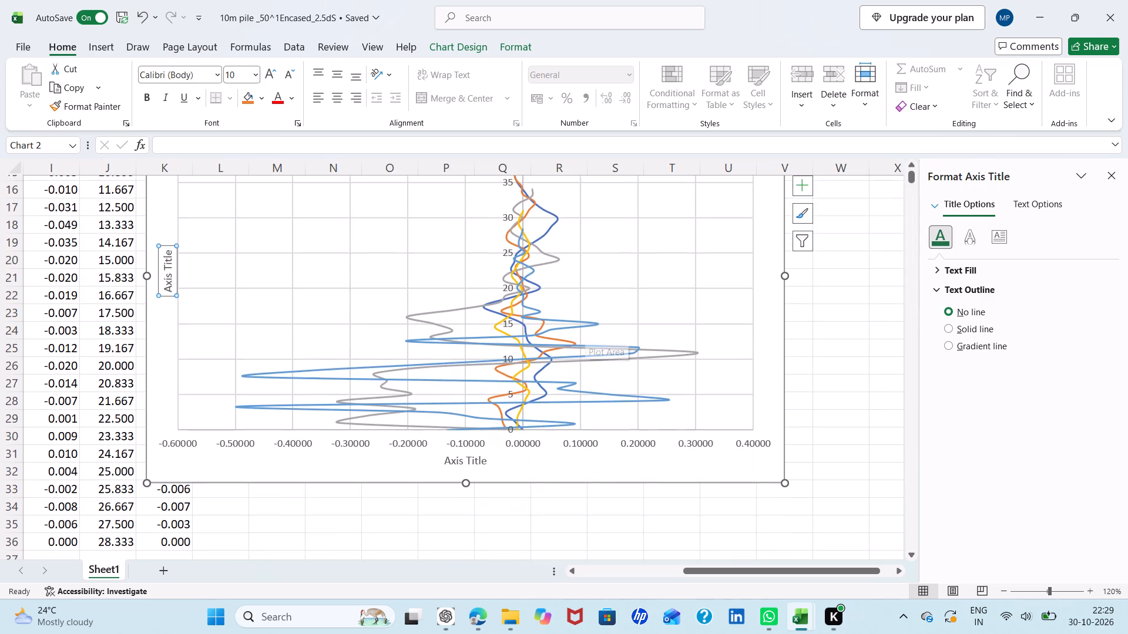
scroll(585, 333, down, 1)
Delete the placeholder title below the horizontal axis.
click(463, 452)
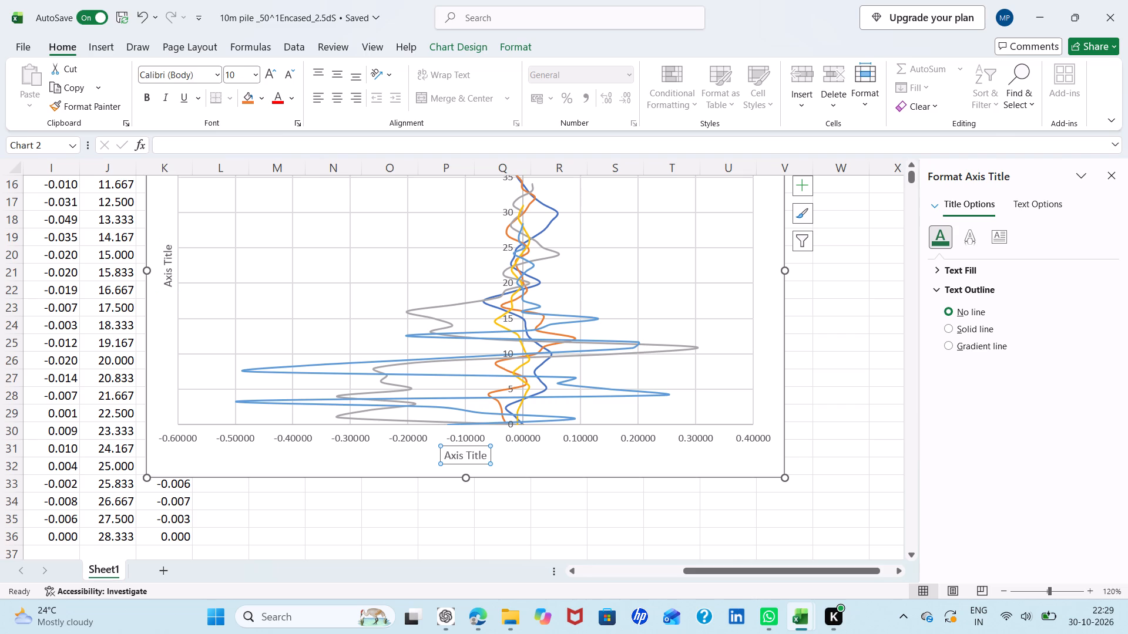
key(BackSpace)
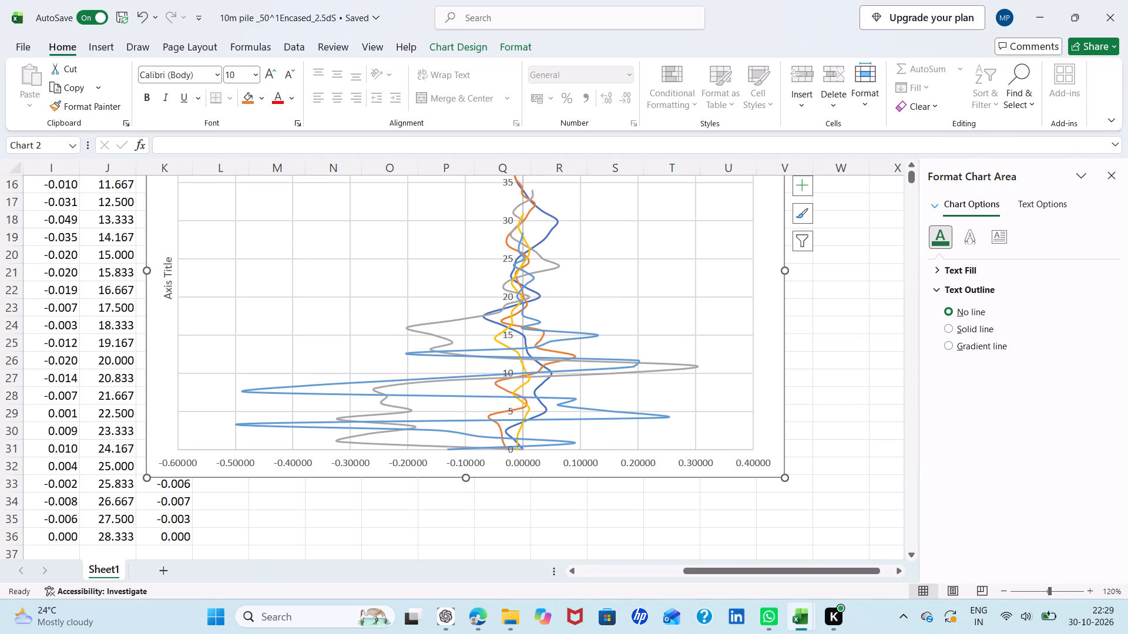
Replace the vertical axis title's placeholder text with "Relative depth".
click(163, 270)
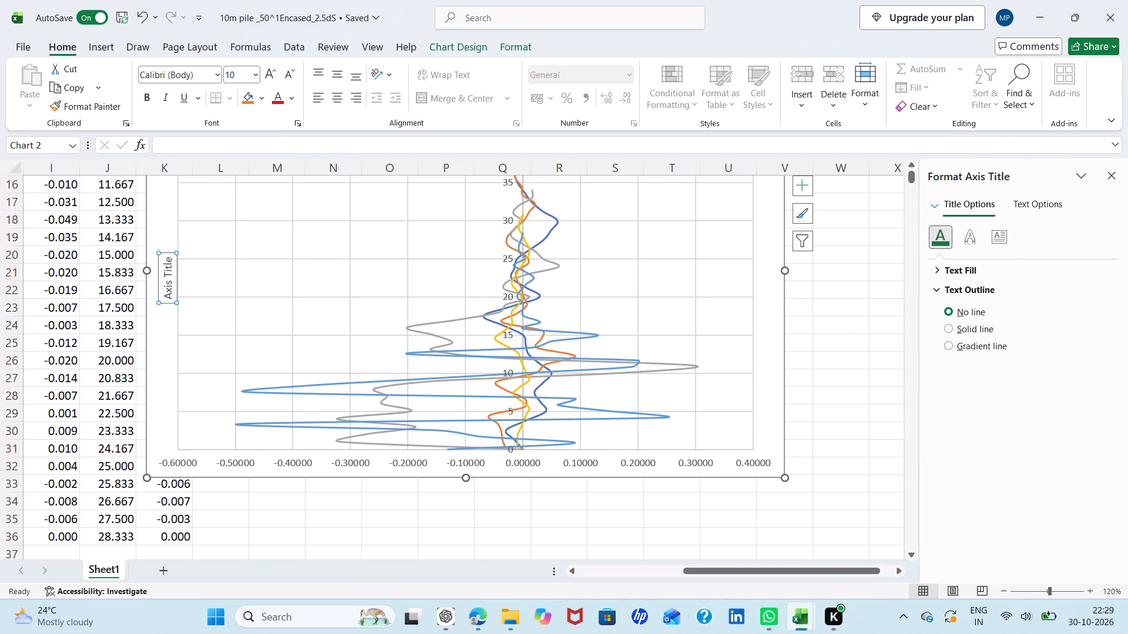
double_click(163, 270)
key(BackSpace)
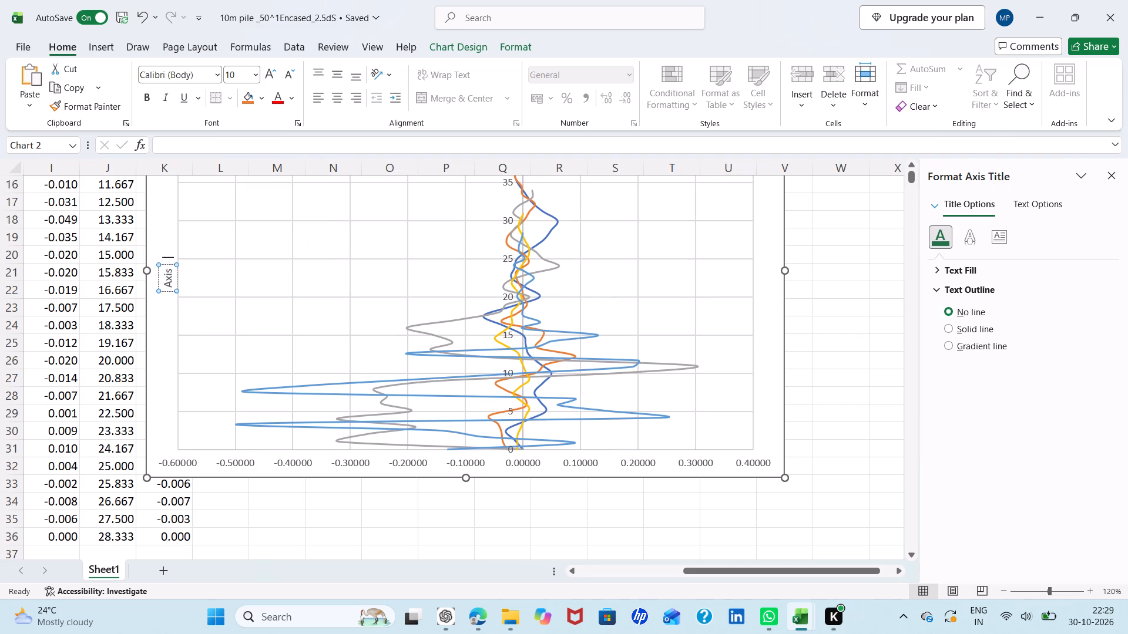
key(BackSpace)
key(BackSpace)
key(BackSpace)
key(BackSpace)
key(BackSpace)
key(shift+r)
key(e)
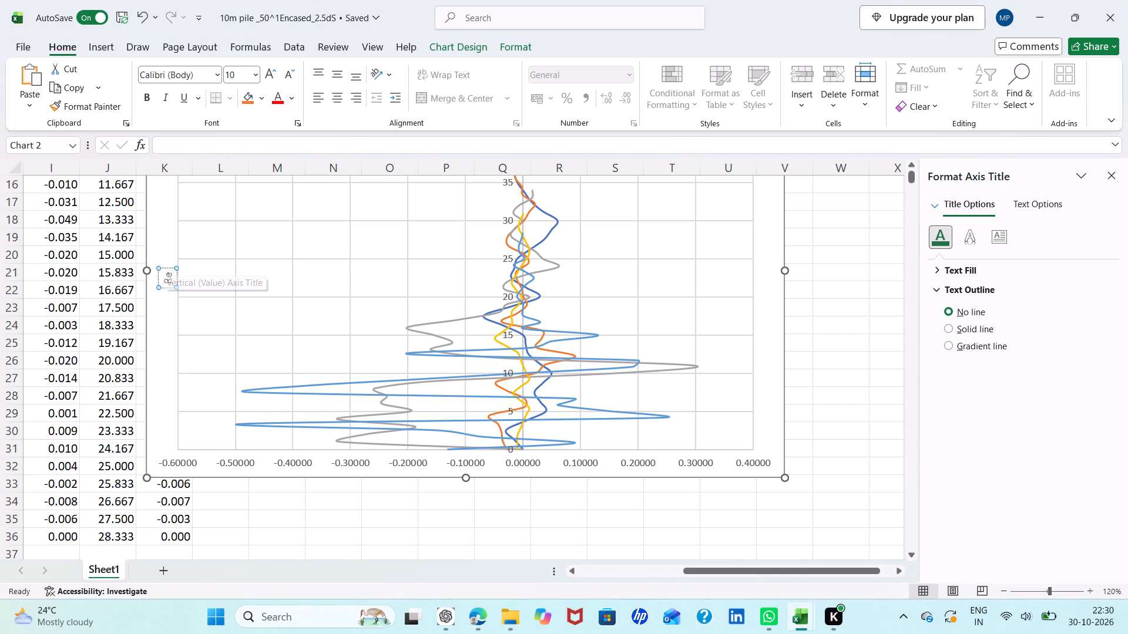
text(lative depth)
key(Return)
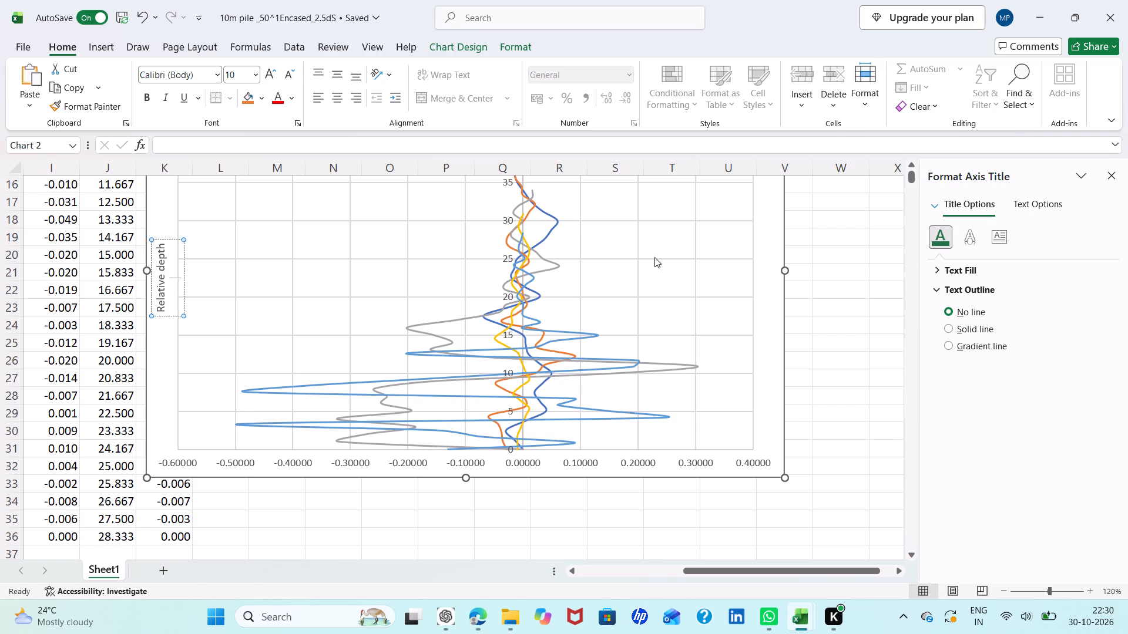
Remove the axis titles from the deformation chart and add them back so both axes have fresh placeholder titles.
scroll(654, 257, up, 2)
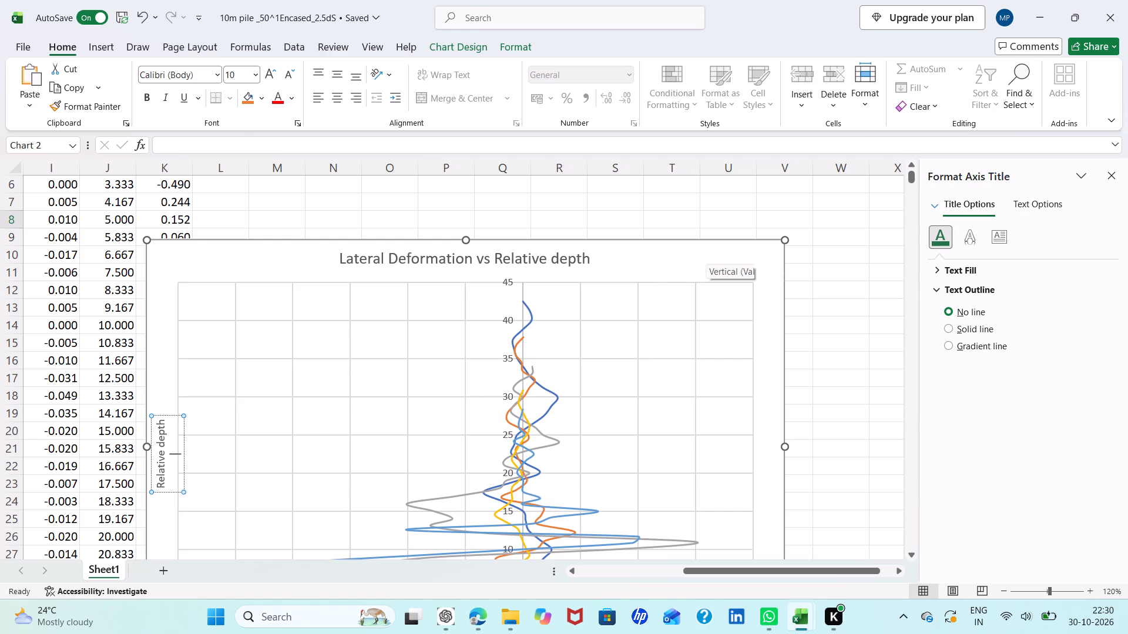
click(706, 253)
click(798, 249)
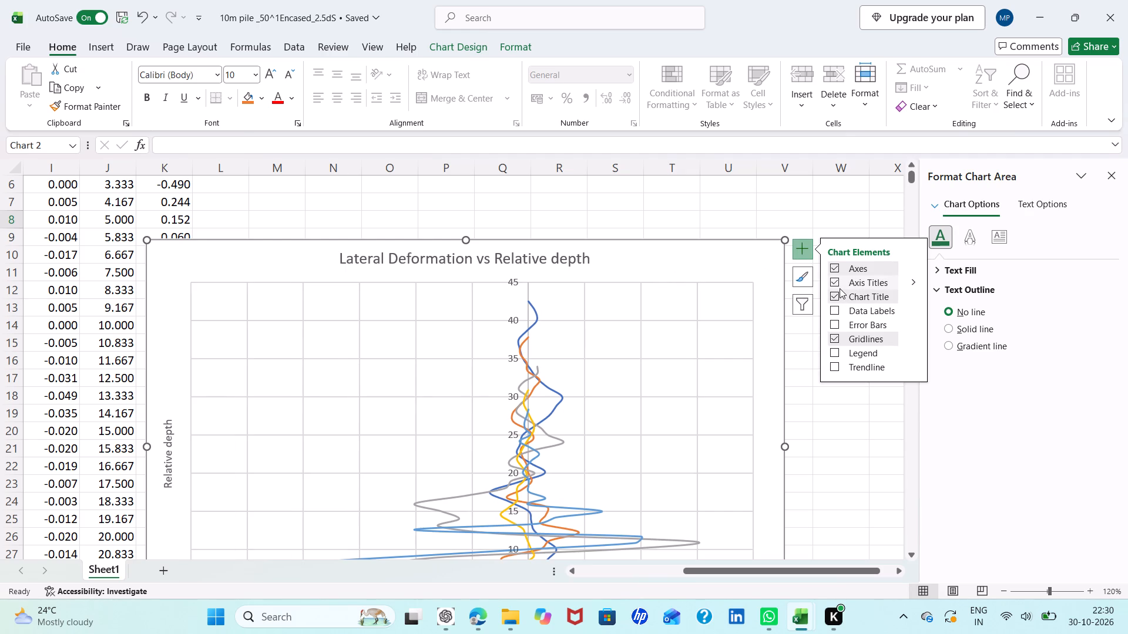
click(841, 282)
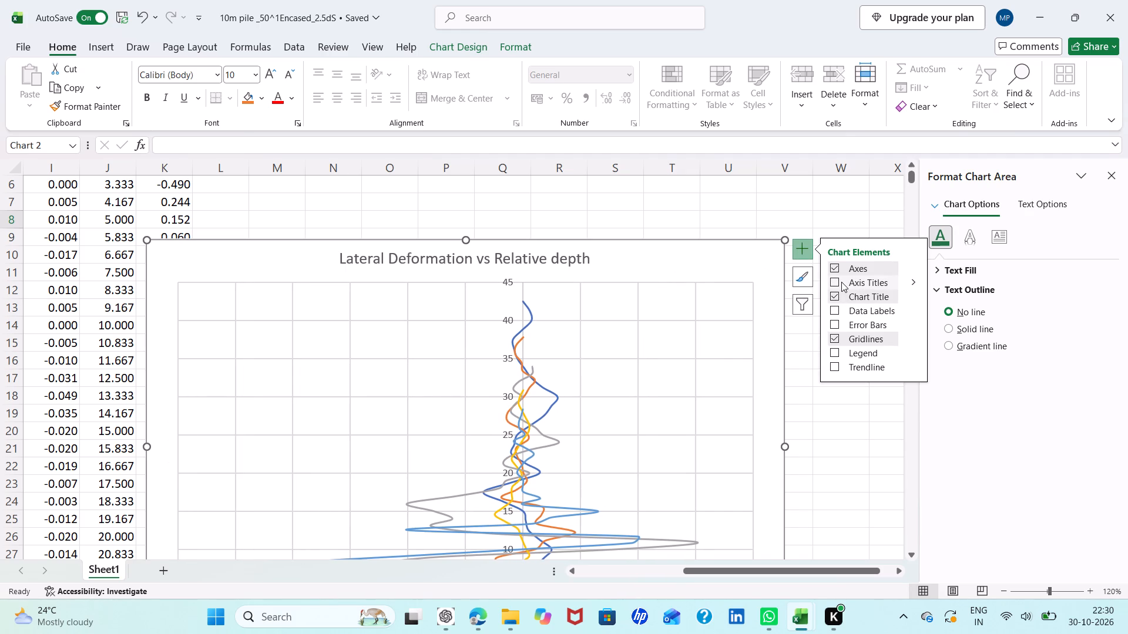
click(831, 282)
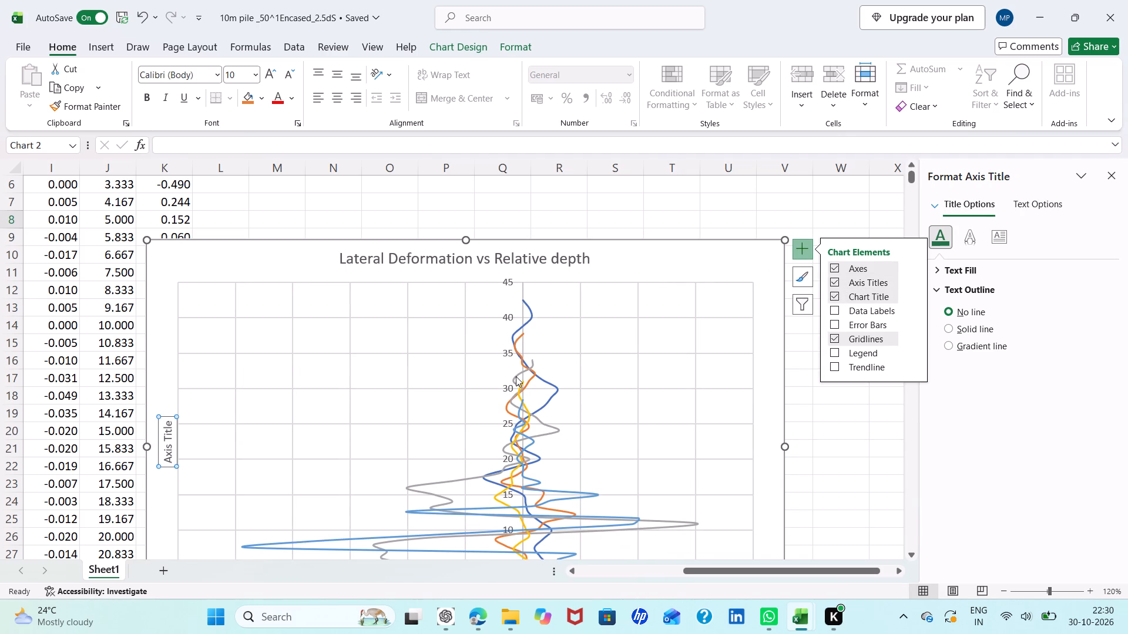
Replace the horizontal axis title's placeholder text with "Lateral Deformation".
scroll(516, 376, down, 1)
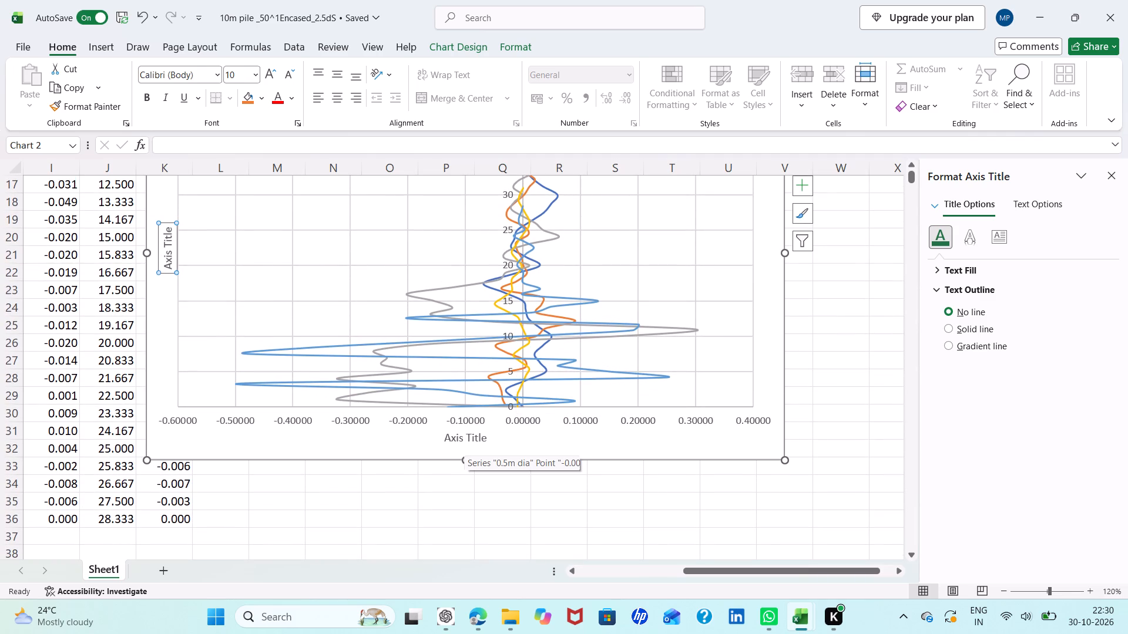
click(471, 443)
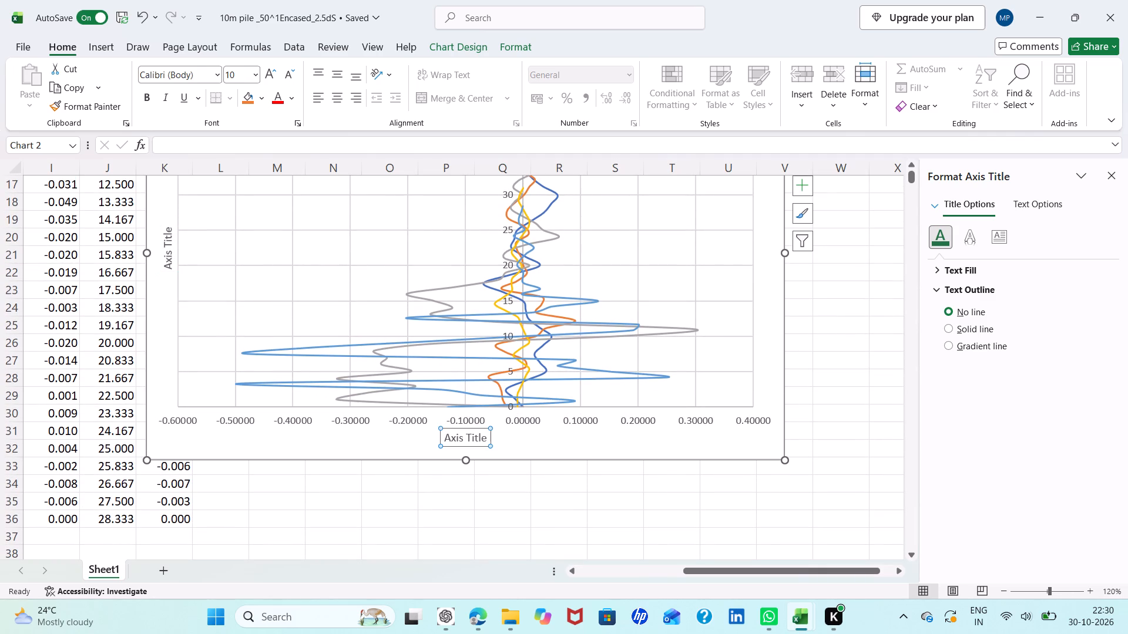
click(476, 441)
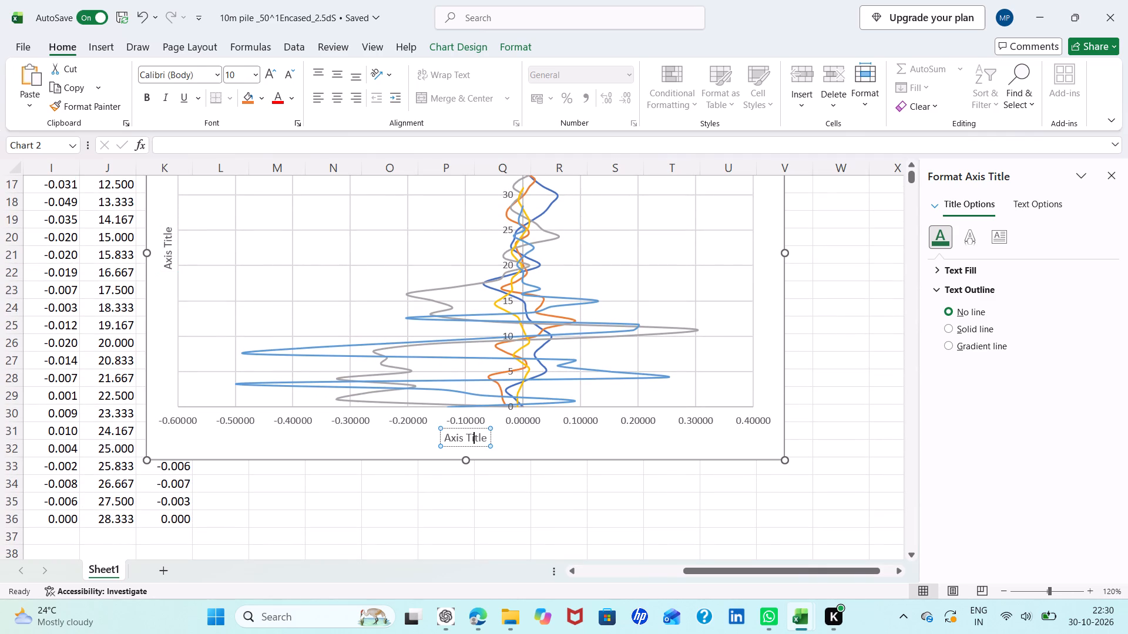
key(BackSpace)
key(BackSpace)
key(BackSpace)
key(BackSpace)
key(BackSpace)
key(BackSpace)
key(BackSpace)
key(Right)
key(Right)
key(Right)
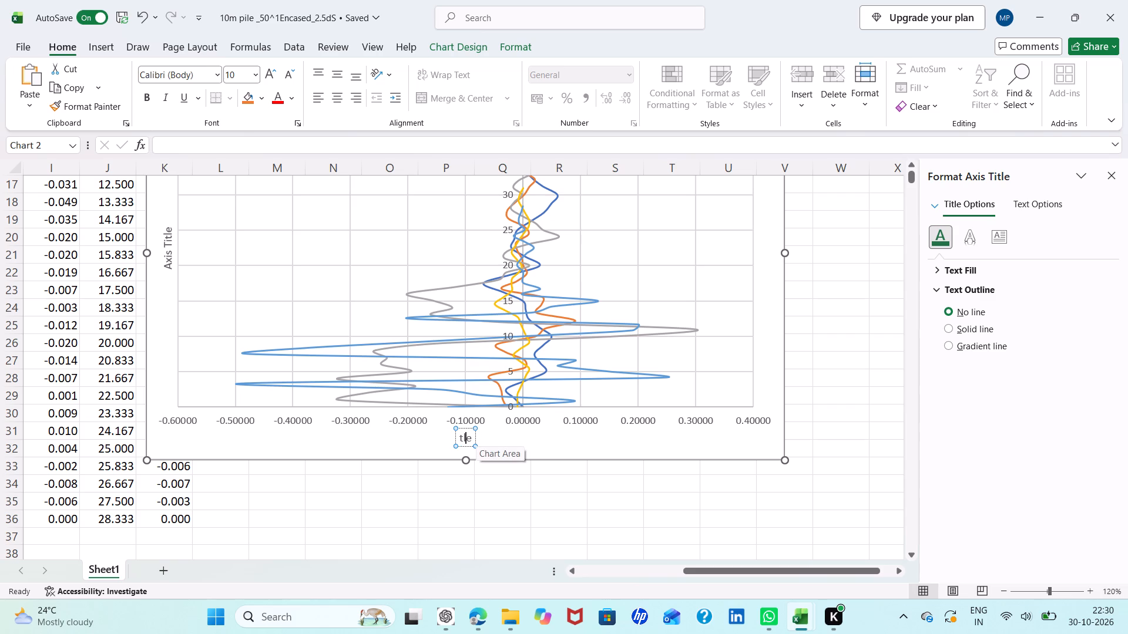
key(BackSpace)
key(BackSpace)
key(BackSpace)
key(shift+l)
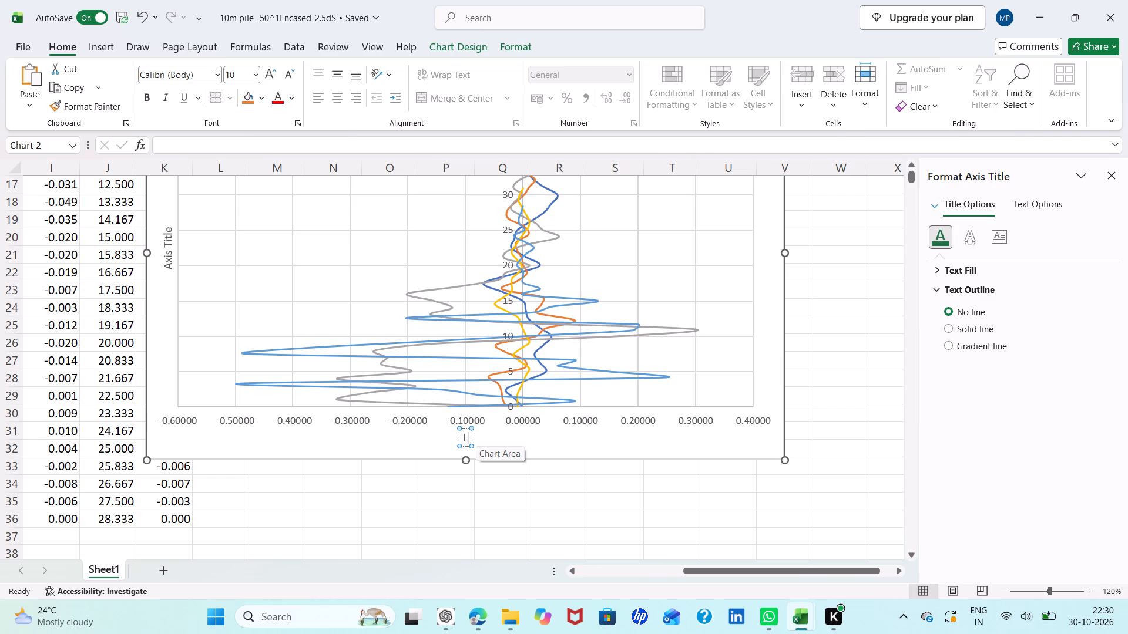
text(ateral)
key(space)
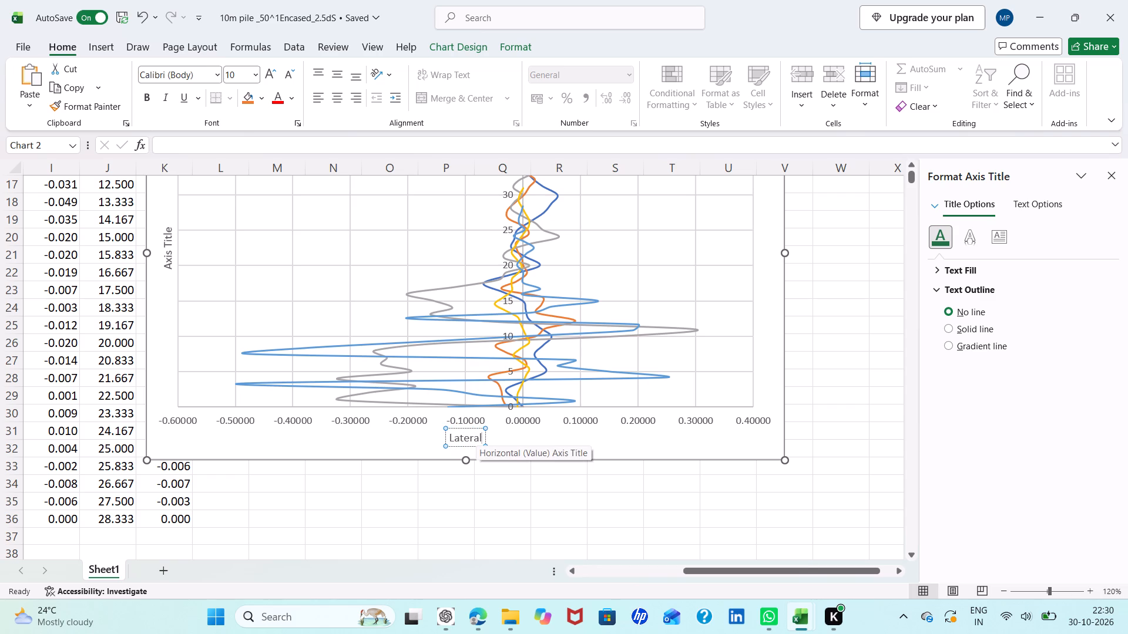
text(De)
text(formation)
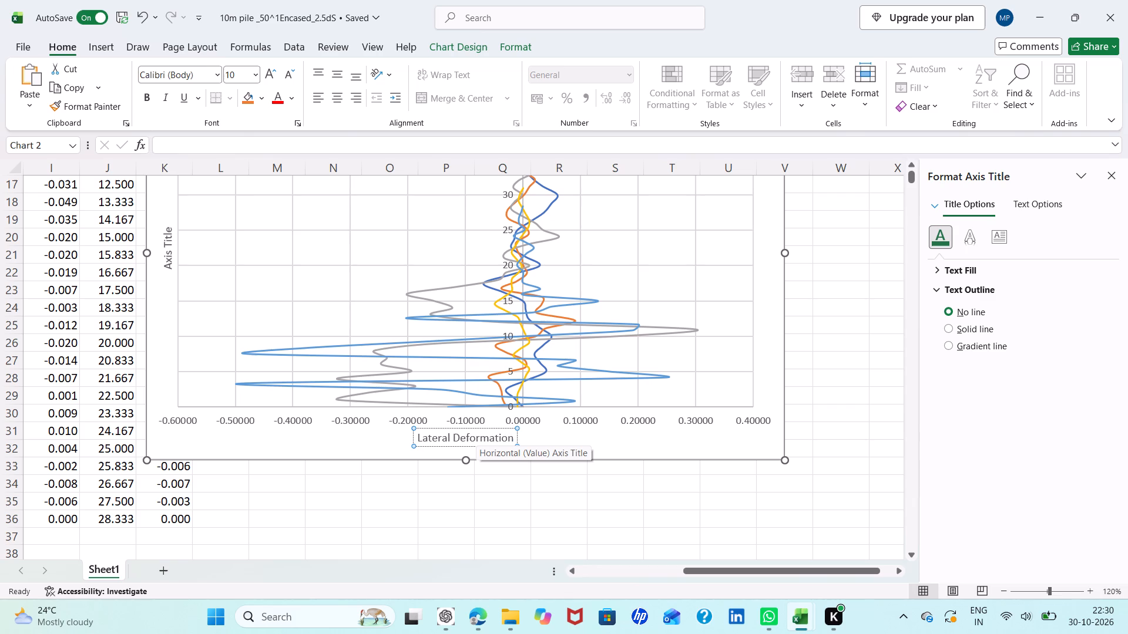
Replace the vertical axis title's placeholder text with "Relative Depth".
click(172, 232)
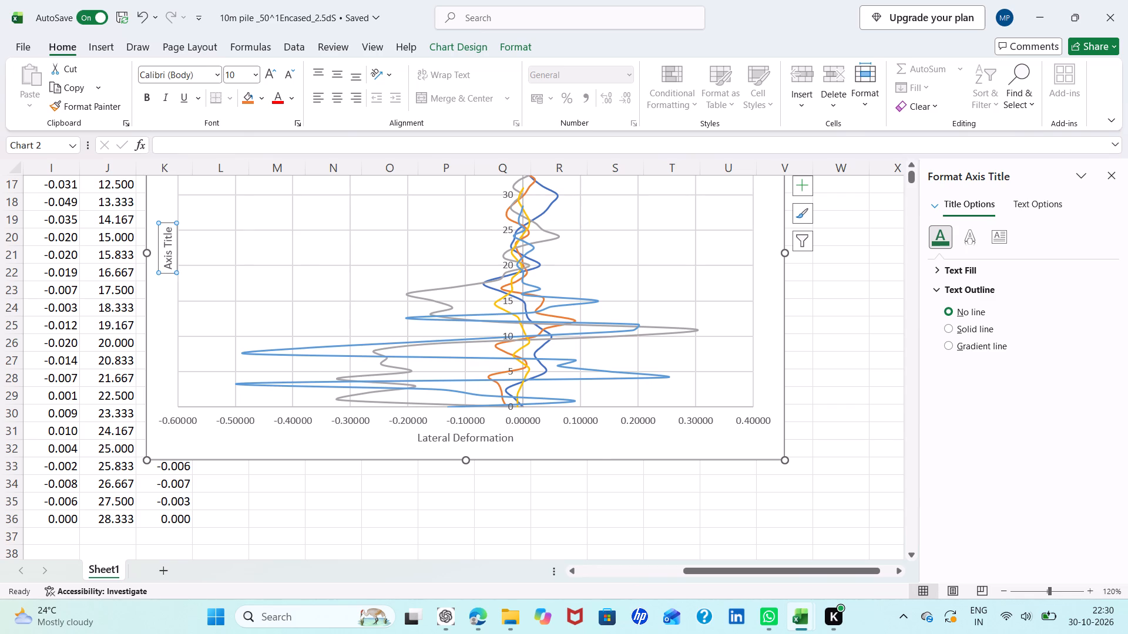
key(shift+r)
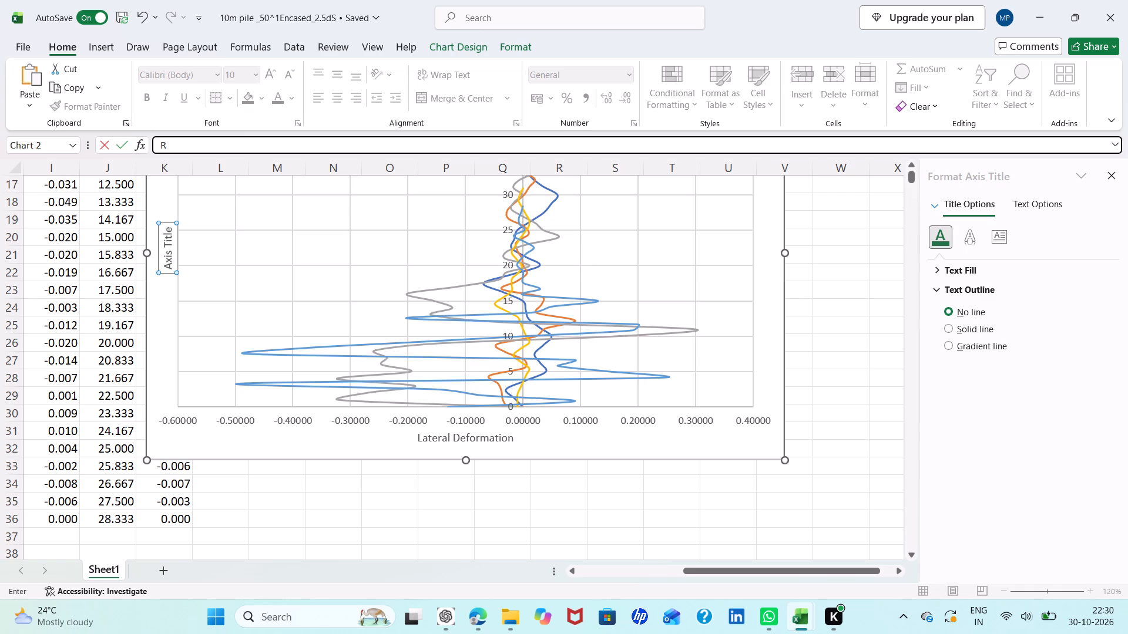
double_click(172, 232)
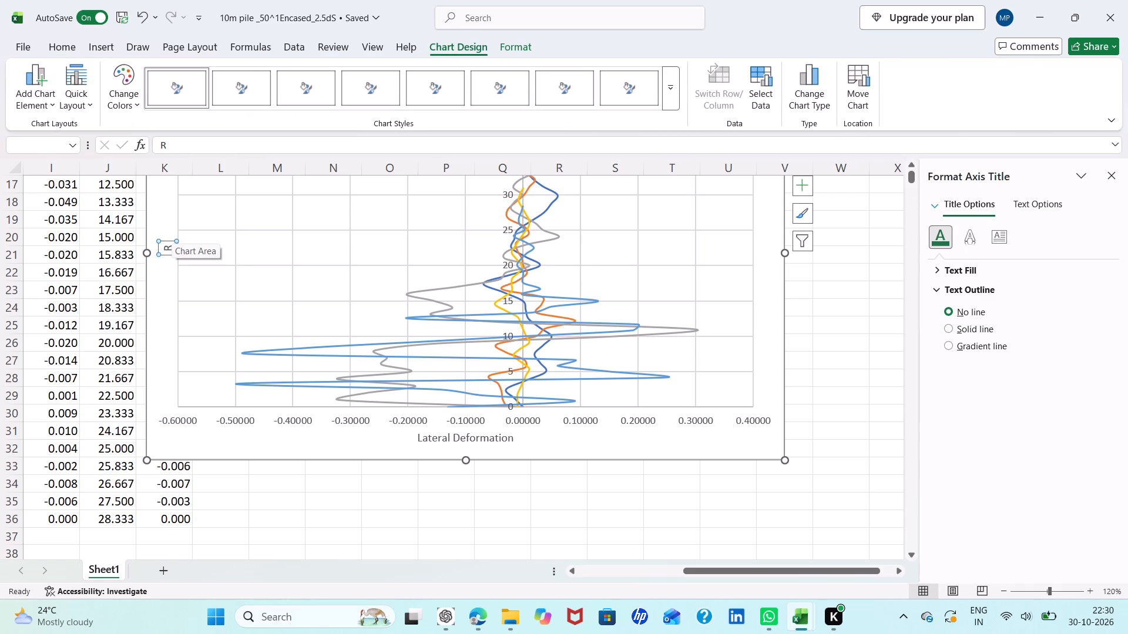
key(e)
double_click(172, 243)
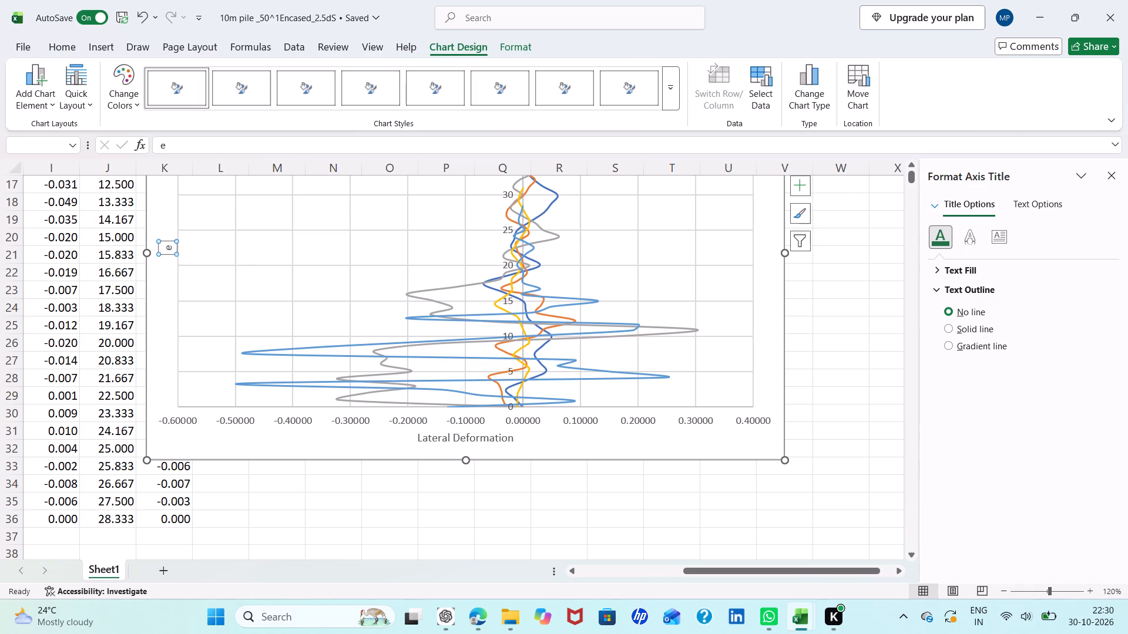
double_click(172, 247)
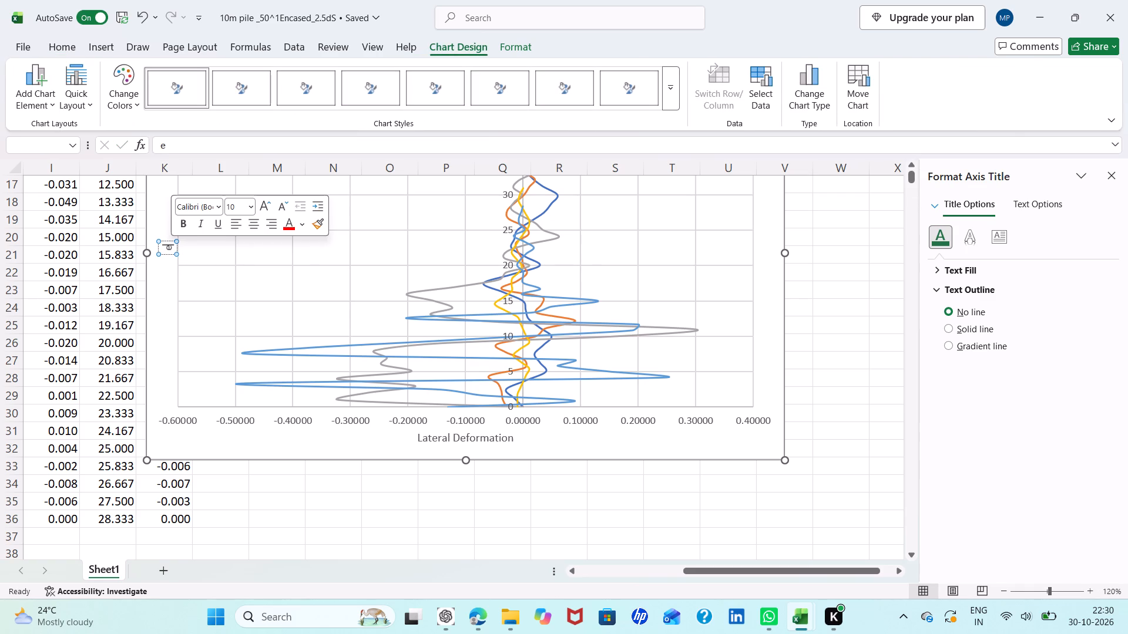
key(BackSpace)
key(BackSpace)
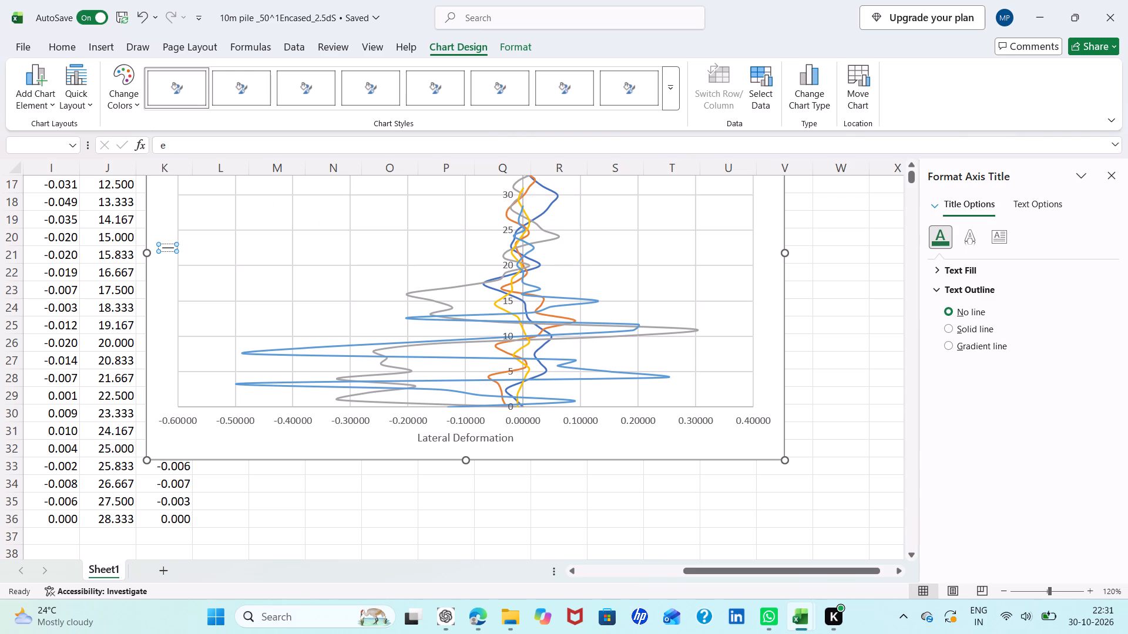
text(Re)
text(lative)
key(space)
text(De)
text(pth)
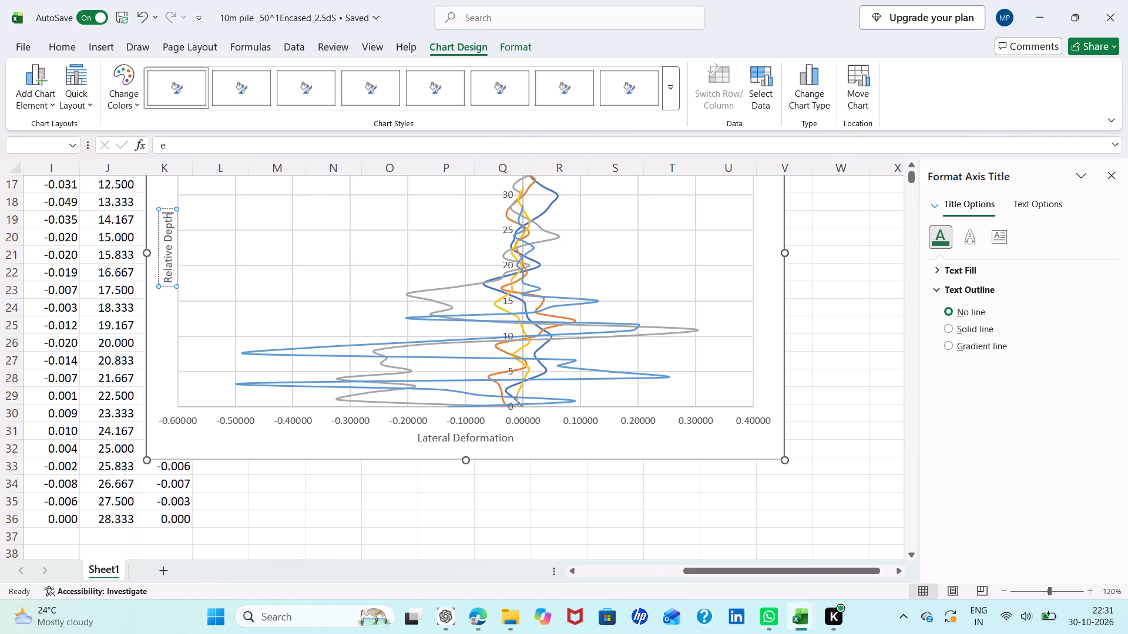
key(Return)
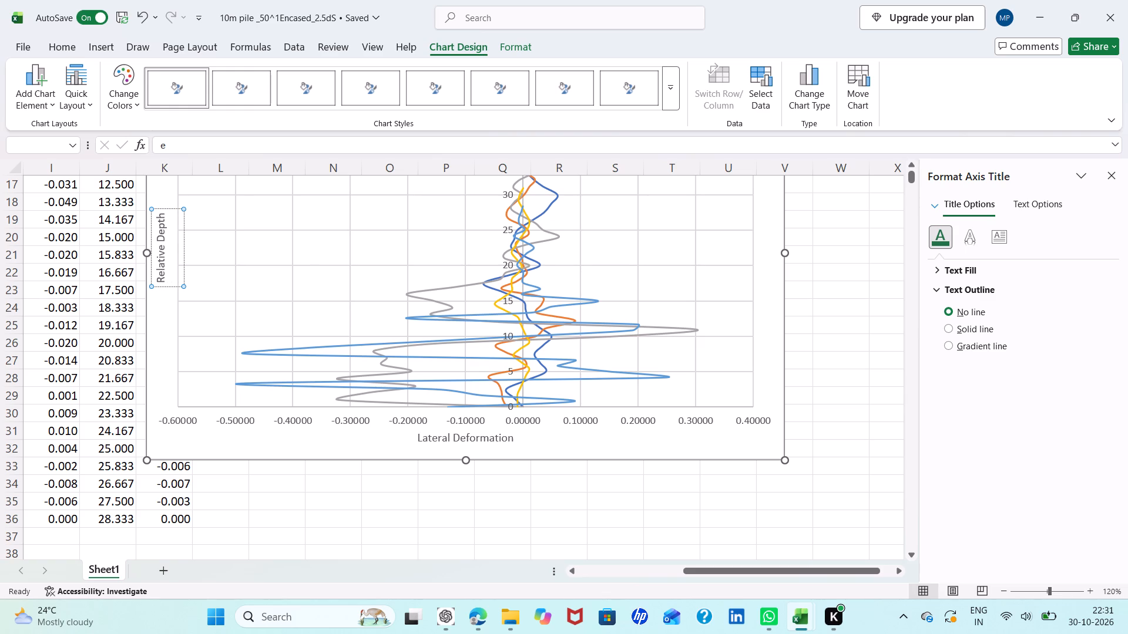
Add a legend identifying the pile diameter series to the deformation chart.
scroll(542, 247, up, 1)
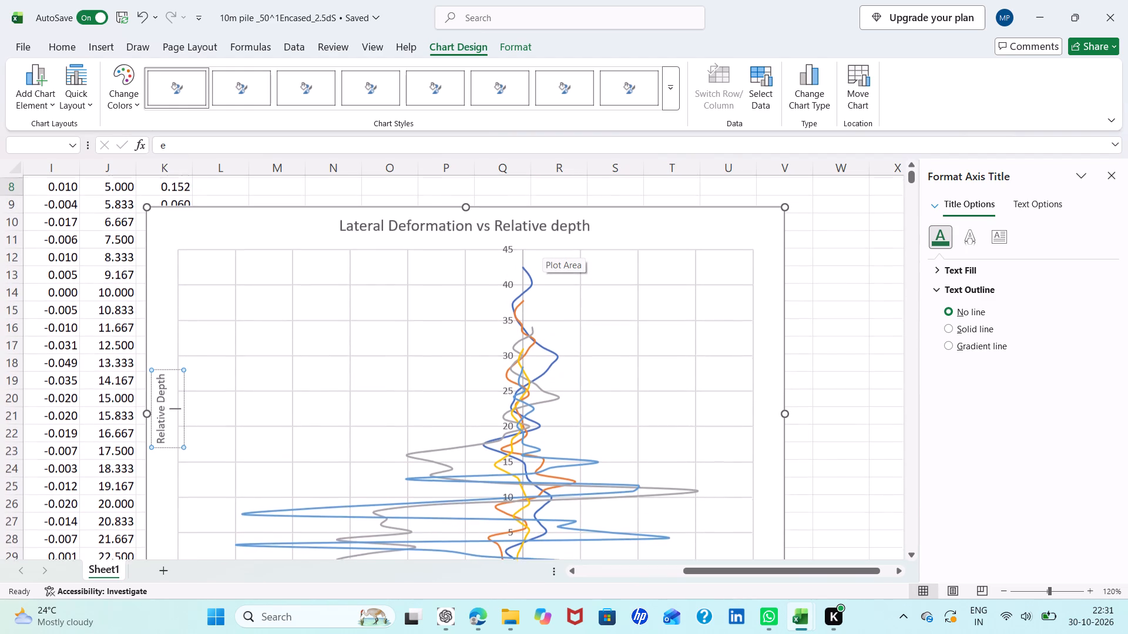
click(760, 232)
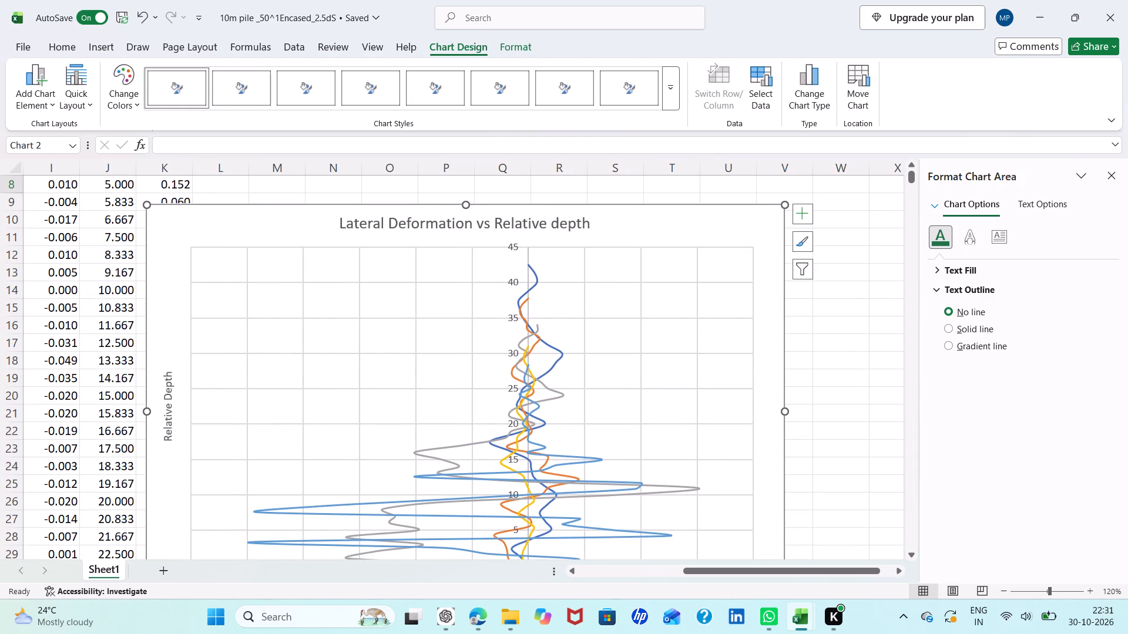
click(798, 218)
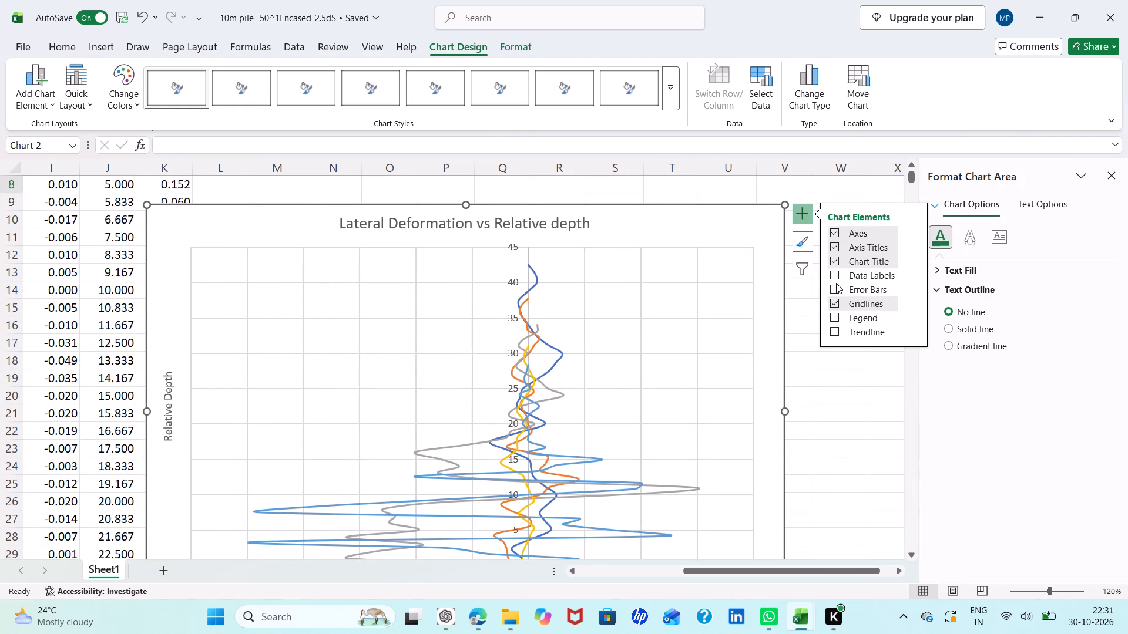
click(836, 316)
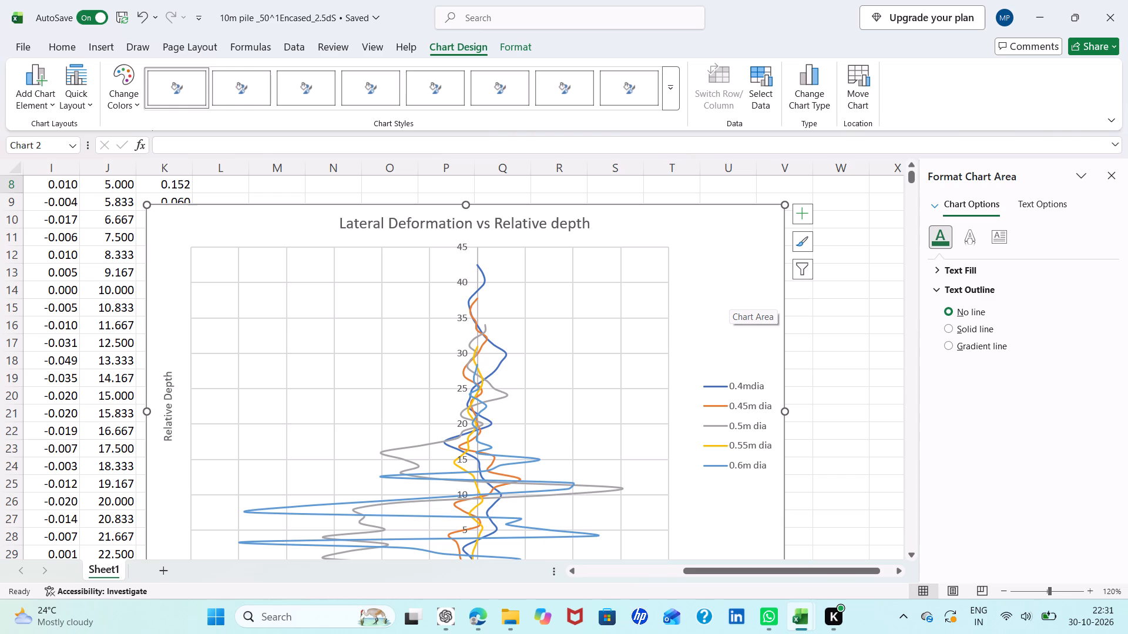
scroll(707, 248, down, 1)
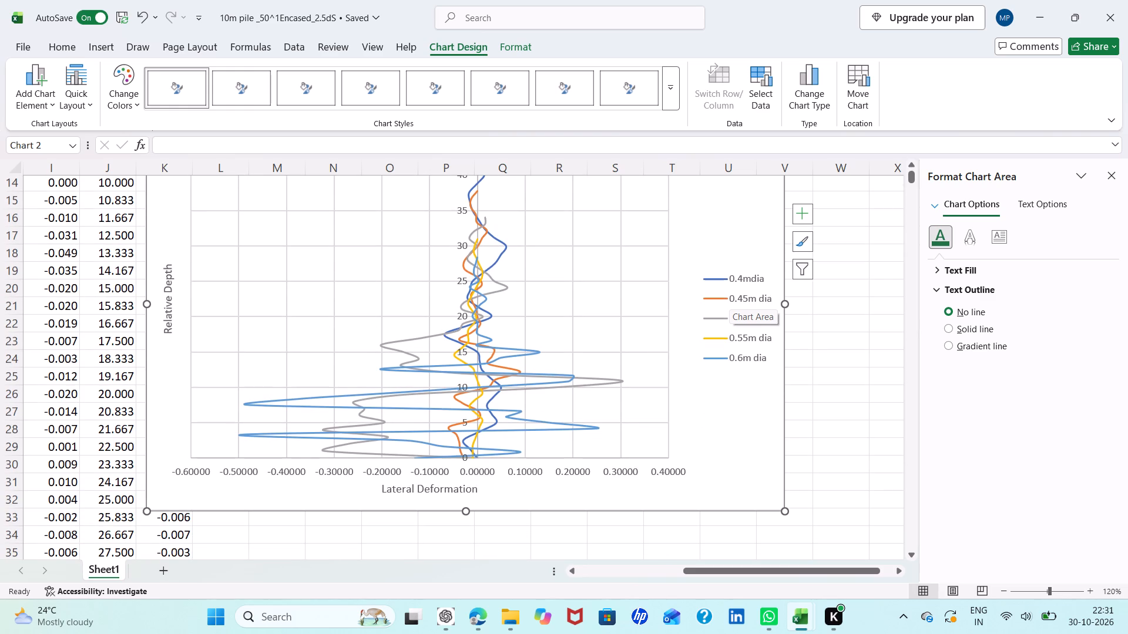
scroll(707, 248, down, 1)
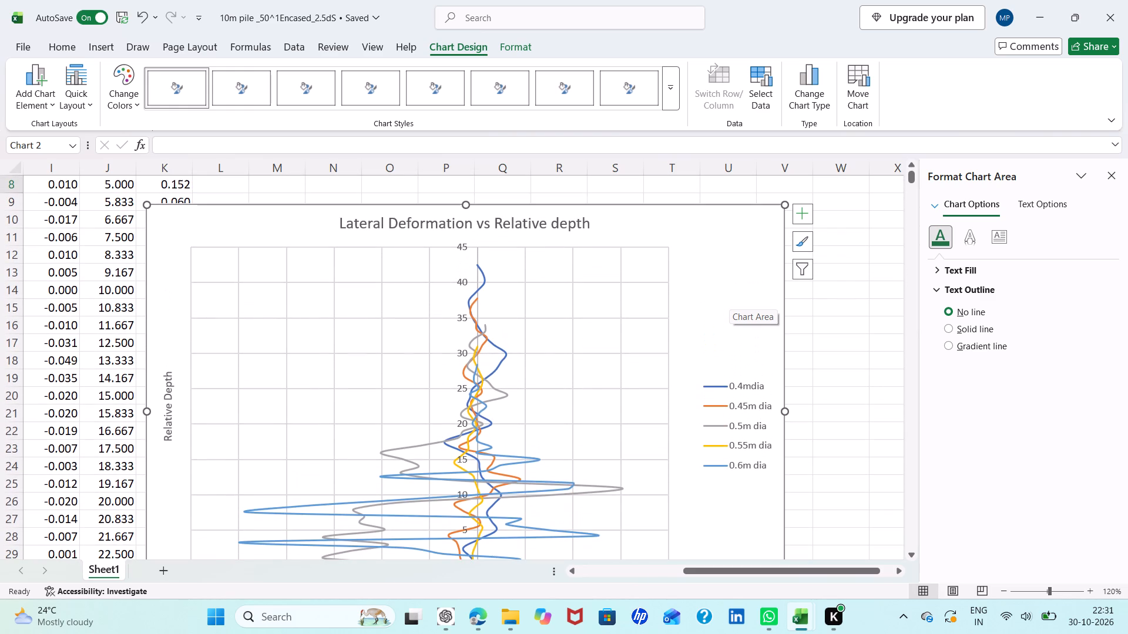
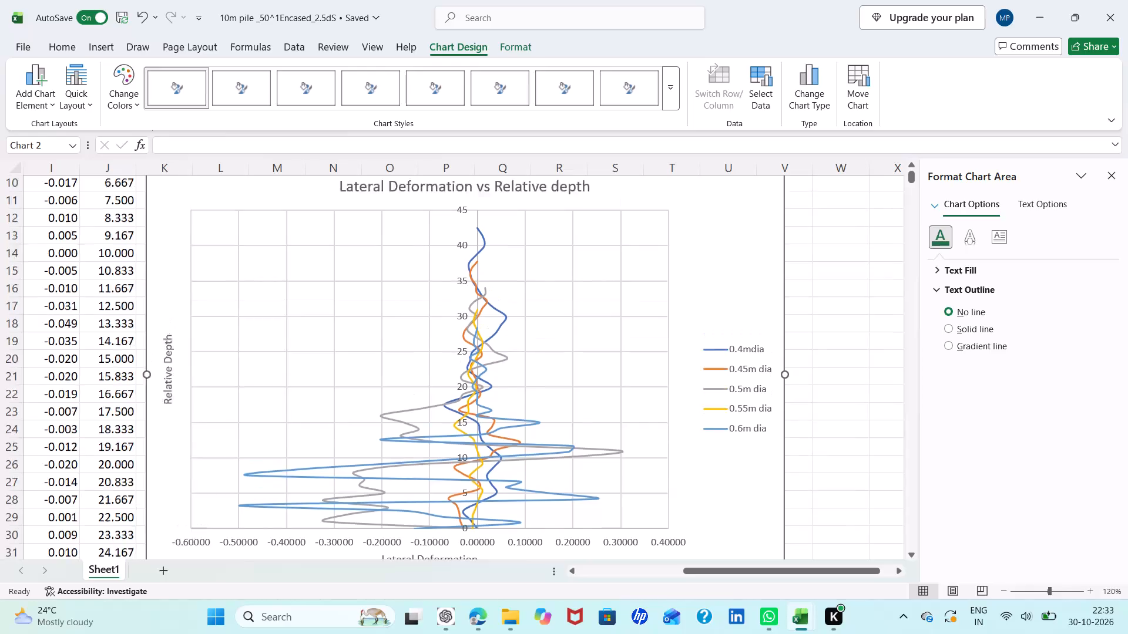
Add a second line reading "Encased piles" beneath "Lateral Deformation vs Relative depth" in the chart title.
scroll(587, 262, up, 1)
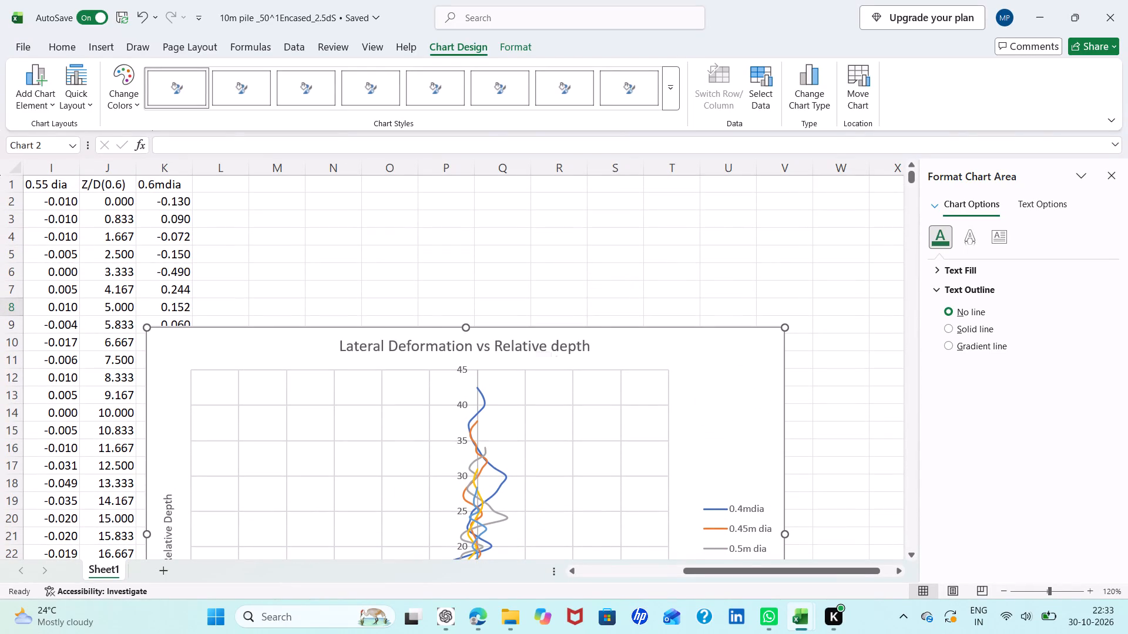
click(508, 340)
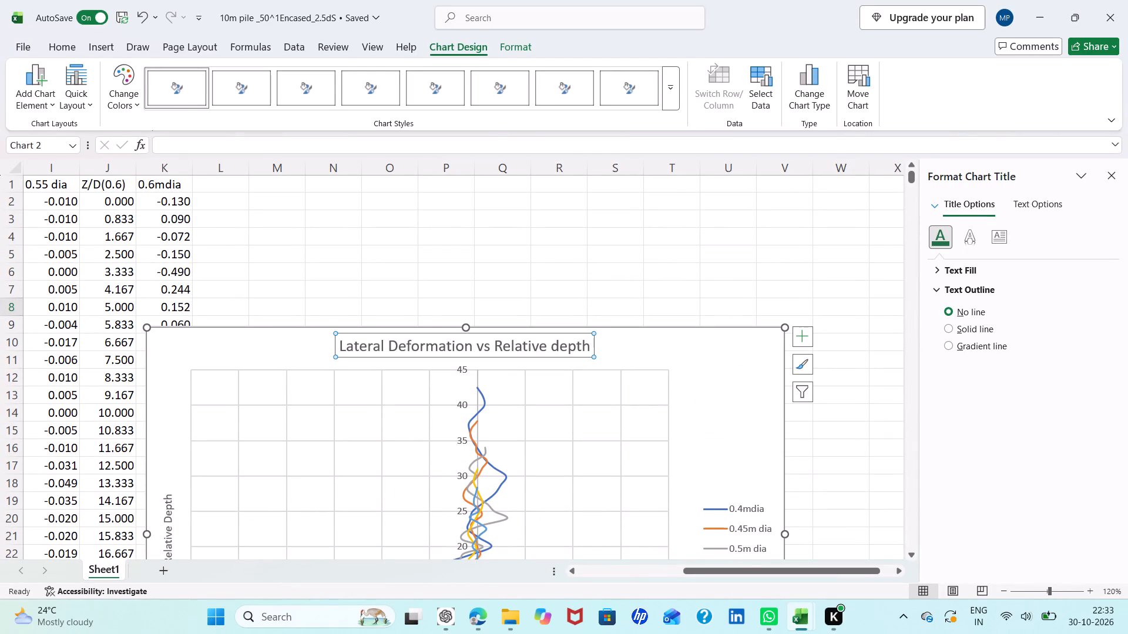
double_click(592, 342)
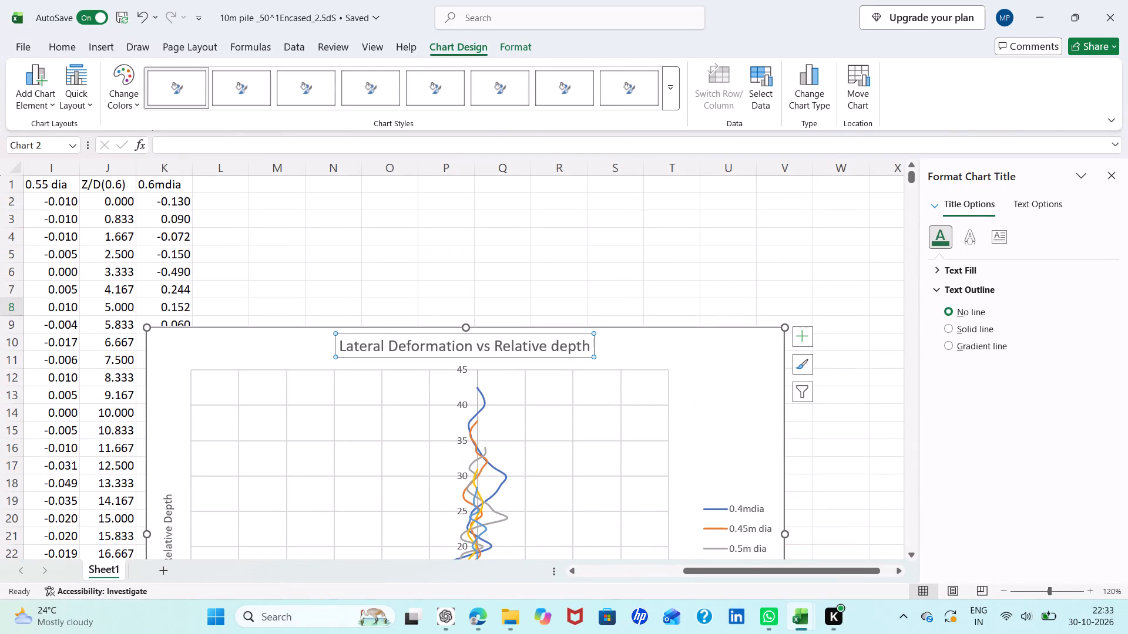
click(590, 346)
key(Return)
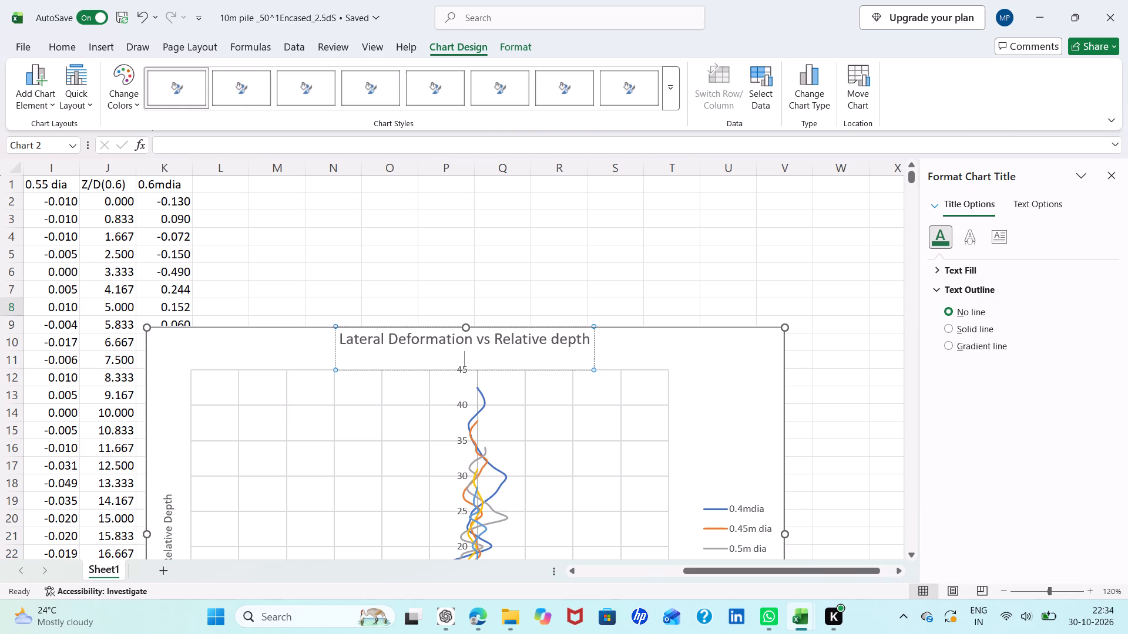
key(shift+e)
text(ncased)
key(space)
text(piles)
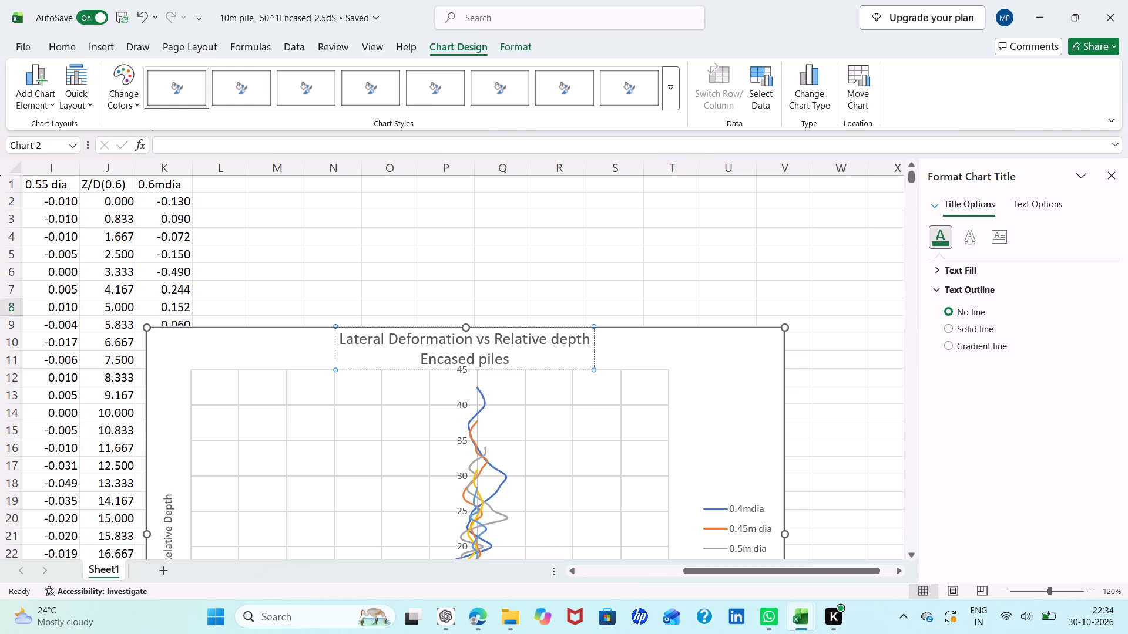
Append a vertical-bar separator and the pile length to the title's second line, making it "Encased piles|L=10m".
key(minus)
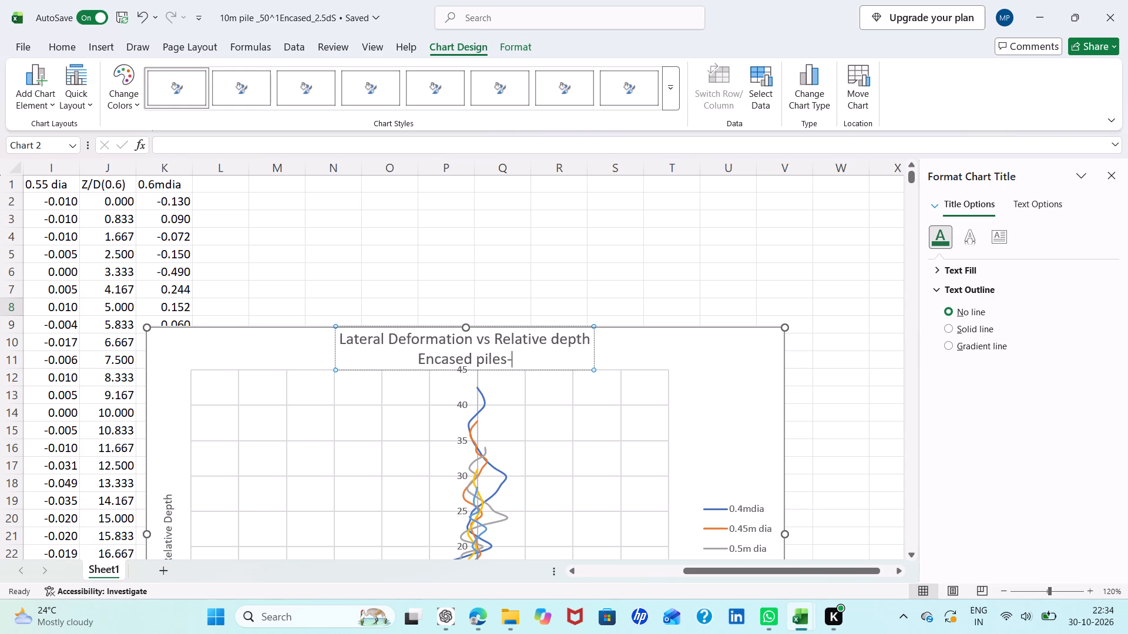
key(shift+l)
key(BackSpace)
key(BackSpace)
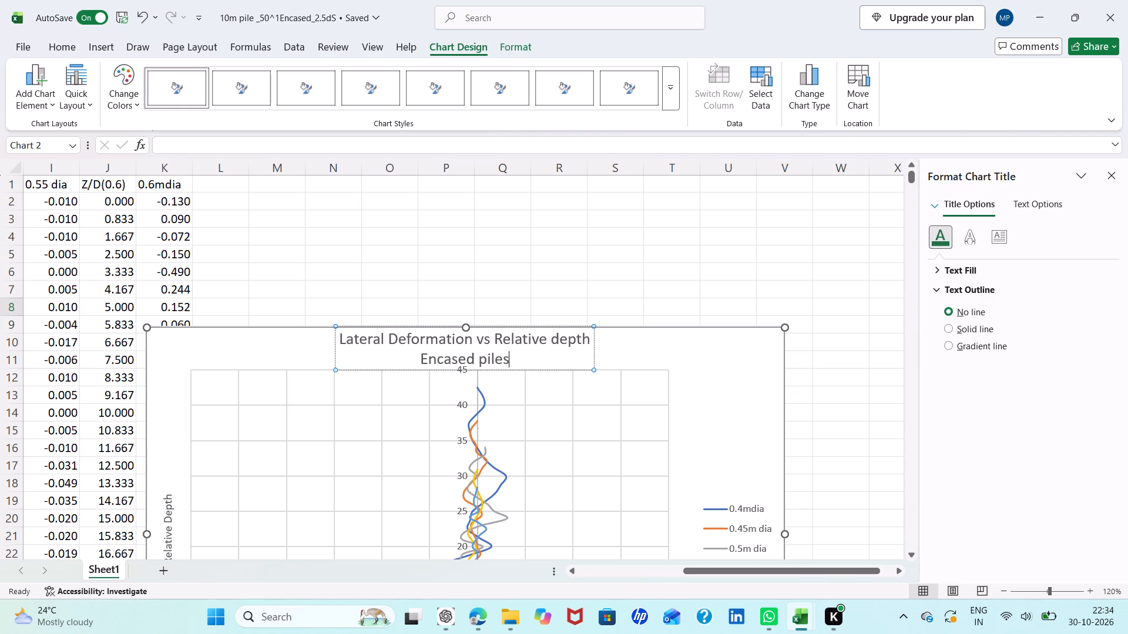
key(space)
key(shift+exclam)
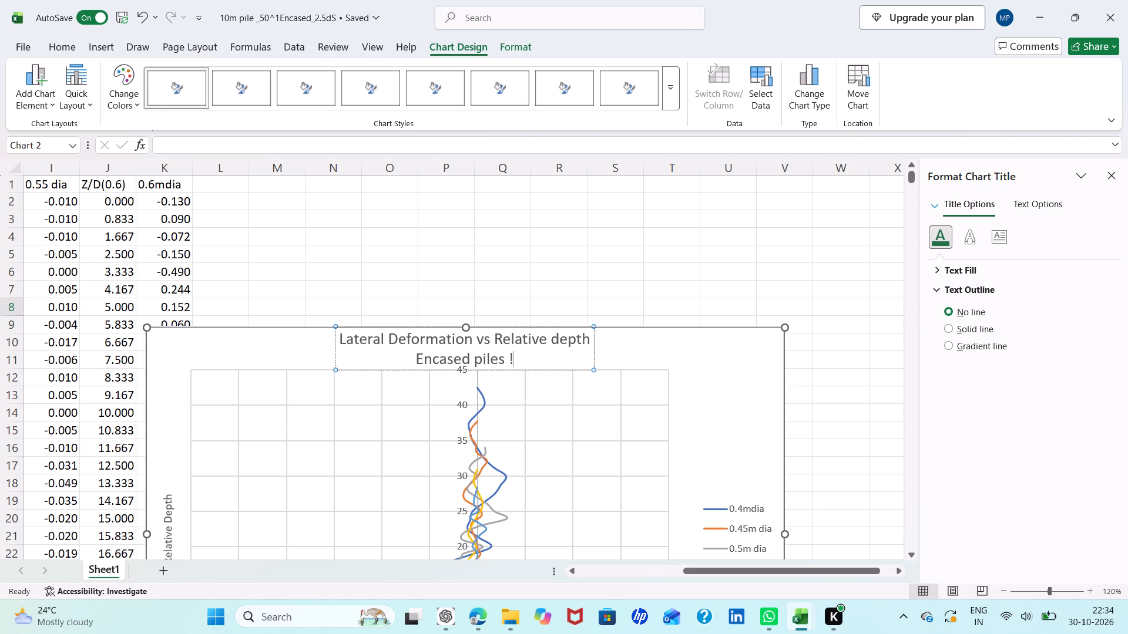
key(BackSpace)
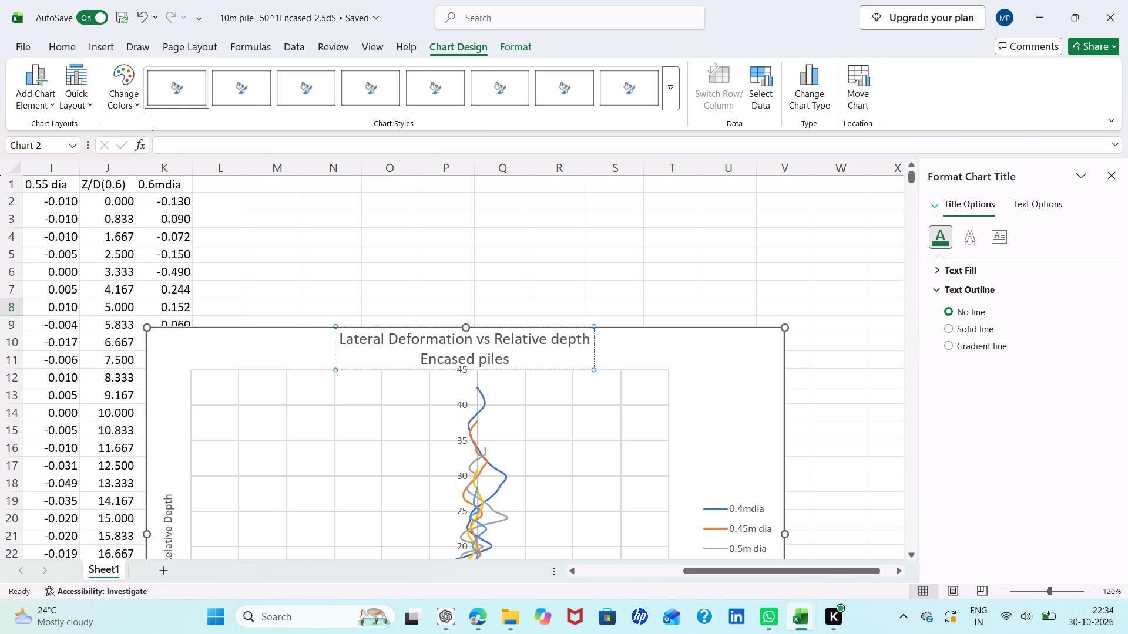
key(backslash)
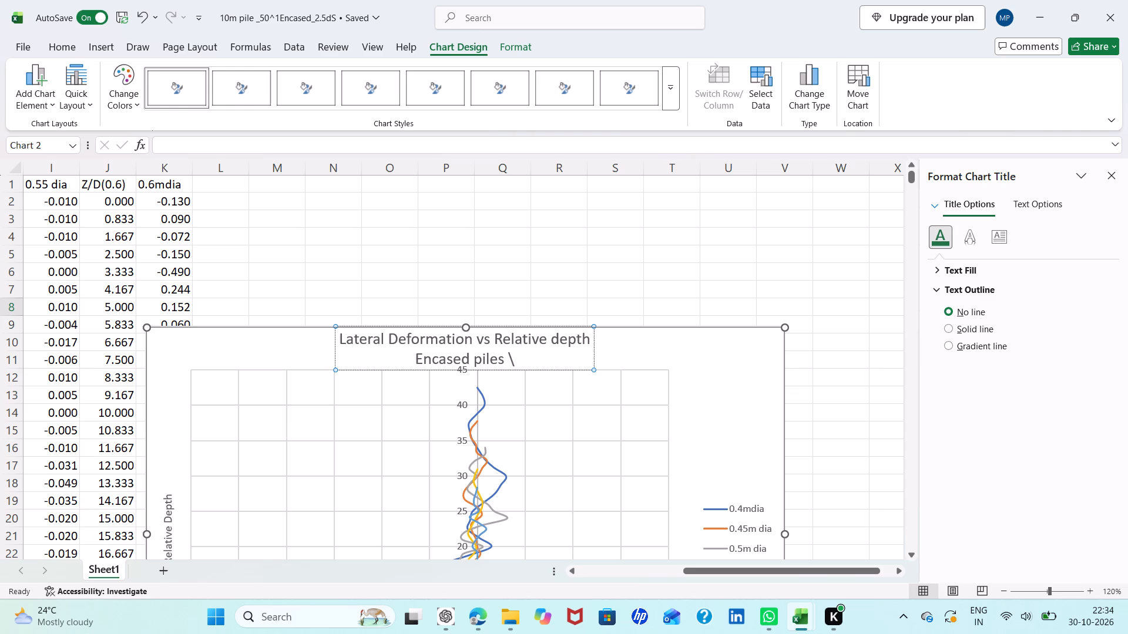
key(BackSpace)
key(BackSpace)
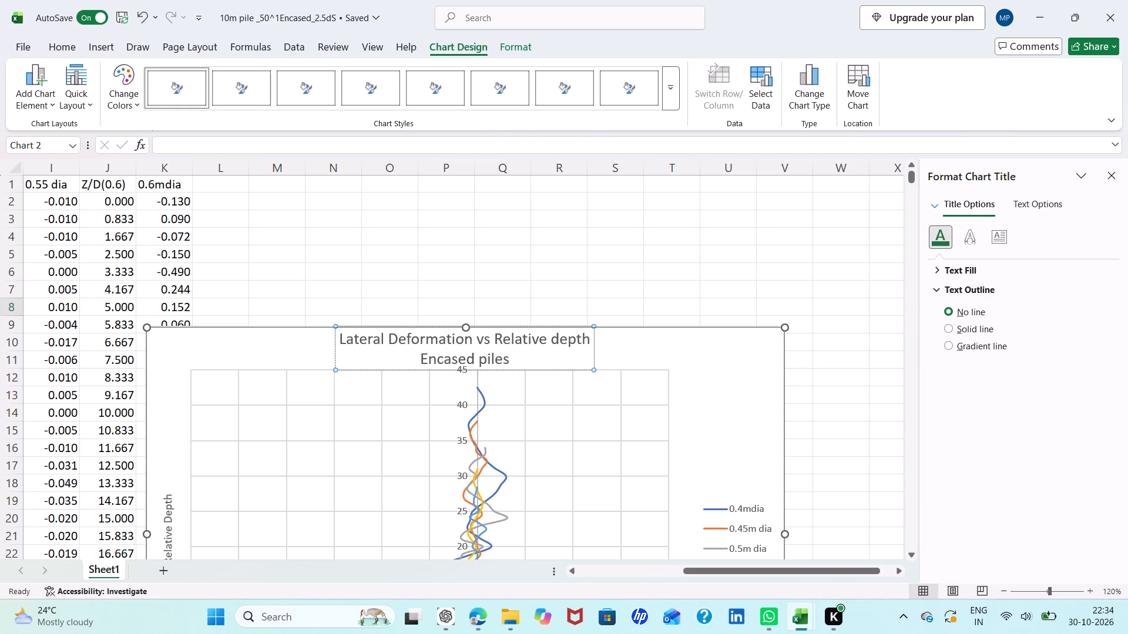
key(shift+bar)
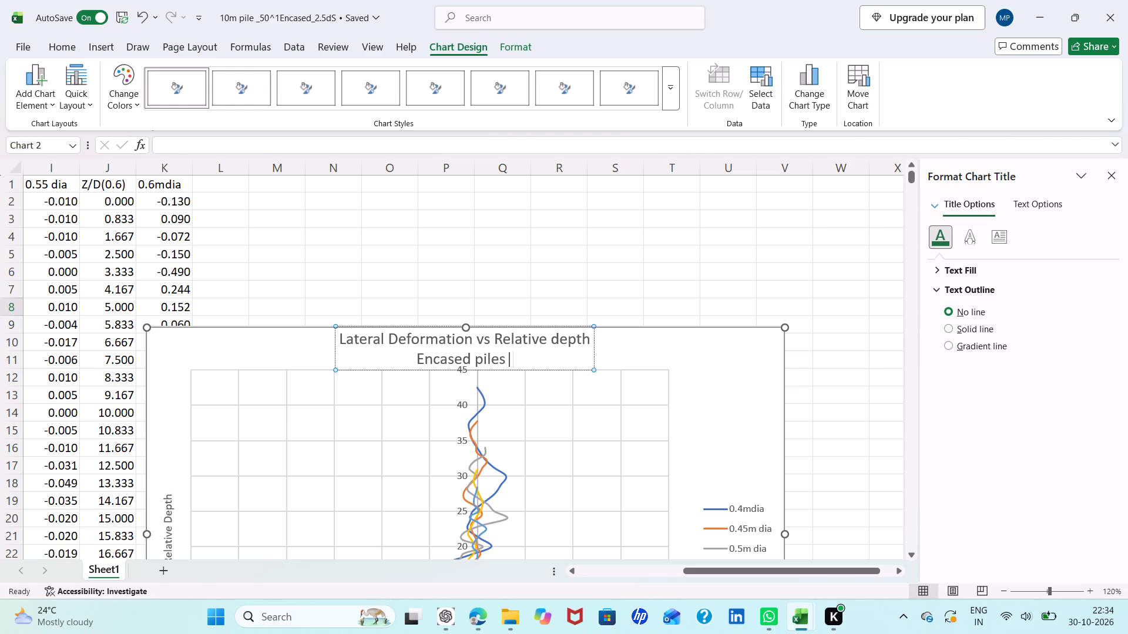
key(shift+l)
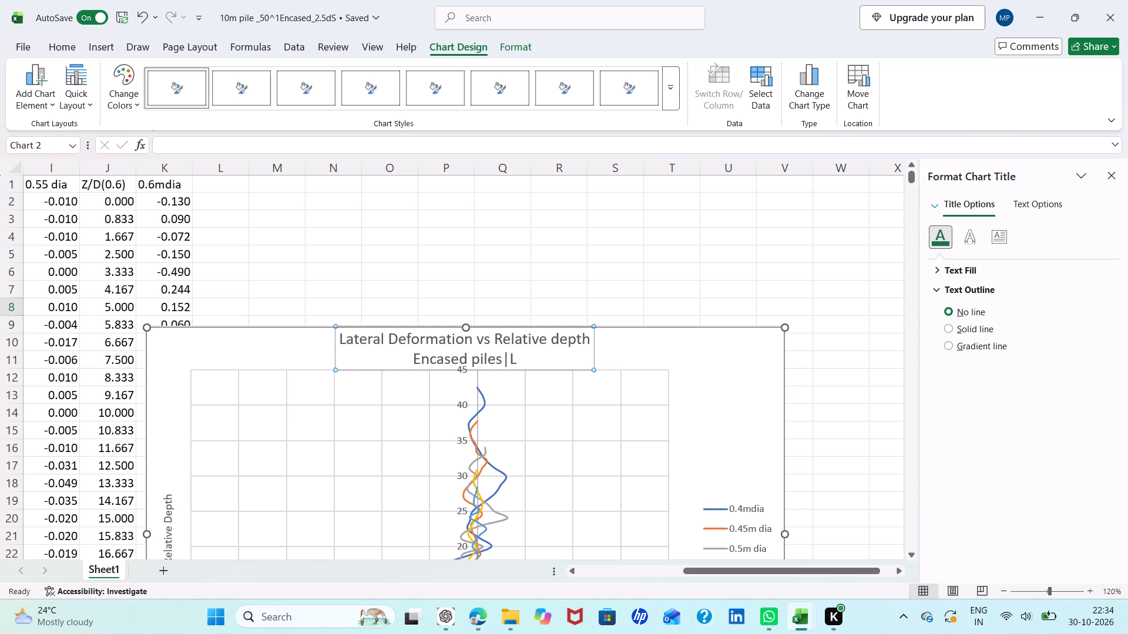
key(equal)
key(1)
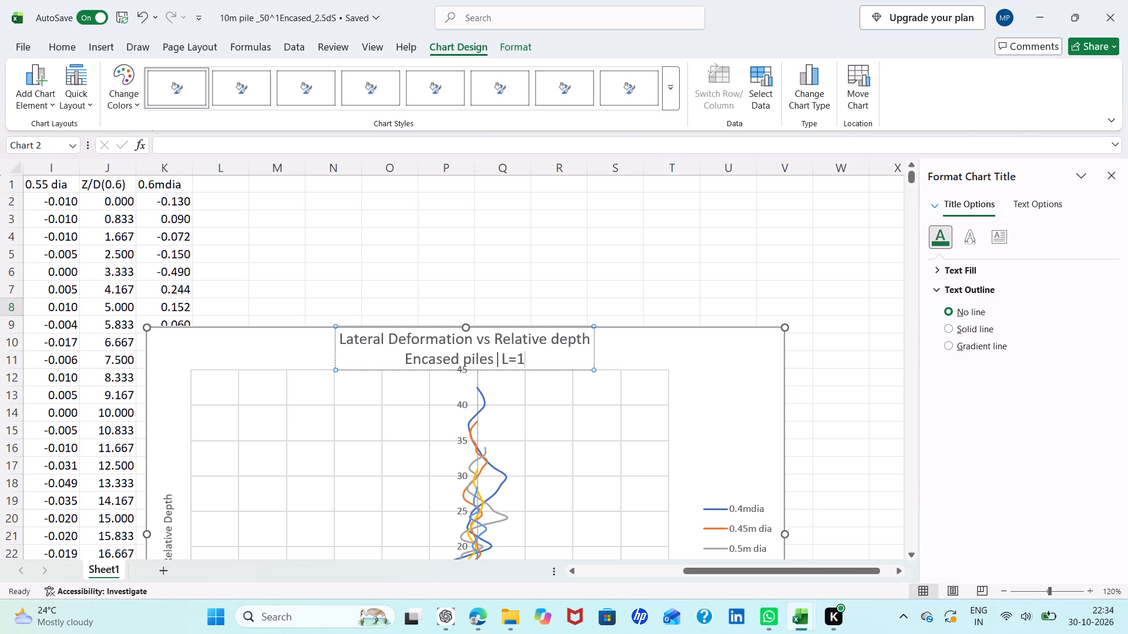
key(0)
key(m)
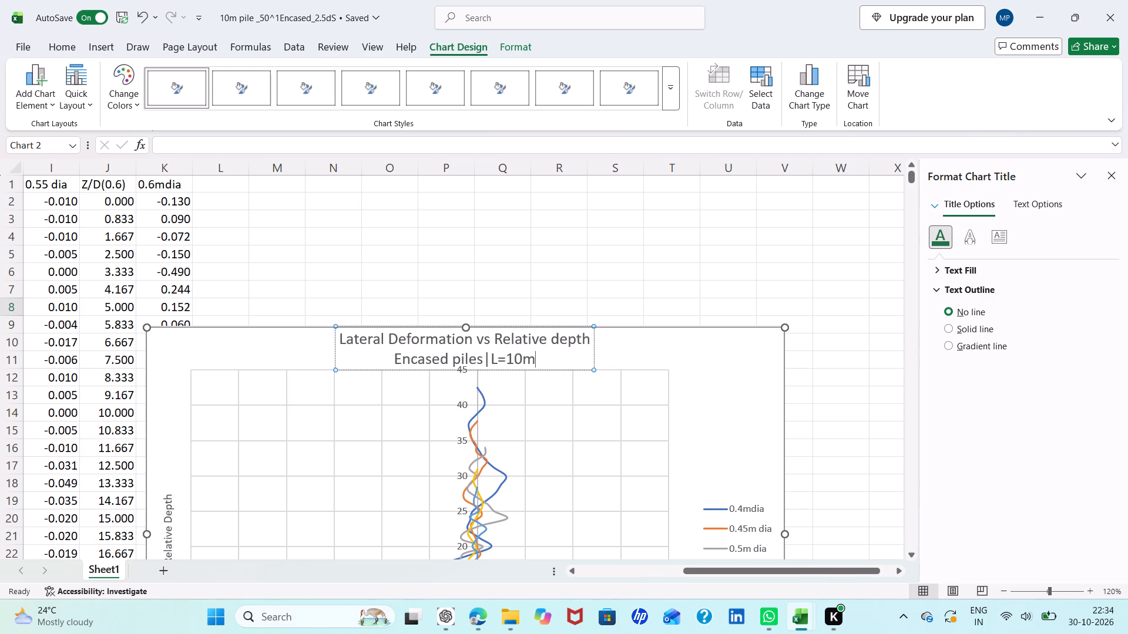
Append "|50% encasement" to the second line of the chart title.
key(shift+bar)
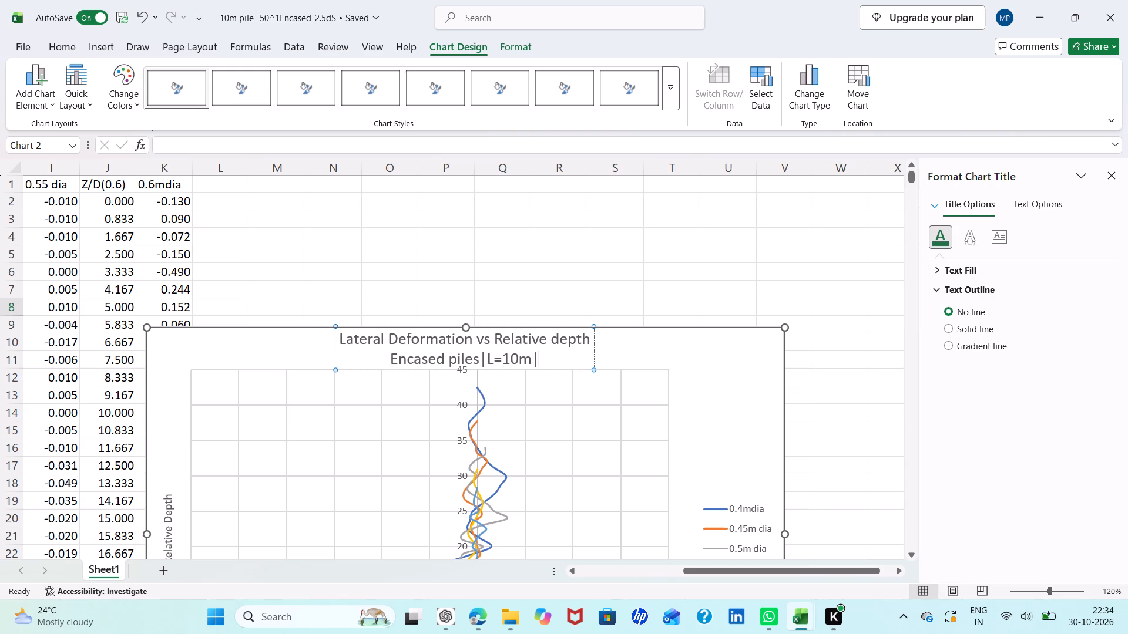
key(5)
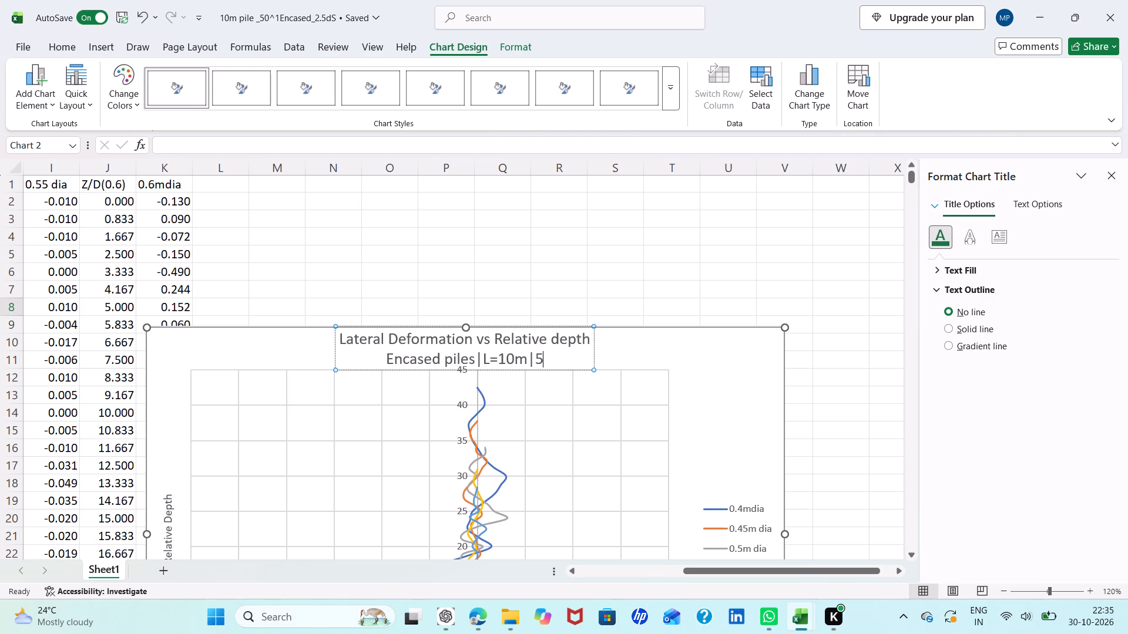
key(0)
key(shift+percent)
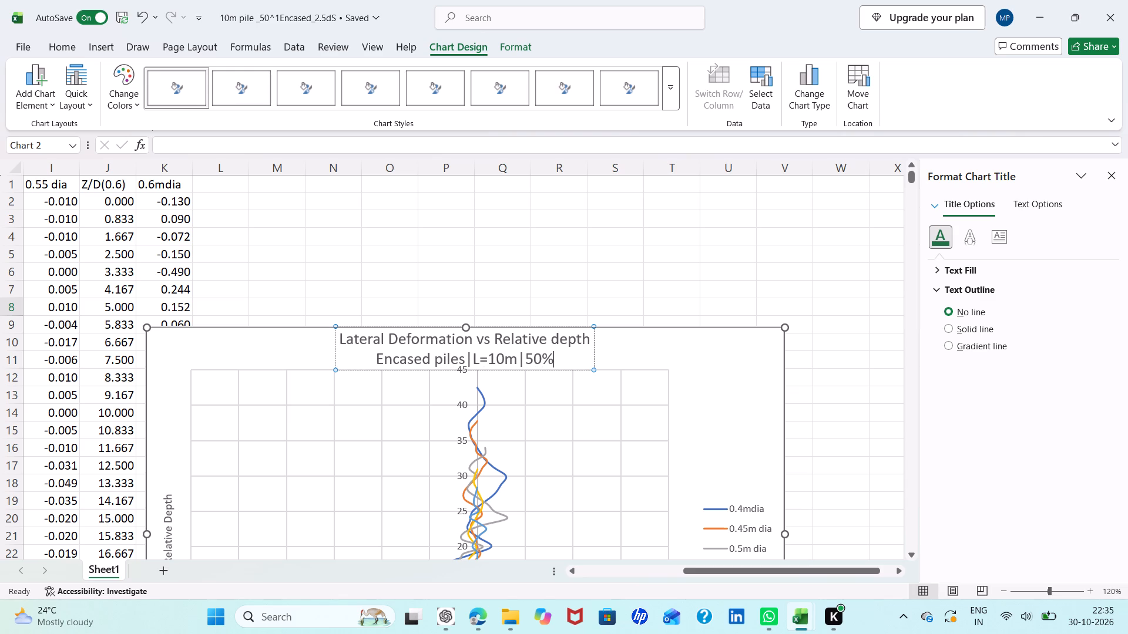
key(space)
text(encasement)
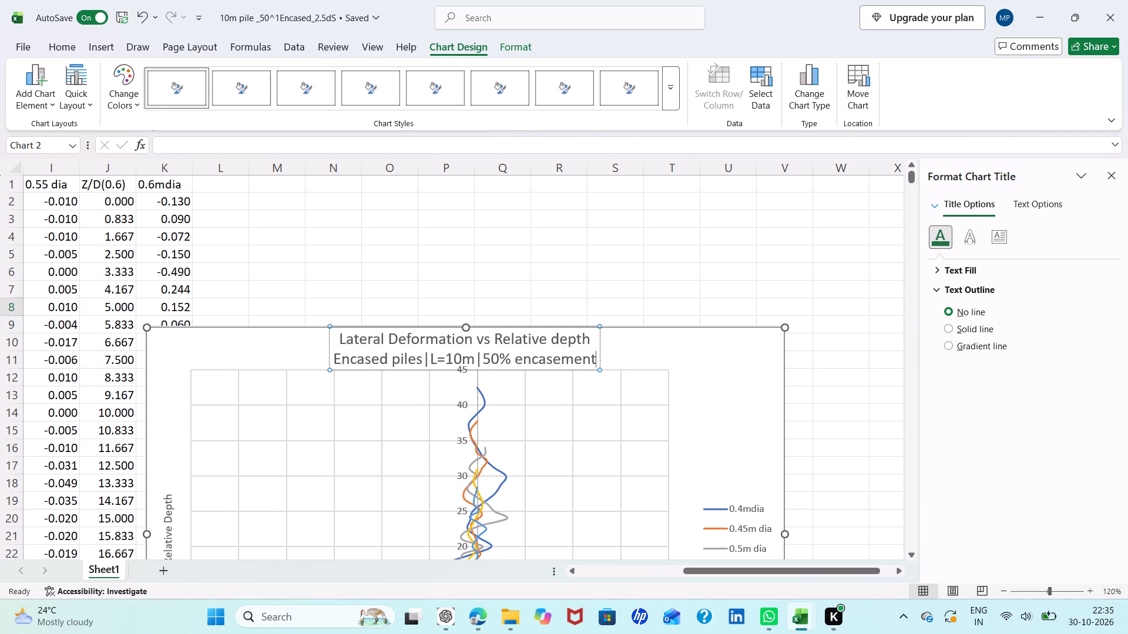
Append the spacing "|2.5d S" to the second line of the chart title and finish editing the title.
key(shift+bar)
key(2)
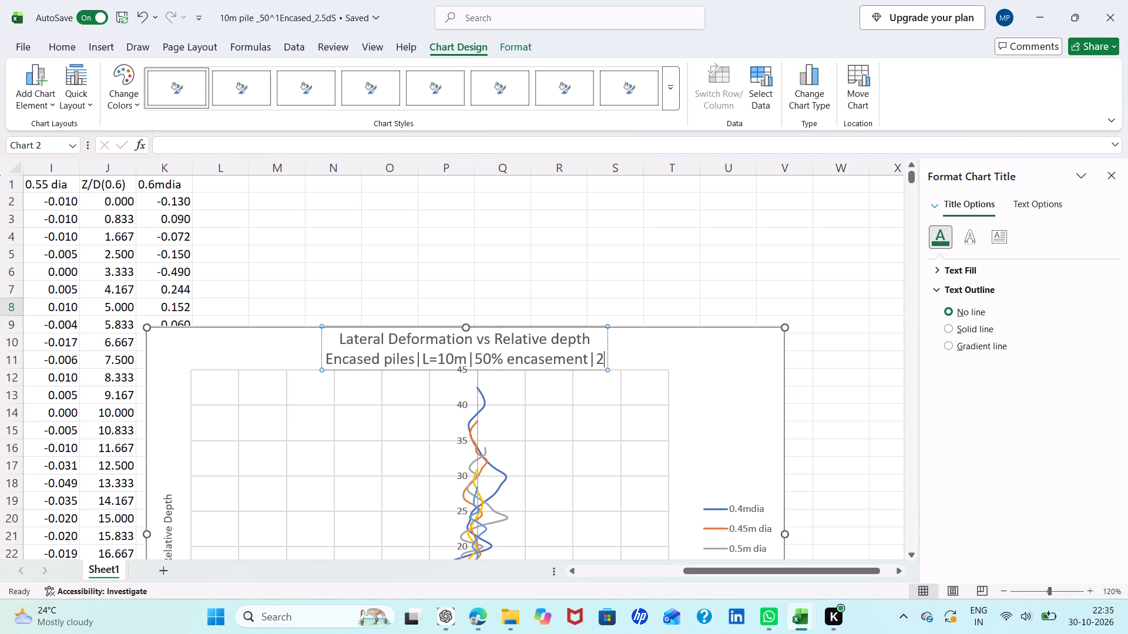
key(comma)
key(5)
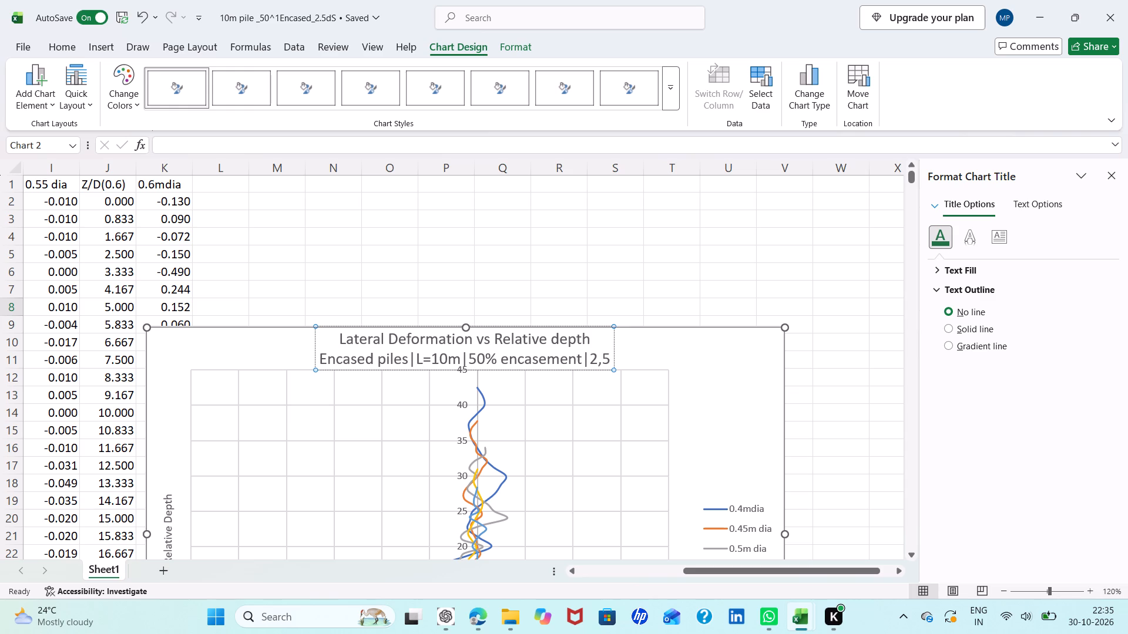
key(BackSpace)
key(BackSpace)
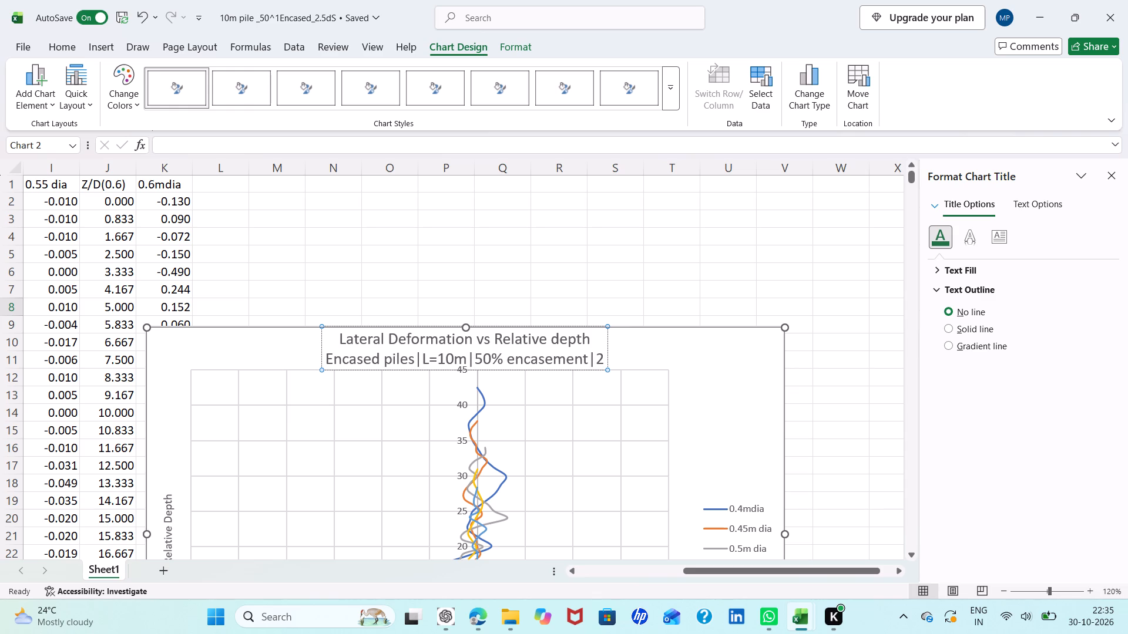
text(.5)
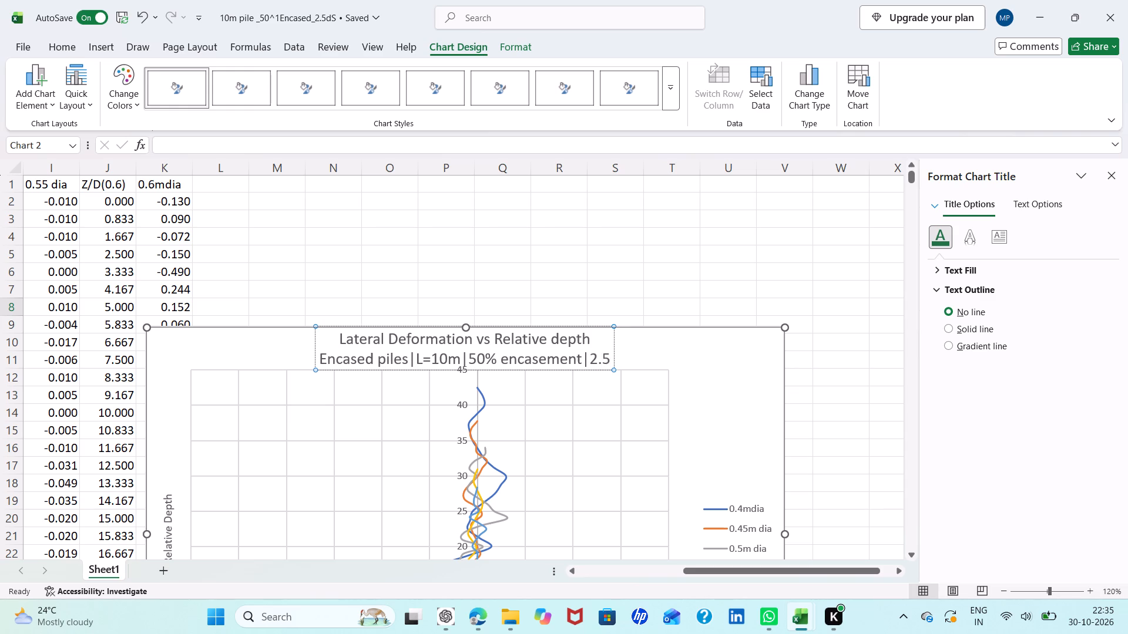
key(d)
key(space)
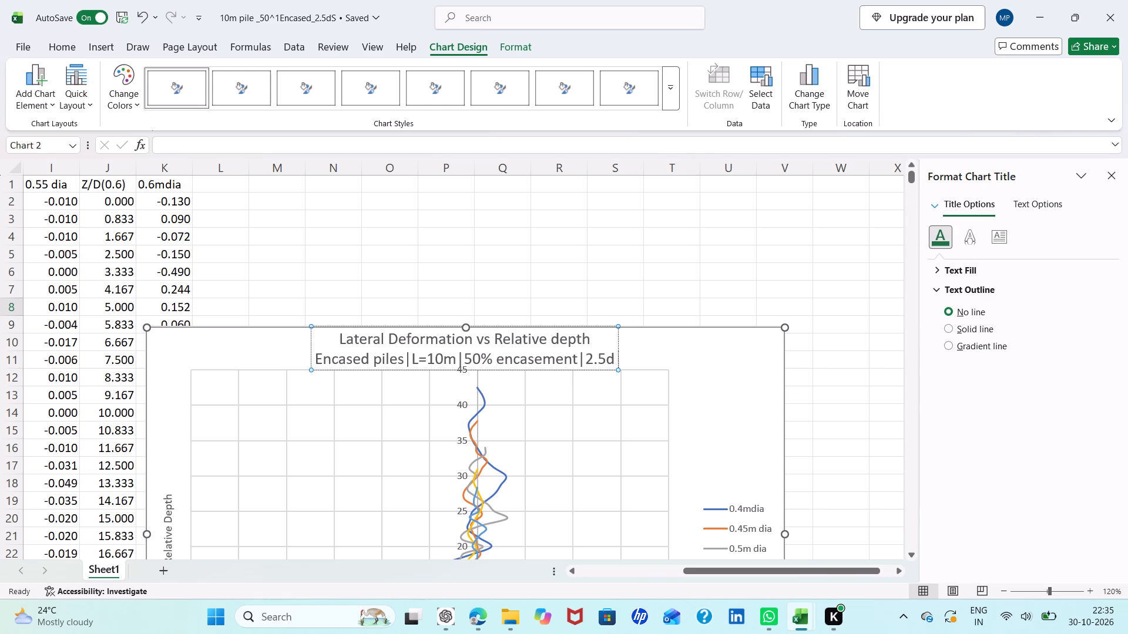
key(shift+s)
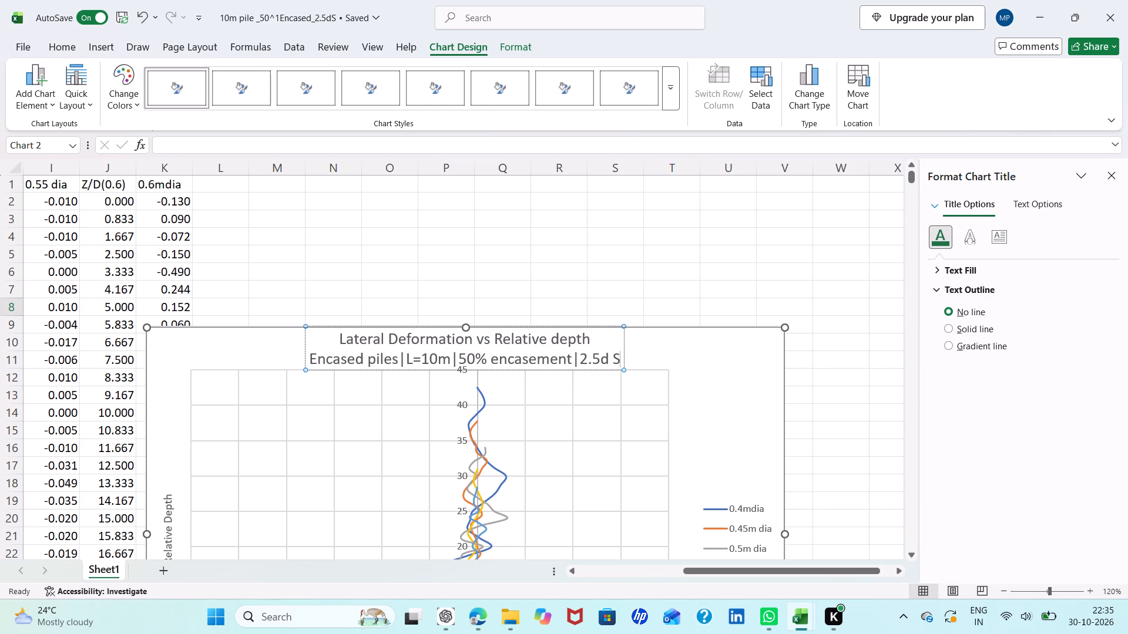
key(Return)
scroll(620, 251, down, 1)
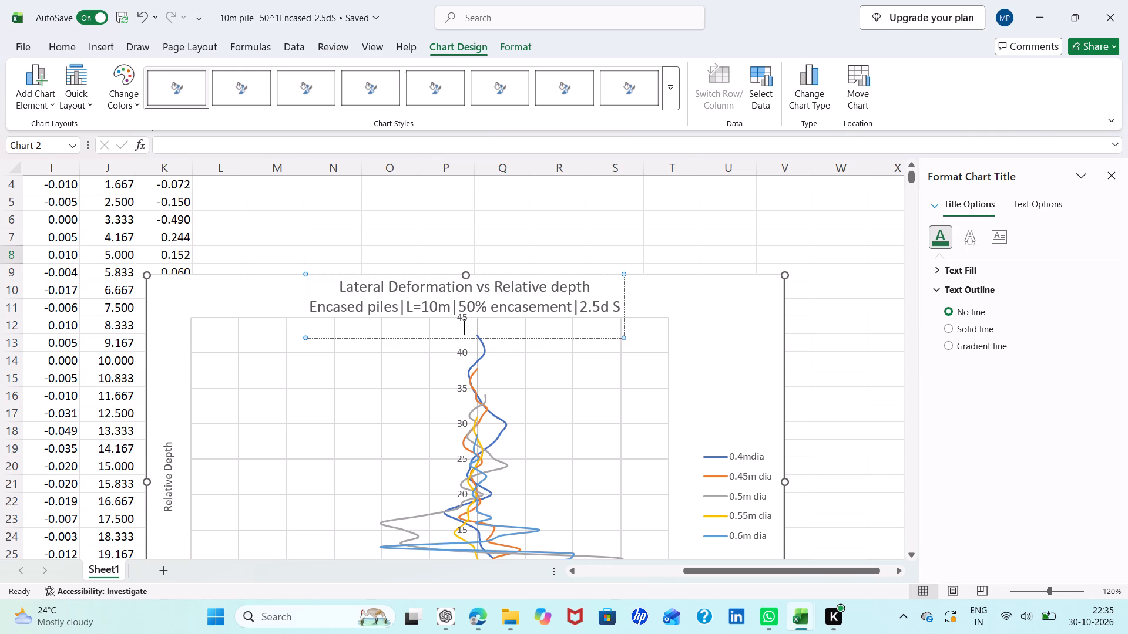
right_click(467, 275)
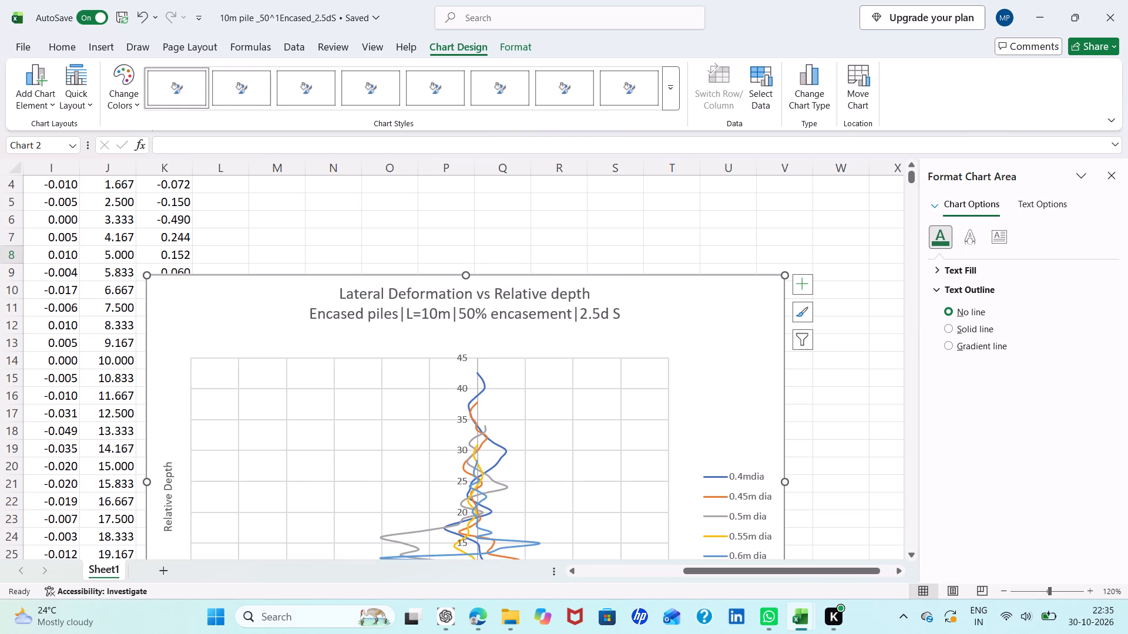
click(402, 235)
Enlarge the deformation chart slightly by extending its lower edge to about the bottom of row 33.
scroll(416, 317, down, 1)
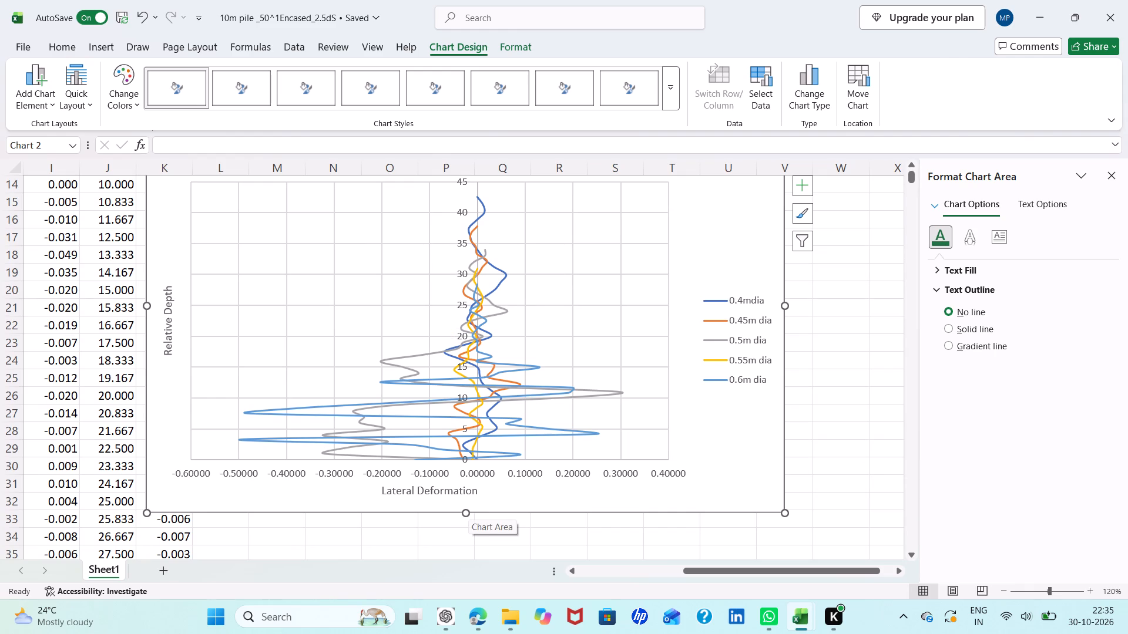
right_drag(465, 511, 469, 522)
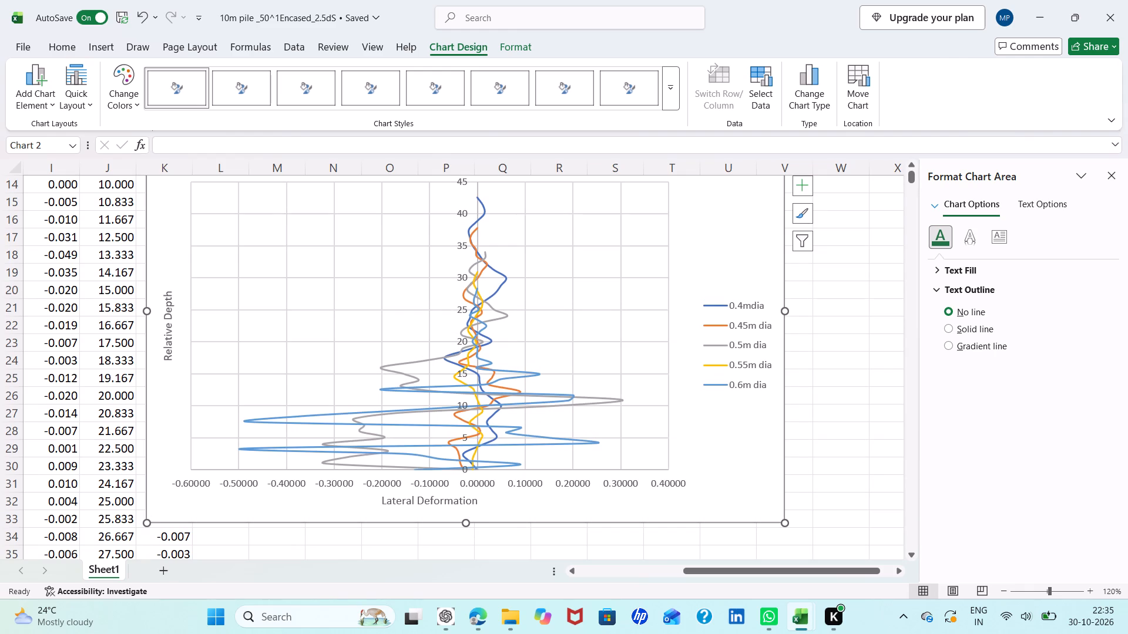
Switch to Word and create a new blank document.
click(308, 618)
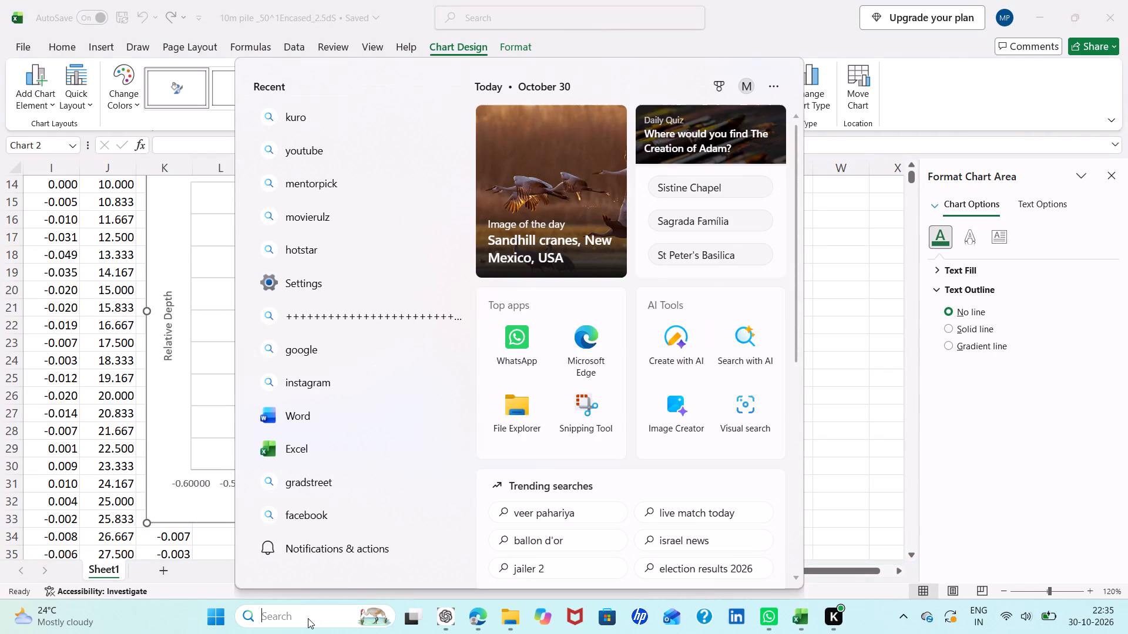
text(word)
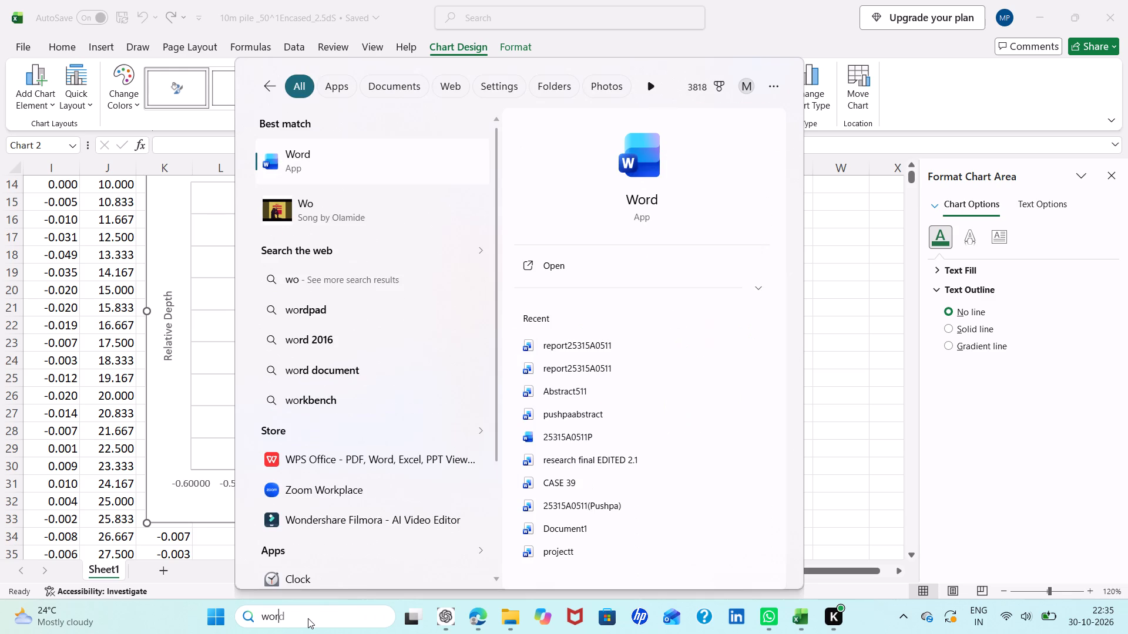
double_click(572, 259)
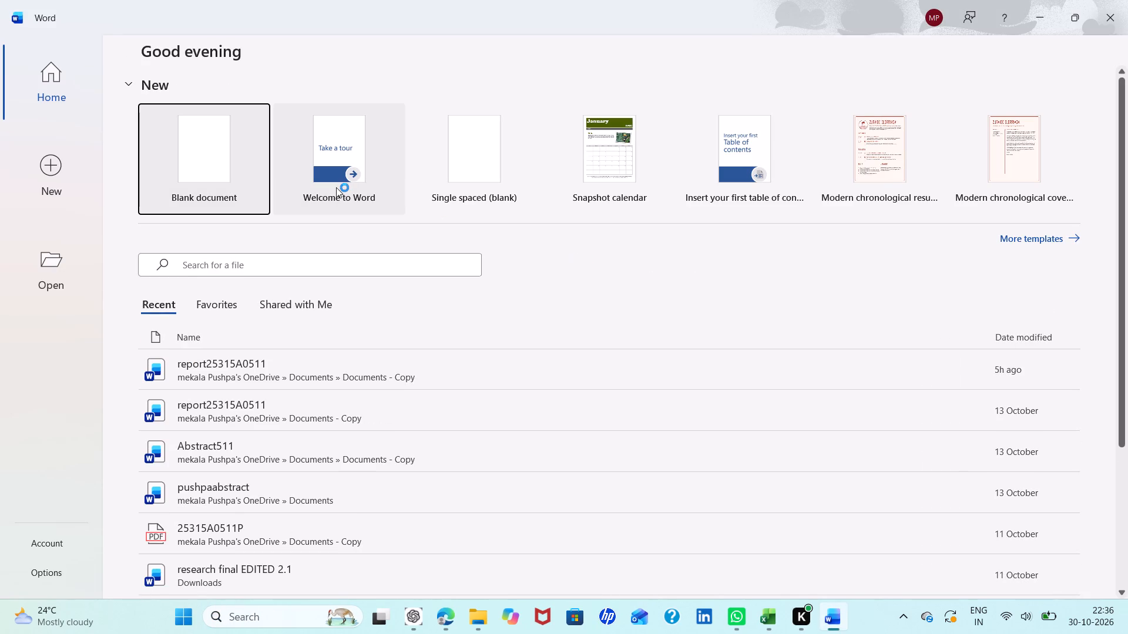
click(246, 144)
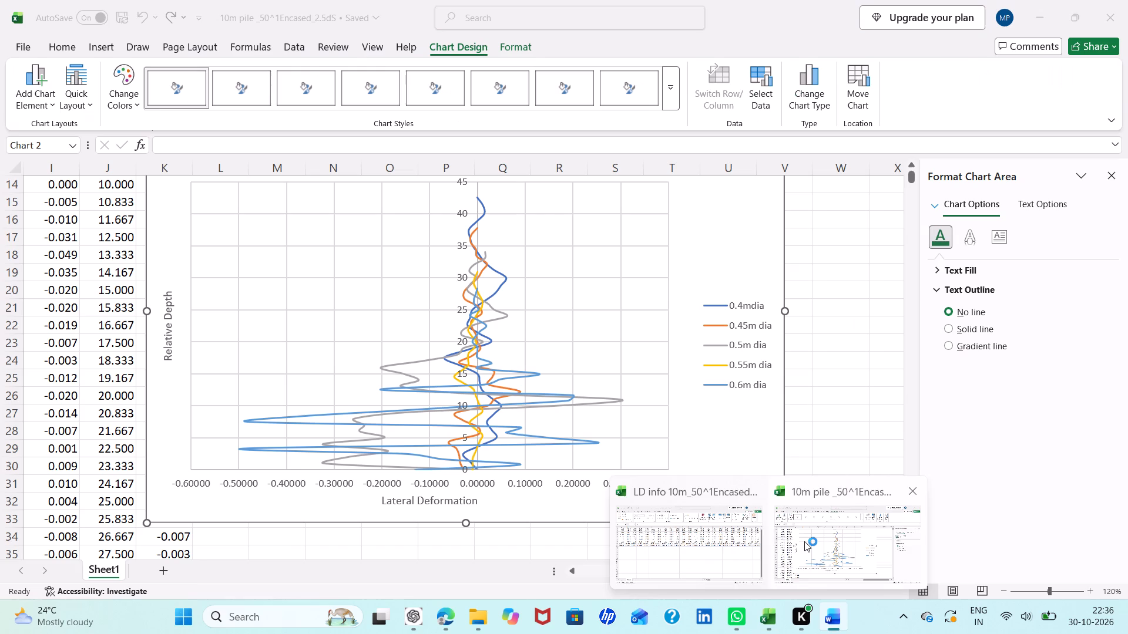
Copy the whole lateral deformation chart from the Excel workbook and paste it at the start of the blank Word document.
click(804, 541)
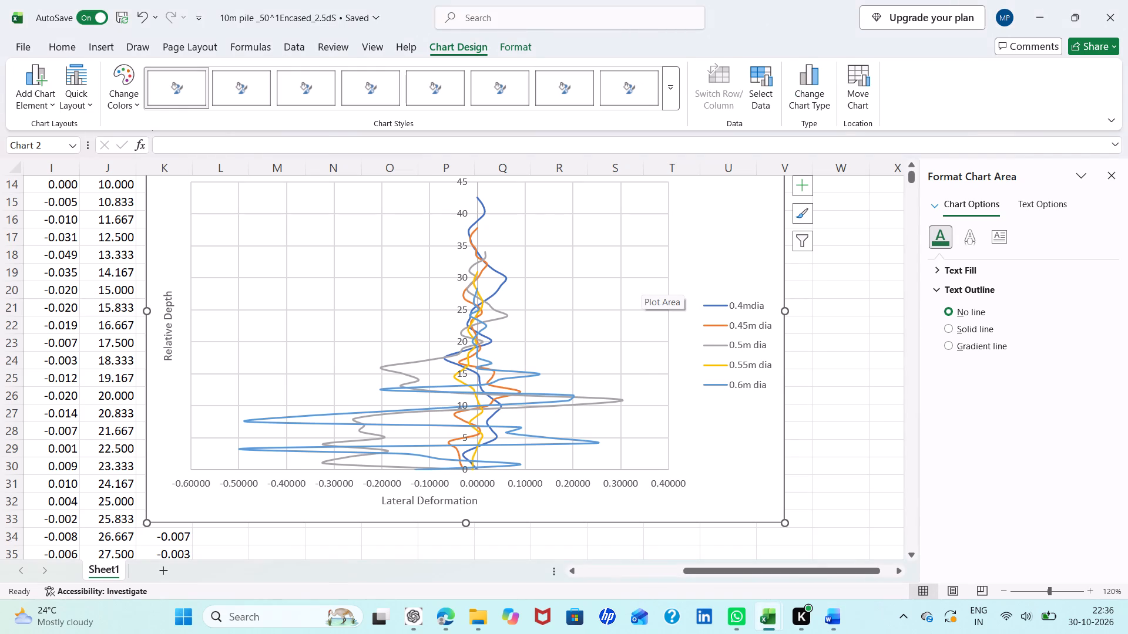
right_click(641, 284)
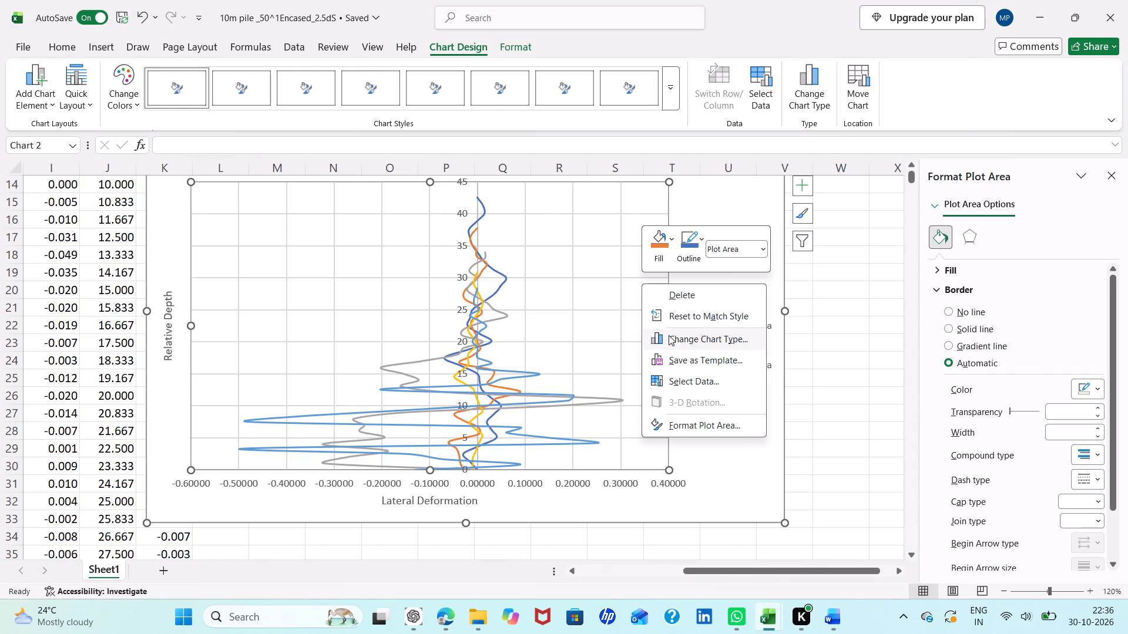
click(556, 262)
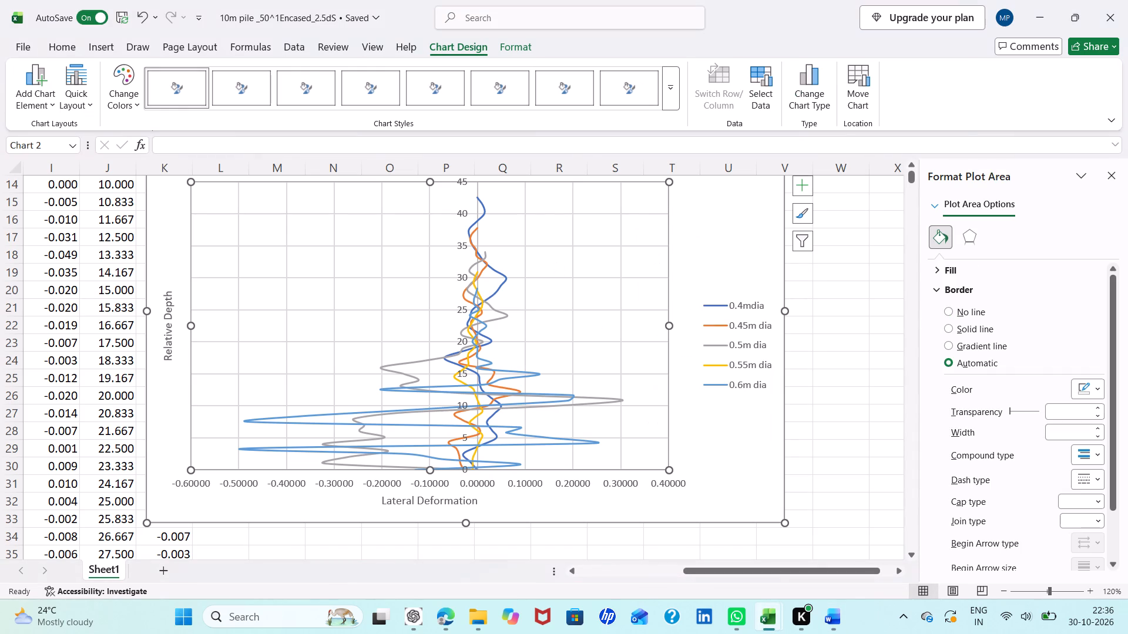
click(702, 246)
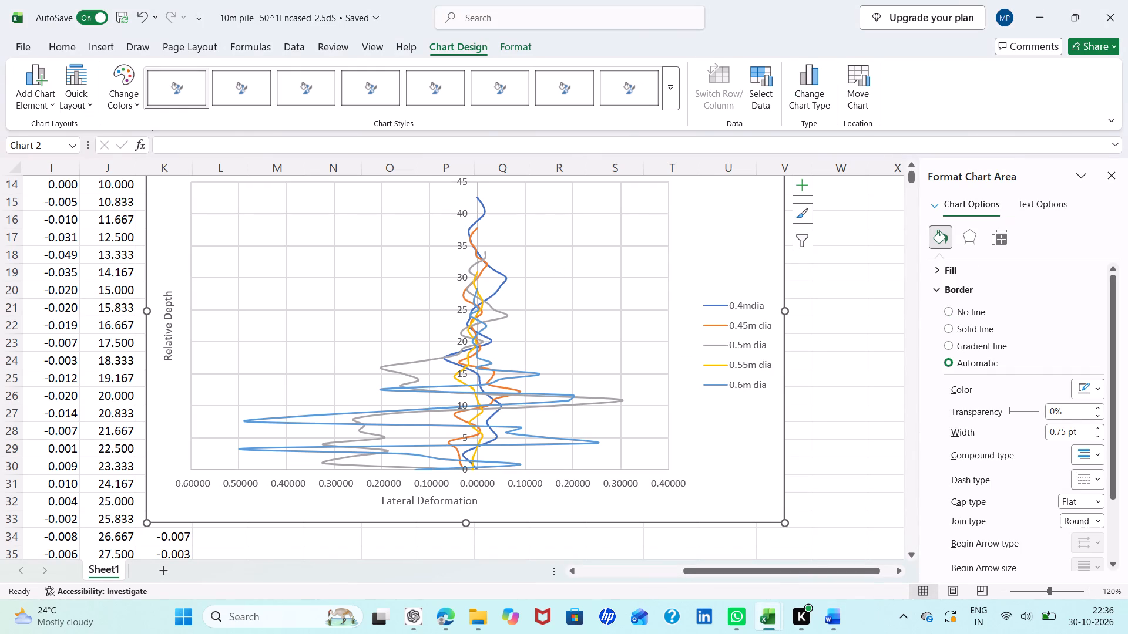
right_click(702, 246)
click(738, 185)
click(834, 562)
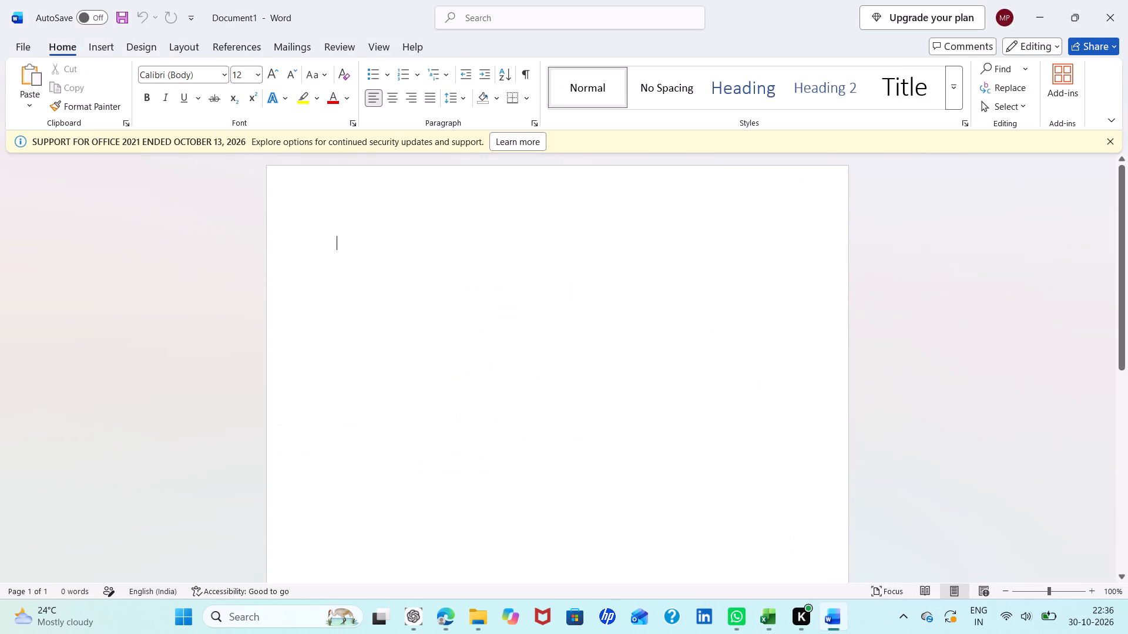
key(ctrl+v)
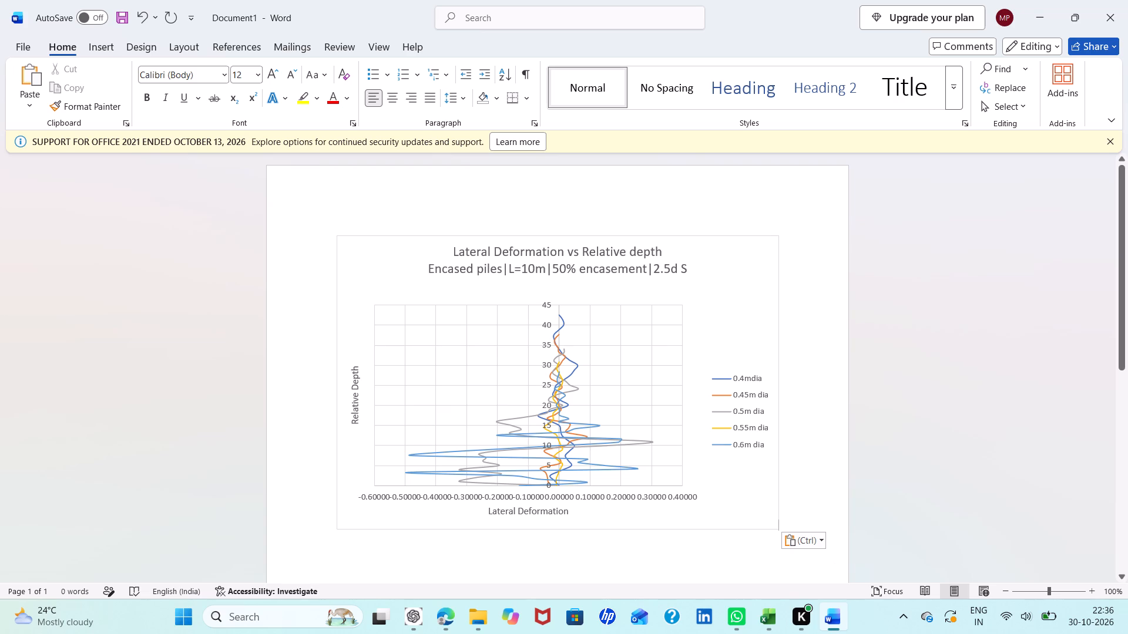
Enlarge the pasted chart from its lower-right corner to about two-thirds taller and slightly wider, just past the page's right margin.
click(613, 388)
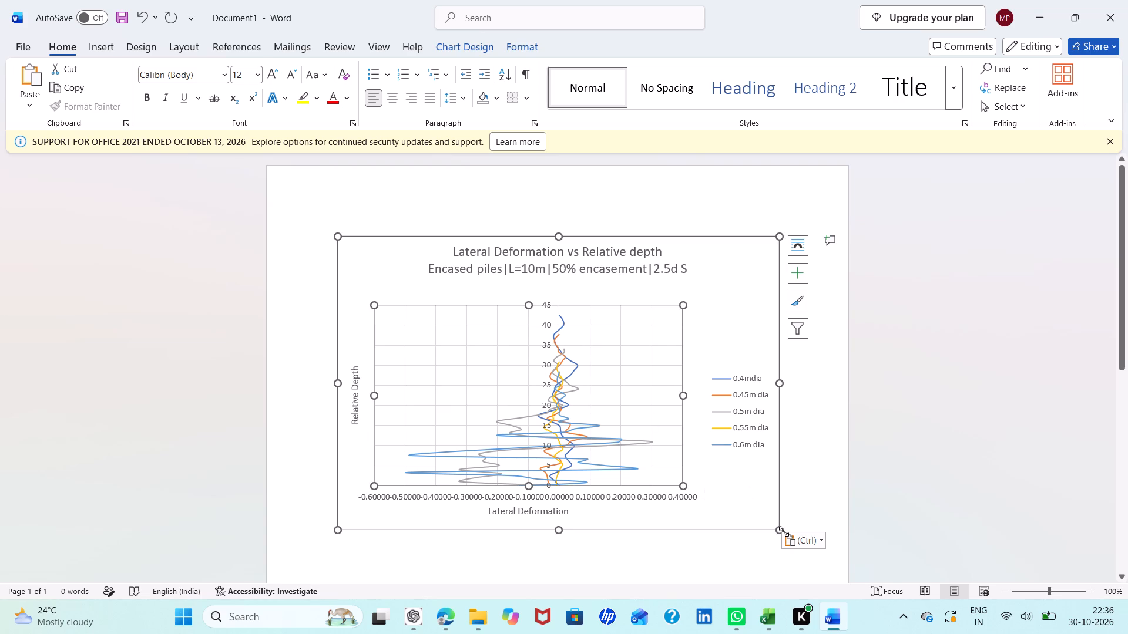
drag(777, 528, 777, 529)
drag(777, 529, 782, 619)
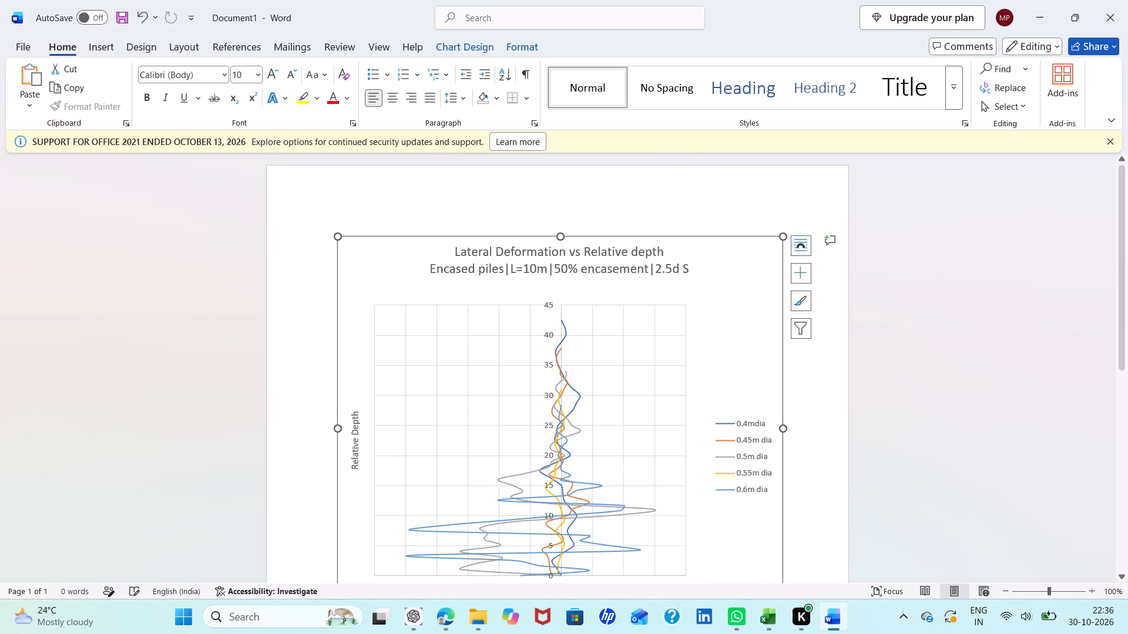
scroll(667, 454, down, 2)
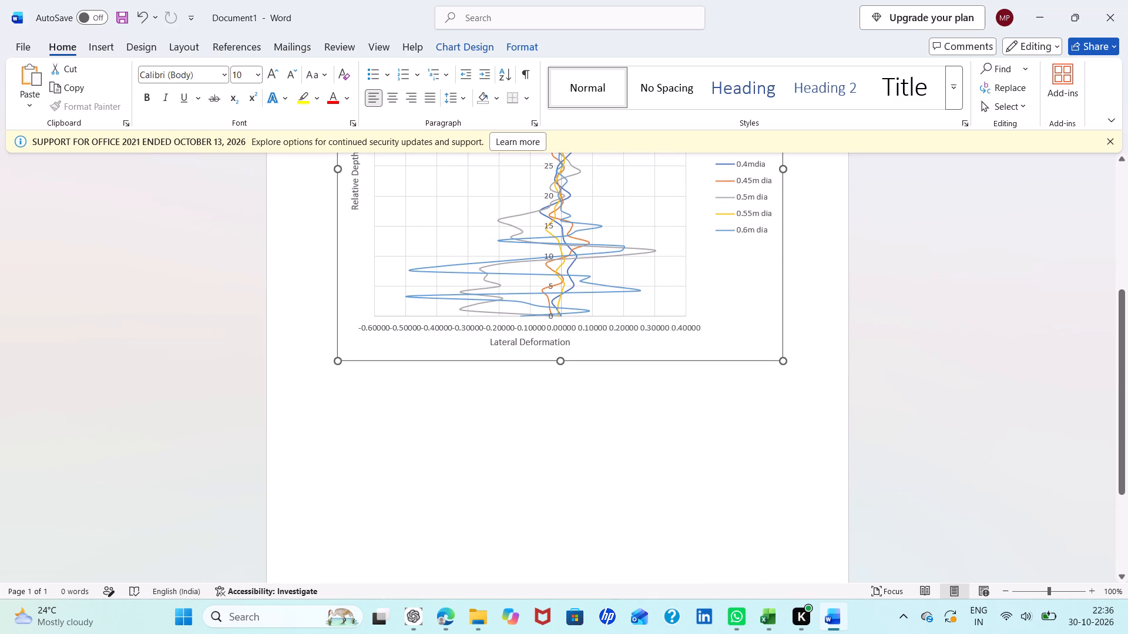
drag(780, 360, 794, 390)
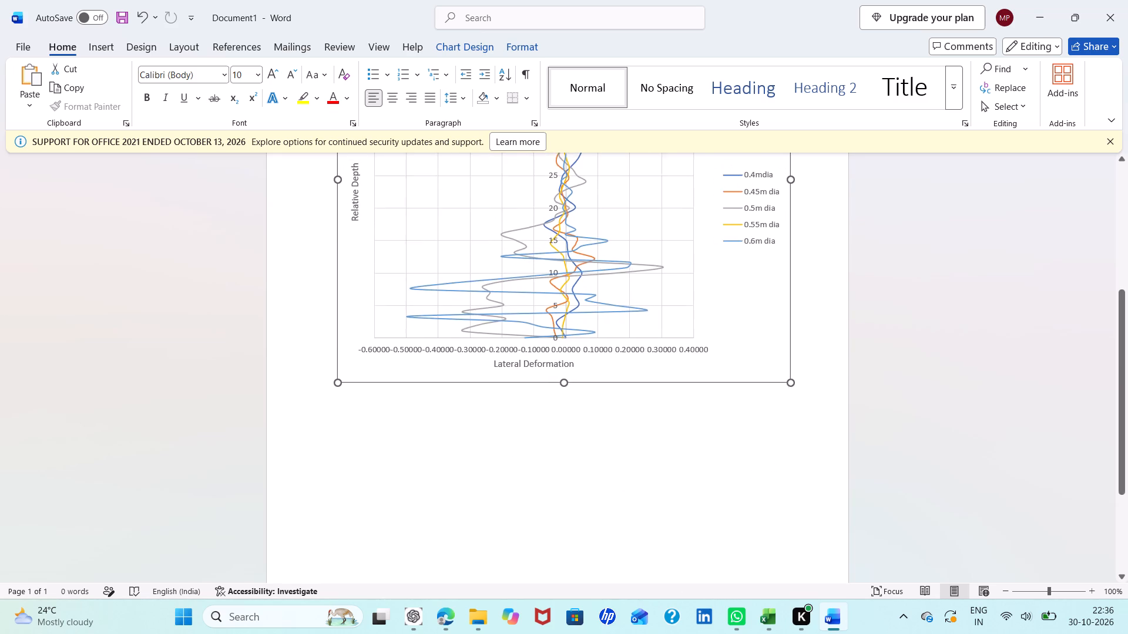
drag(794, 390, 805, 465)
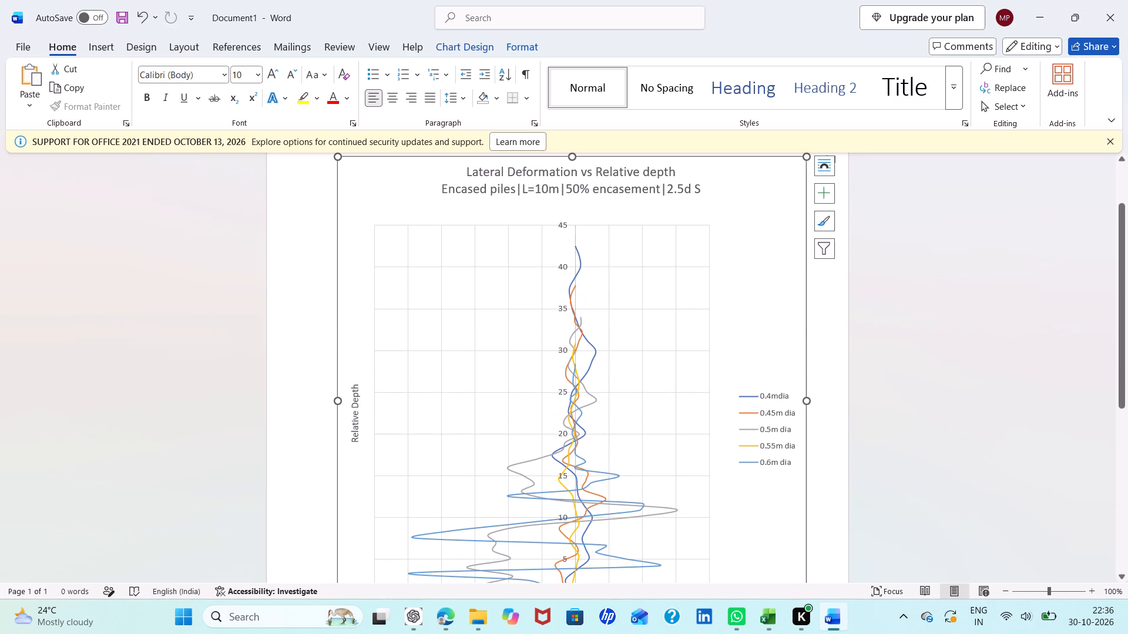
scroll(626, 328, down, 2)
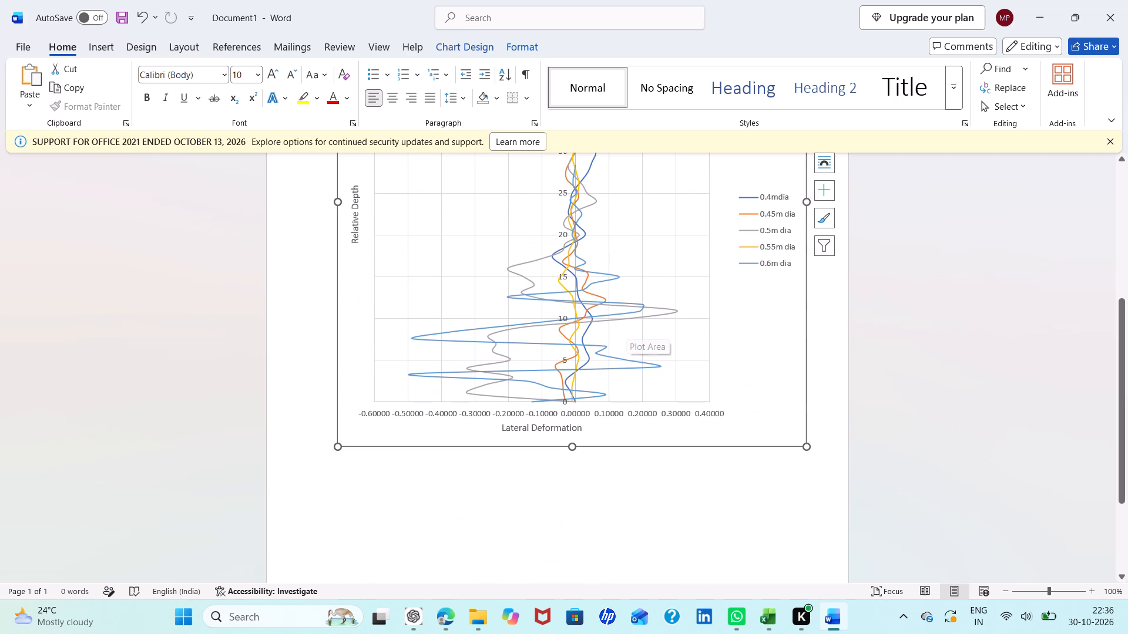
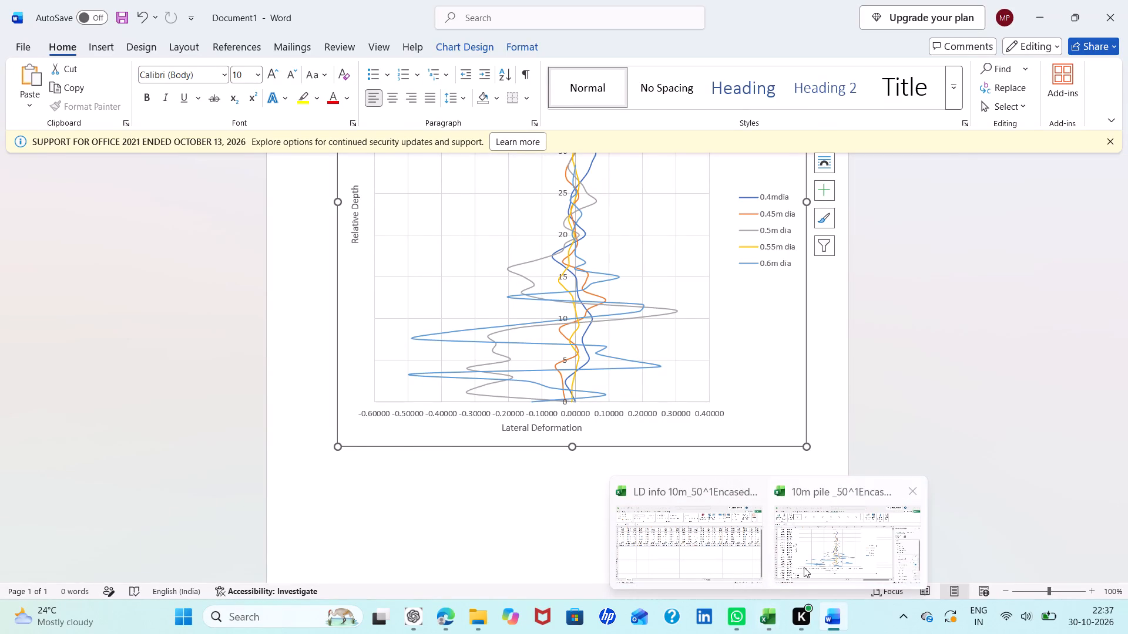
Switch to the 10m pile Excel workbook and extend the chart's horizontal axis title to read "Lateral Deformation Ux(mm)".
click(804, 567)
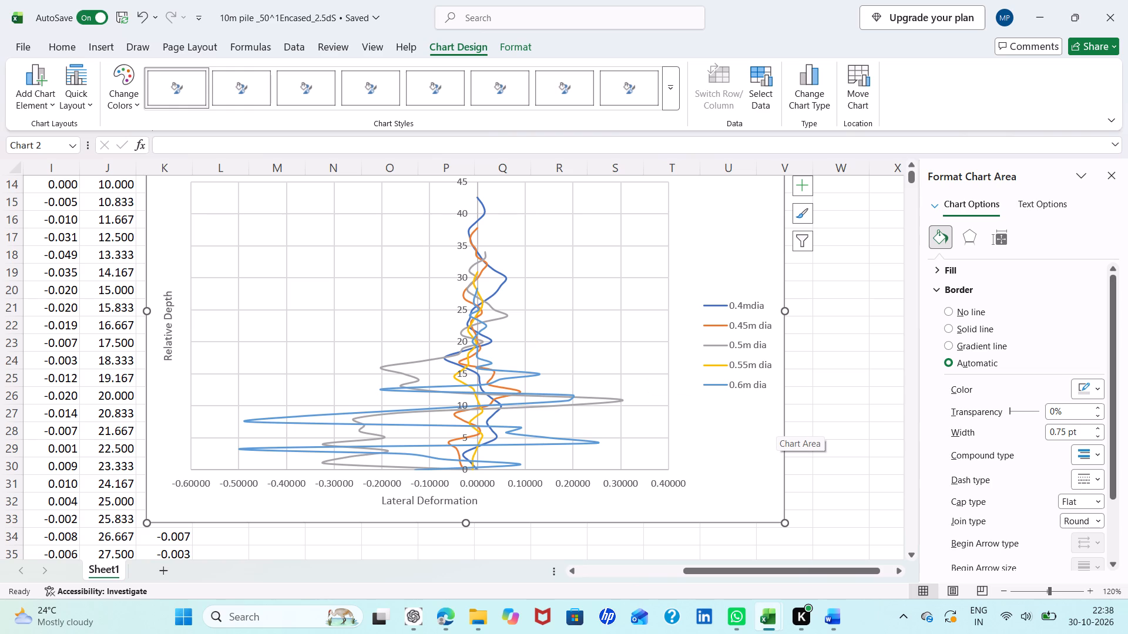
double_click(465, 500)
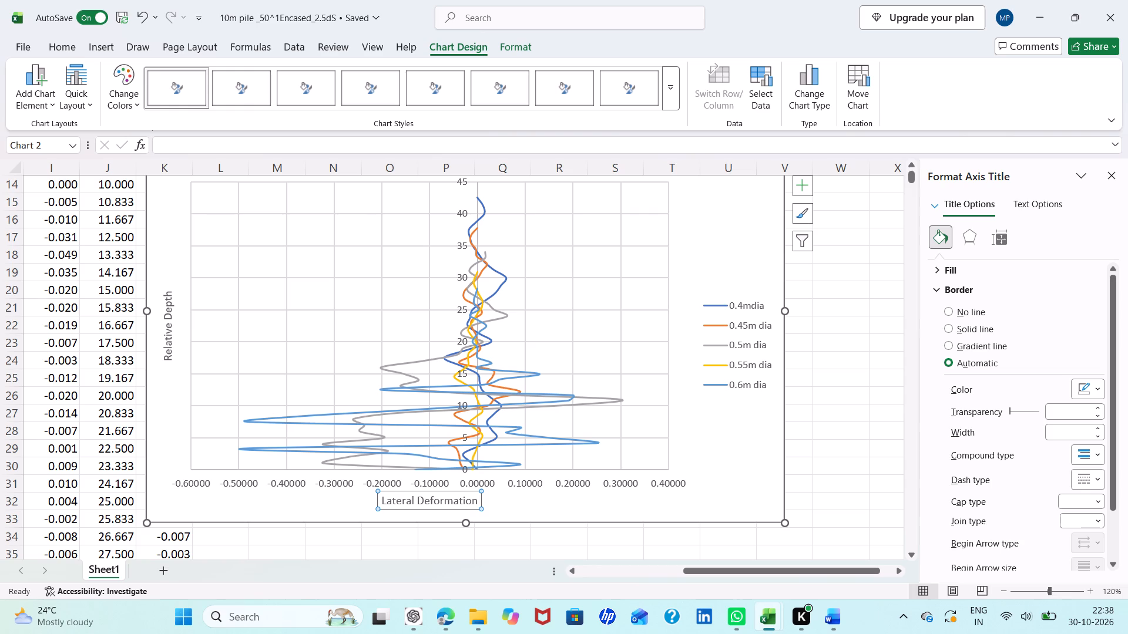
click(479, 500)
click(478, 500)
key(space)
key(shift+u)
key(x)
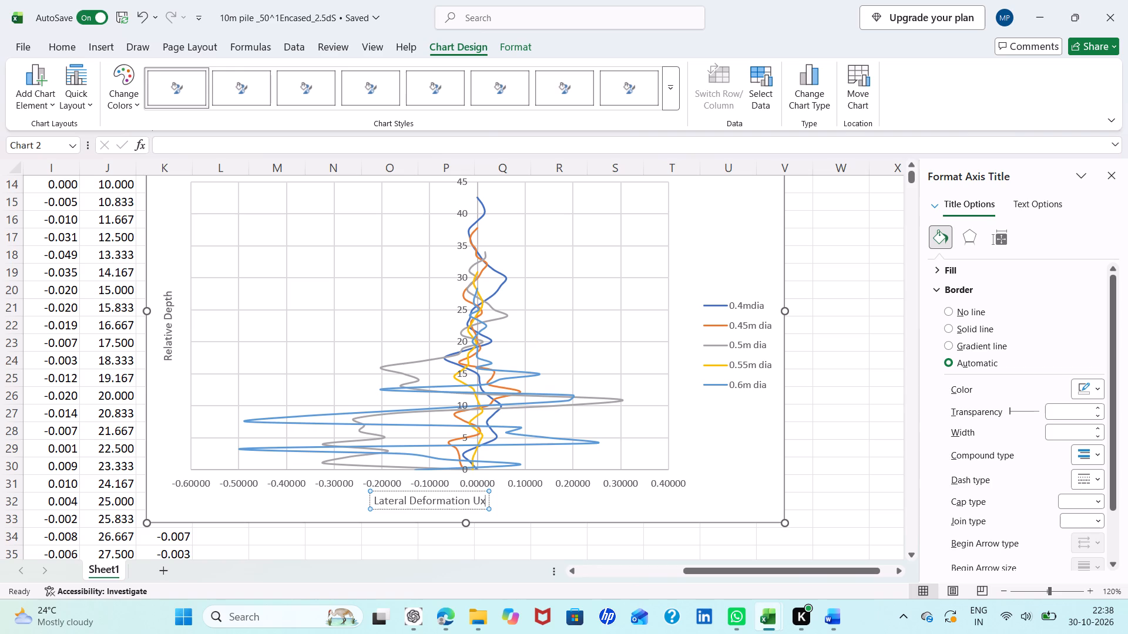
key(shift+parenleft)
text(mm)
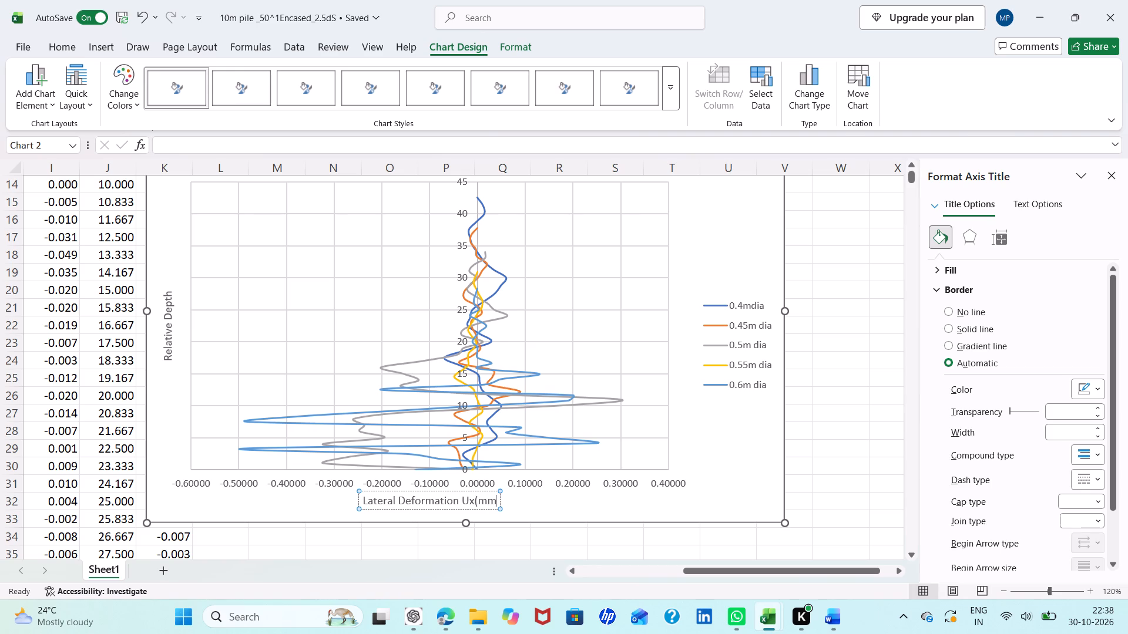
key(shift+parenright)
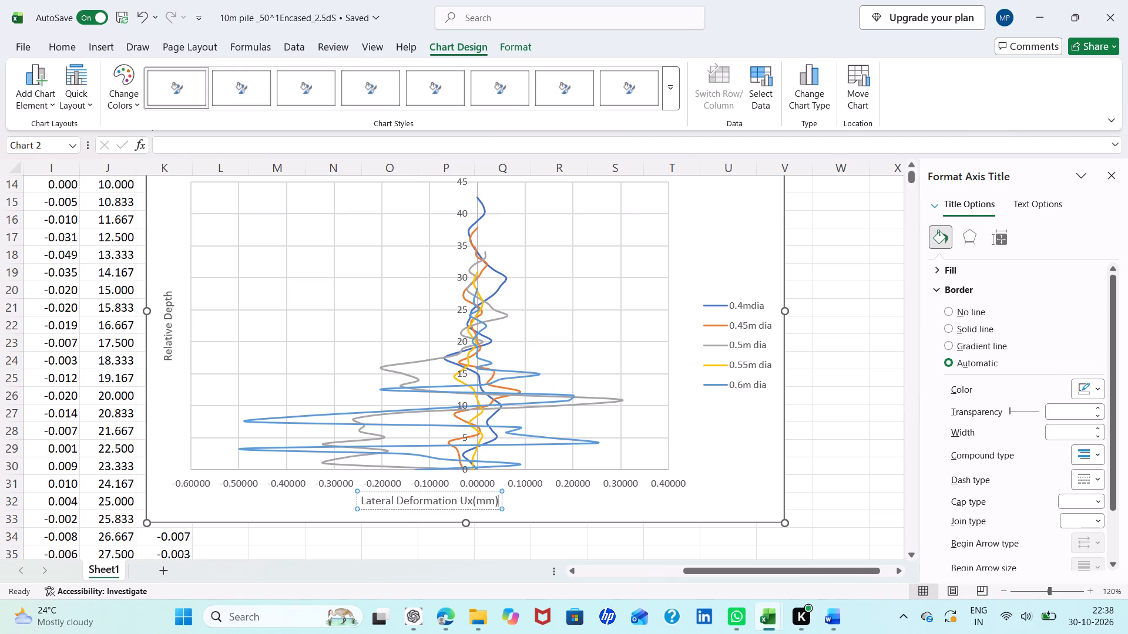
Add "Z/D" to the end of the chart's vertical axis title, after the relative depth wording.
click(170, 308)
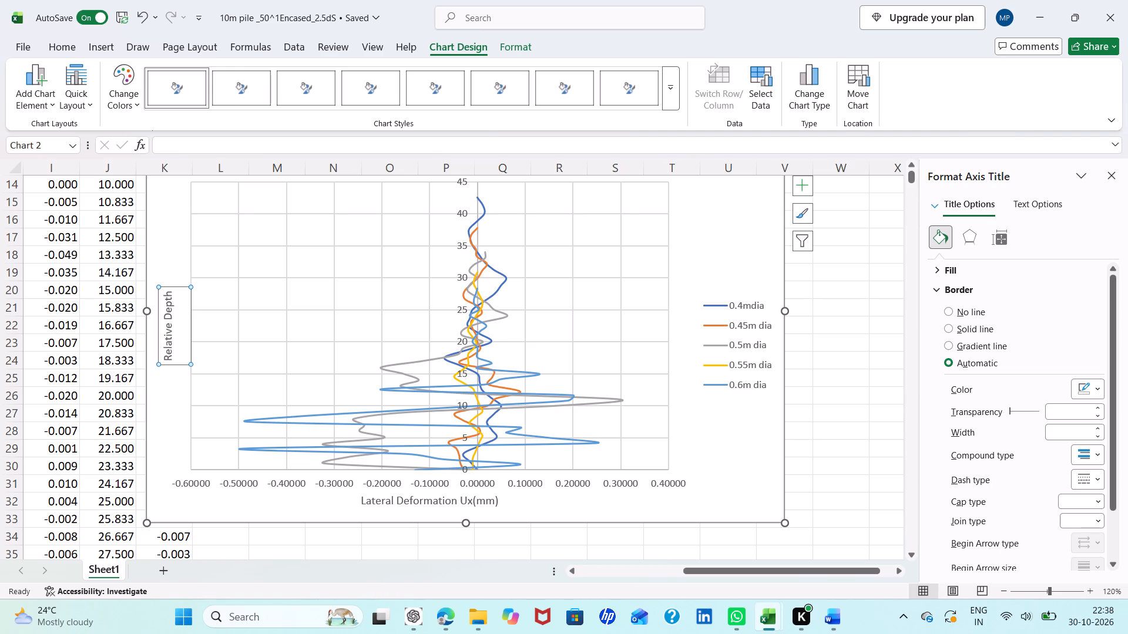
click(167, 289)
double_click(167, 289)
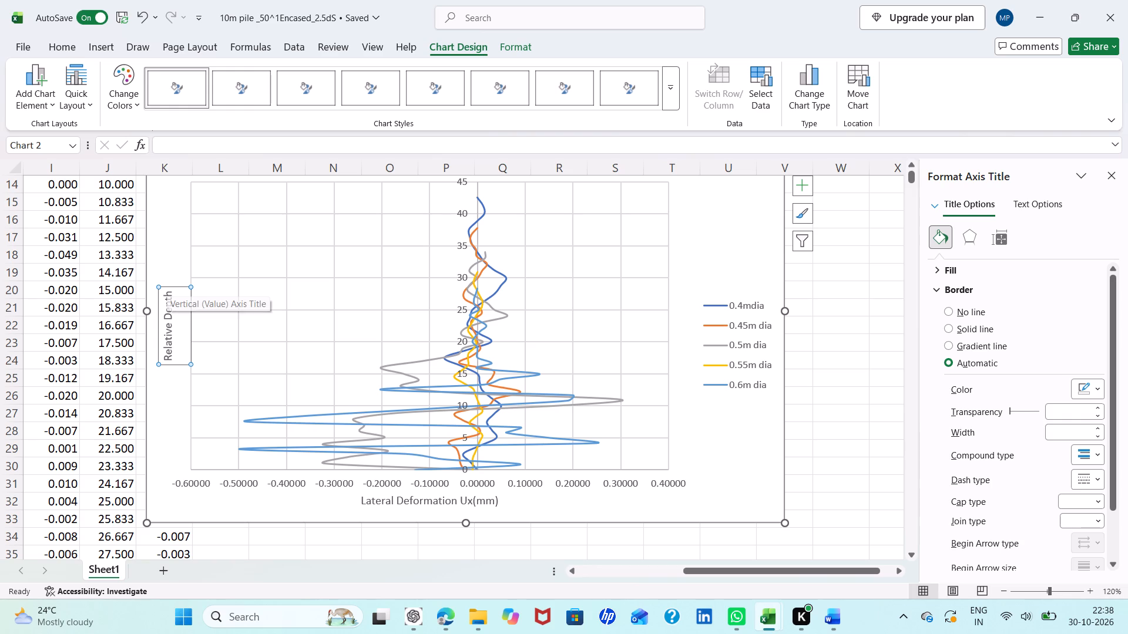
double_click(167, 288)
double_click(167, 297)
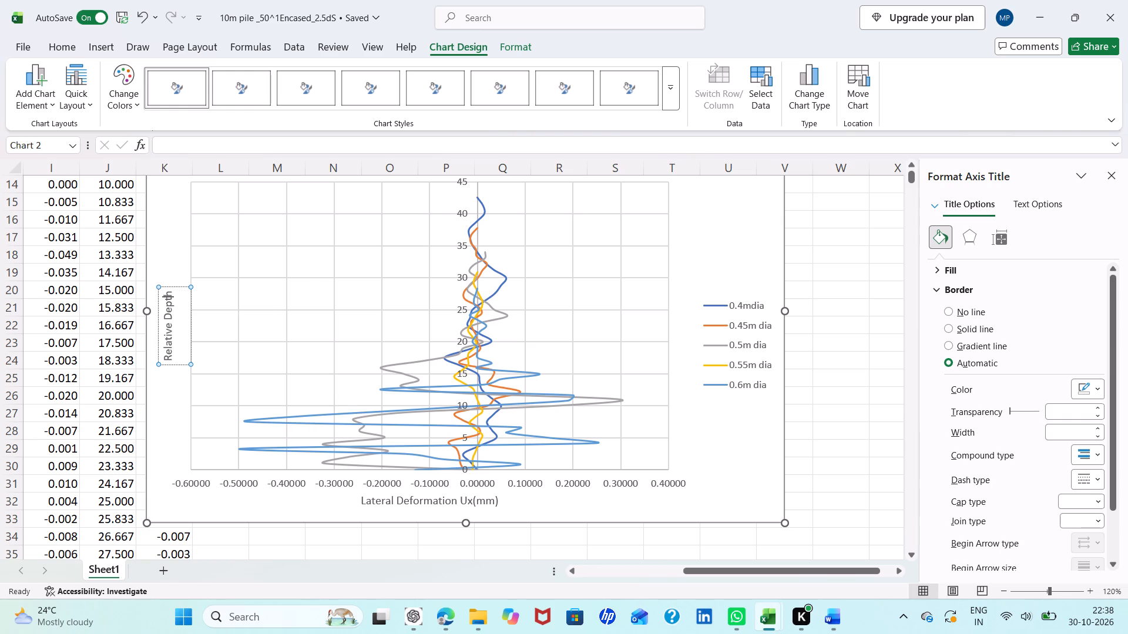
click(169, 296)
key(Right)
key(Left)
key(Right)
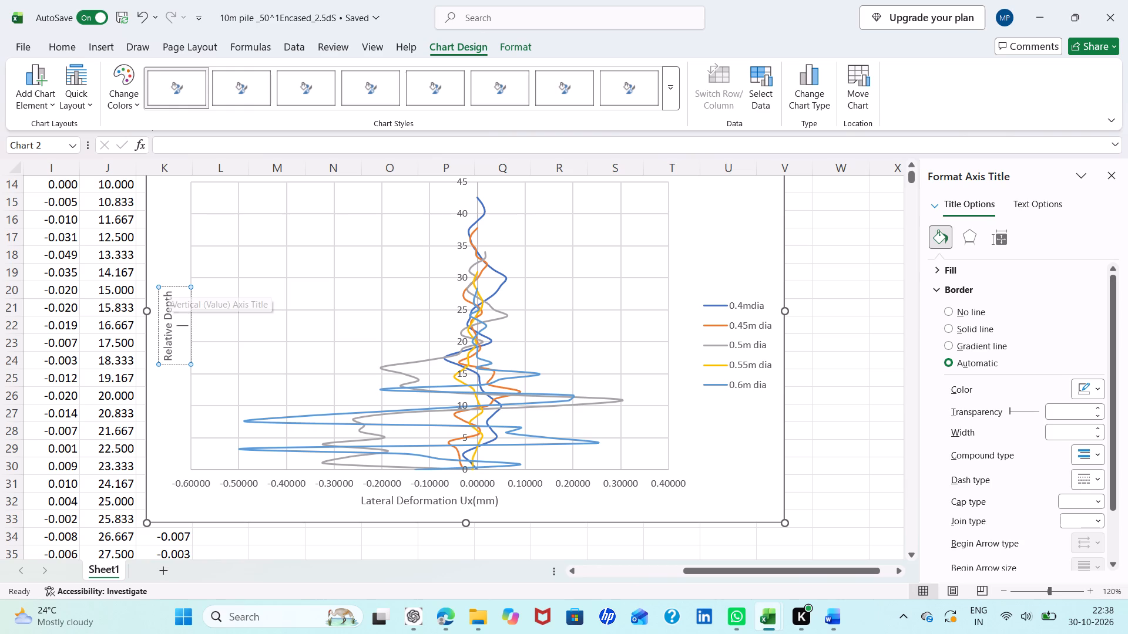
key(Left)
key(space)
key(shift+z)
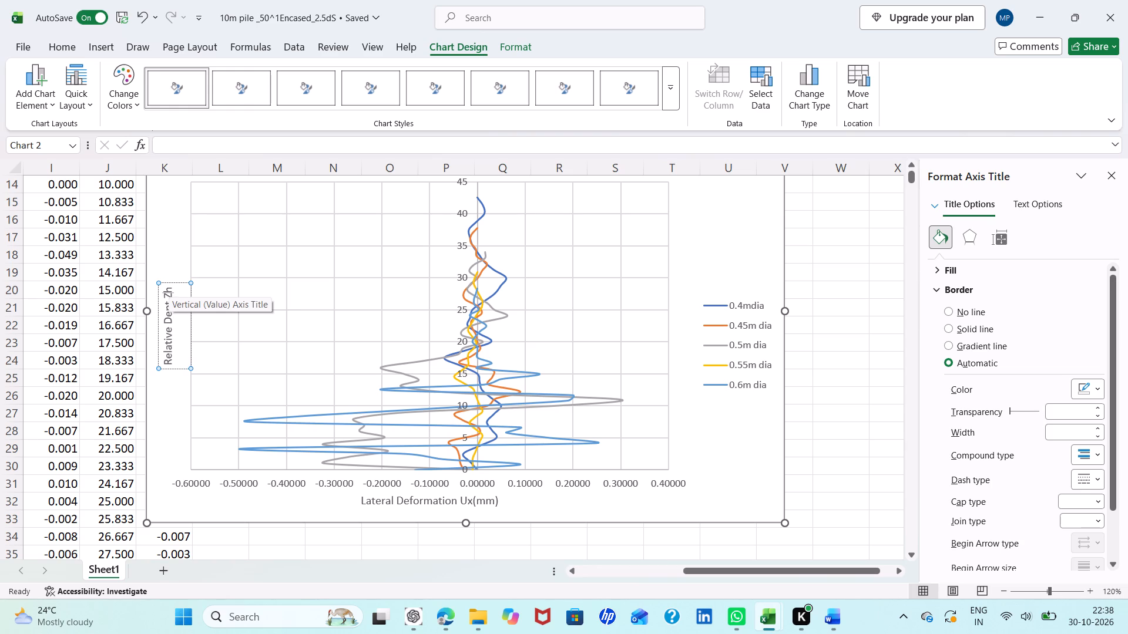
key(slash)
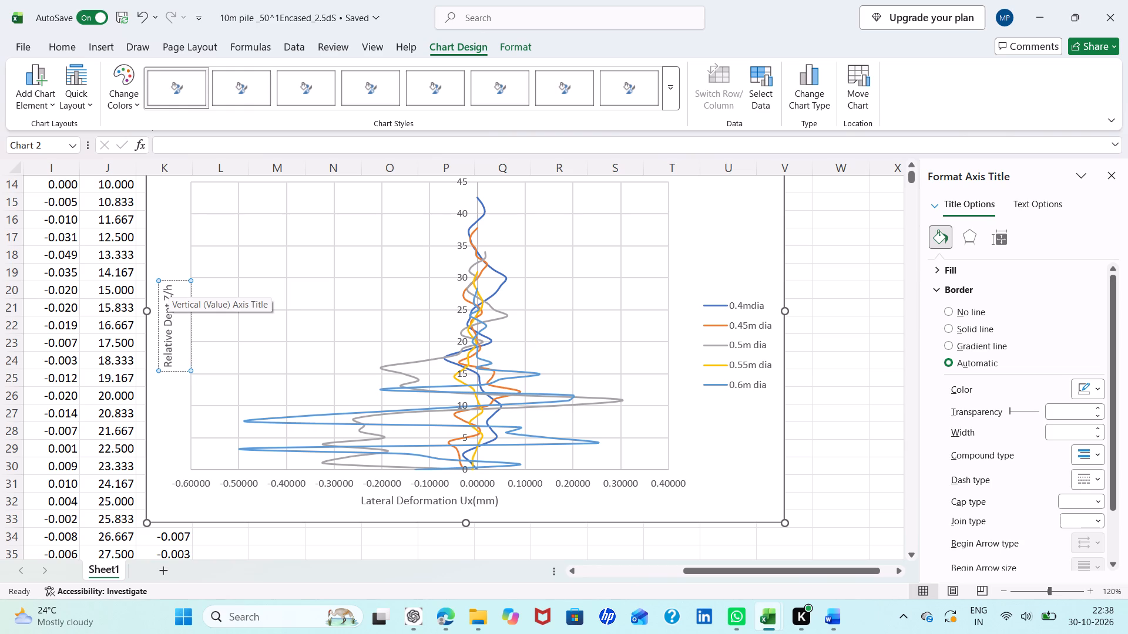
key(shift+d)
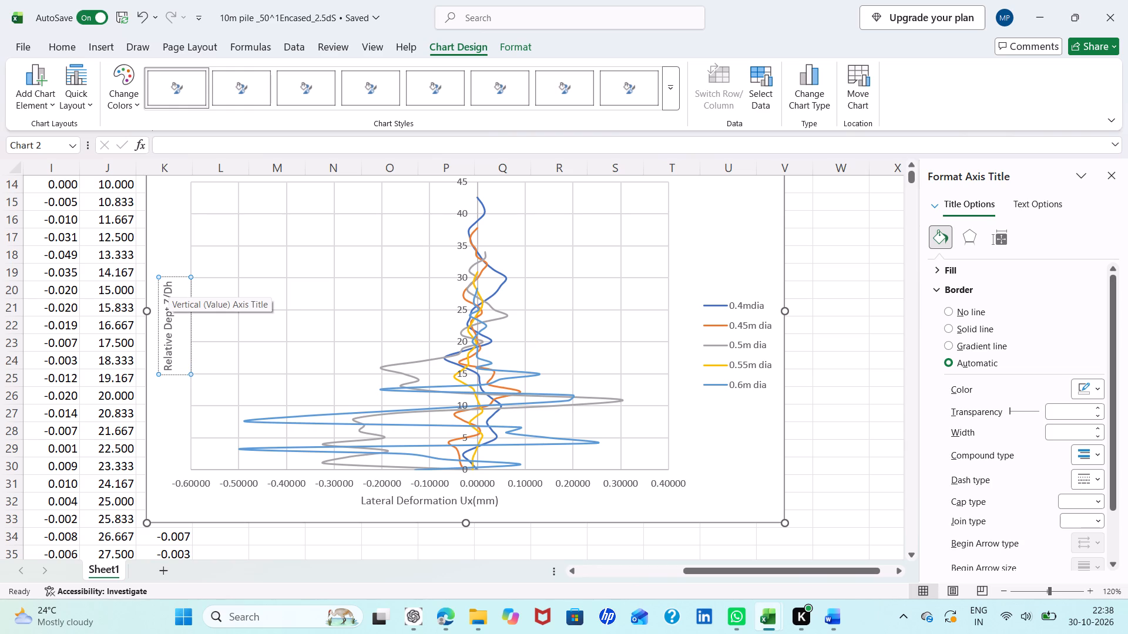
key(space)
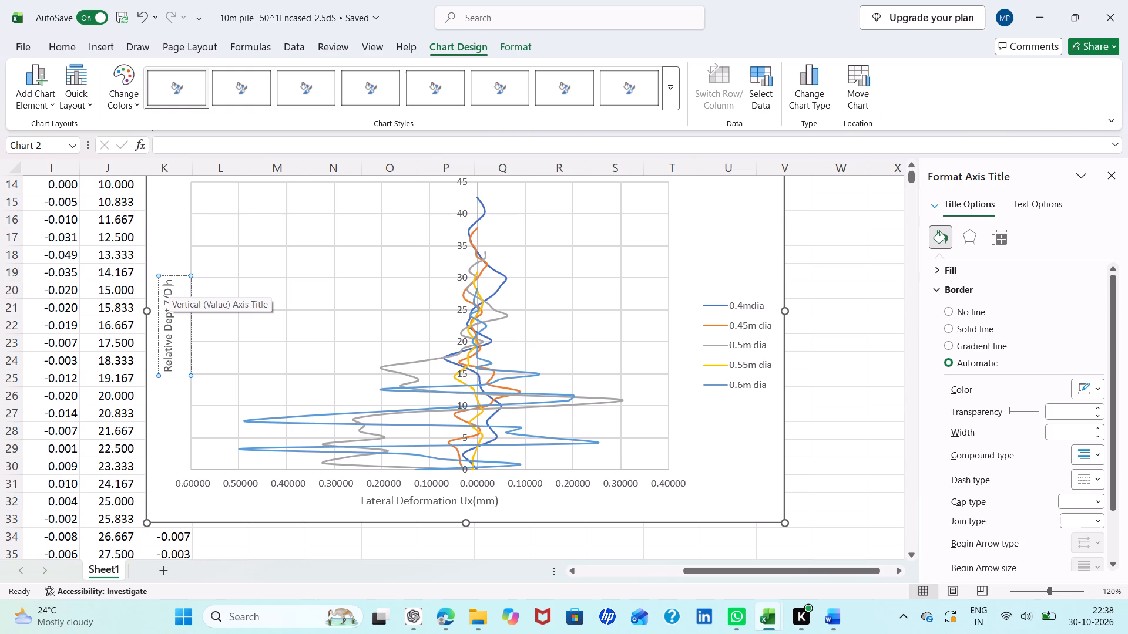
key(Right)
key(BackSpace)
key(BackSpace)
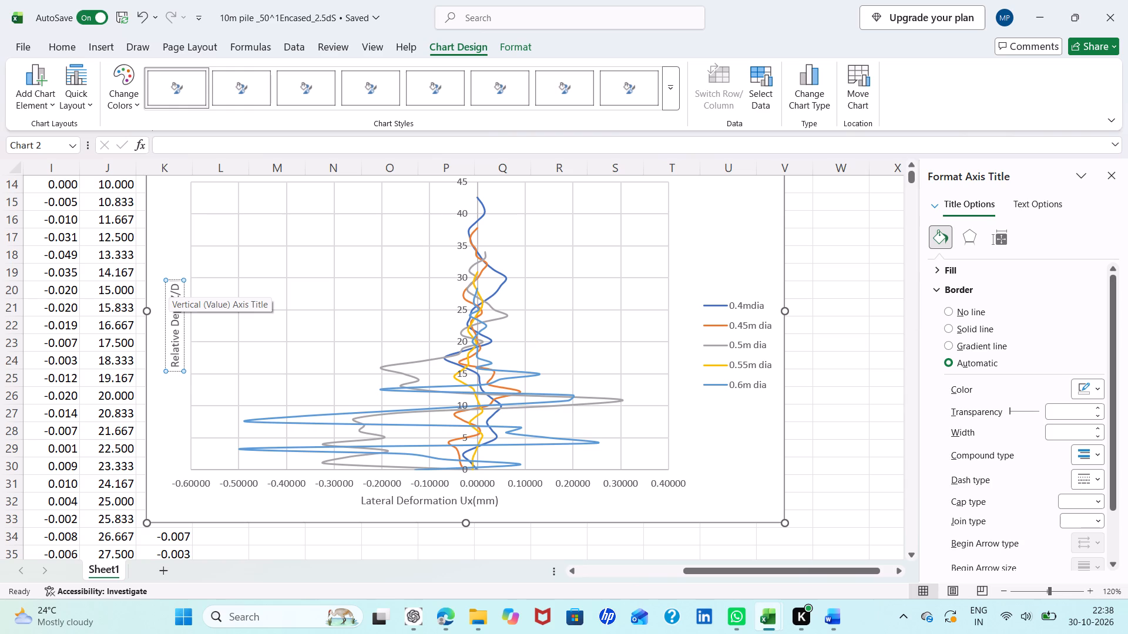
key(Left)
key(Left)
key(Left)
key(Left)
click(209, 281)
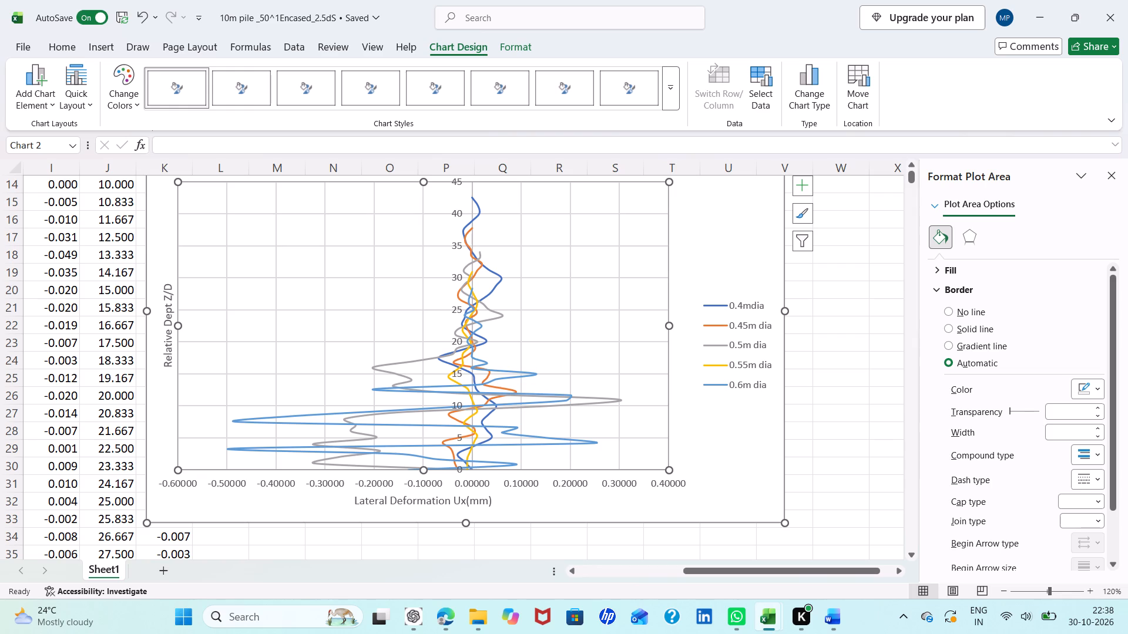
Correct "Dept" to "Depth" in the vertical axis title and add a space before "Z/D".
double_click(167, 297)
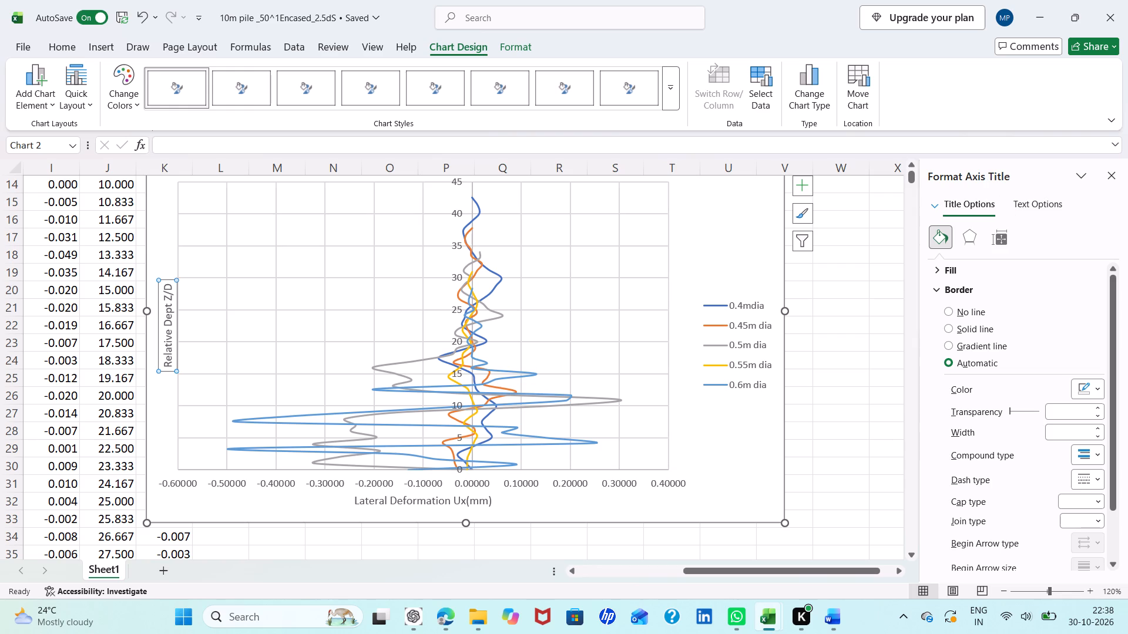
click(167, 302)
key(h)
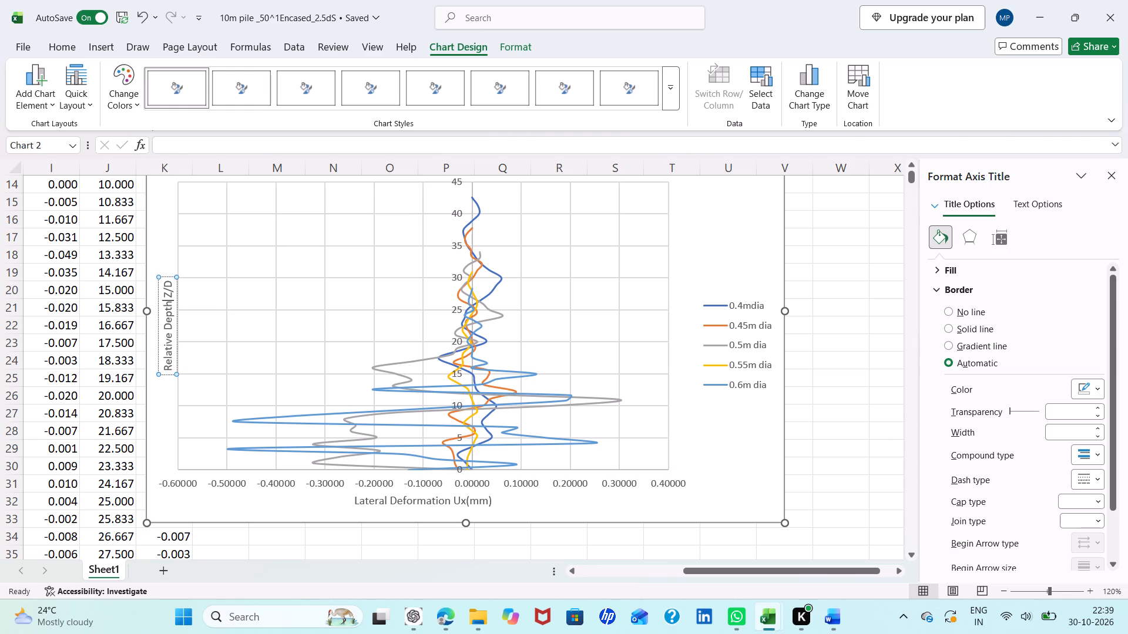
key(space)
click(153, 228)
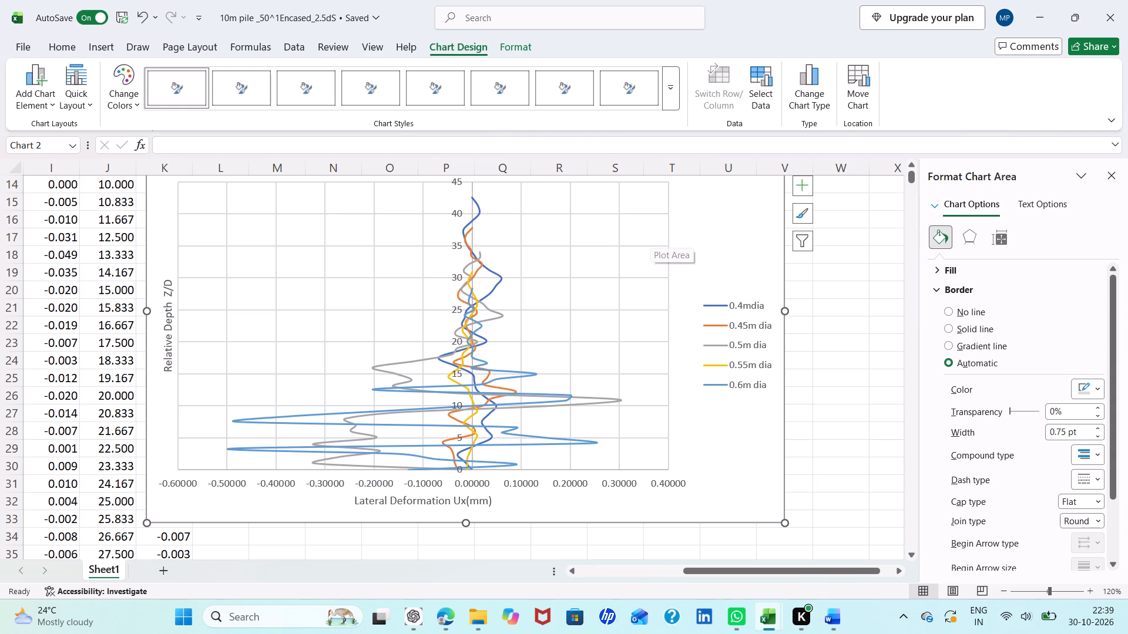
click(723, 210)
Set the number format of the horizontal axis labels to 3 decimal places.
click(519, 476)
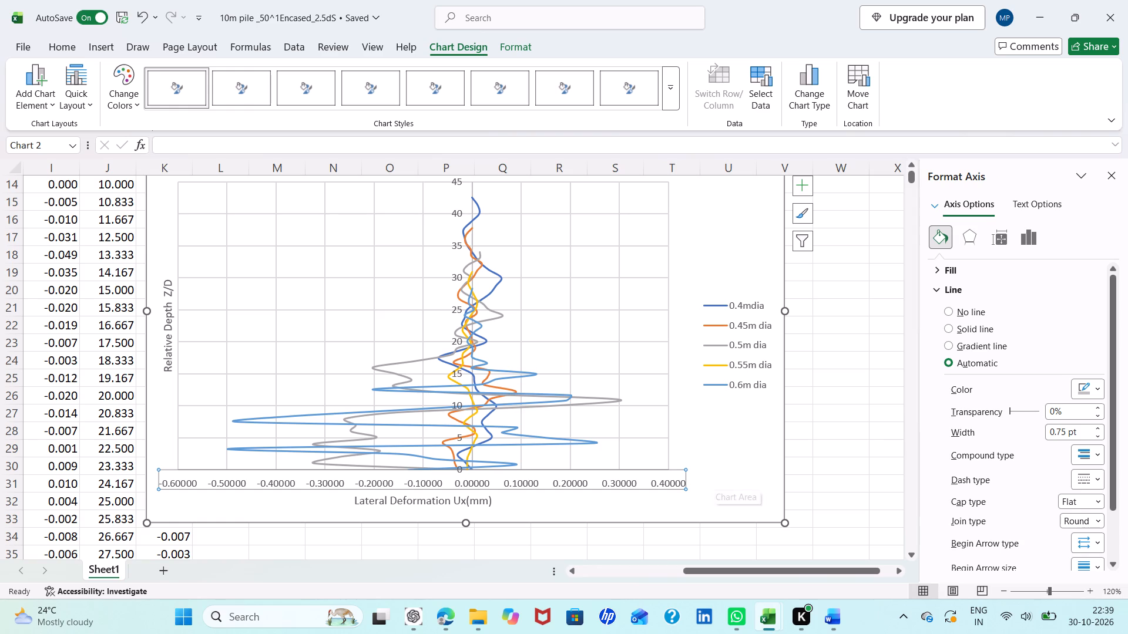
click(1023, 235)
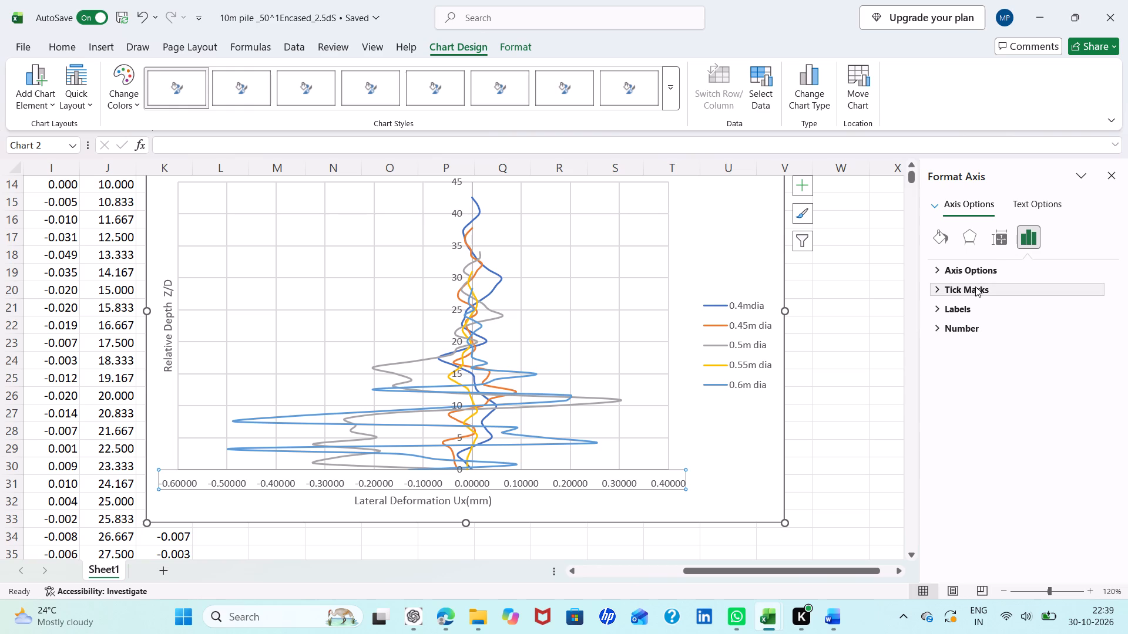
click(946, 324)
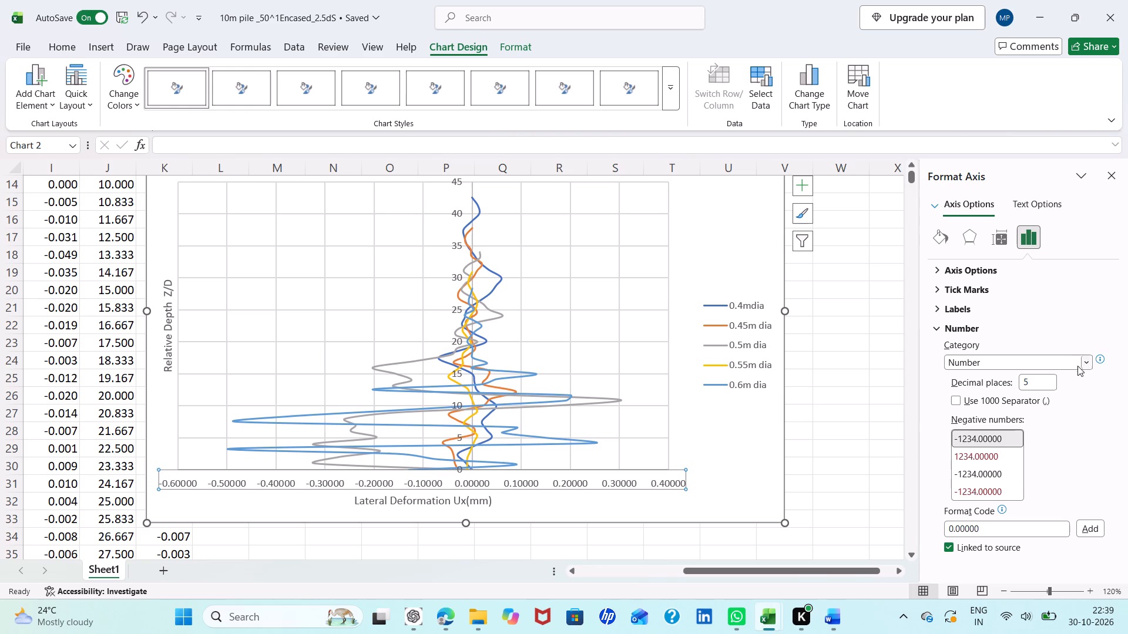
click(1046, 379)
key(BackSpace)
key(0)
key(Return)
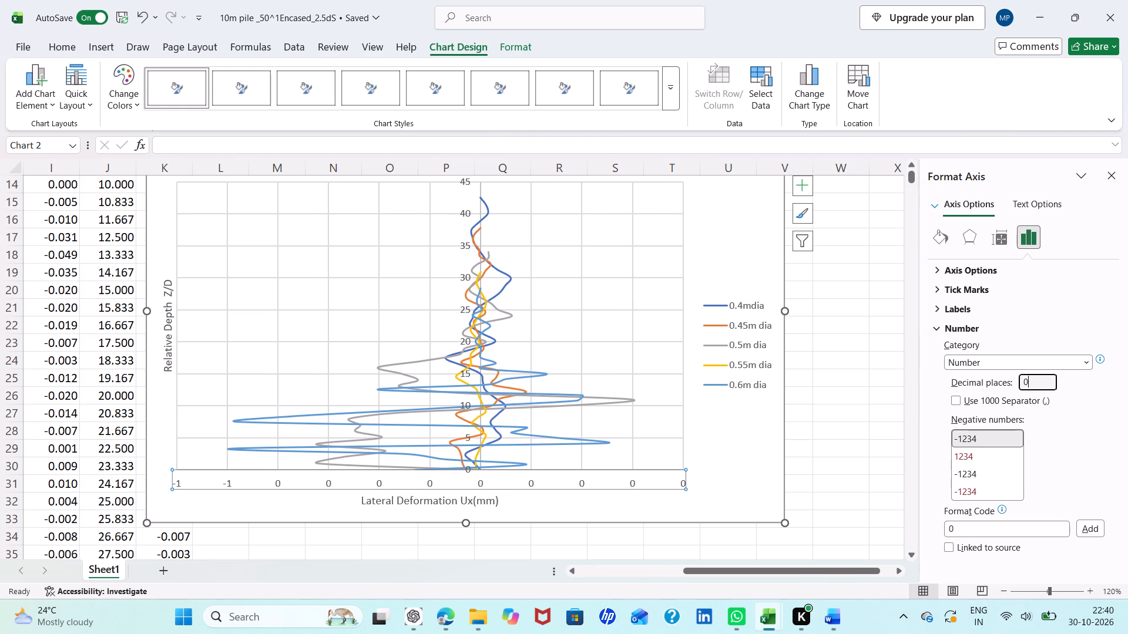
key(BackSpace)
key(3)
key(Return)
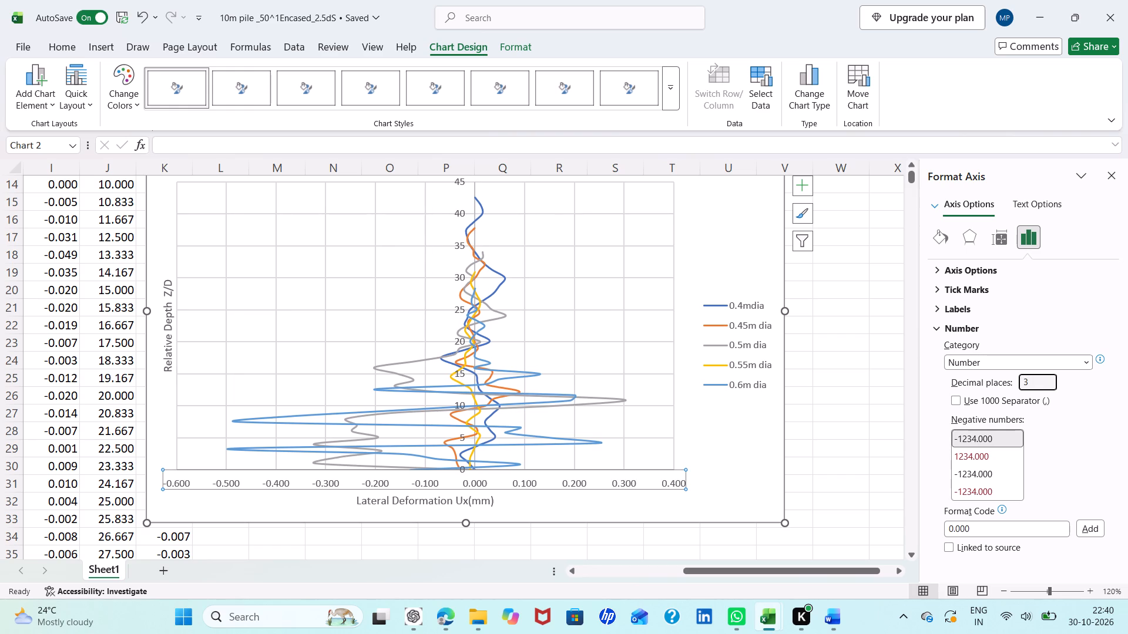
Reduce the horizontal axis labels' number format to 2 decimal places and deselect the chart.
key(BackSpace)
key(2)
key(Return)
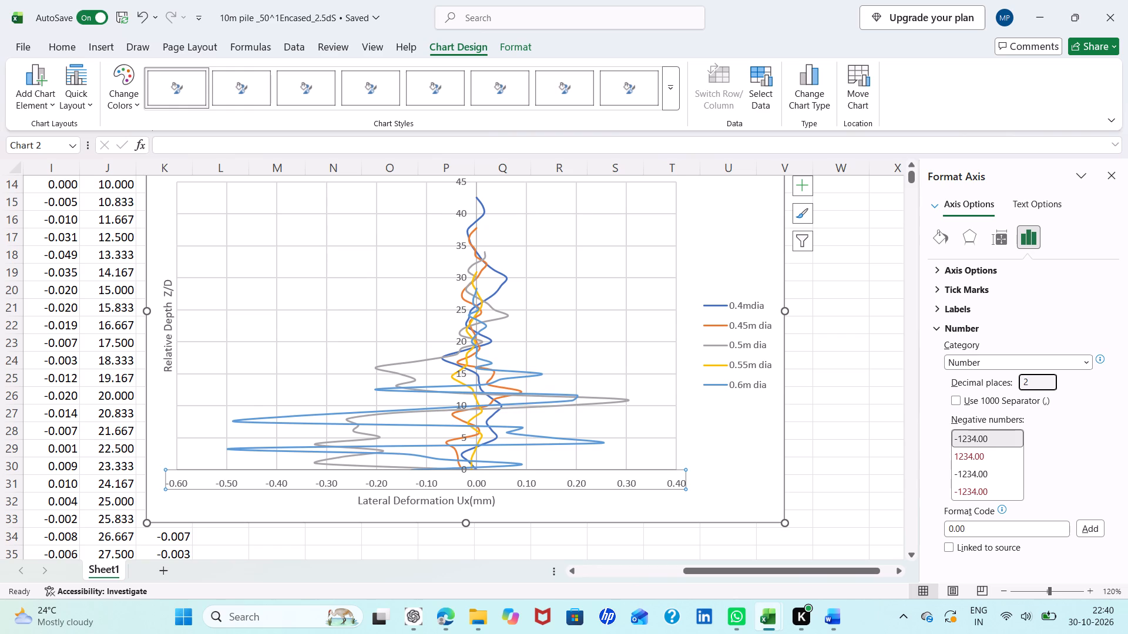
scroll(834, 446, down, 2)
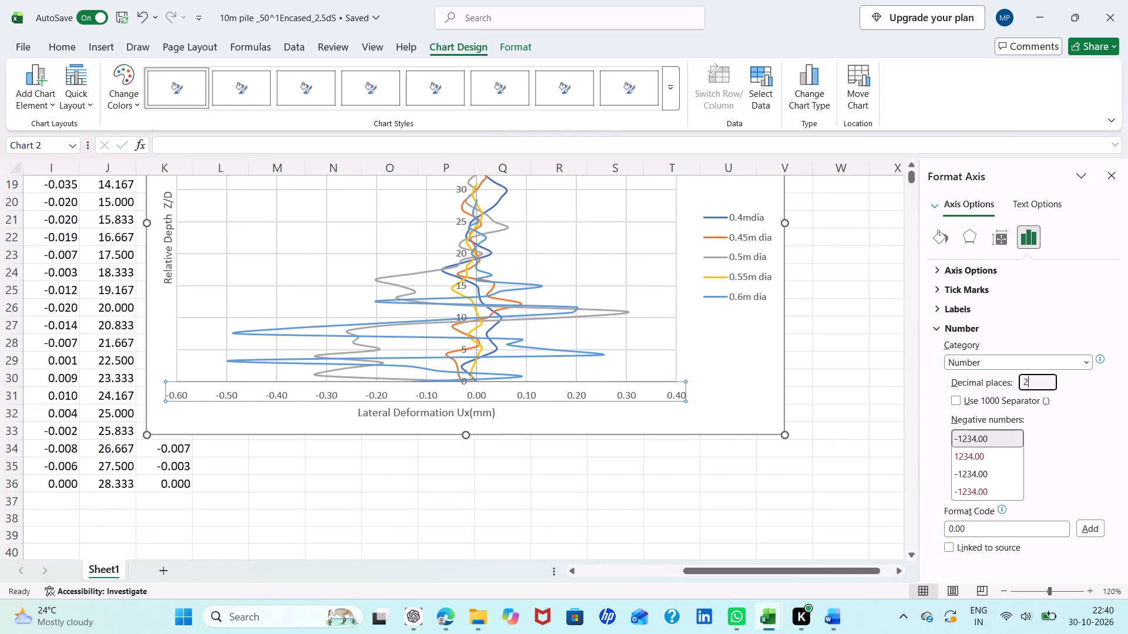
click(834, 446)
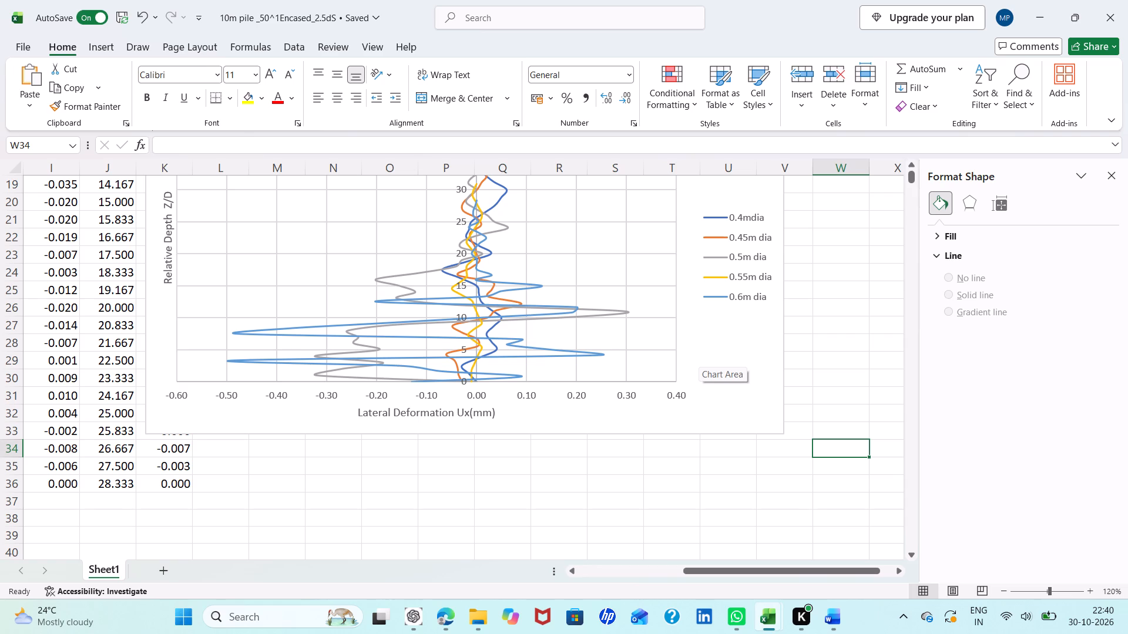
Set the label position of the chart's vertical axis to Low, then deselect the chart.
scroll(528, 315, up, 1)
click(458, 233)
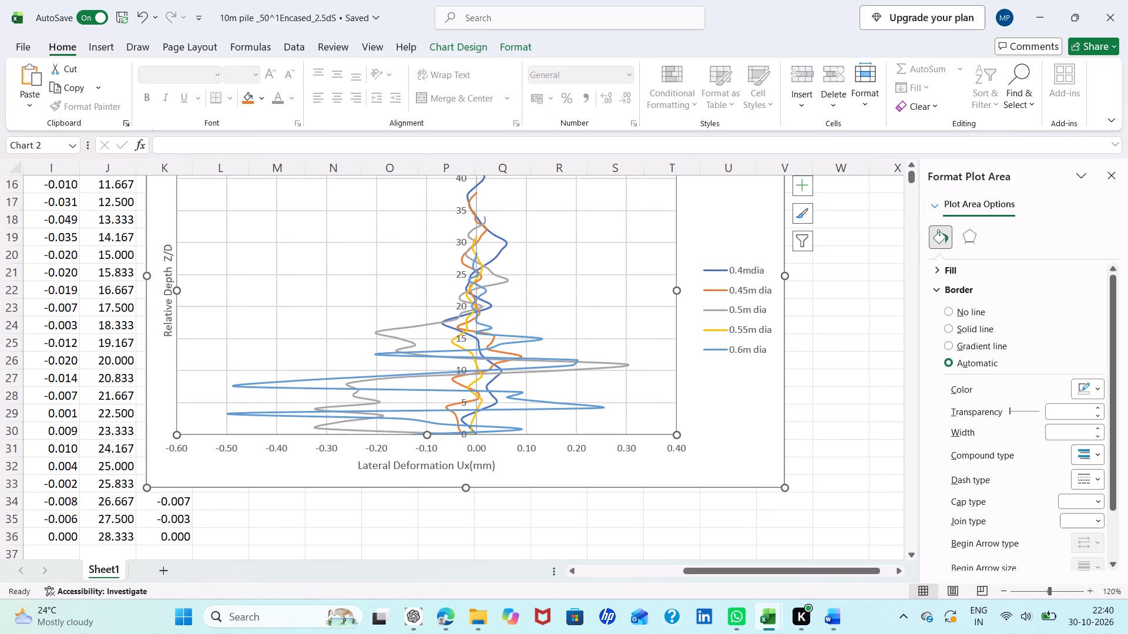
scroll(453, 339, up, 1)
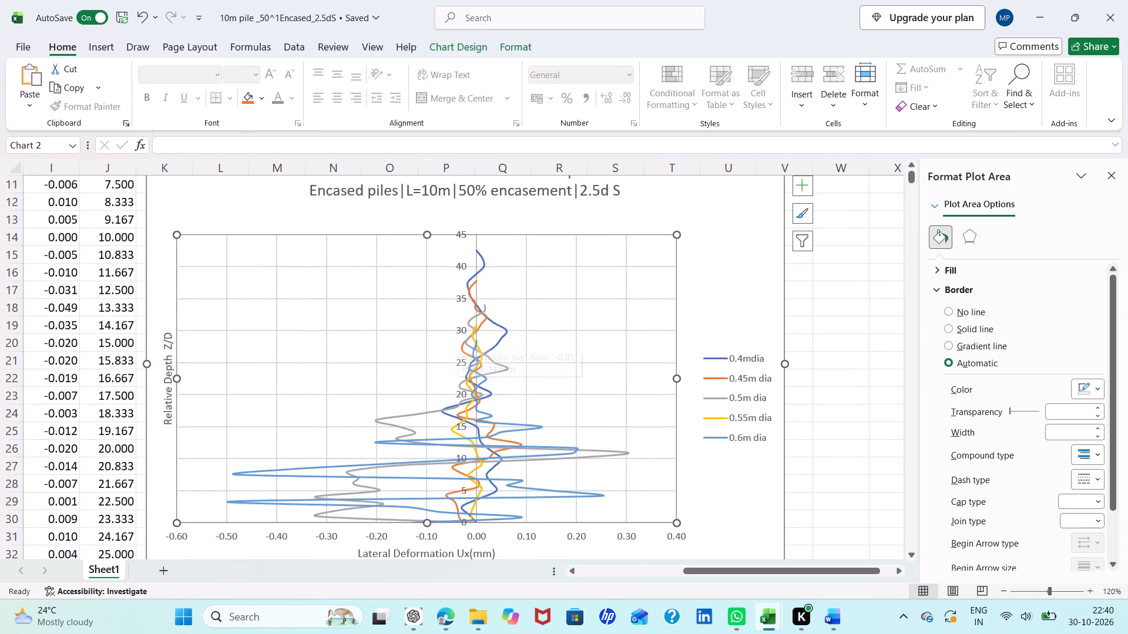
click(463, 234)
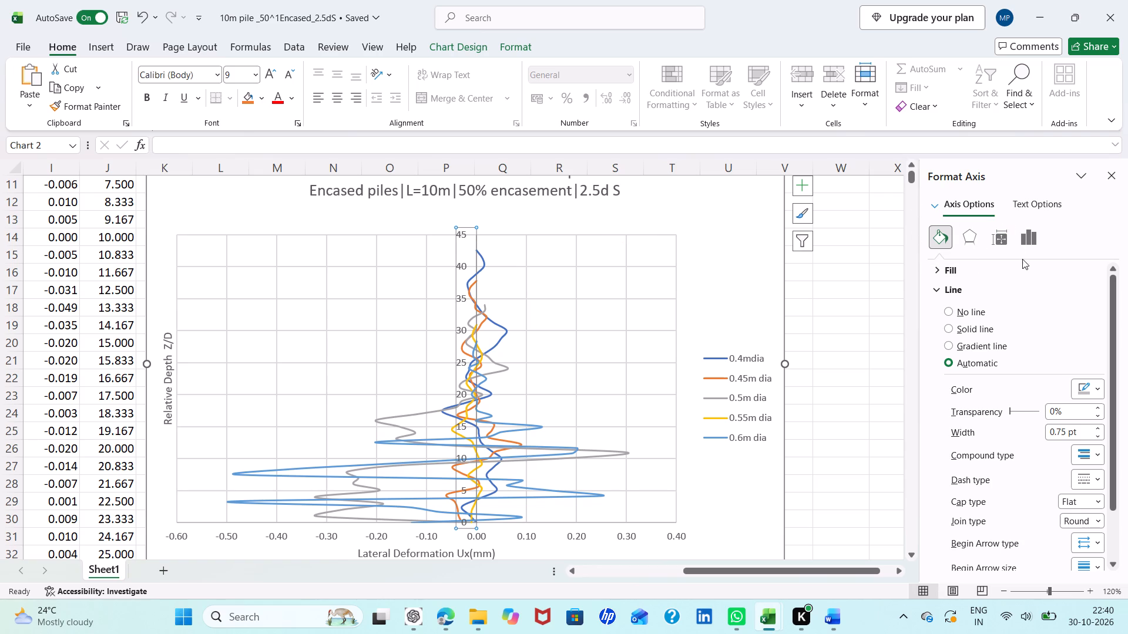
scroll(988, 359, down, 1)
scroll(988, 359, up, 1)
click(1029, 218)
click(1028, 229)
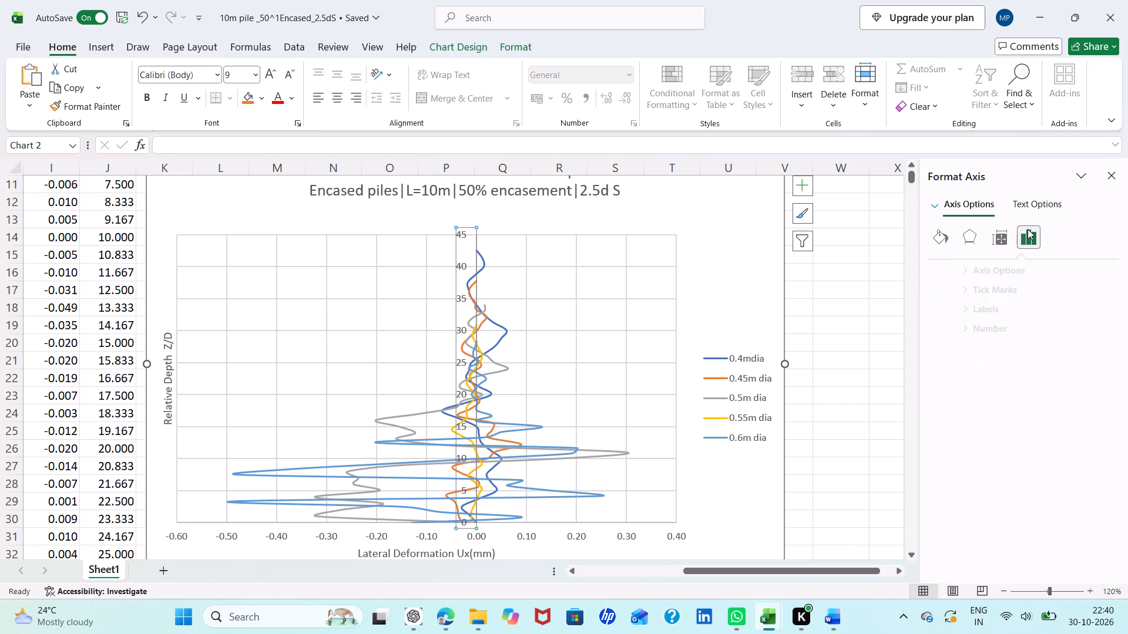
click(944, 306)
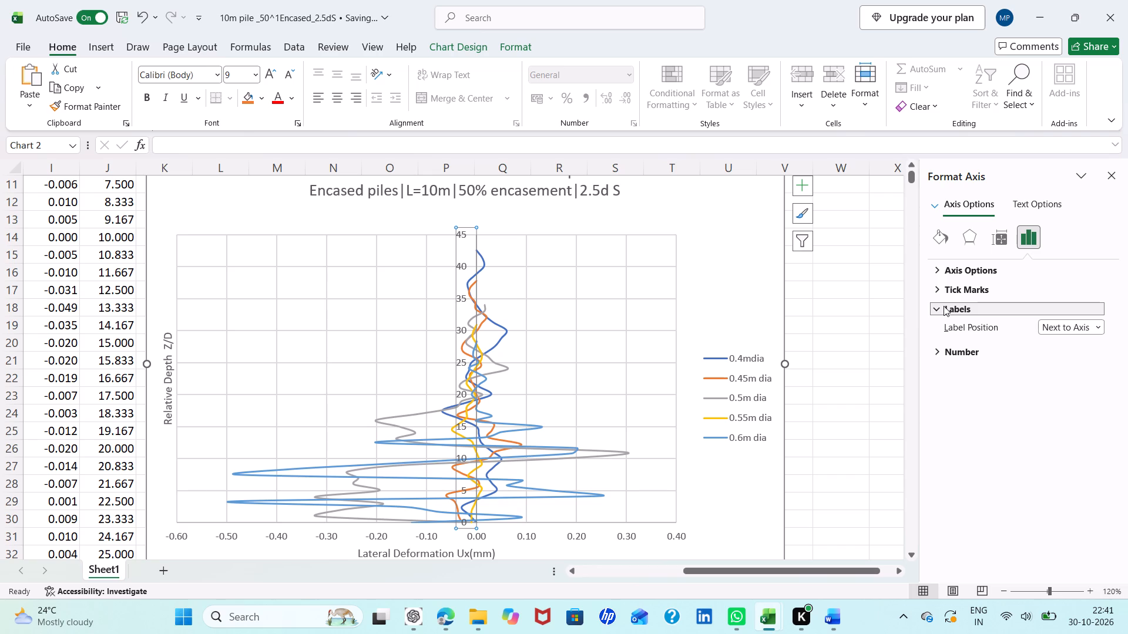
click(1097, 325)
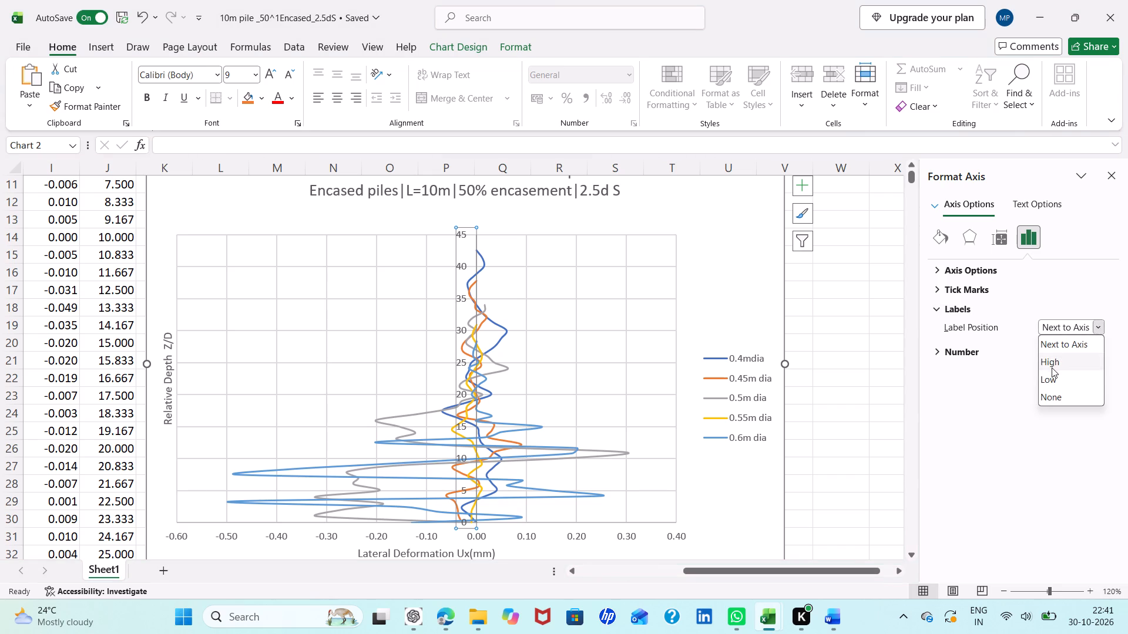
click(1052, 376)
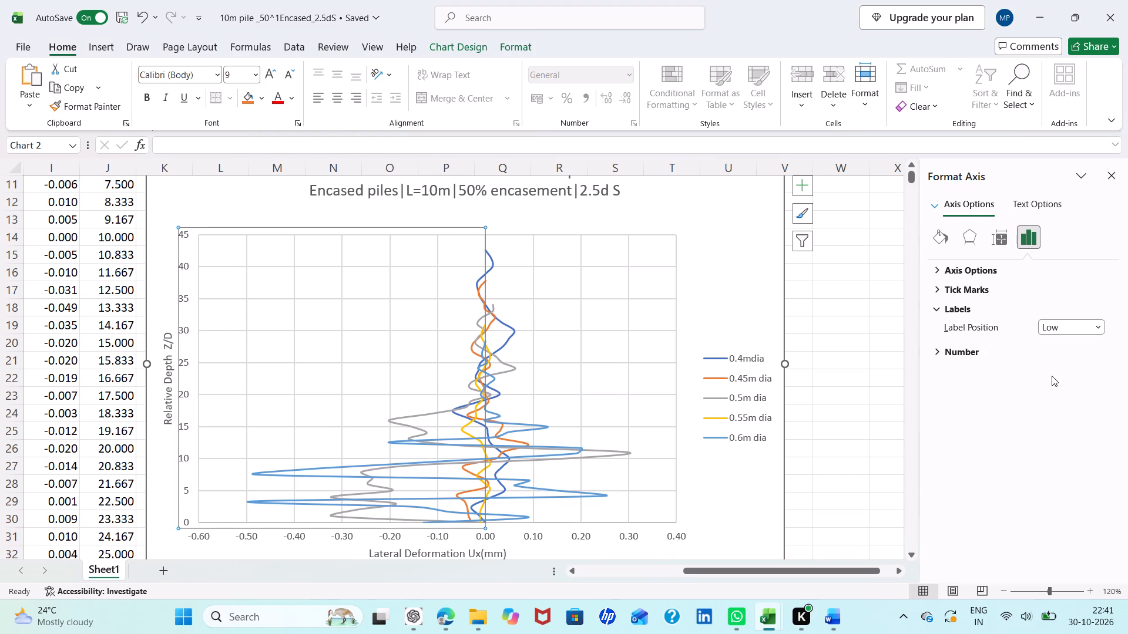
click(879, 299)
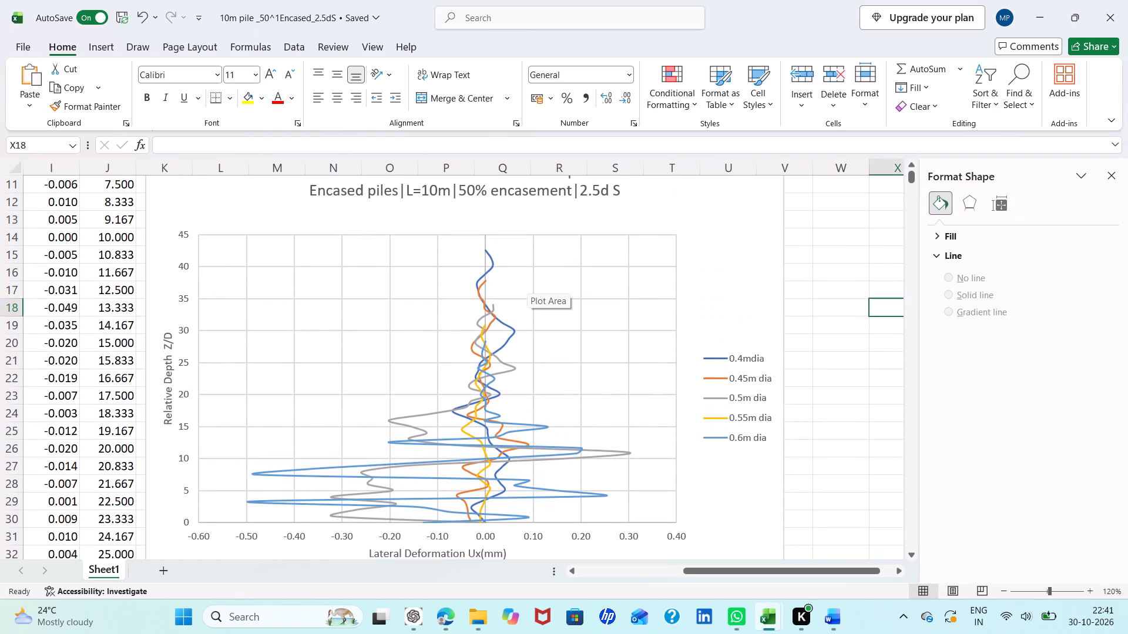
Enlarge the whole chart in width and height so it extends to about column W and row 38.
scroll(527, 282, down, 2)
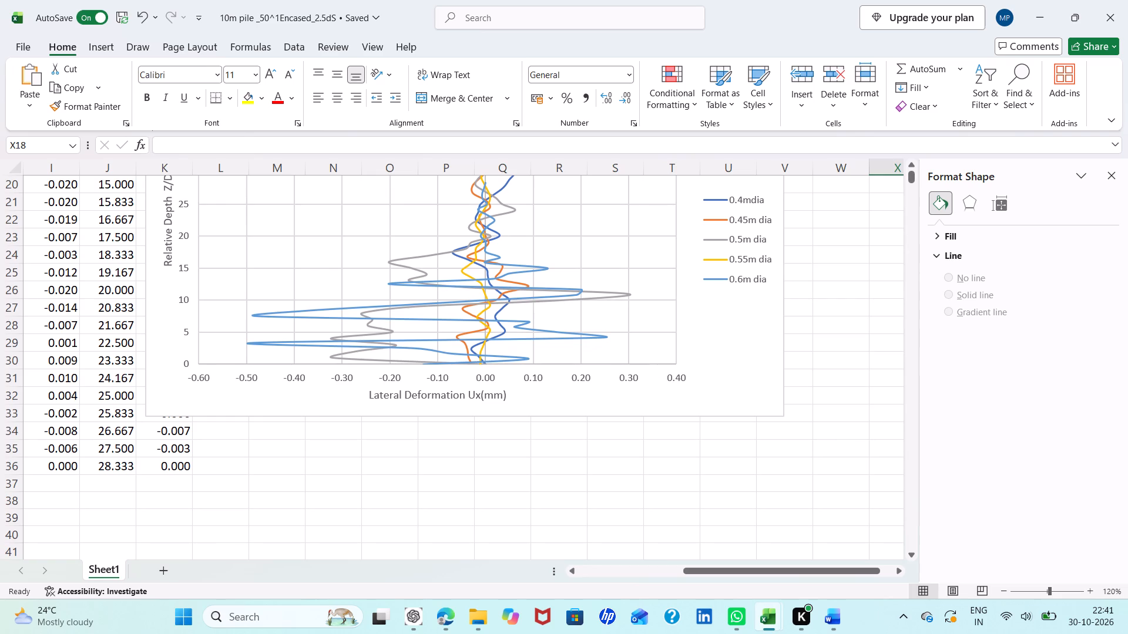
click(734, 351)
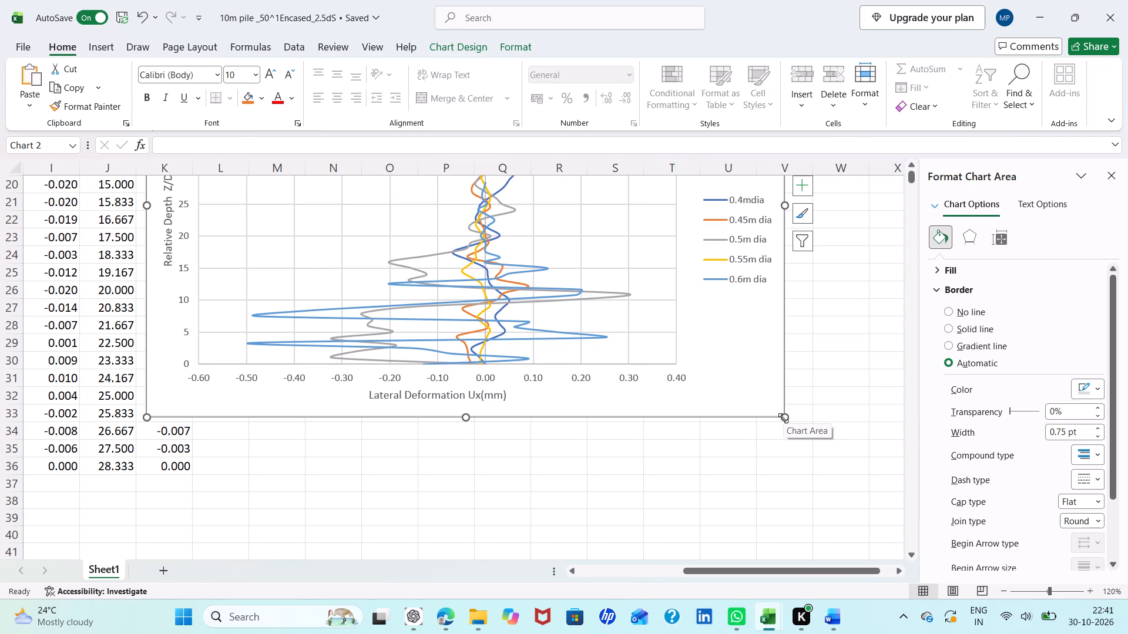
right_drag(783, 418, 827, 467)
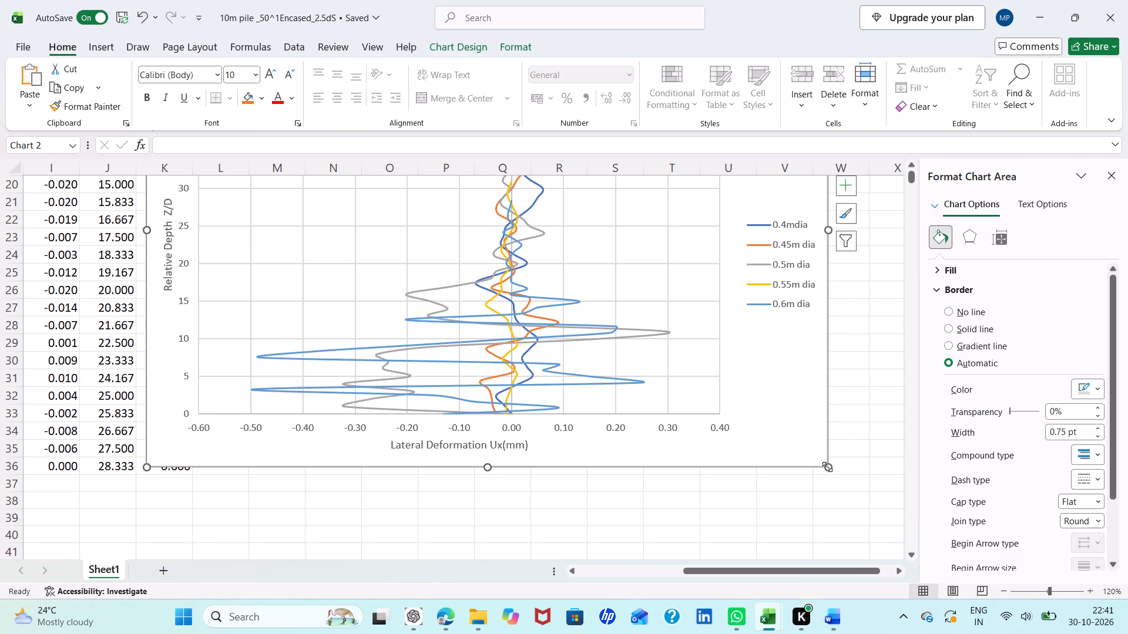
right_drag(828, 463, 858, 501)
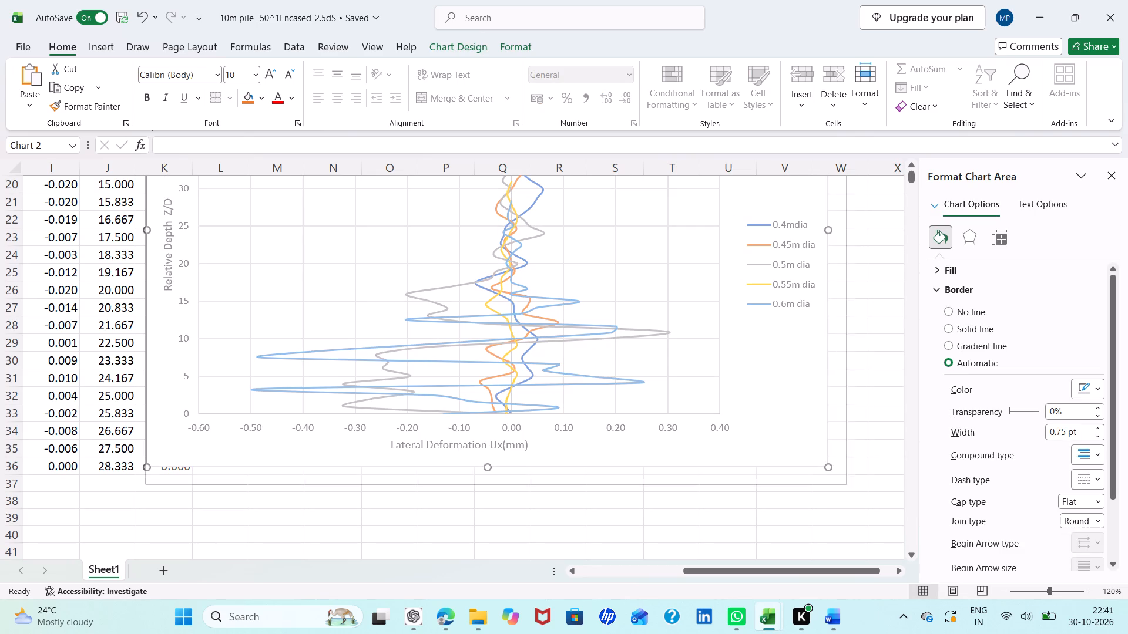
right_drag(858, 501, 859, 503)
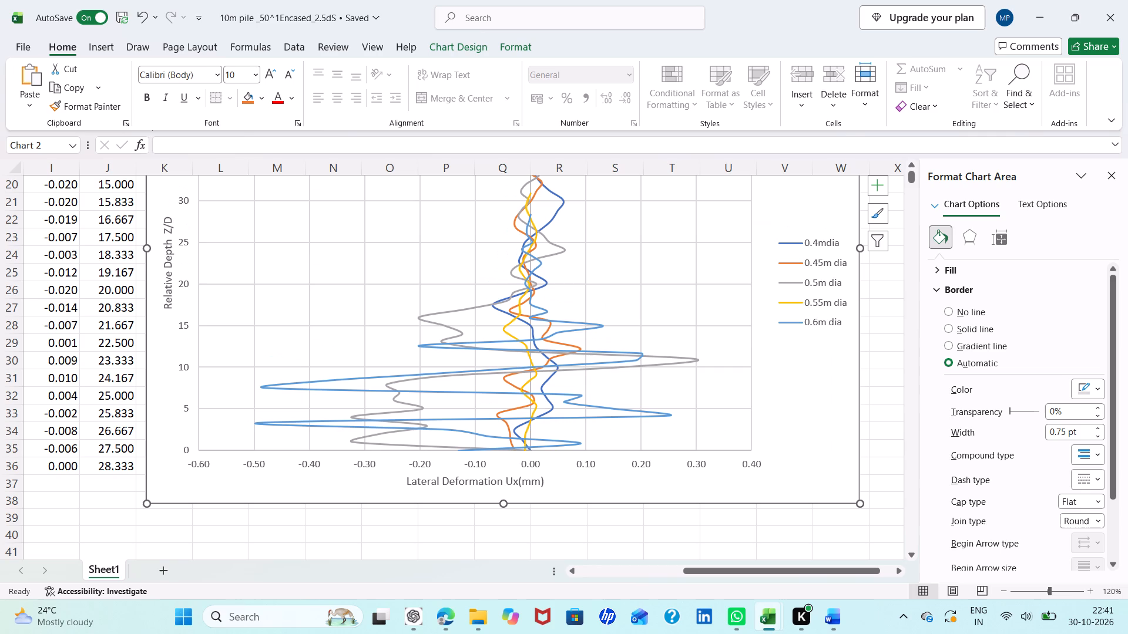
Copy the entire lateral deformation chart, including its titles and legend.
right_click(736, 320)
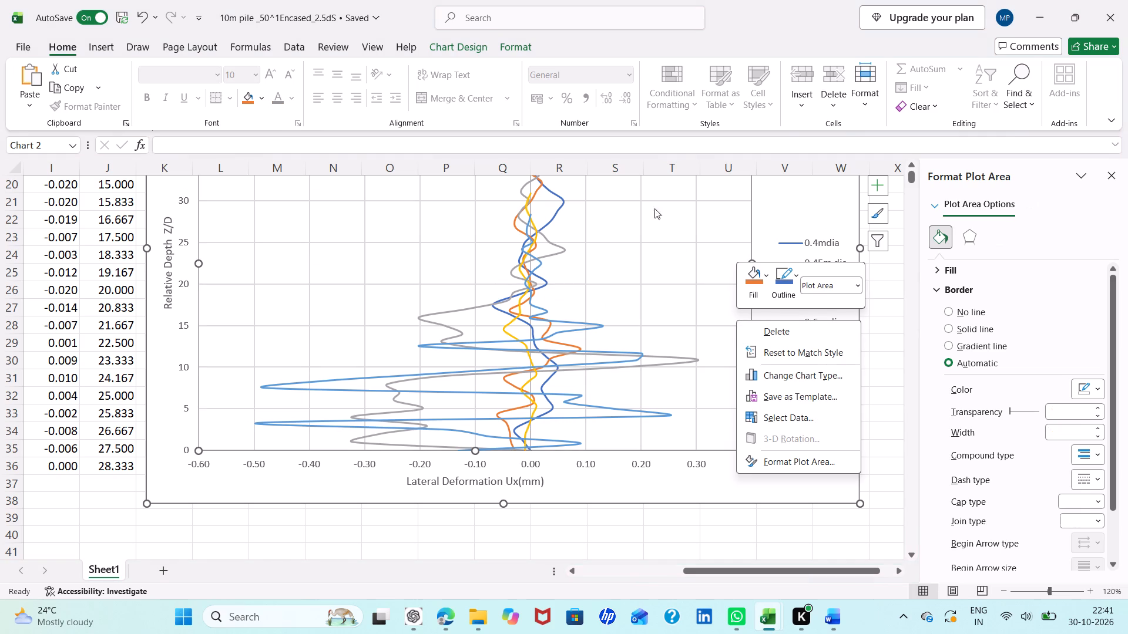
click(787, 203)
click(787, 203)
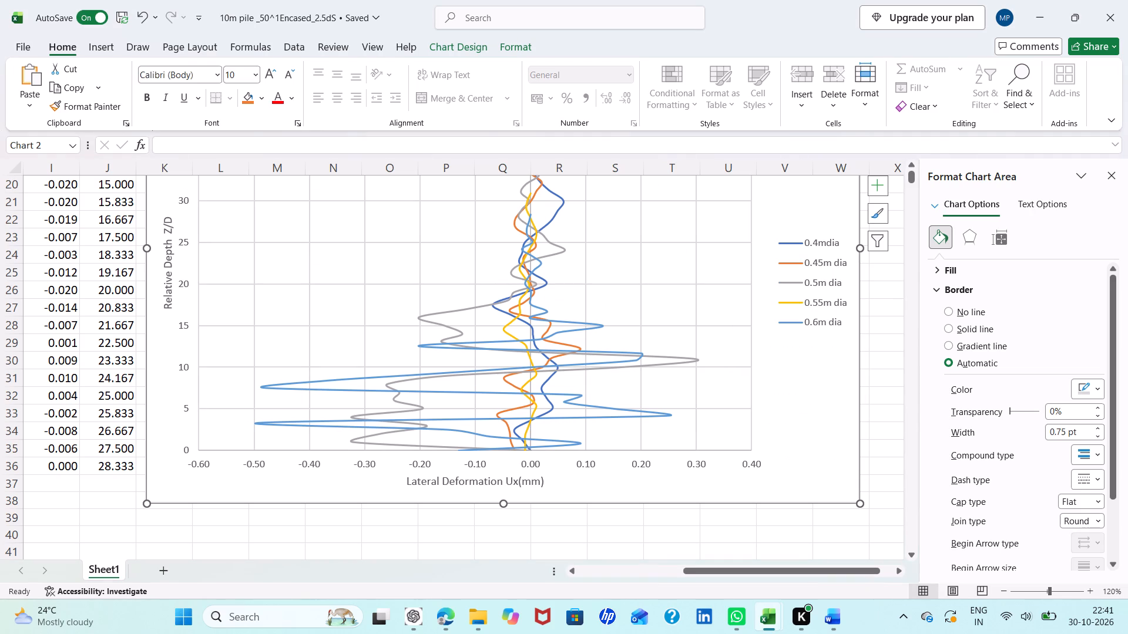
right_click(787, 203)
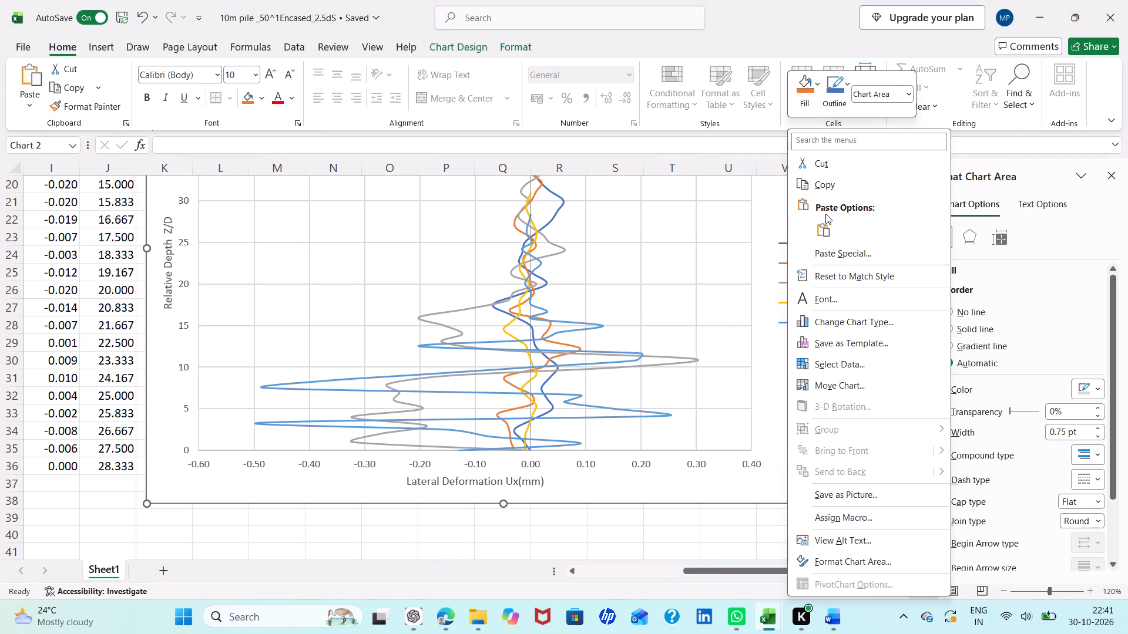
click(831, 183)
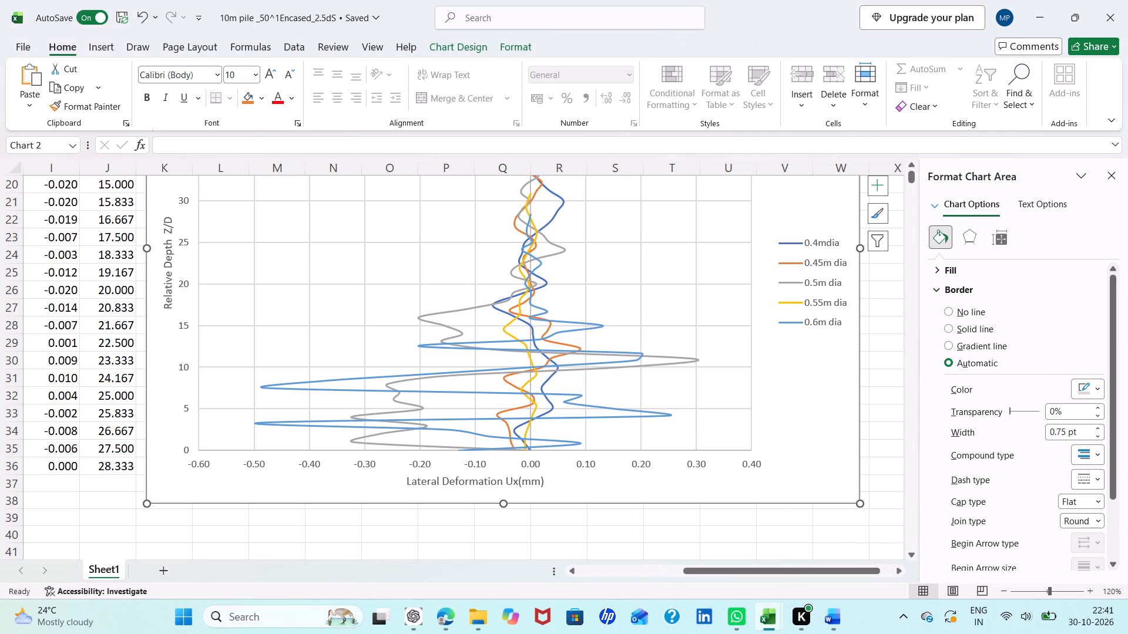
Switch to Document1 in Word, delete the old chart and paste the copied updated chart in its place.
click(830, 559)
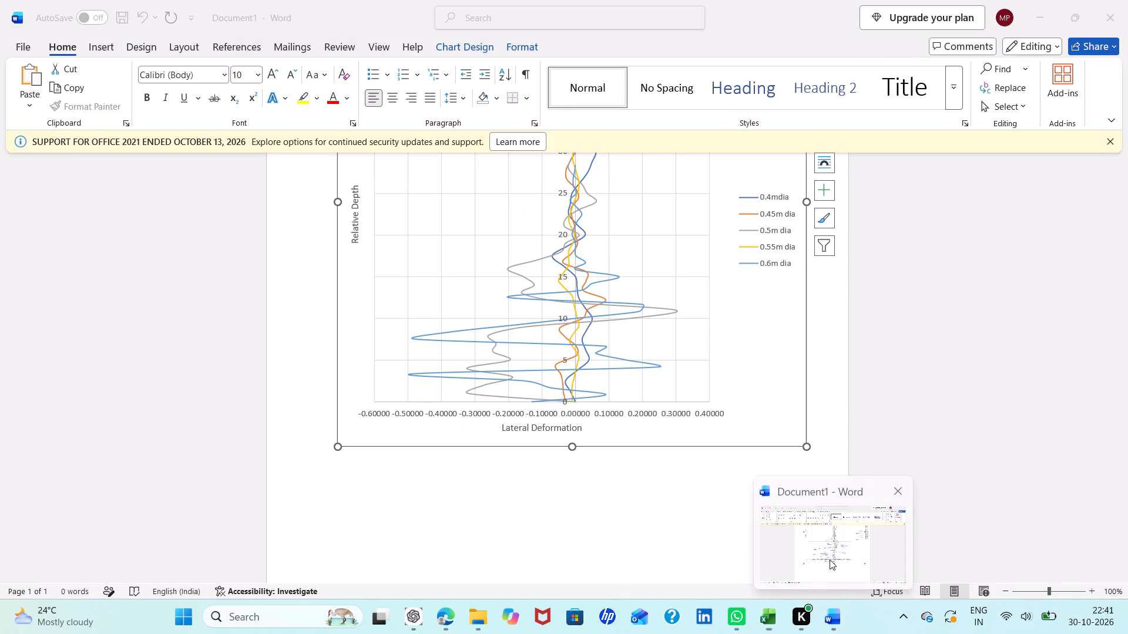
click(611, 273)
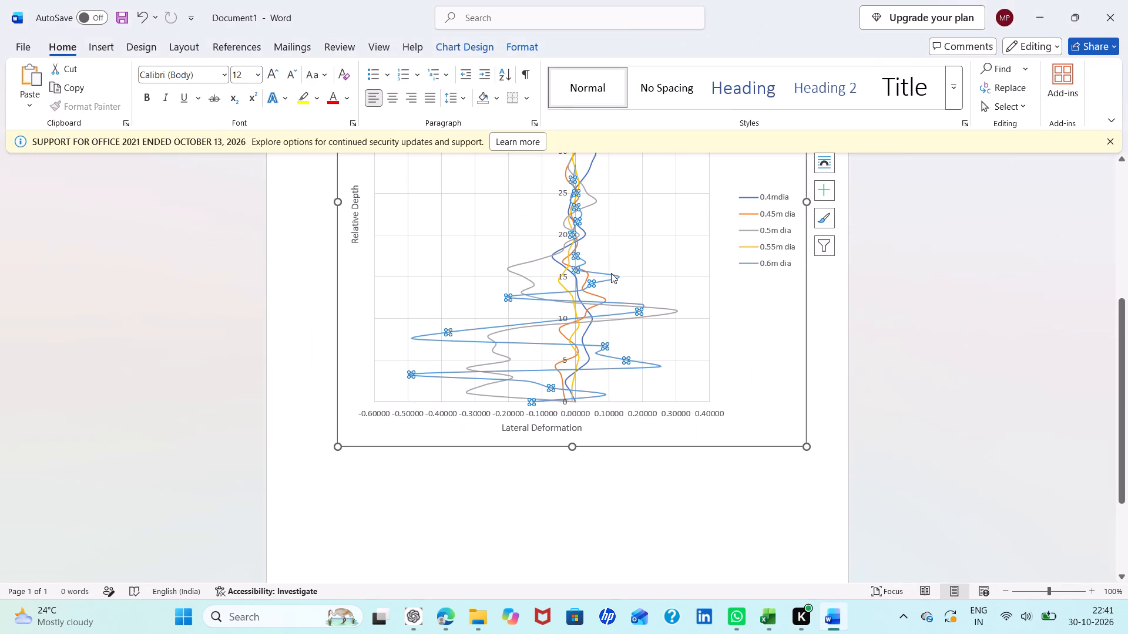
key(Delete)
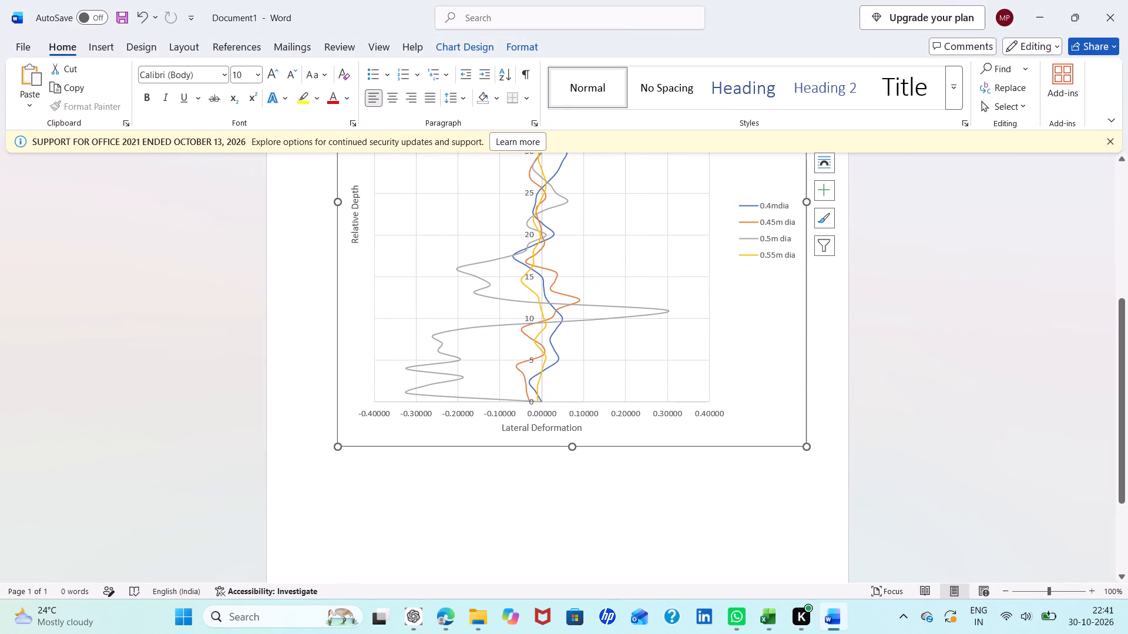
key(Delete)
scroll(611, 273, up, 2)
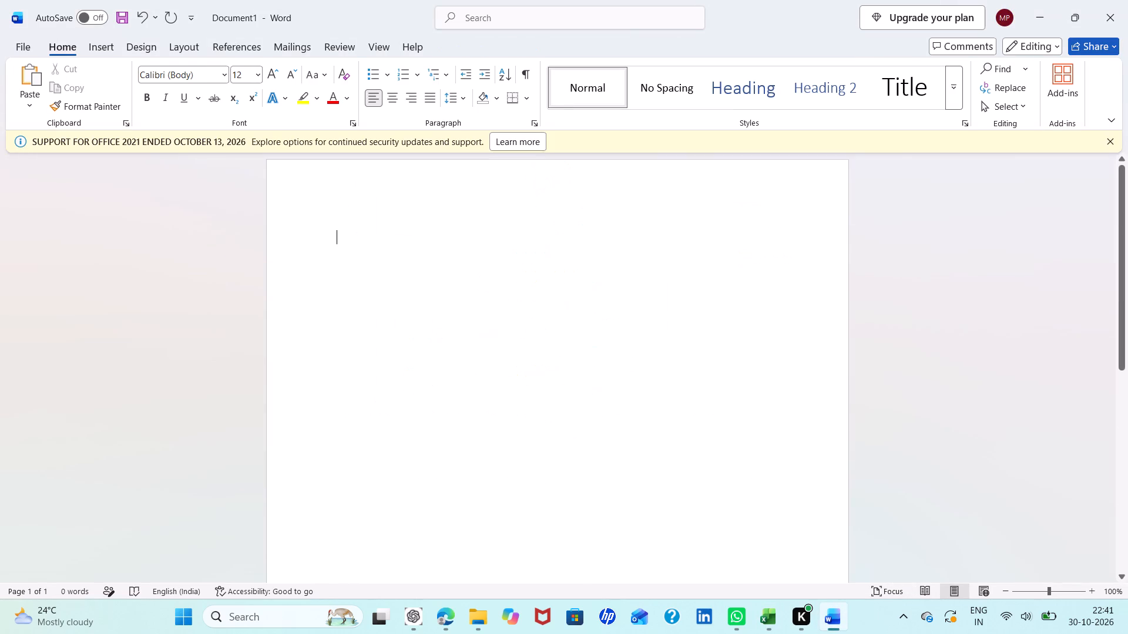
key(ctrl+v)
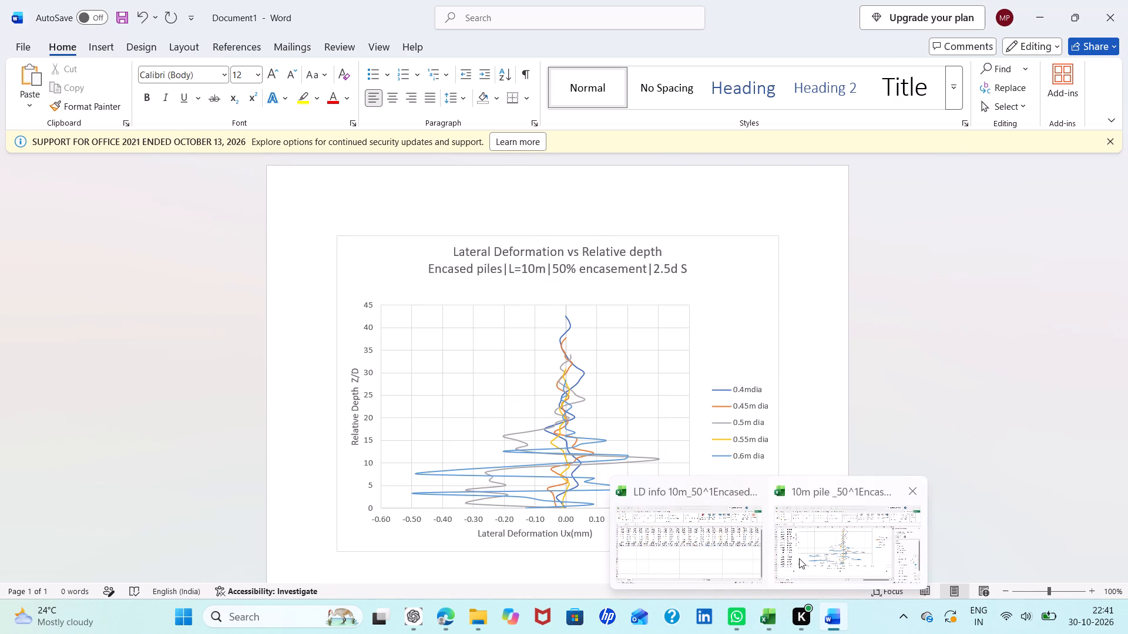
Return to the 10m pile Excel workbook, close the chart formatting pane and save the workbook.
click(799, 557)
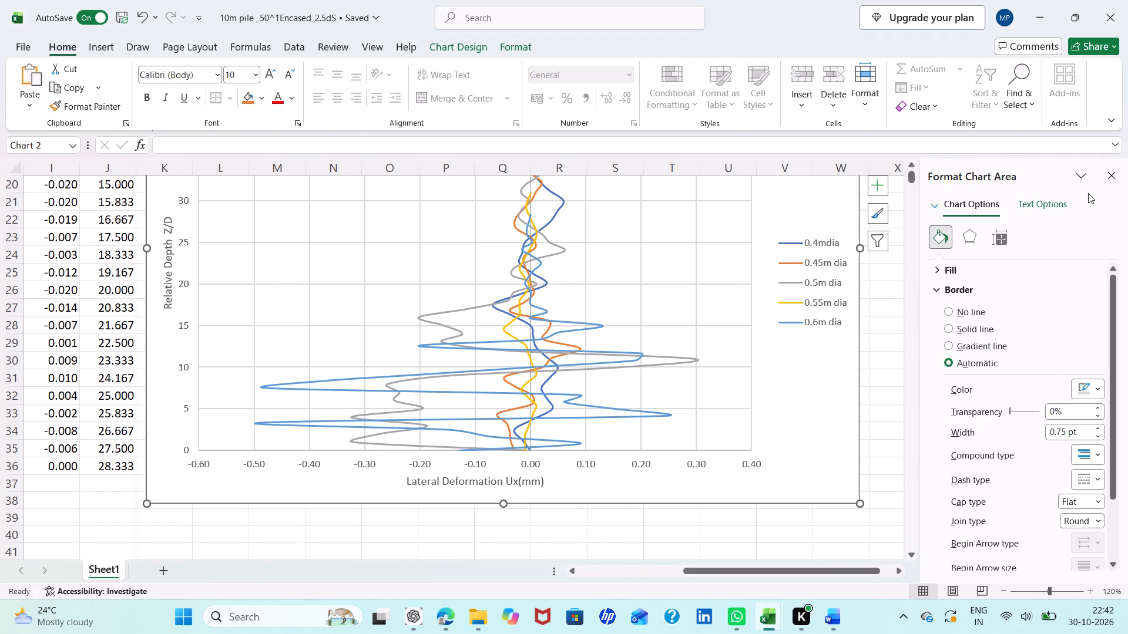
click(1110, 178)
scroll(952, 326, up, 1)
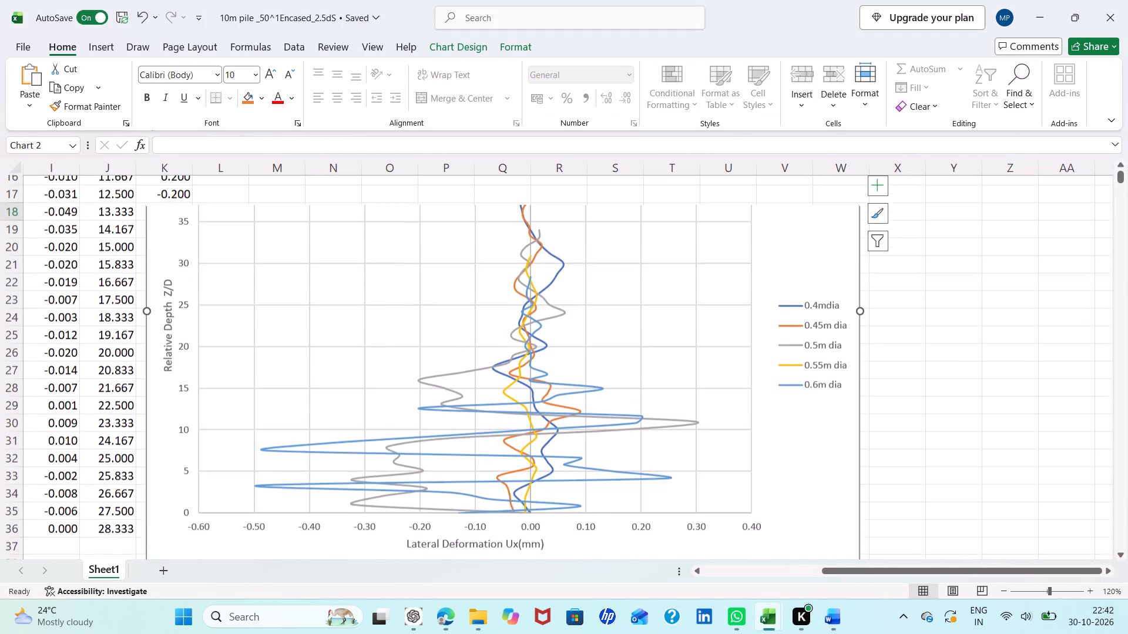
key(ctrl+s)
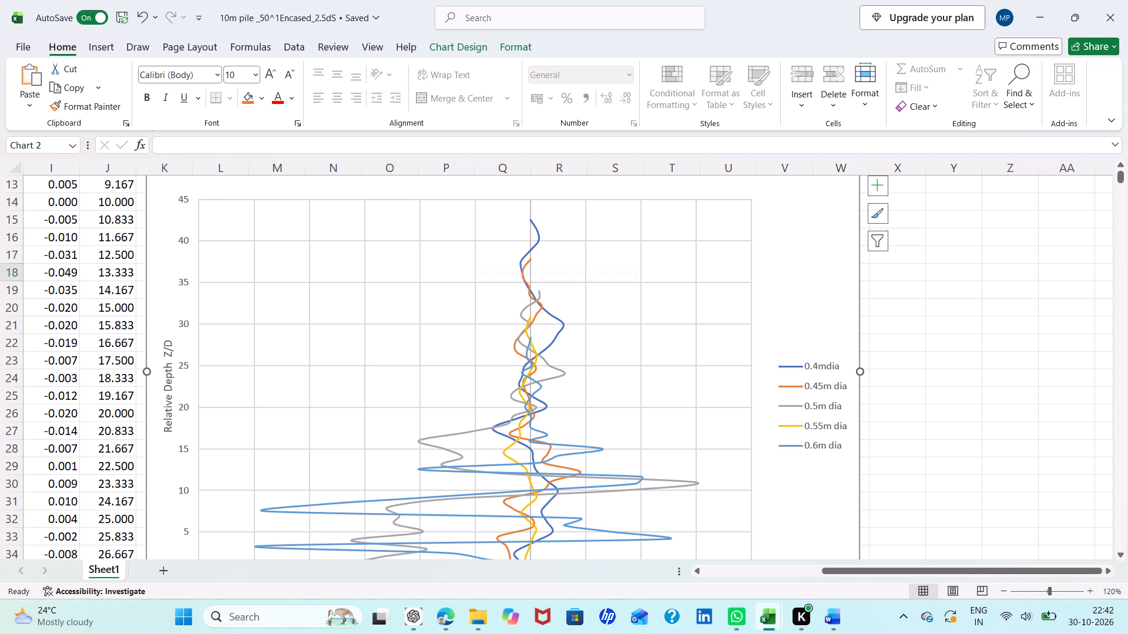
Save a copy of the workbook to the Desktop folder as 10m pile _50^1Encased_2.5dS_1.
click(25, 41)
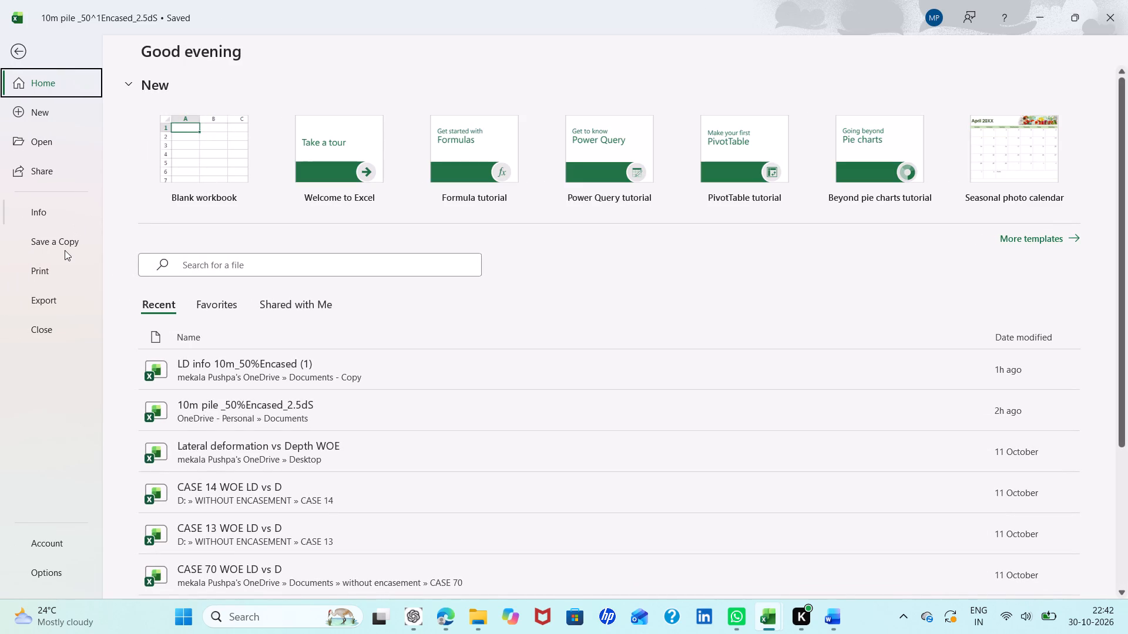
click(65, 245)
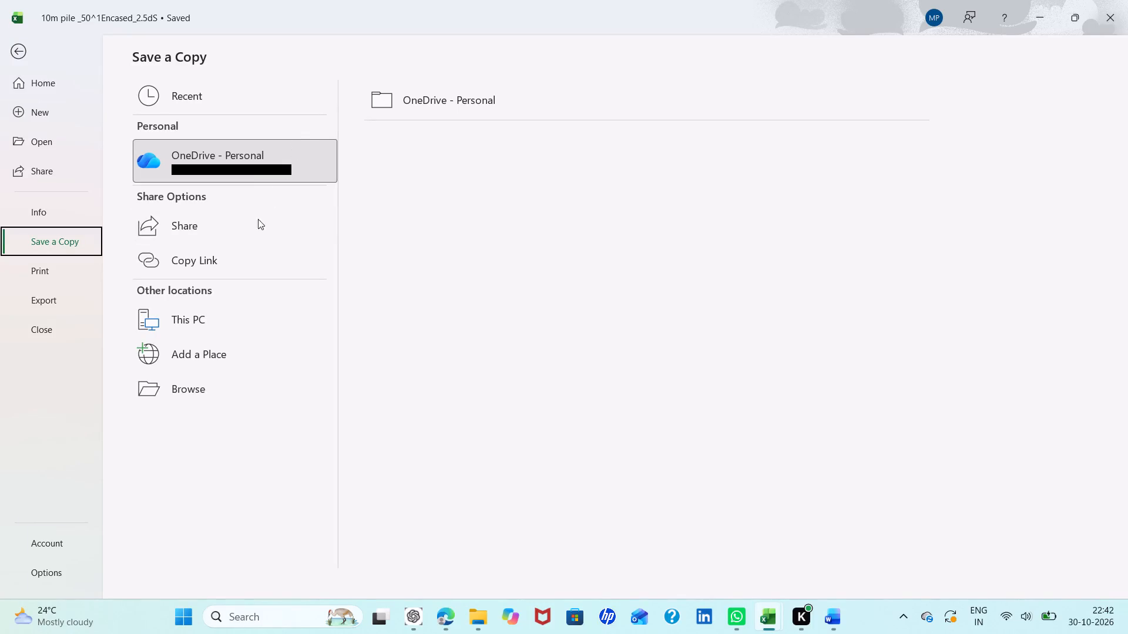
click(227, 318)
scroll(456, 235, down, 2)
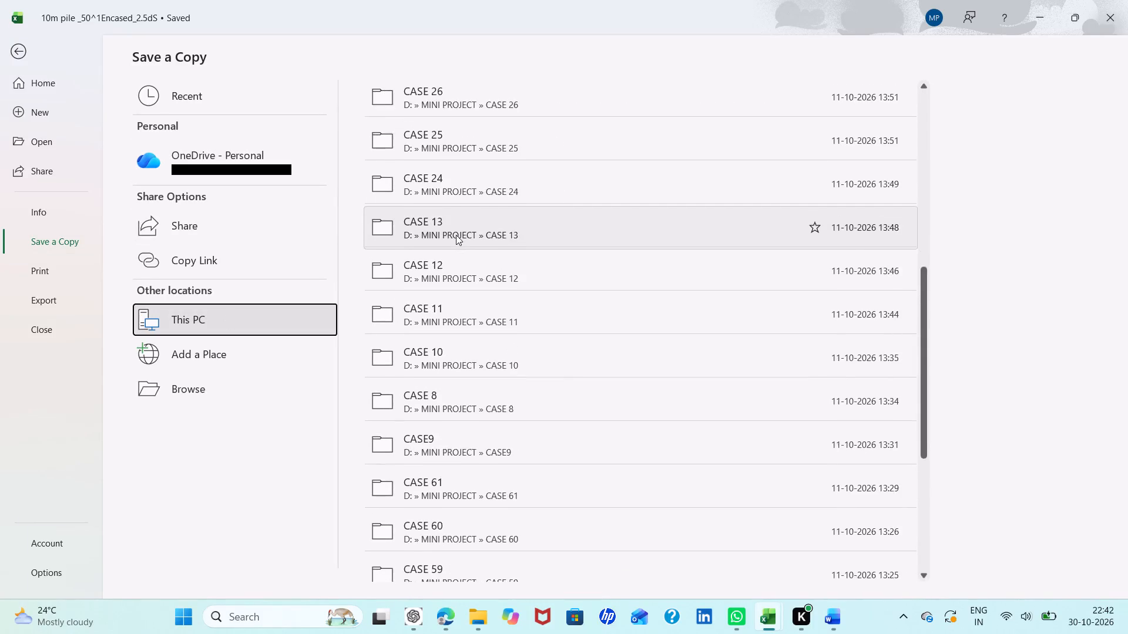
scroll(456, 235, down, 3)
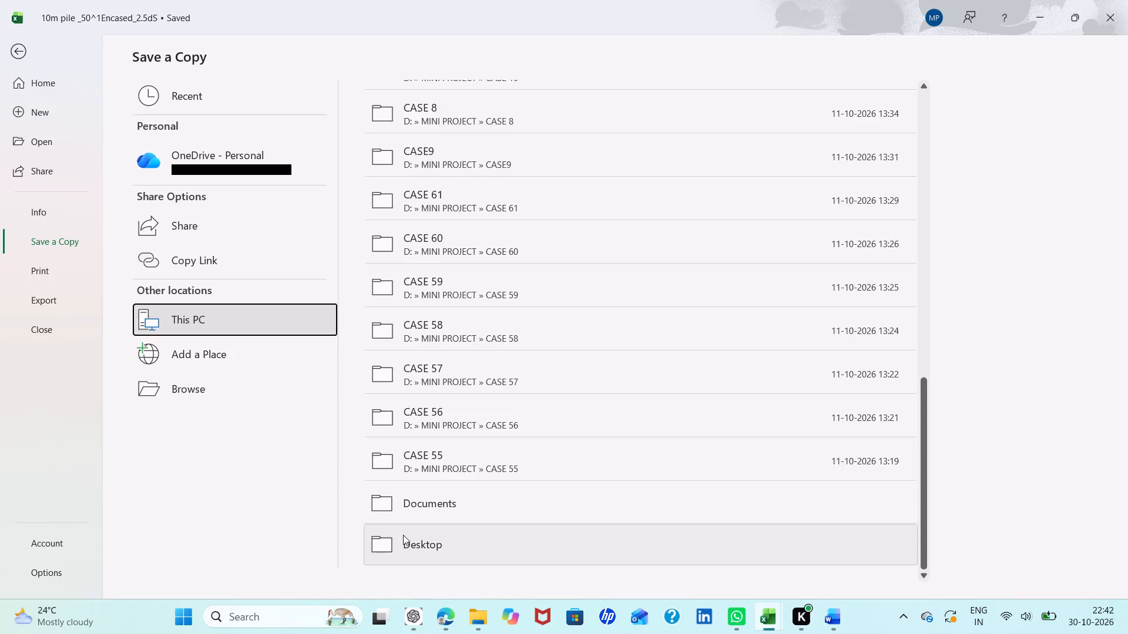
click(403, 535)
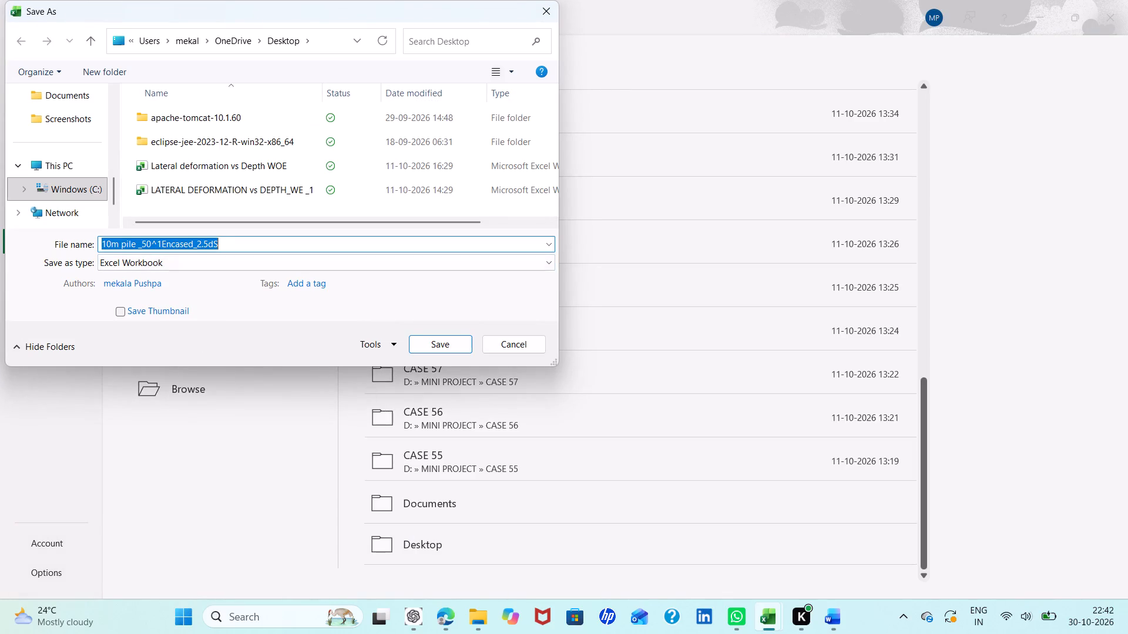
click(289, 245)
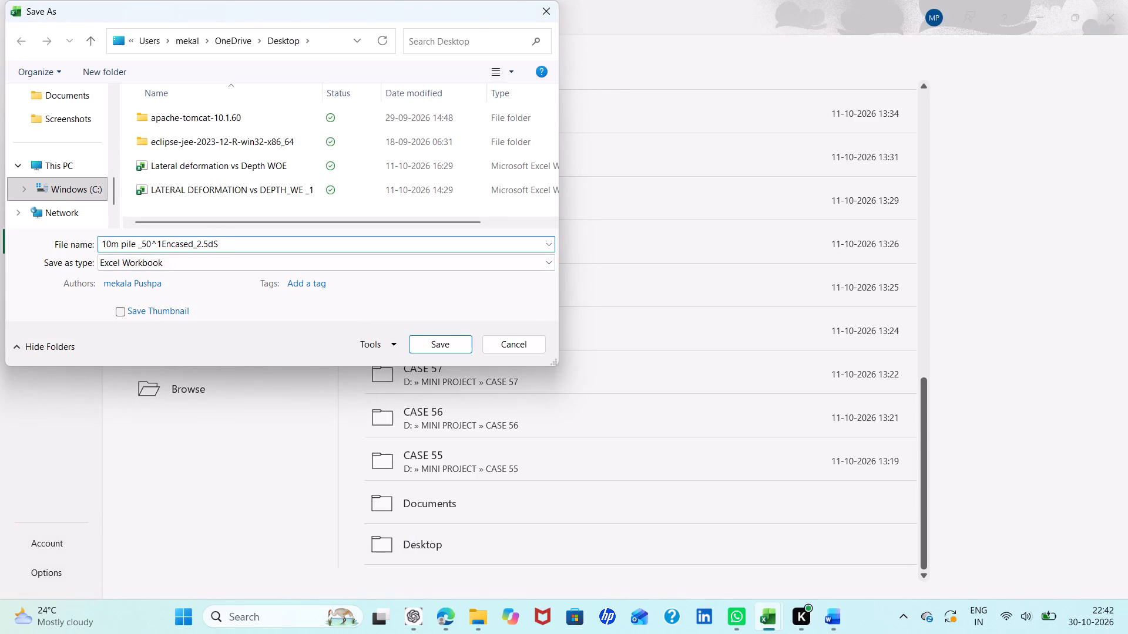
key(shift+underscore)
key(1)
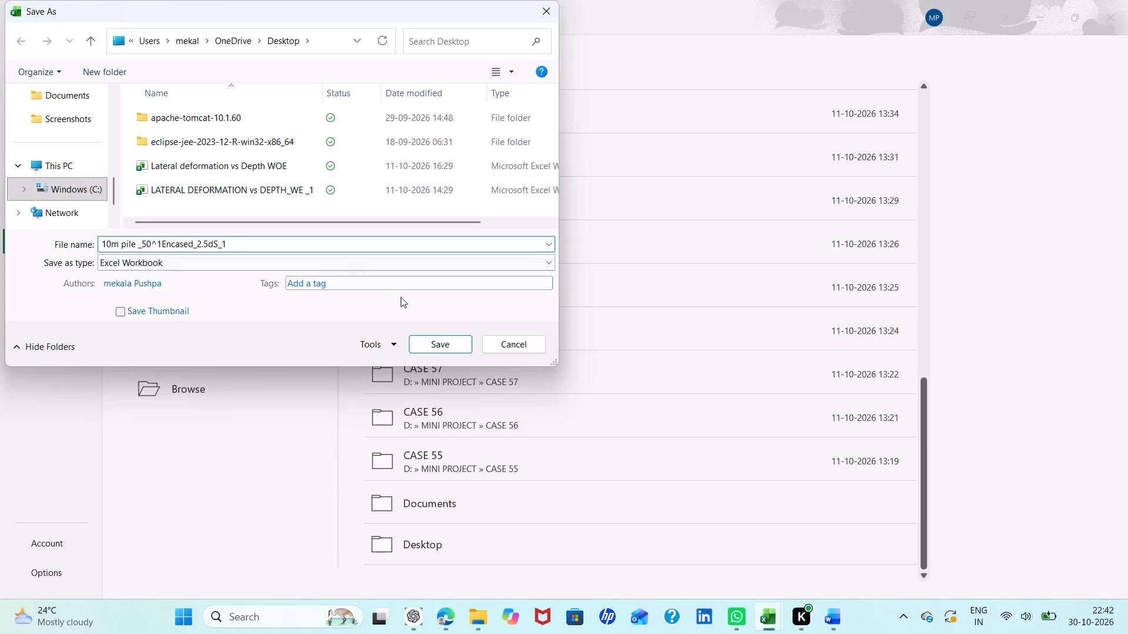
click(441, 336)
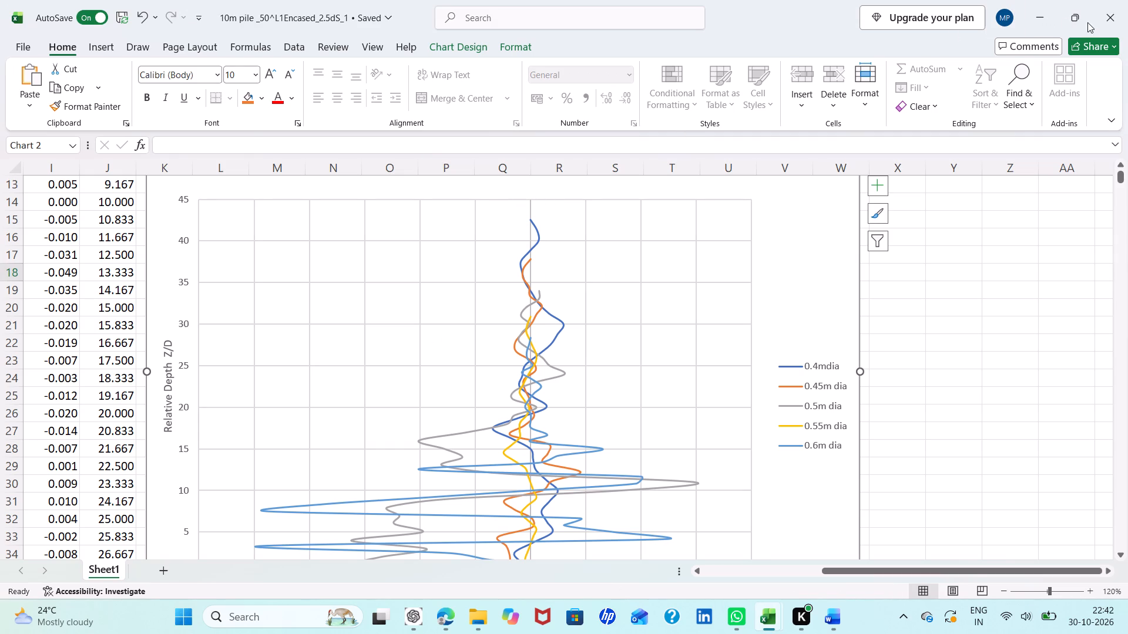
Close the saved workbook copy and the LD info 10m workbook.
click(1109, 18)
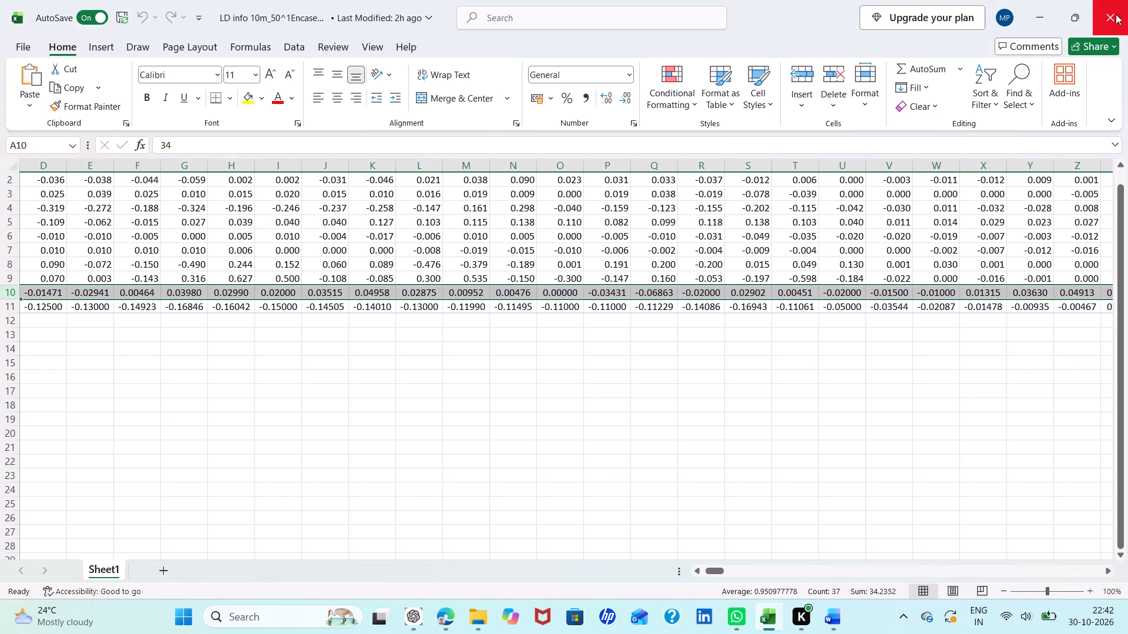
click(1106, 18)
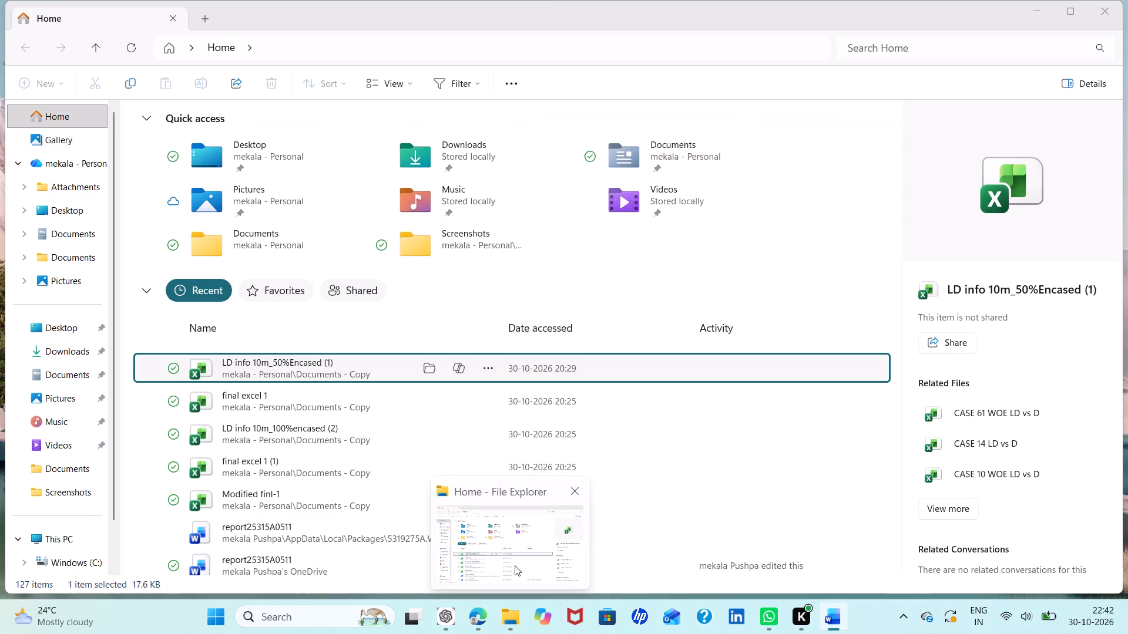
Switch to File Explorer, open the recent workbook LD info 10m_50%Encased (1) and maximize its window.
click(515, 565)
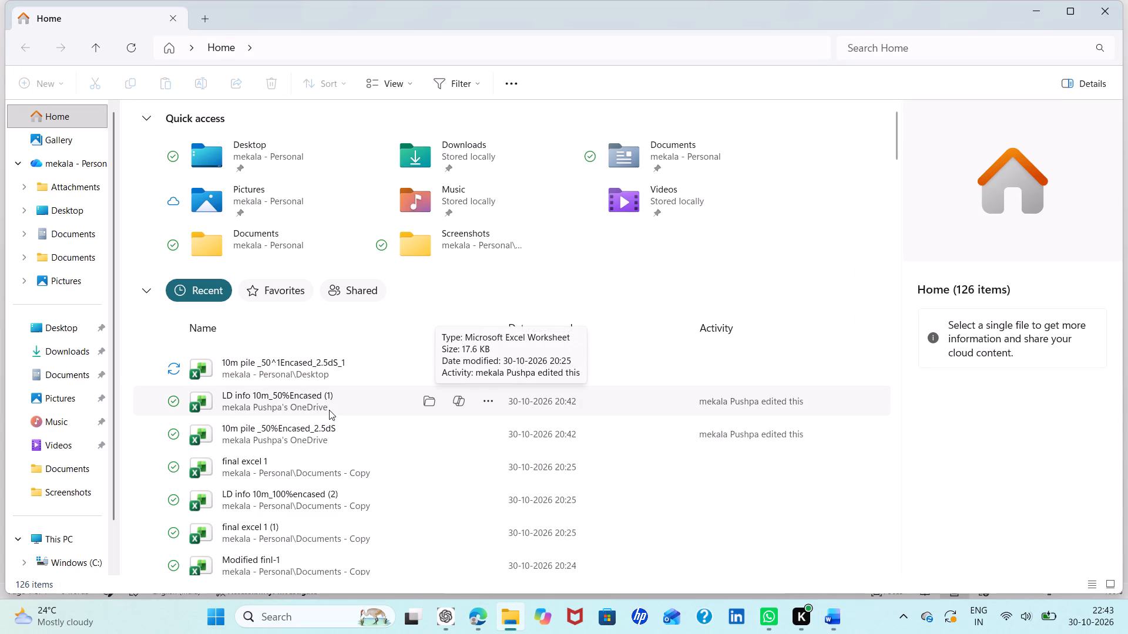
scroll(304, 466, down, 1)
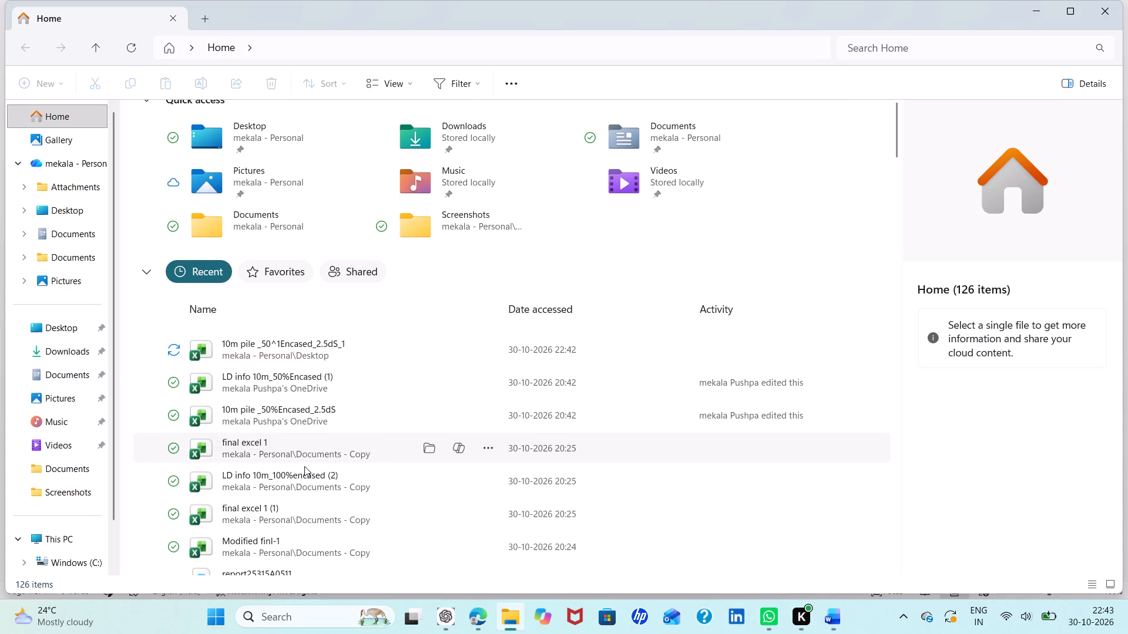
scroll(304, 466, down, 1)
double_click(305, 377)
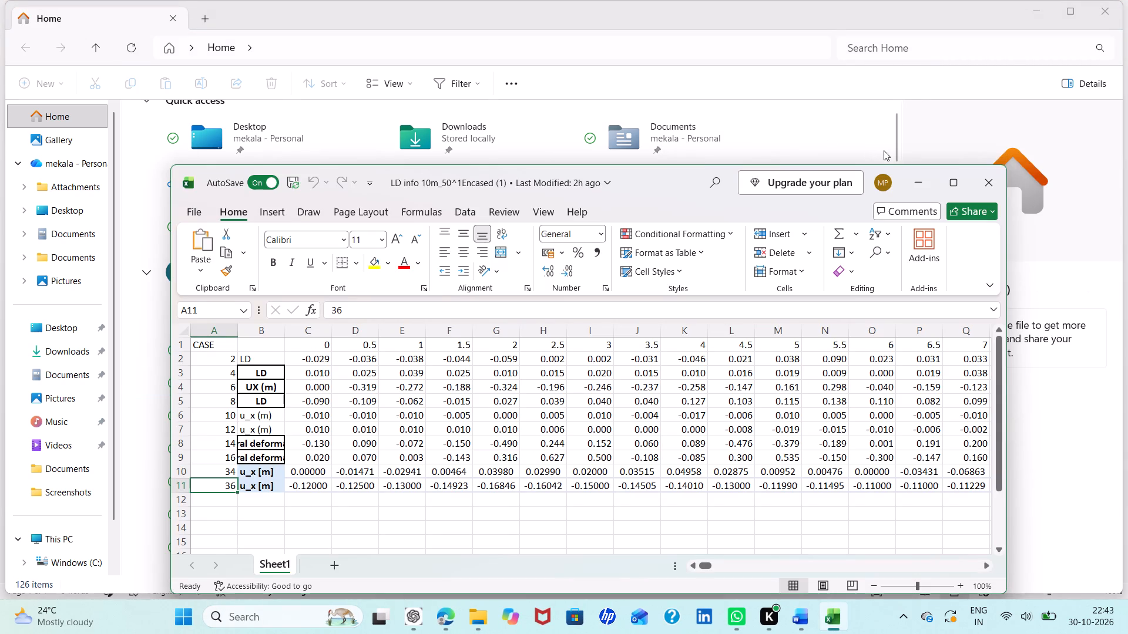
click(946, 180)
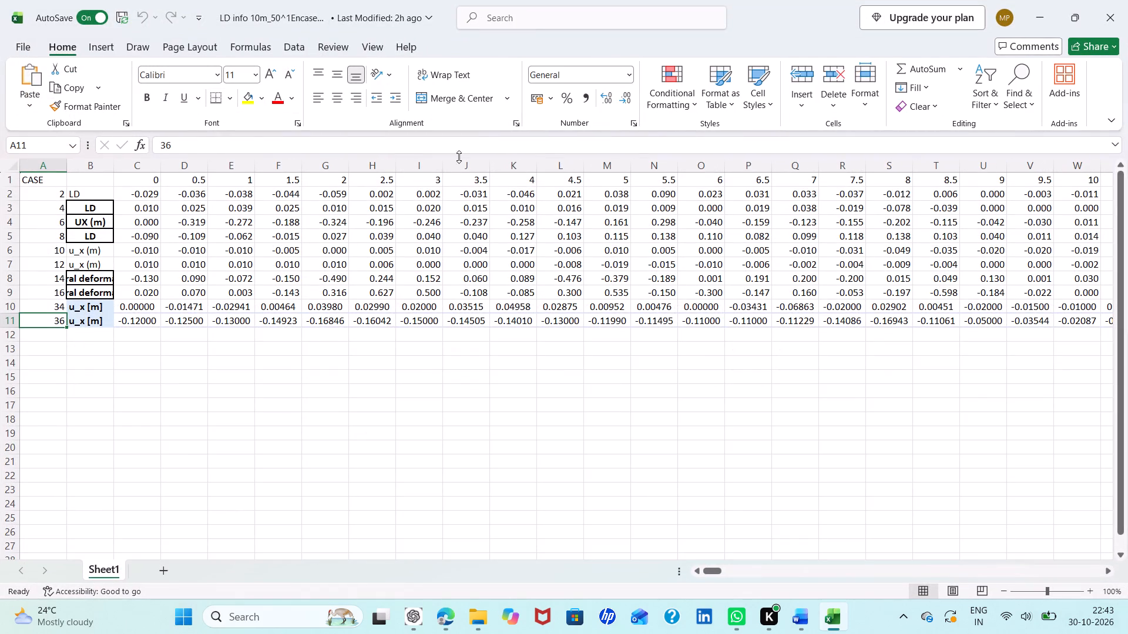
Create a new blank workbook.
click(26, 48)
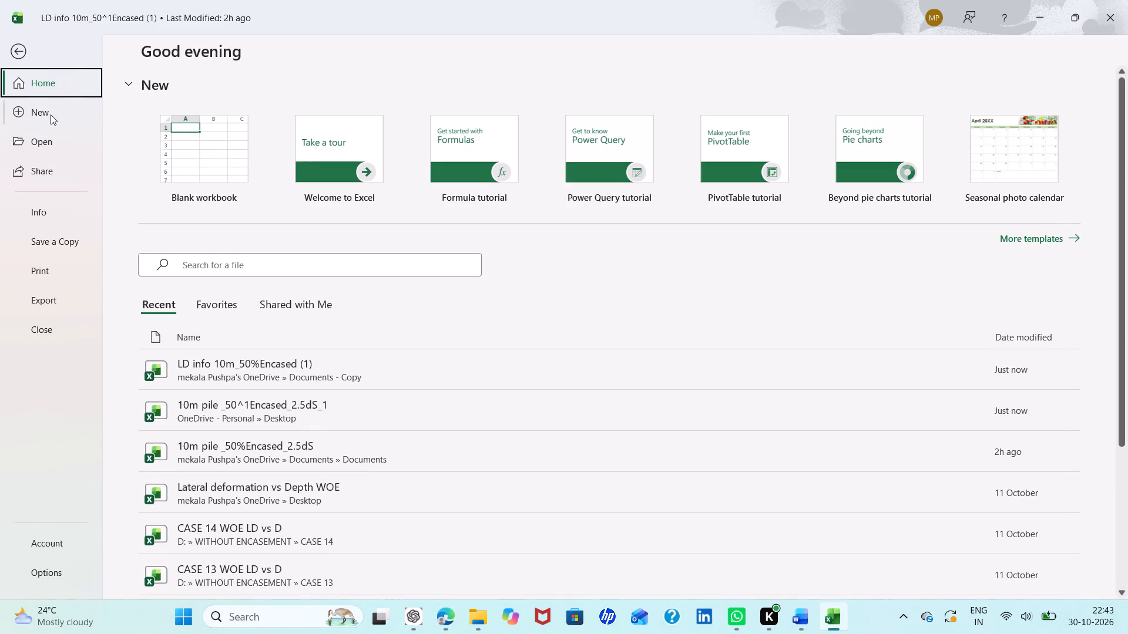
click(163, 150)
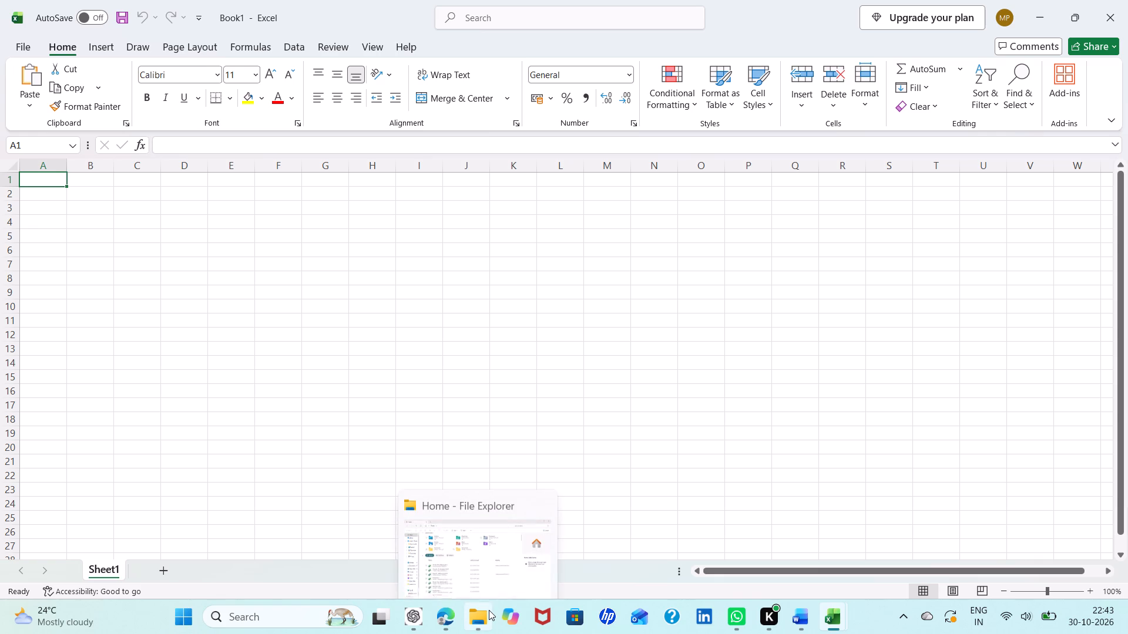
Switch to File Explorer and open the recent workbook 10m pile _50^1Encased_2.5dS_1 from the Desktop.
click(480, 573)
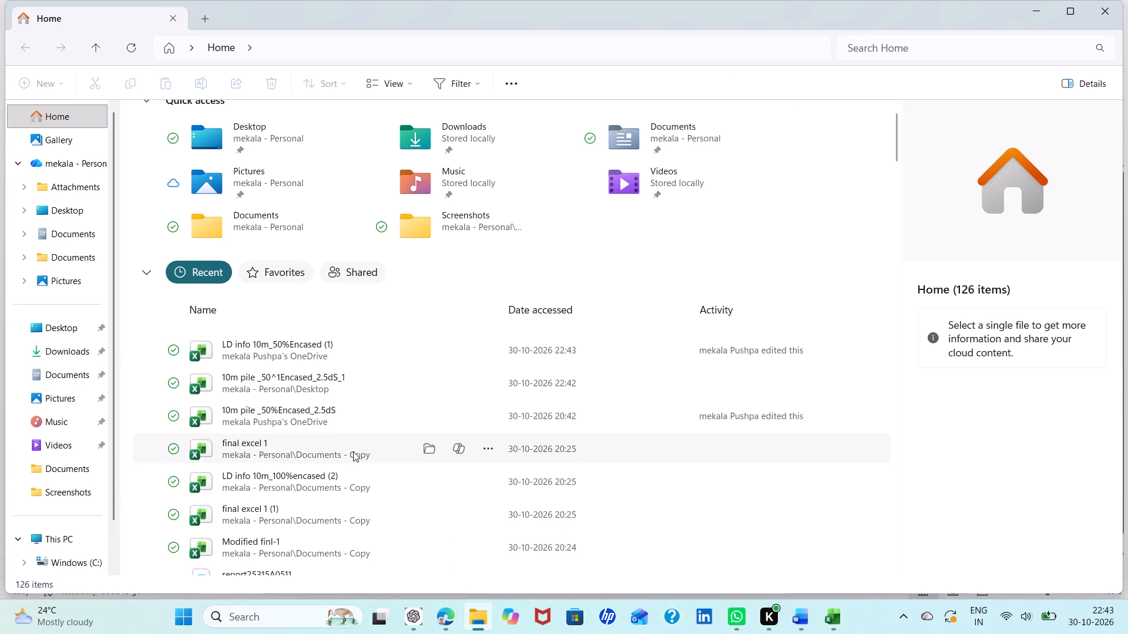
double_click(280, 386)
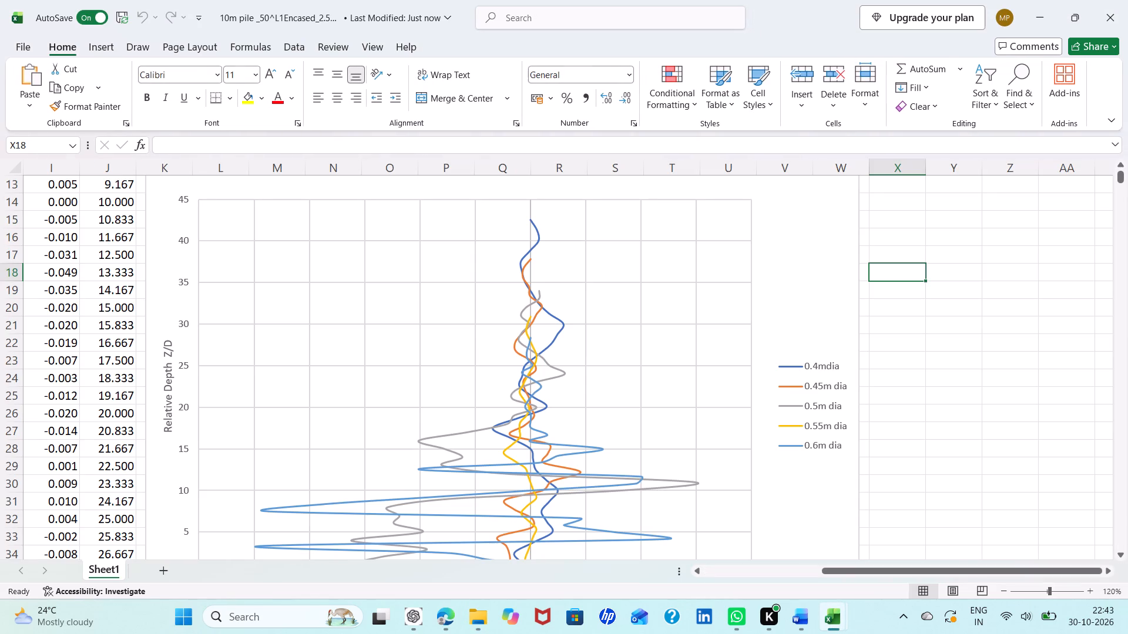
Copy the whole depth column from the 10m pile workbook into column A of the blank Book1.
scroll(92, 241, right, 1)
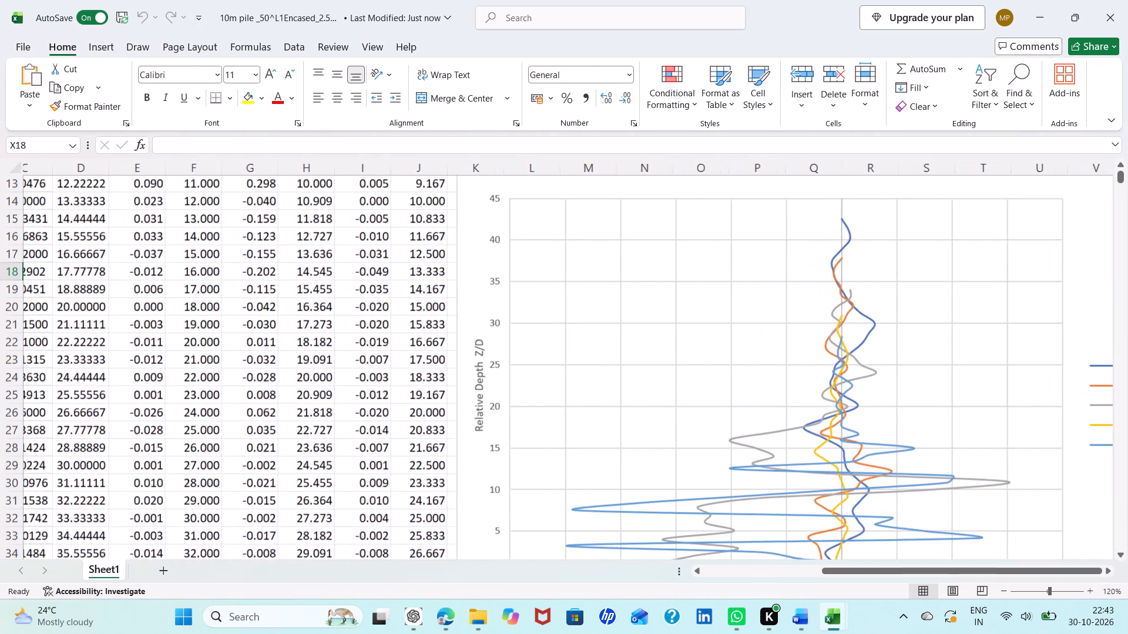
scroll(92, 241, right, 2)
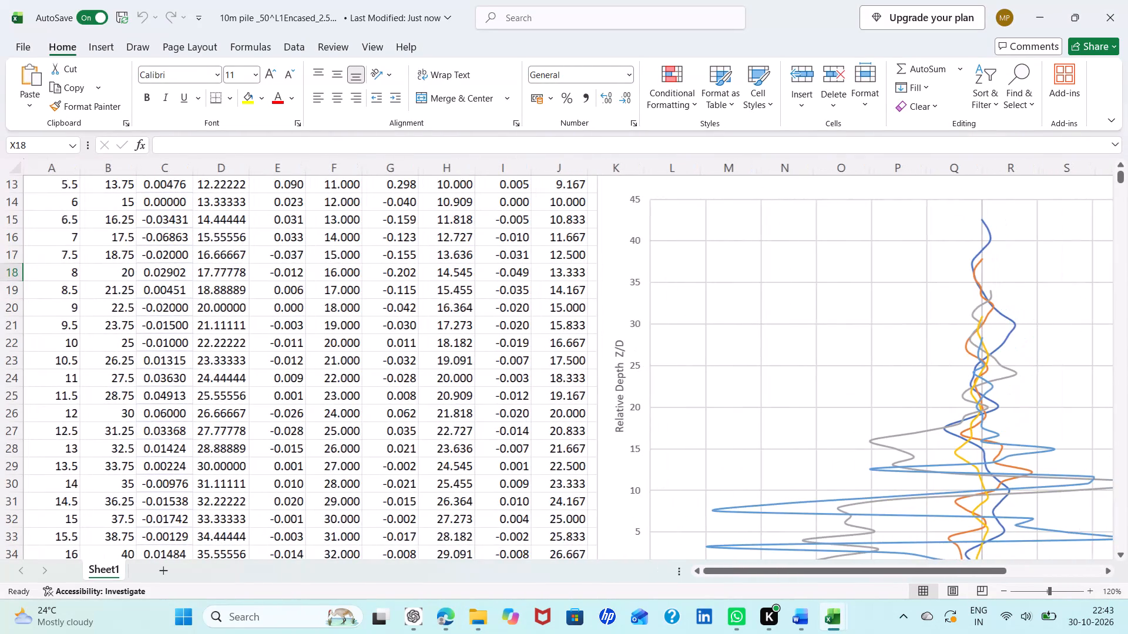
scroll(173, 226, up, 2)
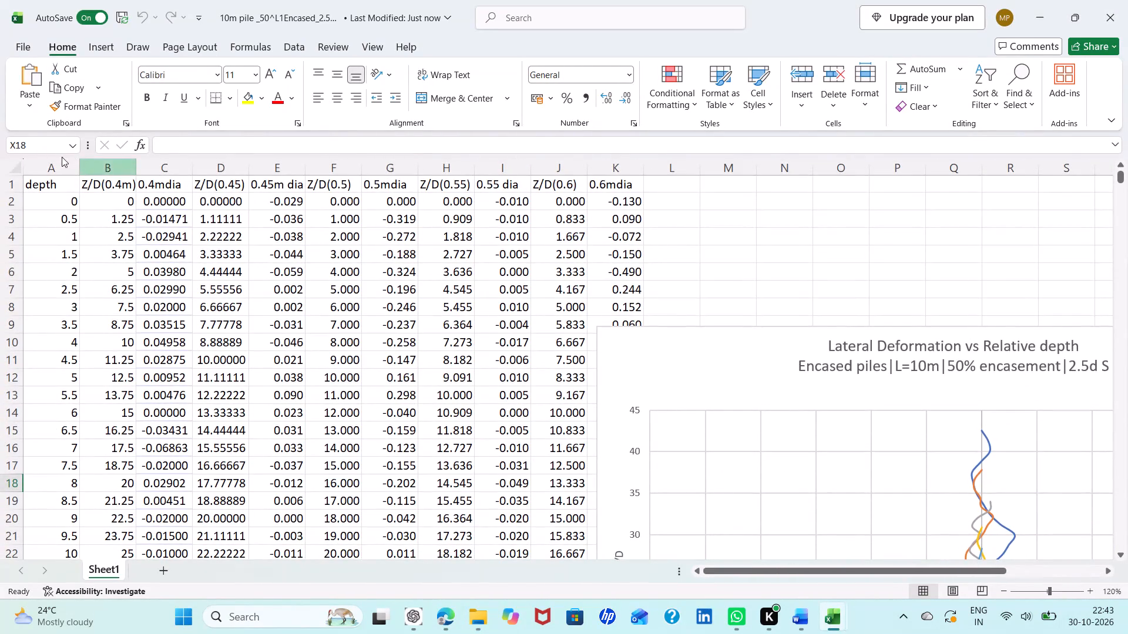
click(60, 168)
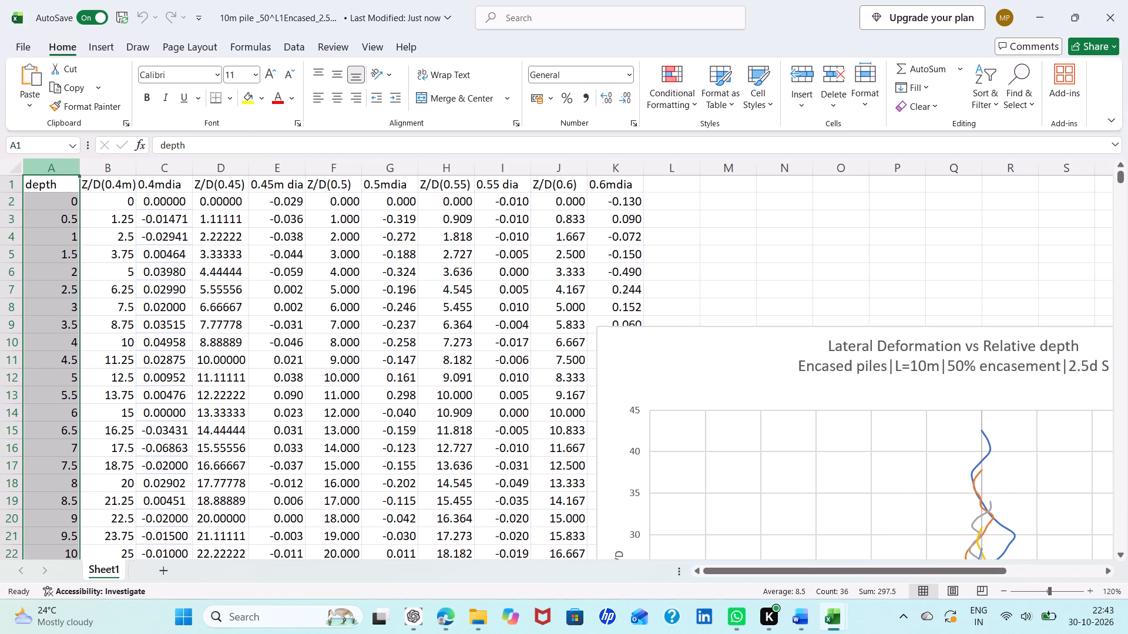
key(ctrl+c)
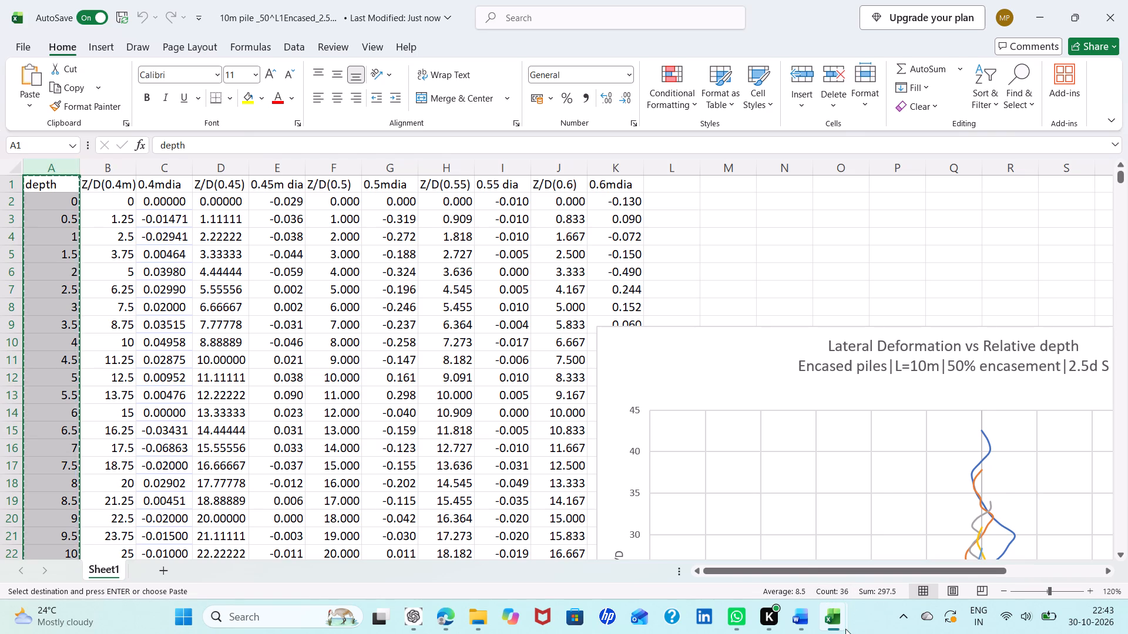
click(831, 539)
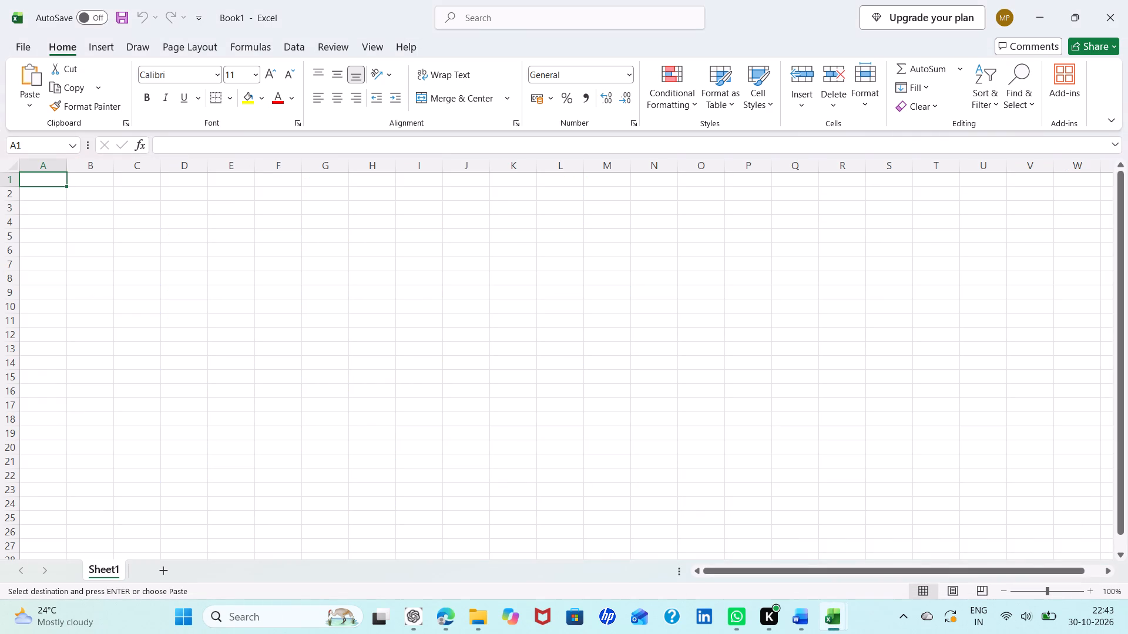
click(52, 166)
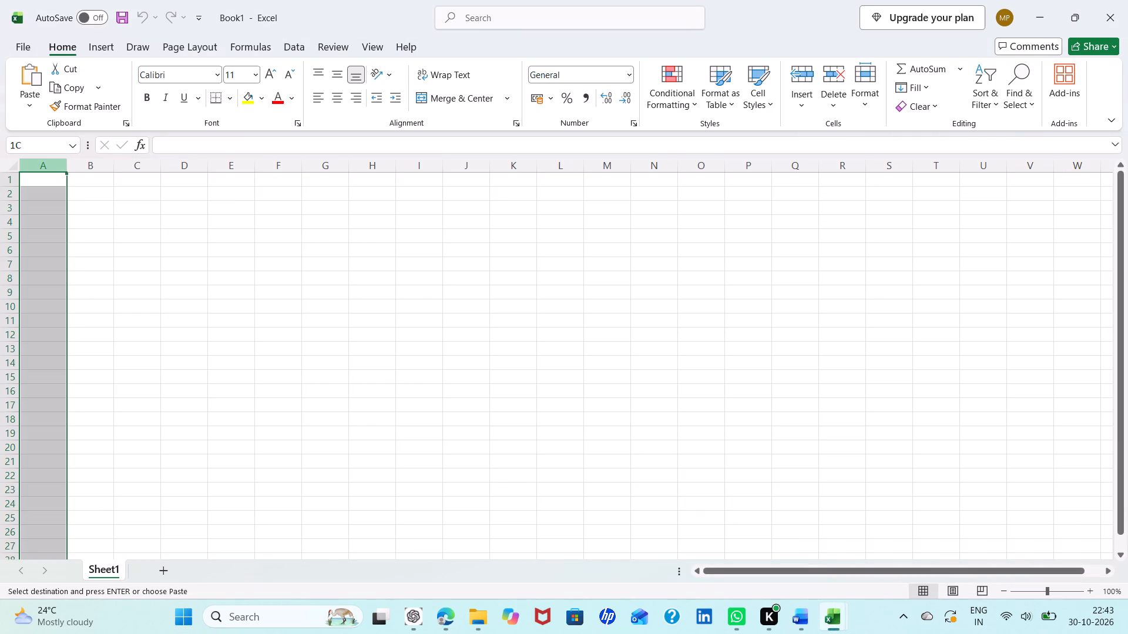
key(ctrl+v)
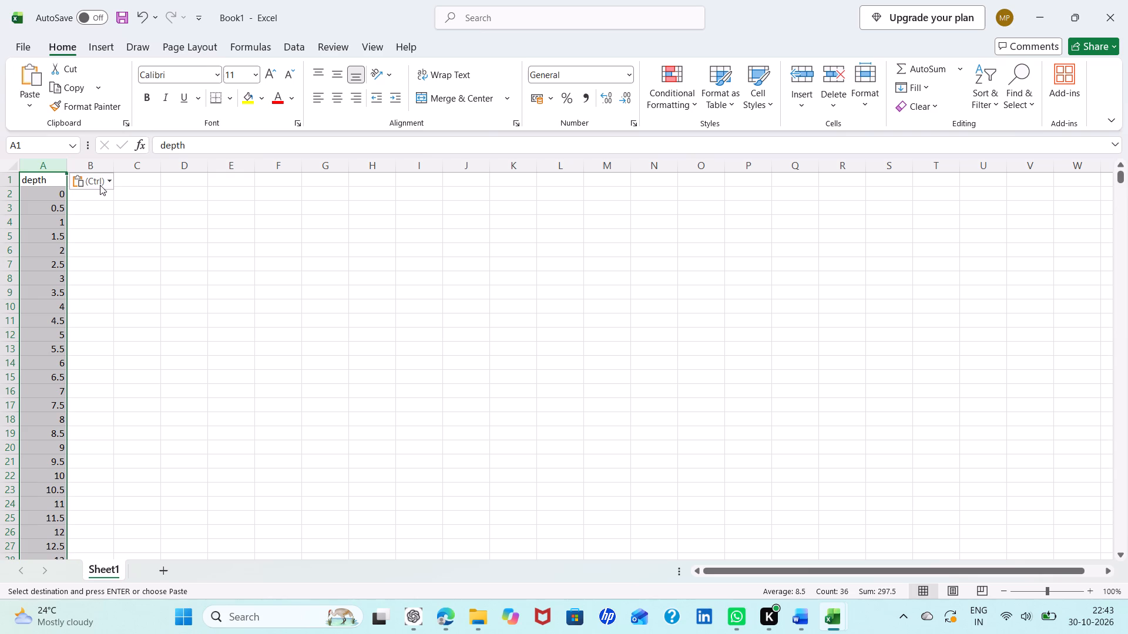
Copy the whole Z/D(0.4m) column from the 10m pile workbook into column B of Book1.
click(98, 160)
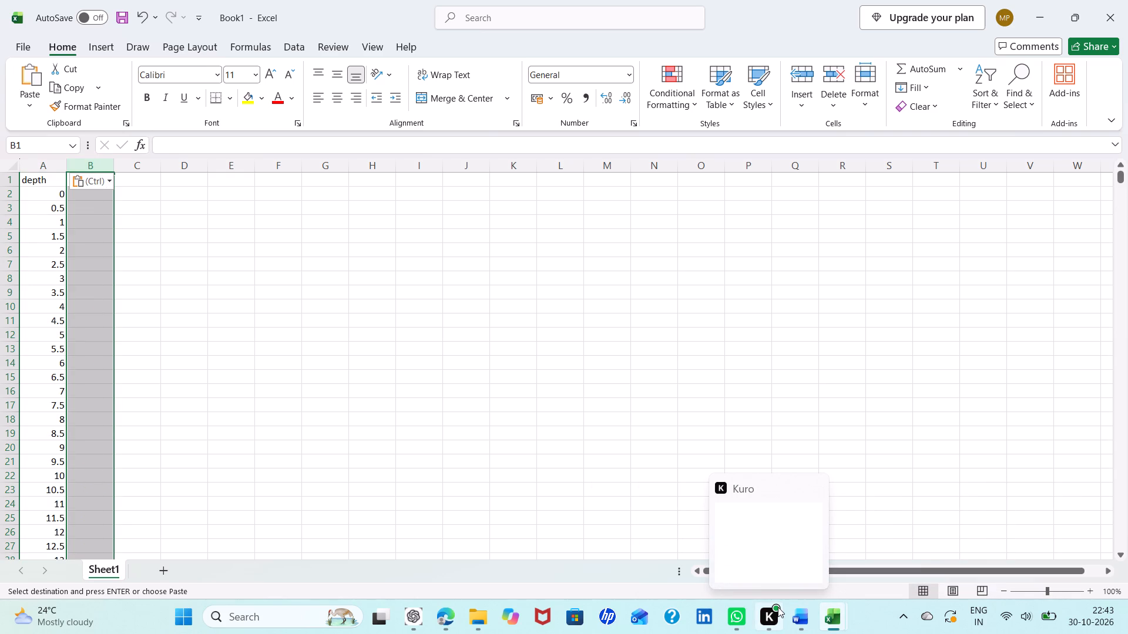
click(928, 537)
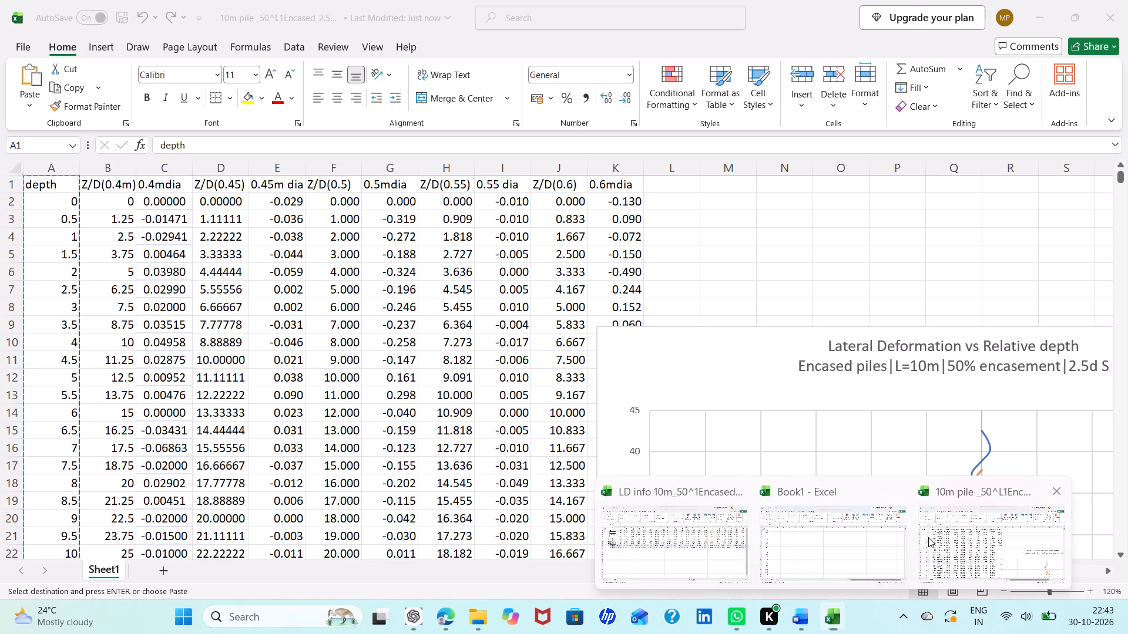
click(119, 163)
key(ctrl+c)
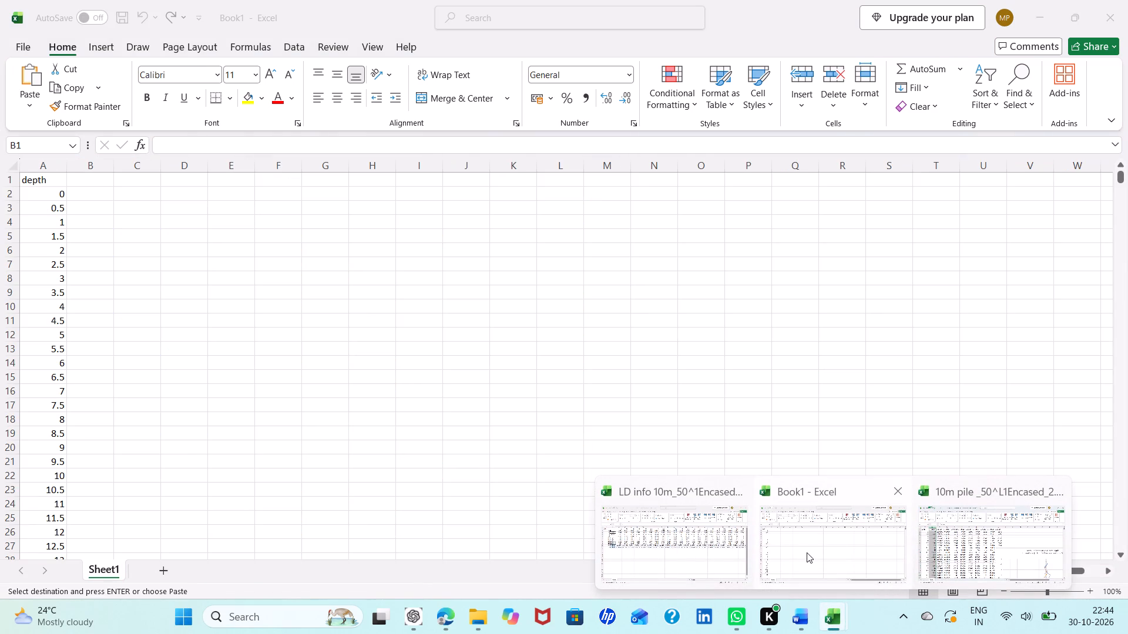
click(807, 552)
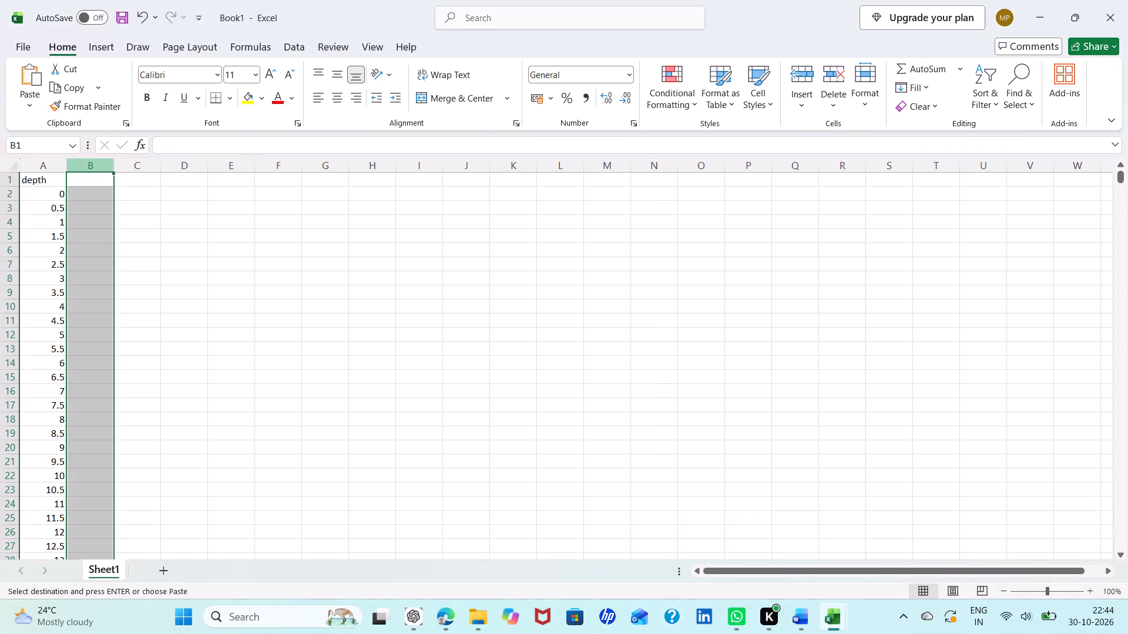
click(100, 163)
key(ctrl+v)
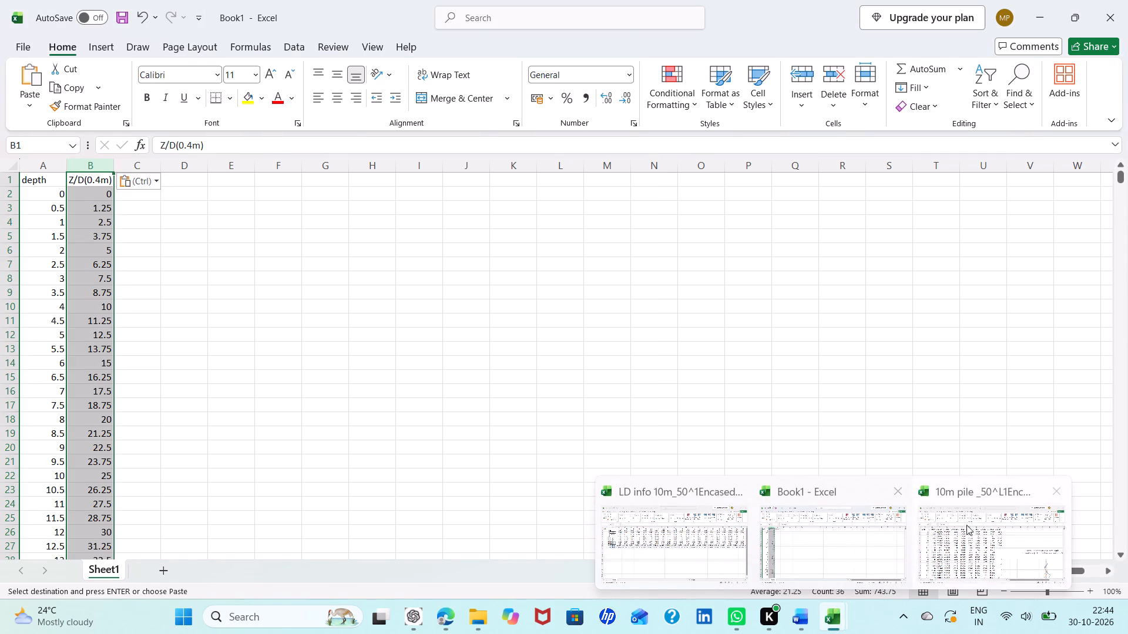
Copy the whole Z/D(0.45) column from the 10m pile workbook into column D of Book1.
click(995, 515)
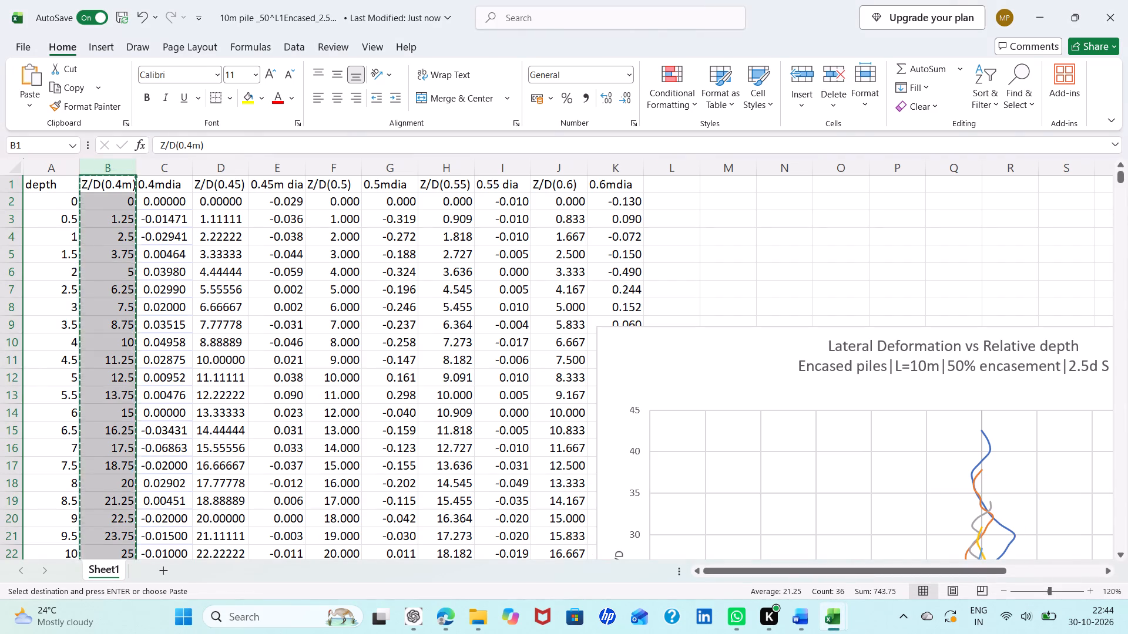
click(234, 160)
key(ctrl+c)
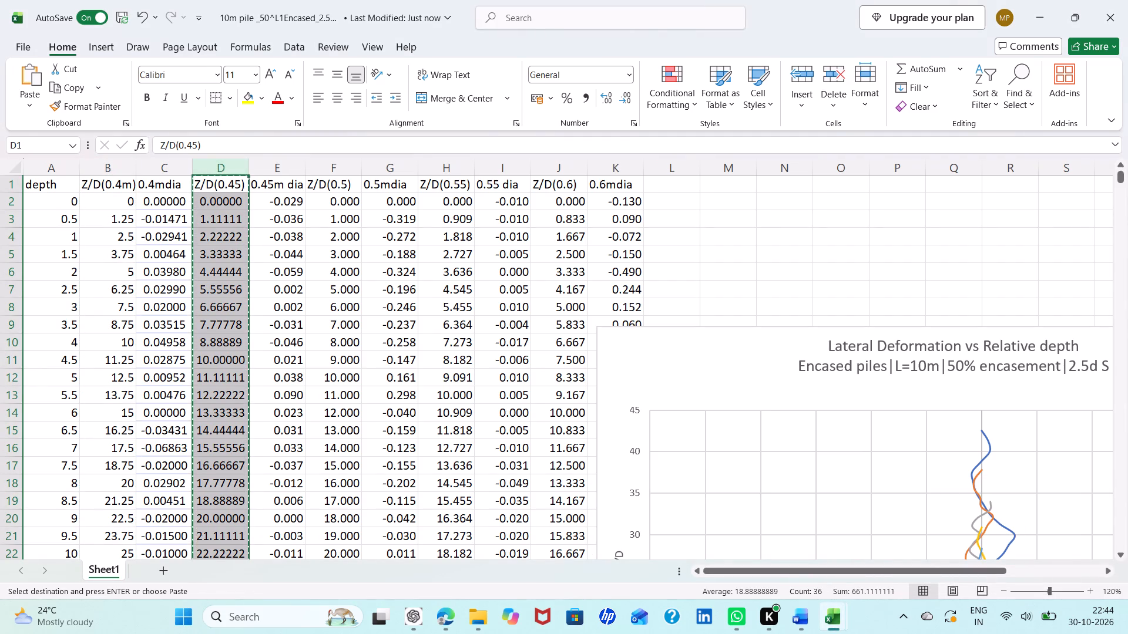
click(801, 531)
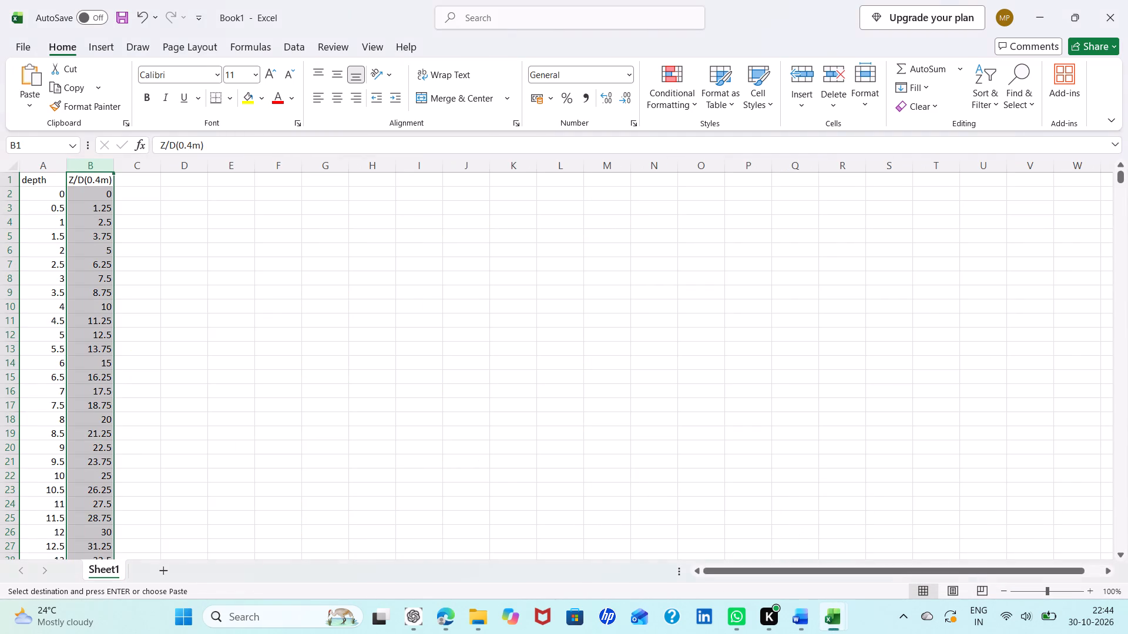
click(189, 166)
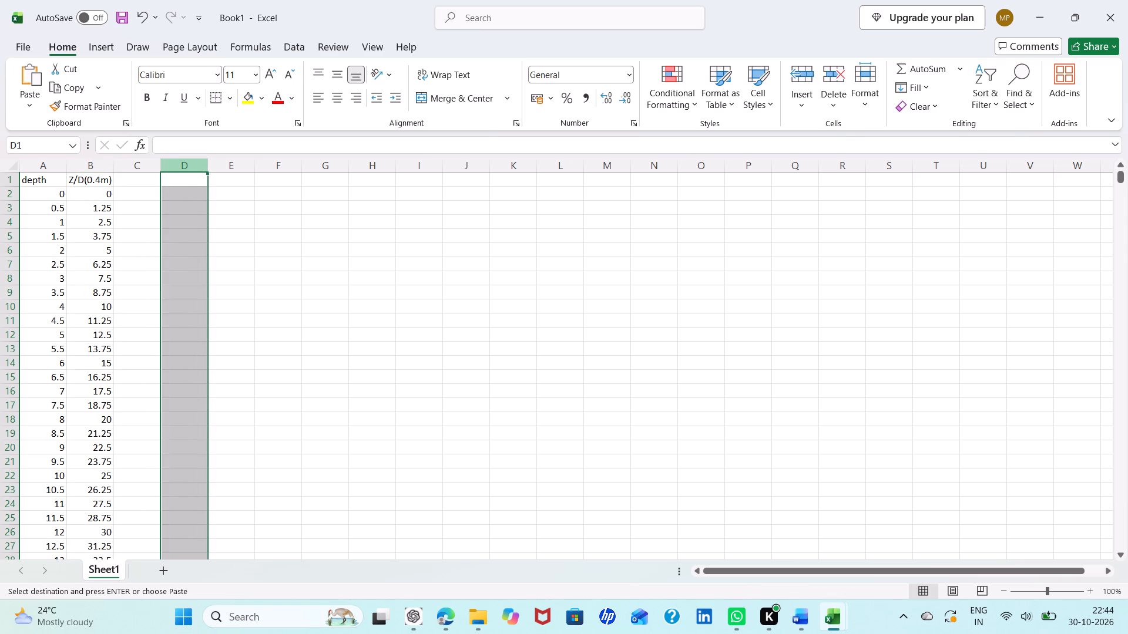
key(ctrl+v)
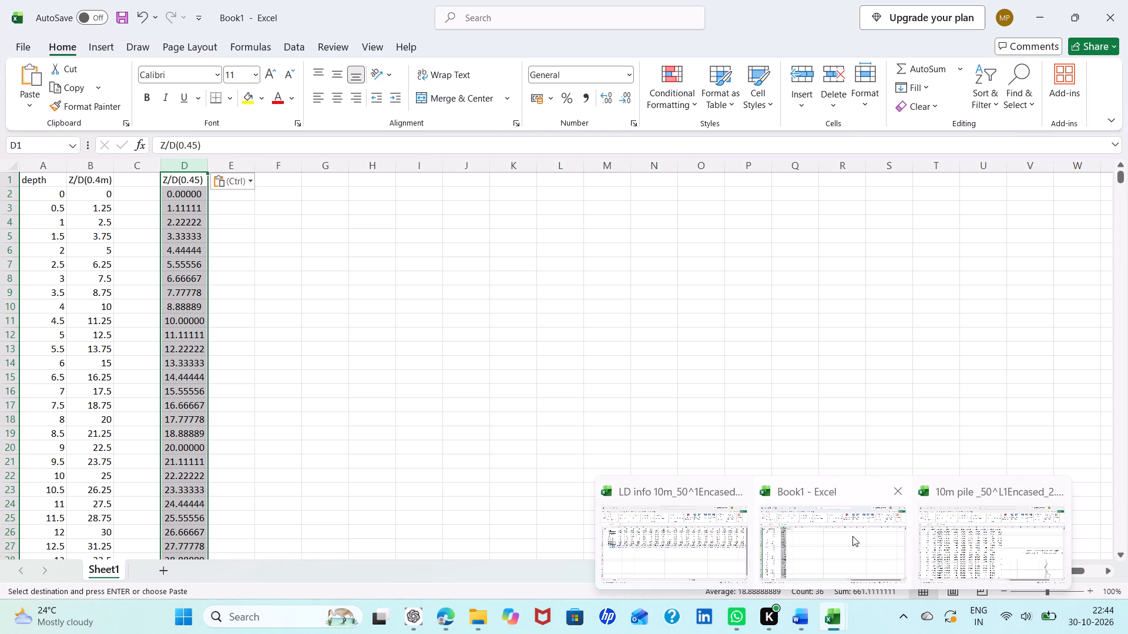
Copy the whole Z/D(0.5) column from the 10m pile workbook into column F of Book1.
click(969, 548)
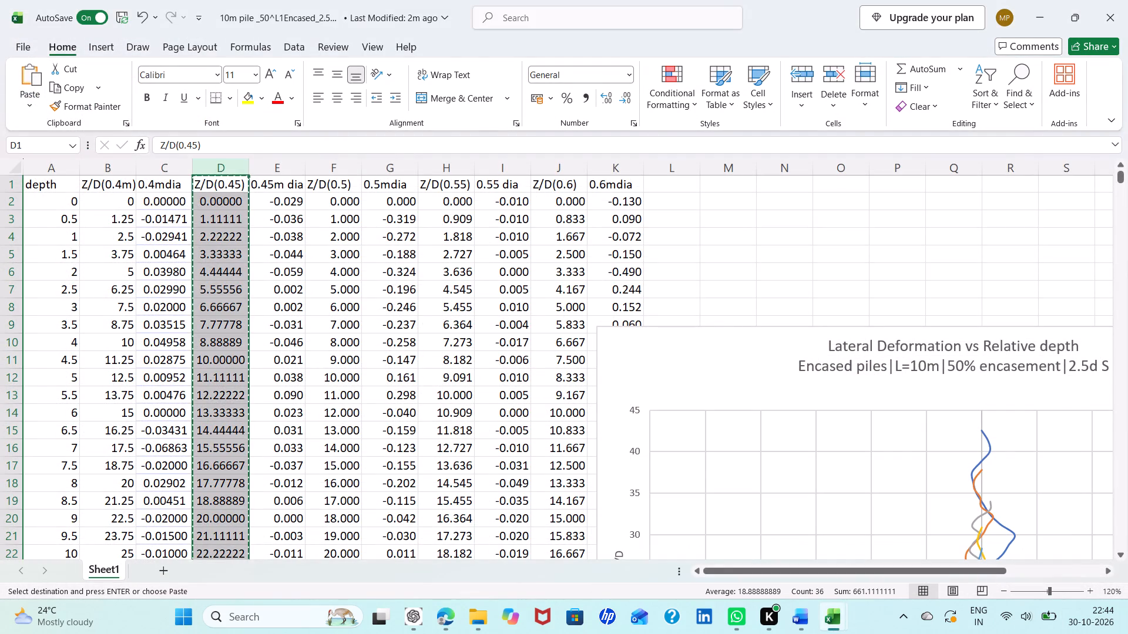
click(340, 163)
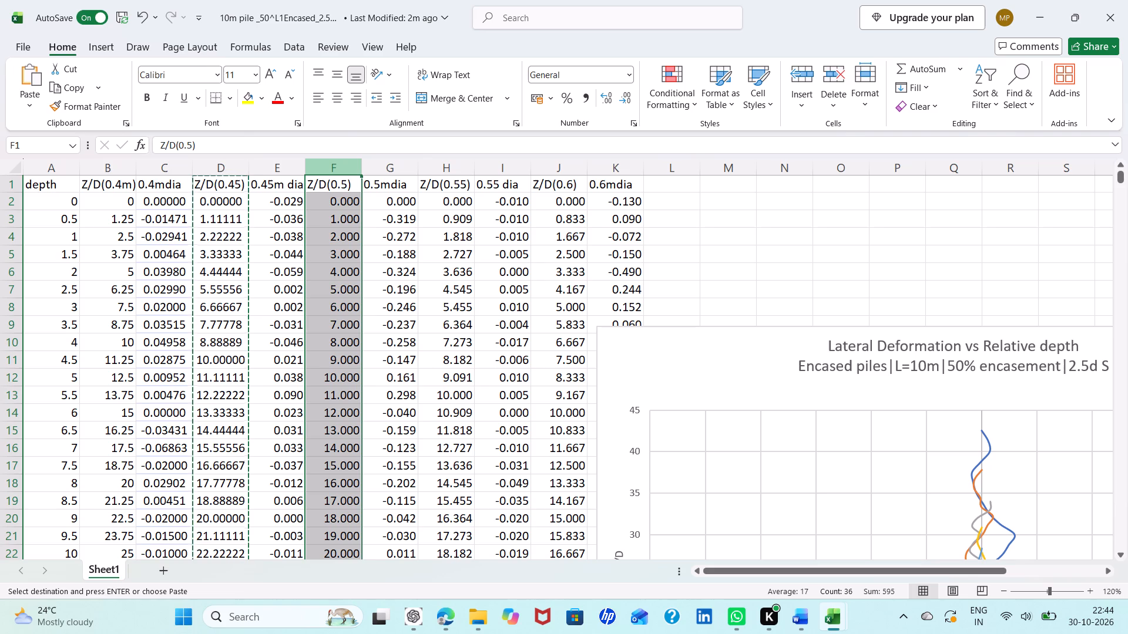
key(ctrl+c)
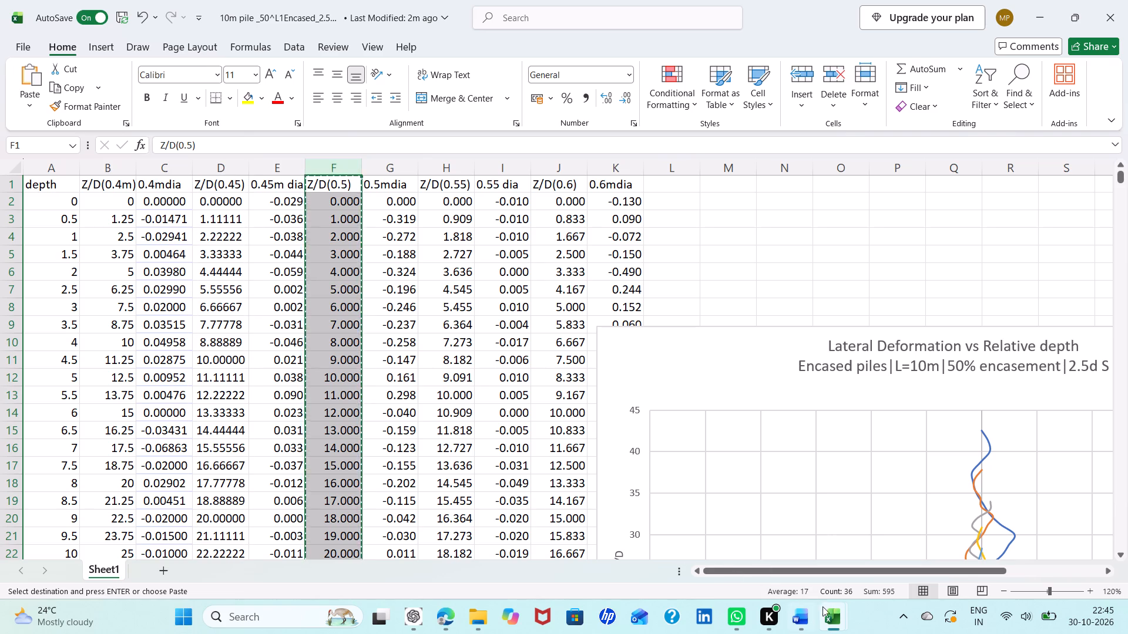
click(790, 530)
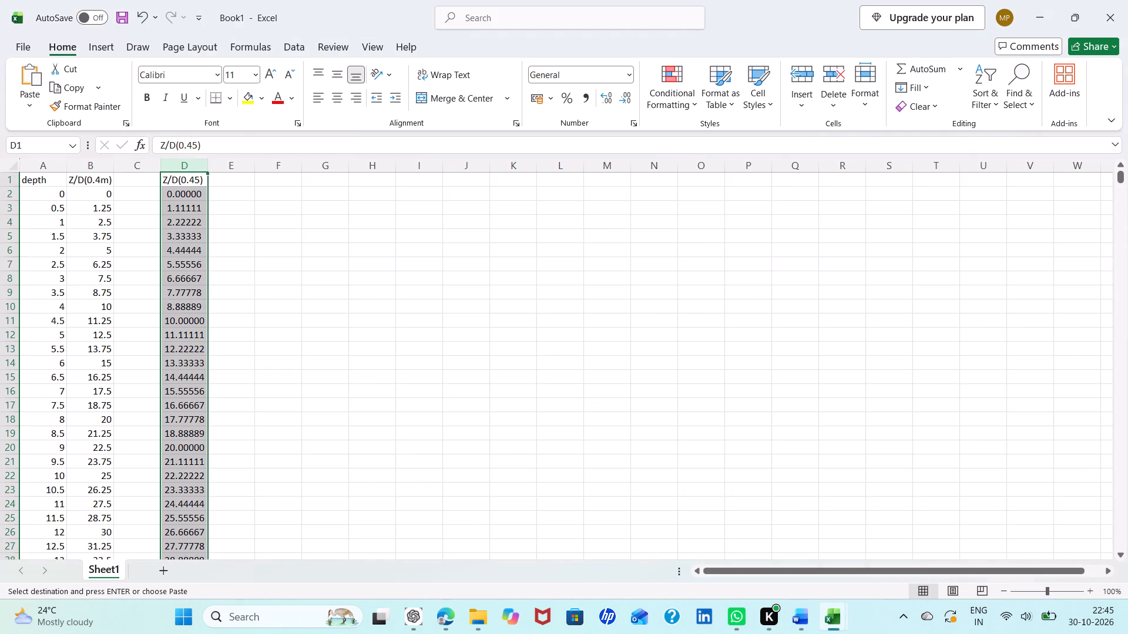
click(275, 160)
key(ctrl+v)
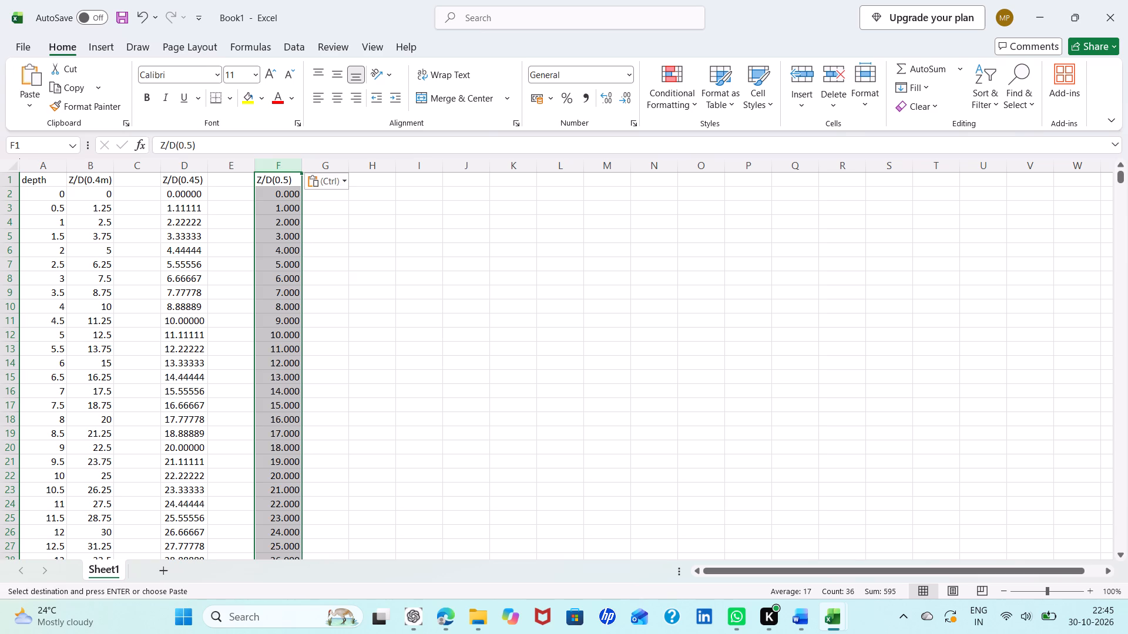
Copy the whole Z/D(0.55) column from the 10m pile workbook into column H of Book1.
click(387, 164)
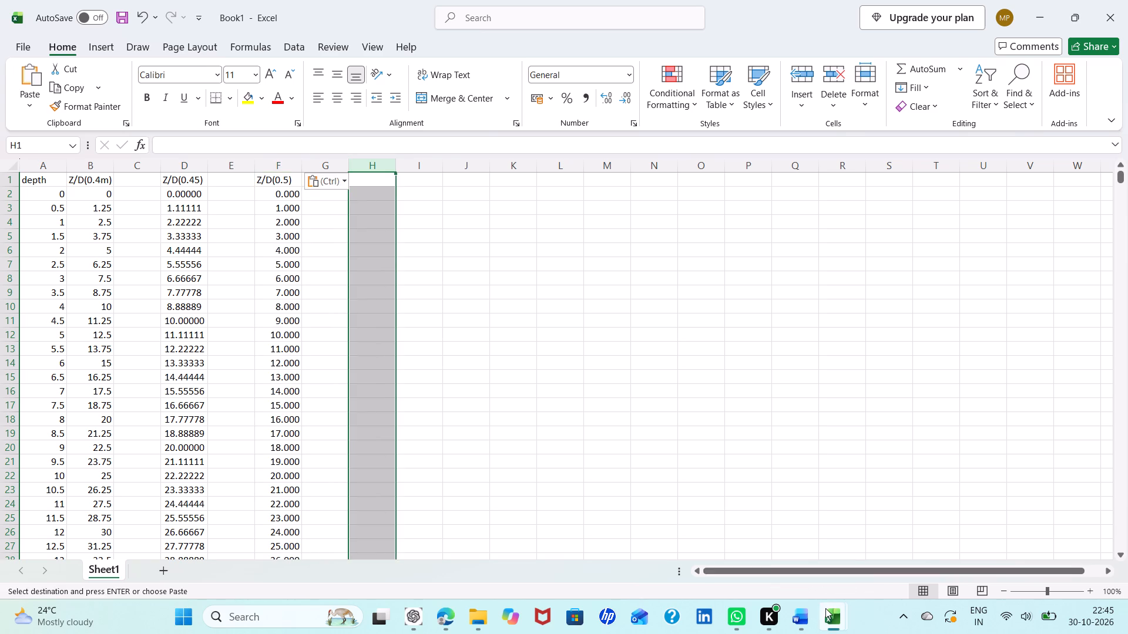
click(947, 527)
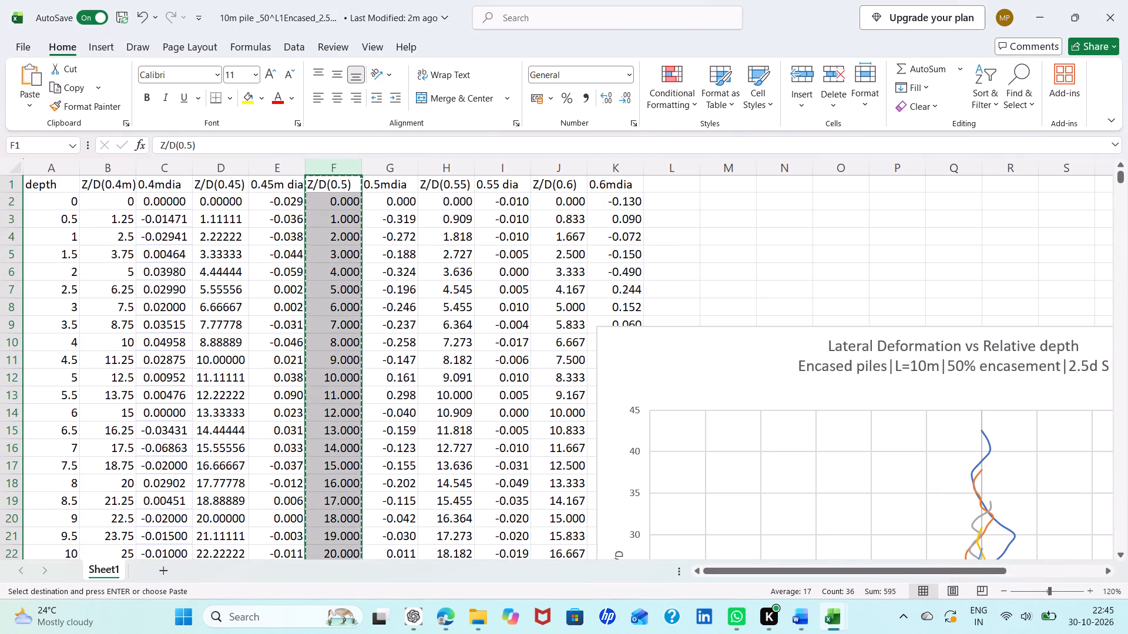
click(464, 168)
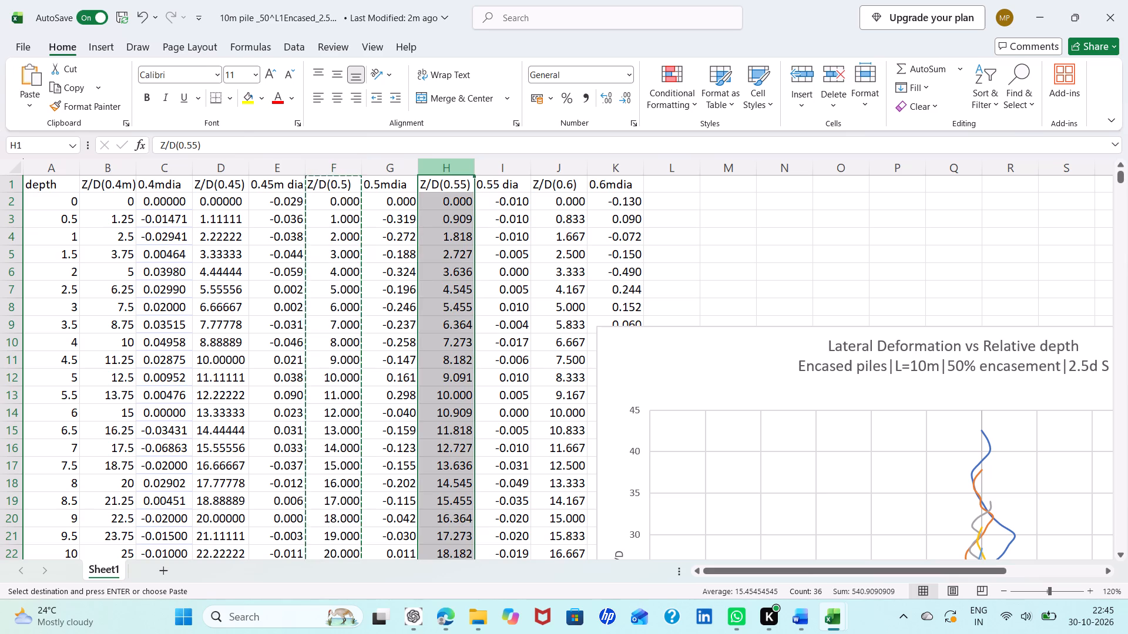
key(ctrl+c)
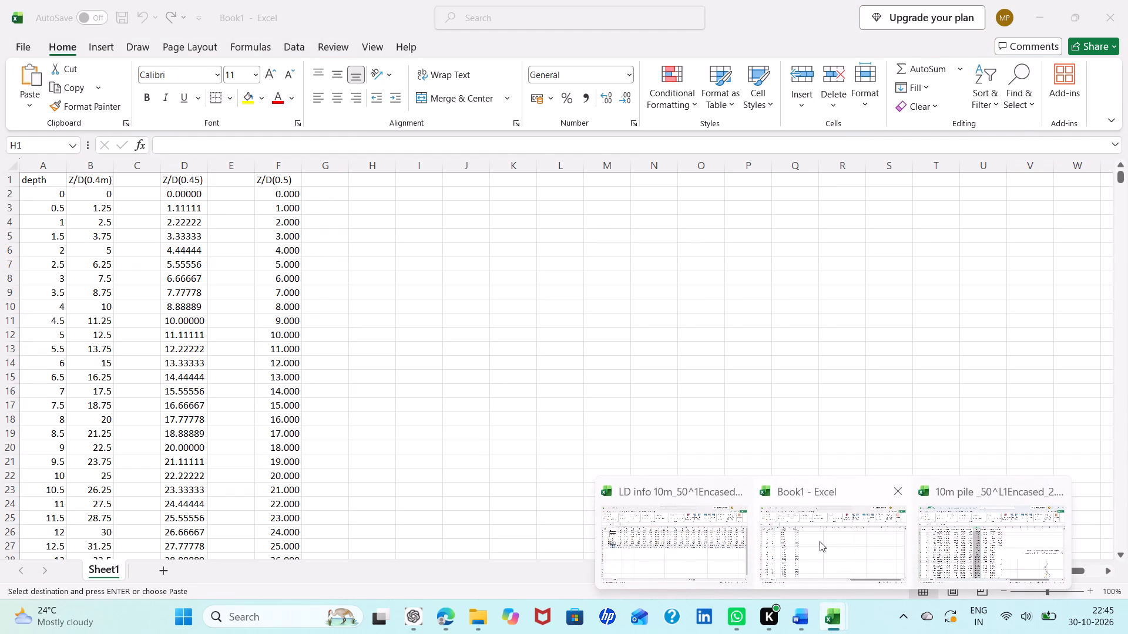
click(820, 541)
key(ctrl+v)
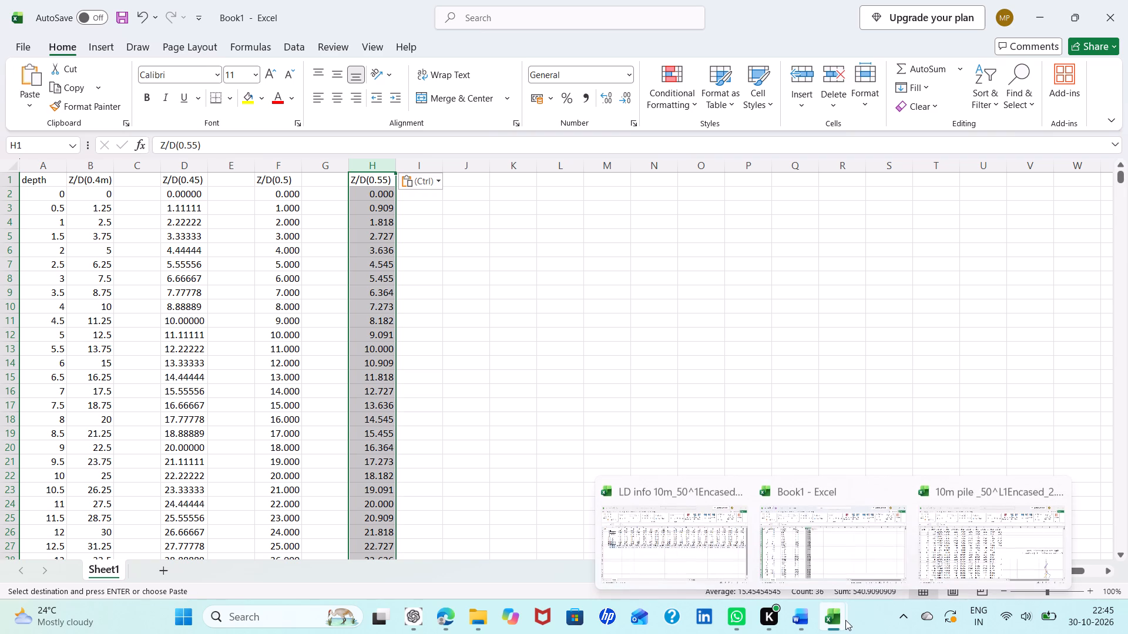
Copy the whole Z/D(0.6) column from the 10m pile workbook into column J of Book1.
click(938, 547)
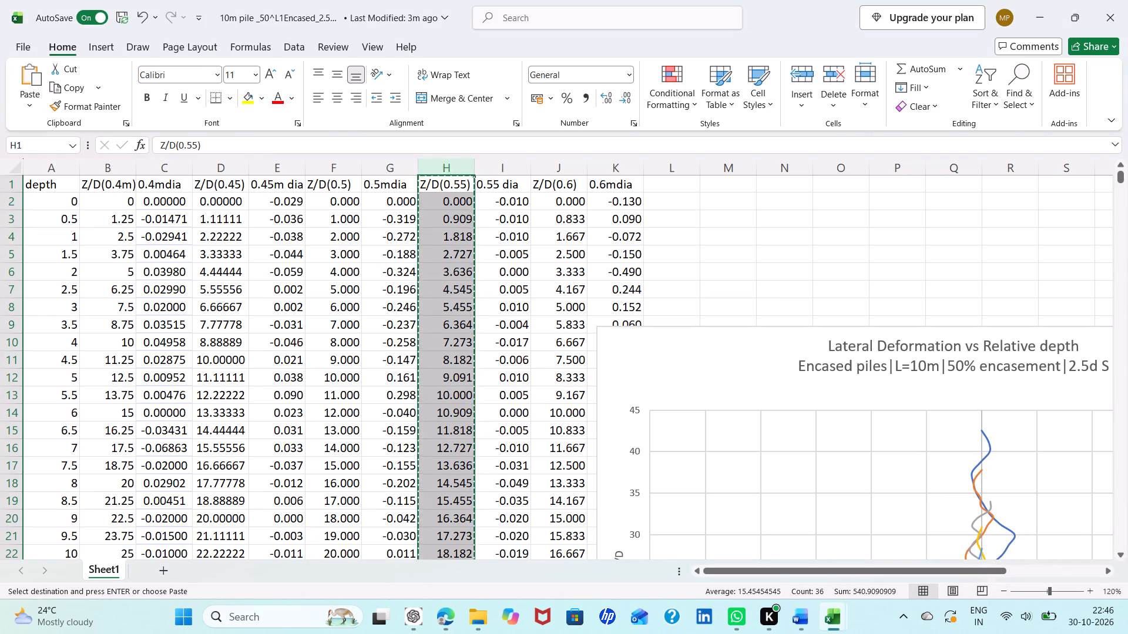
click(565, 168)
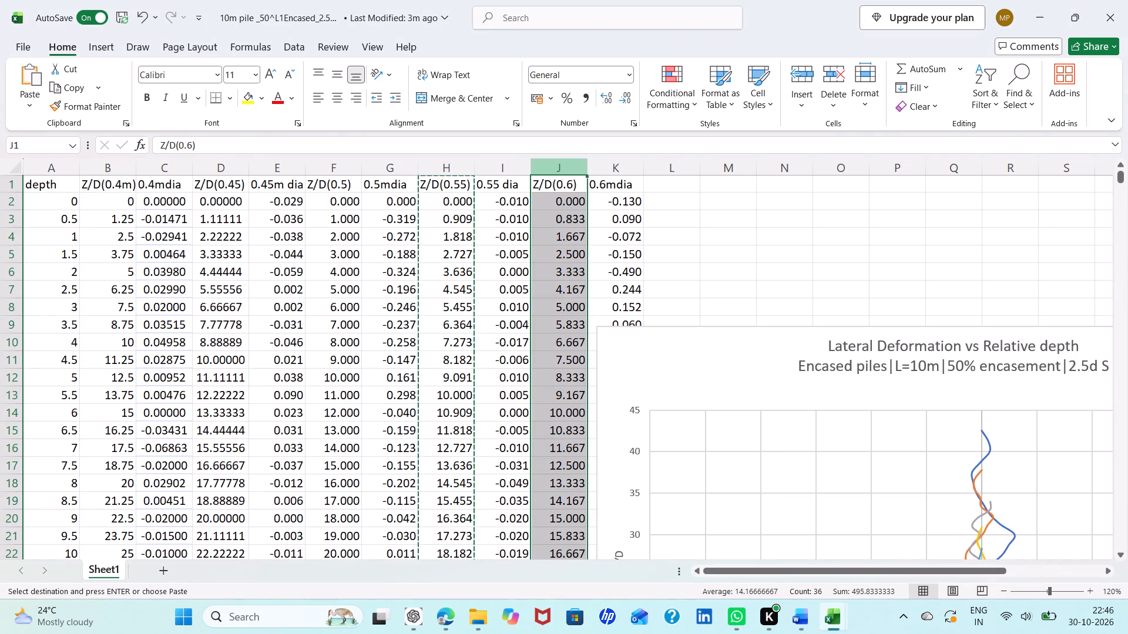
key(ctrl+c)
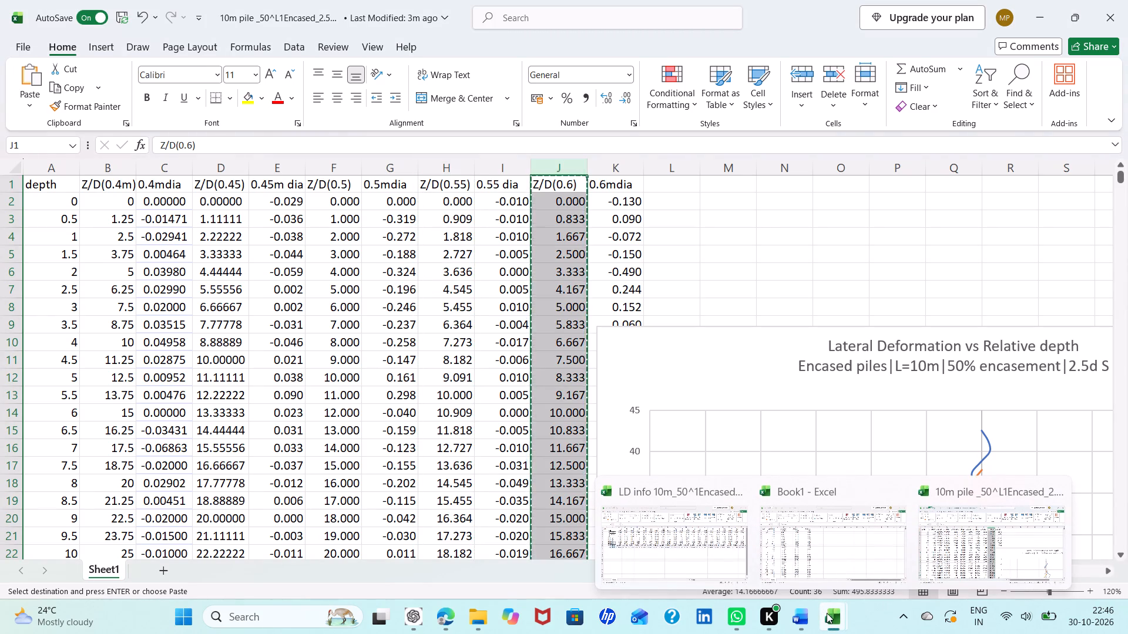
click(819, 552)
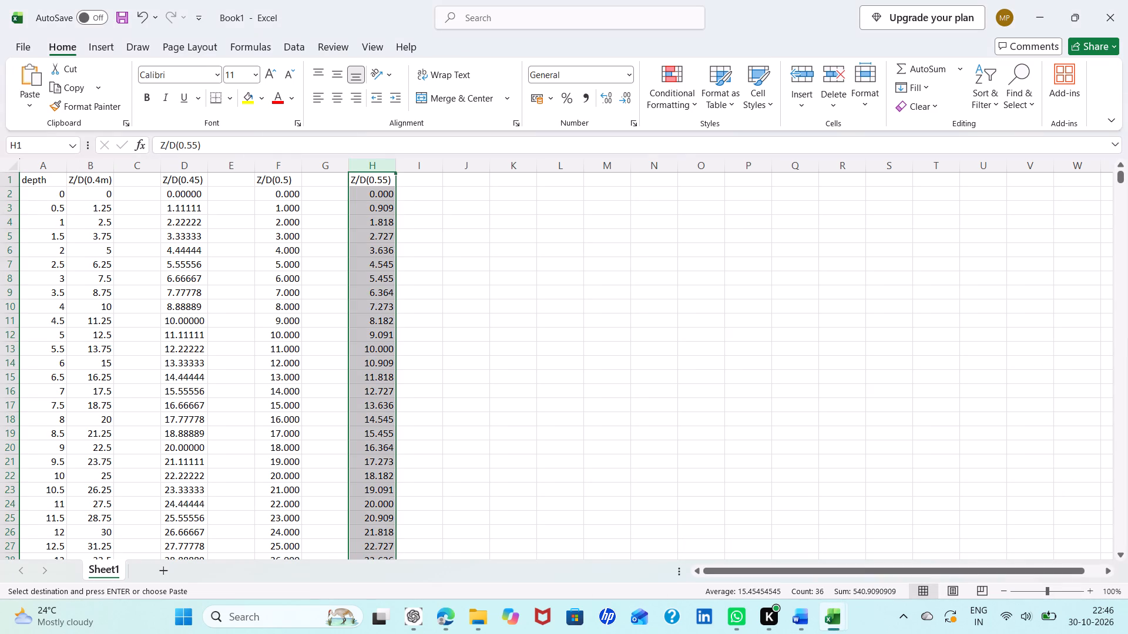
click(468, 163)
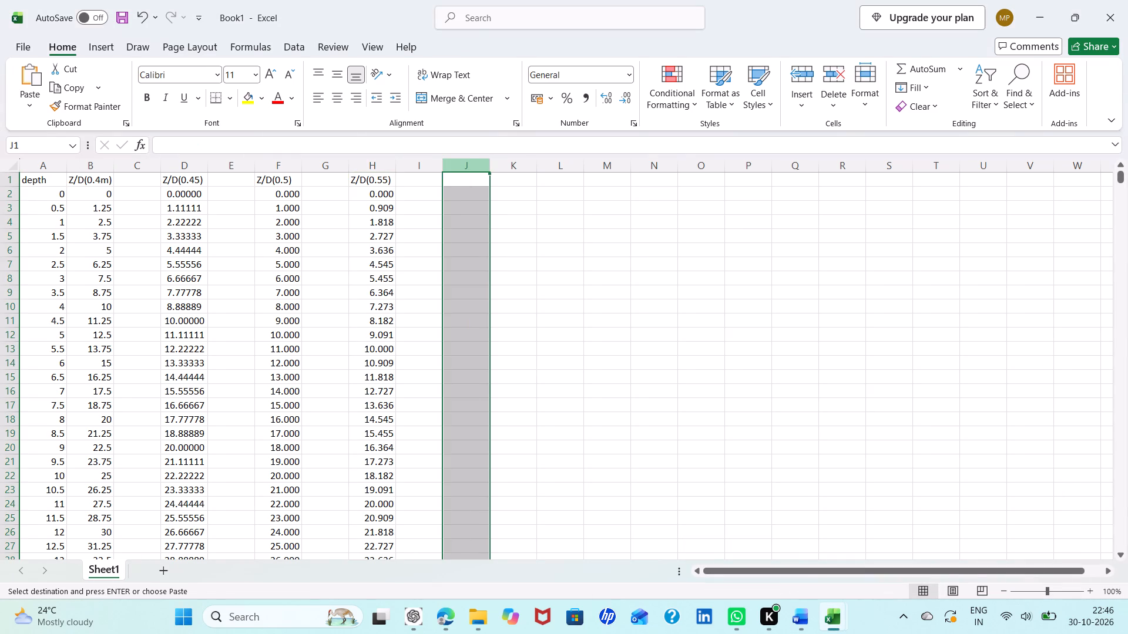
key(ctrl+v)
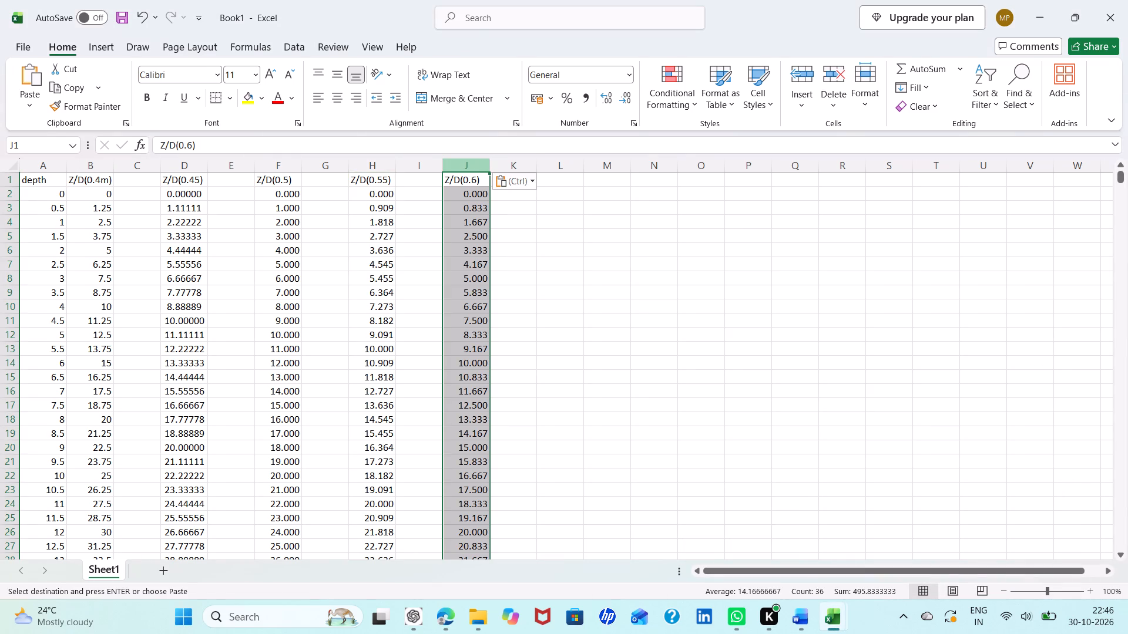
Enter the header "0.4m diaLD" in cell C1, beside the Z/D(0.4m) column.
click(147, 180)
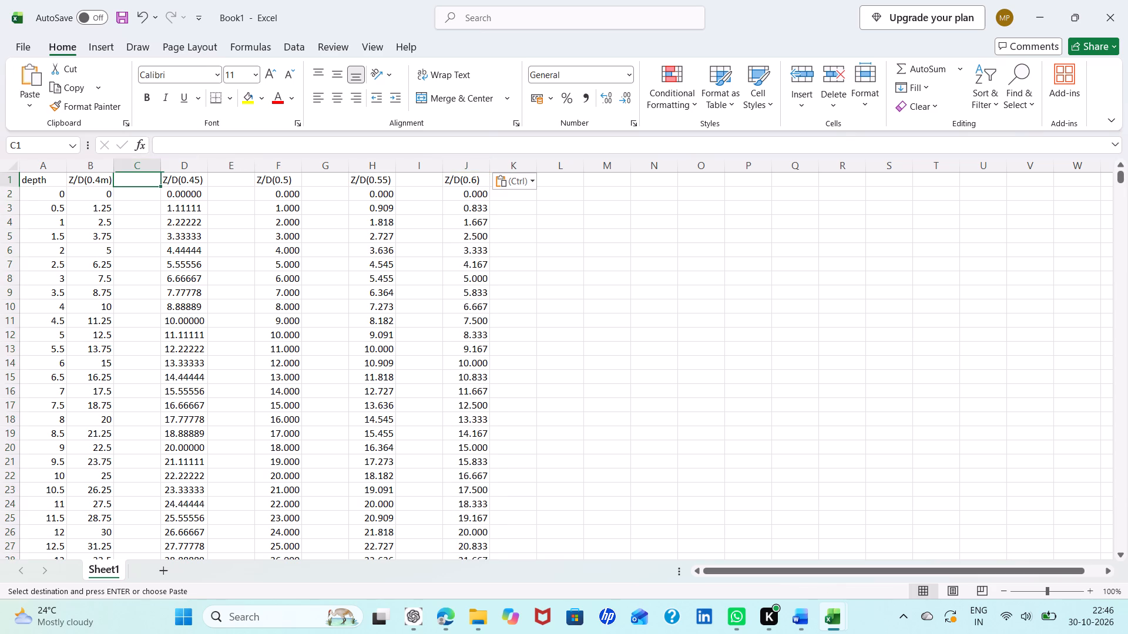
text(0.4m)
key(space)
text(dia ld)
key(BackSpace)
key(BackSpace)
key(BackSpace)
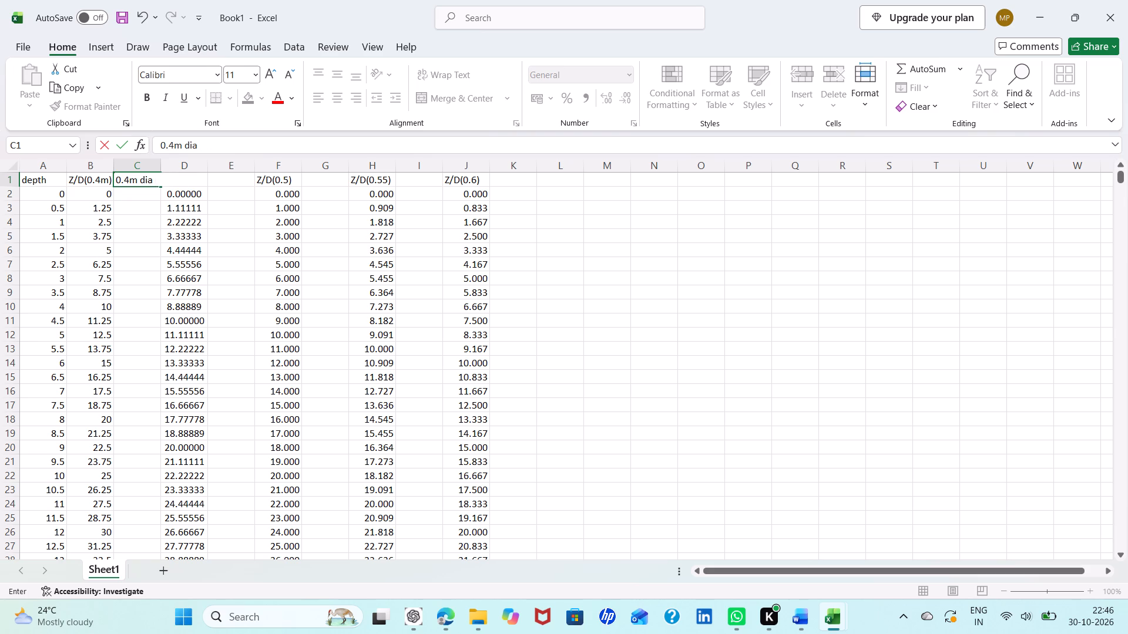
text(LD)
Enter the header "0.5m dia_LD" in cell E1, beside the Z/D(0.45) column.
click(226, 181)
text(0.5m dia)
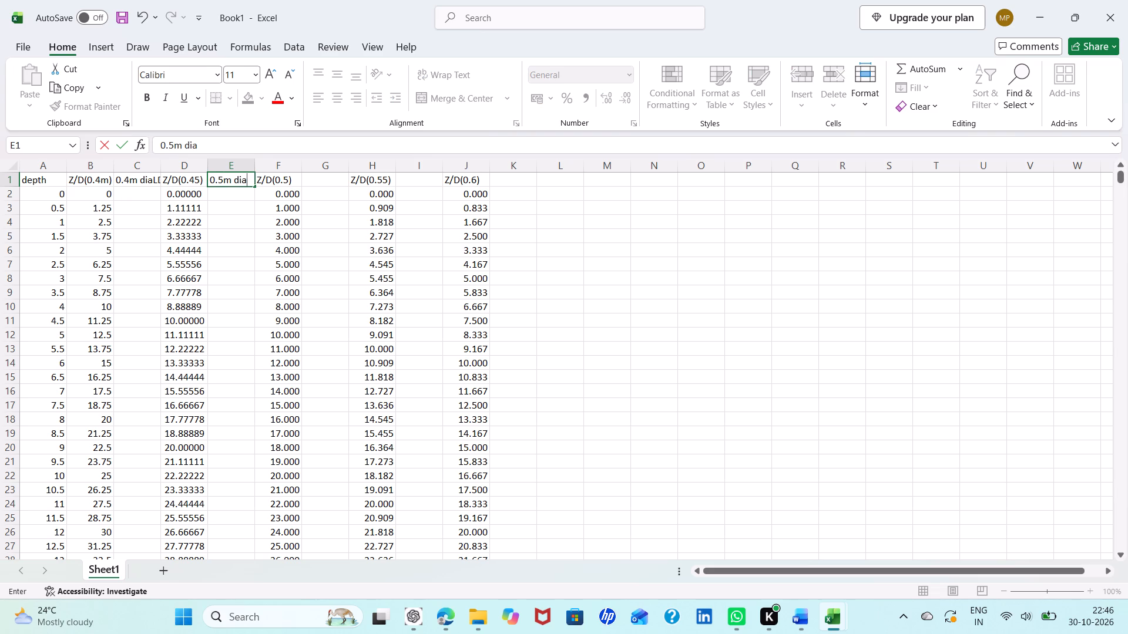
key(shift+underscore)
key(shift+l)
key(shift+d)
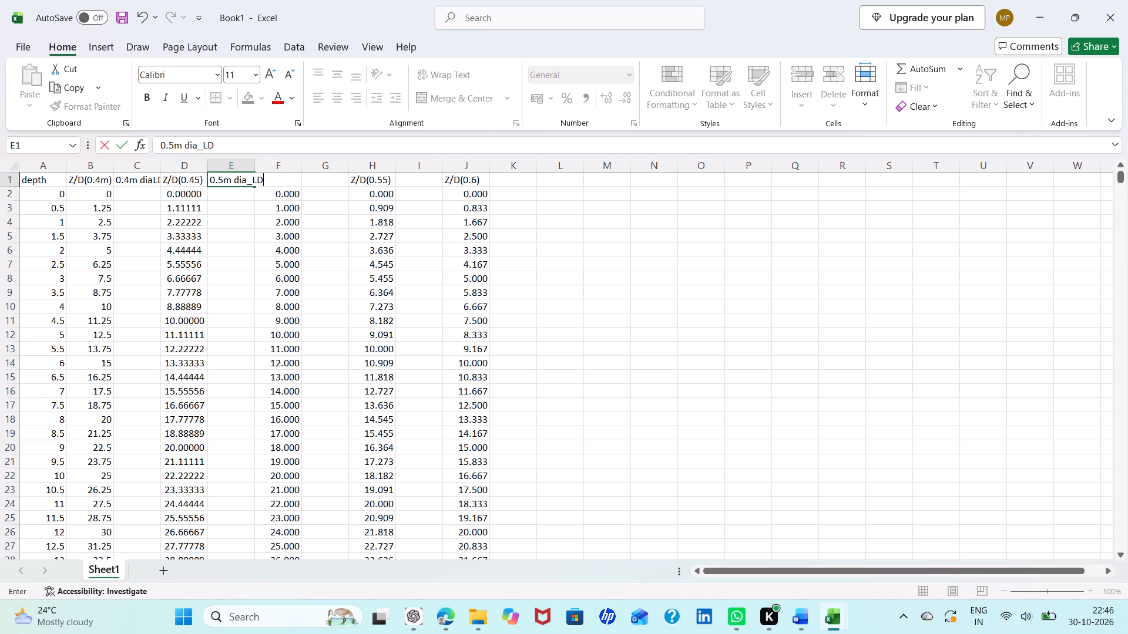
Enter the header "0.55 dia LD" in cell G1, beside the Z/D(0.5) column.
click(331, 178)
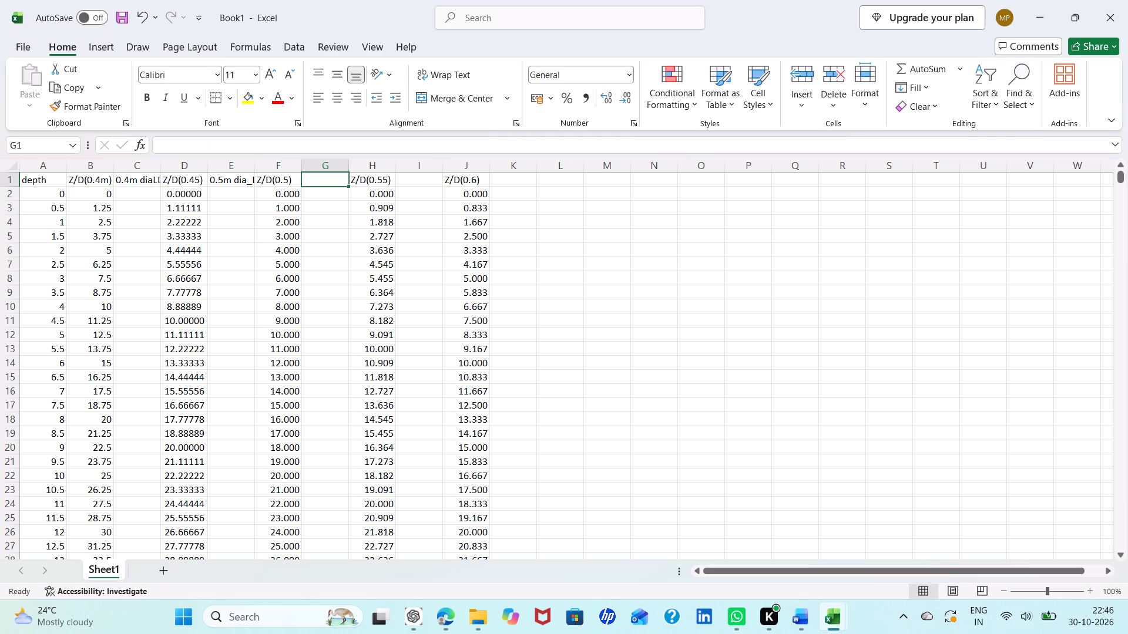
text(0.55)
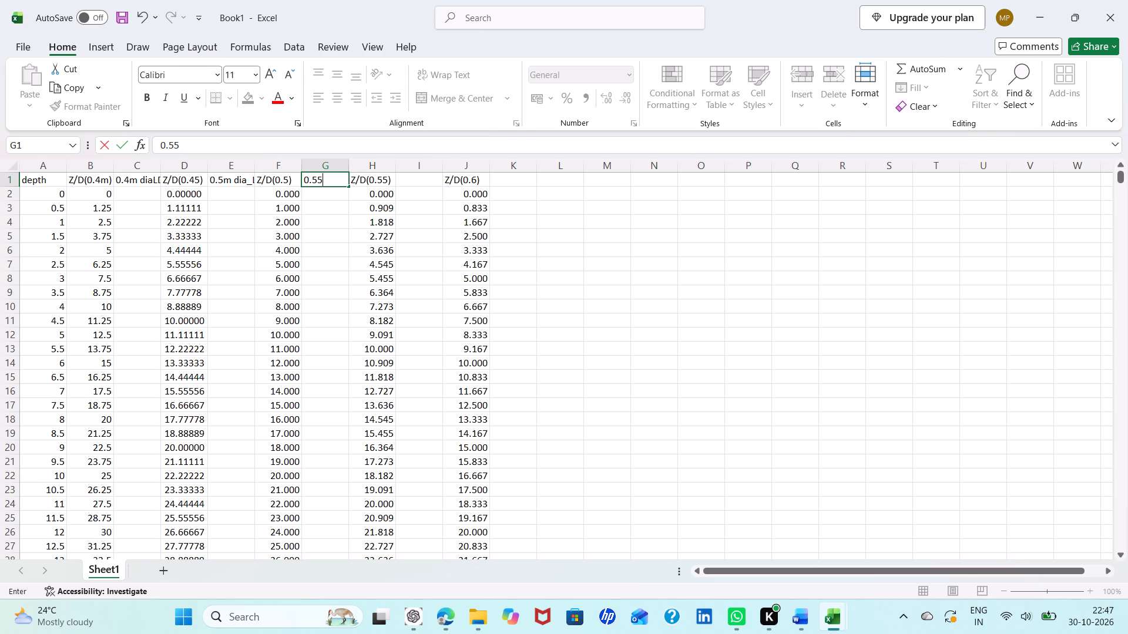
key(space)
text(dia)
key(space)
key(shift+l)
key(shift+d)
Enter the header "0.6m dia LD" in cell I1, beside the Z/D(0.55) column.
click(421, 184)
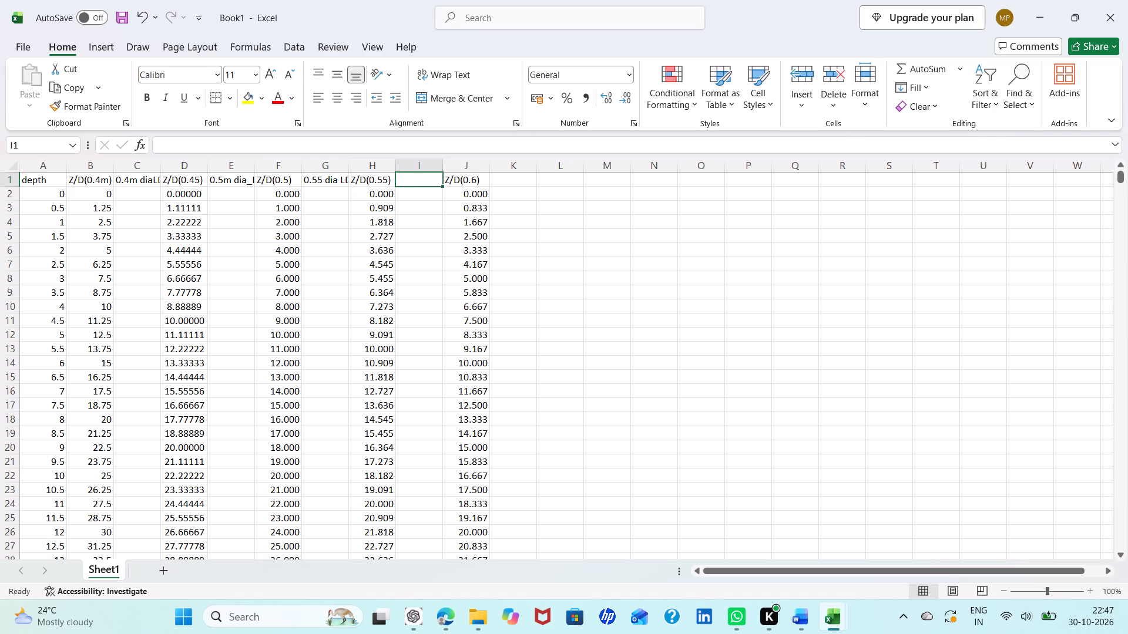
key(0)
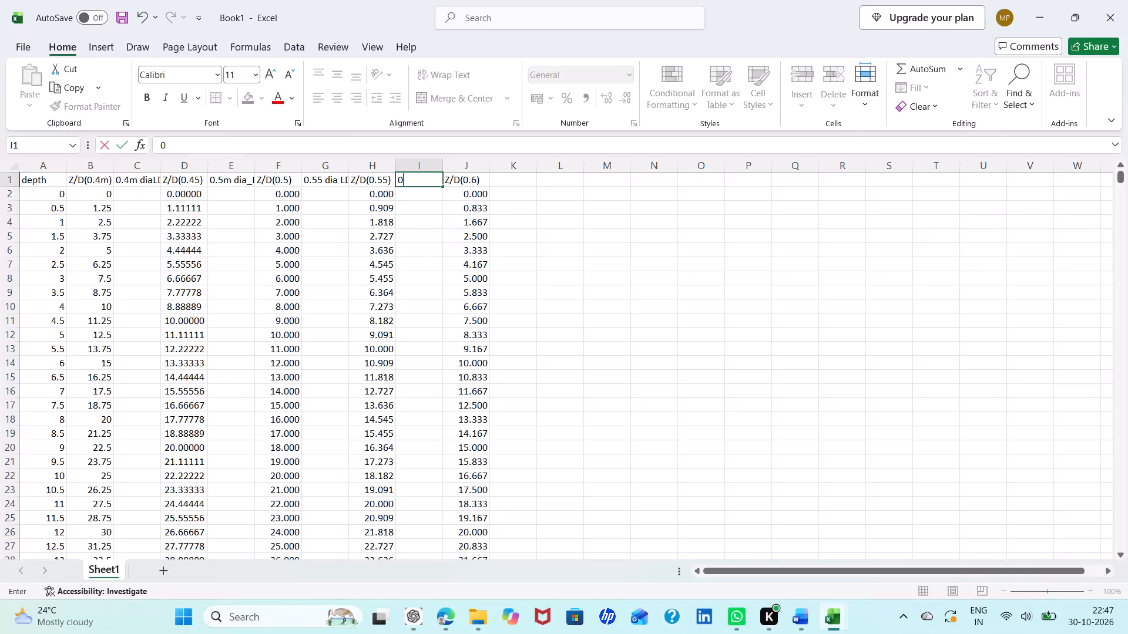
text(.6m dia)
key(space)
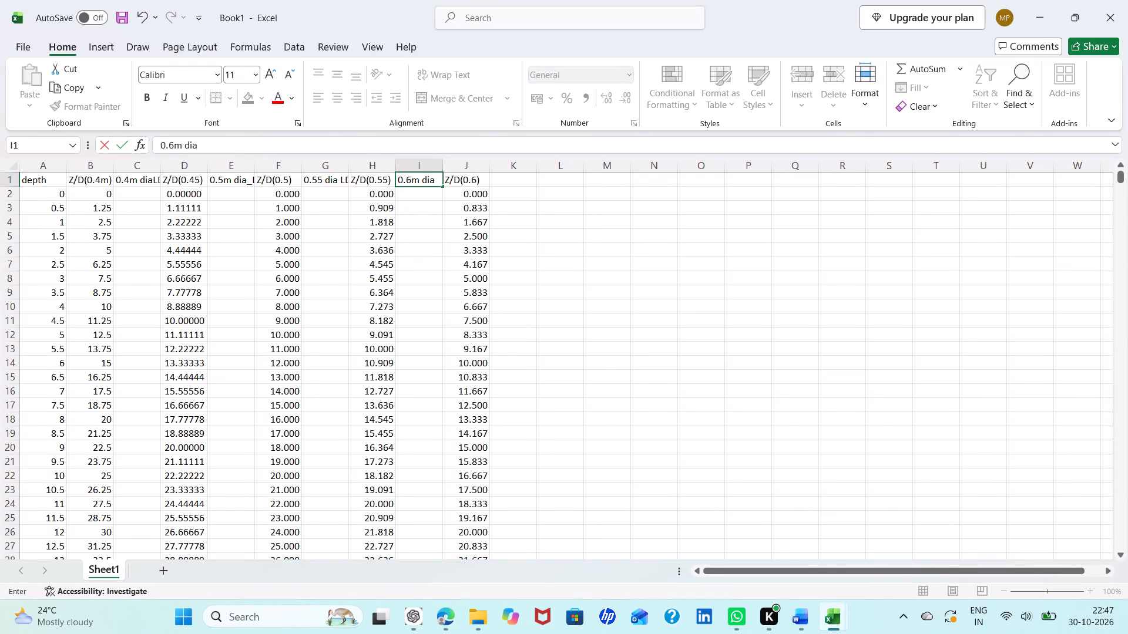
key(shift+l)
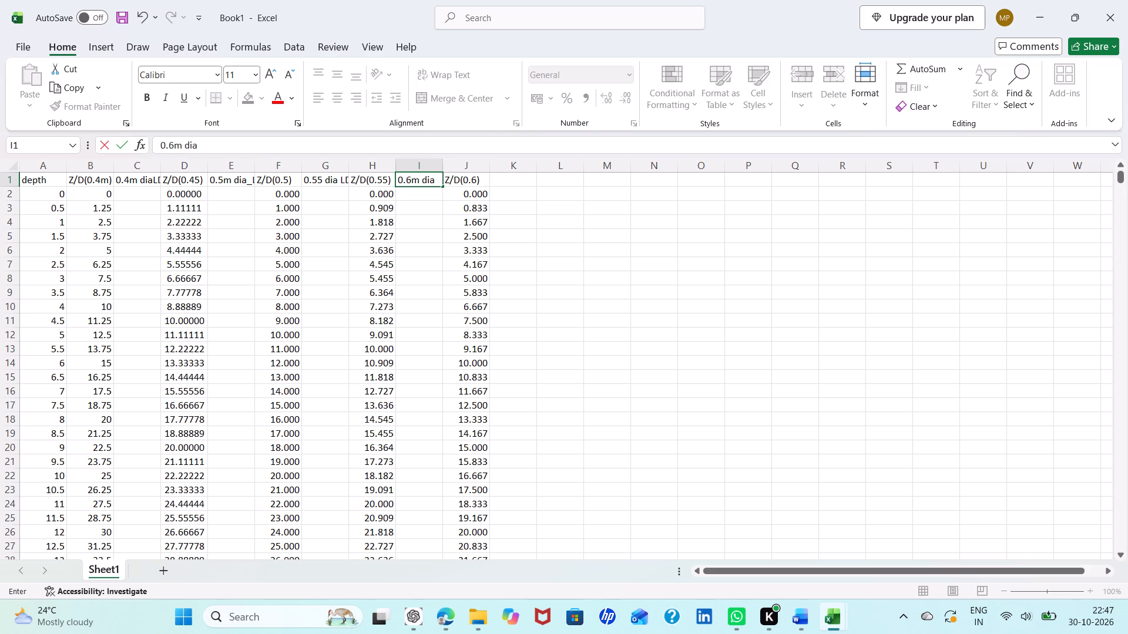
key(shift+d)
key(Return)
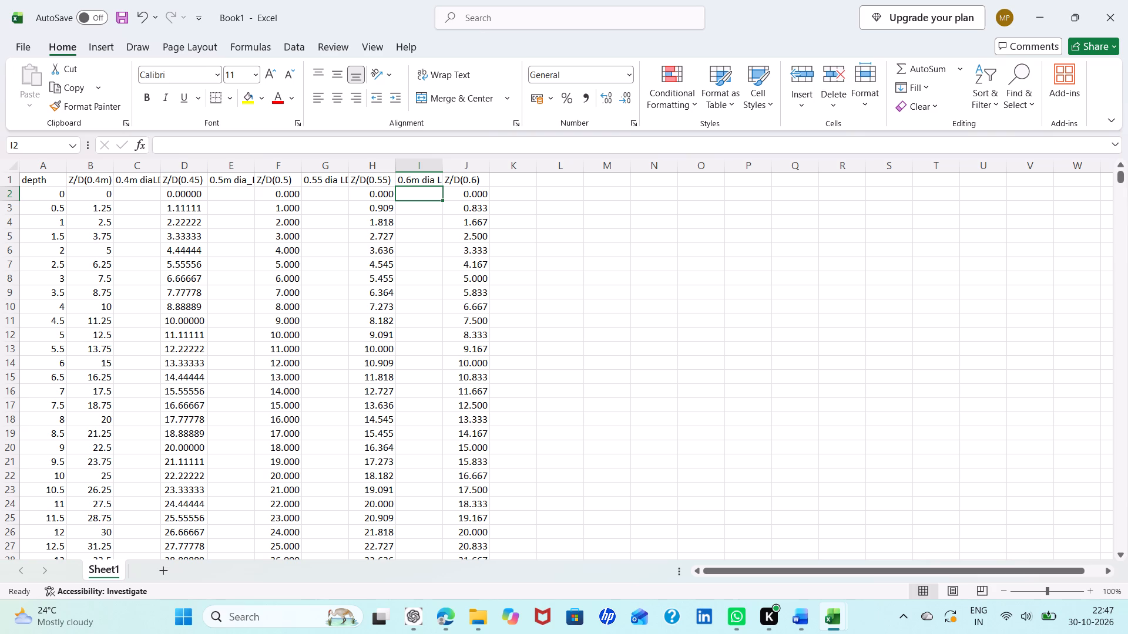
Widen columns C, E, G and I so that each LD header fits fully within its own column.
drag(162, 165, 200, 173)
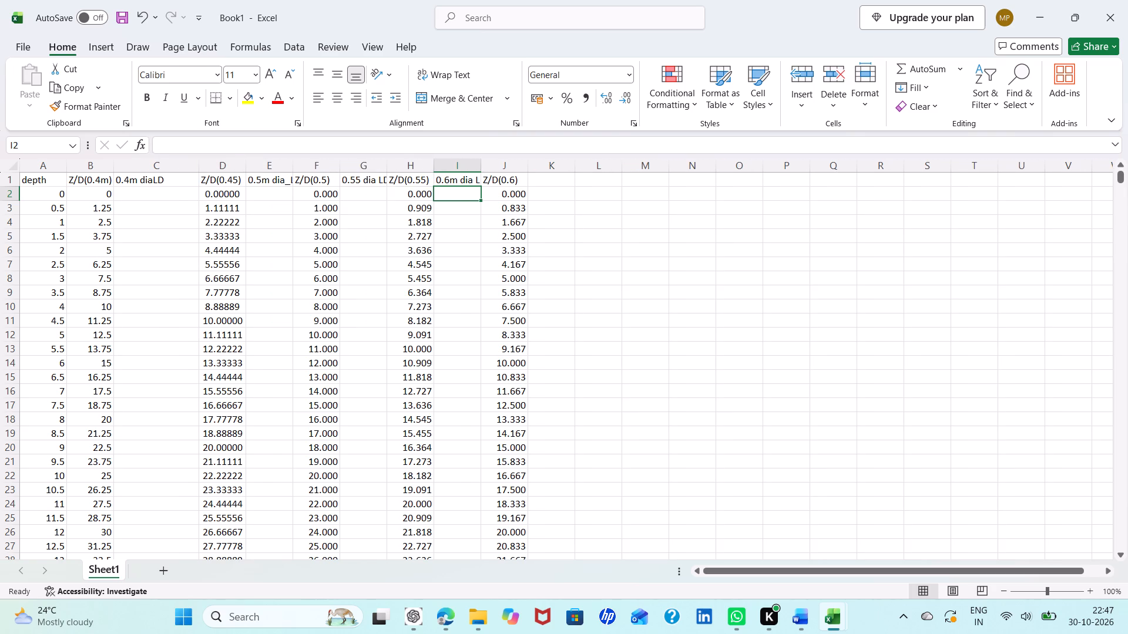
drag(294, 166, 313, 168)
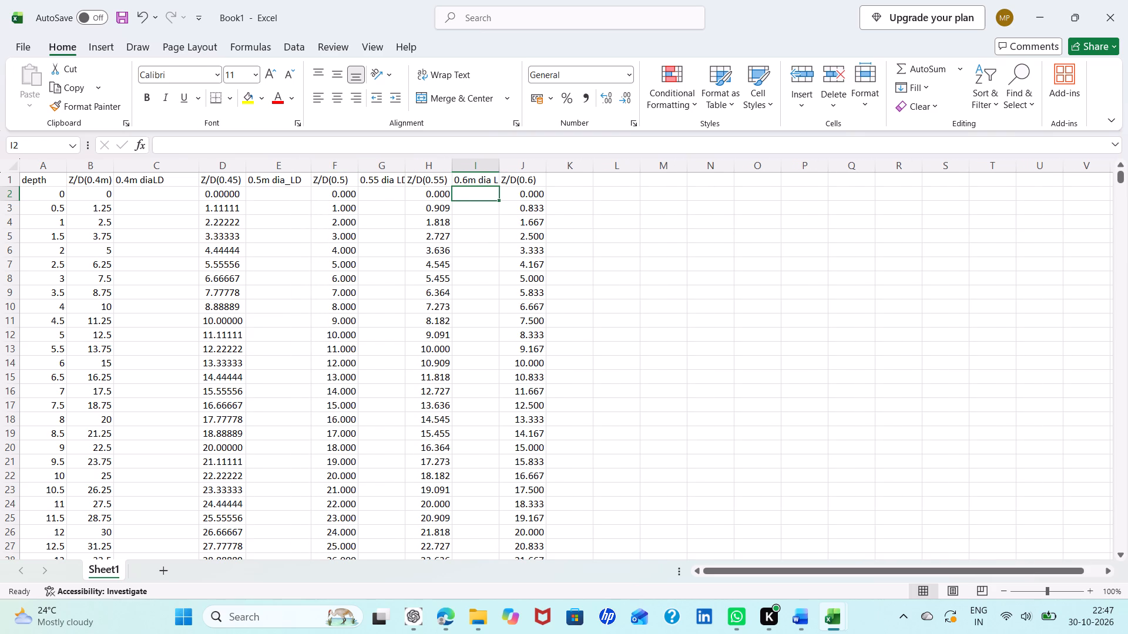
drag(407, 166, 435, 170)
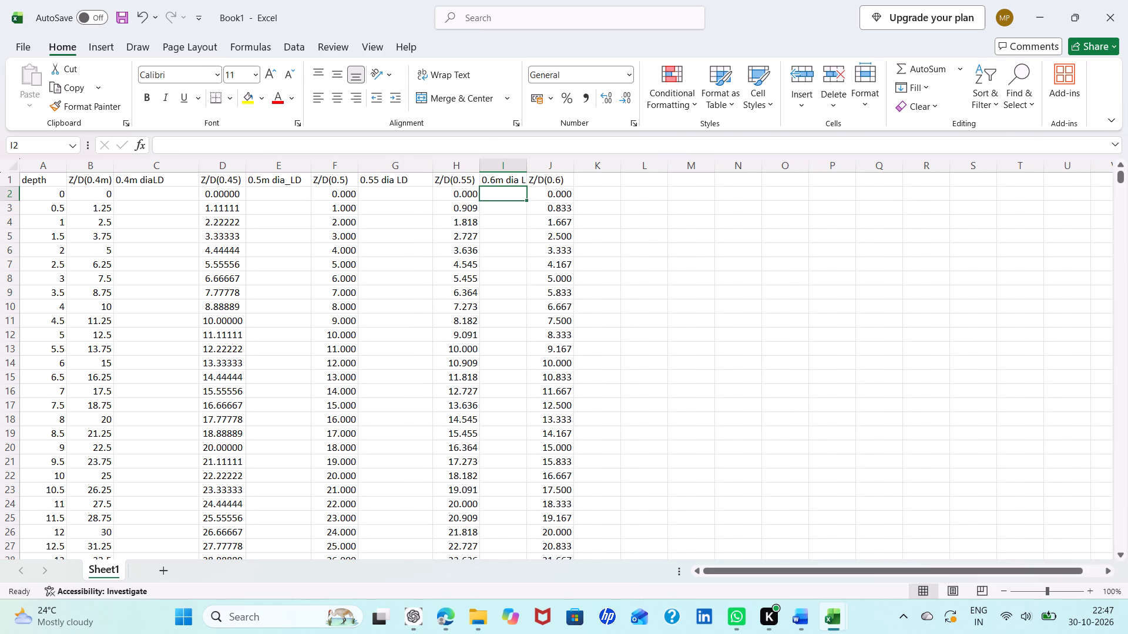
drag(529, 161, 540, 162)
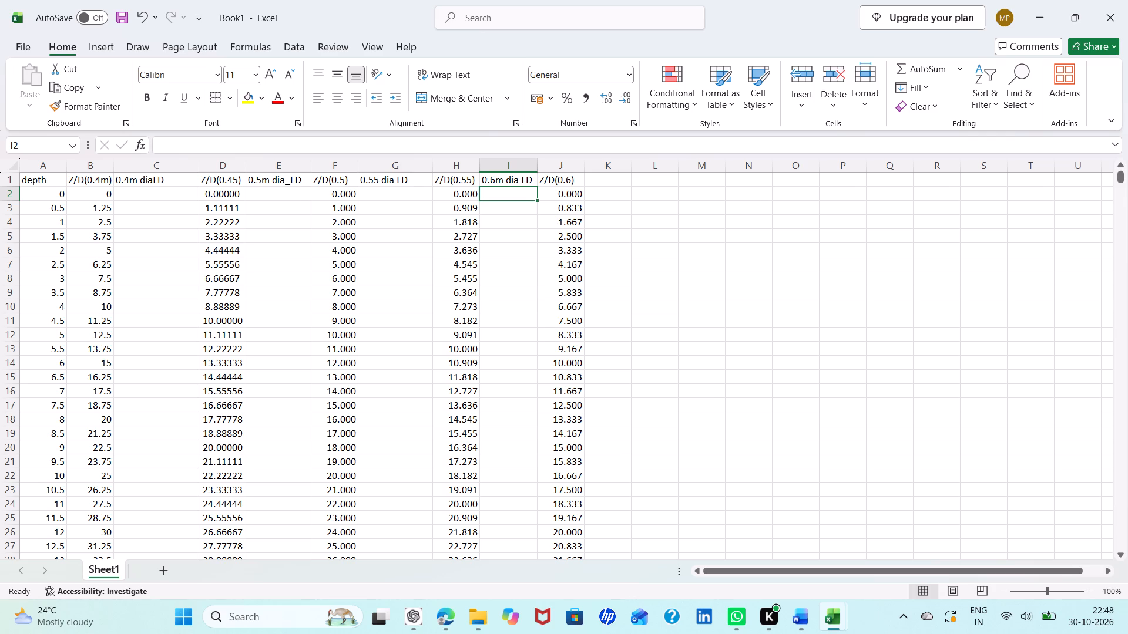
drag(538, 162, 612, 162)
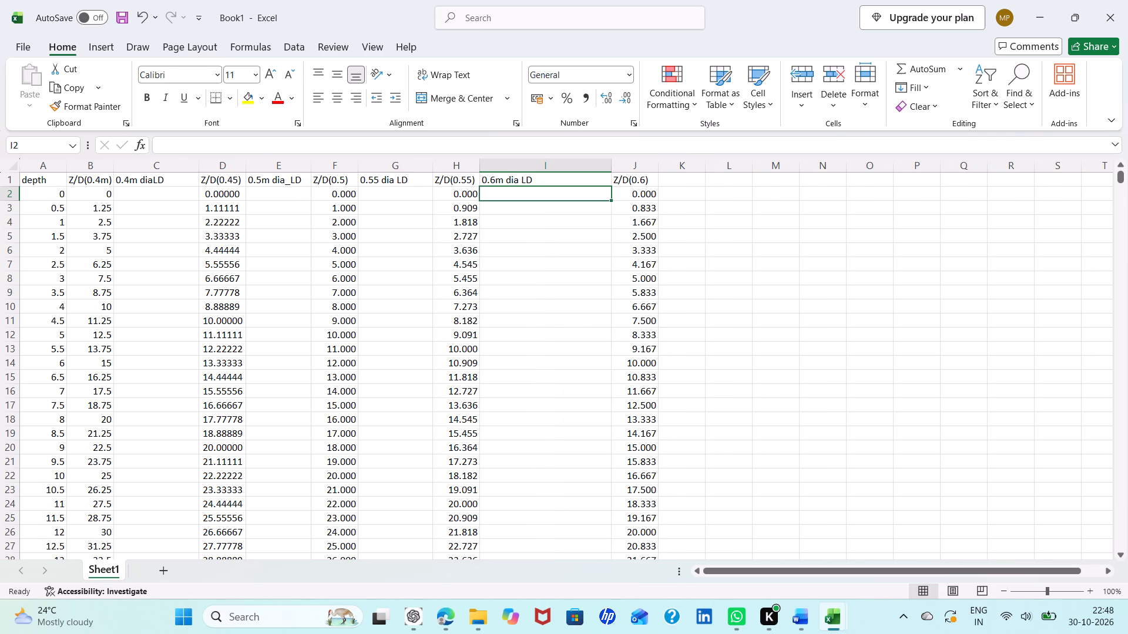
drag(614, 164, 579, 160)
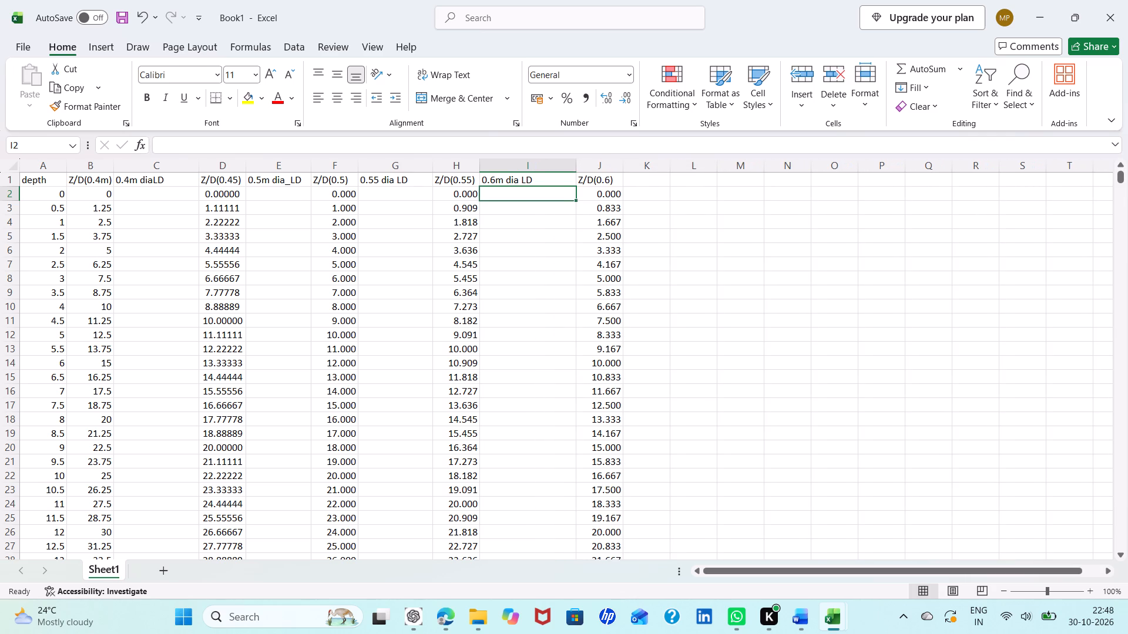
Save the new workbook as "10m_50%encased_5D_S" in the personal OneDrive Documents folder.
click(241, 13)
key(BackSpace)
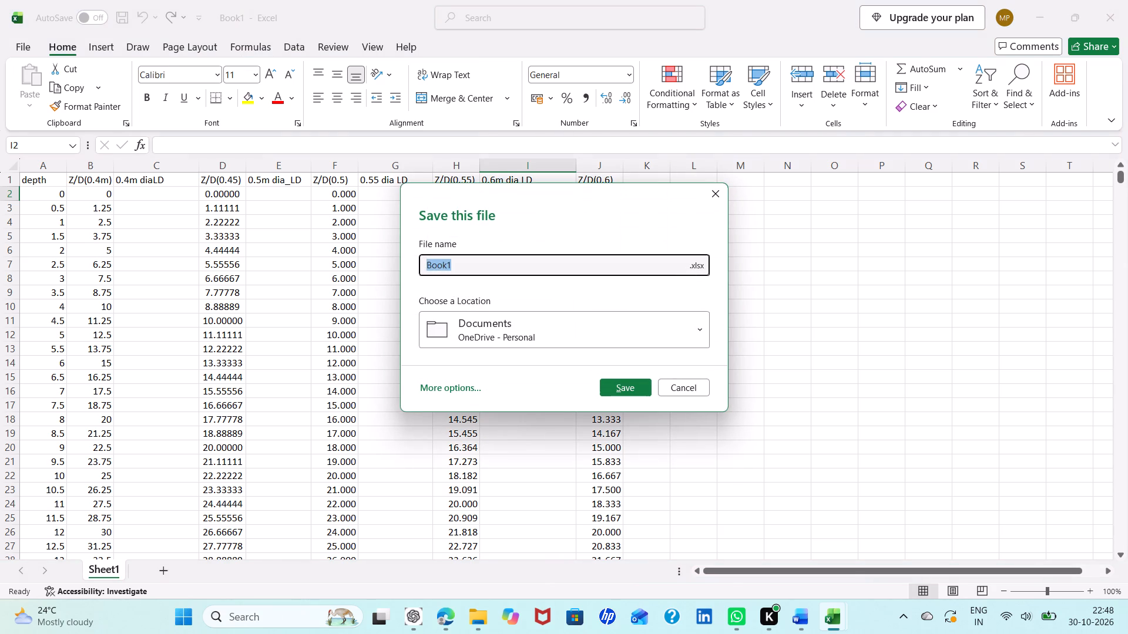
text(10)
text(m)
key(space)
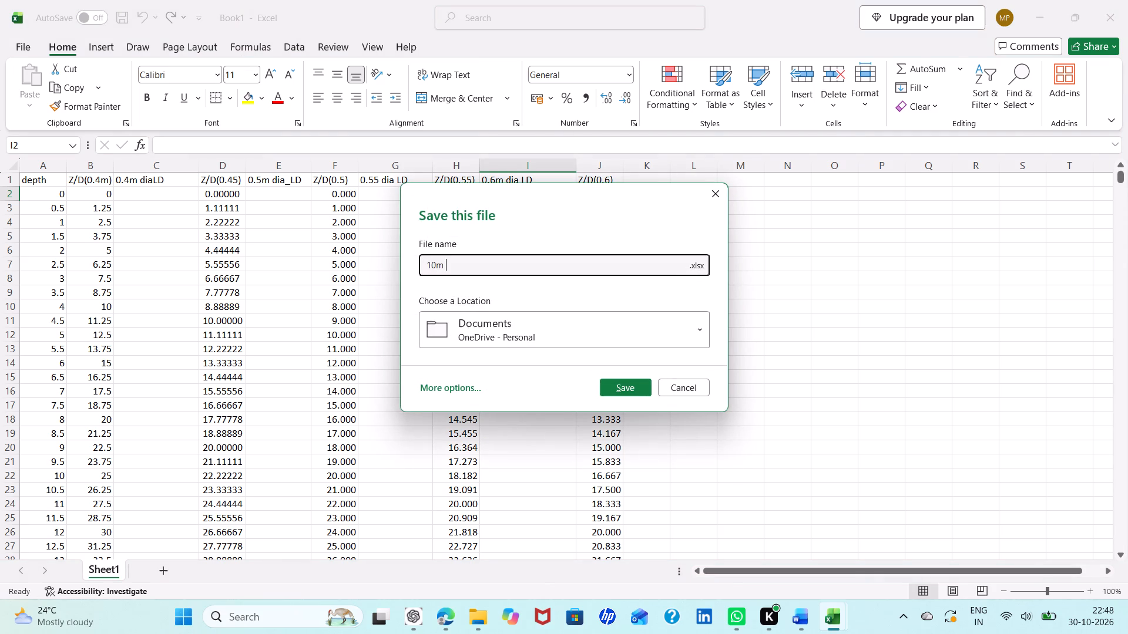
key(BackSpace)
key(shift+underscore)
text(50)
key(shift+percent)
key(e)
text(ncased)
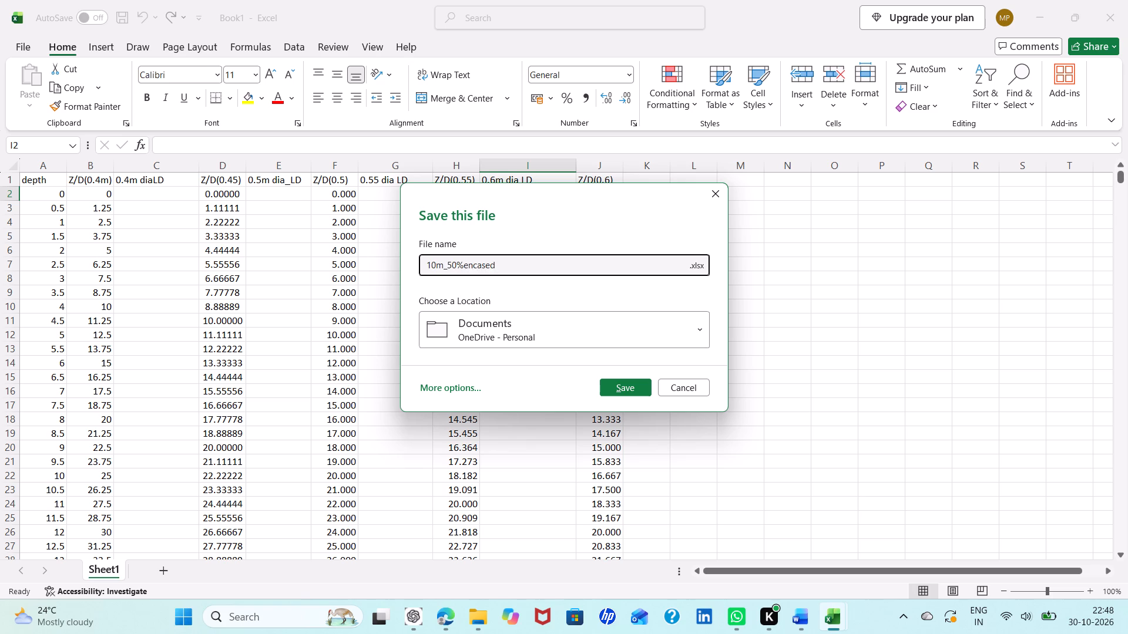
key(shift+underscore)
key(5)
key(shift+d)
key(shift+s)
key(BackSpace)
key(shift+underscore)
key(shift+s)
click(619, 390)
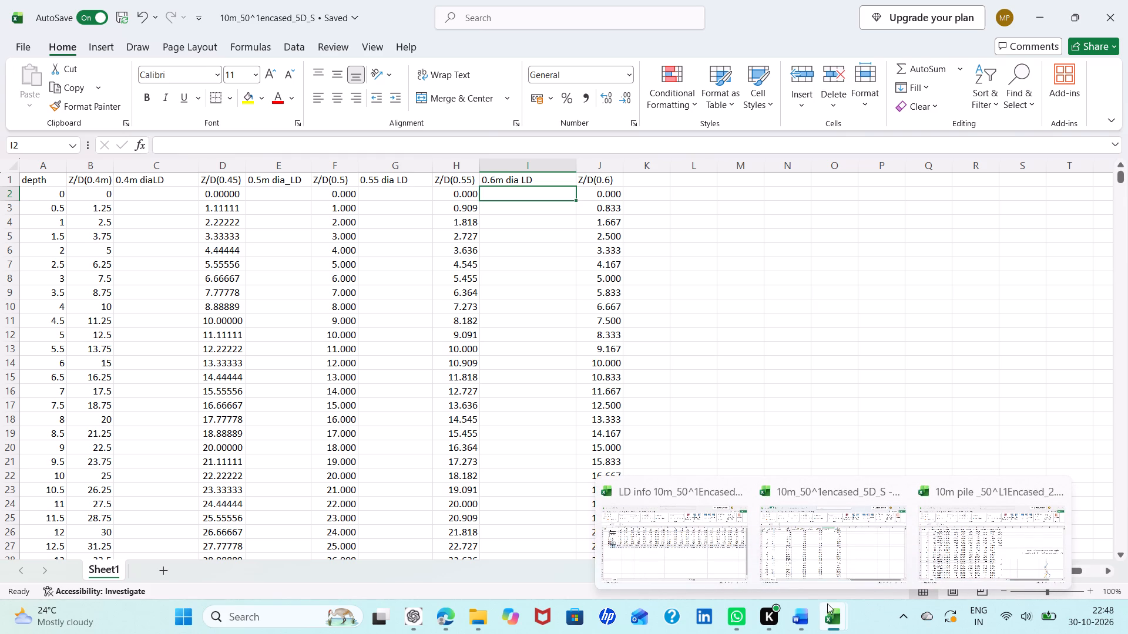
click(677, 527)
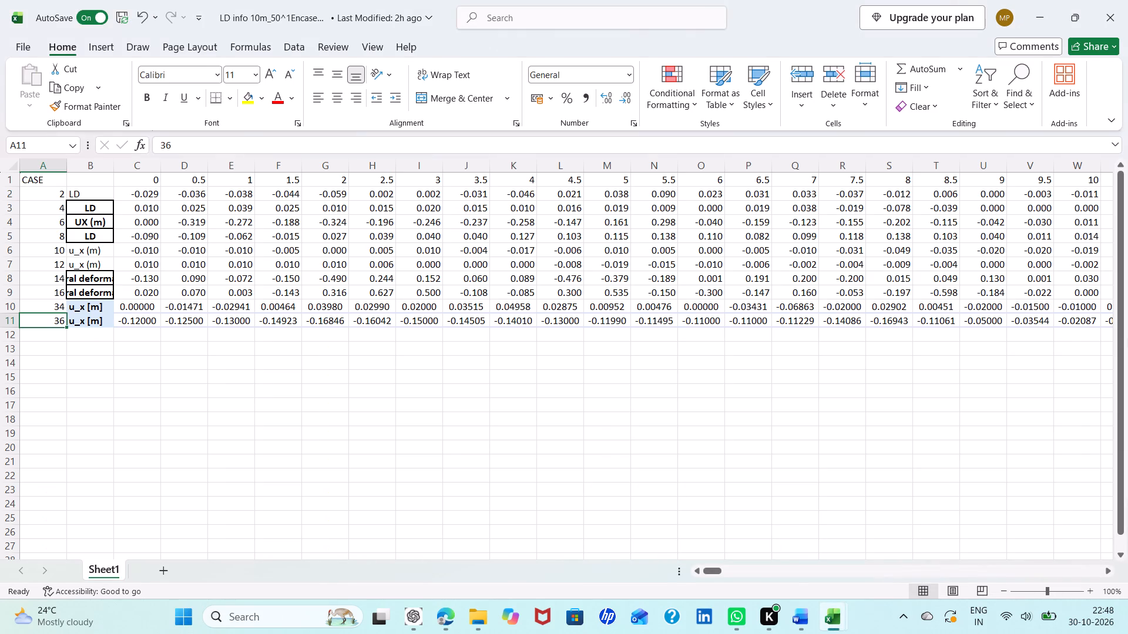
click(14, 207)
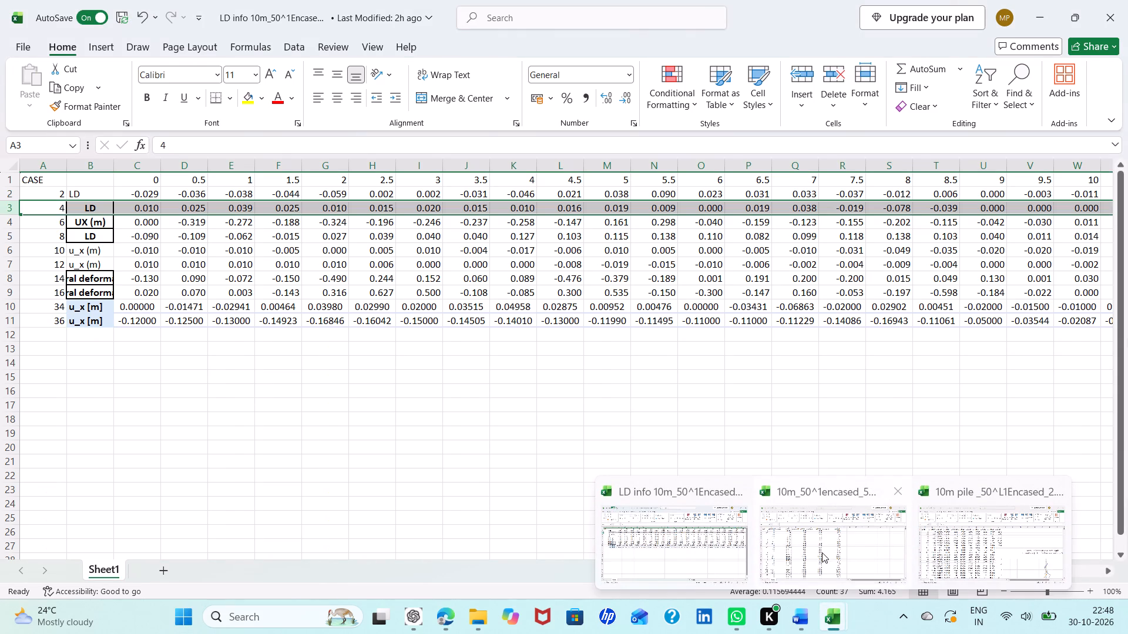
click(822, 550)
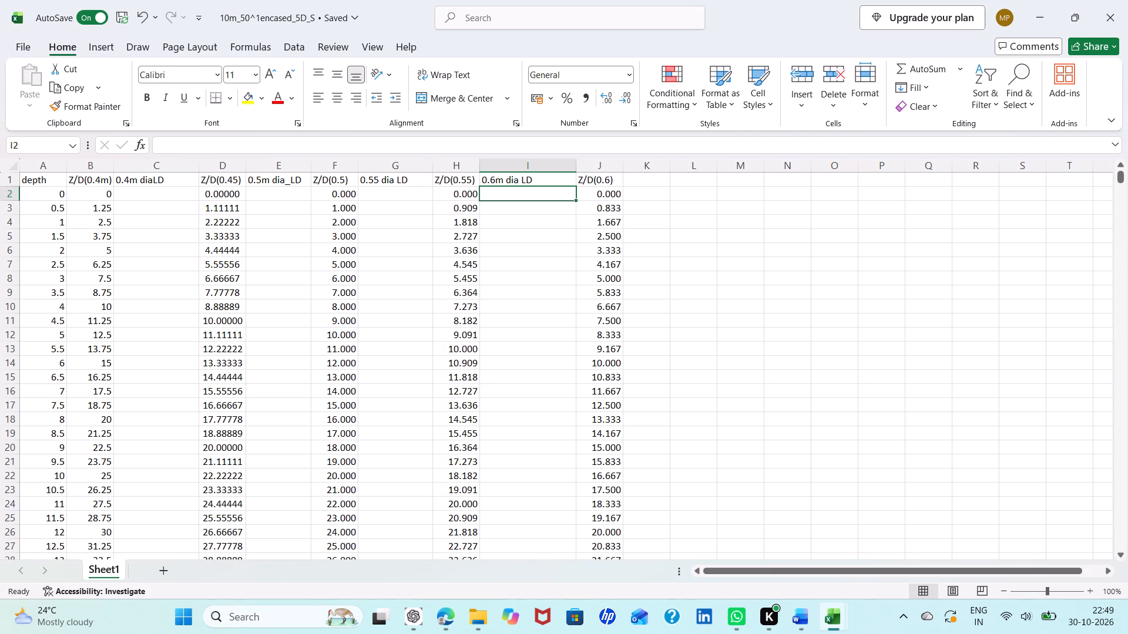
Insert a blank row directly beneath the header row of the new 10m encased workbook.
click(11, 193)
right_click(11, 193)
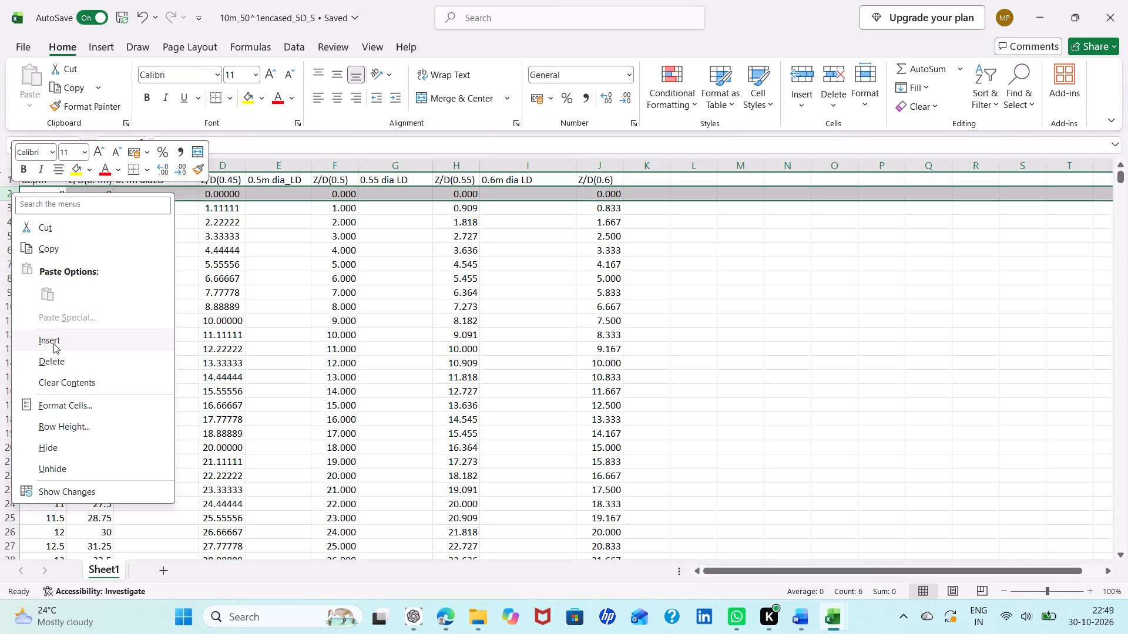
click(53, 343)
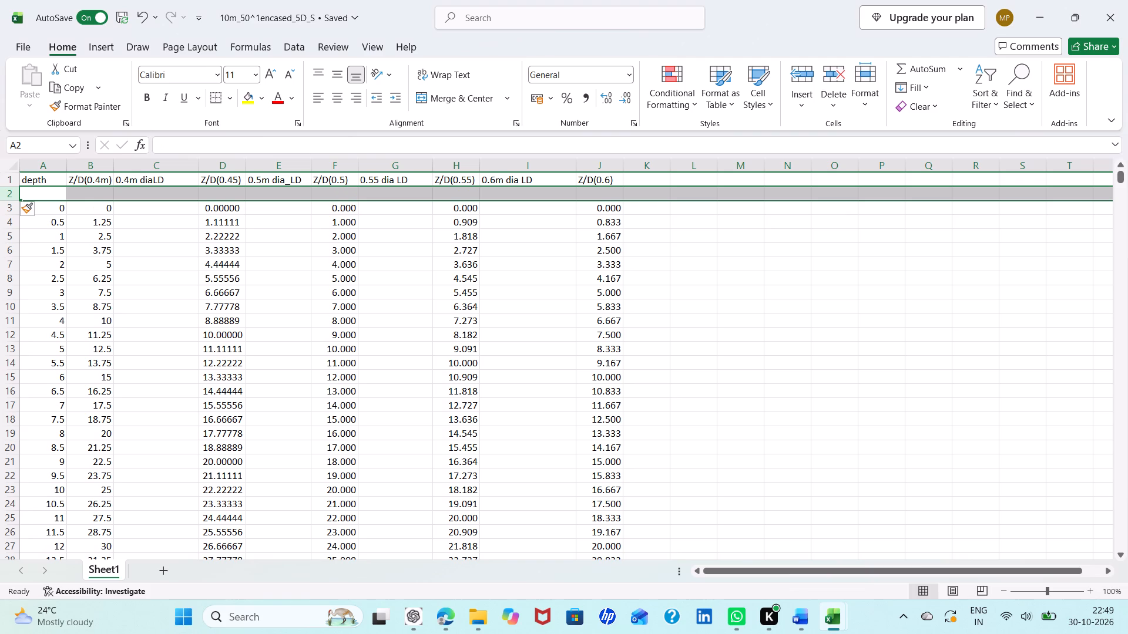
click(646, 327)
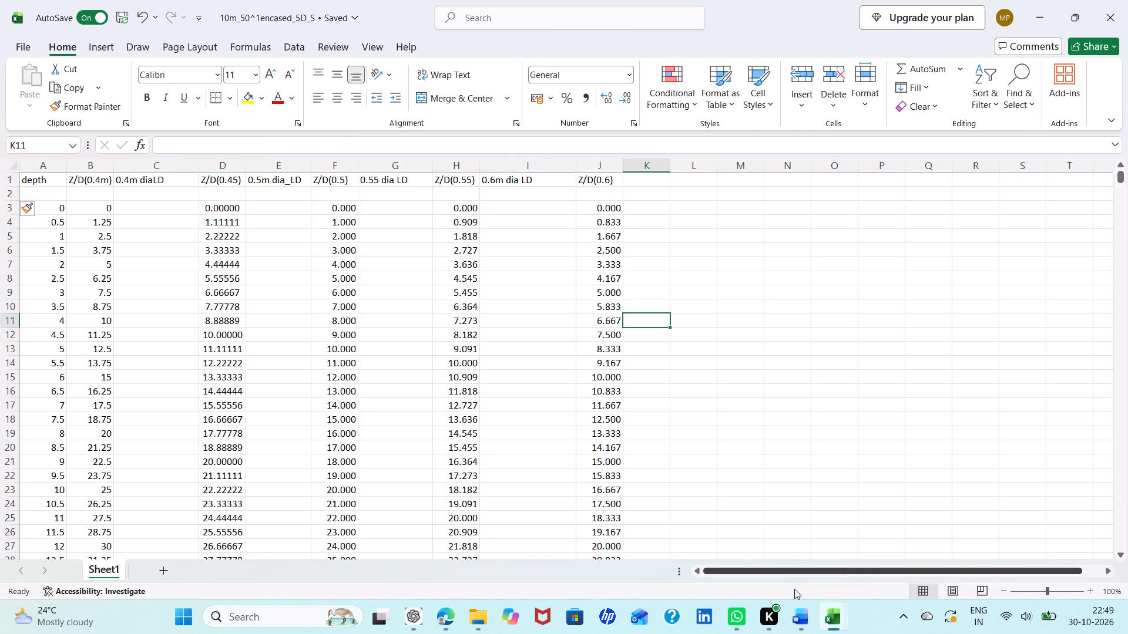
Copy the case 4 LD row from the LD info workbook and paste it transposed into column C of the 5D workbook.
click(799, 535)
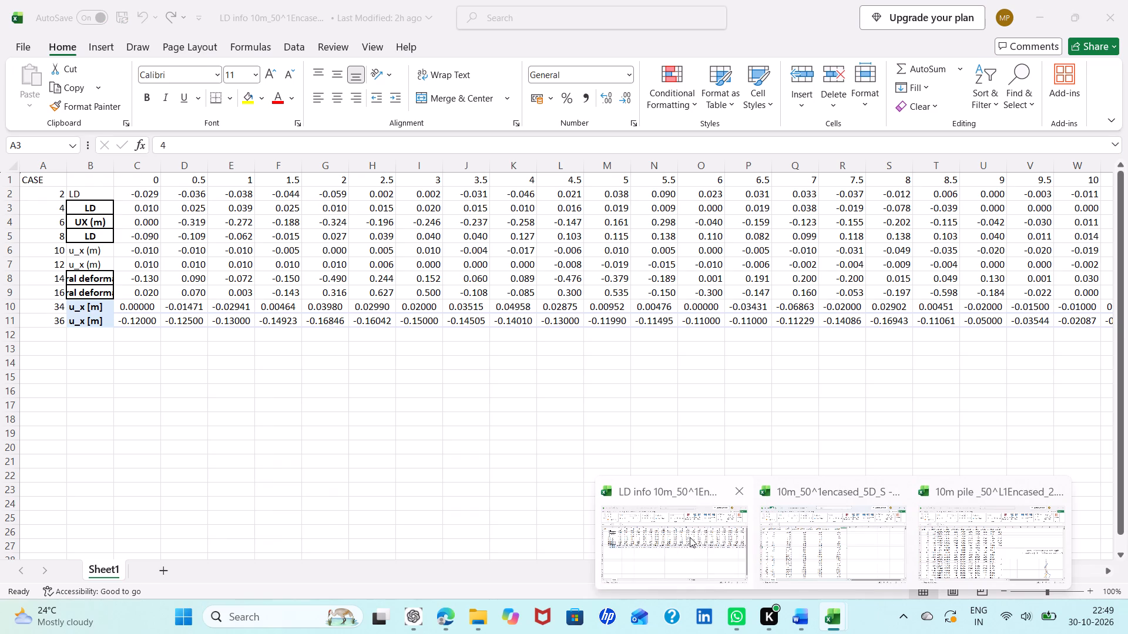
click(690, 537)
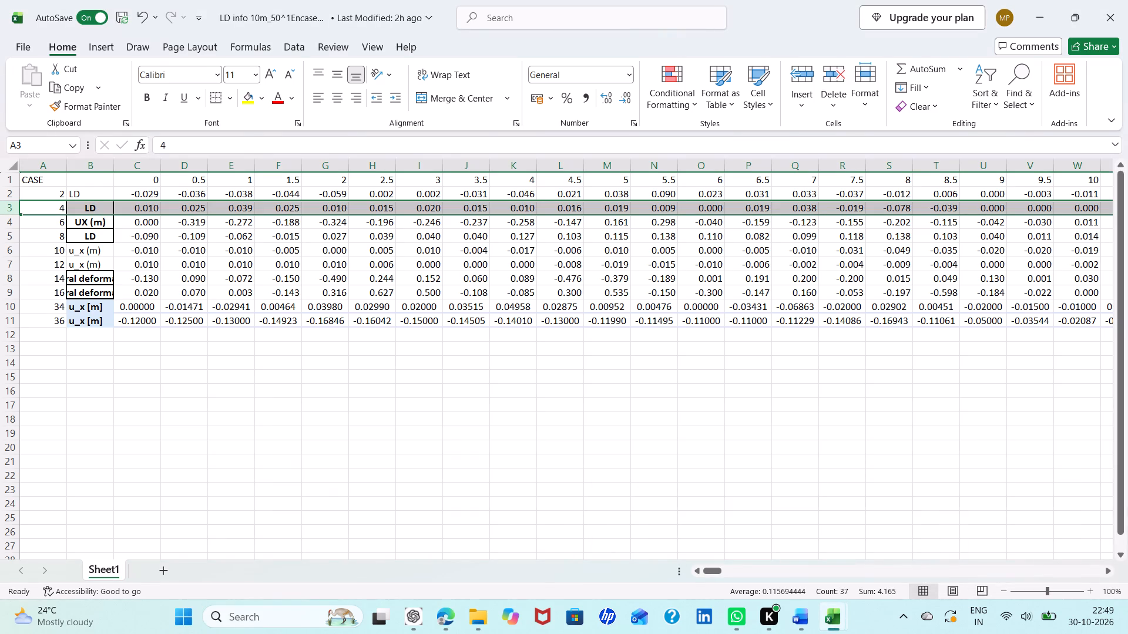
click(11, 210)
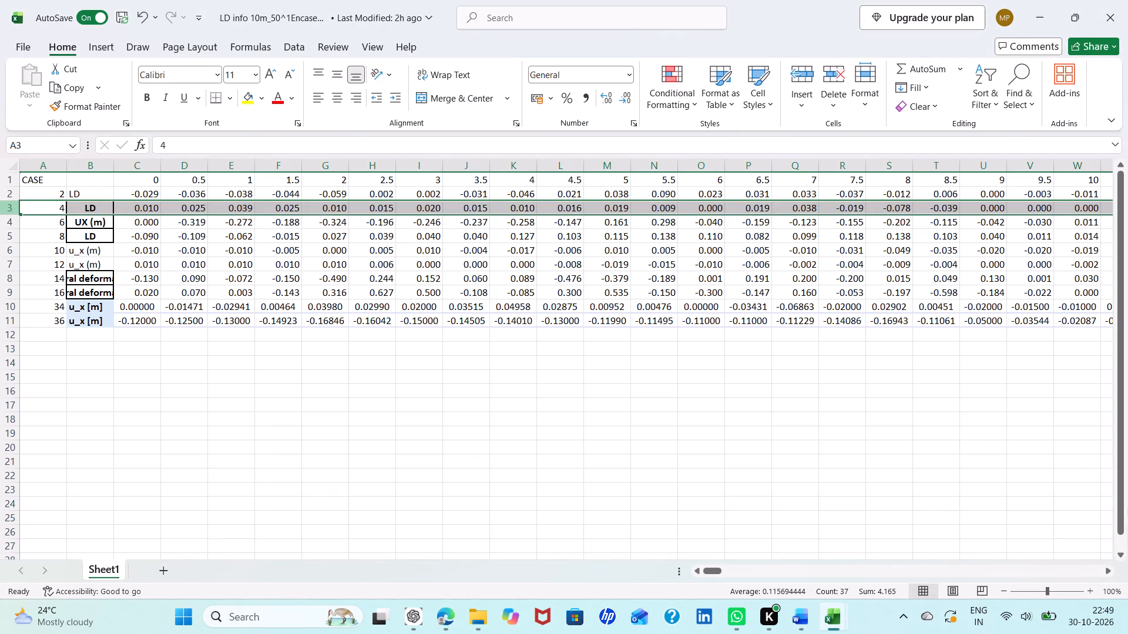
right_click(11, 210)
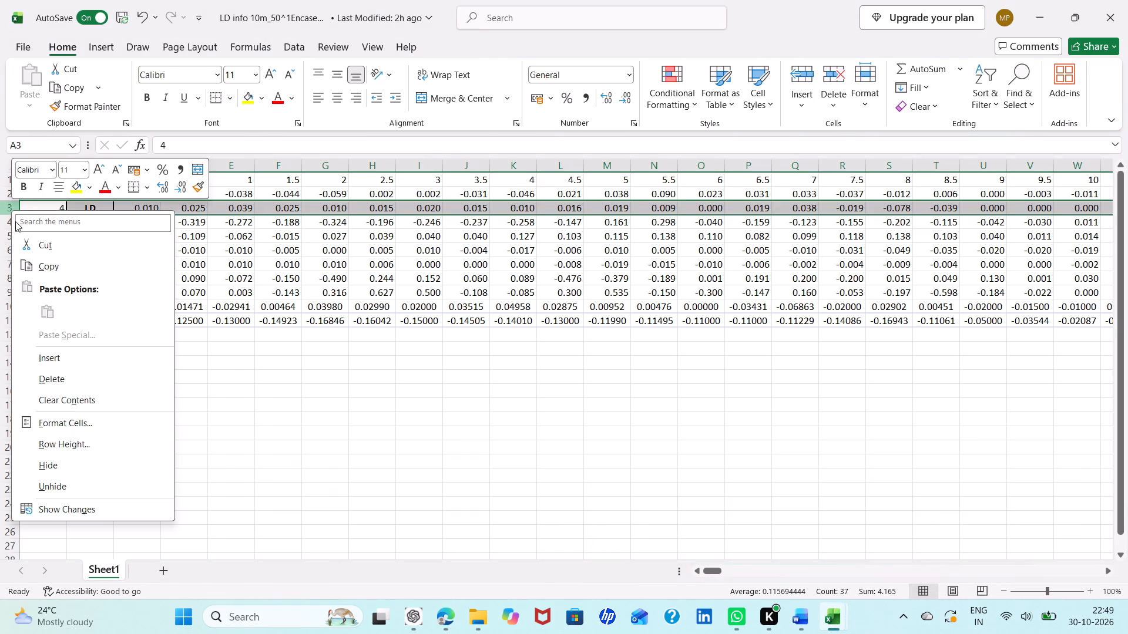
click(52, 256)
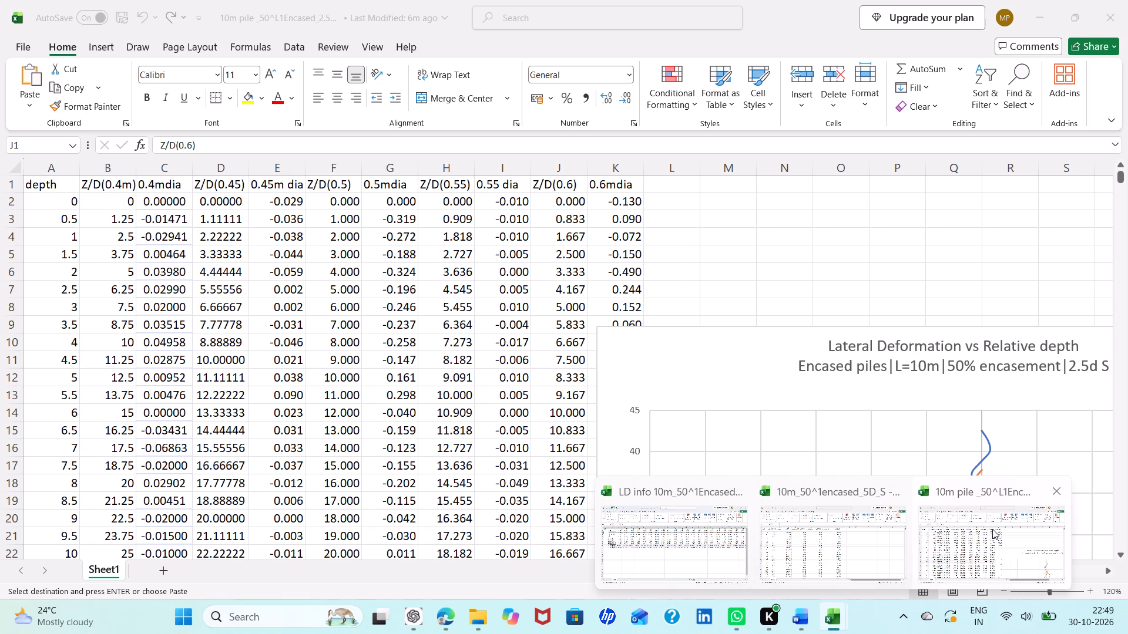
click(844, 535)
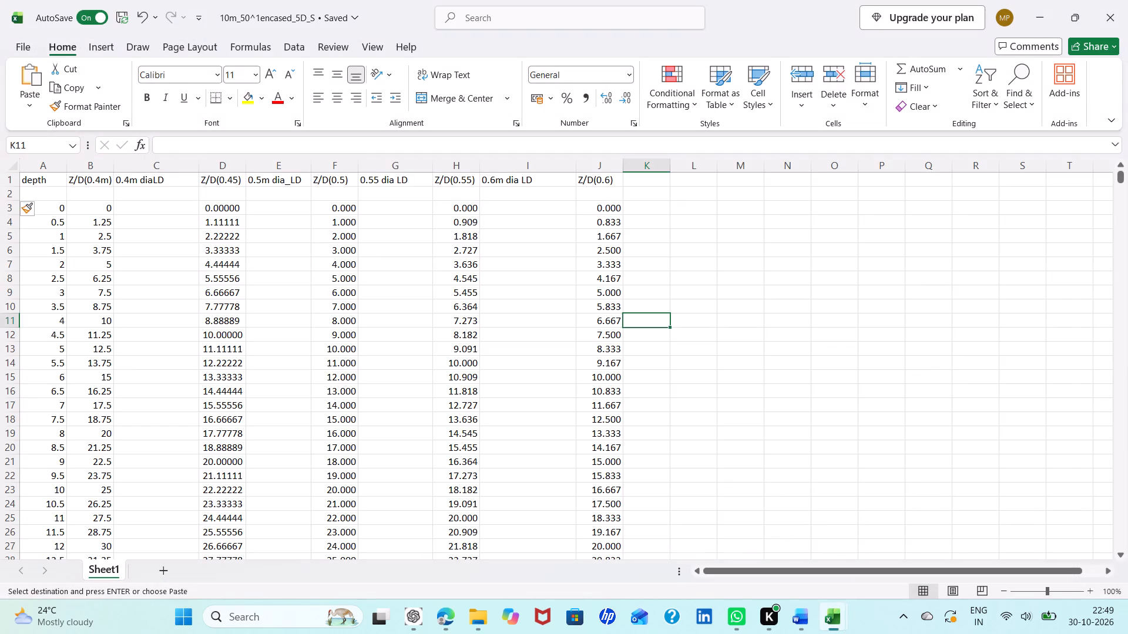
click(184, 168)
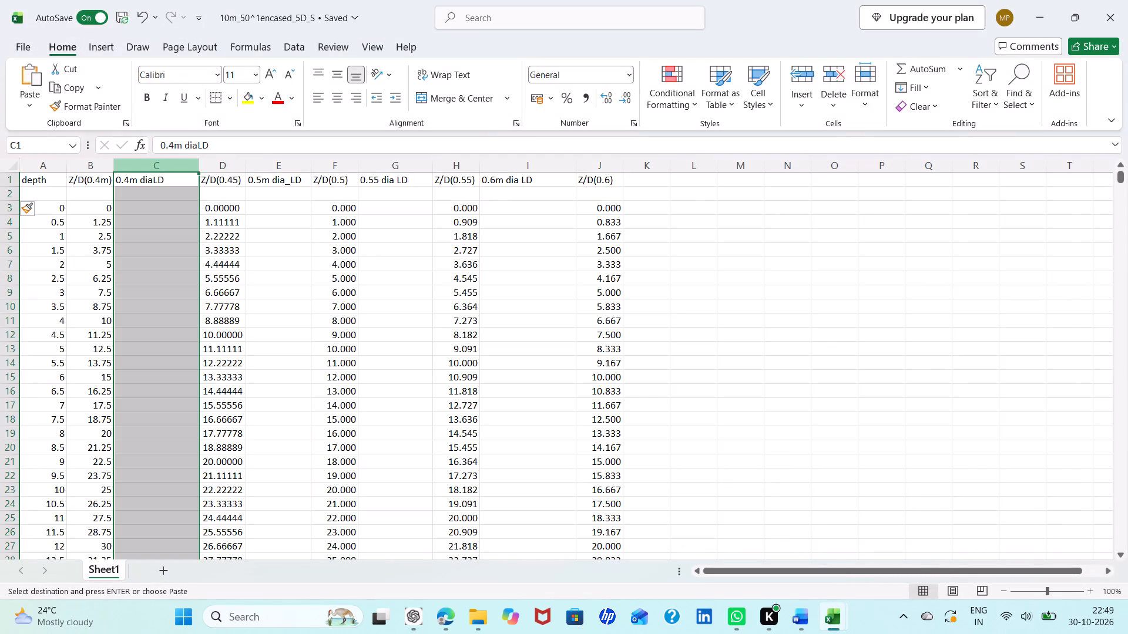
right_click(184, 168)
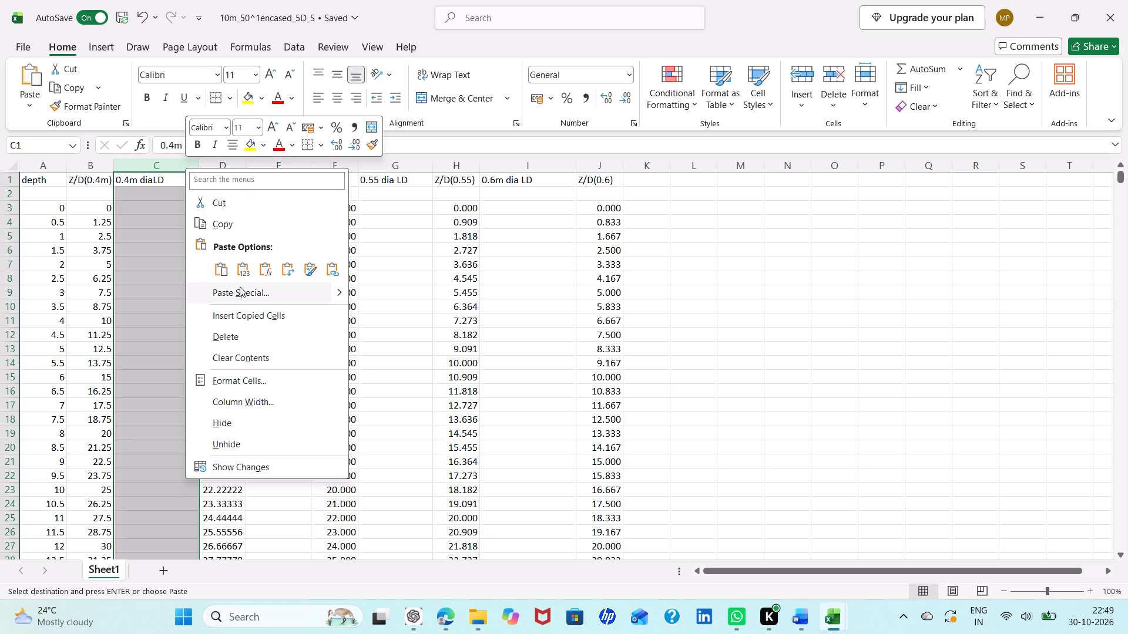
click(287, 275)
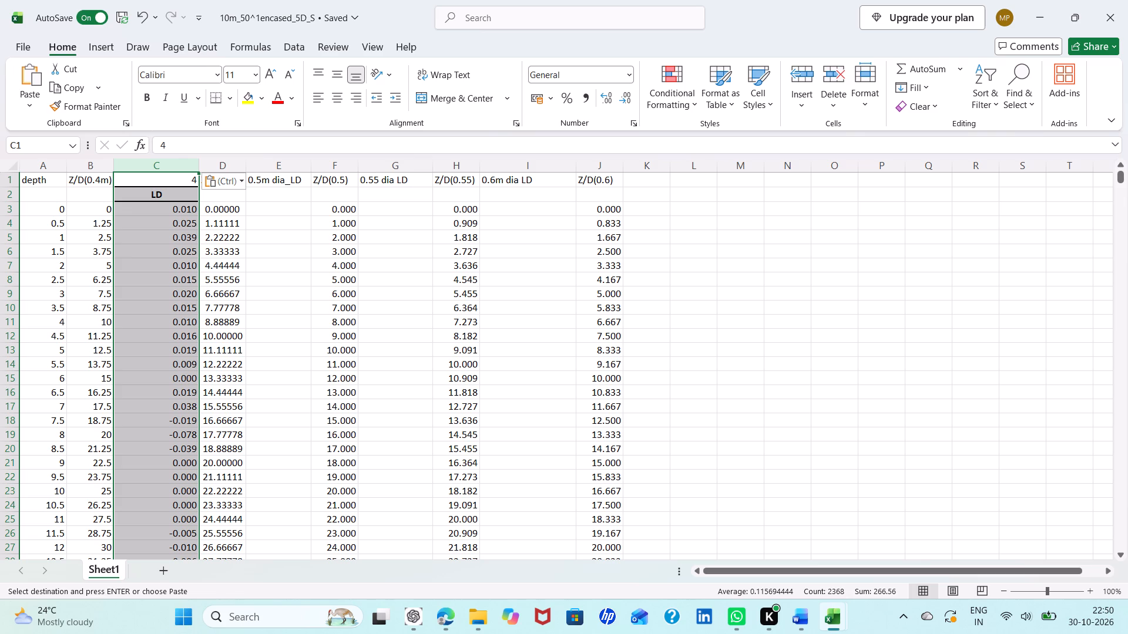
Clear the entire table, headers included, from Sheet1 of the 10m encased 5D workbook.
click(287, 165)
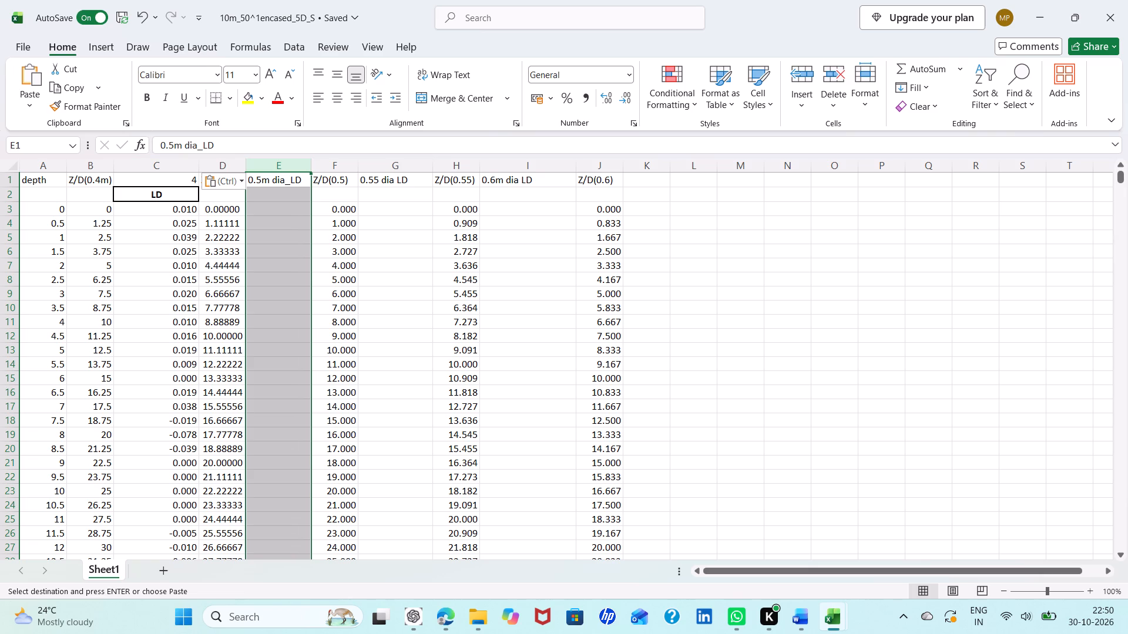
click(52, 176)
drag(52, 176, 222, 222)
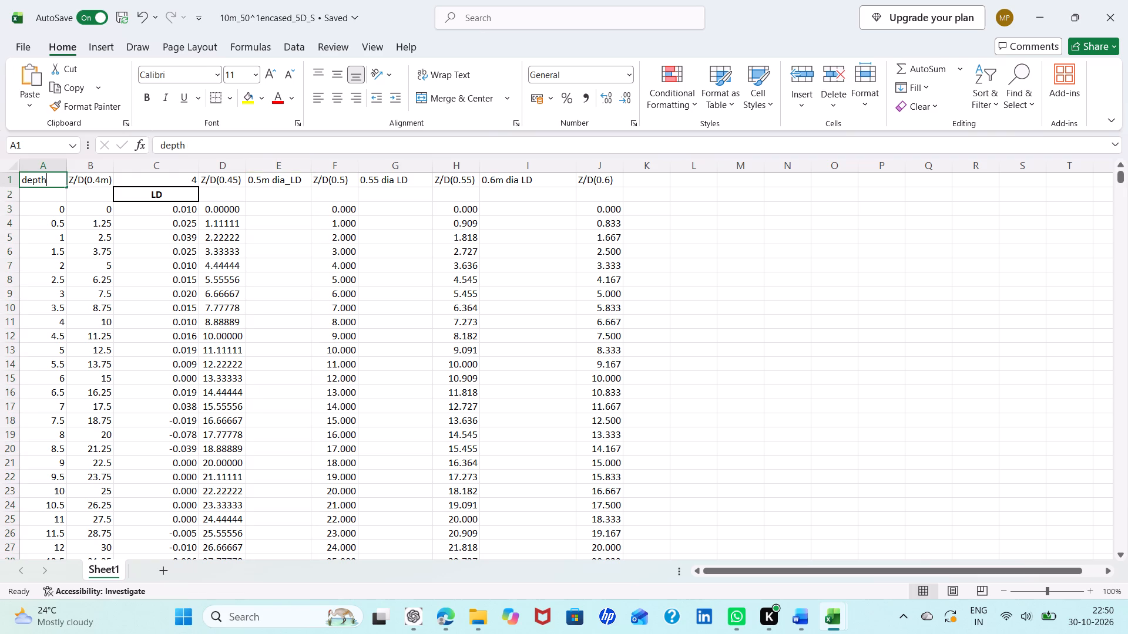
drag(222, 222, 245, 222)
scroll(360, 177, down, 1)
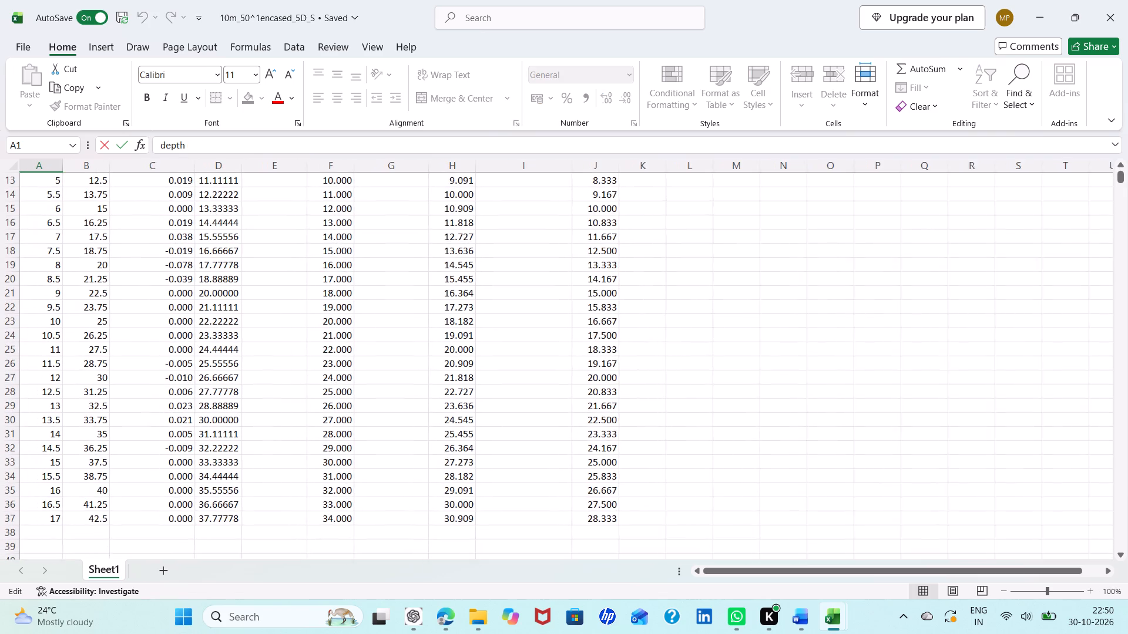
drag(659, 523, 532, 451)
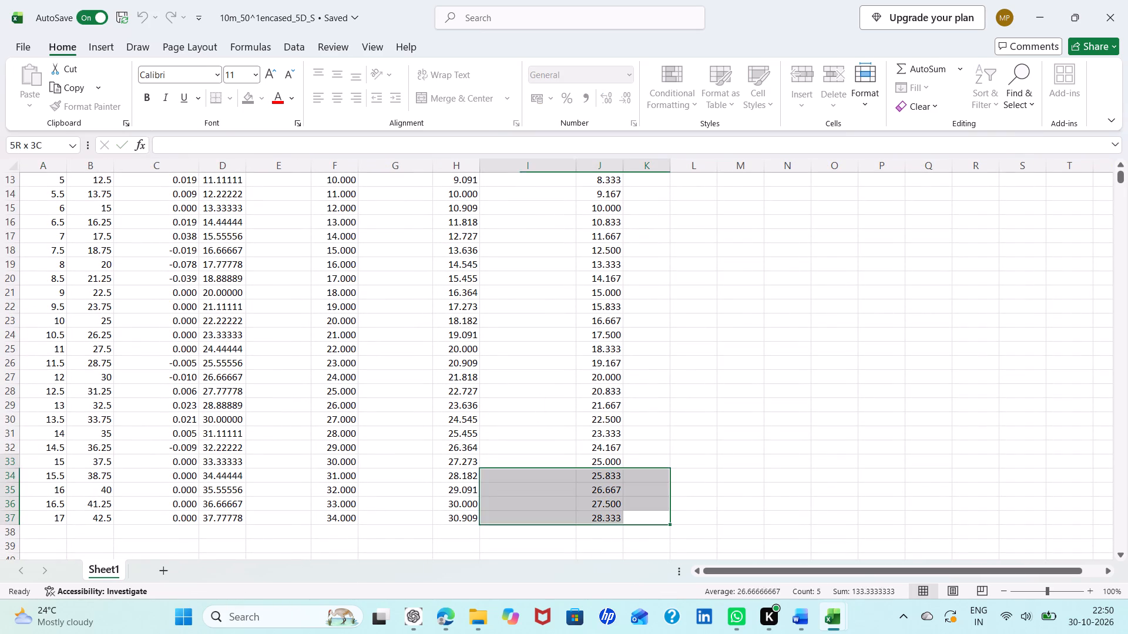
drag(532, 451, 7, 127)
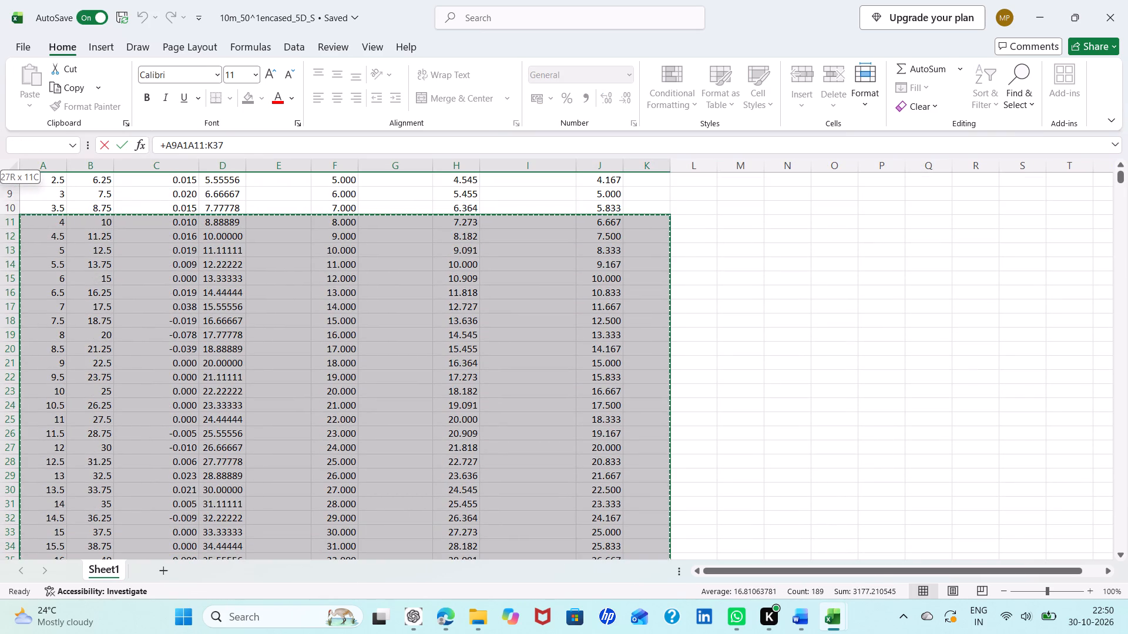
drag(7, 127, 20, 134)
key(Delete)
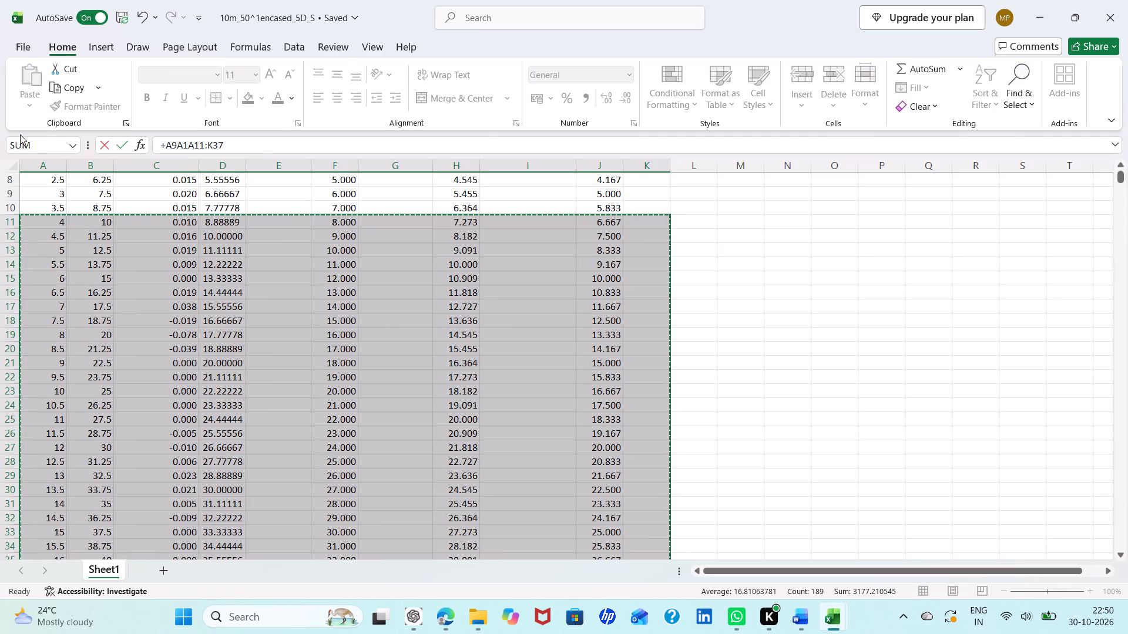
click(459, 323)
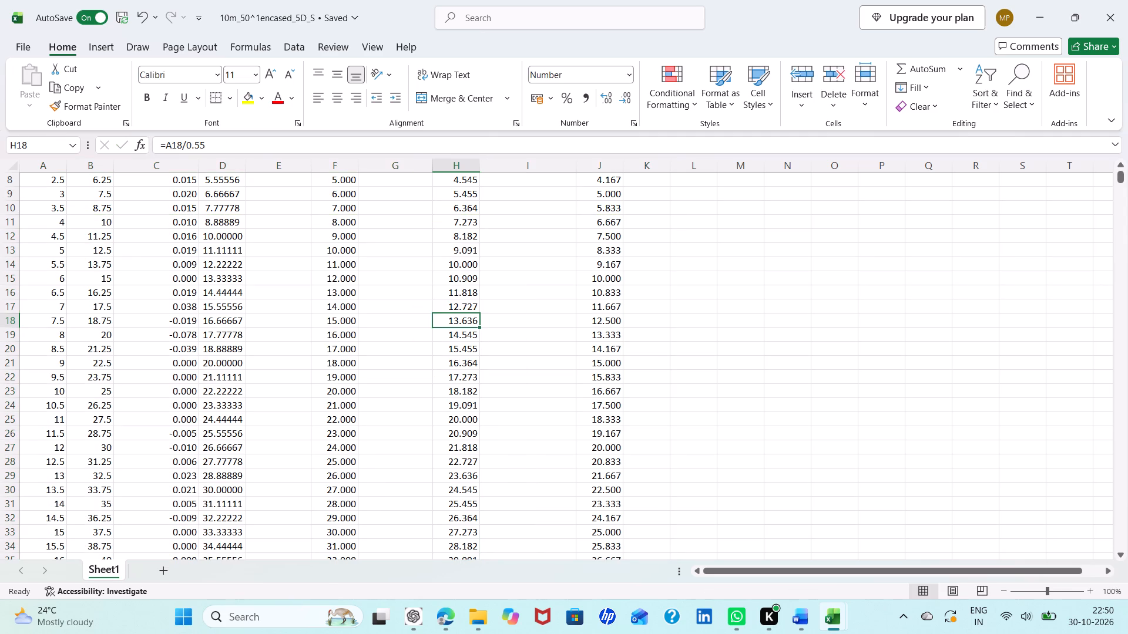
drag(592, 539, 83, 289)
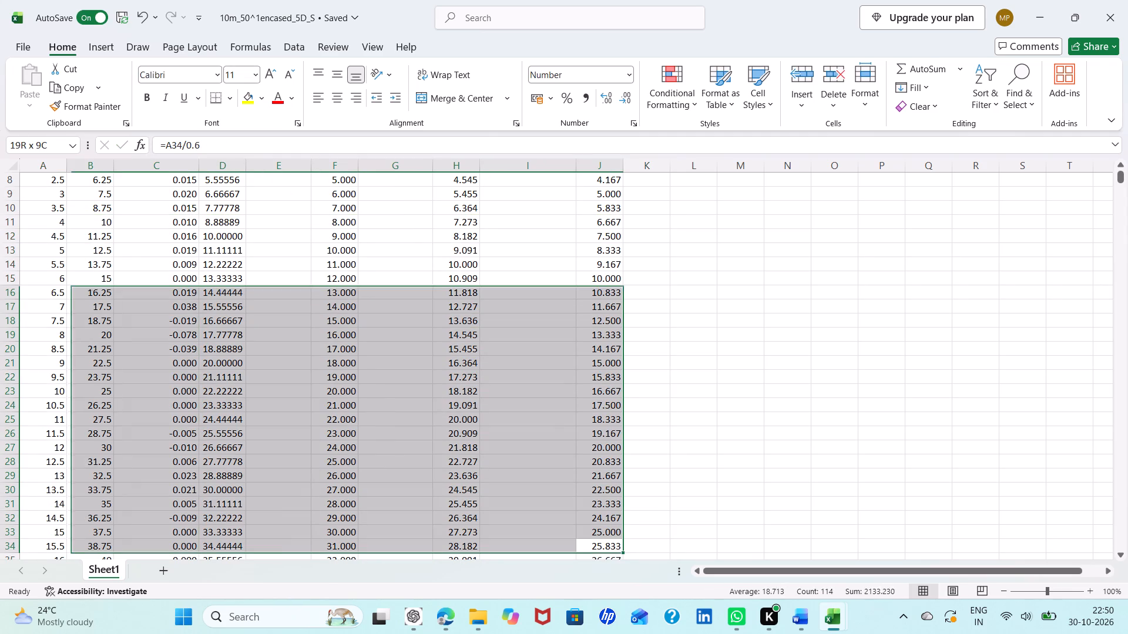
drag(83, 289, 38, 234)
right_click(38, 234)
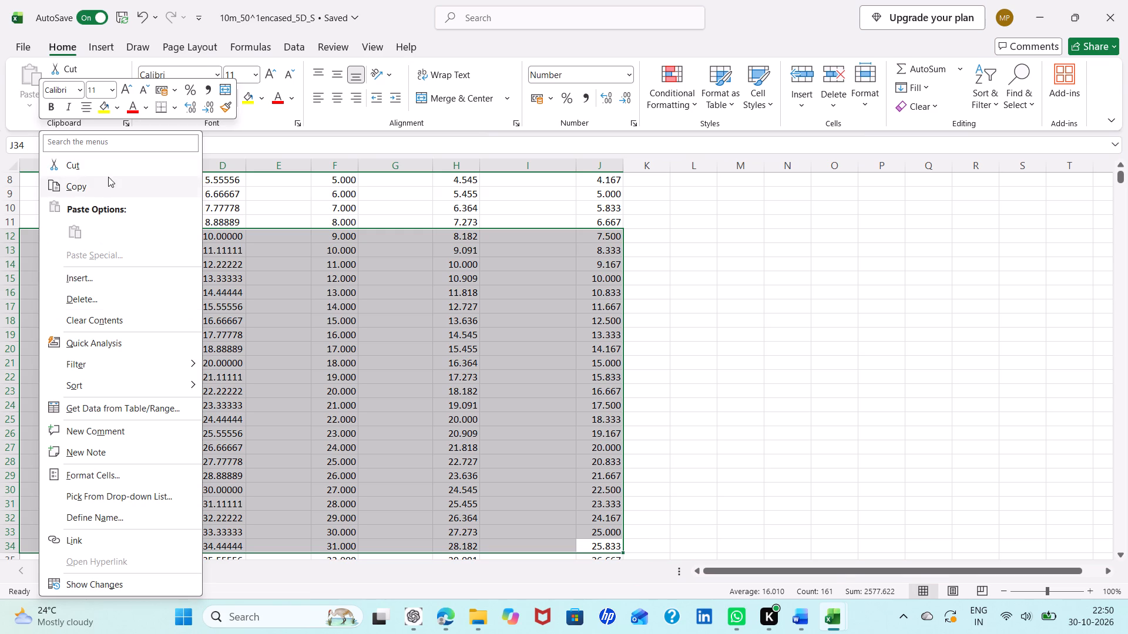
Clear all remaining depth, Z/D and LD data, including the header rows and the stray column K entry, from Sheet1 of the 5D workbook.
click(110, 158)
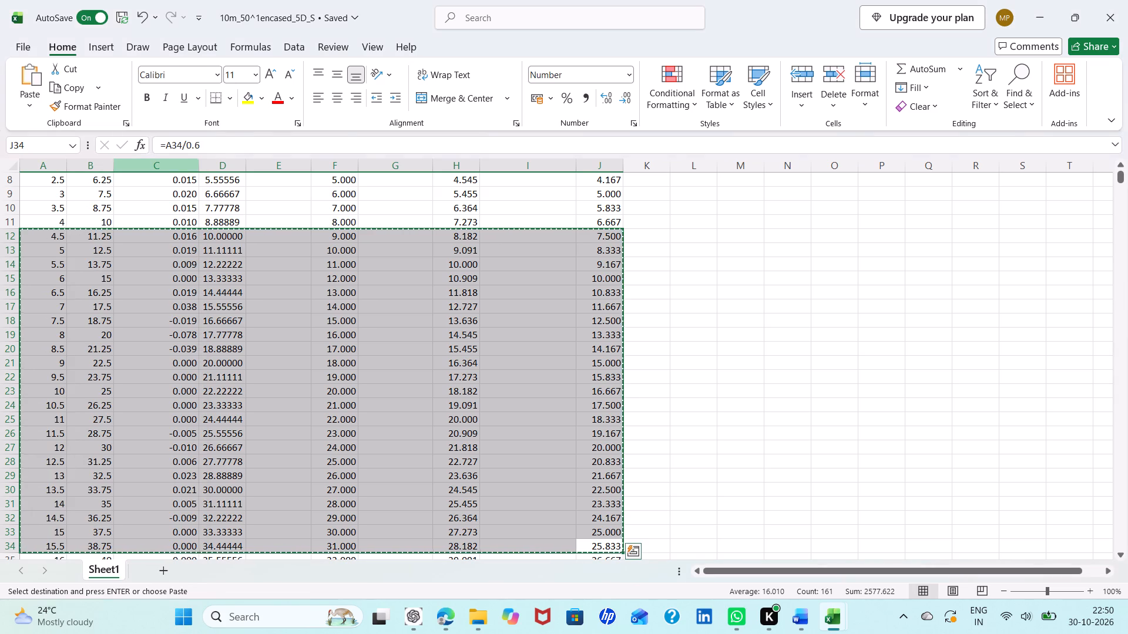
key(Delete)
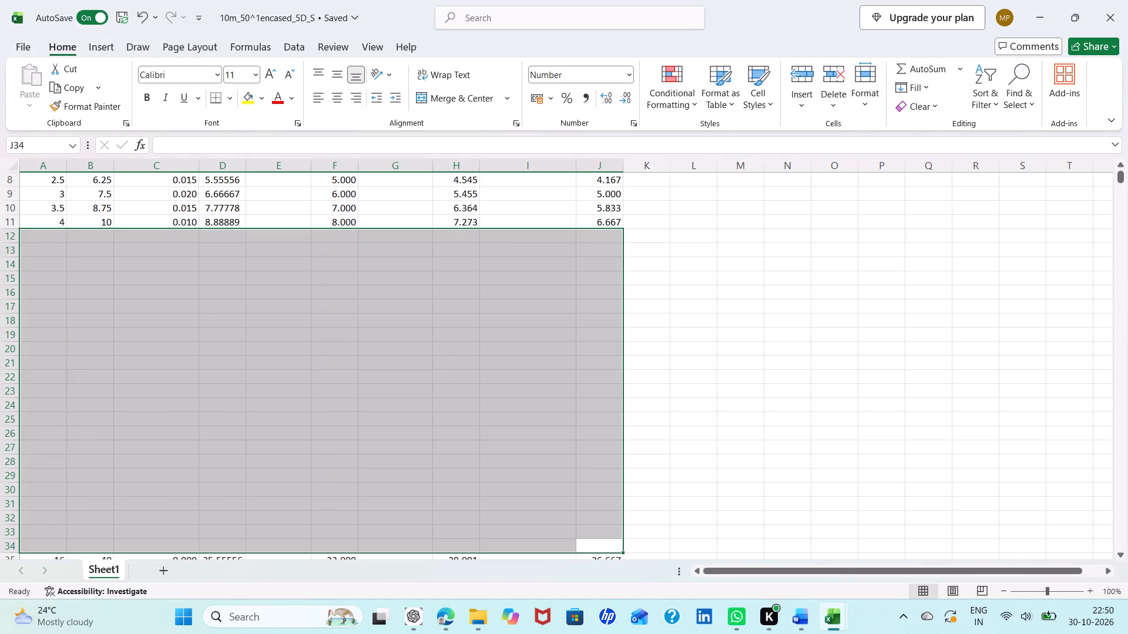
scroll(224, 281, down, 2)
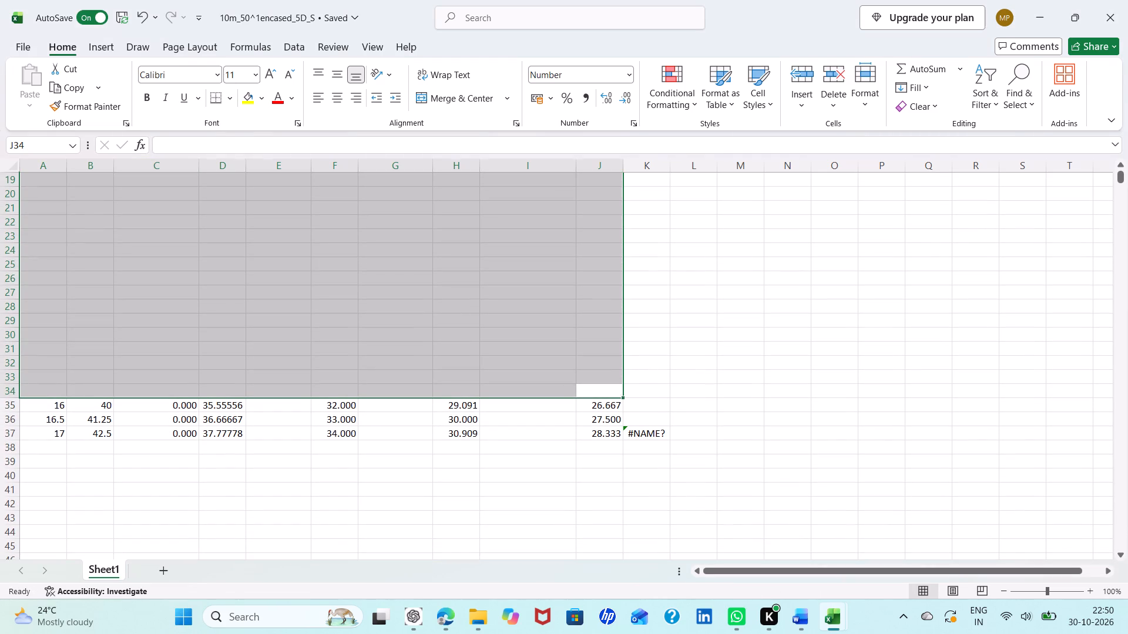
drag(690, 464, 36, 141)
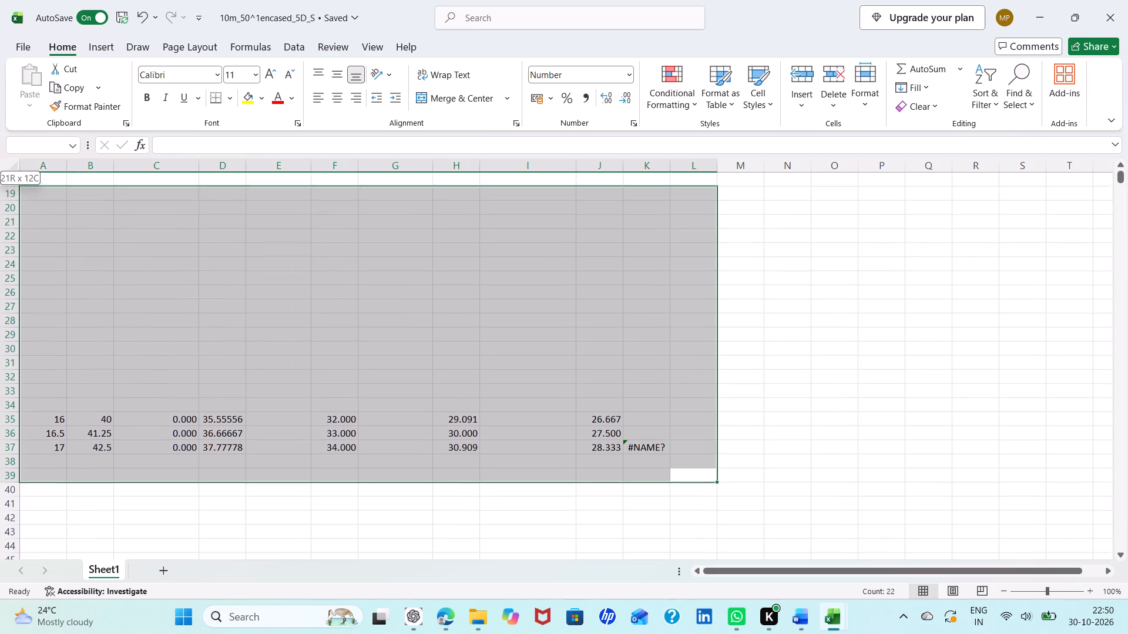
drag(36, 141, 36, 140)
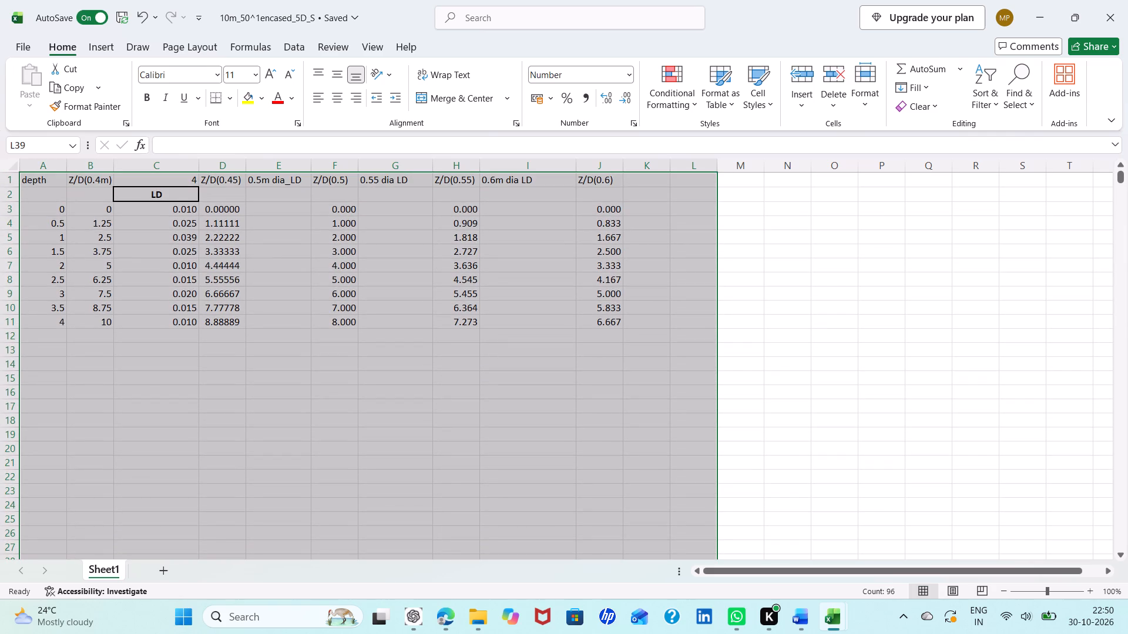
key(Delete)
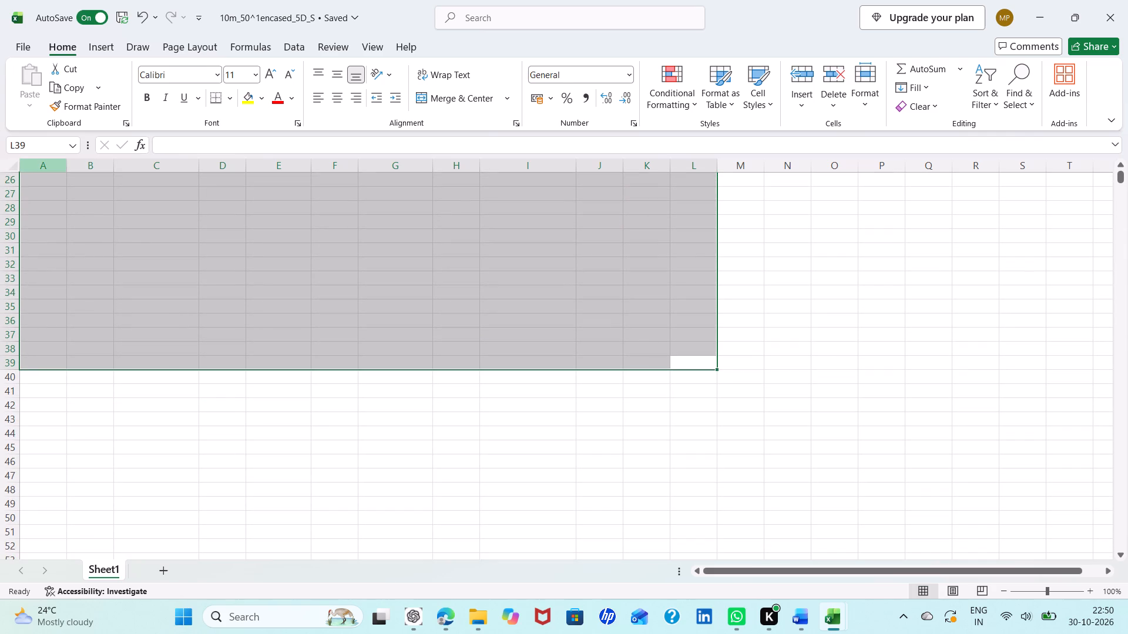
click(325, 446)
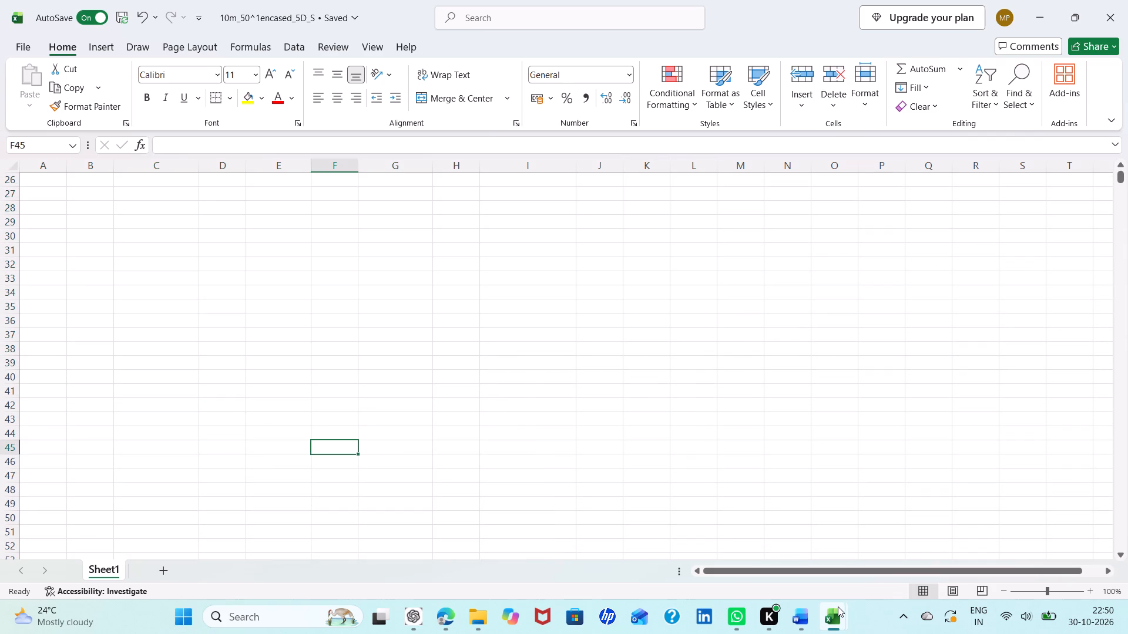
Switch to the 10m pile 2.5dS encased workbook and examine its depth, Z/D and diameter columns alongside the lateral deformation chart.
click(988, 522)
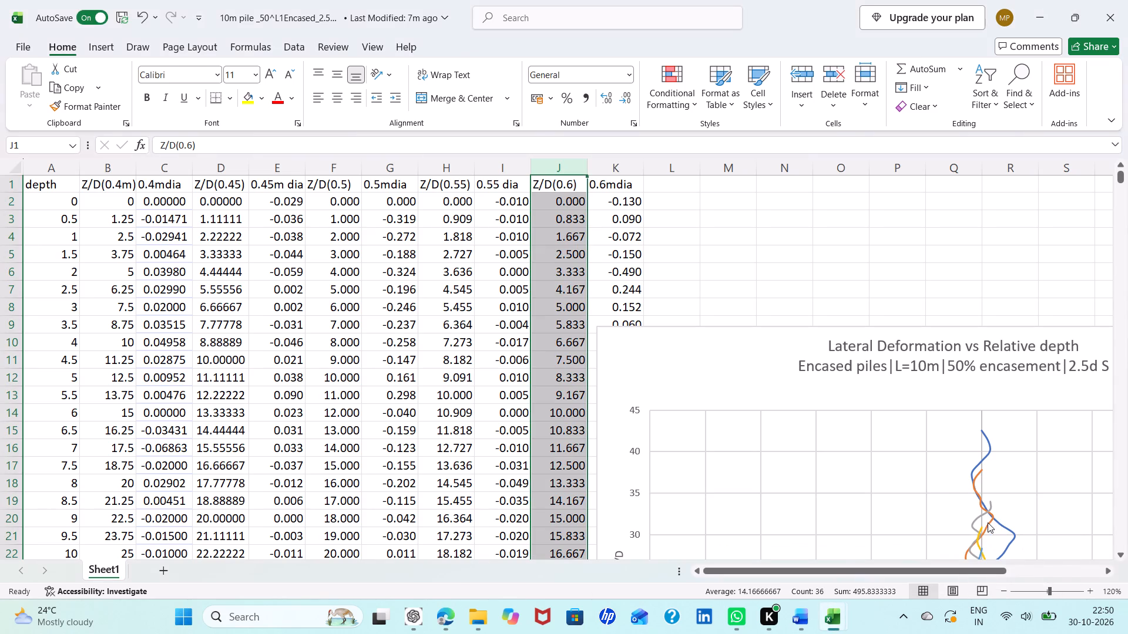
click(790, 258)
click(790, 258)
scroll(790, 258, down, 1)
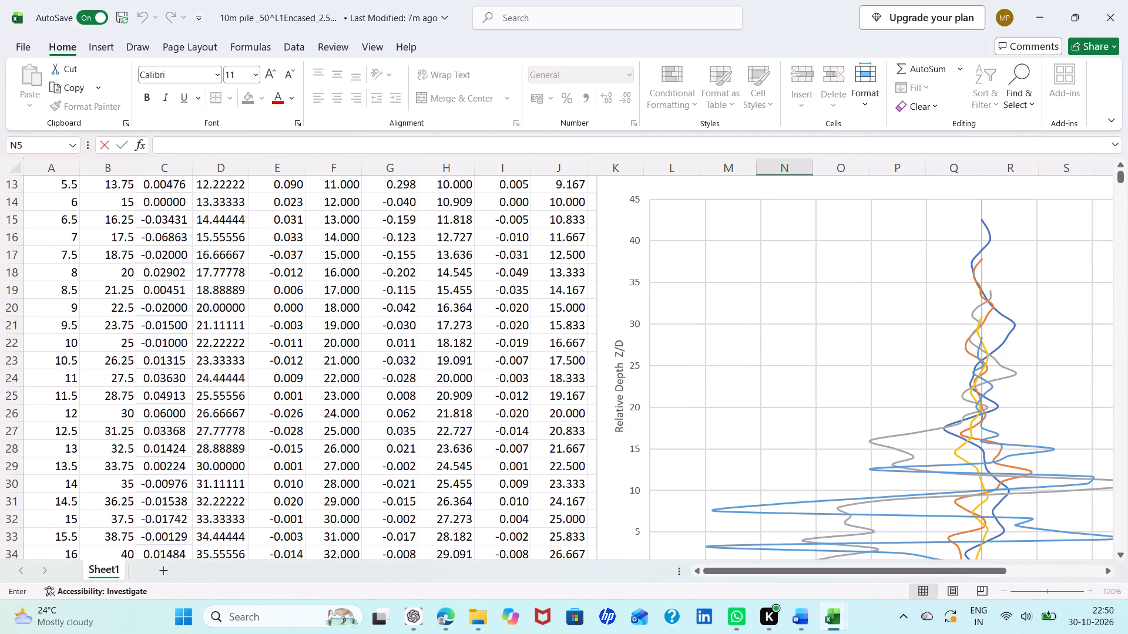
scroll(710, 295, down, 2)
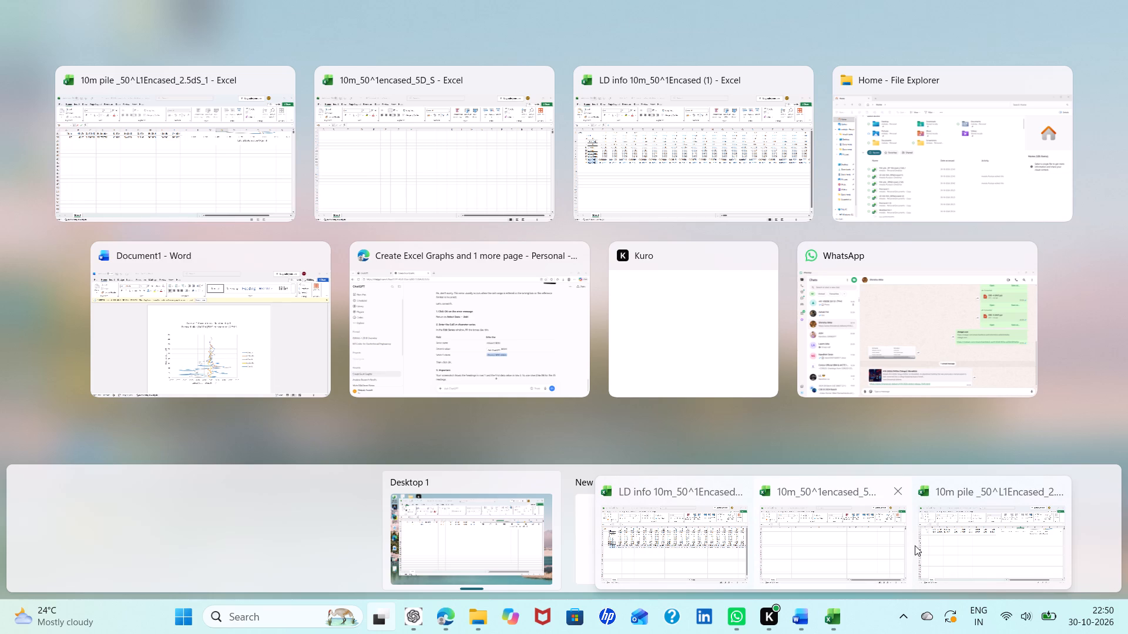
click(953, 542)
scroll(701, 383, up, 1)
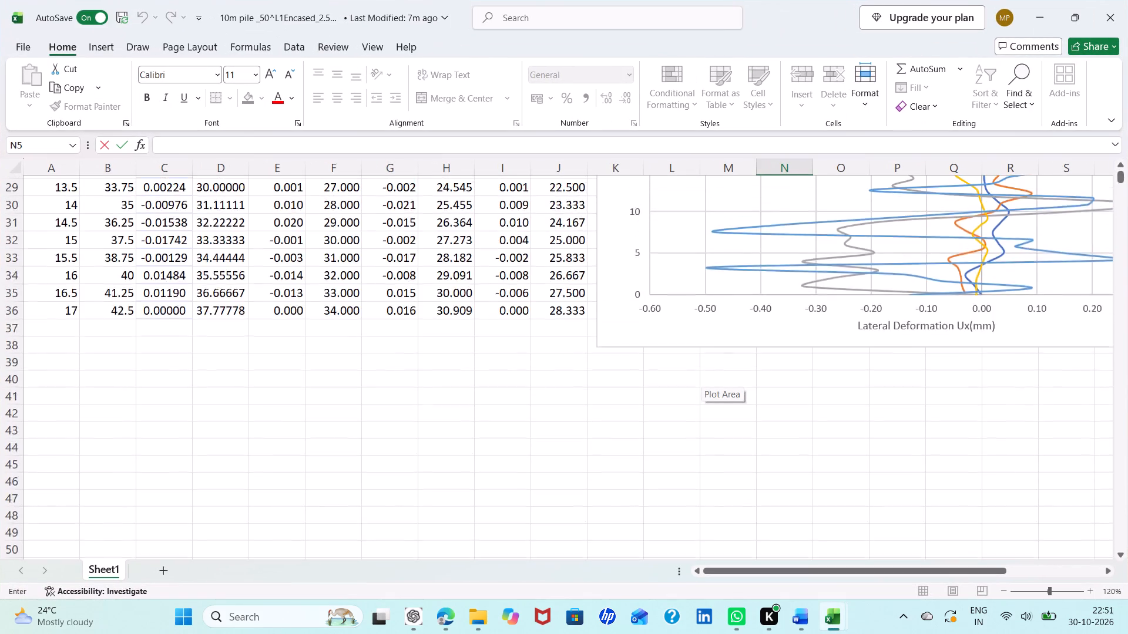
In the 10m encased 2.5D workbook, resize the lateral deformation chart from its upper-left corner so it starts at column M, clear of column K.
scroll(701, 383, up, 1)
scroll(631, 257, up, 2)
click(631, 257)
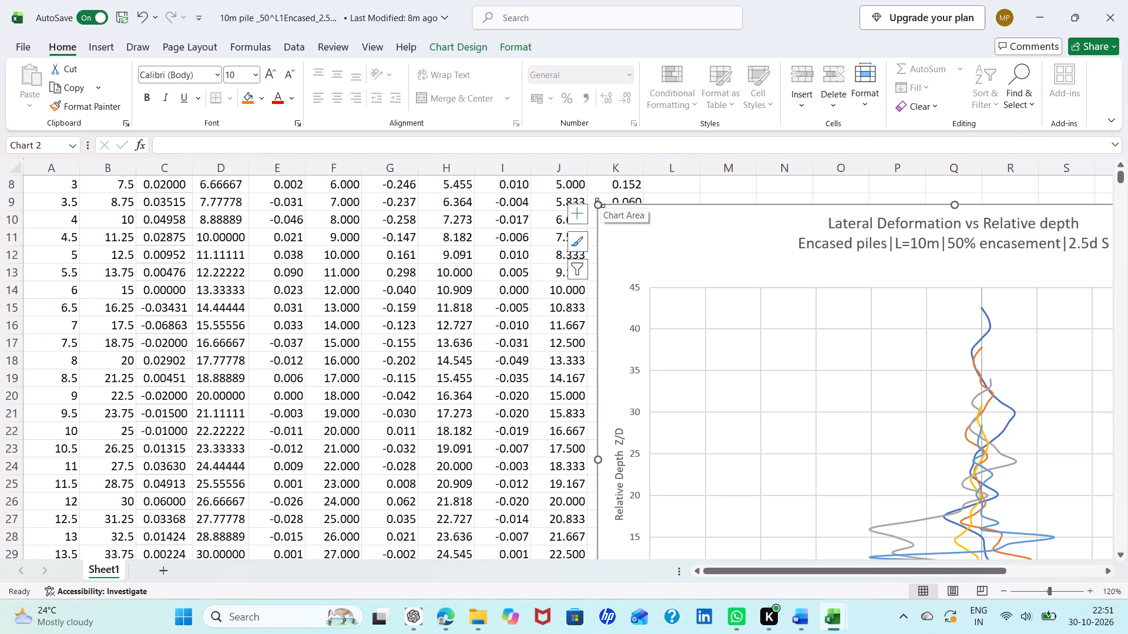
drag(600, 203, 706, 247)
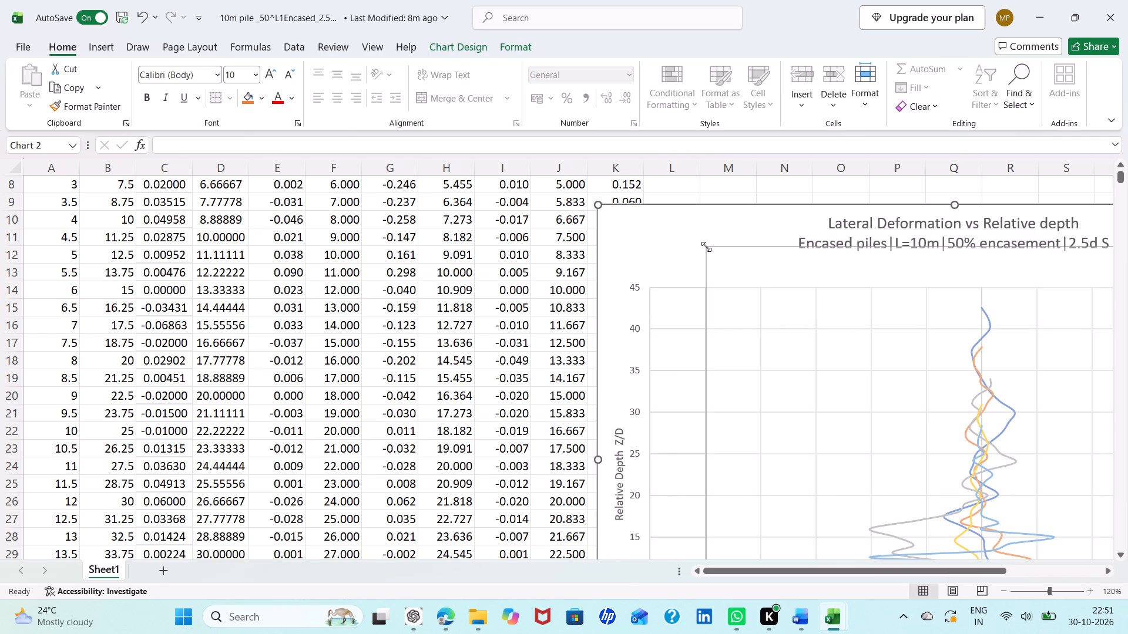
Copy the table in cells A1:K39 of the 2.5D workbook into the 5D workbook, starting at cell A1.
scroll(633, 278, down, 1)
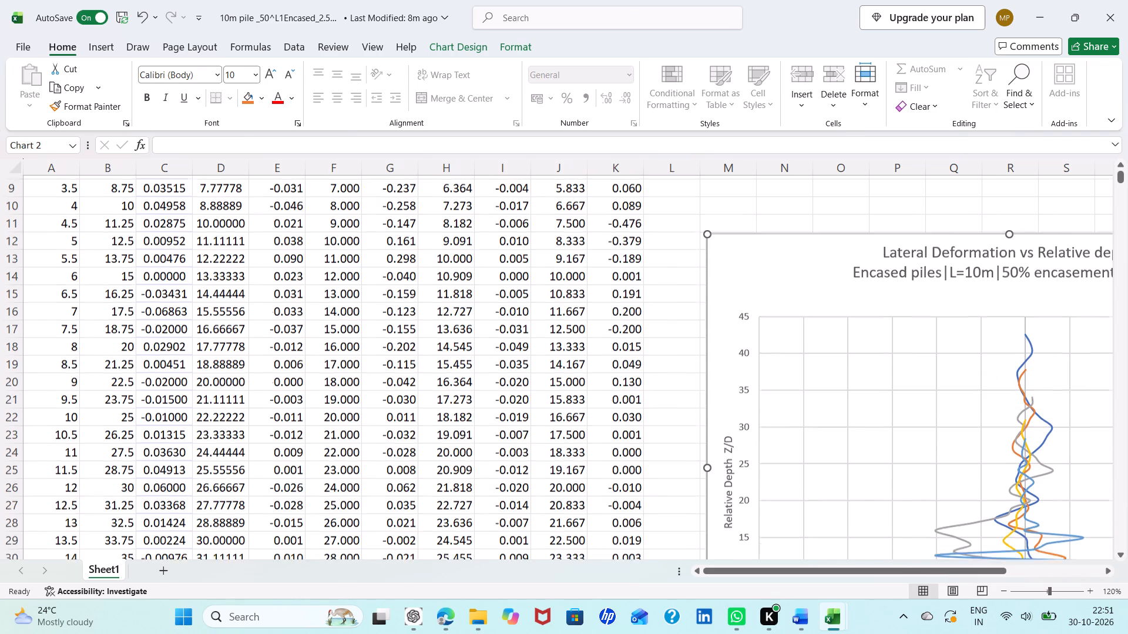
scroll(633, 278, down, 2)
drag(661, 392, 116, 230)
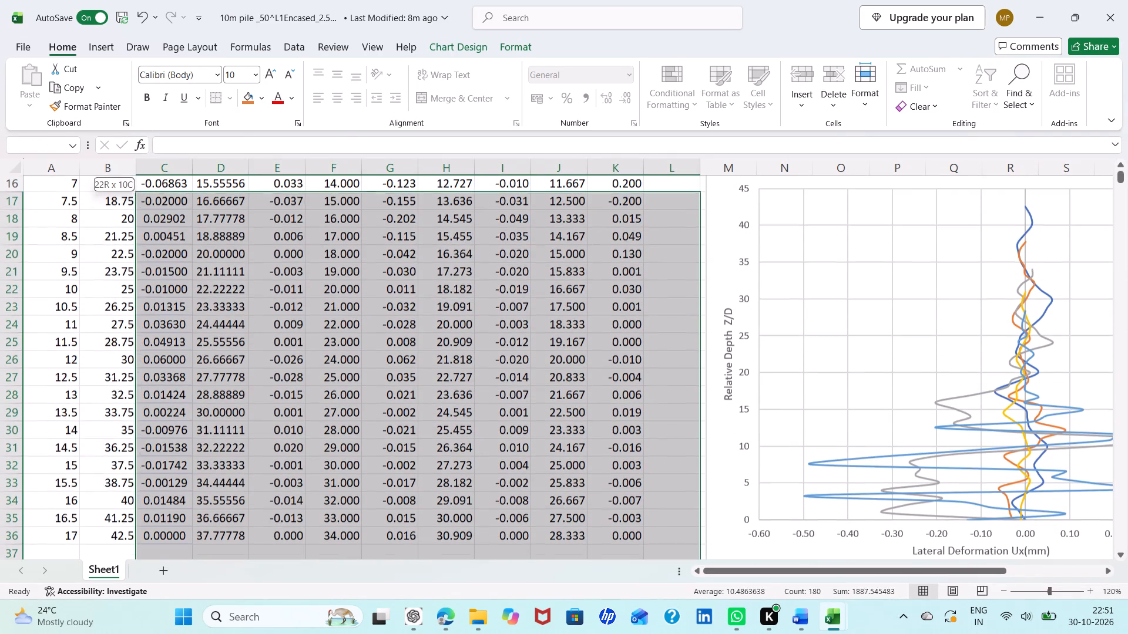
drag(116, 230, 55, 162)
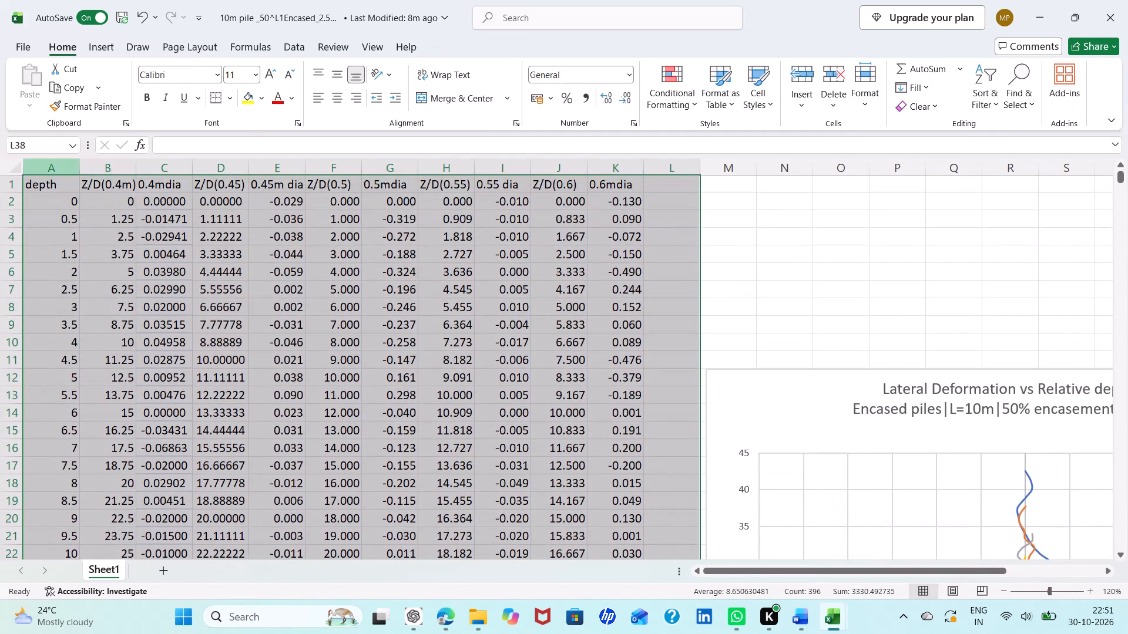
right_click(55, 162)
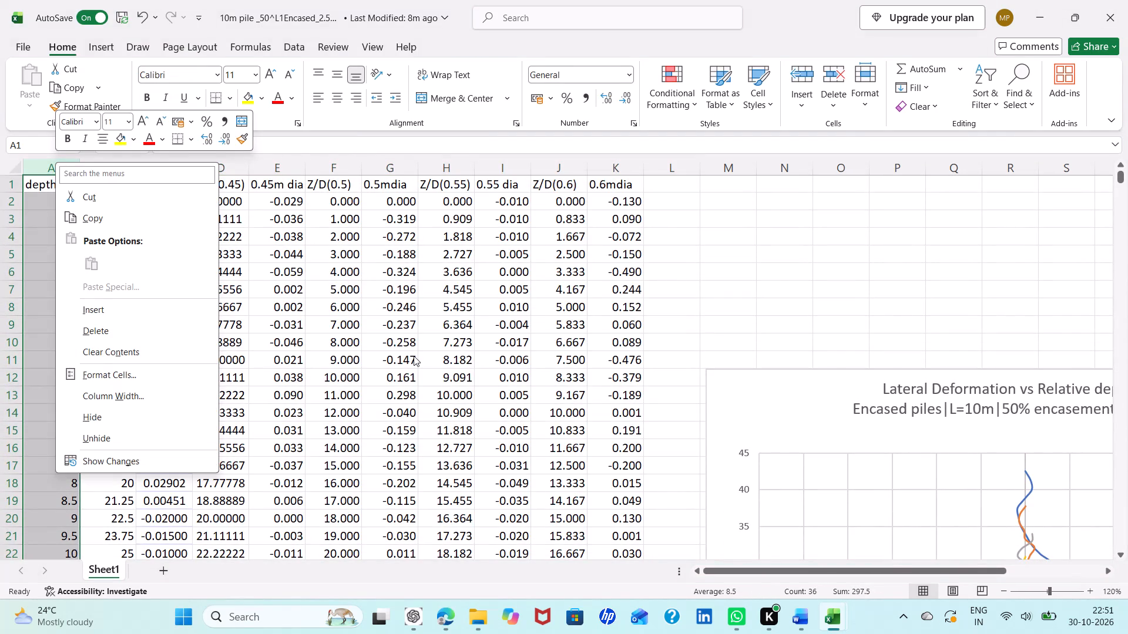
click(775, 272)
scroll(775, 272, down, 2)
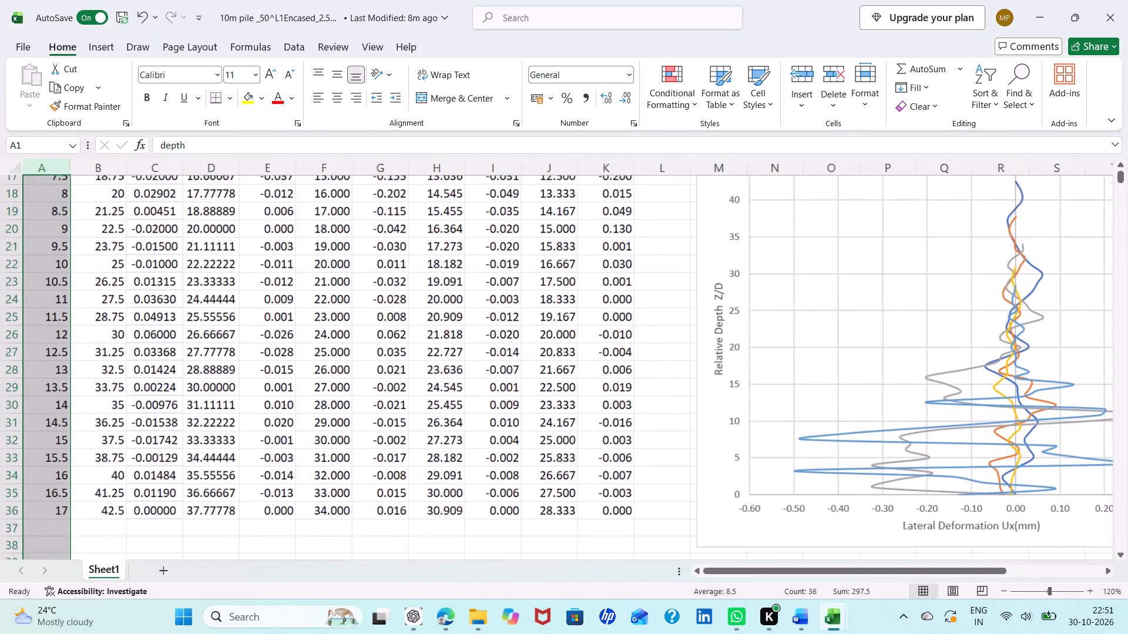
click(641, 434)
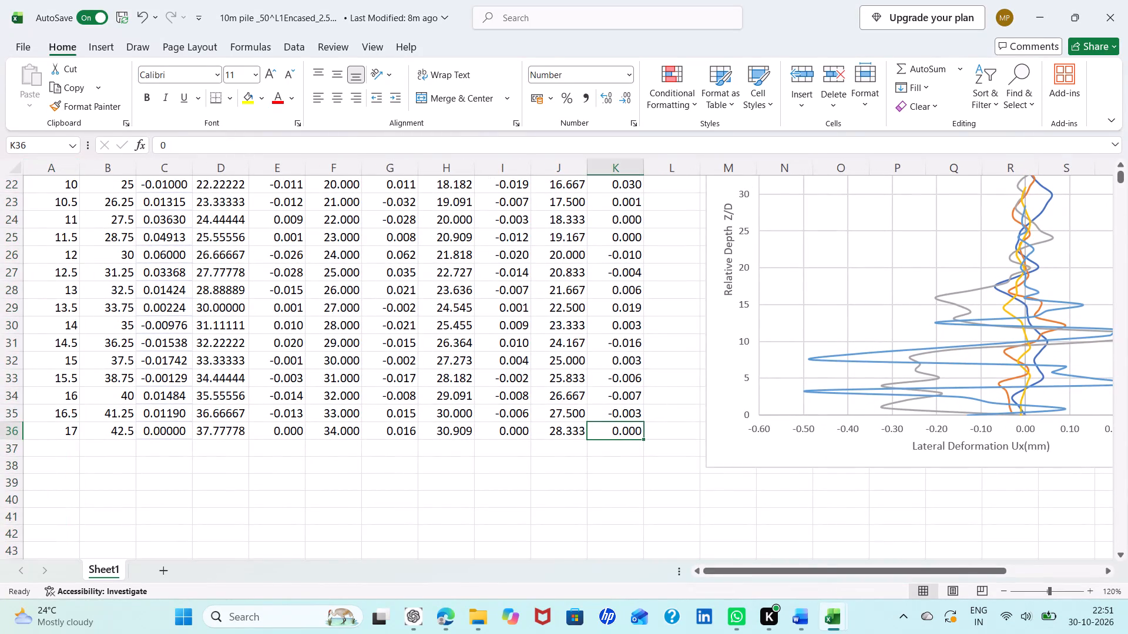
click(666, 431)
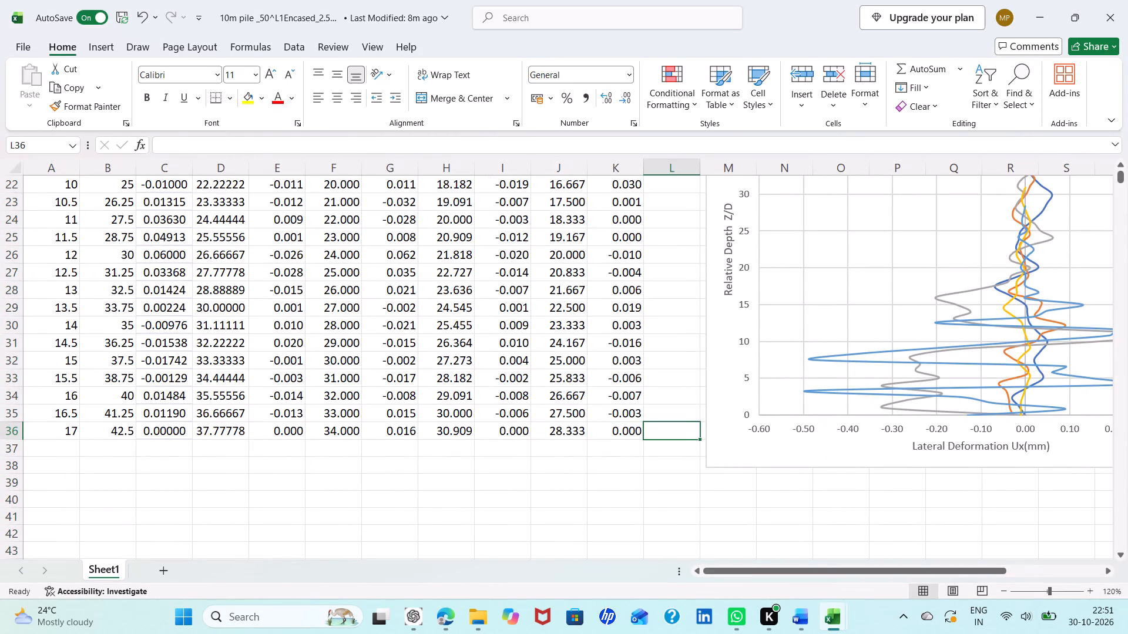
drag(642, 488, 179, 240)
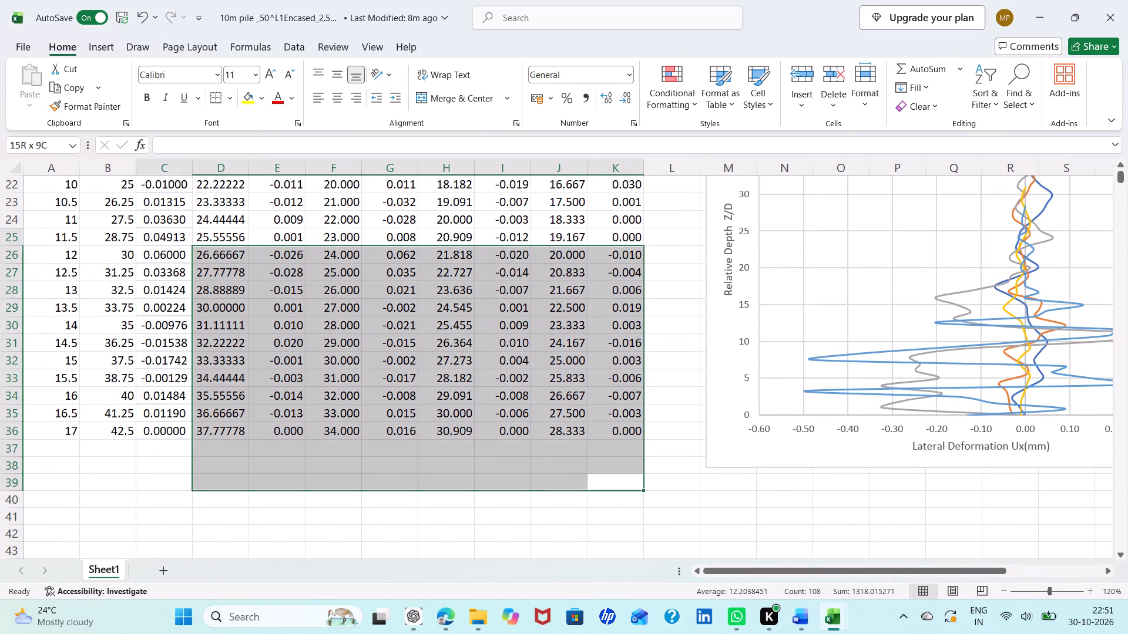
drag(179, 240, 58, 135)
key(ctrl+c)
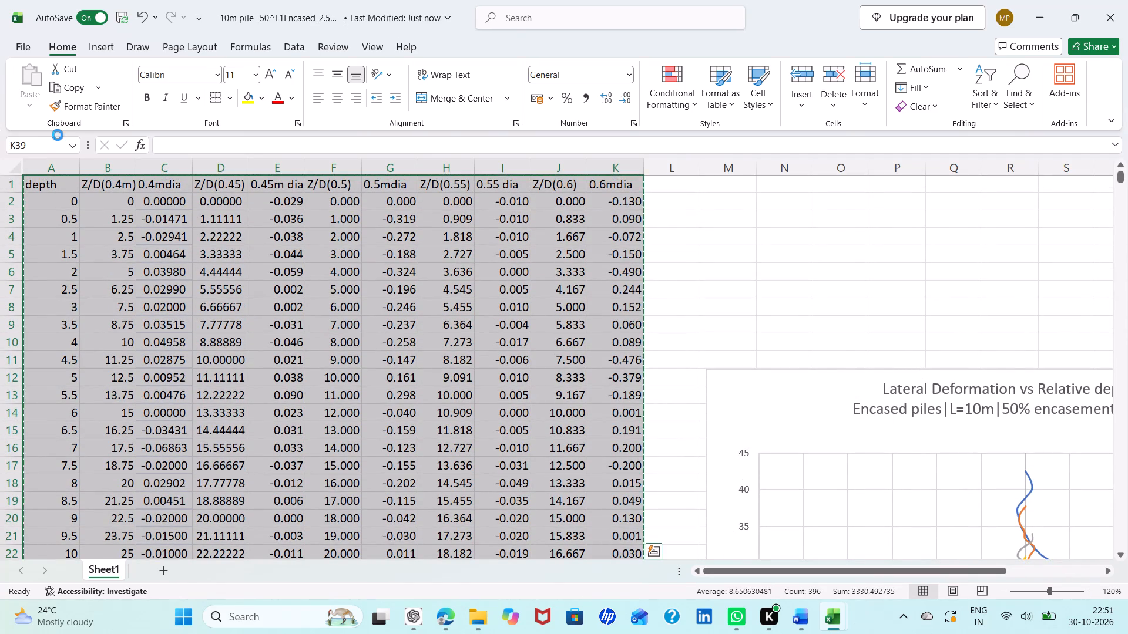
click(58, 135)
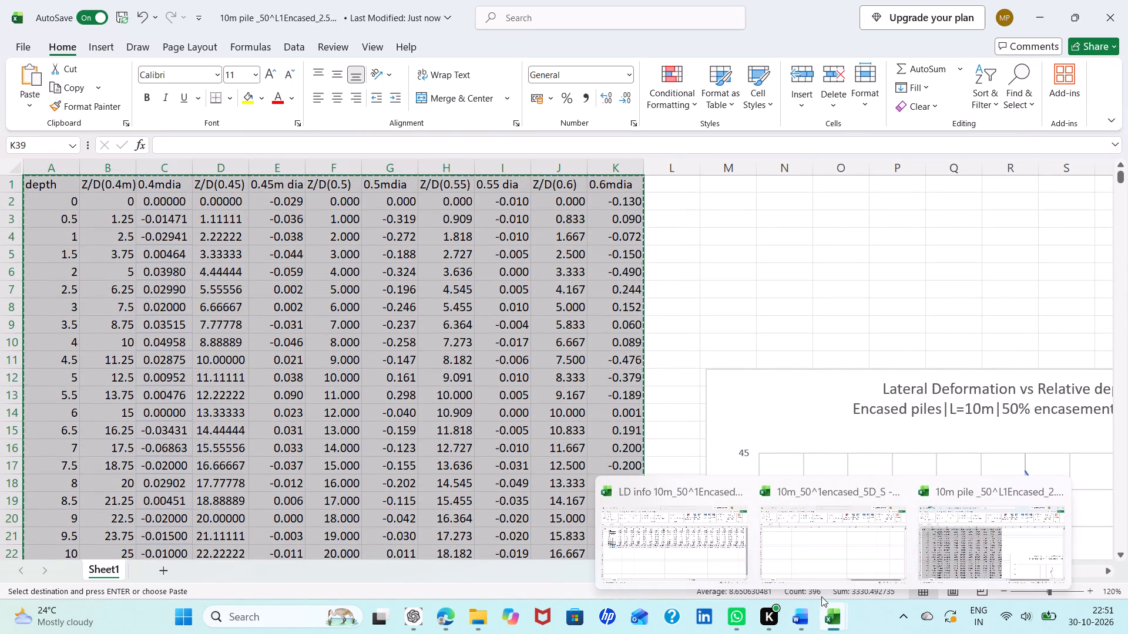
click(793, 535)
scroll(203, 250, right, 1)
scroll(174, 244, up, 4)
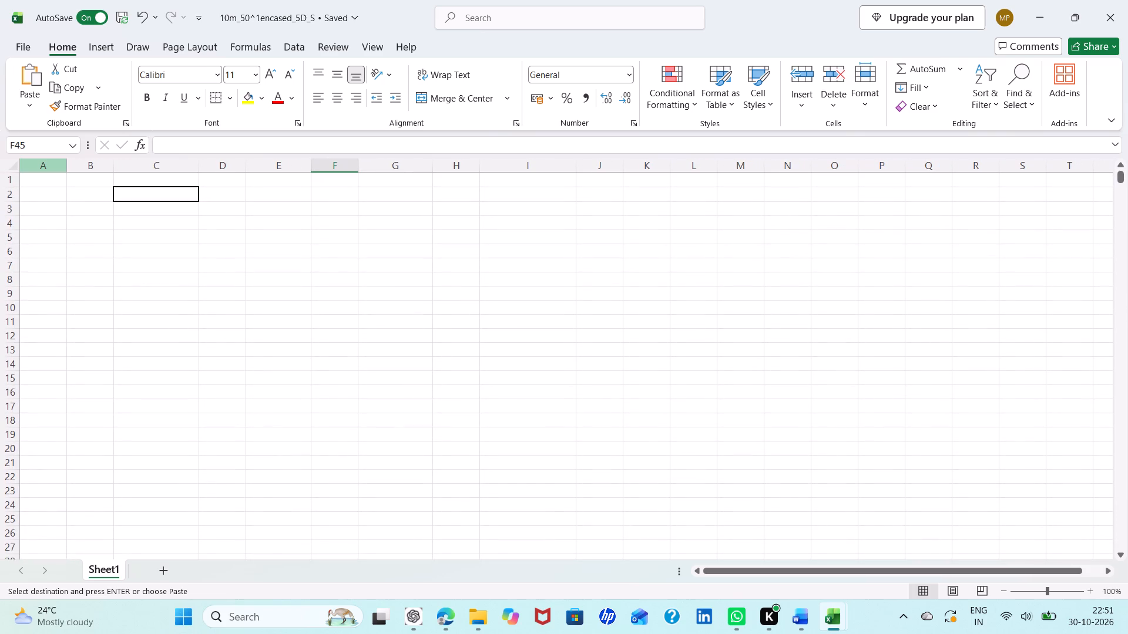
click(48, 182)
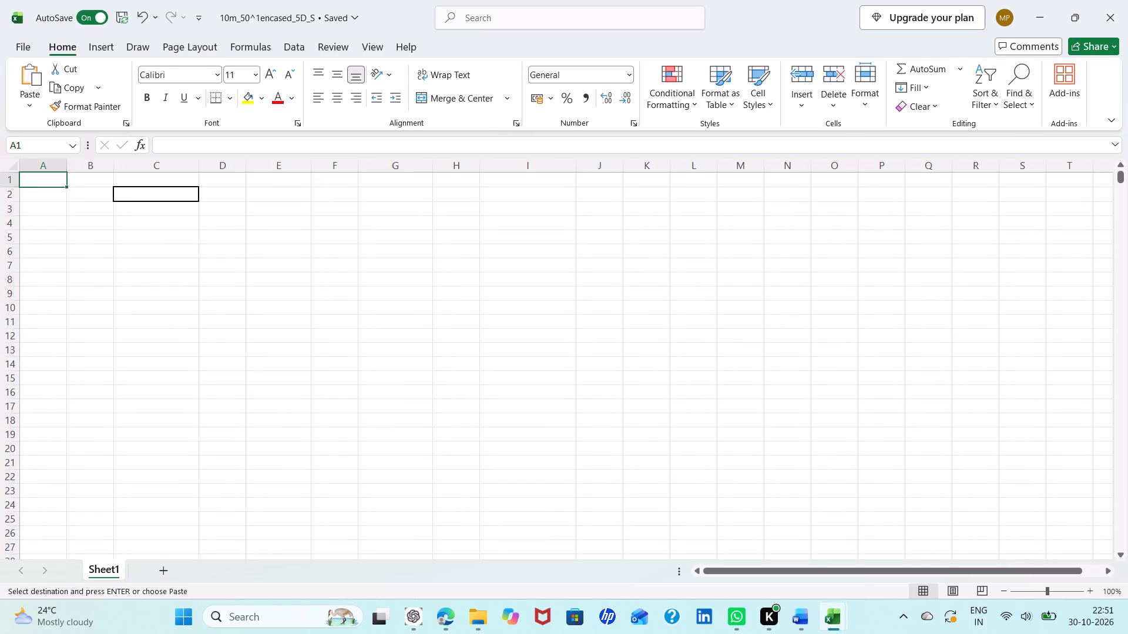
key(ctrl+v)
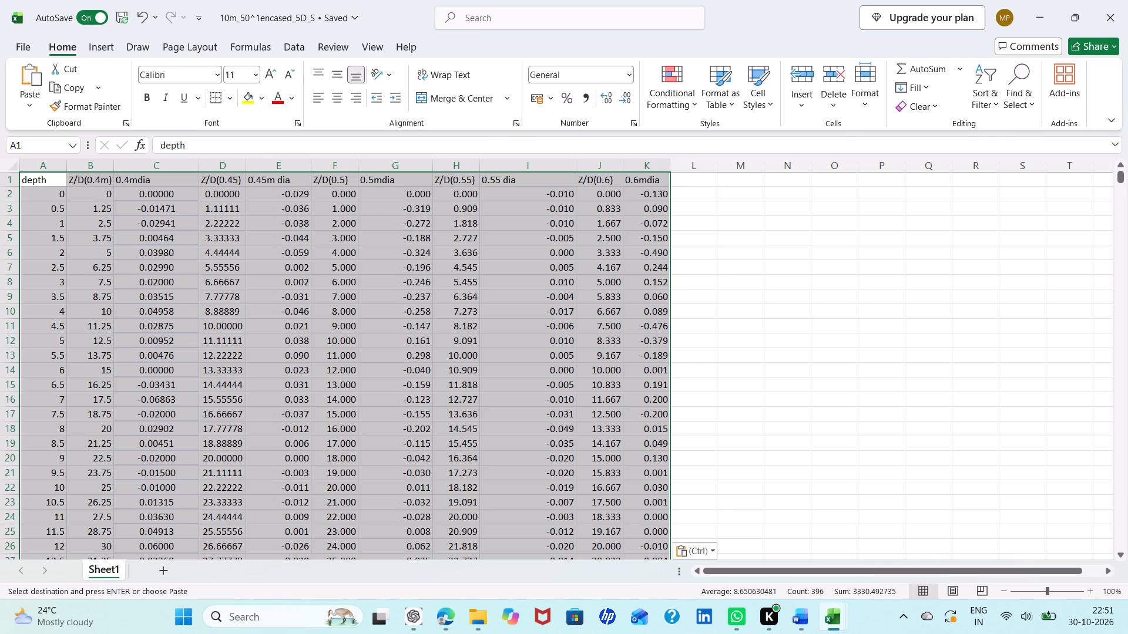
Bring the Lateral Deformation vs Relative depth chart from the 2.5D workbook into the 5D workbook, beside the pasted table.
click(760, 419)
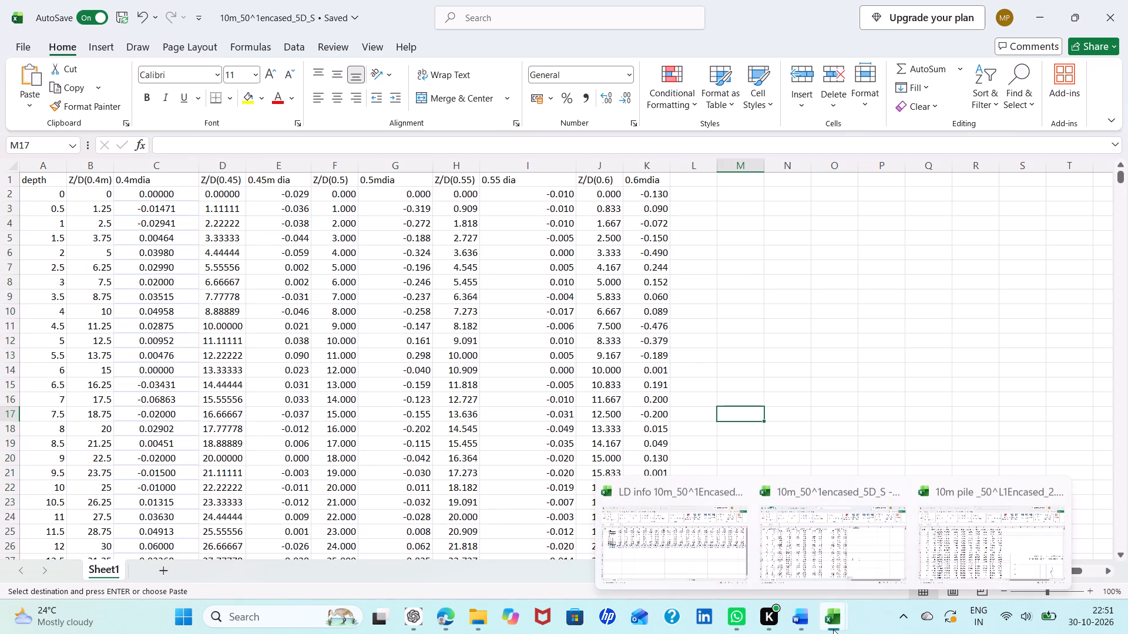
click(828, 543)
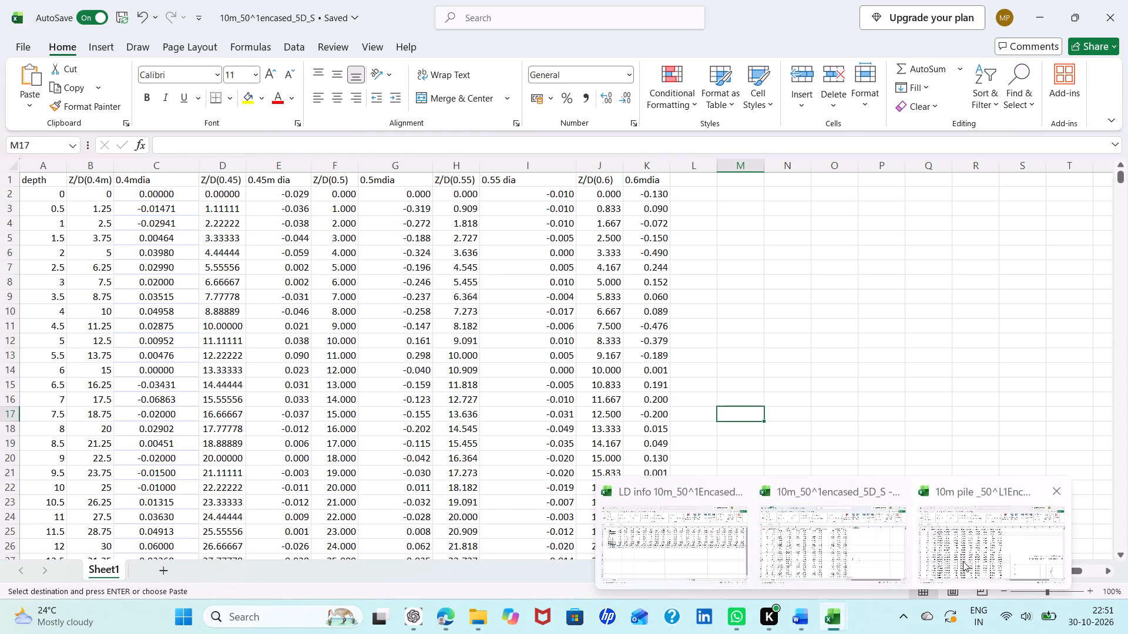
Copy the Lateral Deformation vs Relative depth chart from the 2.5D workbook into the 5D workbook at cell M17.
click(963, 561)
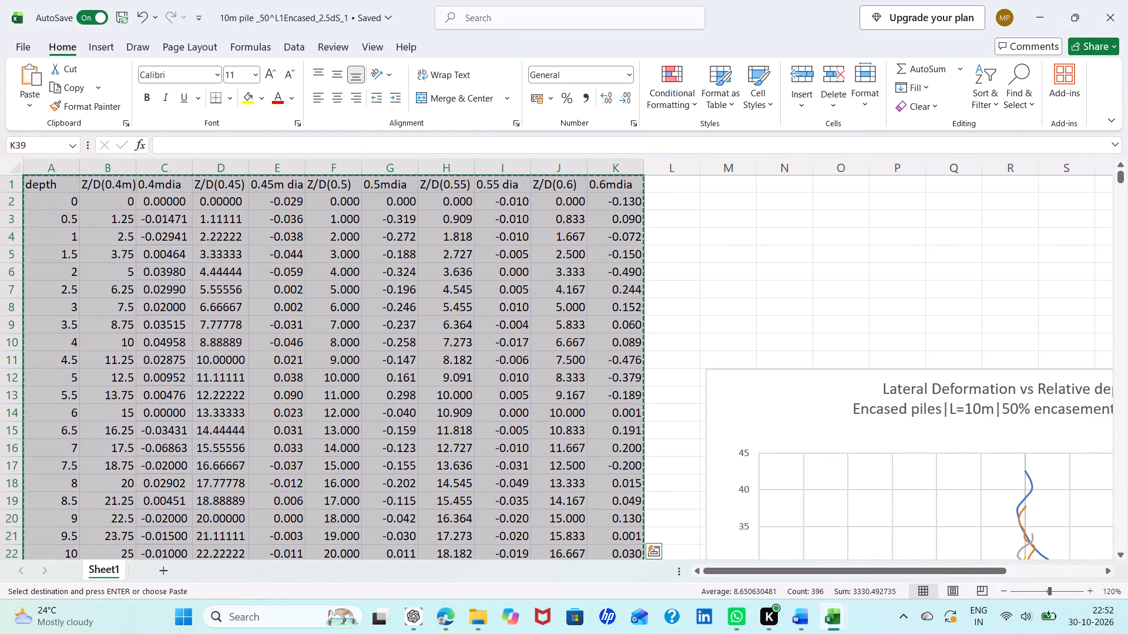
click(851, 392)
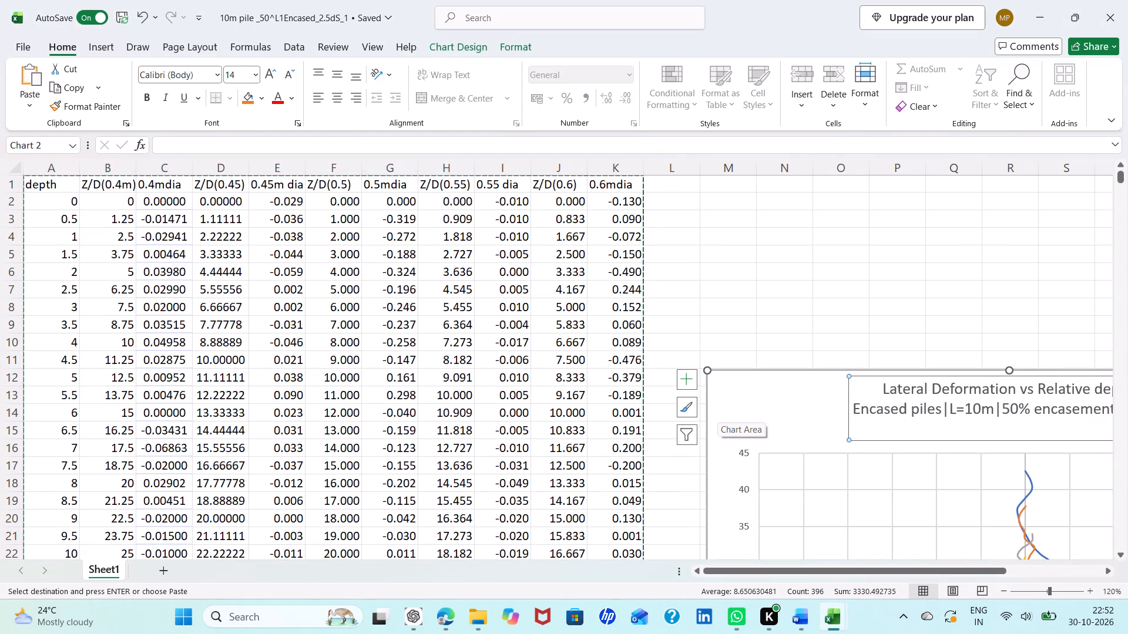
click(717, 411)
key(ctrl+c)
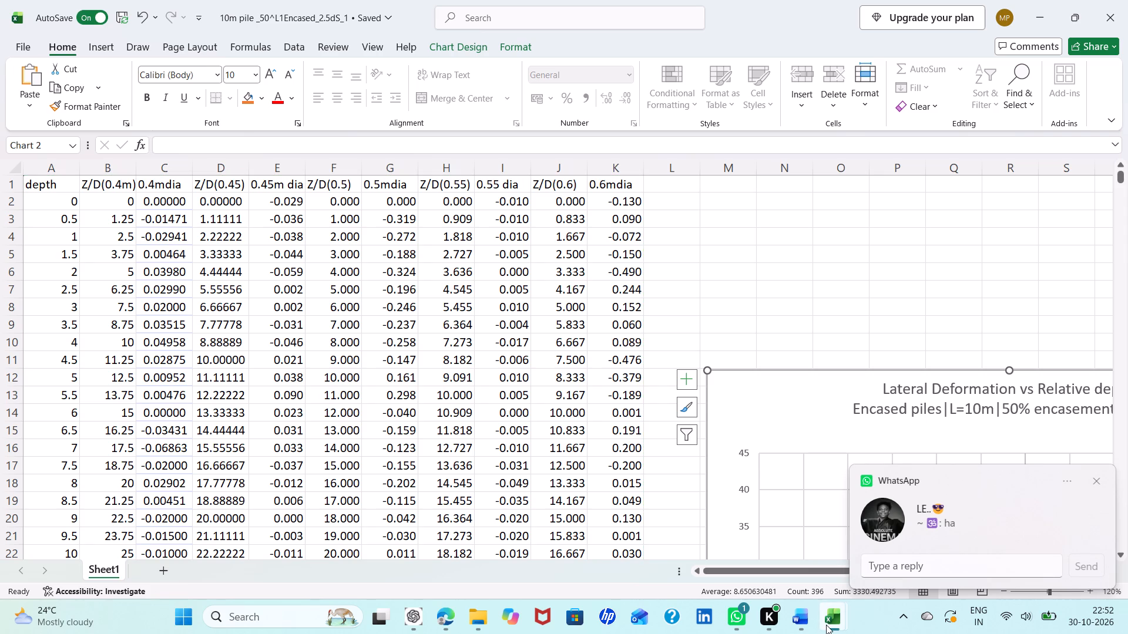
click(798, 530)
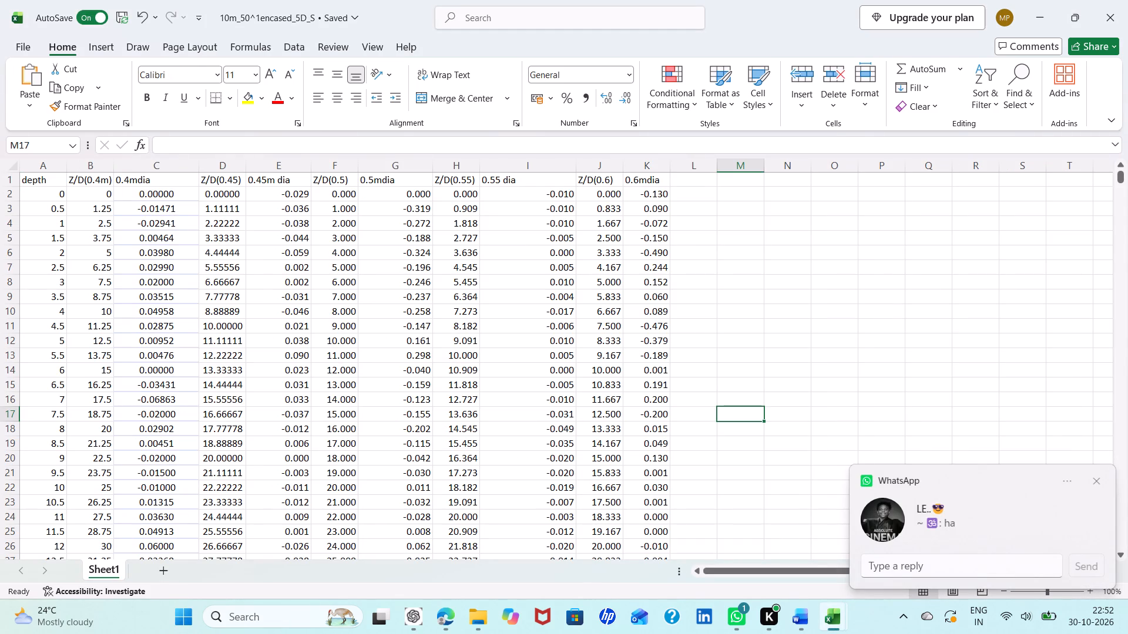
key(ctrl+v)
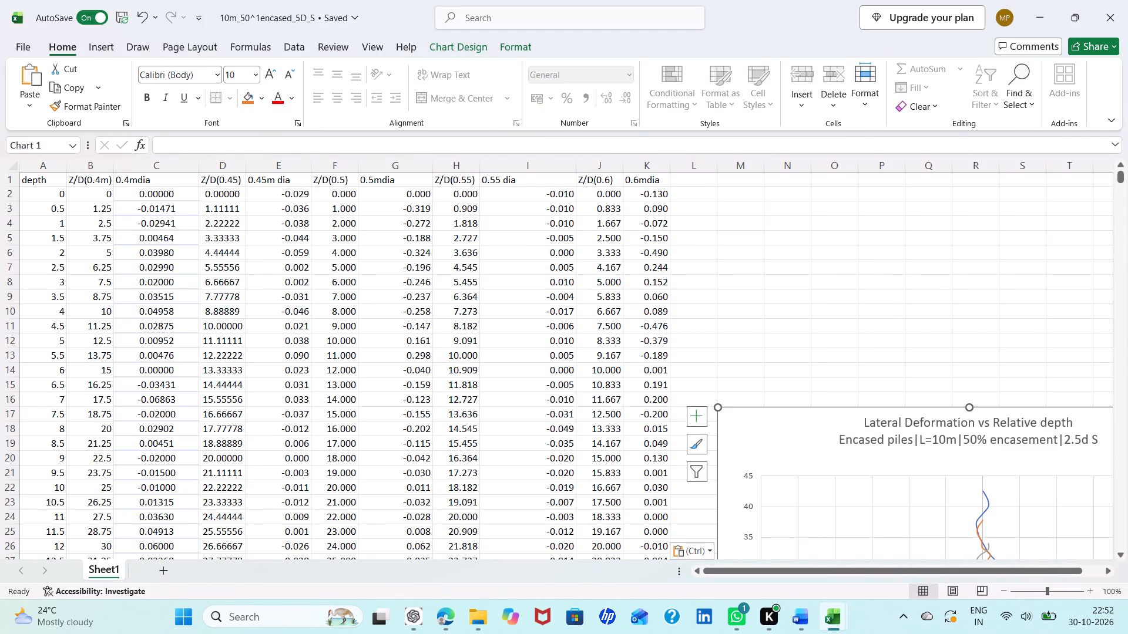
Enlarge the pasted chart from its upper-left corner so it starts in column L at about row 12.
scroll(765, 325, down, 1)
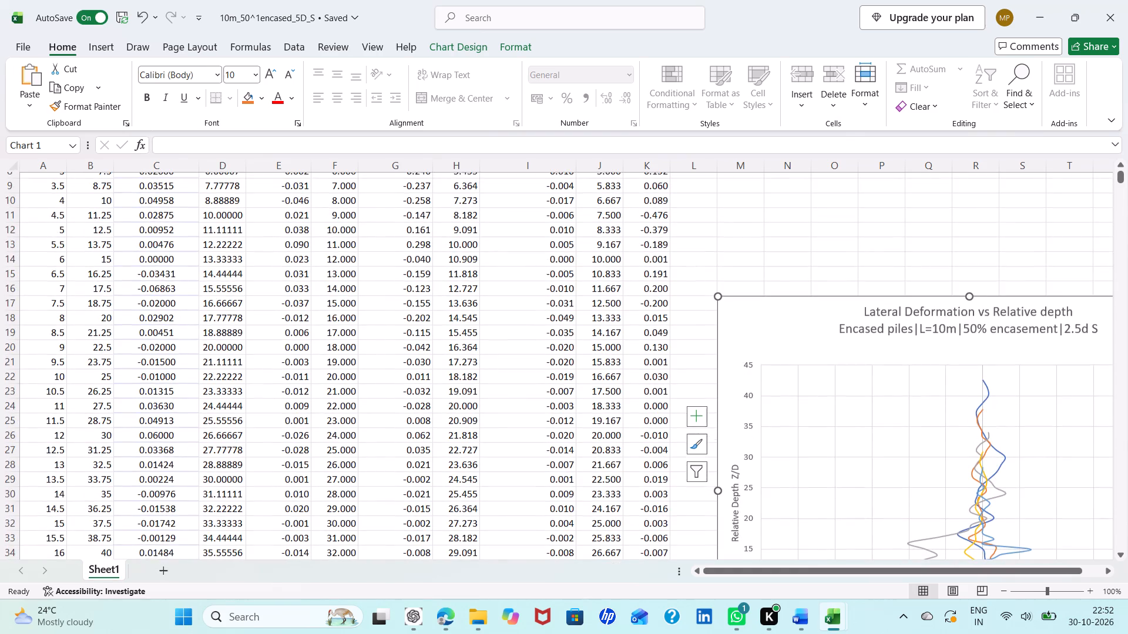
scroll(765, 325, down, 1)
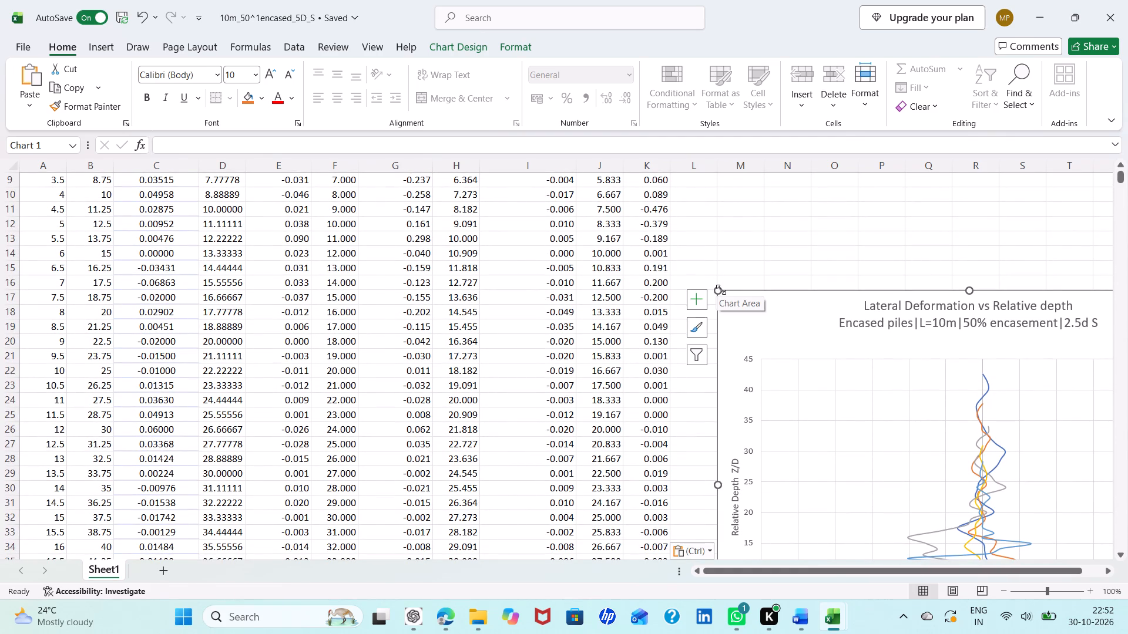
drag(721, 289, 690, 215)
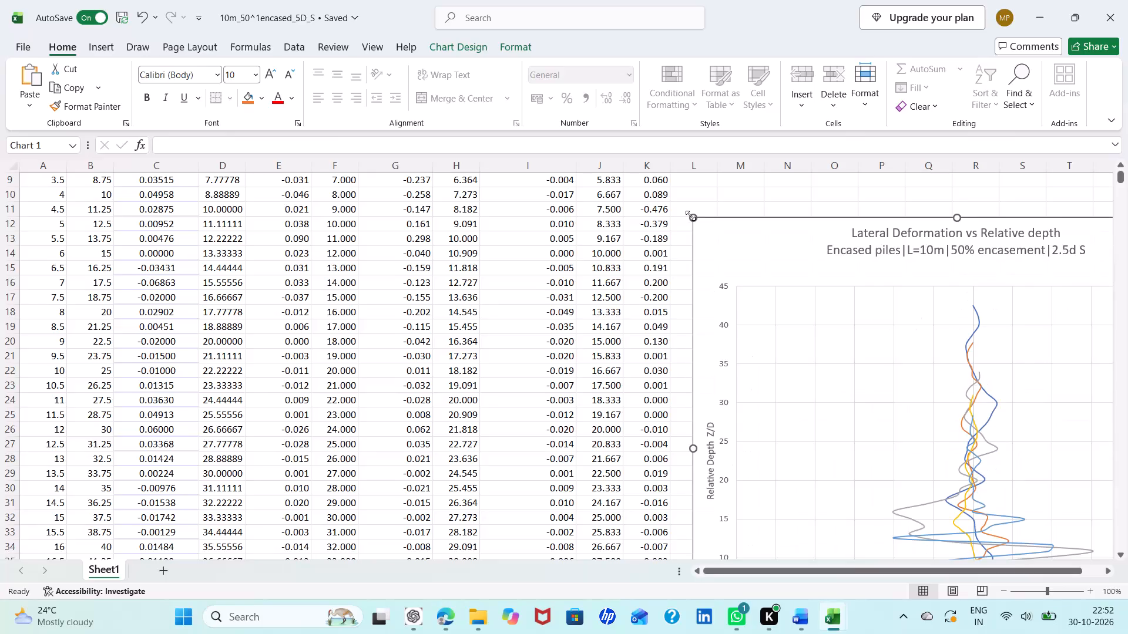
Select the whole of row 2, just below the headers, and bring up its row commands.
scroll(690, 215, up, 2)
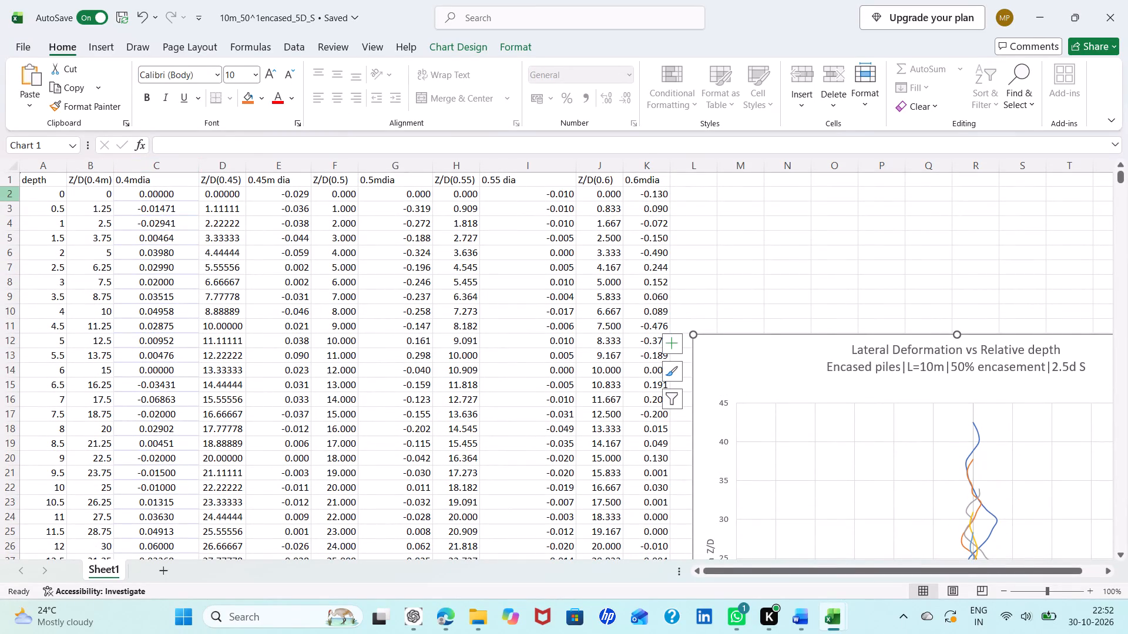
click(14, 197)
right_click(14, 197)
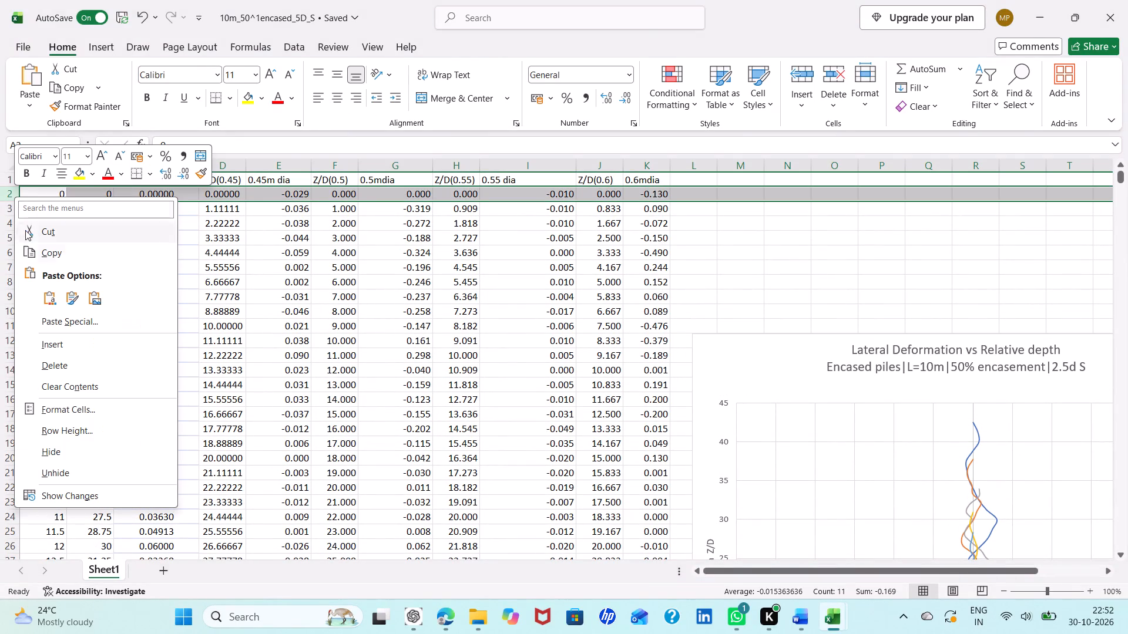
Insert a blank row above row 2, between the headers and the first data row of the 5D workbook.
click(48, 350)
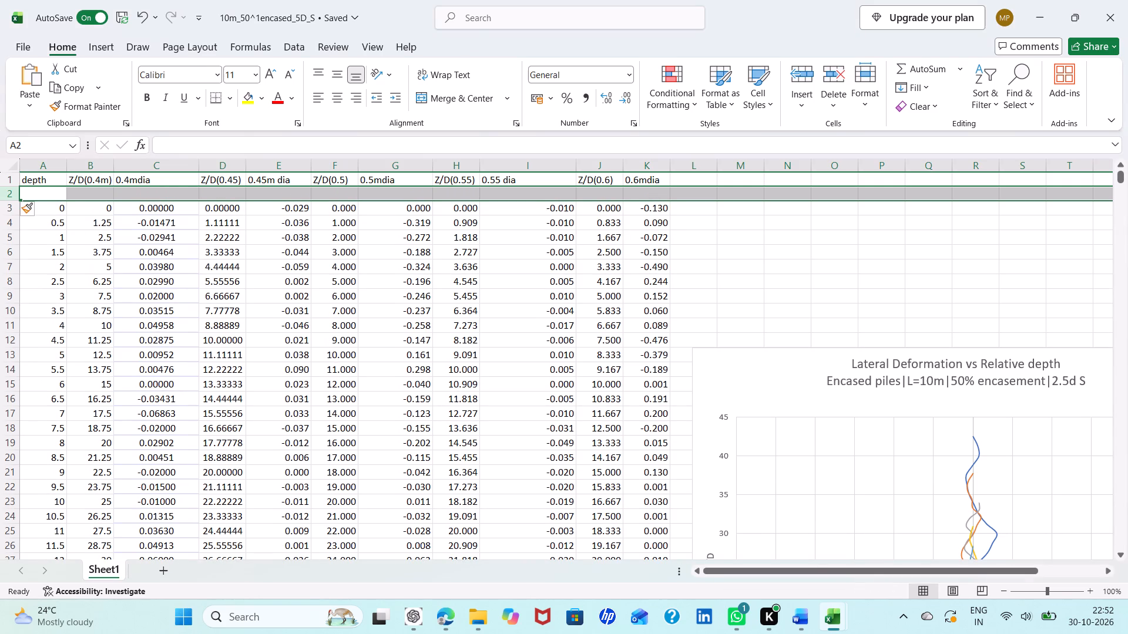
Enlarge the lateral deformation chart from its upper-left corner so it starts at about column J, row 5.
click(741, 402)
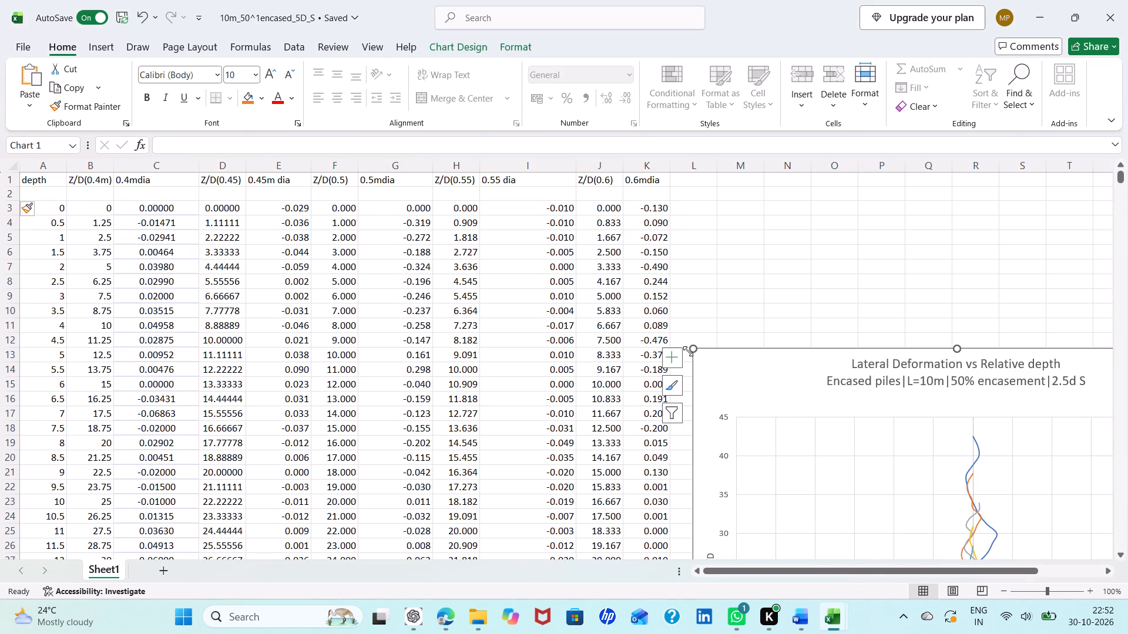
drag(694, 348, 627, 272)
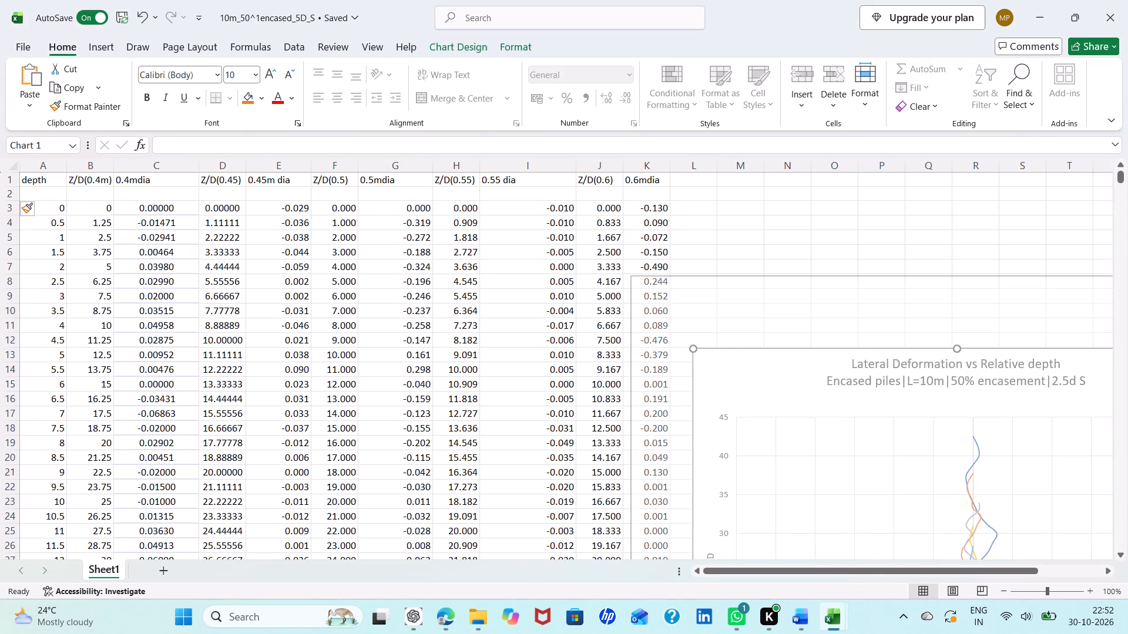
drag(627, 272, 601, 237)
scroll(741, 359, down, 1)
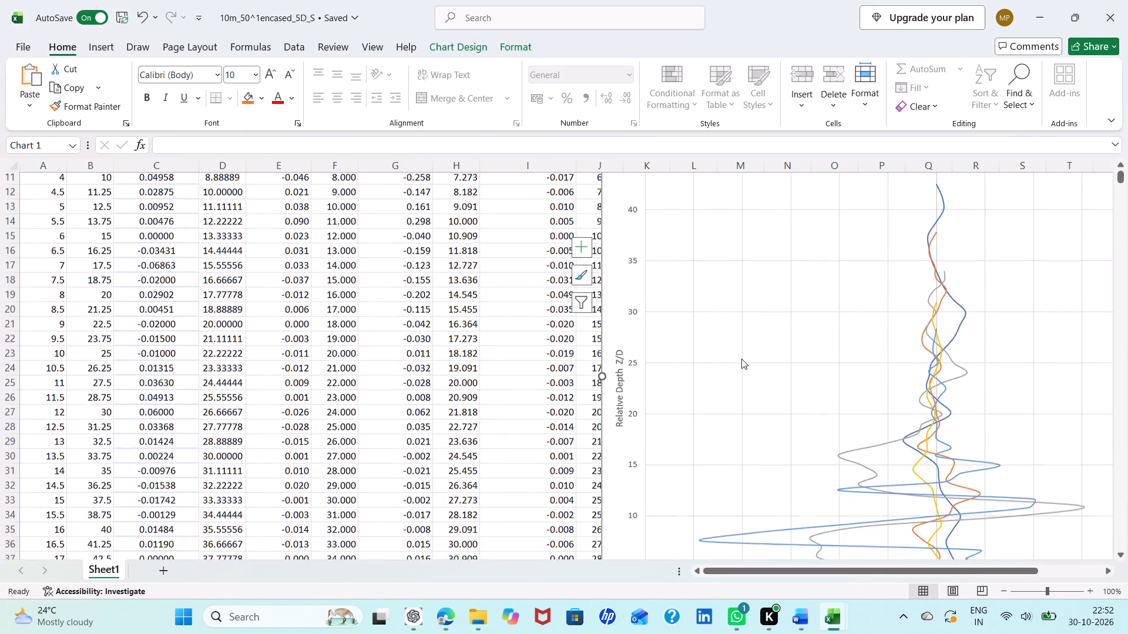
scroll(741, 359, down, 4)
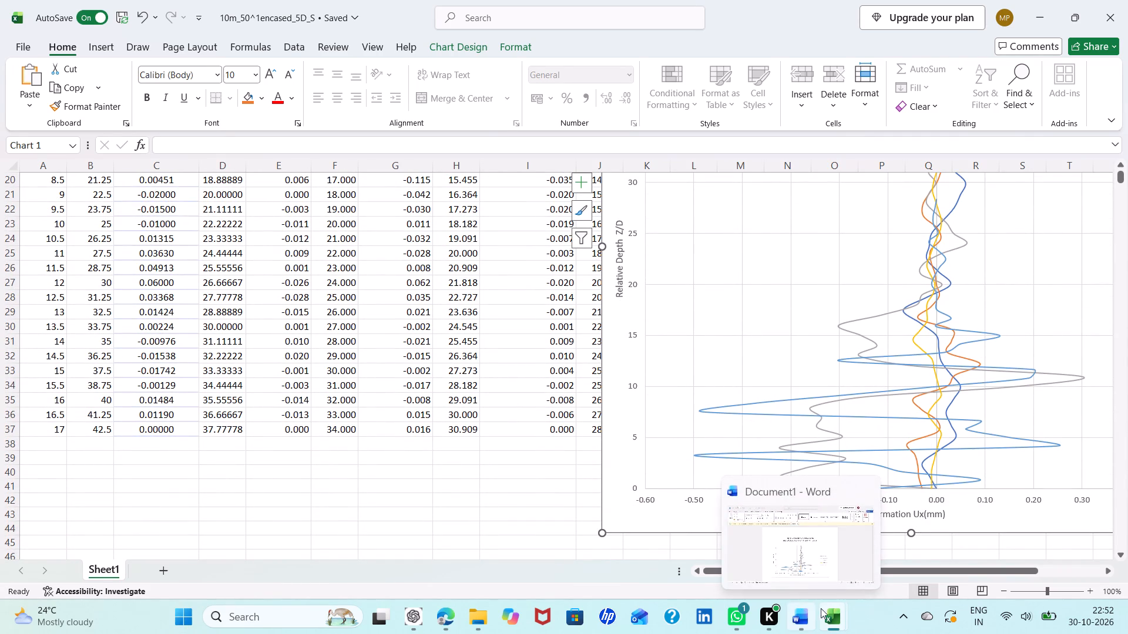
Copy the case 4 row from the LD info workbook and paste it transposed over column E (0.45m dia) of the 5D workbook.
click(657, 542)
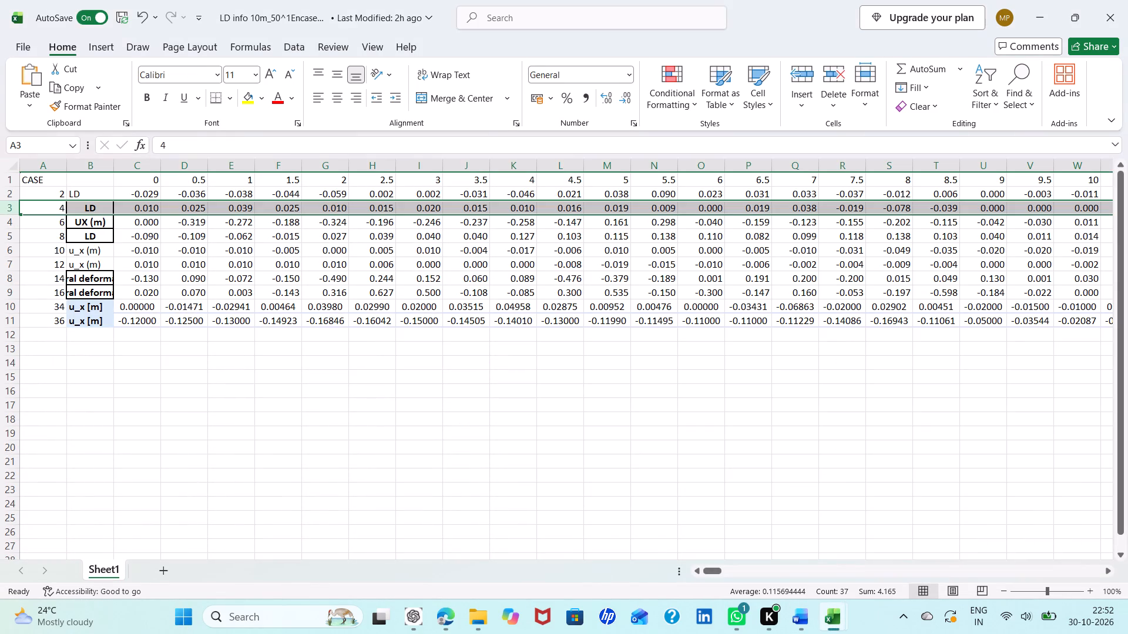
click(9, 321)
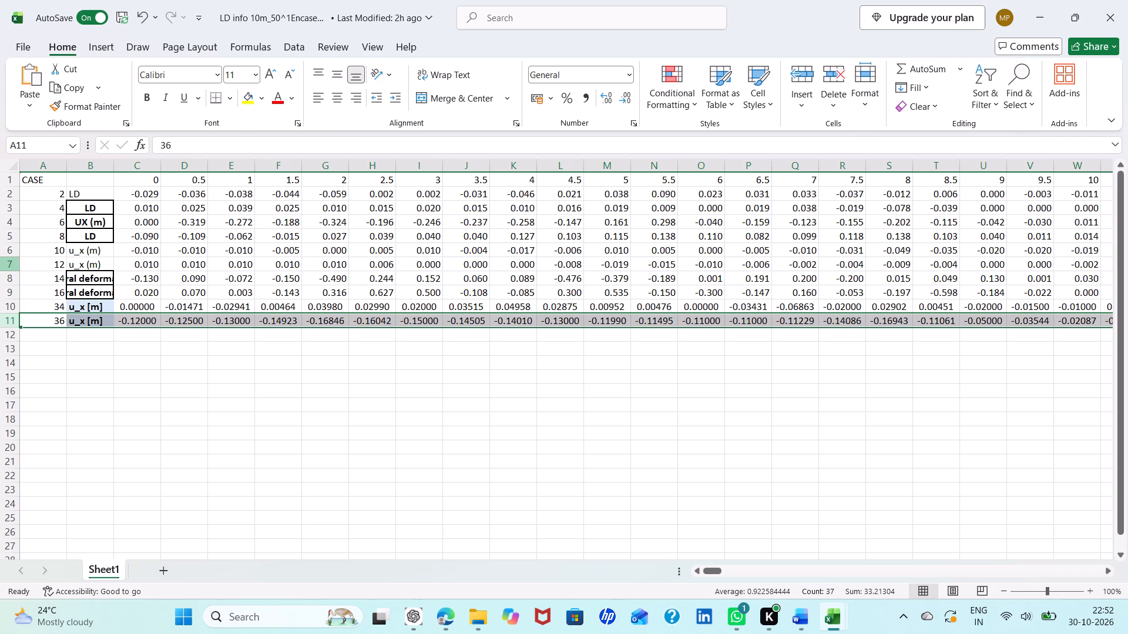
click(9, 207)
click(9, 207)
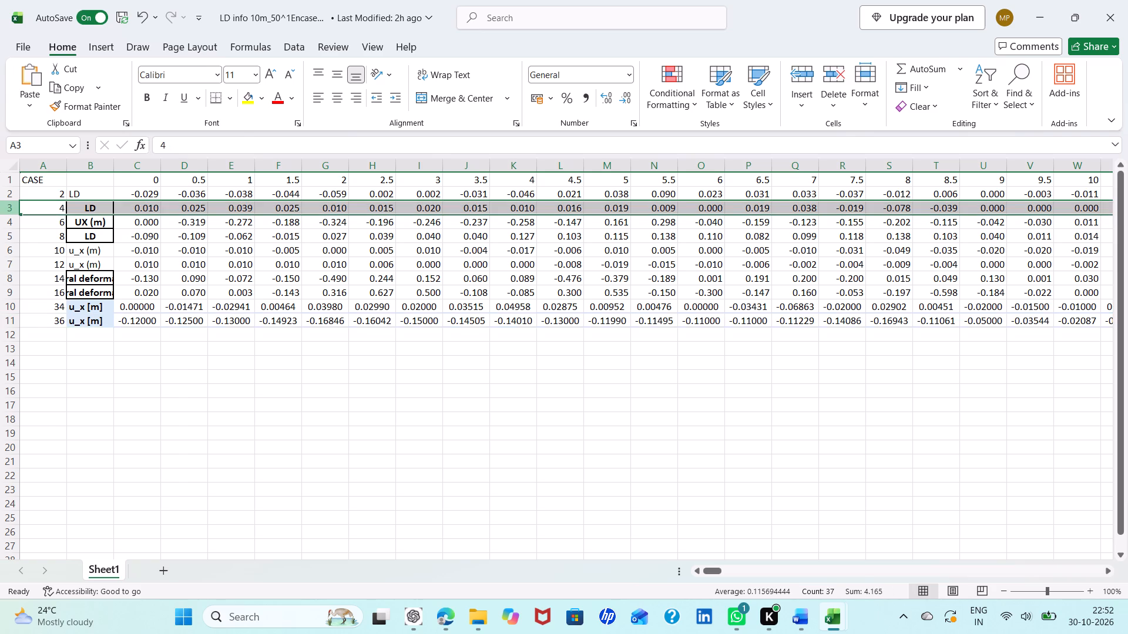
right_click(9, 207)
click(37, 259)
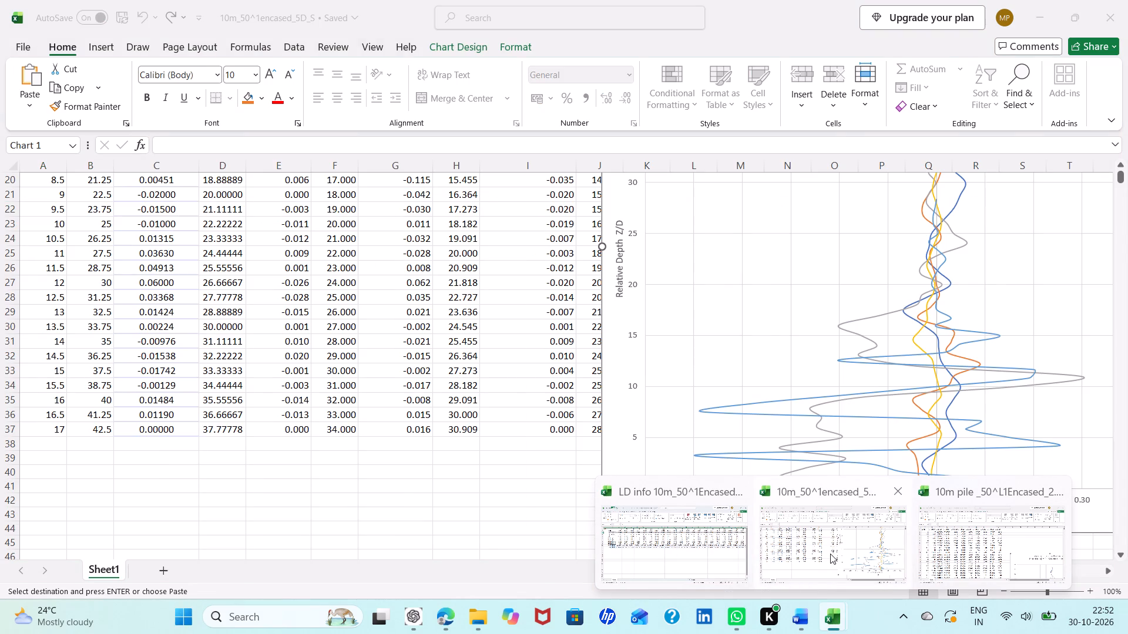
click(830, 554)
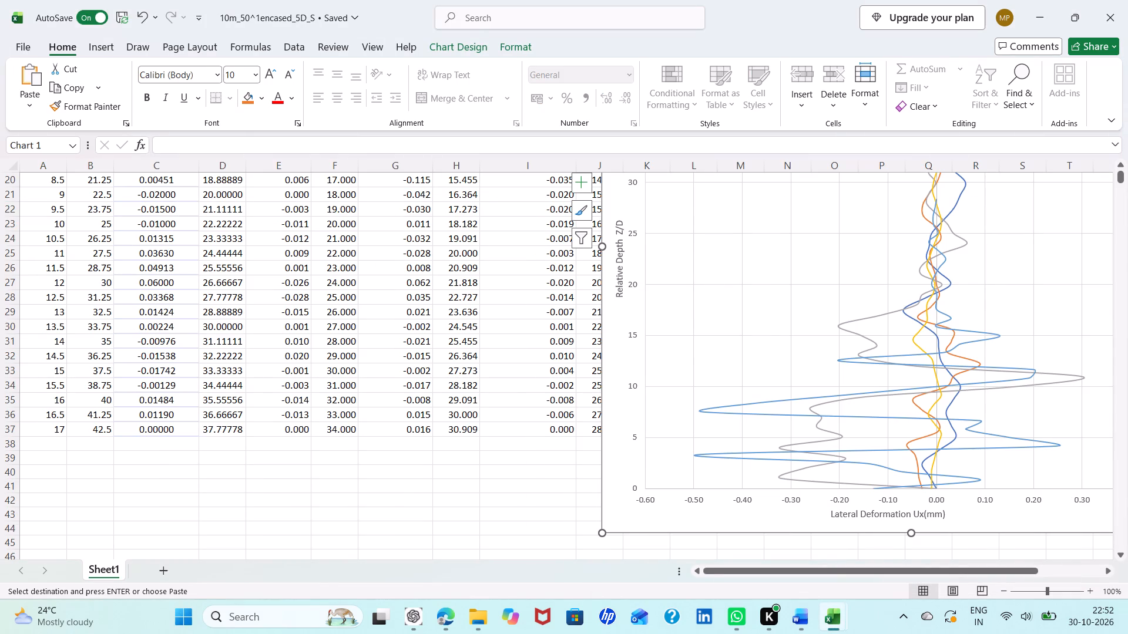
scroll(506, 383, up, 1)
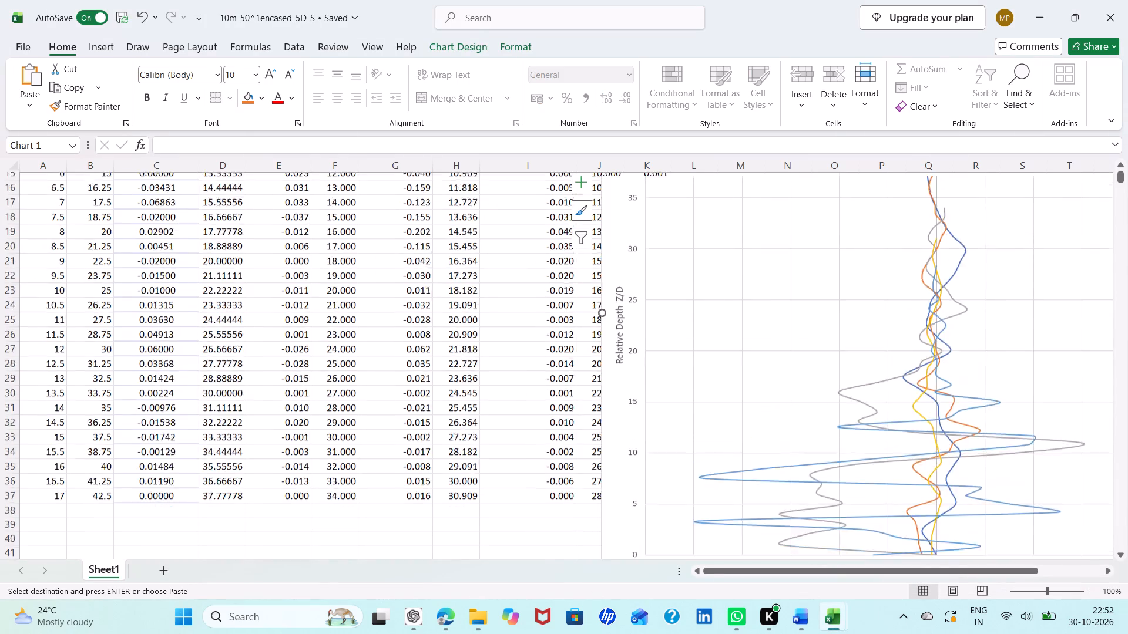
scroll(506, 383, up, 2)
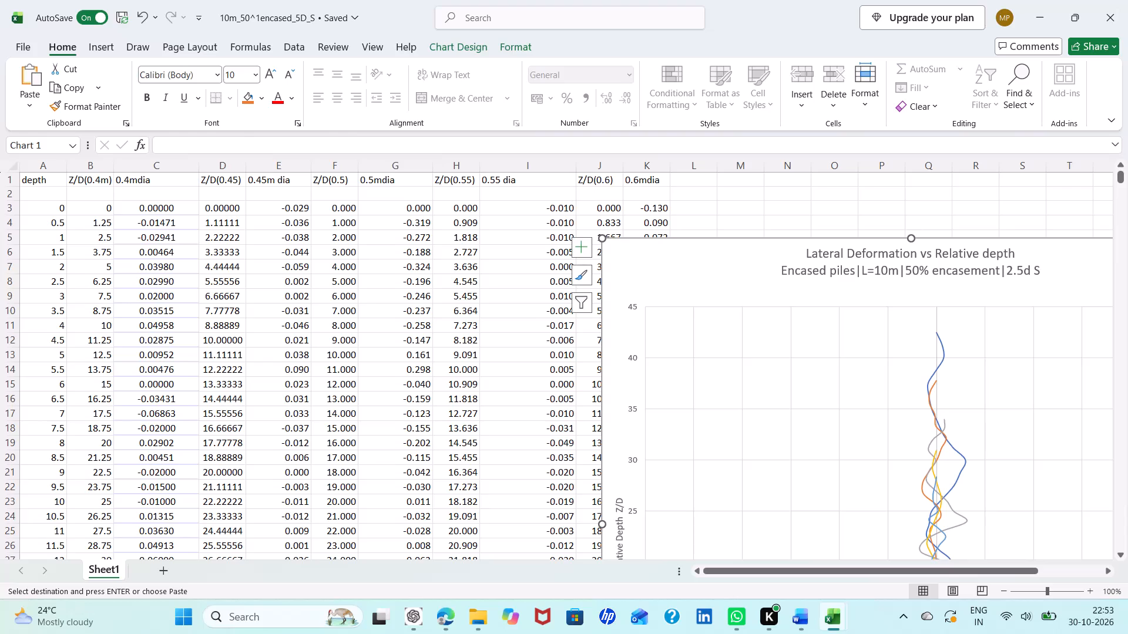
click(284, 164)
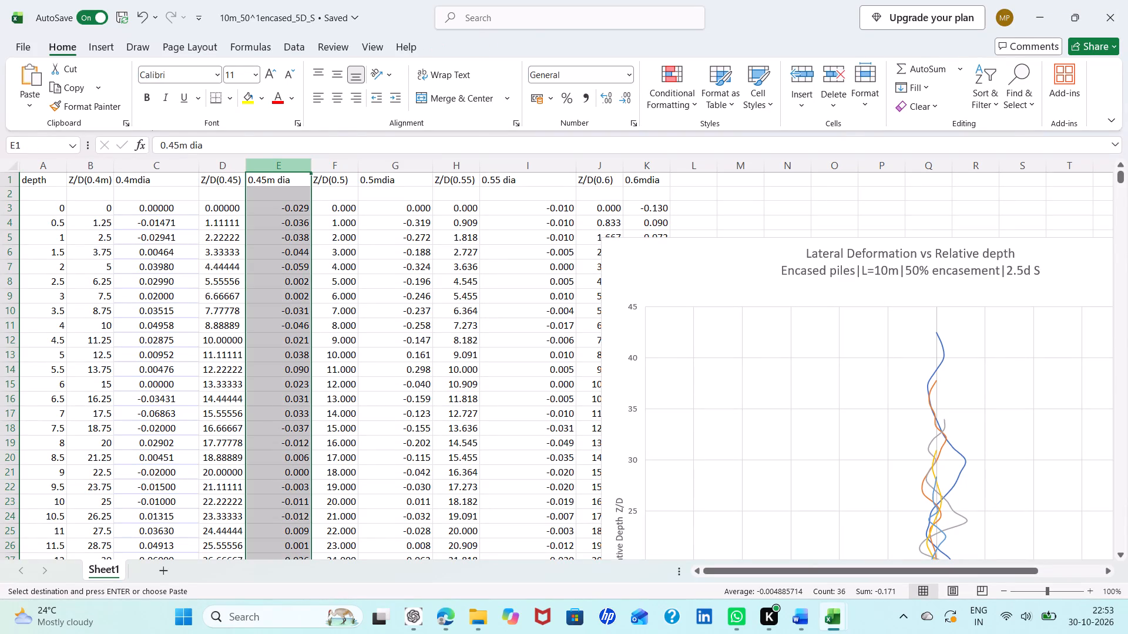
right_click(283, 166)
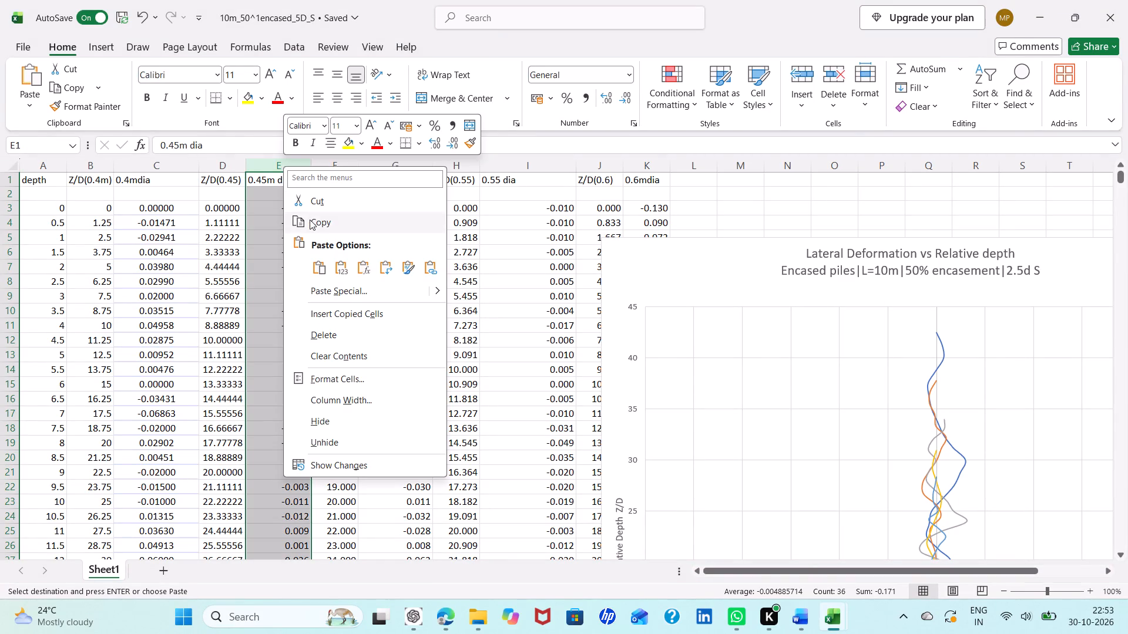
click(386, 271)
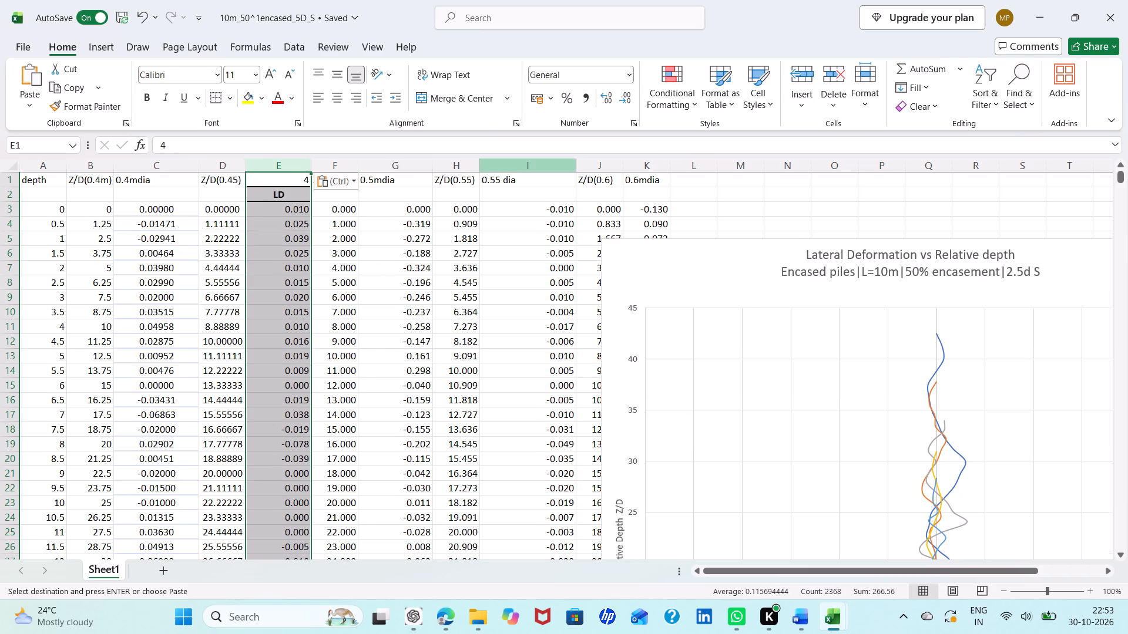
Copy the case 8 row from the LD info workbook and paste it transposed over column G (0.5mdia) of the 5D workbook.
scroll(703, 349, down, 3)
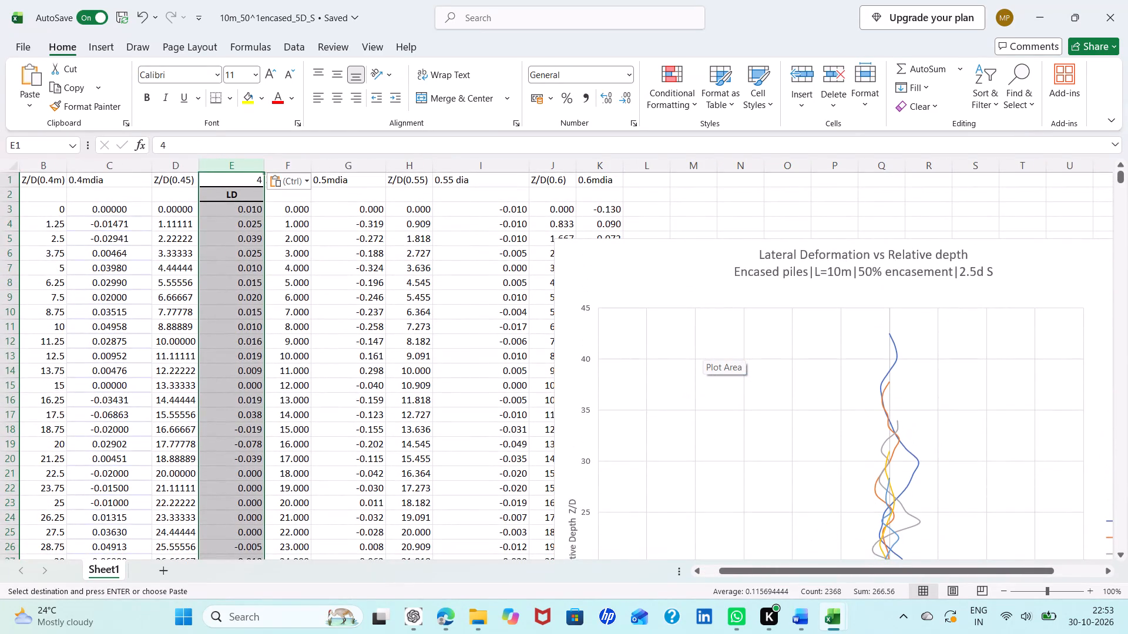
click(363, 164)
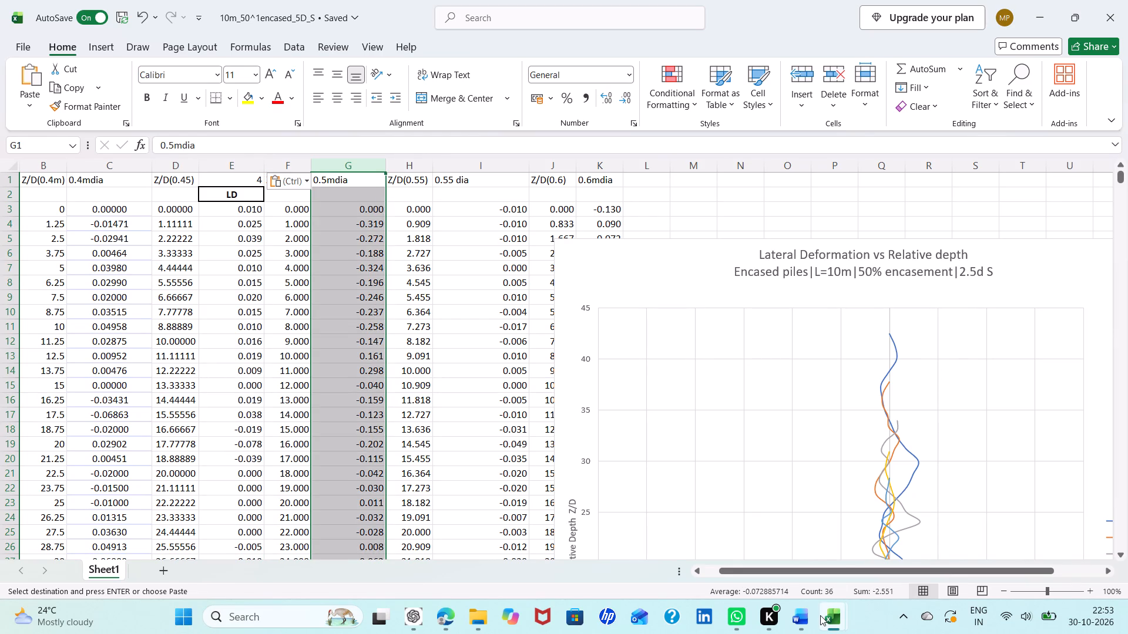
click(647, 510)
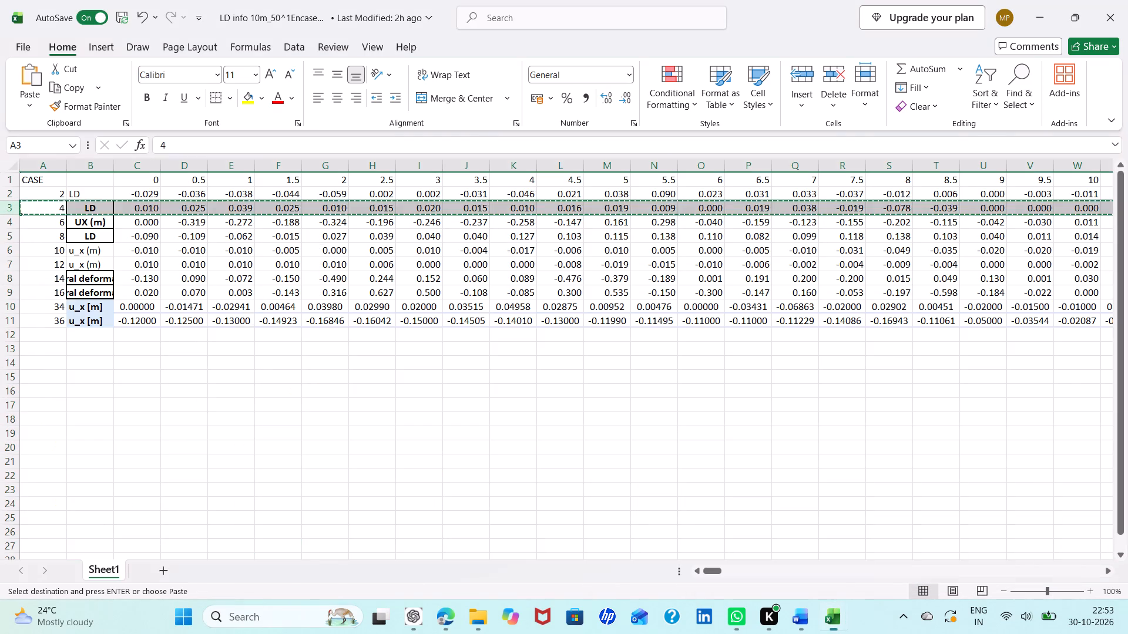
click(14, 233)
right_click(14, 233)
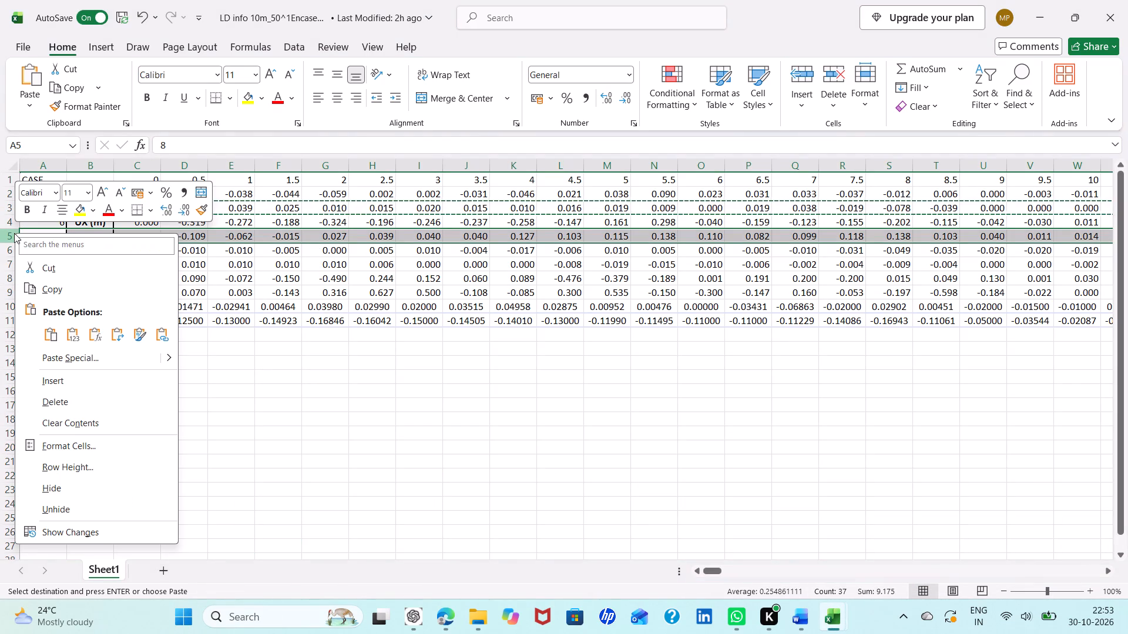
click(48, 292)
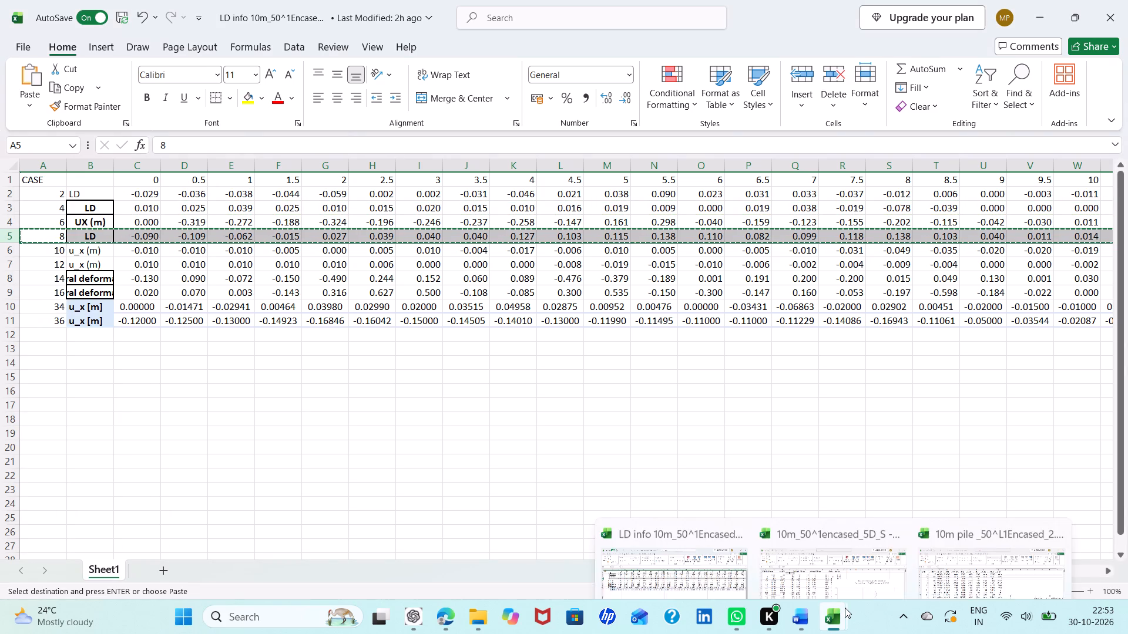
click(822, 569)
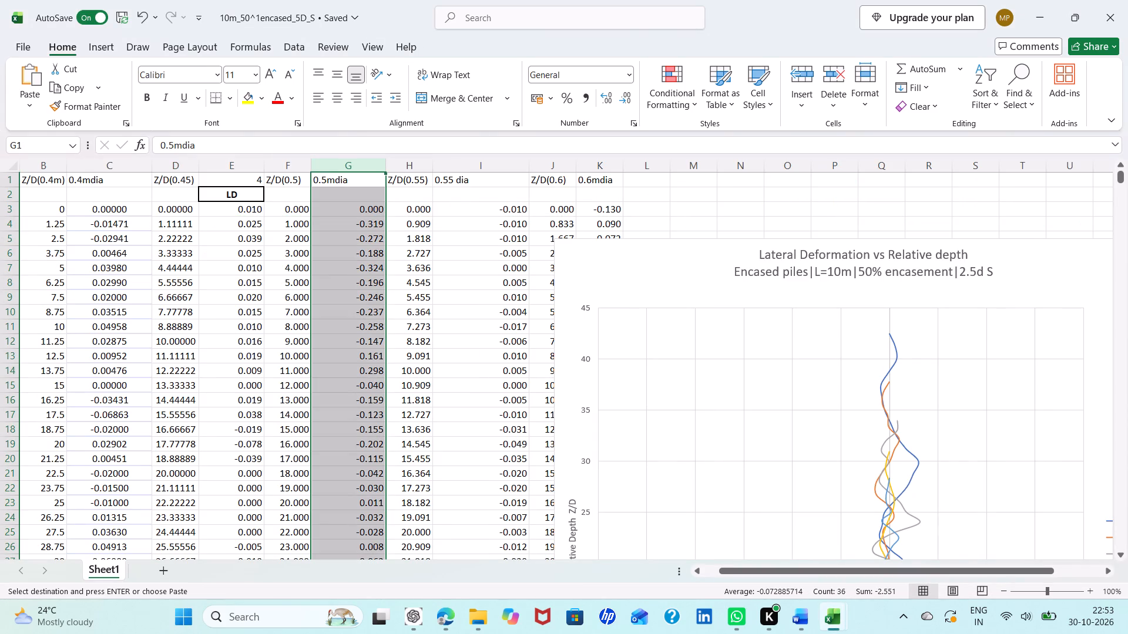
click(345, 163)
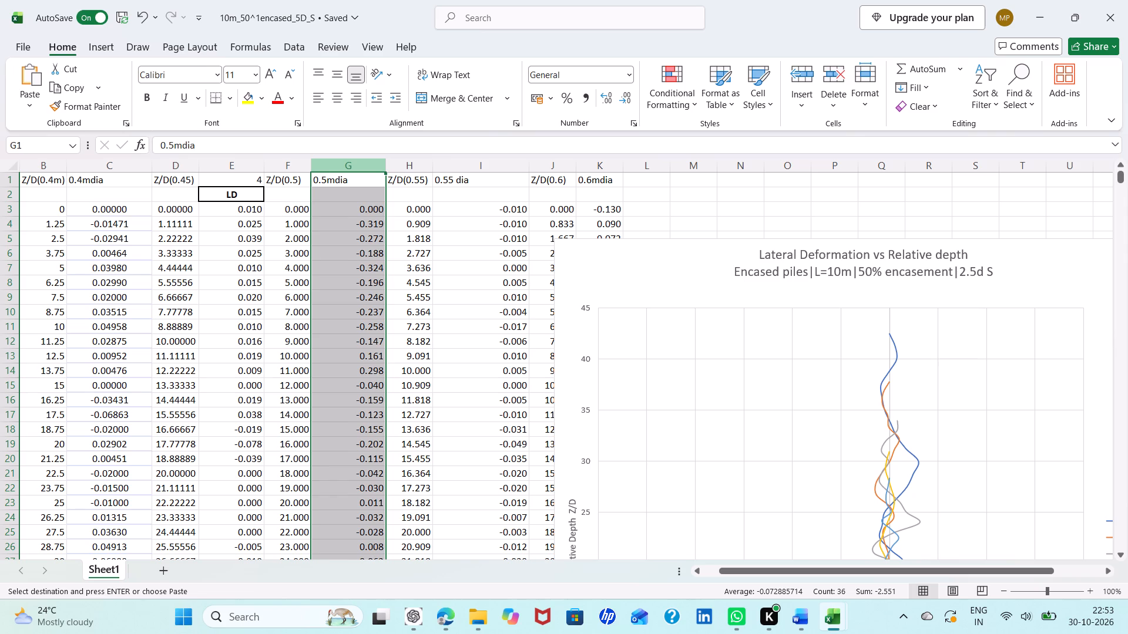
right_click(345, 163)
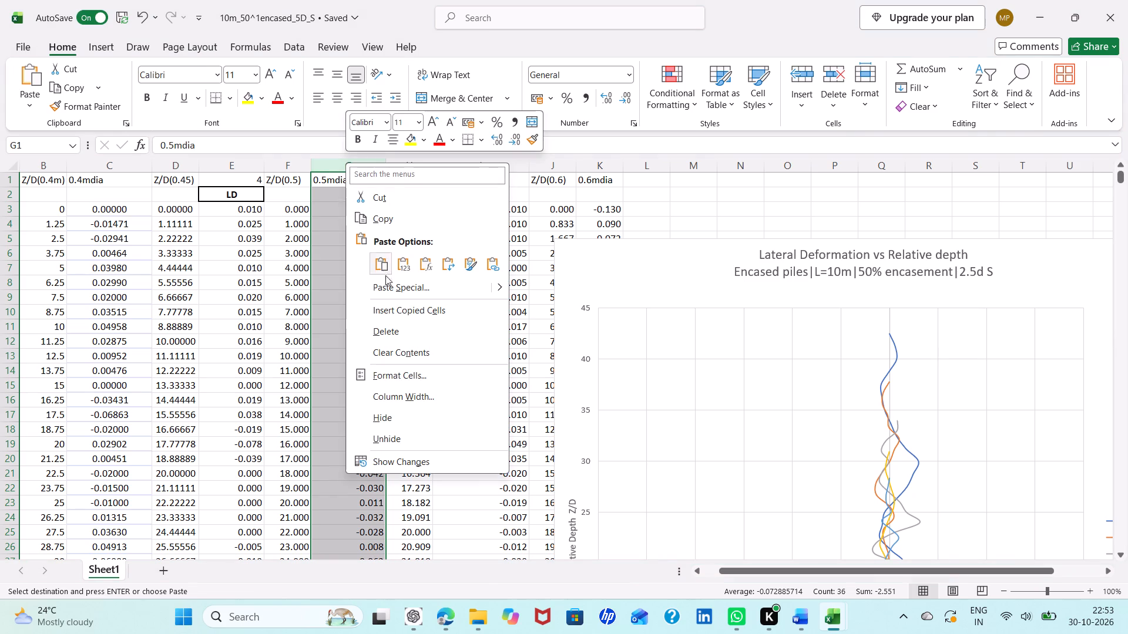
click(452, 269)
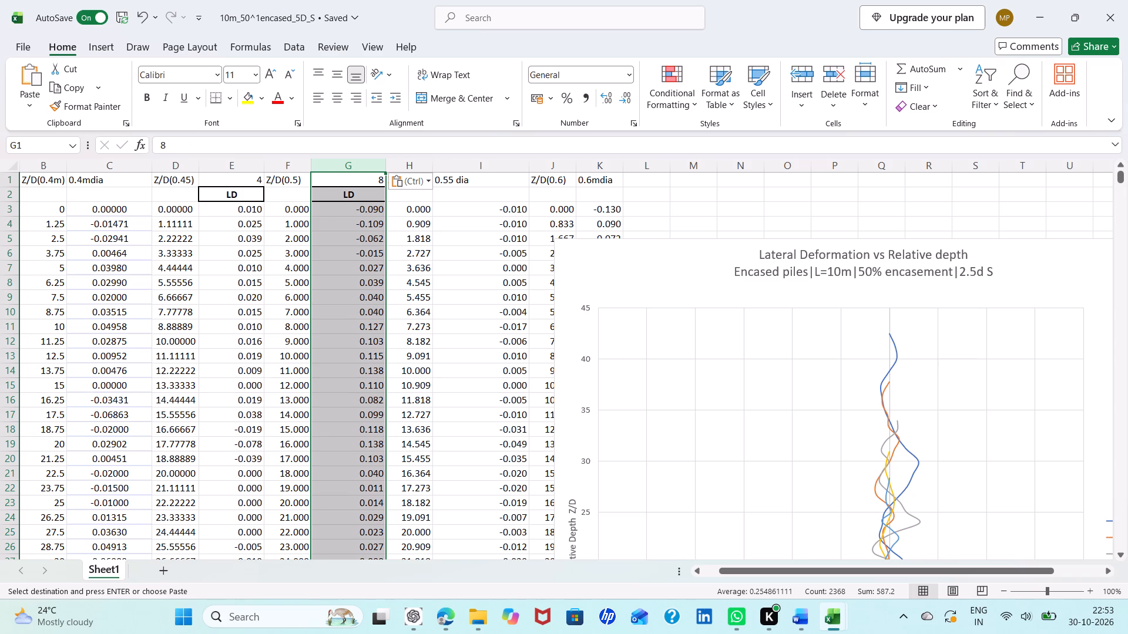
Copy the case 12 row from the LD info workbook and paste it transposed over column I (0.55 dia) of the 5D workbook.
click(482, 167)
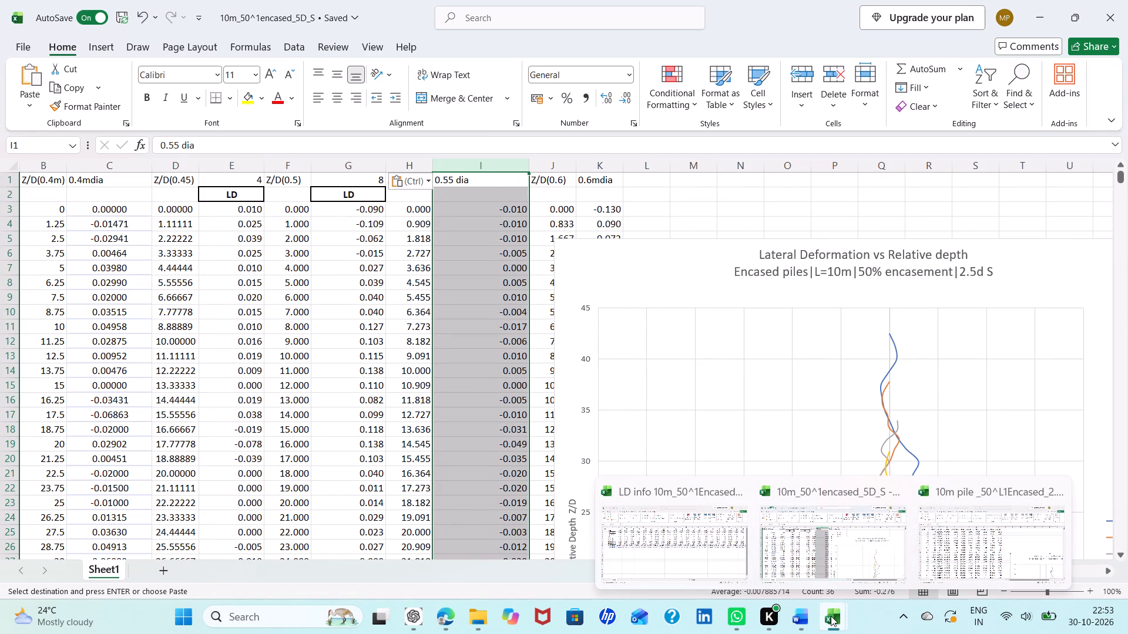
click(652, 531)
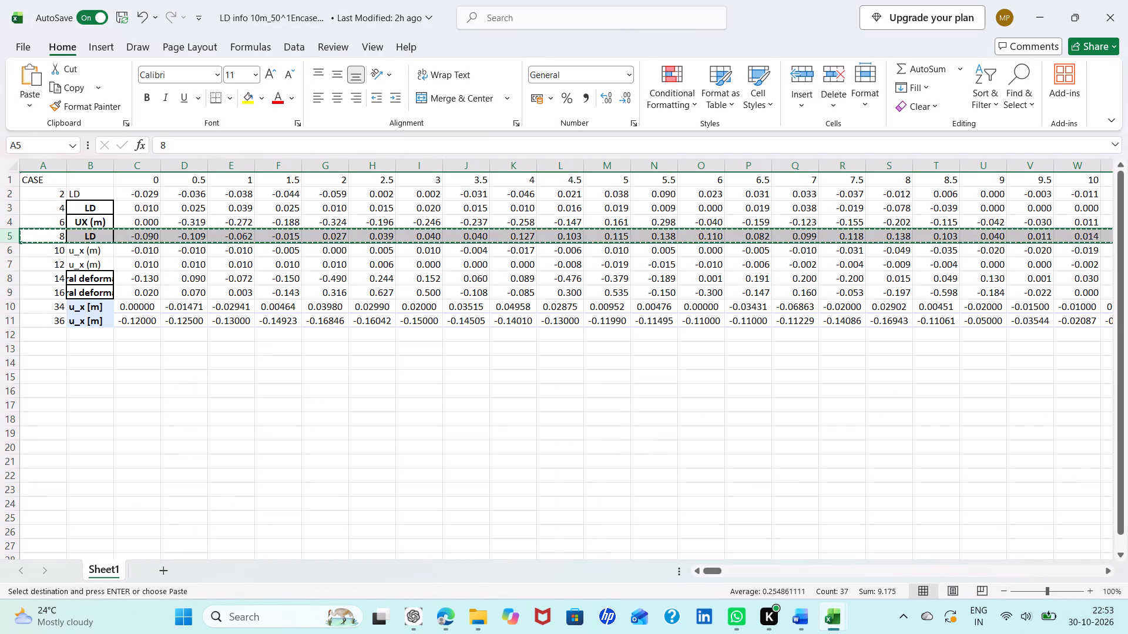
click(15, 263)
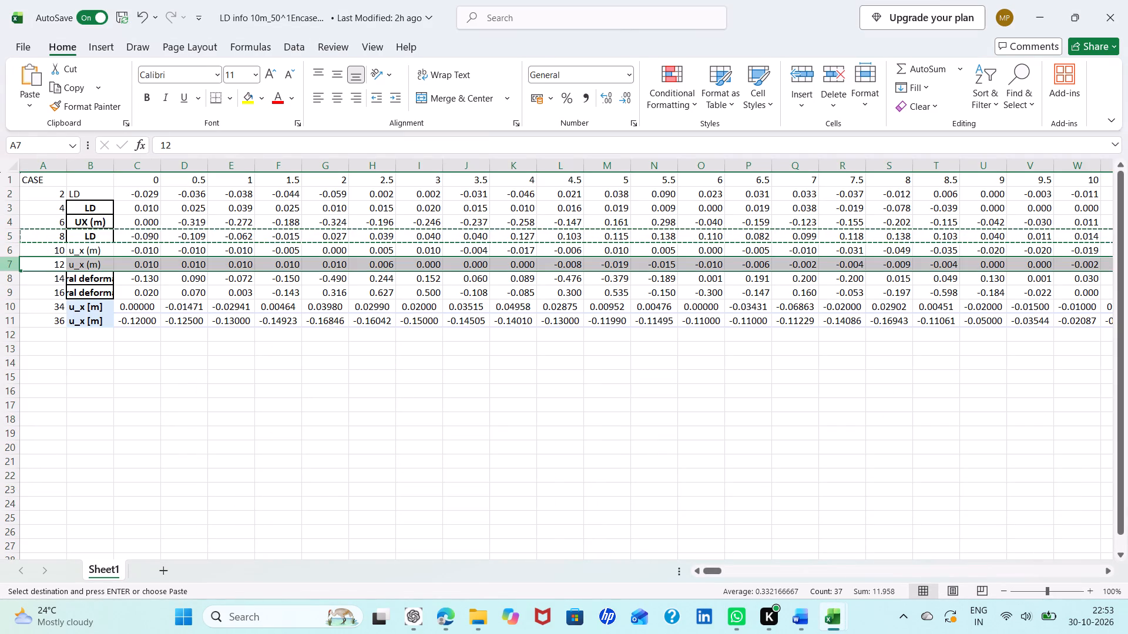
right_click(15, 263)
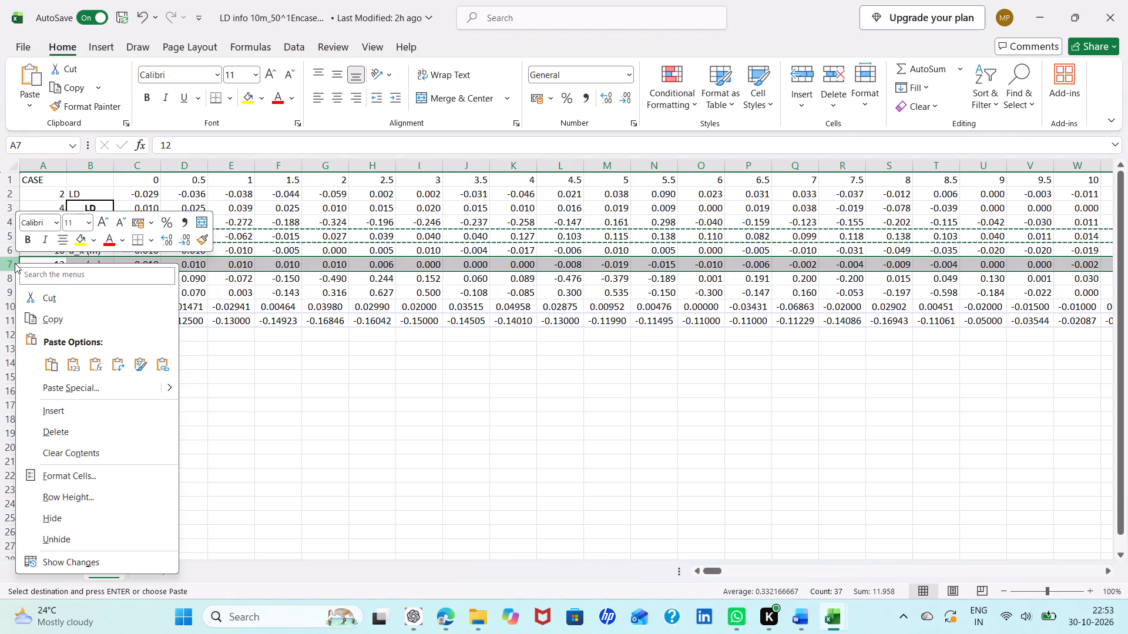
click(43, 325)
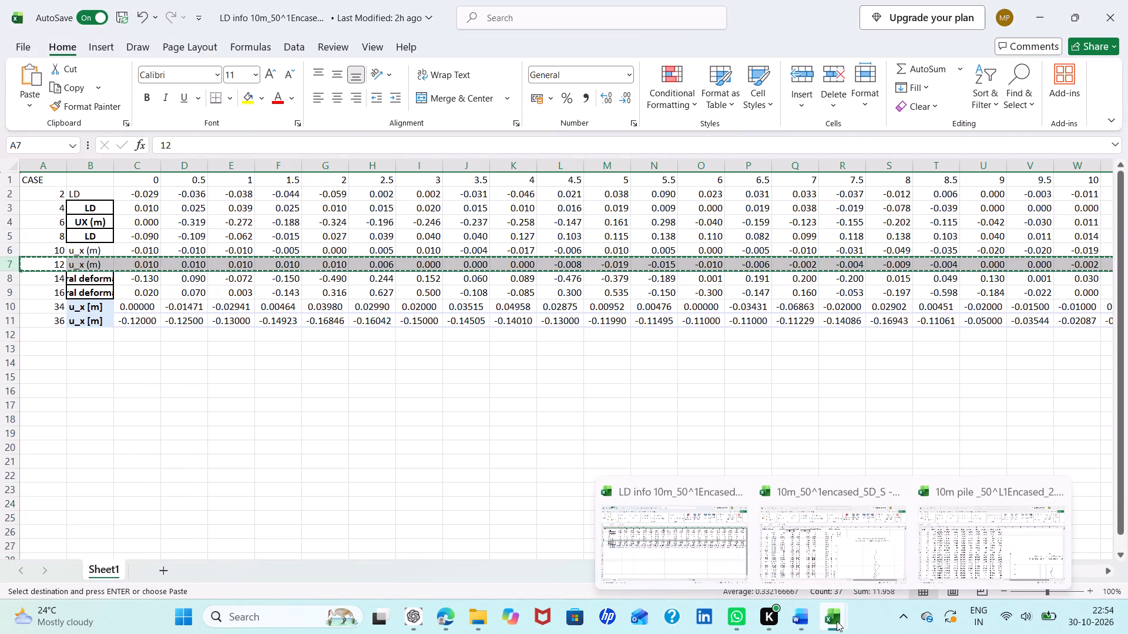
click(810, 539)
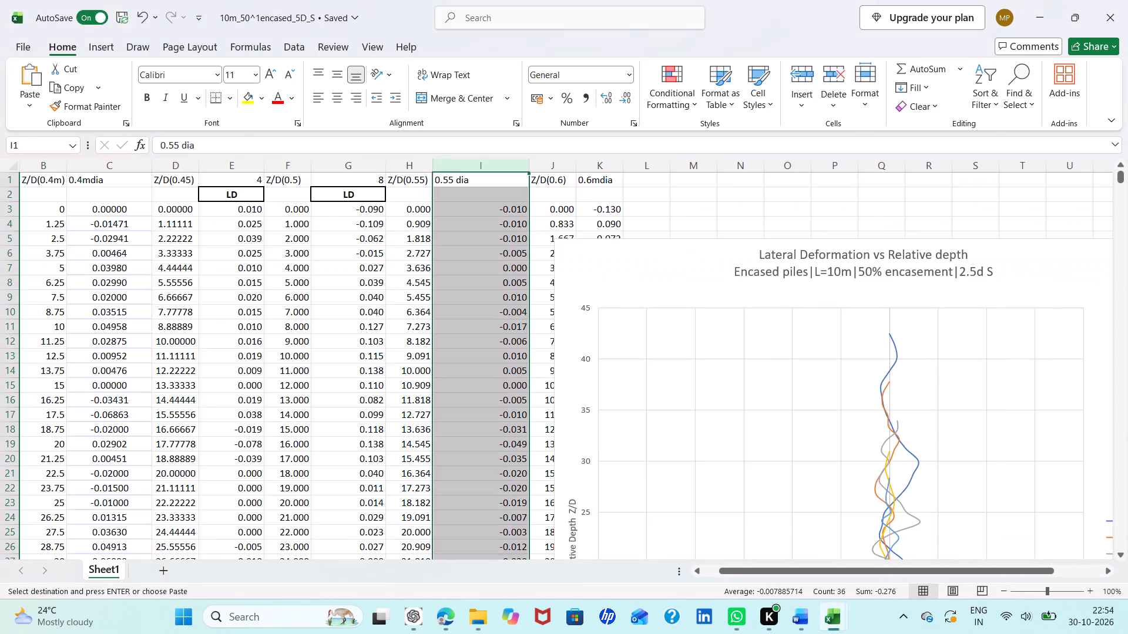
click(493, 161)
right_click(493, 161)
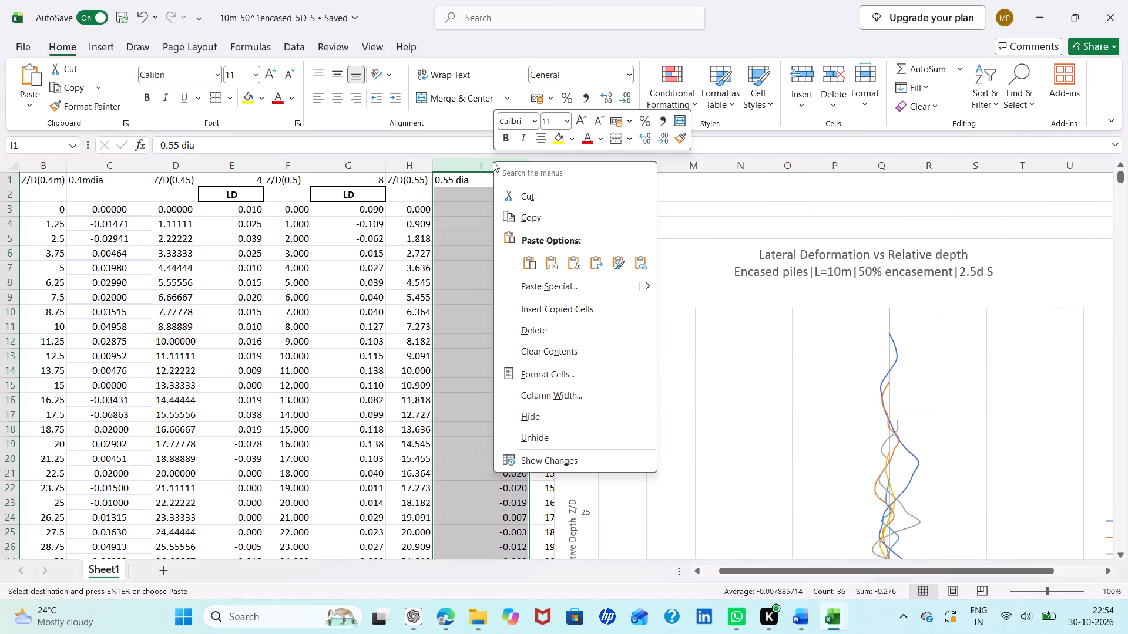
click(597, 268)
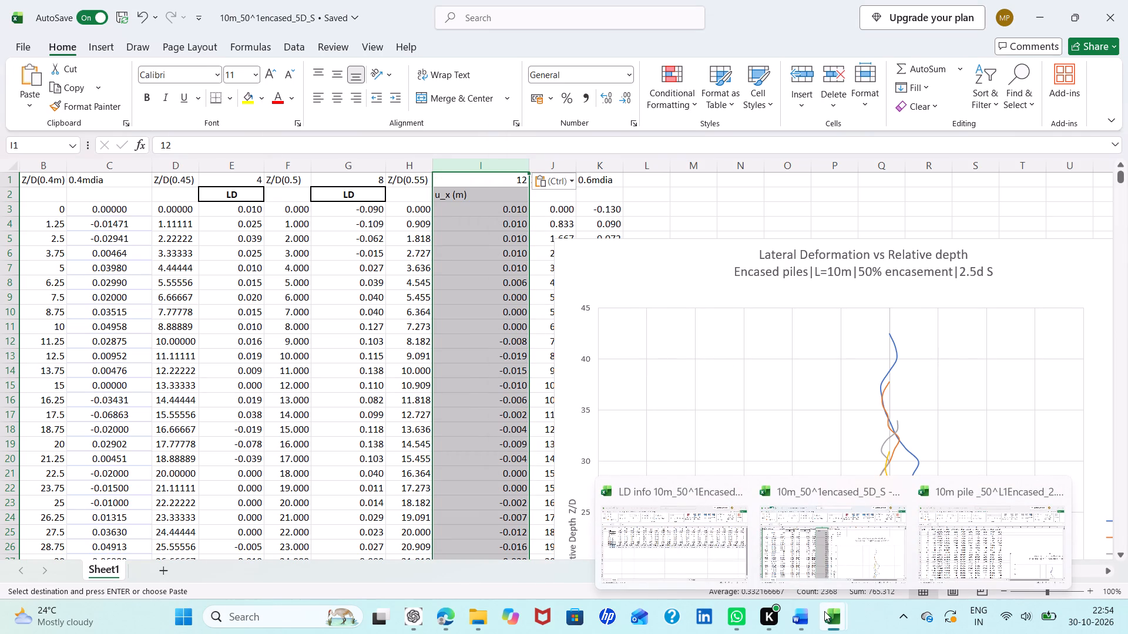
Copy the case 16 row from the LD info workbook and paste it transposed over column K (0.6mdia) of the 5D workbook.
click(693, 542)
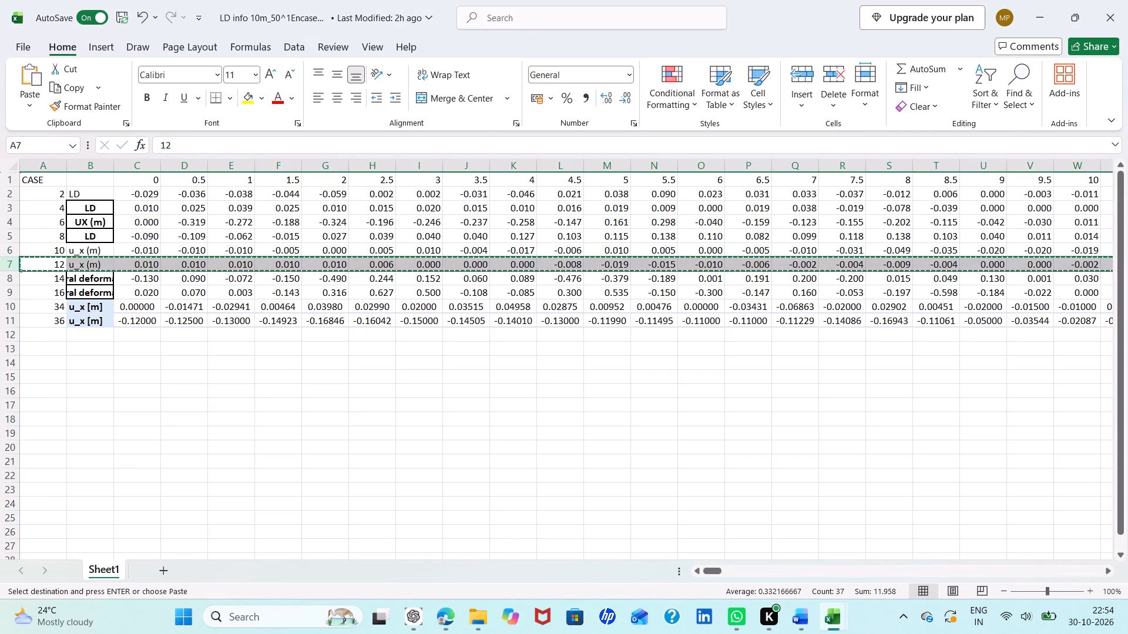
click(15, 291)
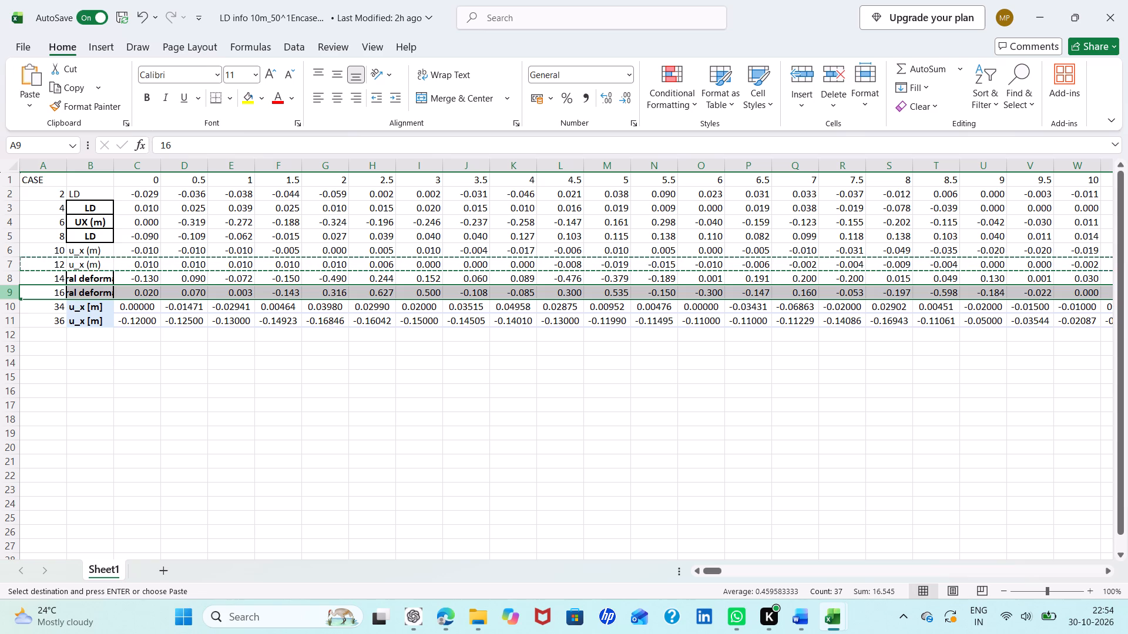
right_click(15, 291)
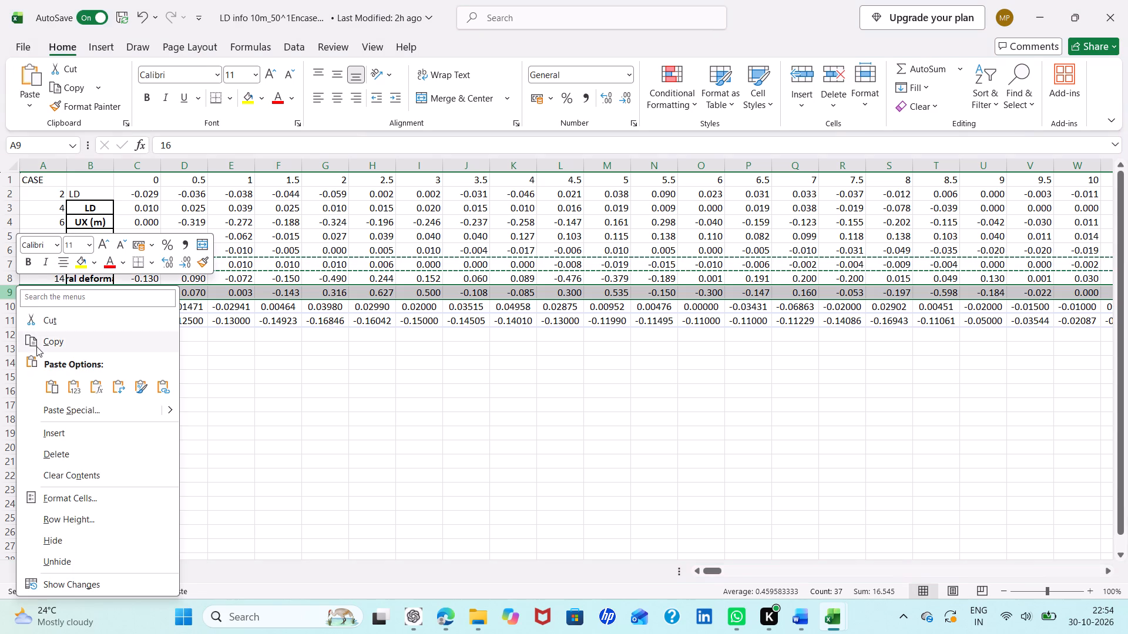
click(36, 346)
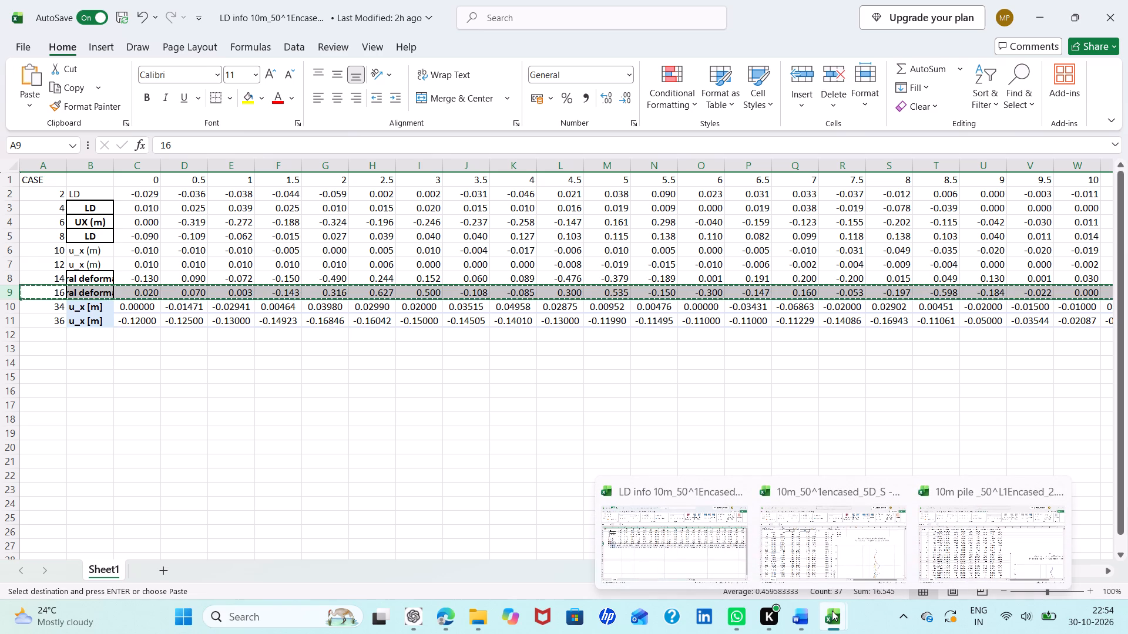
click(820, 551)
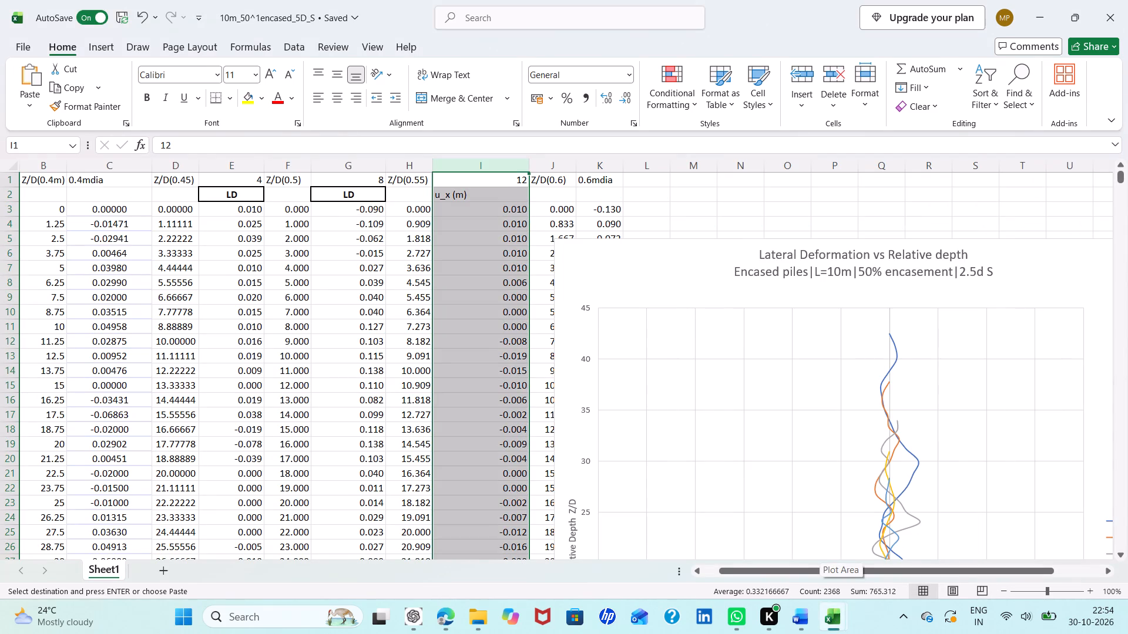
click(599, 163)
right_click(599, 163)
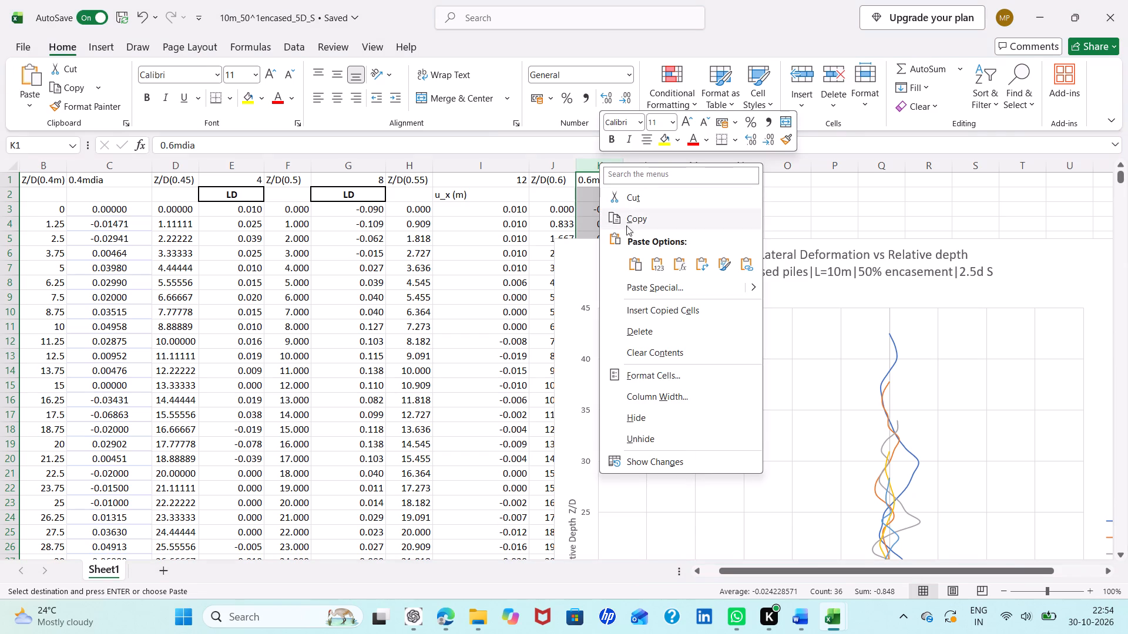
click(698, 262)
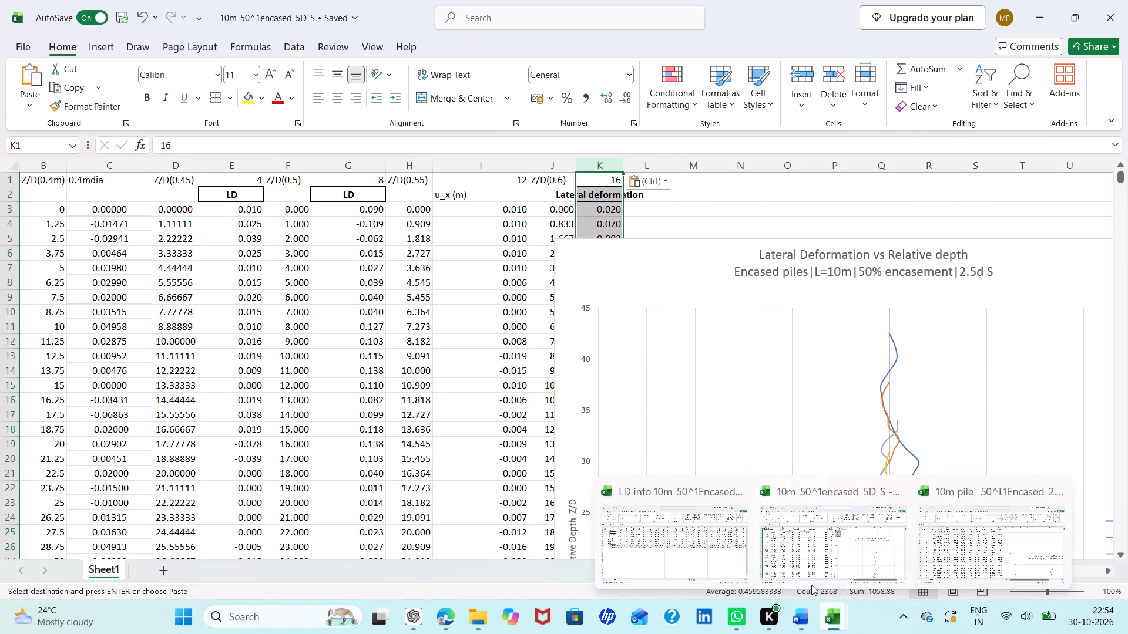
Copy the case 36 row from the LD info workbook and paste it transposed over column C (0.4mdia) of the 5D workbook.
click(694, 534)
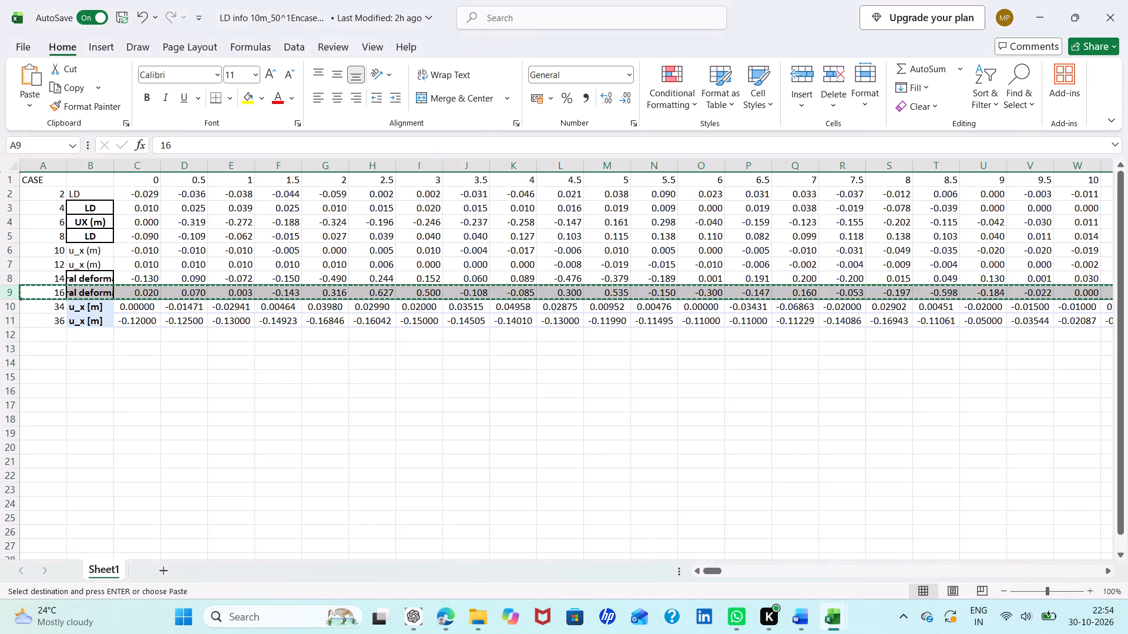
click(12, 320)
right_click(12, 320)
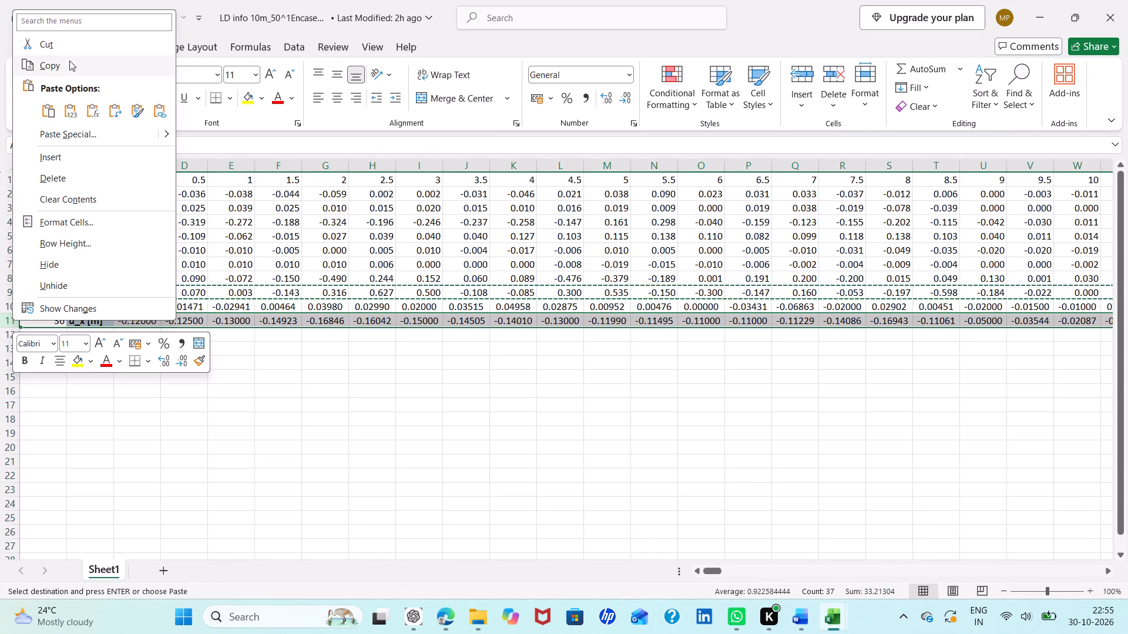
click(70, 68)
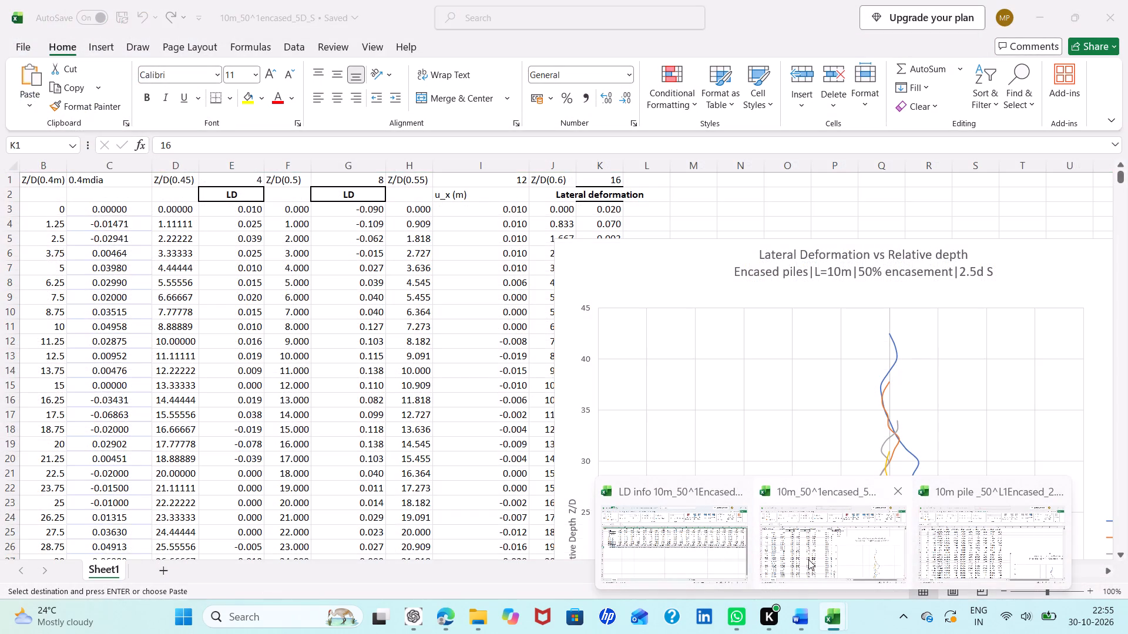
click(808, 559)
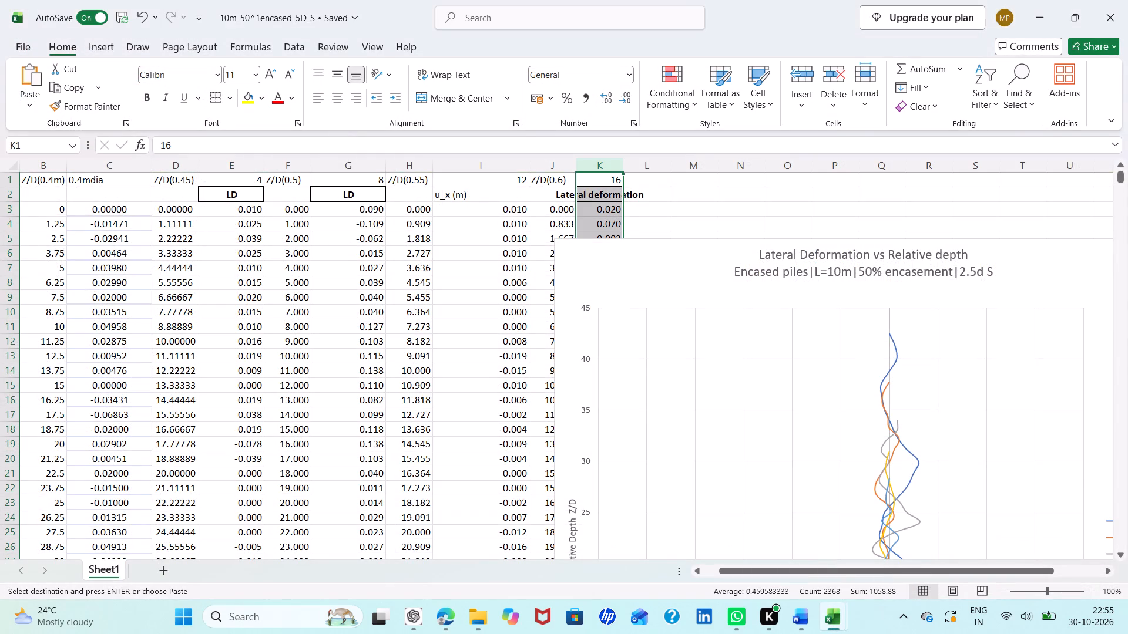
scroll(118, 183, up, 1)
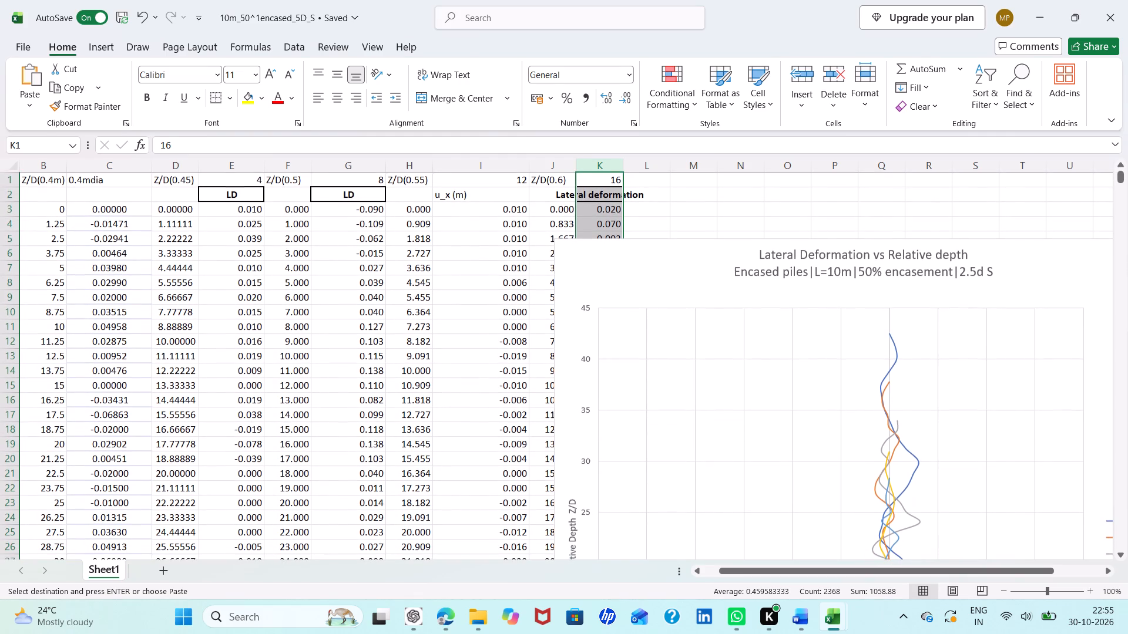
scroll(118, 183, right, 1)
scroll(72, 208, right, 1)
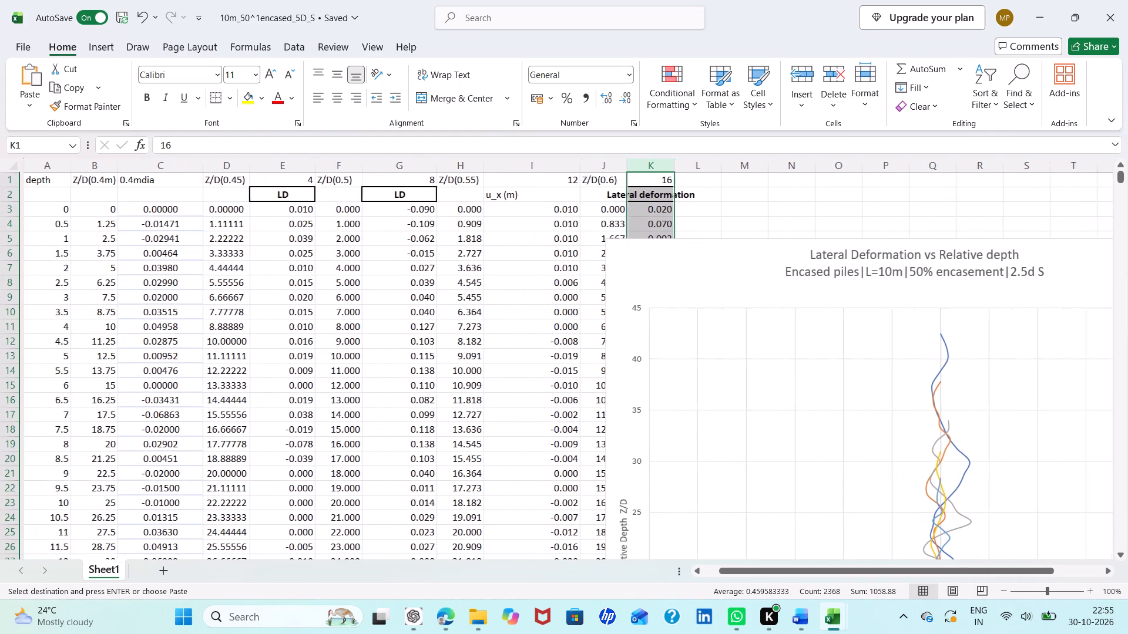
scroll(72, 208, right, 1)
click(168, 161)
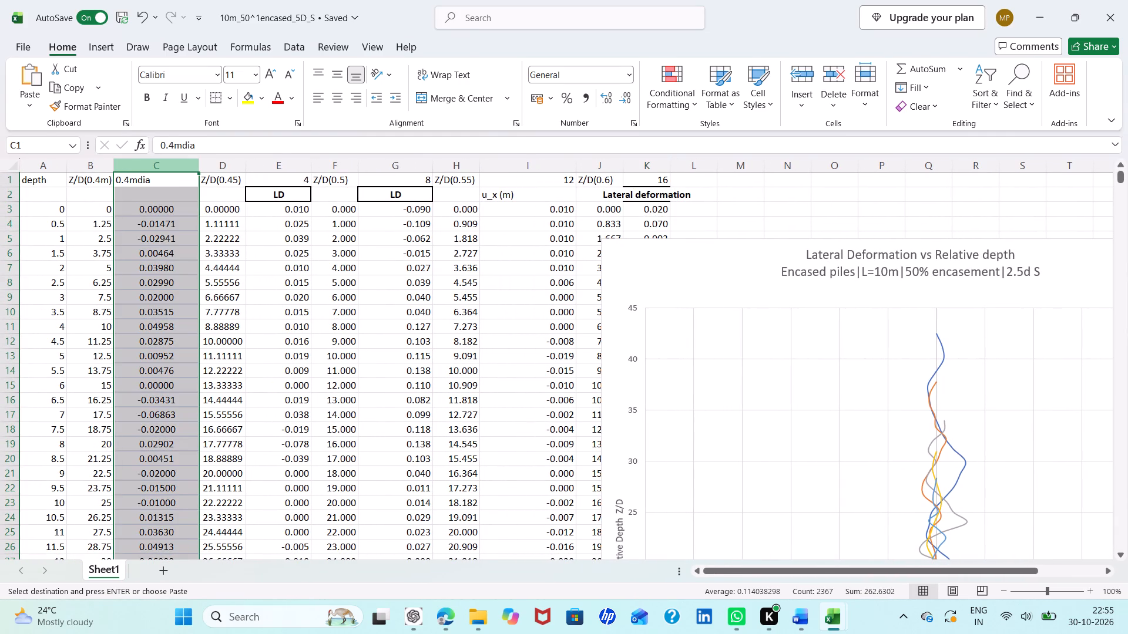
right_click(168, 161)
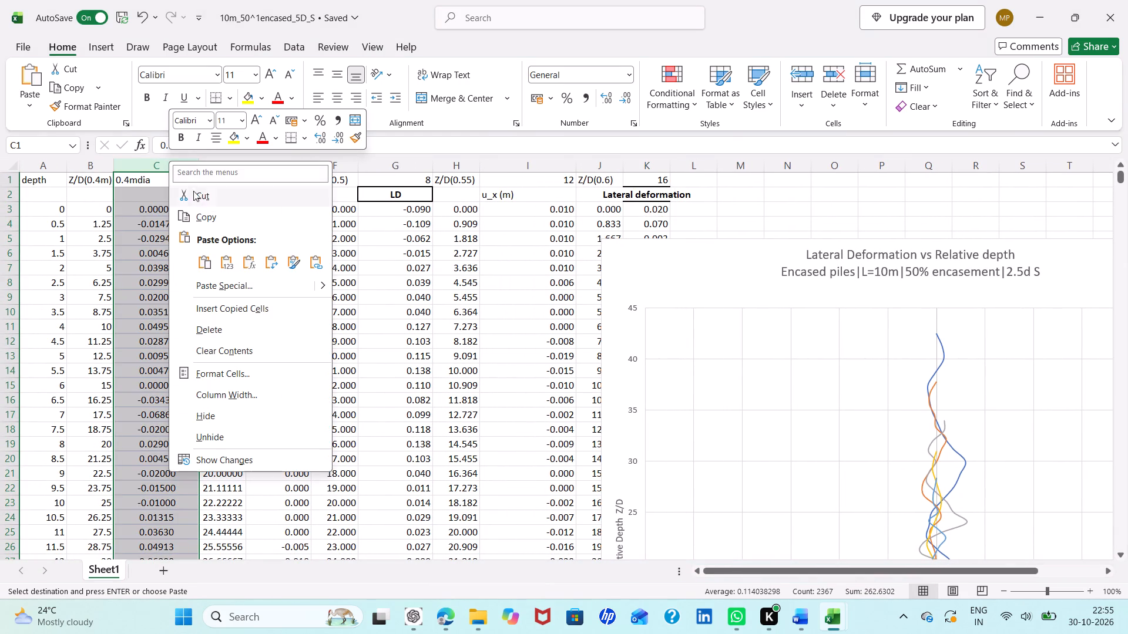
click(265, 262)
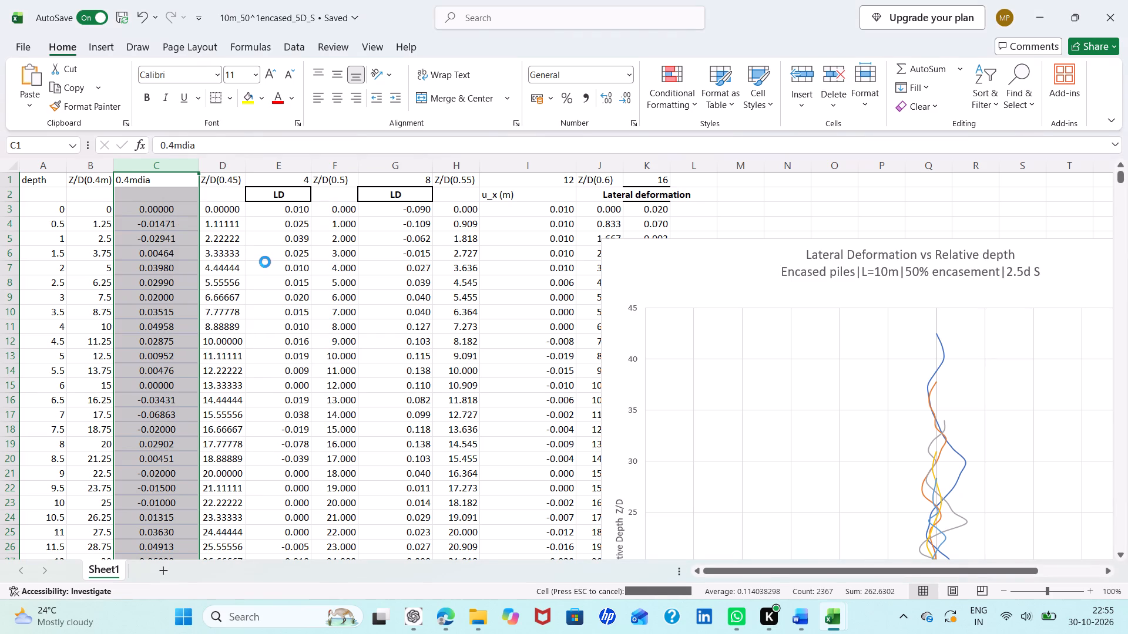
scroll(595, 349, down, 2)
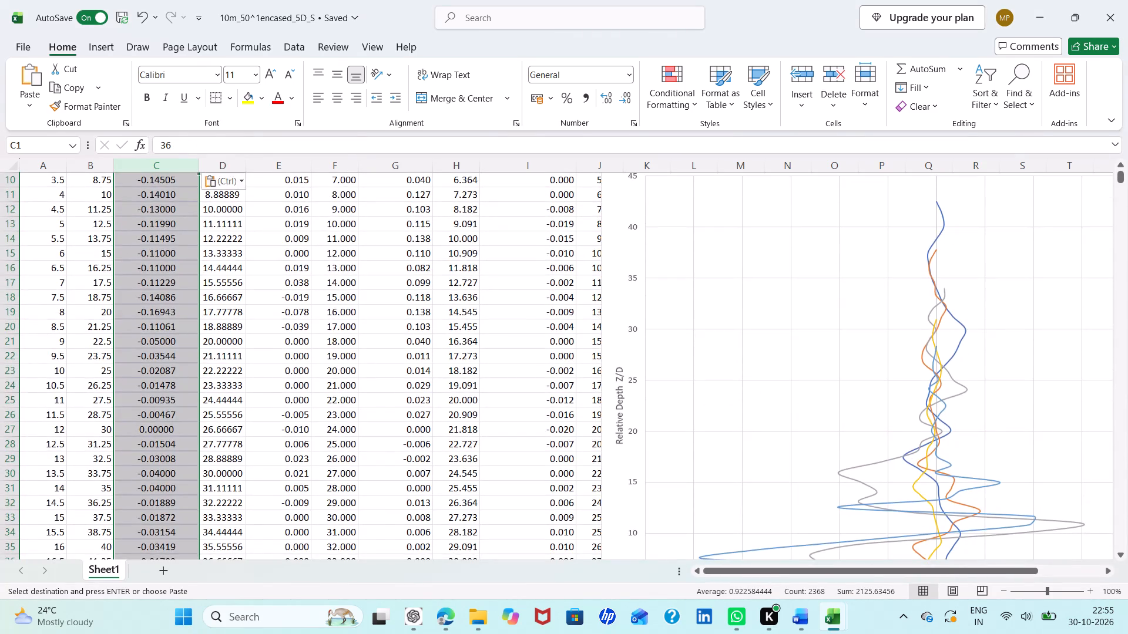
scroll(765, 347, up, 4)
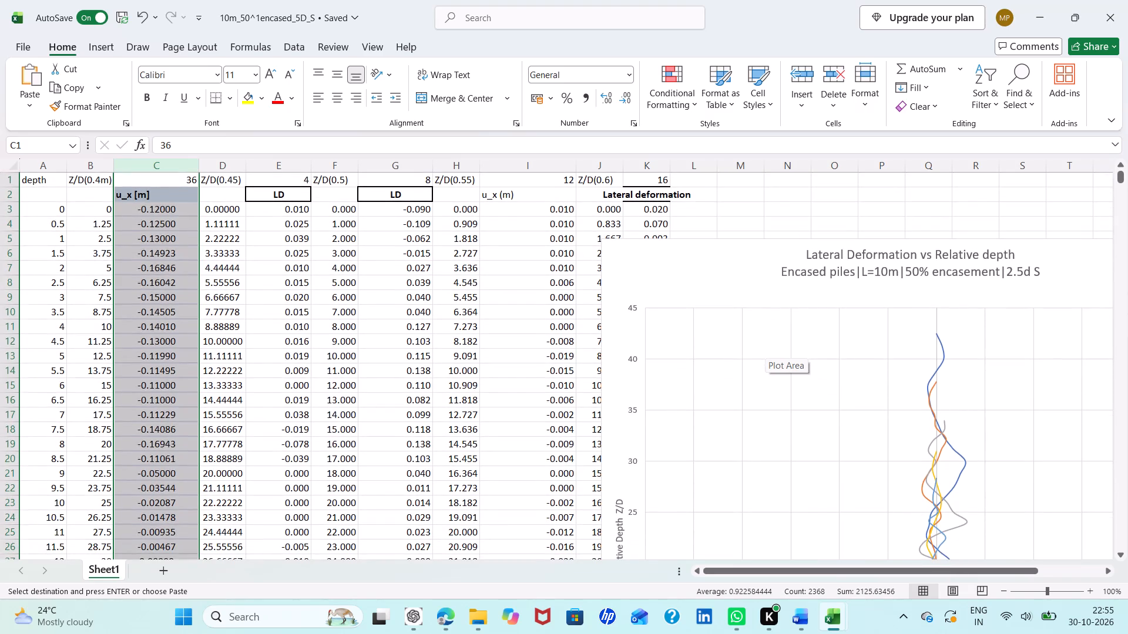
Delete the old Lateral Deformation vs Relative depth chart from the 5D workbook.
click(765, 347)
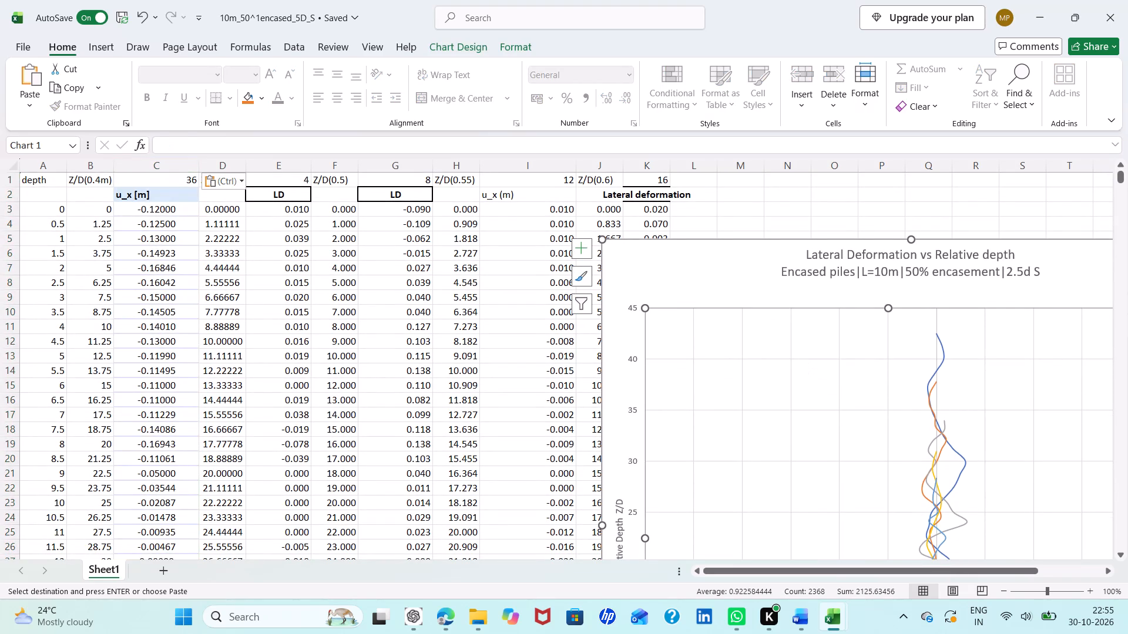
key(Delete)
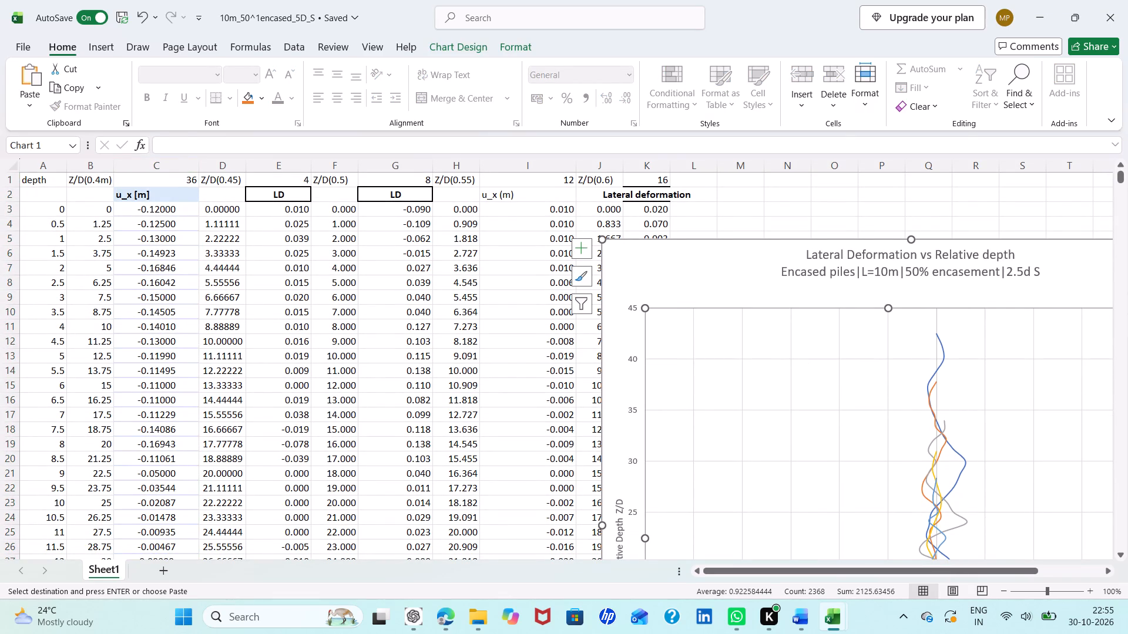
click(728, 261)
key(Delete)
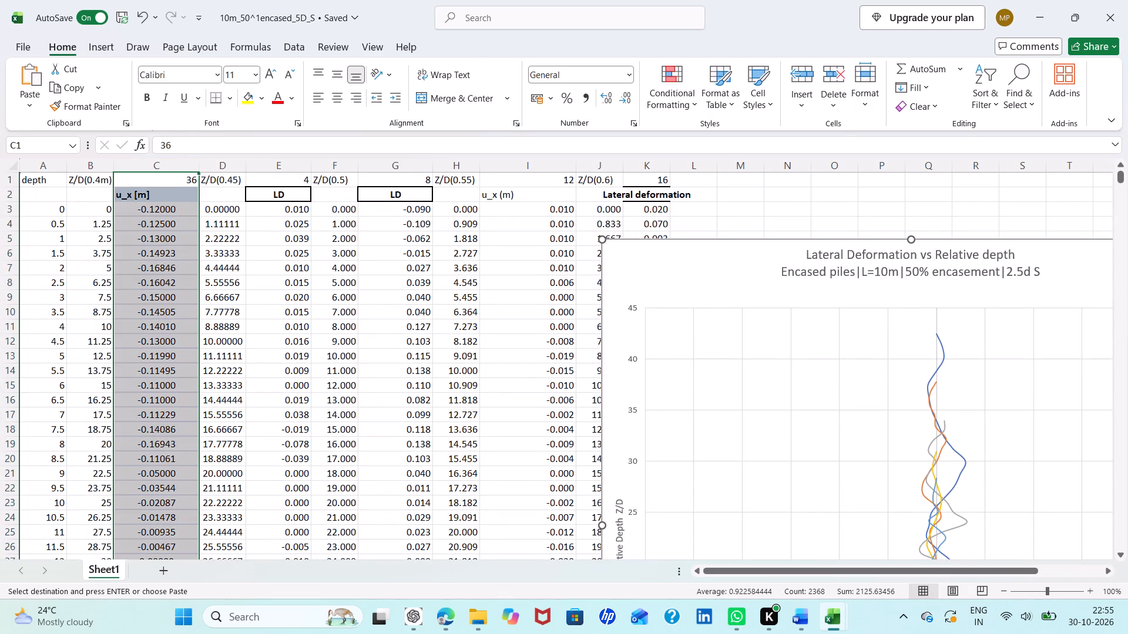
click(796, 261)
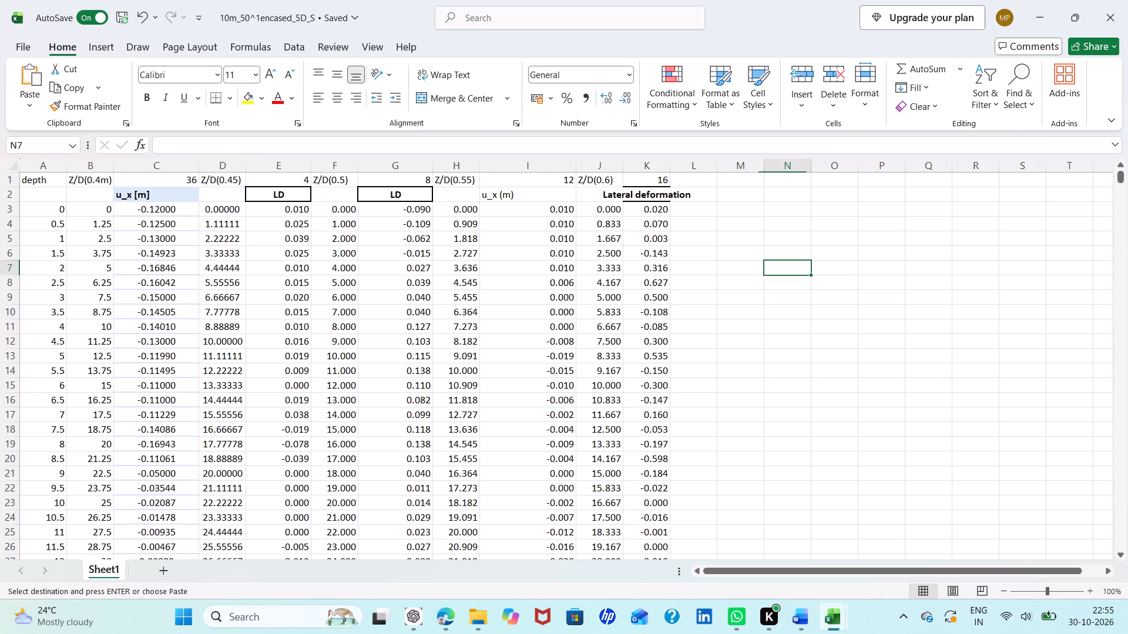
Delete row 2, which holds the pasted LD and u_x labels, from the 5D table.
click(14, 193)
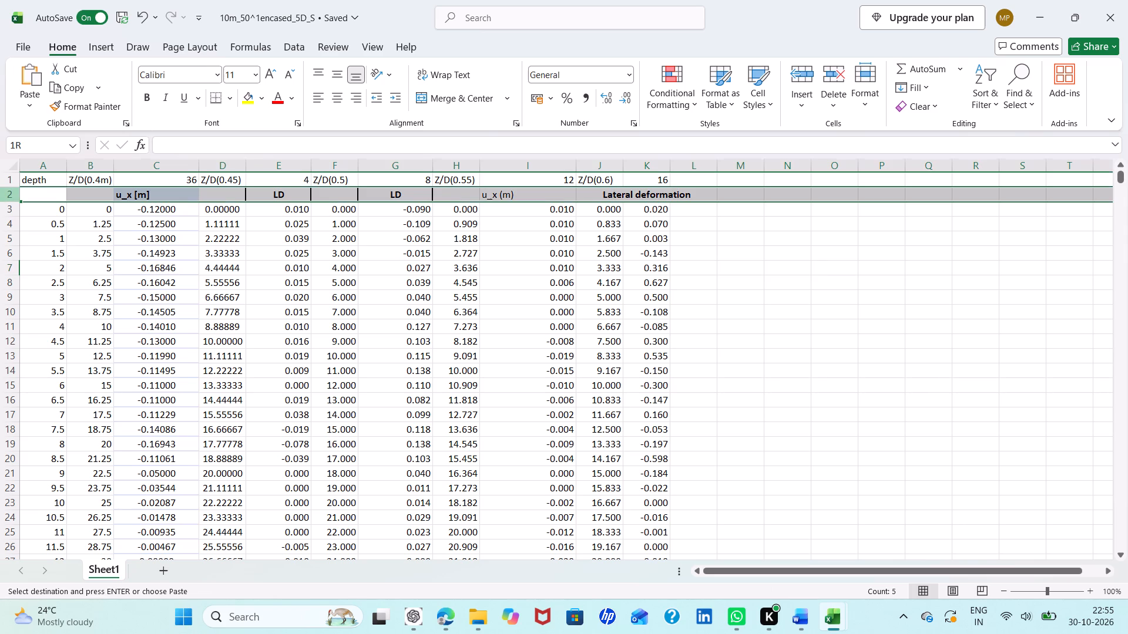
right_click(14, 193)
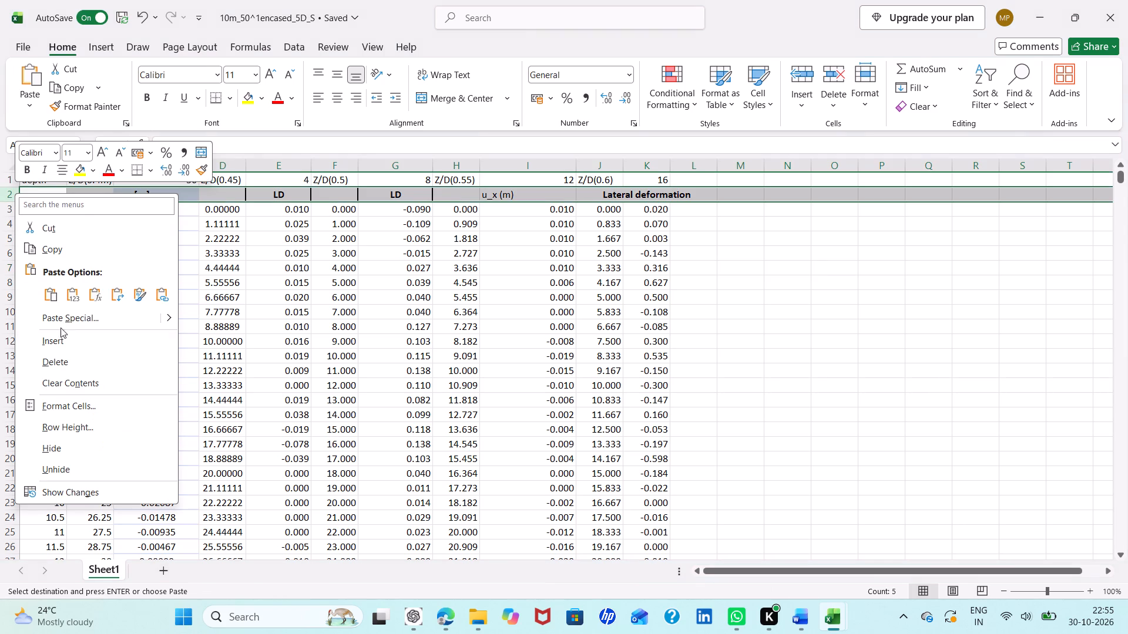
click(59, 360)
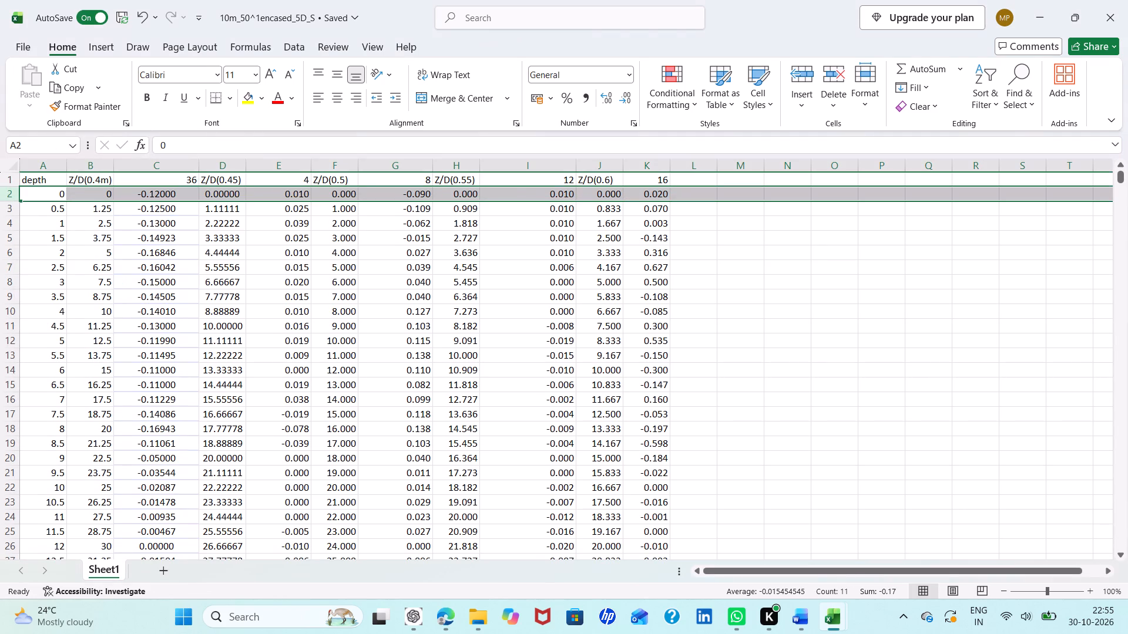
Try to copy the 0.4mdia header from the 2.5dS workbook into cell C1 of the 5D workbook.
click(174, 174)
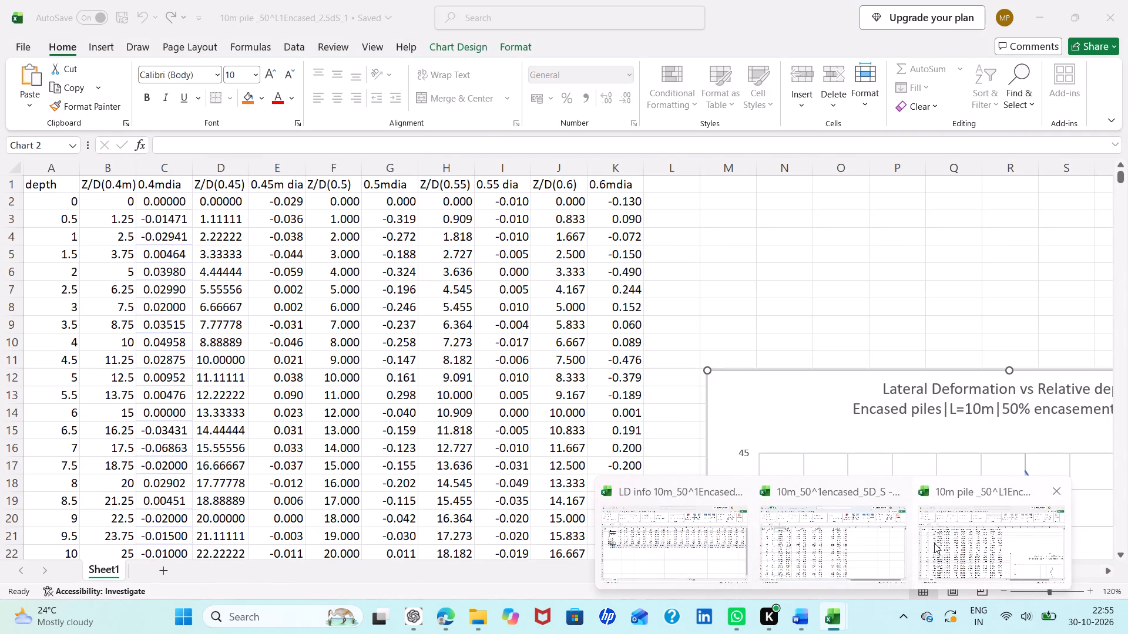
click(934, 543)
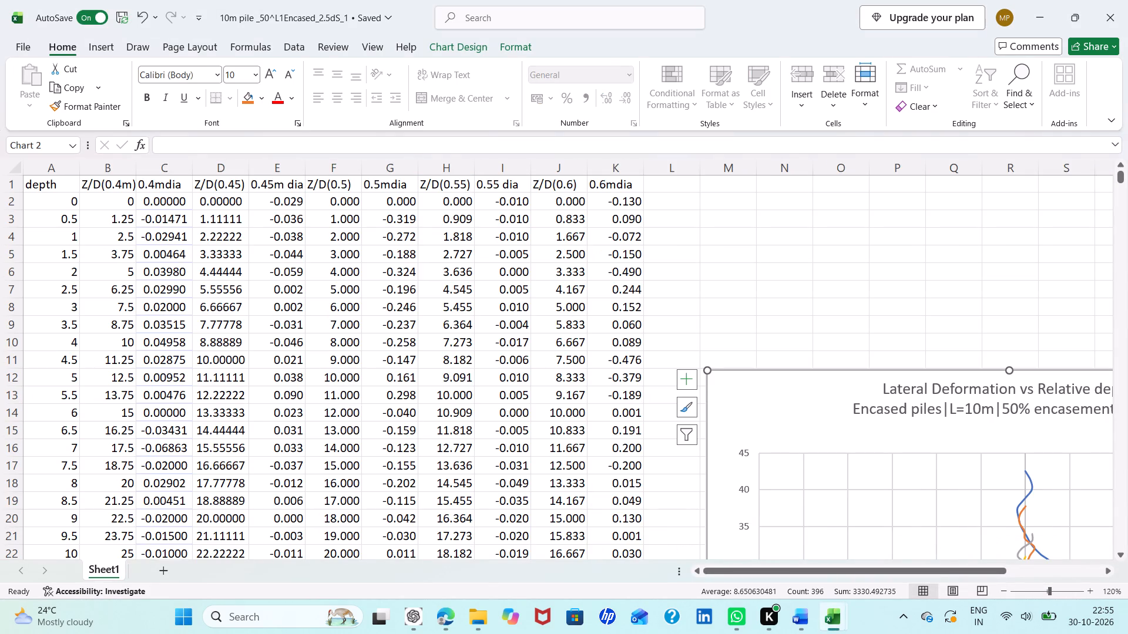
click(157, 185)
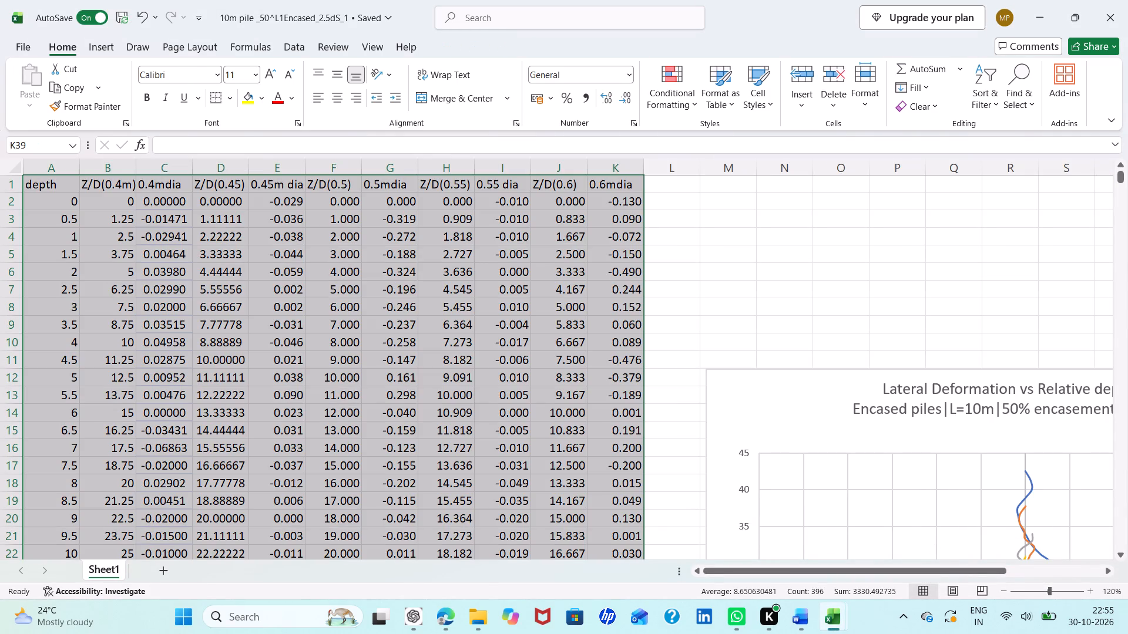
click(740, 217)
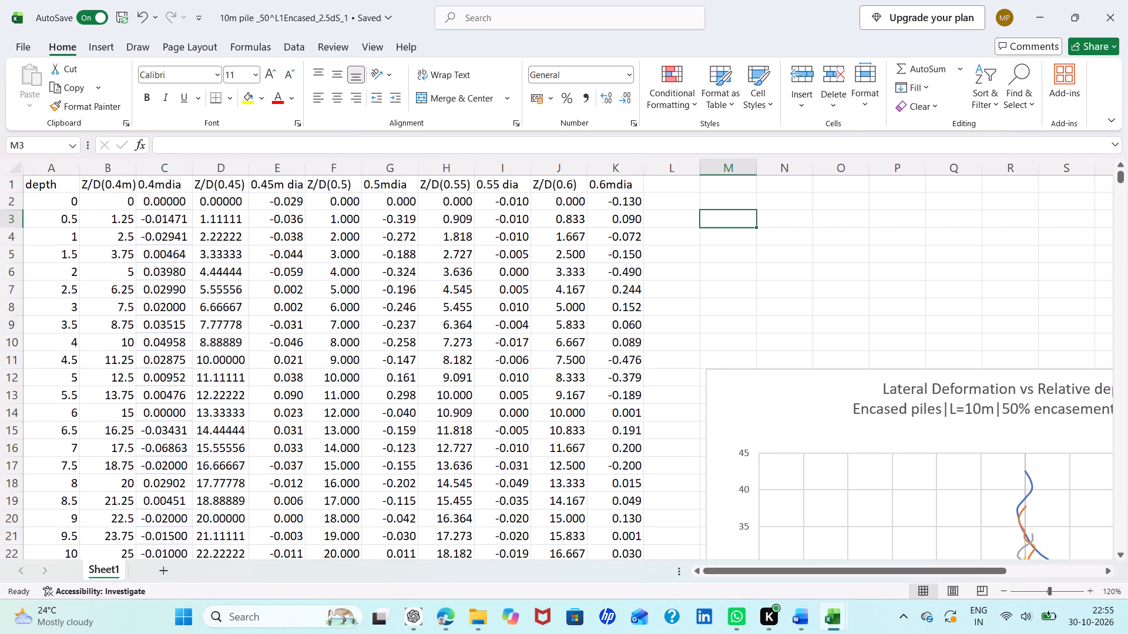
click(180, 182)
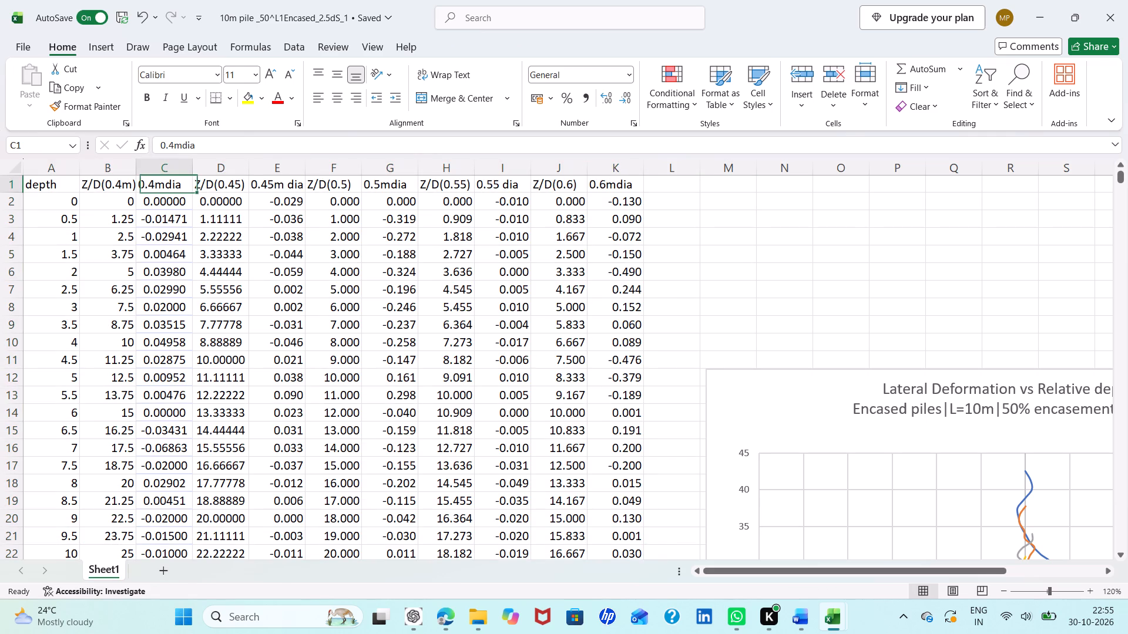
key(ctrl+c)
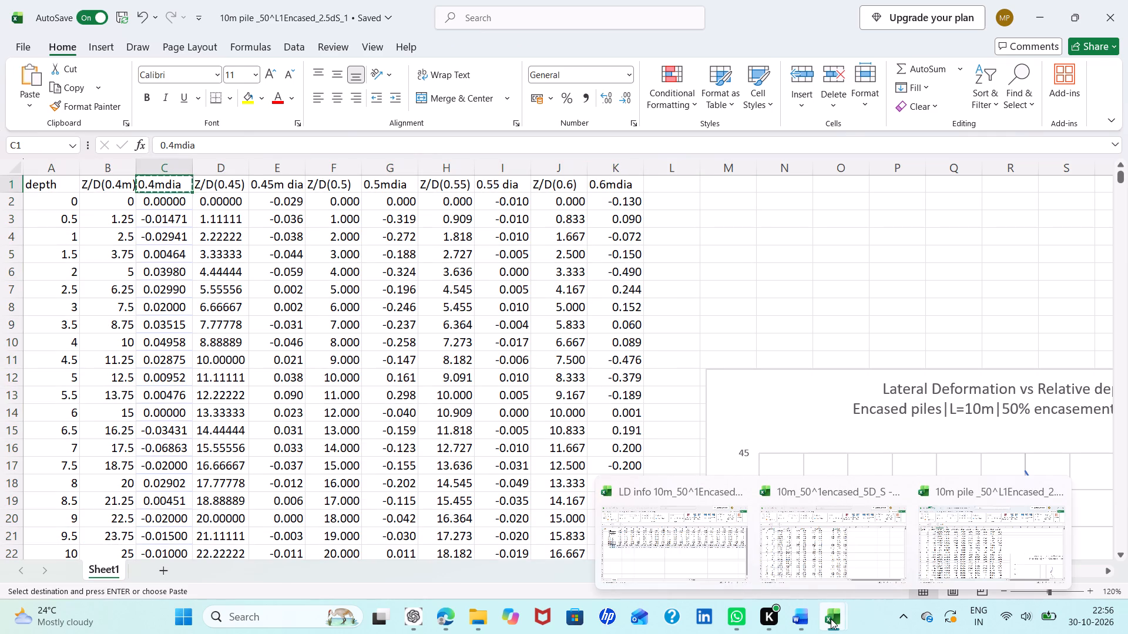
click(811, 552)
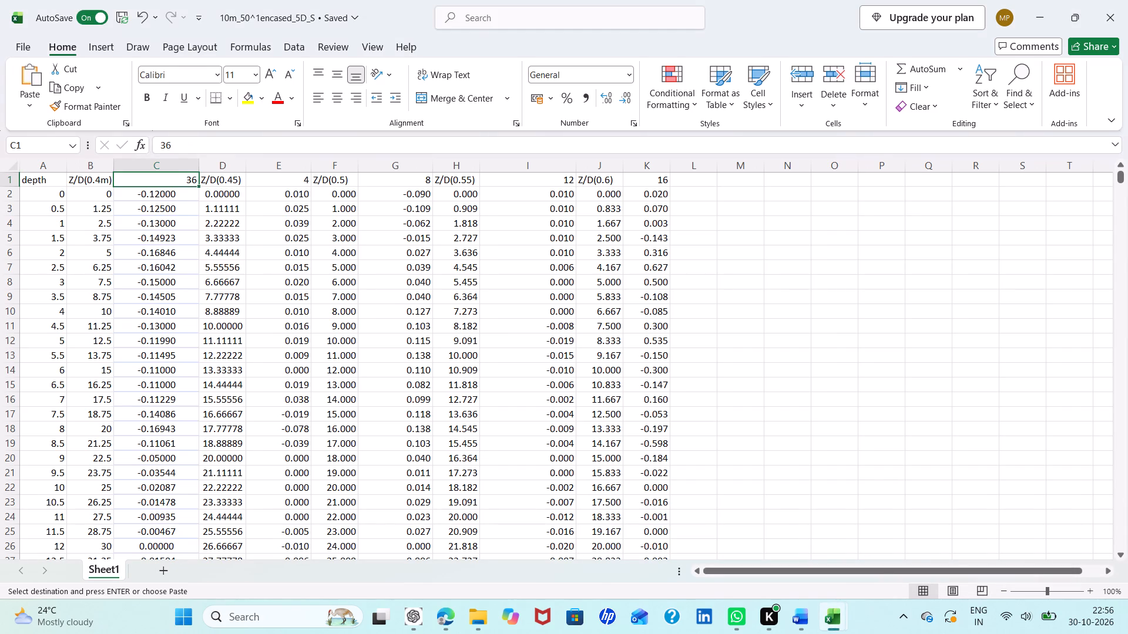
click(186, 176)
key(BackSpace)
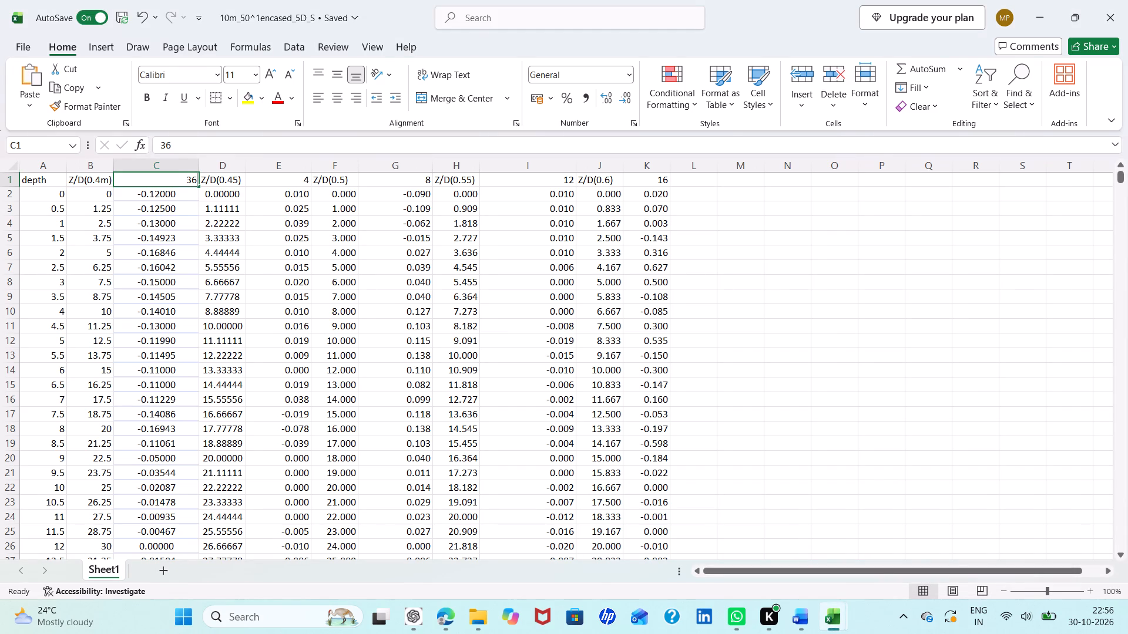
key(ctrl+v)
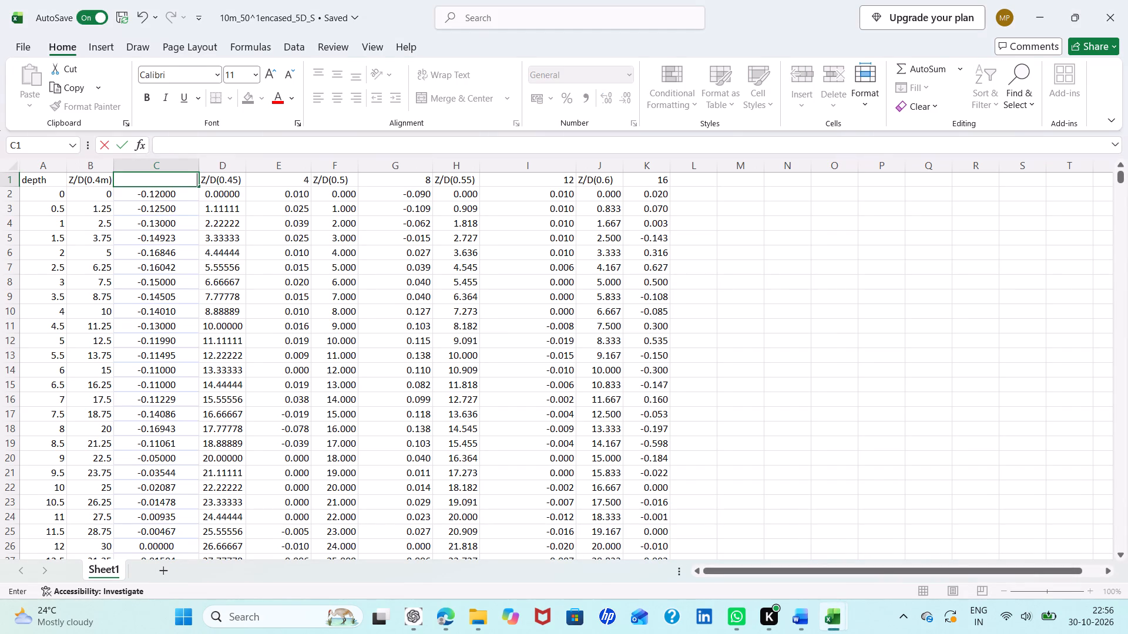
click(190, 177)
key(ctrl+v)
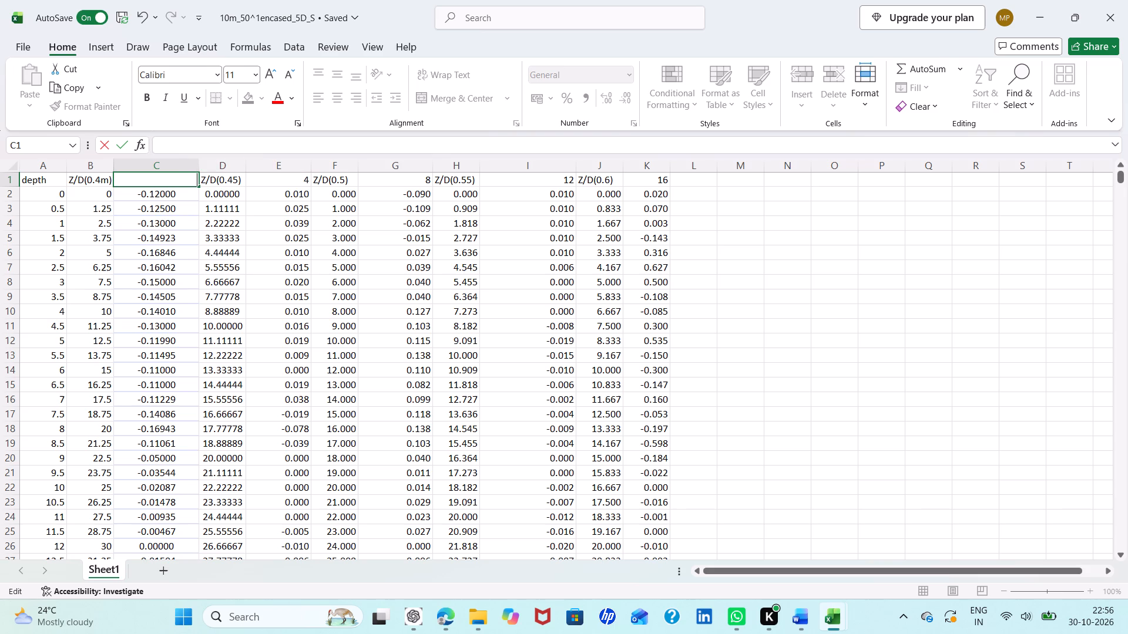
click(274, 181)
Enter the diameter headers 0.4m dia in C1, 0.45m dia in E1 and 0.5m dia in G1 of the 5D table.
click(181, 178)
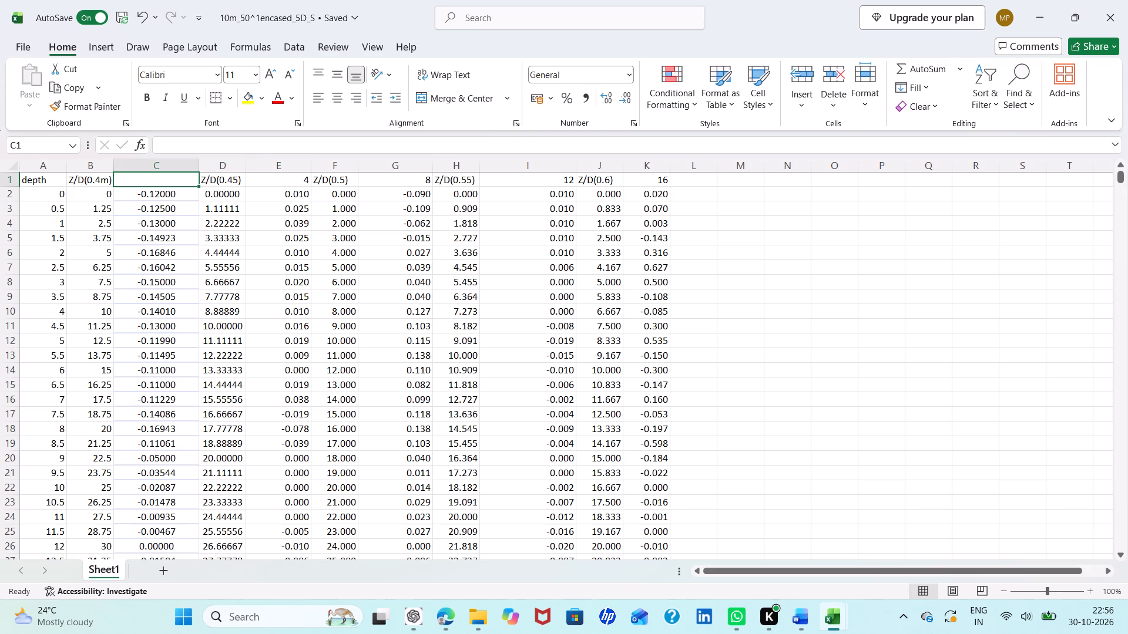
key(0)
text(.4m dia)
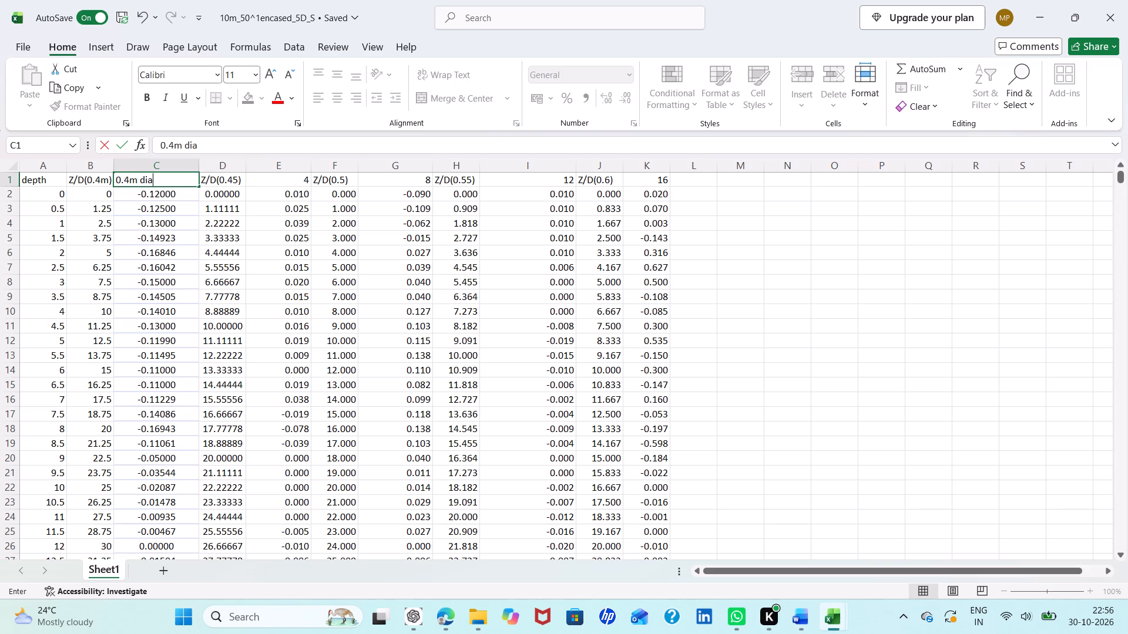
click(290, 179)
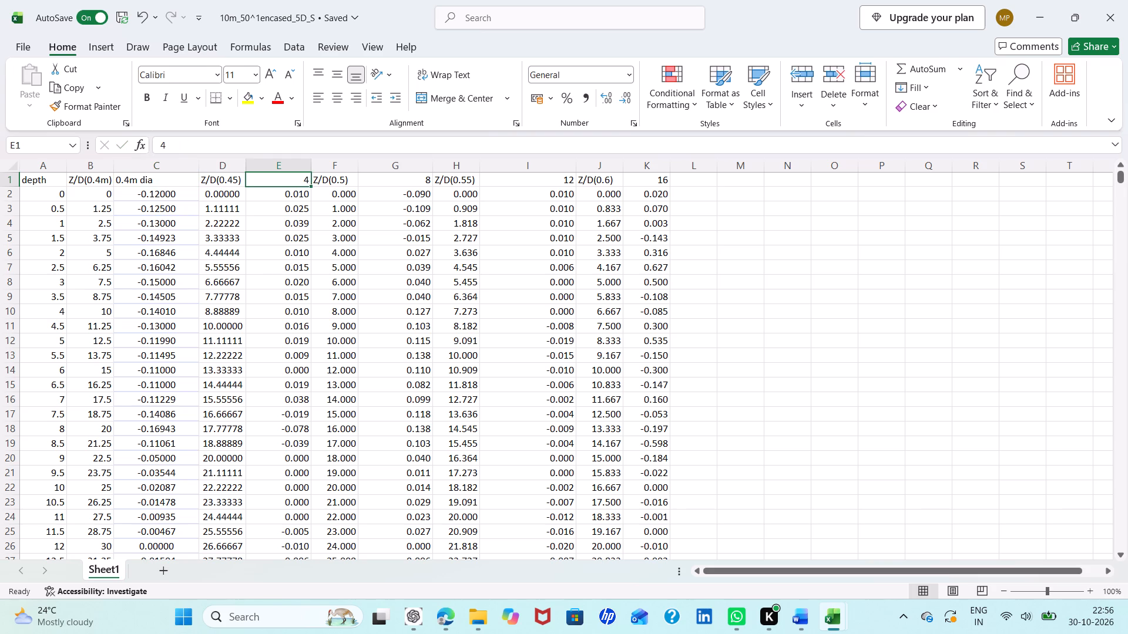
key(BackSpace)
text(0.45m dia)
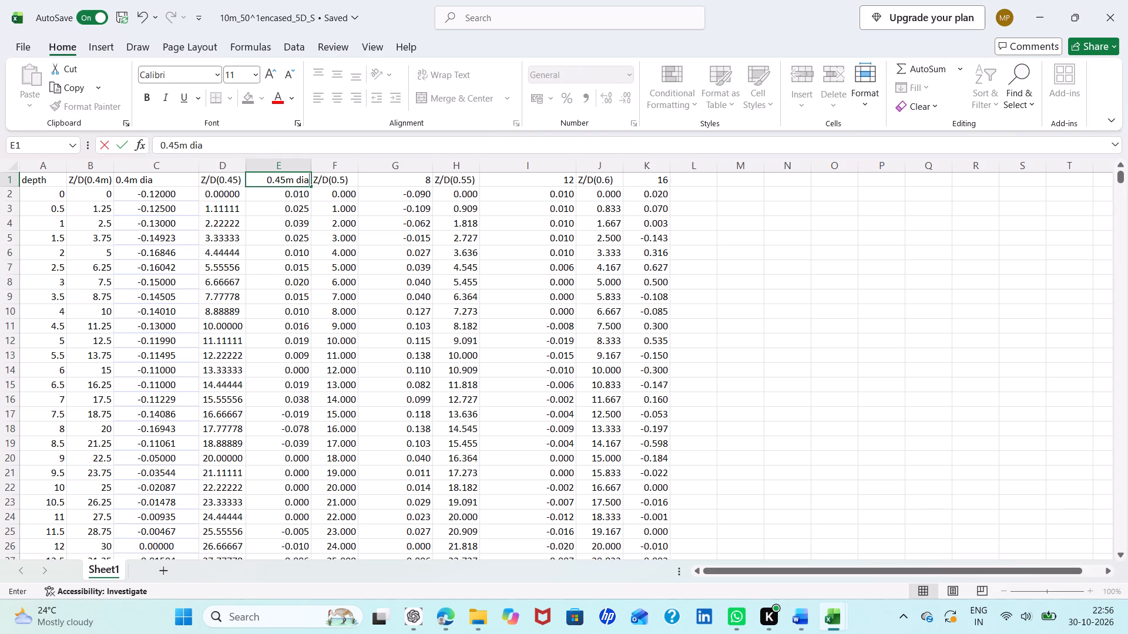
click(380, 177)
key(BackSpace)
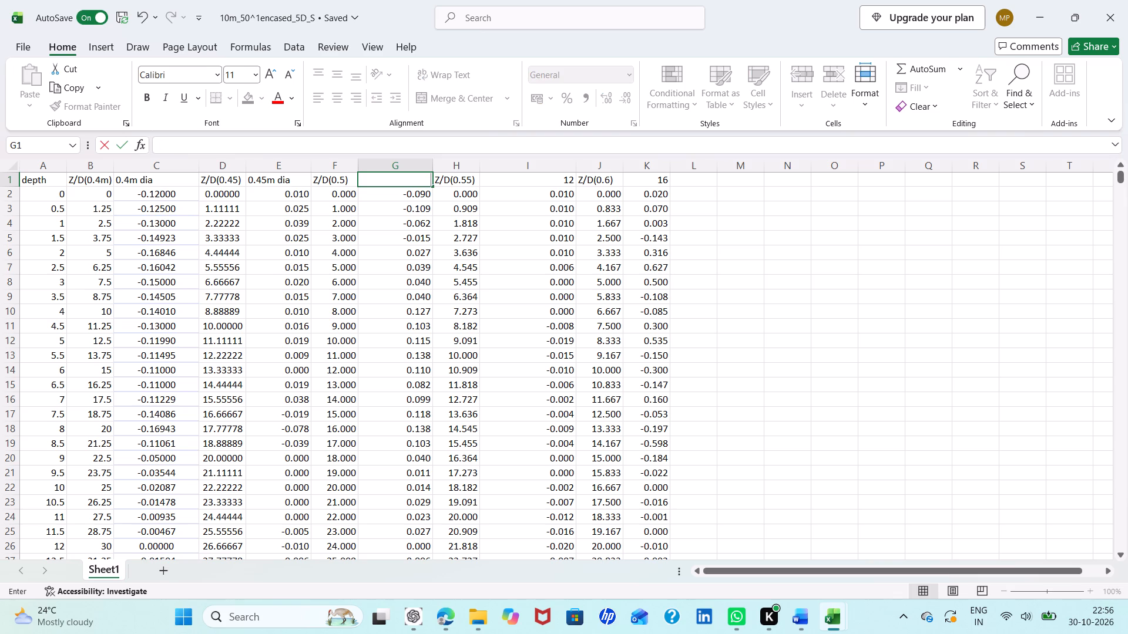
text(0.)
text(5m dia)
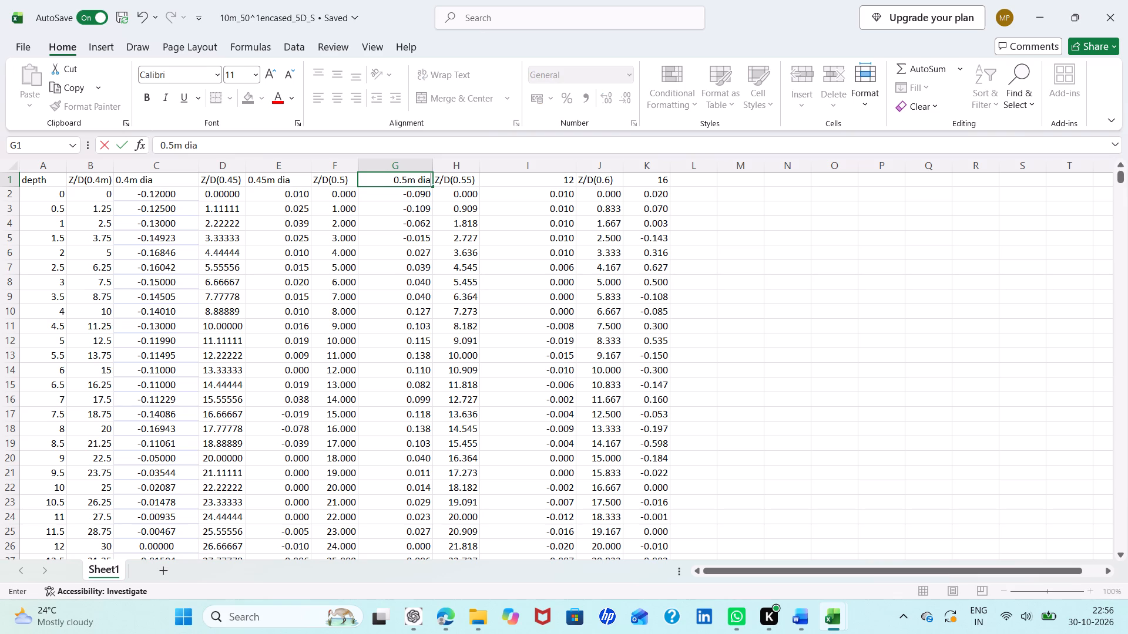
Enter the remaining diameter headers, 0.55m dia in I1 and 0.6m dia in K1.
click(517, 183)
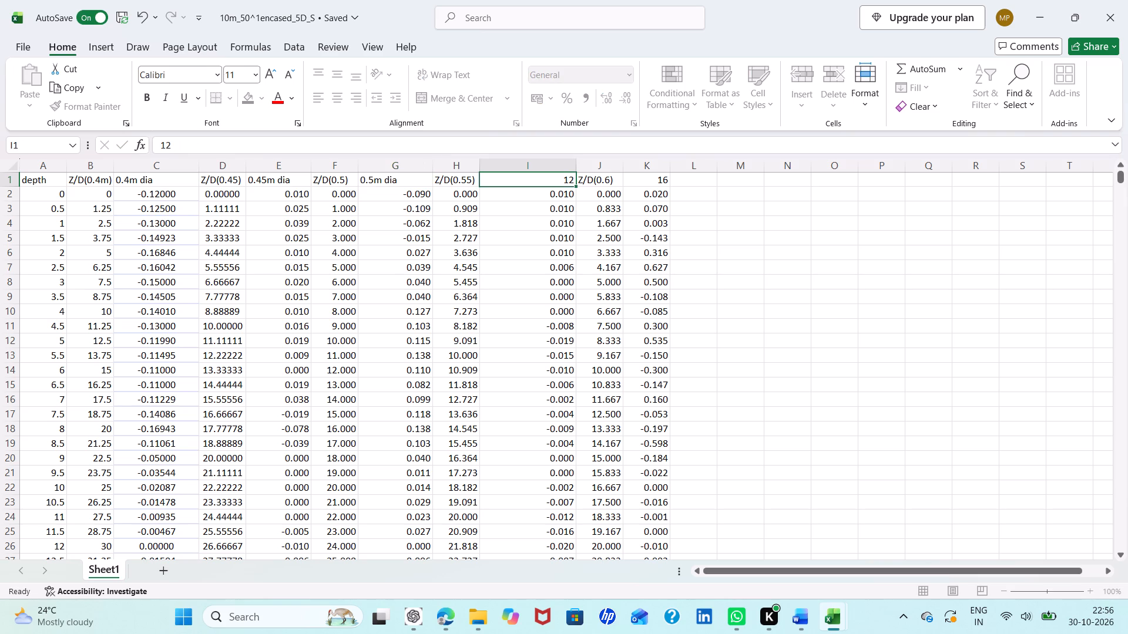
key(BackSpace)
text(0,55)
key(BackSpace)
key(BackSpace)
key(BackSpace)
key(period)
key(5)
key(5)
text(m dia)
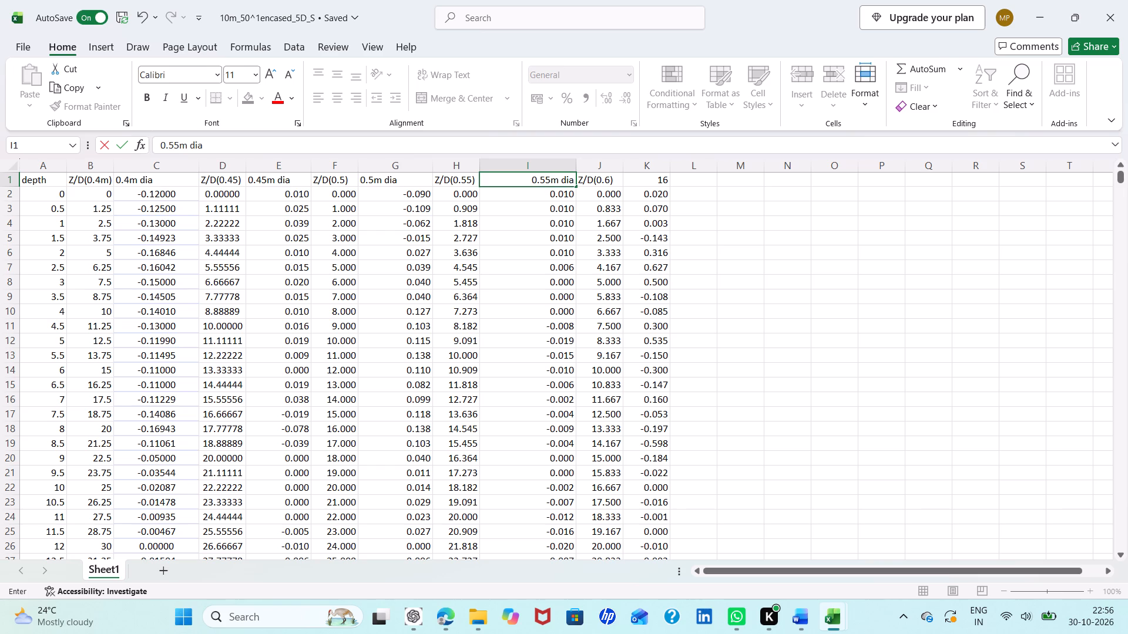
click(638, 183)
key(BackSpace)
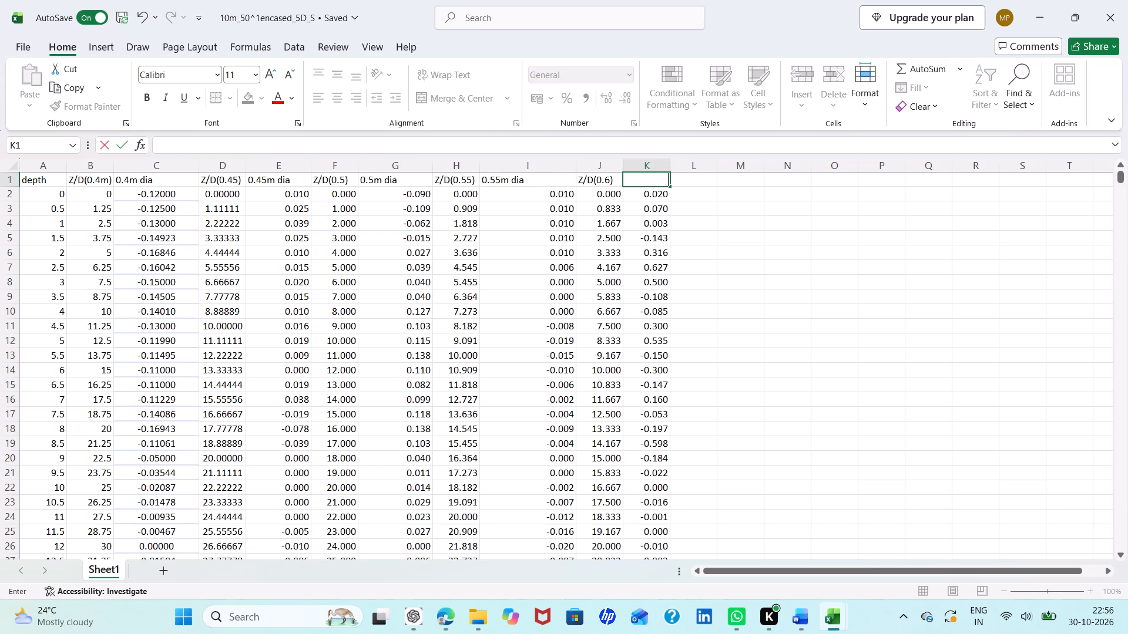
text(0.6)
text(m dia)
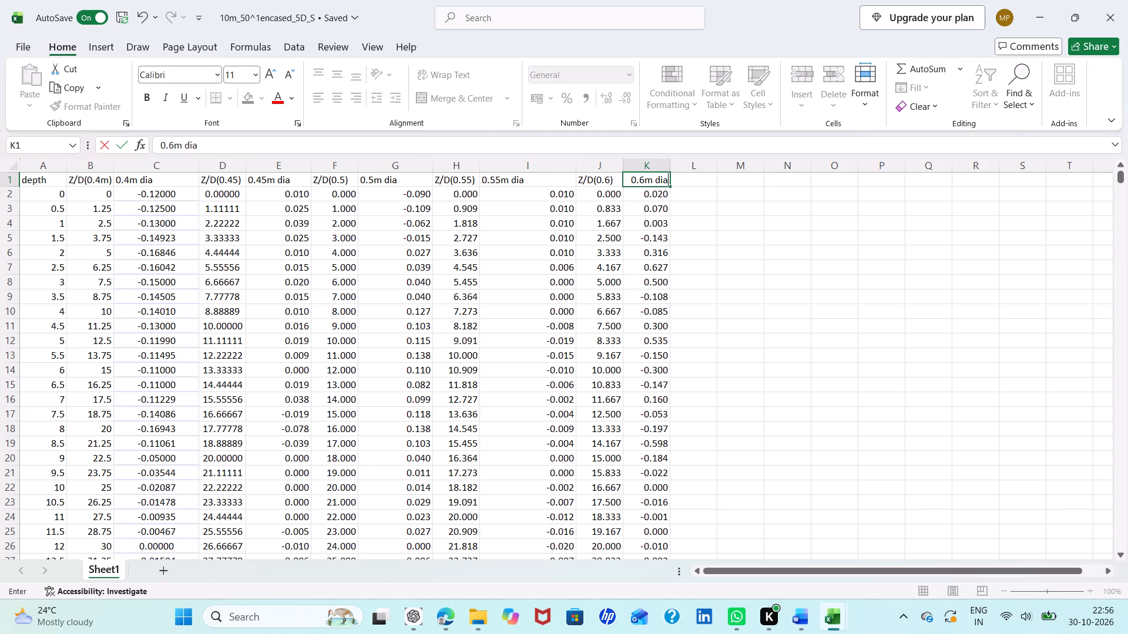
click(846, 220)
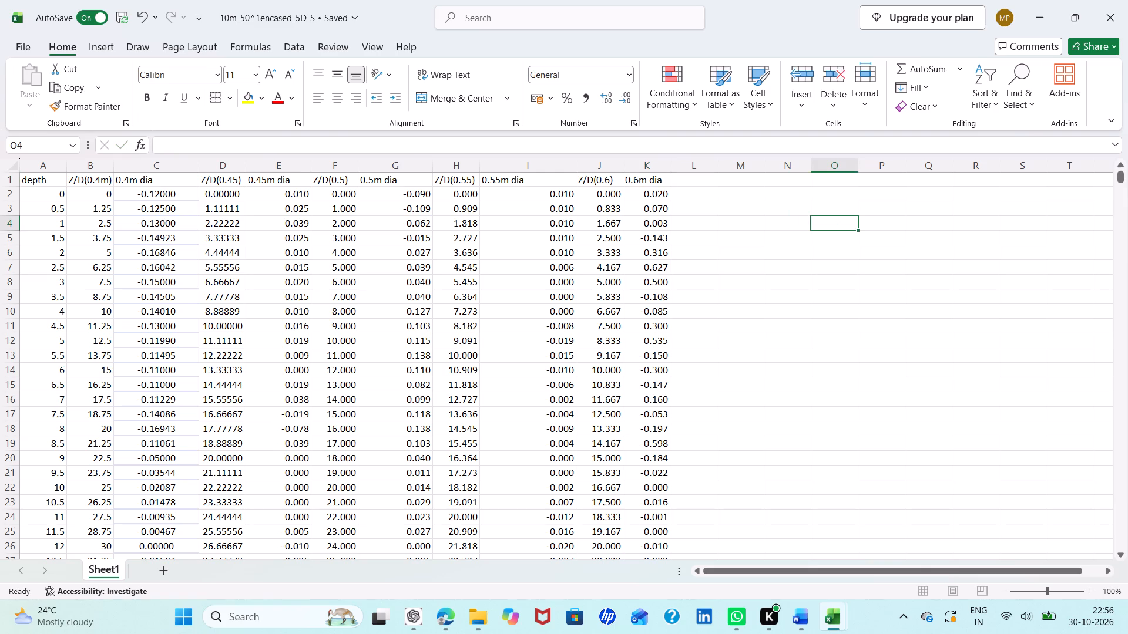
Insert a Scatter with Smooth Lines chart from the Z/D(0.4m) and 0.4m dia columns.
click(164, 162)
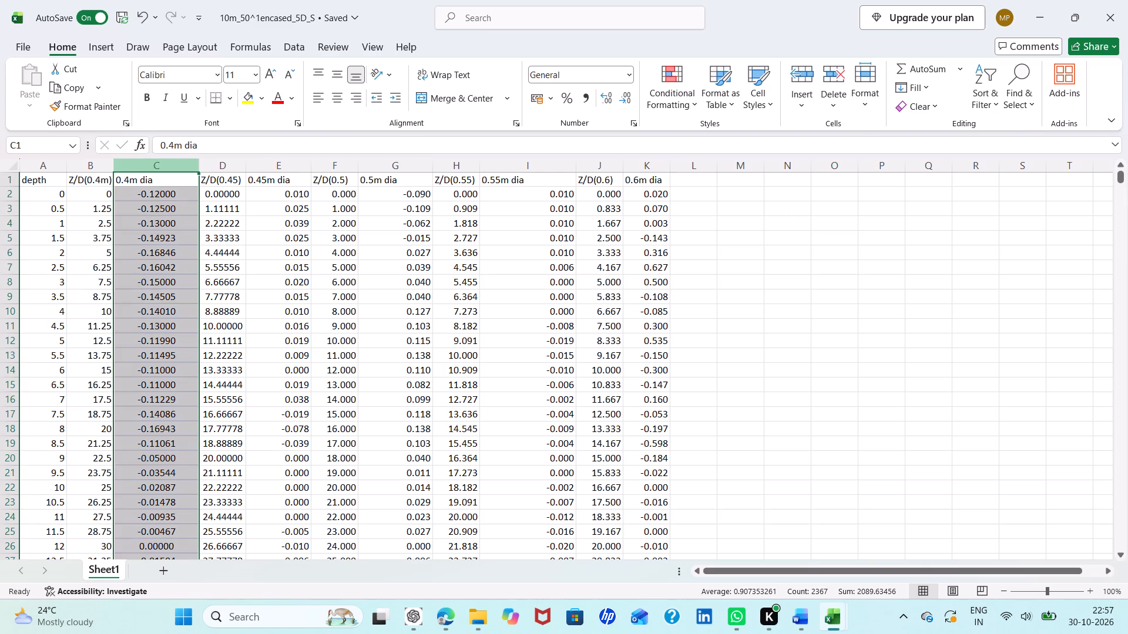
ctrl+click(100, 167)
click(115, 49)
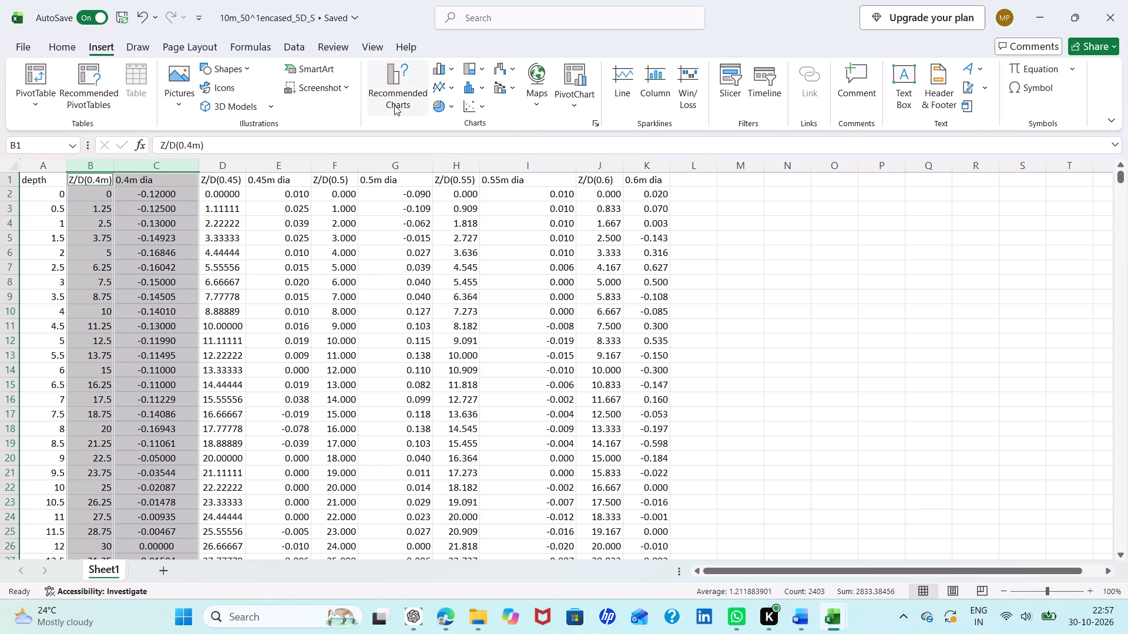
click(481, 111)
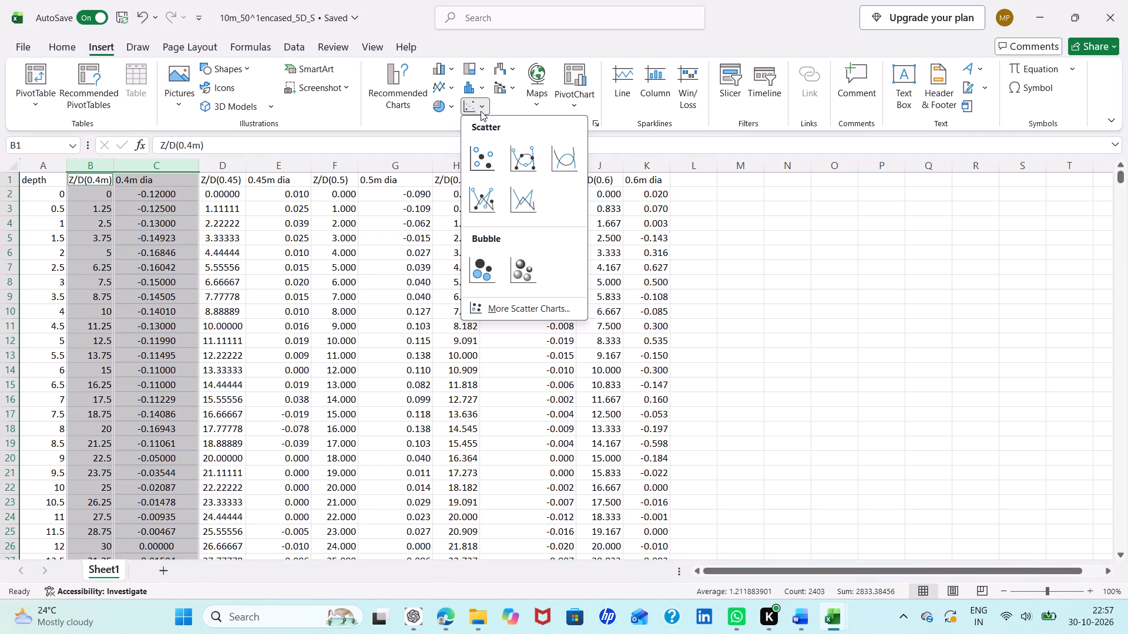
click(556, 164)
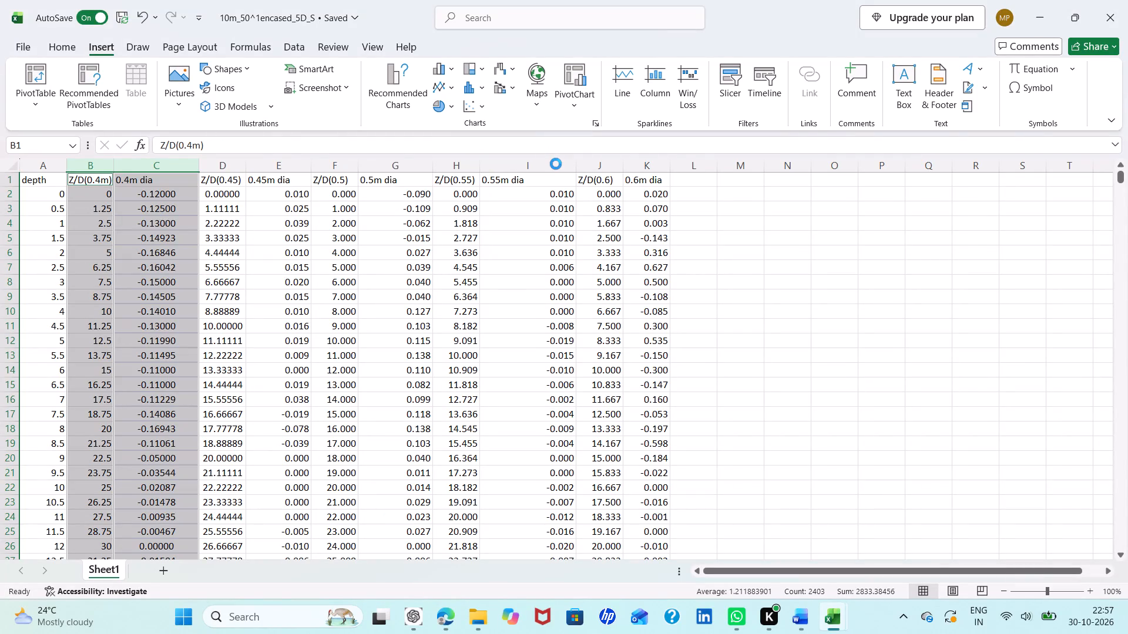
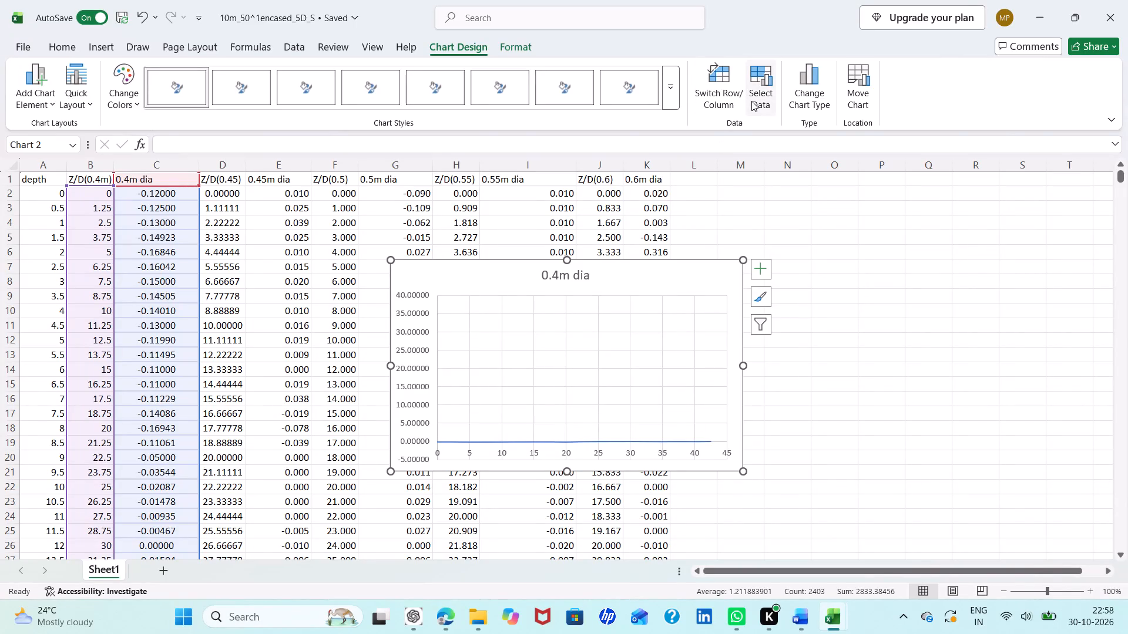
Open the data source settings of the 0.4m dia chart.
click(751, 101)
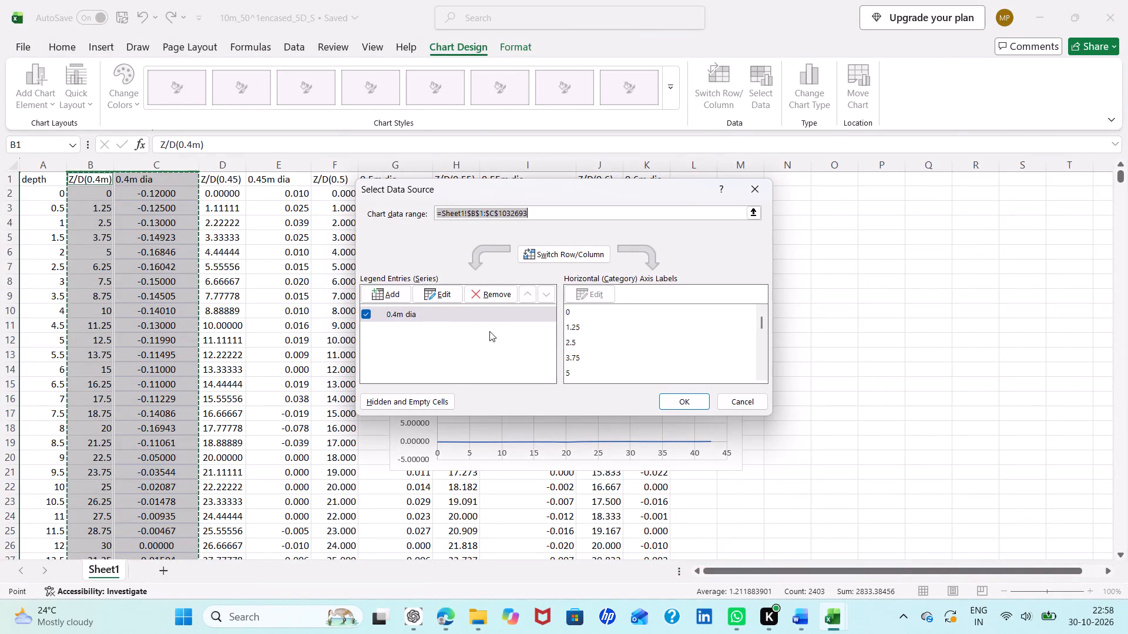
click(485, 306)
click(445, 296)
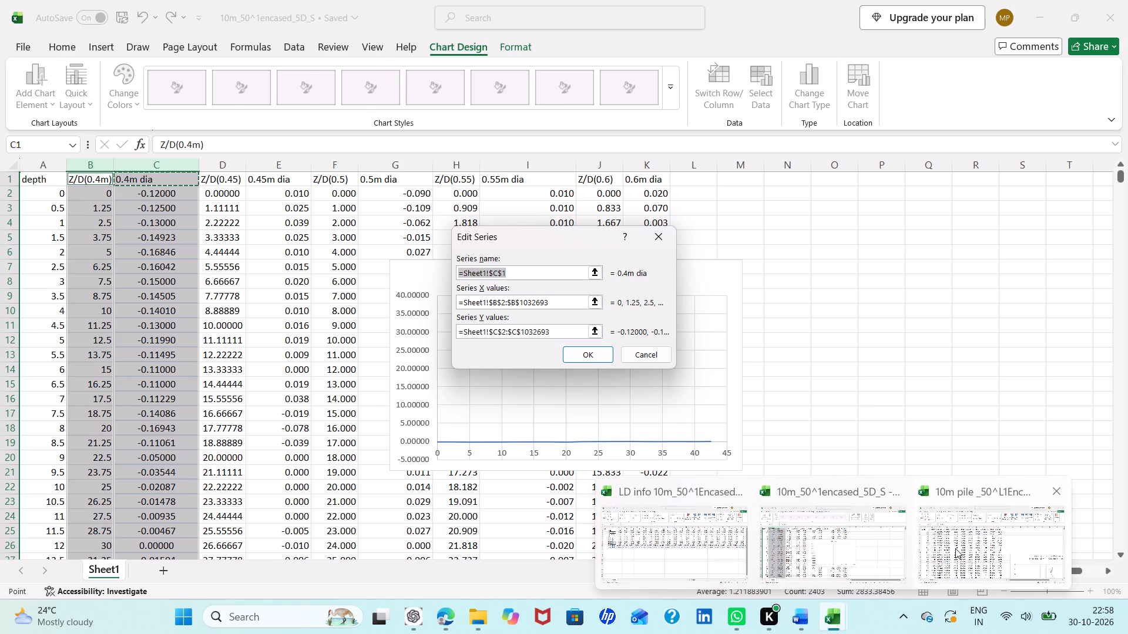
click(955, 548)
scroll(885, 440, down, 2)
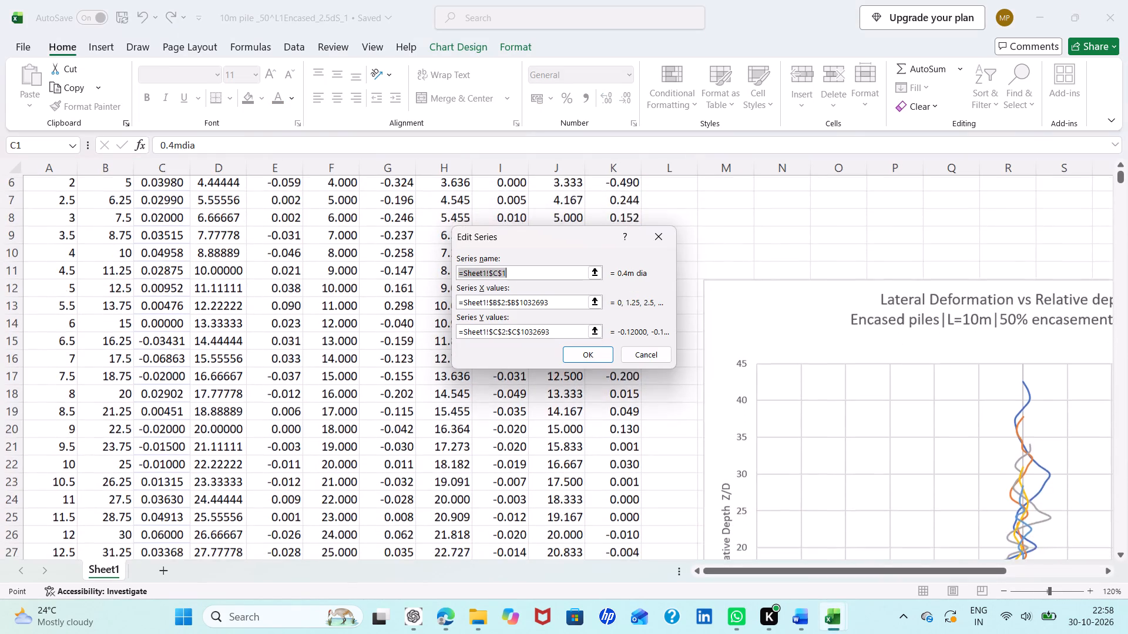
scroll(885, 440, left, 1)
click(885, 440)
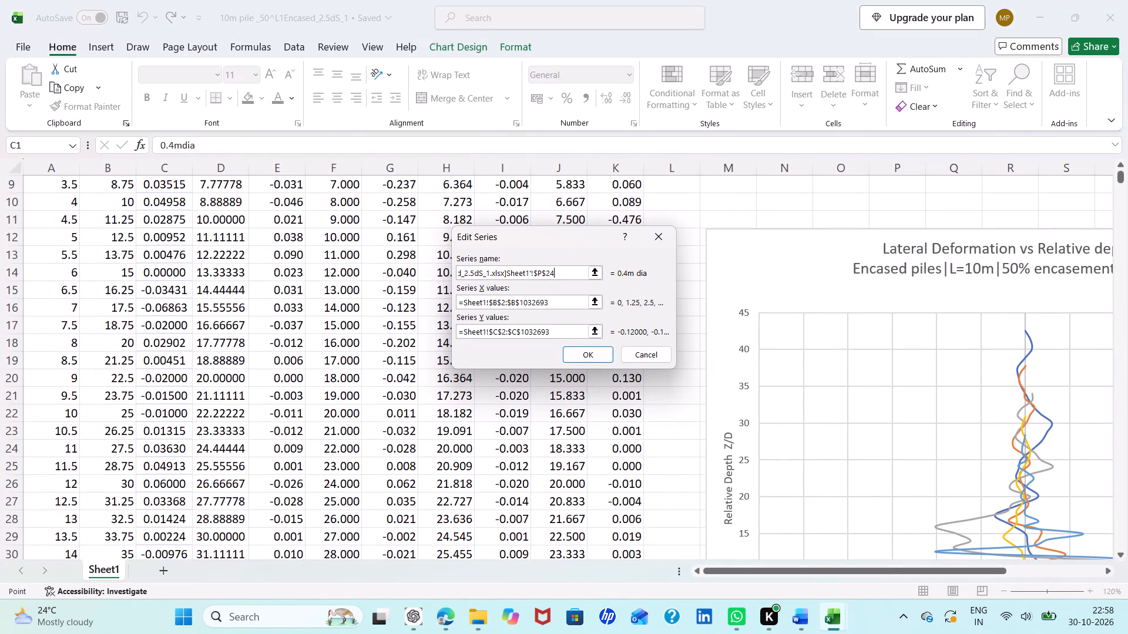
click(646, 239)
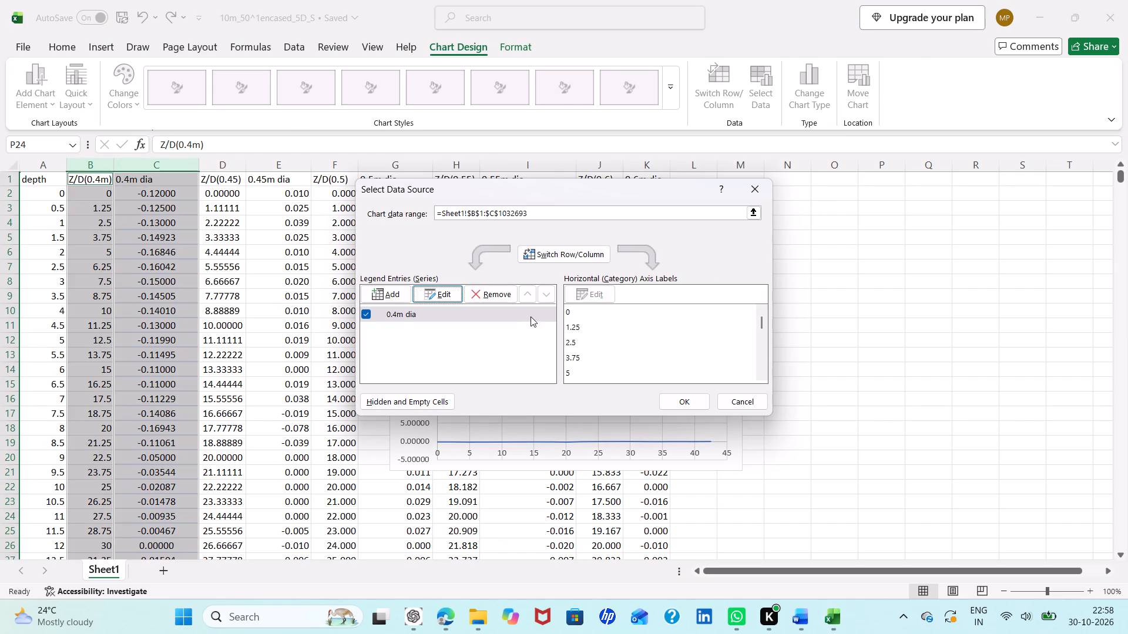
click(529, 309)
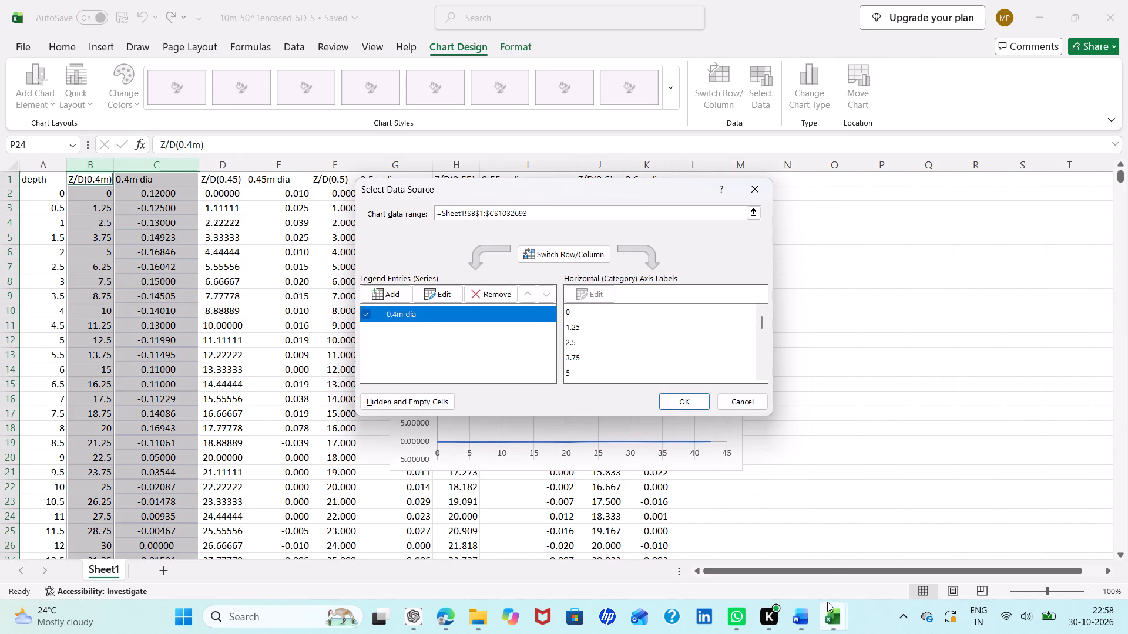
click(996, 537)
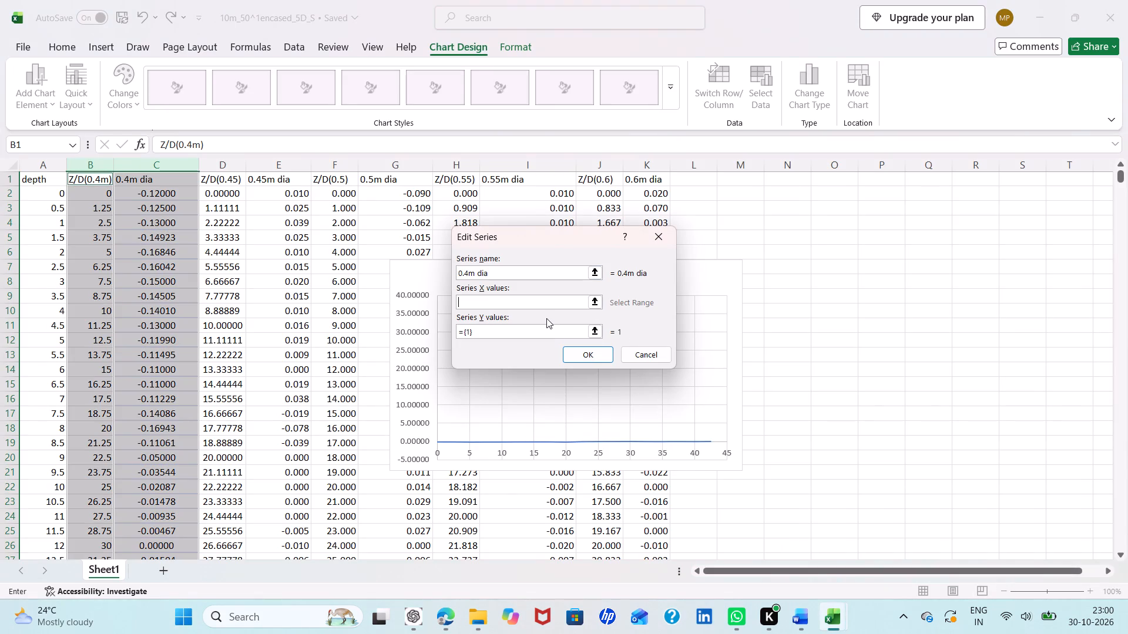
key(ctrl+v)
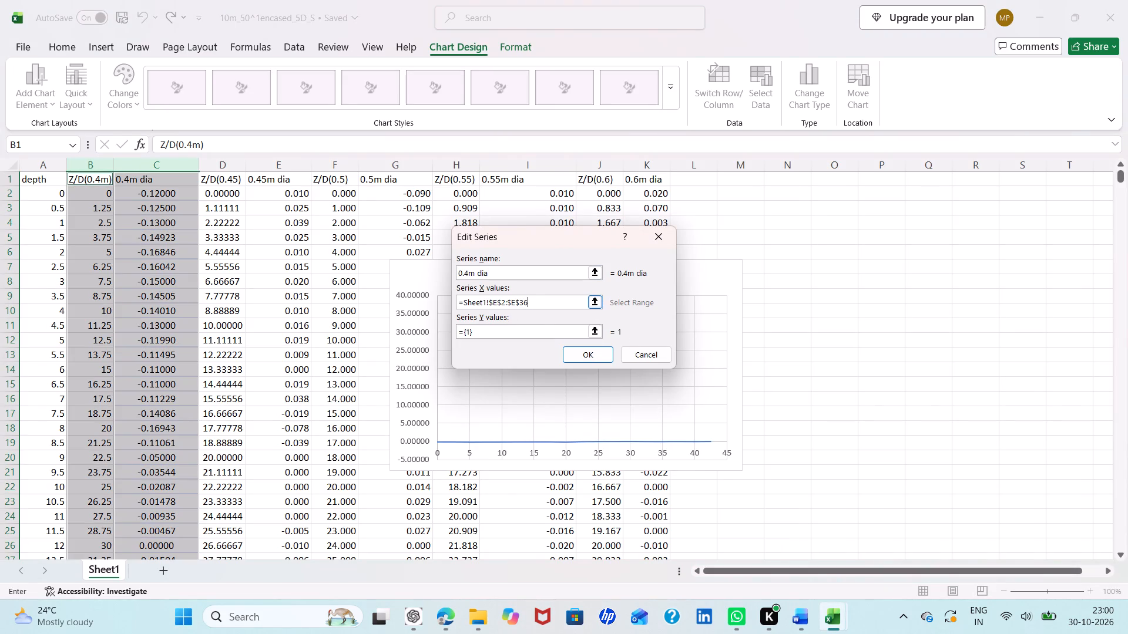
Edit the column references in the 0.4m dia series' X values so they read =Sheet1!CE$2:$C$36.
click(495, 302)
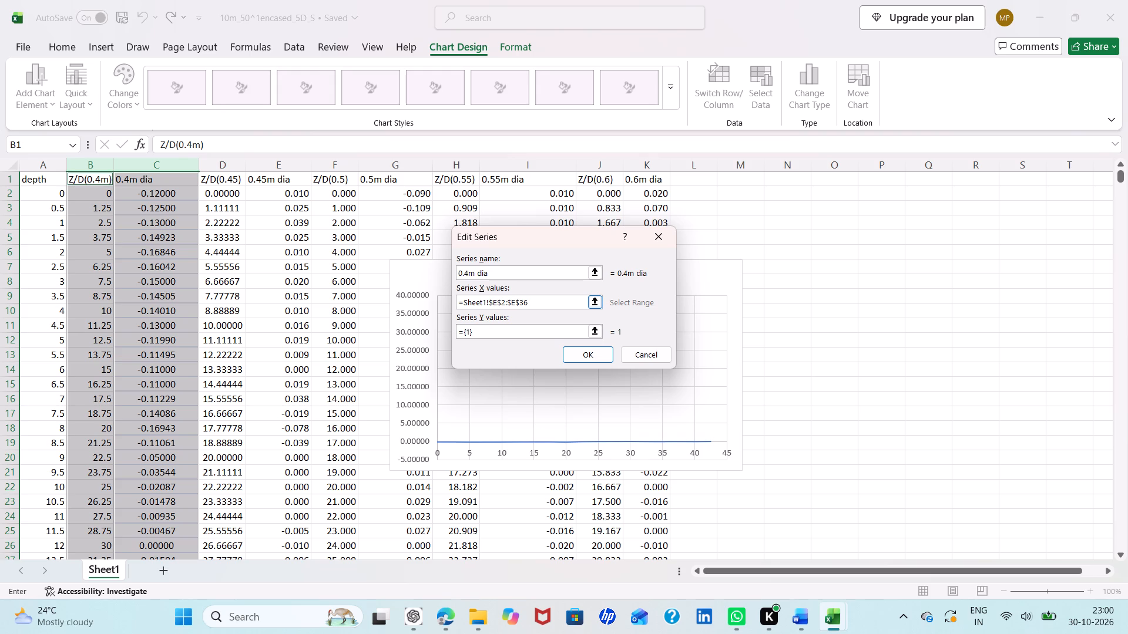
key(BackSpace)
key(c)
key(BackSpace)
key(shift+c)
click(518, 303)
key(BackSpace)
key(shift+c)
Set the 0.4m dia series' Y values to =Sheet1!$B$2:$B$36 and apply the series to the chart.
click(481, 329)
key(BackSpace)
key(BackSpace)
key(BackSpace)
key(BackSpace)
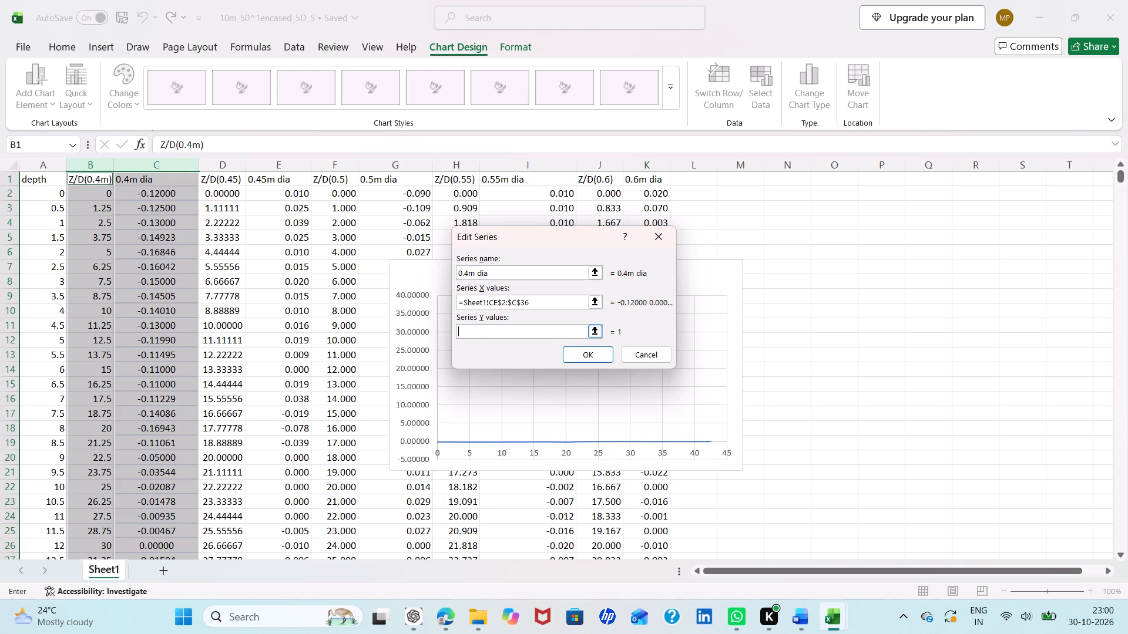
key(ctrl+v)
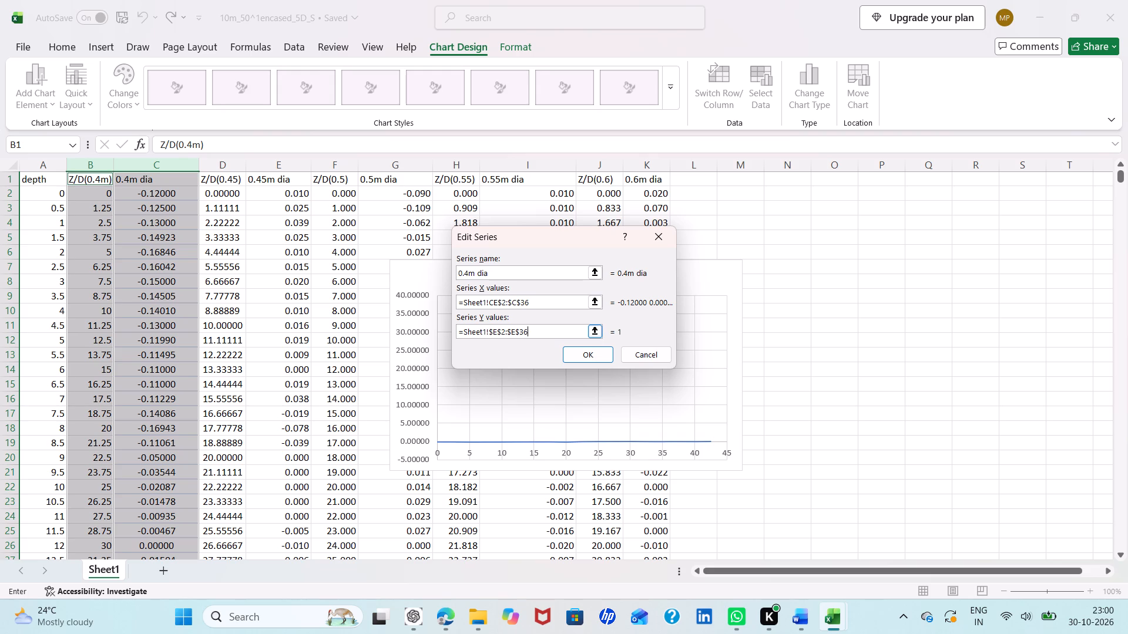
click(497, 333)
key(BackSpace)
key(shift+b)
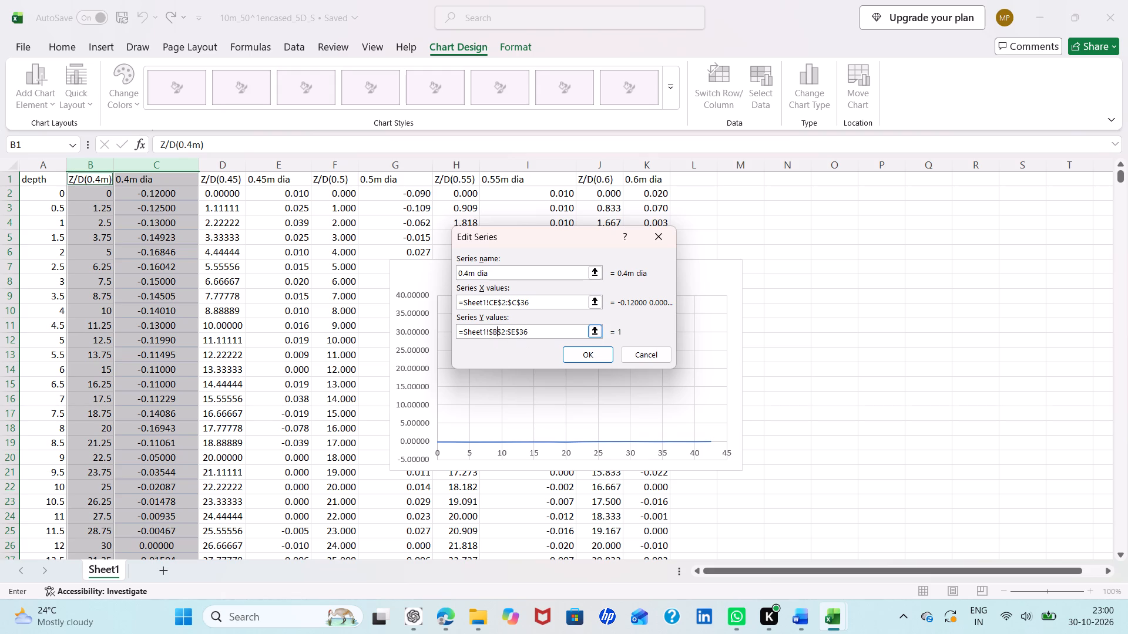
click(516, 330)
key(BackSpace)
key(shift+b)
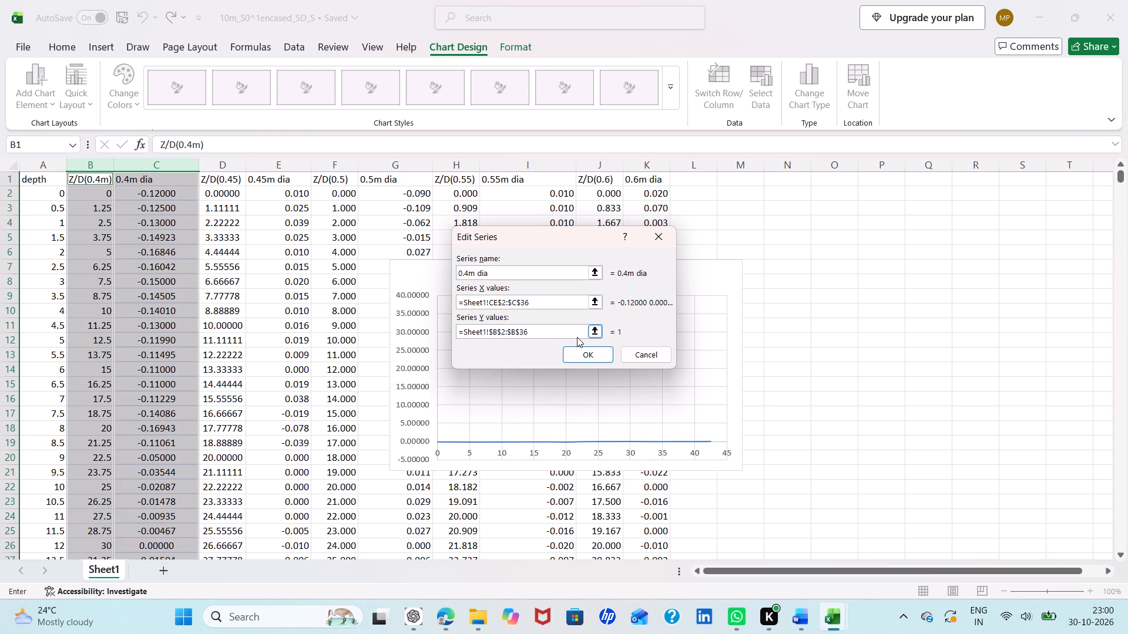
click(580, 348)
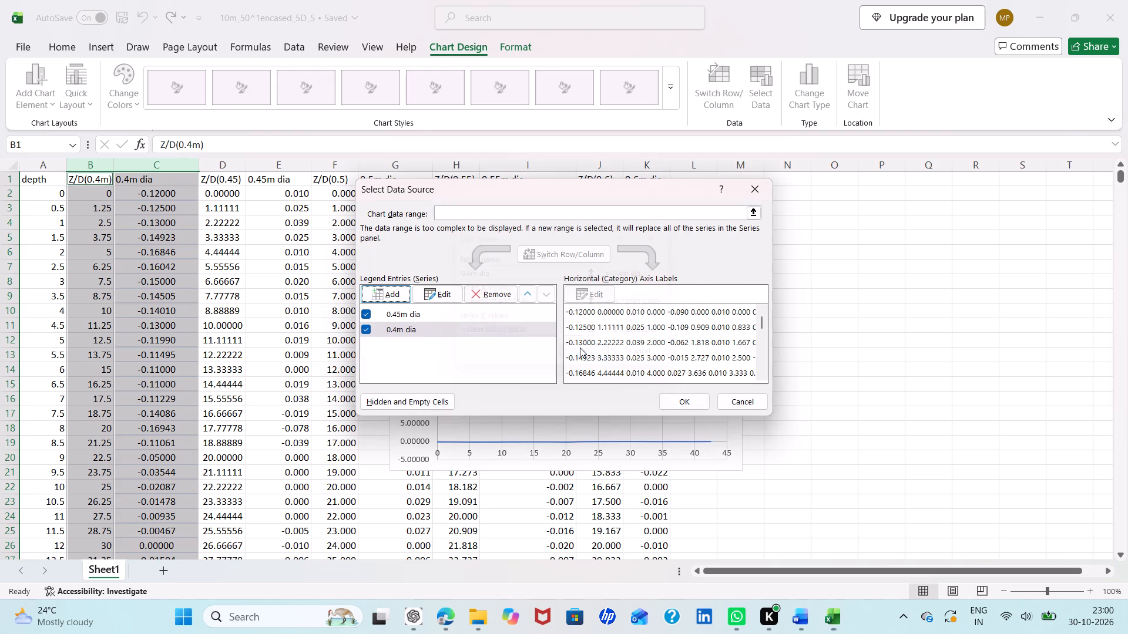
click(680, 395)
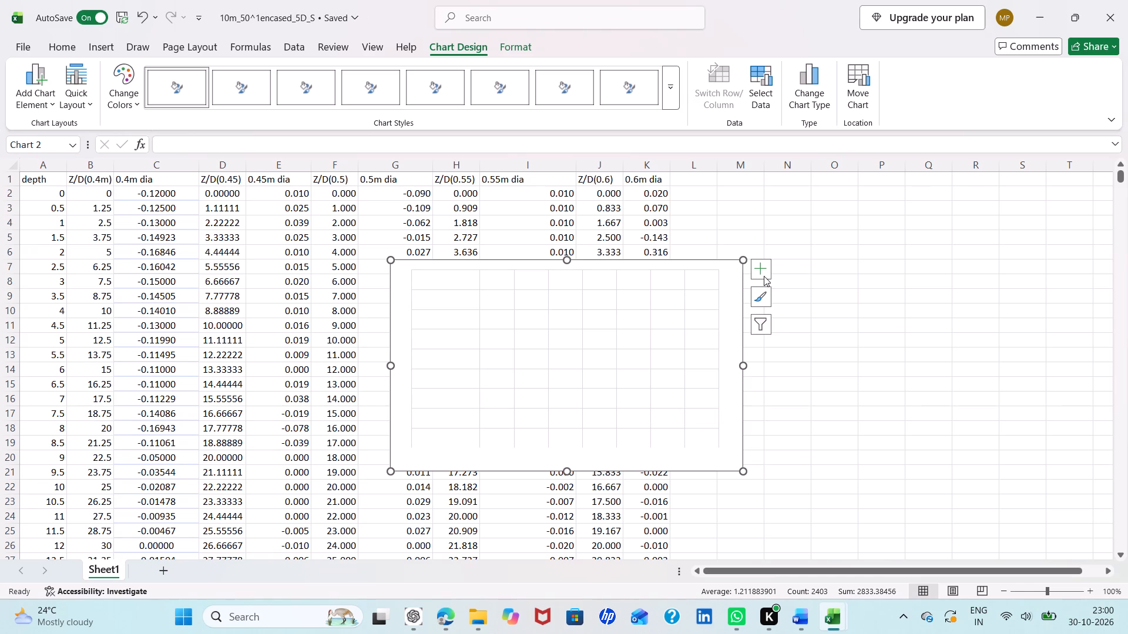
Reopen the chart's data source and add a new series named 0.5m dia.
click(772, 82)
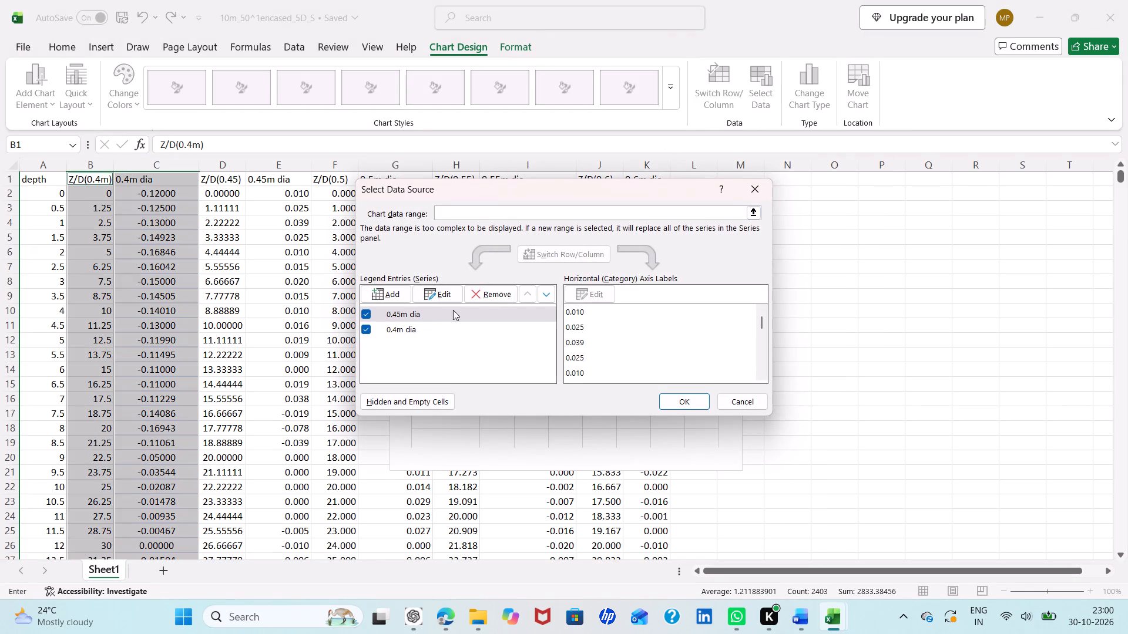
click(398, 293)
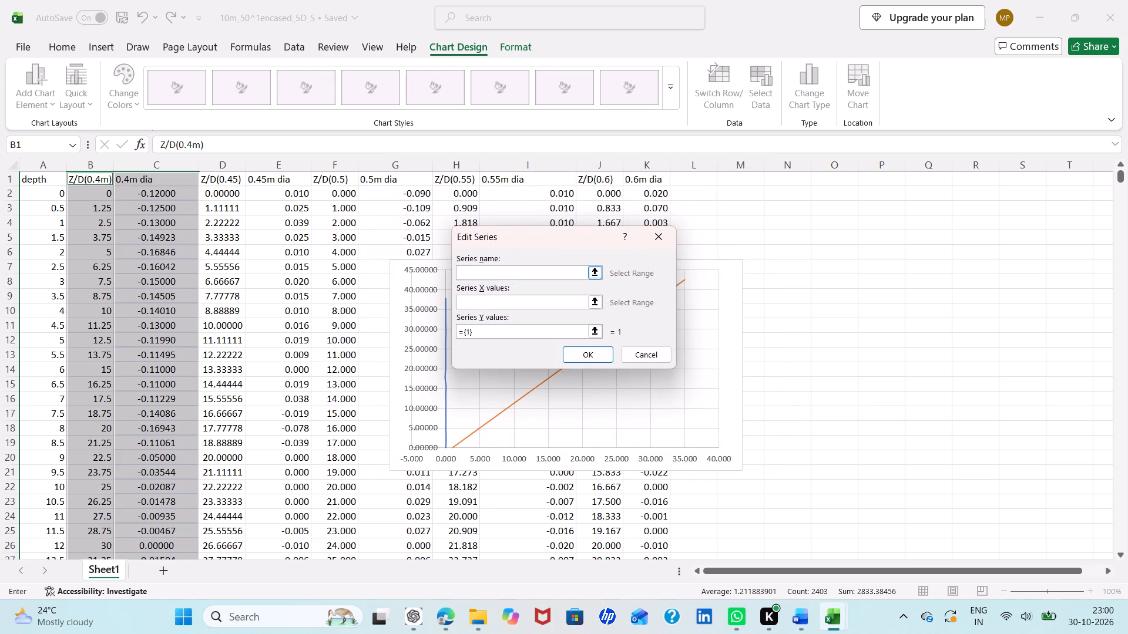
text(0.5m dia)
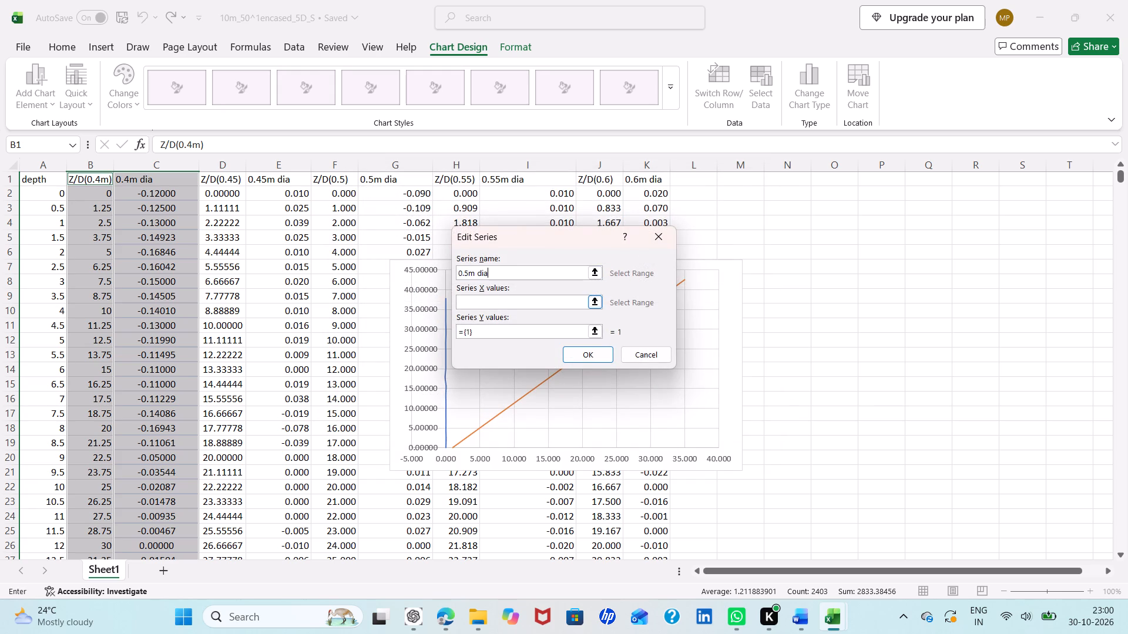
click(487, 299)
key(ctrl+v)
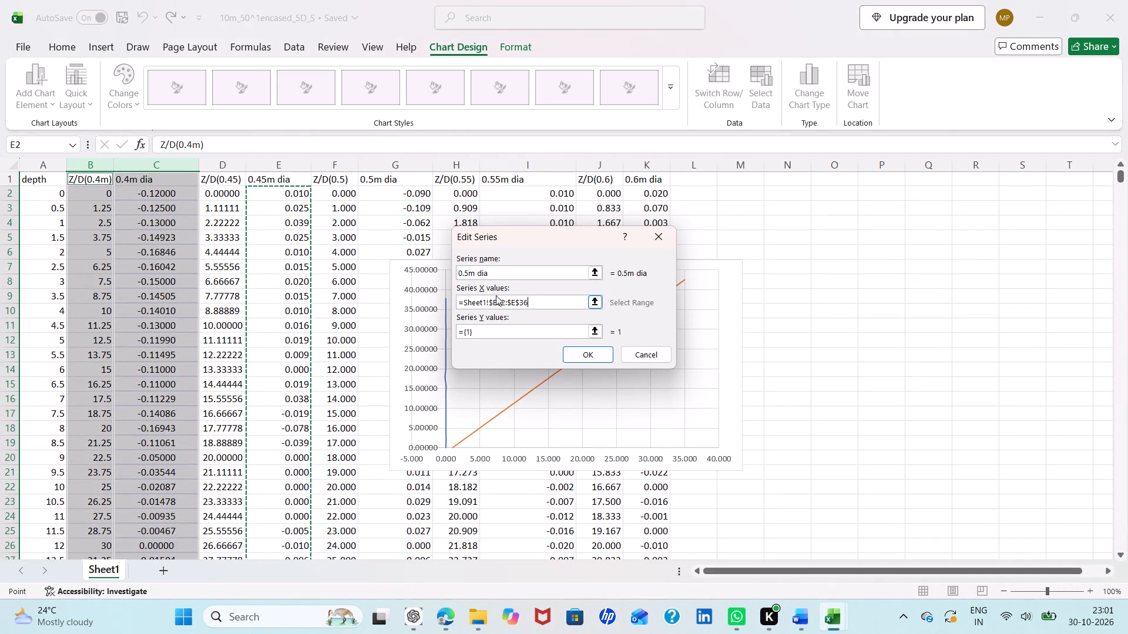
click(498, 303)
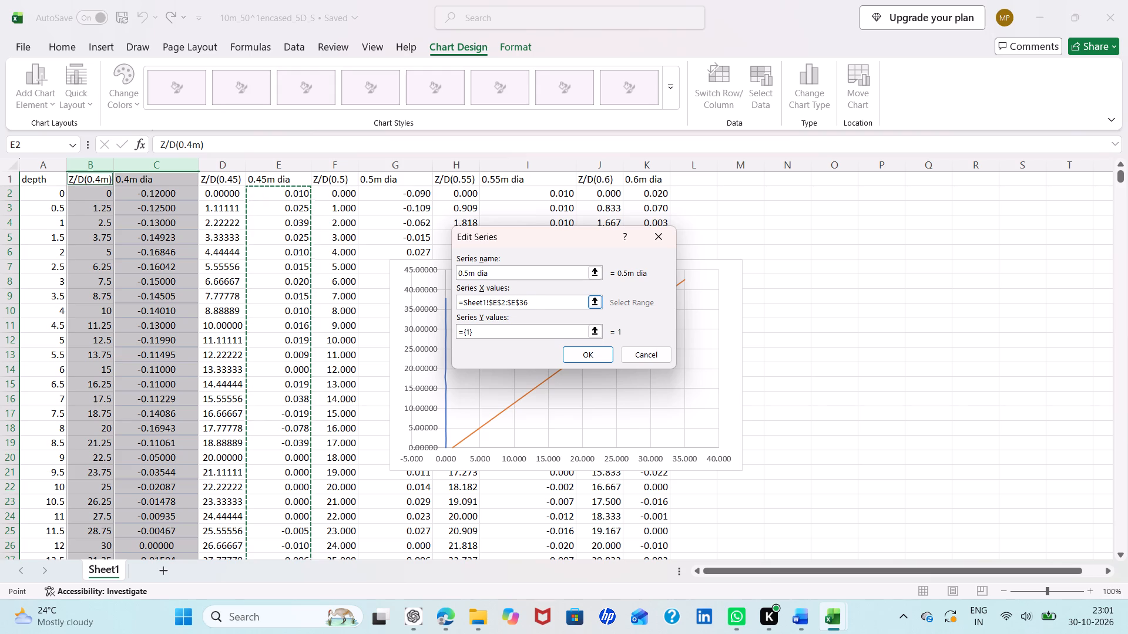
key(BackSpace)
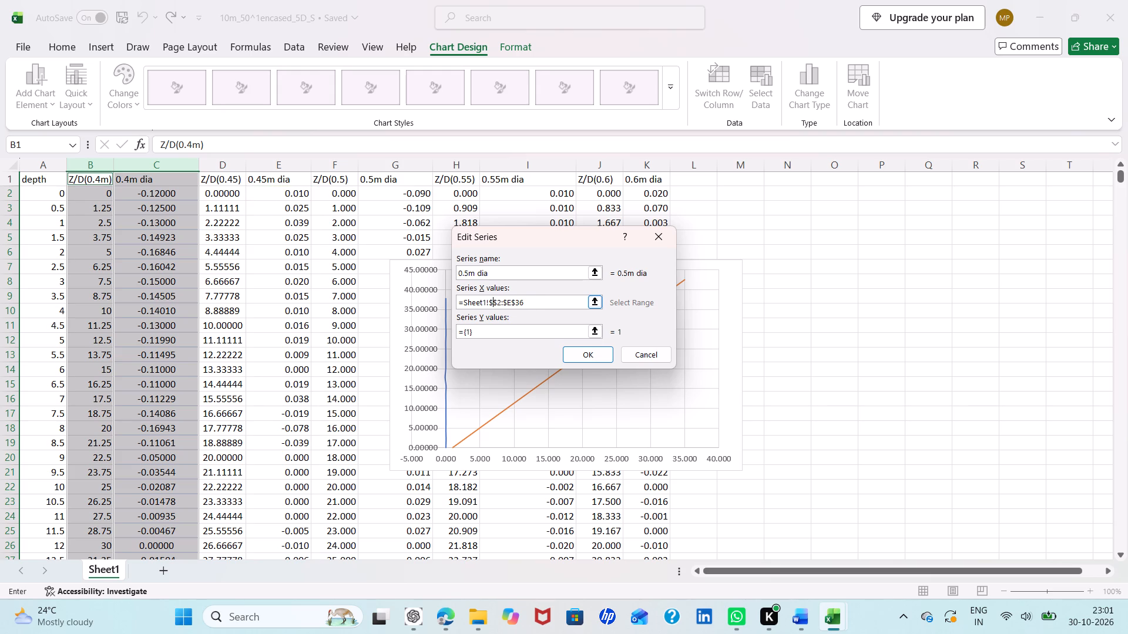
key(shift+g)
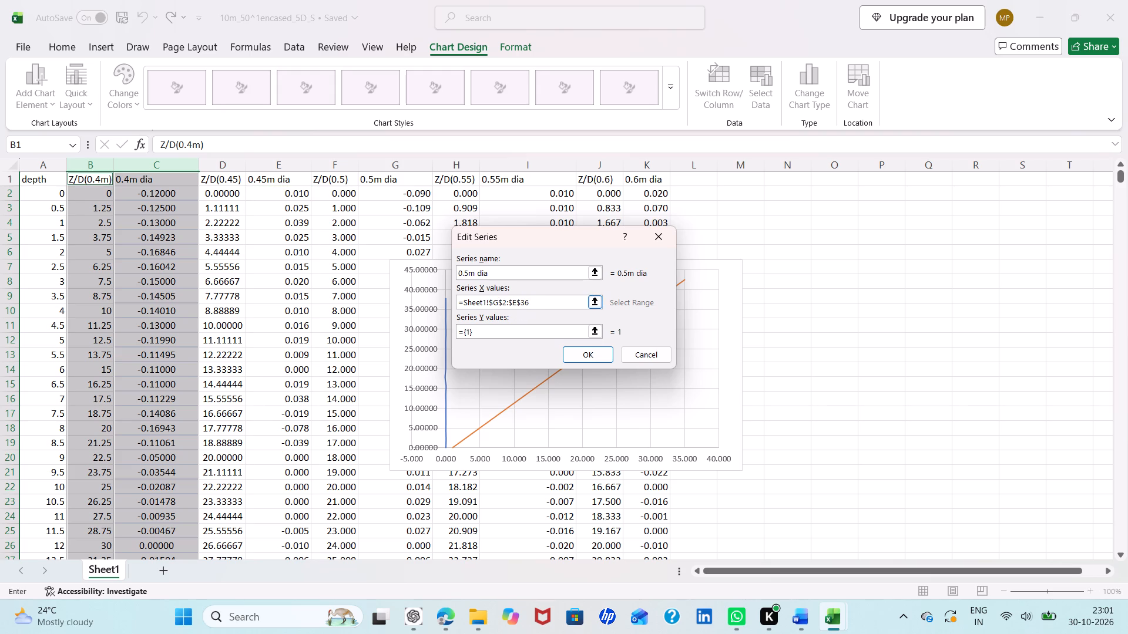
click(516, 302)
key(BackSpace)
key(shift+g)
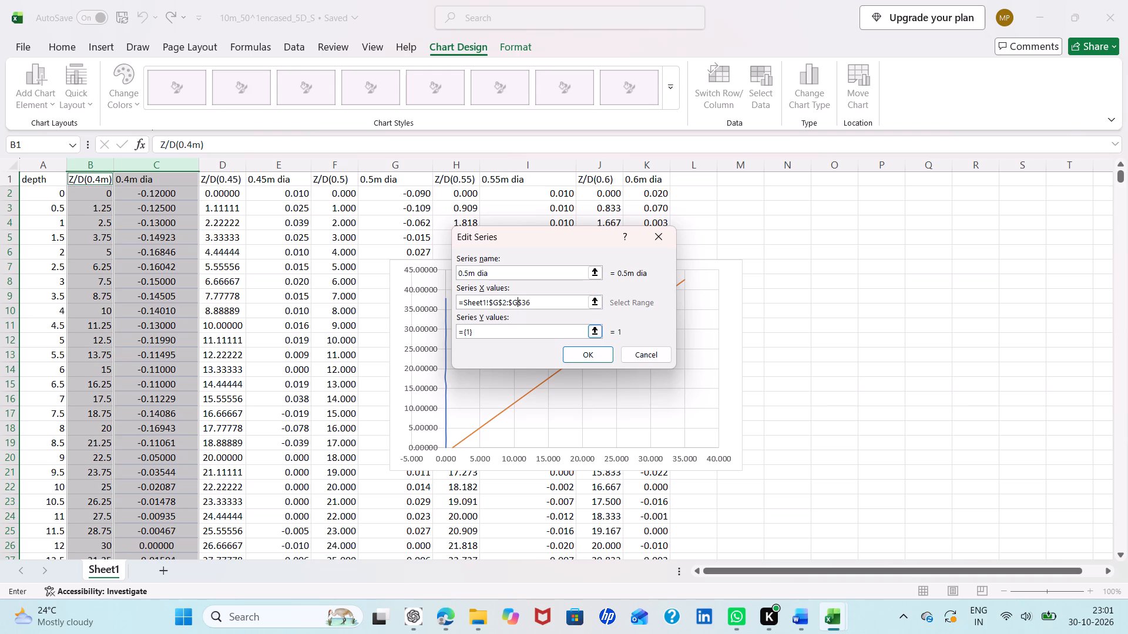
Set the 0.5m dia series' Y values to =Sheet1!$F$2:$F$36, adapting the copied range, and apply the series to the chart.
click(484, 335)
key(BackSpace)
key(BackSpace)
key(BackSpace)
key(BackSpace)
key(ctrl+v)
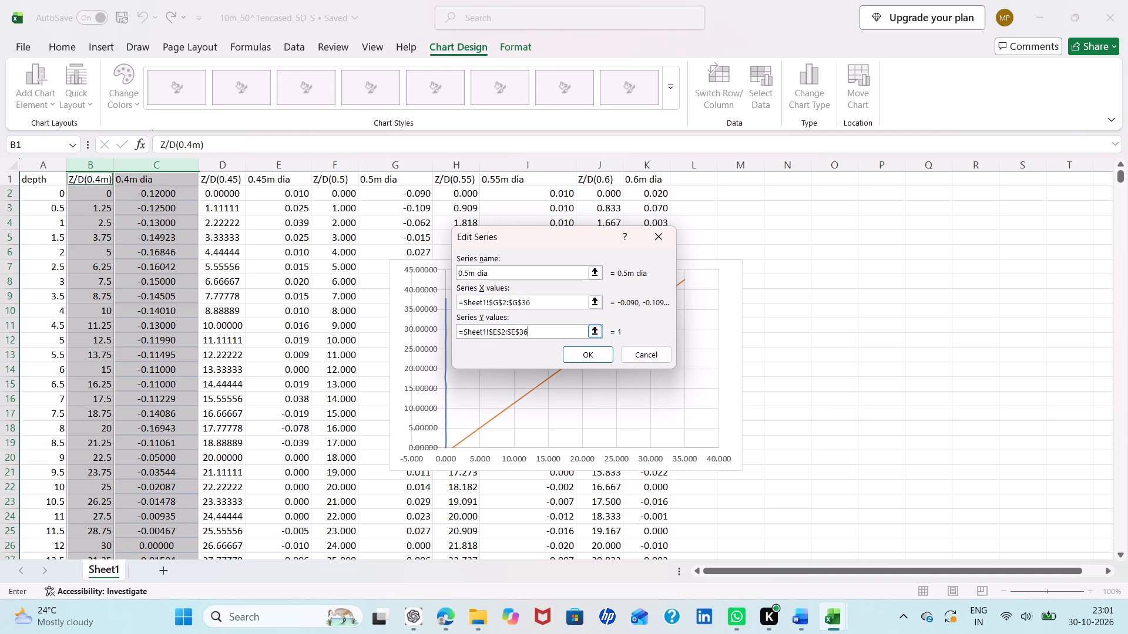
click(496, 333)
key(BackSpace)
key(shift+f)
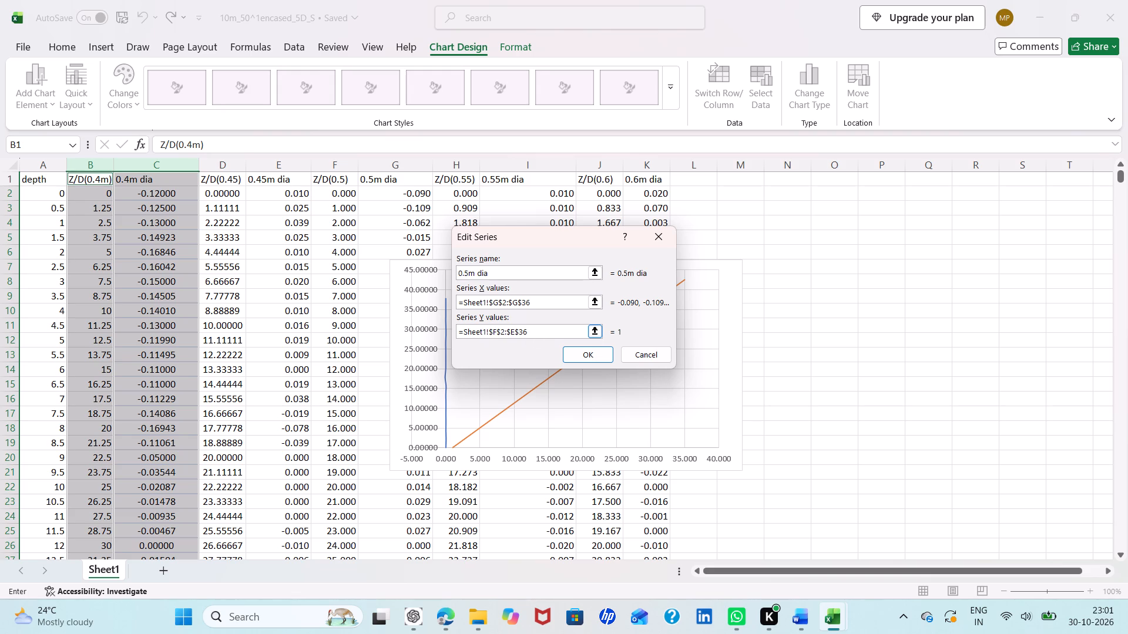
click(515, 332)
key(BackSpace)
key(shift+f)
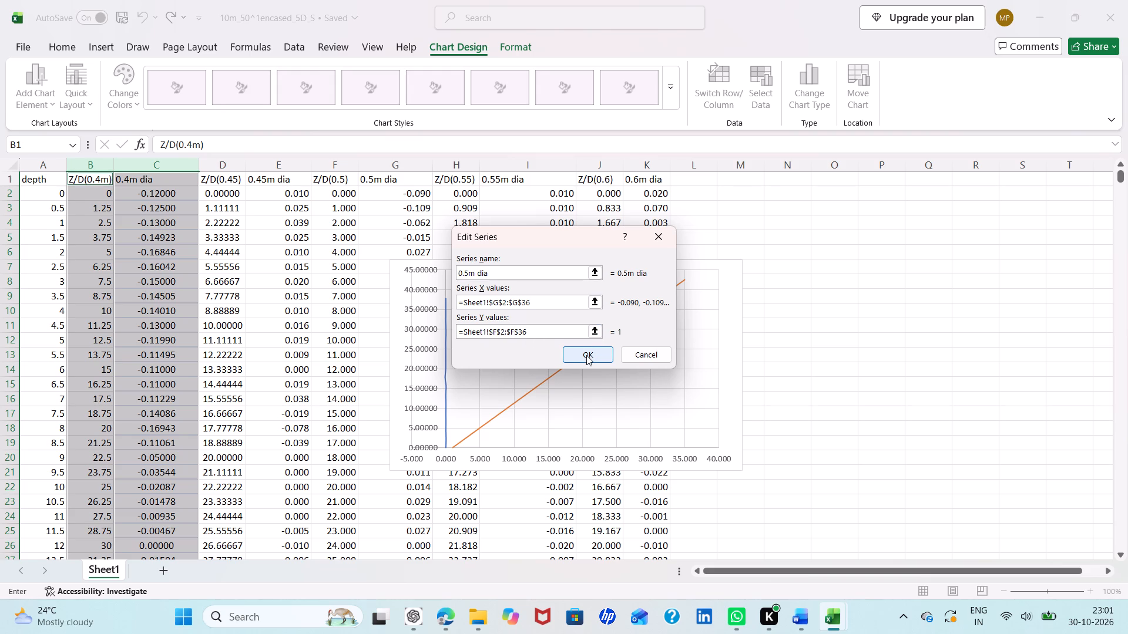
click(586, 355)
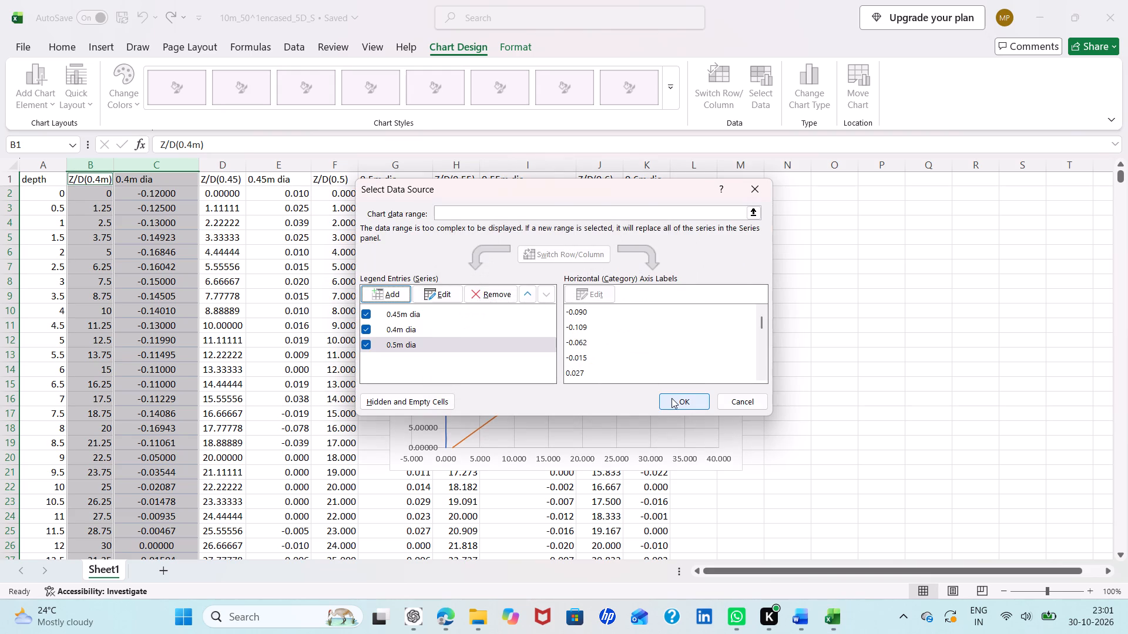
click(672, 398)
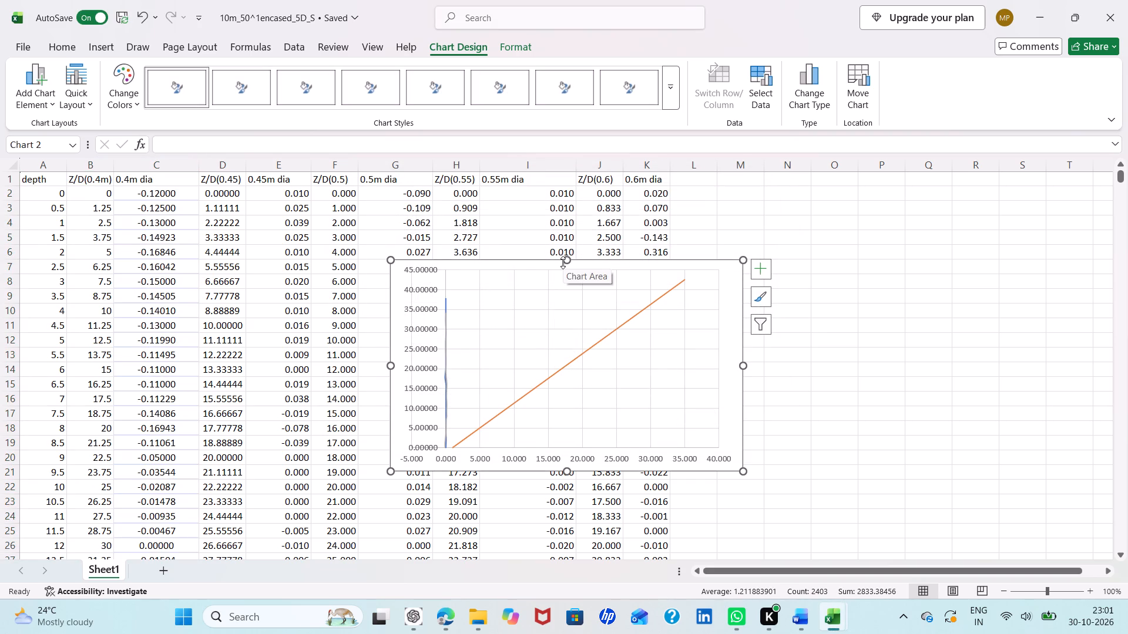
Enlarge the chart by extending its top edge upward to about row 3 of the sheet.
drag(569, 262, 569, 258)
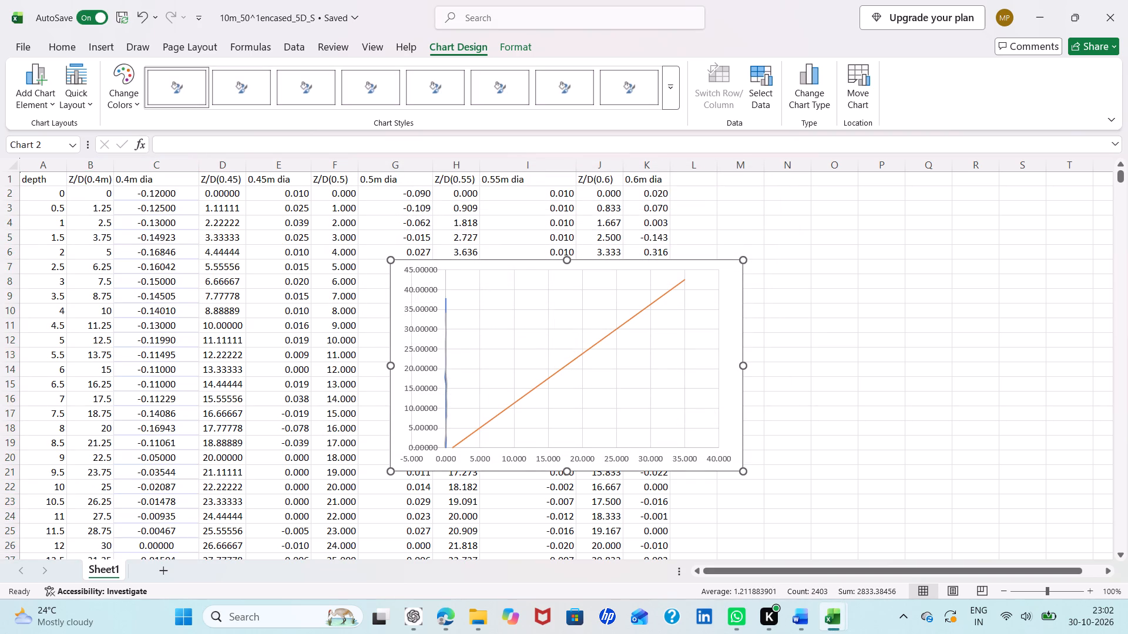
drag(569, 258, 561, 204)
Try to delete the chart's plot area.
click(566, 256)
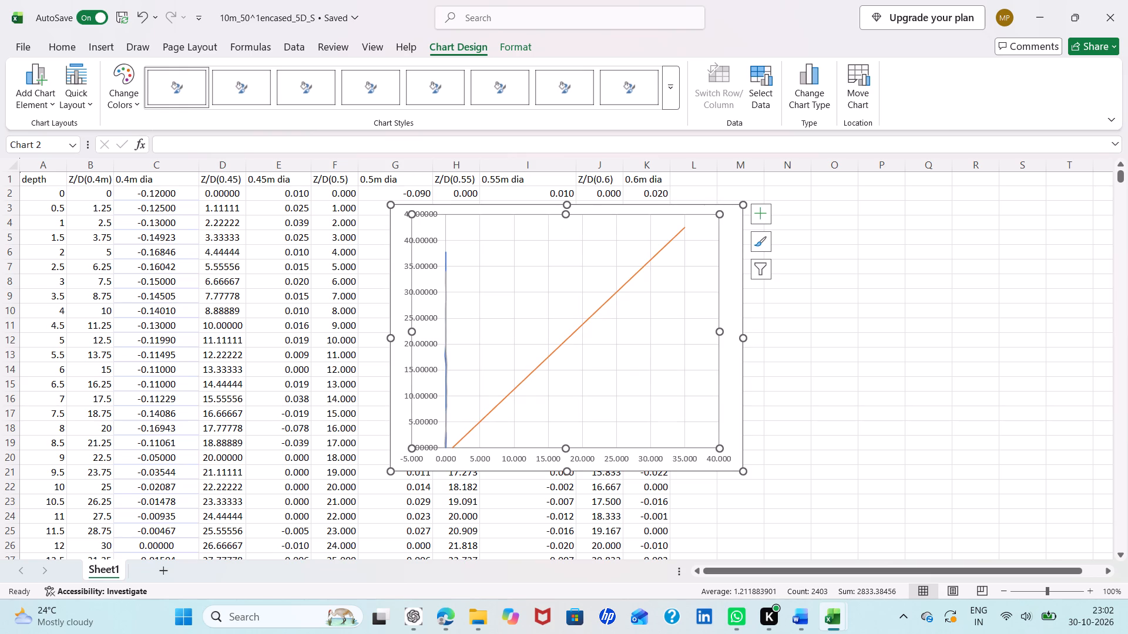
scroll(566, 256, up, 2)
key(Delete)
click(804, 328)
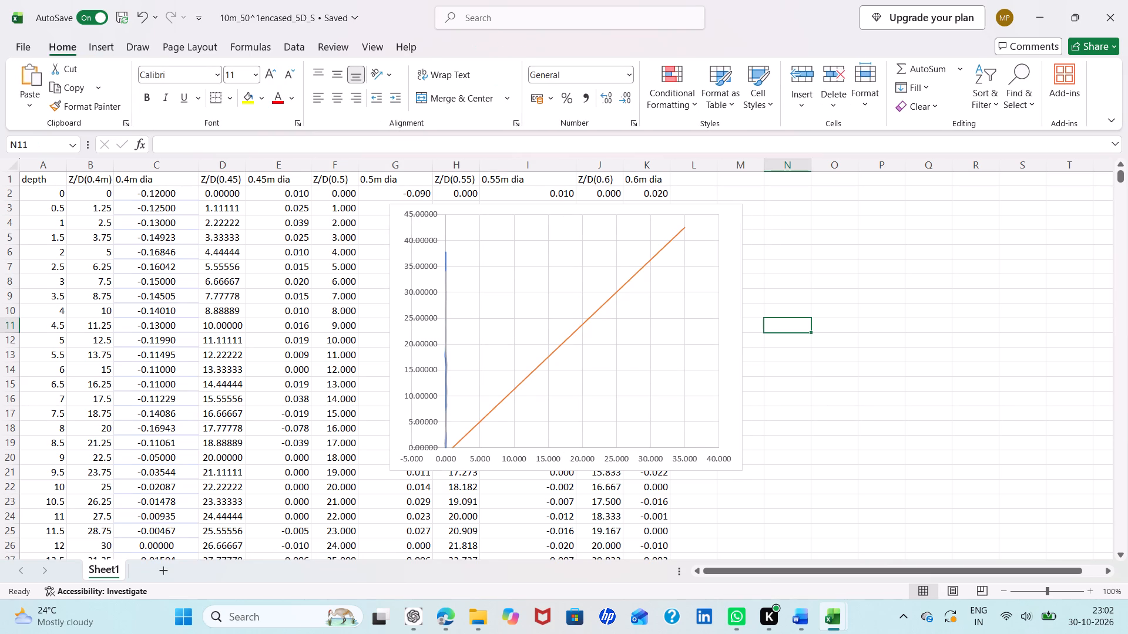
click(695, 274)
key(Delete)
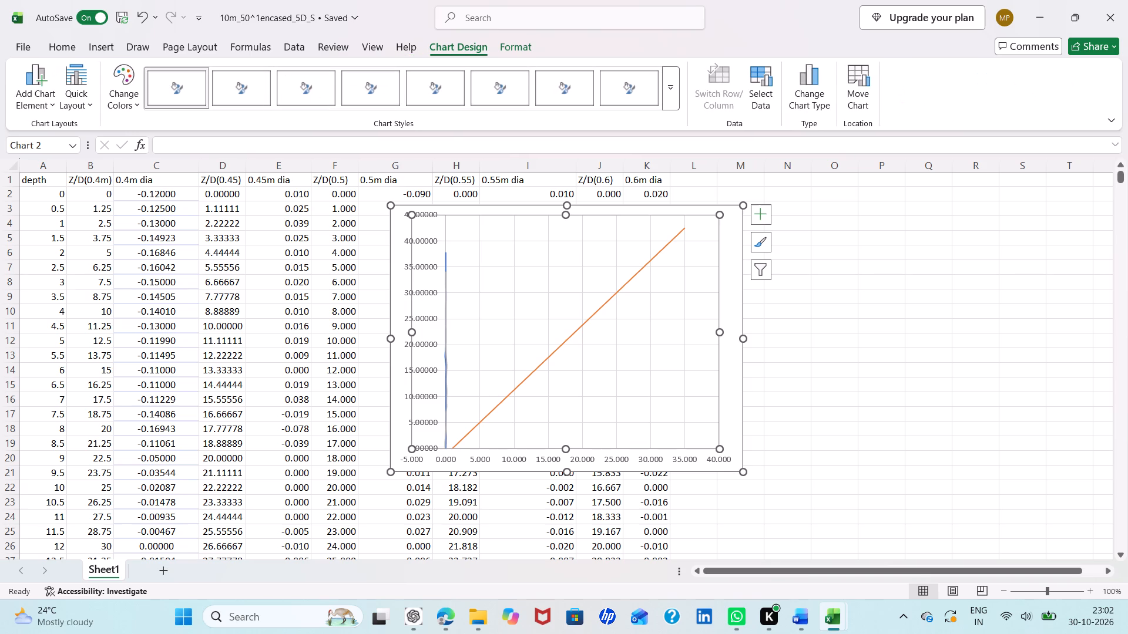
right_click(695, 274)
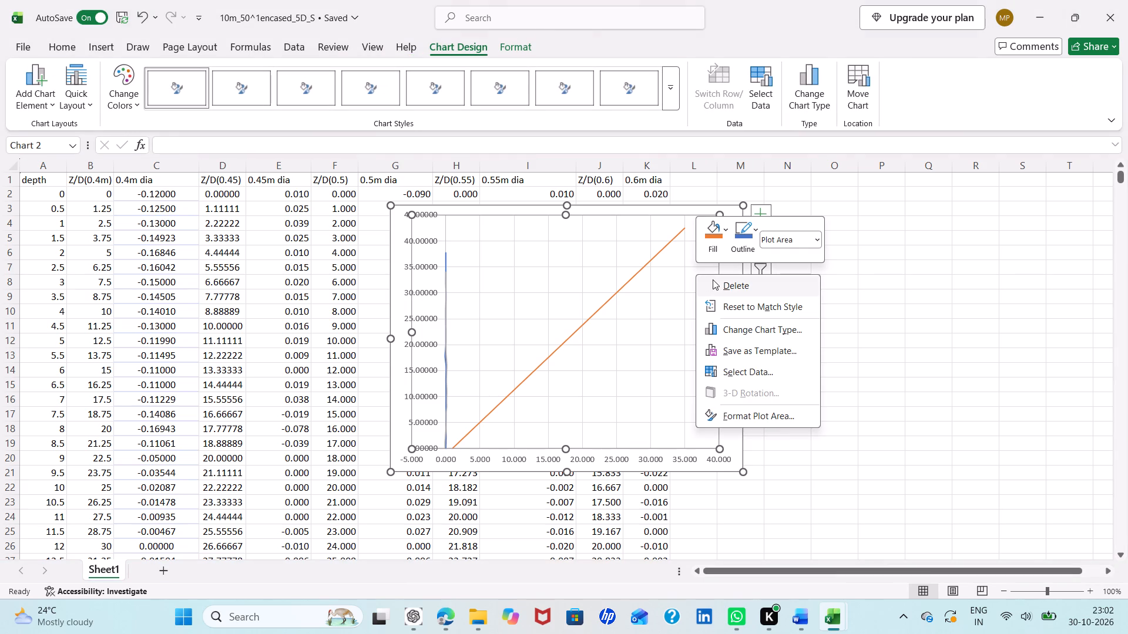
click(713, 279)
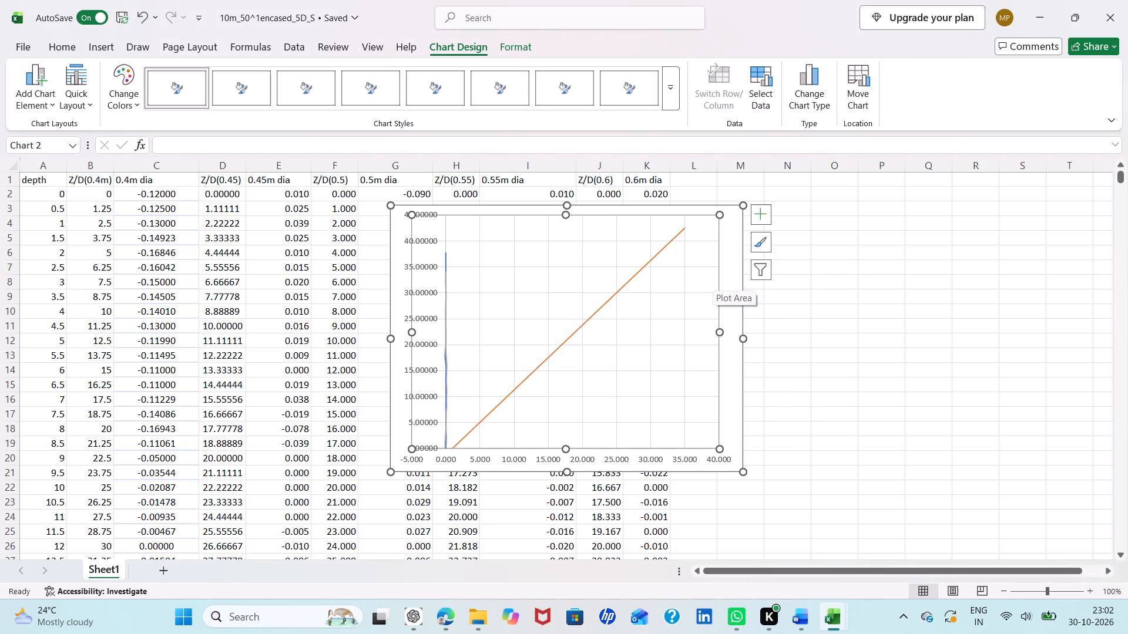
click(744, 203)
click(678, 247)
Open the 0.4m dia series for editing from the chart's data source and re-enter its name as 0.4m dia.
click(754, 95)
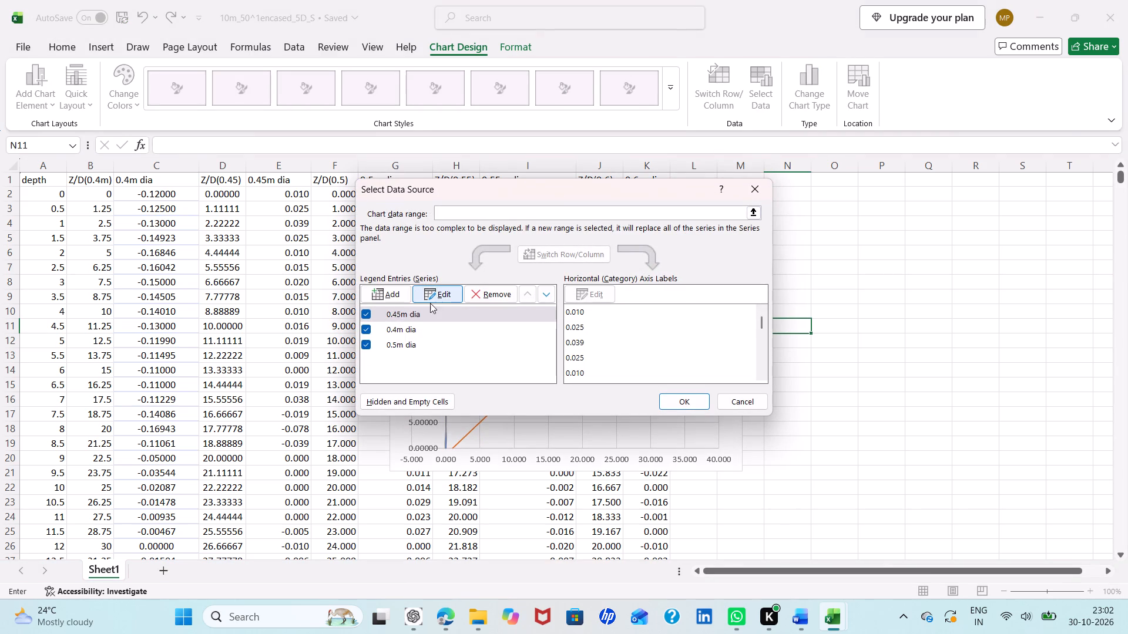
click(428, 329)
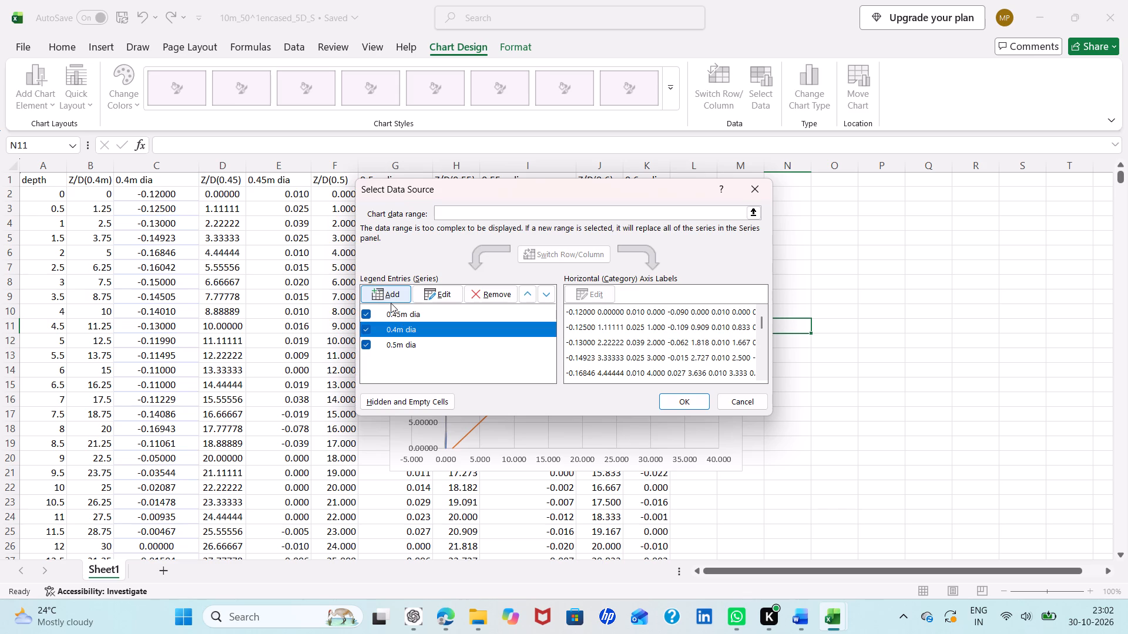
click(444, 291)
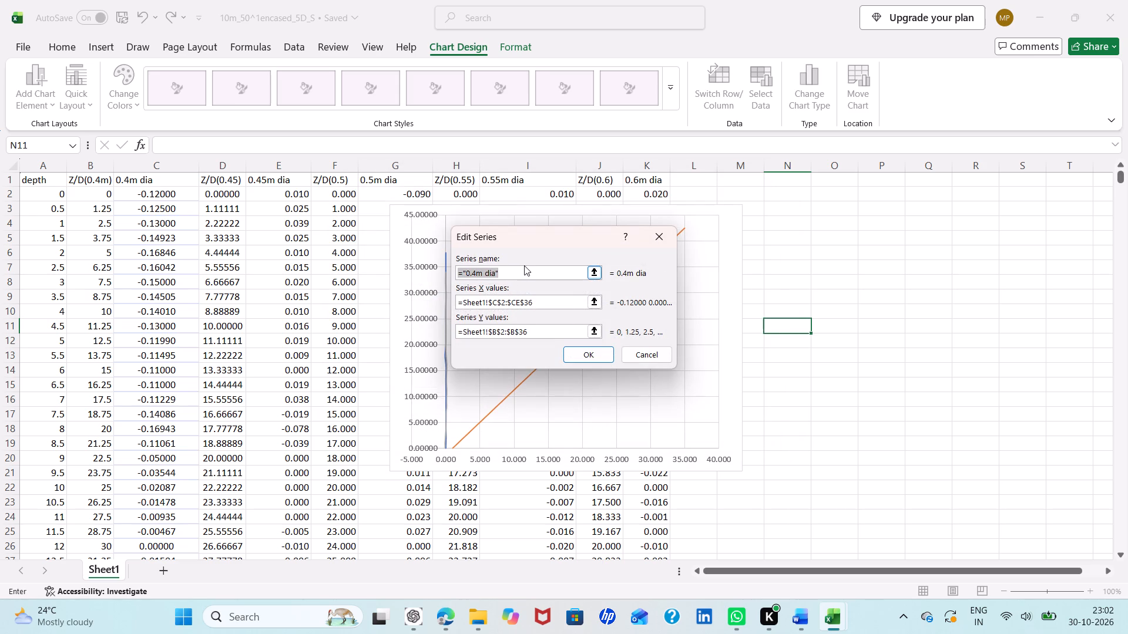
click(519, 279)
key(BackSpace)
key(BackSpace)
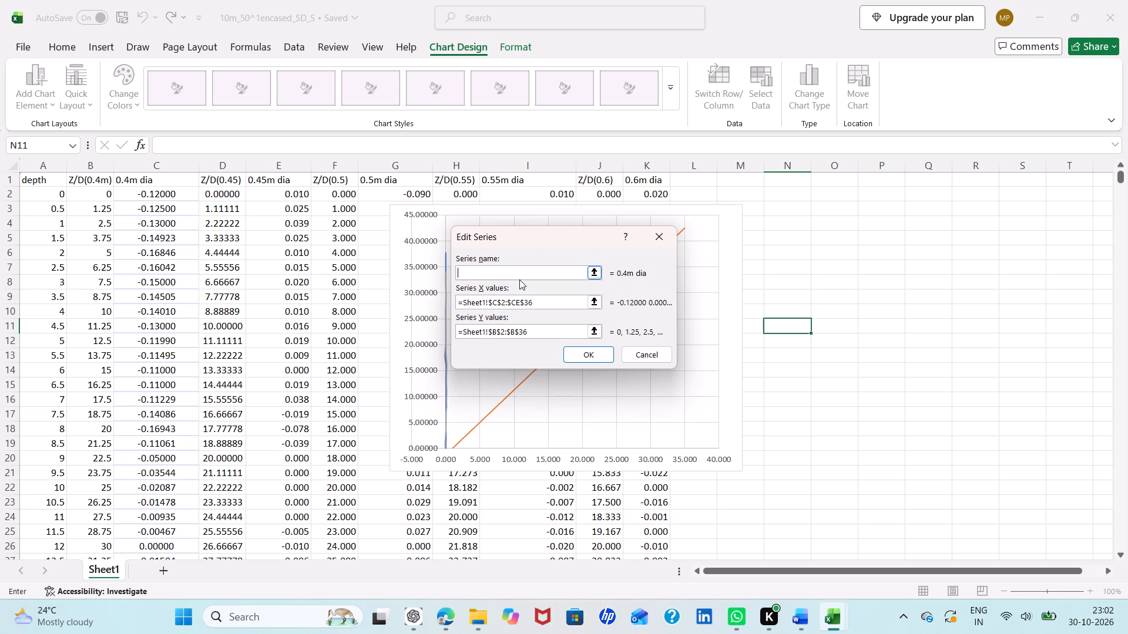
text(0.4m dia)
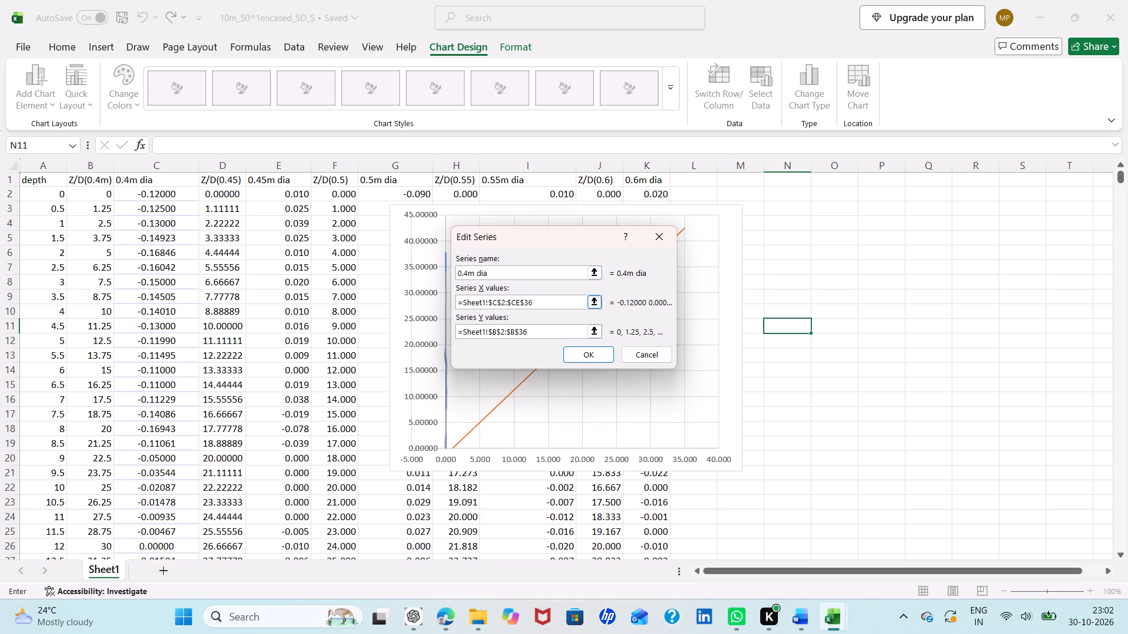
Clear the X values range of the 0.4m dia series.
click(532, 302)
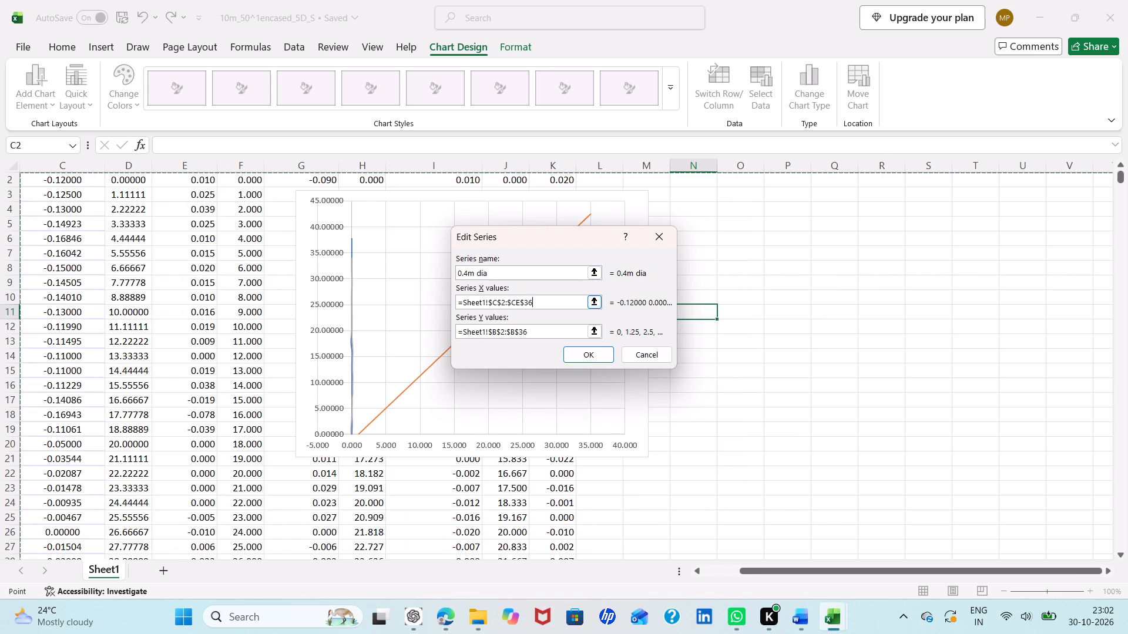
key(BackSpace)
key(BackSpace)
key(BackSpace)
key(BackSpace)
key(BackSpace)
key(BackSpace)
key(BackSpace)
key(BackSpace)
key(BackSpace)
key(BackSpace)
key(BackSpace)
key(BackSpace)
key(BackSpace)
key(BackSpace)
key(BackSpace)
key(BackSpace)
key(BackSpace)
key(BackSpace)
key(BackSpace)
key(BackSpace)
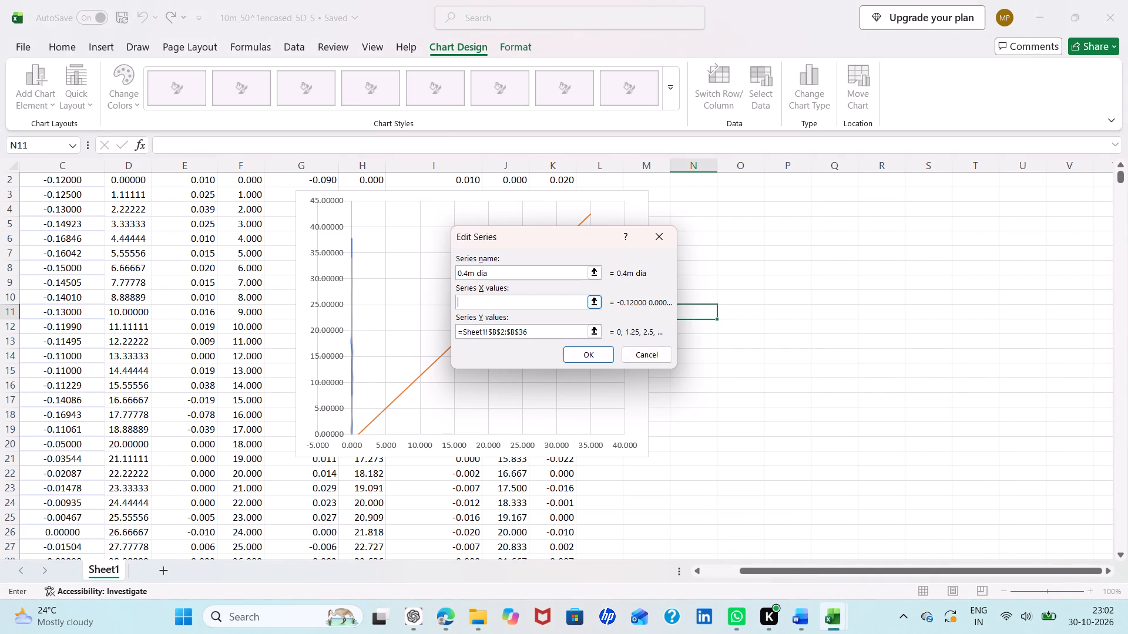
key(ctrl+v)
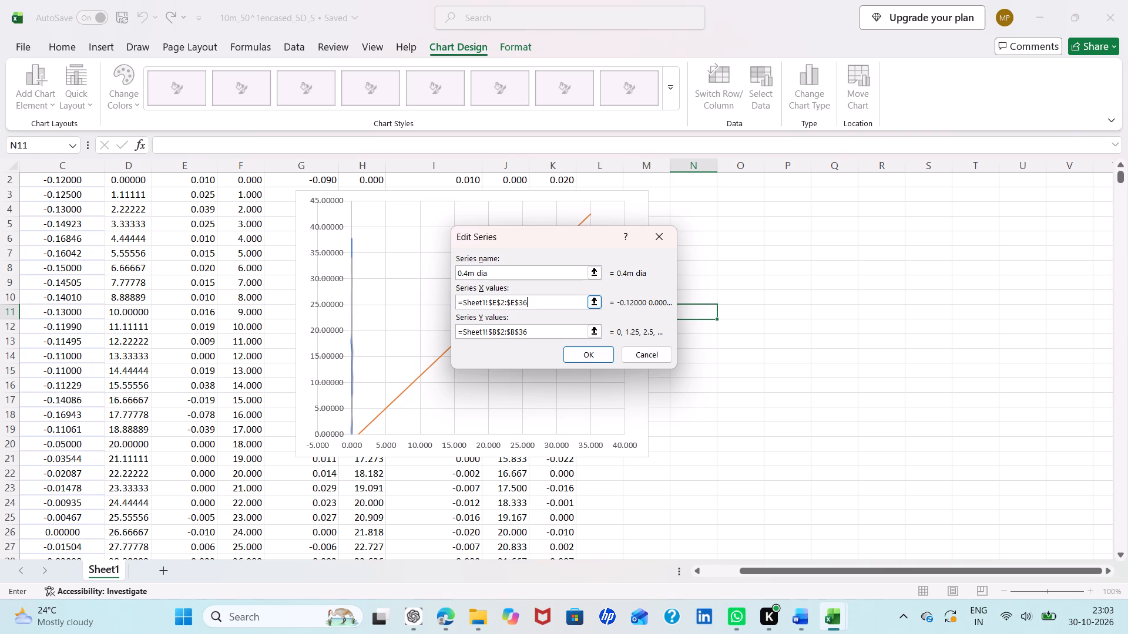
click(497, 305)
key(BackSpace)
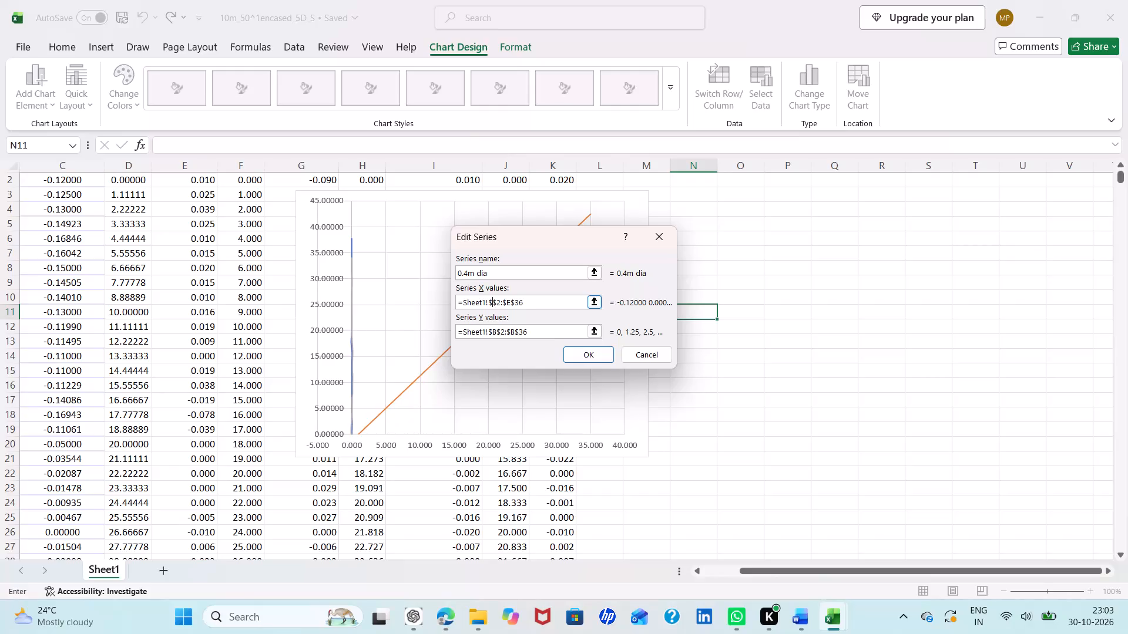
key(shift+c)
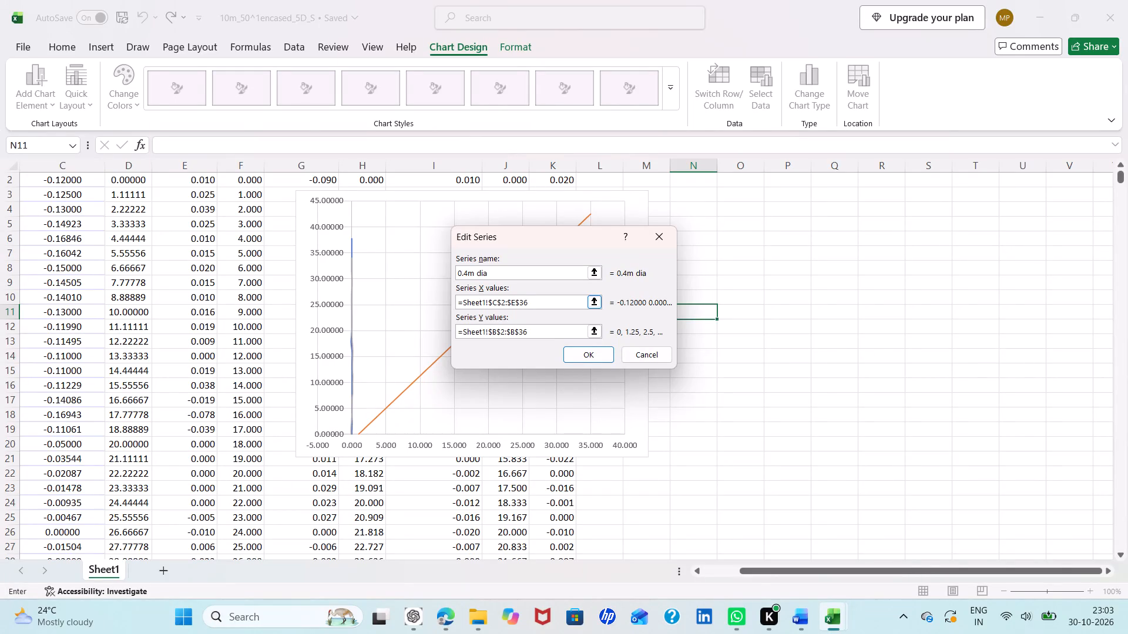
click(515, 304)
key(BackSpace)
key(shift+c)
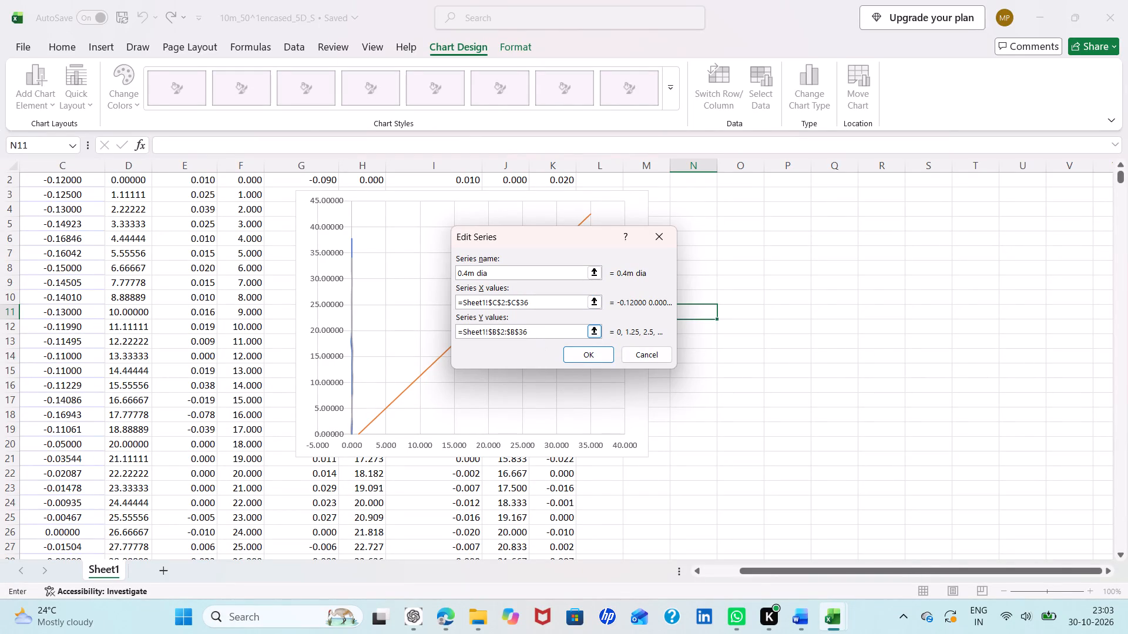
click(538, 328)
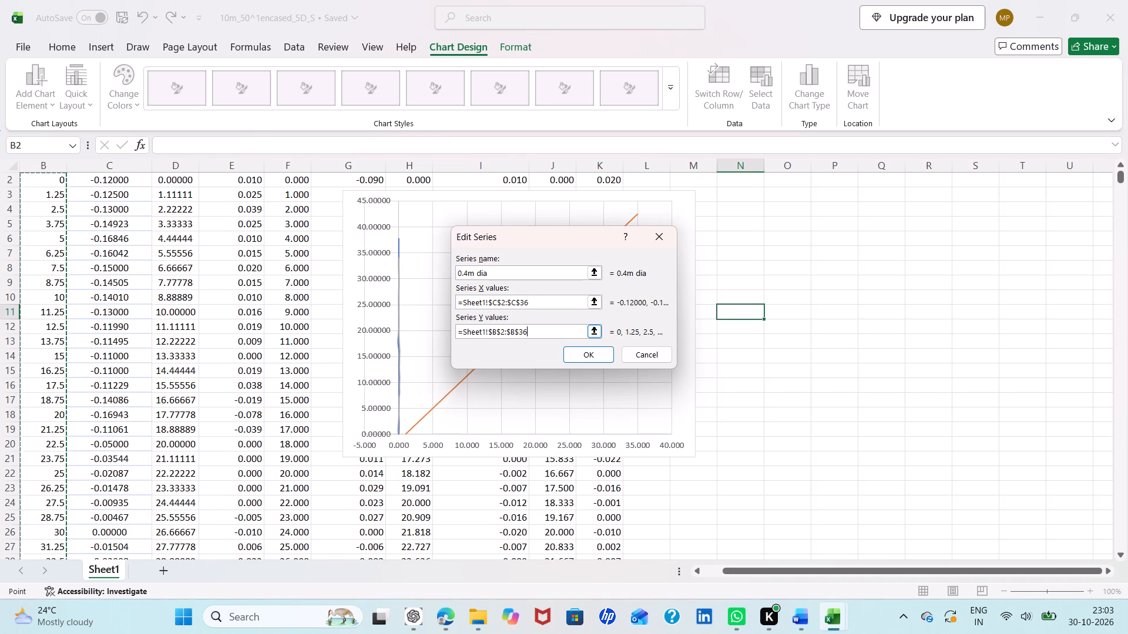
click(576, 355)
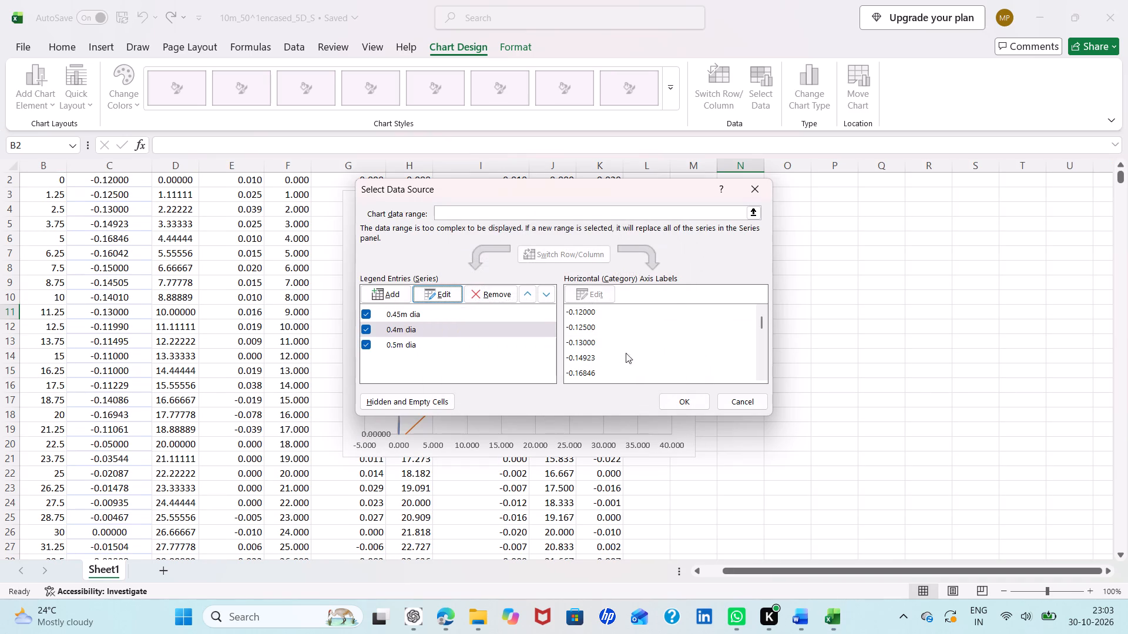
click(681, 393)
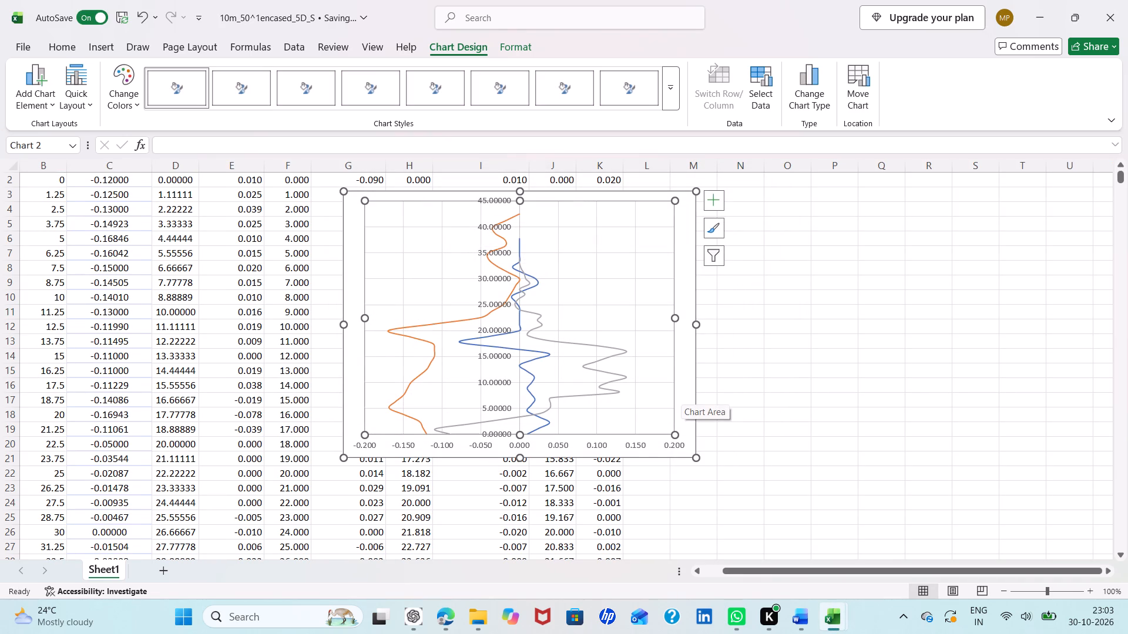
Review the X and Y value ranges of the 0.45m dia and 0.5m dia series in the chart's data source.
click(753, 92)
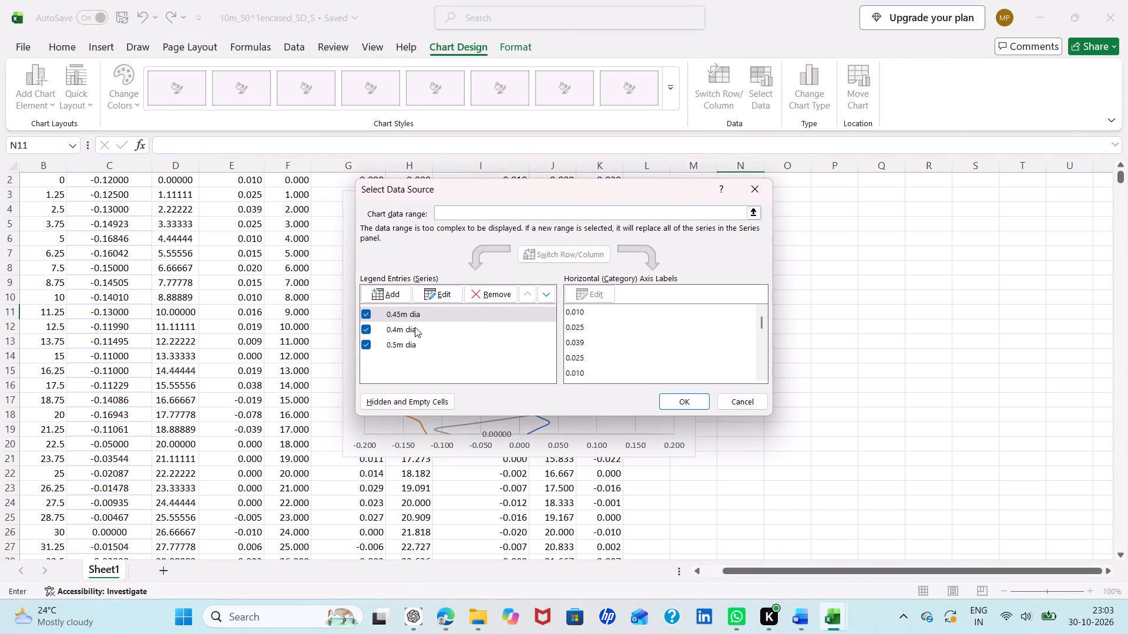
click(419, 307)
click(430, 290)
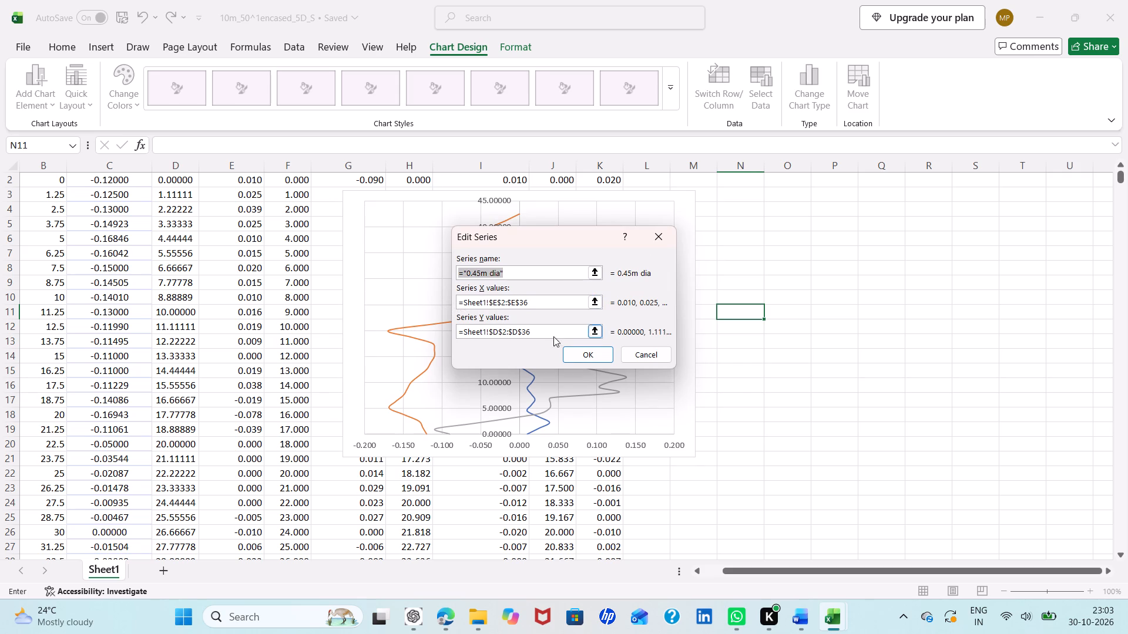
click(583, 358)
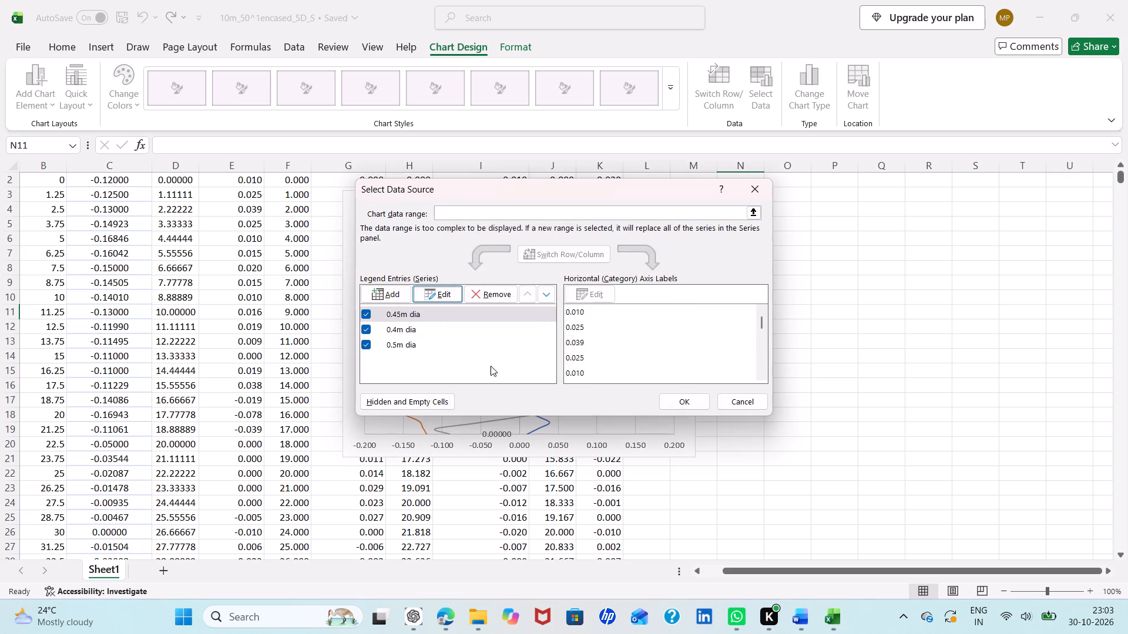
click(440, 349)
double_click(440, 349)
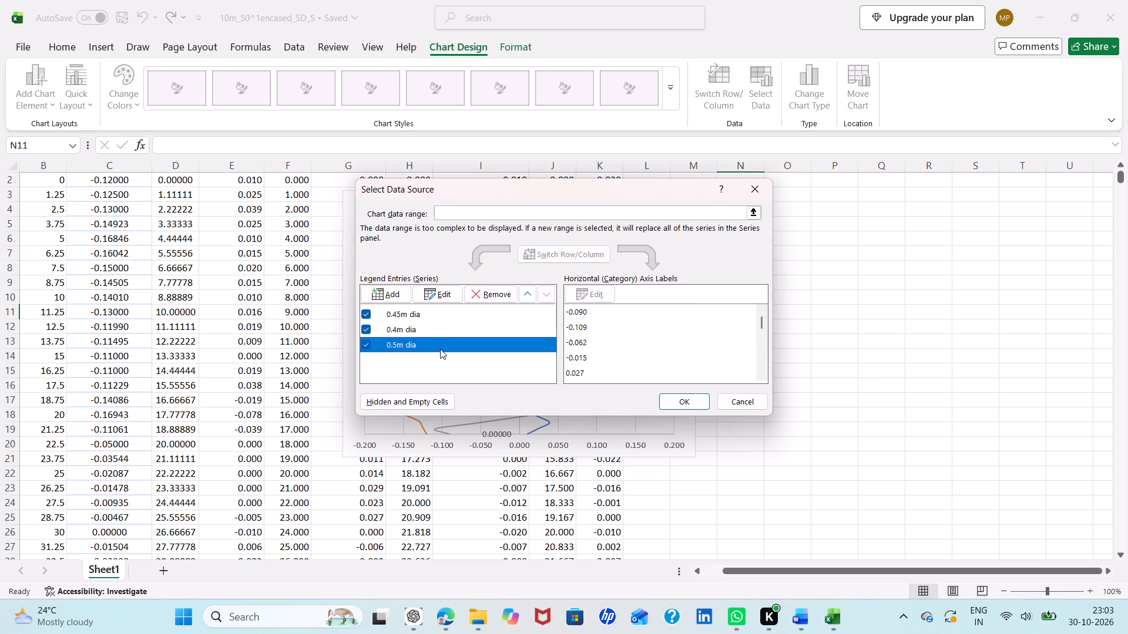
click(442, 293)
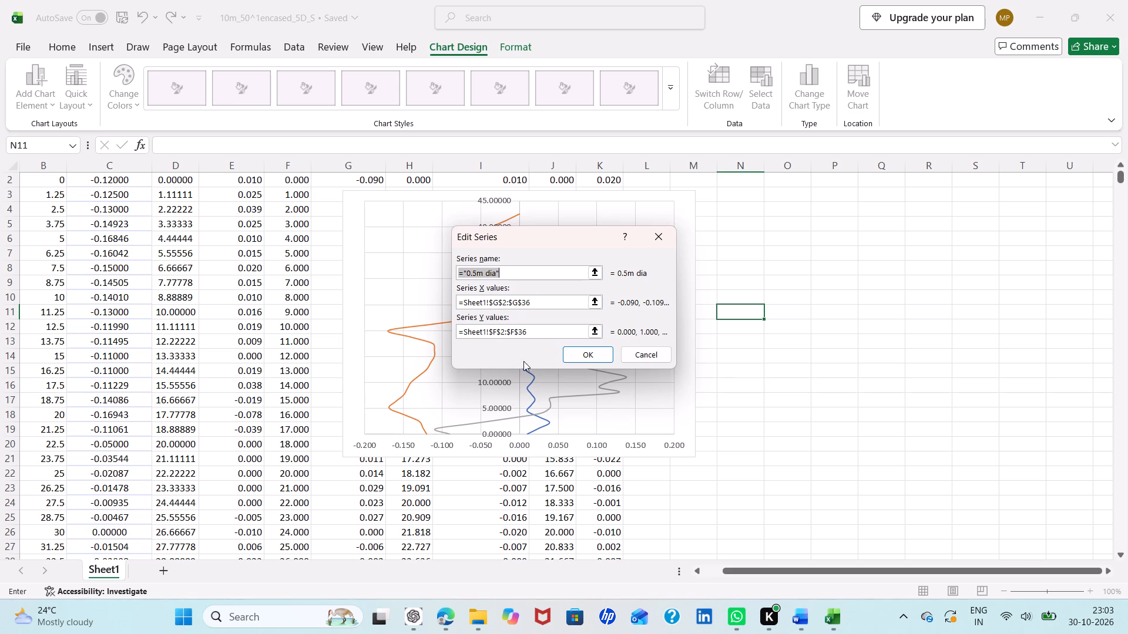
click(568, 354)
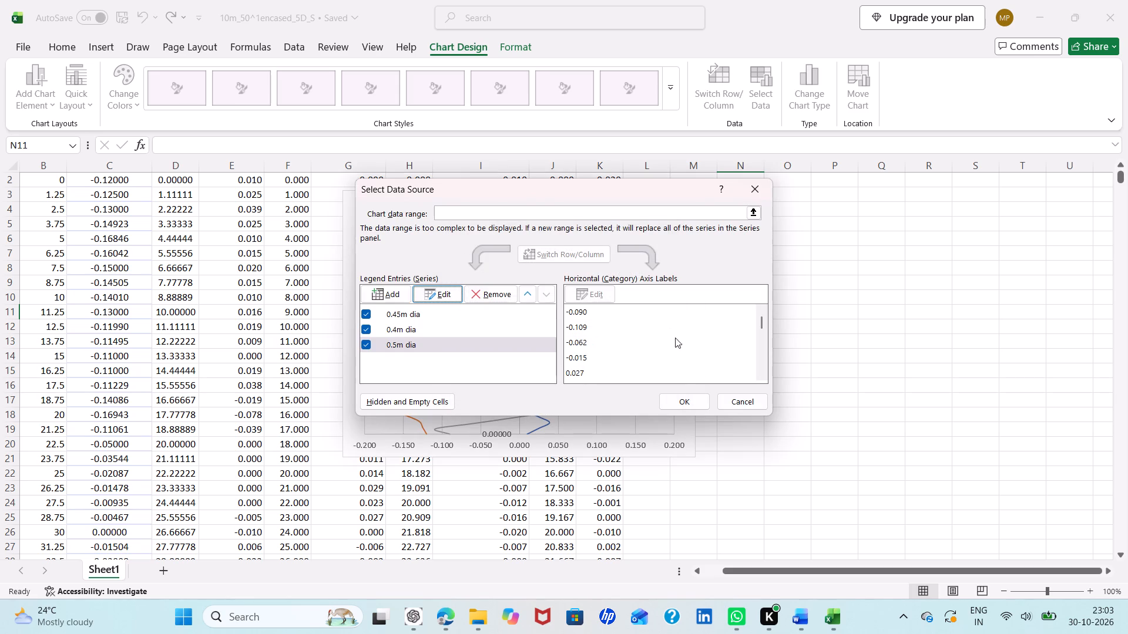
click(687, 393)
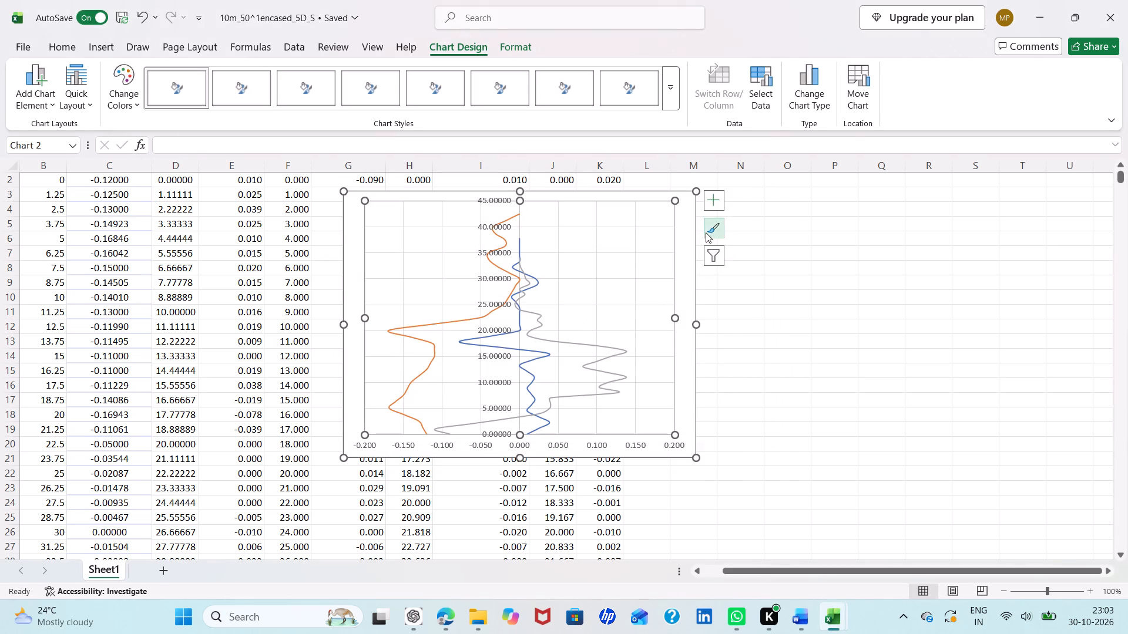
Add a chart series named 0.55m dia with X values =Sheet1!$I$2:$I$36, adapted from the copied formula.
click(748, 87)
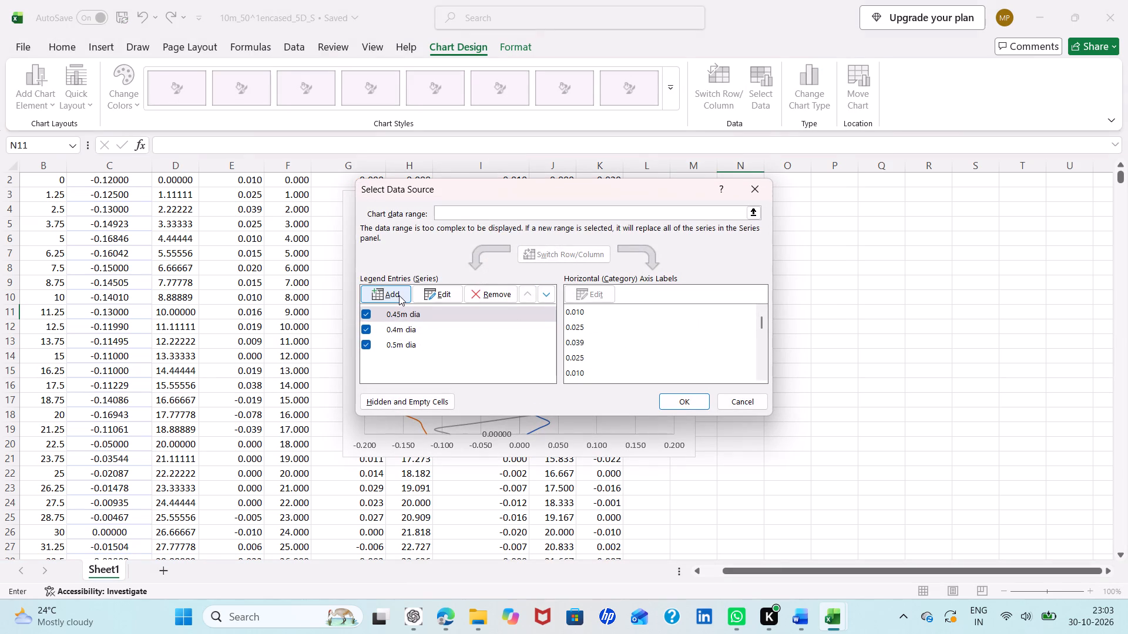
click(399, 295)
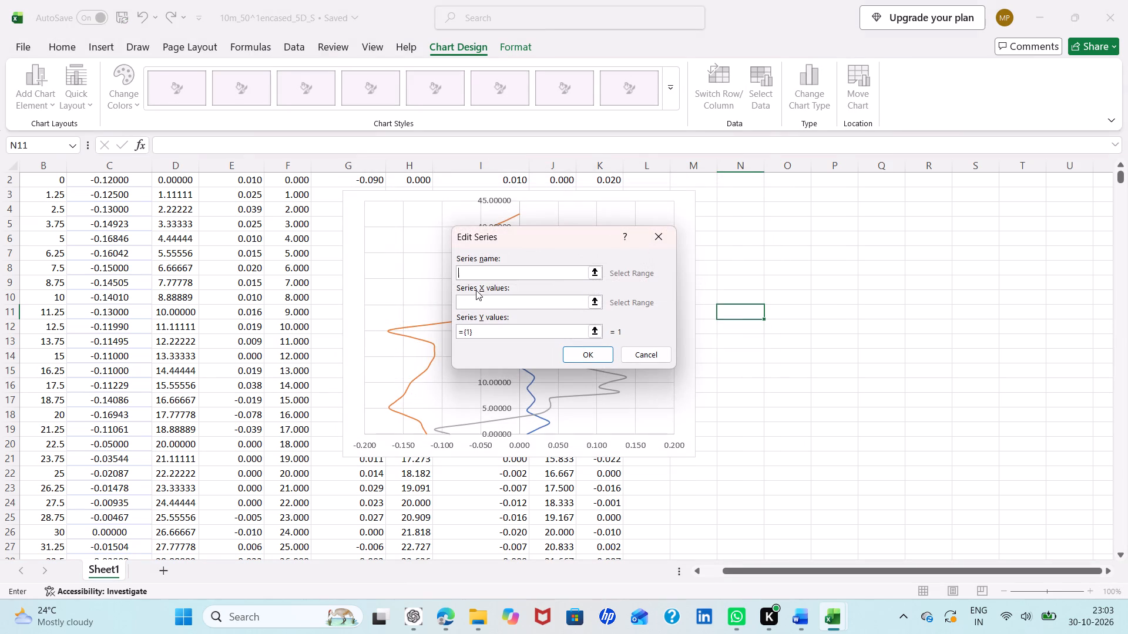
text(0.55m dia)
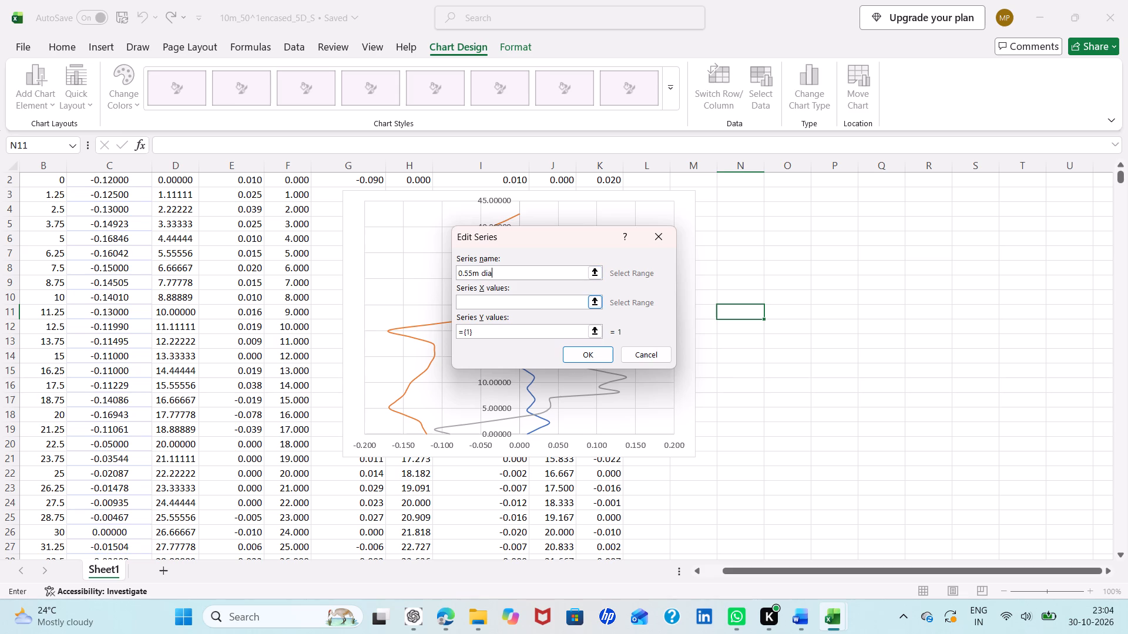
click(475, 301)
key(ctrl+v)
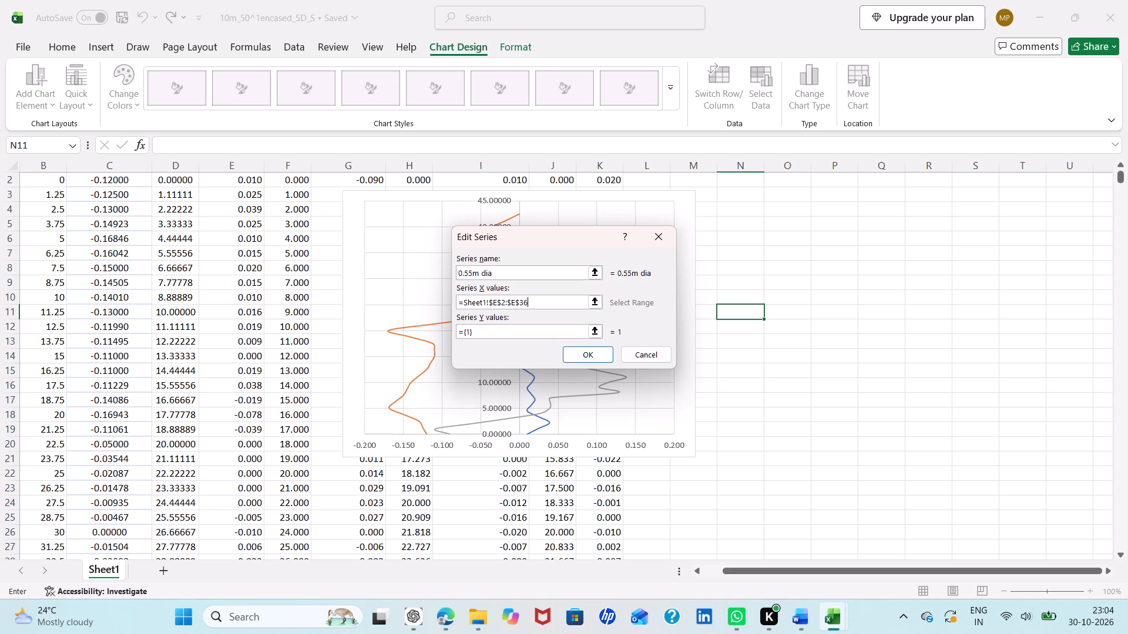
scroll(241, 244, up, 1)
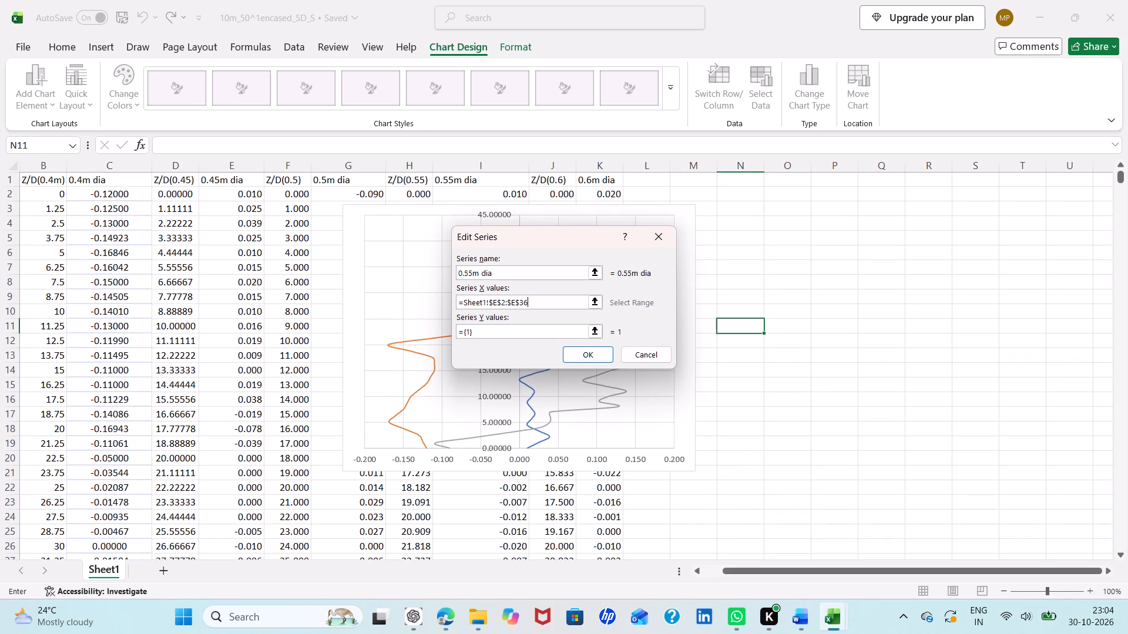
click(497, 300)
key(BackSpace)
key(shift+i)
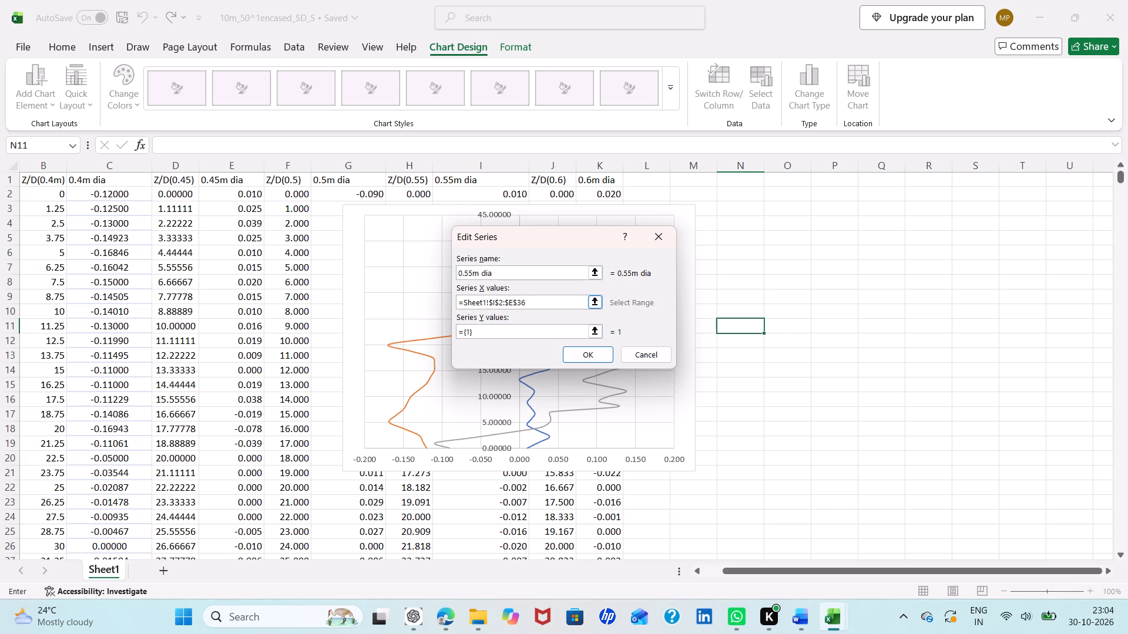
click(514, 303)
key(BackSpace)
key(shift+i)
Replace the default Y values of the 0.55m dia series with the copied range formula.
click(481, 332)
key(BackSpace)
key(BackSpace)
key(BackSpace)
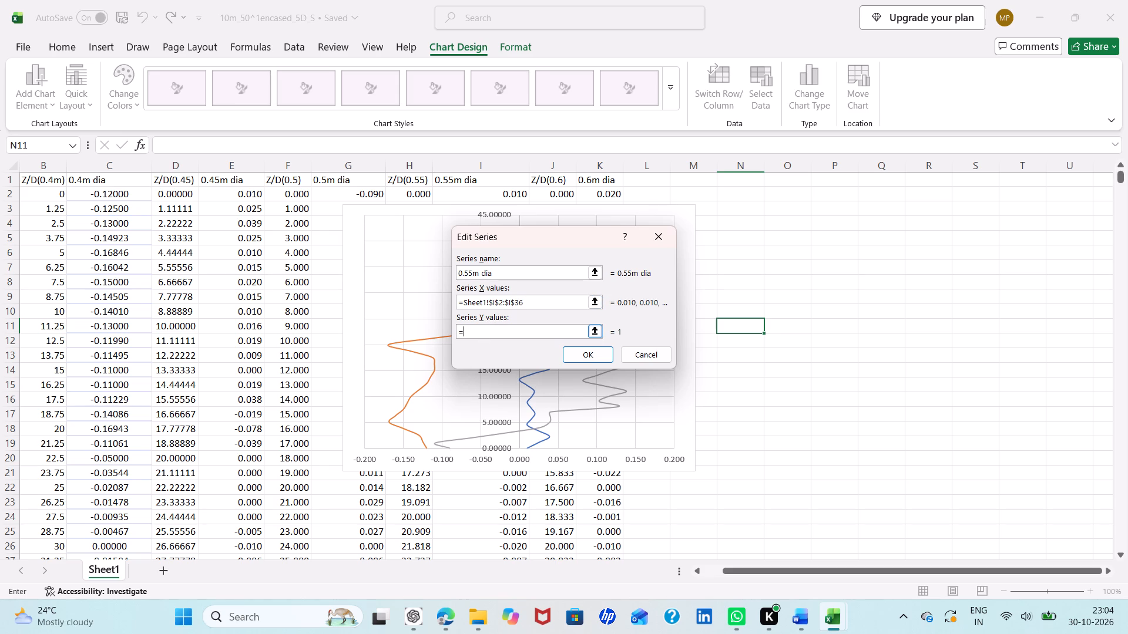
key(BackSpace)
key(ctrl+v)
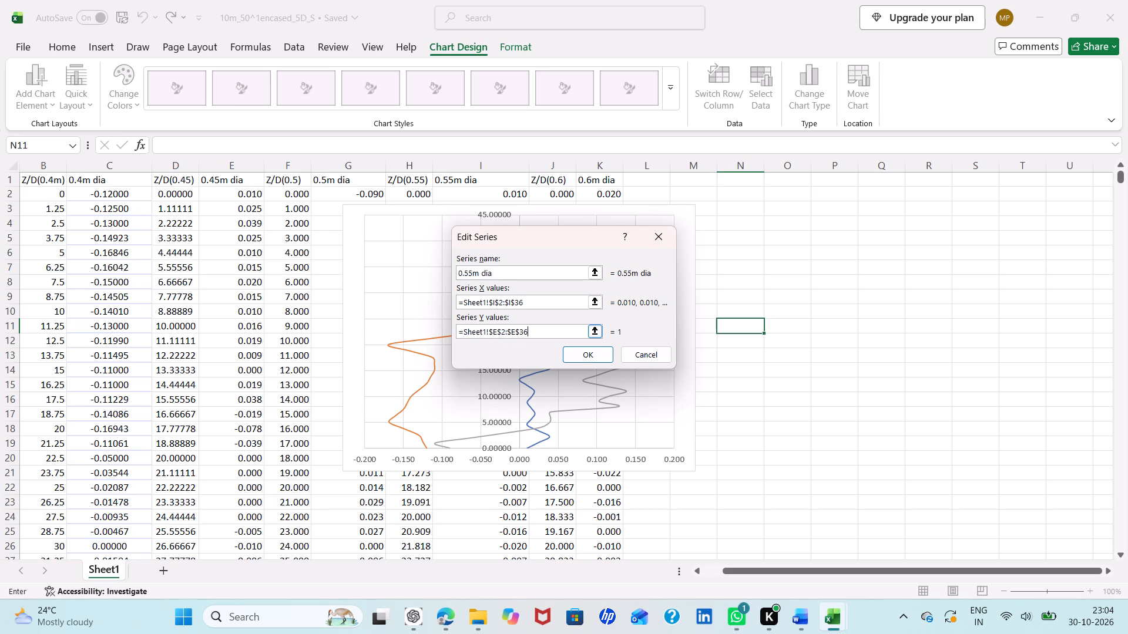
Set the 0.55m dia series' Y values to =Sheet1!$H$2:$H$36 and apply the chart data changes.
click(498, 332)
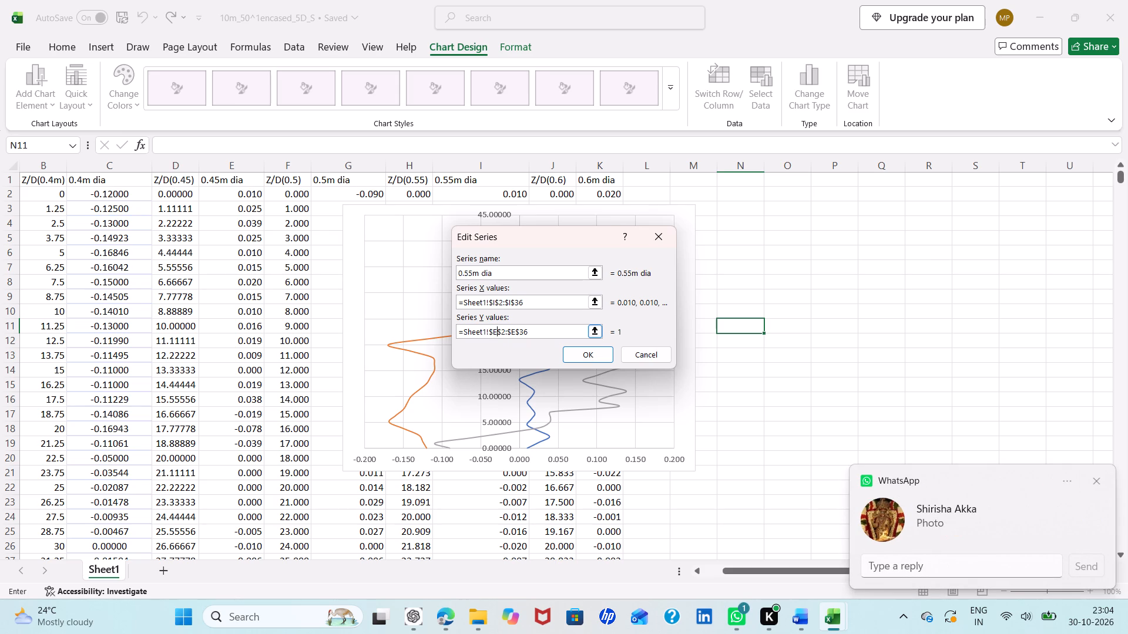
key(BackSpace)
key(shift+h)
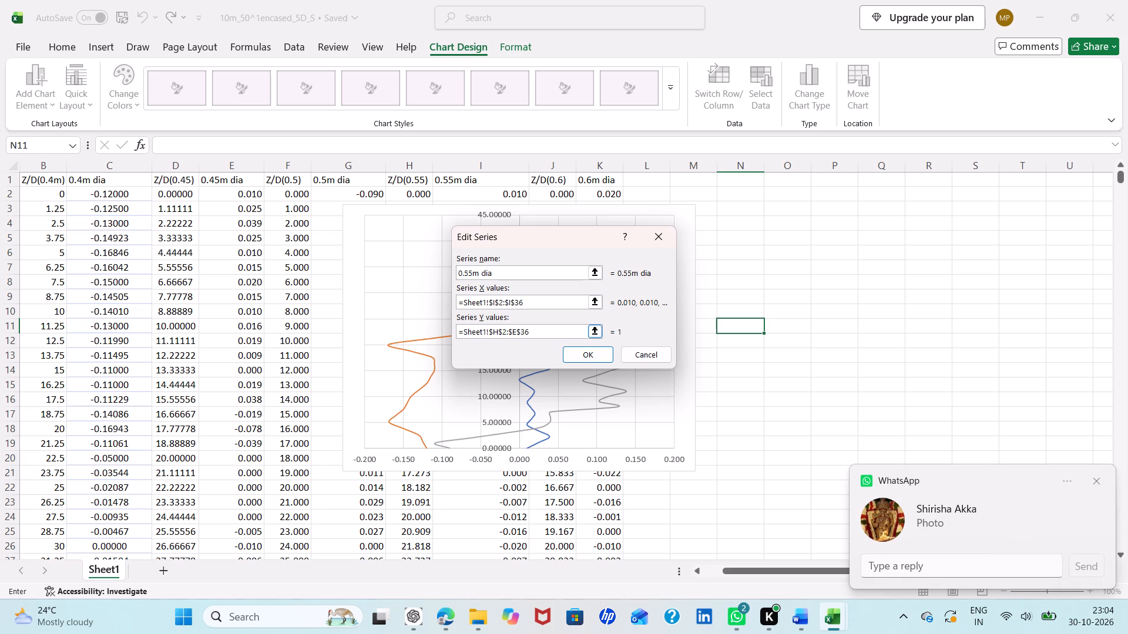
click(516, 331)
key(BackSpace)
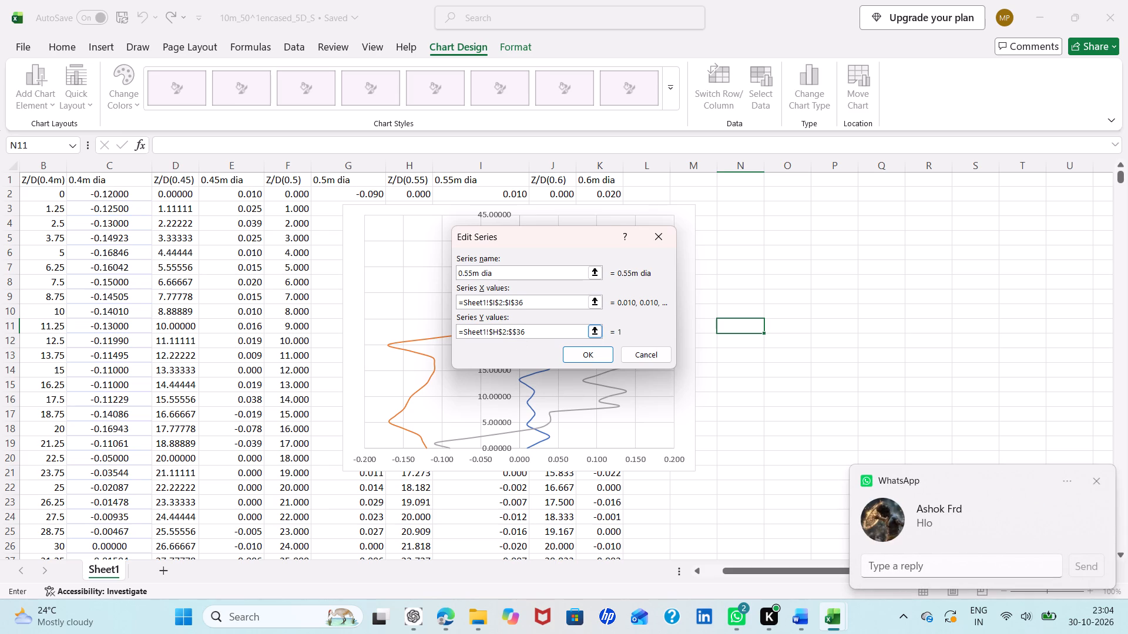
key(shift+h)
click(583, 360)
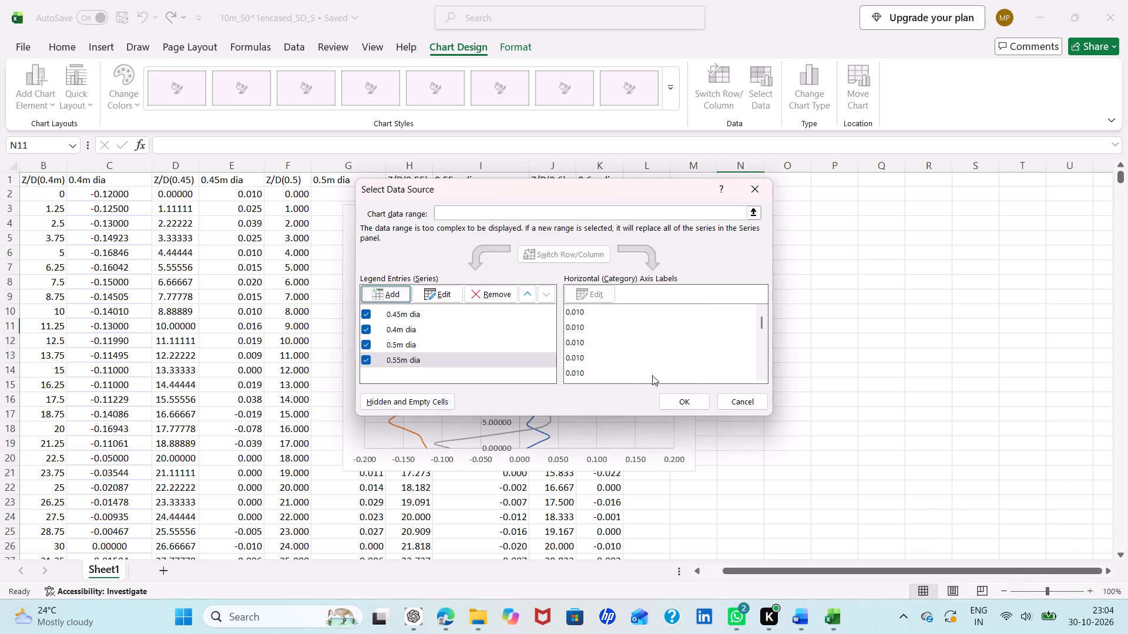
click(680, 397)
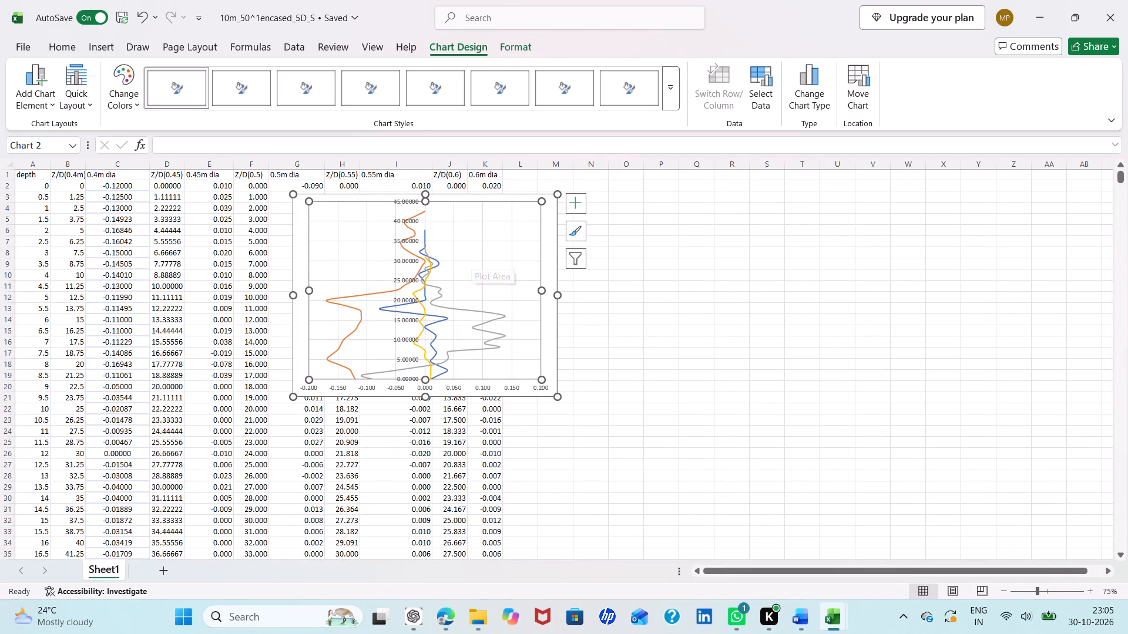
Add a chart series named 0.6m dia with X values =Sheet1!$K$2:$K$36, adapted from the copied range formula.
click(761, 89)
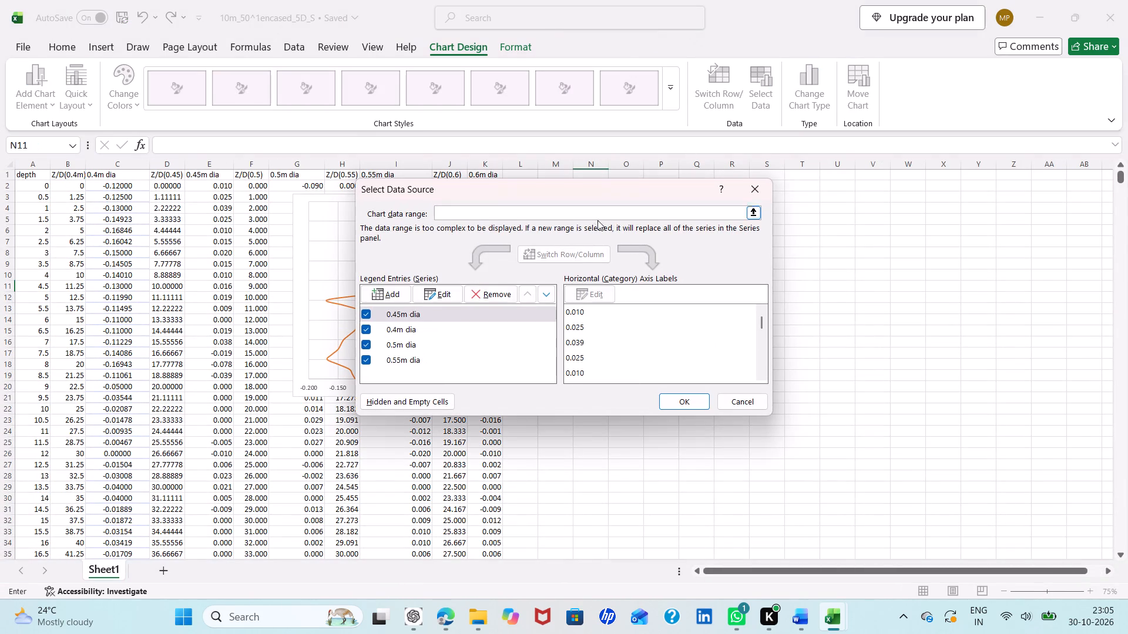
click(392, 293)
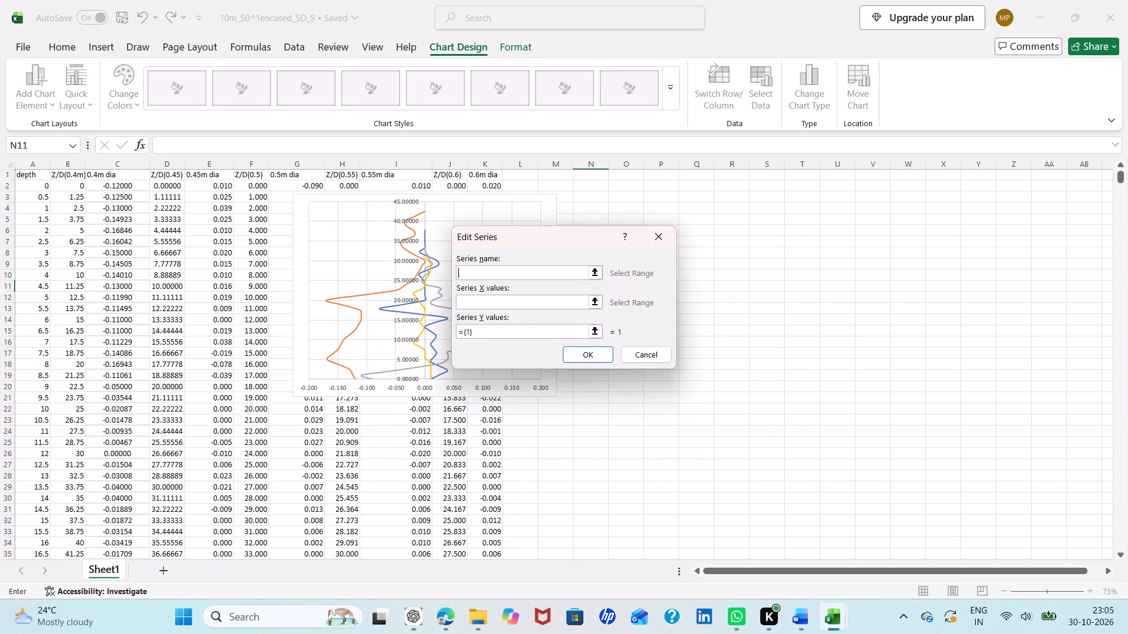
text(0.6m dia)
click(475, 298)
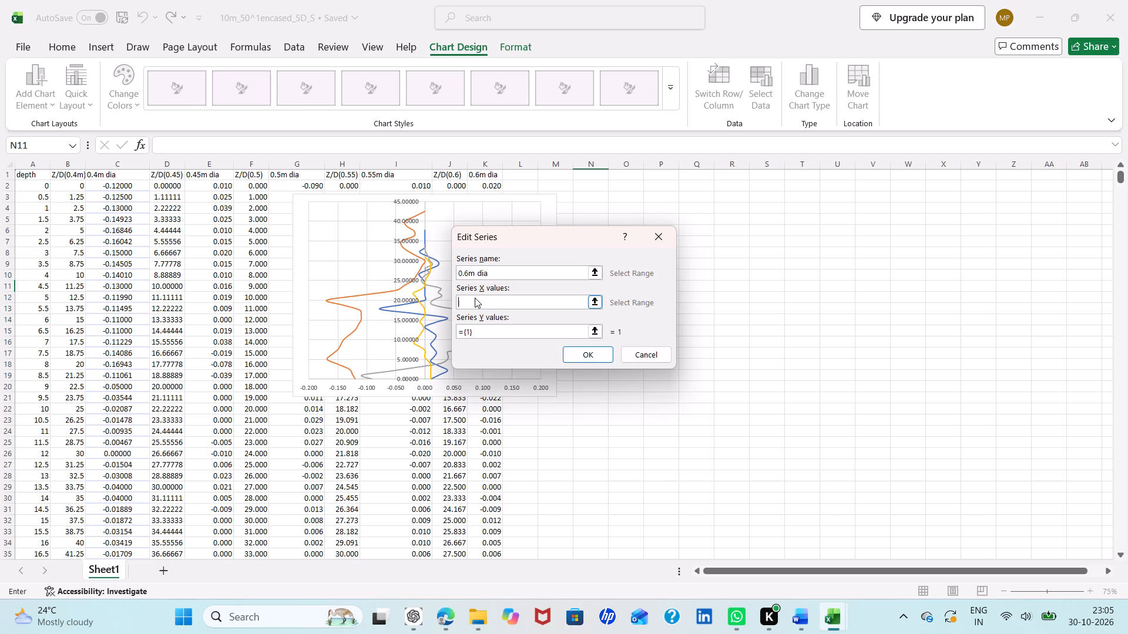
key(ctrl+v)
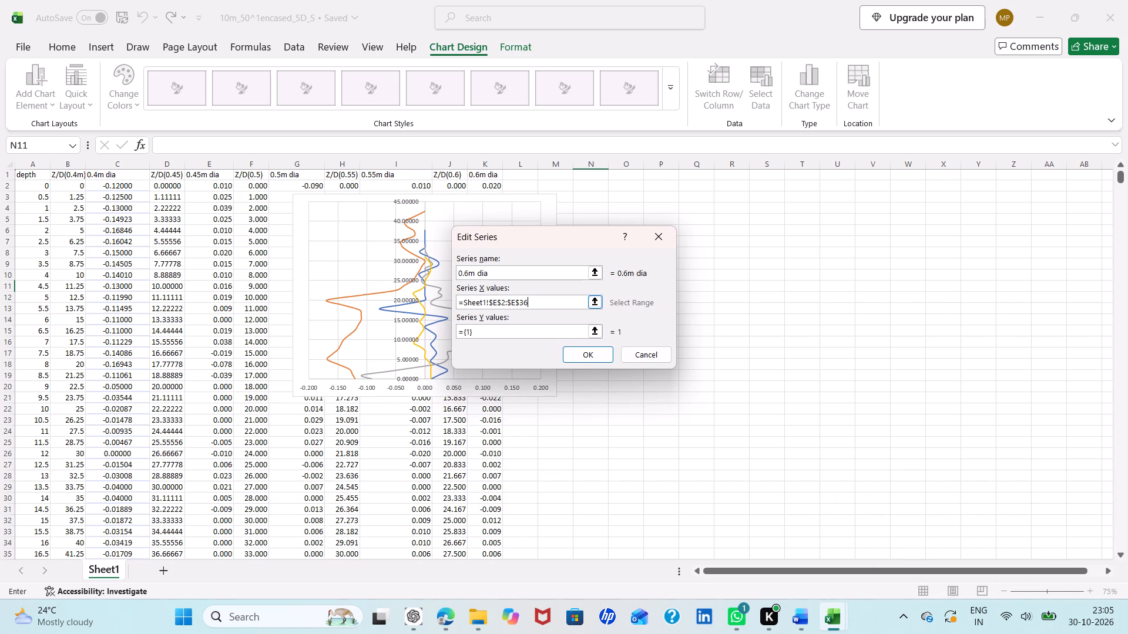
click(498, 305)
key(BackSpace)
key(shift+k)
click(516, 305)
key(BackSpace)
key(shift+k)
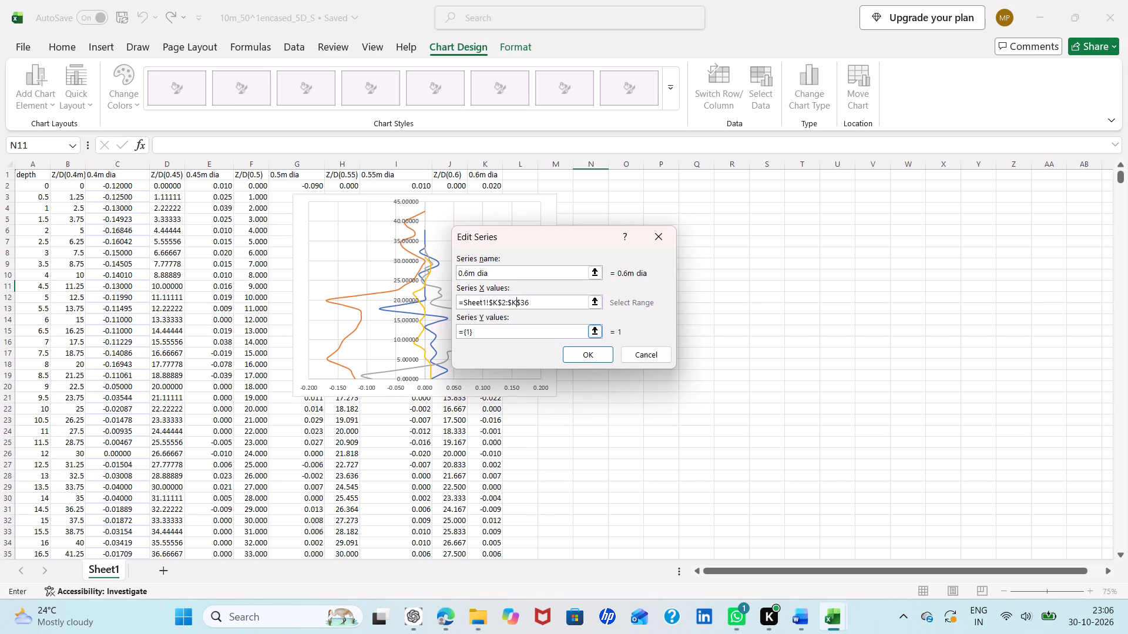
Set the 0.6m dia series' Y values to =Sheet1!$J$2:$J$36 and apply the chart data changes.
click(480, 333)
key(BackSpace)
key(BackSpace)
key(BackSpace)
key(BackSpace)
key(ctrl+v)
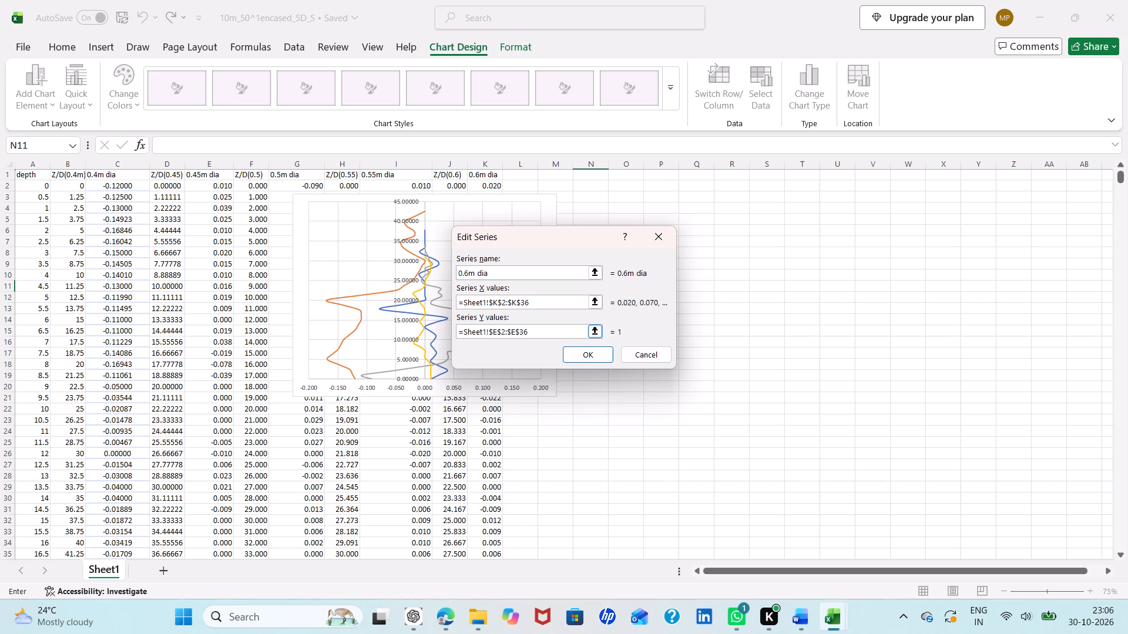
click(496, 331)
key(BackSpace)
key(shift+j)
click(513, 332)
key(BackSpace)
key(shift+j)
click(570, 351)
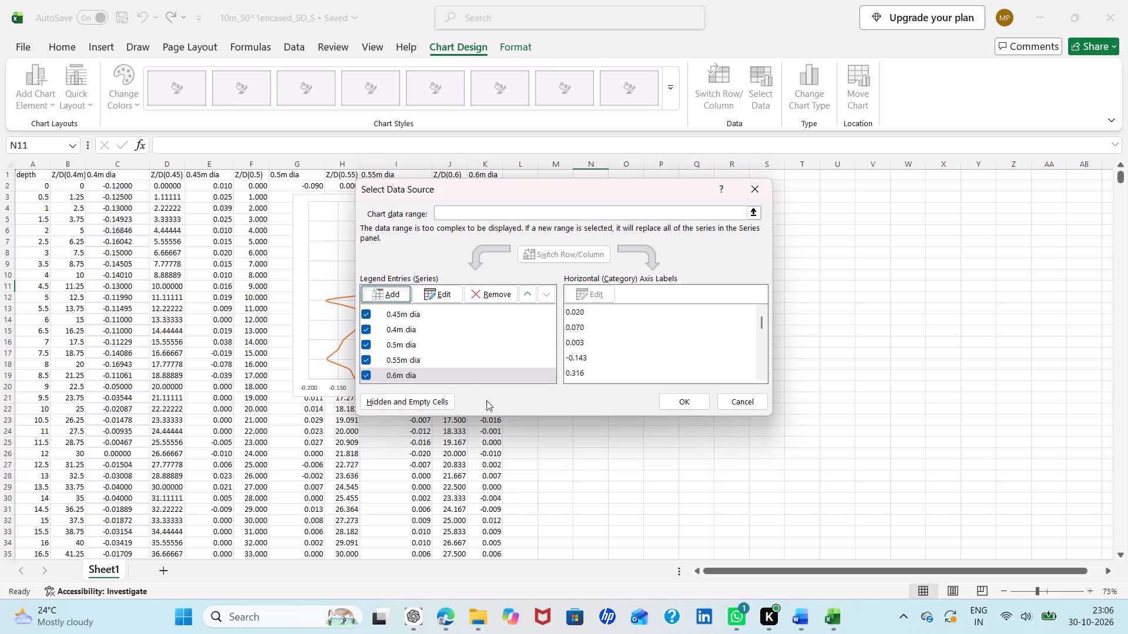
click(679, 407)
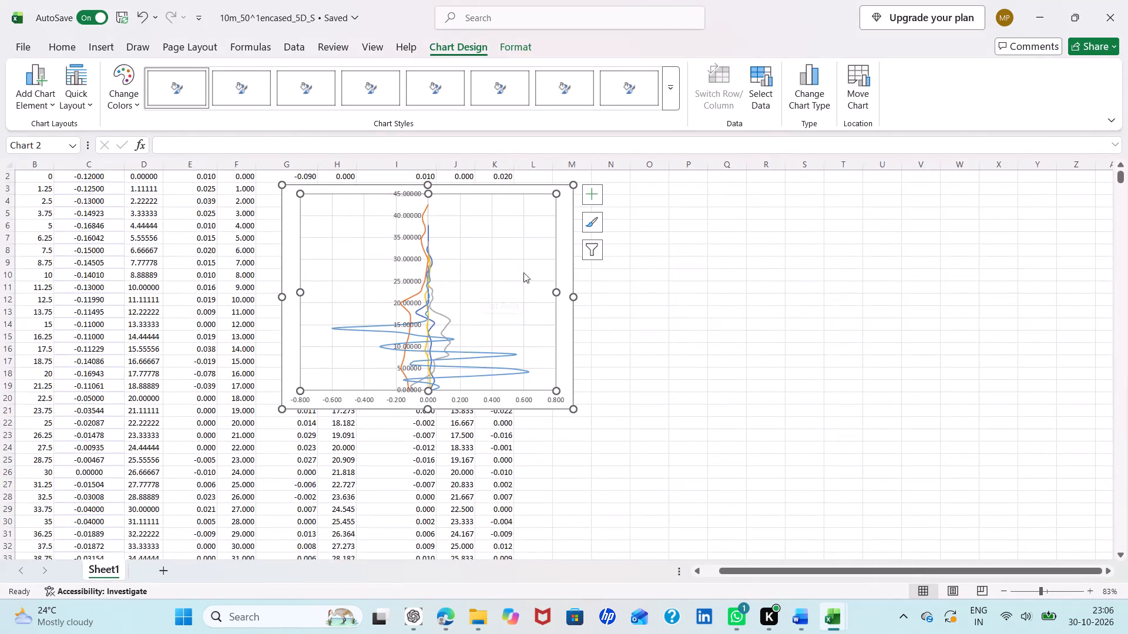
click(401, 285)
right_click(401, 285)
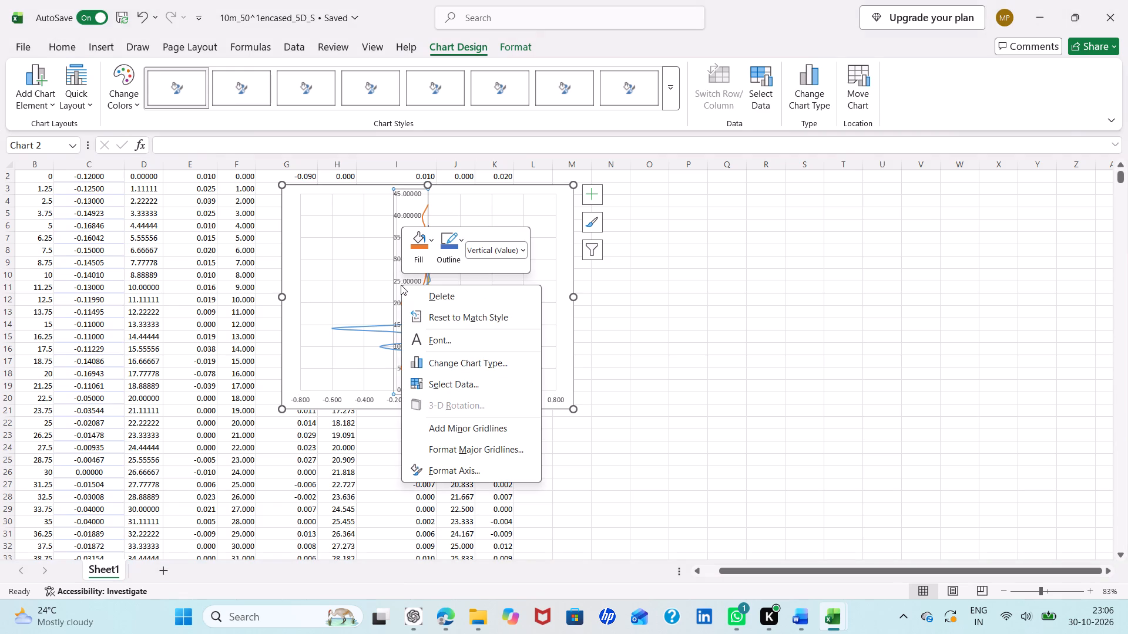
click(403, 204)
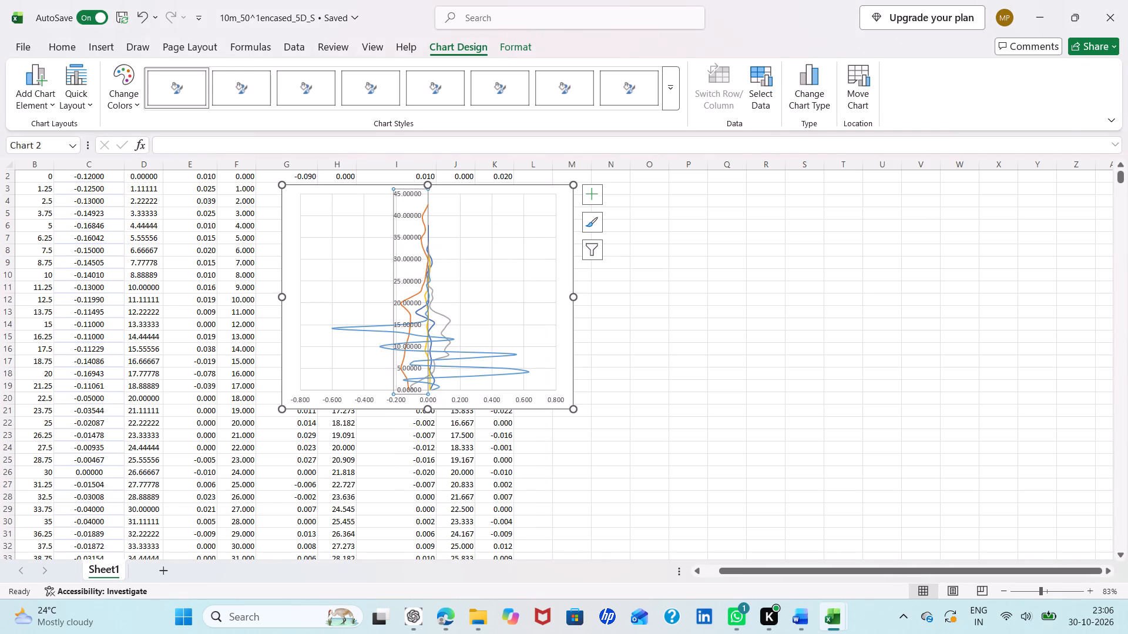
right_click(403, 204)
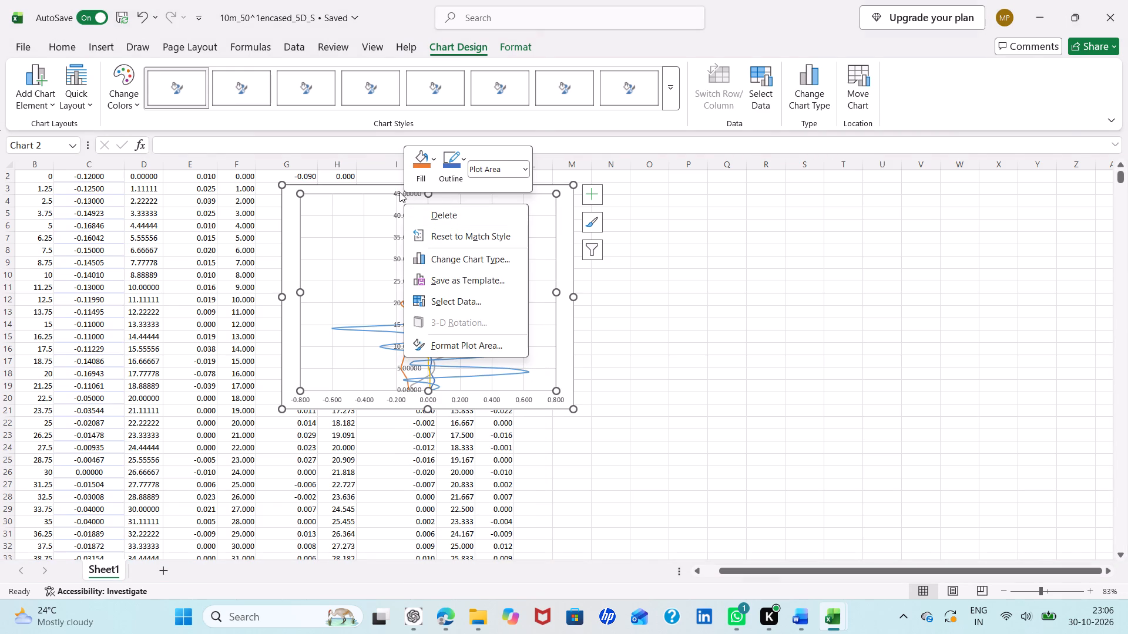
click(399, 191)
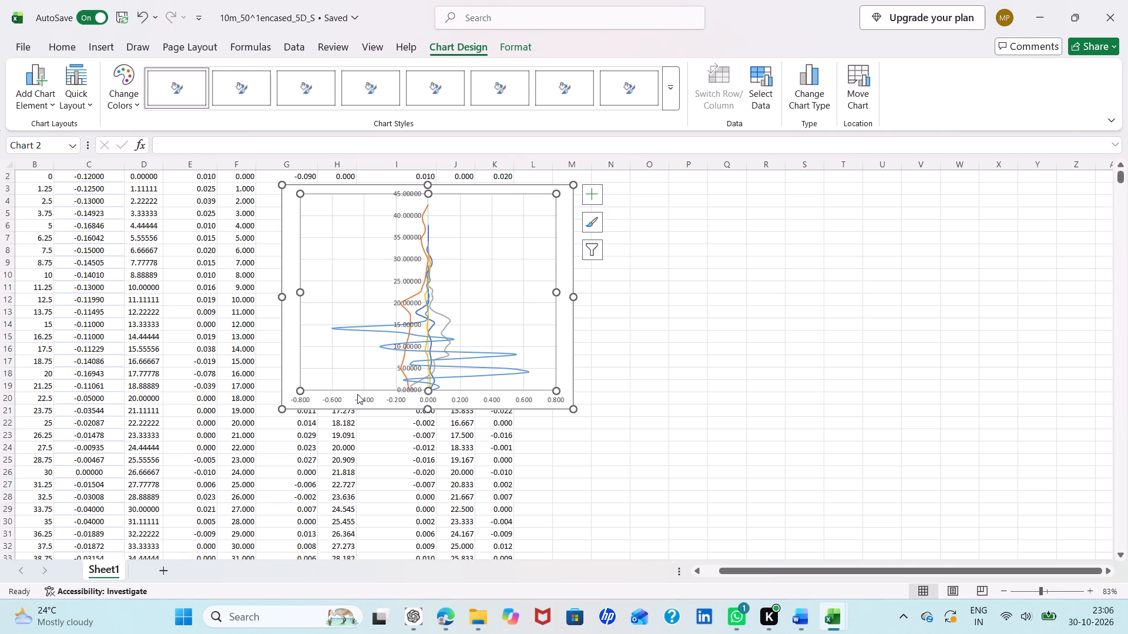
Open the chart's horizontal axis formatting and examine its bounds, label position and number format options.
click(357, 399)
right_click(357, 399)
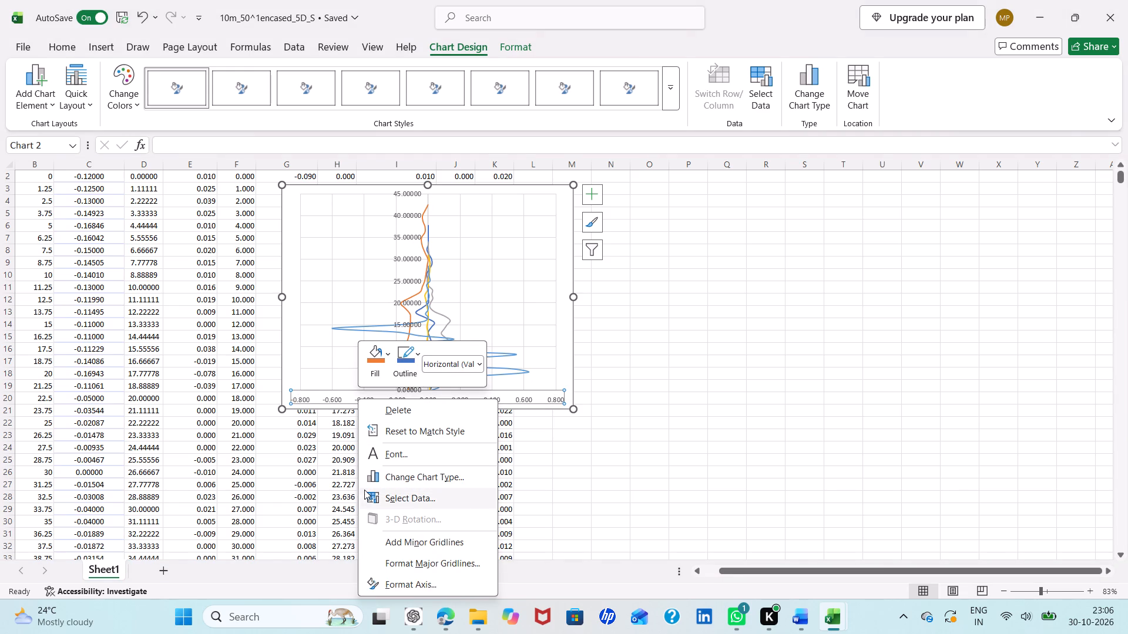
click(377, 588)
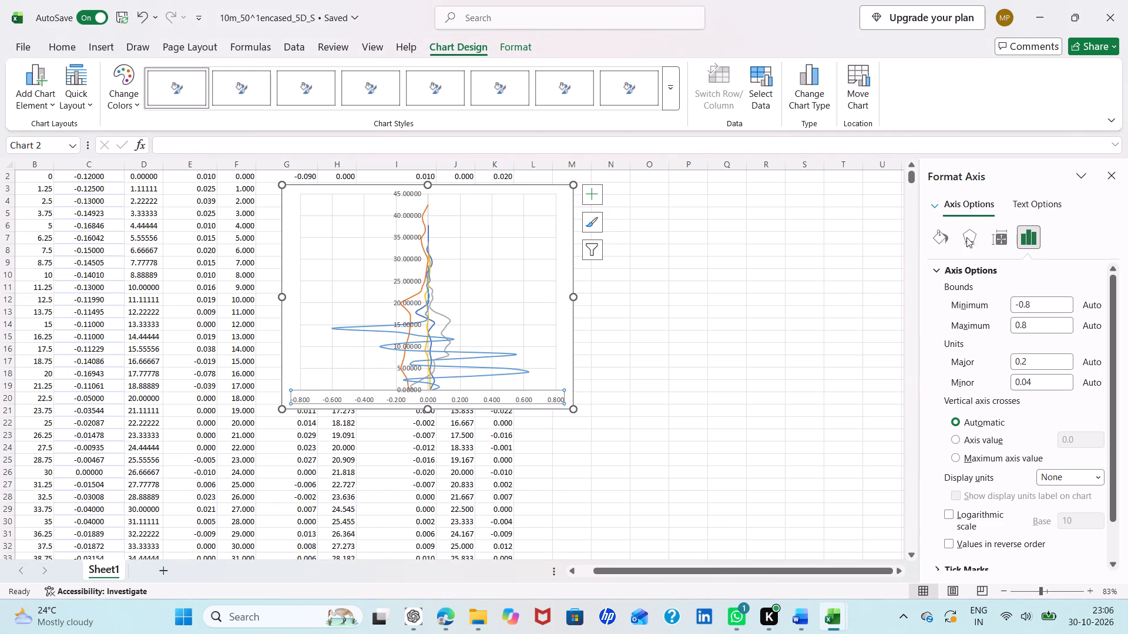
click(1032, 240)
scroll(1005, 279, down, 1)
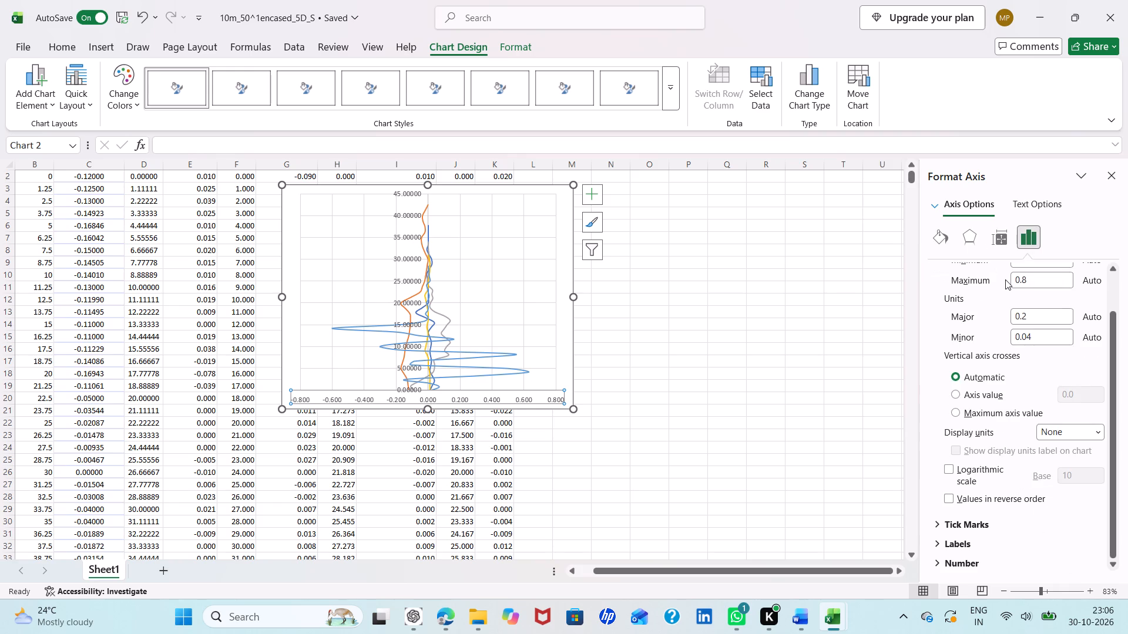
scroll(1005, 279, down, 1)
click(953, 544)
scroll(953, 544, down, 1)
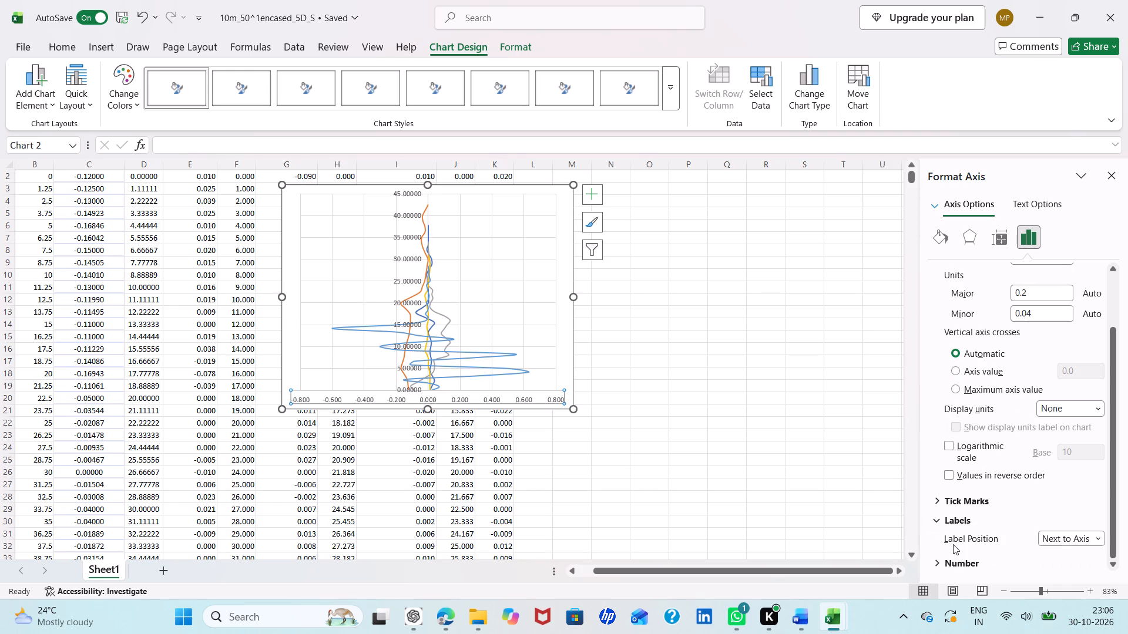
scroll(953, 544, down, 1)
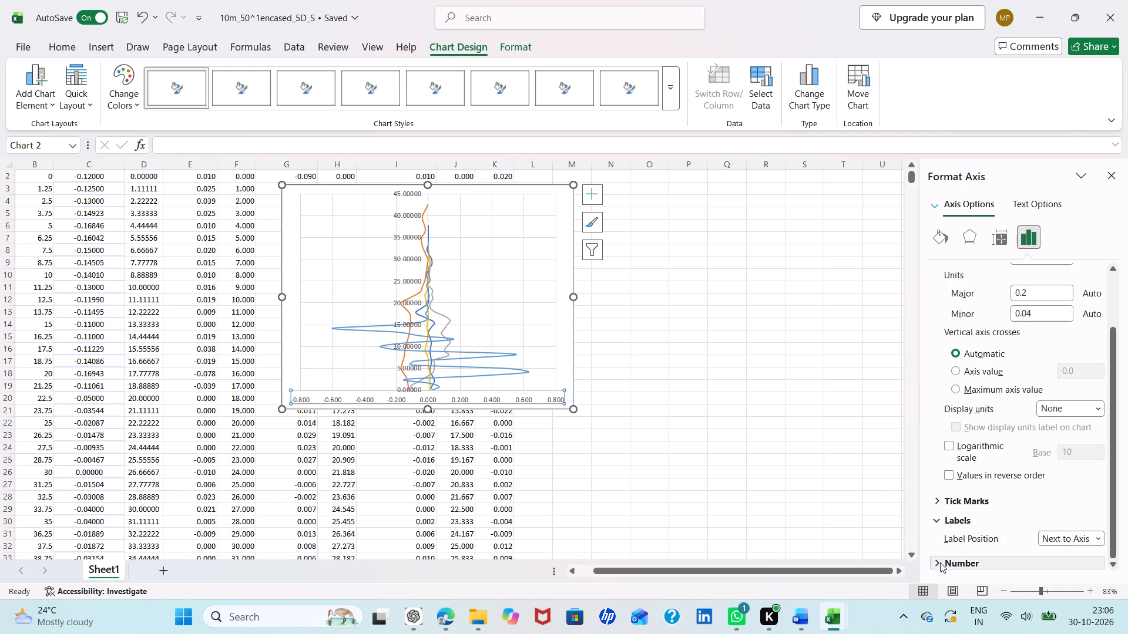
click(940, 562)
scroll(940, 562, down, 1)
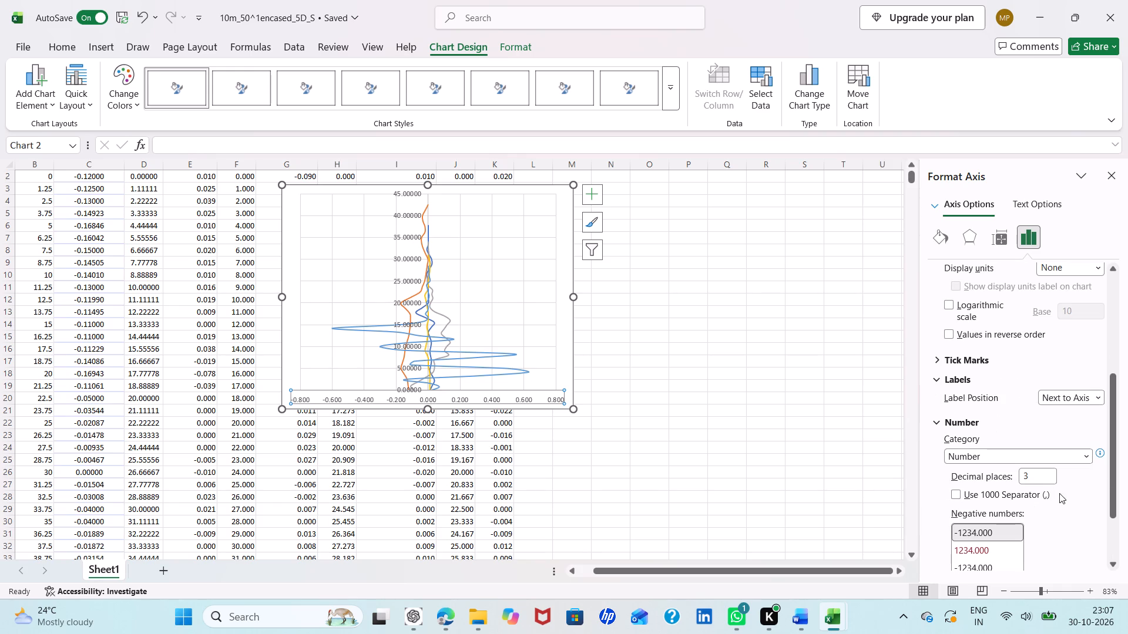
click(1042, 481)
Try the High label position for the chart's vertical axis, then set it to Low.
click(405, 219)
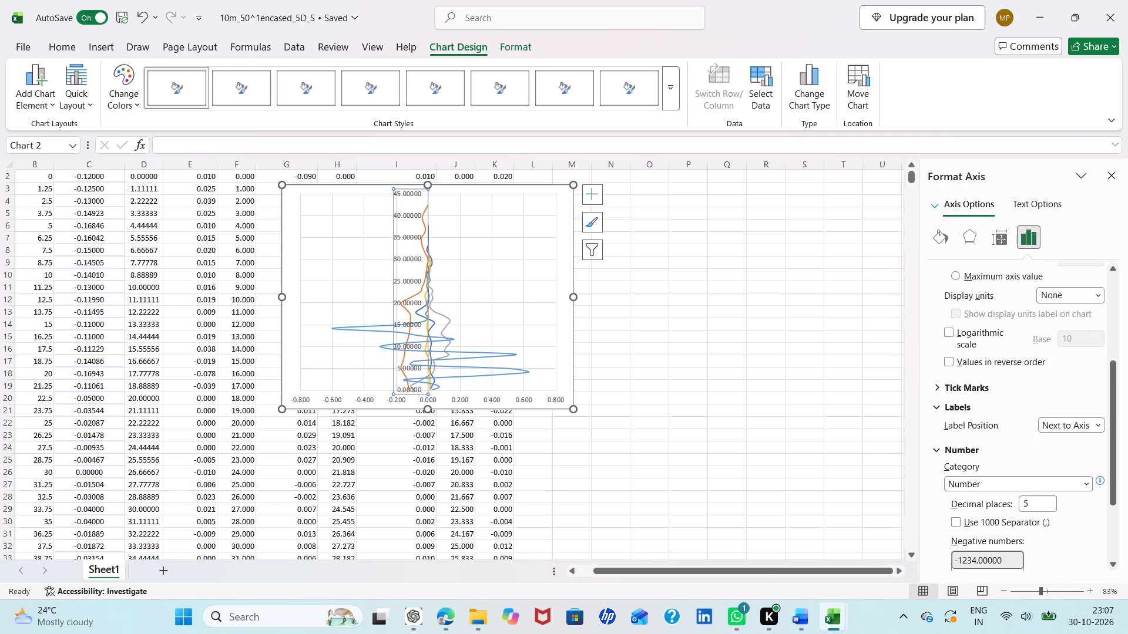
click(1094, 426)
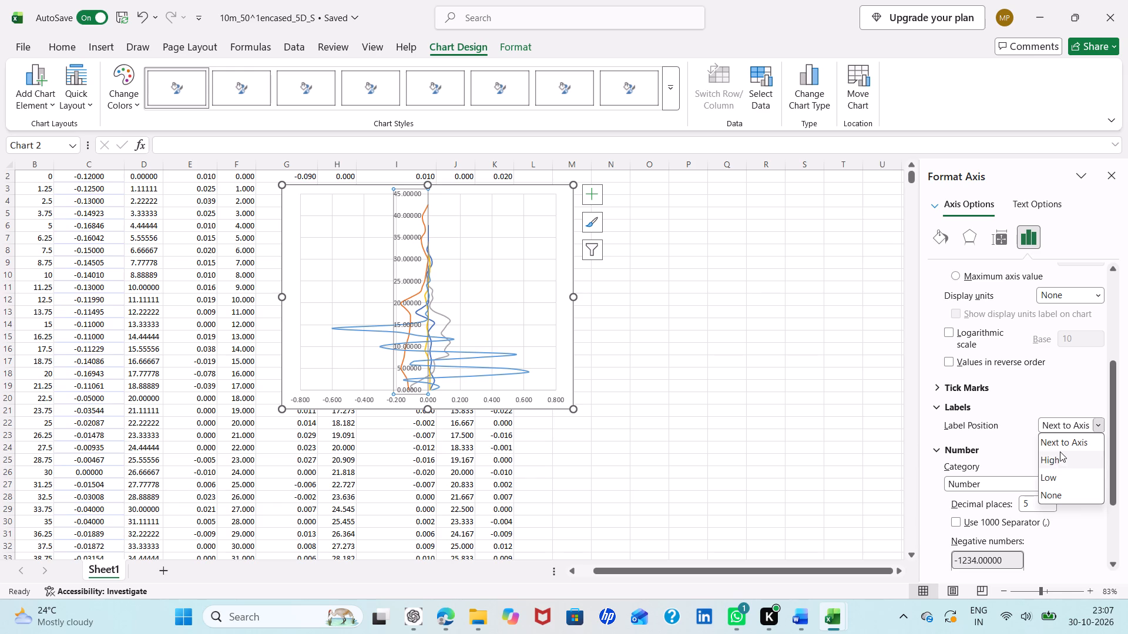
click(1062, 461)
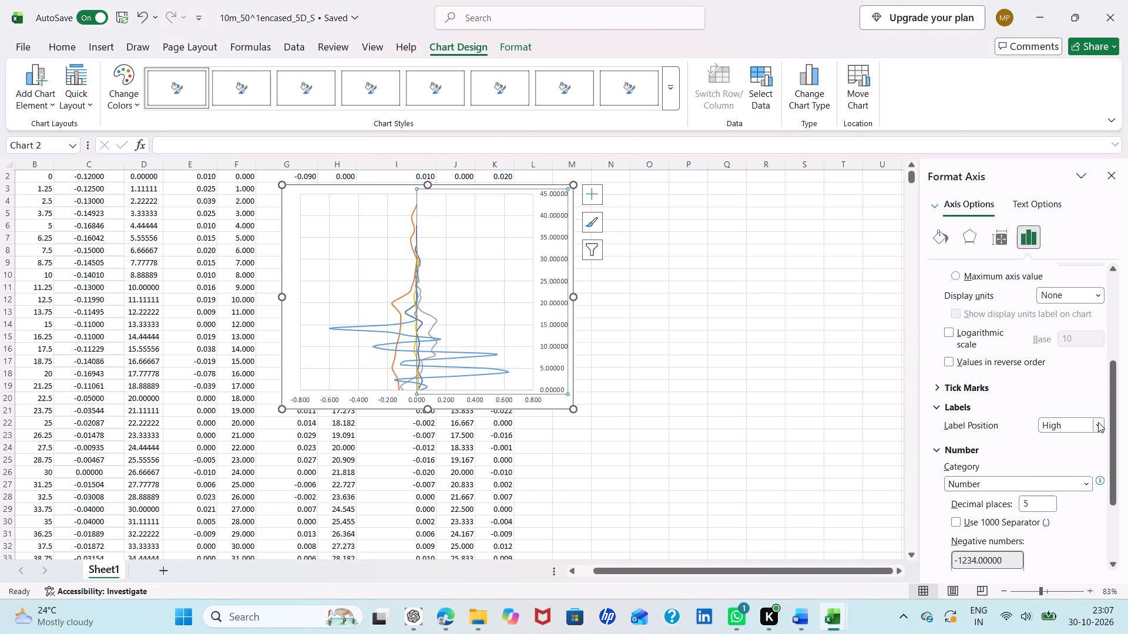
click(1098, 422)
click(1055, 471)
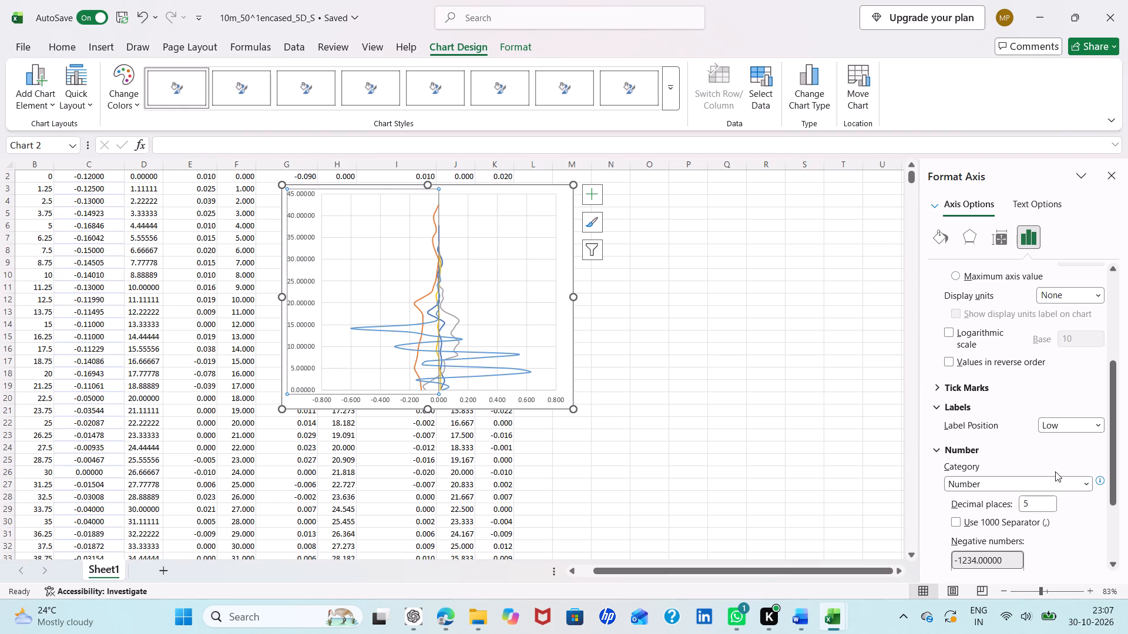
Try 3 decimal places for the vertical axis number format, then set it to 2.
click(1043, 500)
key(BackSpace)
key(3)
key(Return)
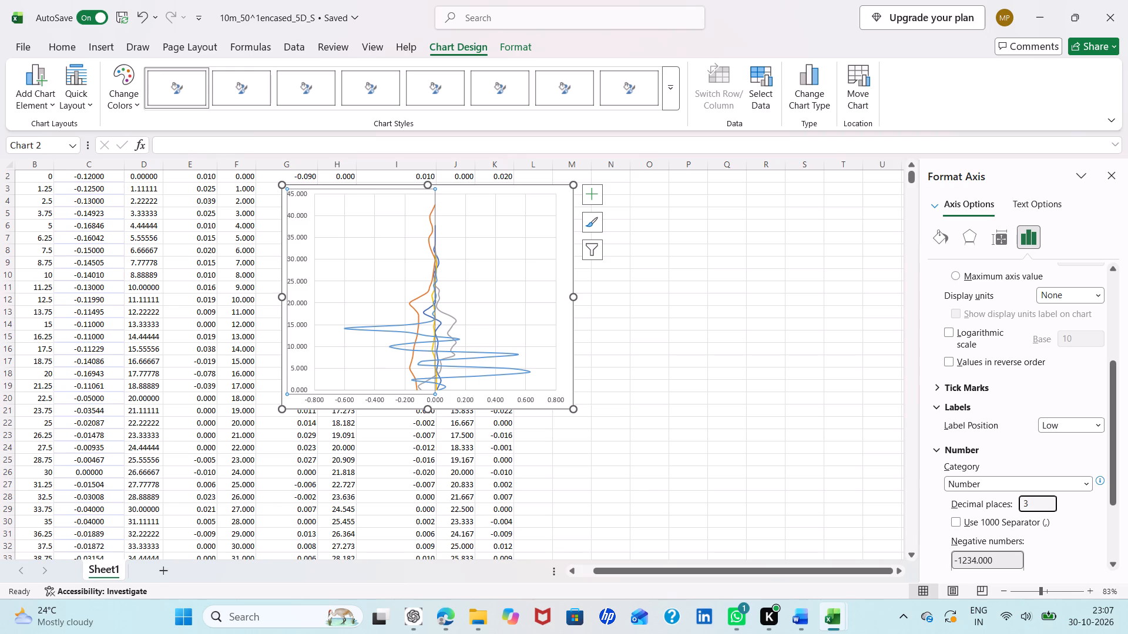
key(BackSpace)
key(2)
key(Return)
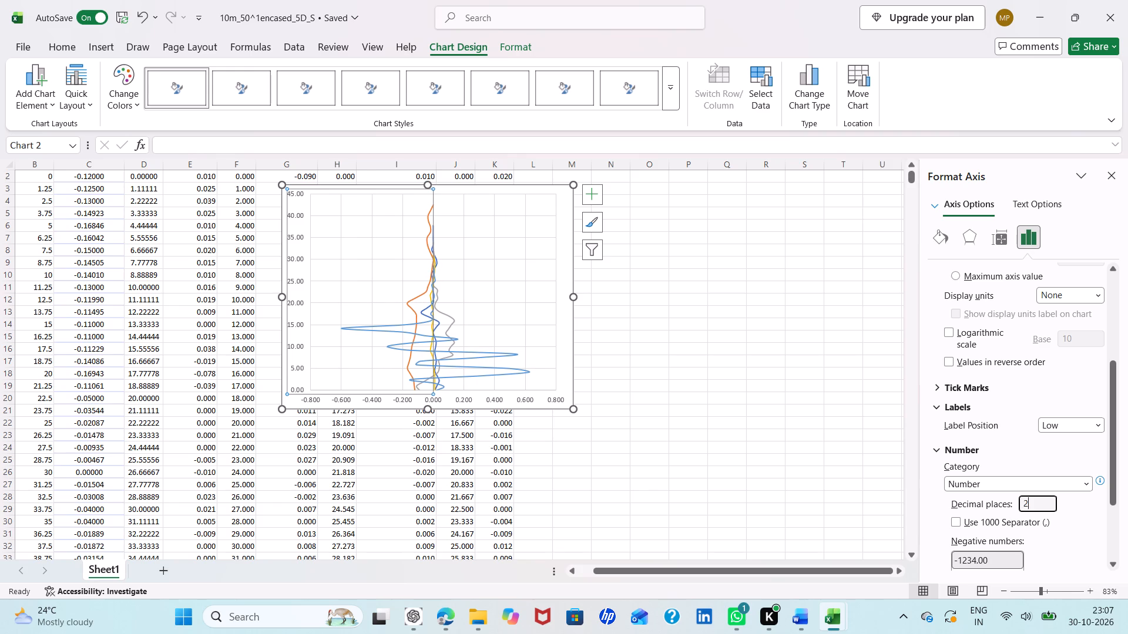
Add a legend and a chart title to the lateral deformation chart.
click(808, 433)
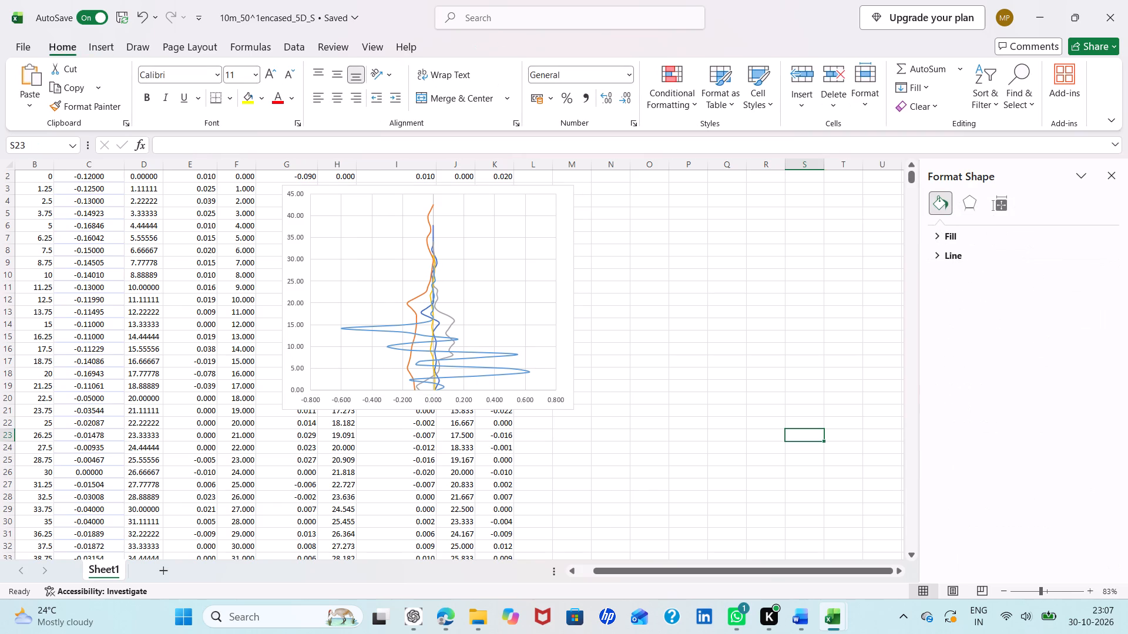
click(532, 238)
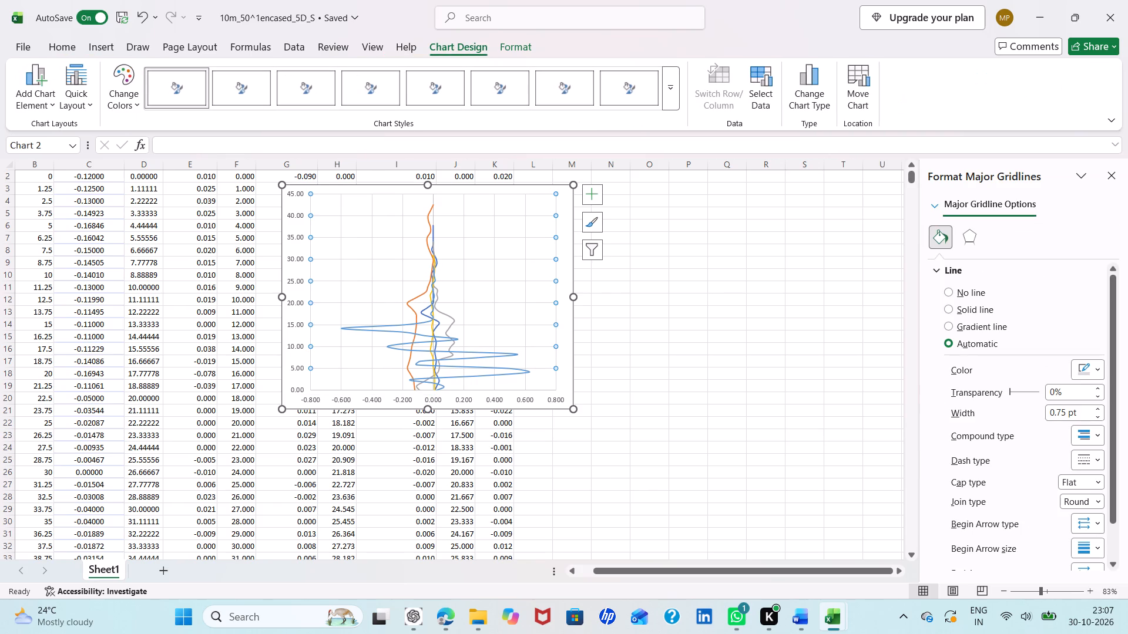
click(590, 193)
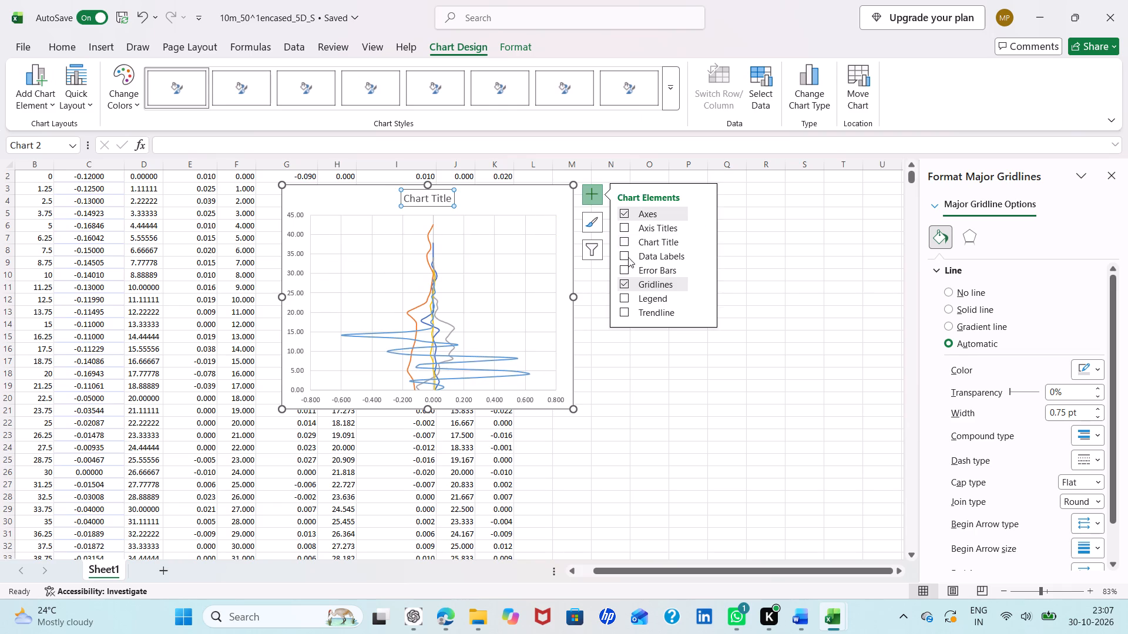
click(626, 295)
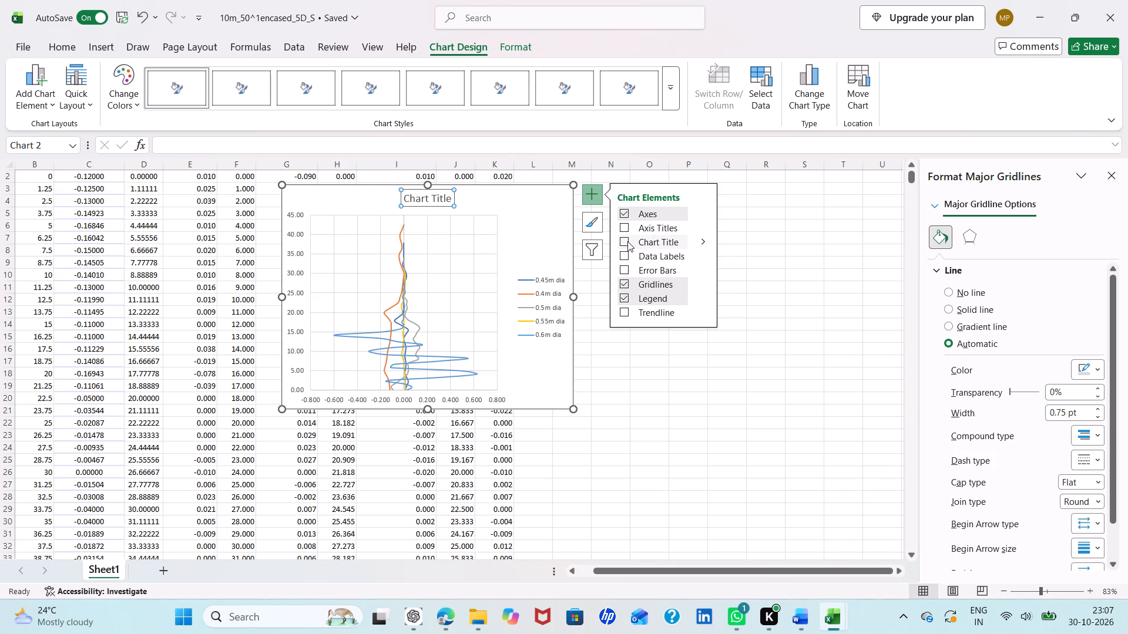
click(626, 241)
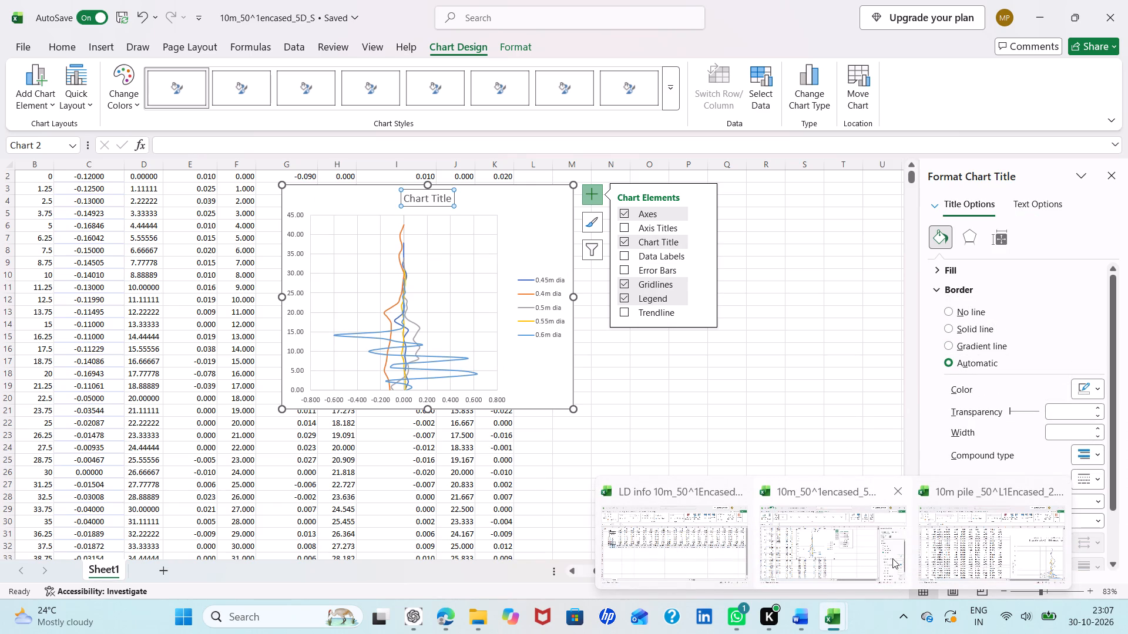
Switch to the 10m pile _50^L1Encased_2.5dS_1 workbook and copy its chart's full two-line title text.
click(935, 541)
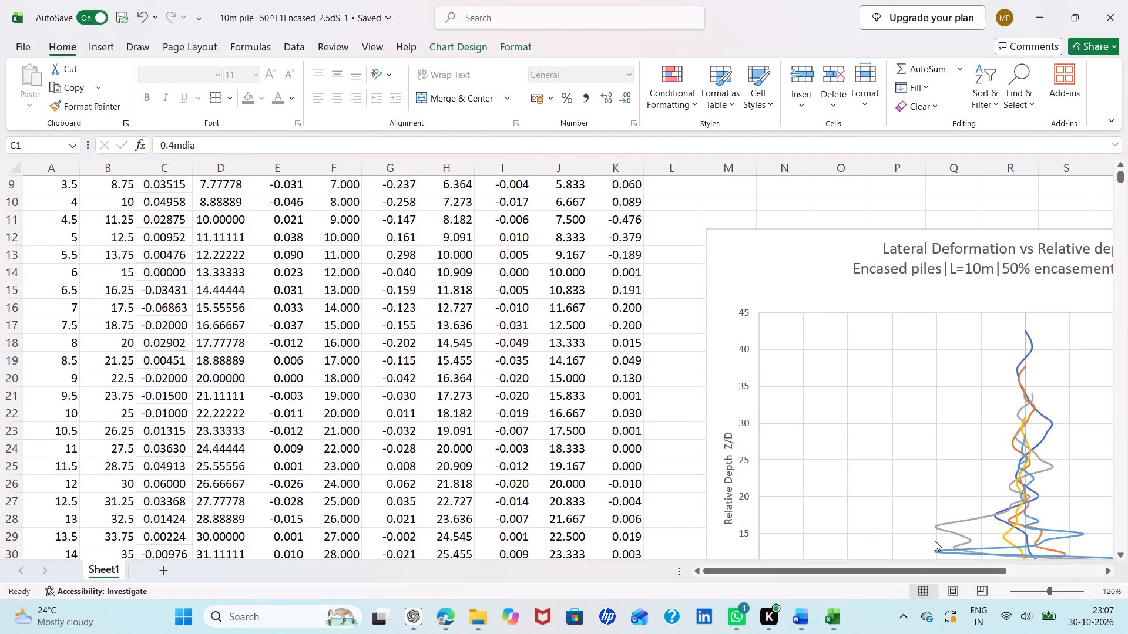
click(902, 254)
scroll(902, 254, left, 1)
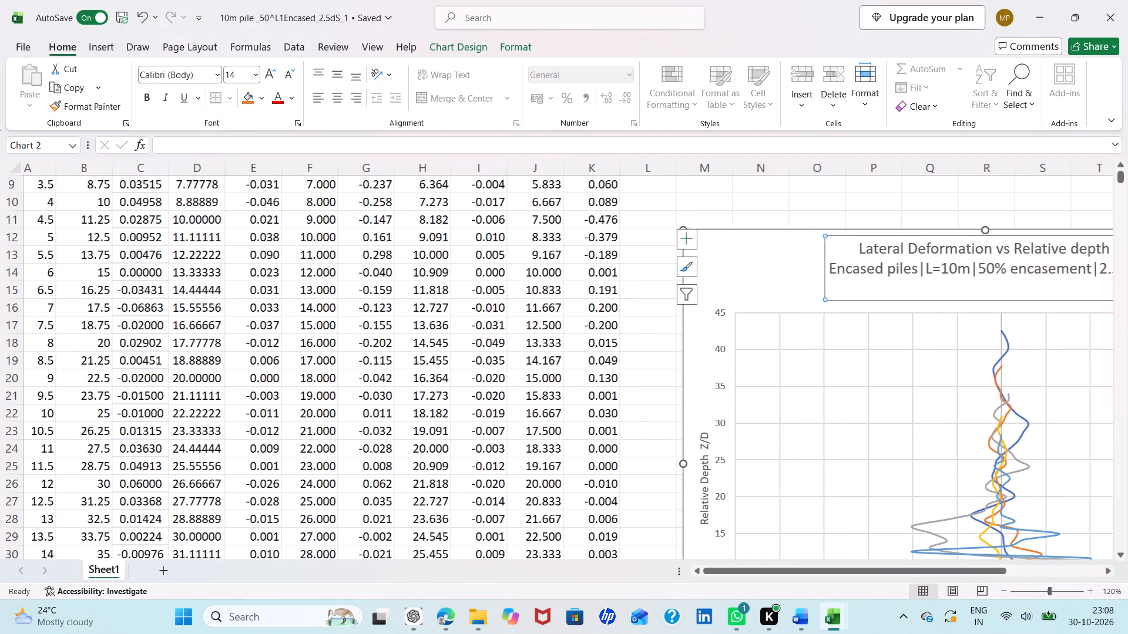
scroll(902, 254, left, 1)
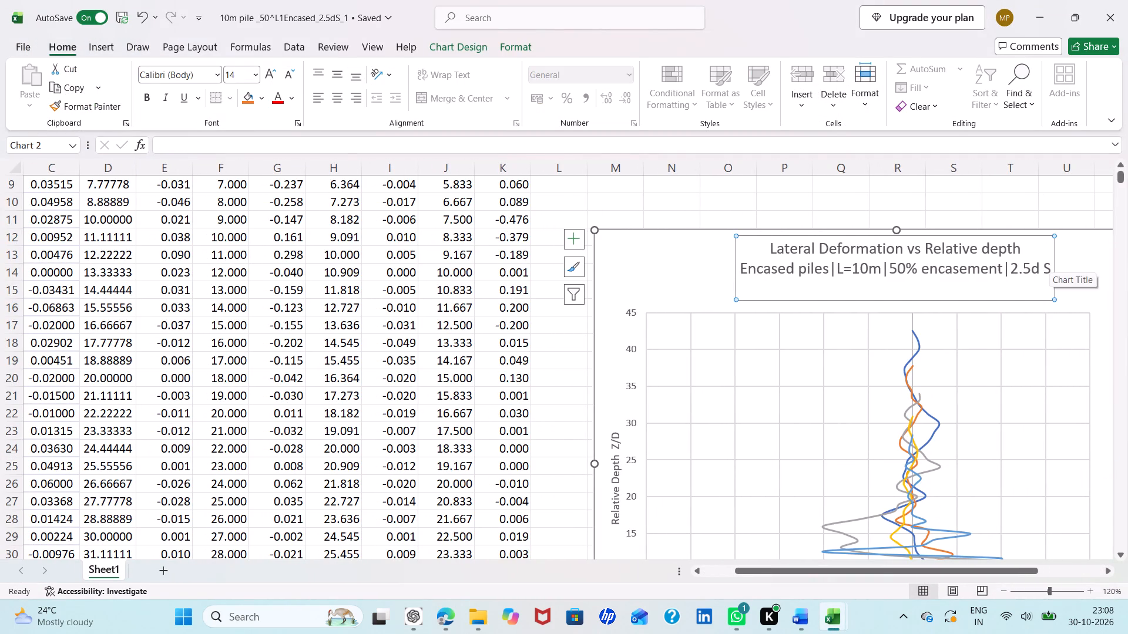
drag(1050, 268, 764, 252)
key(ctrl+c)
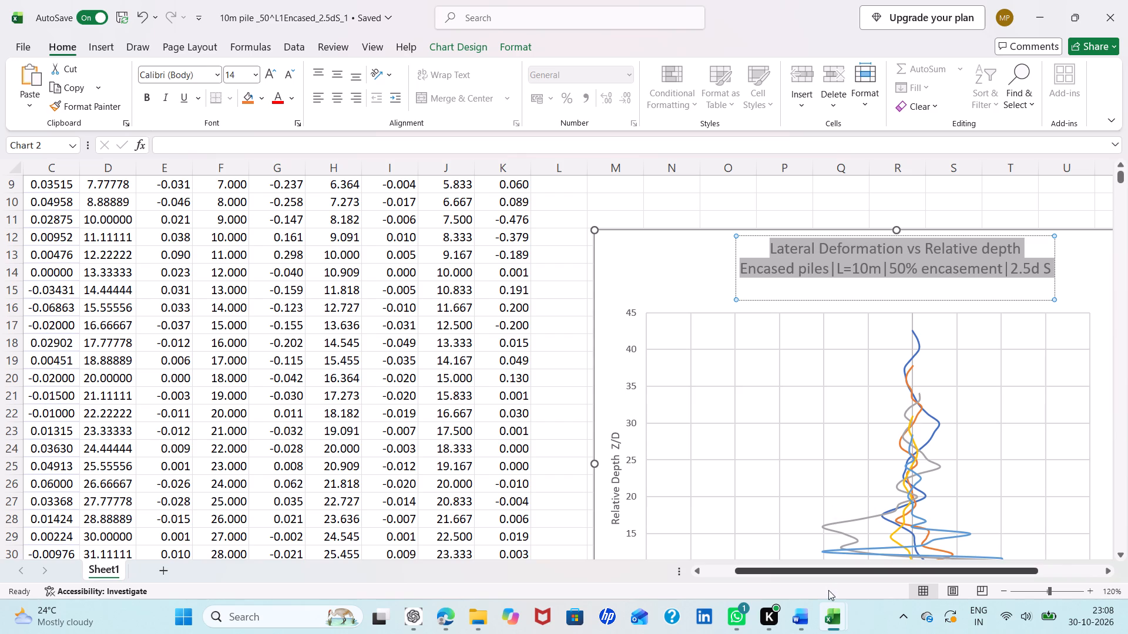
Return to the 10m_50^1encased_5D_S workbook and replace the placeholder chart title with the copied title text.
click(828, 541)
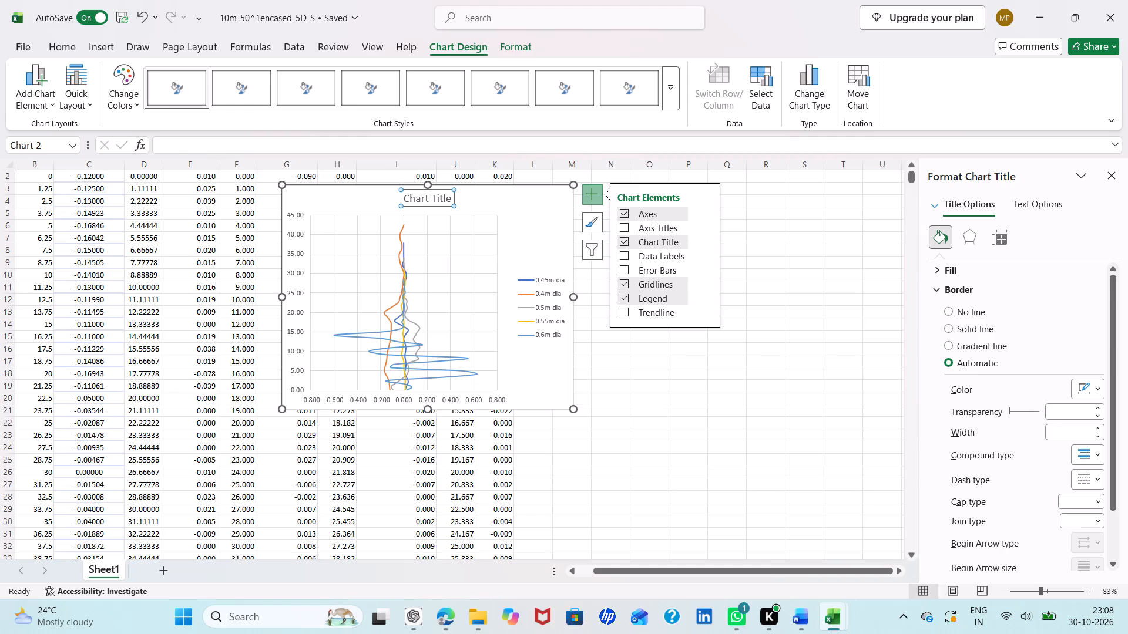
click(444, 199)
key(BackSpace)
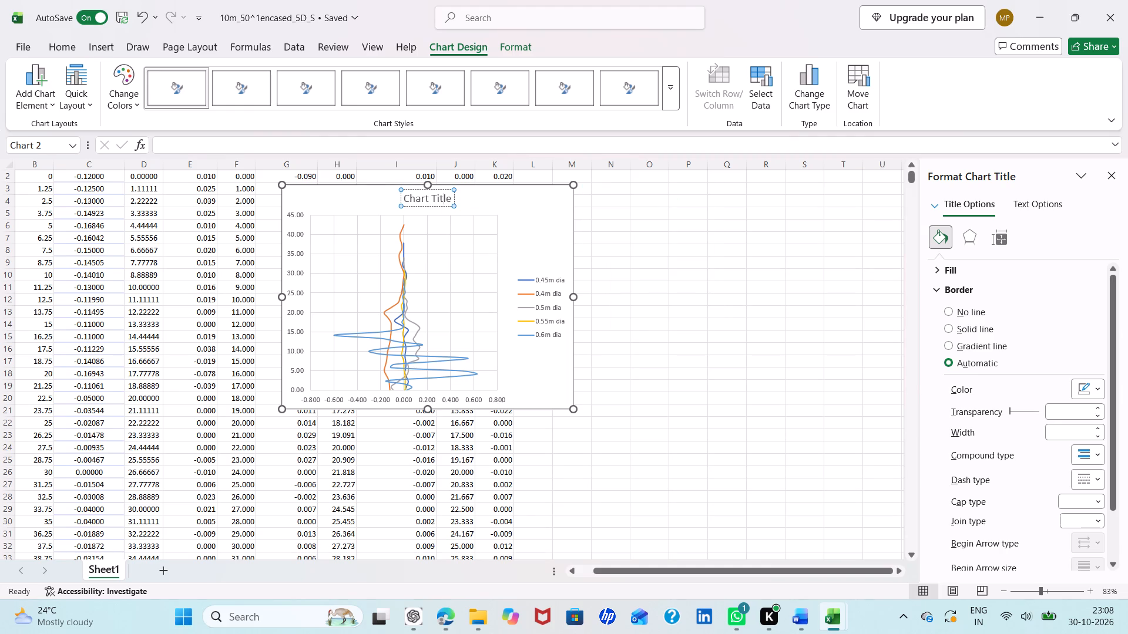
key(BackSpace)
key(BackSpace)
key(BackSpace)
key(BackSpace)
key(BackSpace)
key(BackSpace)
key(BackSpace)
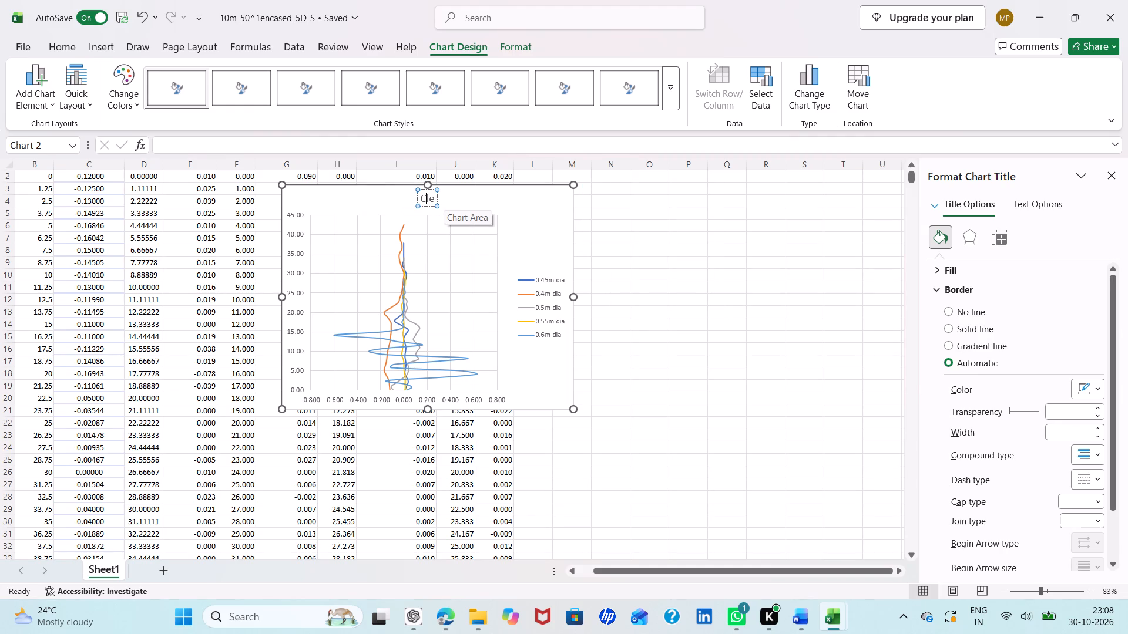
key(Right)
key(Right)
key(BackSpace)
key(BackSpace)
key(BackSpace)
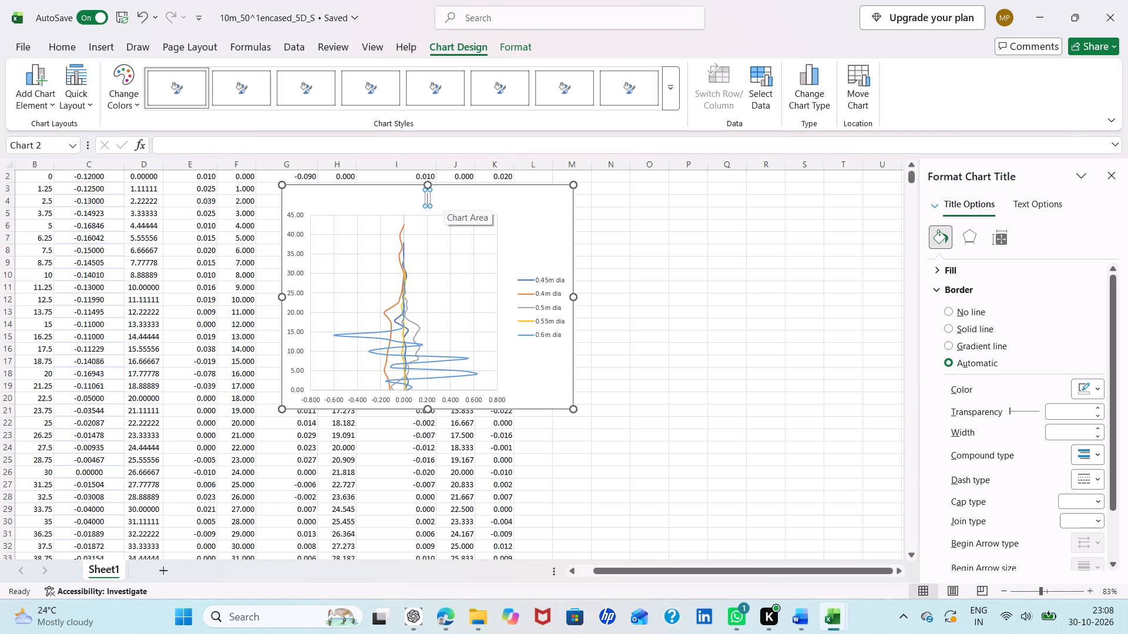
key(ctrl+v)
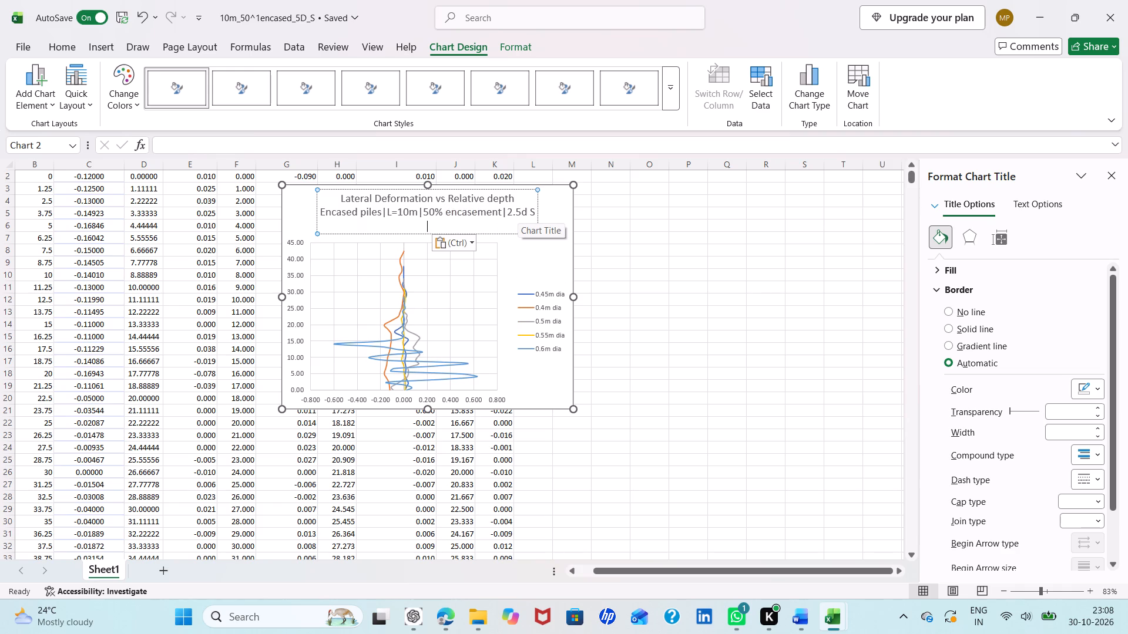
Edit the chart title's second line so that the spacing reads 5d S.
click(515, 213)
key(BackSpace)
key(BackSpace)
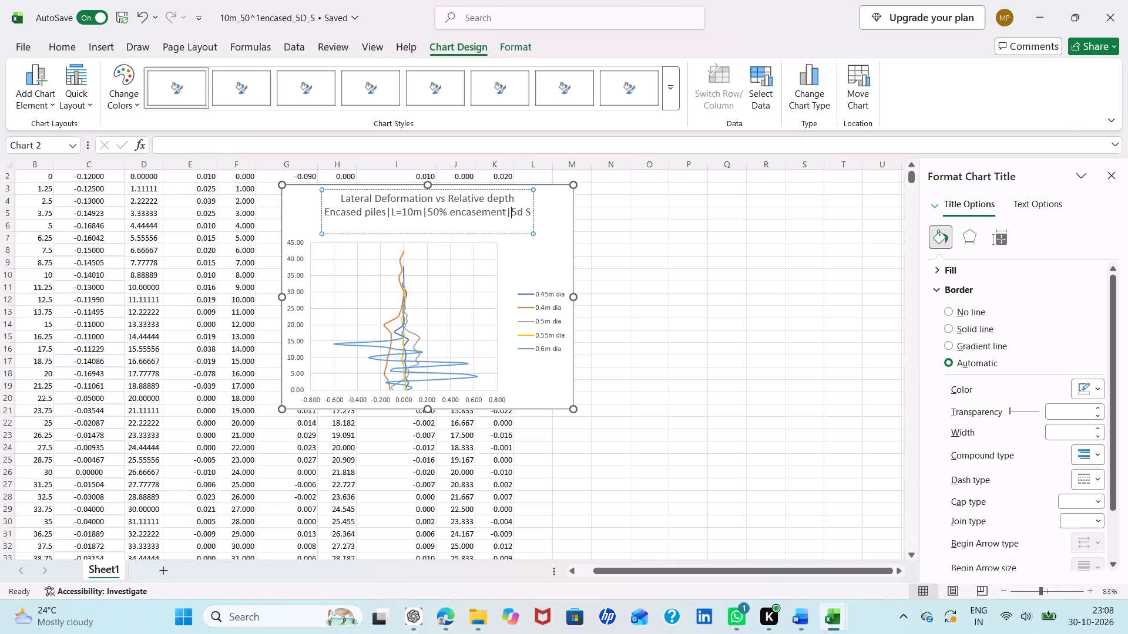
click(572, 248)
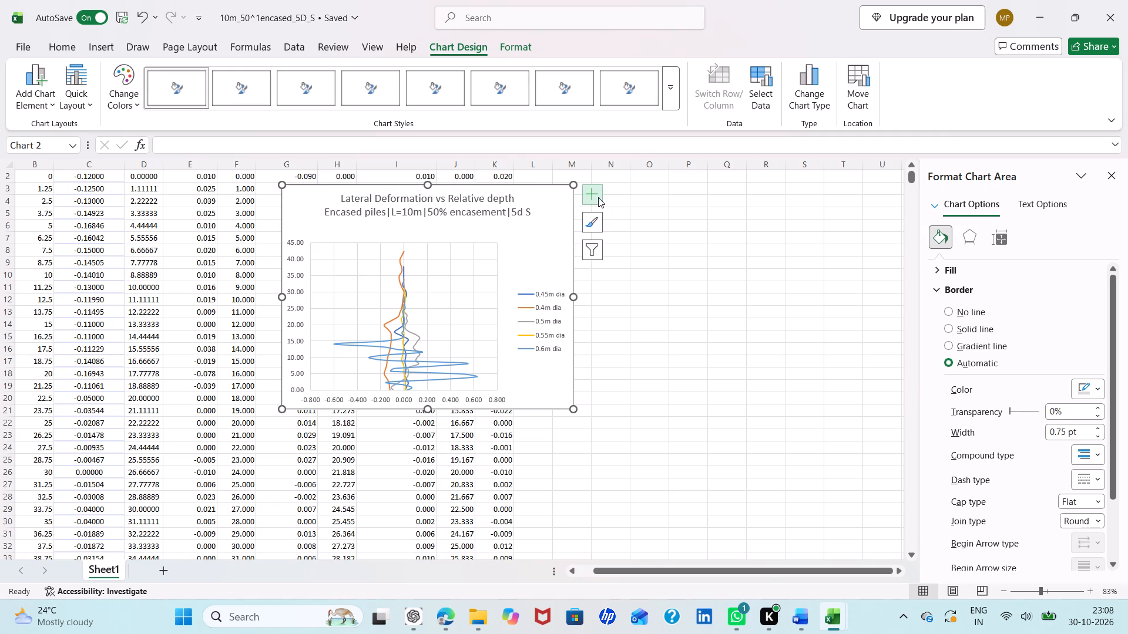
Add axis titles to the chart.
click(598, 197)
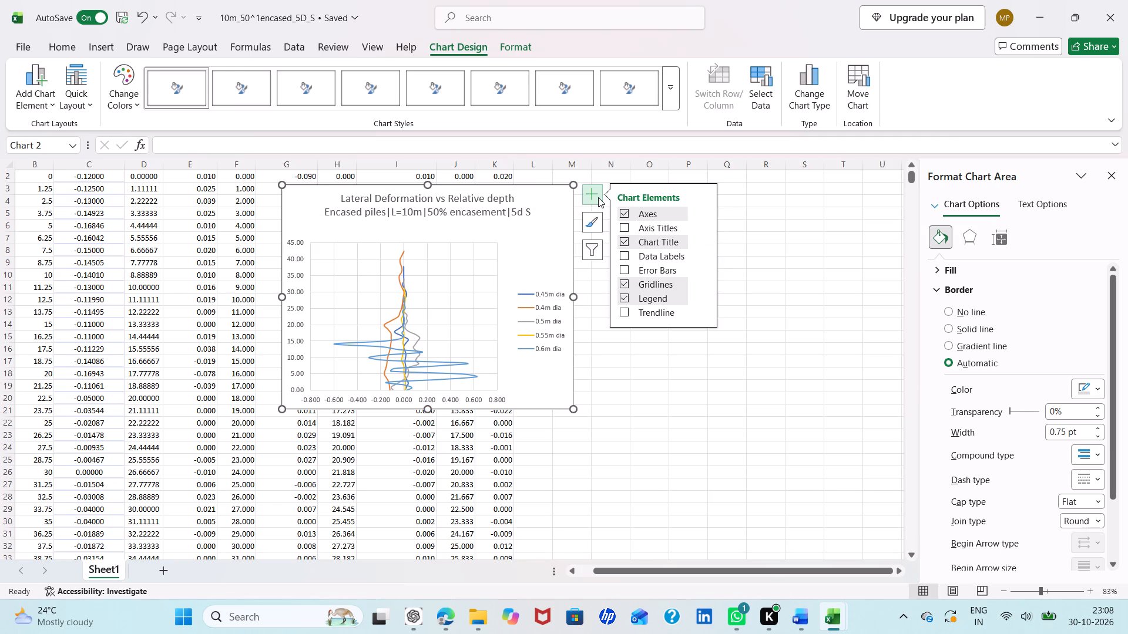
click(624, 228)
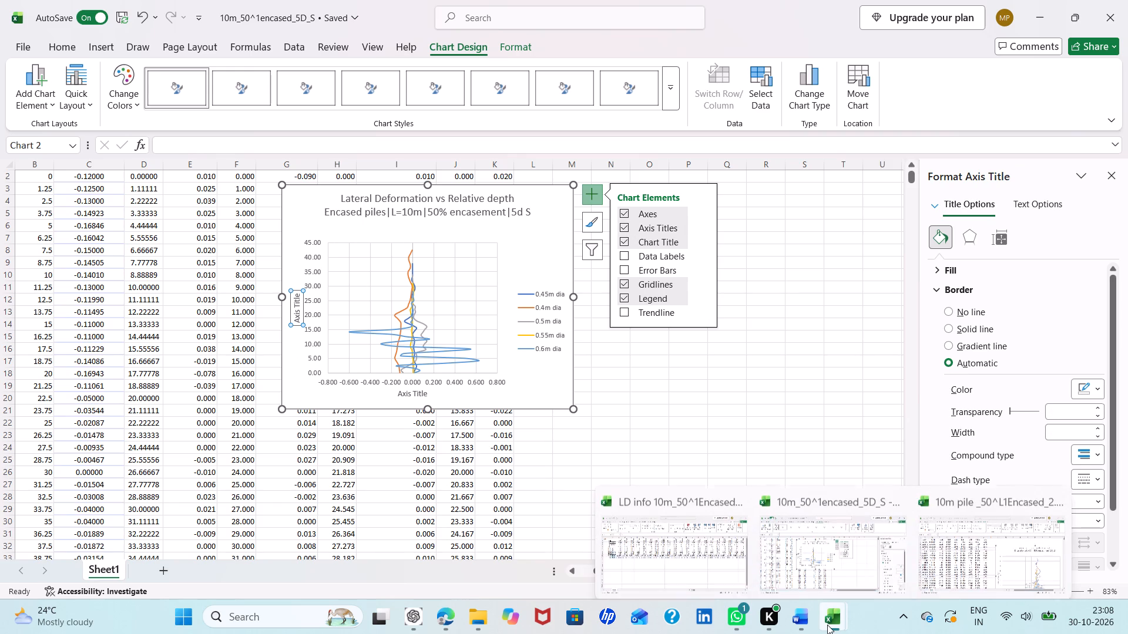
In the 10m pile _50^L1Encased_2.5dS_1 workbook, copy the chart's horizontal axis title text, Lateral Deformation Ux(mm).
click(945, 567)
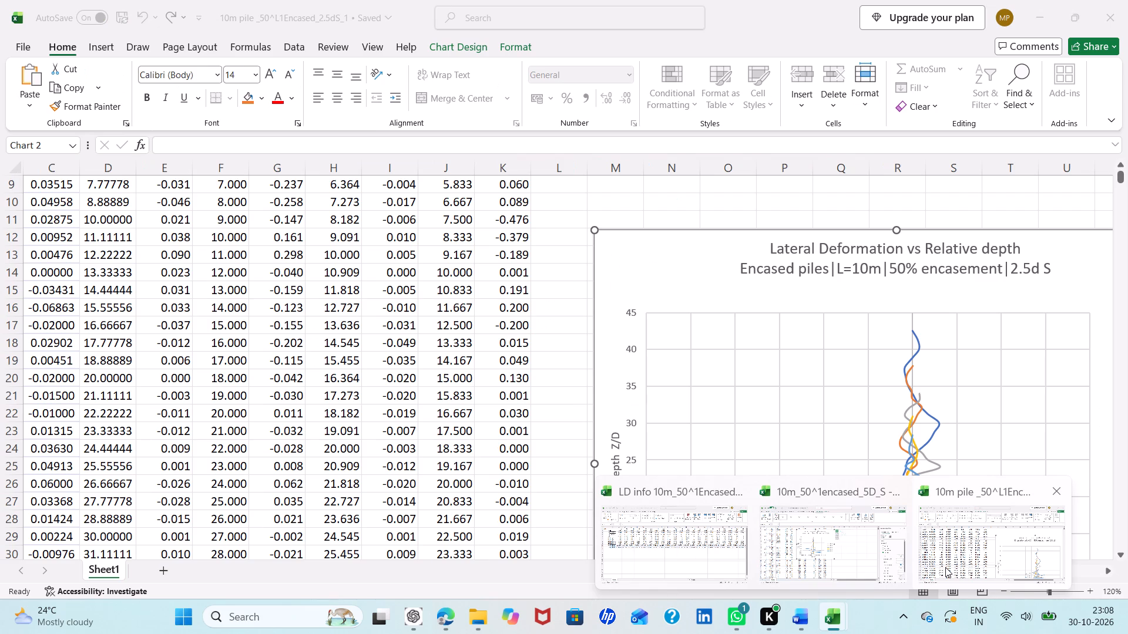
scroll(835, 467, down, 2)
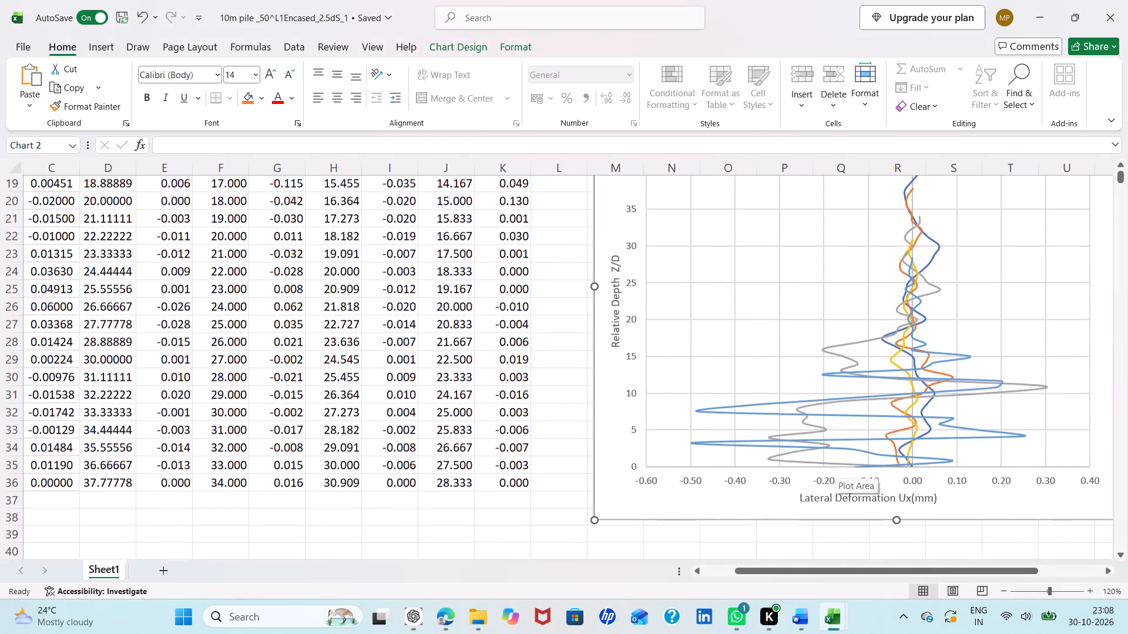
click(817, 500)
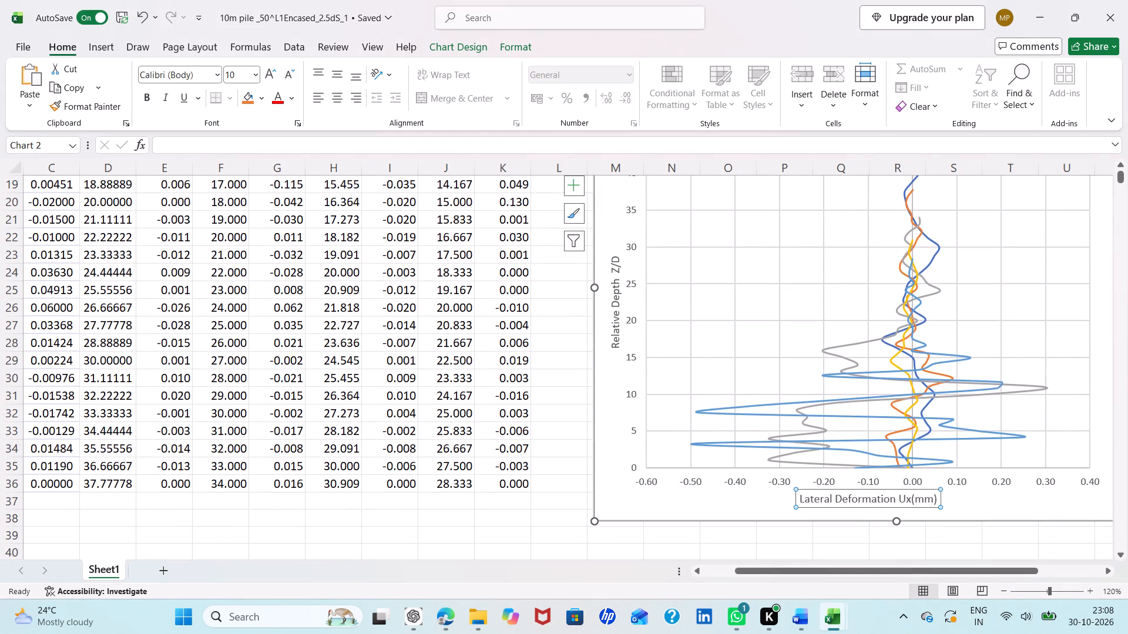
click(937, 501)
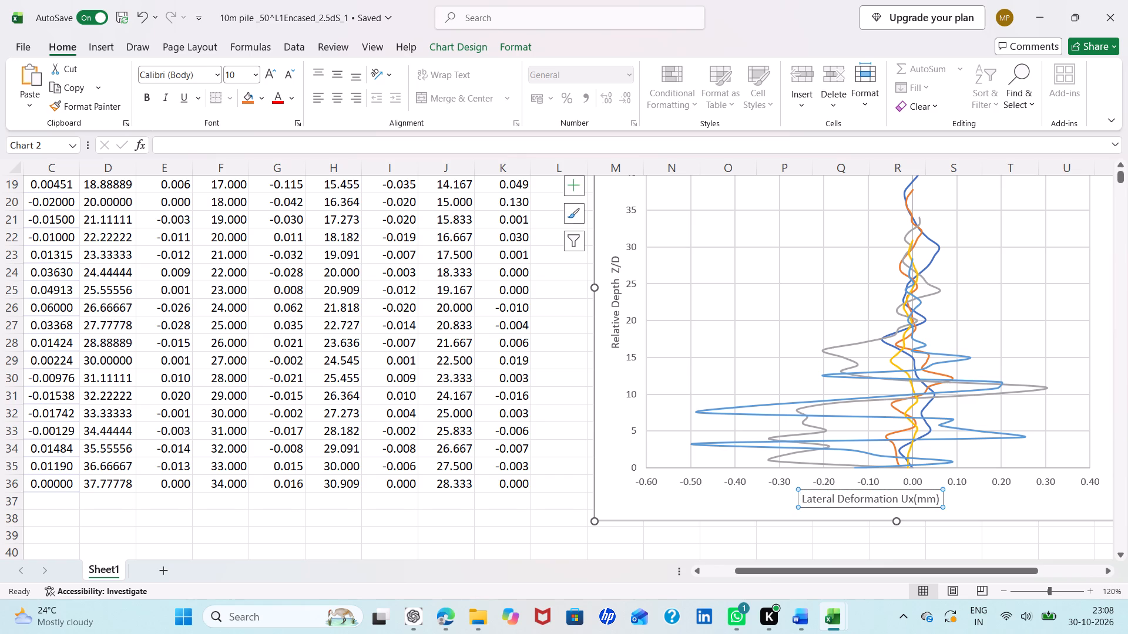
click(981, 483)
click(934, 487)
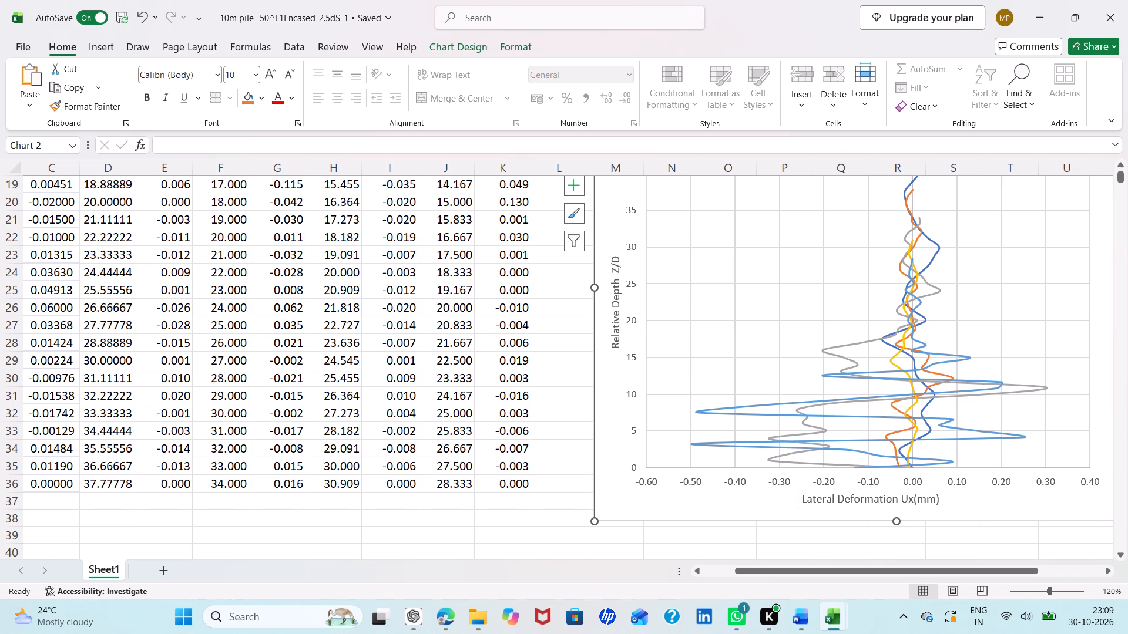
click(929, 492)
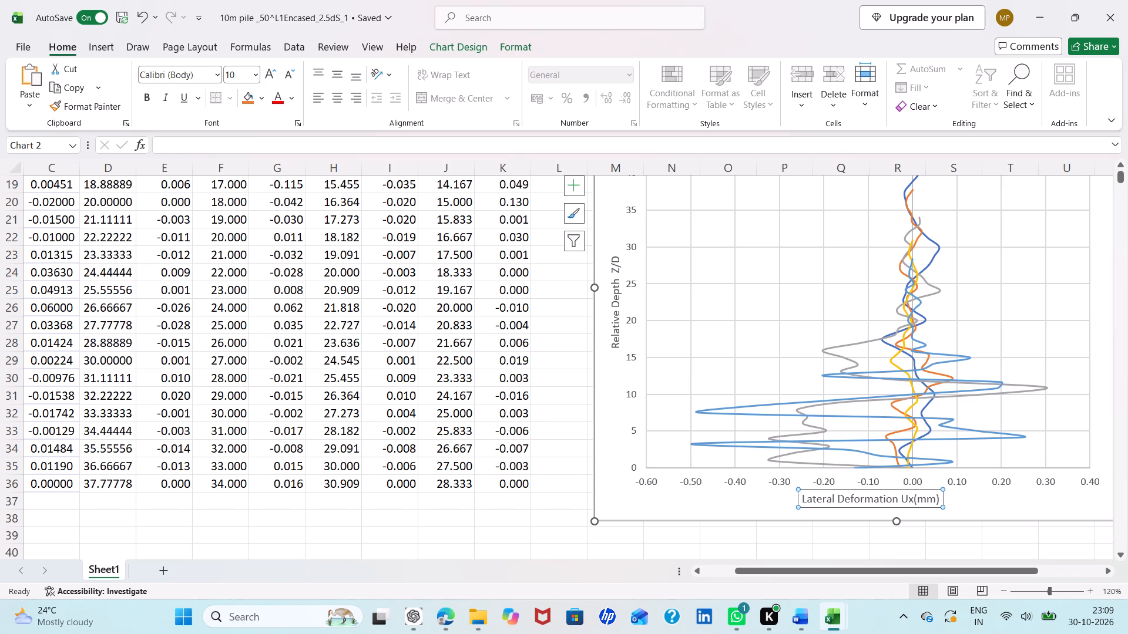
drag(939, 496, 837, 497)
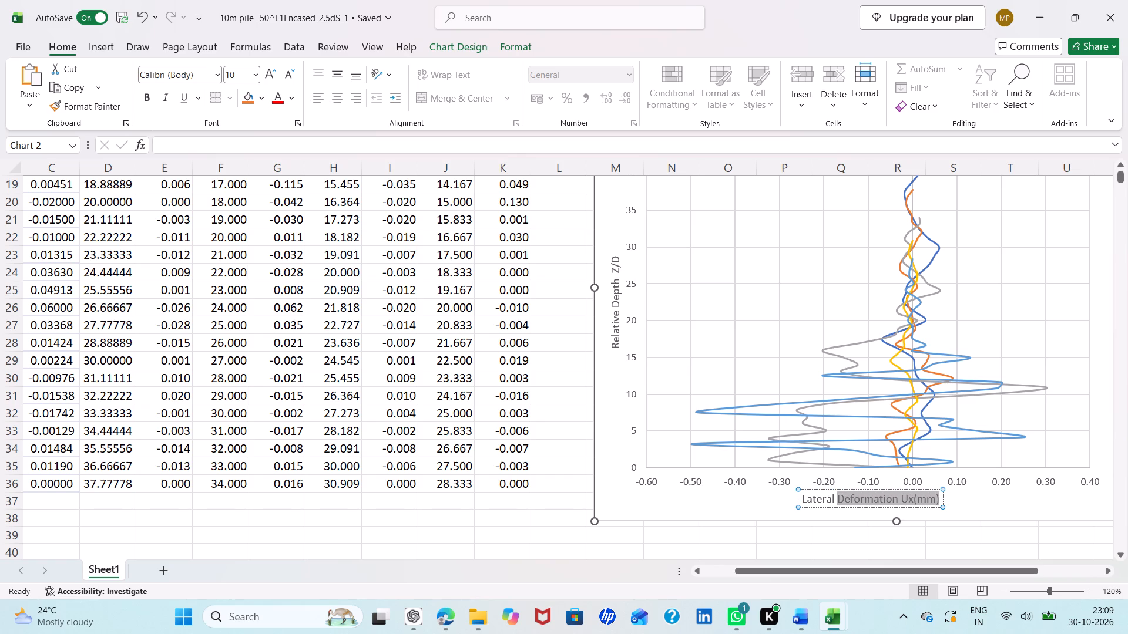
drag(837, 497, 797, 497)
key(ctrl+c)
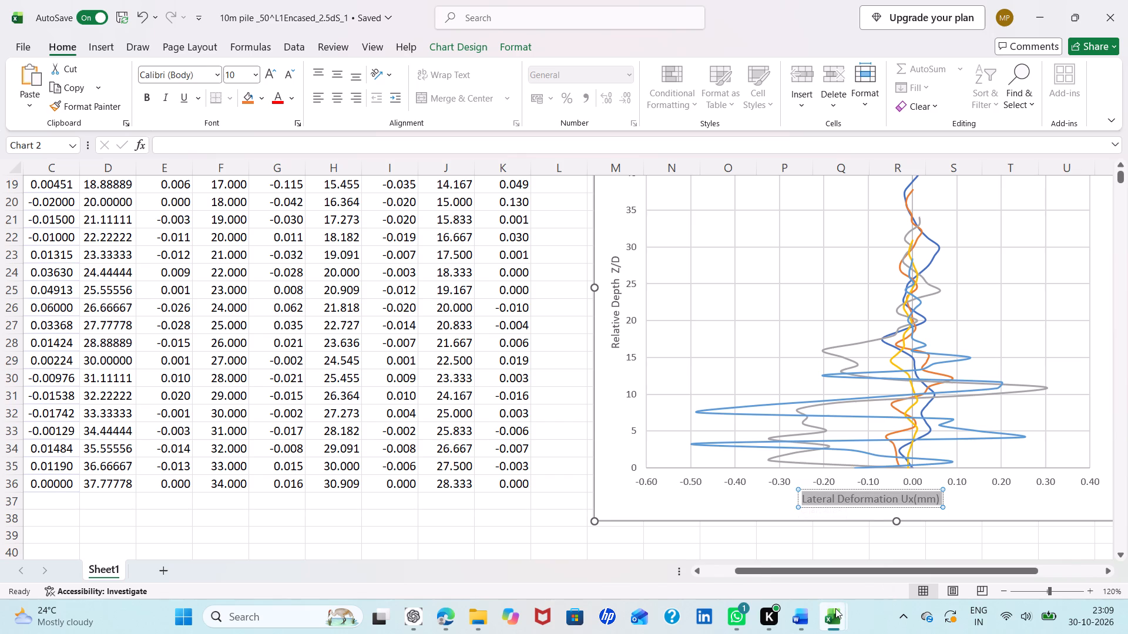
Return to the 10m_50^1encased_5D_S workbook and enlarge the chart to extend to about column R and row 26.
click(821, 549)
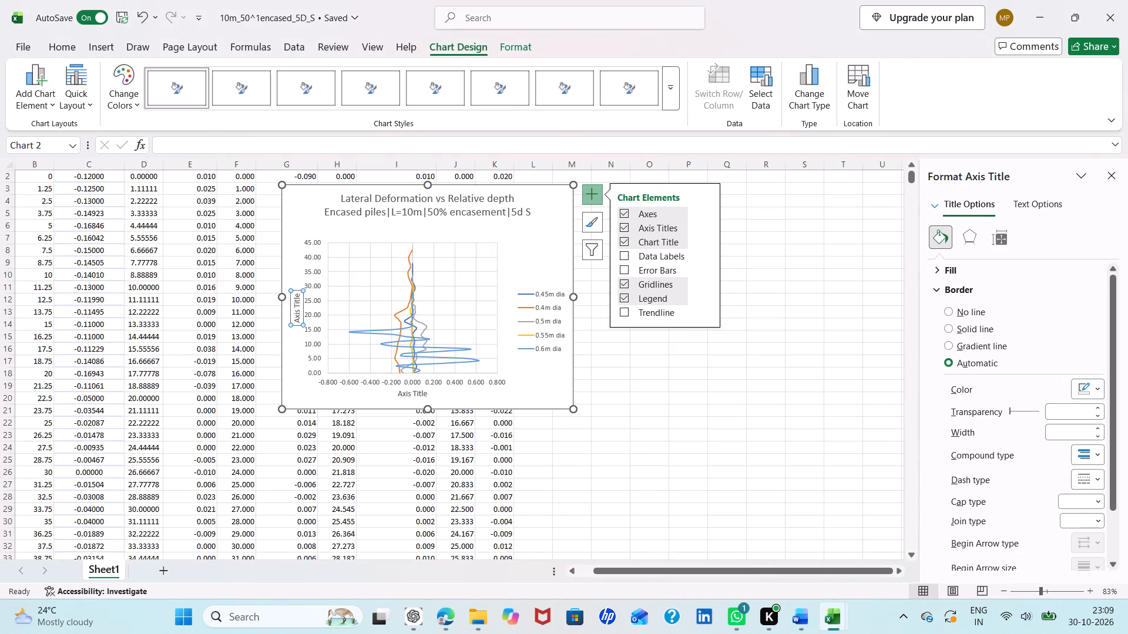
click(434, 394)
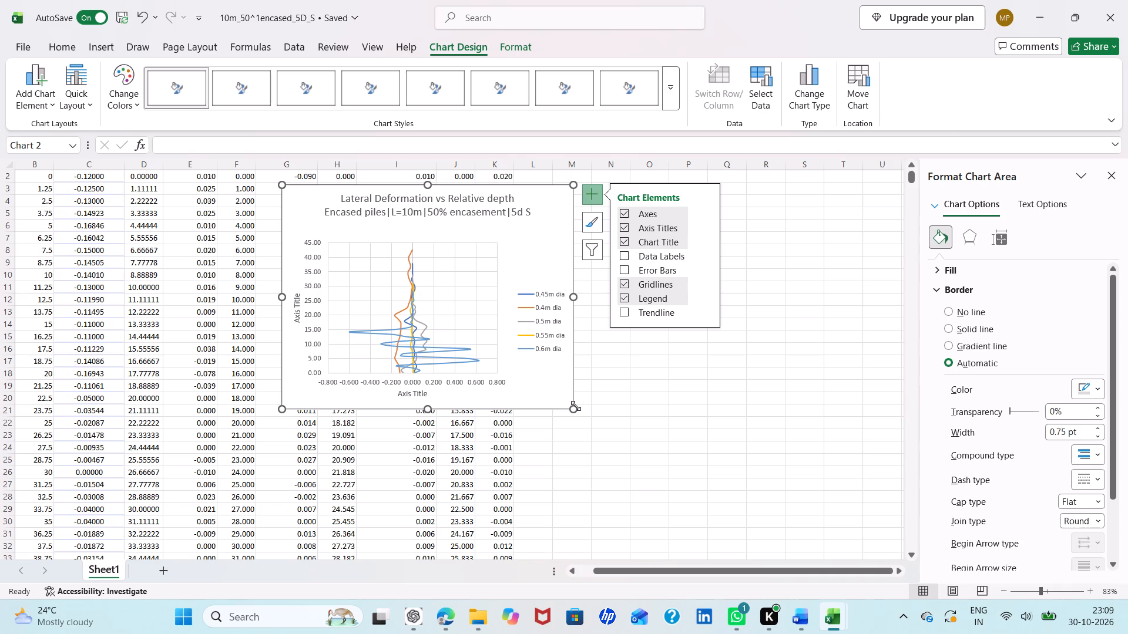
drag(575, 407, 605, 429)
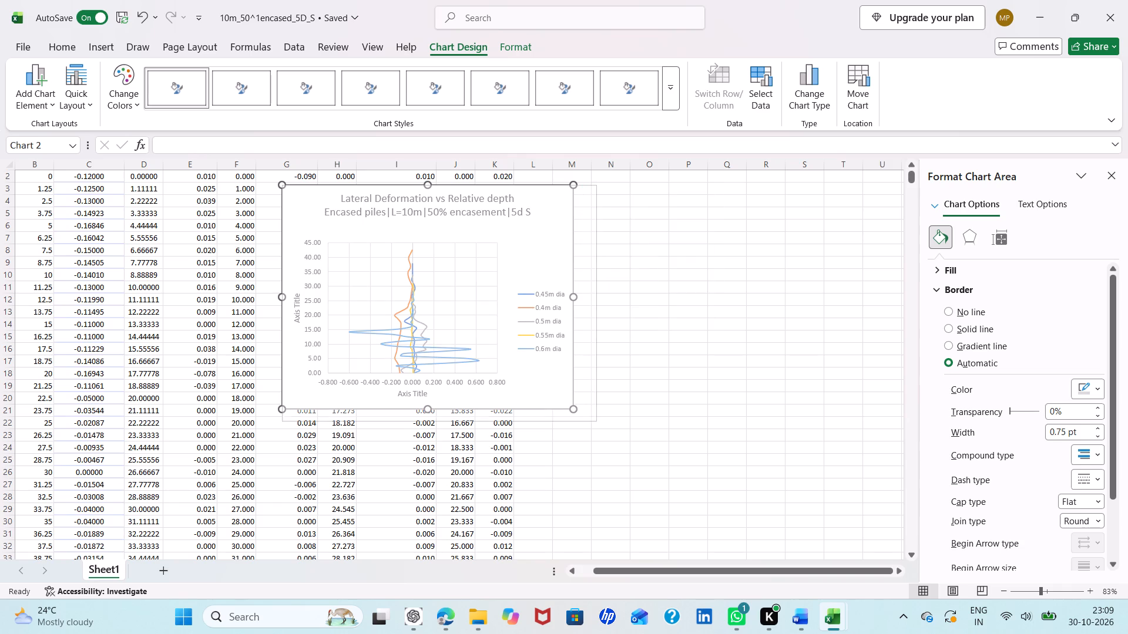
drag(605, 429, 669, 483)
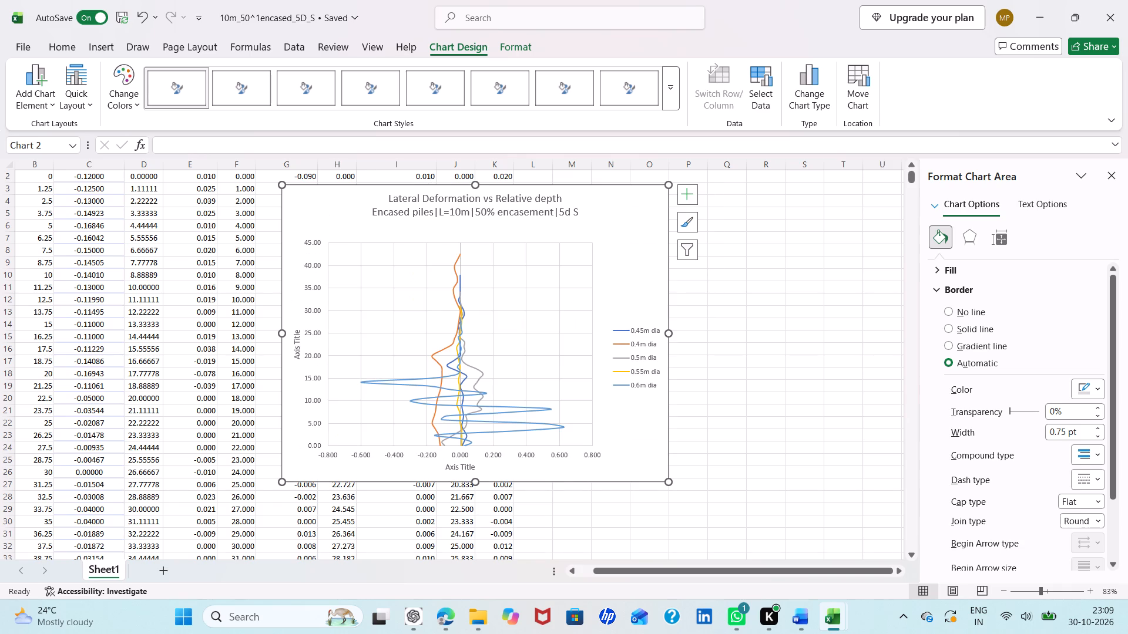
Replace the chart's horizontal axis title placeholder with the copied text, Lateral Deformation Ux(mm).
click(463, 463)
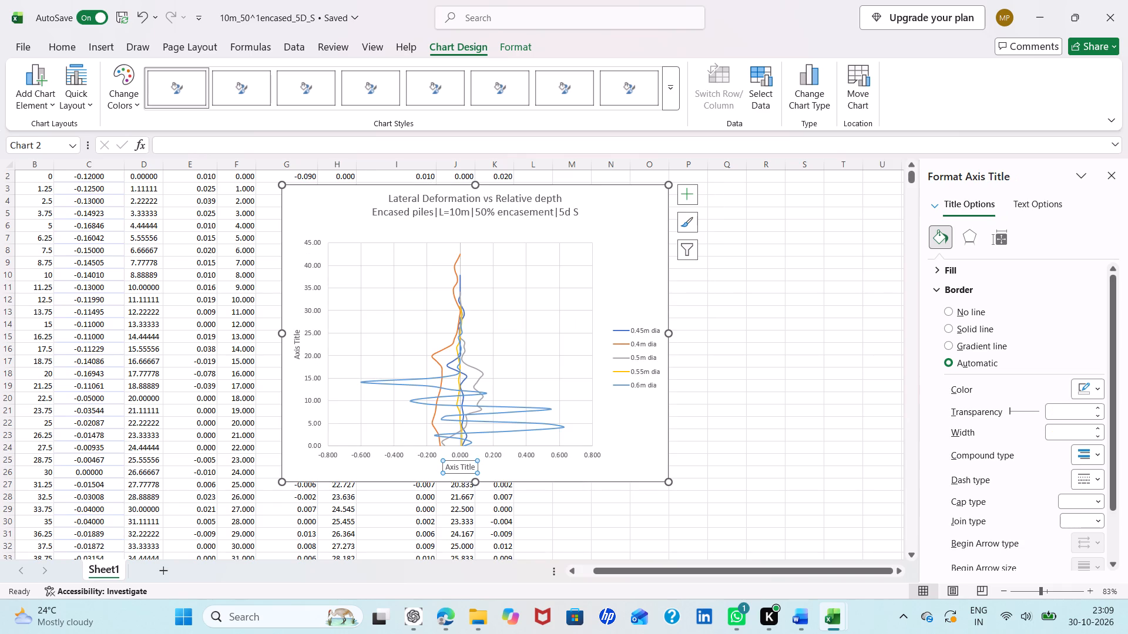
click(474, 464)
key(BackSpace)
key(BackSpace)
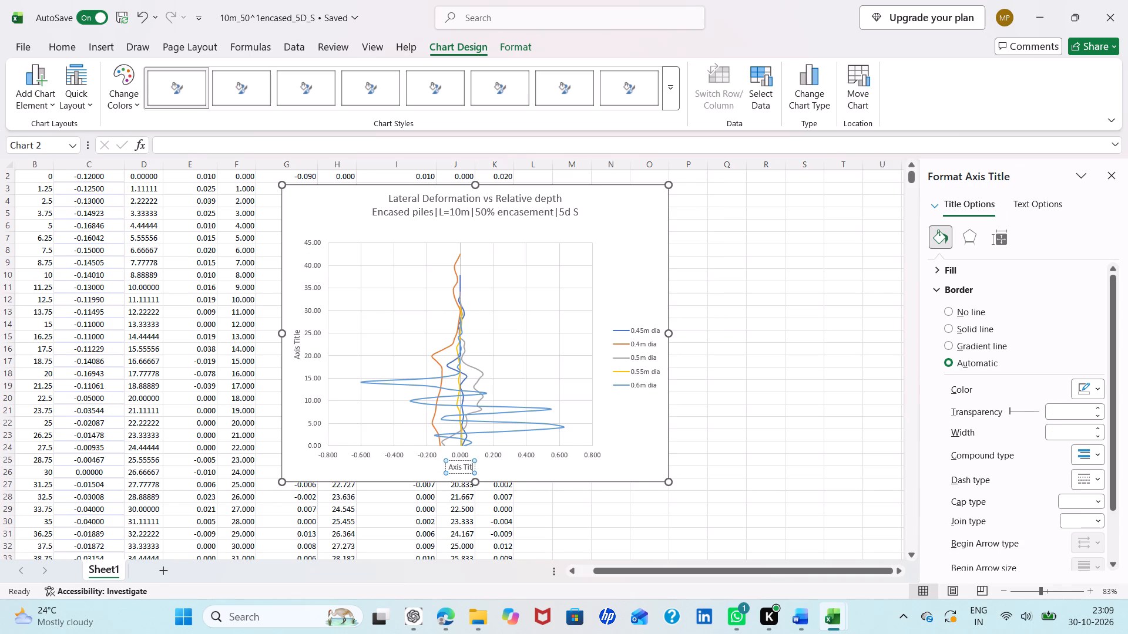
key(BackSpace)
key(BackSpace)
key(BackSpace)
key(BackSpace)
key(BackSpace)
key(BackSpace)
key(BackSpace)
key(BackSpace)
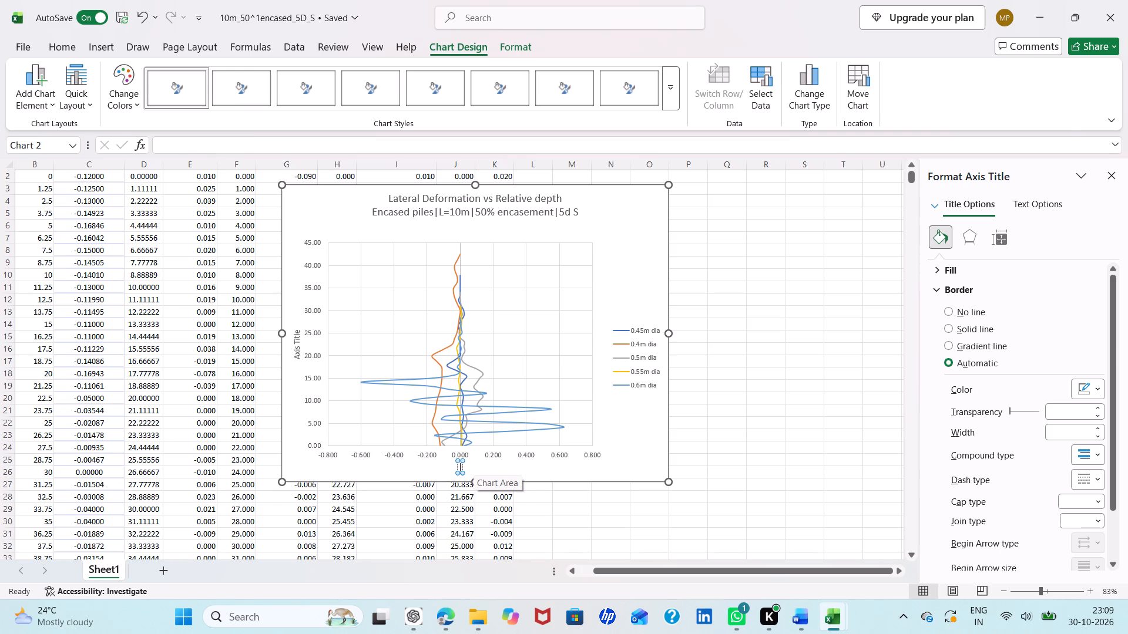
key(ctrl+v)
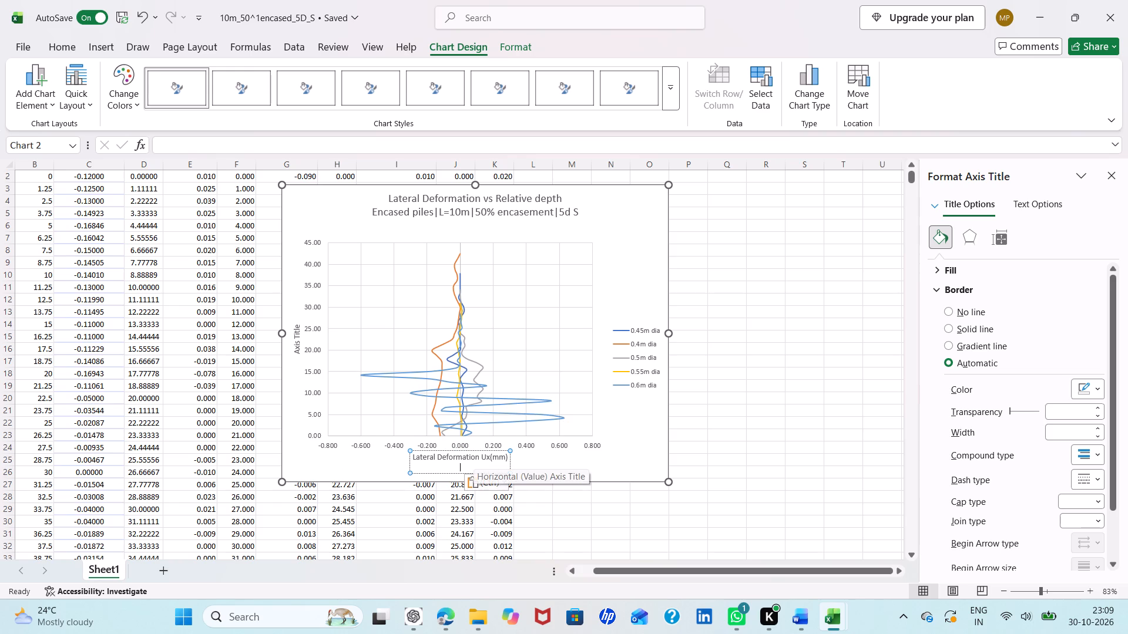
In the 10m pile _50^L1Encased_2.5dS_1 workbook, copy the chart's vertical axis title text, Relative Depth Z/D.
click(292, 329)
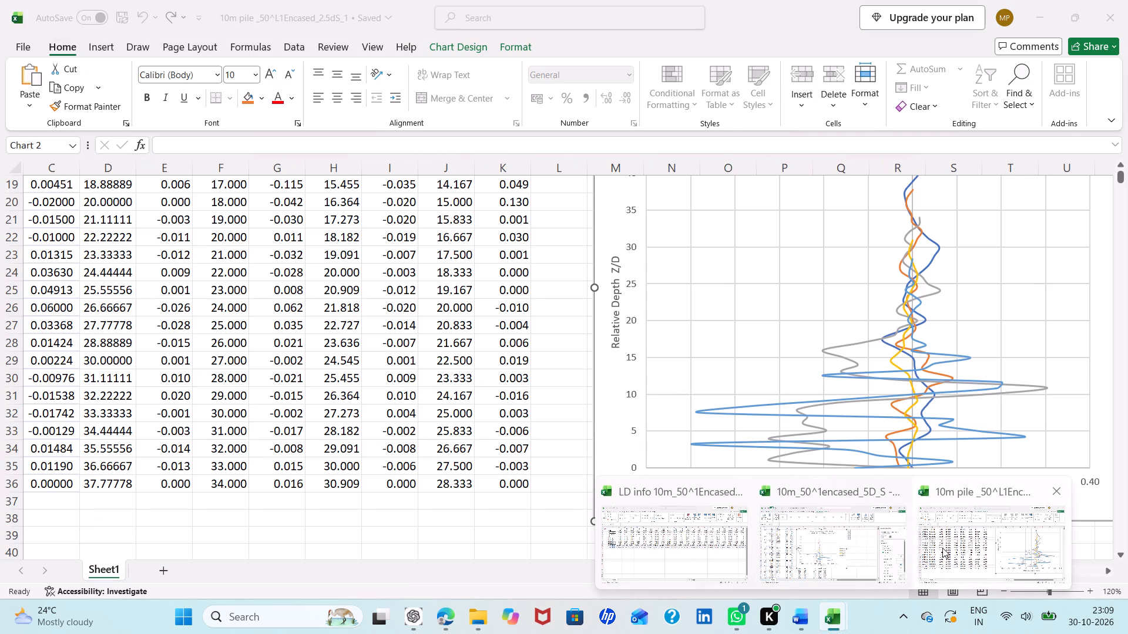
click(942, 548)
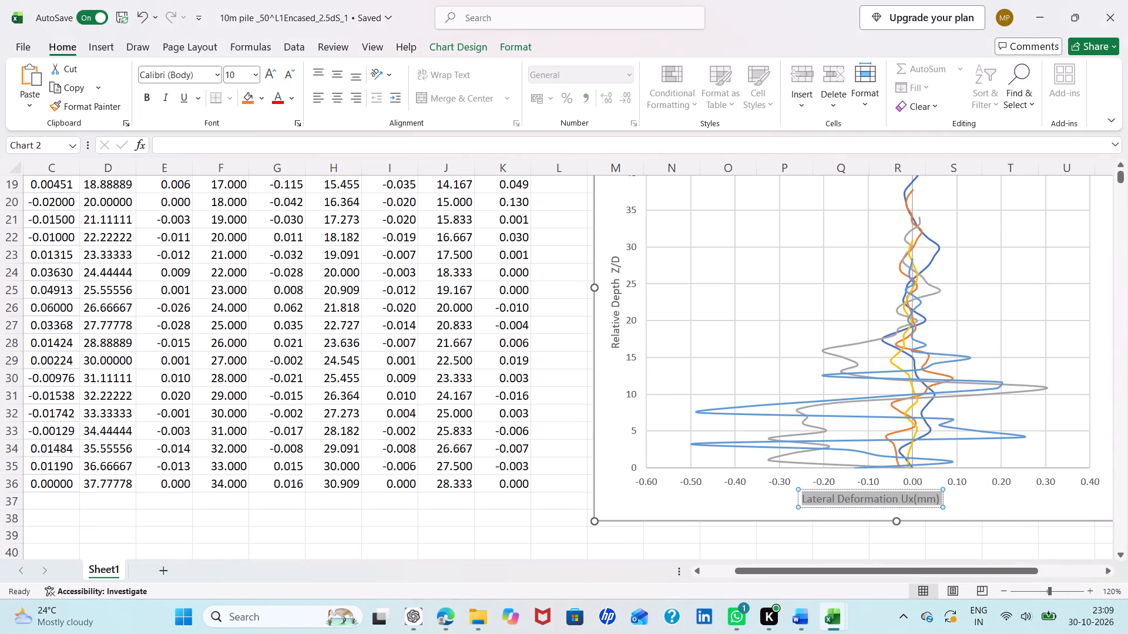
click(617, 312)
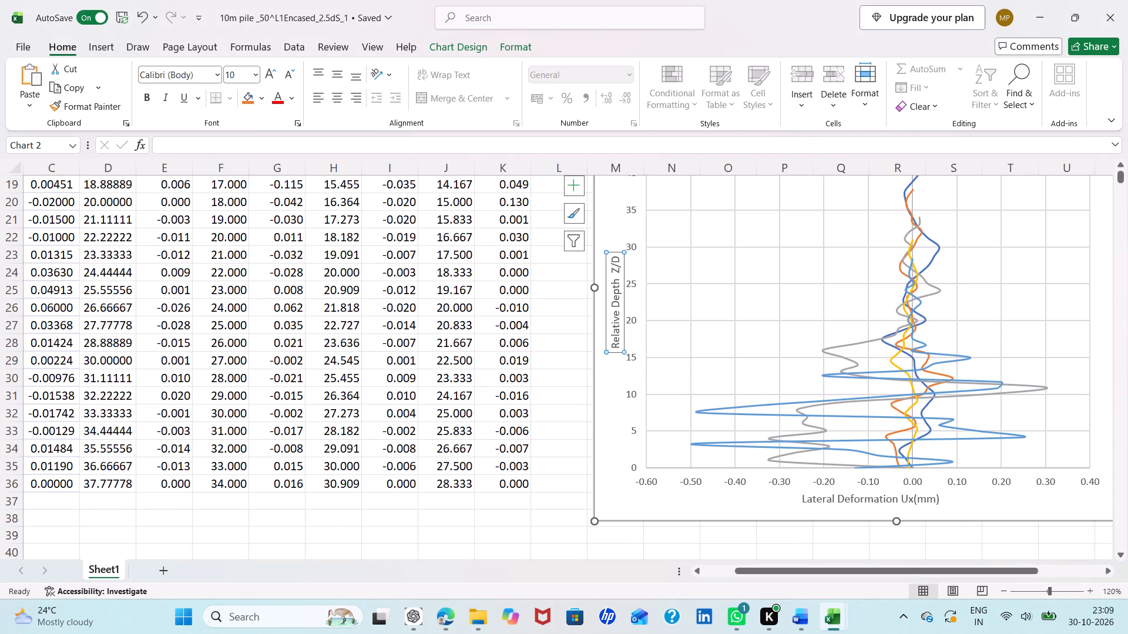
drag(615, 258, 622, 329)
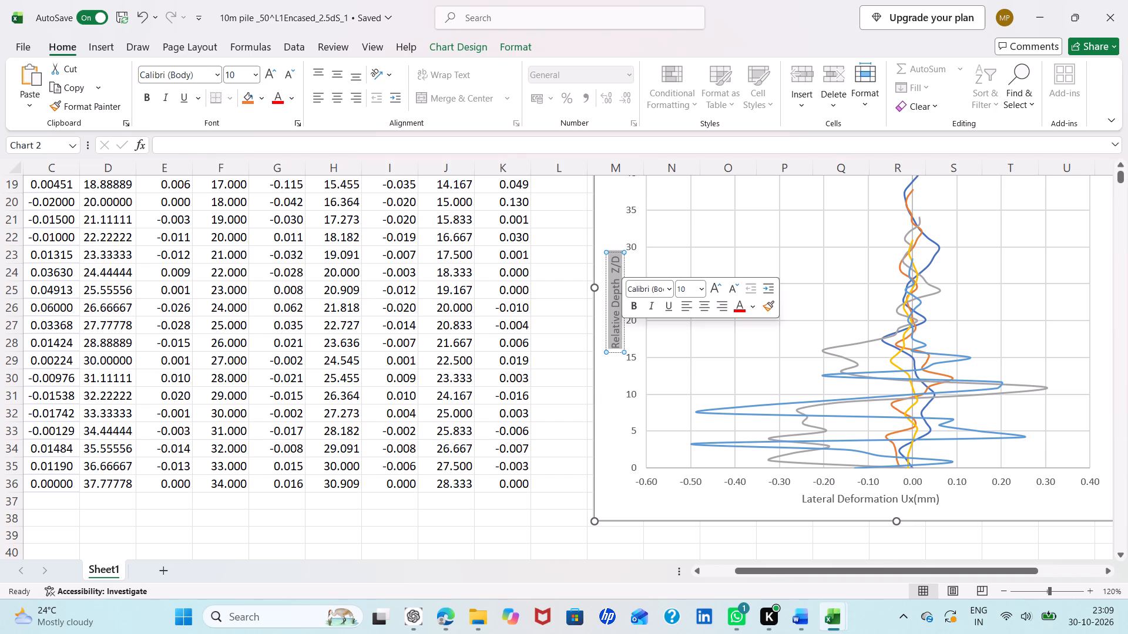
key(ctrl+c)
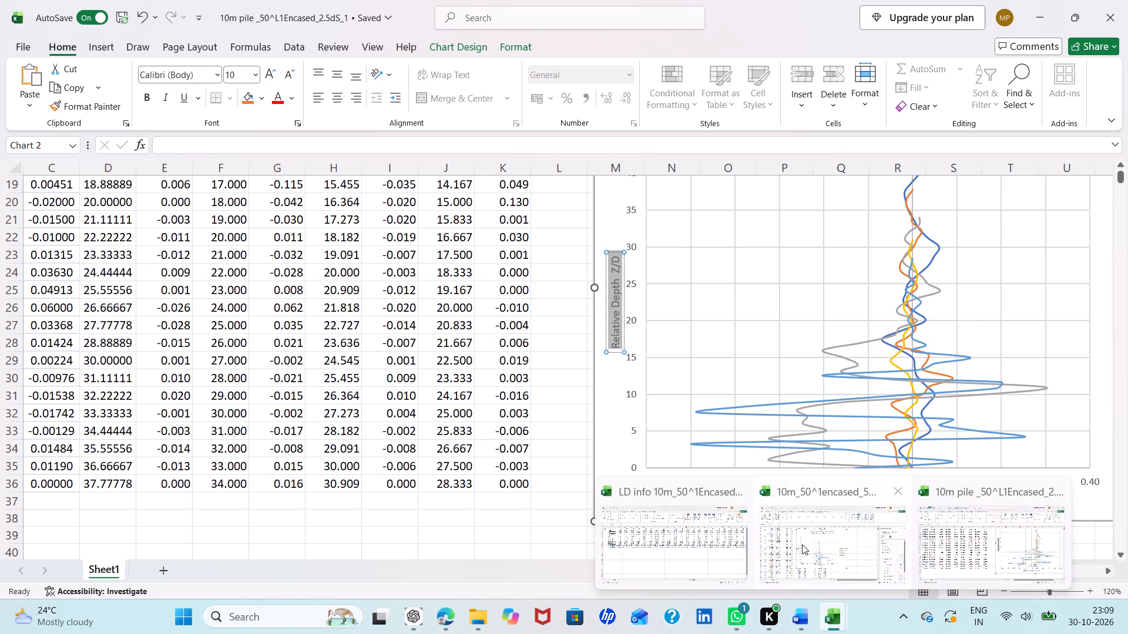
Return to the 10m_50^1encased_5D_S workbook and replace the chart's vertical axis title placeholder with the copied Relative Depth Z/D.
click(800, 543)
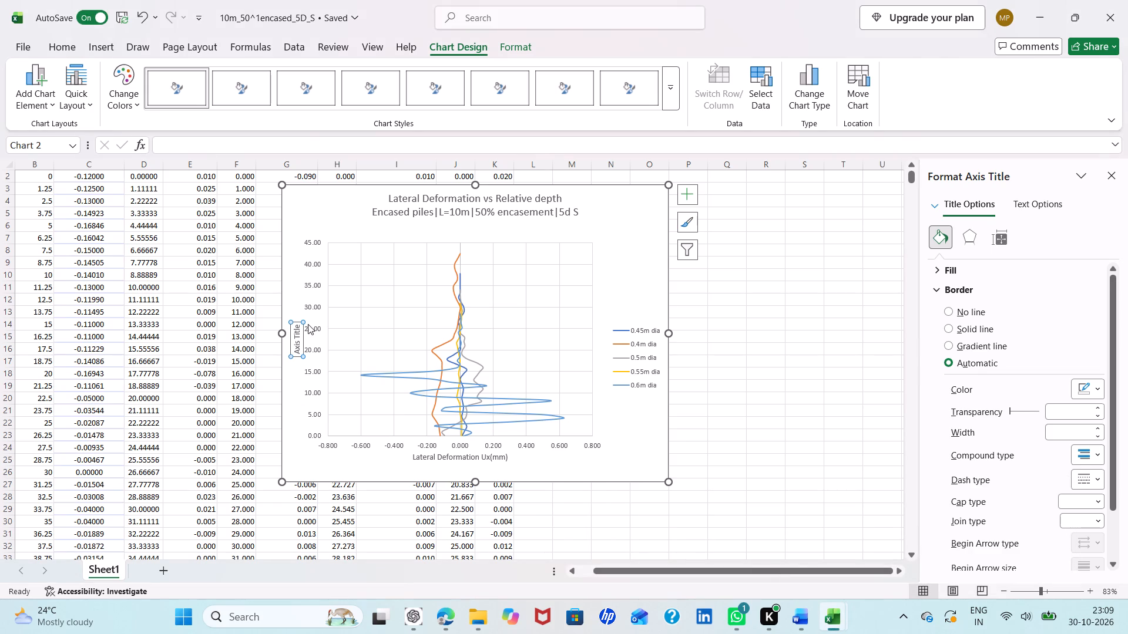
drag(293, 325, 303, 355)
key(Delete)
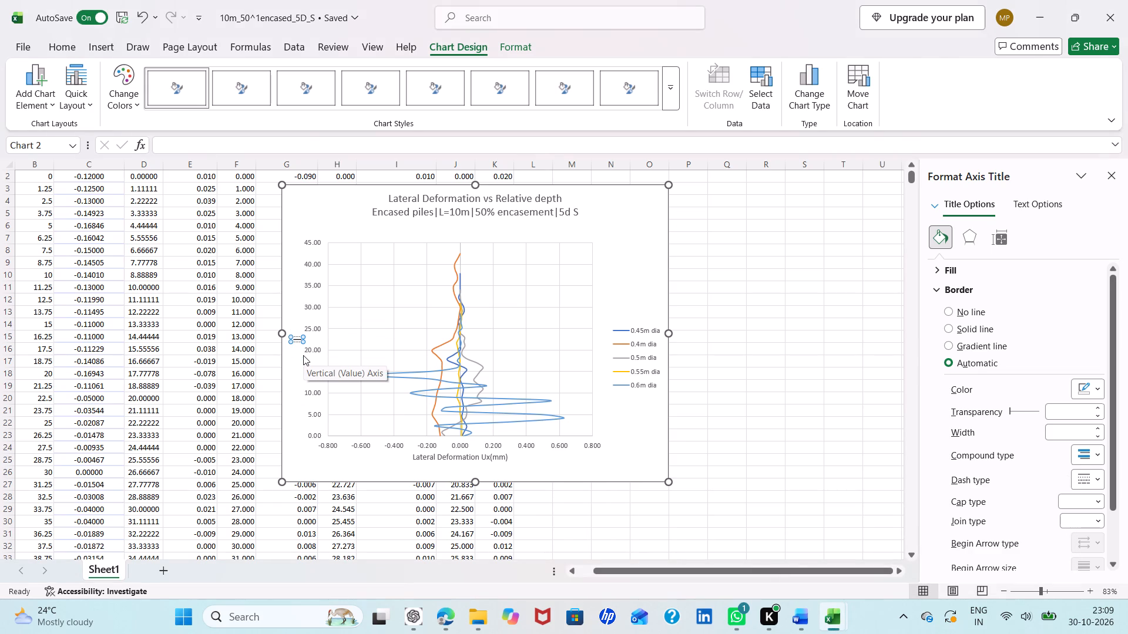
key(ctrl+v)
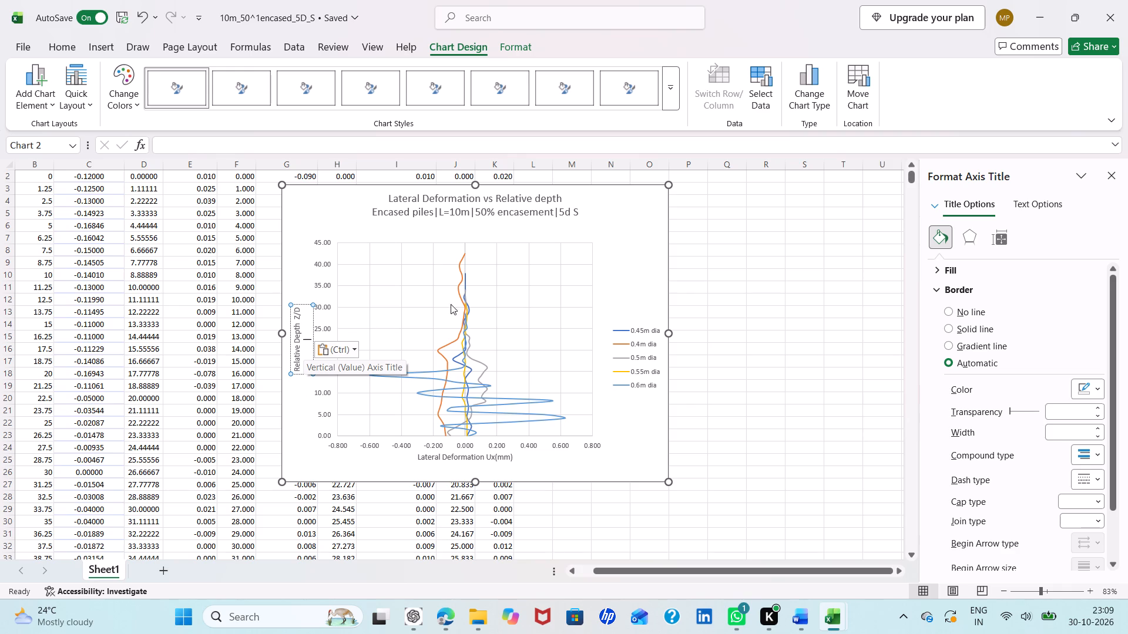
click(617, 286)
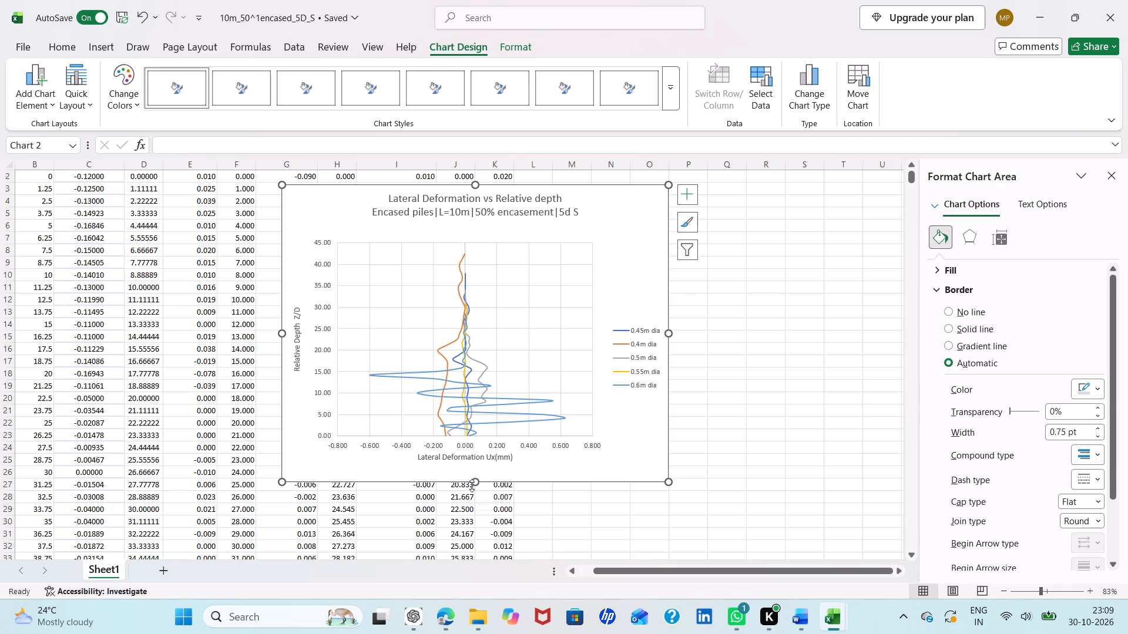
Resize the chart to reach about column Q and row 25.
right_drag(474, 483, 485, 541)
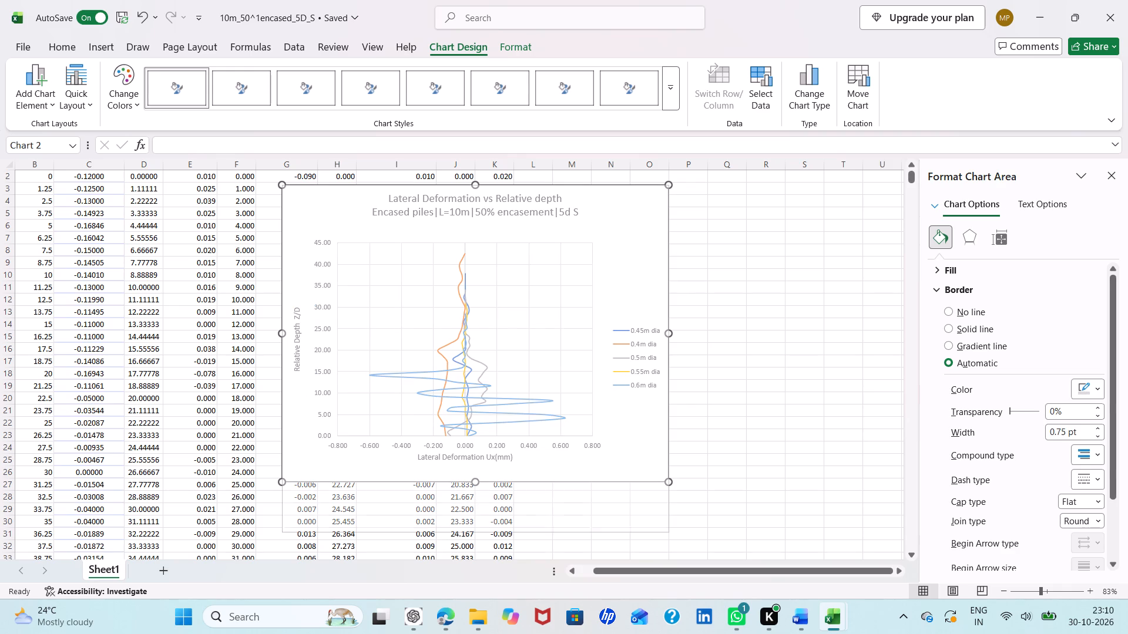
right_drag(485, 541, 448, 448)
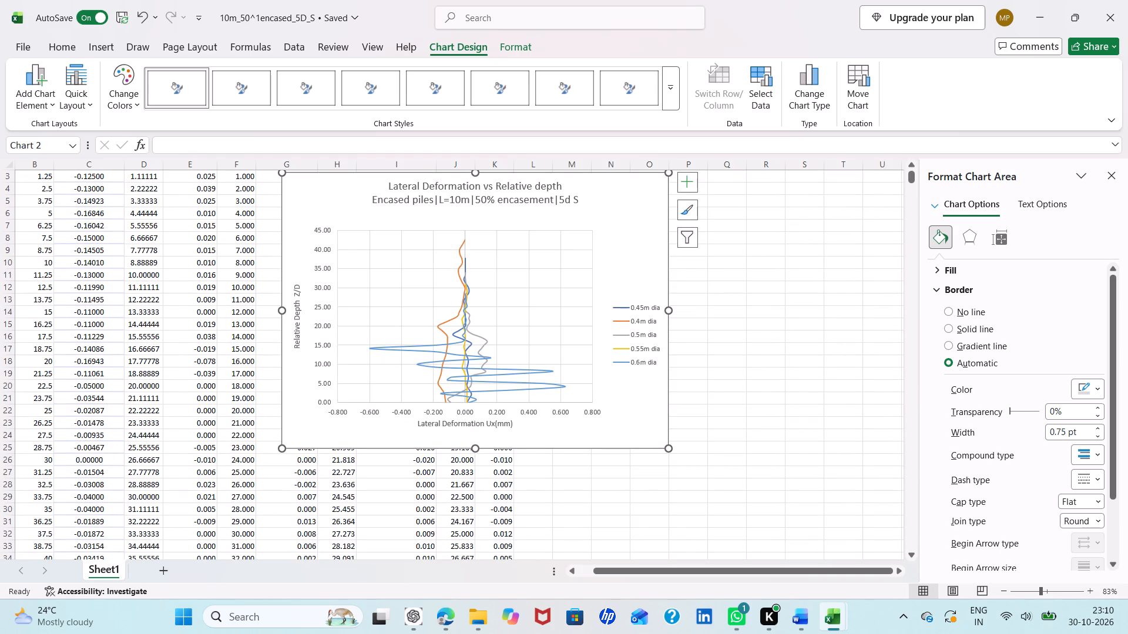
drag(669, 307, 727, 304)
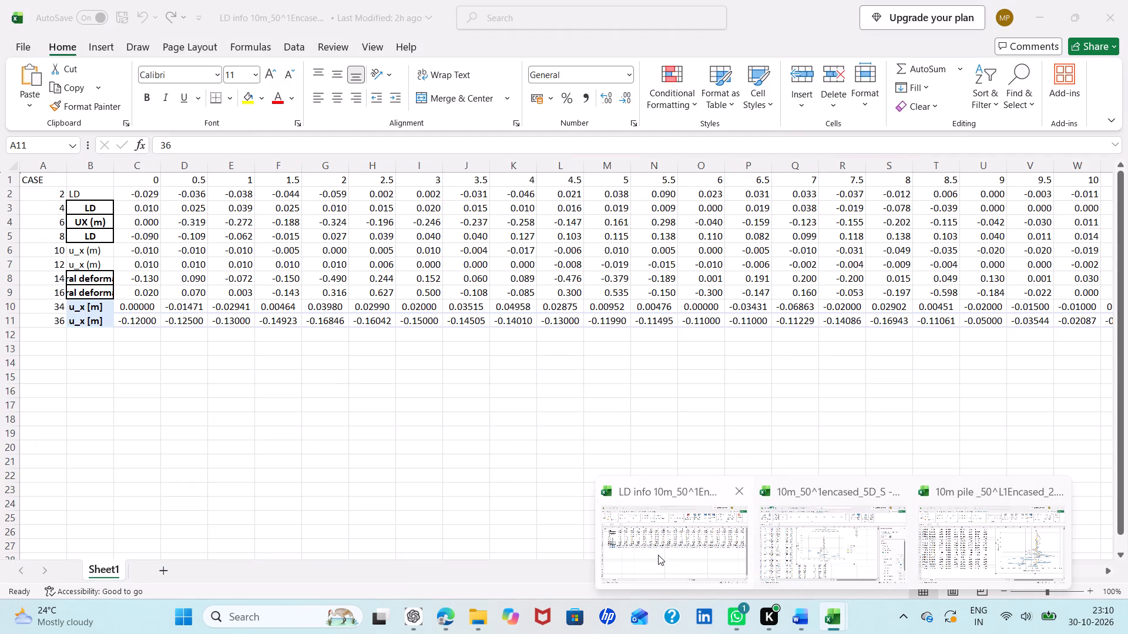
Switch to the LD info 10m_50^1Encased workbook and close it.
click(658, 555)
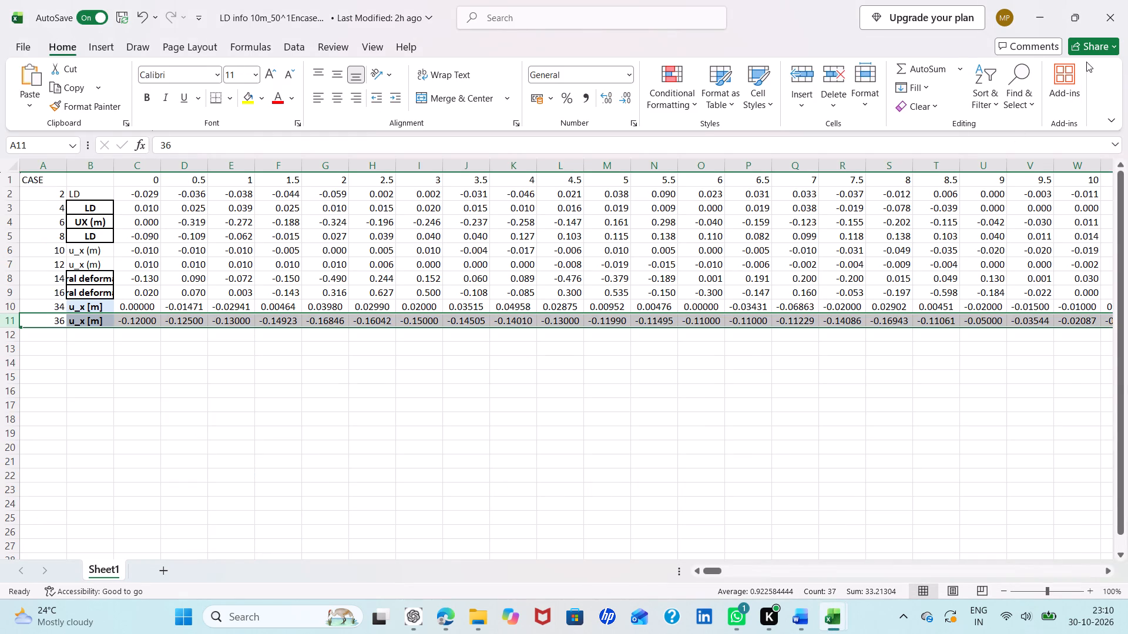
click(1100, 28)
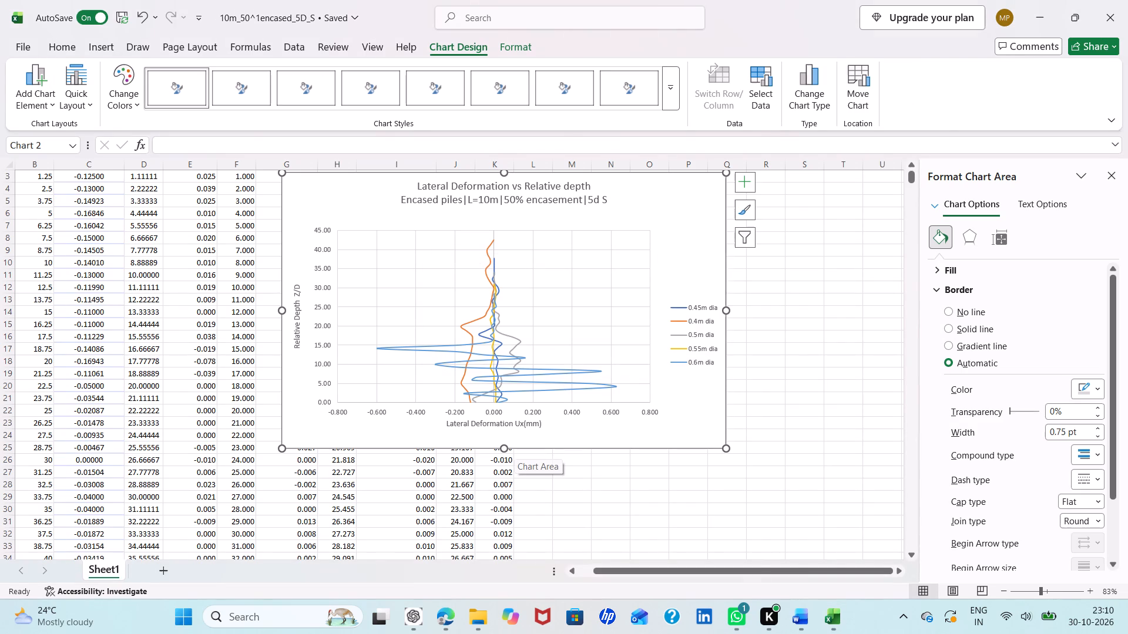
Enlarge the lateral deformation chart to extend to about column R and row 34.
drag(504, 446, 507, 473)
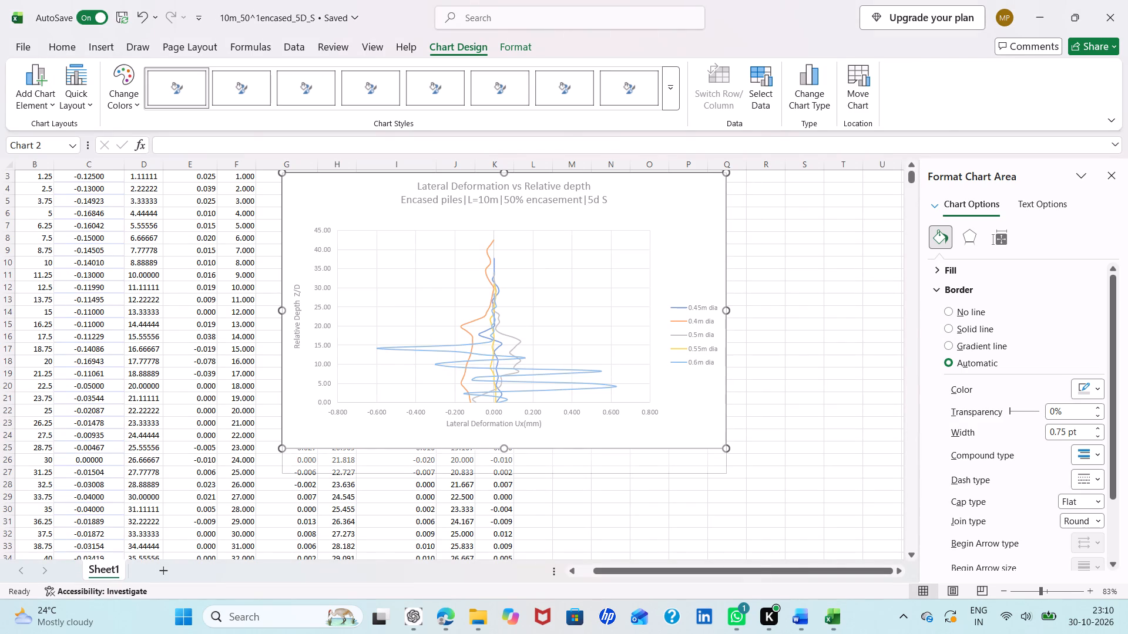
drag(507, 473, 512, 488)
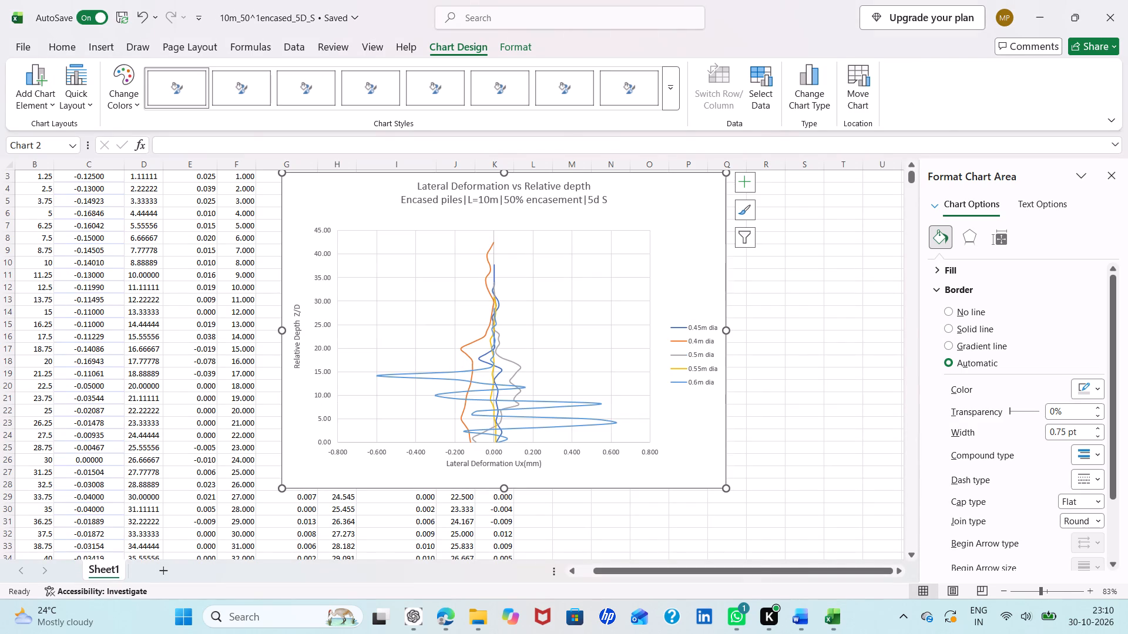
drag(503, 487, 512, 519)
scroll(512, 431, down, 1)
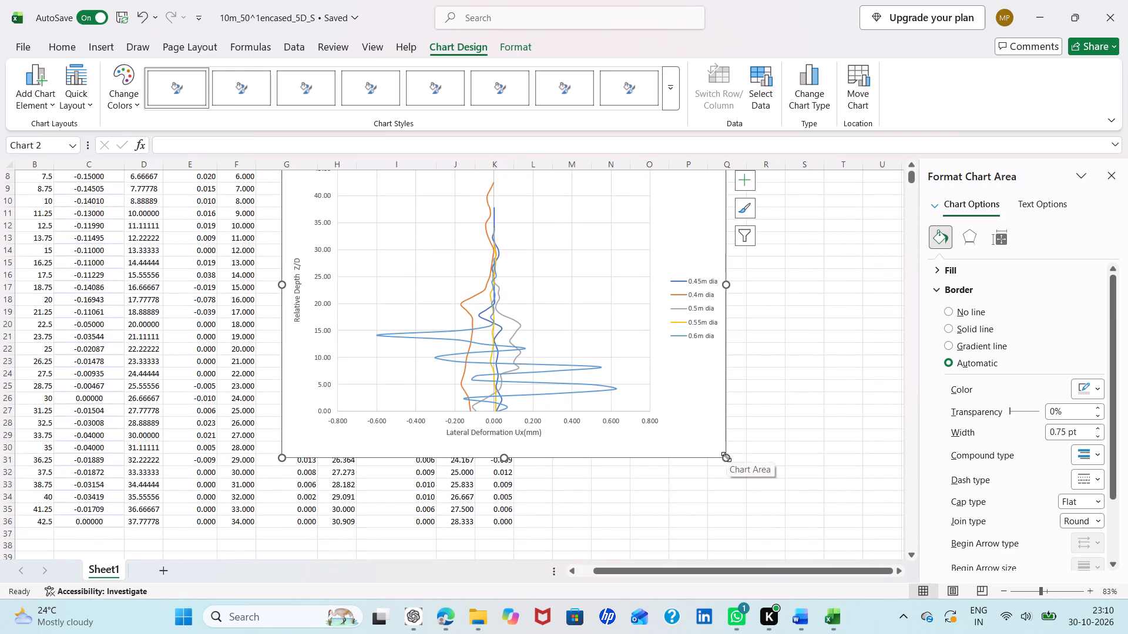
drag(726, 457, 754, 495)
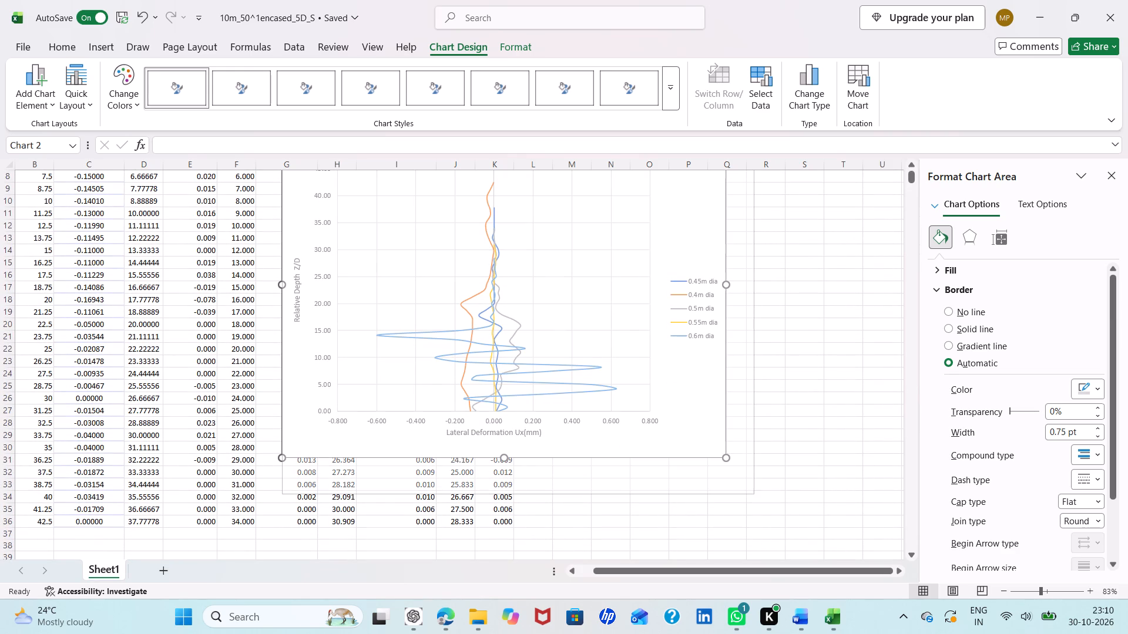
drag(754, 495, 754, 495)
scroll(524, 320, up, 1)
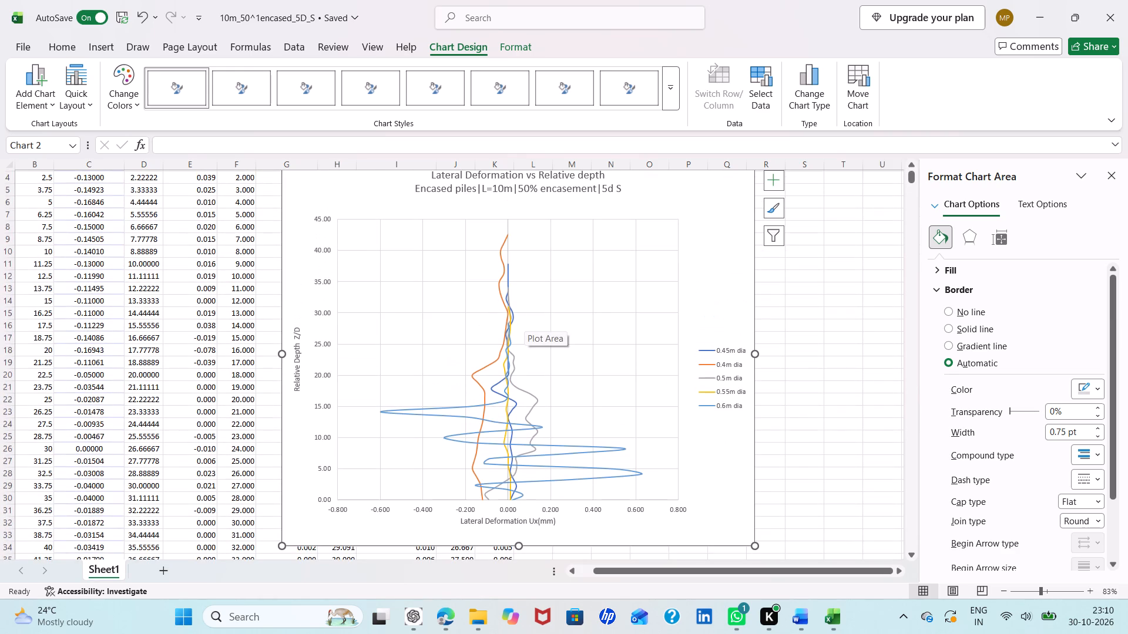
scroll(524, 320, up, 1)
scroll(524, 320, down, 1)
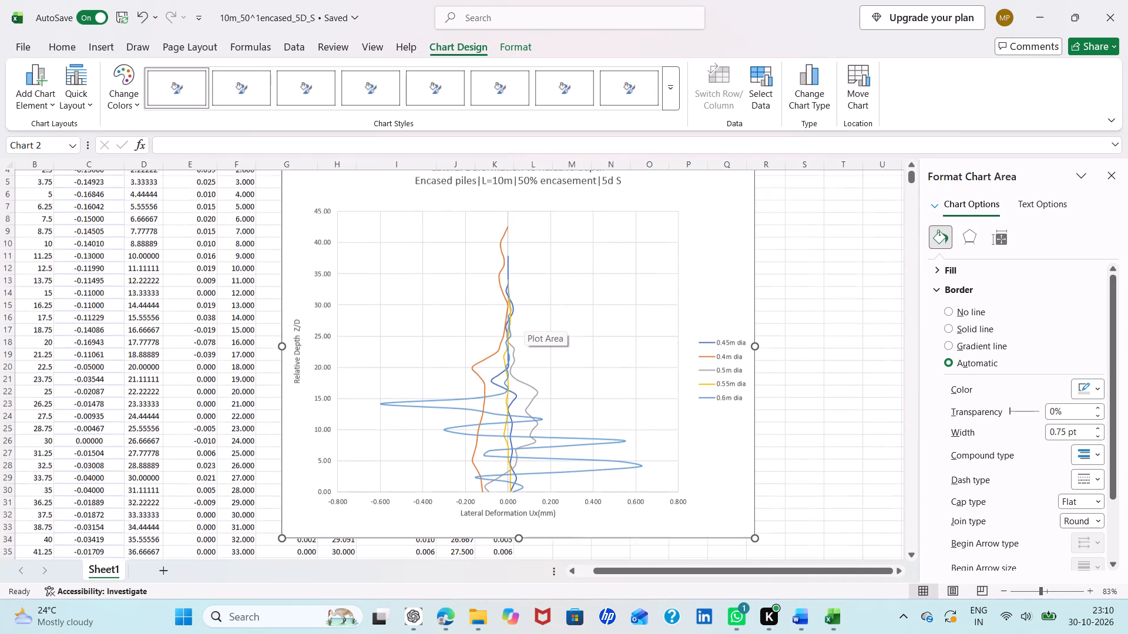
scroll(524, 320, down, 2)
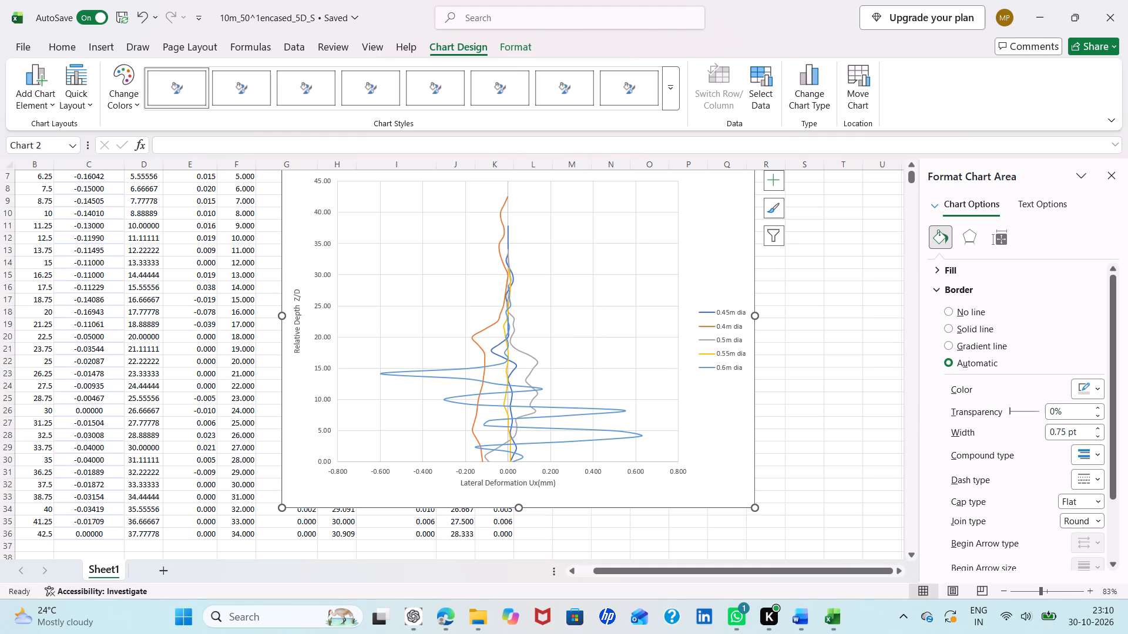
Try several preset chart styles, including the last two, and settle on the second style with capitalised titles and the legend above the plot.
click(770, 212)
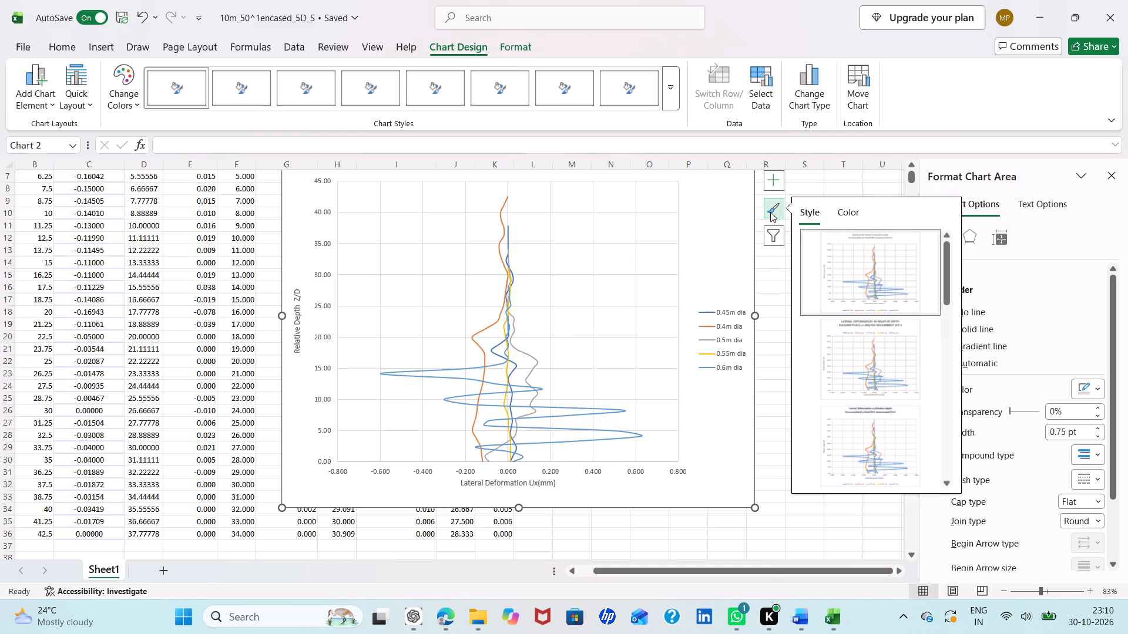
click(889, 396)
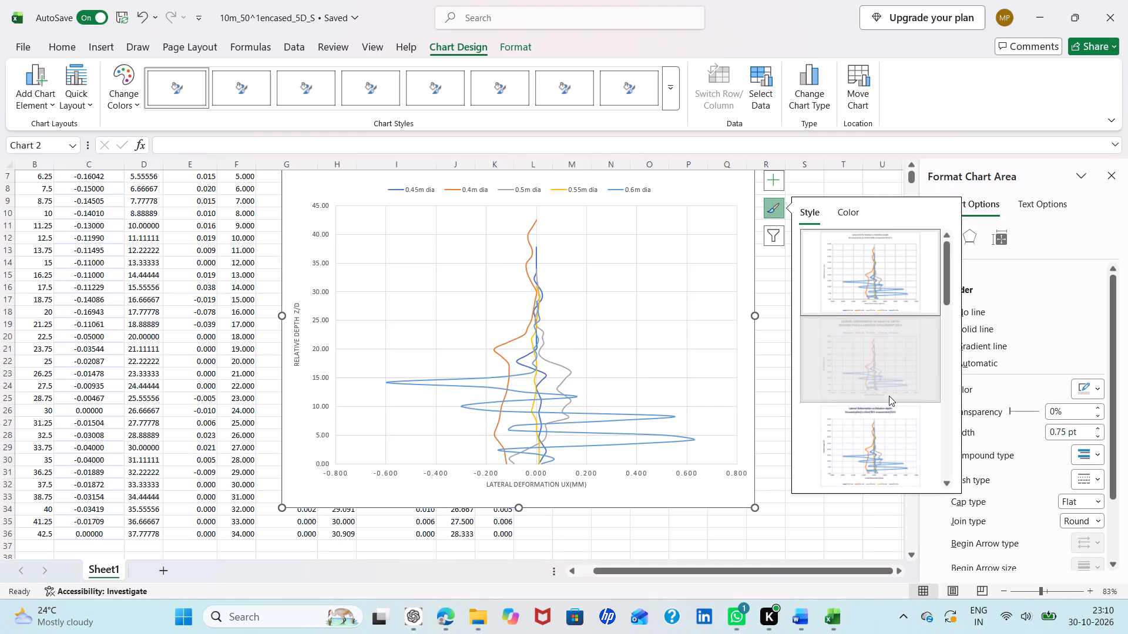
scroll(889, 396, down, 1)
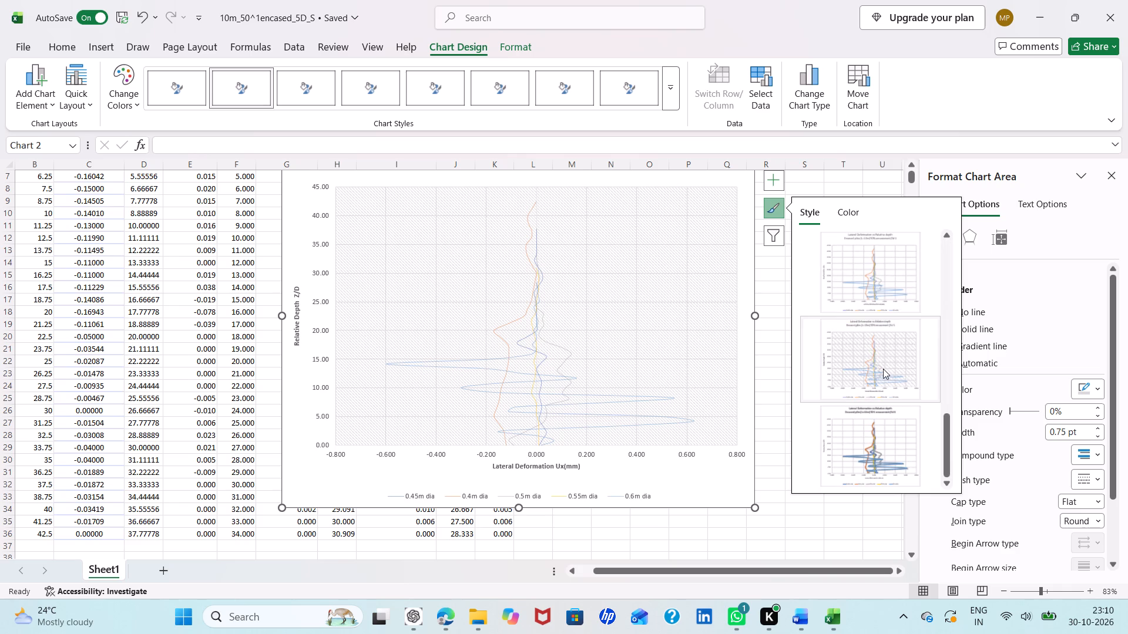
click(883, 369)
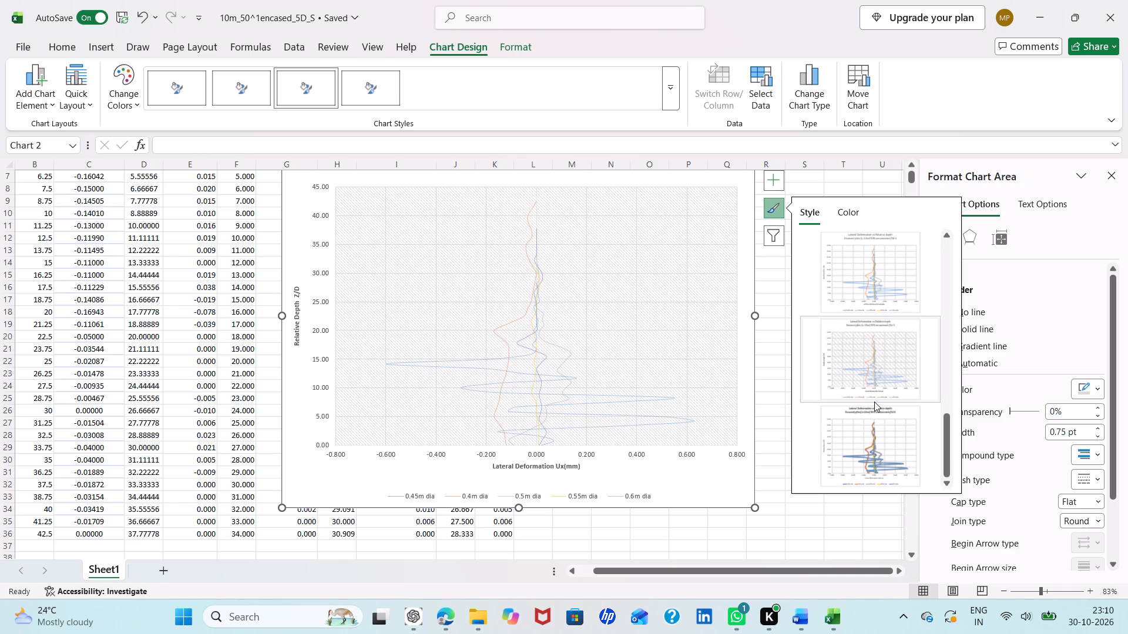
click(871, 426)
scroll(871, 426, down, 1)
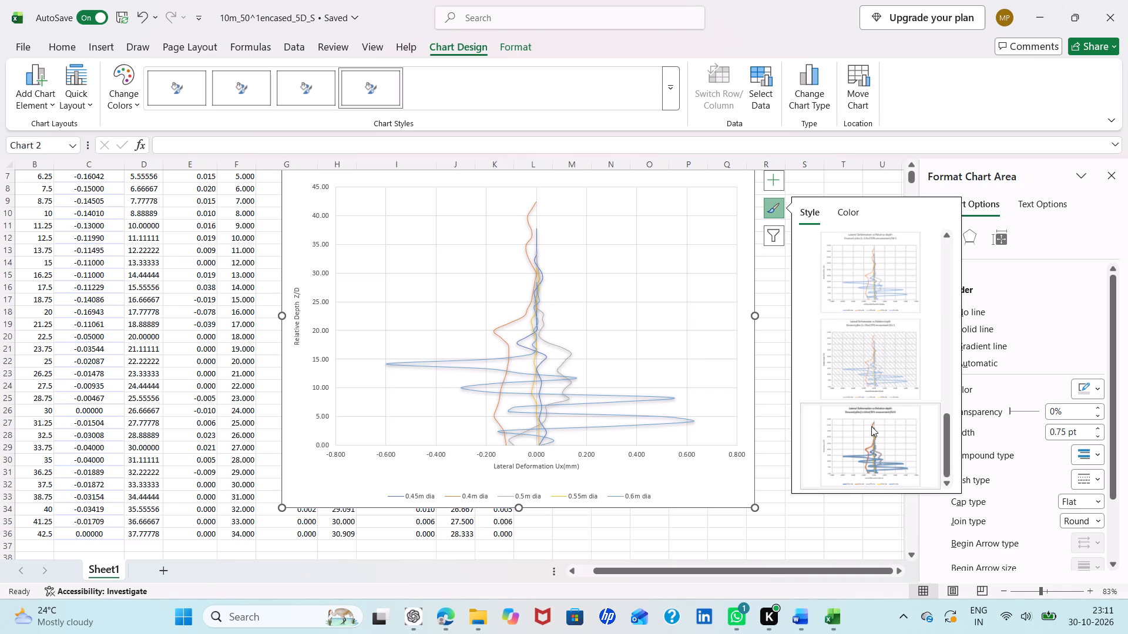
scroll(871, 426, down, 1)
click(868, 374)
scroll(868, 374, up, 1)
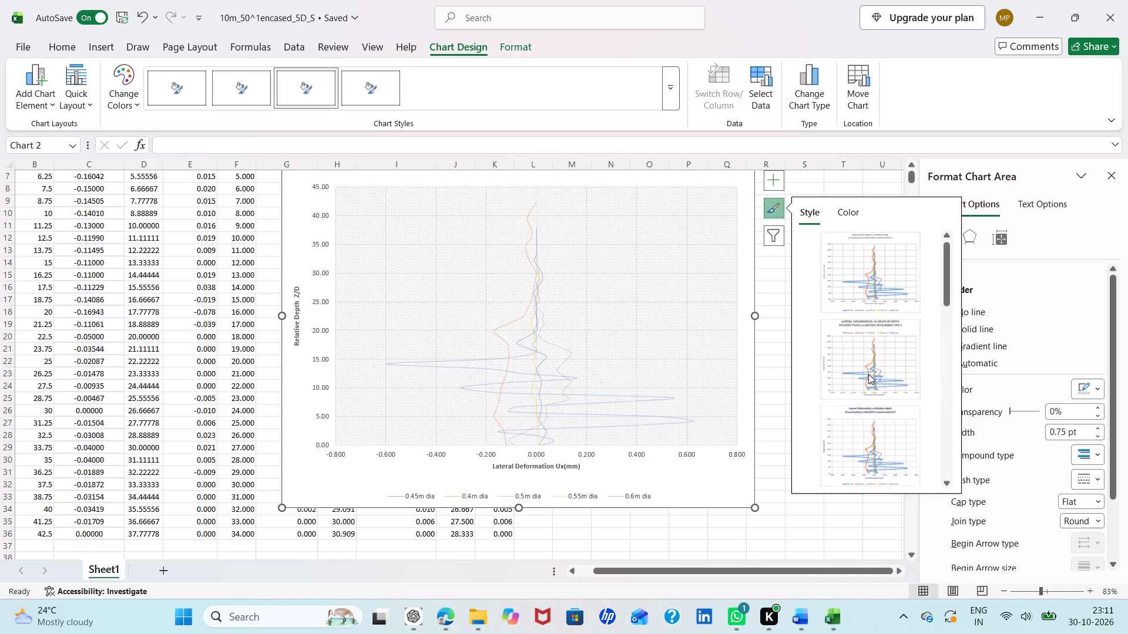
click(868, 369)
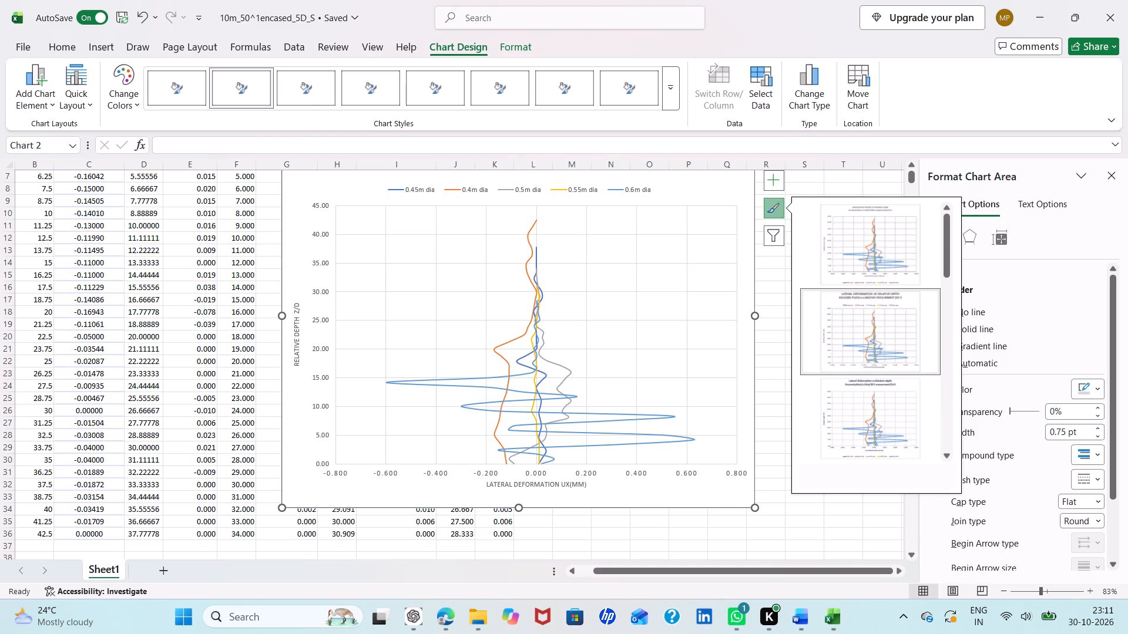
Extend the chart's bottom edge down to about row 36.
scroll(680, 313, down, 2)
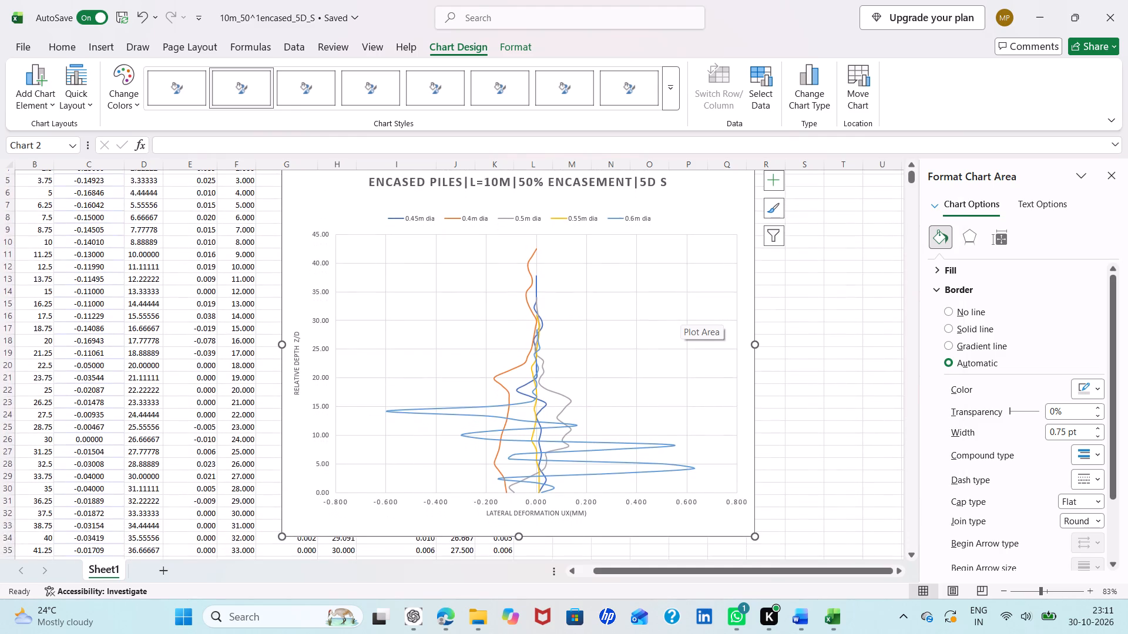
scroll(680, 313, down, 1)
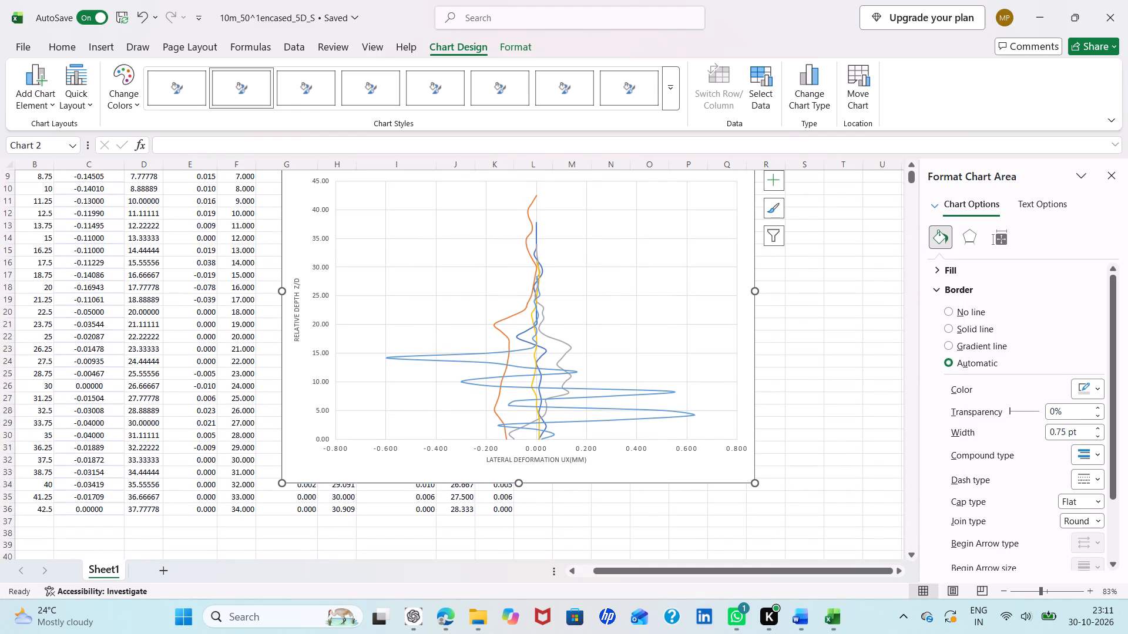
right_drag(516, 487, 523, 509)
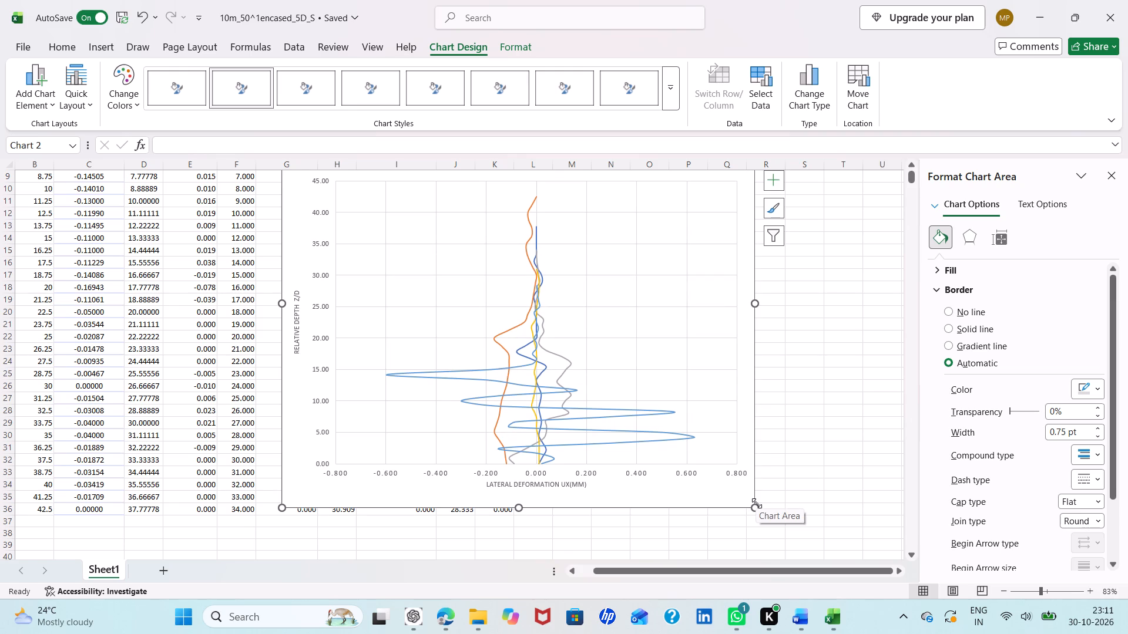
Enlarge the lateral deformation chart from its lower corner to extend to the end of column R and about row 38.
right_drag(756, 508, 781, 537)
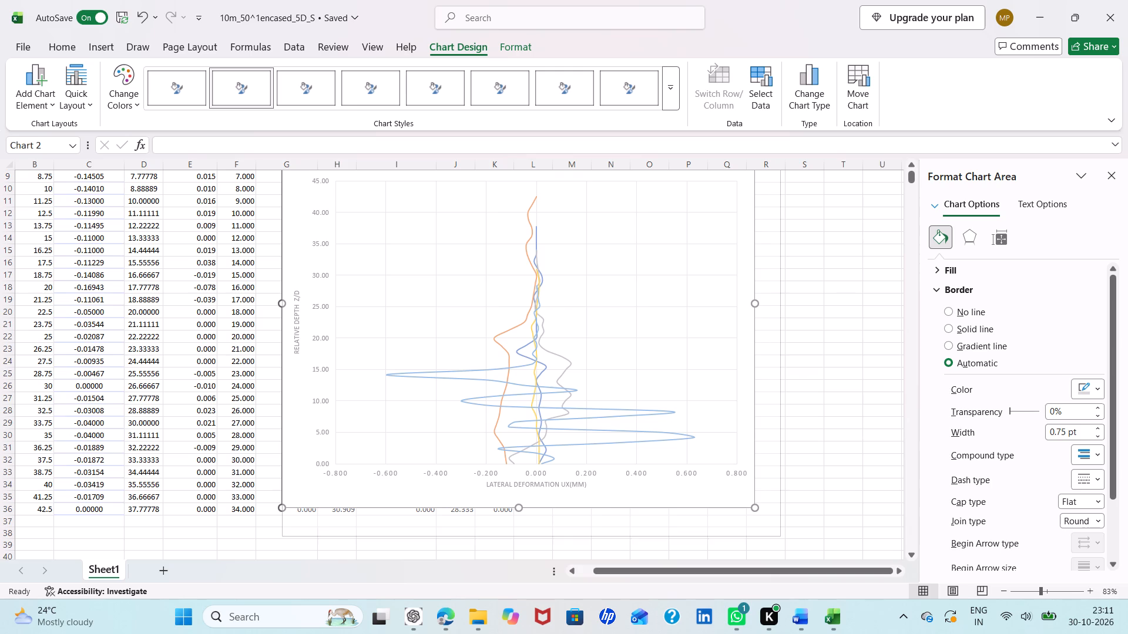
right_drag(781, 537, 785, 538)
Copy the entire 5d-spacing lateral deformation chart, not just its title.
scroll(619, 345, up, 1)
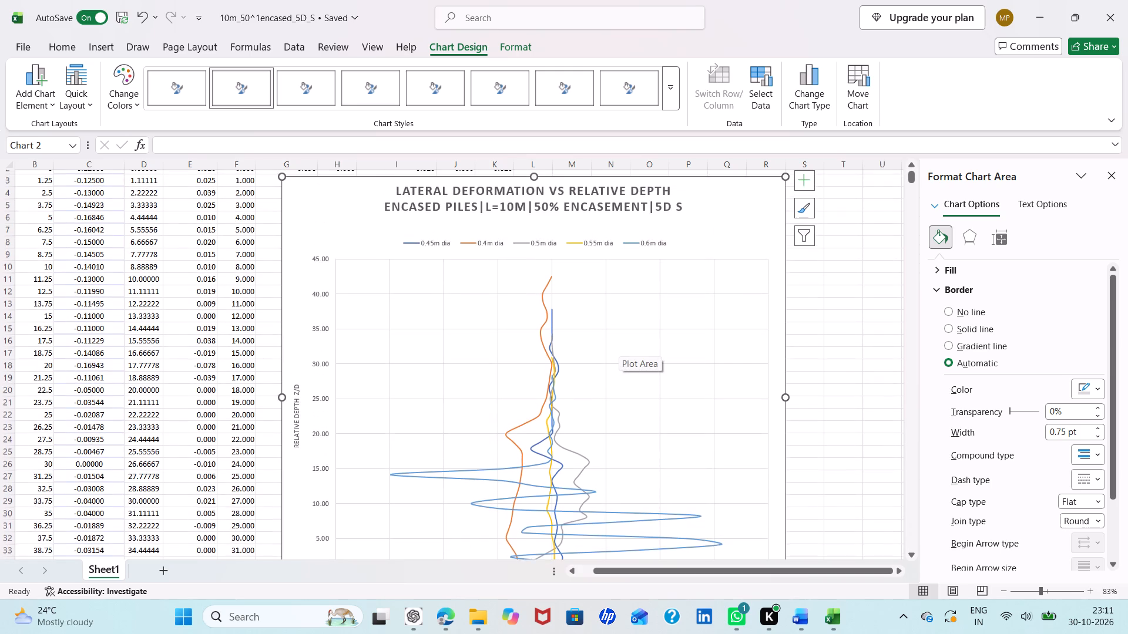
scroll(619, 345, up, 1)
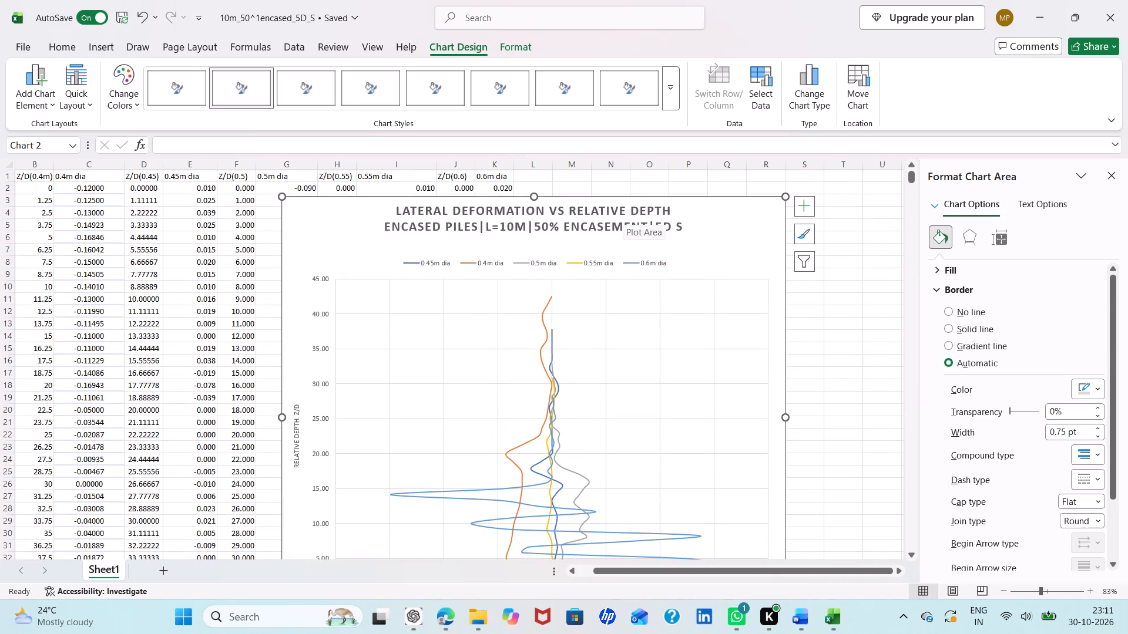
right_click(623, 214)
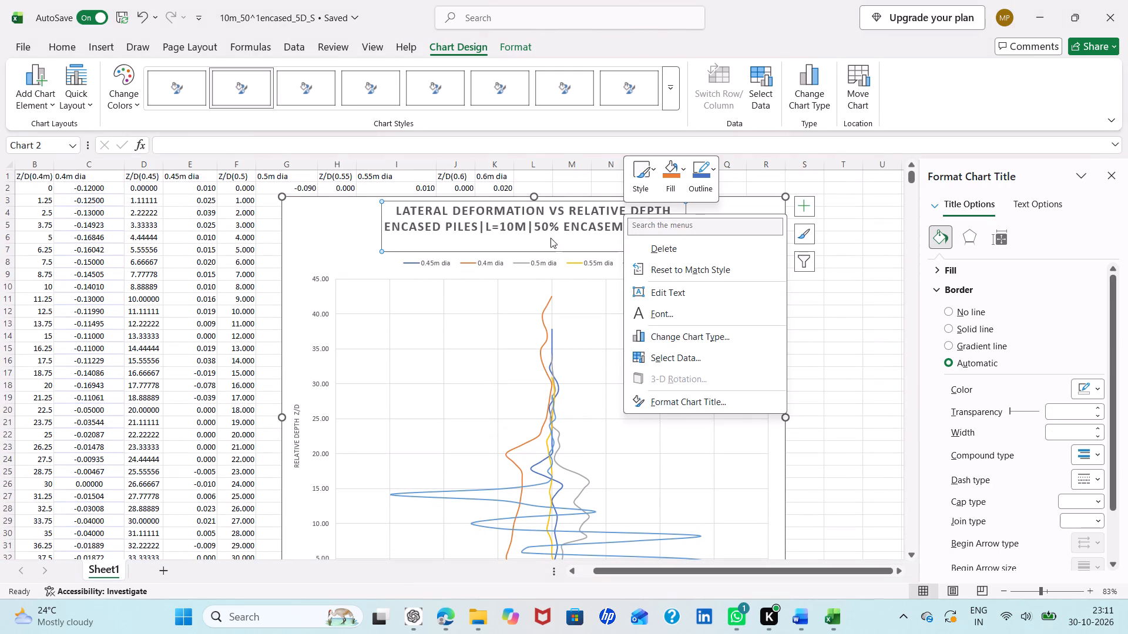
click(350, 226)
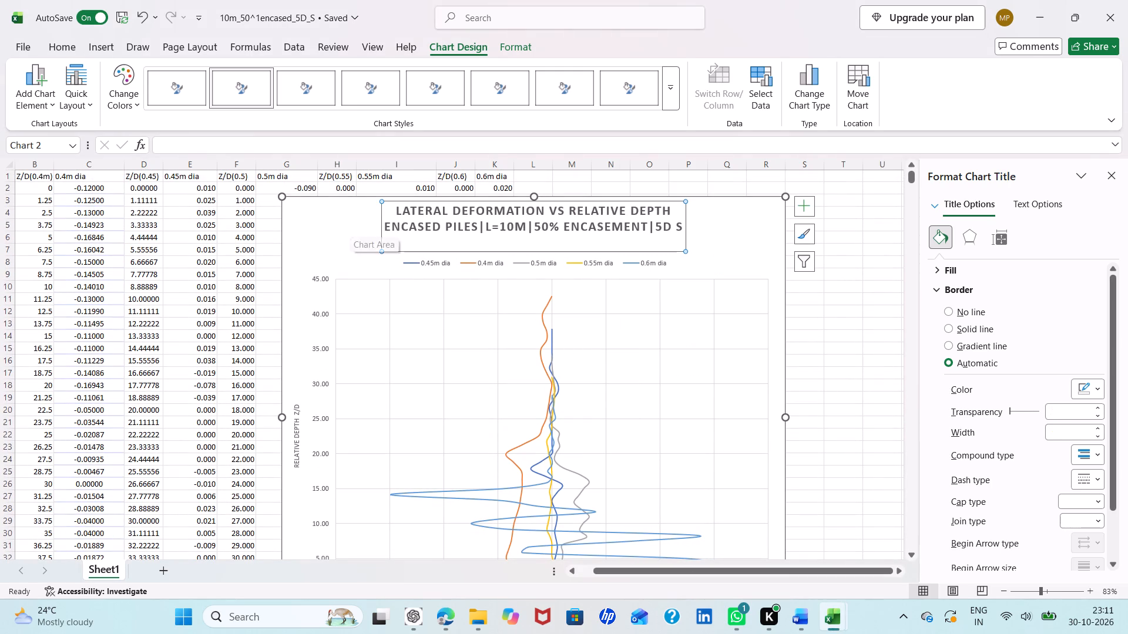
click(350, 226)
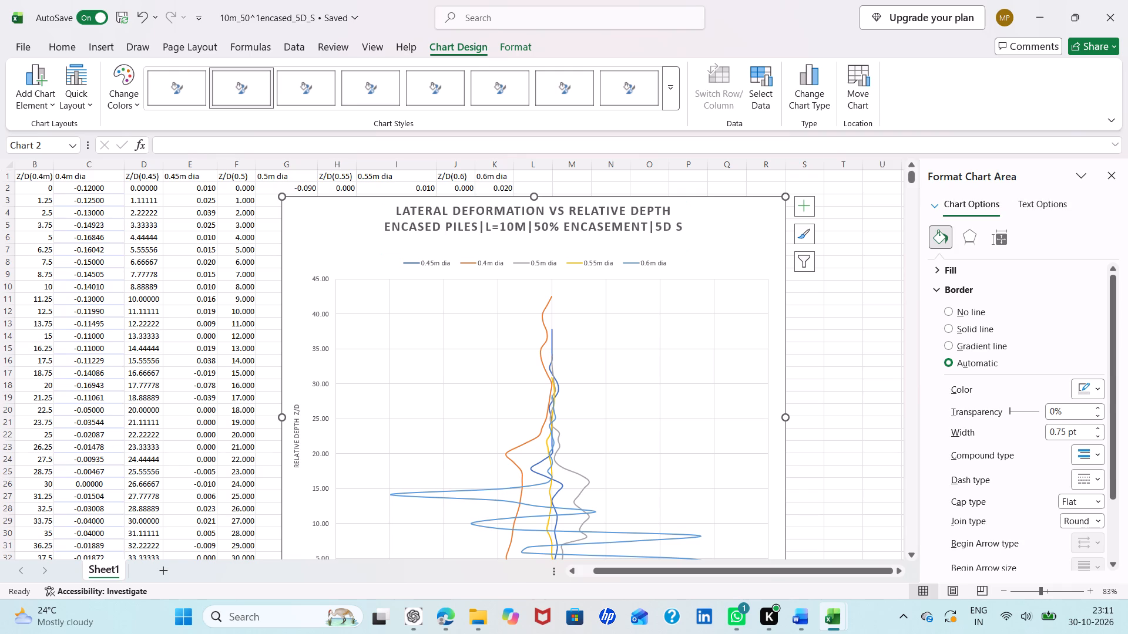
right_click(350, 226)
click(385, 183)
Switch to Document1 in Word and paste the copied 5d chart two lines below the existing 2.5d chart.
click(792, 544)
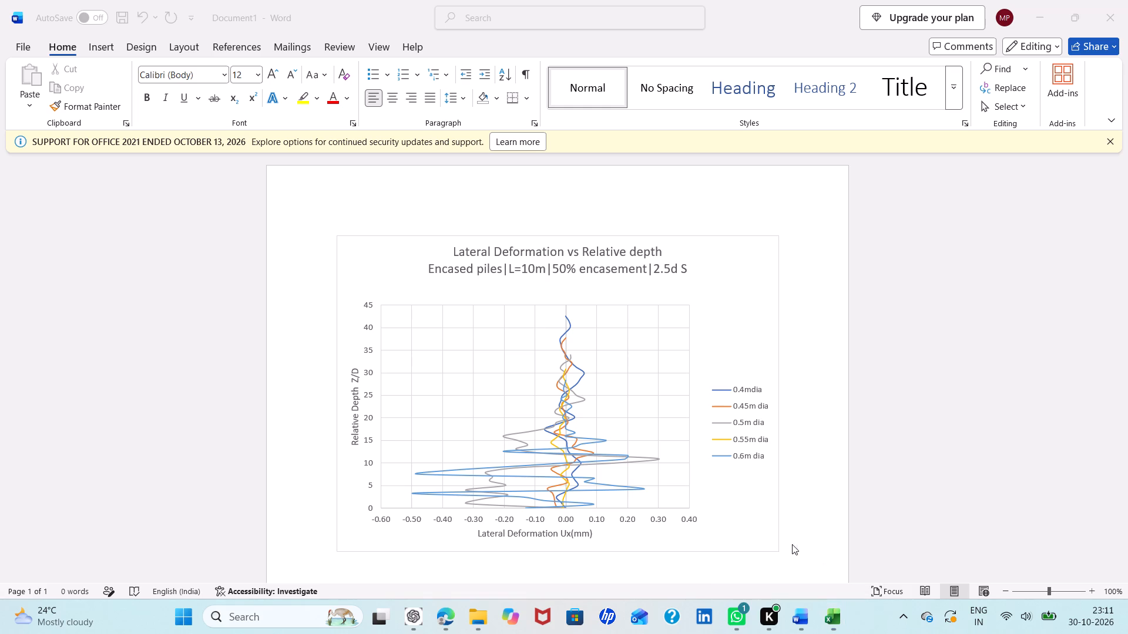
scroll(730, 406, down, 2)
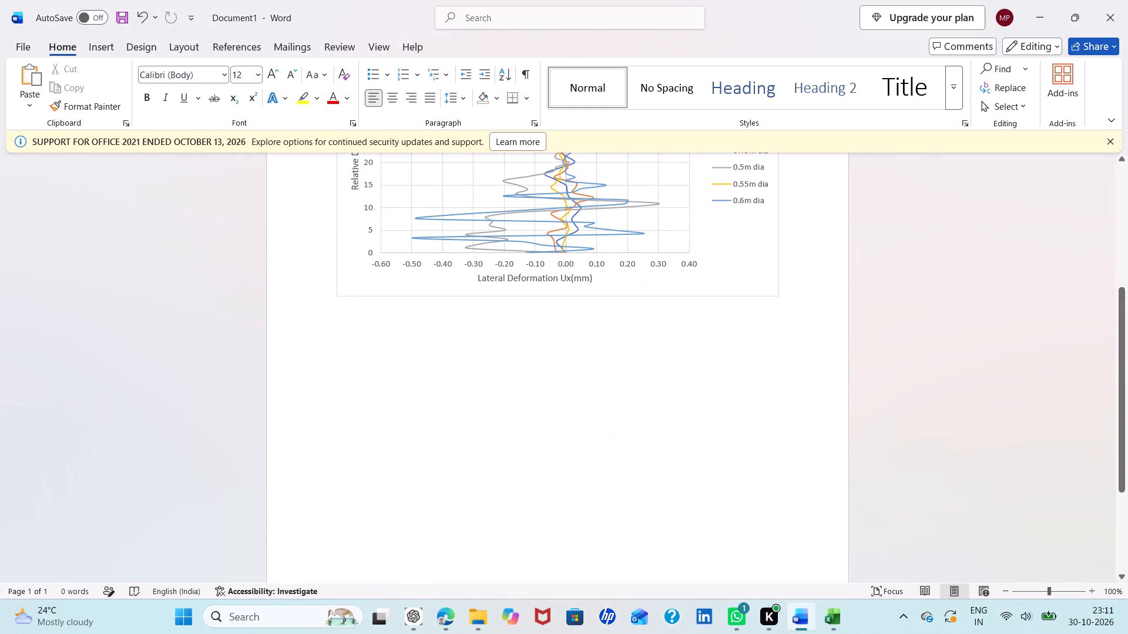
click(342, 336)
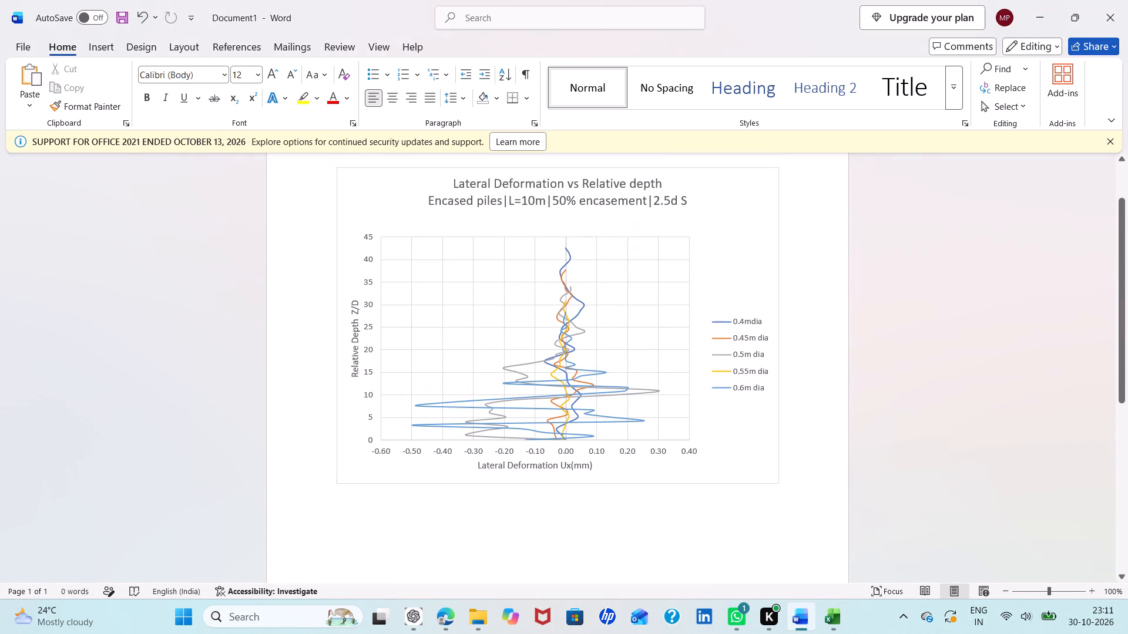
click(805, 481)
key(Return)
key(Return)
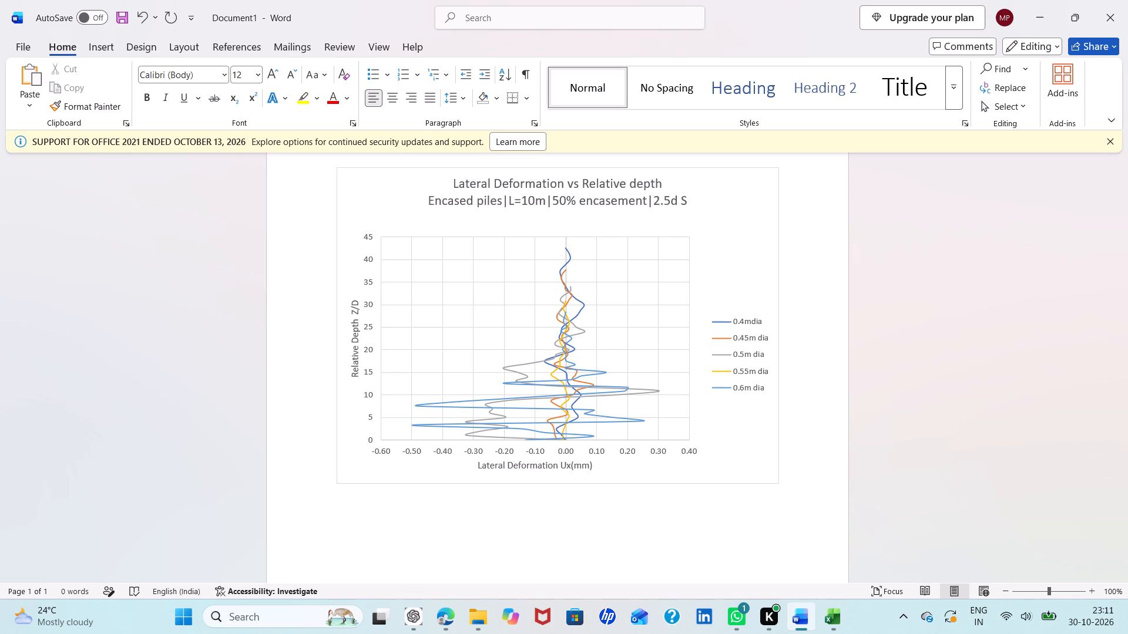
key(ctrl+v)
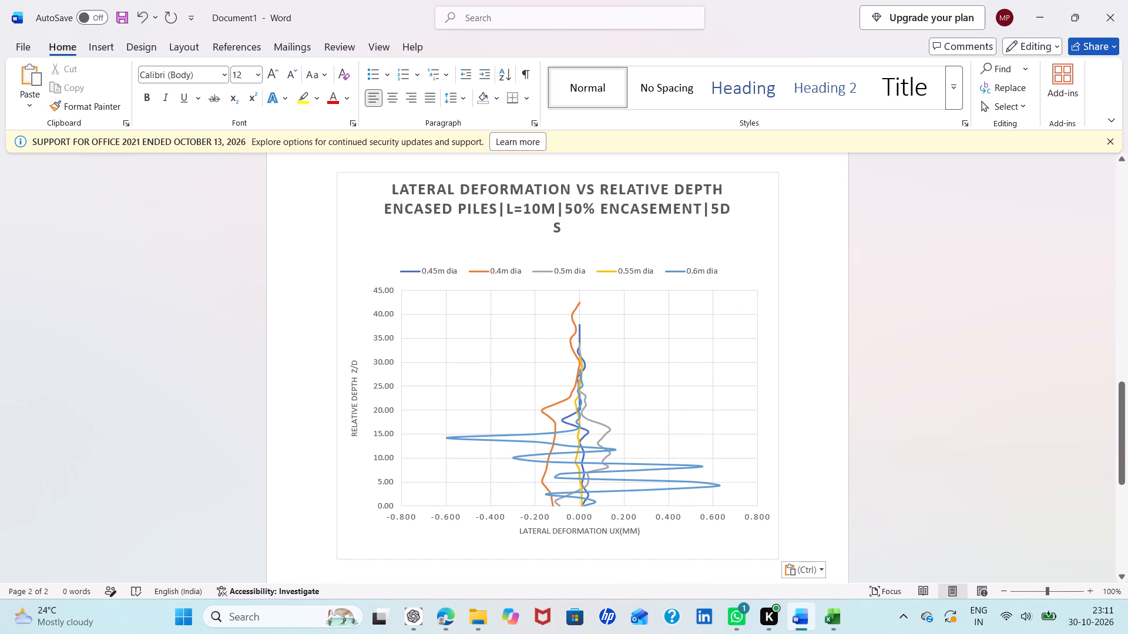
Examine both charts and the blank space across the two pages of Document1, and run the spelling and grammar check.
ctrl+scroll(624, 280, down, 1)
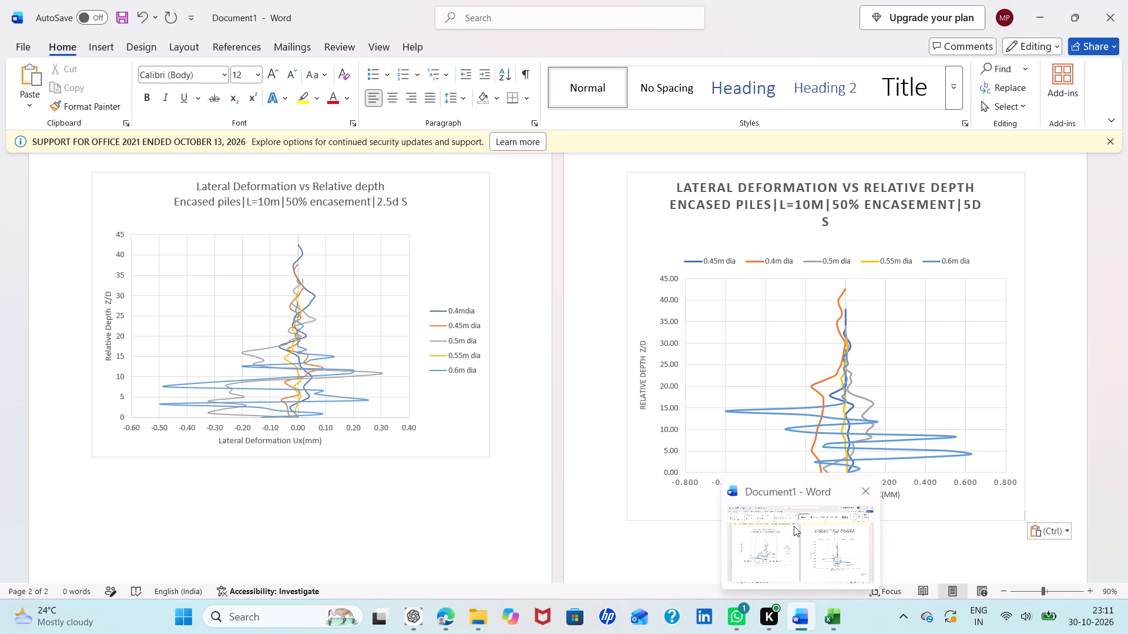
click(794, 526)
scroll(674, 366, down, 2)
ctrl+scroll(674, 366, down, 3)
double_click(352, 408)
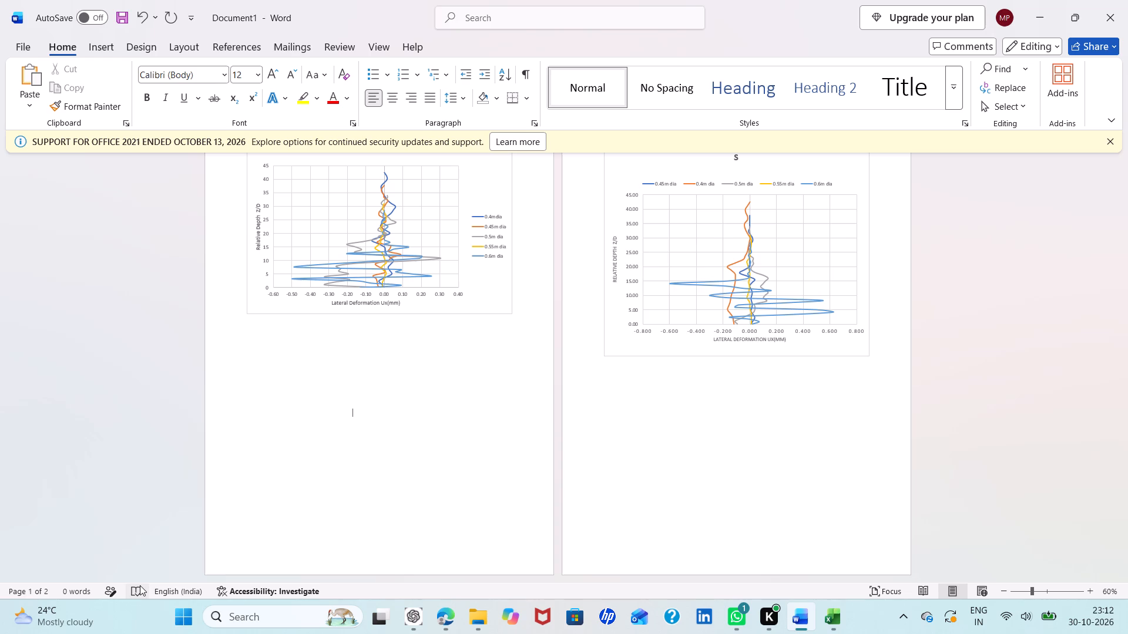
click(140, 585)
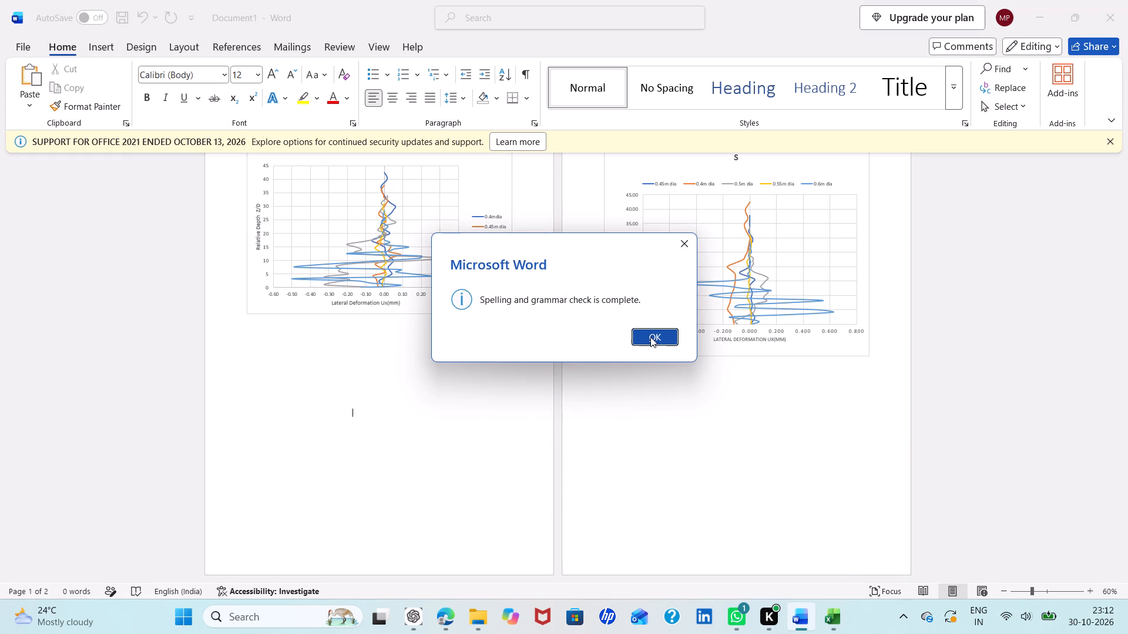
click(657, 334)
click(358, 358)
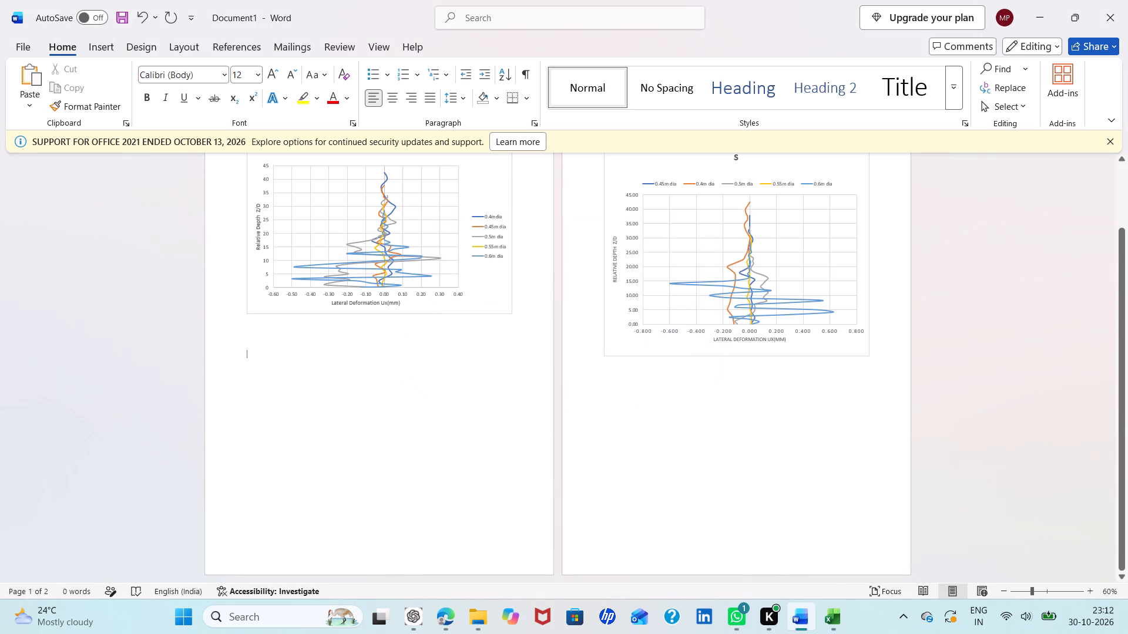
click(375, 500)
ctrl+scroll(375, 500, up, 4)
scroll(375, 500, right, 1)
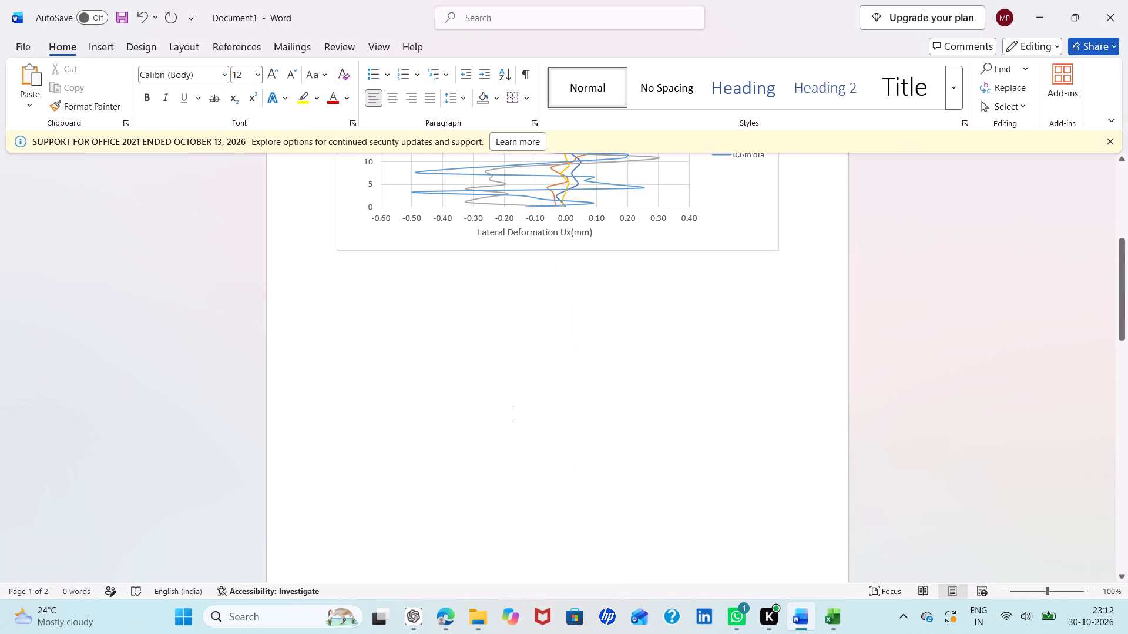
scroll(375, 500, right, 1)
scroll(398, 489, down, 2)
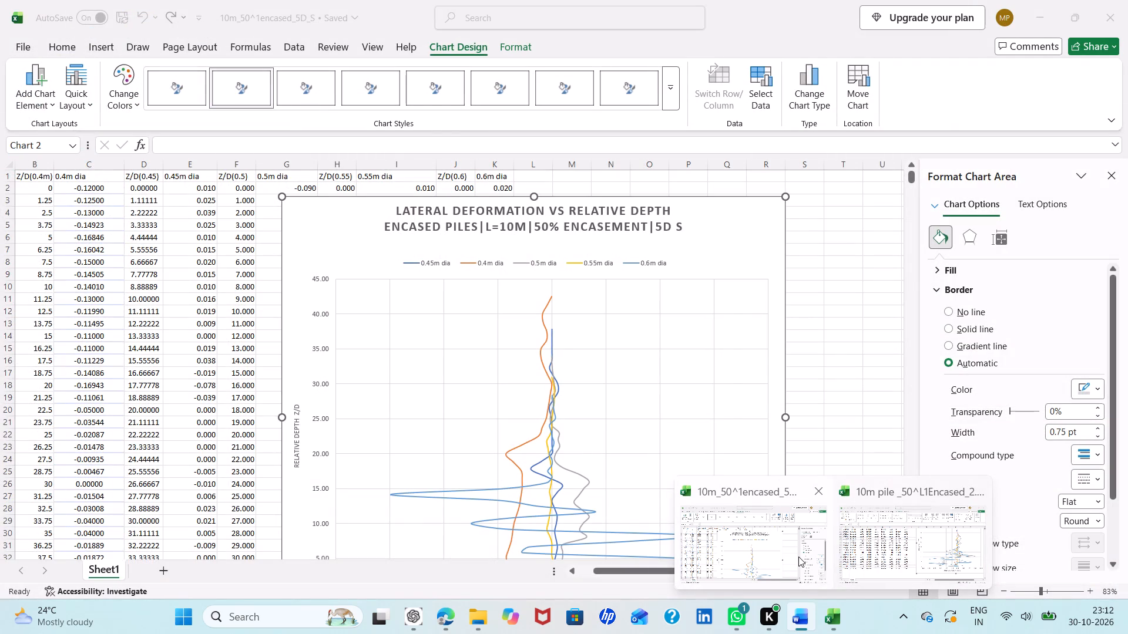
Back in the 10m_50^1encased_5D_S workbook, compare the first two chart styles and settle on the first, with its legend below the plot.
click(798, 557)
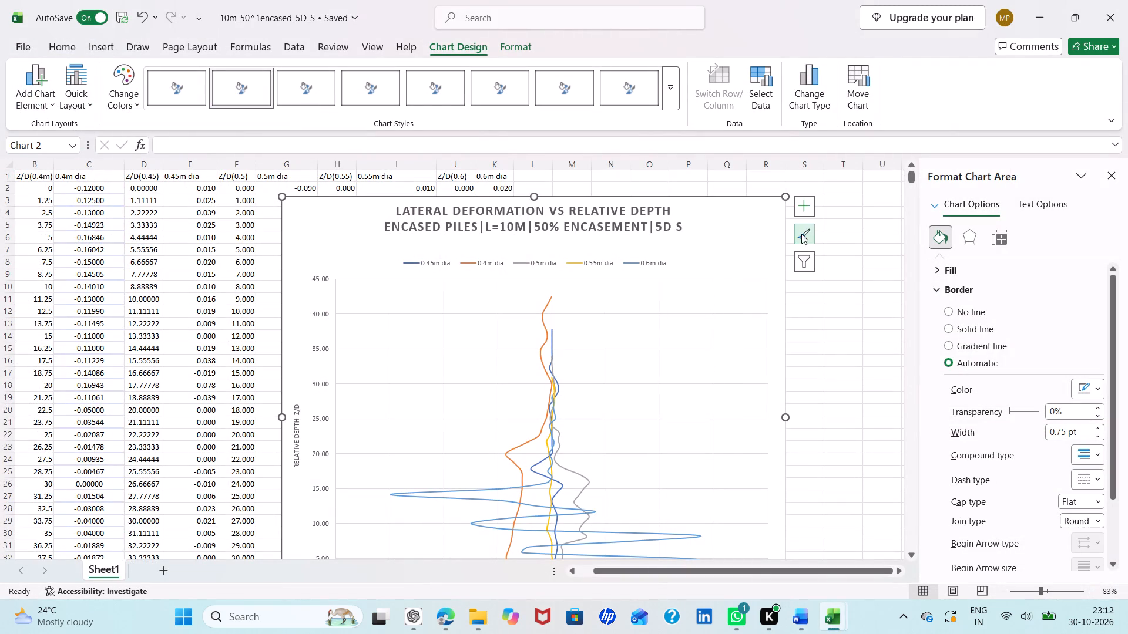
click(808, 226)
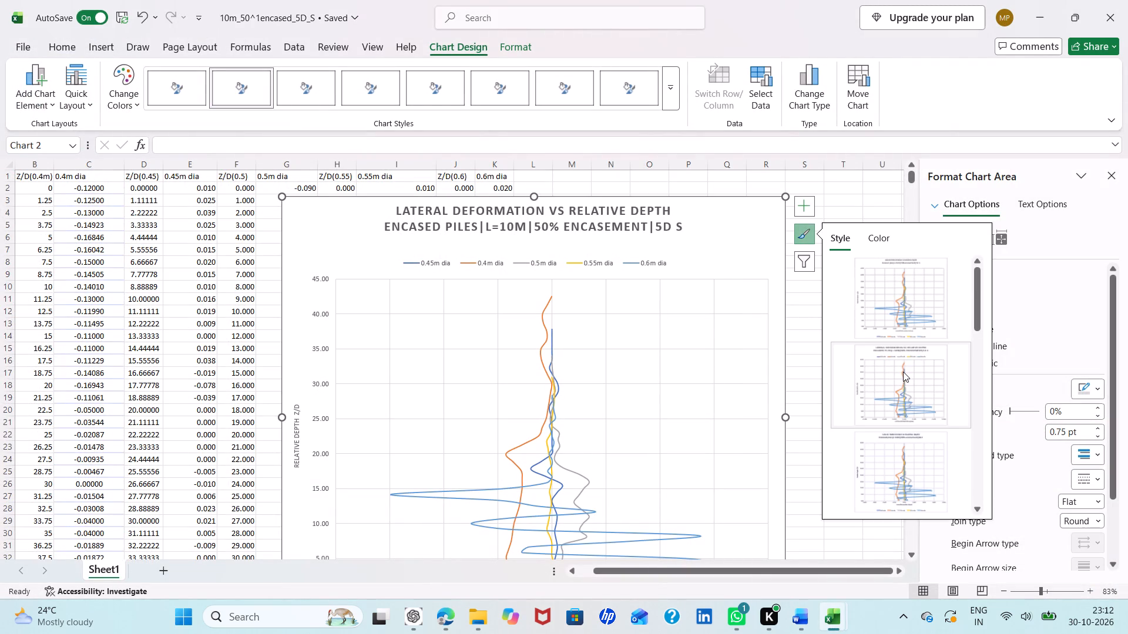
click(903, 372)
click(903, 310)
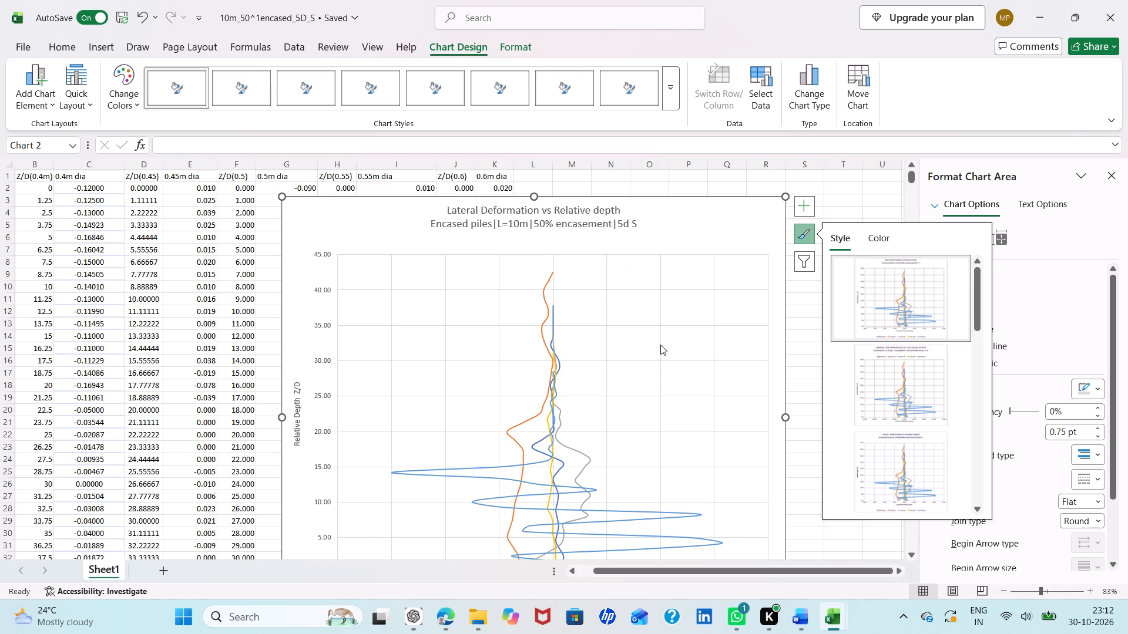
scroll(660, 345, down, 1)
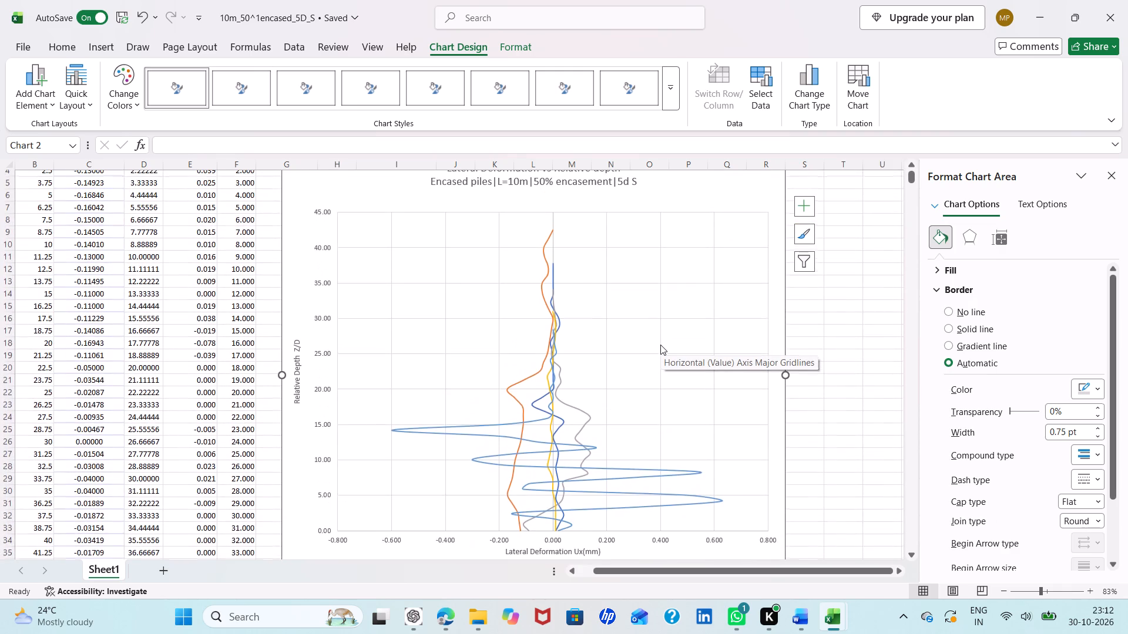
scroll(660, 345, down, 1)
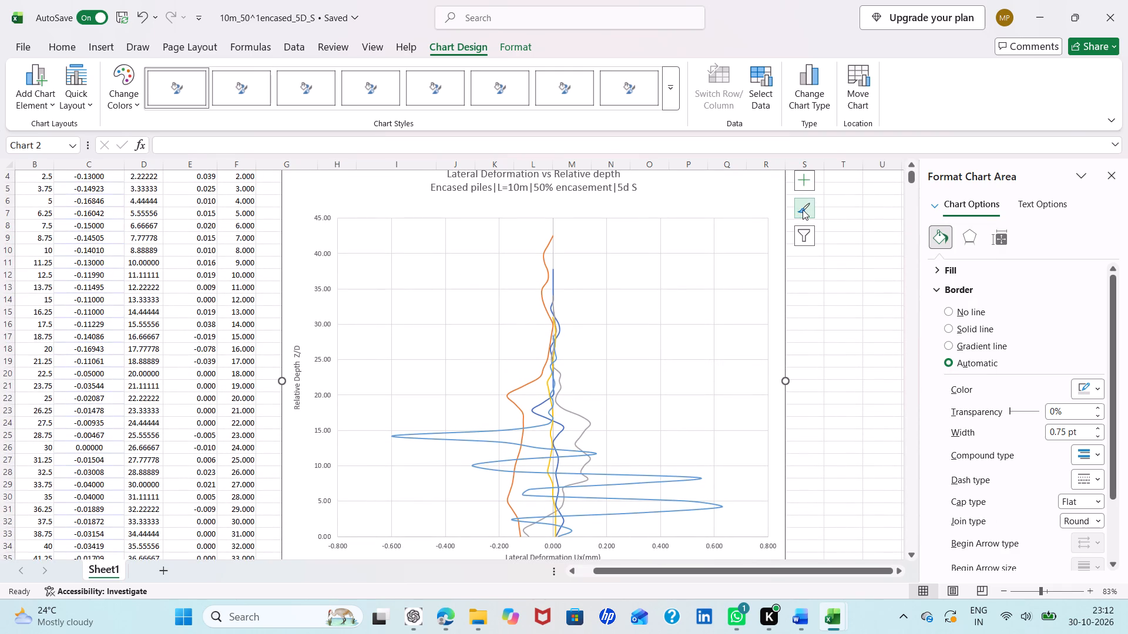
click(803, 210)
click(904, 354)
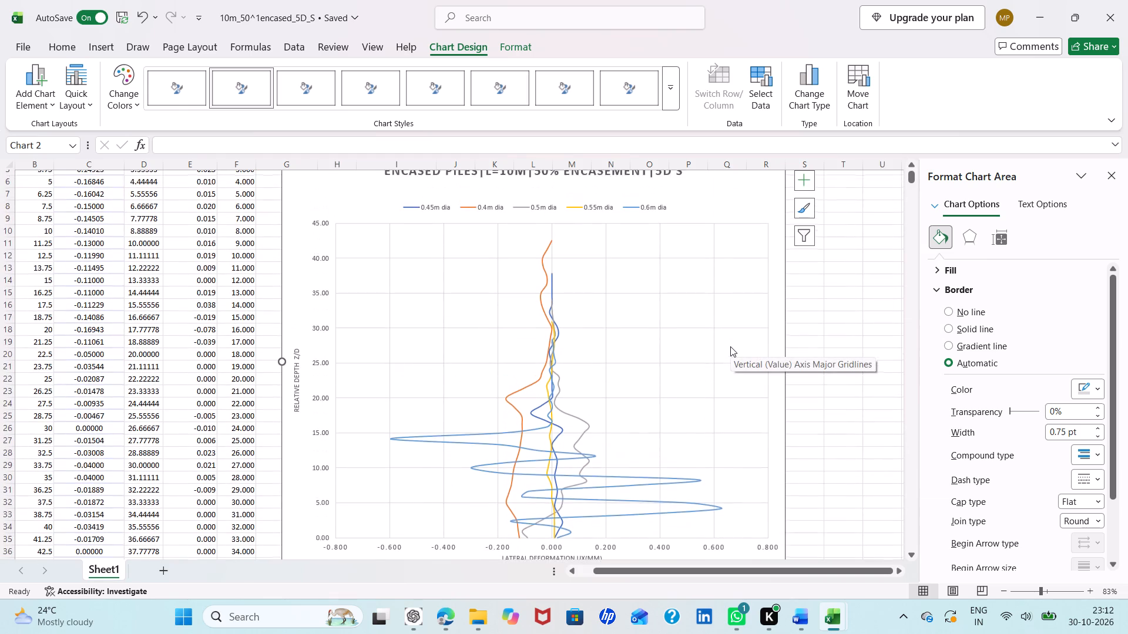
click(805, 209)
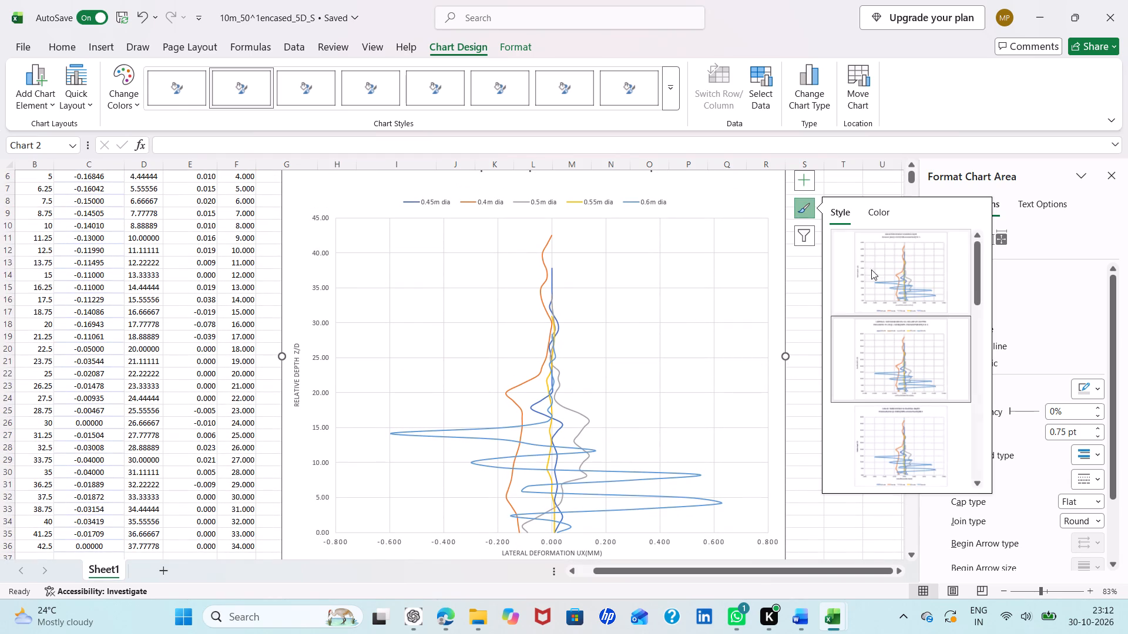
click(874, 271)
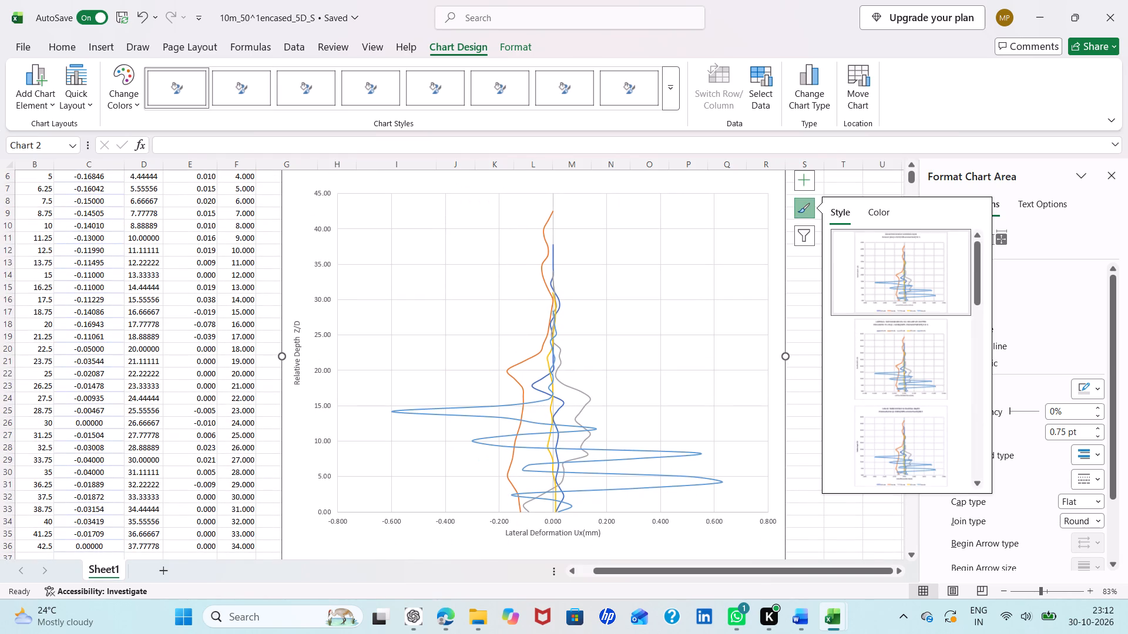
click(819, 314)
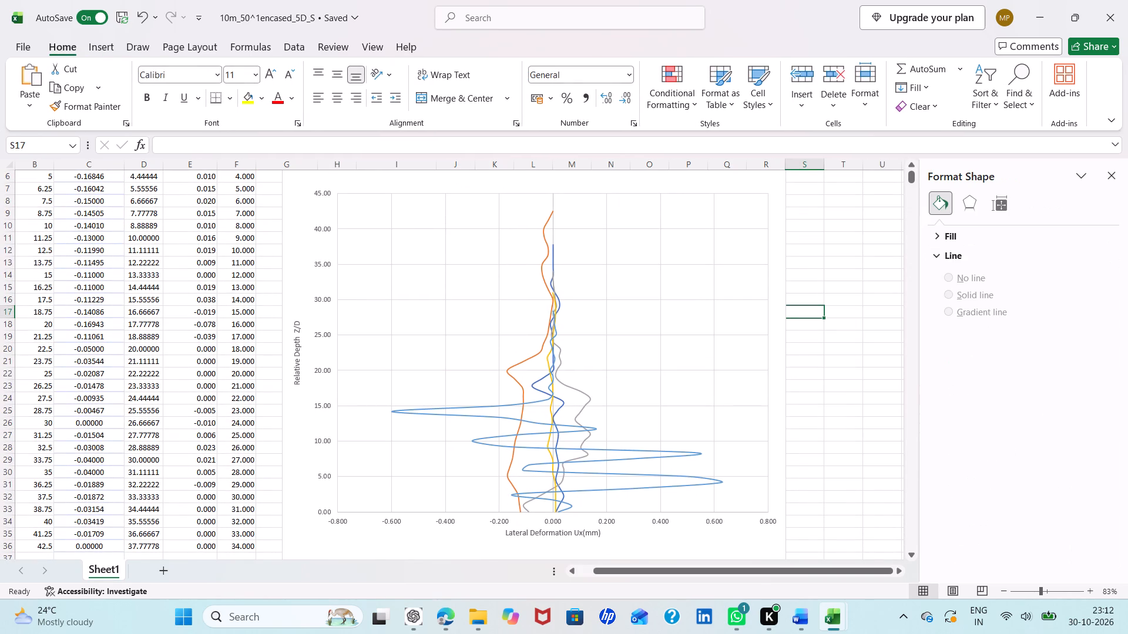
Copy the whole restyled 5d chart from its chart area.
scroll(625, 369, down, 2)
click(625, 369)
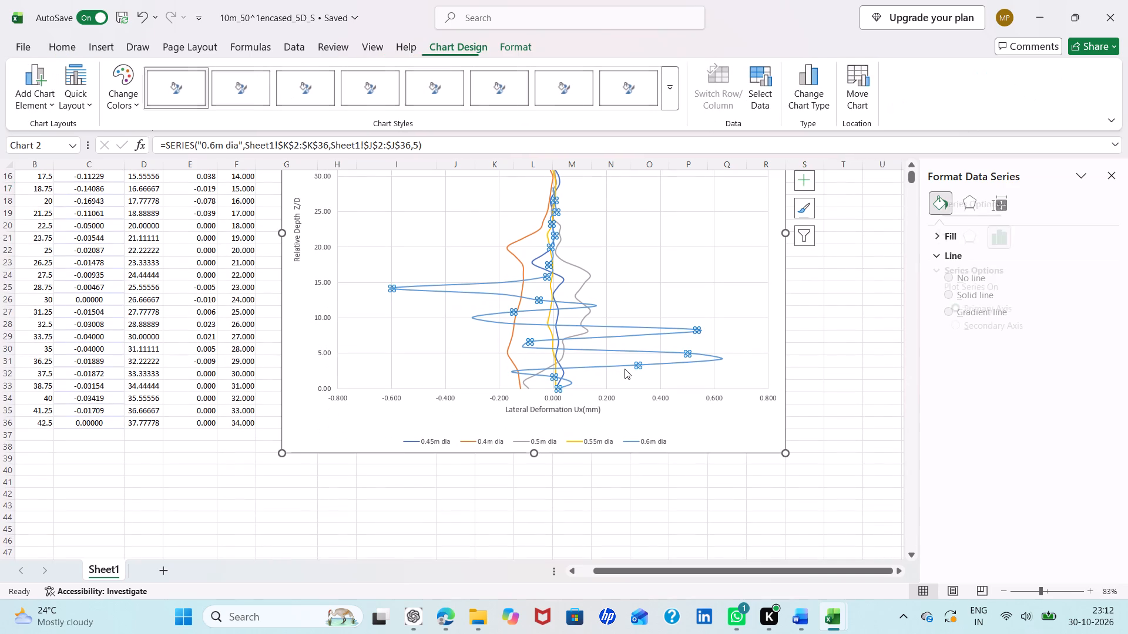
click(832, 263)
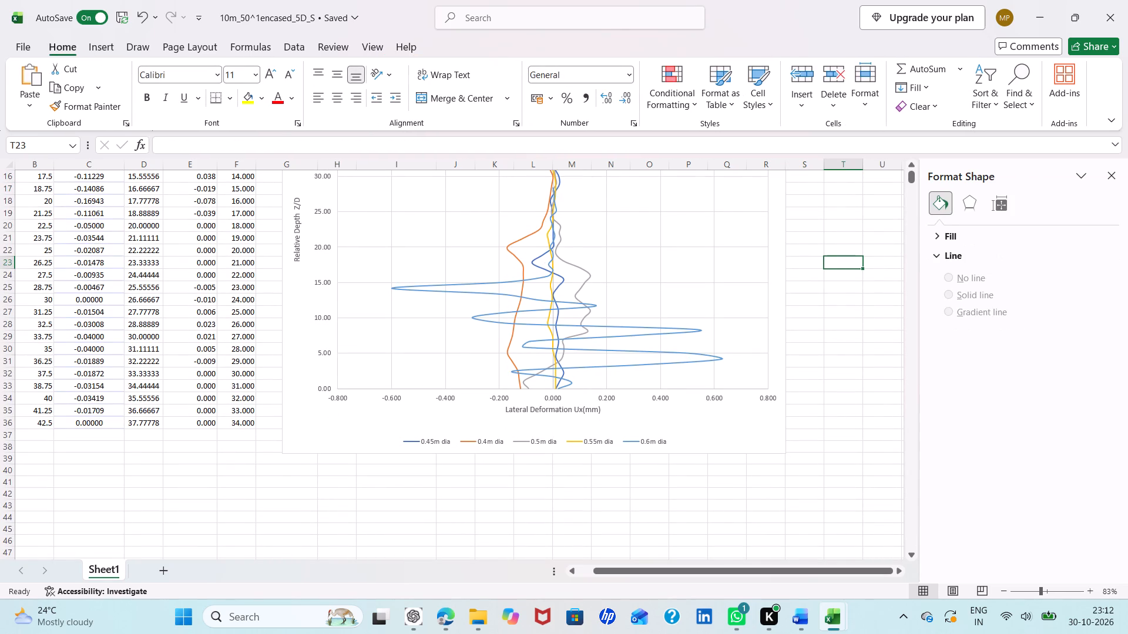
click(724, 235)
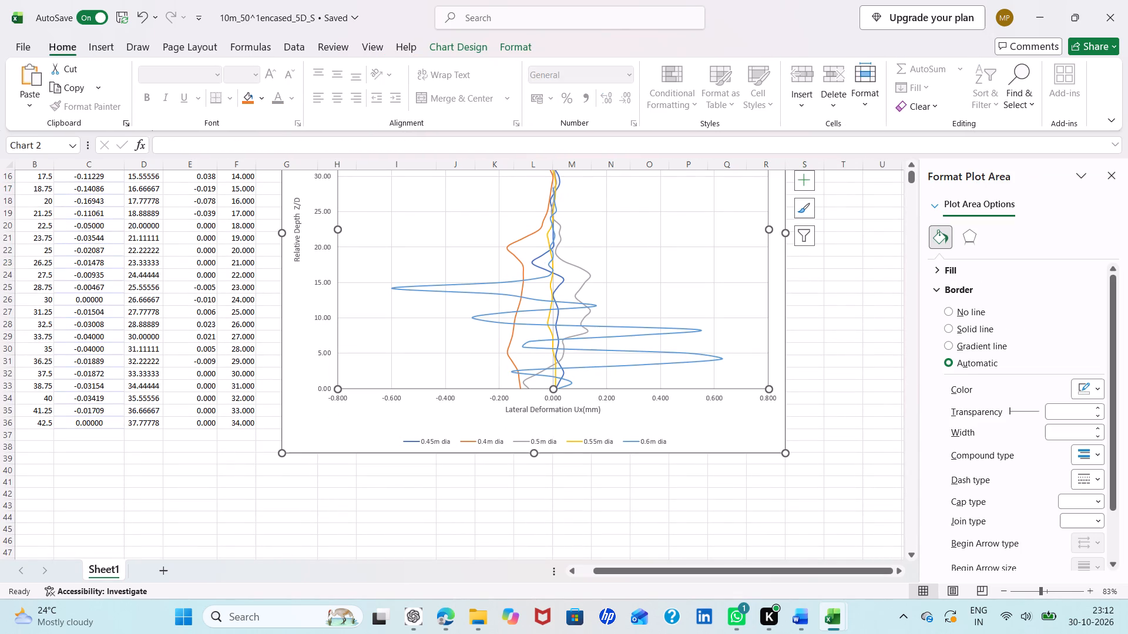
click(752, 432)
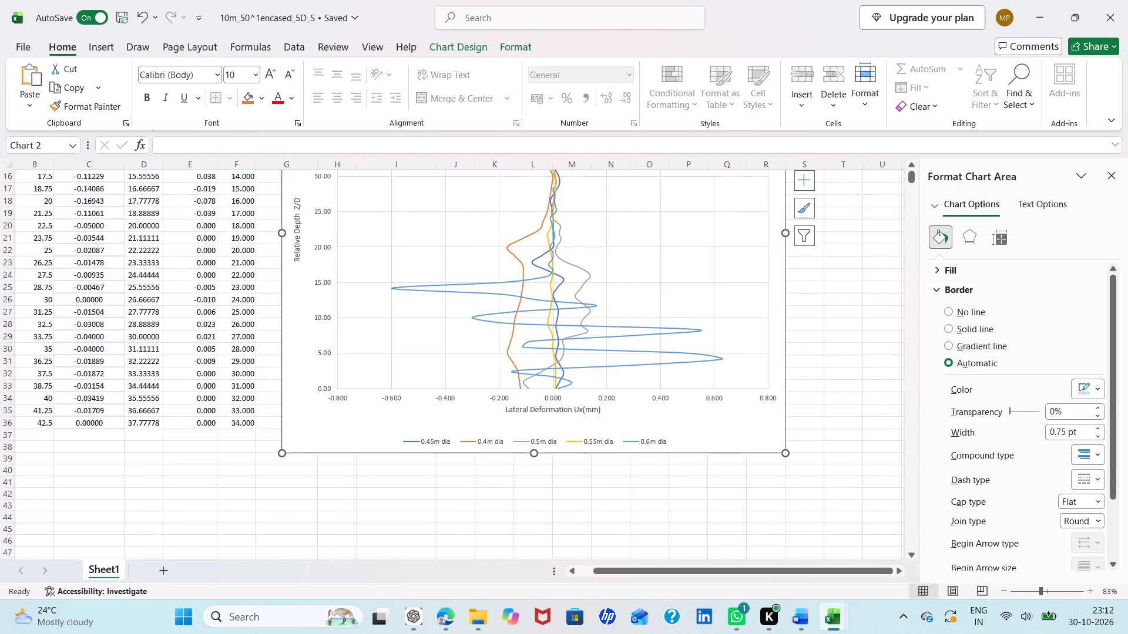
right_click(752, 432)
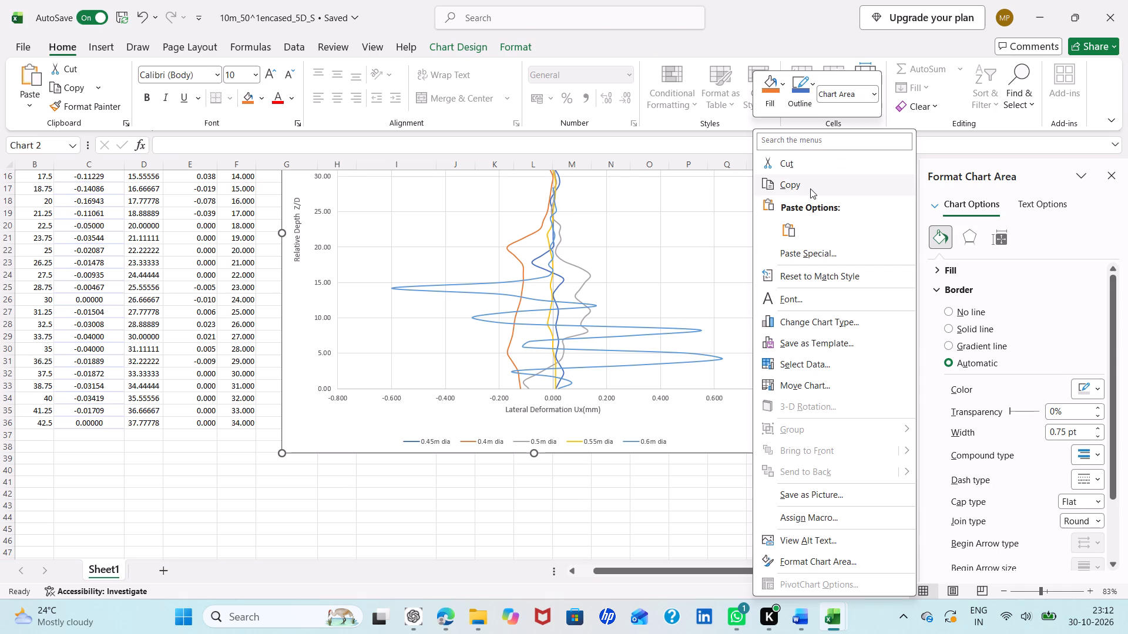
click(810, 188)
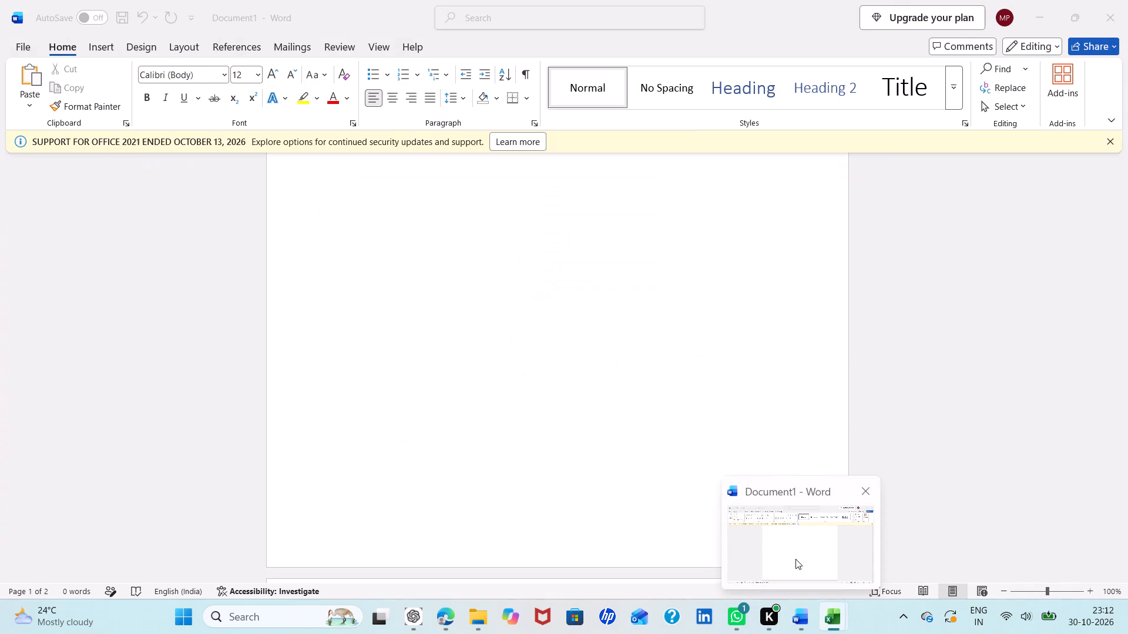
Switch to Document1 in Word and paste the copied 5d chart on the line directly below the 2.5d chart.
click(795, 559)
scroll(693, 439, up, 1)
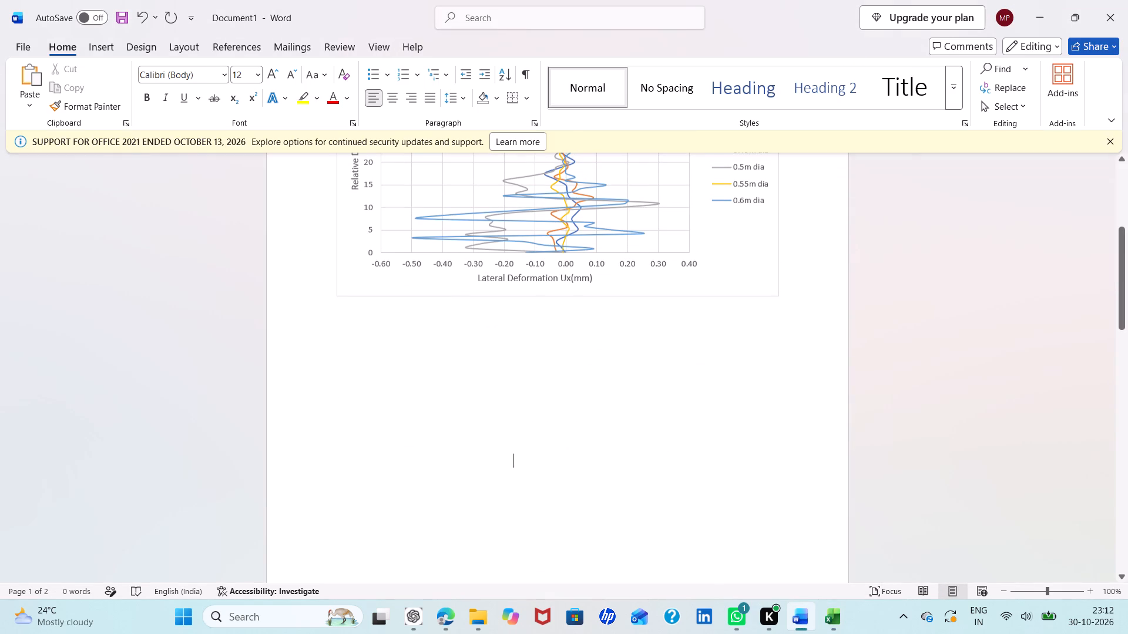
click(334, 315)
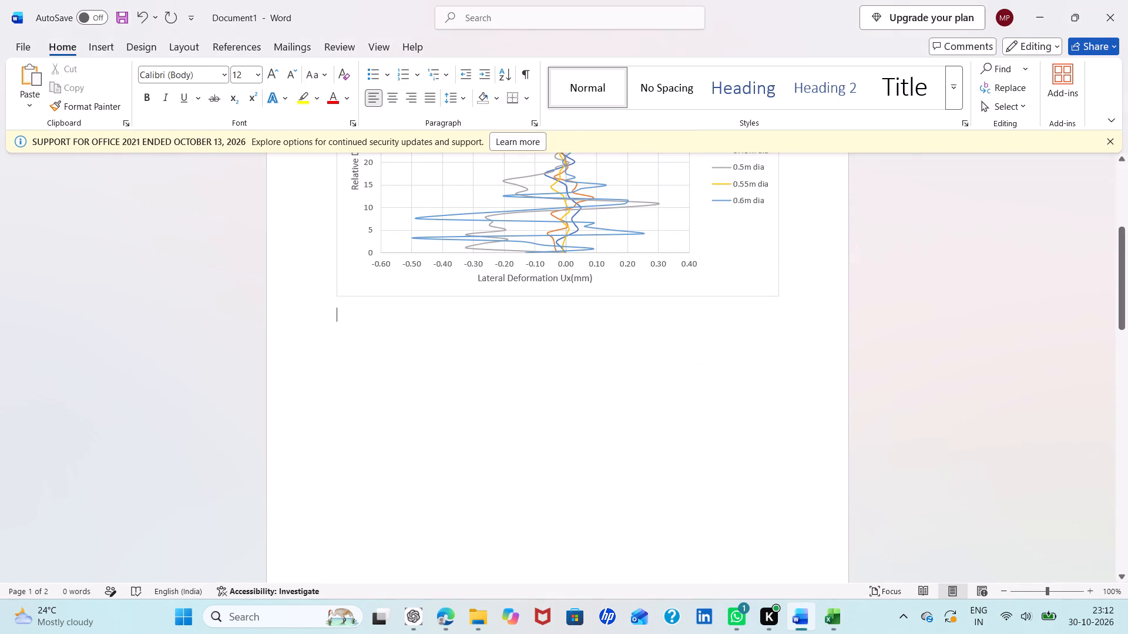
key(ctrl+v)
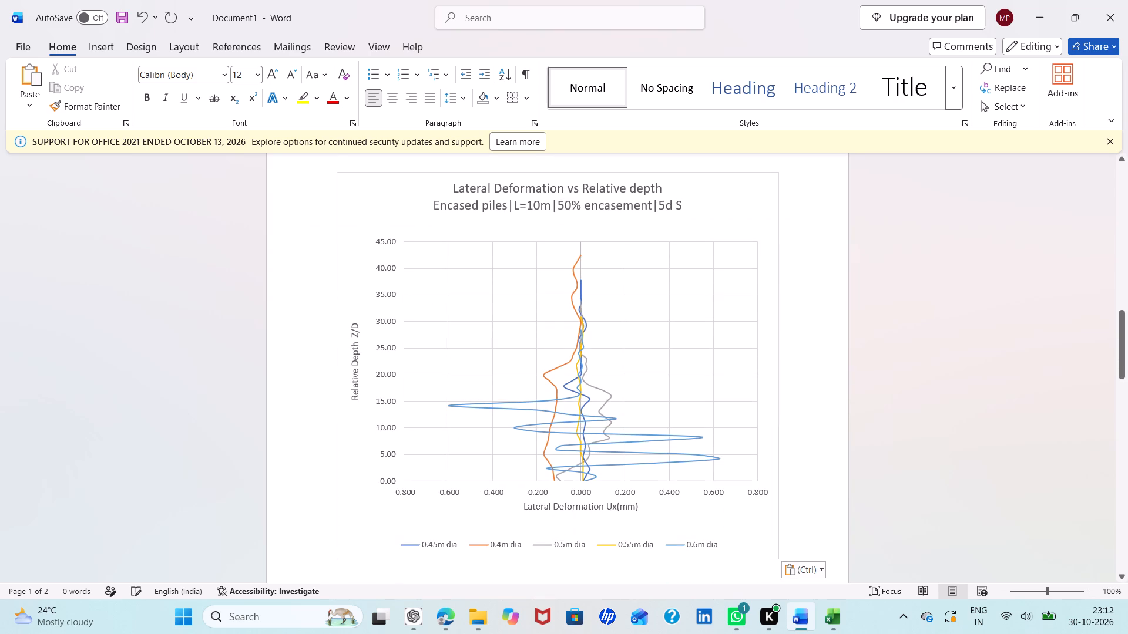
Examine the layout of the 2.5d chart and both 5d chart versions across the pages of Document1.
scroll(334, 315, down, 1)
ctrl+scroll(334, 315, up, 1)
ctrl+scroll(334, 315, down, 1)
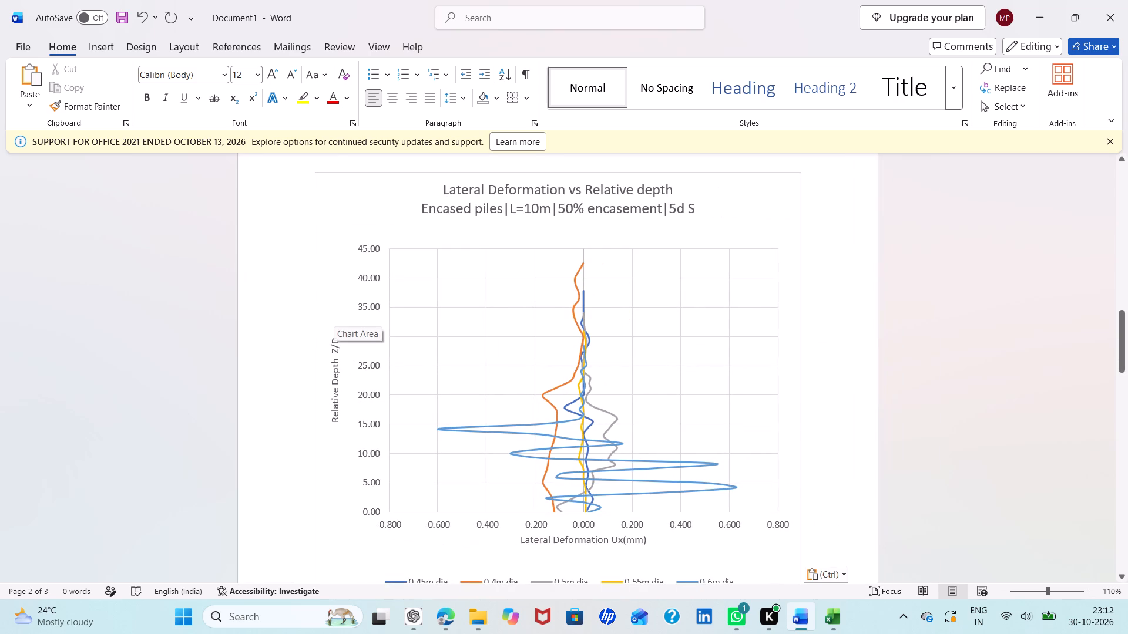
scroll(334, 315, right, 1)
scroll(334, 315, down, 3)
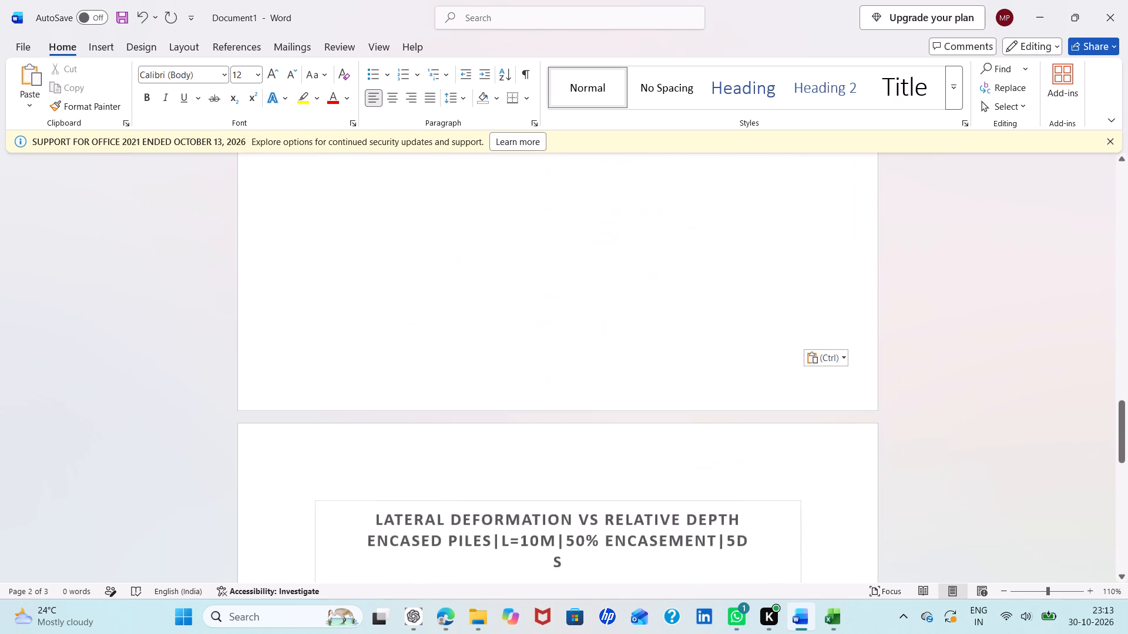
scroll(334, 315, down, 3)
scroll(334, 315, up, 2)
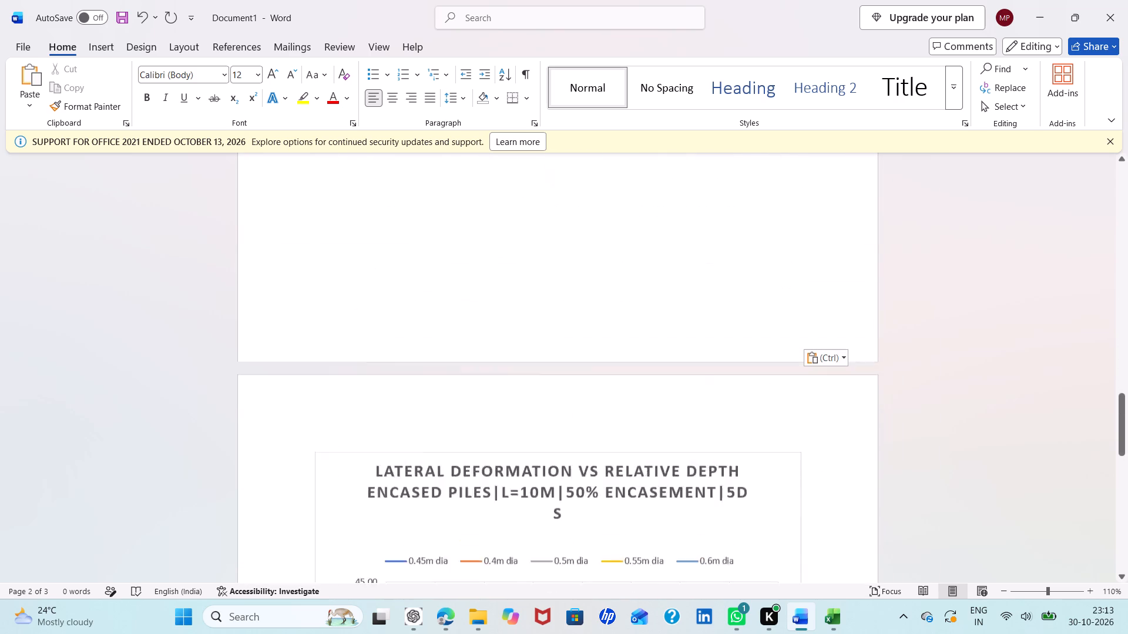
scroll(334, 315, up, 4)
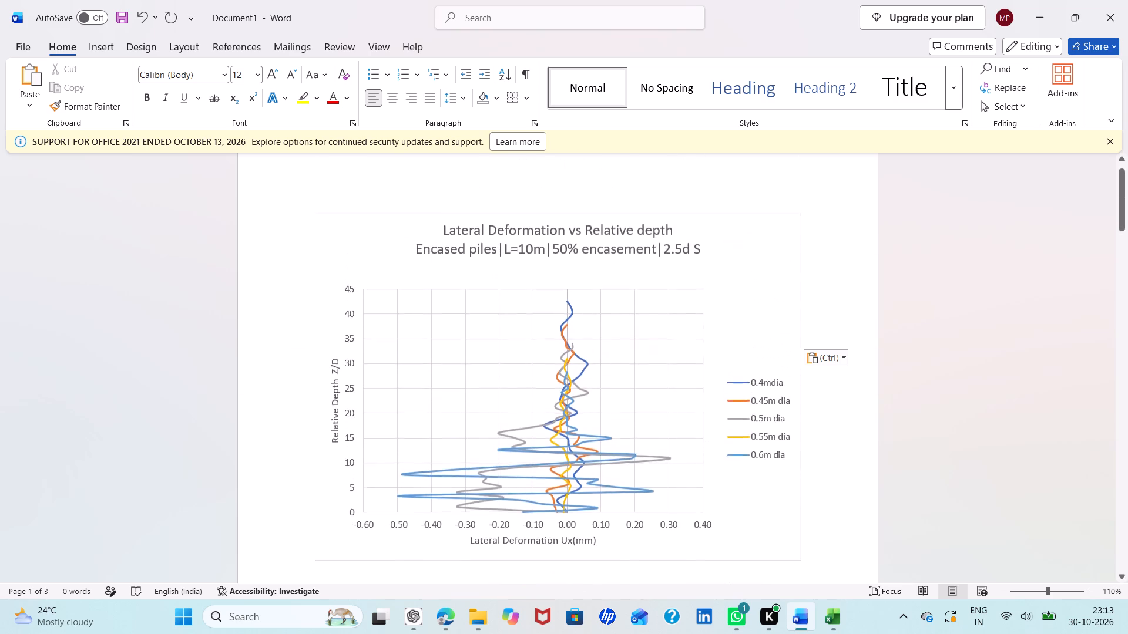
scroll(334, 315, down, 5)
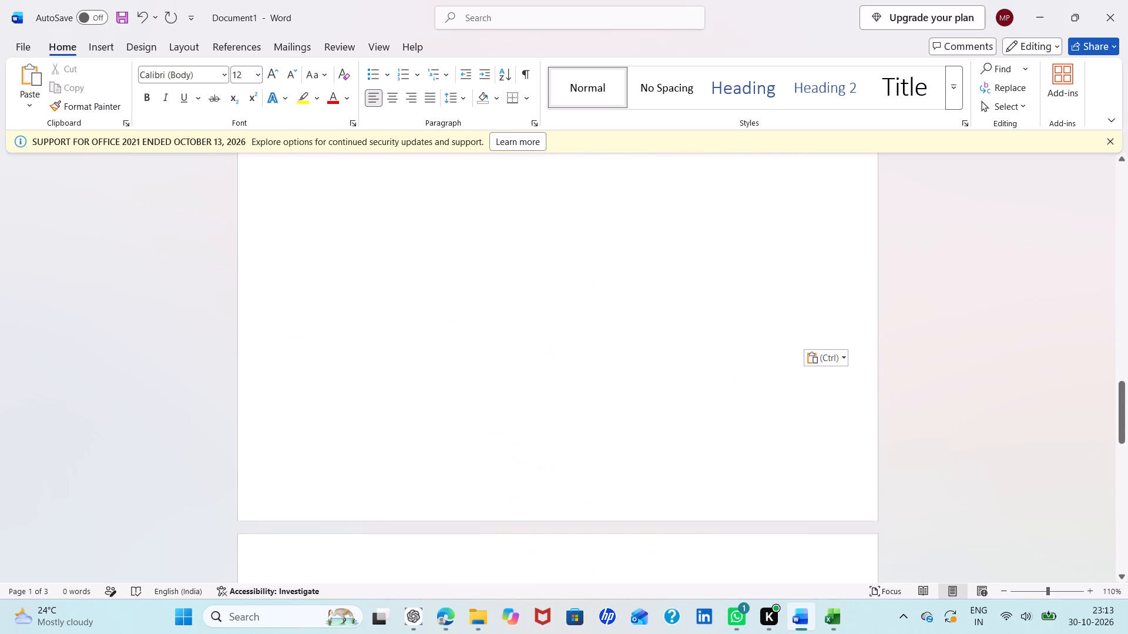
scroll(334, 315, down, 2)
scroll(359, 256, down, 1)
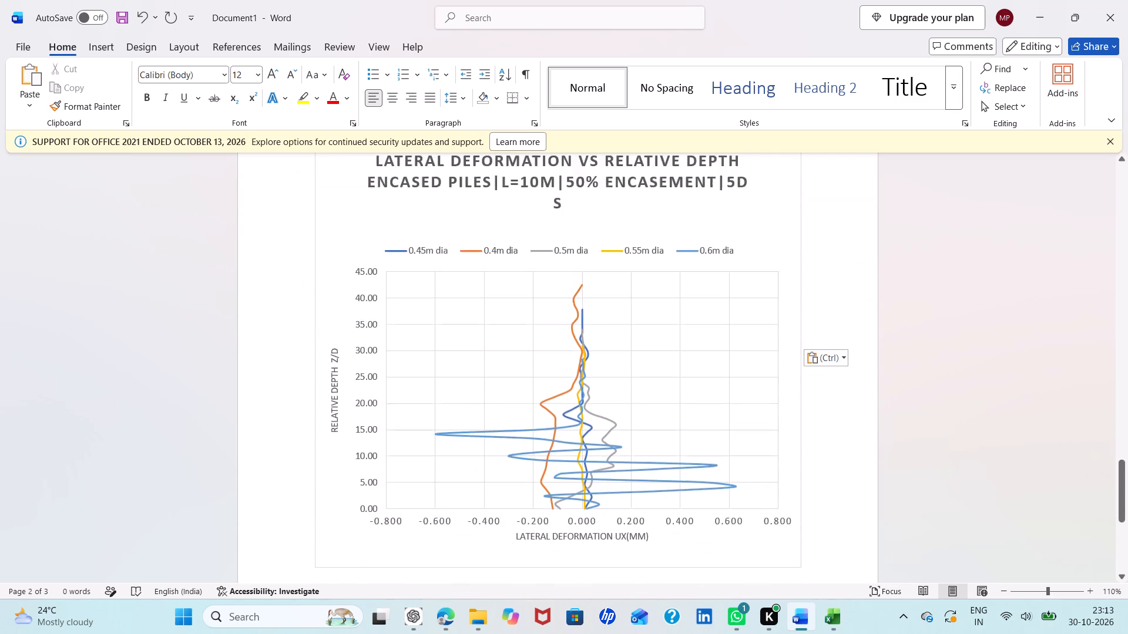
Delete the older 5d chart with the all-capitals title and check the remaining charts.
scroll(359, 256, down, 1)
click(432, 284)
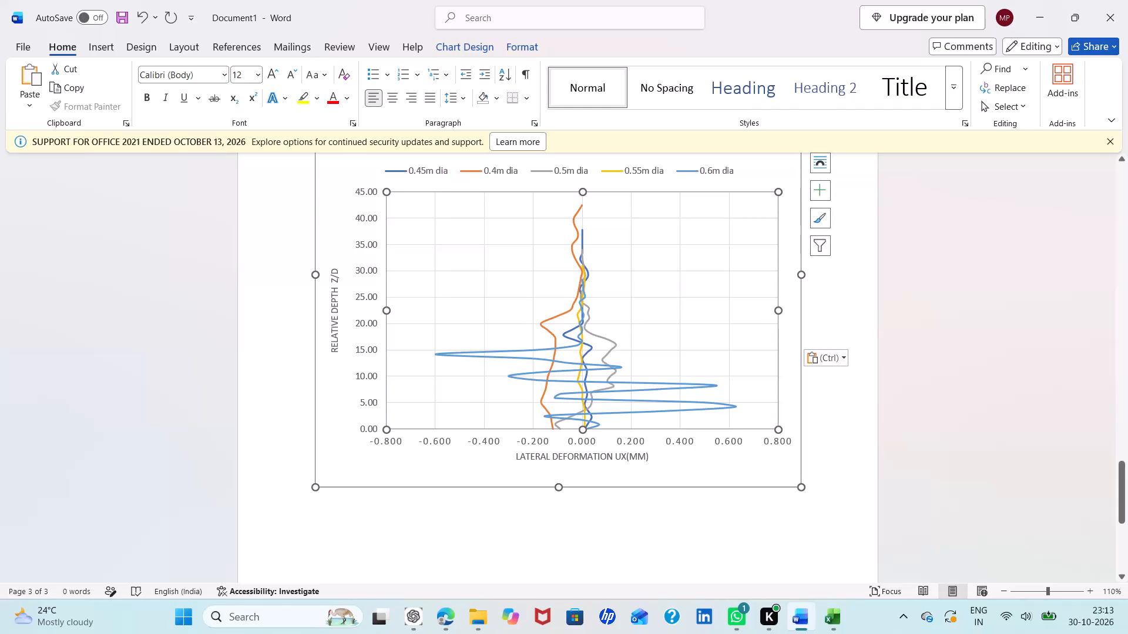
key(Delete)
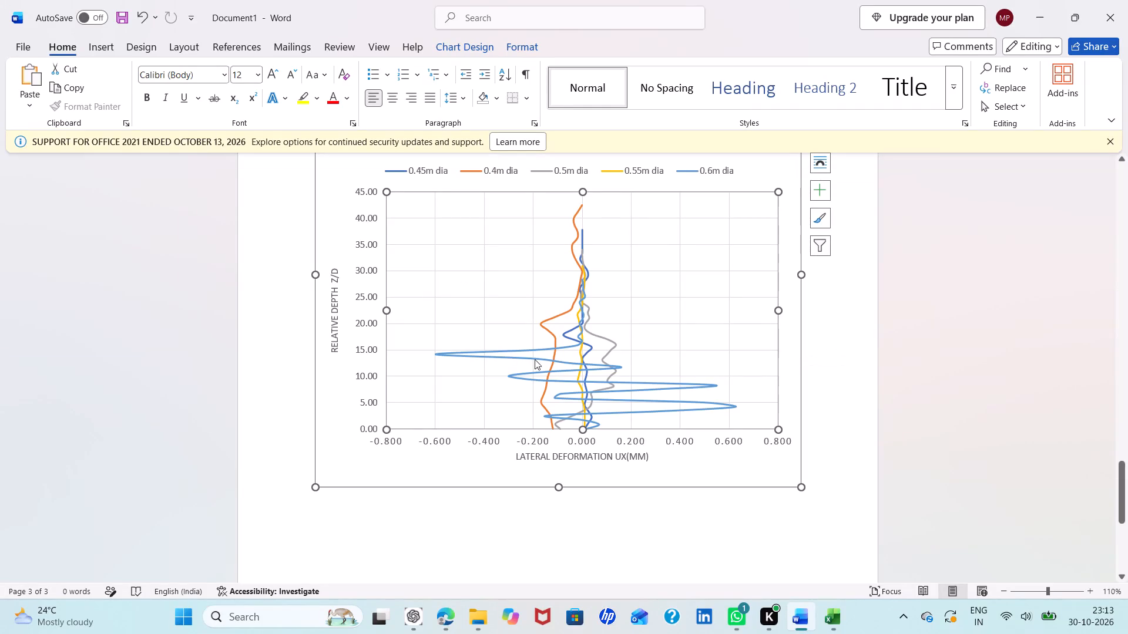
click(711, 455)
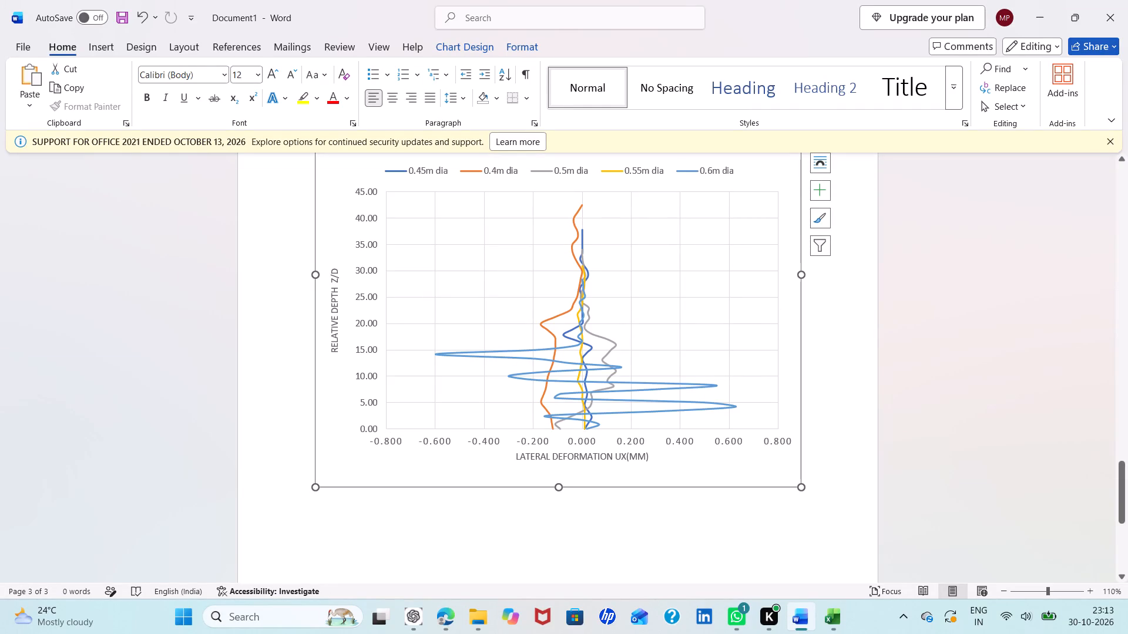
key(Delete)
scroll(711, 455, up, 4)
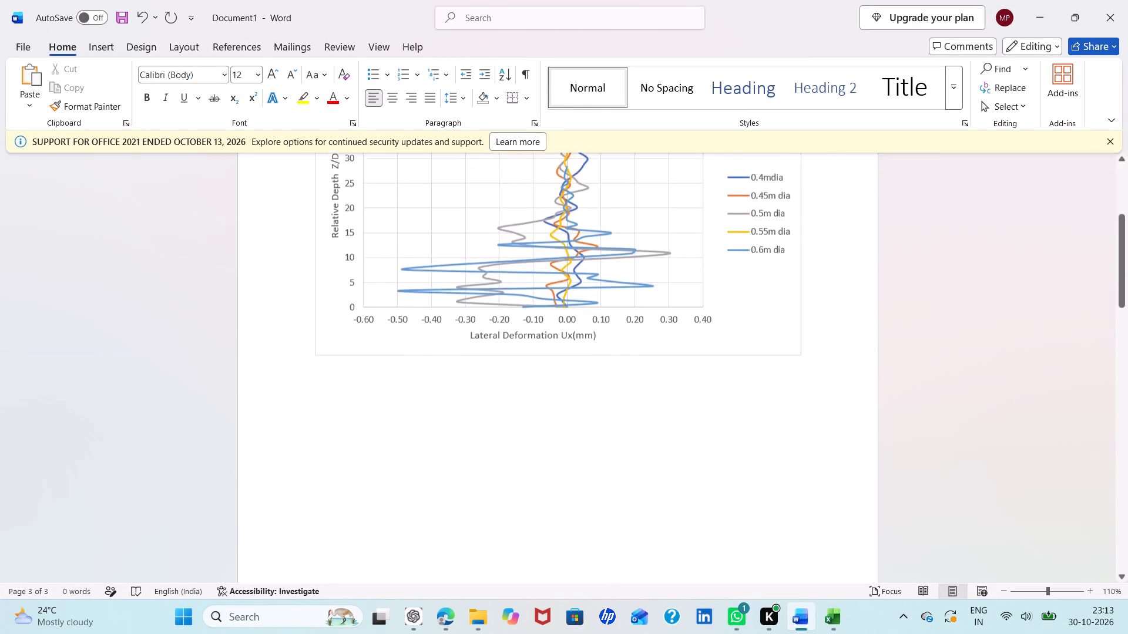
scroll(711, 455, up, 1)
scroll(711, 455, down, 7)
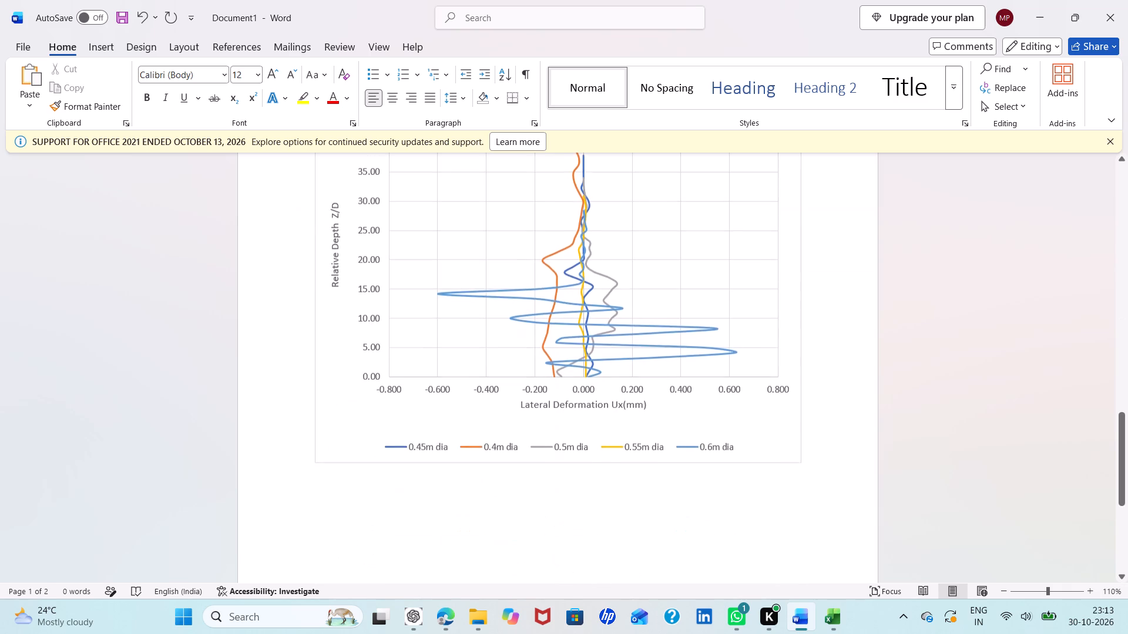
scroll(711, 455, down, 6)
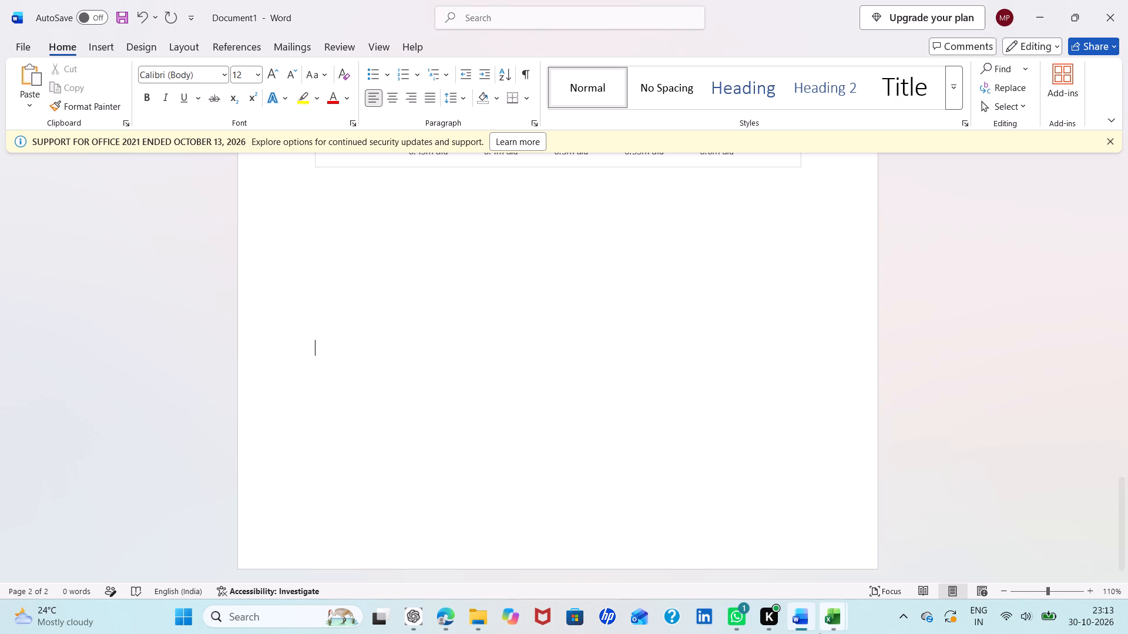
Switch to the 10m pile _50^L1Encased_2.5dS_1 workbook in Excel and copy the data range A1:L36.
click(891, 539)
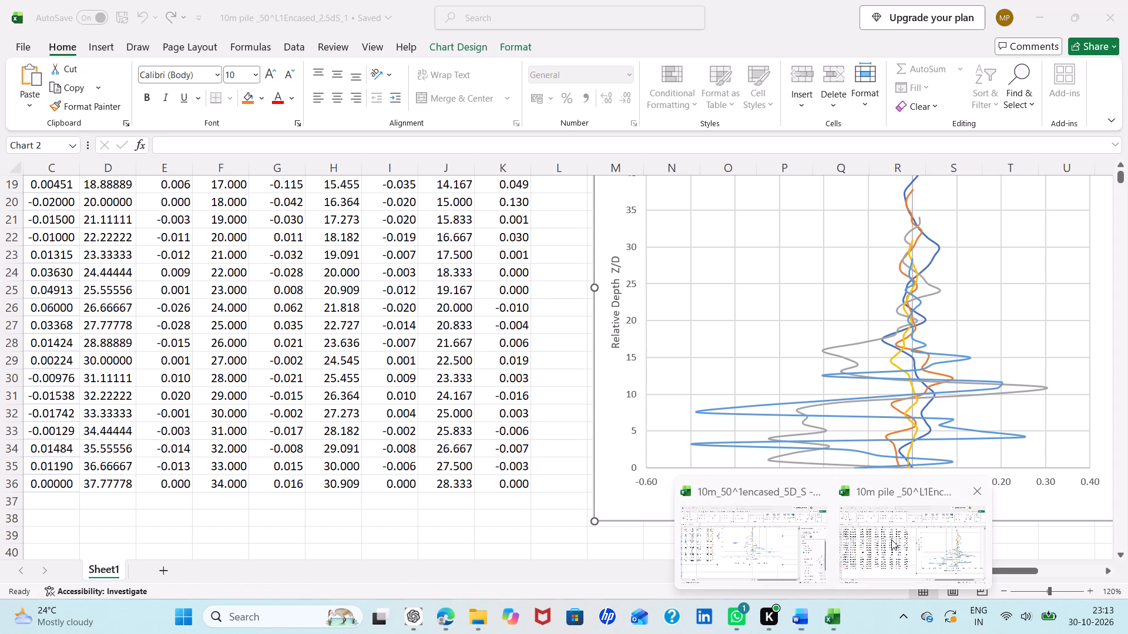
click(568, 304)
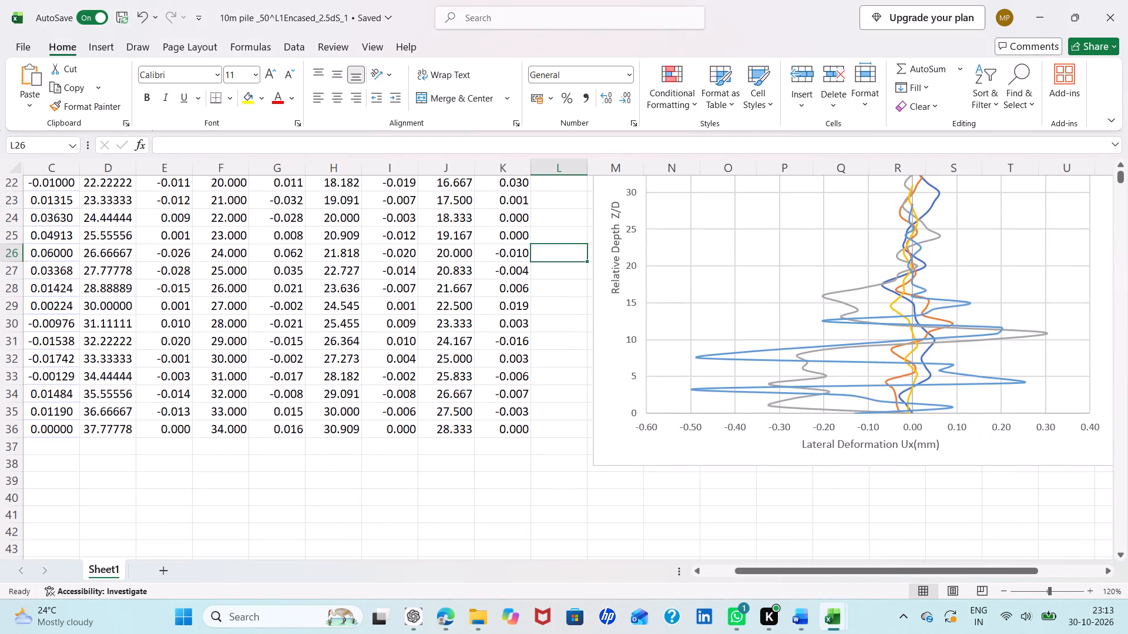
drag(531, 430, 395, 356)
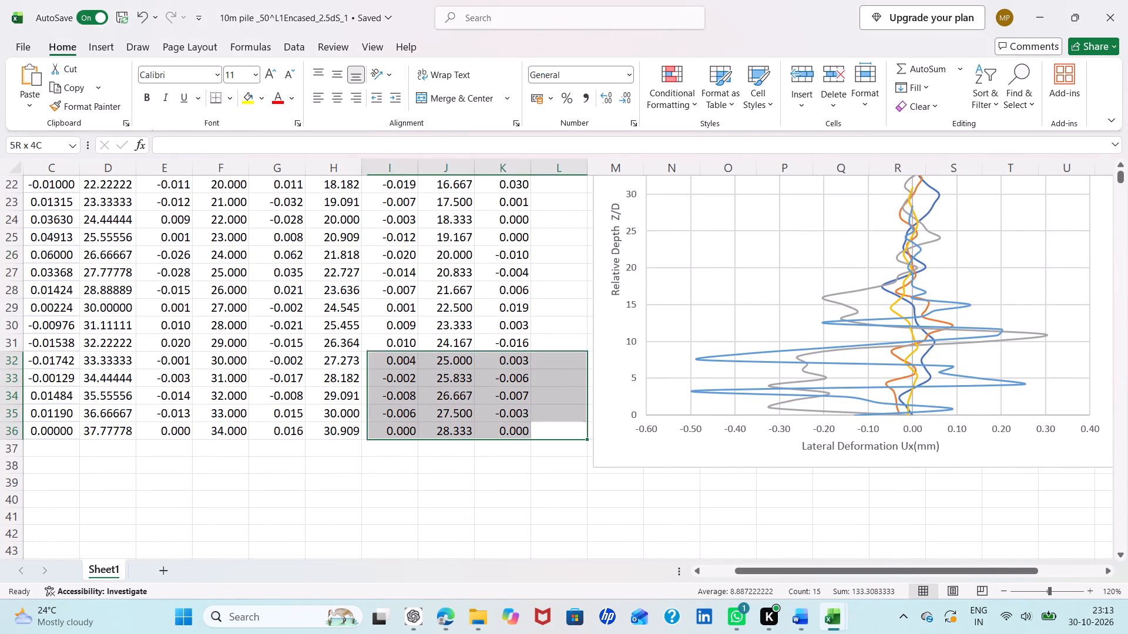
drag(395, 356, 8, 103)
key(ctrl+c)
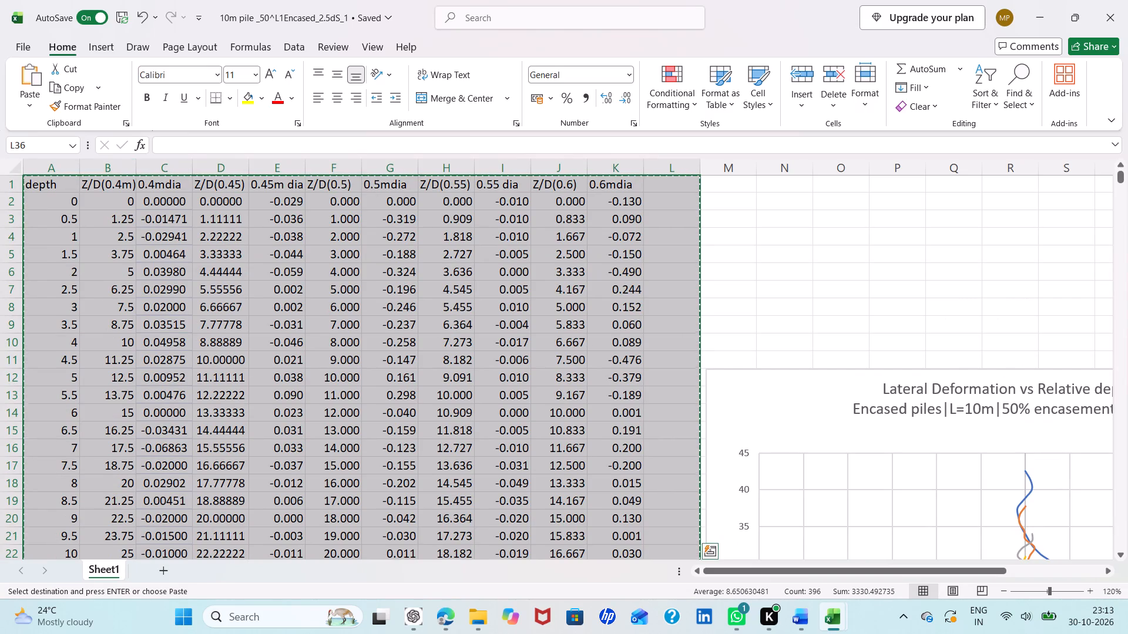
Create a blank workbook and paste the copied depth and deformation data starting at cell A1.
click(31, 52)
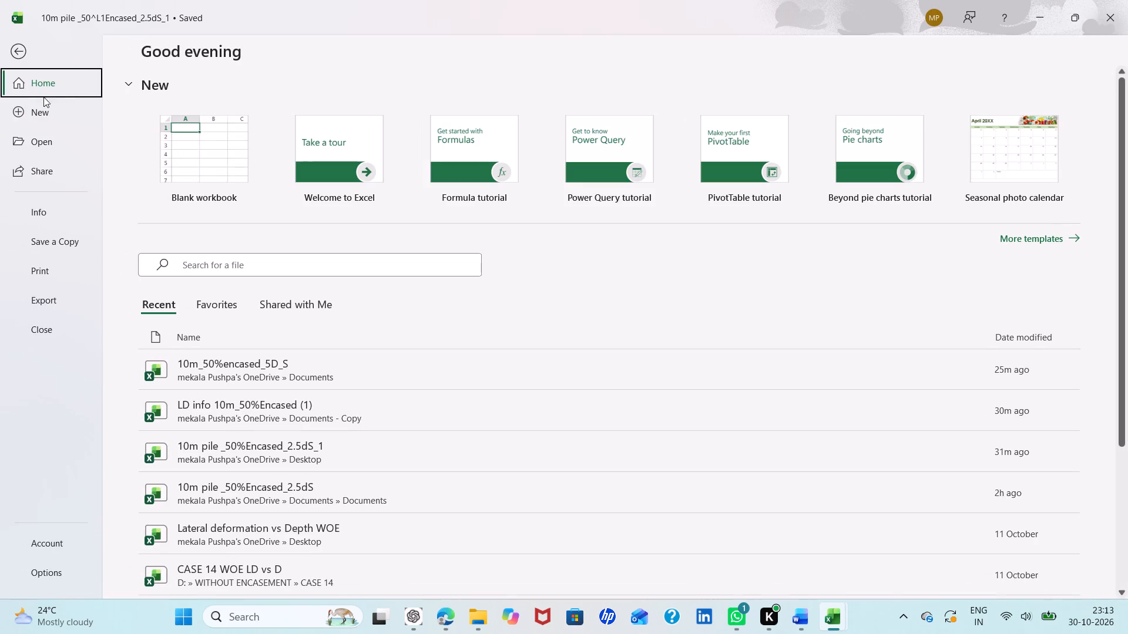
click(219, 190)
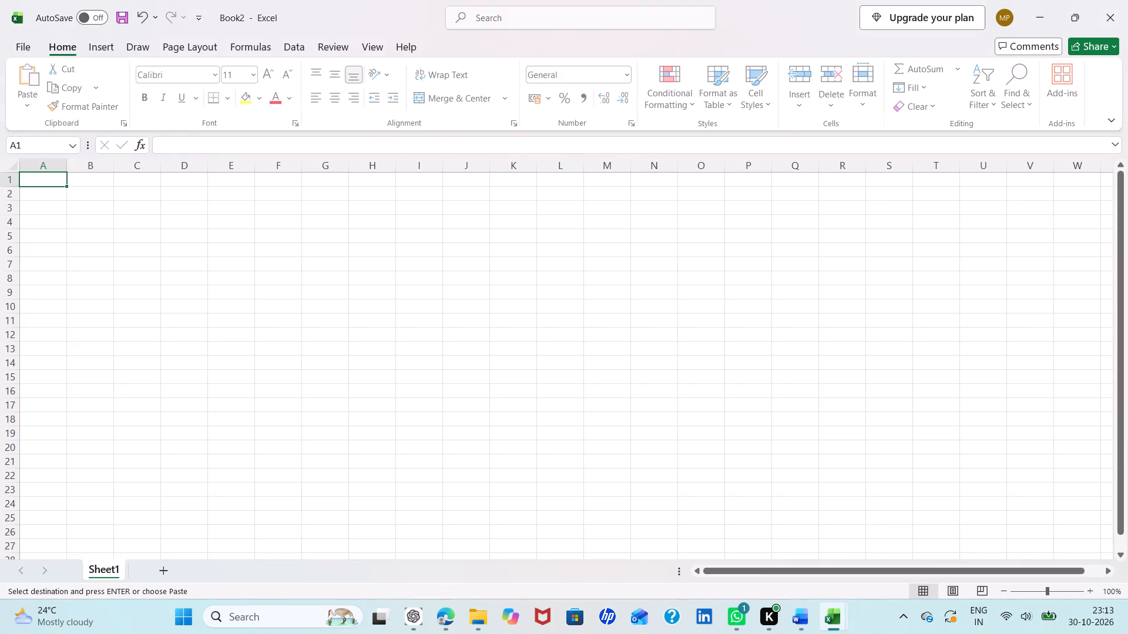
click(59, 177)
key(ctrl+v)
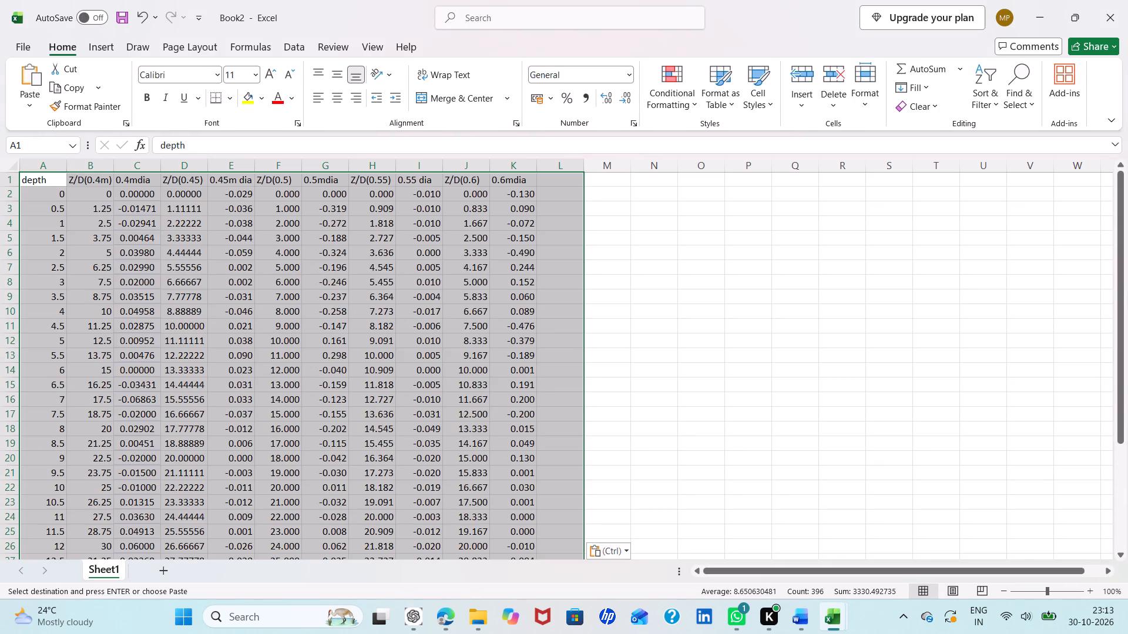
click(680, 208)
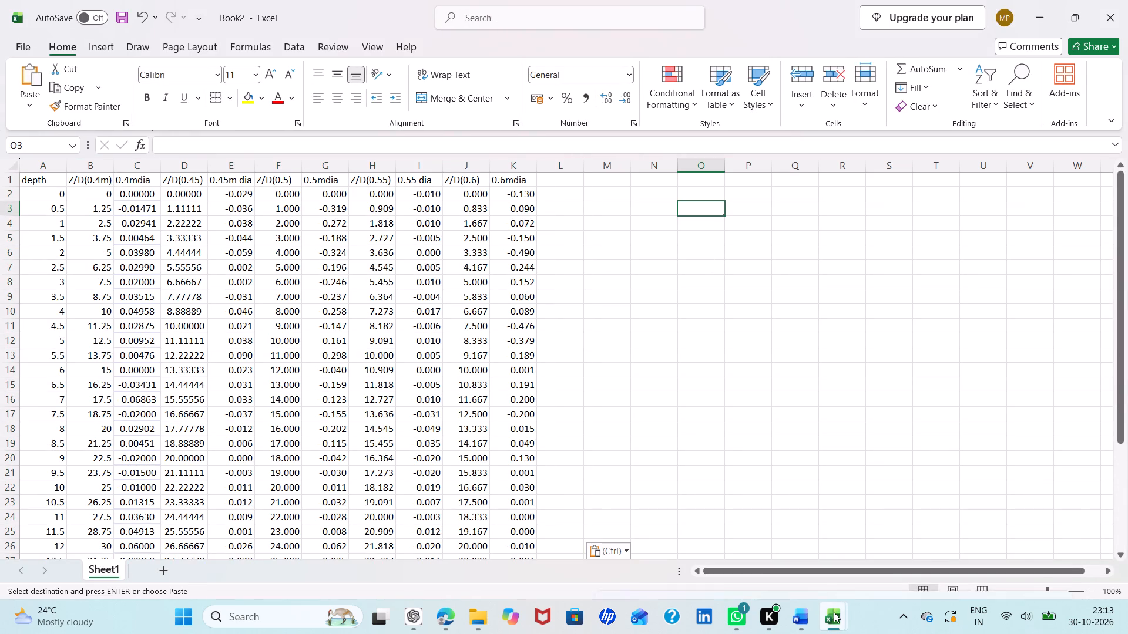
Return to the 10m pile _50^L1Encased_2.5dS_1 workbook and copy its full file name.
click(834, 552)
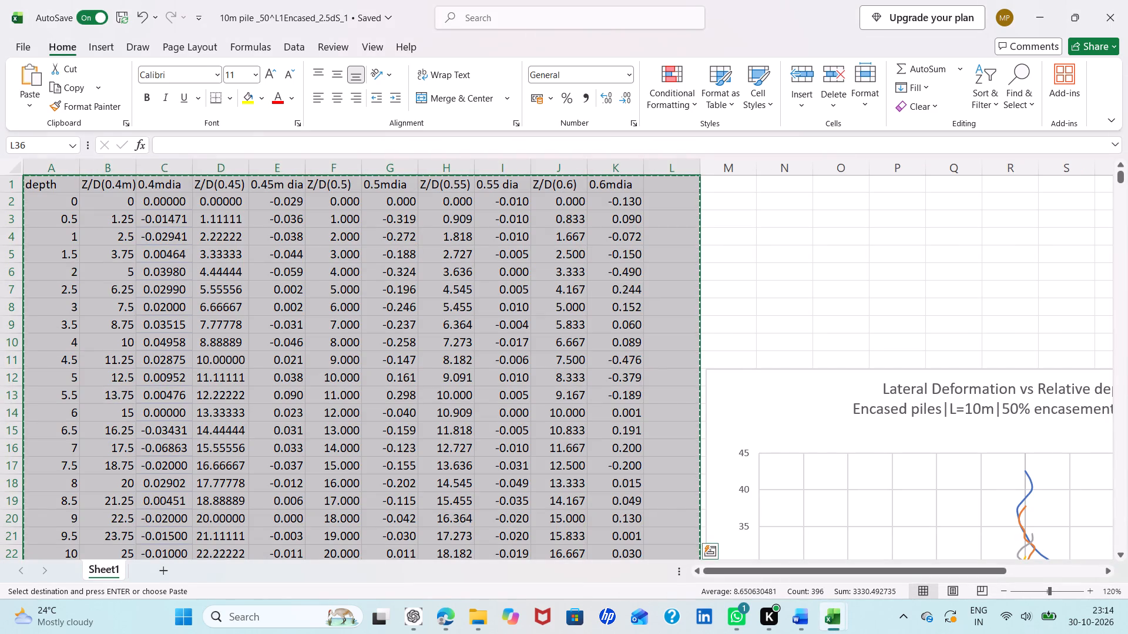
click(751, 268)
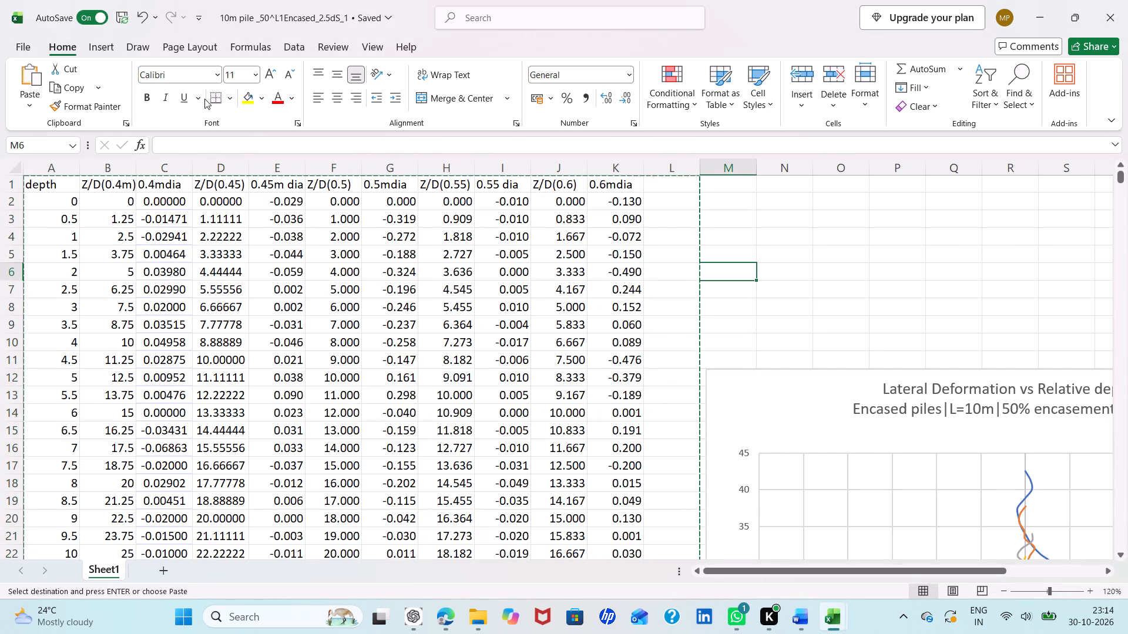
click(330, 20)
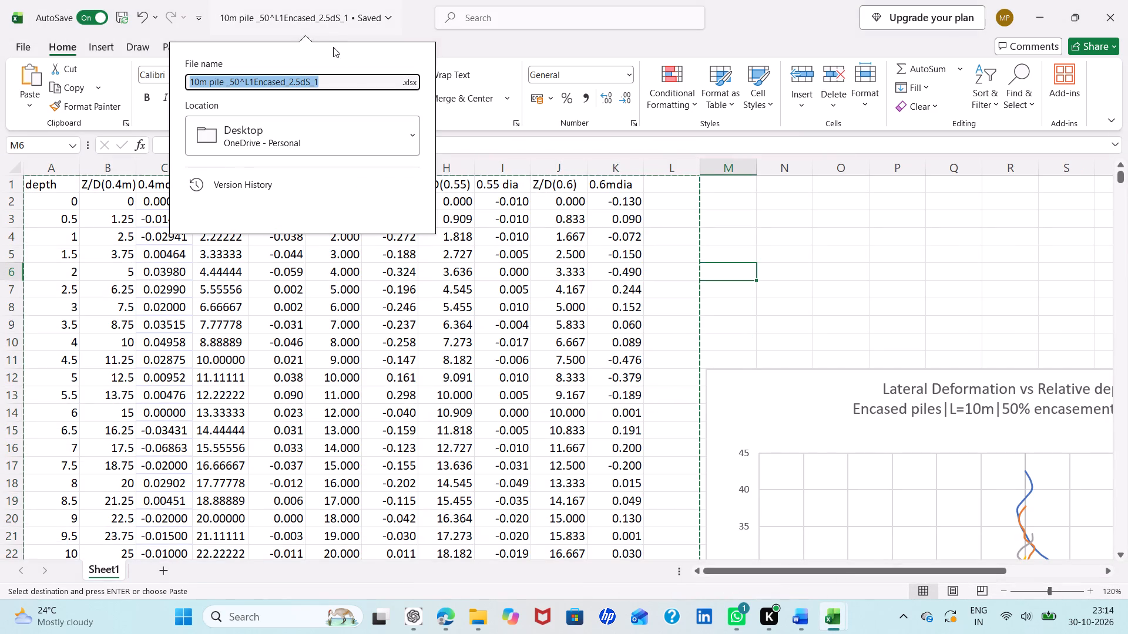
click(337, 83)
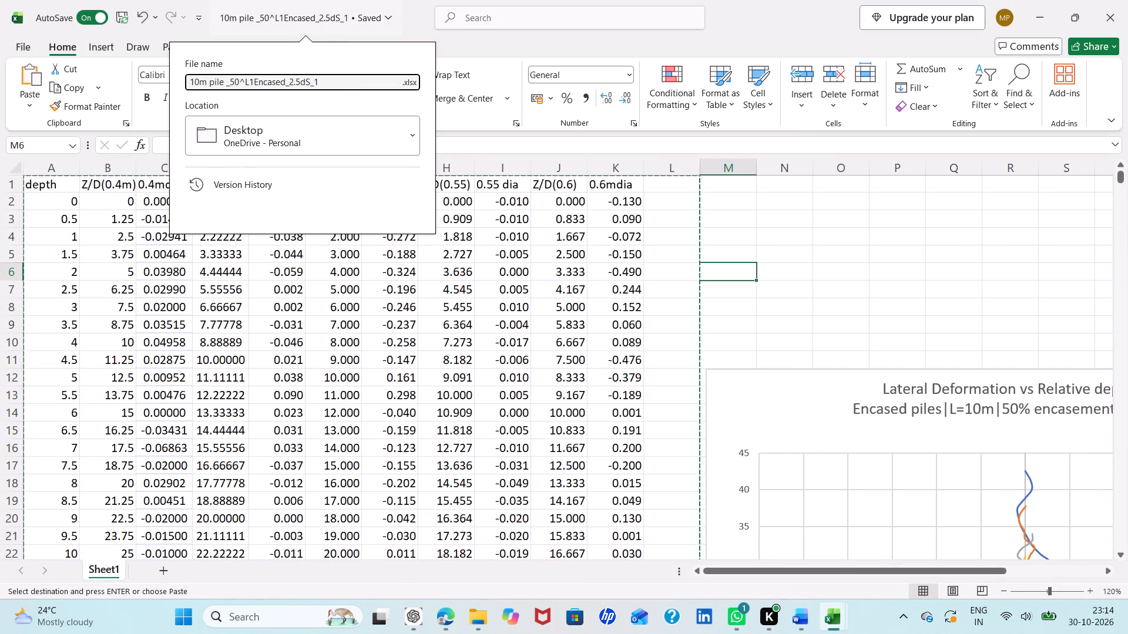
drag(324, 82, 186, 75)
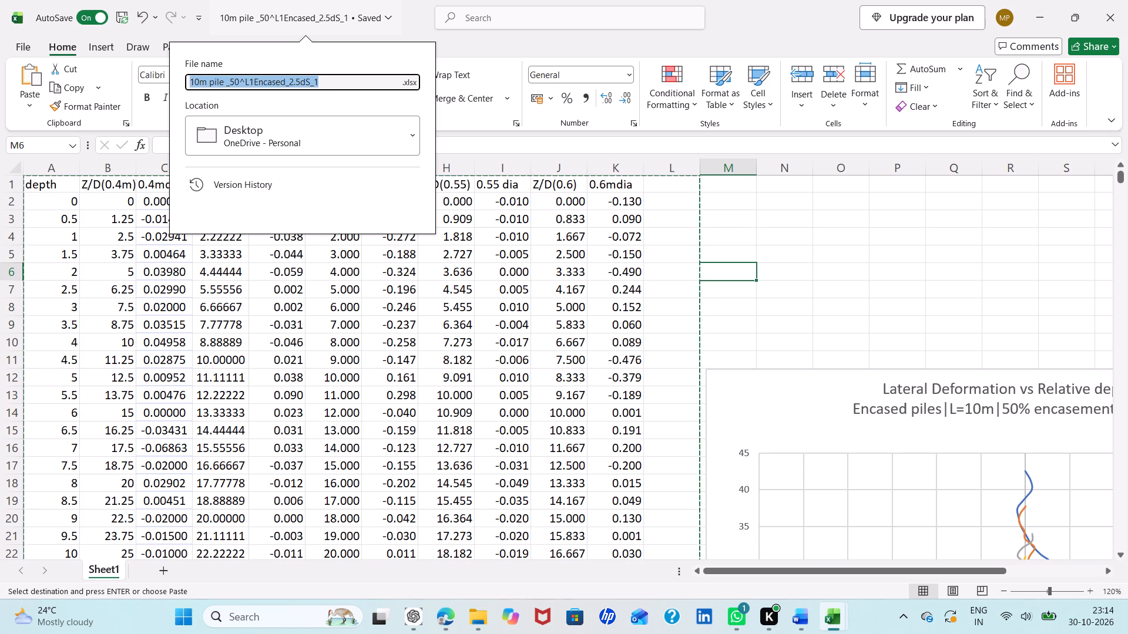
drag(186, 75, 184, 75)
key(ctrl+c)
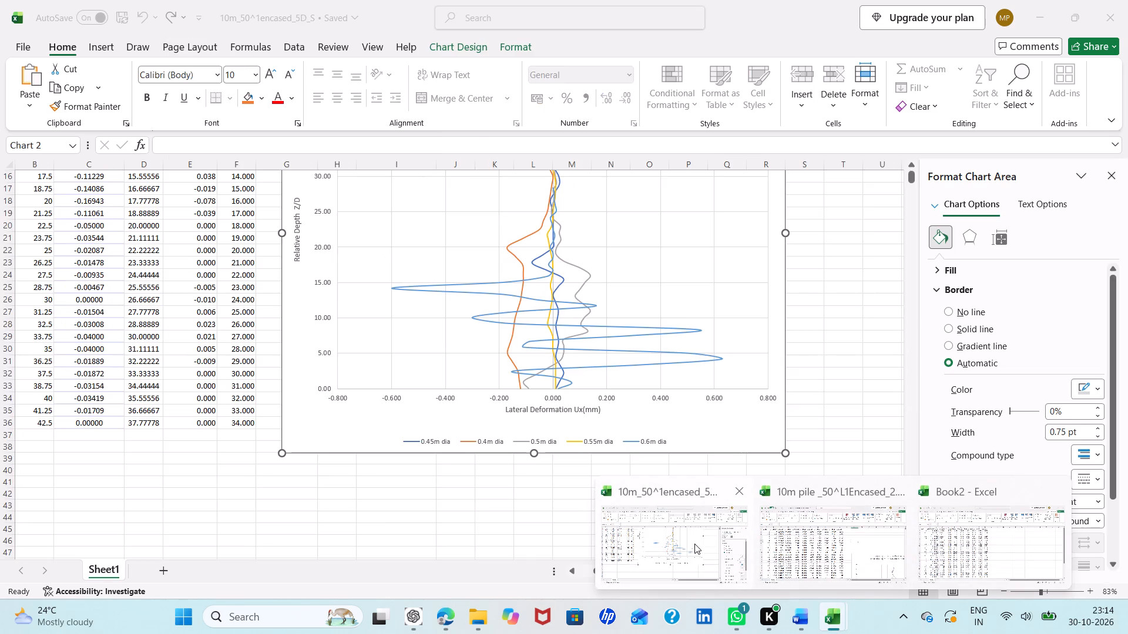
Save the new workbook in the OneDrive Documents folder under the name 10m pile _100%L1Encased_2.5dS.
click(972, 524)
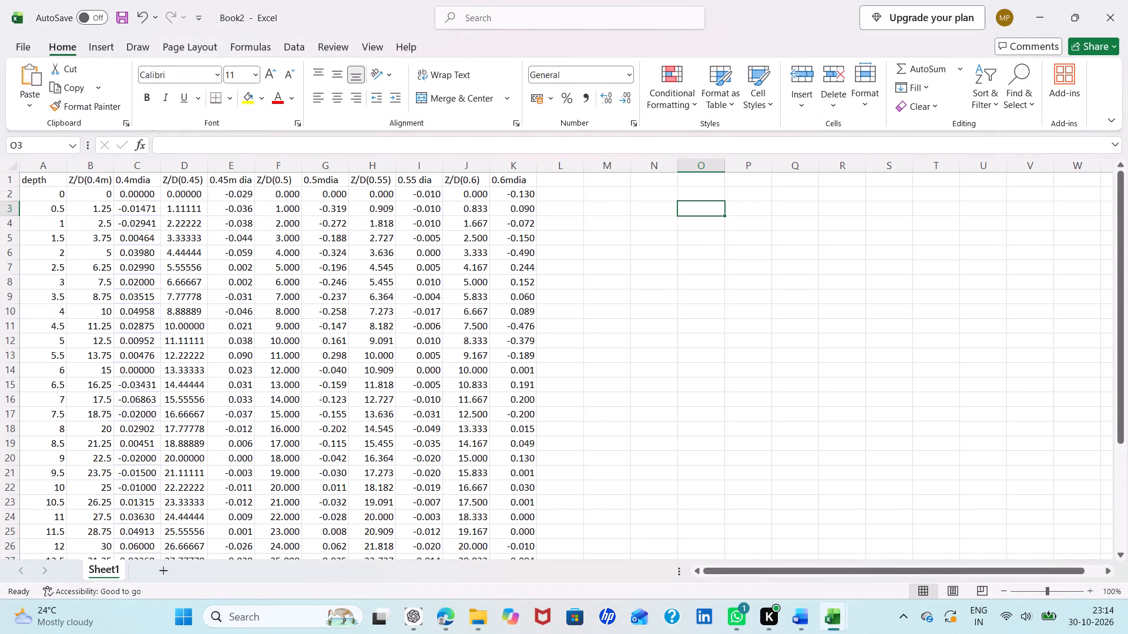
click(220, 12)
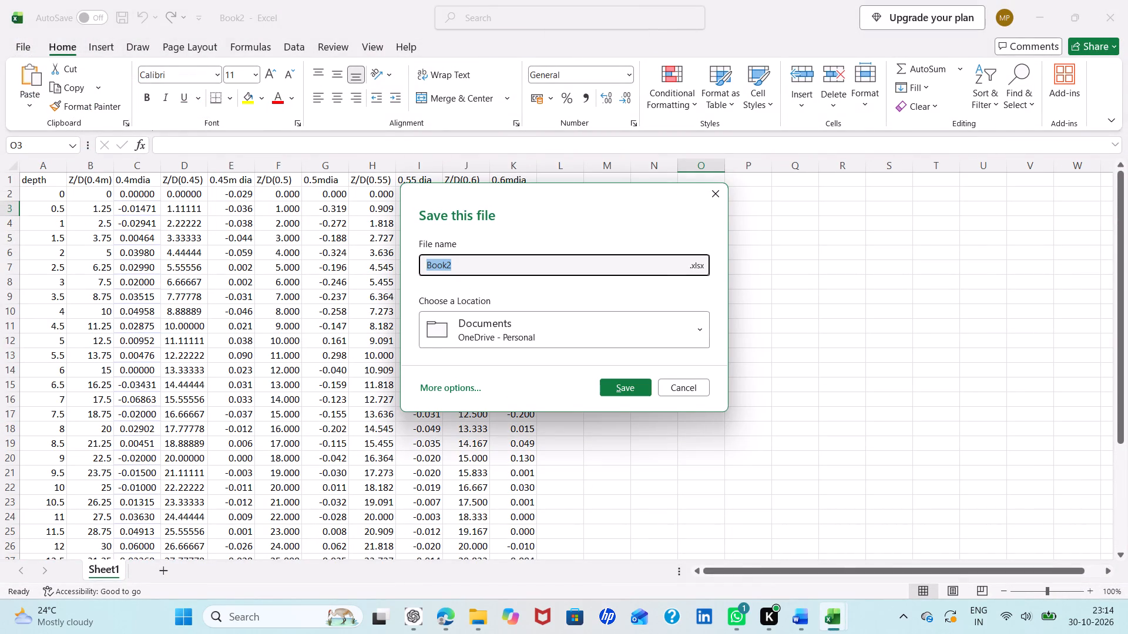
key(BackSpace)
key(ctrl+v)
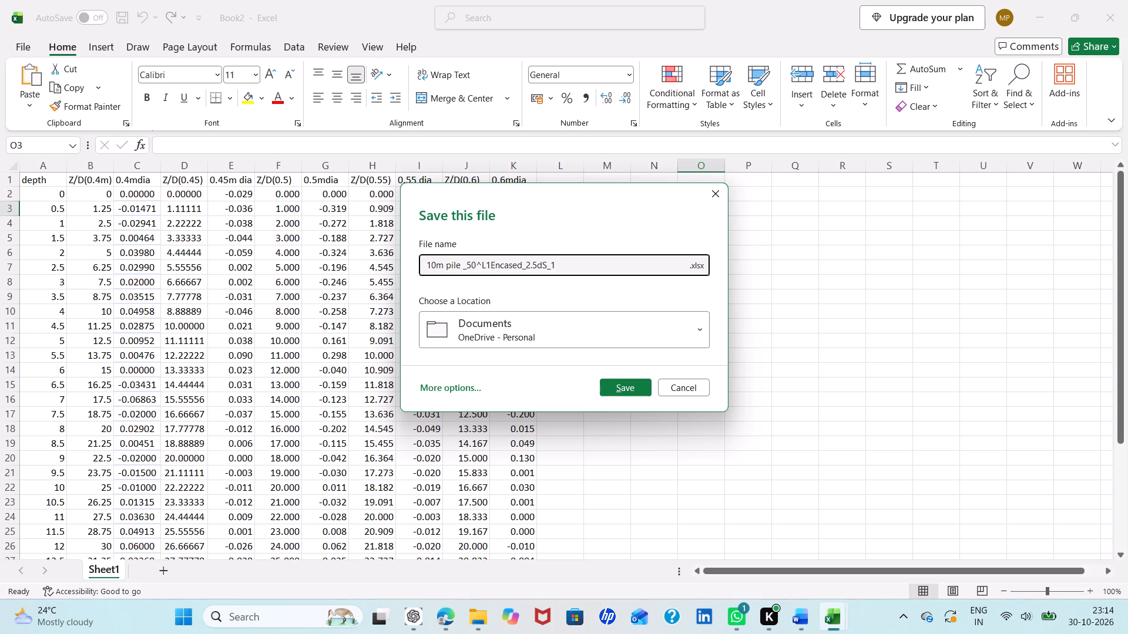
click(481, 268)
key(BackSpace)
key(BackSpace)
key(BackSpace)
key(1)
text(00)
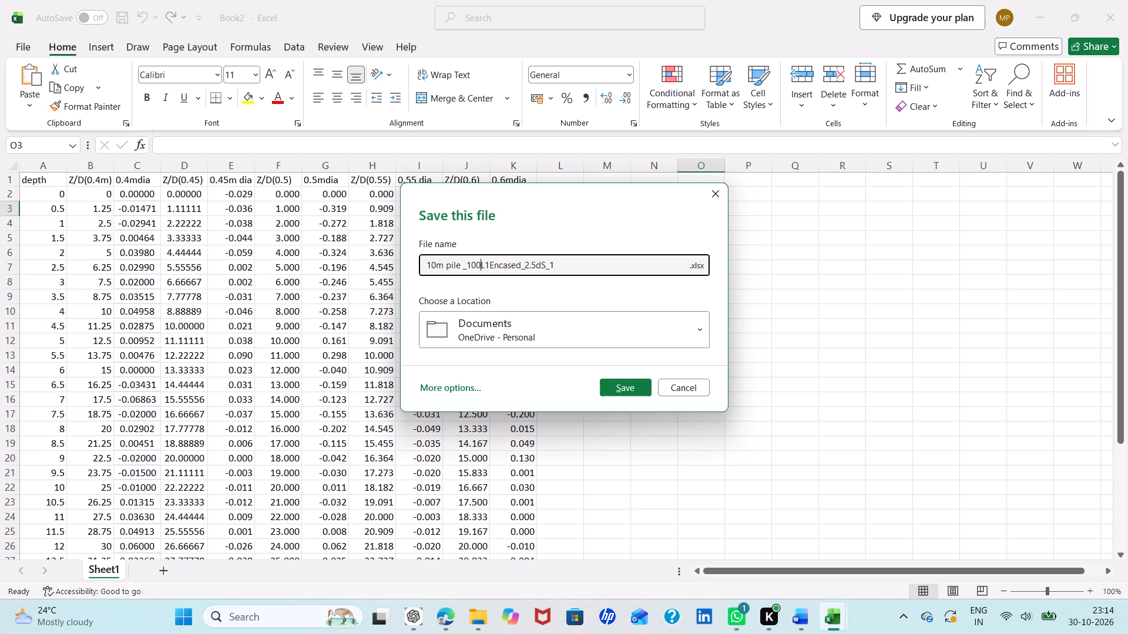
key(shift+percent)
click(595, 268)
key(BackSpace)
key(BackSpace)
click(643, 392)
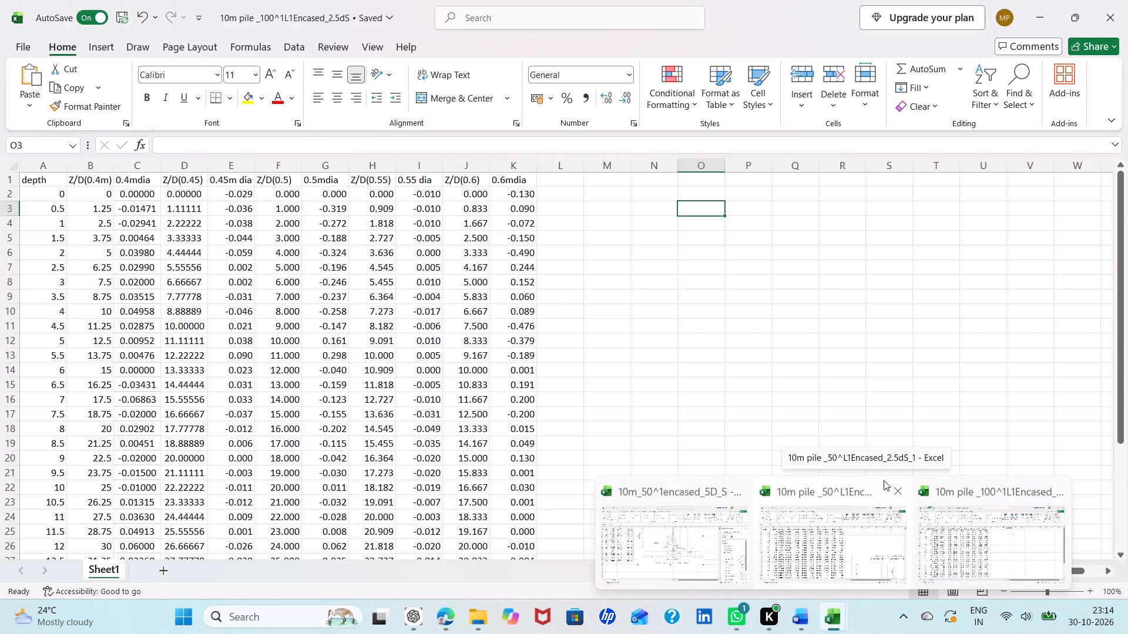
Close the 10m pile _50^L1Encased_2.5dS_1 workbook.
click(894, 496)
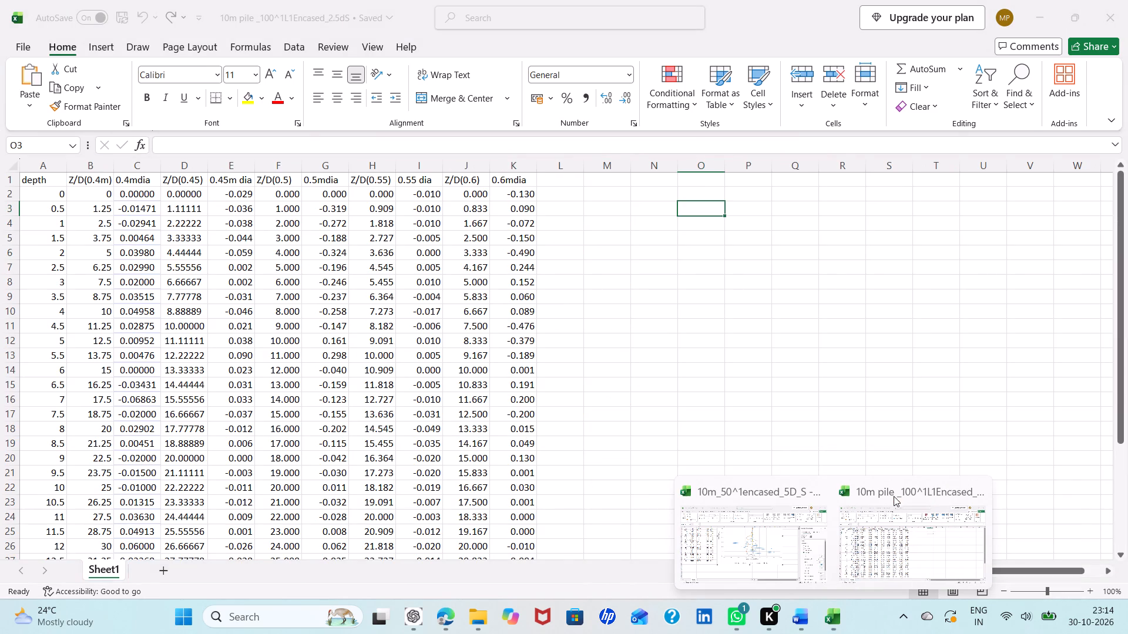
Save the 10m_50^1encased_5D_S workbook and store a copy of it in the OneDrive Desktop folder under the same name.
click(737, 546)
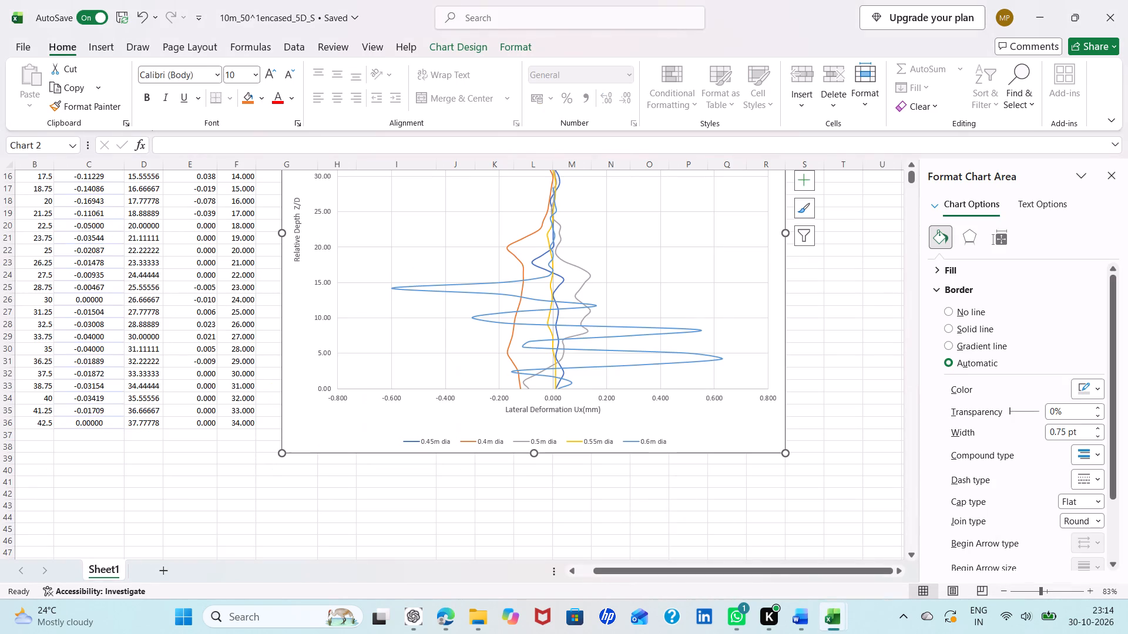
click(419, 476)
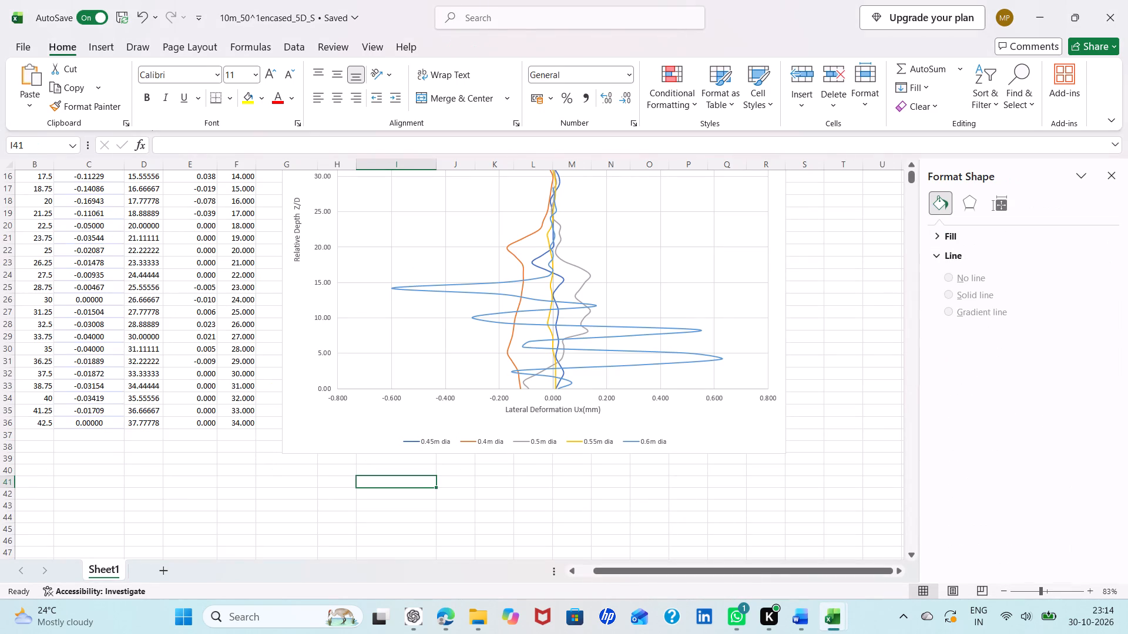
key(ctrl+s)
click(31, 51)
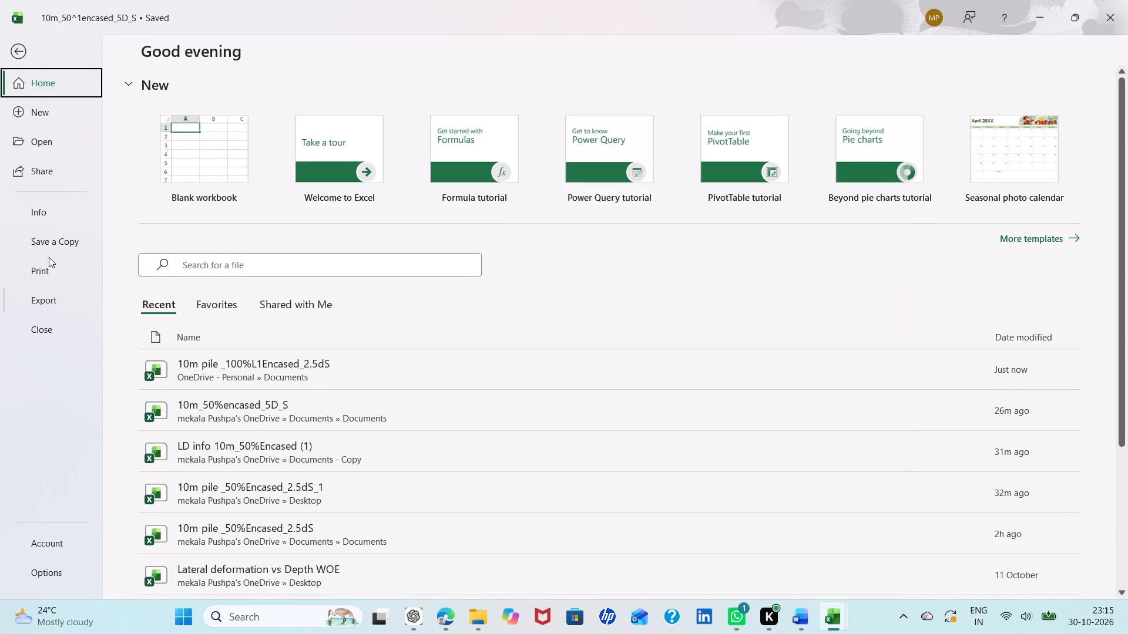
click(55, 238)
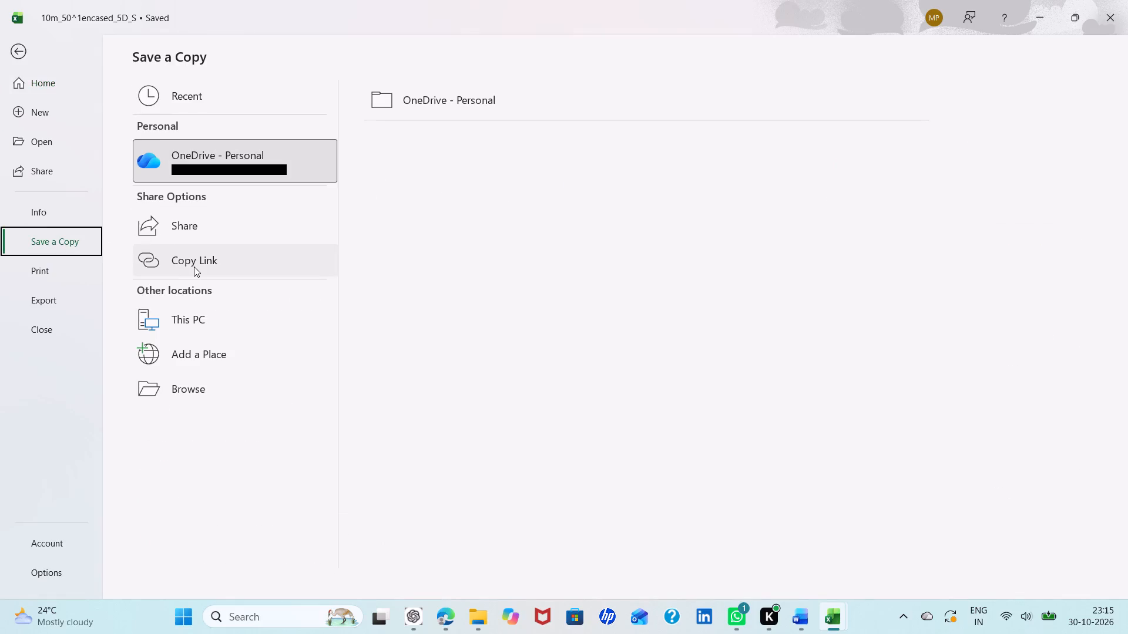
click(204, 385)
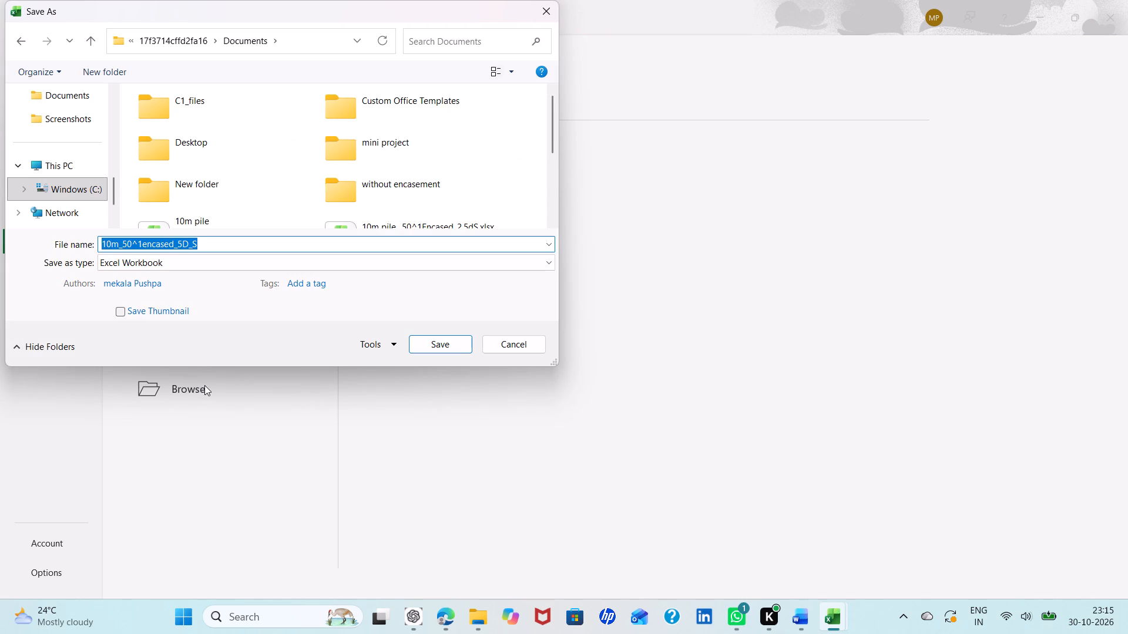
scroll(72, 158, down, 1)
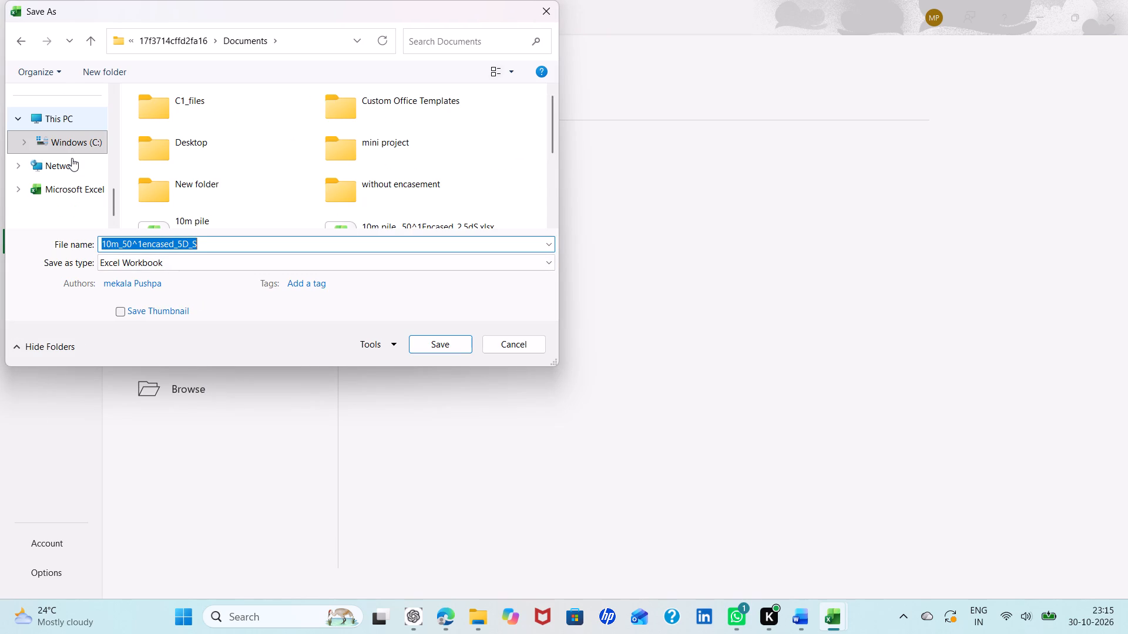
scroll(72, 158, down, 1)
scroll(72, 158, up, 2)
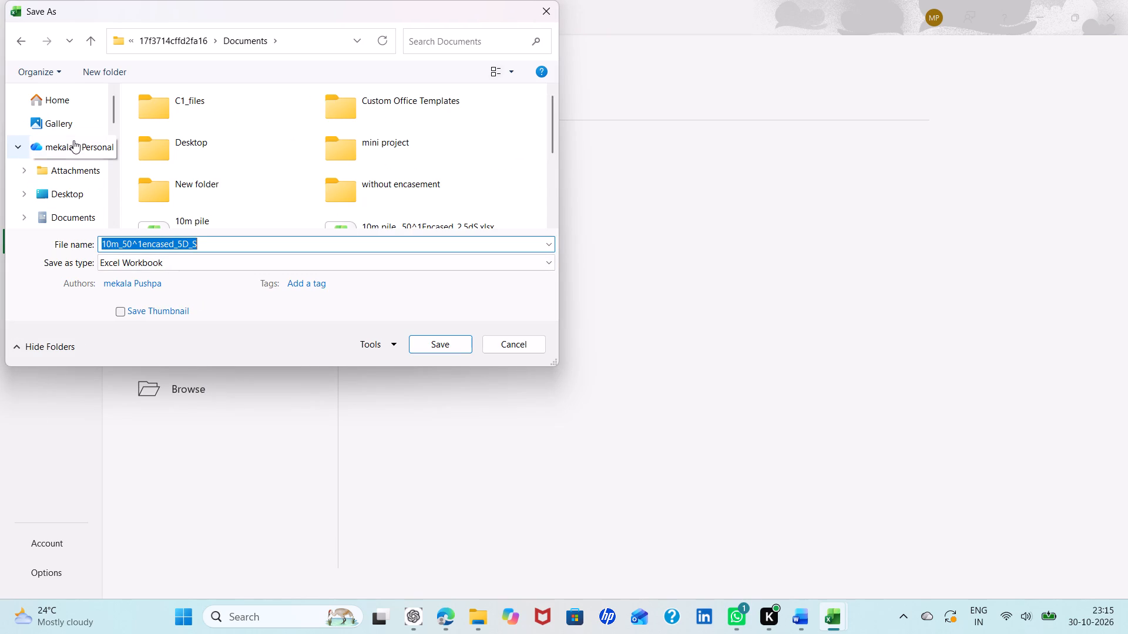
click(70, 189)
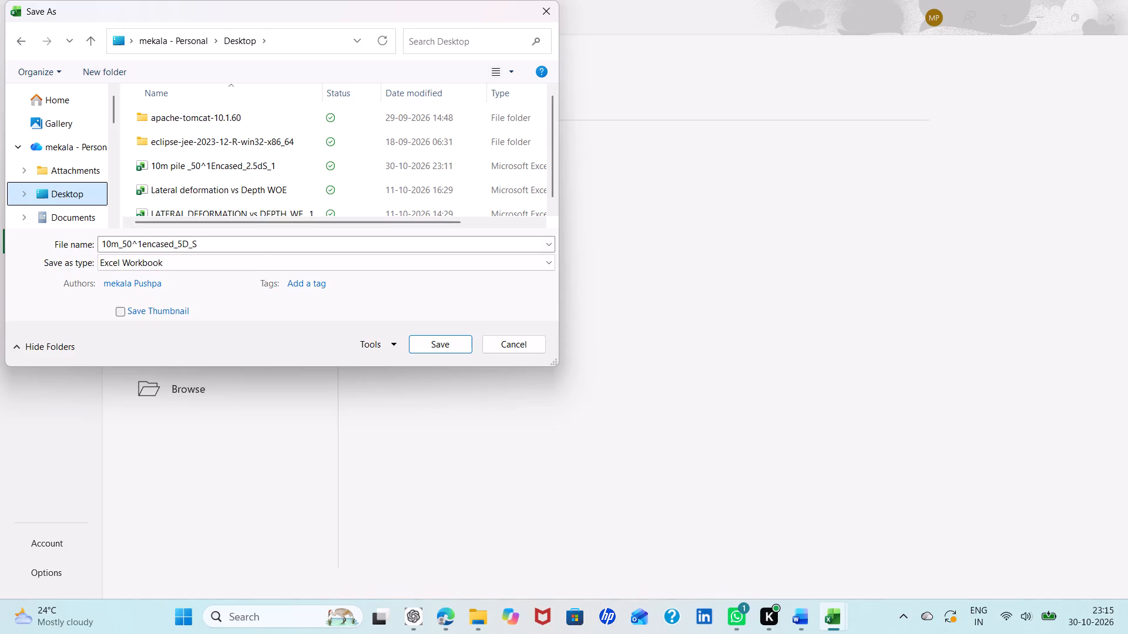
click(422, 341)
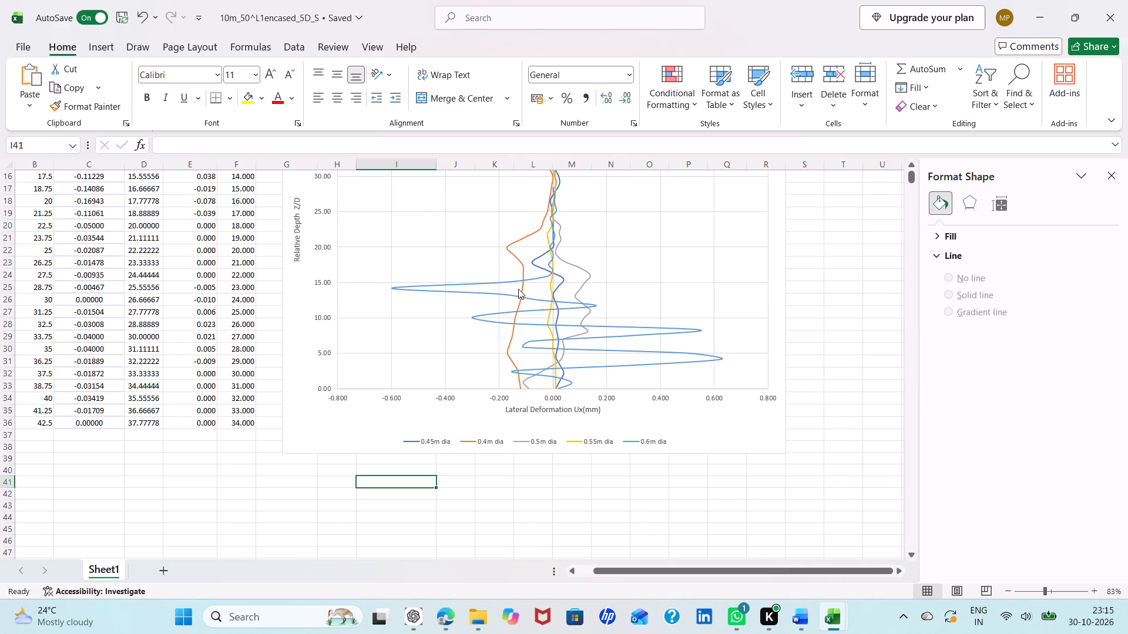
Check the 5d S chart from its title down and close the 10m_50^1encased_5D_S workbook.
scroll(518, 289, up, 2)
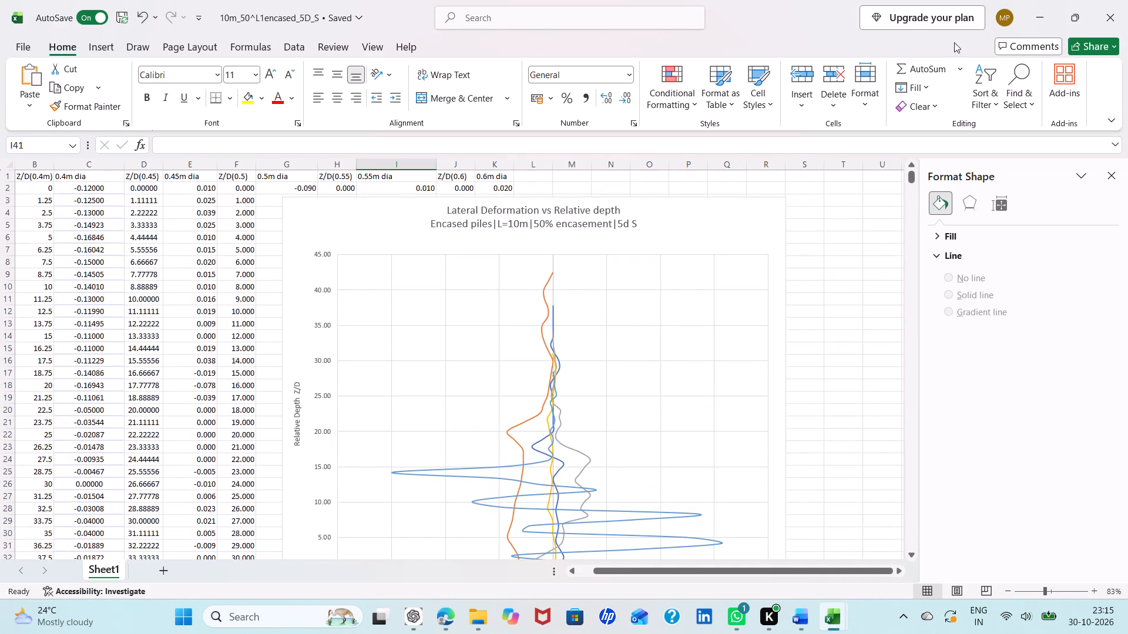
click(1110, 4)
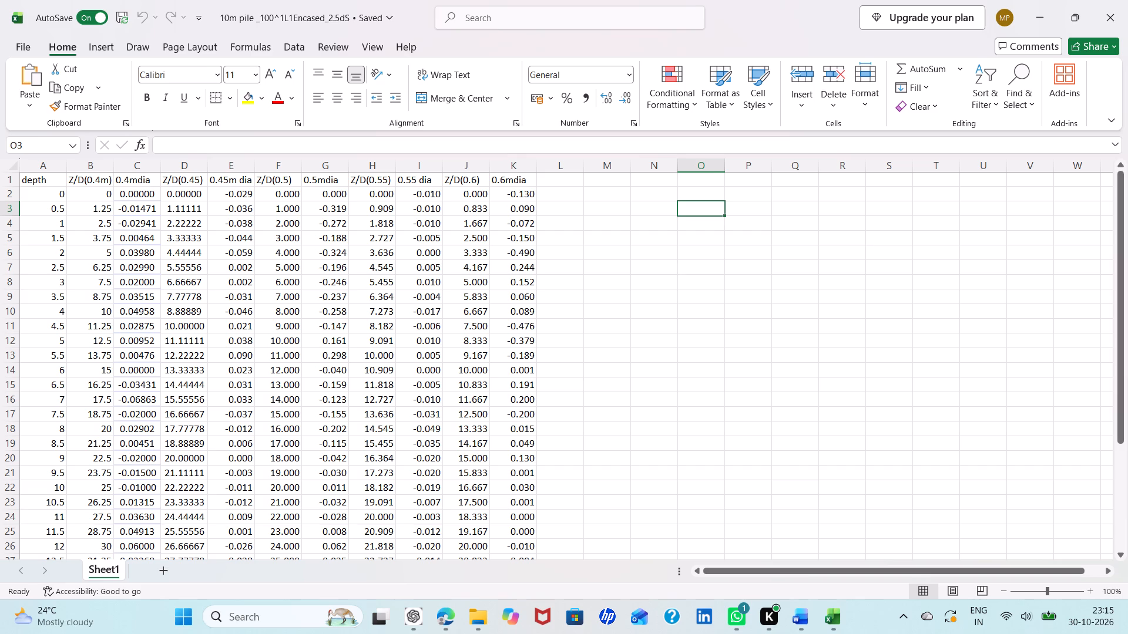
Open the LD info 10m_100%encased workbook from the recent files in File Explorer.
click(821, 608)
double_click(821, 608)
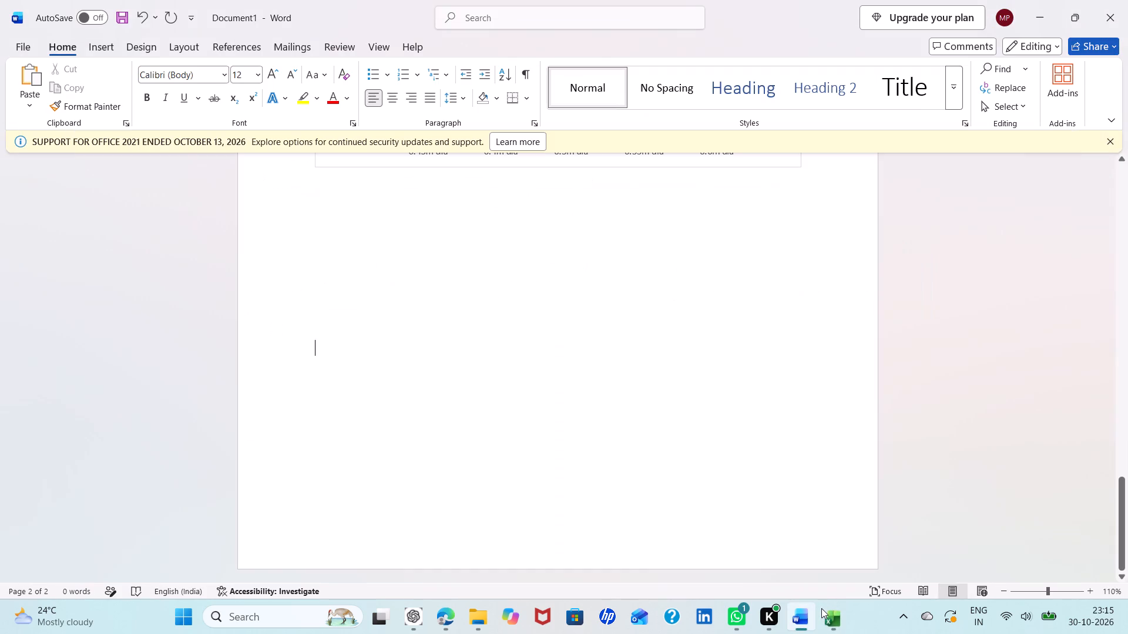
click(838, 619)
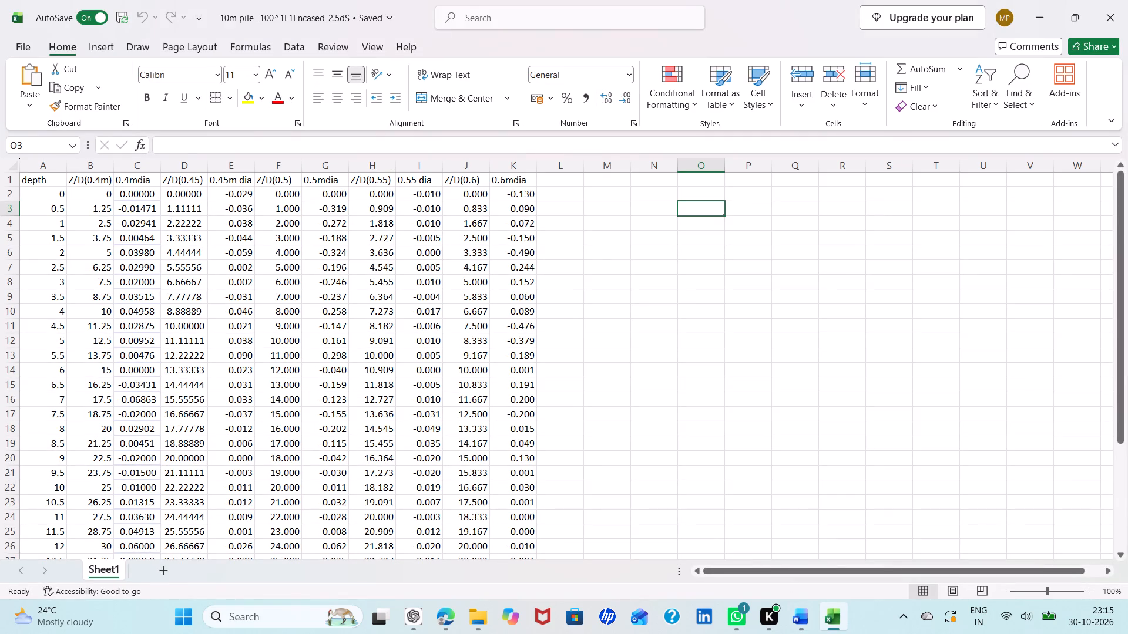
click(484, 604)
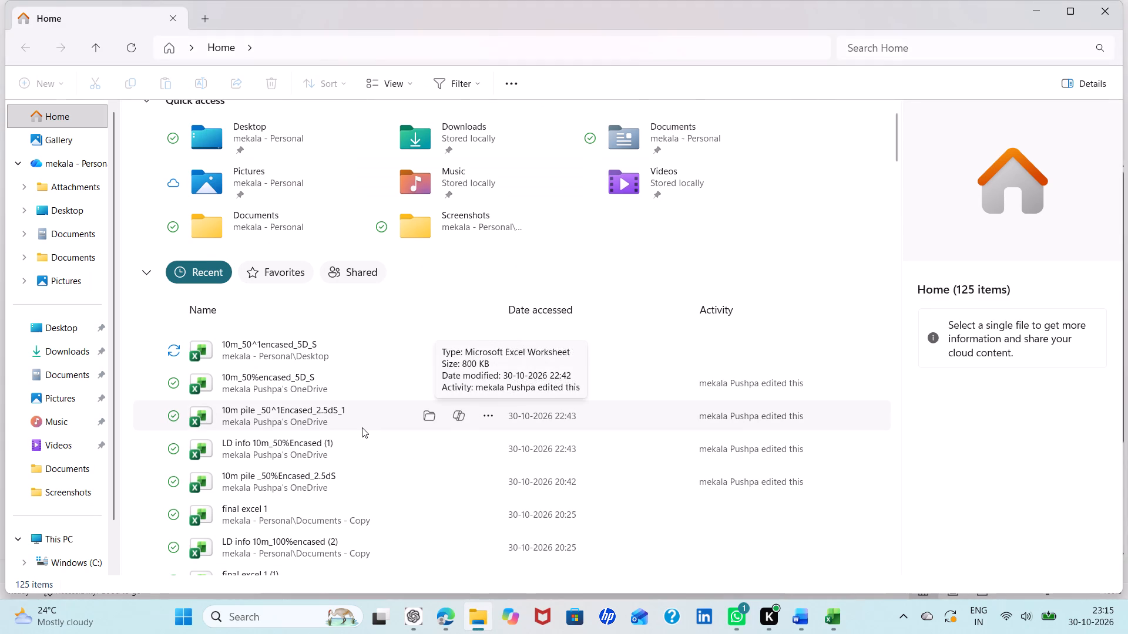
scroll(362, 427, down, 1)
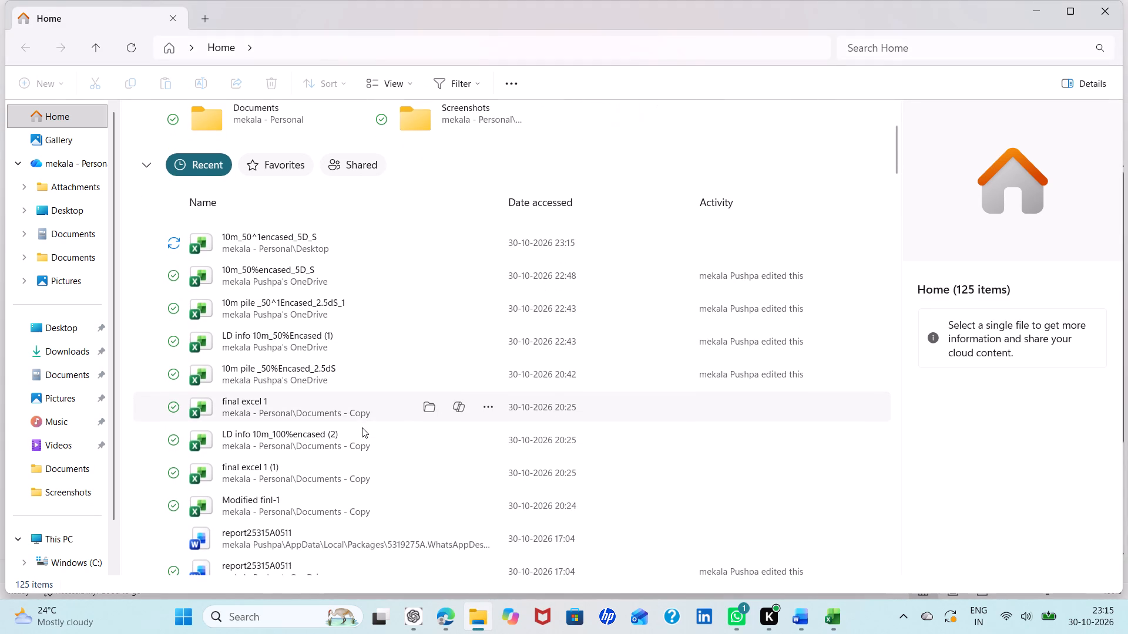
scroll(362, 427, down, 1)
triple_click(276, 446)
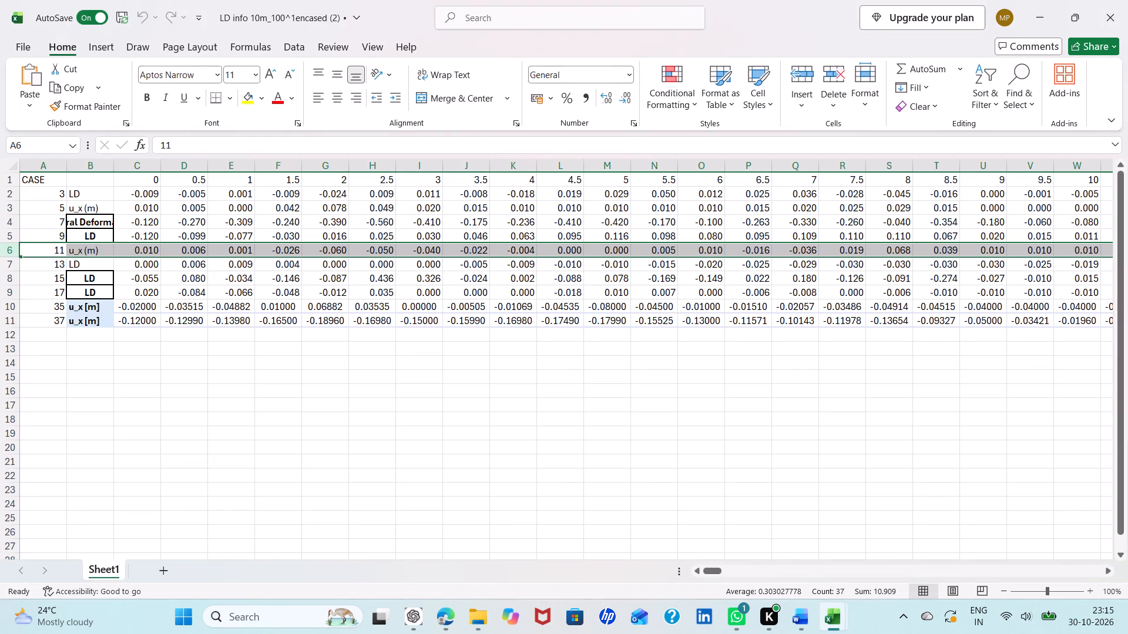
Copy the case 3 LD row and insert it as row 2 in the 10m pile _100%L1Encased_2.5dS workbook.
click(10, 195)
right_click(9, 193)
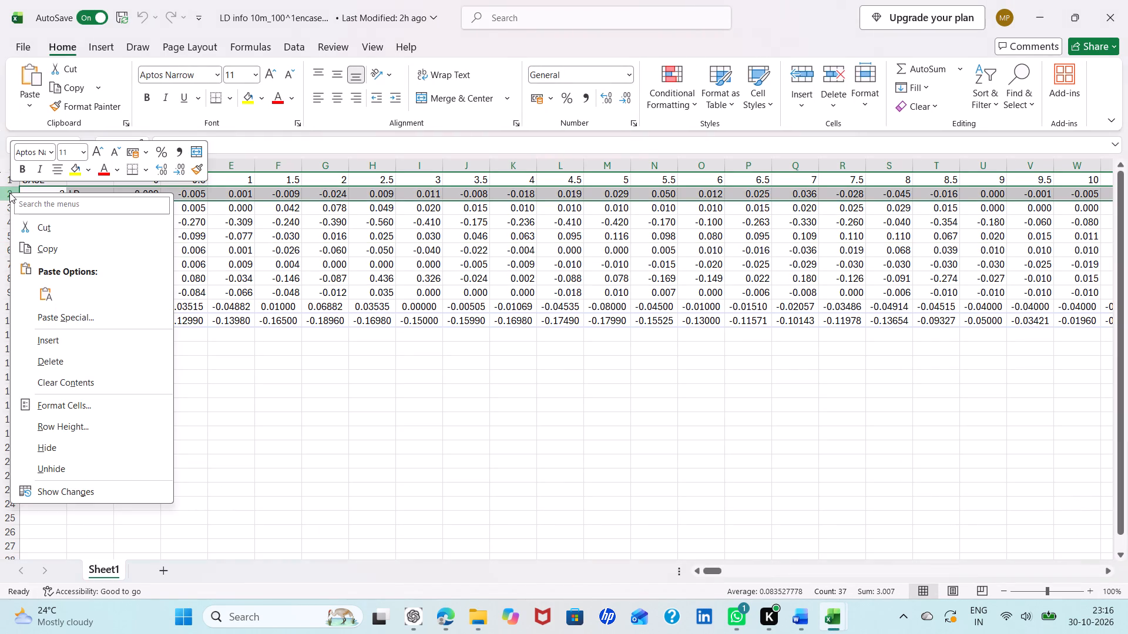
click(30, 242)
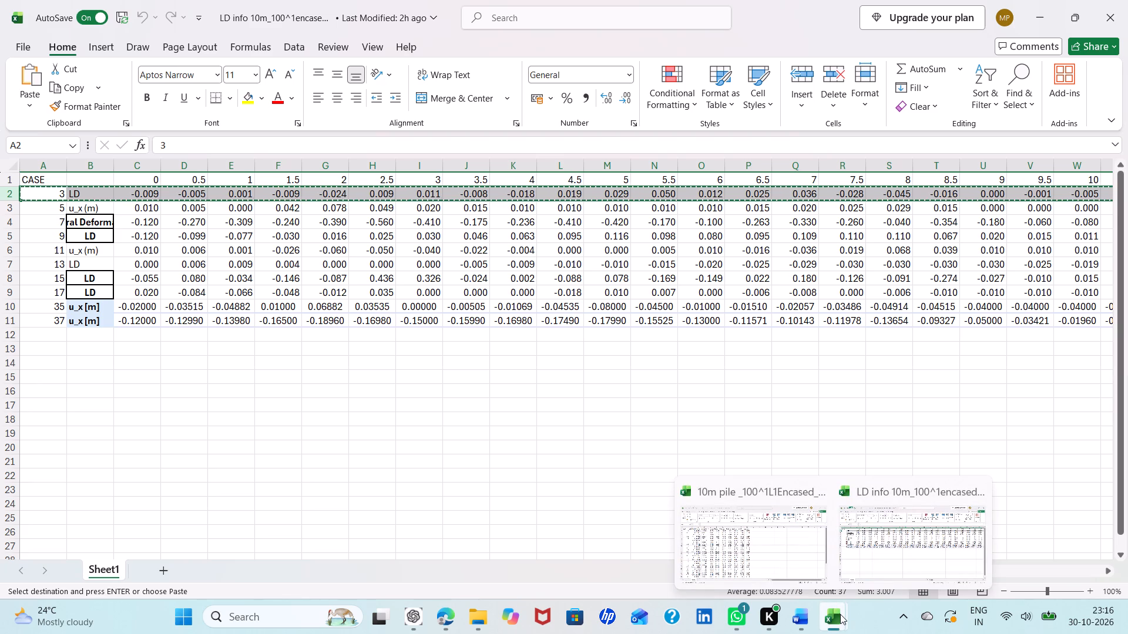
click(767, 551)
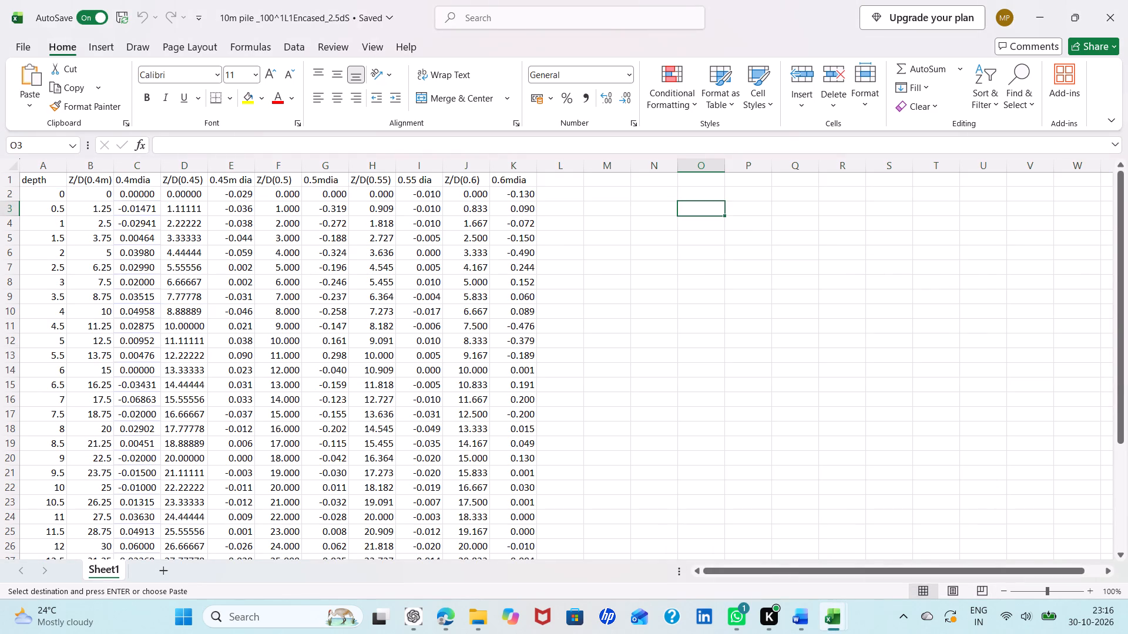
click(14, 193)
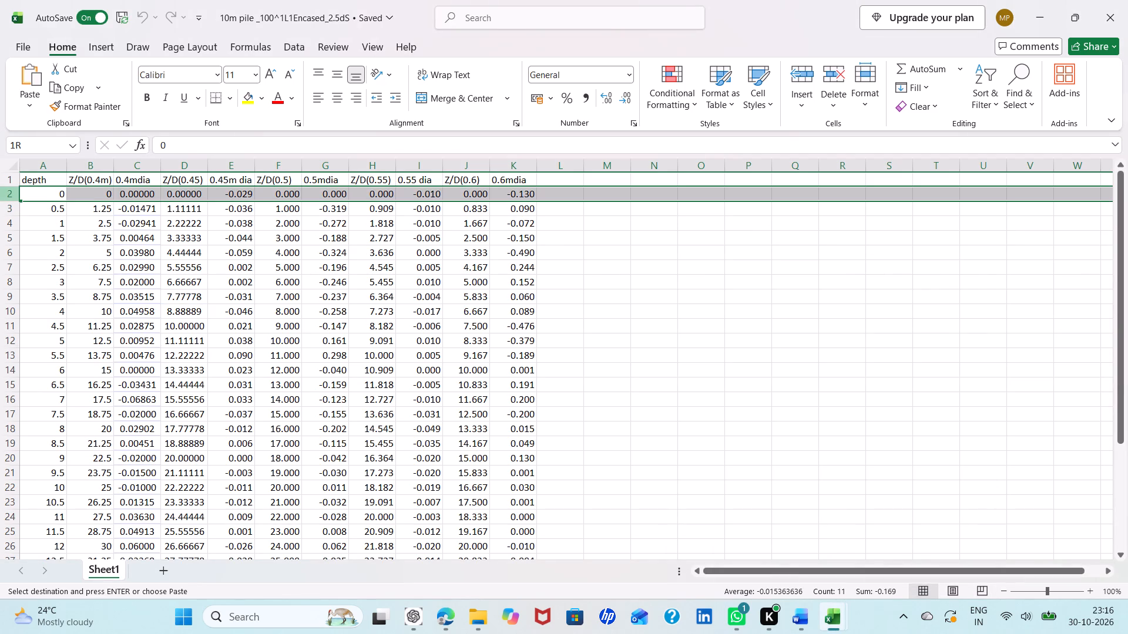
right_click(14, 193)
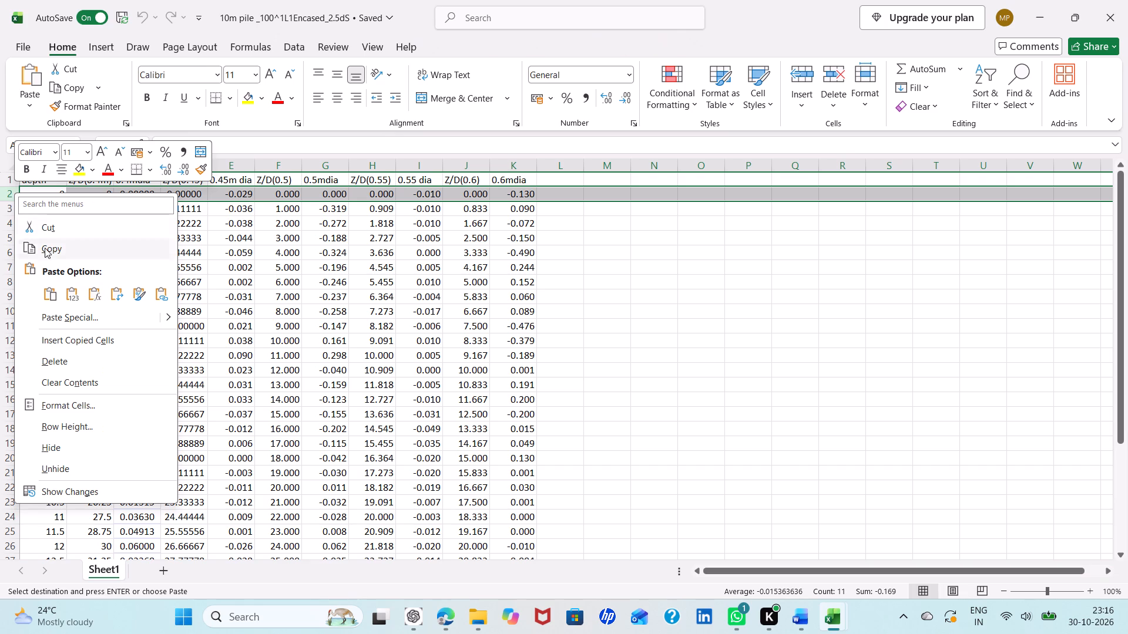
click(59, 340)
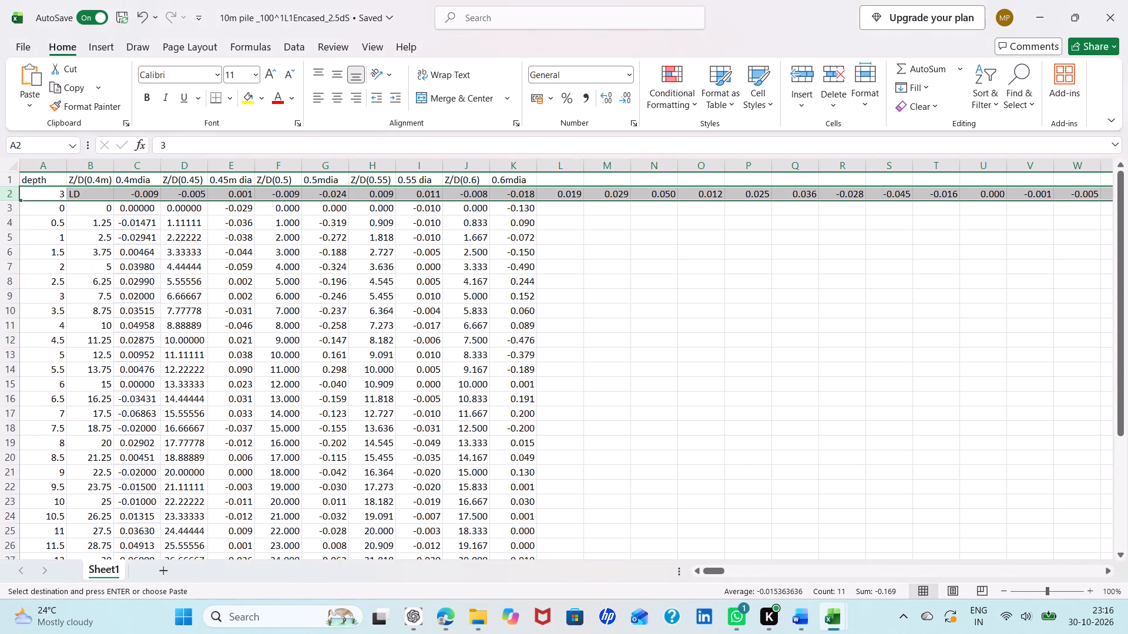
Delete the inserted case 3 LD row from row 2 of the 10m pile _100^1L1Encased_2.5dS sheet.
click(11, 192)
right_click(11, 192)
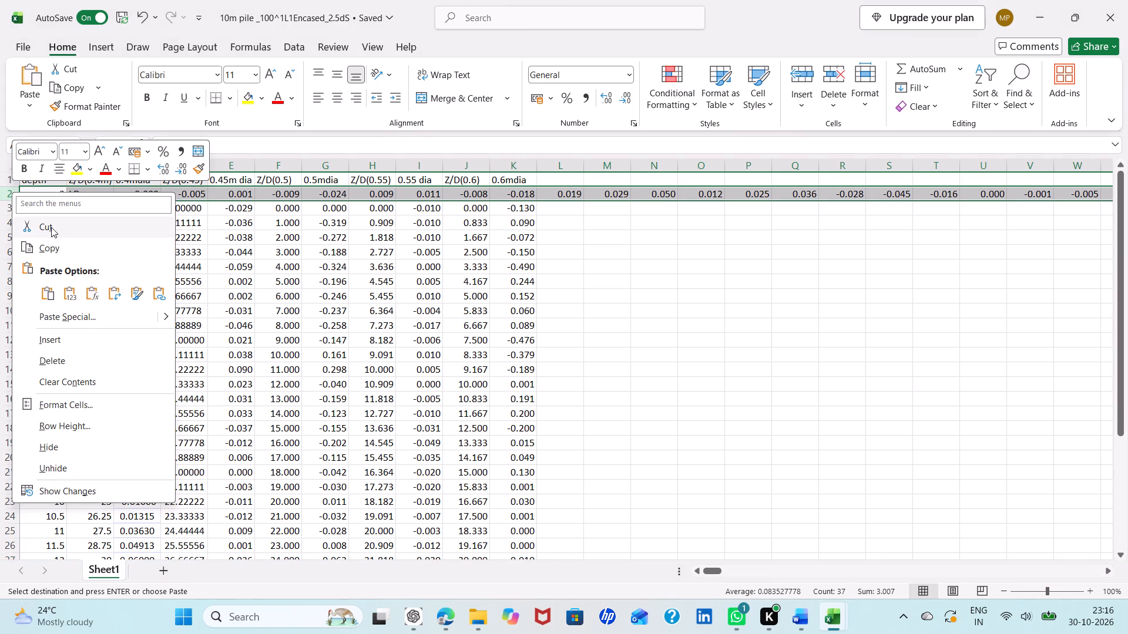
click(43, 363)
click(645, 280)
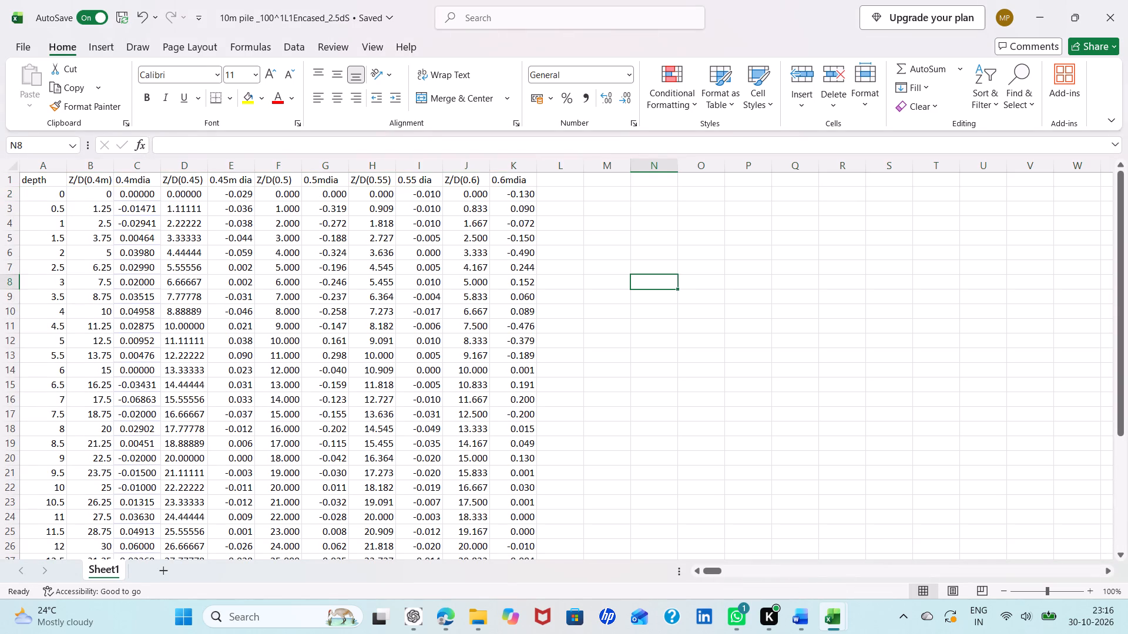
key(Escape)
Insert a blank row 2 between the header row and the depth 0 row.
click(15, 190)
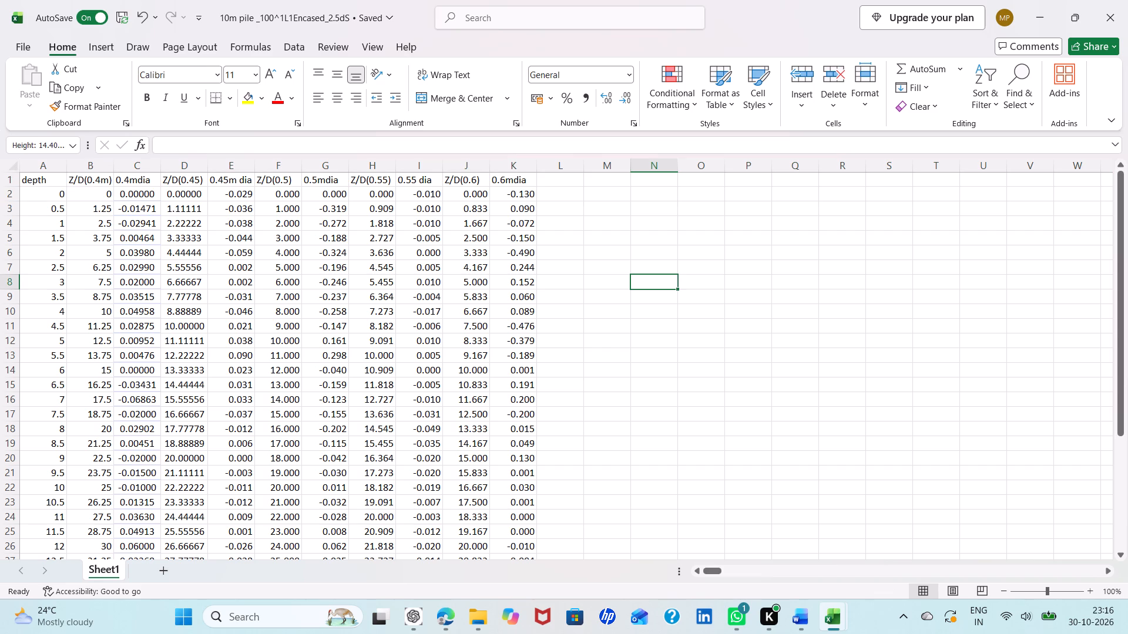
click(7, 193)
right_click(7, 193)
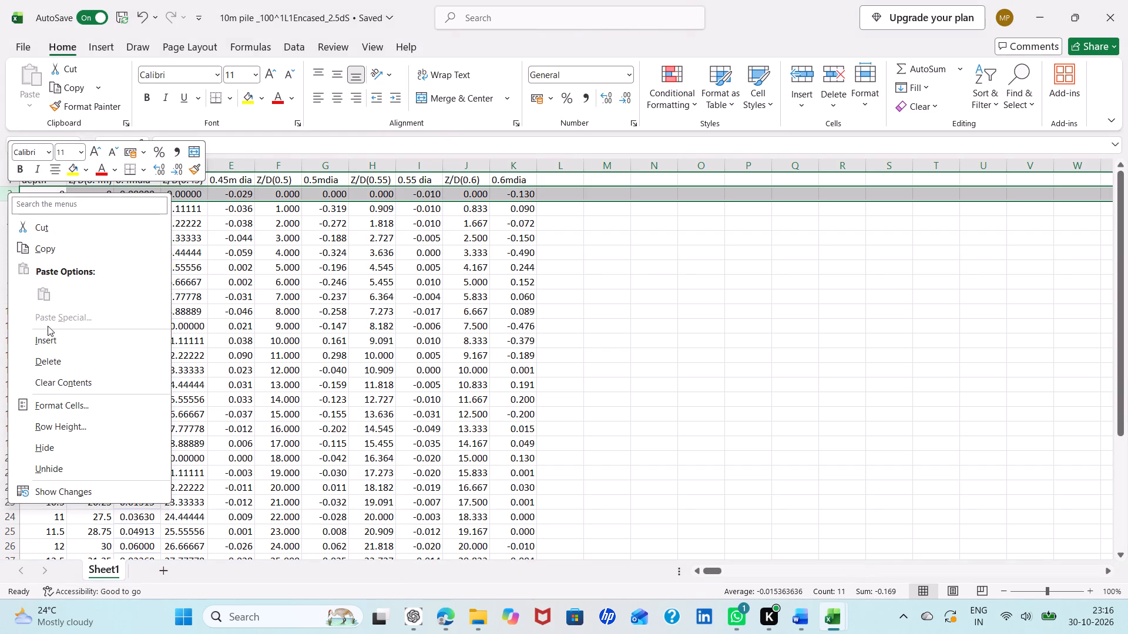
click(49, 342)
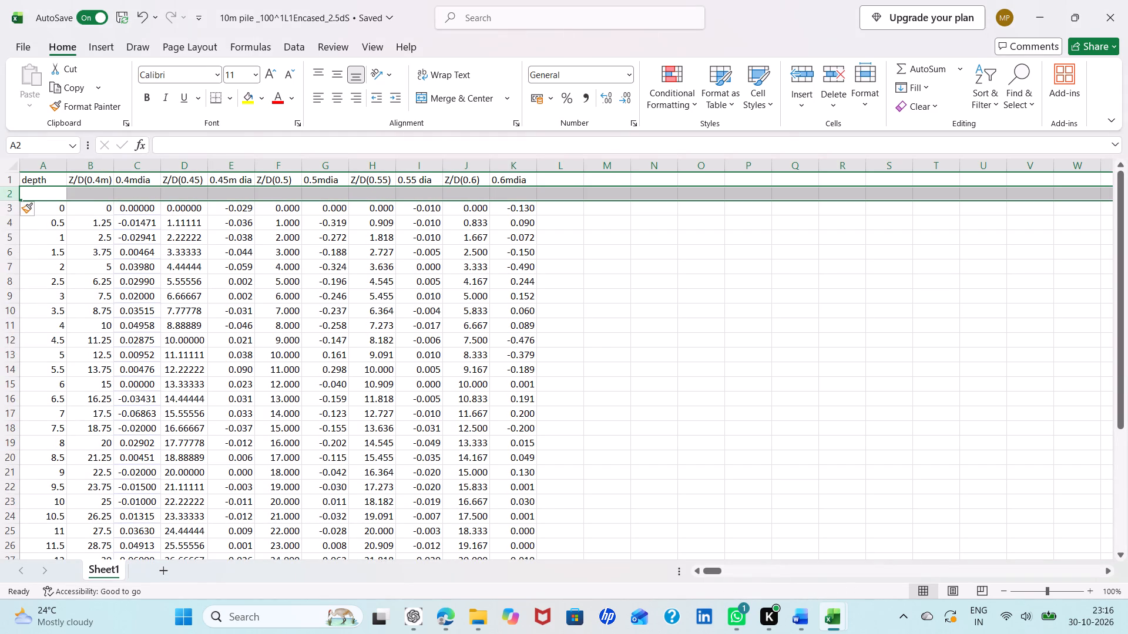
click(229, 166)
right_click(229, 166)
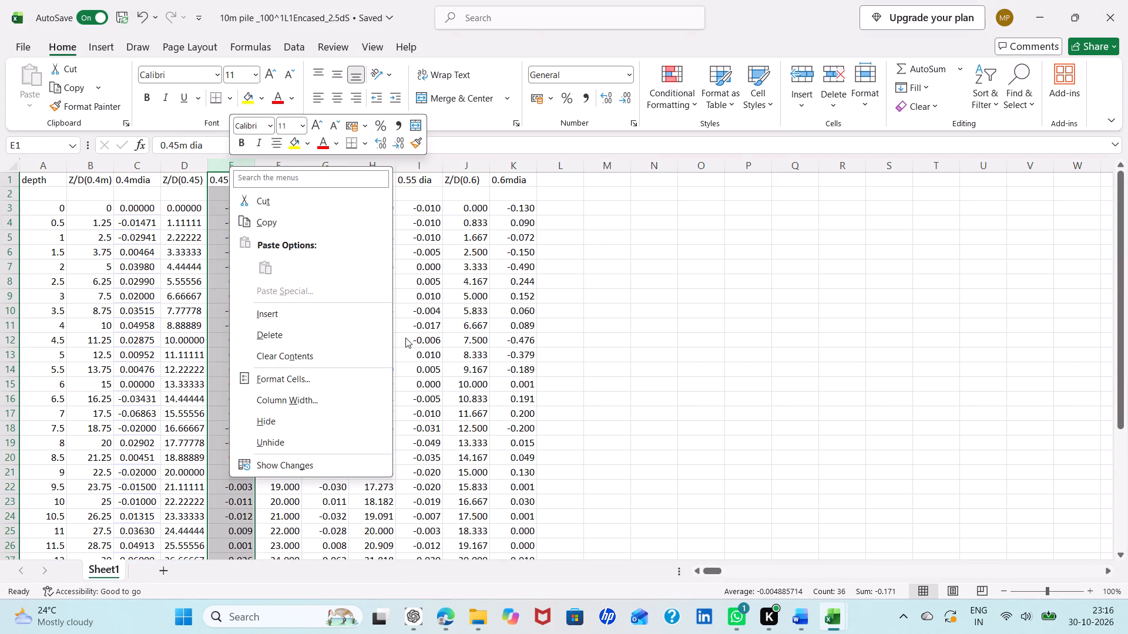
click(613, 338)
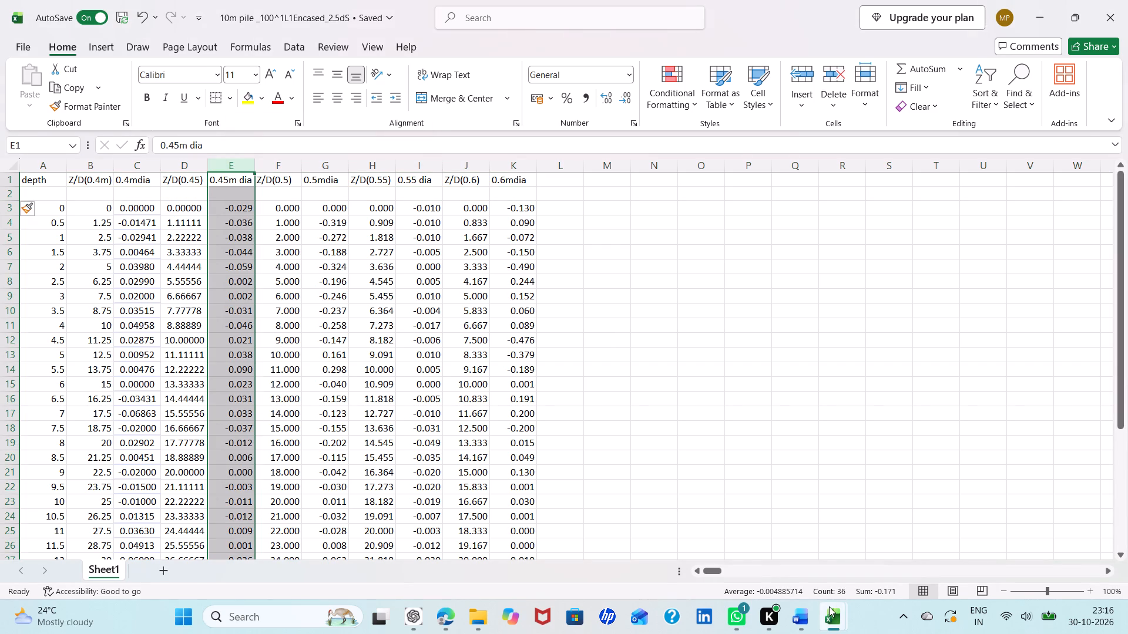
Copy the case 3 LD row from the LD info workbook and paste it transposed over the 0.45m dia column E of the 2.5dS workbook.
click(877, 555)
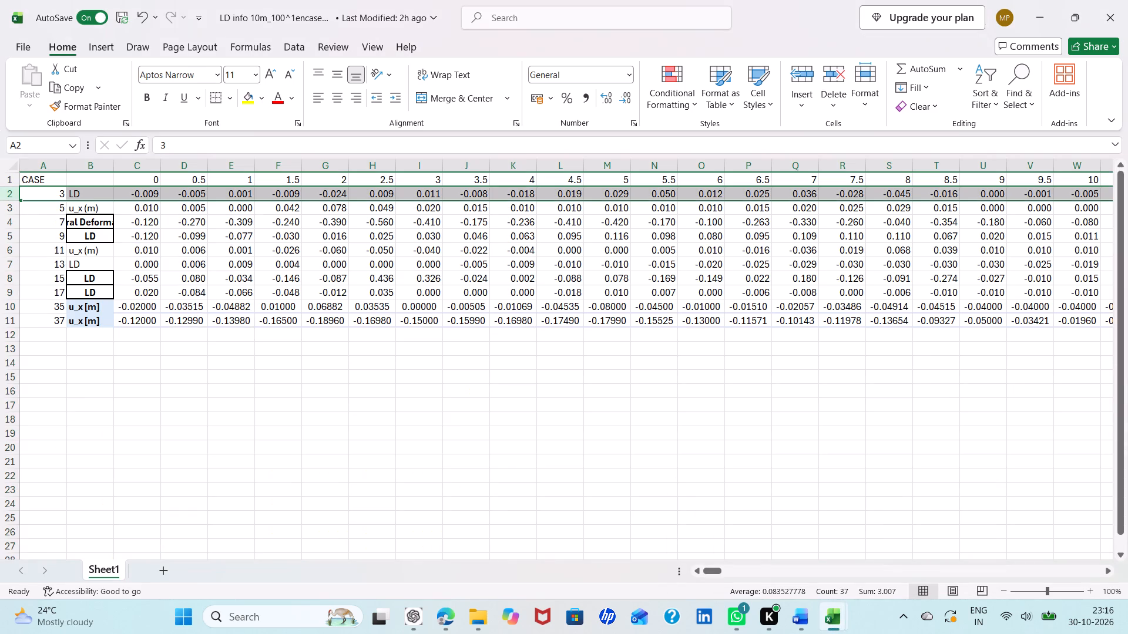
click(9, 211)
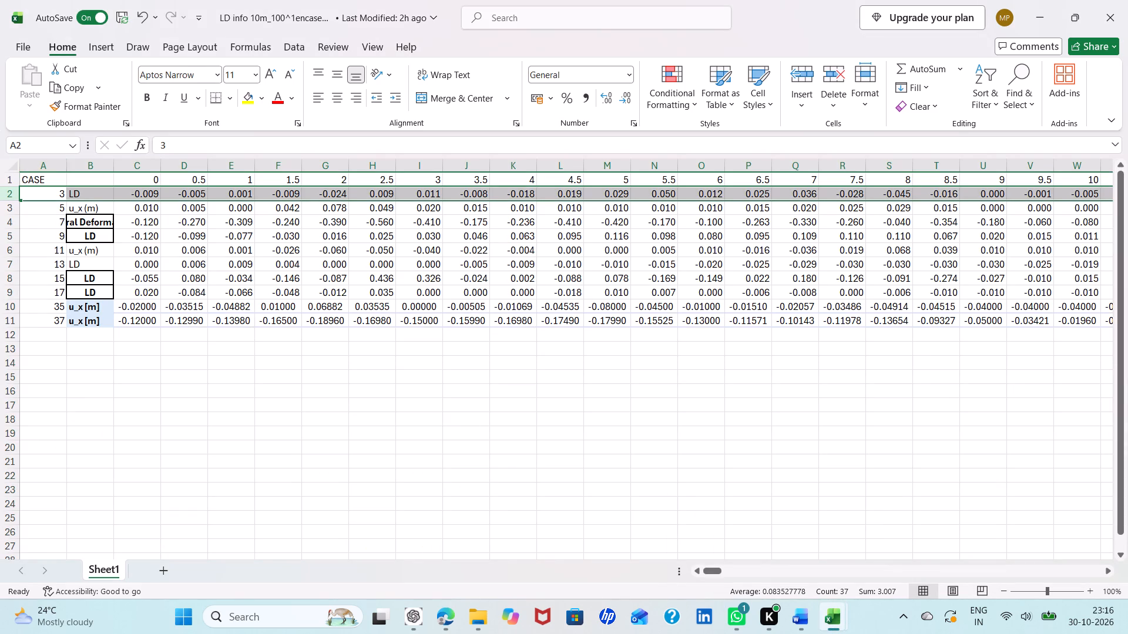
click(12, 232)
click(7, 235)
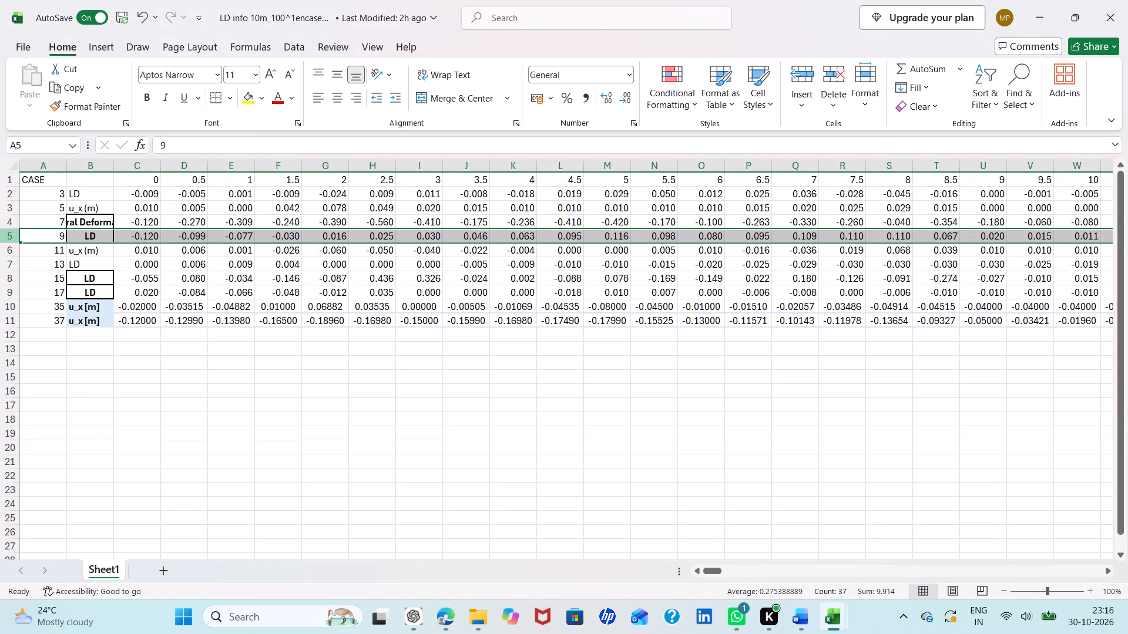
click(14, 194)
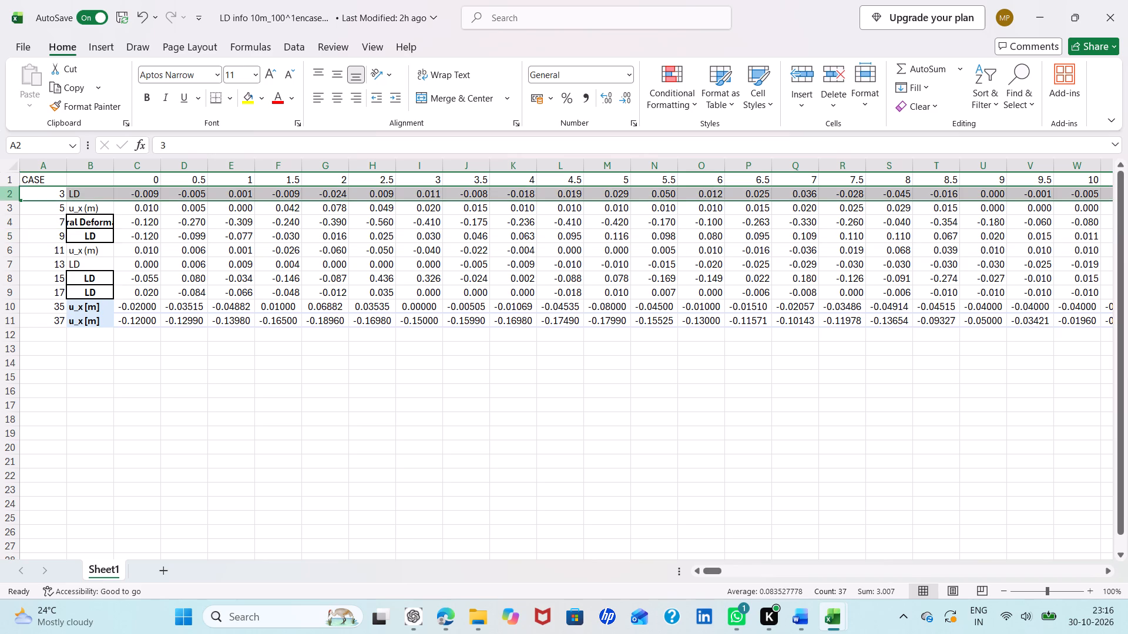
right_click(14, 194)
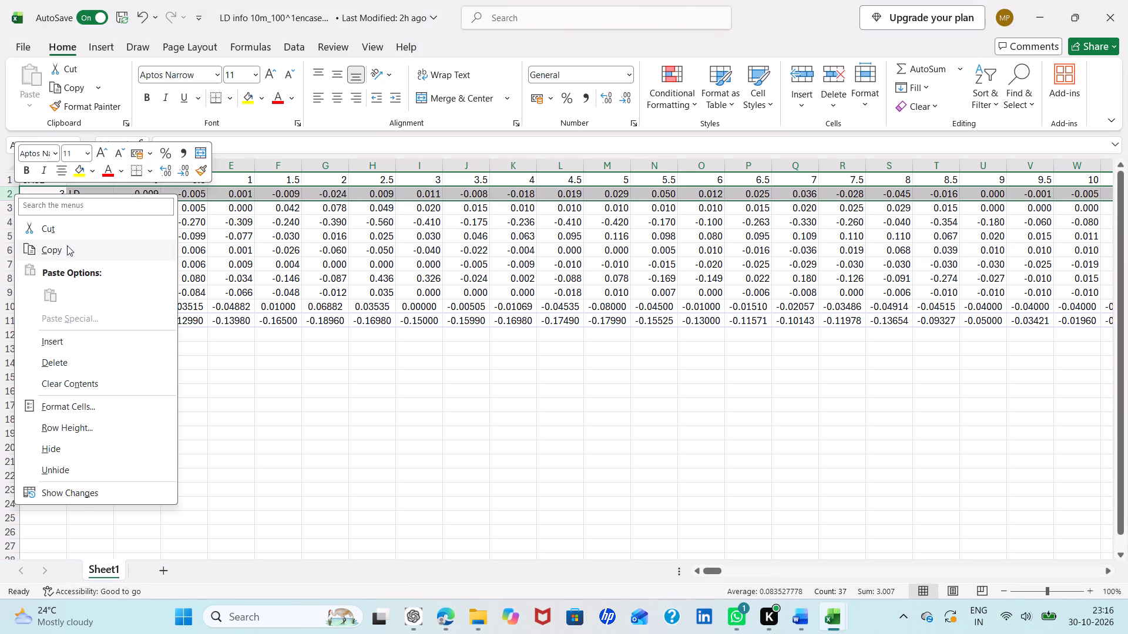
click(67, 245)
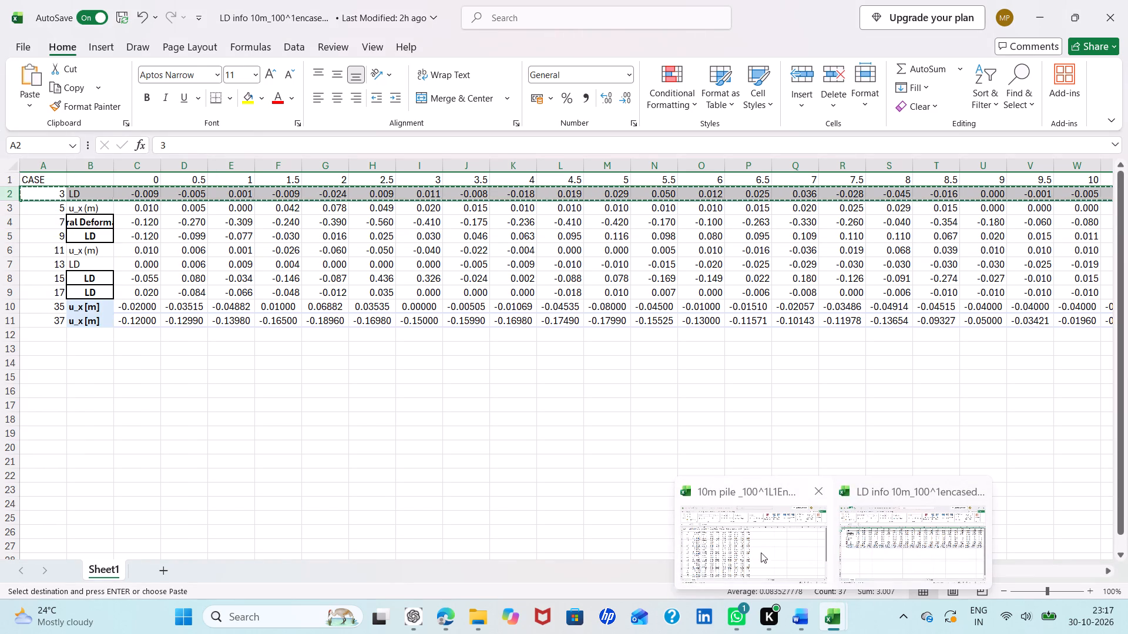
click(760, 552)
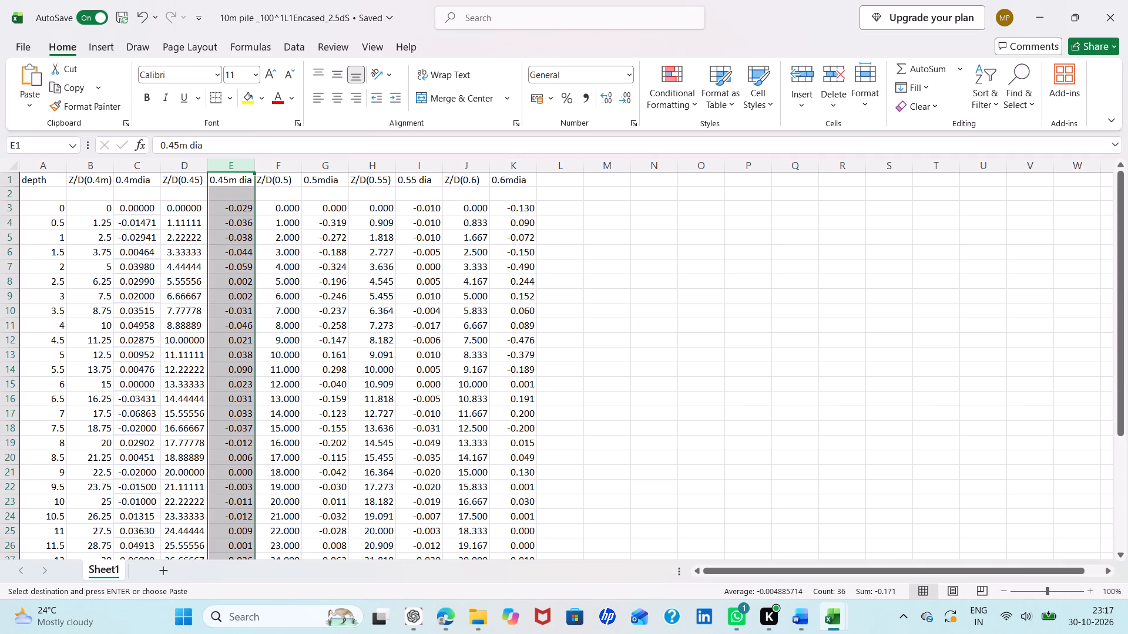
click(236, 159)
right_click(236, 159)
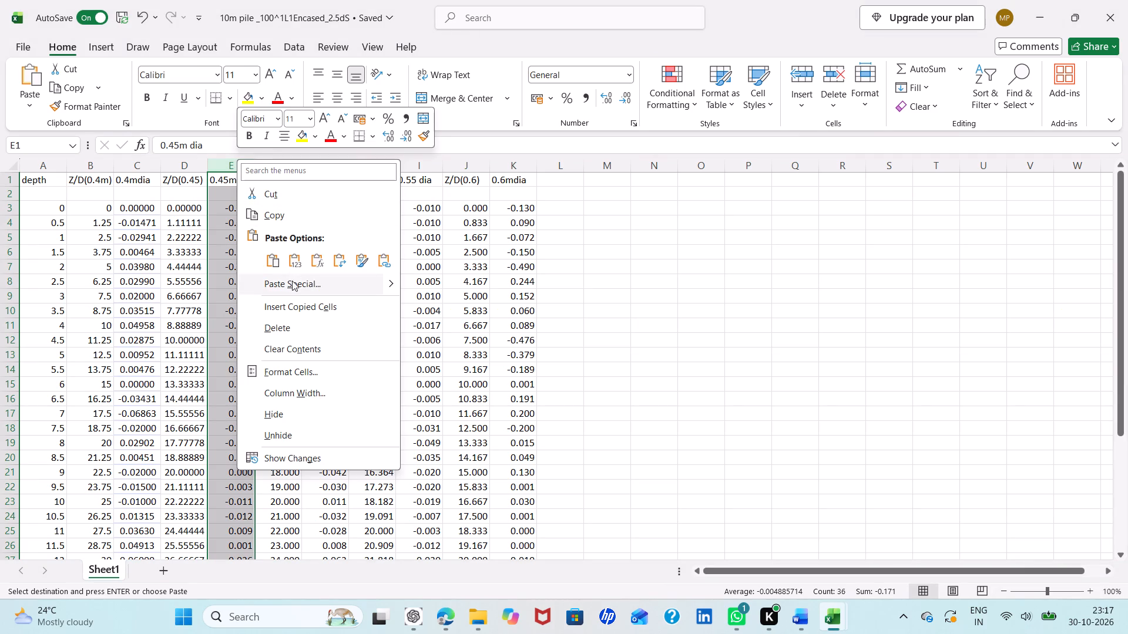
click(333, 267)
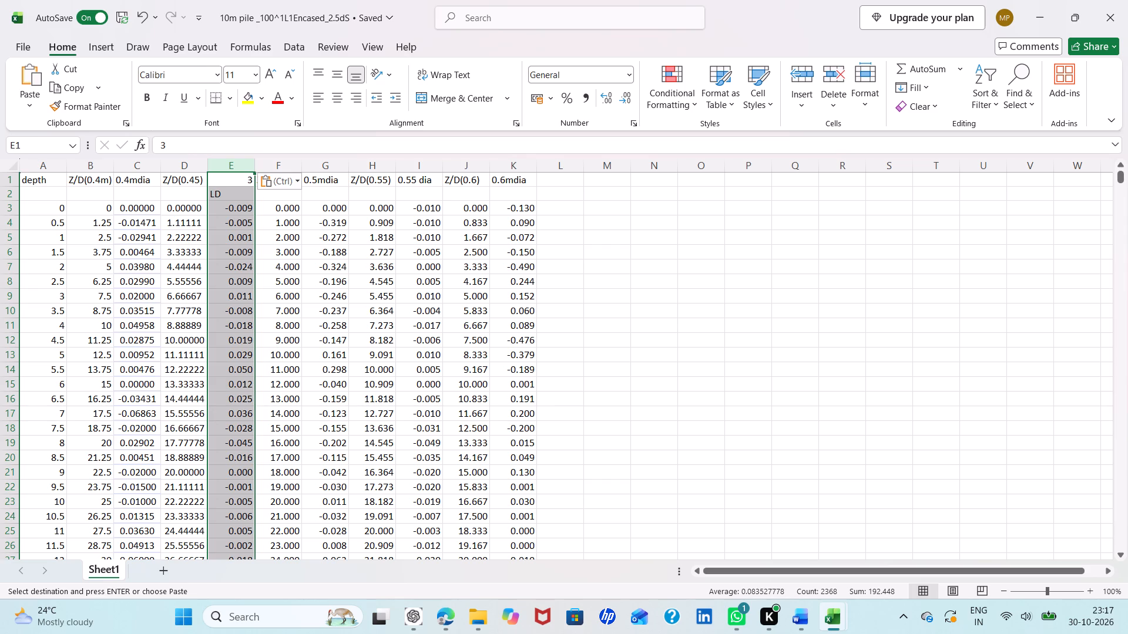
click(696, 303)
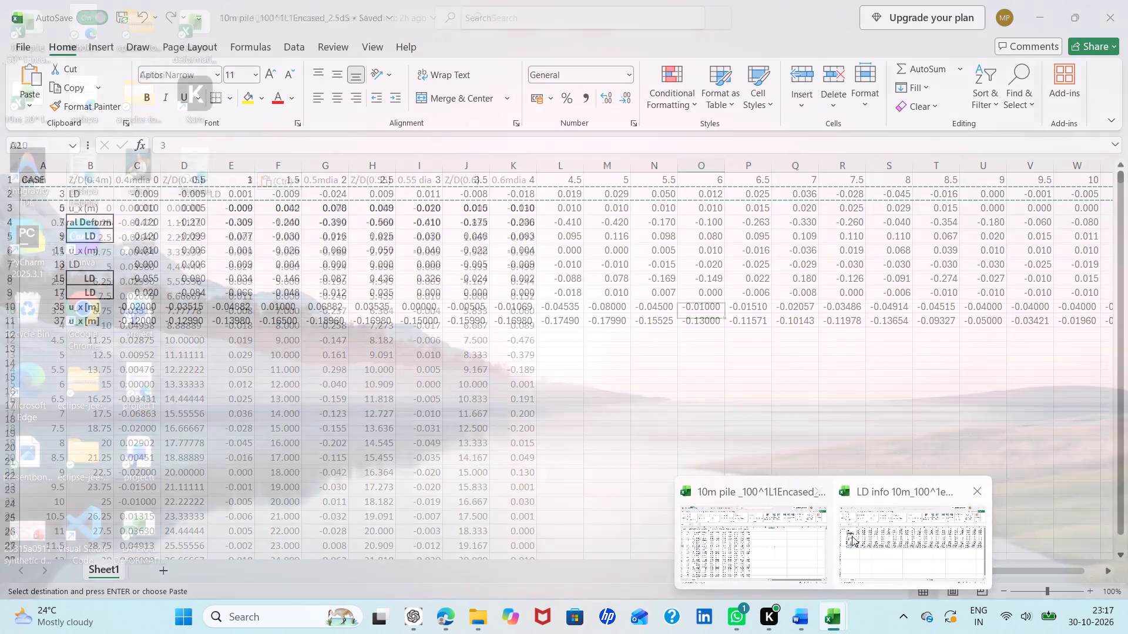
Copy the case 7 Lateral Deformation row from the LD info workbook and paste it transposed over the 0.5mdia column G of the 2.5dS workbook.
click(854, 536)
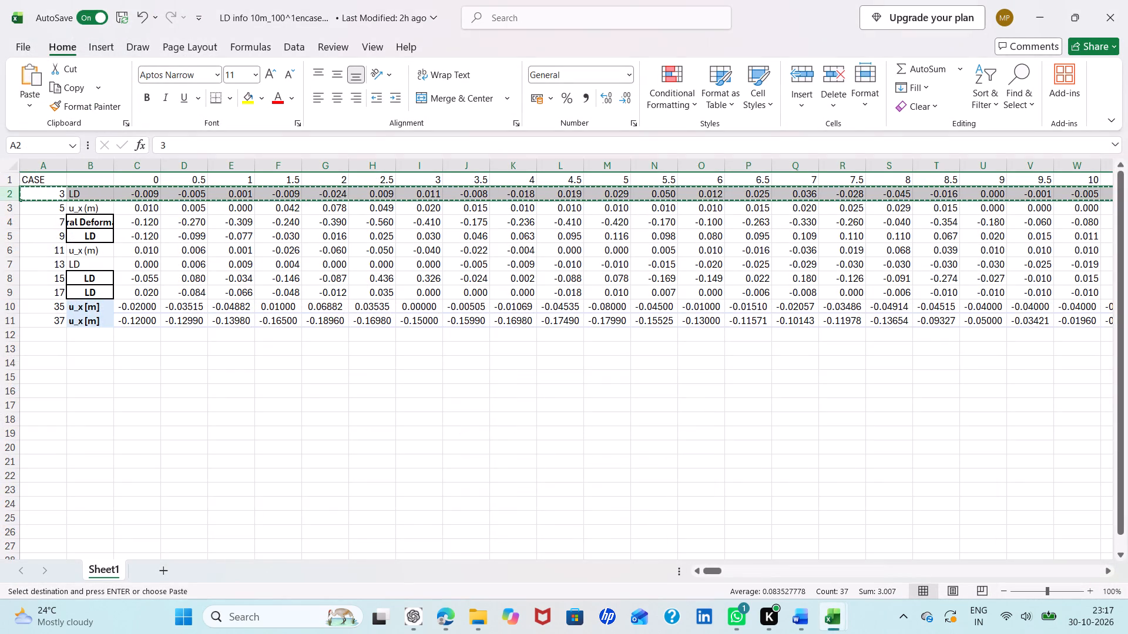
click(12, 223)
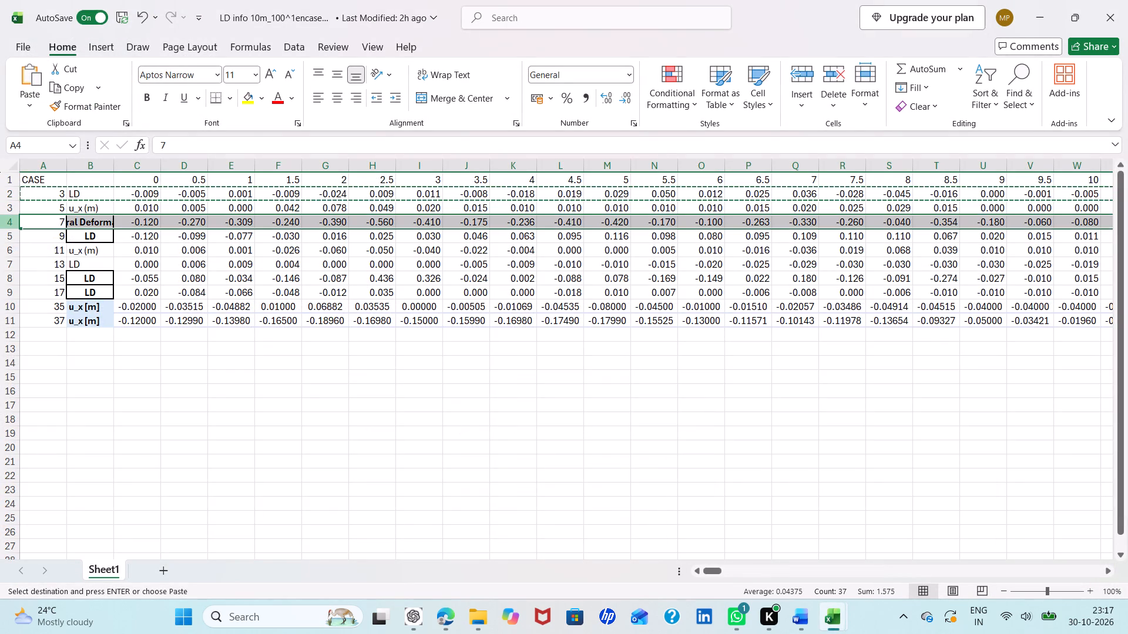
right_click(12, 223)
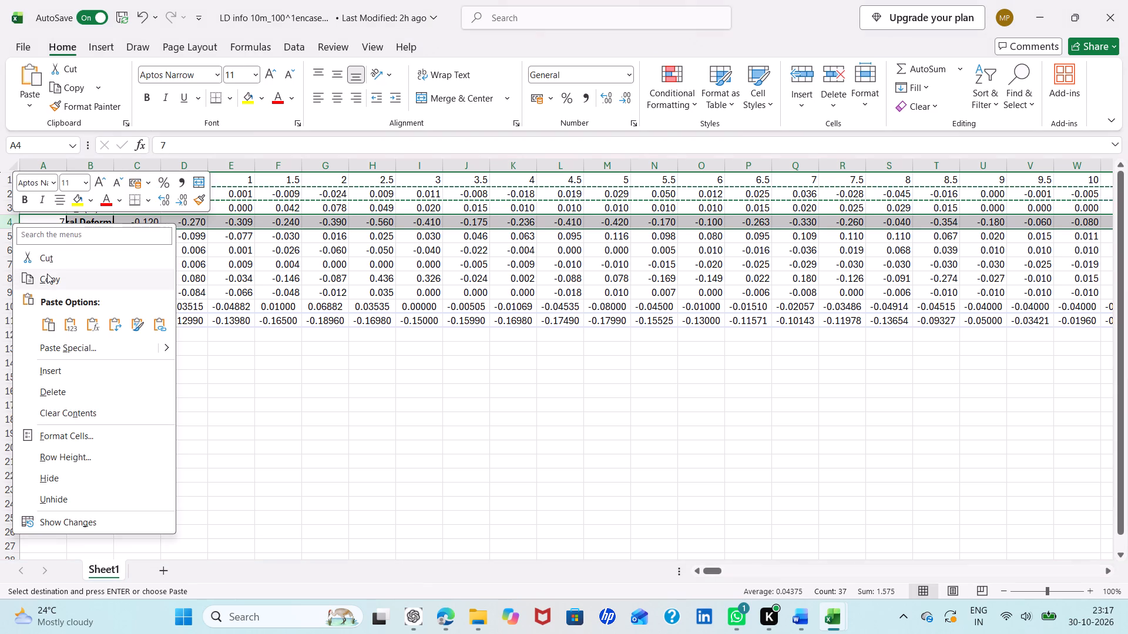
click(47, 274)
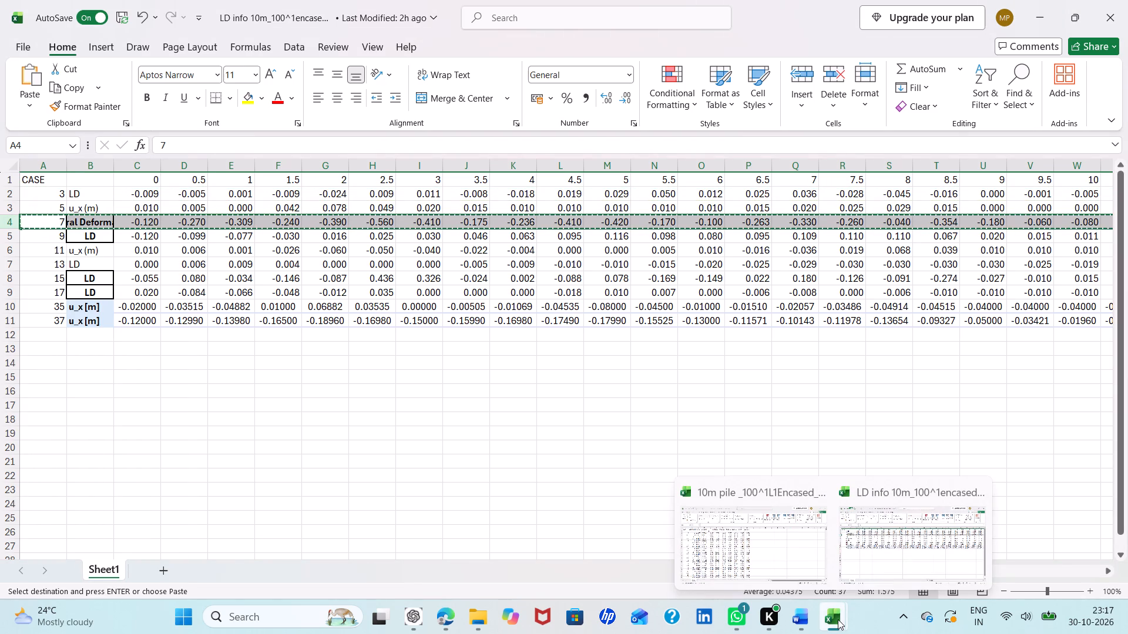
click(766, 536)
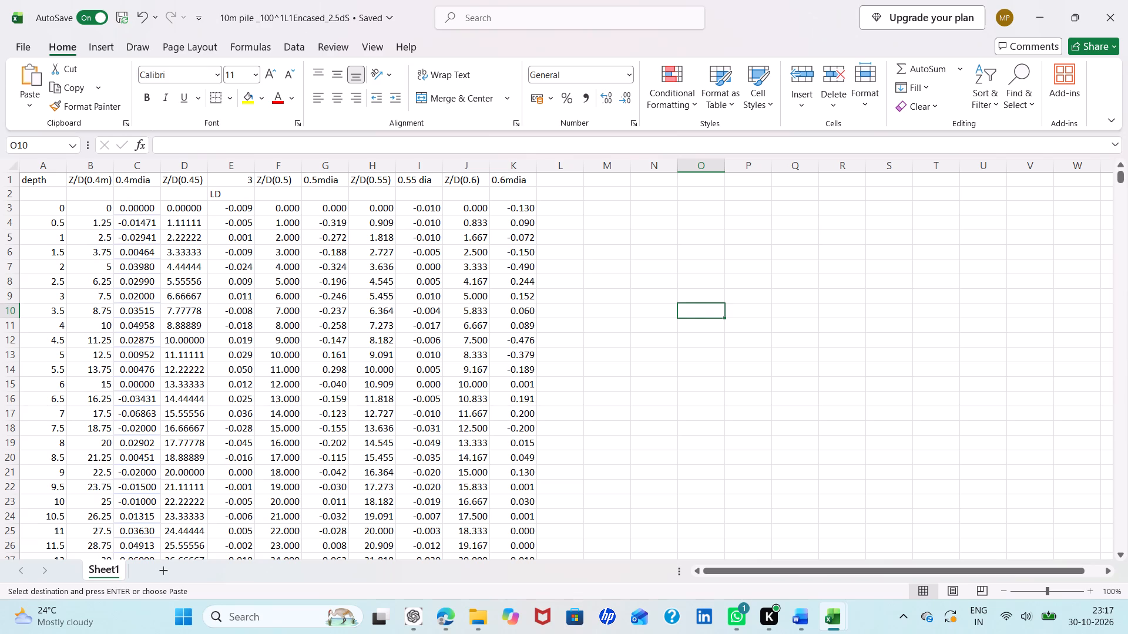
click(329, 164)
right_click(329, 164)
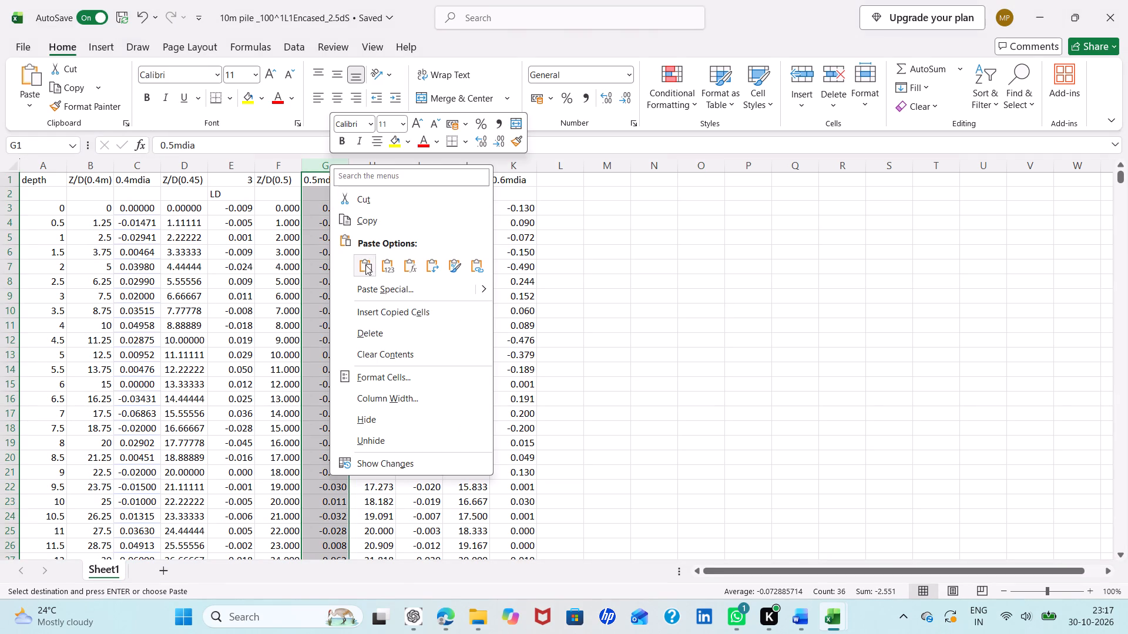
click(430, 267)
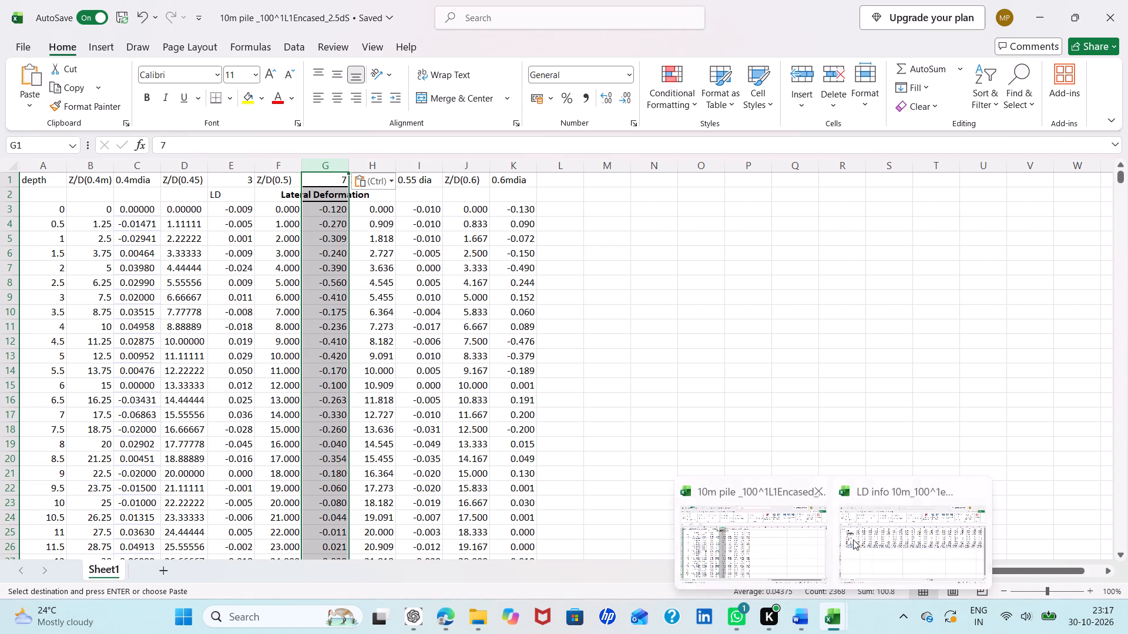
Copy the case 11 u_x (m) row from the LD info workbook and paste it transposed over the 0.55 dia column I of the 2.5dS workbook.
click(871, 549)
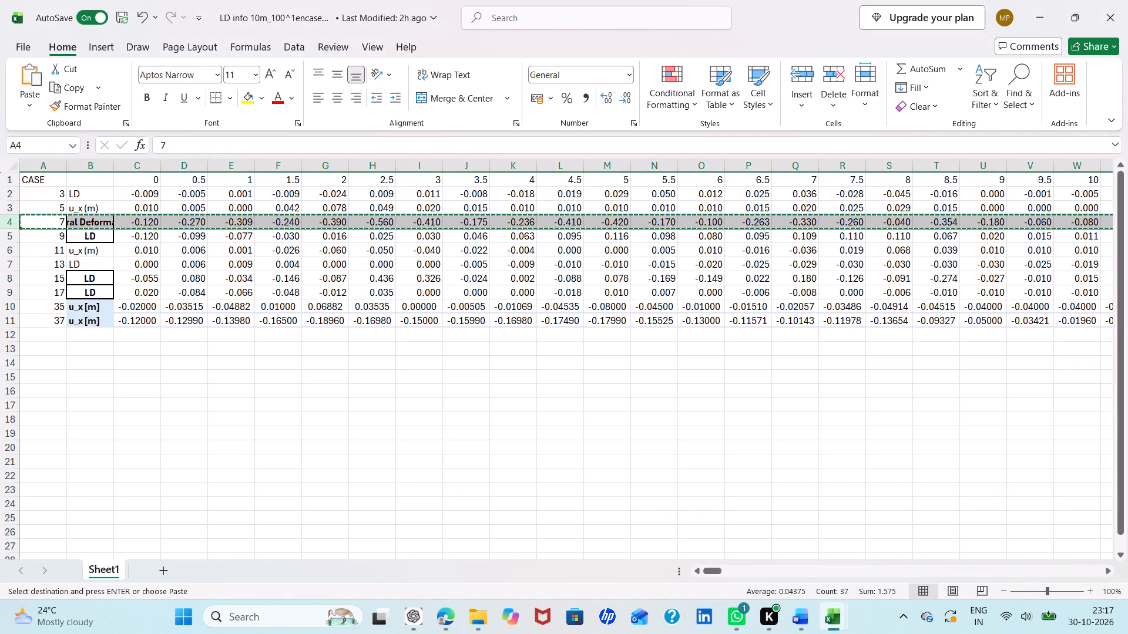
click(9, 252)
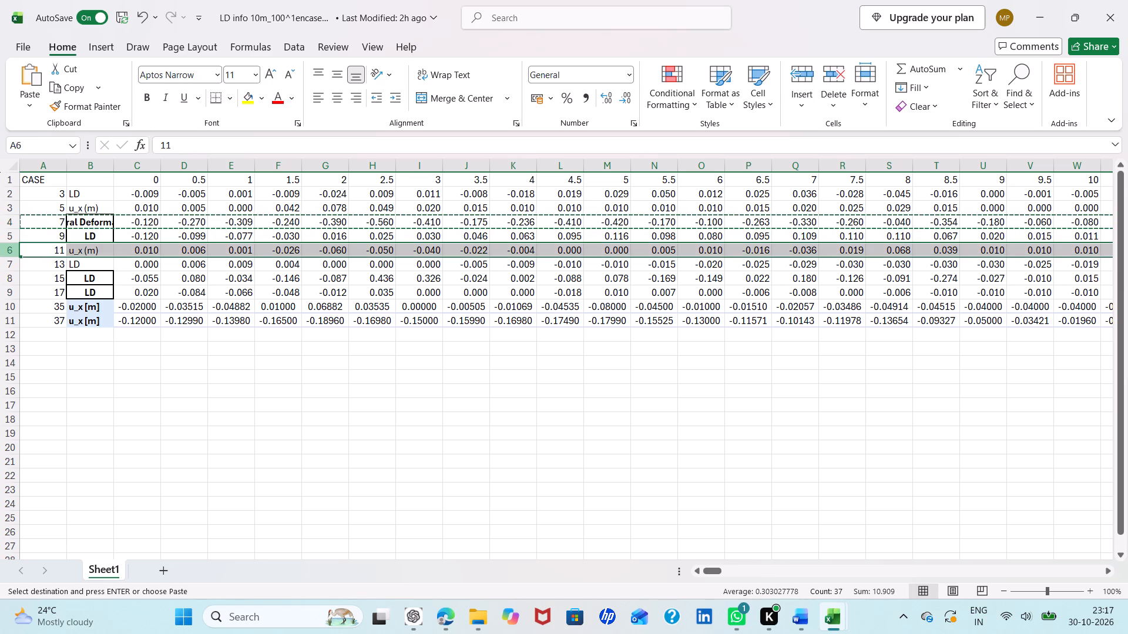
click(9, 252)
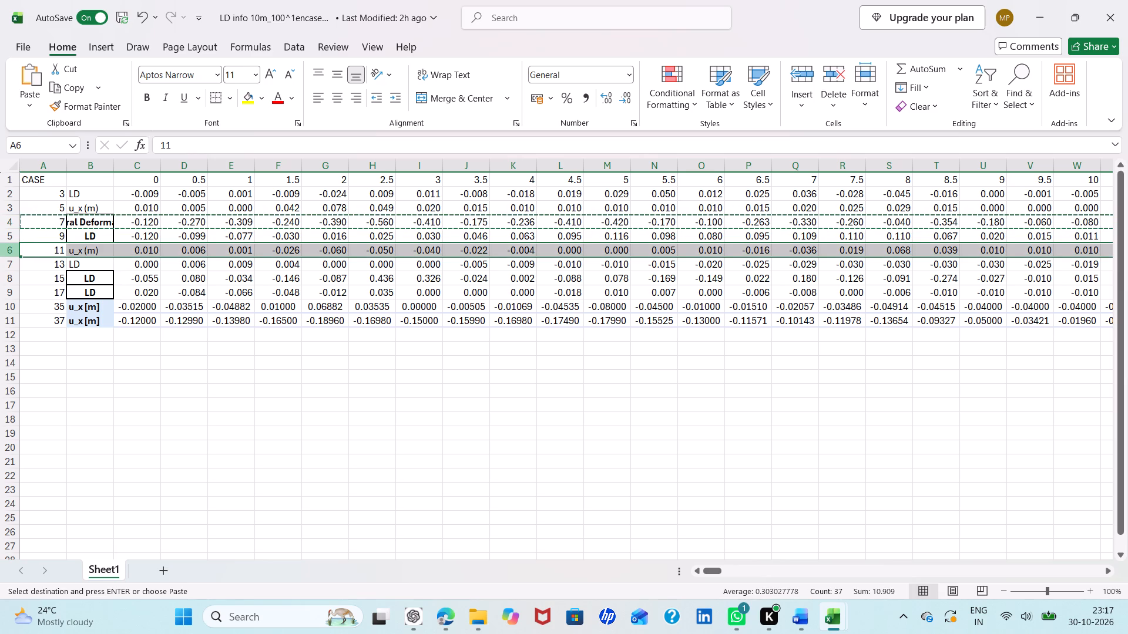
right_click(9, 252)
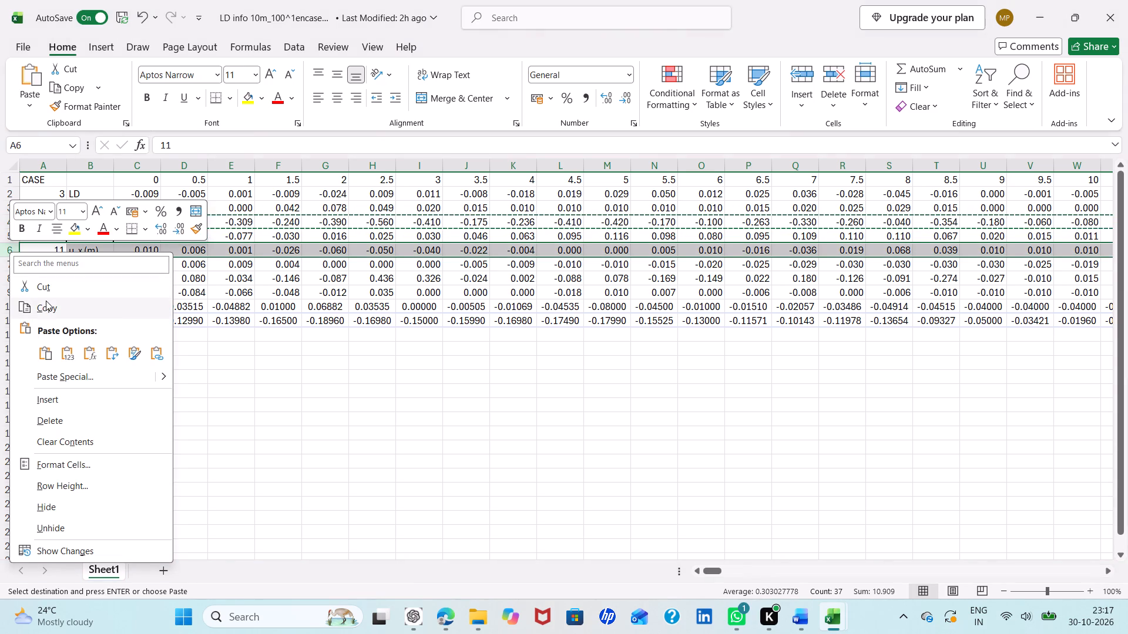
click(46, 301)
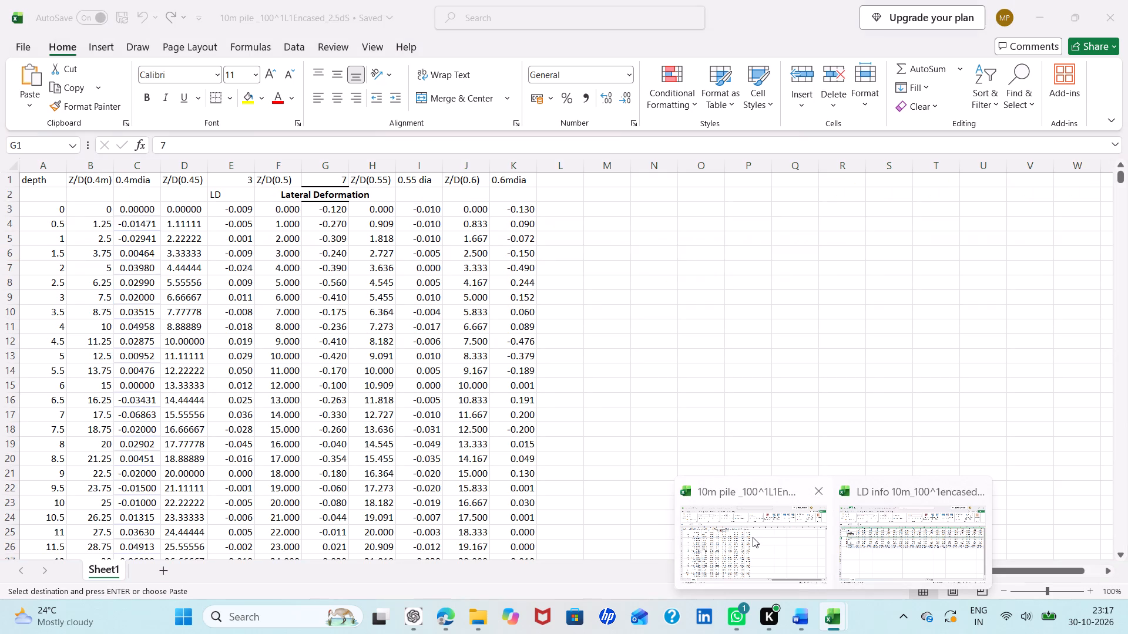
click(753, 537)
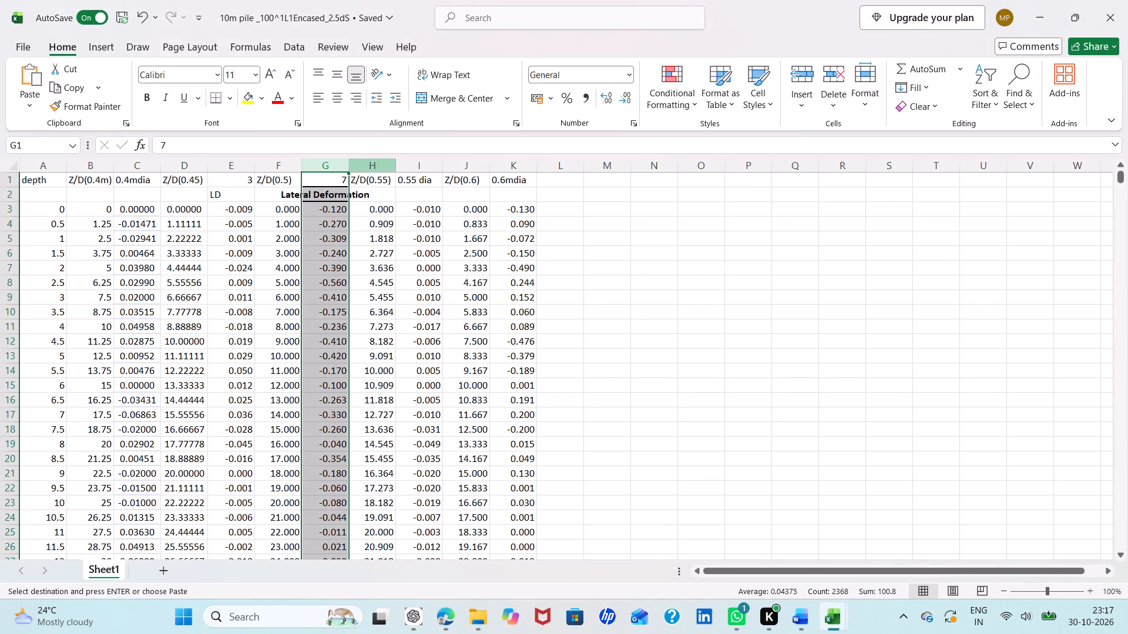
click(412, 168)
right_click(412, 168)
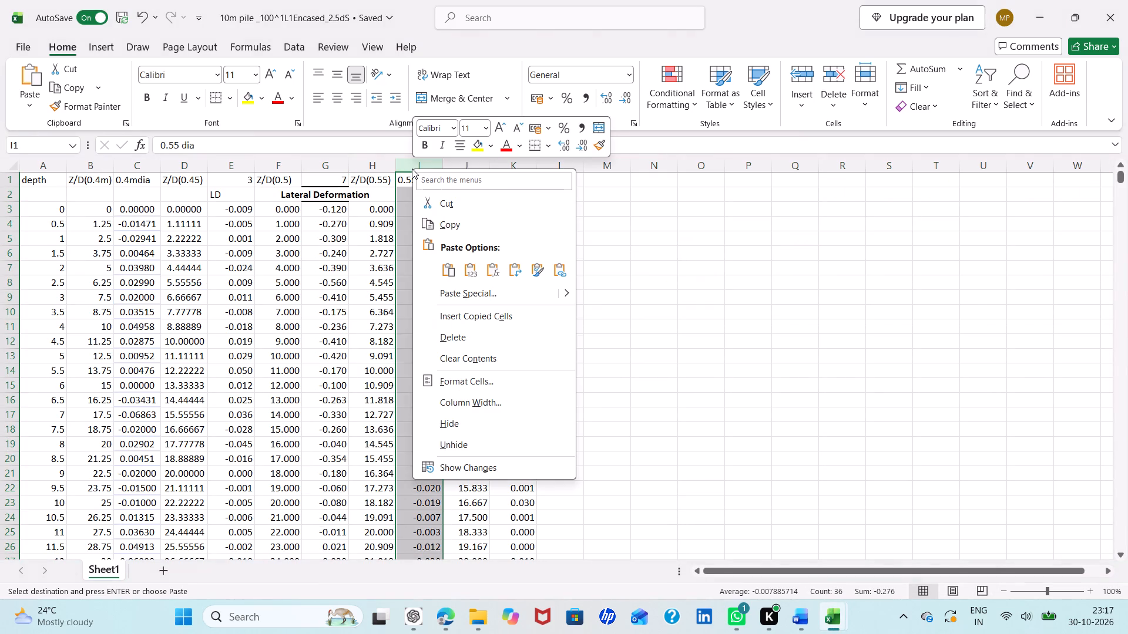
click(513, 269)
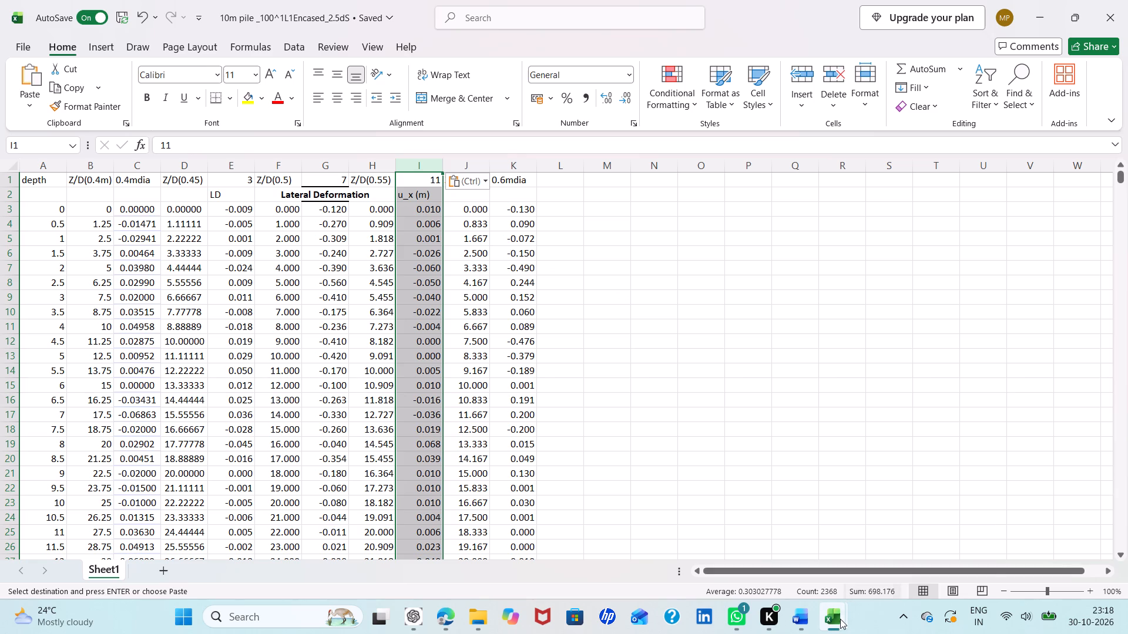
Copy the case 15 LD row from the LD info workbook and paste it transposed over the 0.6mdia column K of the 2.5dS workbook.
click(863, 561)
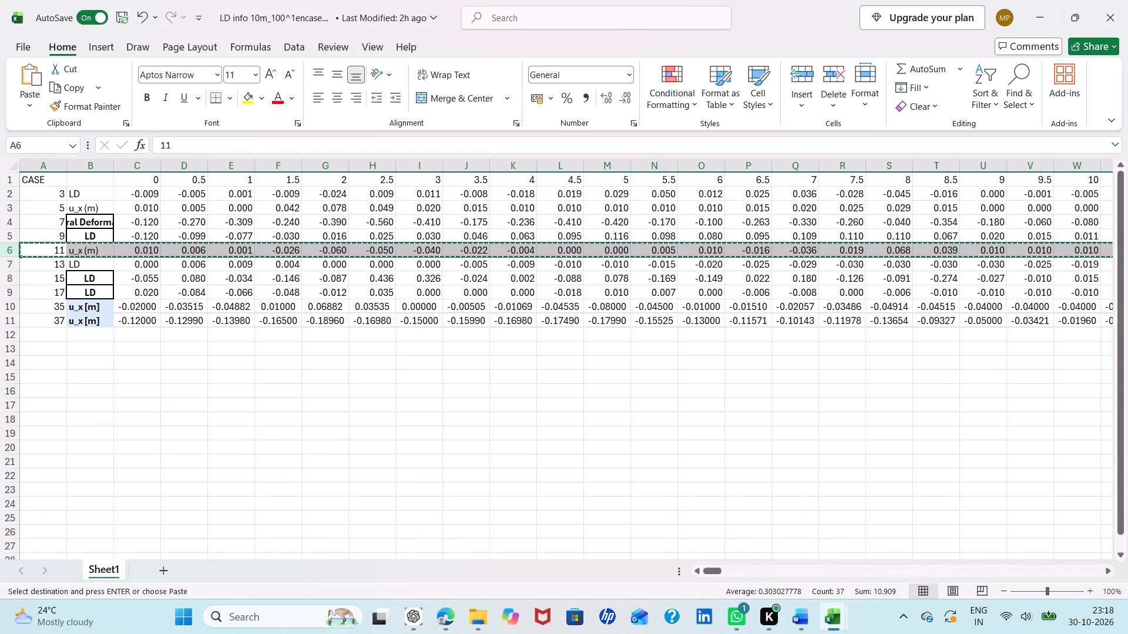
click(15, 278)
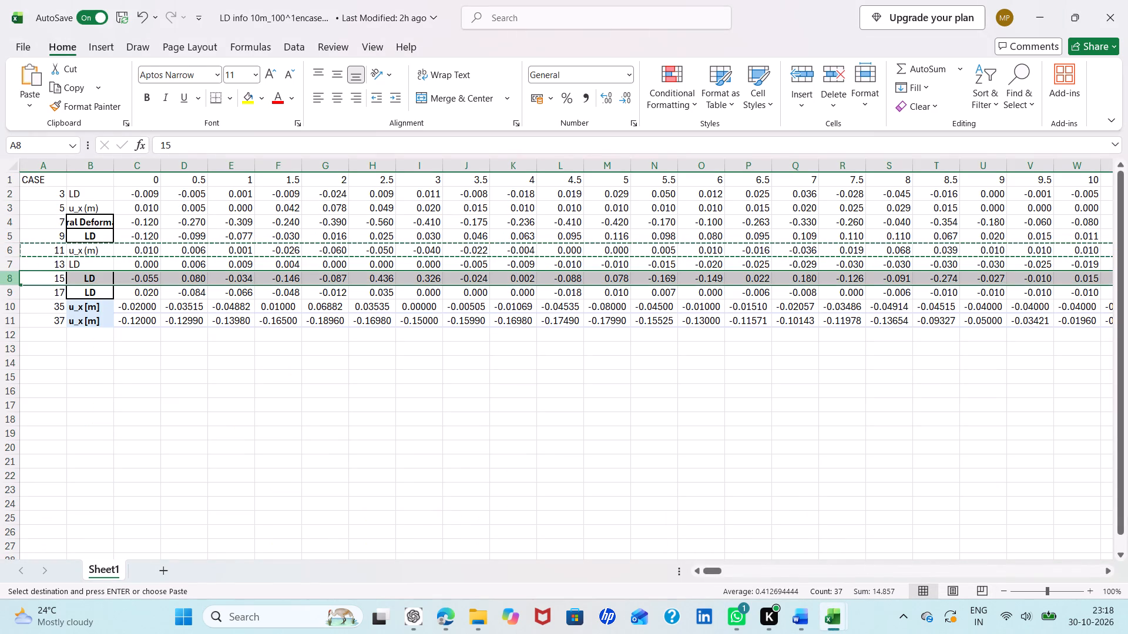
right_click(15, 278)
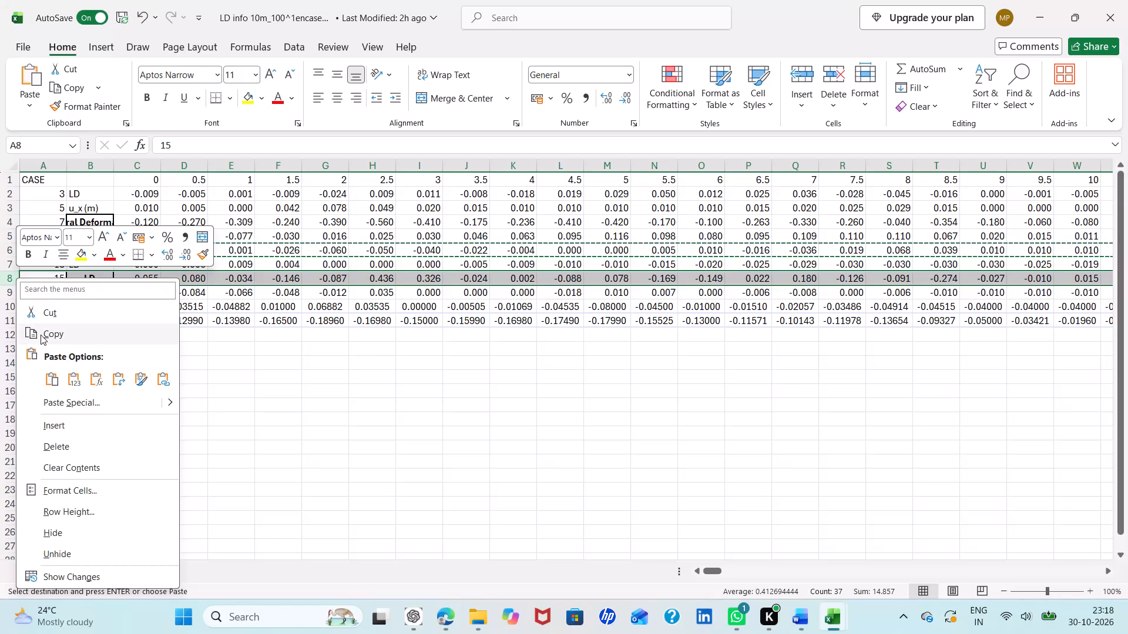
click(41, 335)
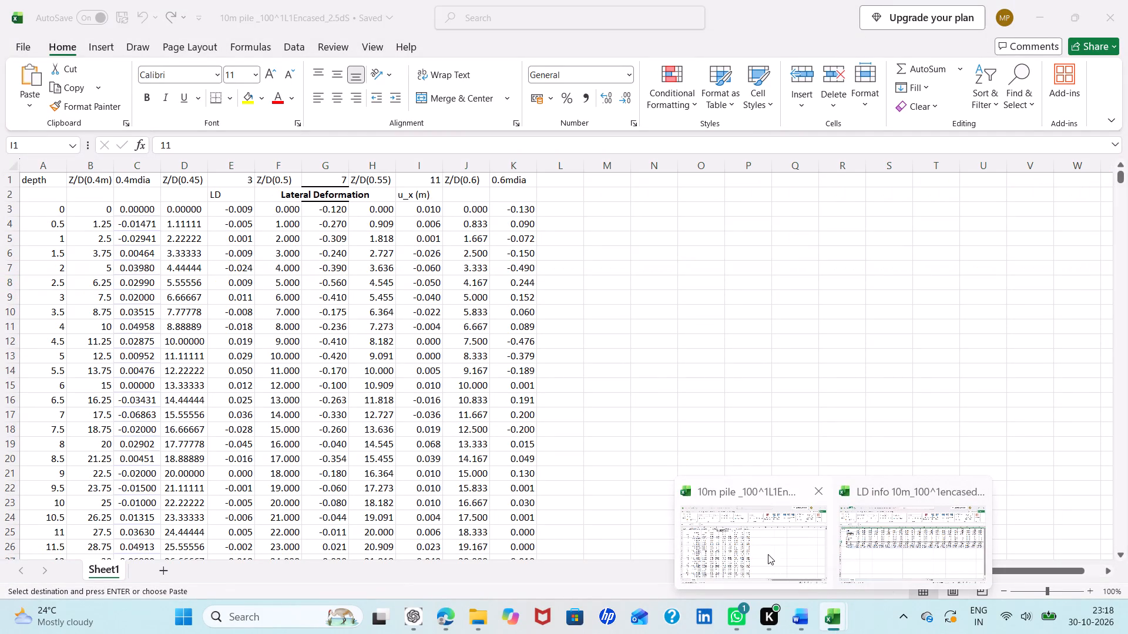
click(768, 554)
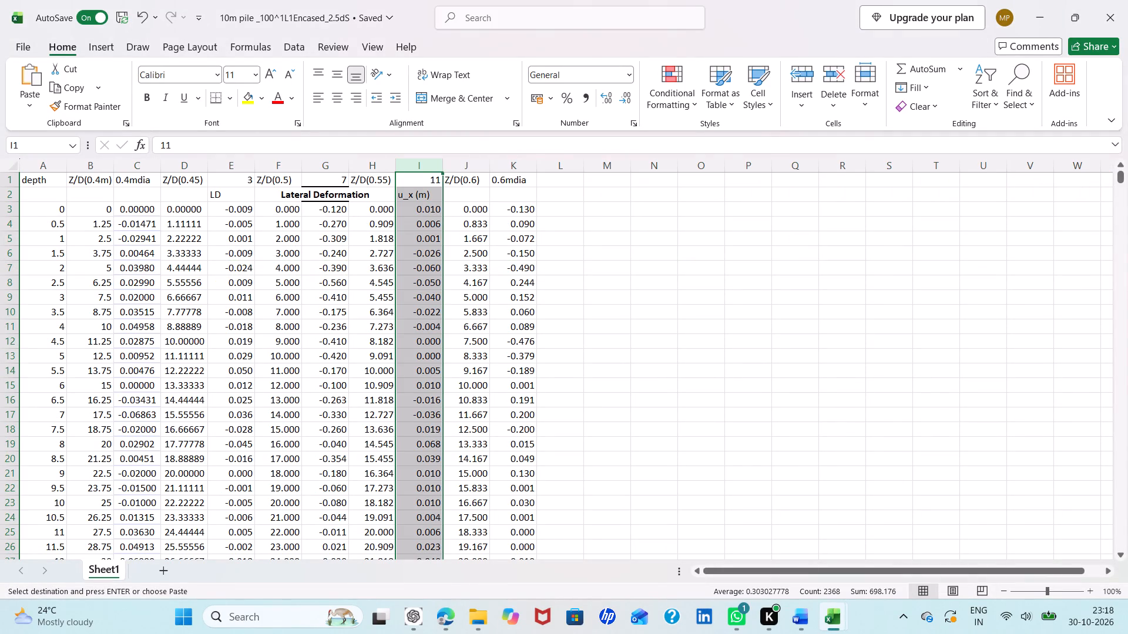
click(517, 169)
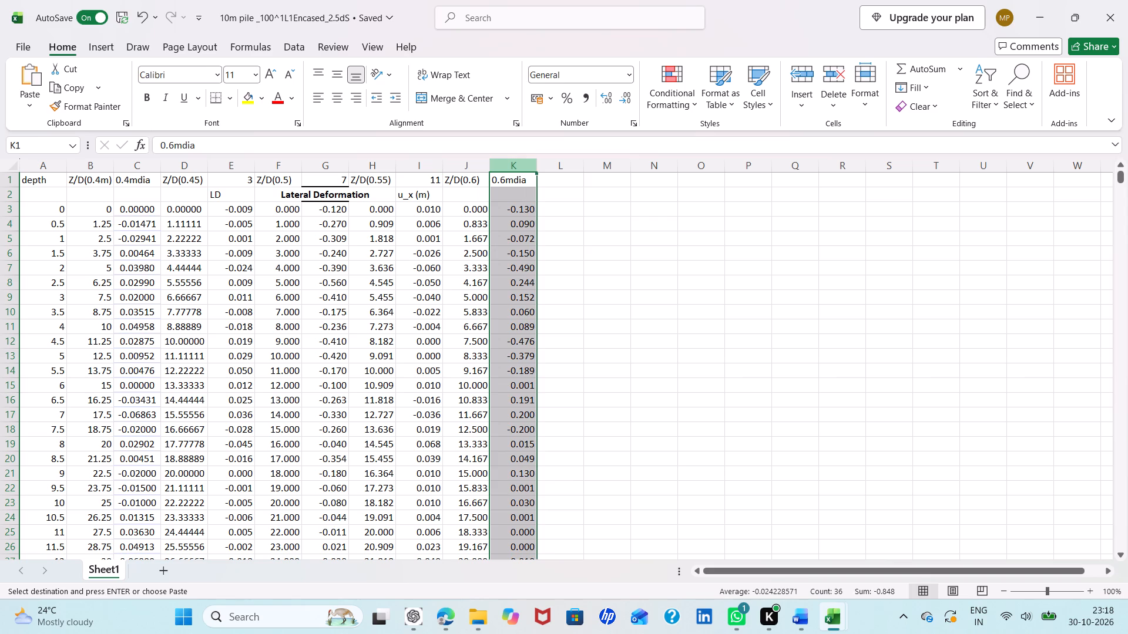
right_click(517, 169)
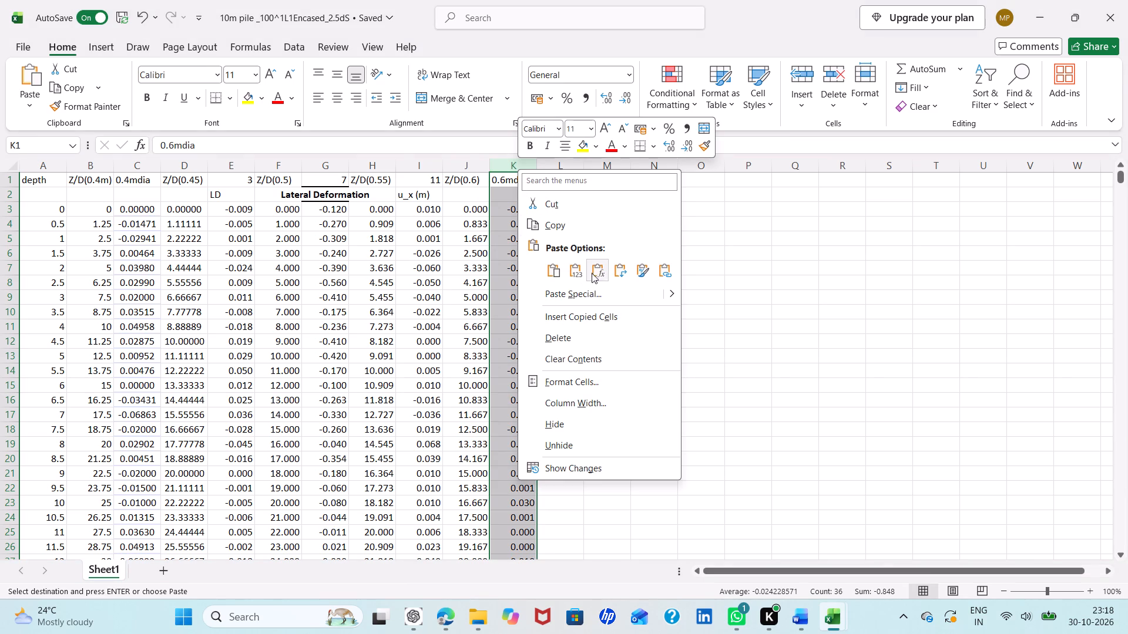
click(617, 271)
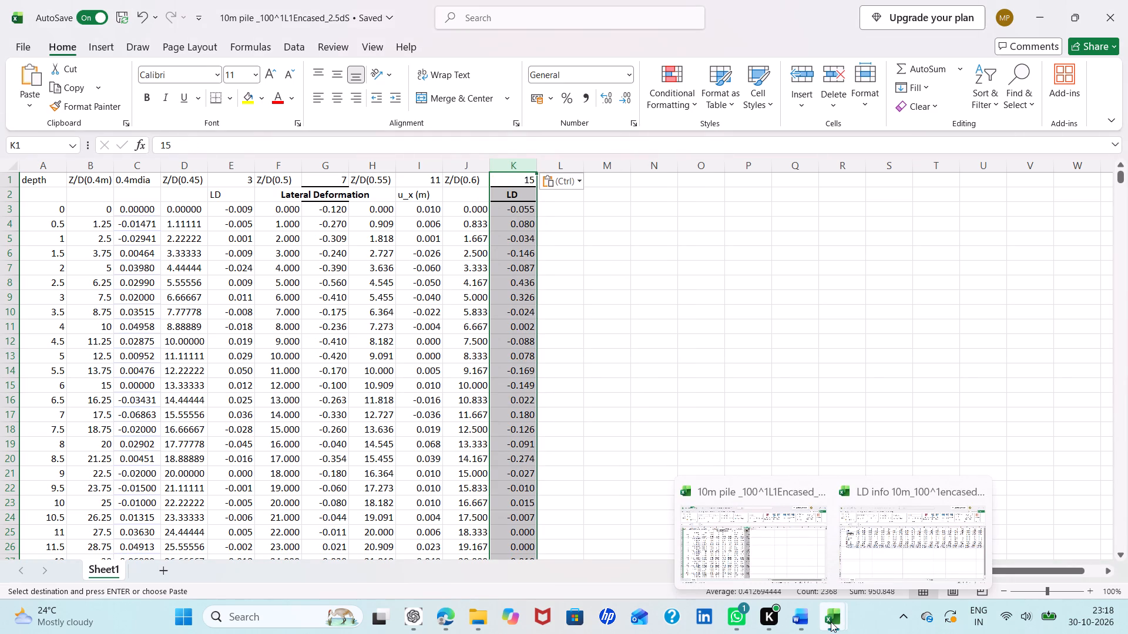
Copy the case 35 u_x [m] row from the LD info workbook and paste it transposed over the 0.4mdia column C of the 2.5dS workbook.
click(869, 563)
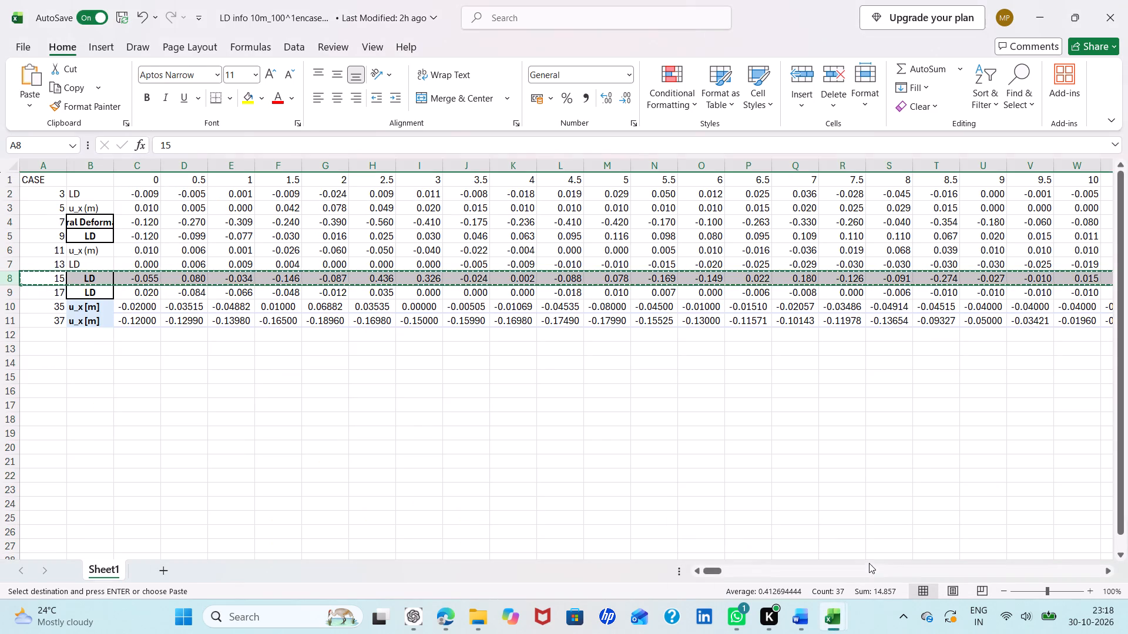
click(11, 306)
right_click(11, 306)
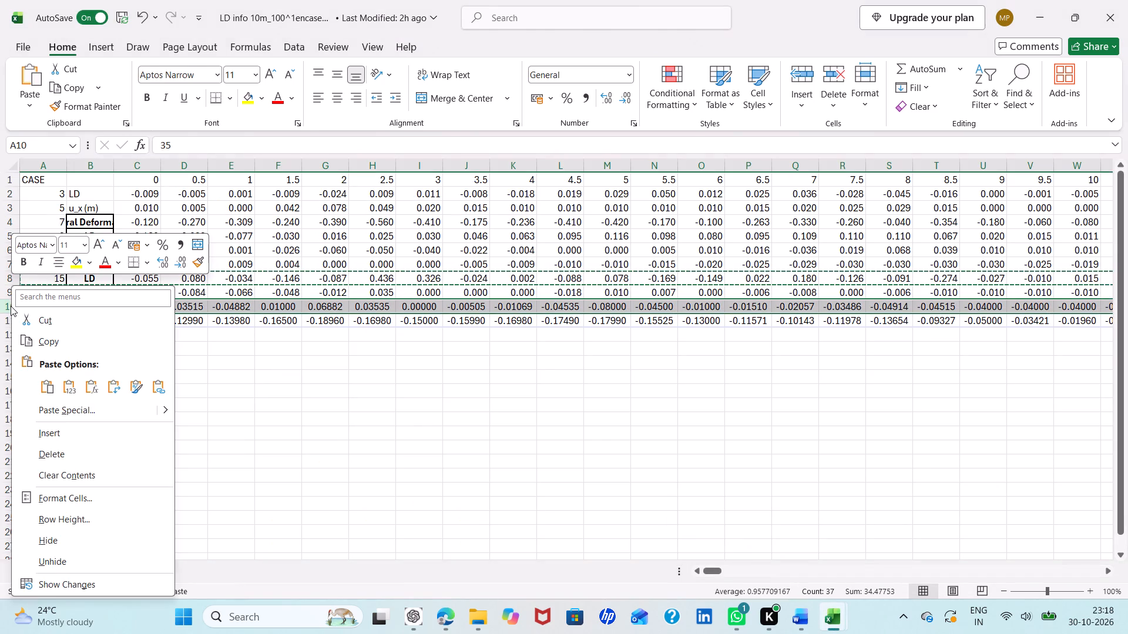
click(36, 347)
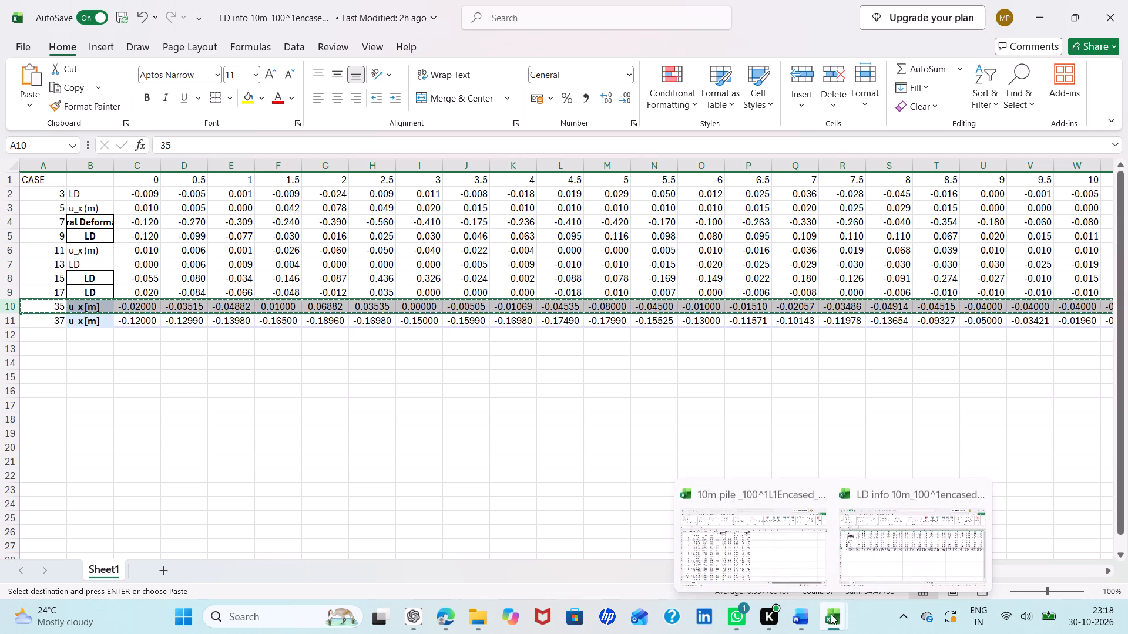
click(755, 561)
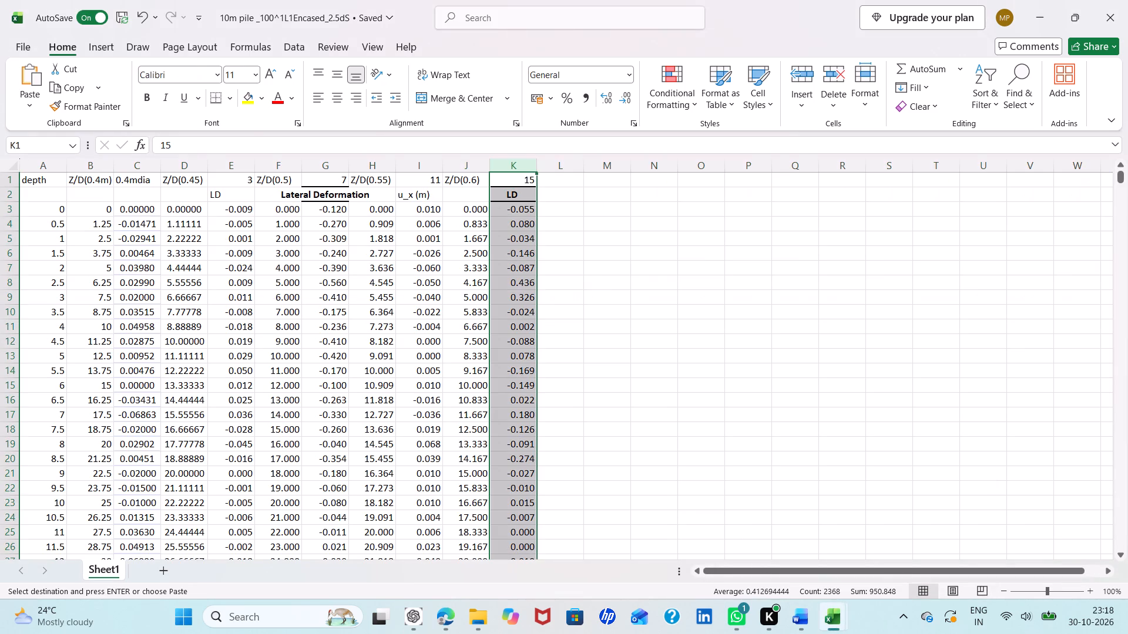
click(140, 169)
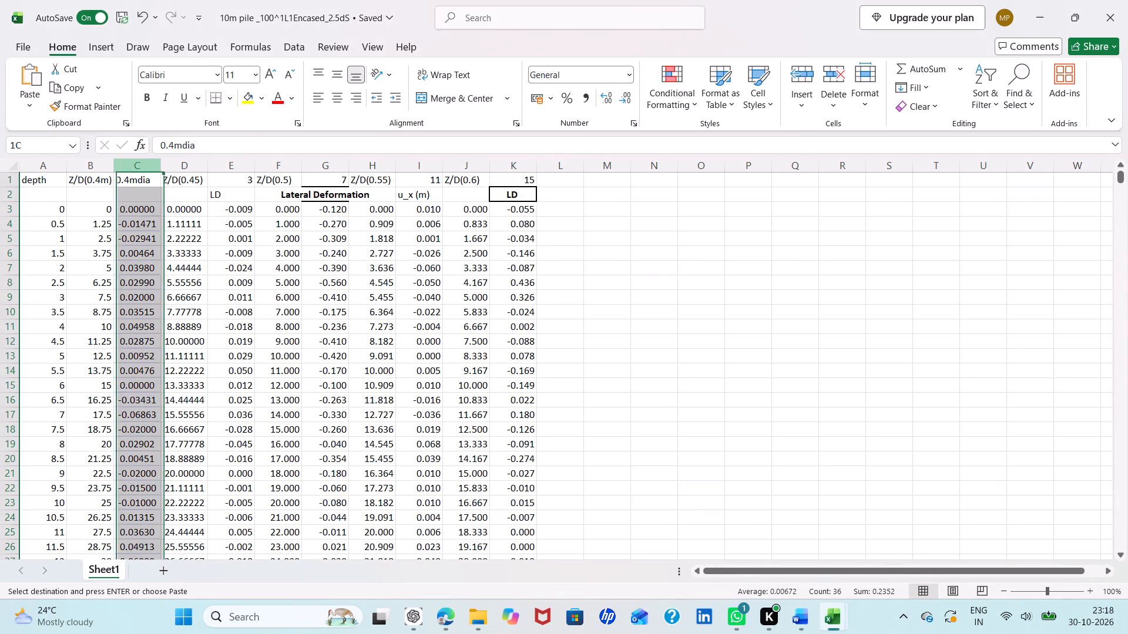
right_click(140, 169)
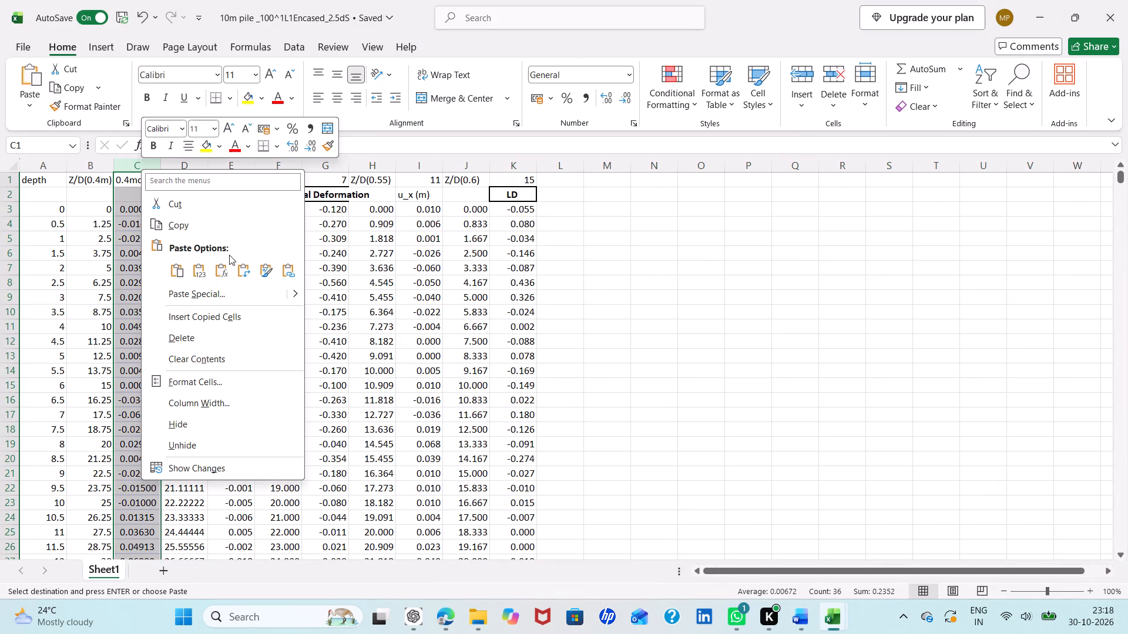
click(239, 269)
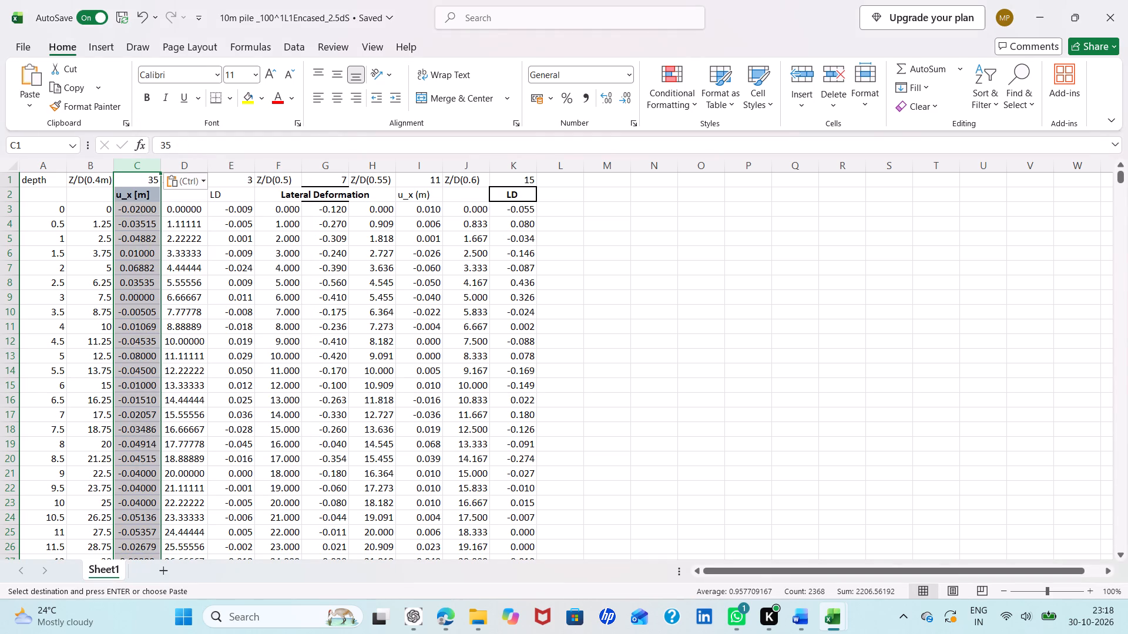
Delete row 2 holding the pasted LD and u_x labels below the header row.
click(11, 193)
right_click(11, 193)
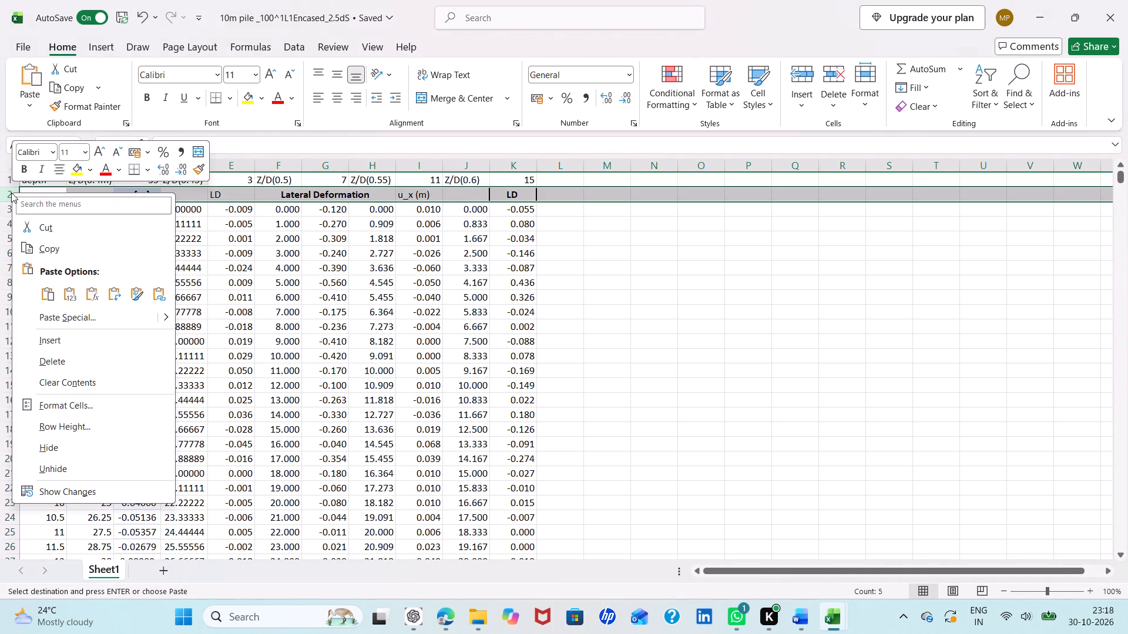
click(102, 364)
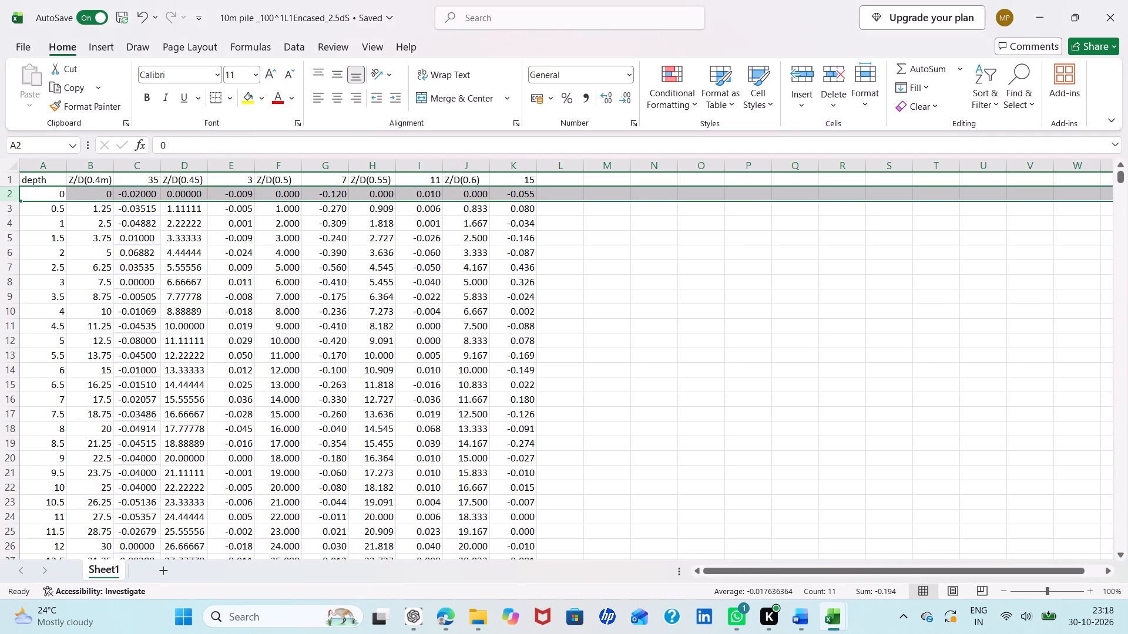
Replace the case numbers heading columns C, E and G with 0.4m dia, 0.45m dia and 0.5m dia.
click(150, 182)
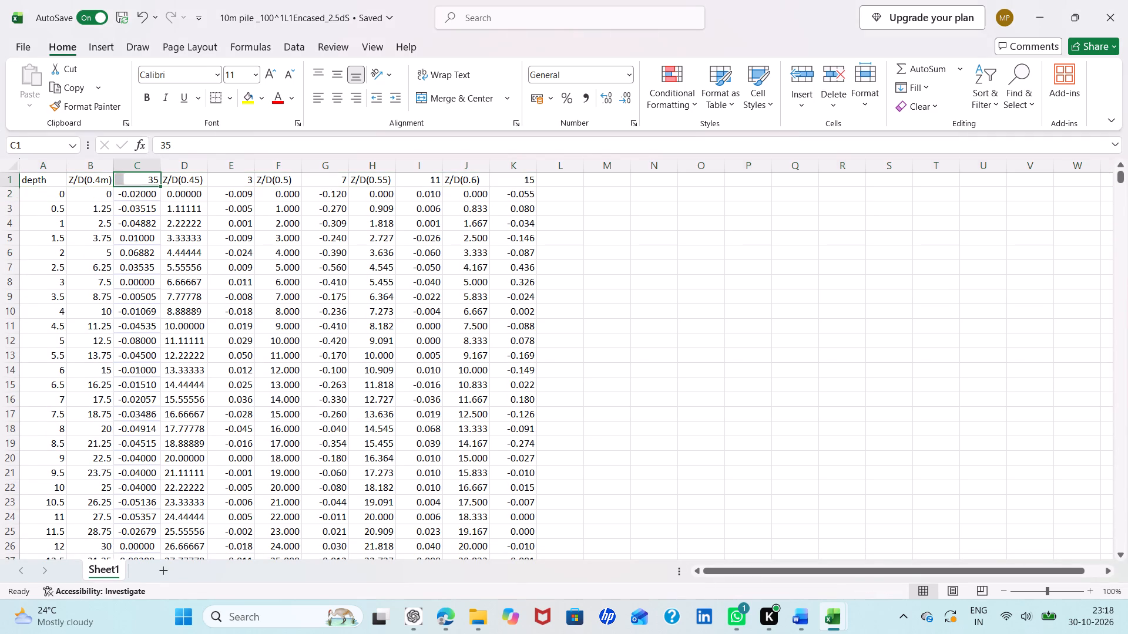
key(BackSpace)
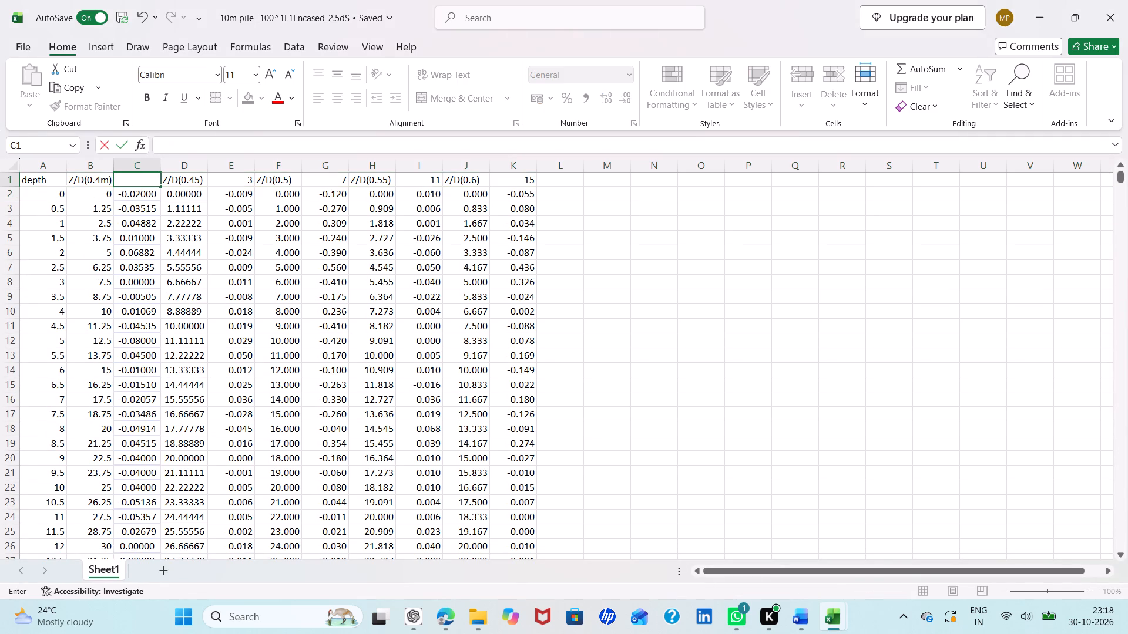
key(0)
text(.4m dia)
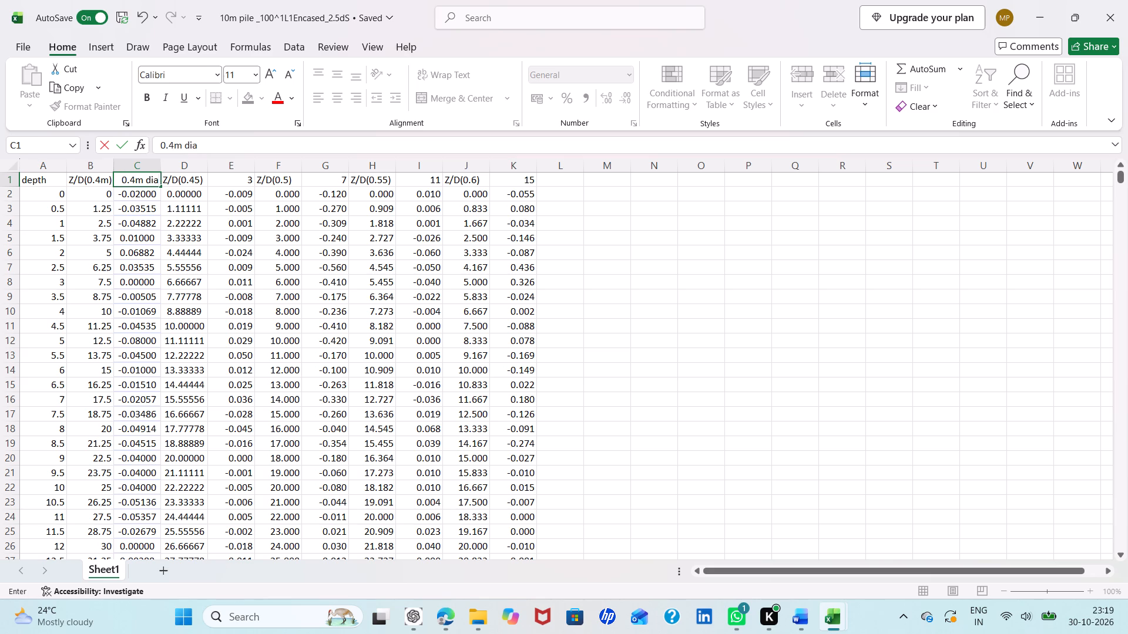
click(245, 175)
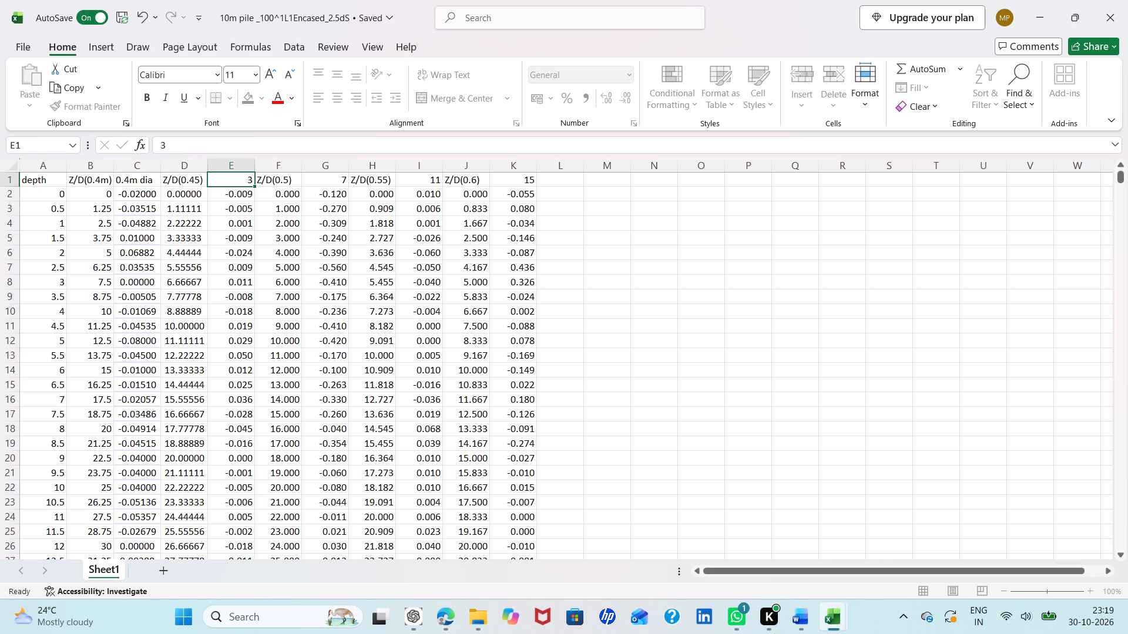
key(BackSpace)
text(0.45m dia)
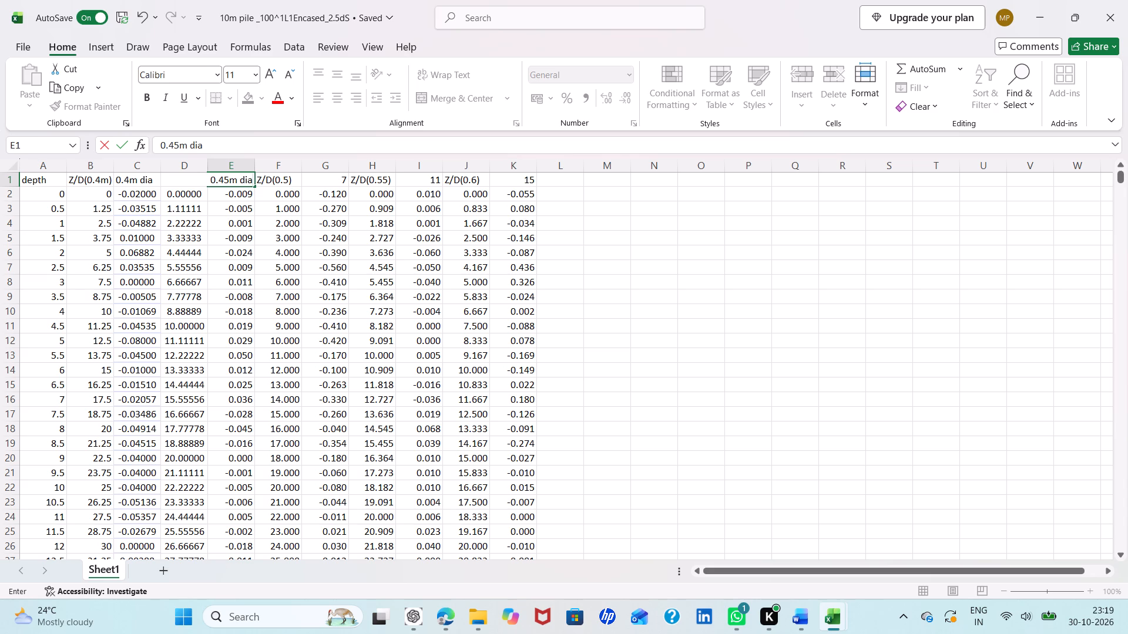
click(336, 176)
key(BackSpace)
text(0.5)
text(m dia)
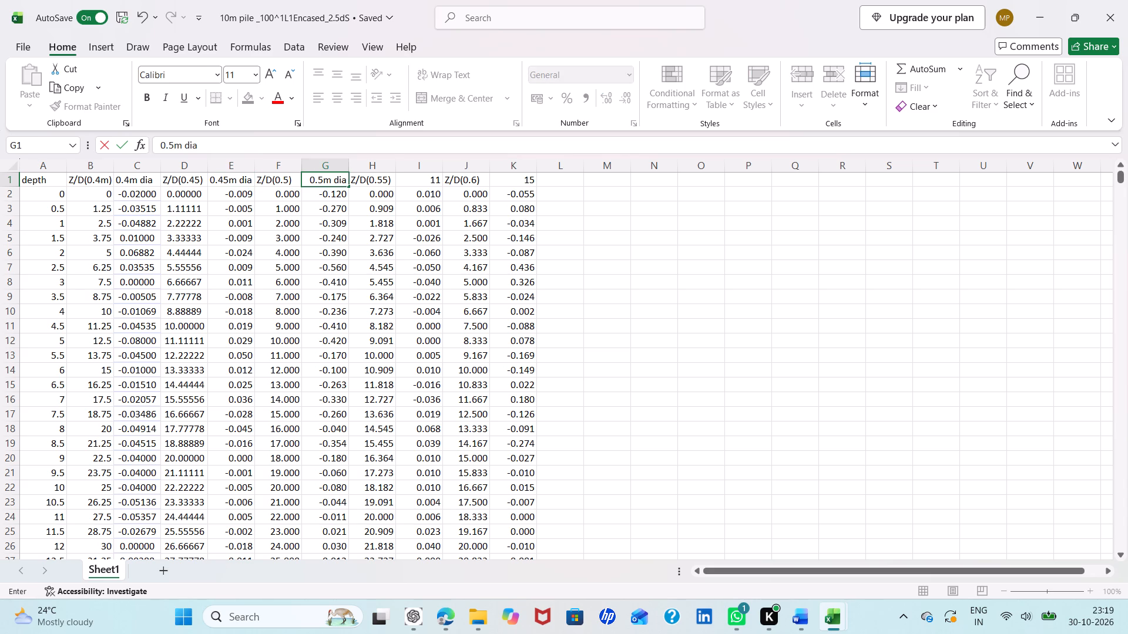
Replace the case numbers heading columns I and K with 0.55m dia and 0.6m dia.
click(420, 182)
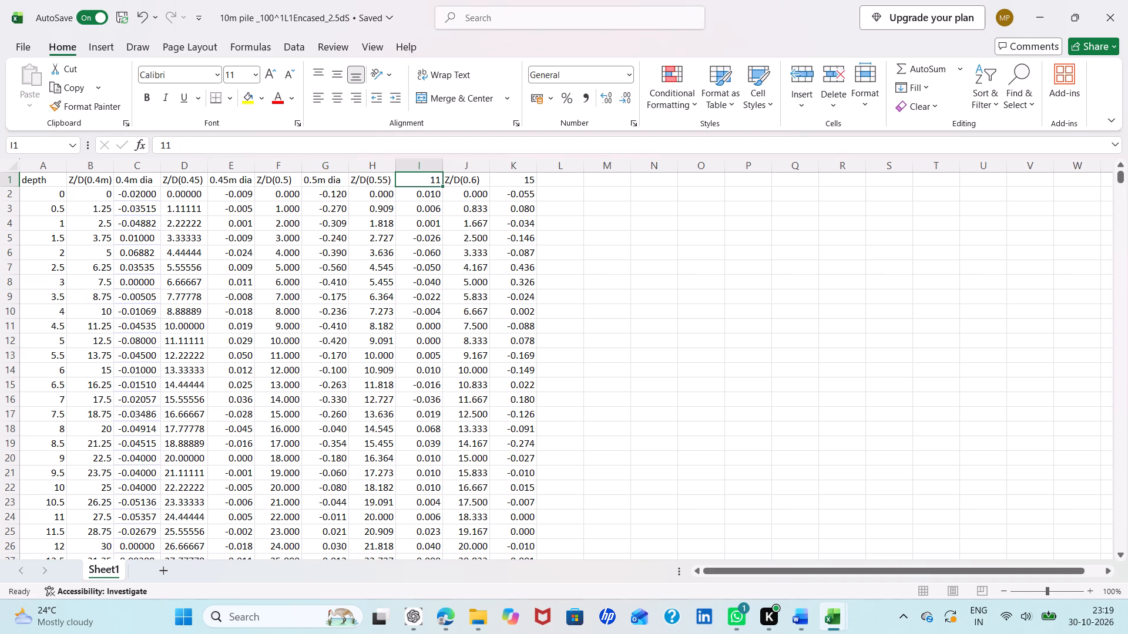
key(BackSpace)
text(0.)
text(55)
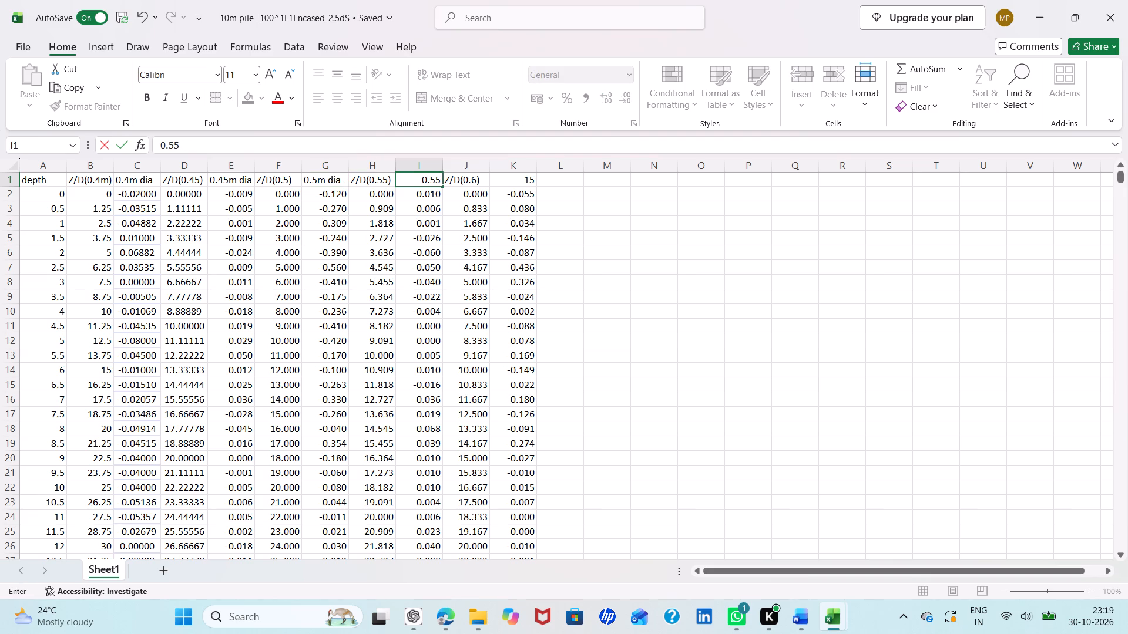
text(m dia)
click(521, 180)
key(BackSpace)
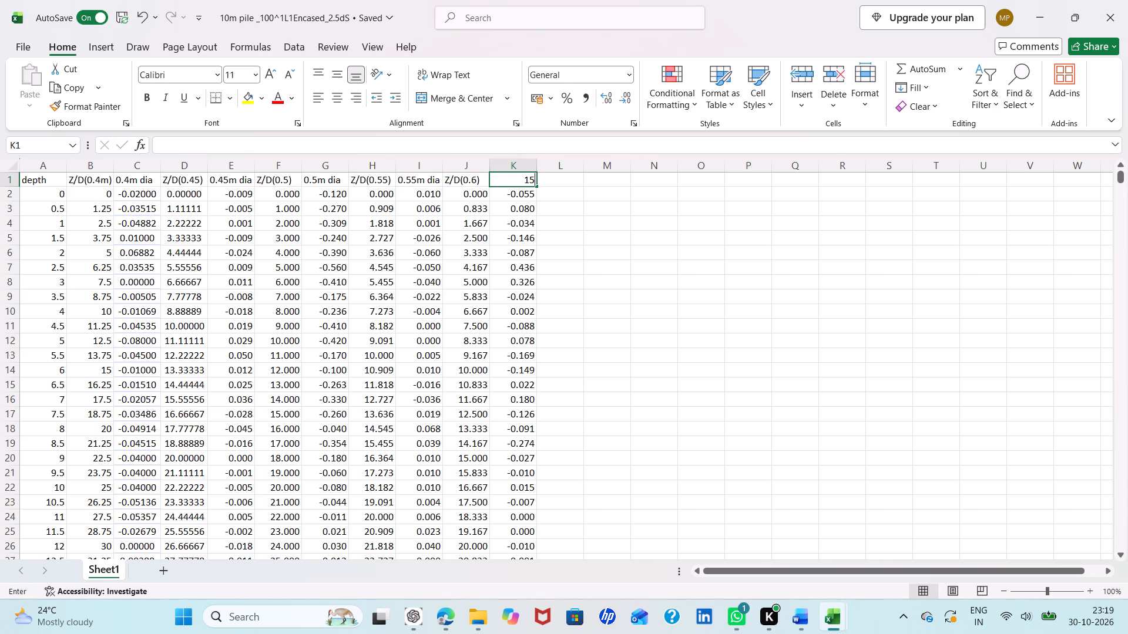
text(0.)
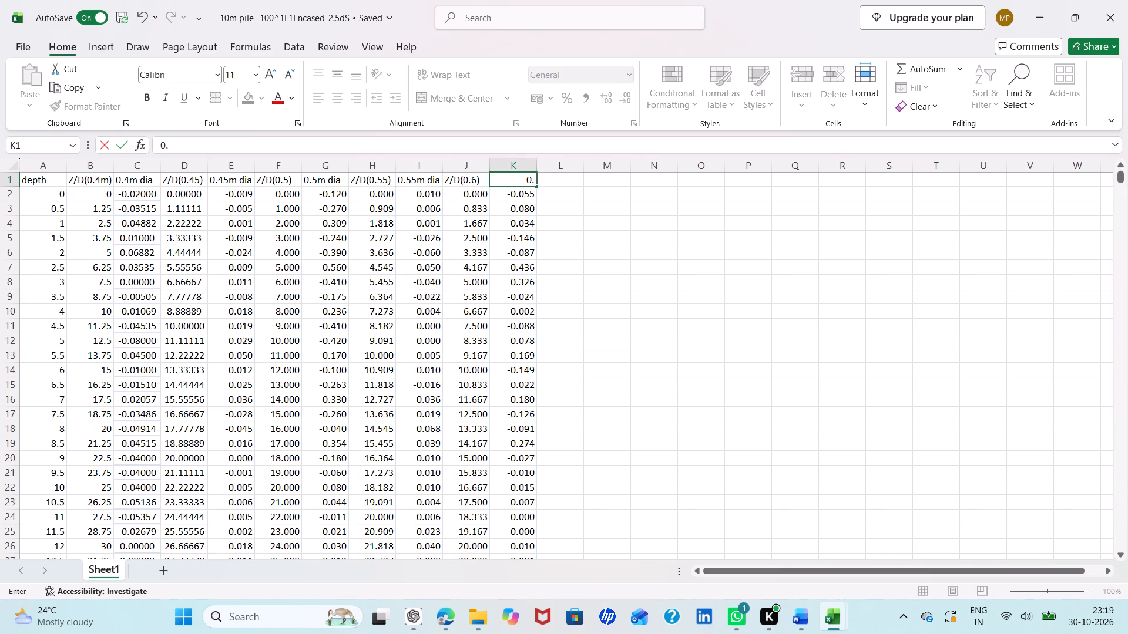
text(6m dia)
click(653, 213)
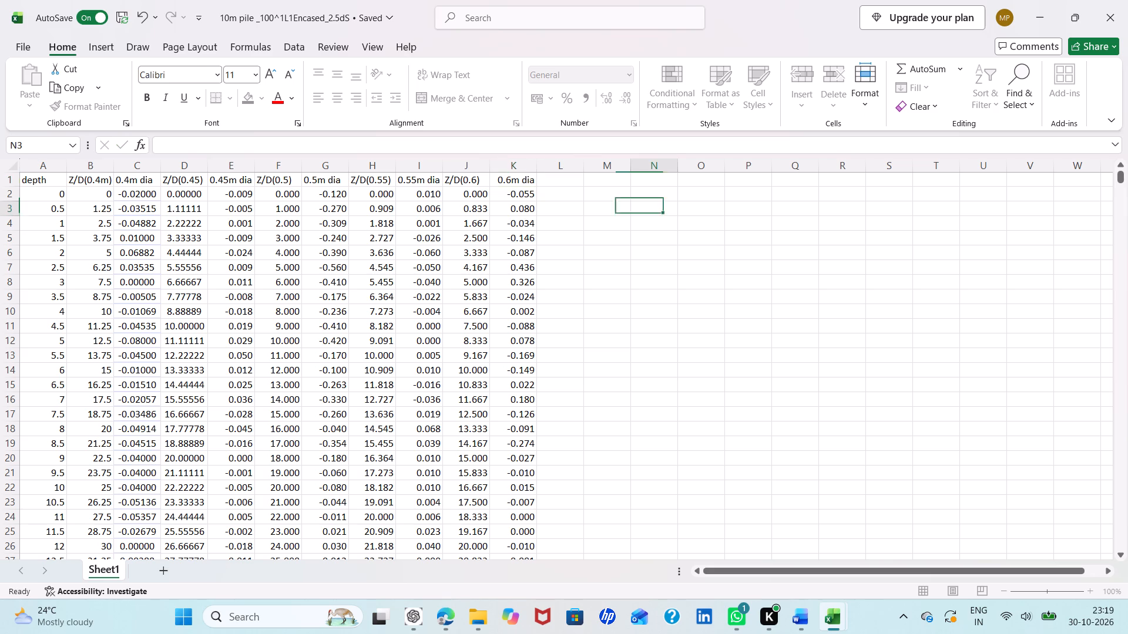
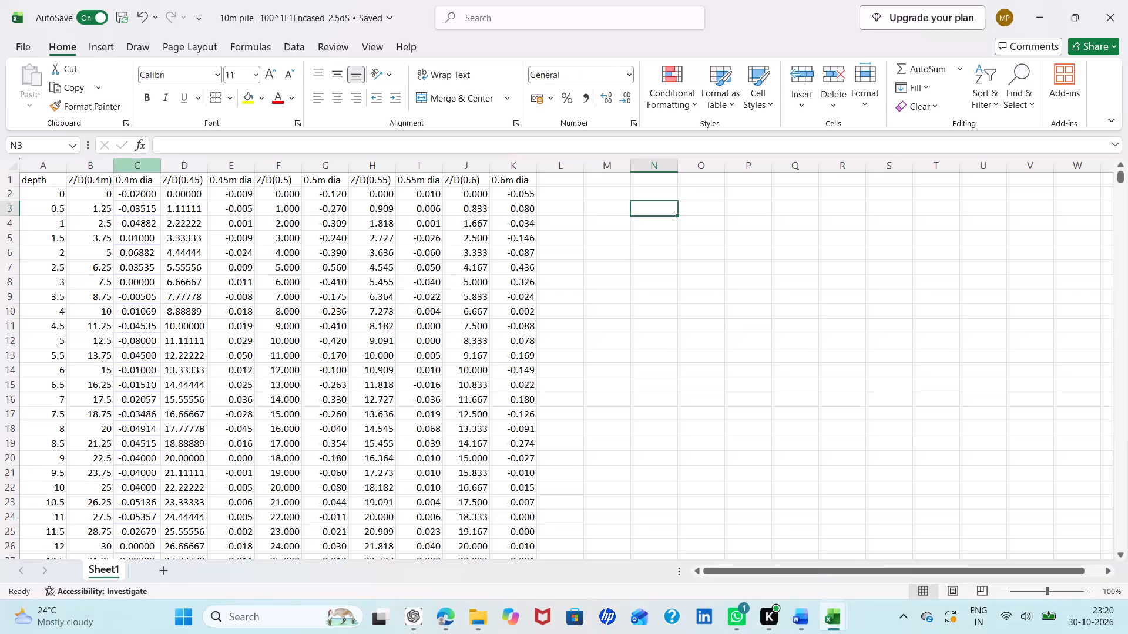
Insert a scatter chart with smooth lines and no markers from the Z/D(0.4m) and 0.4m dia columns B and C.
click(140, 169)
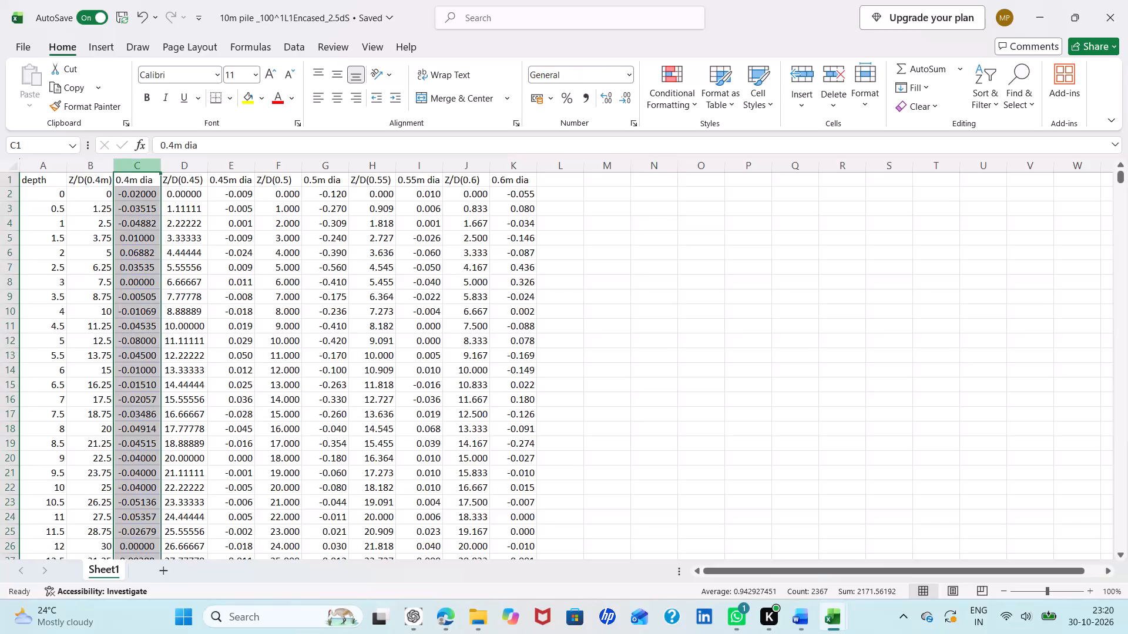
ctrl+click(105, 167)
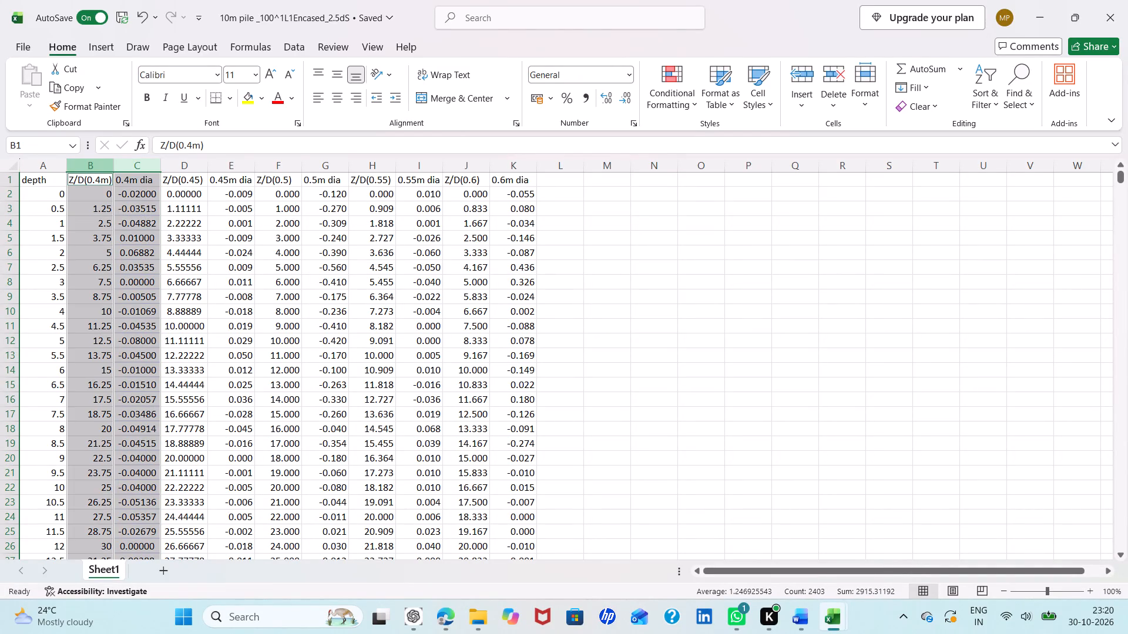
click(106, 44)
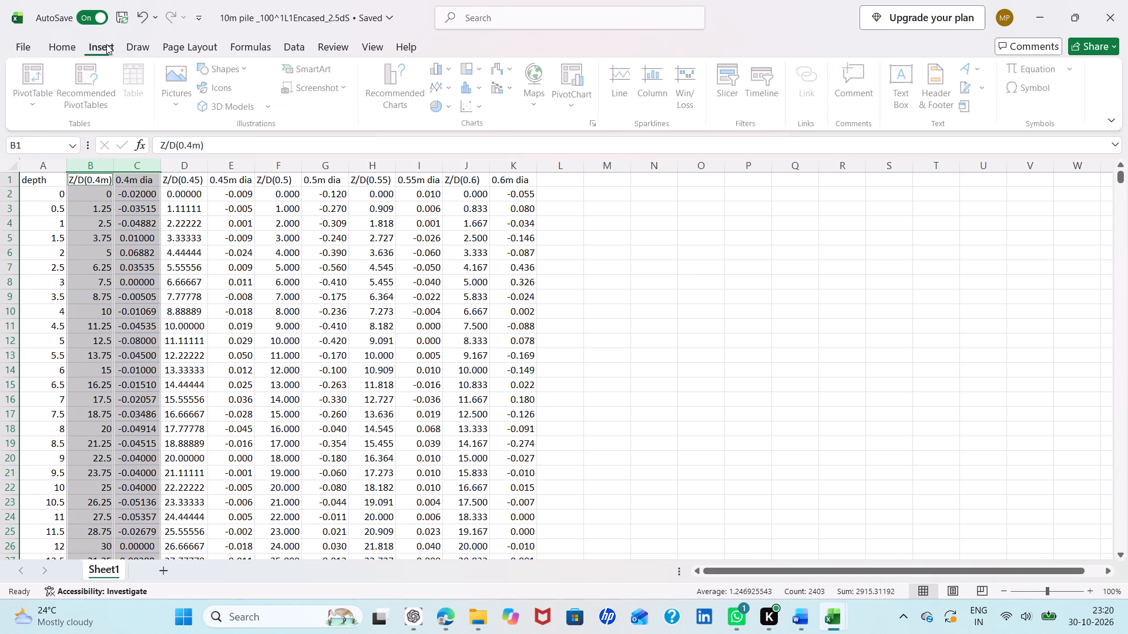
click(486, 106)
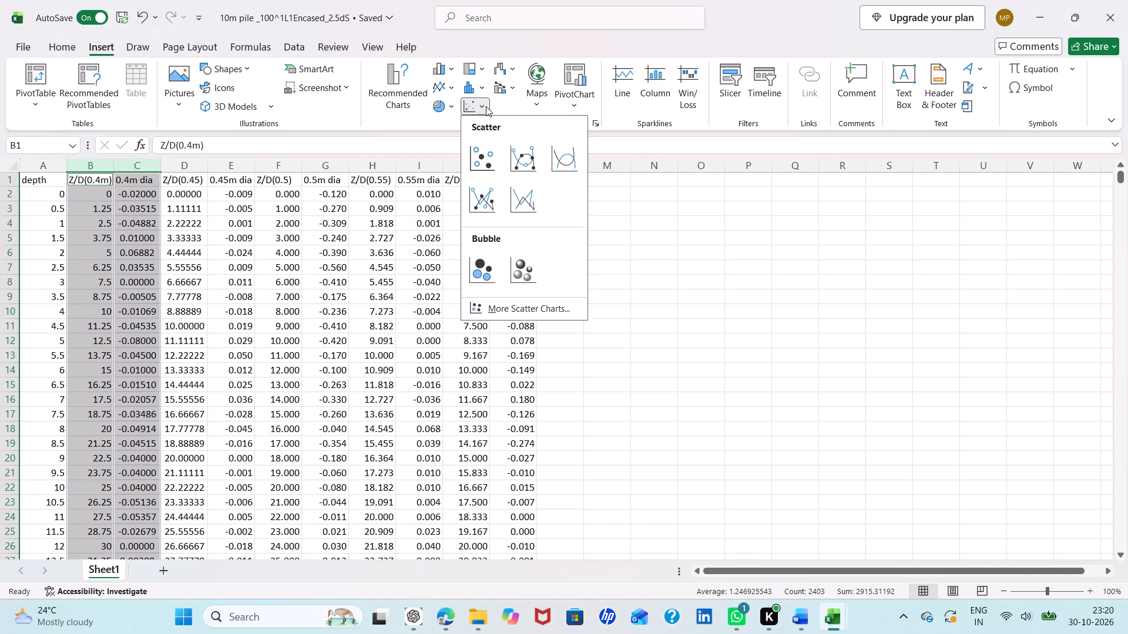
click(574, 147)
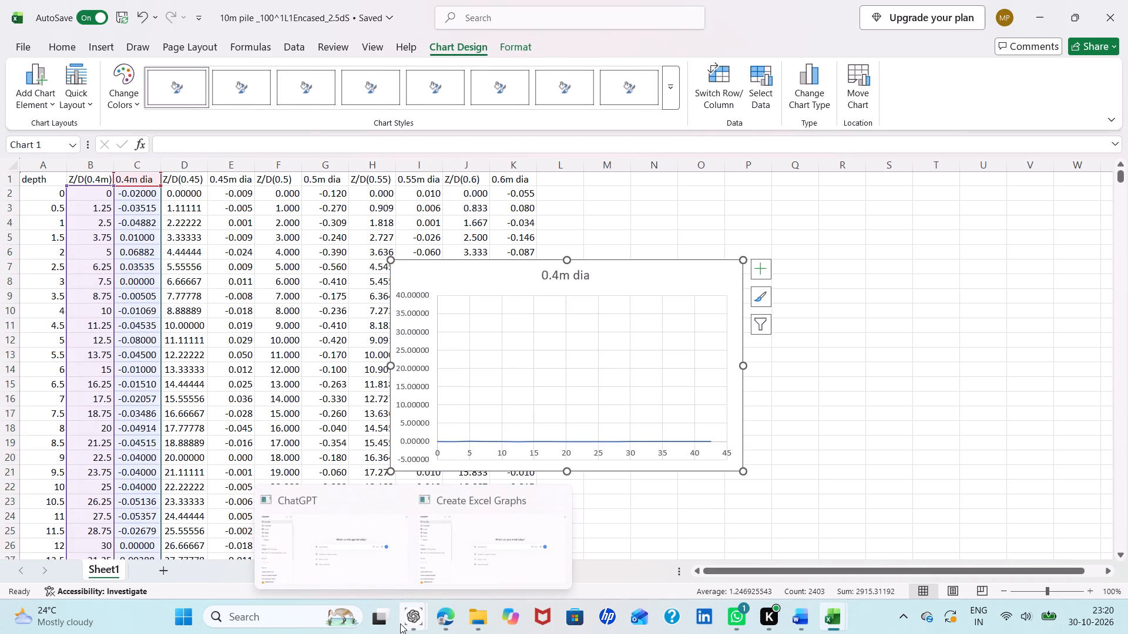
Copy the Series X reference =Sheet1!$E$2:$E$36 from the Create Excel Graphs chat in Edge and return to the 2.5dS workbook in Excel.
click(370, 542)
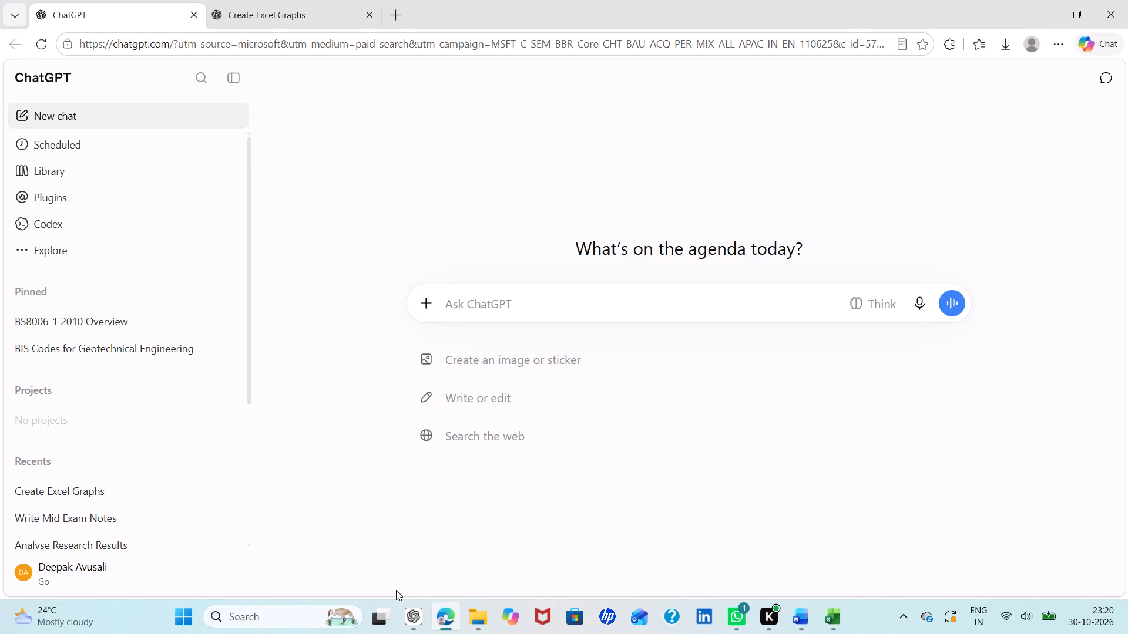
click(469, 560)
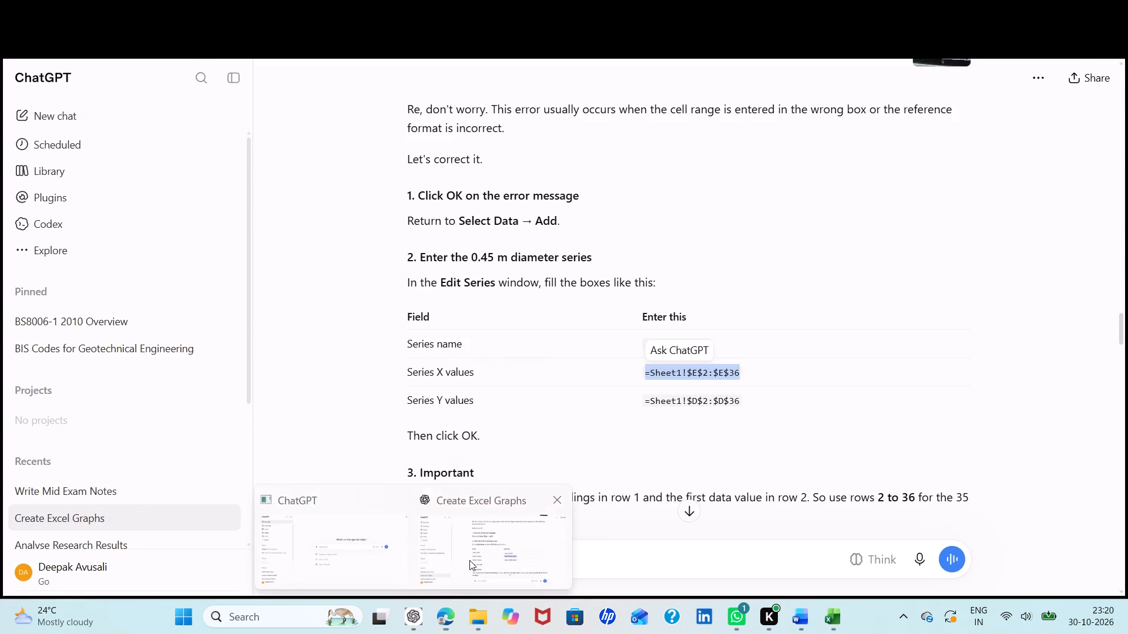
click(773, 388)
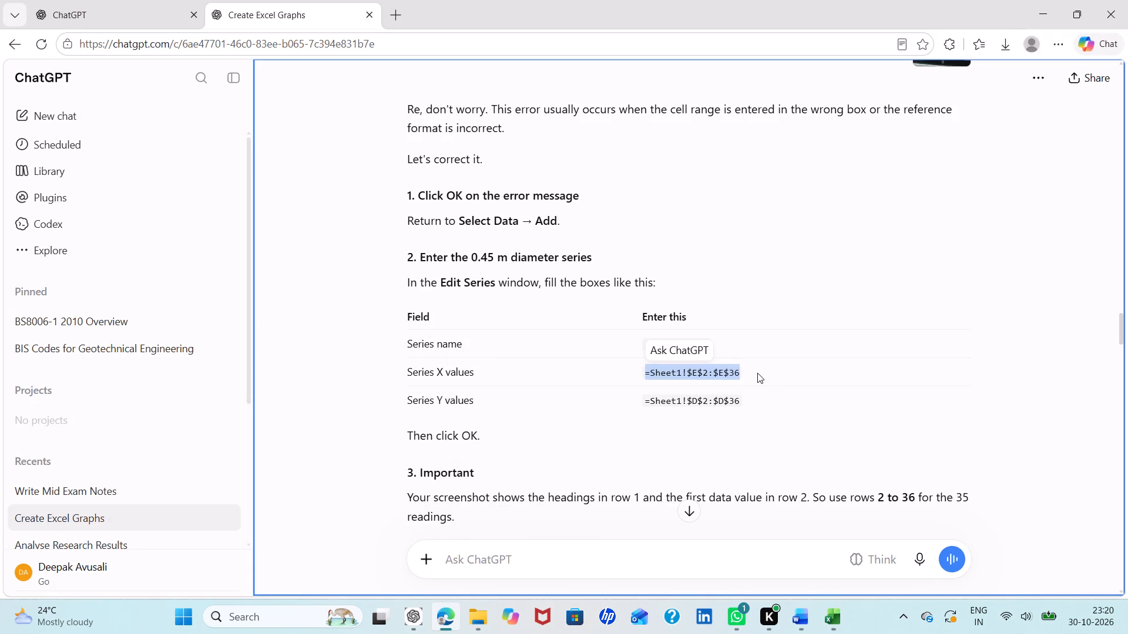
drag(750, 369, 625, 363)
key(ctrl+c)
click(774, 533)
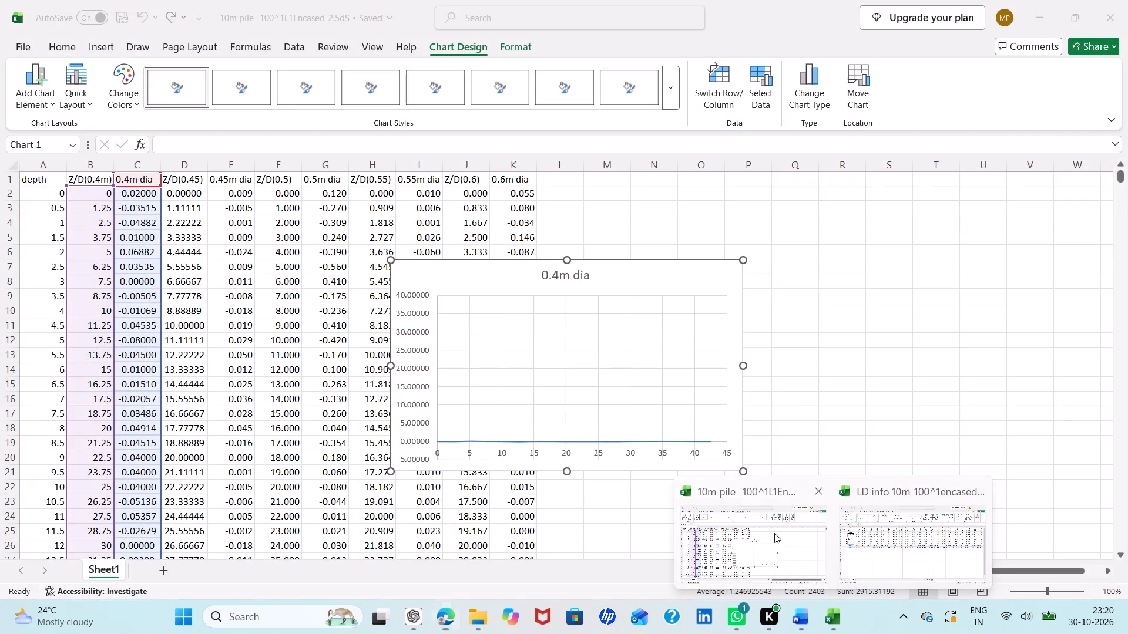
Open the chart's 0.4m dia series for editing and replace its X values with the copied =Sheet1!$E$2:$E$36 reference.
click(756, 90)
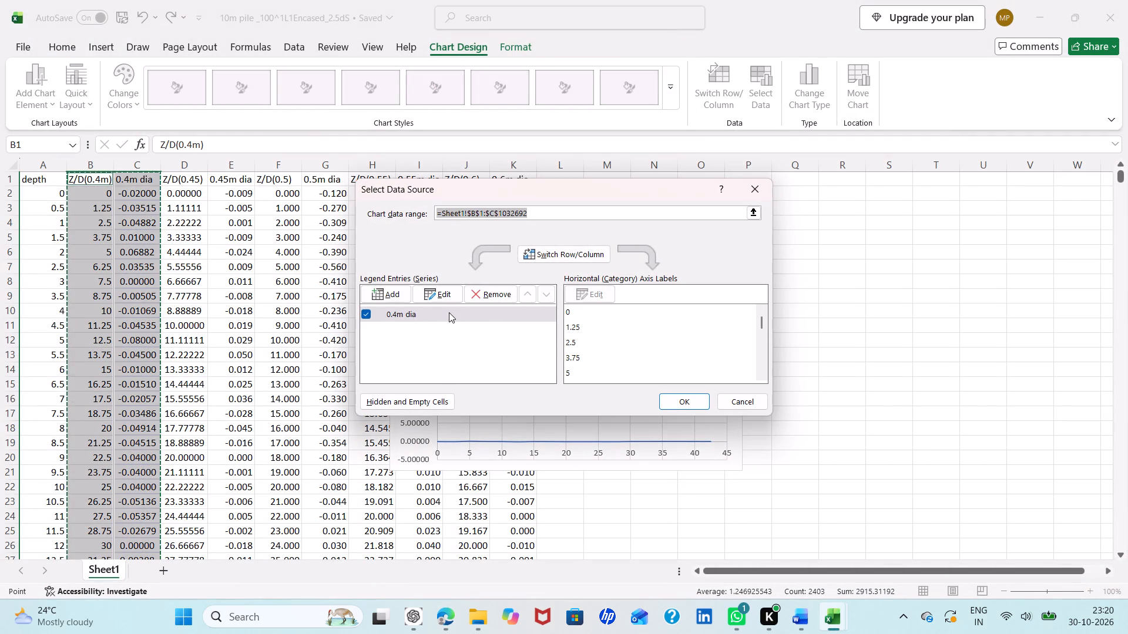
click(449, 312)
click(435, 292)
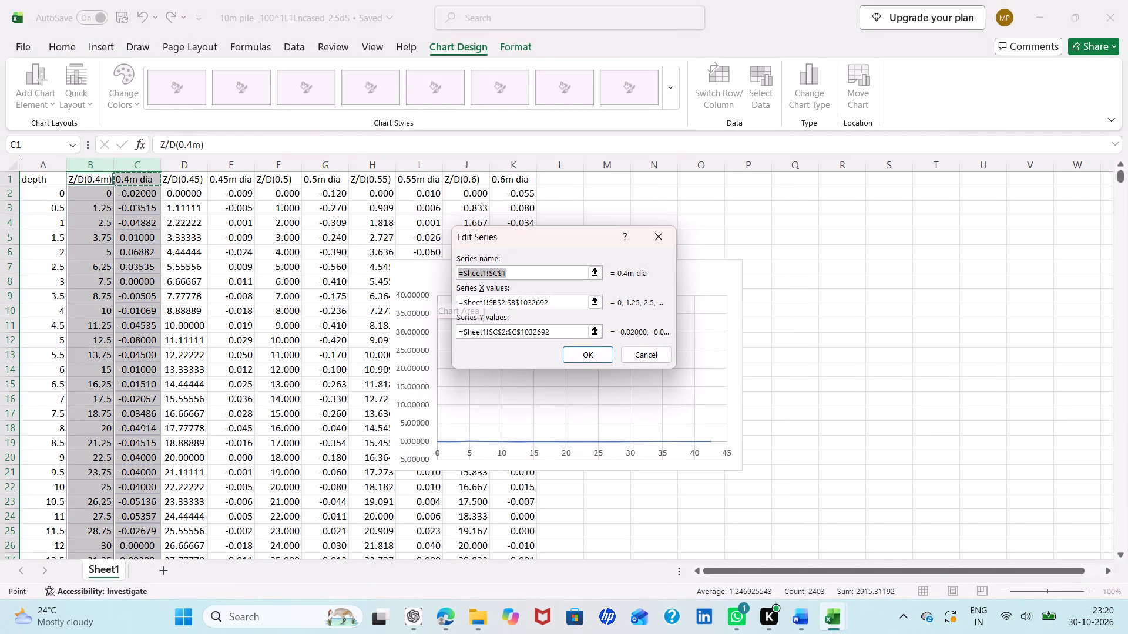
click(553, 299)
key(BackSpace)
key(BackSpace)
key(BackSpace)
key(BackSpace)
key(BackSpace)
key(BackSpace)
key(BackSpace)
key(BackSpace)
key(BackSpace)
key(BackSpace)
key(BackSpace)
key(BackSpace)
key(BackSpace)
key(BackSpace)
key(BackSpace)
key(BackSpace)
key(BackSpace)
key(BackSpace)
key(BackSpace)
key(BackSpace)
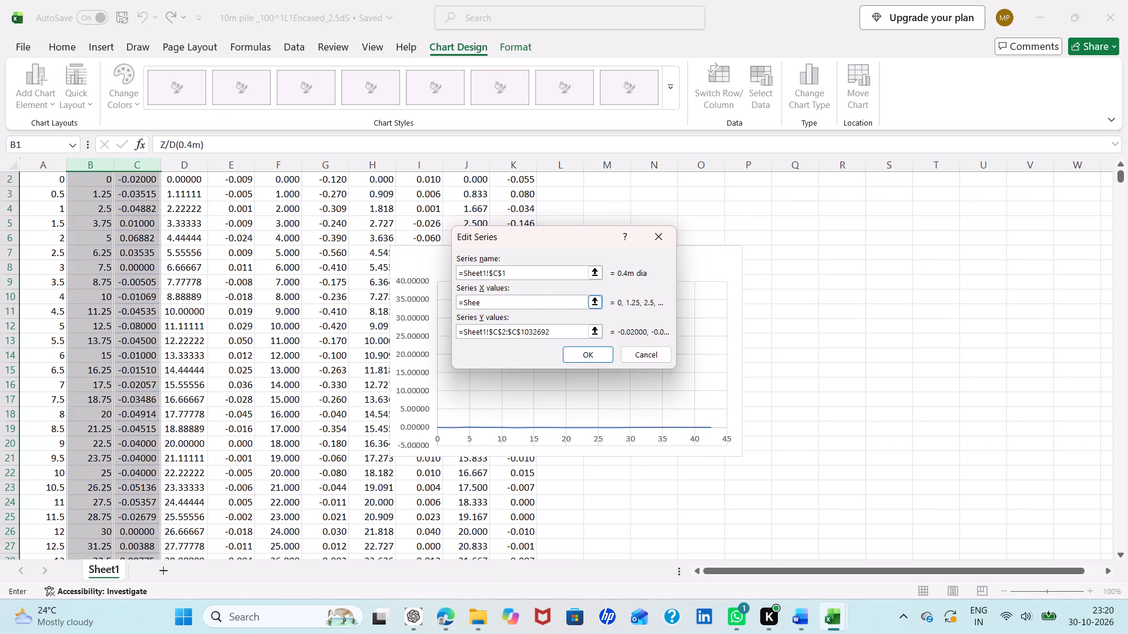
key(ctrl+v)
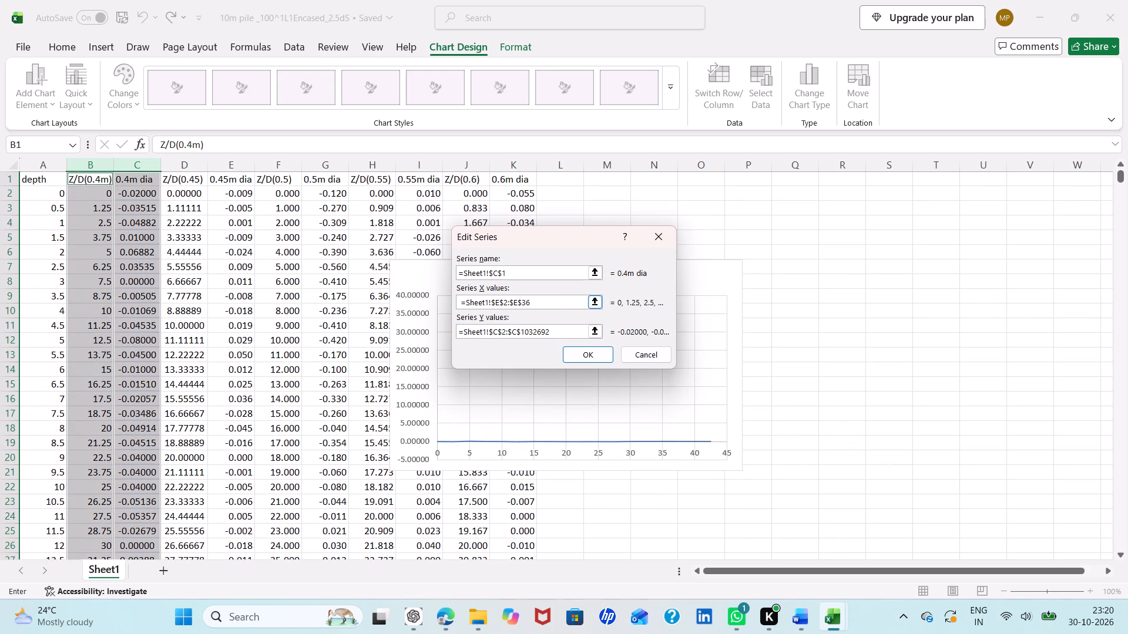
Replace the 0.4m dia series' Y values with the copied =Sheet1!$E$2:$E$36 reference.
click(553, 335)
key(BackSpace)
key(BackSpace)
key(BackSpace)
key(BackSpace)
key(BackSpace)
key(BackSpace)
key(BackSpace)
key(BackSpace)
key(BackSpace)
key(BackSpace)
key(BackSpace)
key(BackSpace)
key(BackSpace)
key(BackSpace)
key(BackSpace)
key(BackSpace)
key(BackSpace)
key(BackSpace)
key(BackSpace)
key(BackSpace)
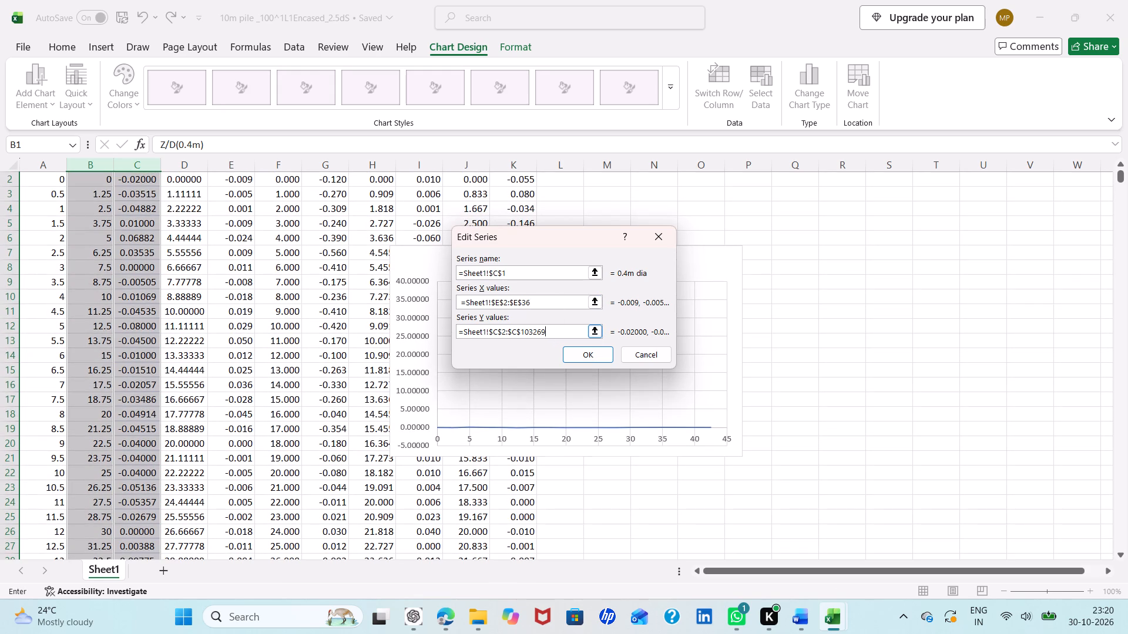
key(ctrl+v)
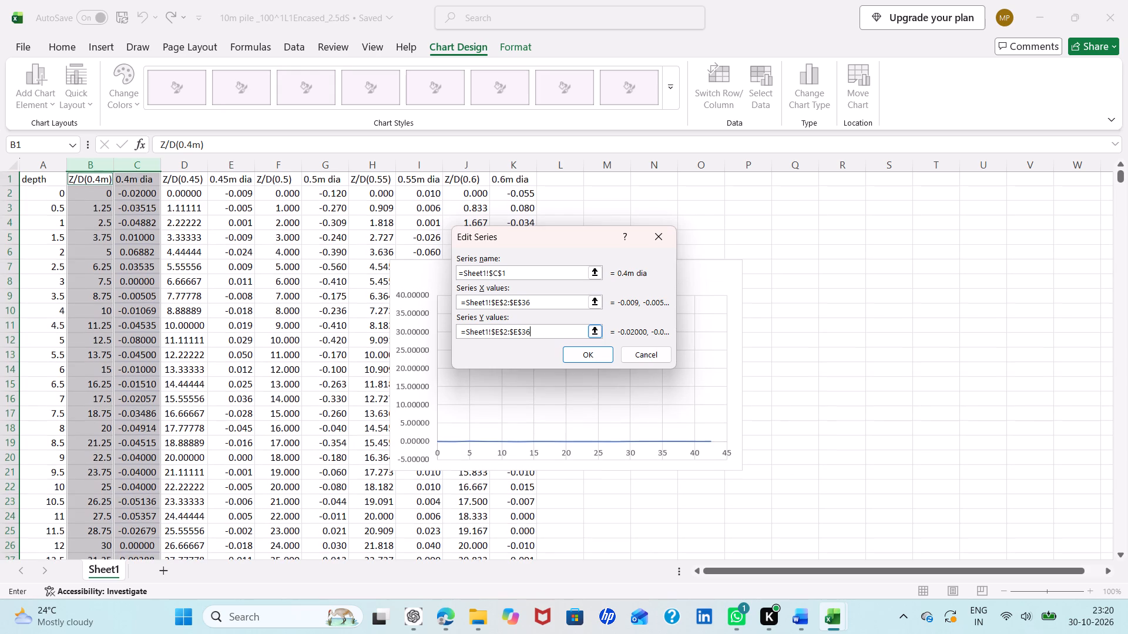
Replace the series name's cell reference with the text 0.4m dia.
click(529, 273)
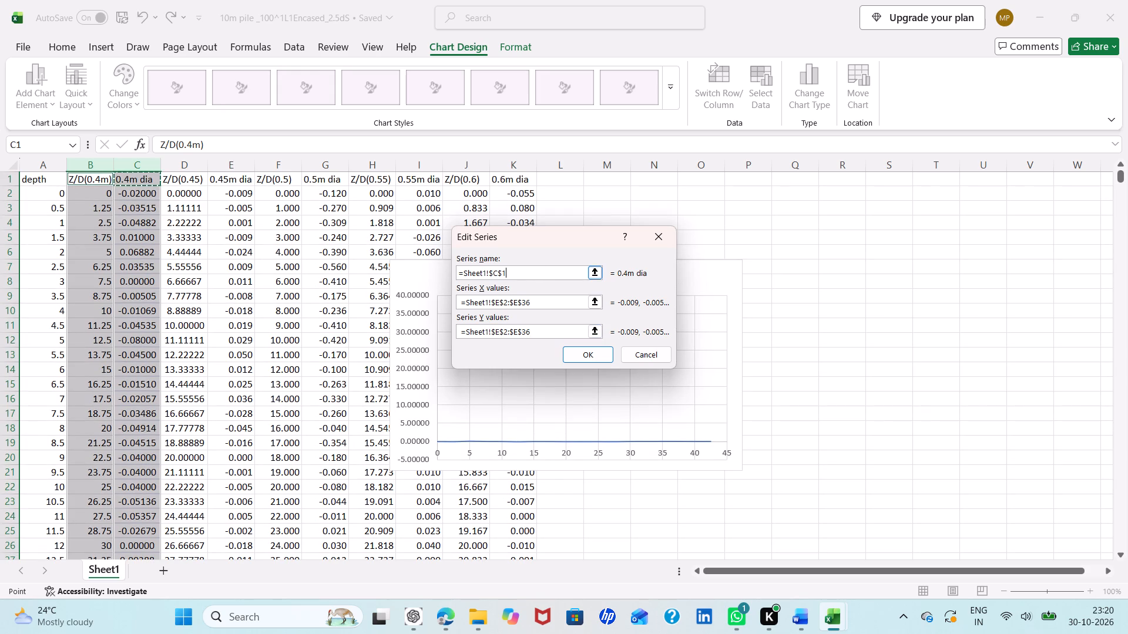
key(BackSpace)
key(BackSpace)
key(BackSpace)
key(BackSpace)
key(BackSpace)
key(BackSpace)
key(BackSpace)
key(BackSpace)
key(BackSpace)
key(BackSpace)
key(BackSpace)
key(BackSpace)
key(BackSpace)
key(BackSpace)
key(BackSpace)
key(BackSpace)
key(BackSpace)
key(BackSpace)
text(0.4m dia)
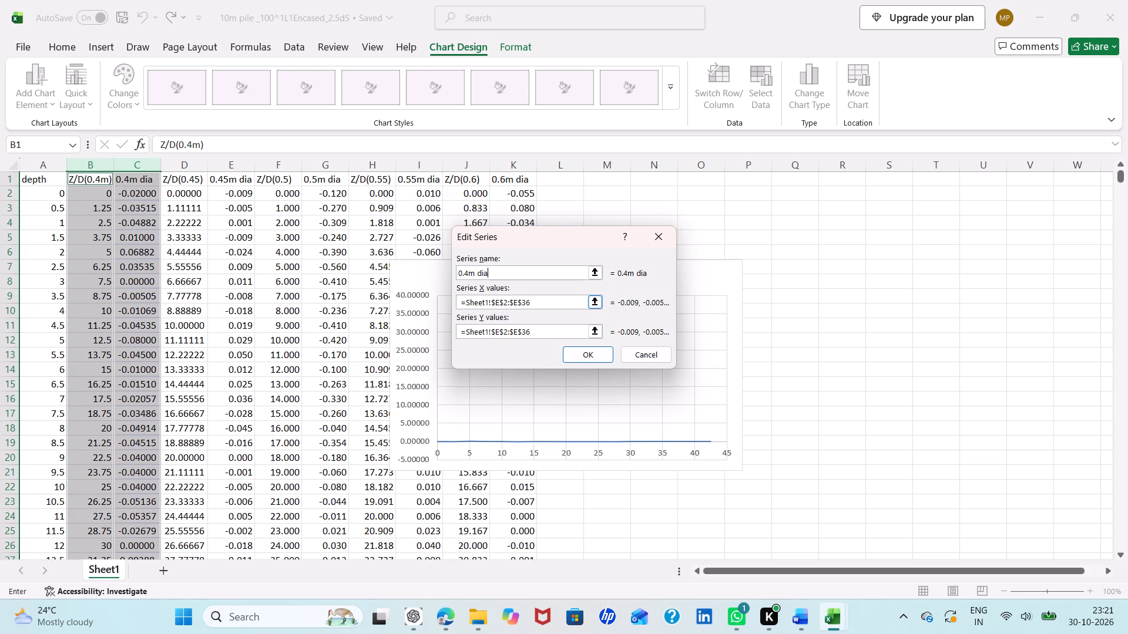
Change the column letters in the 0.4m dia series' X values so the range reads =Sheet1!$C$2:$C$36.
click(501, 300)
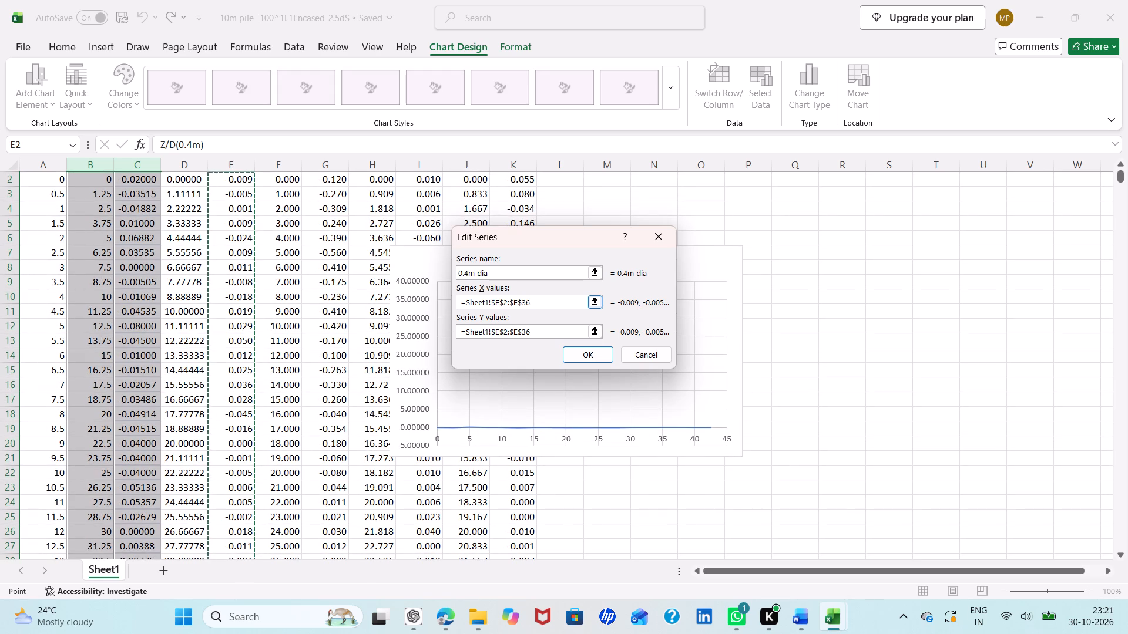
key(BackSpace)
key(shift+c)
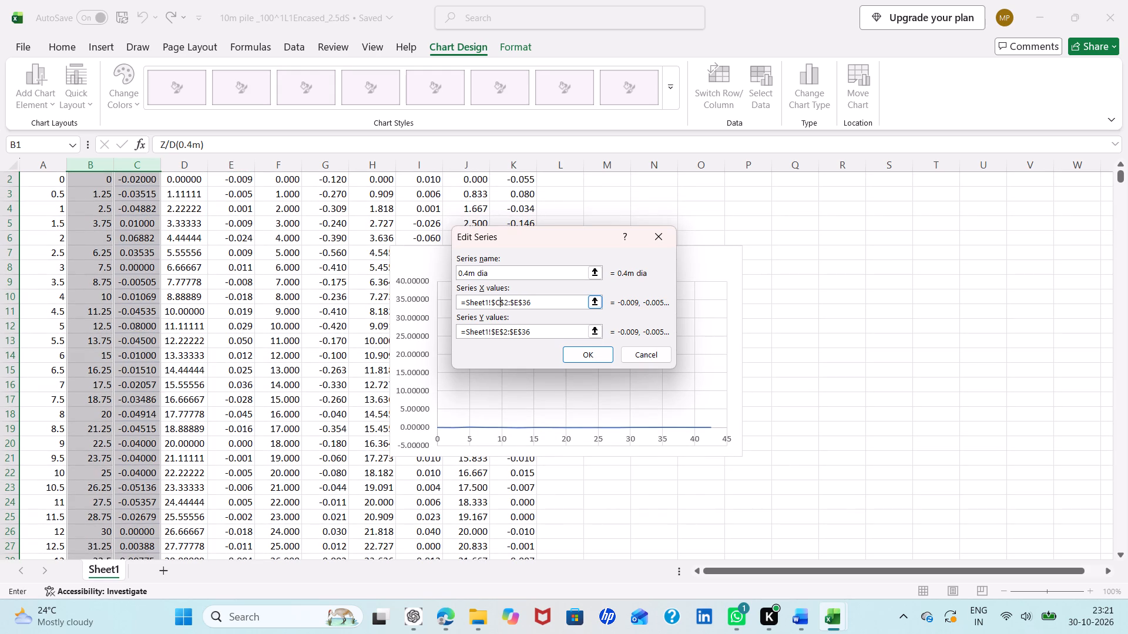
click(516, 303)
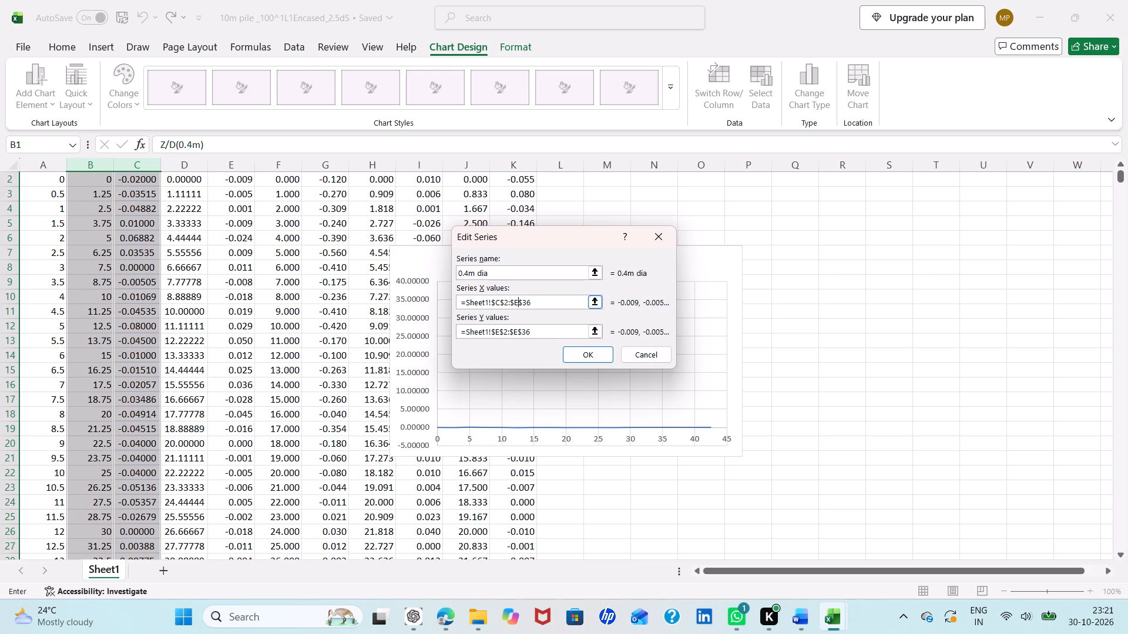
key(BackSpace)
key(shift+c)
Change the 0.4m dia series' Y values to =Sheet1!$B$2:$B$36 and apply the data source changes to the chart.
click(501, 331)
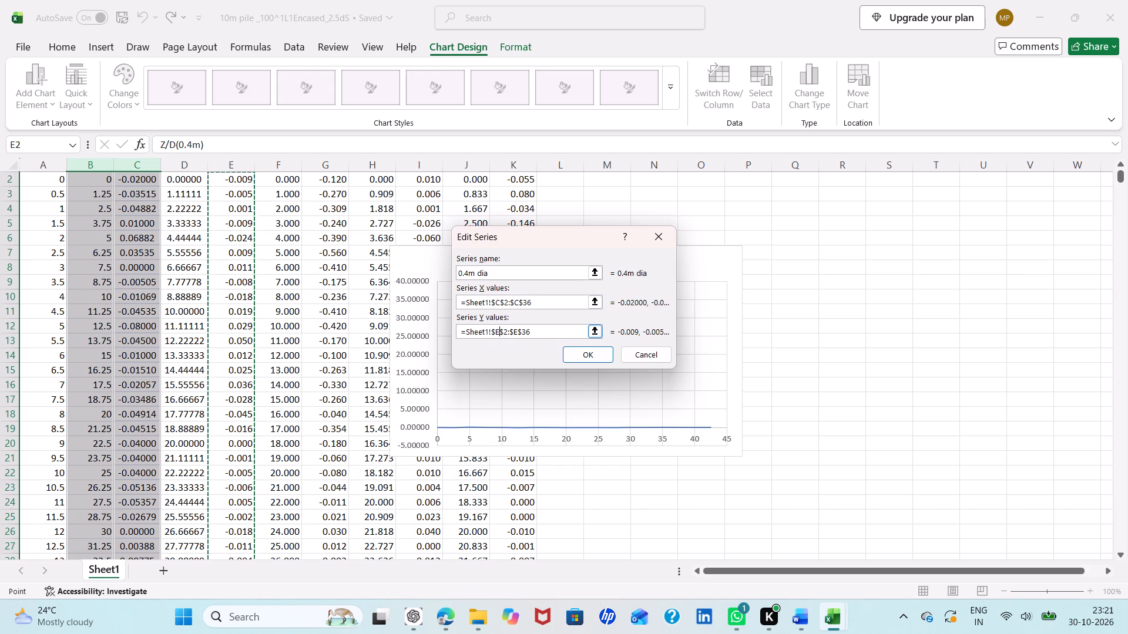
key(BackSpace)
key(shift+b)
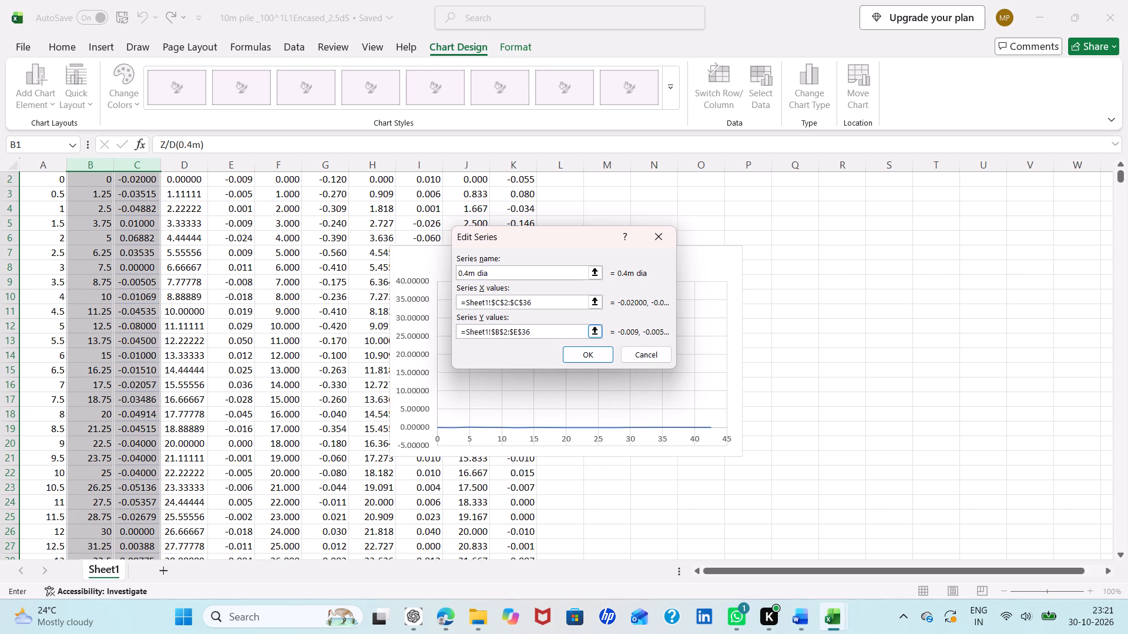
click(518, 331)
key(BackSpace)
key(shift+b)
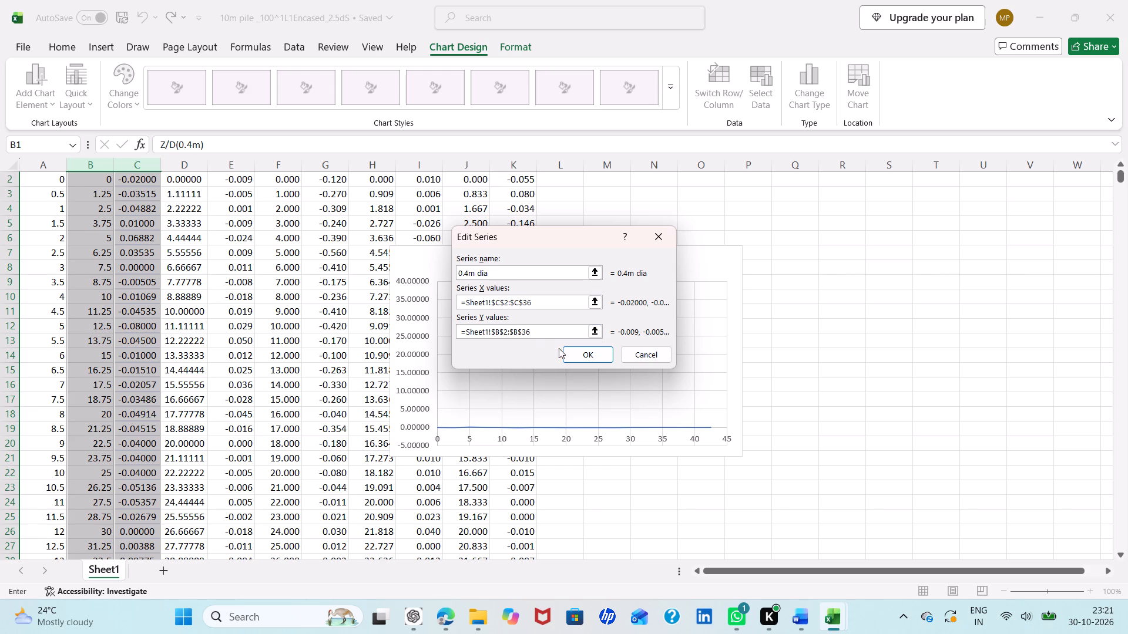
click(572, 350)
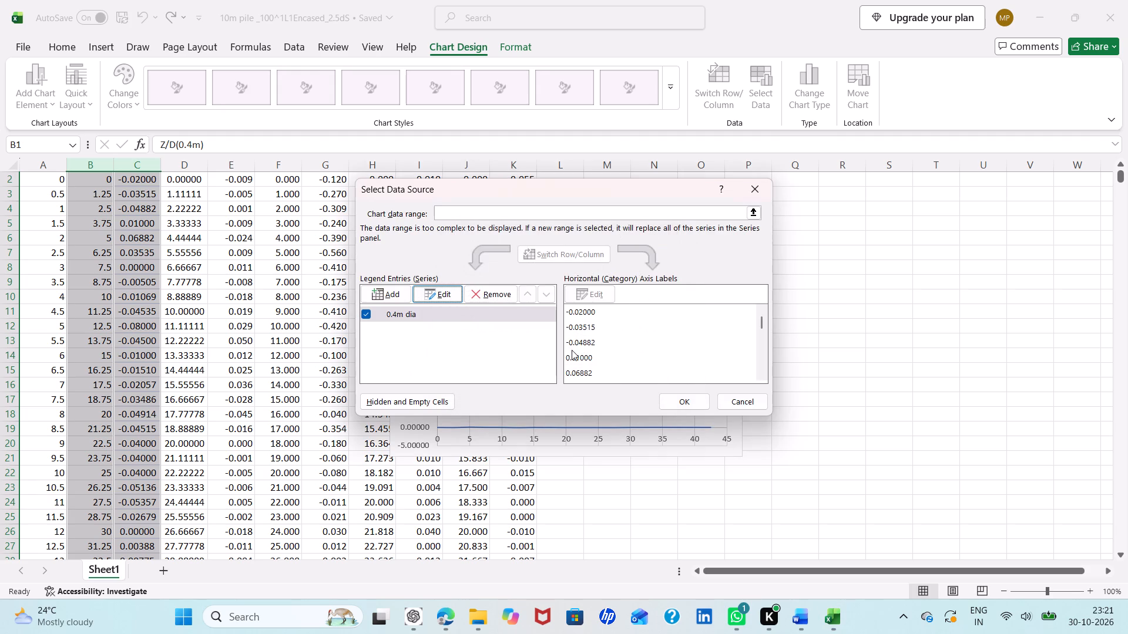
click(681, 399)
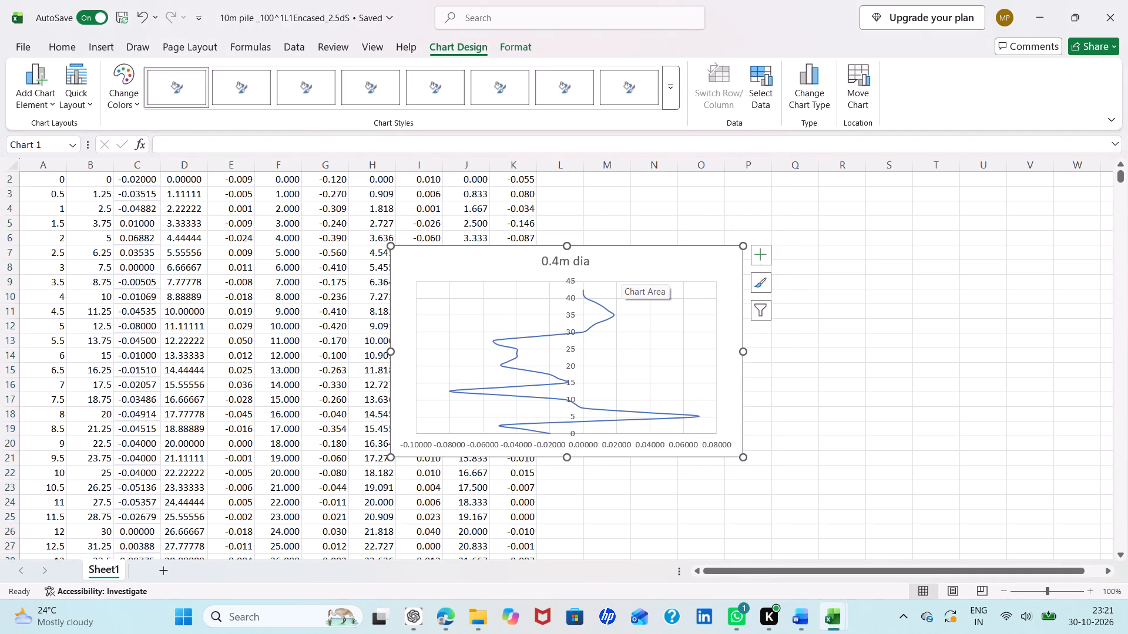
Add a chart series named 0.45m dia with the copied reference =Sheet1!$E$2:$E$36 as its X values.
click(765, 82)
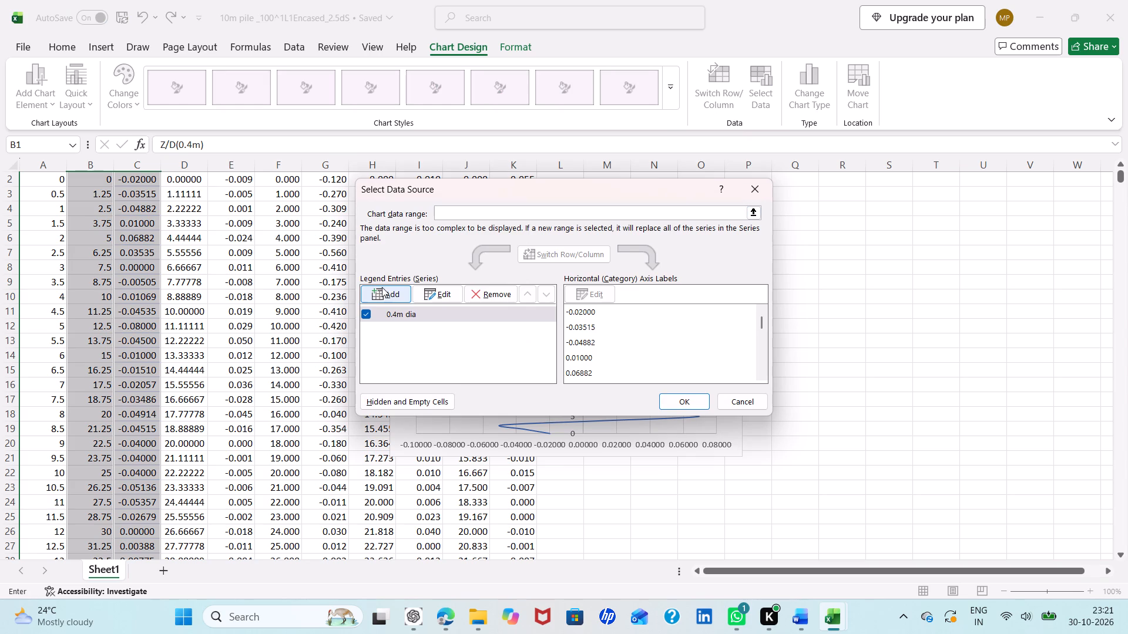
click(387, 287)
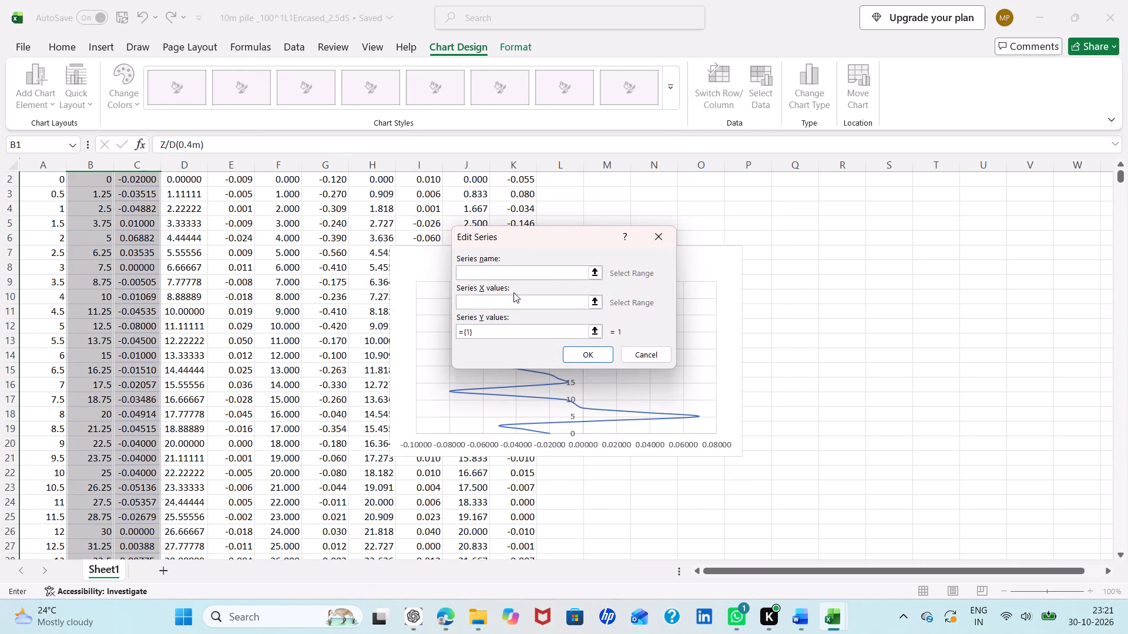
text(0.45m dia)
click(502, 302)
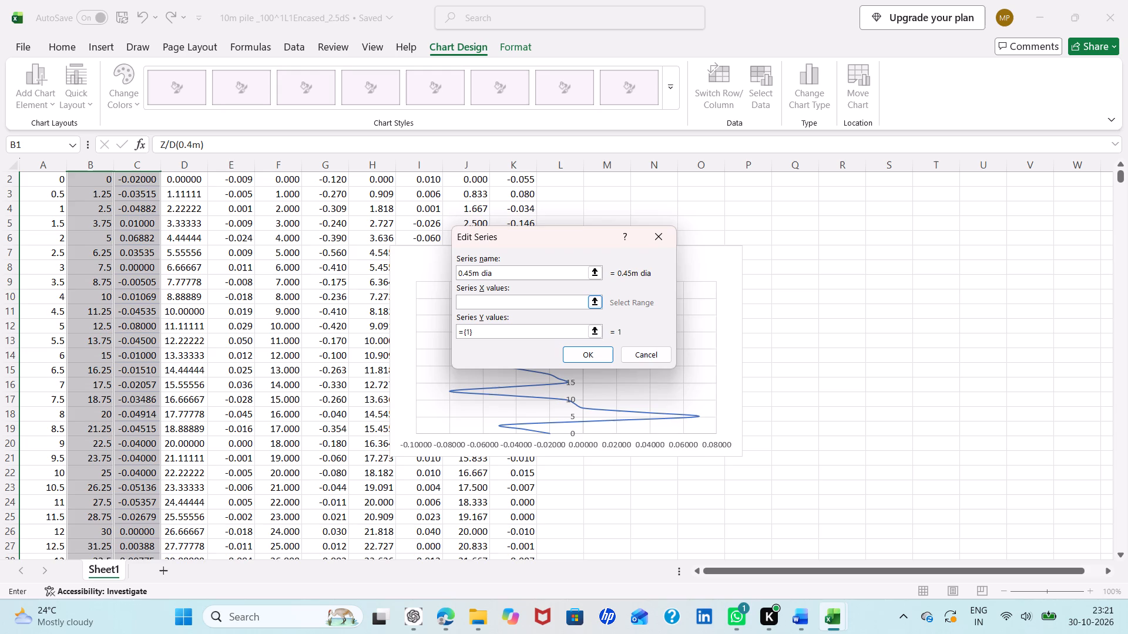
key(ctrl+v)
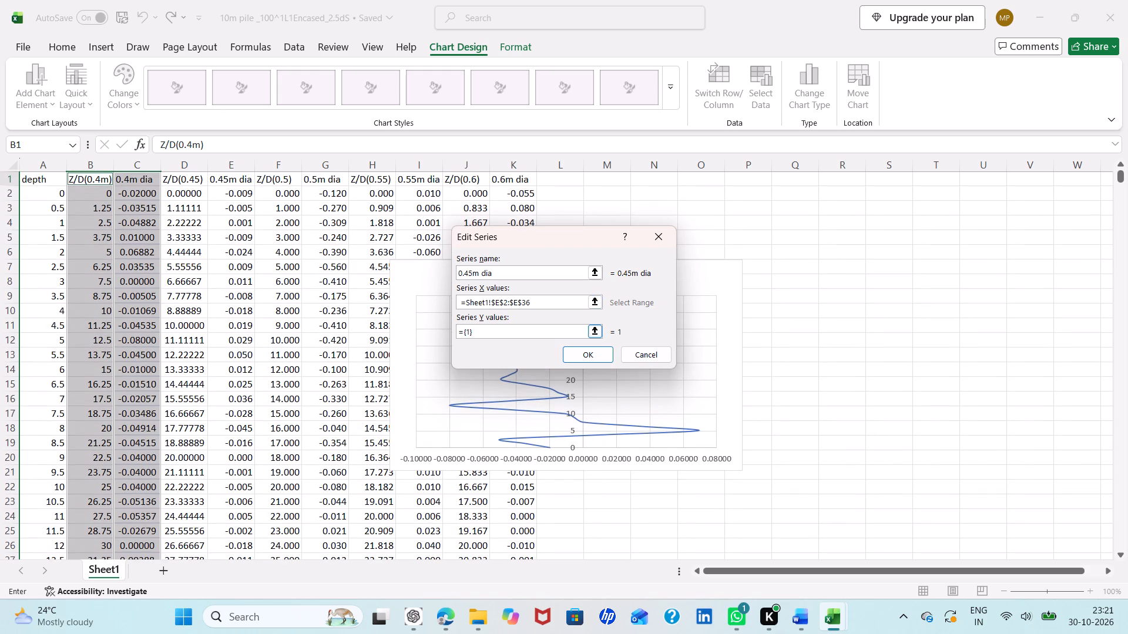
Set the 0.45m dia series' Y values to =Sheet1!$D$2:$D$36 and apply the data source changes to the chart.
click(484, 329)
key(BackSpace)
key(BackSpace)
key(BackSpace)
key(BackSpace)
key(ctrl+v)
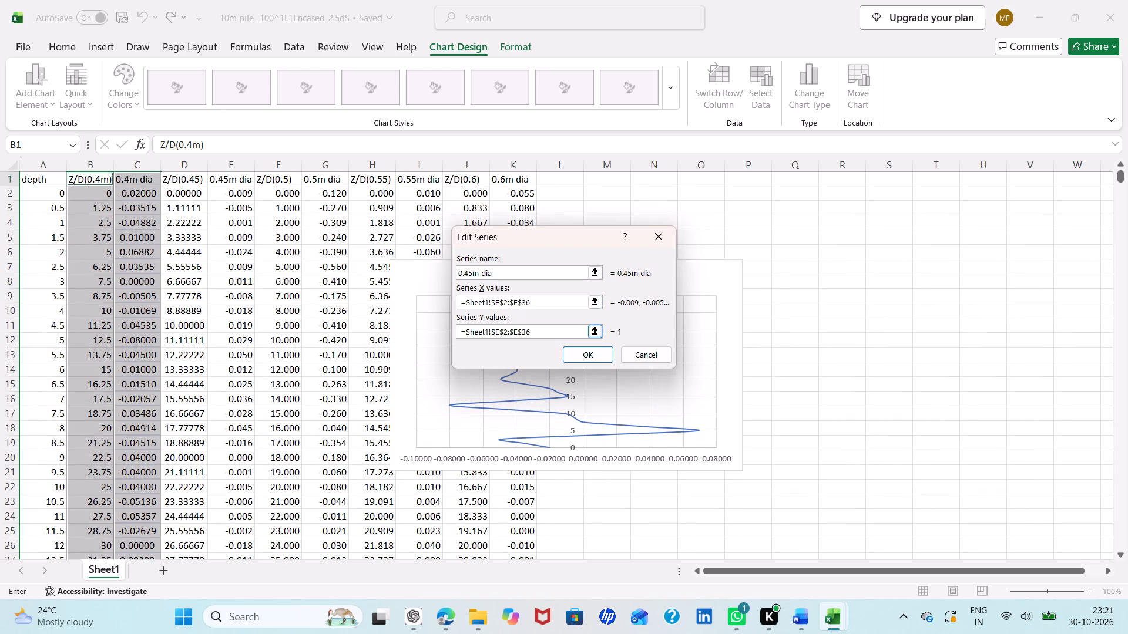
click(499, 330)
key(BackSpace)
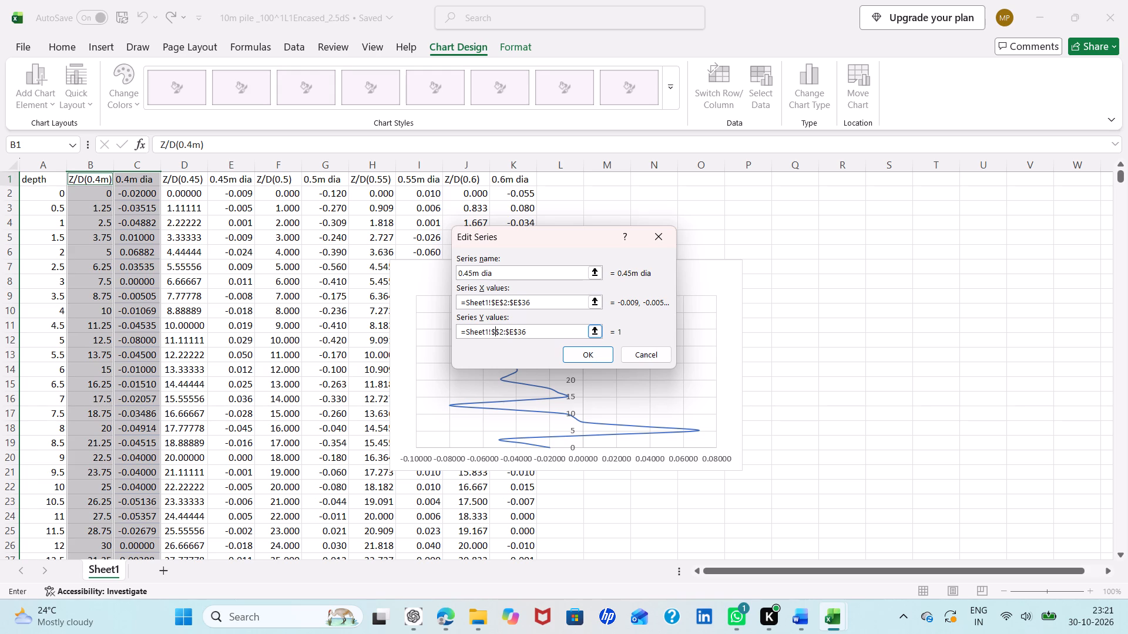
key(shift+d)
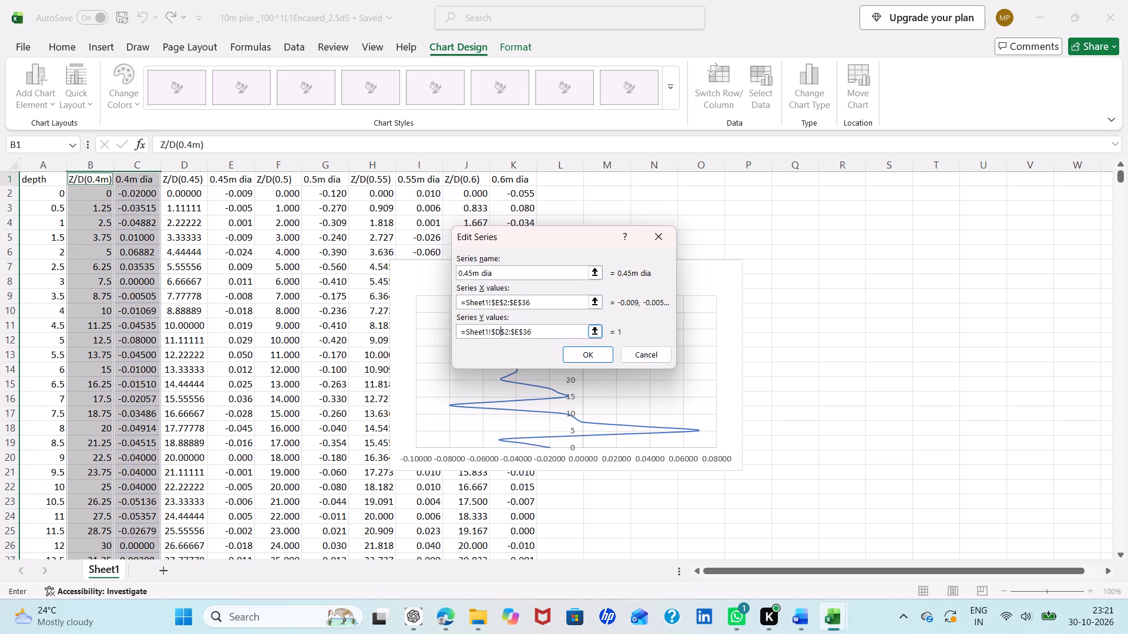
click(518, 331)
key(BackSpace)
key(shift+d)
click(573, 348)
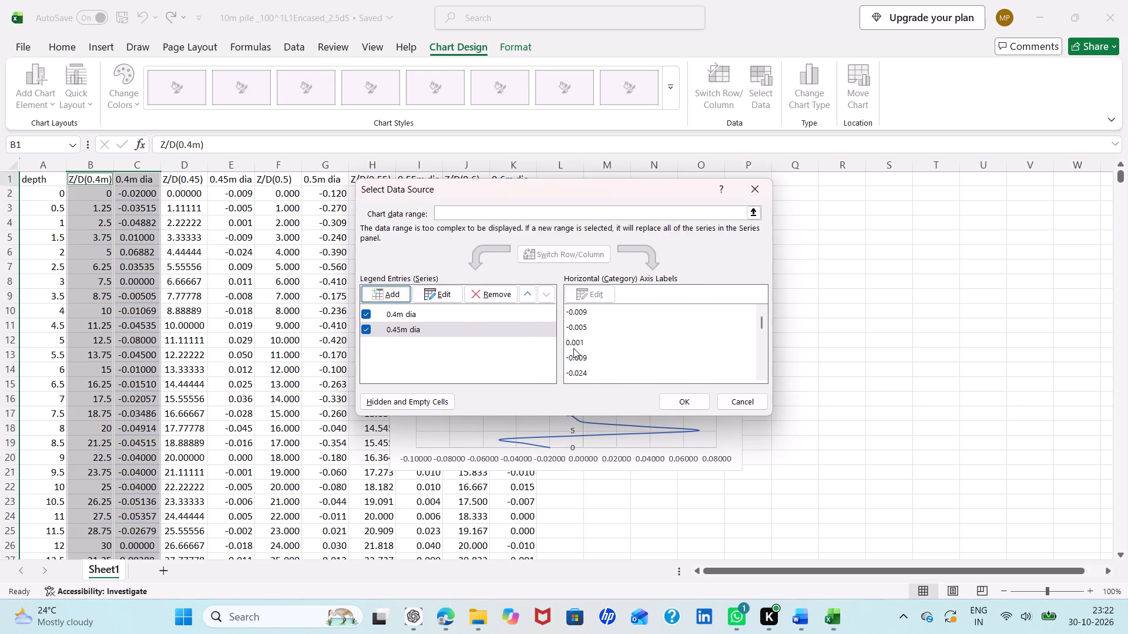
click(671, 402)
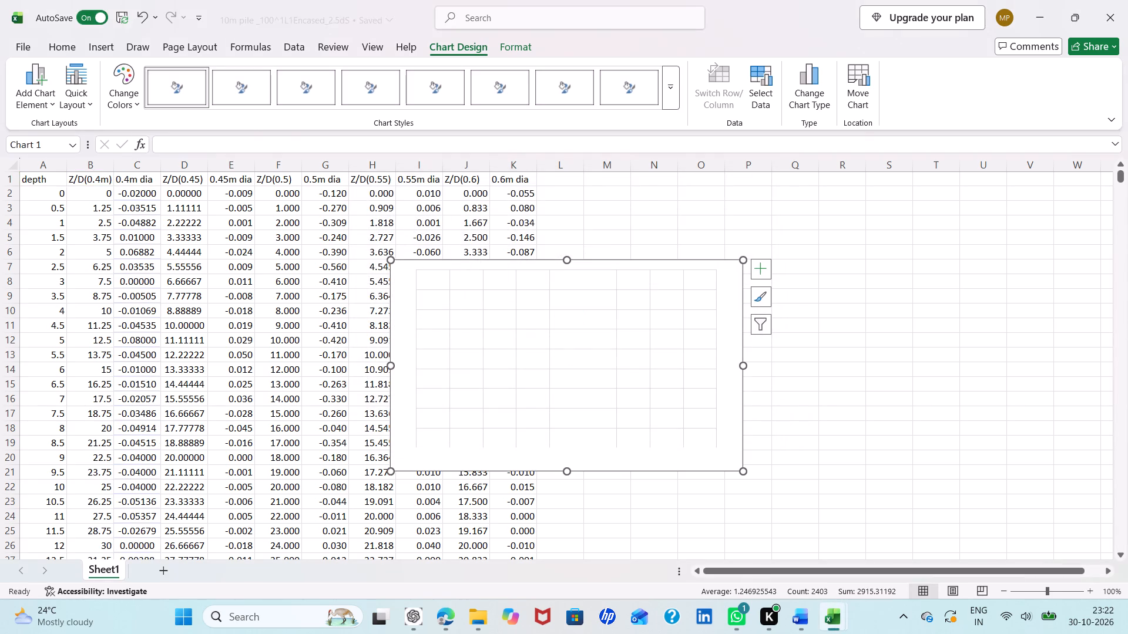
click(741, 129)
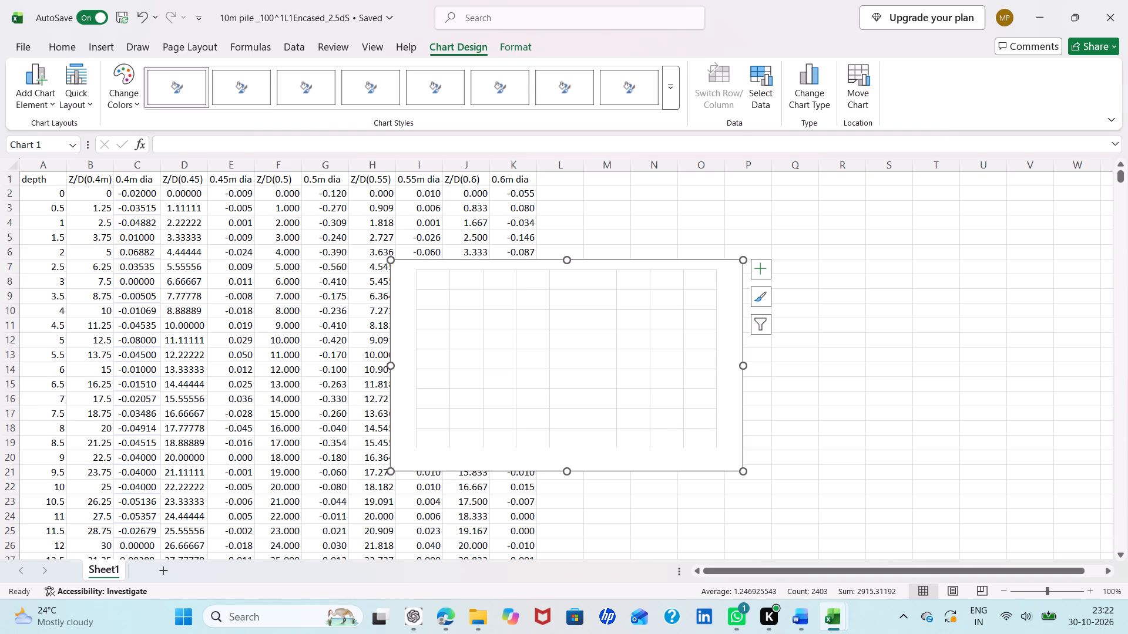
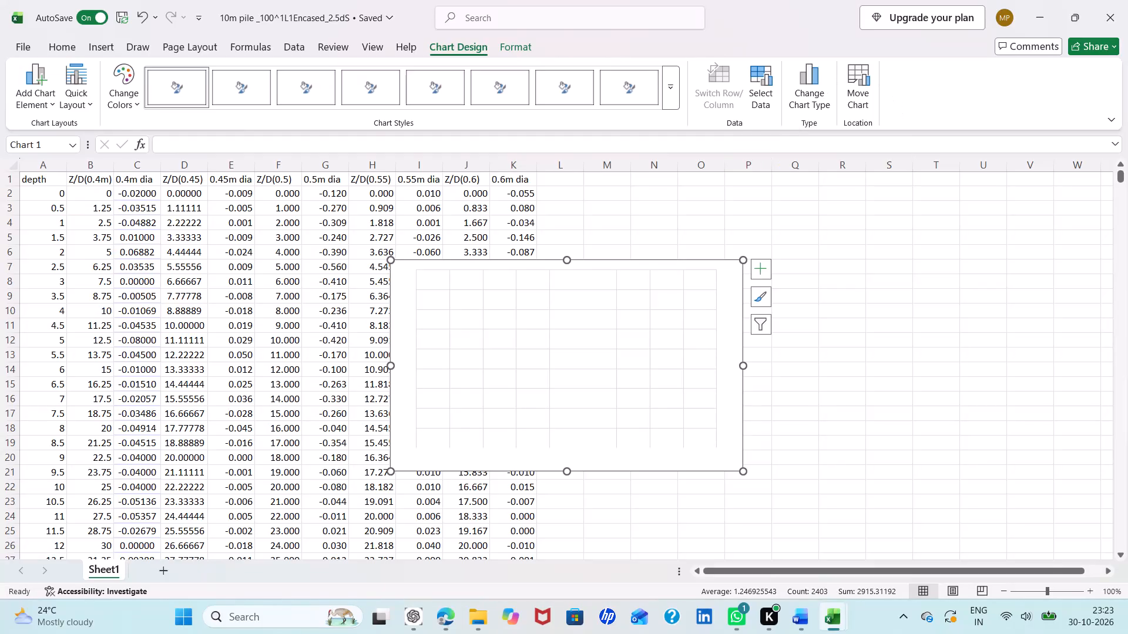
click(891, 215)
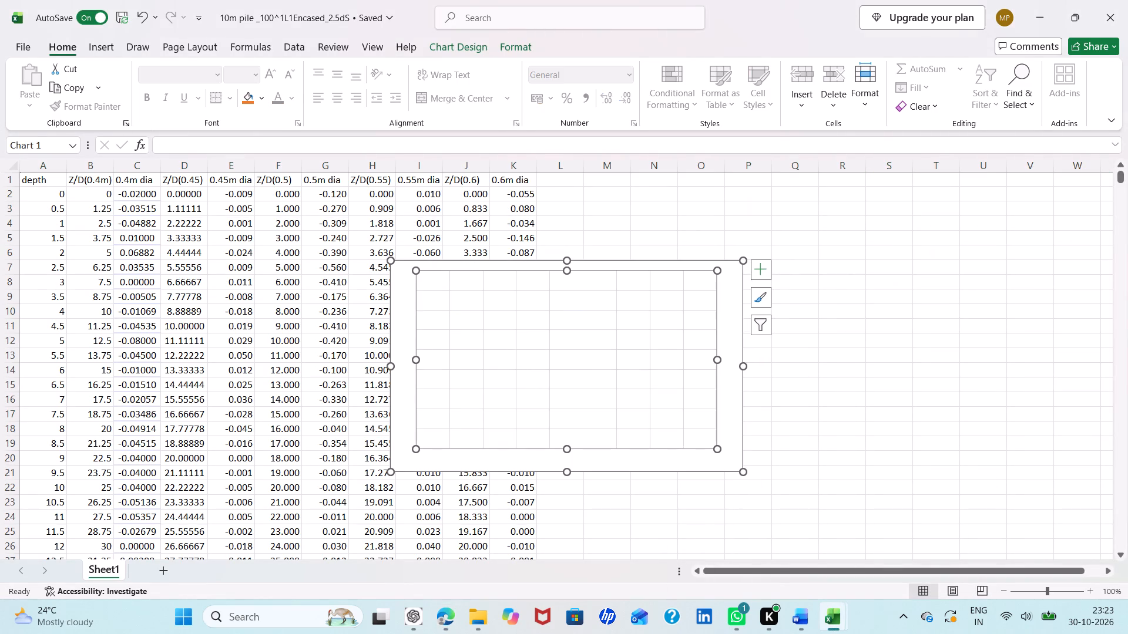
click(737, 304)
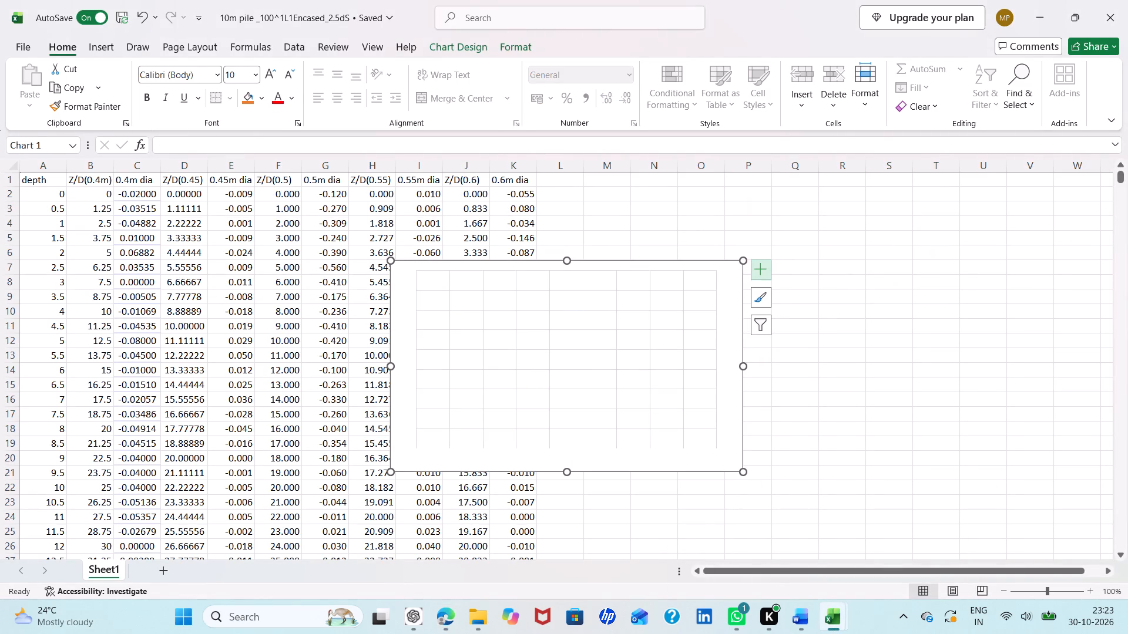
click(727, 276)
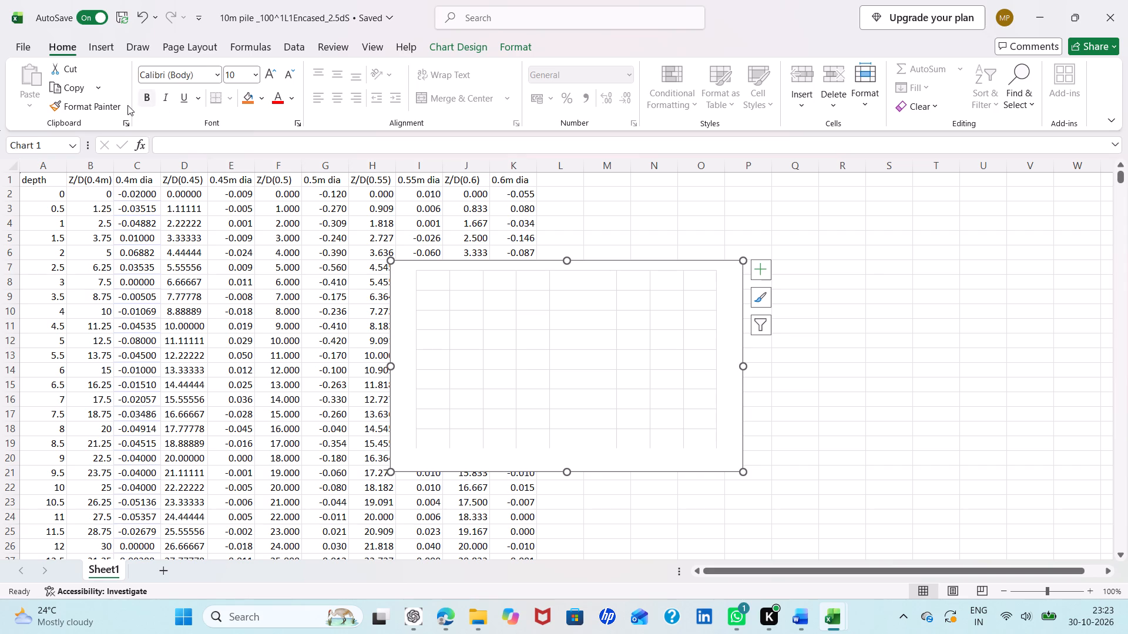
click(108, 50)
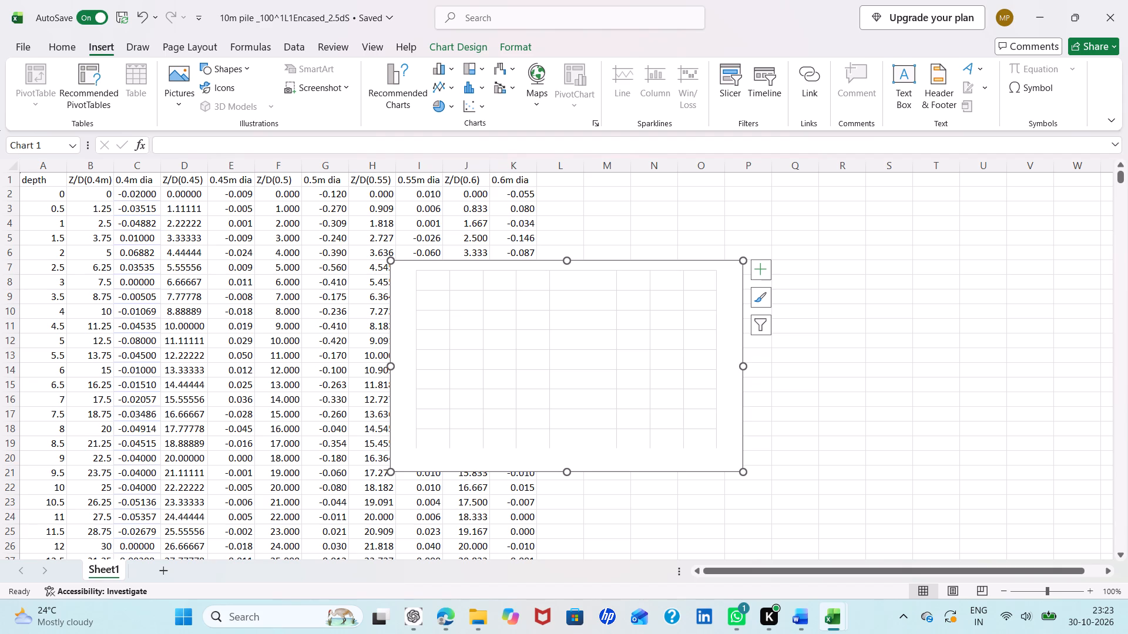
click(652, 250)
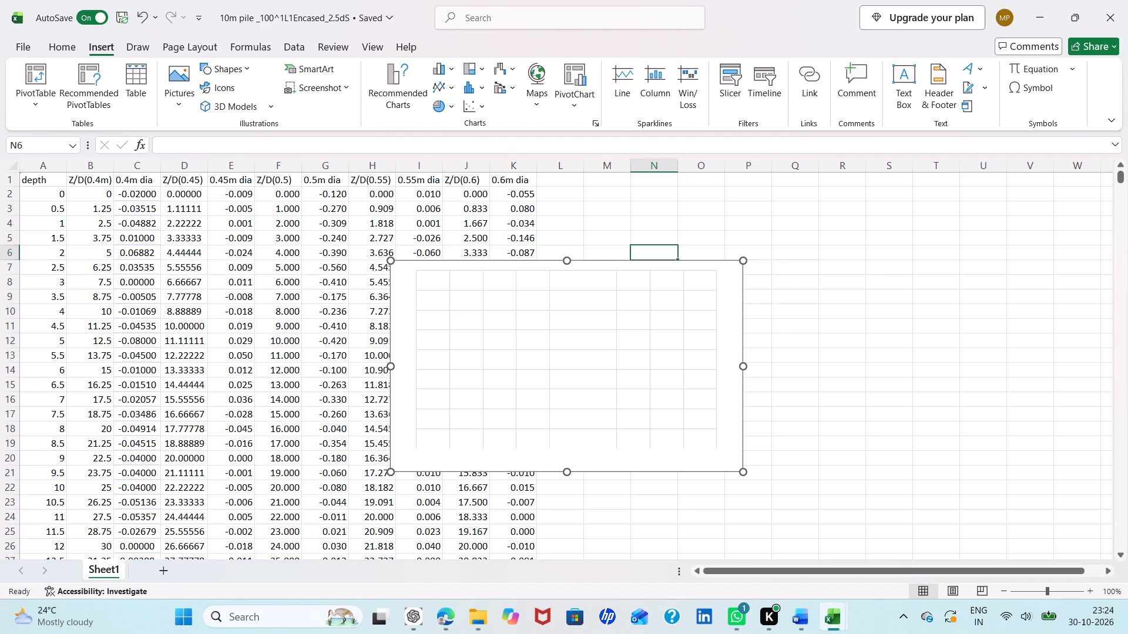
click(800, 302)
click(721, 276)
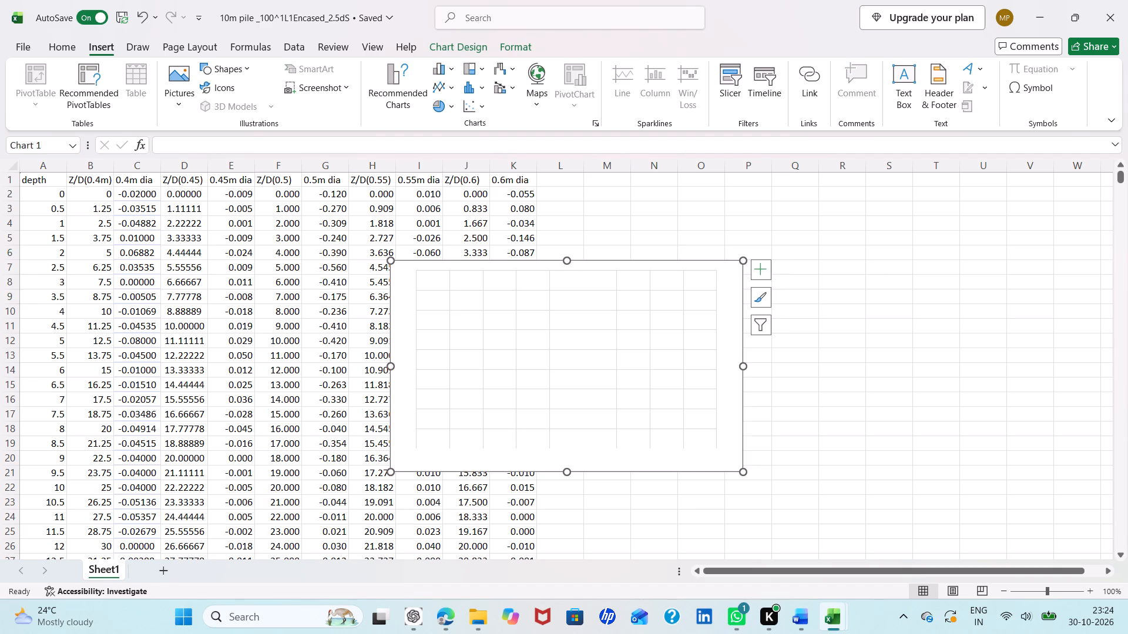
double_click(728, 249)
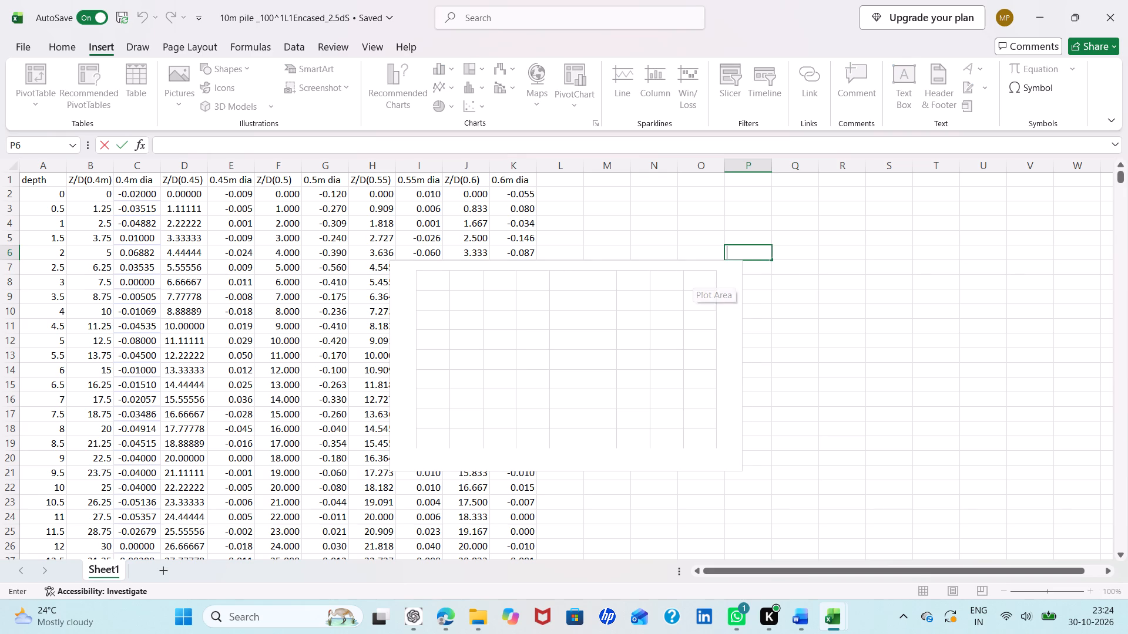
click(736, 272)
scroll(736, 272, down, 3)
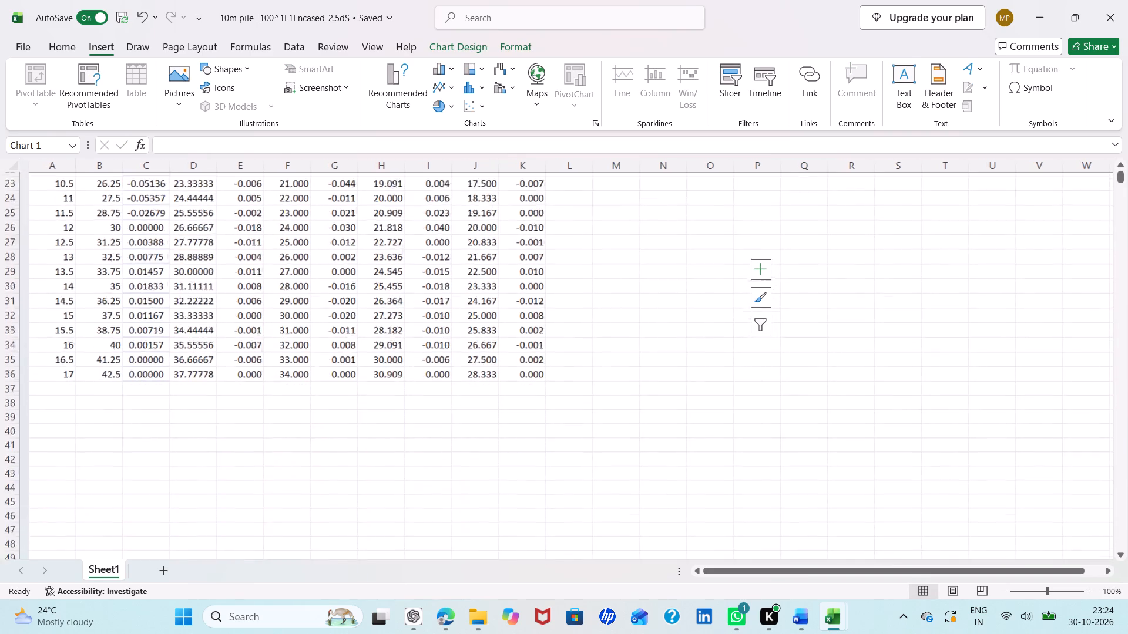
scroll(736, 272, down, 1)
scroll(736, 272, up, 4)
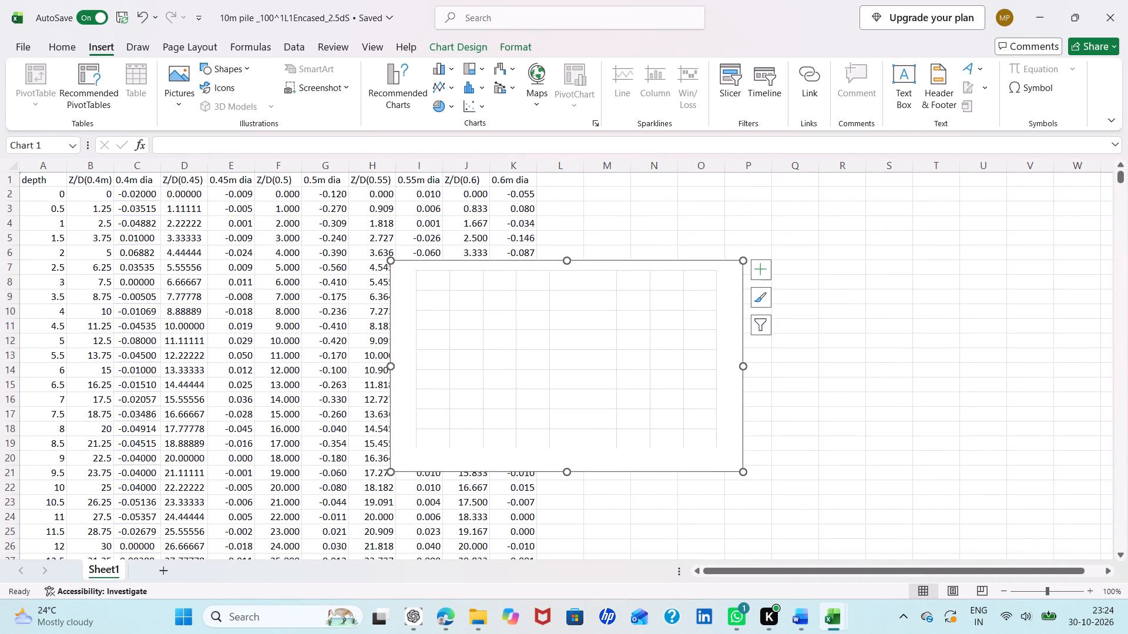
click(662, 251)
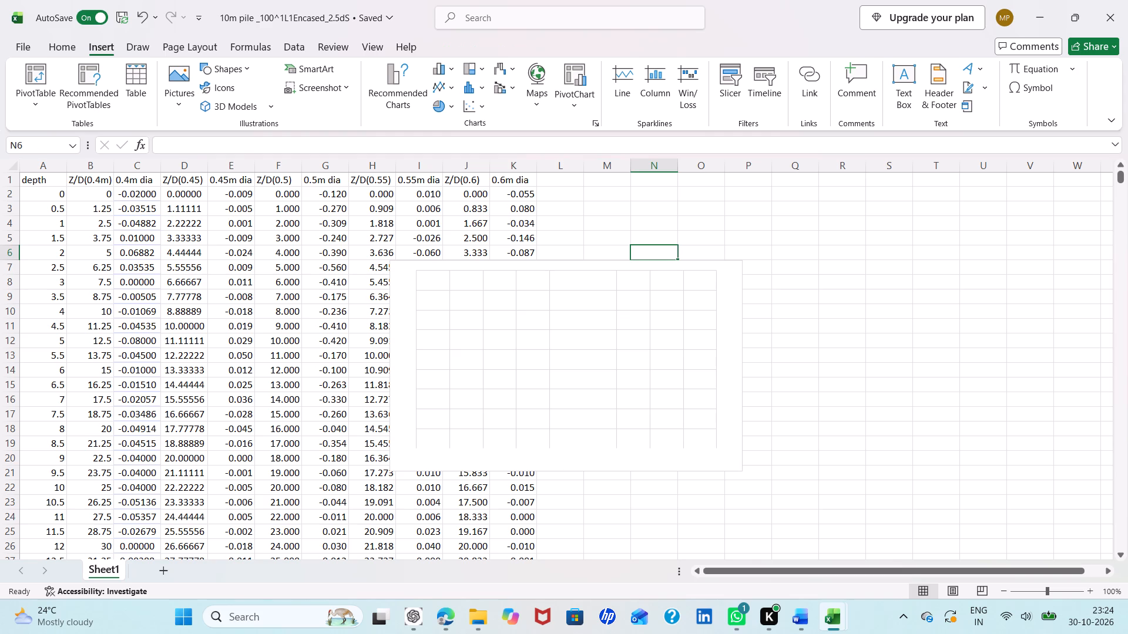
Apply the Scatter with Smooth Lines chart type to the blank chart holding the 0.4m dia and 0.45m dia series.
click(732, 270)
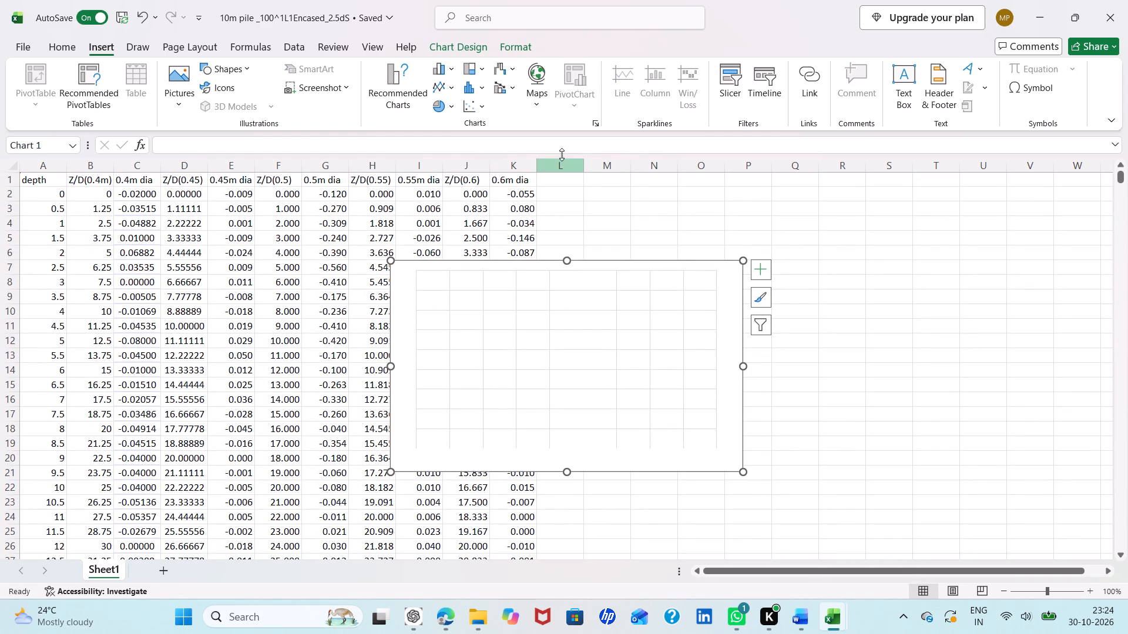
click(479, 109)
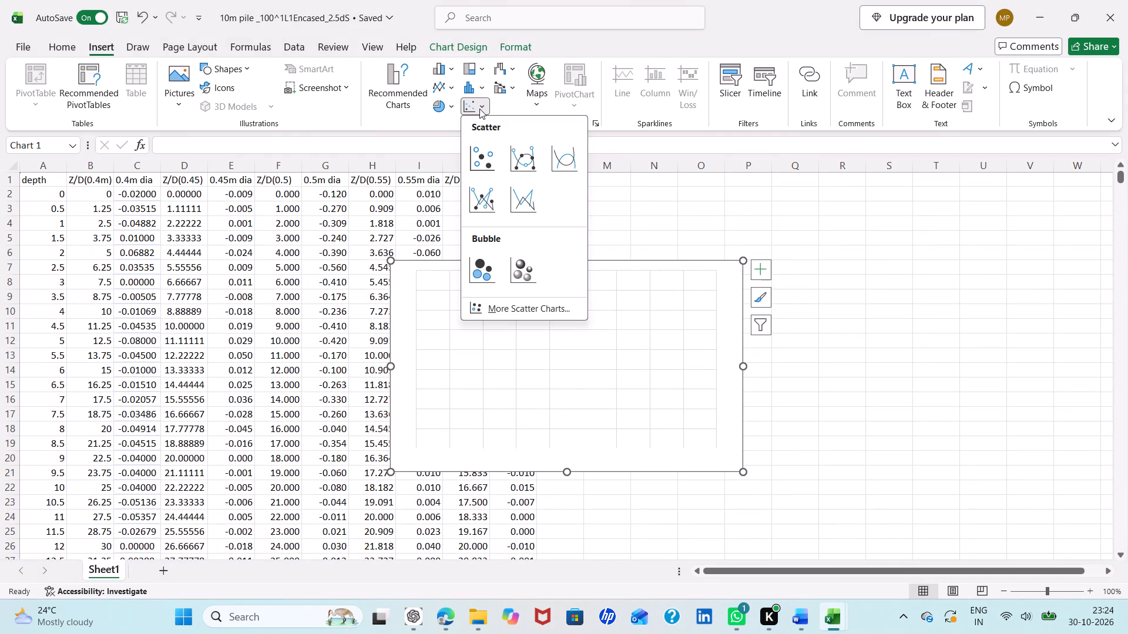
click(551, 170)
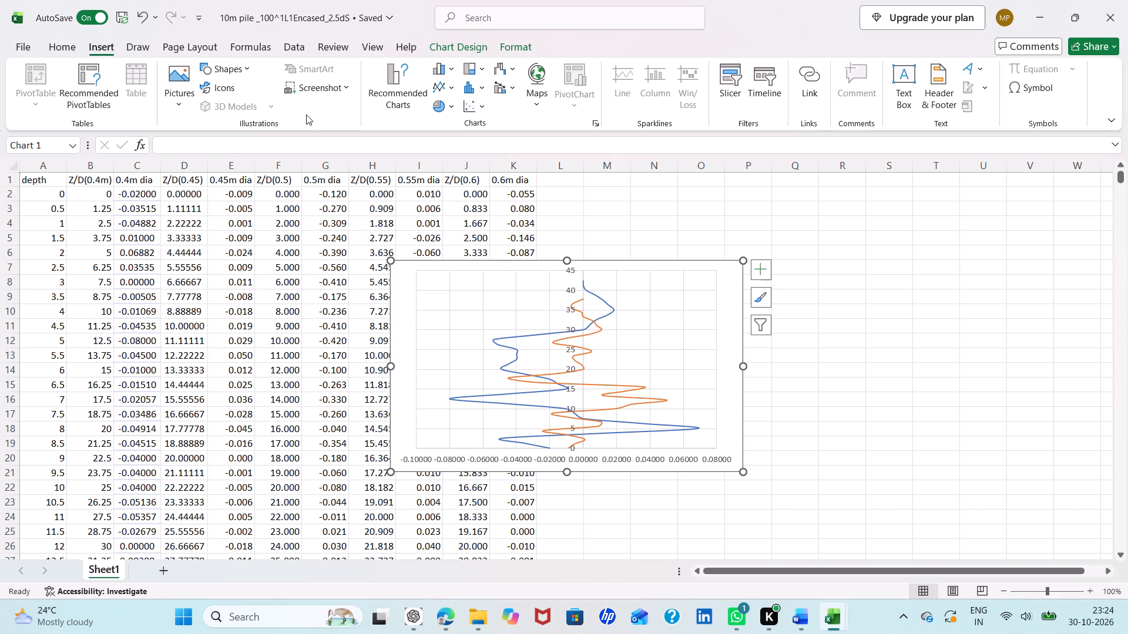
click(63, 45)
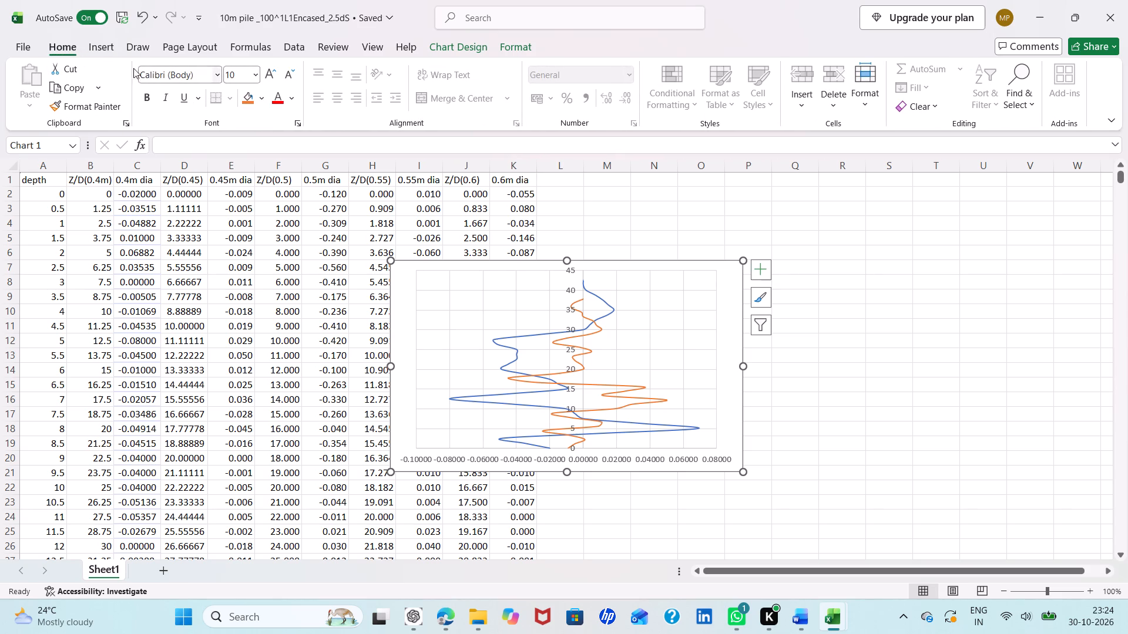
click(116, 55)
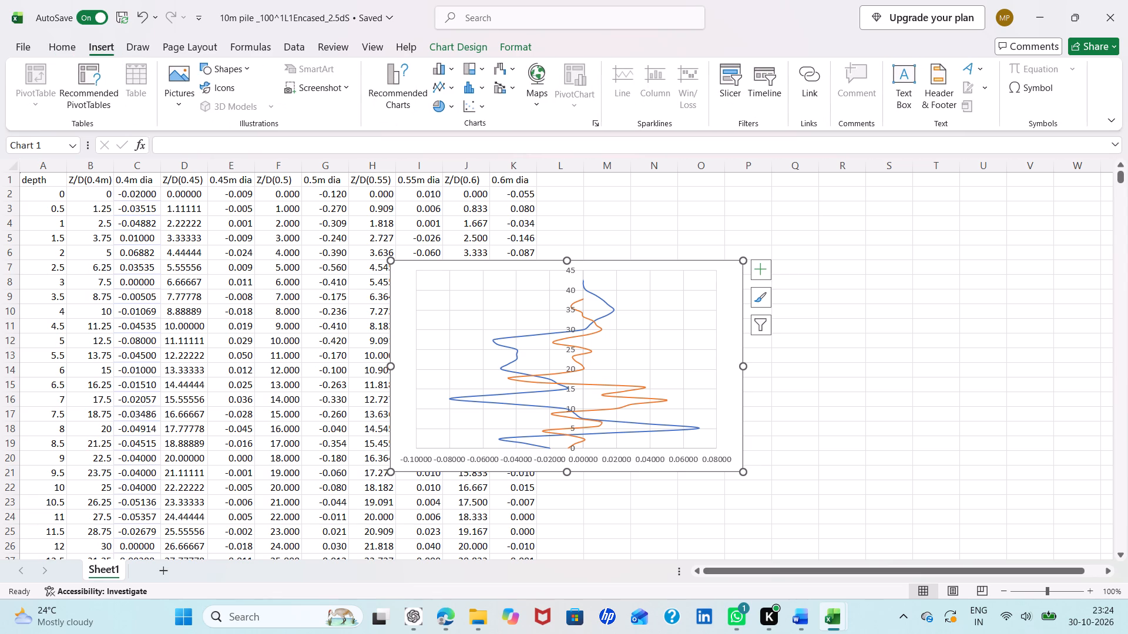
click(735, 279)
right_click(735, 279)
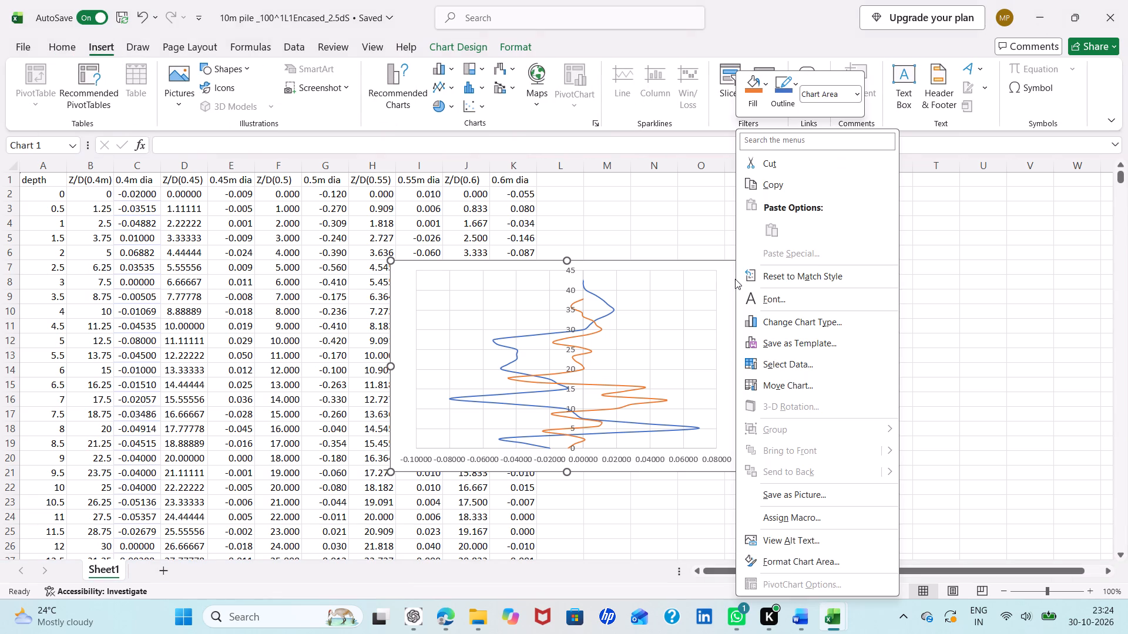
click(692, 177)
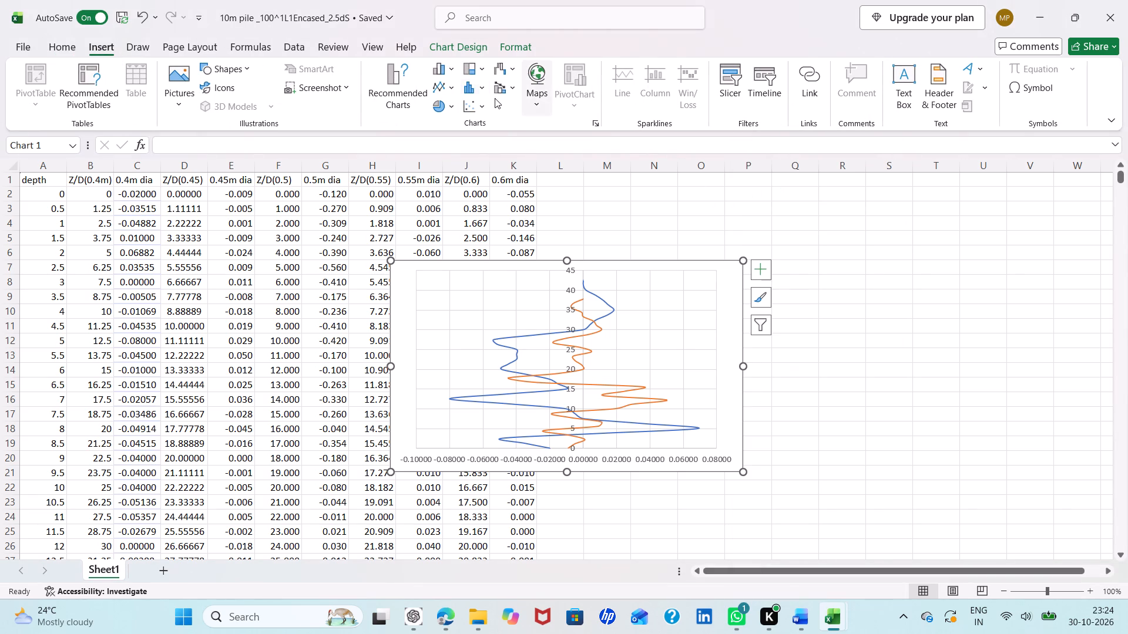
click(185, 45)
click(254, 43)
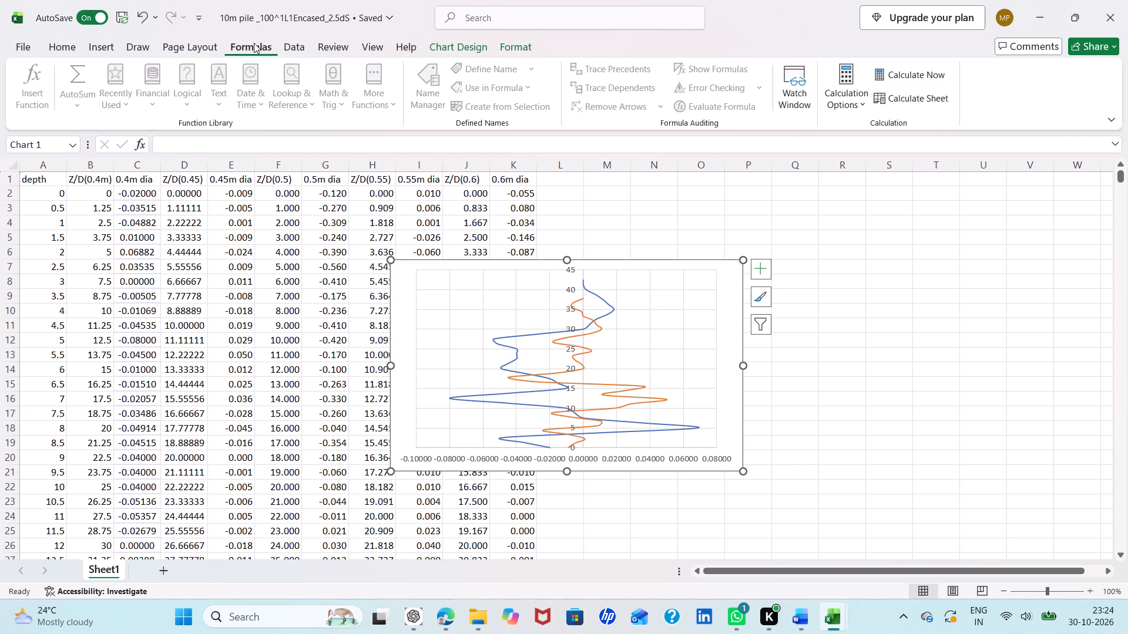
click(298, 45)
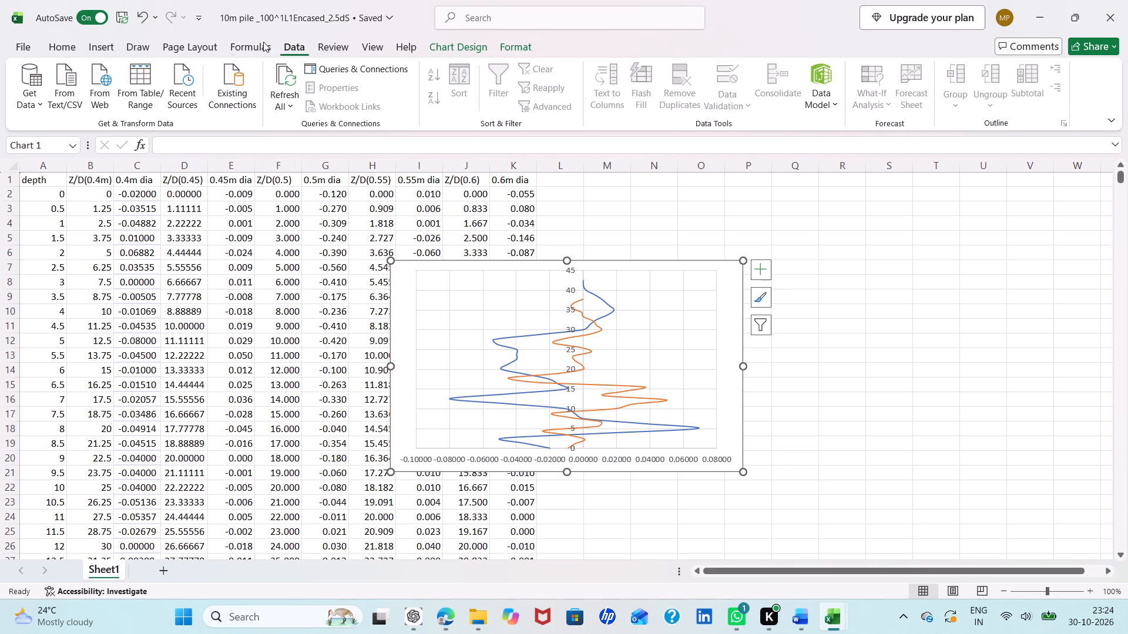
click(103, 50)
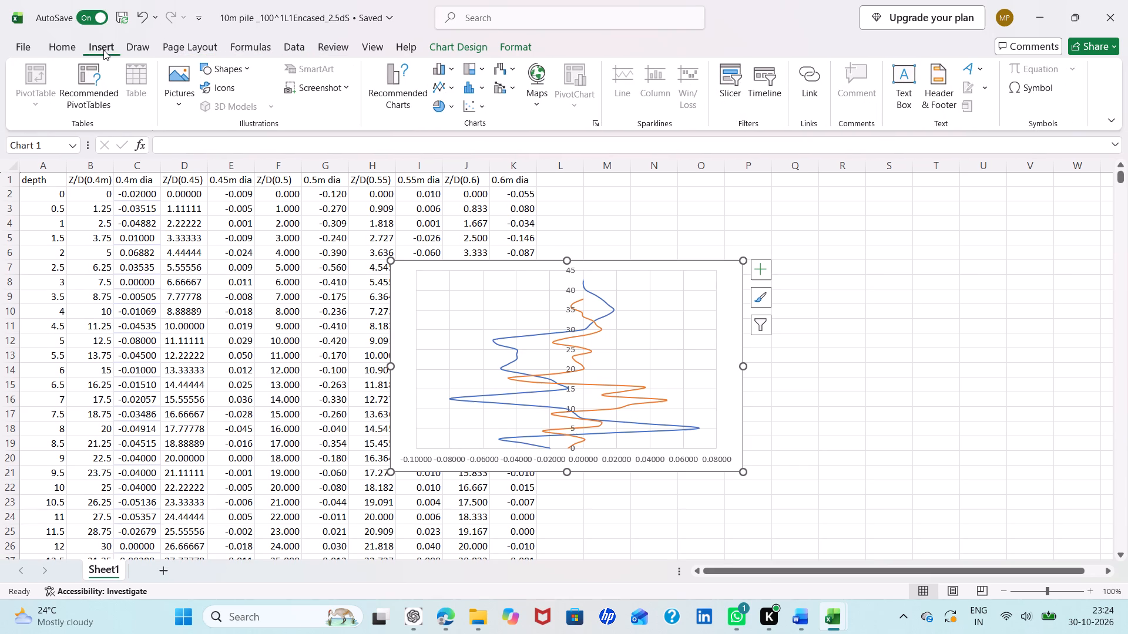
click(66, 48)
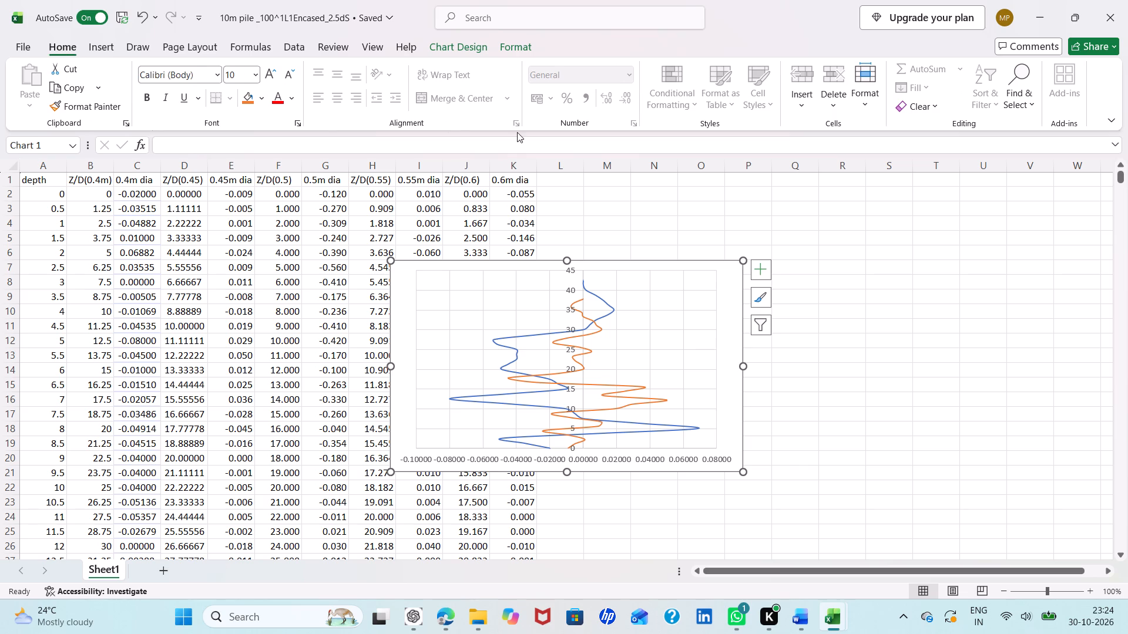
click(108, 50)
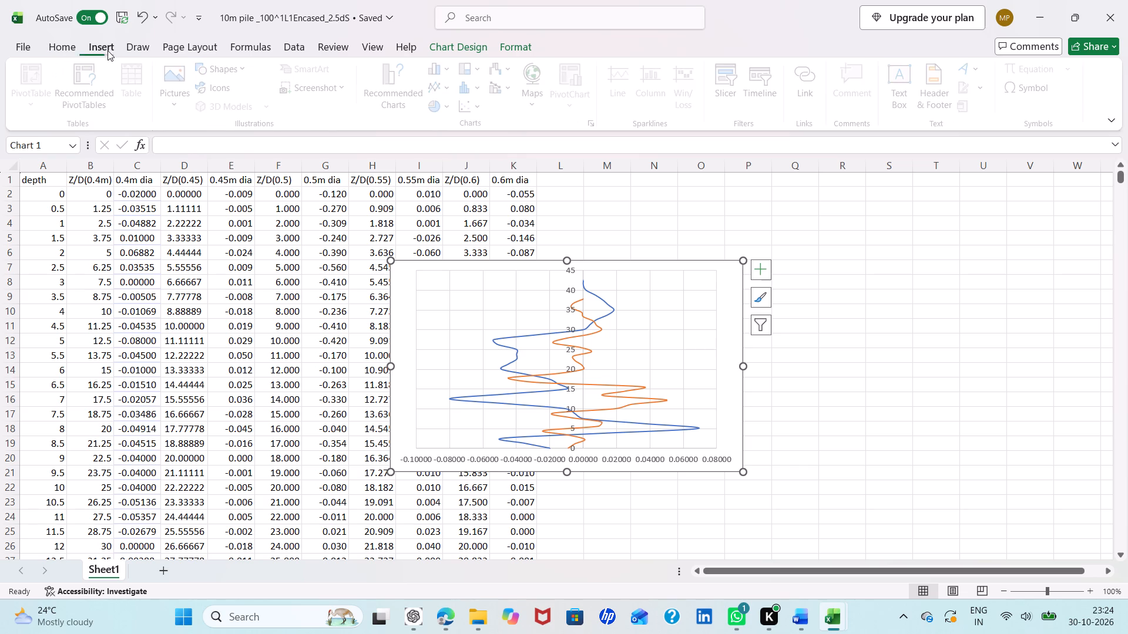
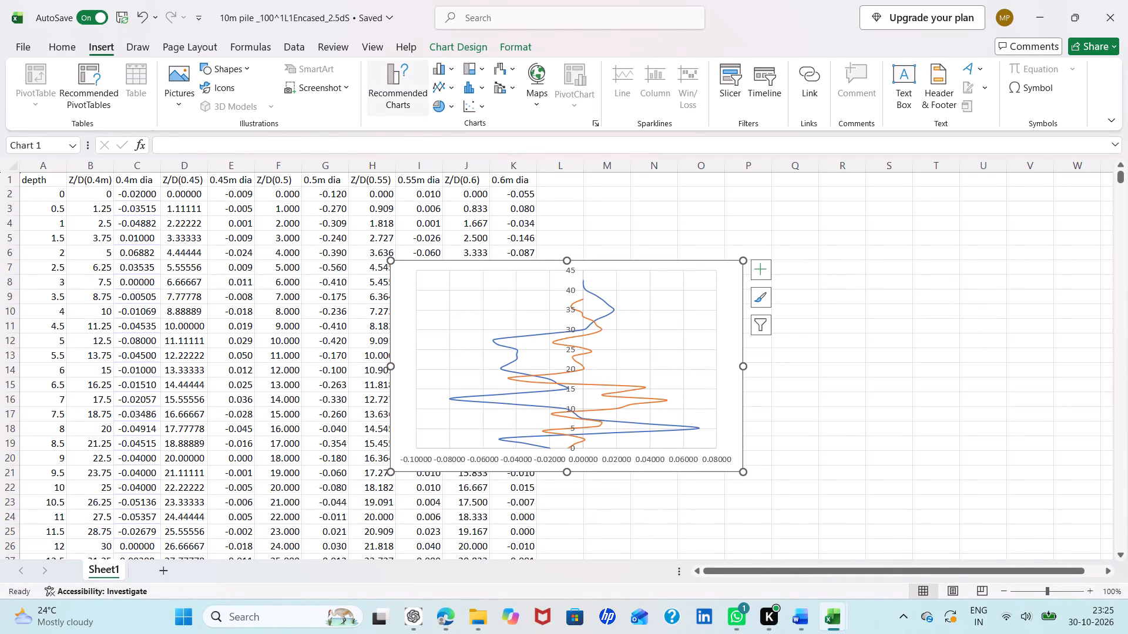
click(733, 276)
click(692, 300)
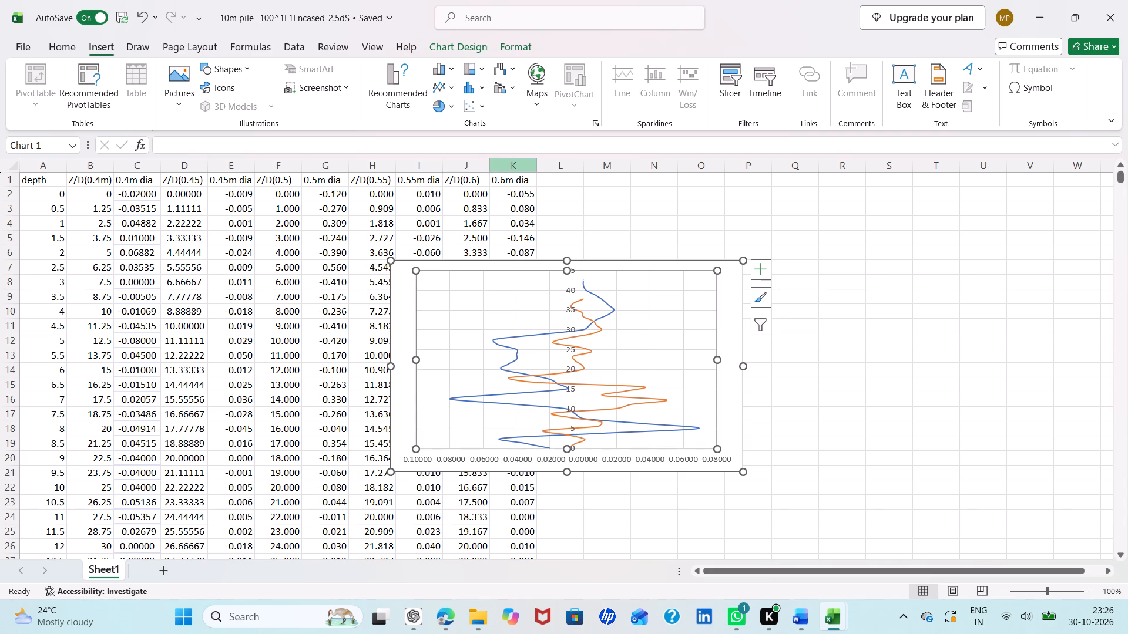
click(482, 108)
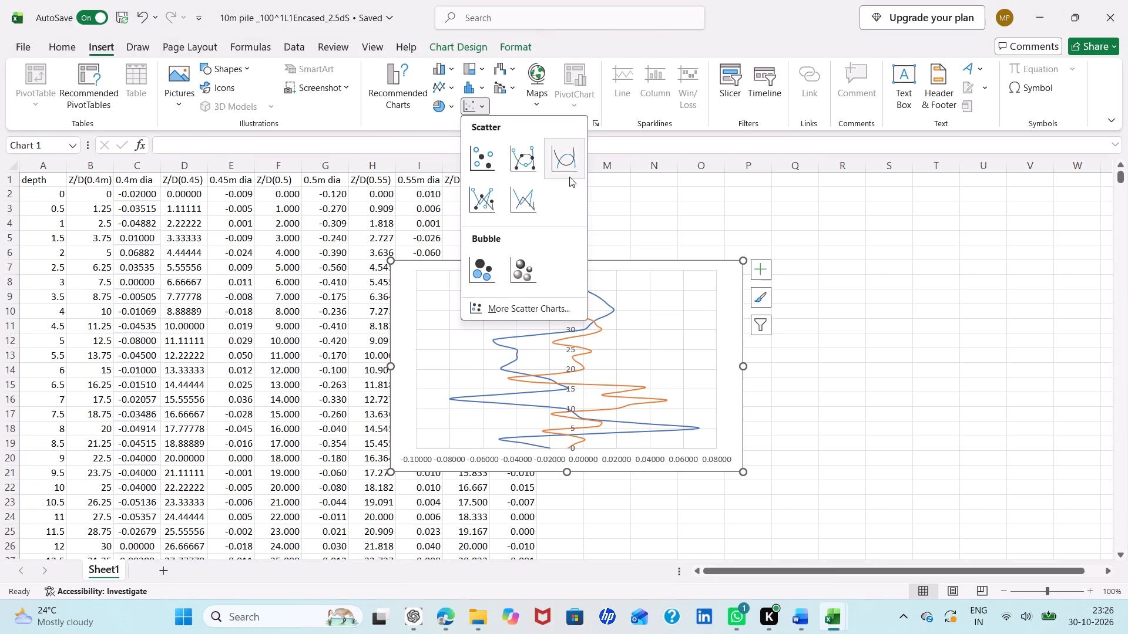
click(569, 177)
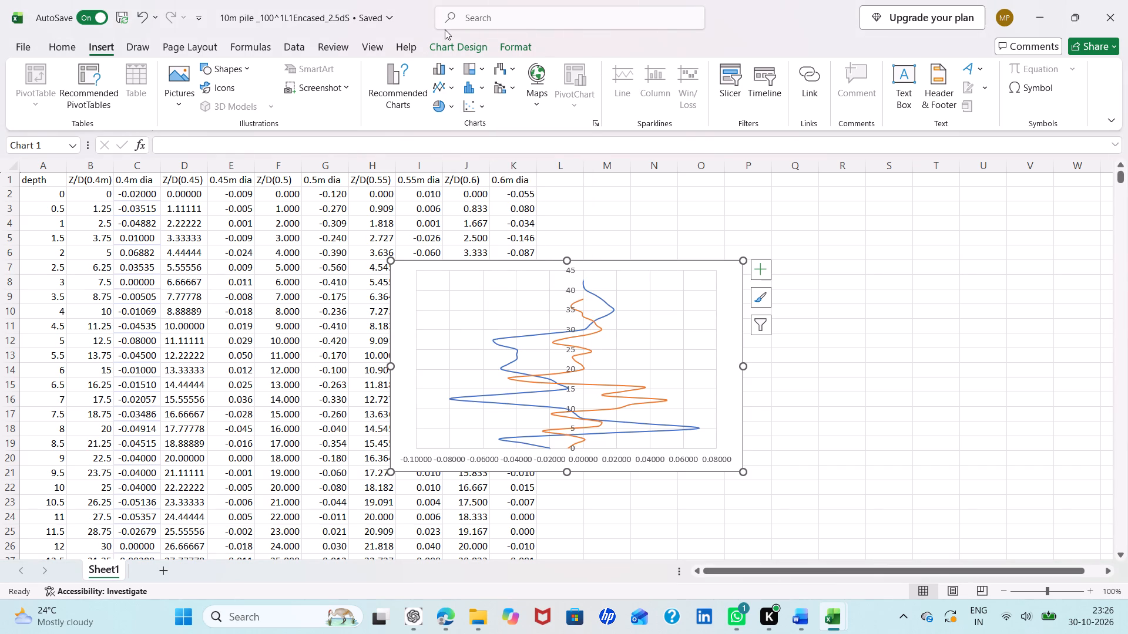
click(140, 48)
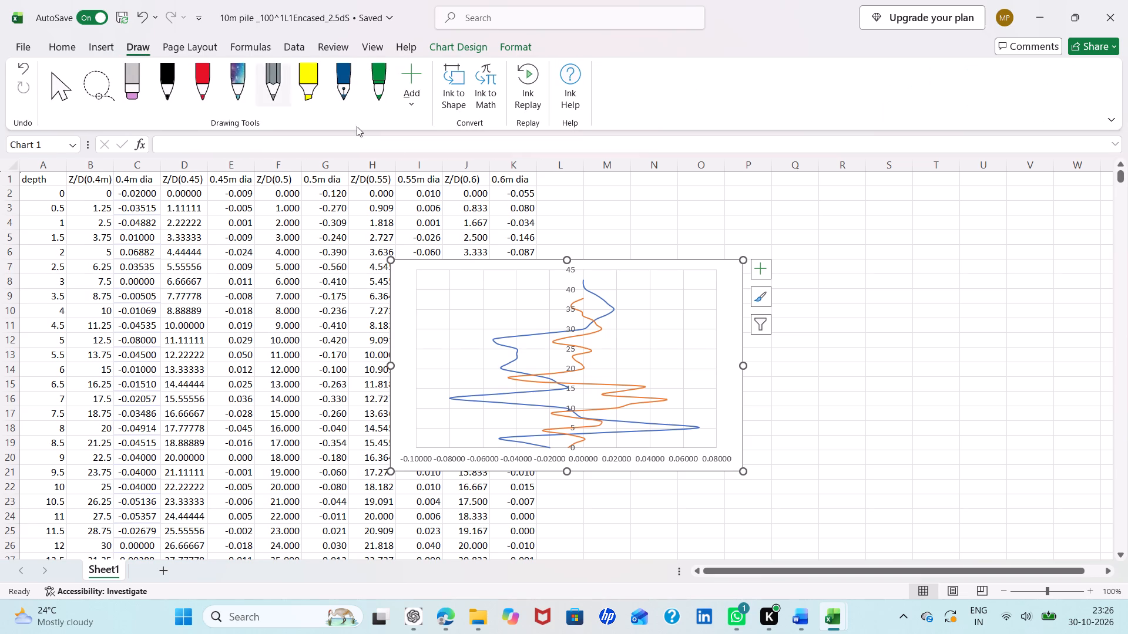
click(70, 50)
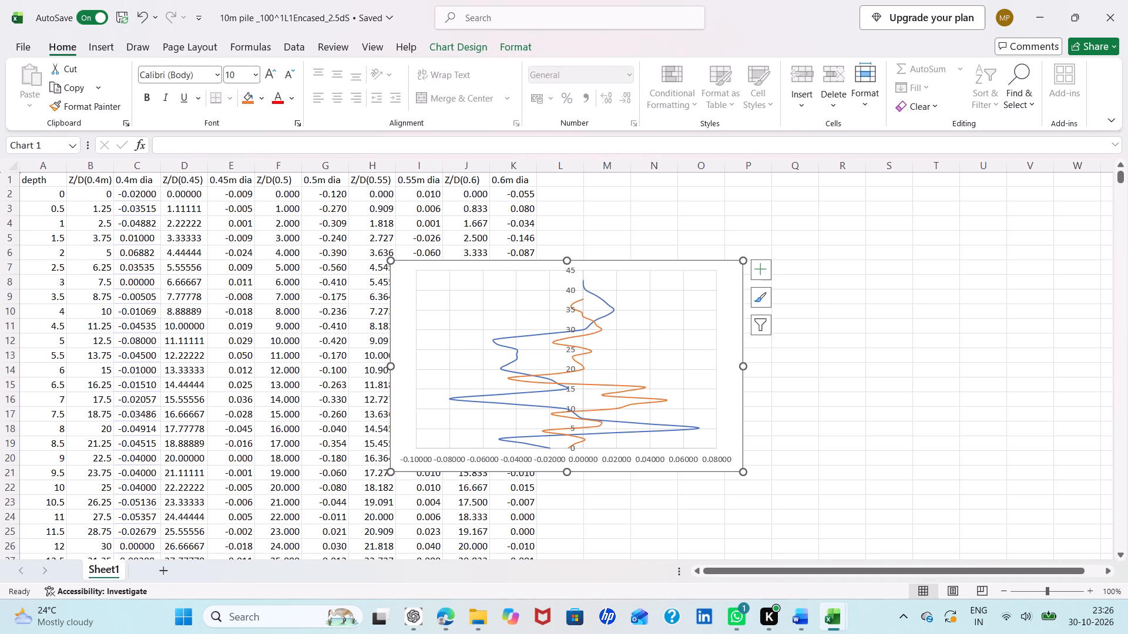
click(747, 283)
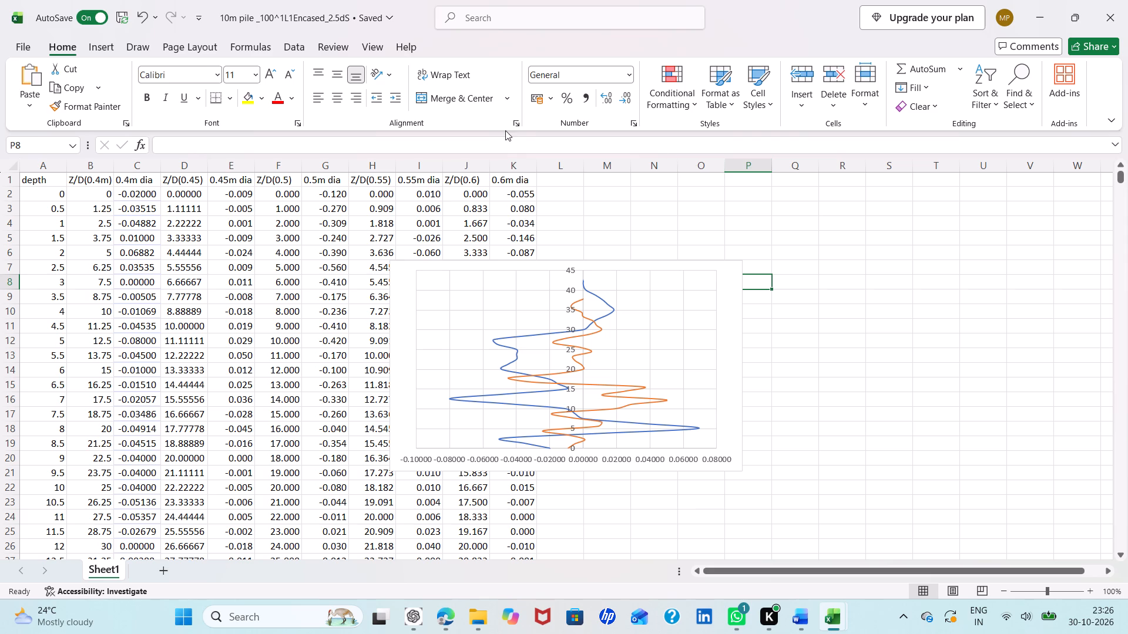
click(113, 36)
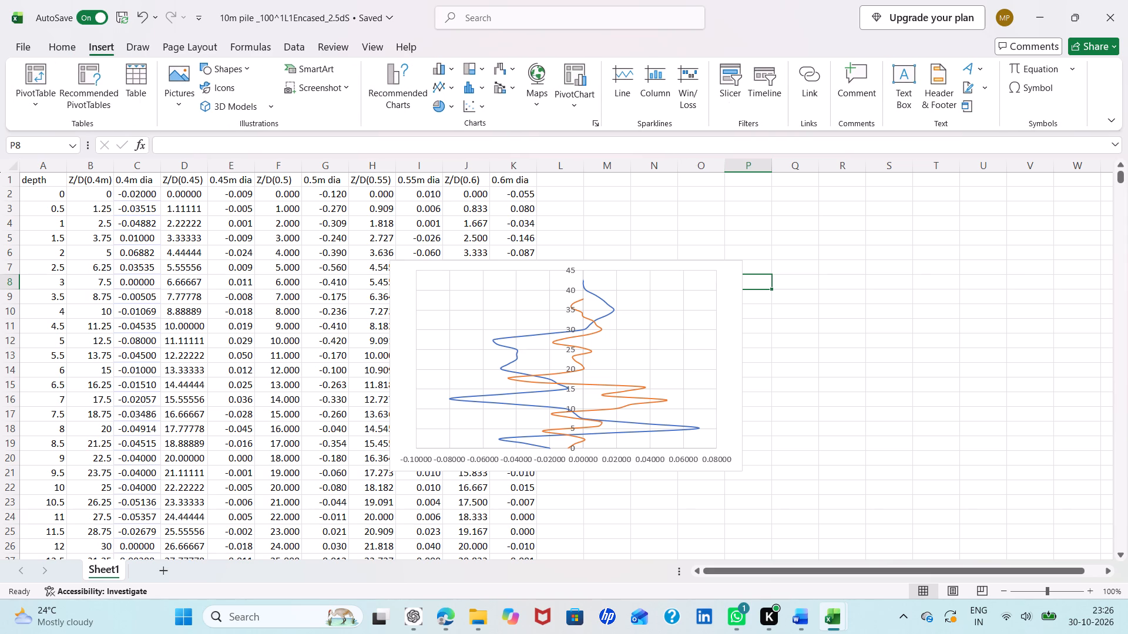
Add a new data series named "0.5m dia" to the scatter chart's data source.
click(701, 278)
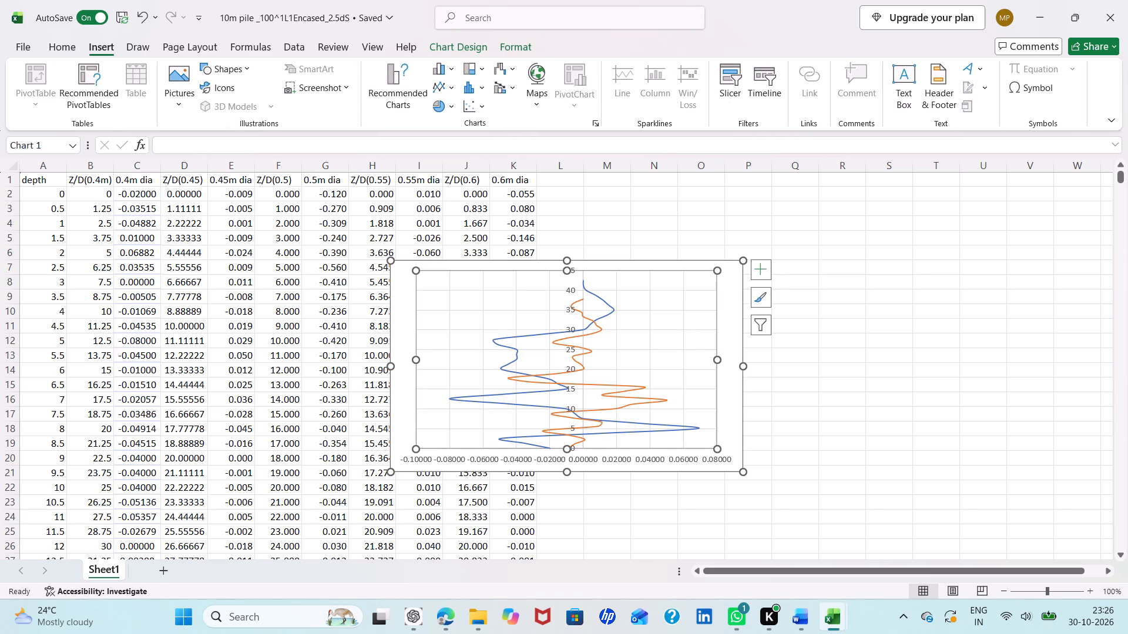
click(743, 281)
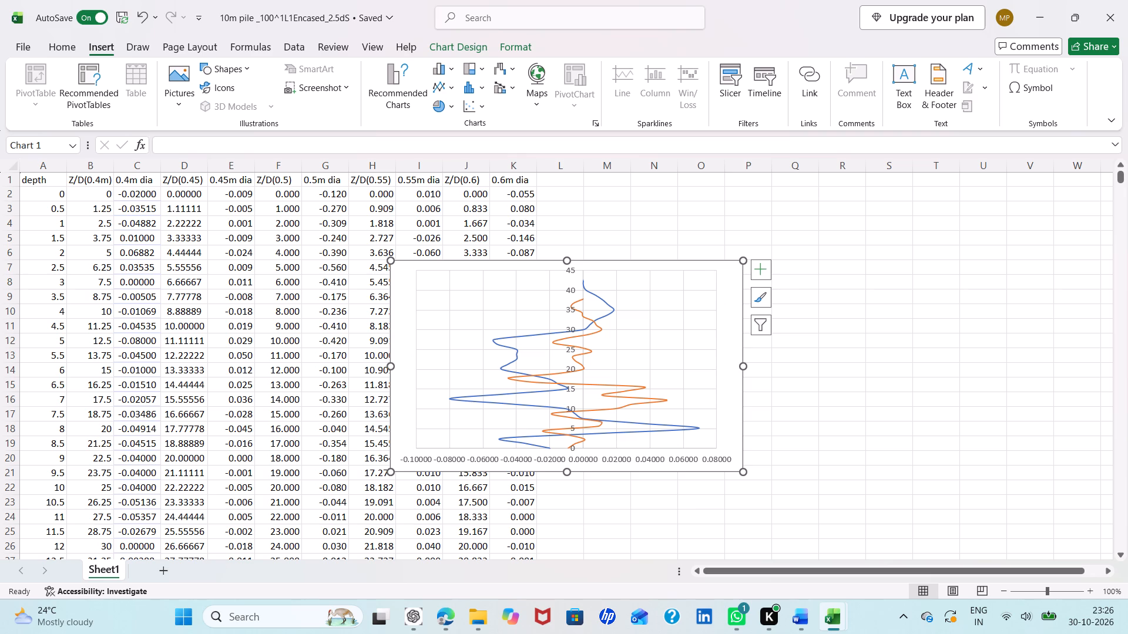
right_click(743, 281)
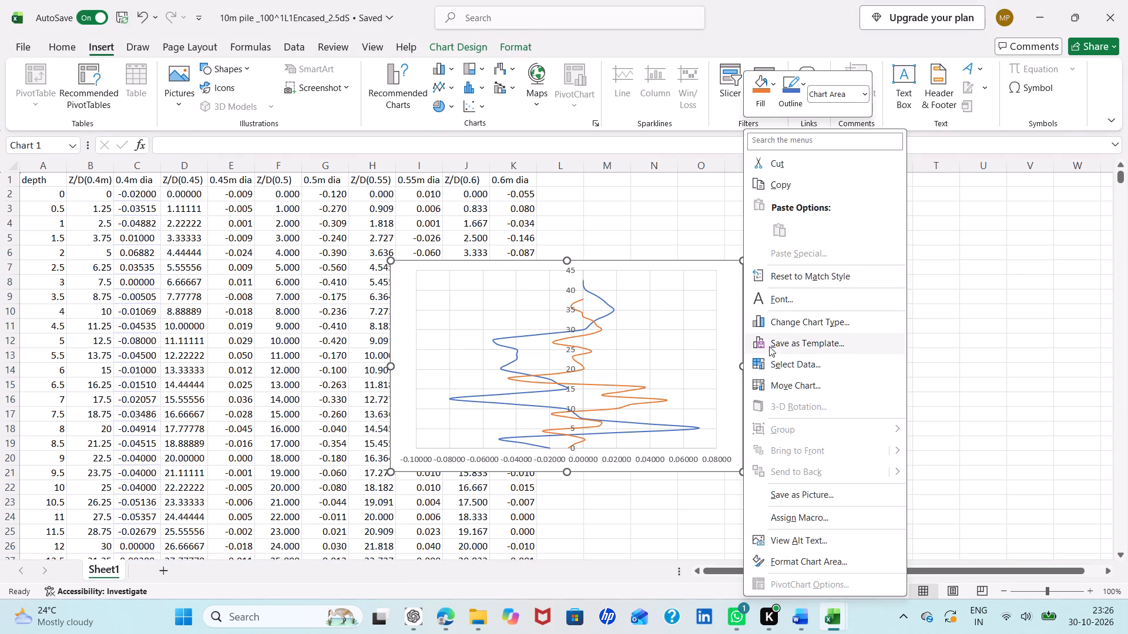
click(771, 361)
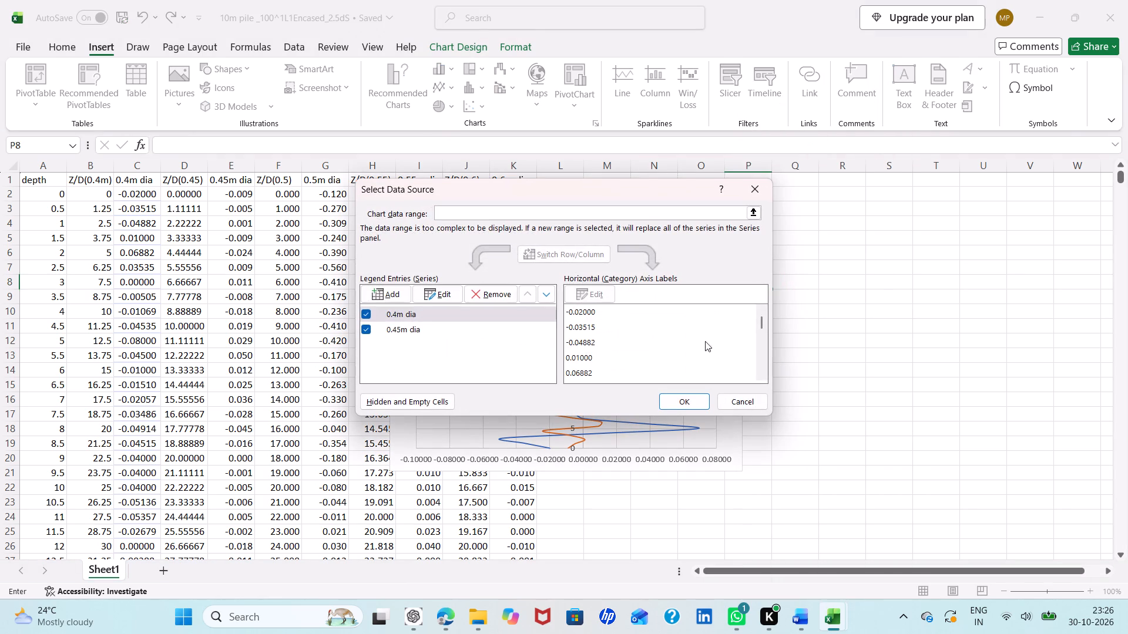
click(394, 293)
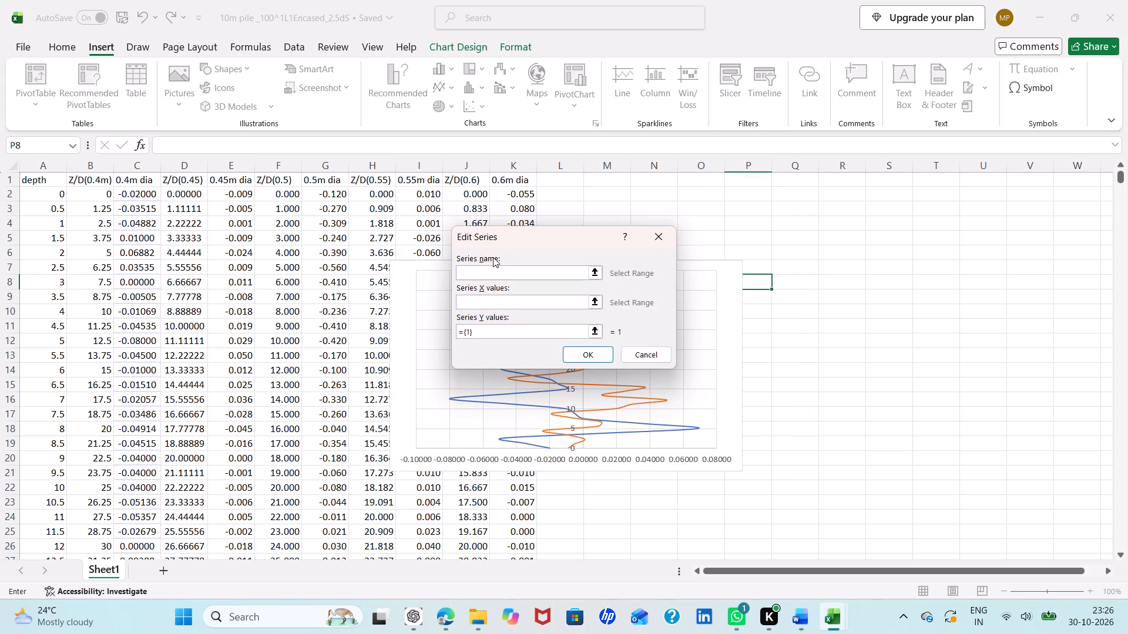
text(0.)
text(5m dia)
Set the 0.5m dia series' X values to =Sheet1!$G$2:$G$36.
click(477, 302)
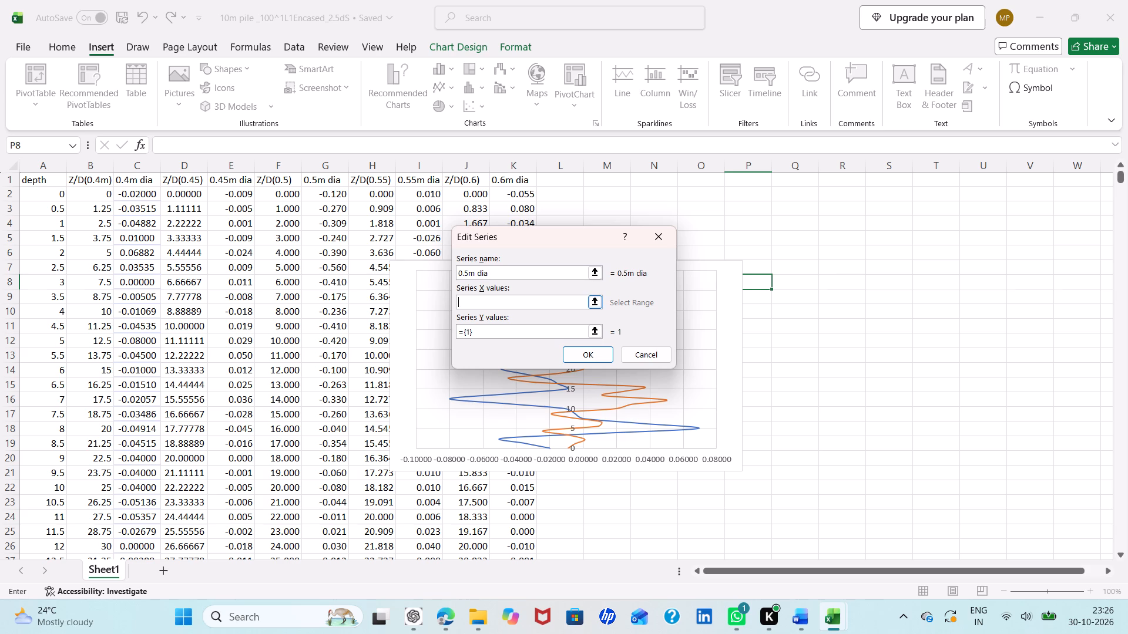
key(ctrl+v)
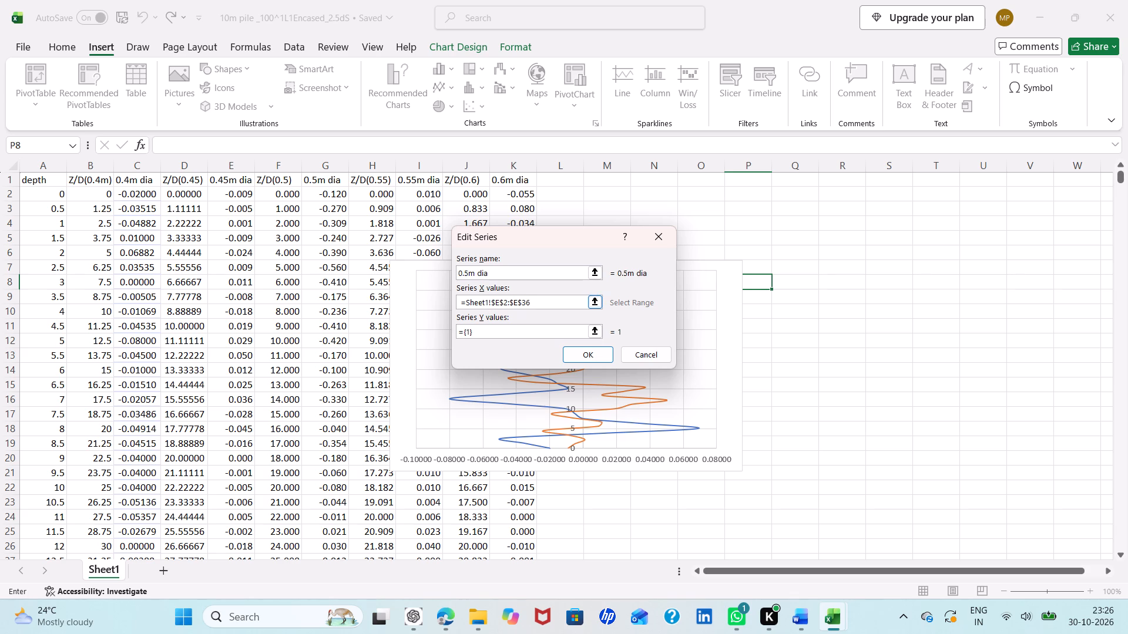
click(499, 303)
key(BackSpace)
key(shift+g)
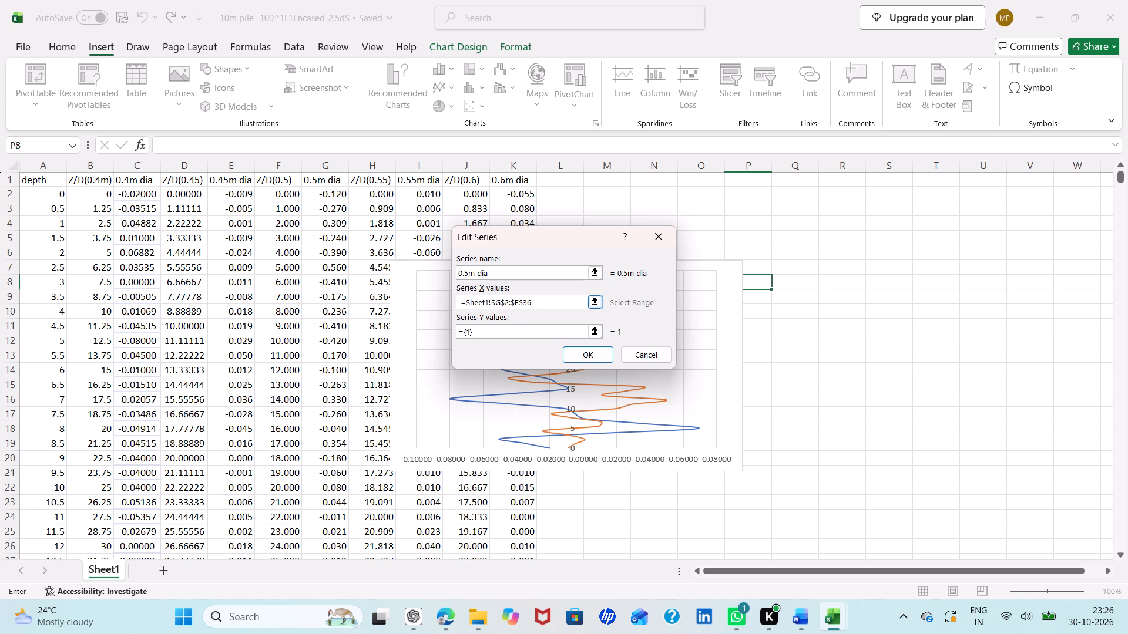
click(521, 302)
key(BackSpace)
key(shift+g)
Set the 0.5m dia series' Y values to =Sheet1!$F$2:$F$36 and apply the series to the chart.
click(492, 336)
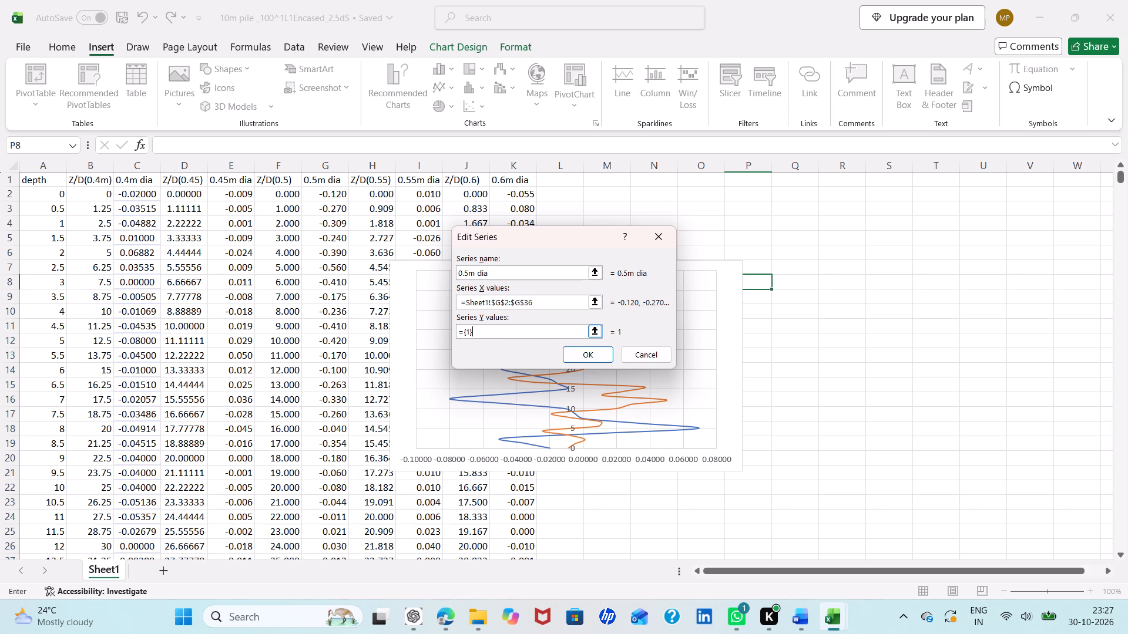
key(BackSpace)
key(BackSpace)
key(BackSpace)
key(BackSpace)
key(ctrl+v)
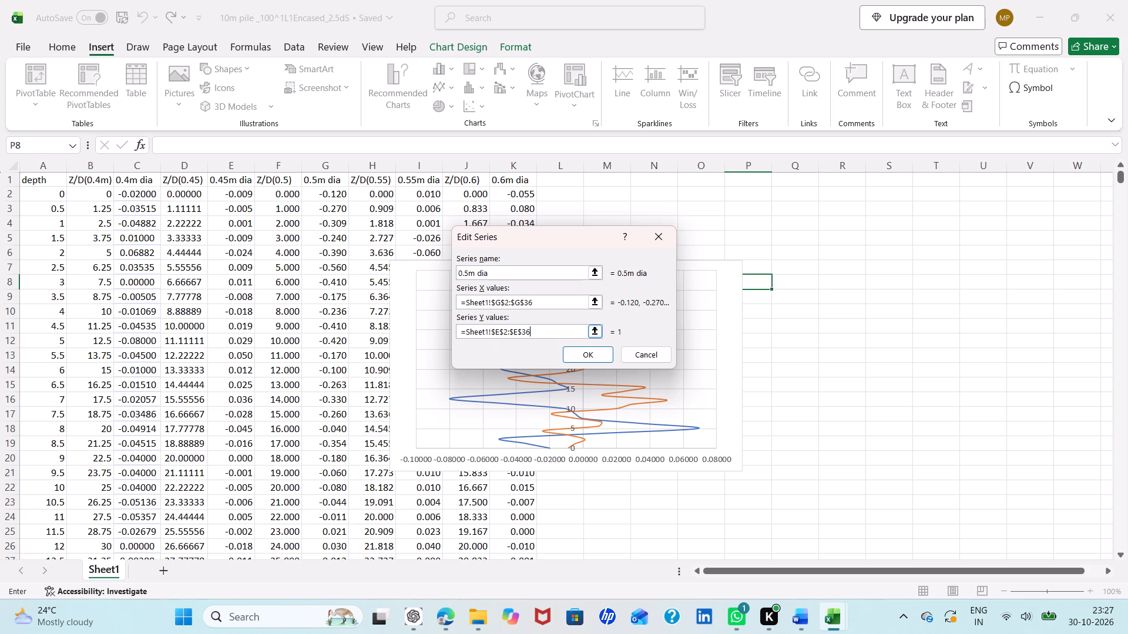
click(502, 328)
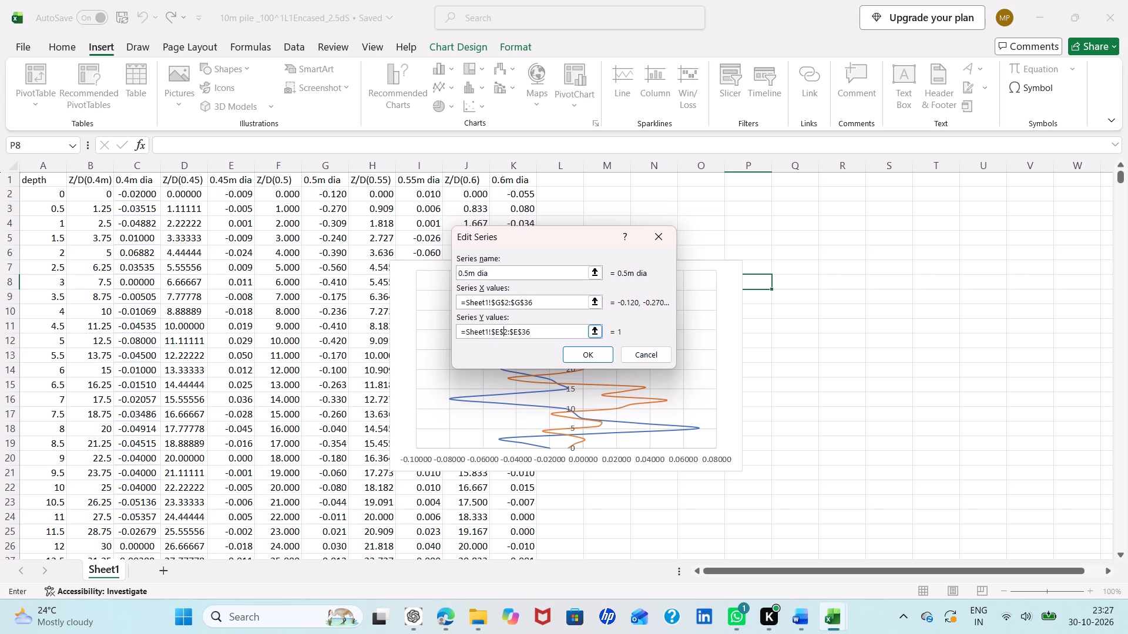
click(499, 330)
key(BackSpace)
key(shift+f)
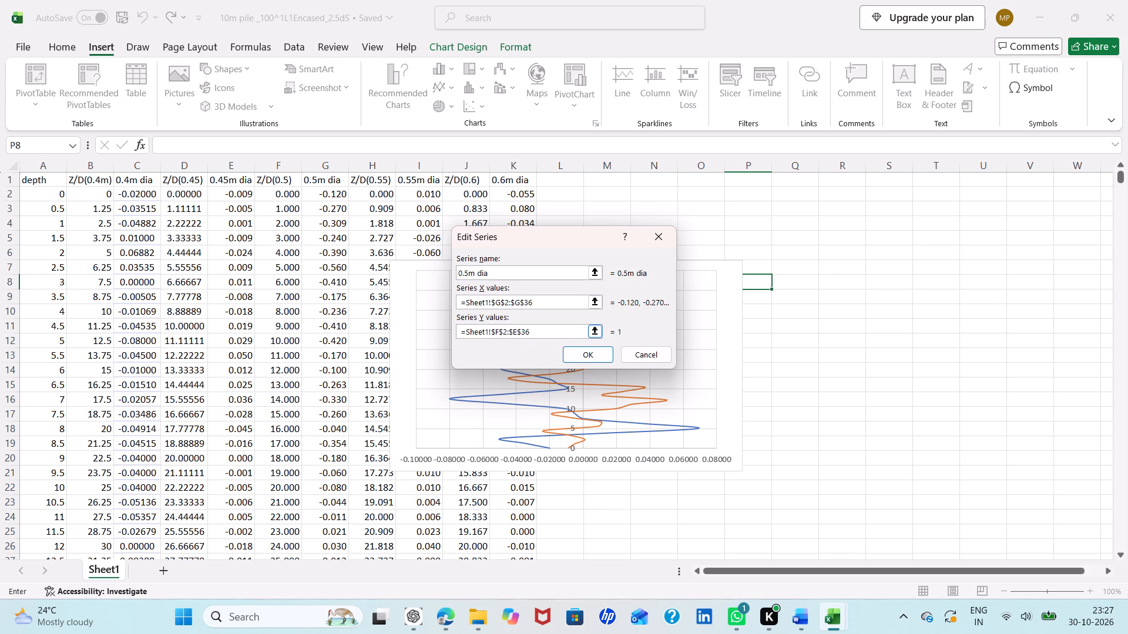
click(516, 333)
key(BackSpace)
key(shift+f)
click(598, 350)
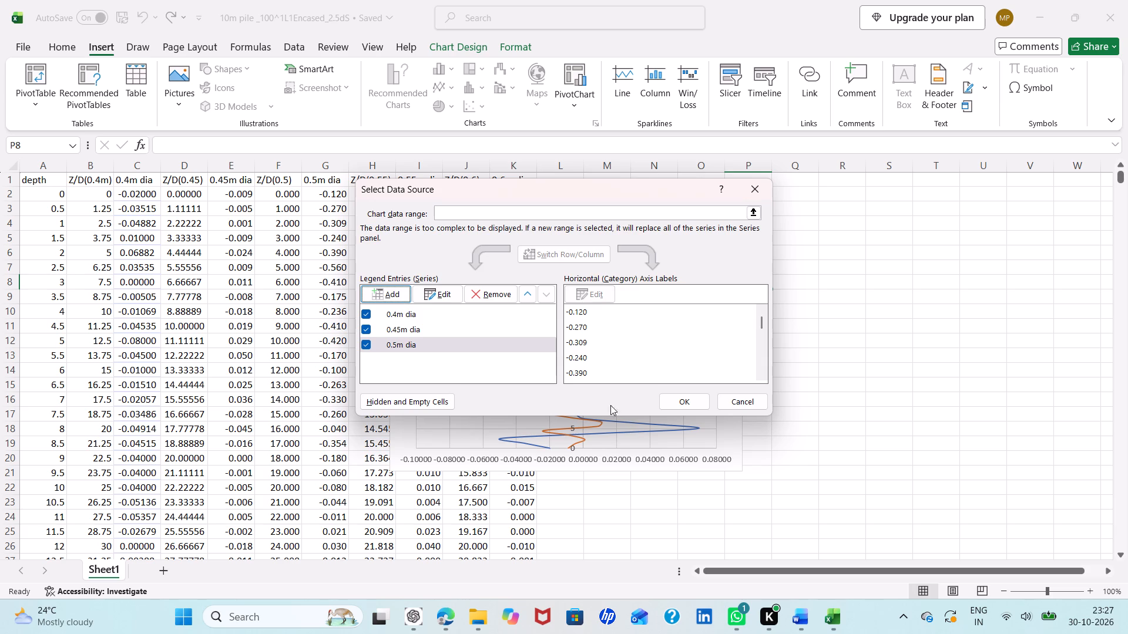
click(669, 402)
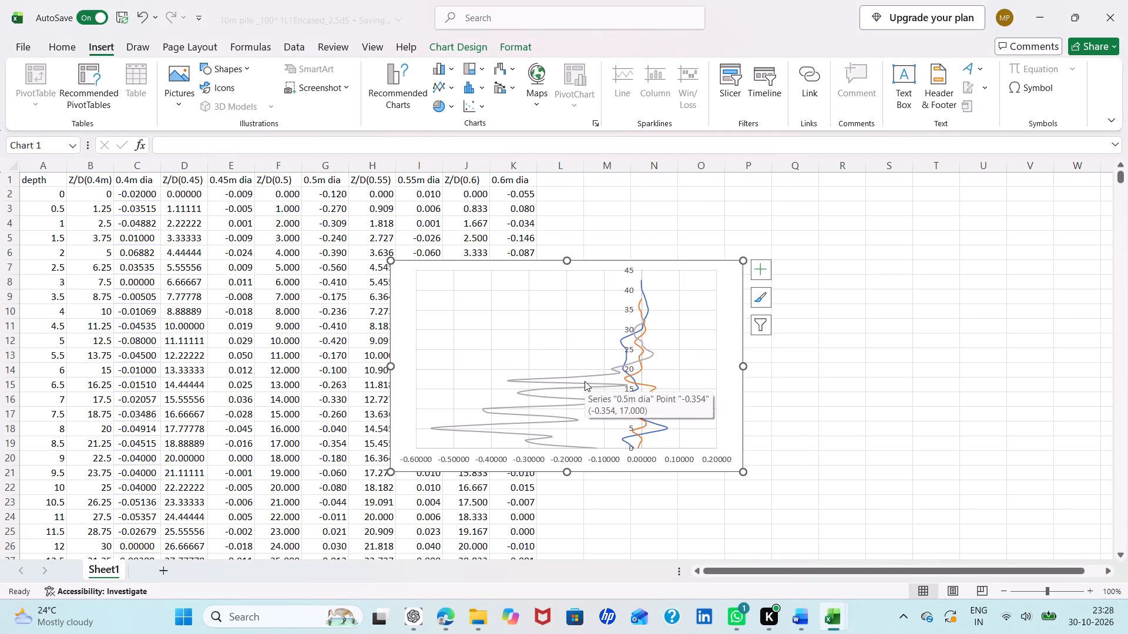
Add another data series named "0.55m dia" to the scatter chart's data source.
right_click(696, 336)
click(674, 328)
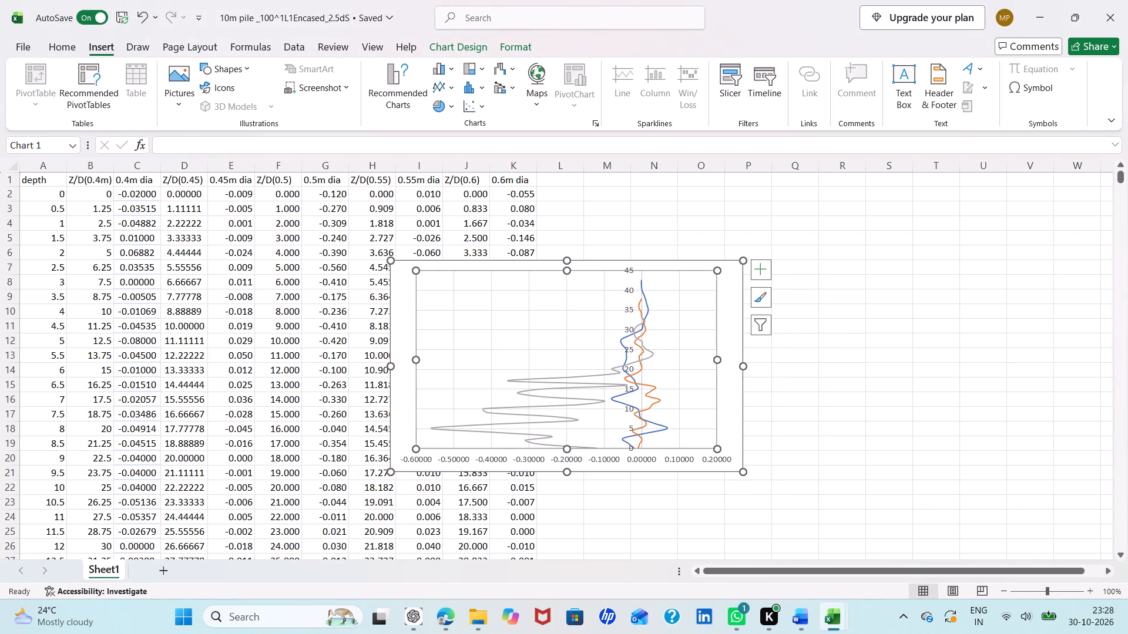
right_click(674, 328)
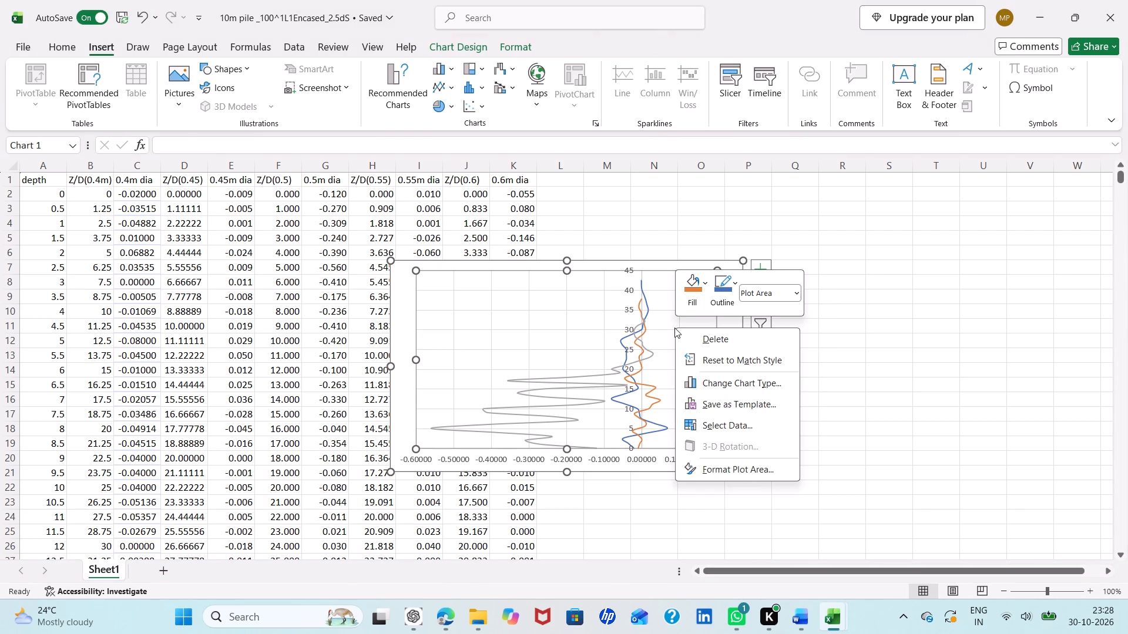
click(702, 426)
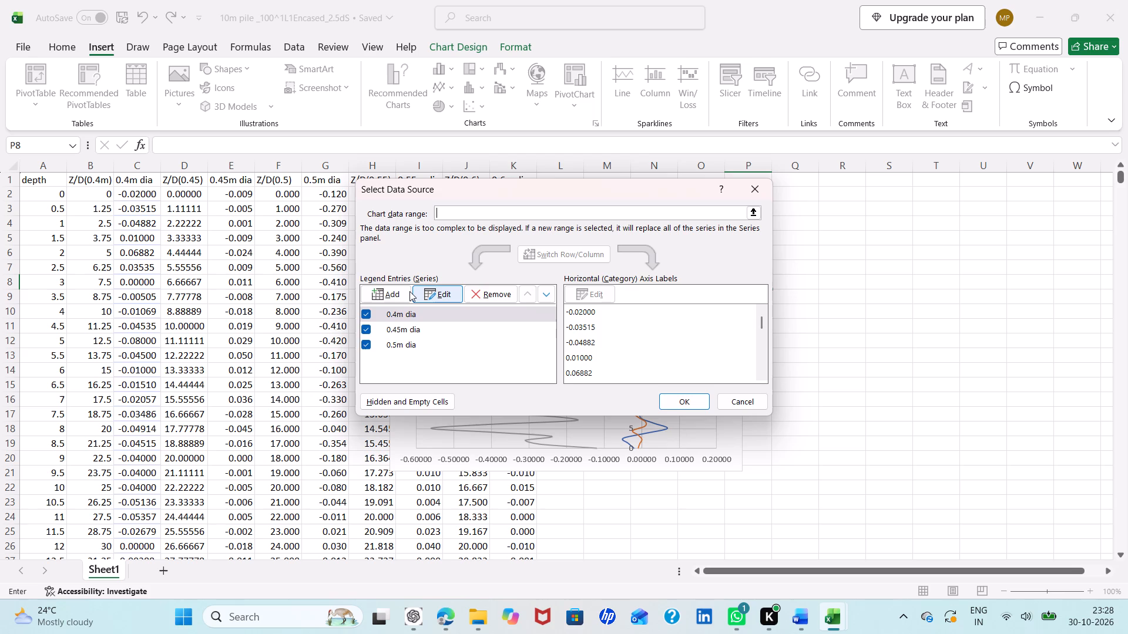
click(409, 291)
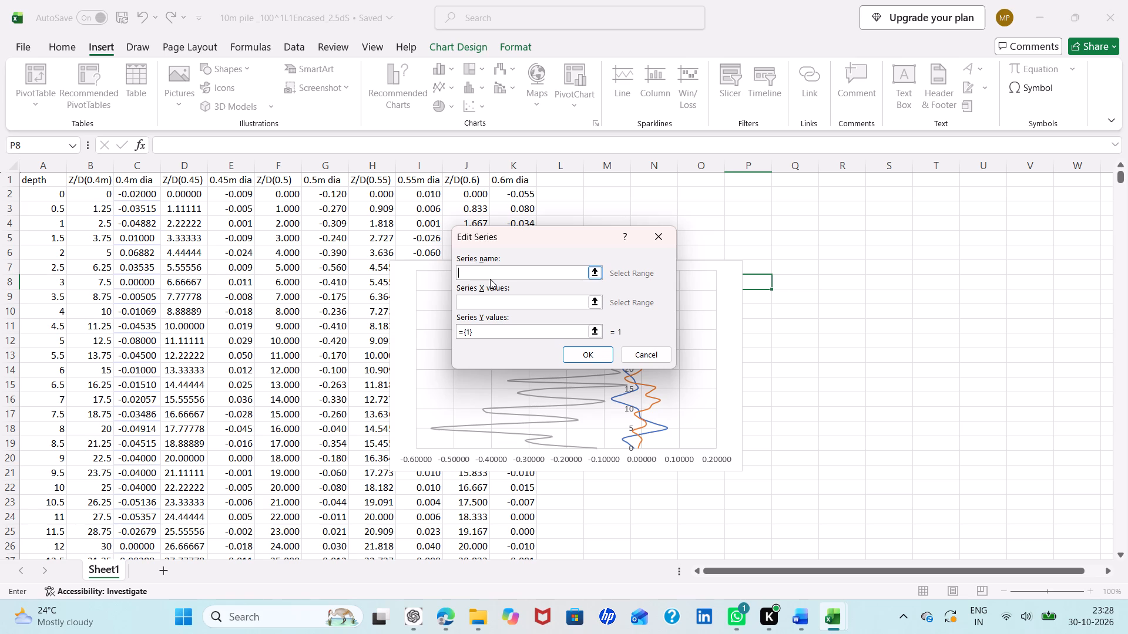
text(0.55)
text(m dia)
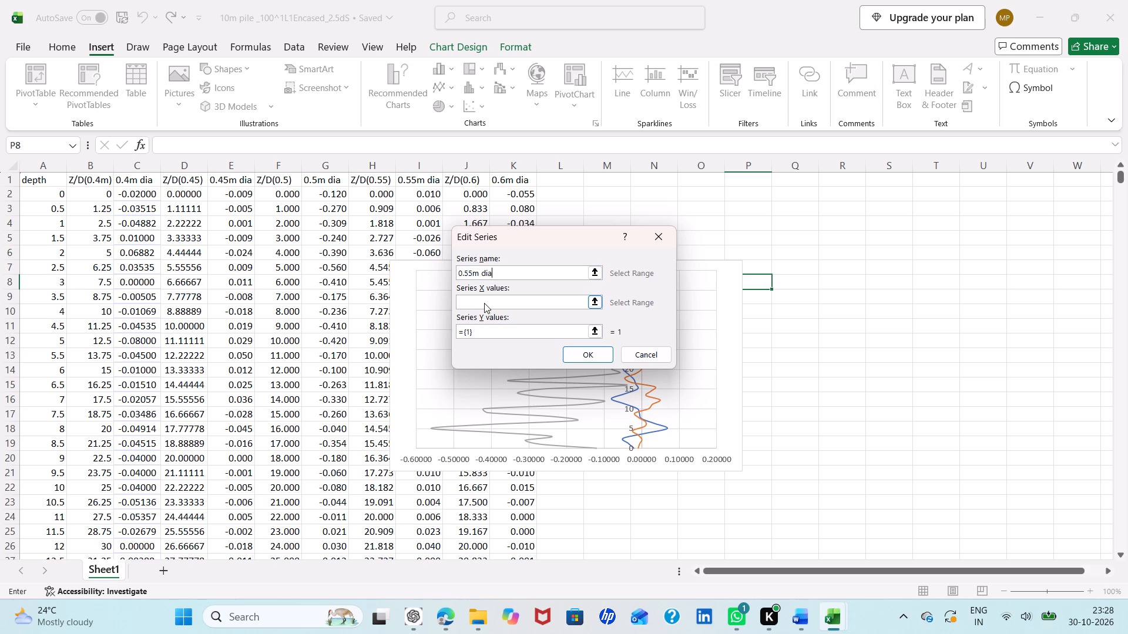
Set the 0.55m dia series' X values to =Sheet1!$I$2:$I$36.
click(484, 303)
key(ctrl+v)
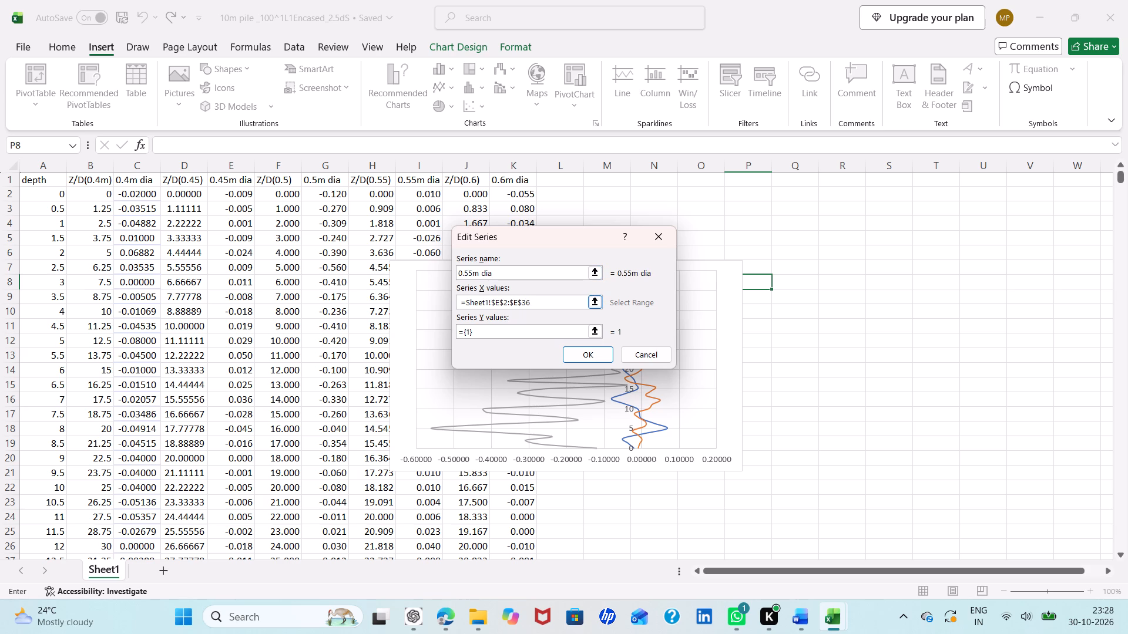
click(500, 302)
key(BackSpace)
key(shift+i)
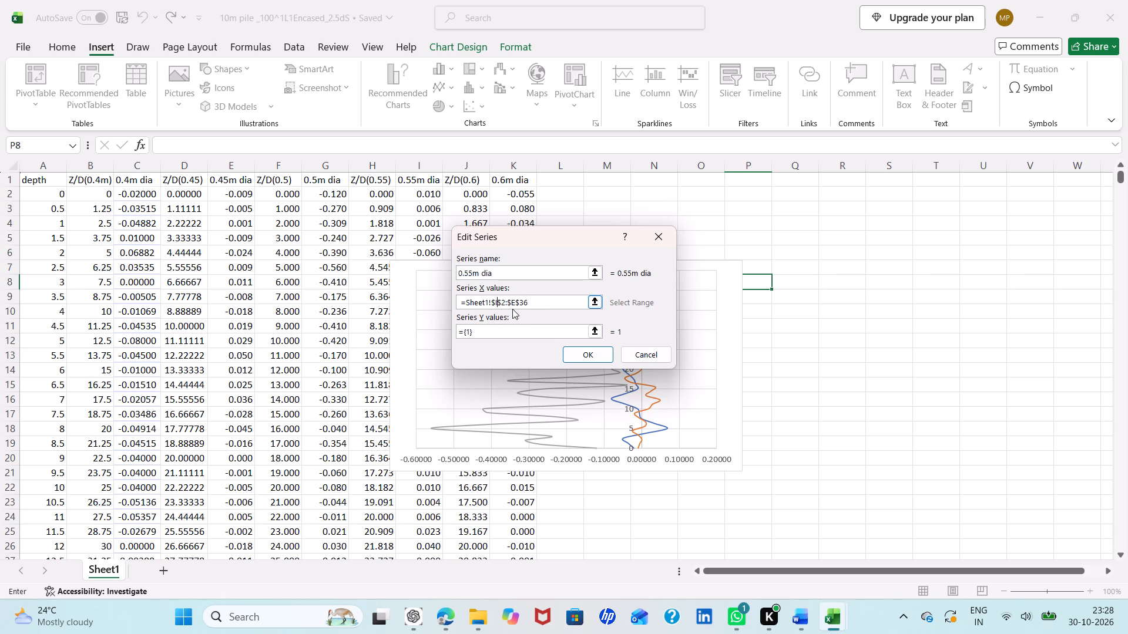
click(516, 302)
key(BackSpace)
key(shift+i)
Set the 0.55m dia series' Y values to =Sheet1!$H$2:$H$36 and apply the series to the chart.
click(493, 335)
key(BackSpace)
key(BackSpace)
key(BackSpace)
key(BackSpace)
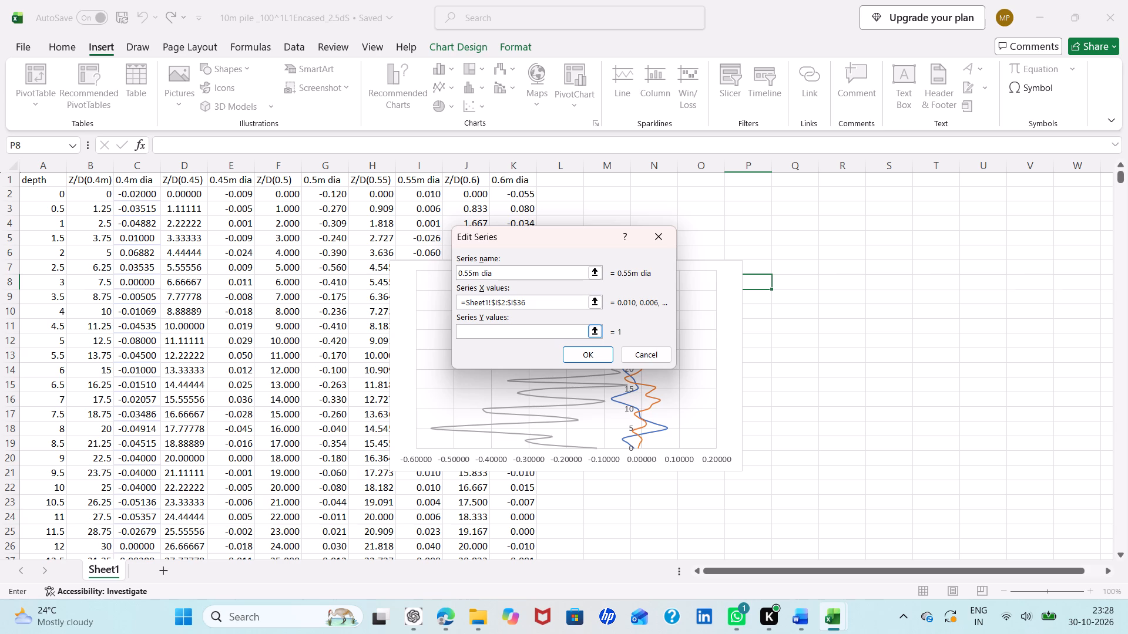
key(ctrl+v)
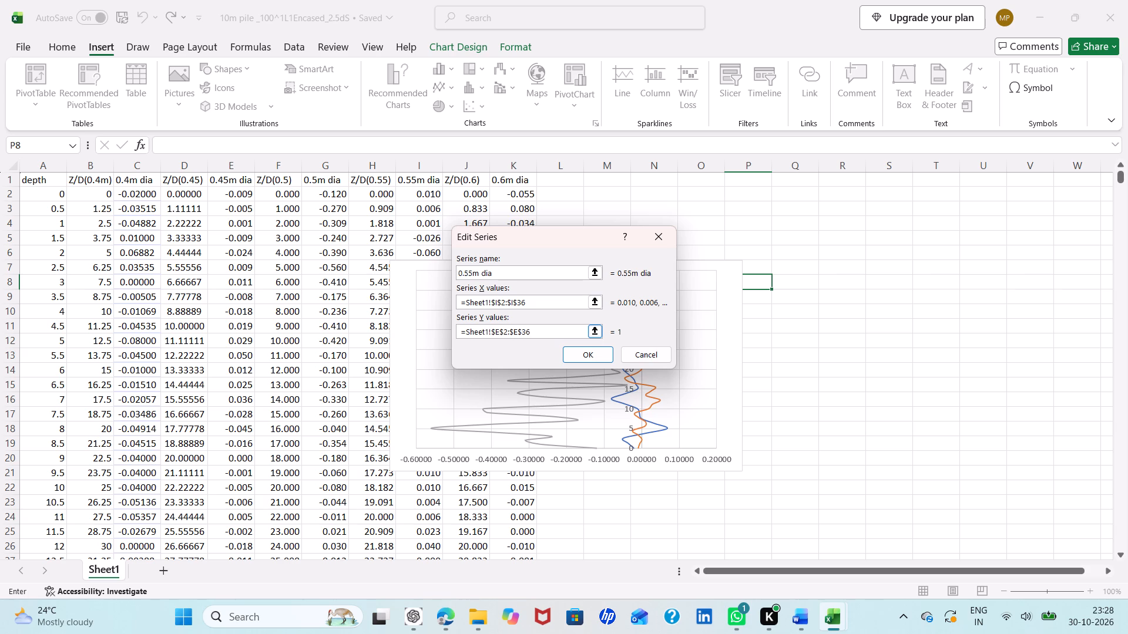
click(500, 331)
key(BackSpace)
key(shift+h)
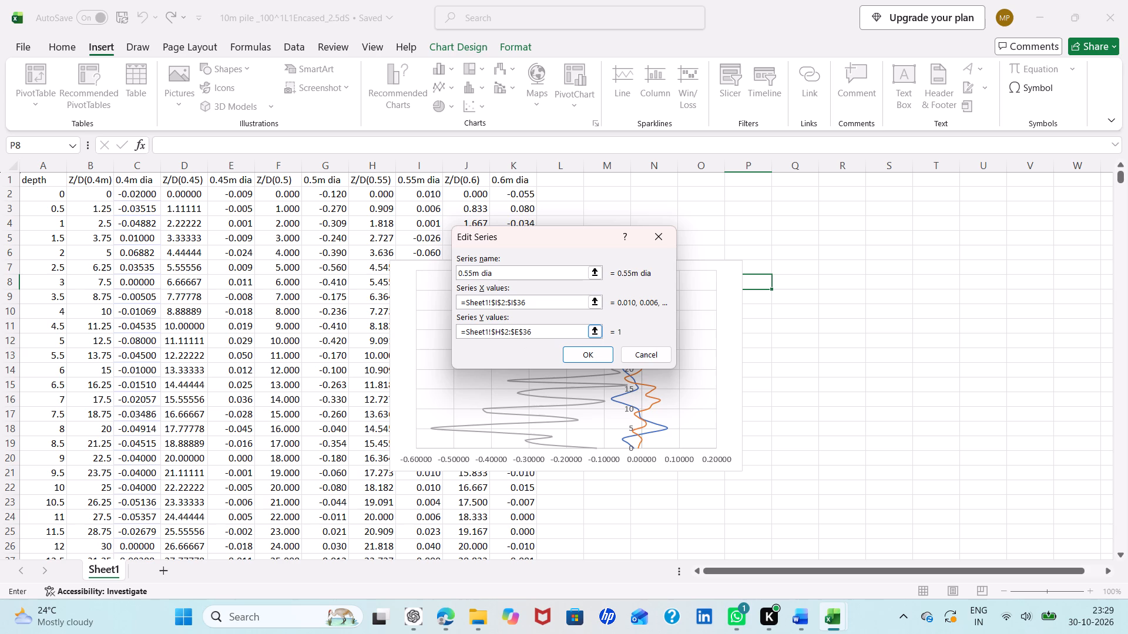
click(518, 333)
key(BackSpace)
key(shift+h)
click(572, 354)
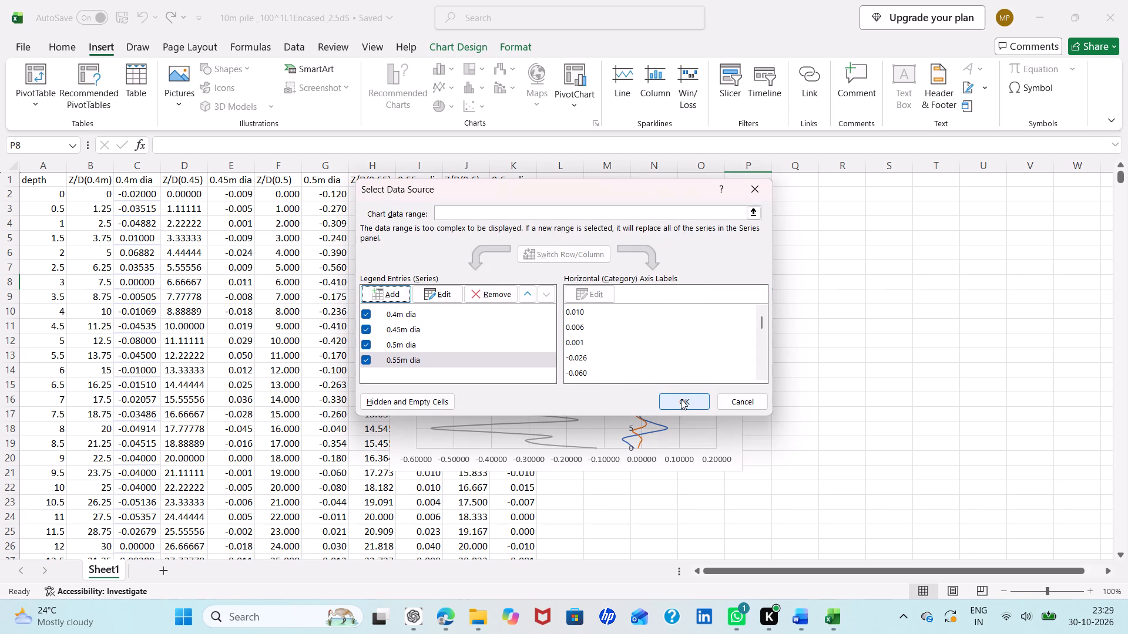
click(681, 401)
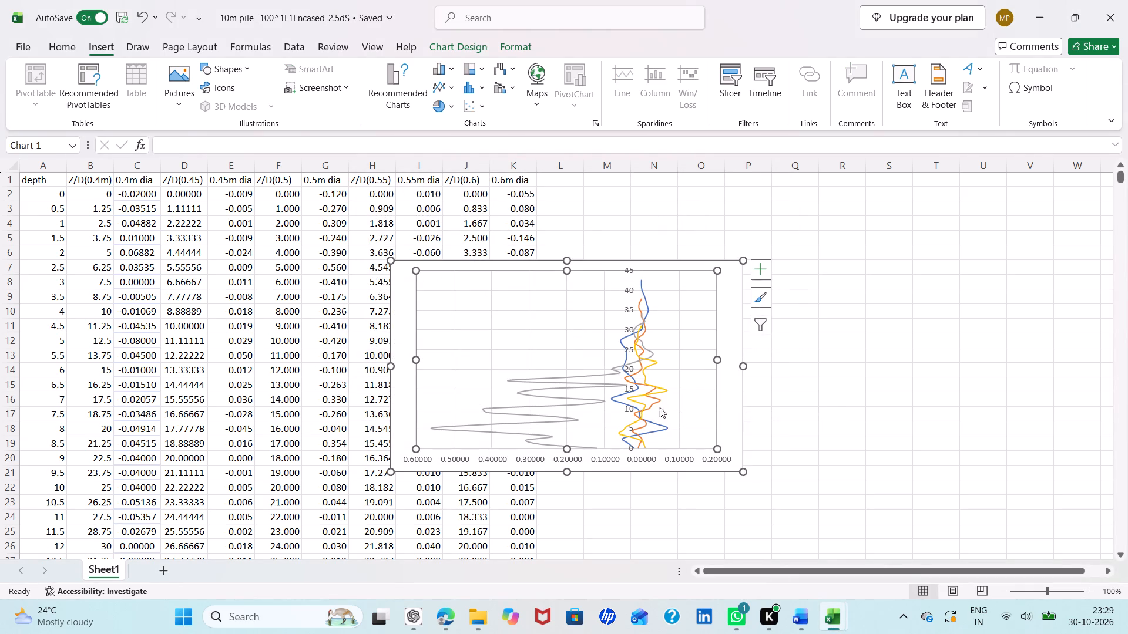
Add another data series named "0.6m dia" to the scatter chart's data source.
right_click(704, 331)
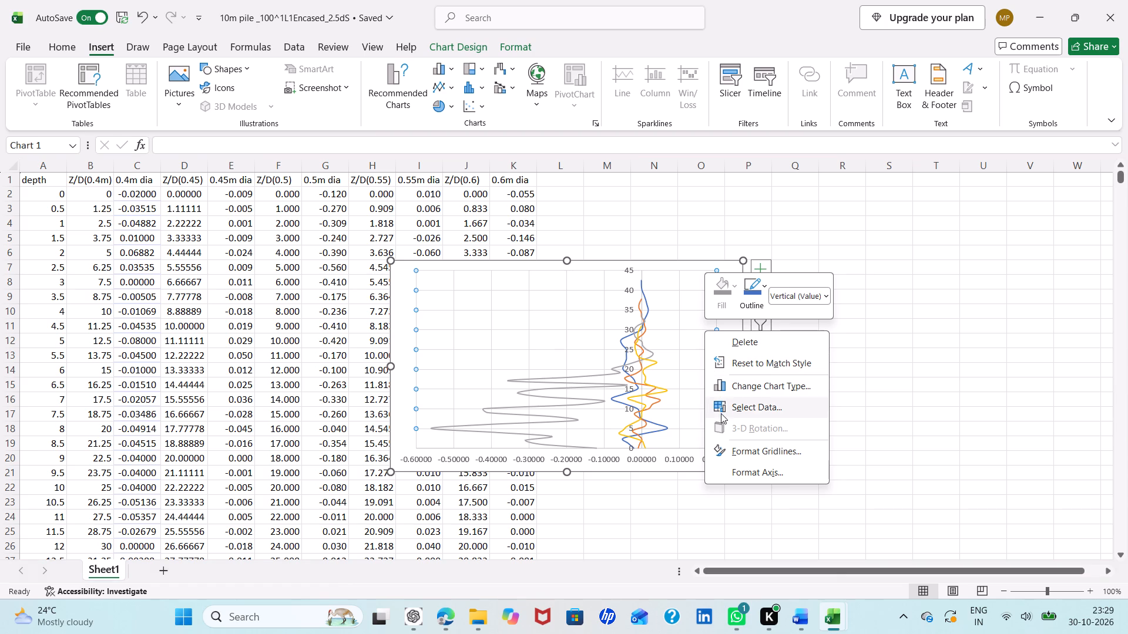
click(721, 413)
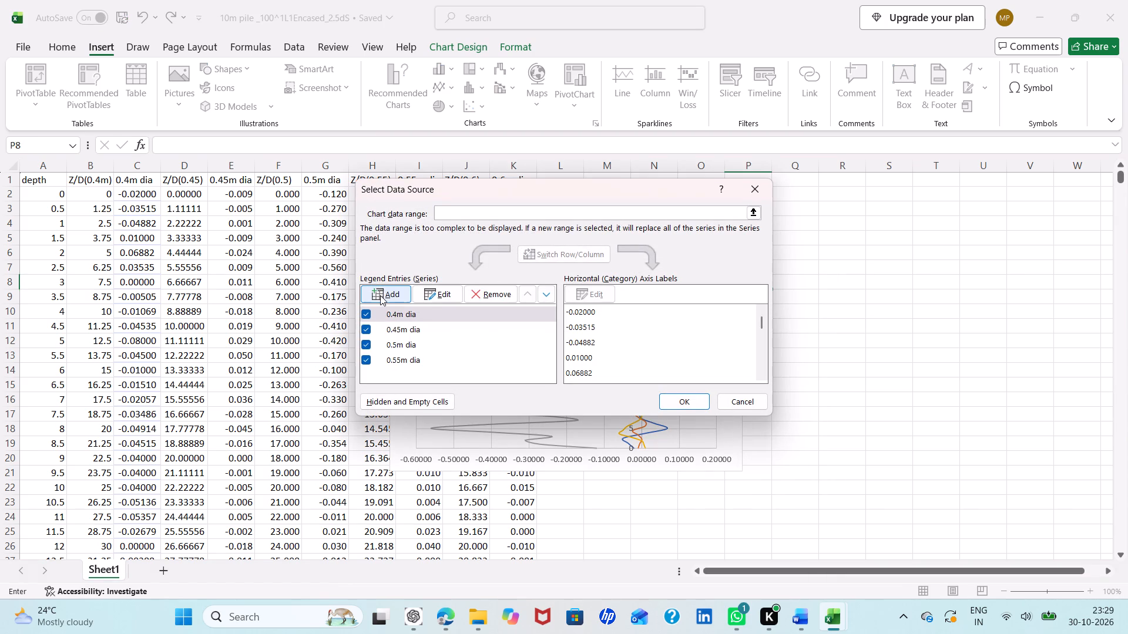
click(380, 295)
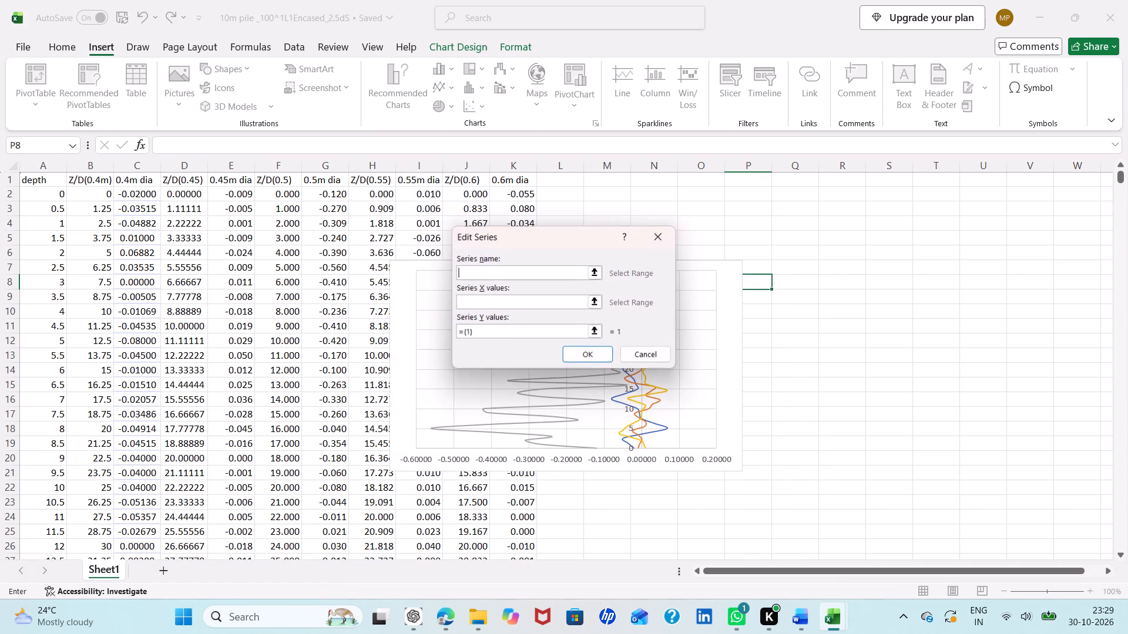
text(0.)
text(6m dia)
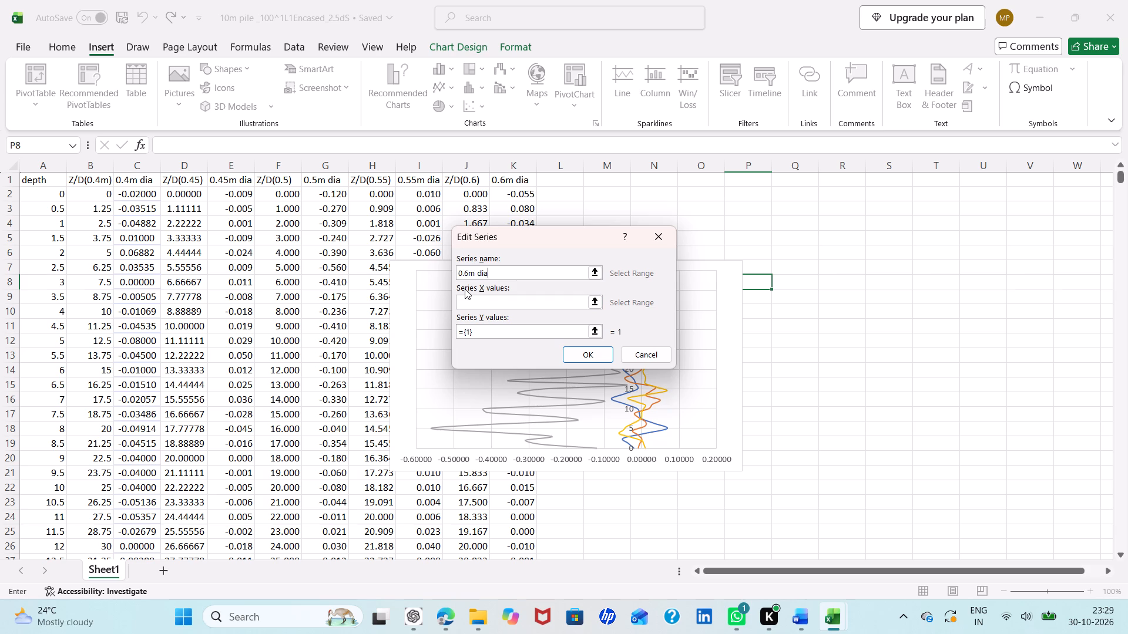
Set the 0.6m dia series' X values to =Sheet1!$K$2:$K$36.
click(465, 295)
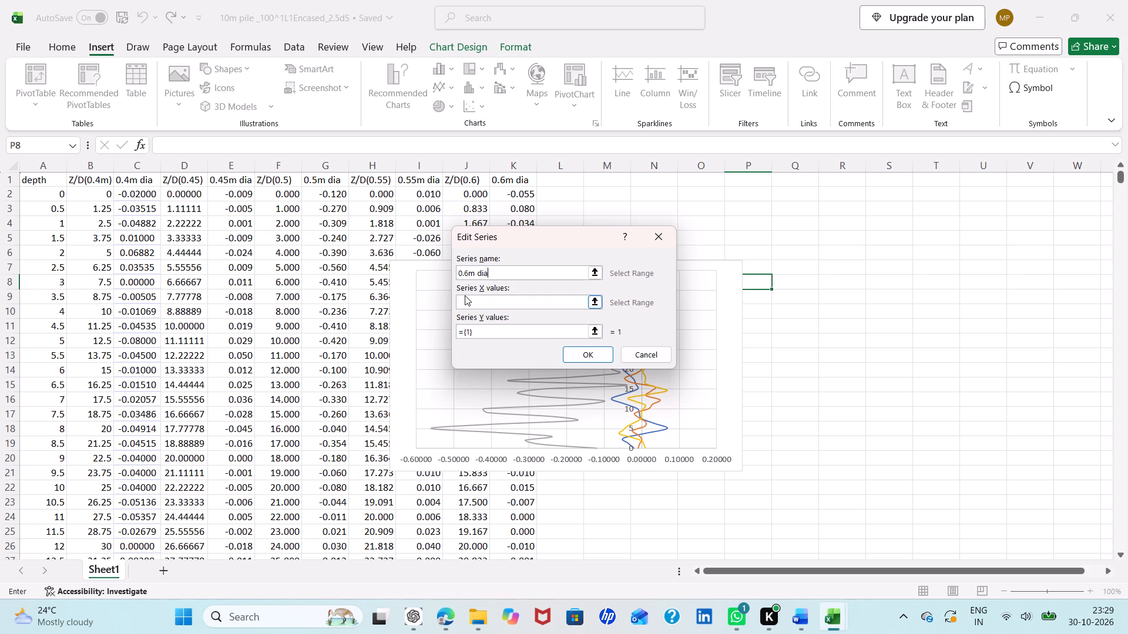
click(467, 302)
key(ctrl+v)
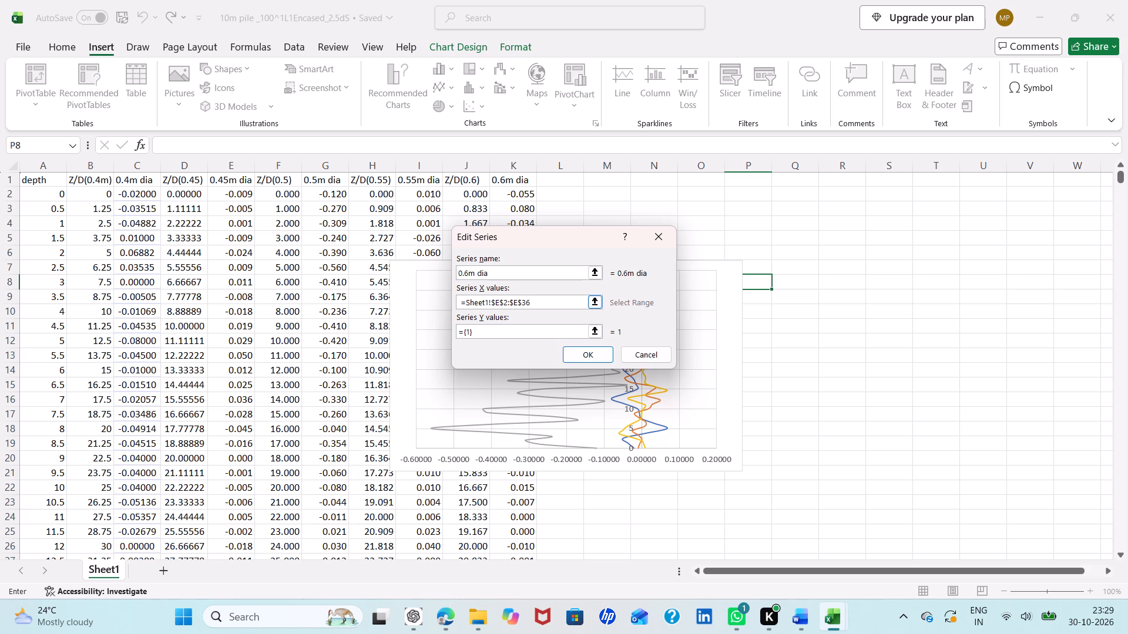
click(499, 301)
key(BackSpace)
key(shift+k)
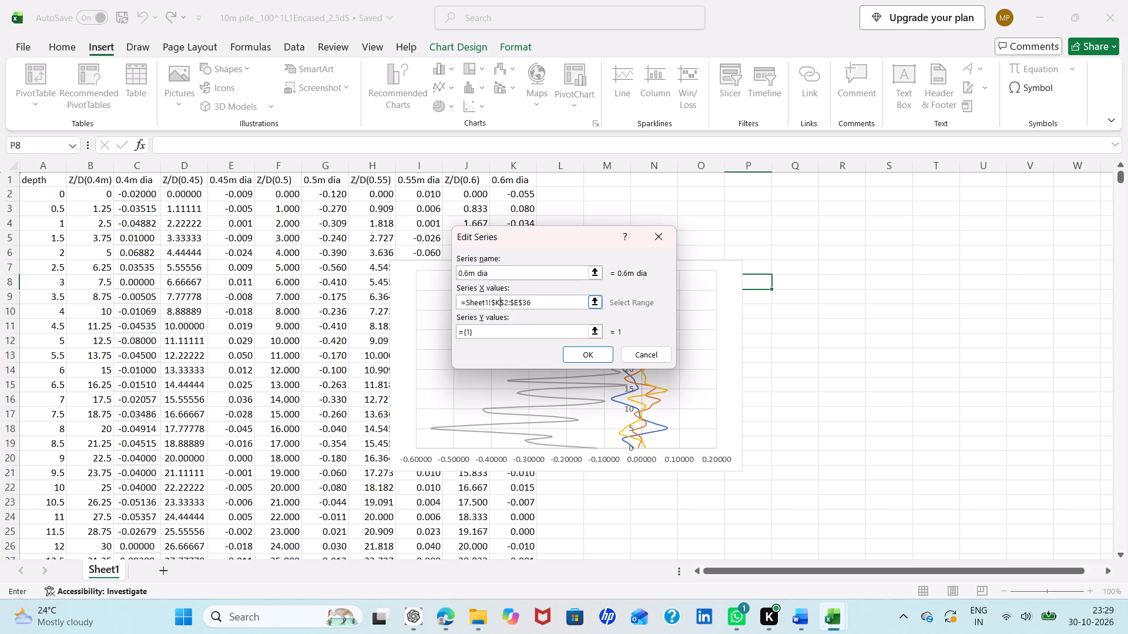
click(520, 302)
key(BackSpace)
key(shift+k)
Set the 0.6m dia series' Y values to =Sheet1!$J$2:$J$36 and apply the series to the chart.
click(488, 328)
key(BackSpace)
key(BackSpace)
key(BackSpace)
key(BackSpace)
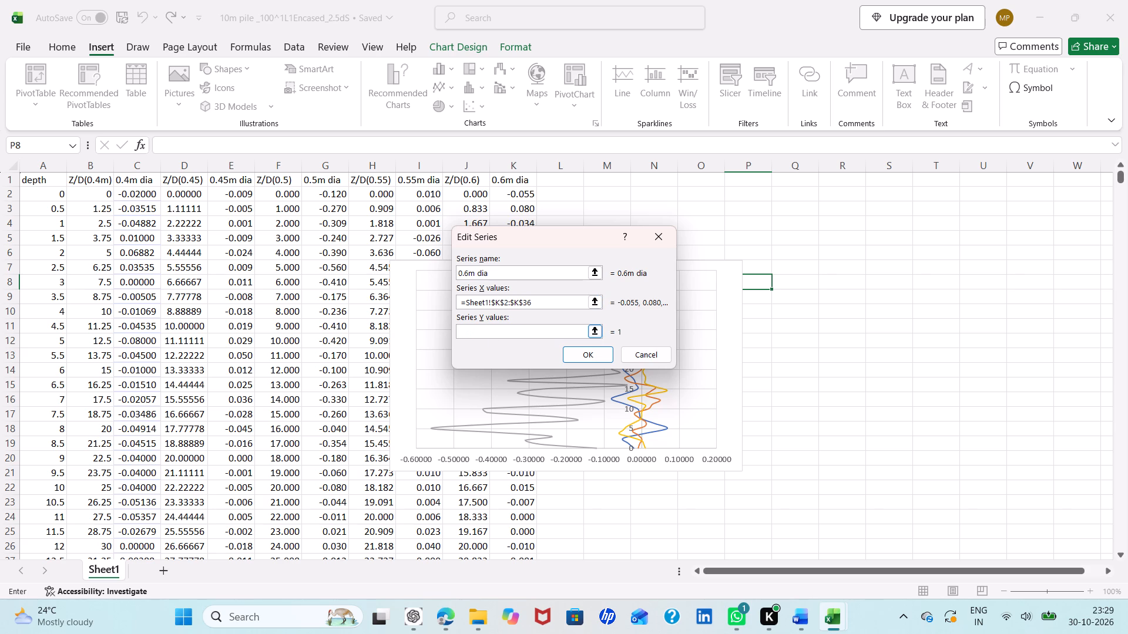
key(ctrl+v)
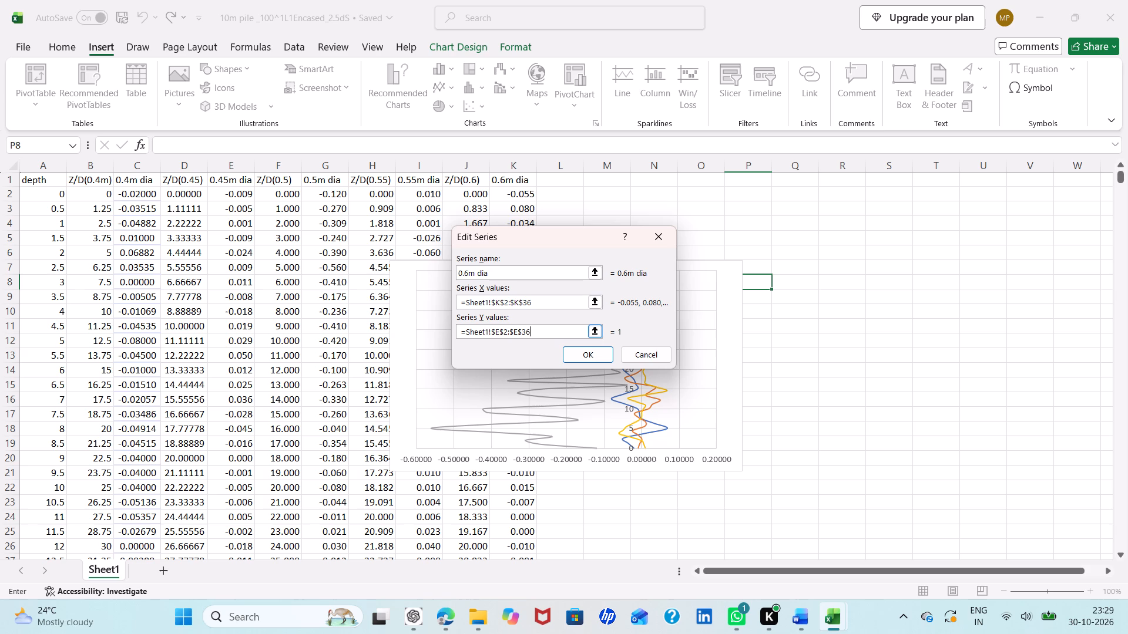
click(500, 331)
key(BackSpace)
key(shift+j)
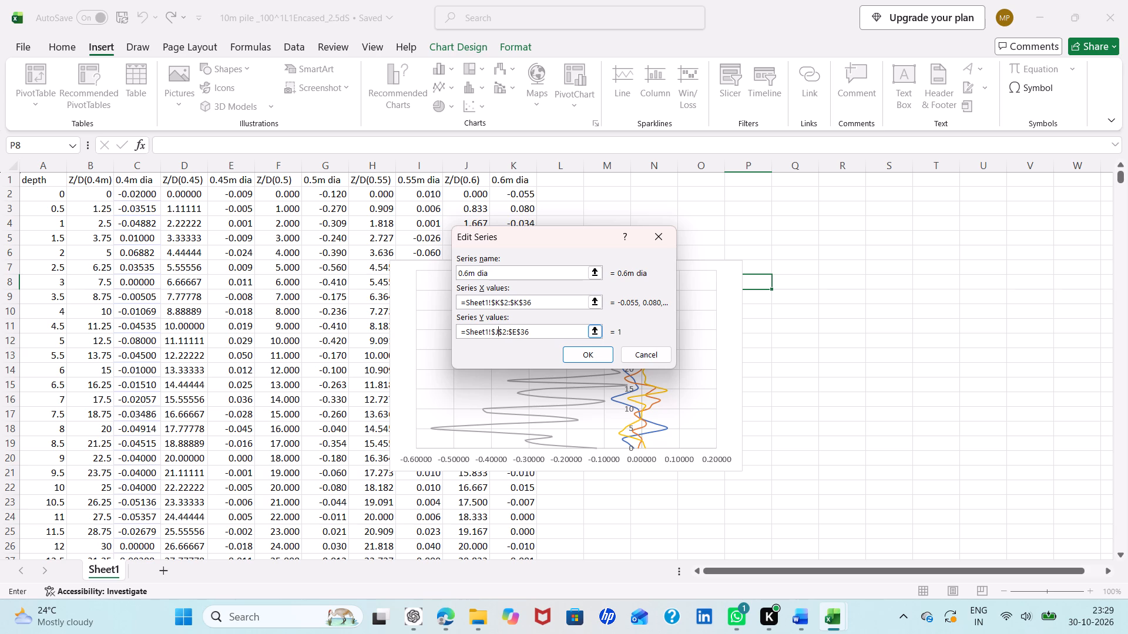
click(518, 331)
key(BackSpace)
key(shift+j)
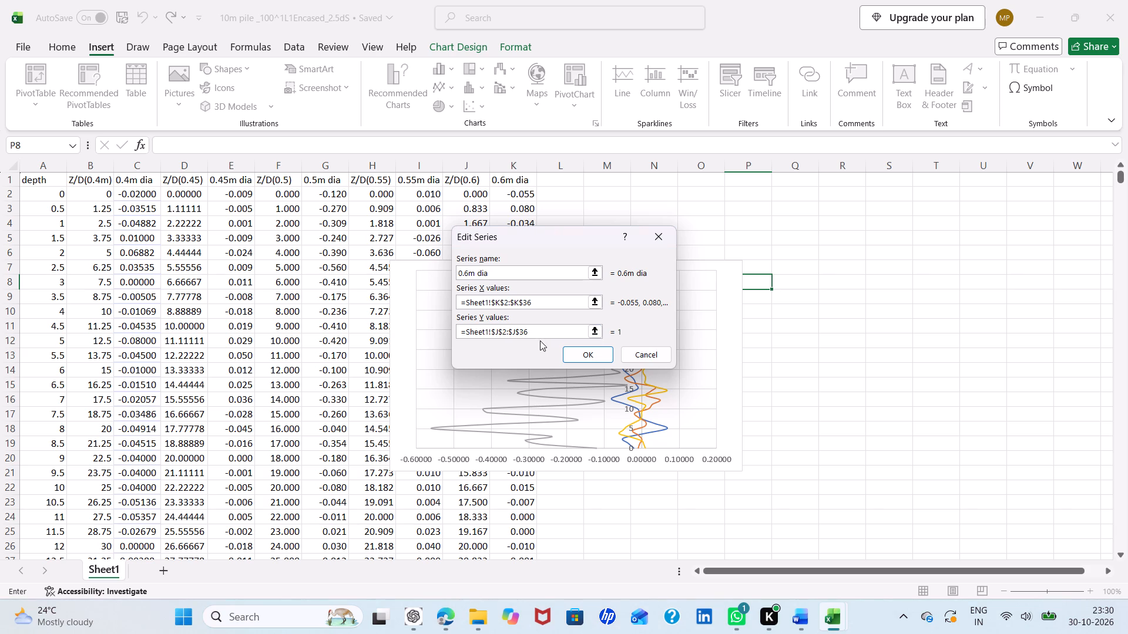
click(571, 350)
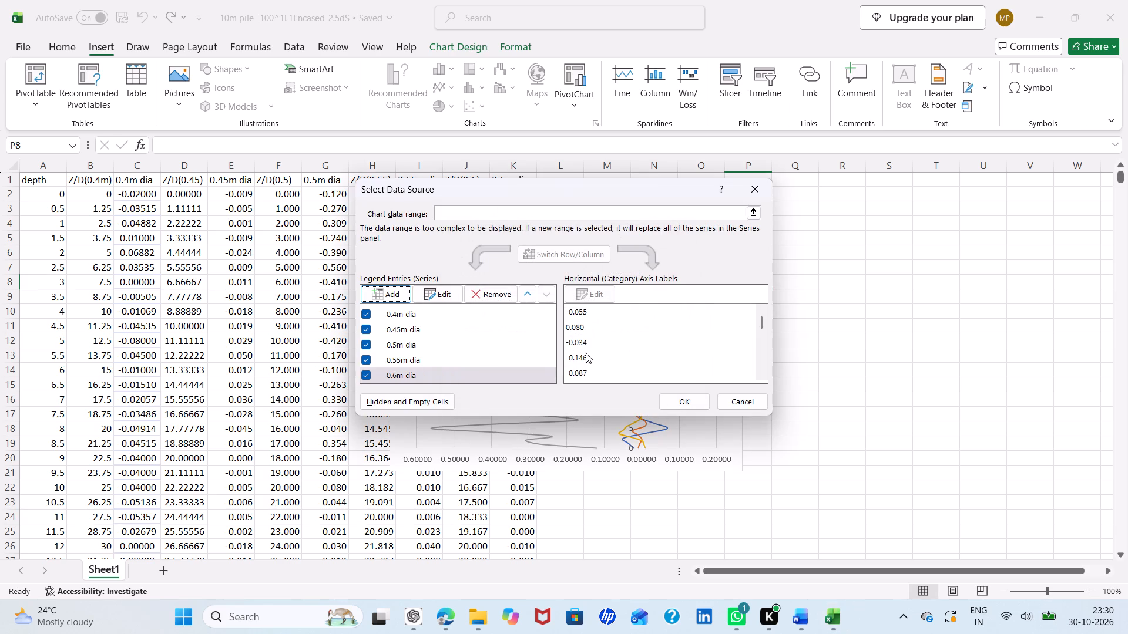
click(670, 402)
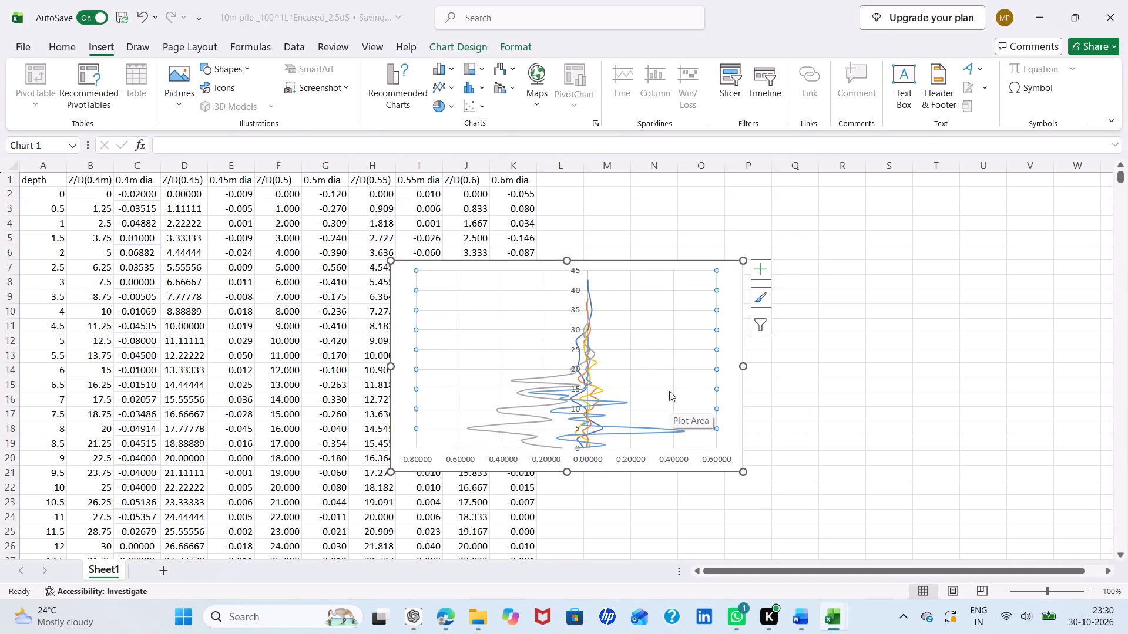
Add a chart title to the lateral deformation scatter chart.
click(757, 279)
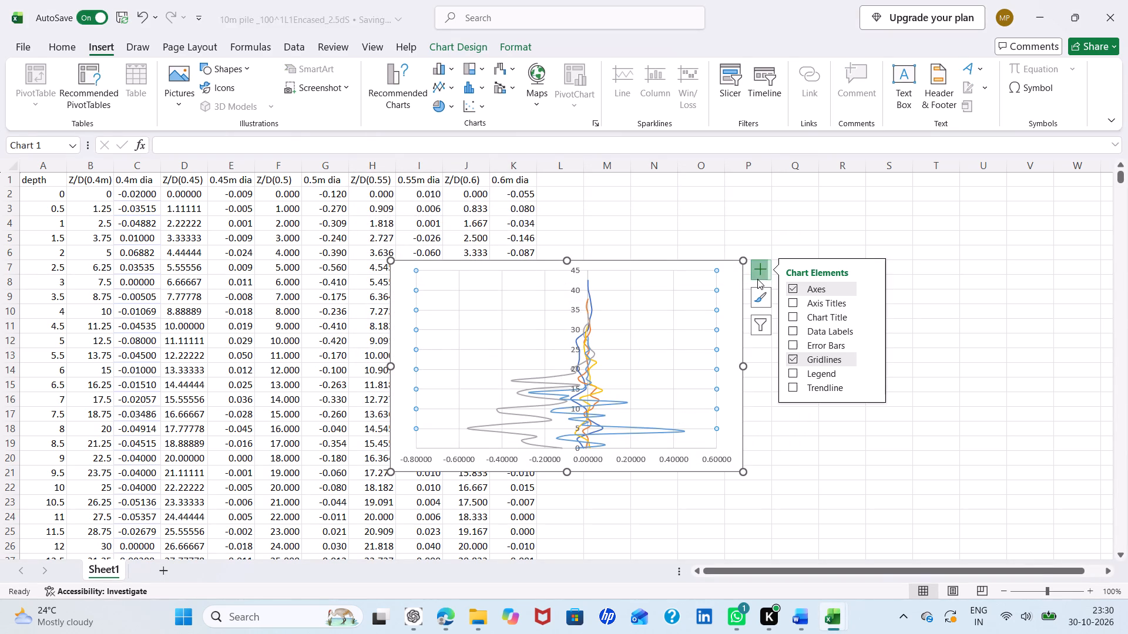
click(791, 316)
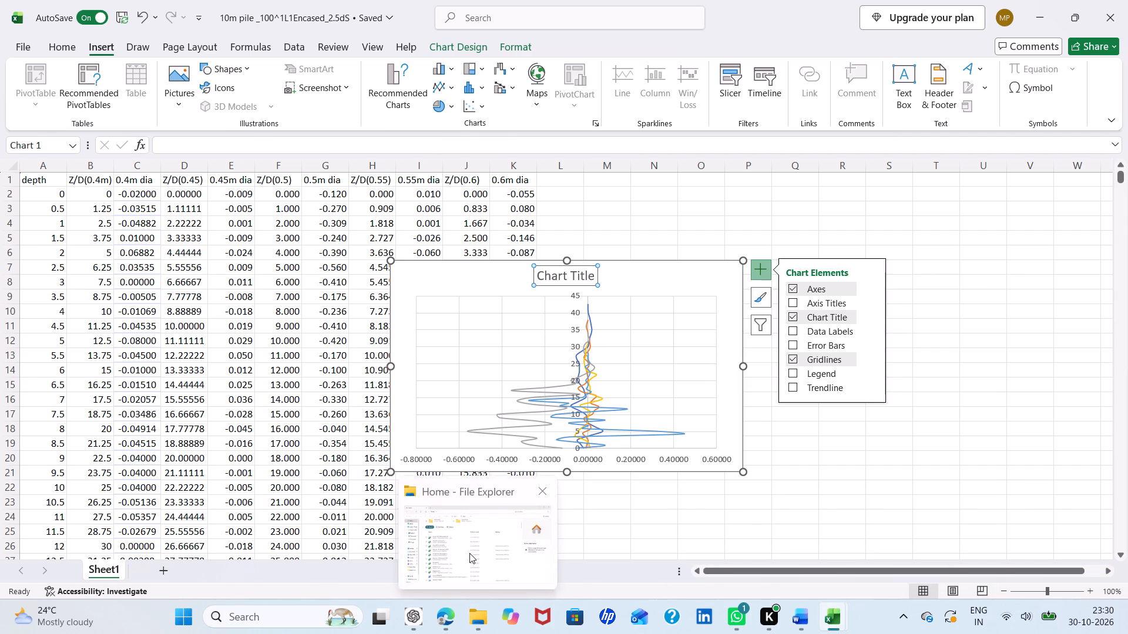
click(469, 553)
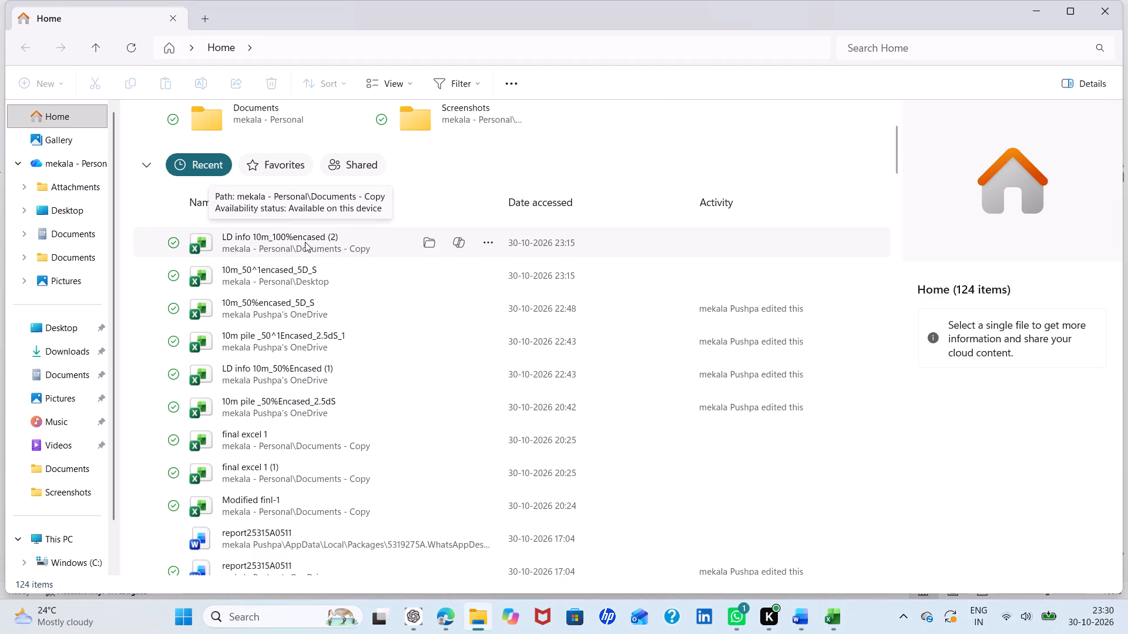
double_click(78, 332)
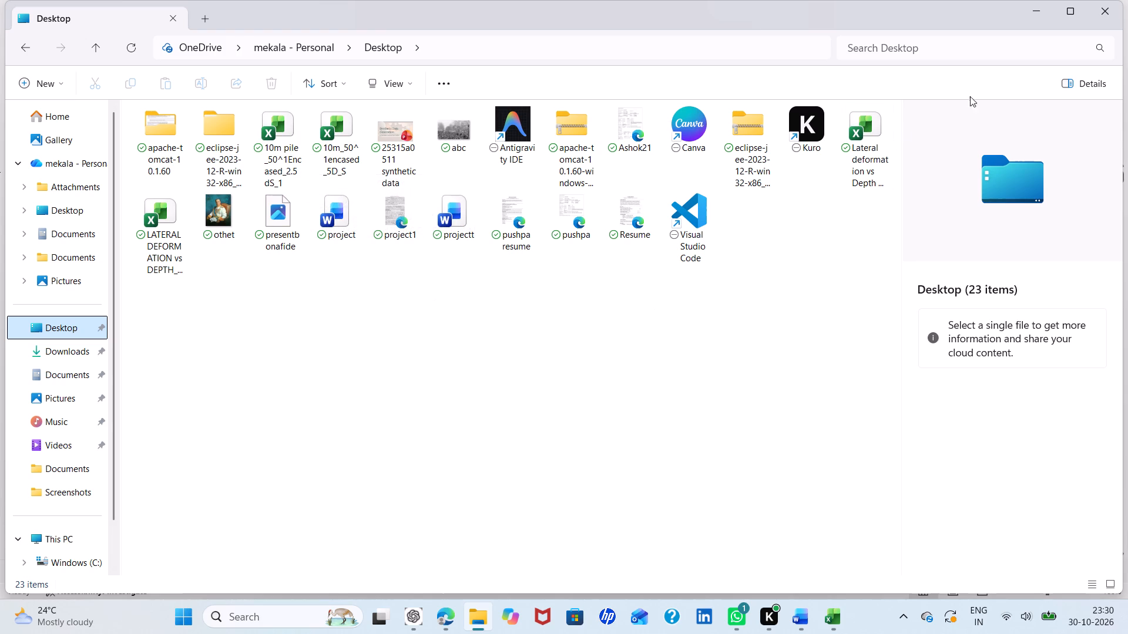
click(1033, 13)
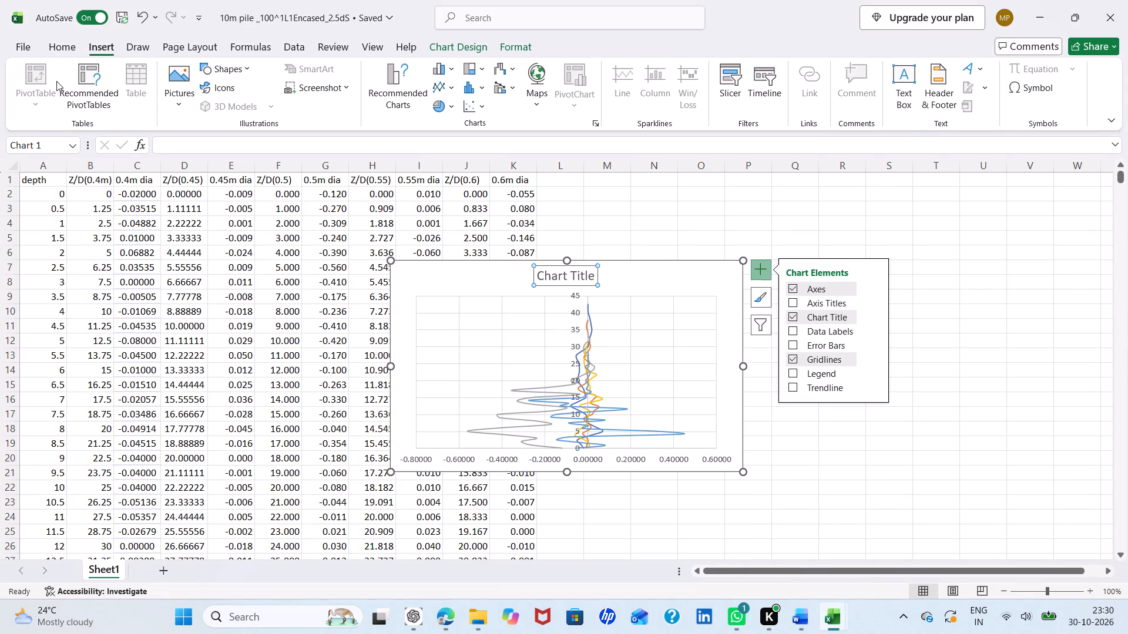
Open the recent workbook 10m_50%encased_5D_S stored on the Desktop.
click(22, 46)
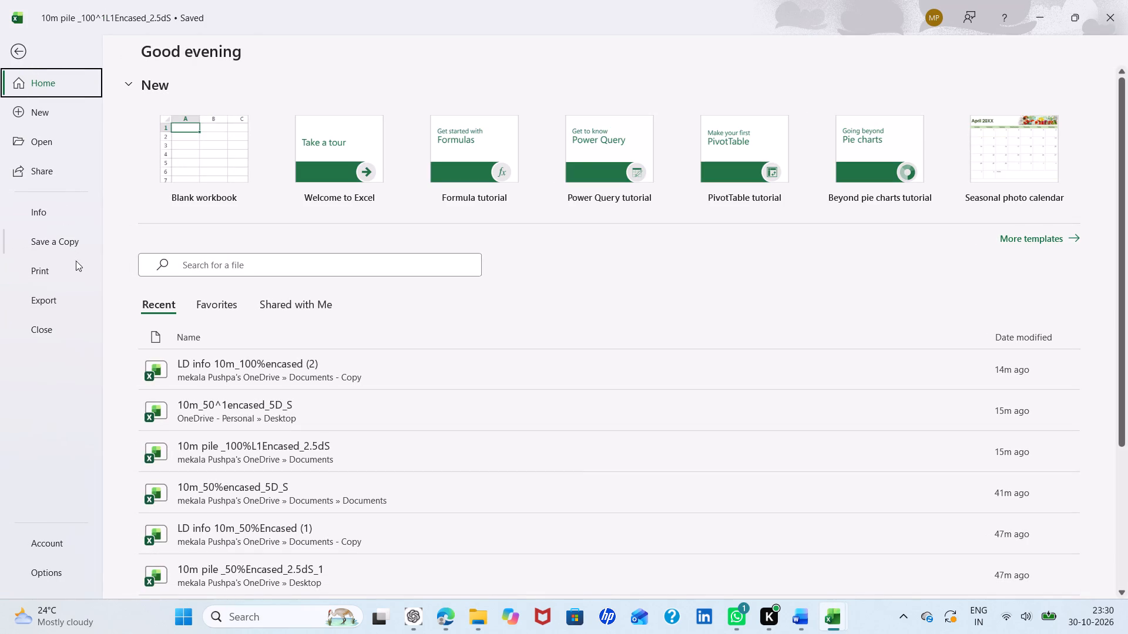
double_click(182, 398)
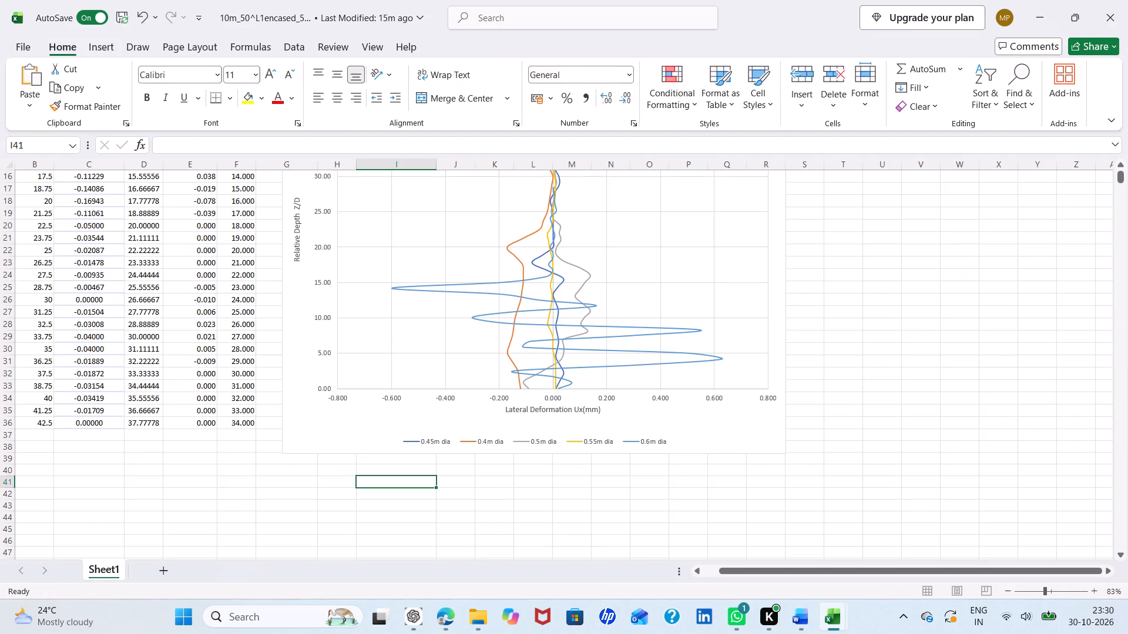
Copy the full two-line title text of the 50% encasement 5d S chart.
scroll(411, 303, up, 1)
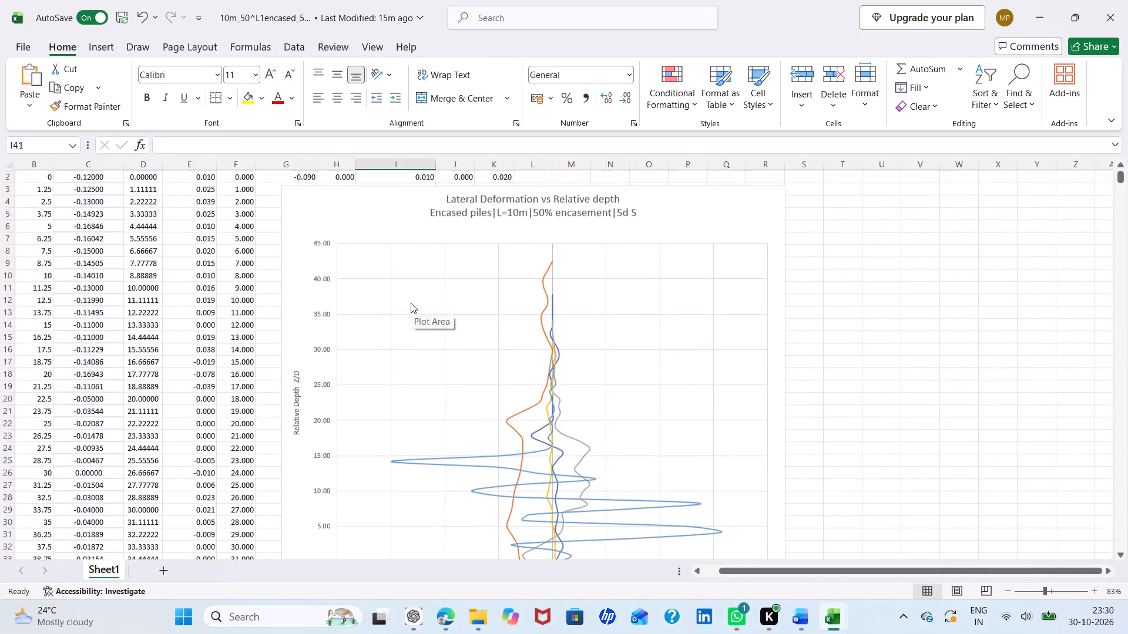
click(459, 217)
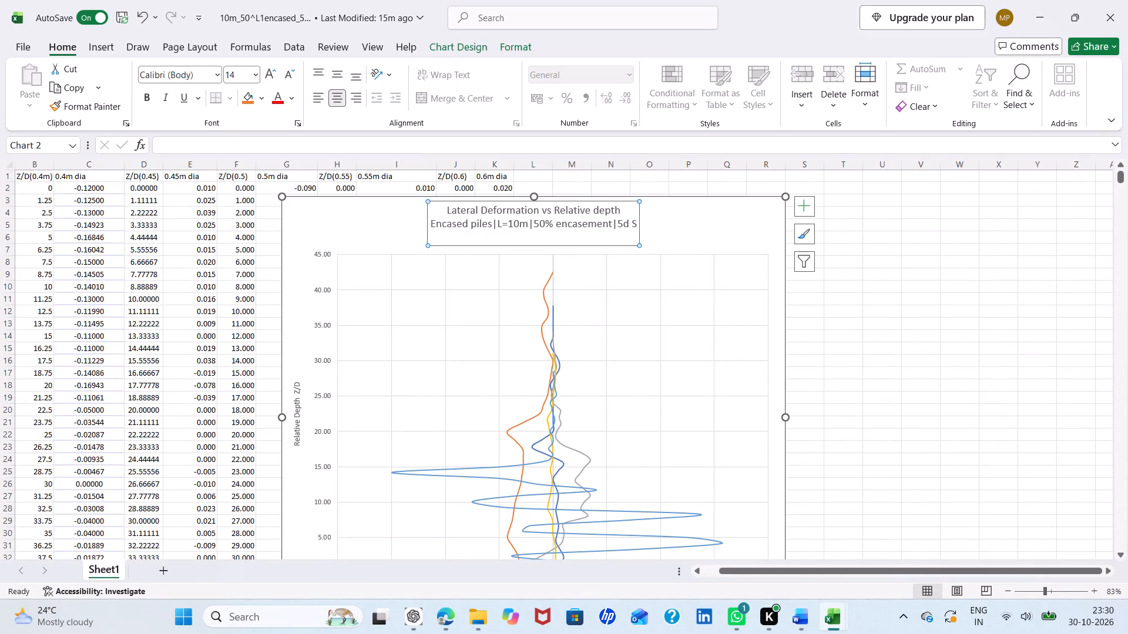
drag(634, 224, 602, 220)
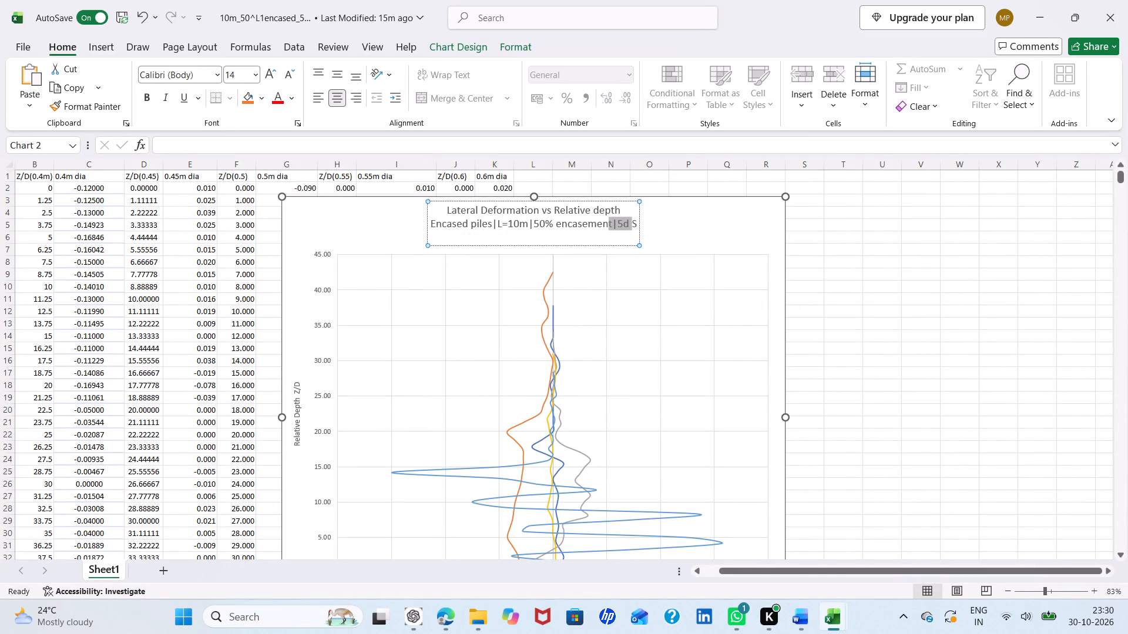
drag(602, 220, 568, 214)
click(644, 240)
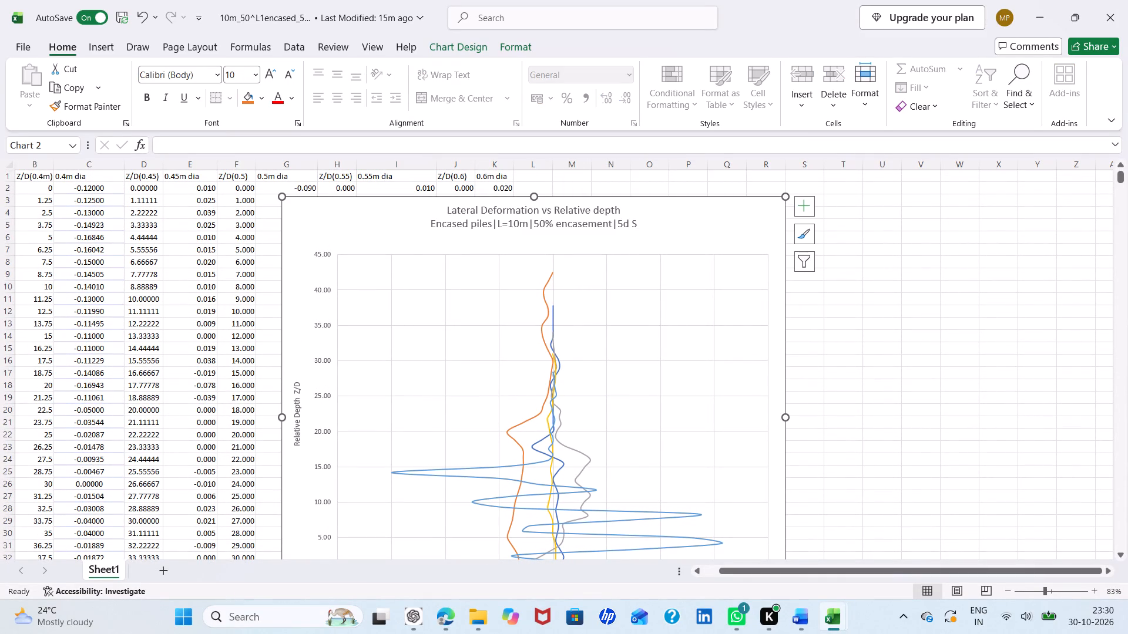
click(639, 221)
click(615, 217)
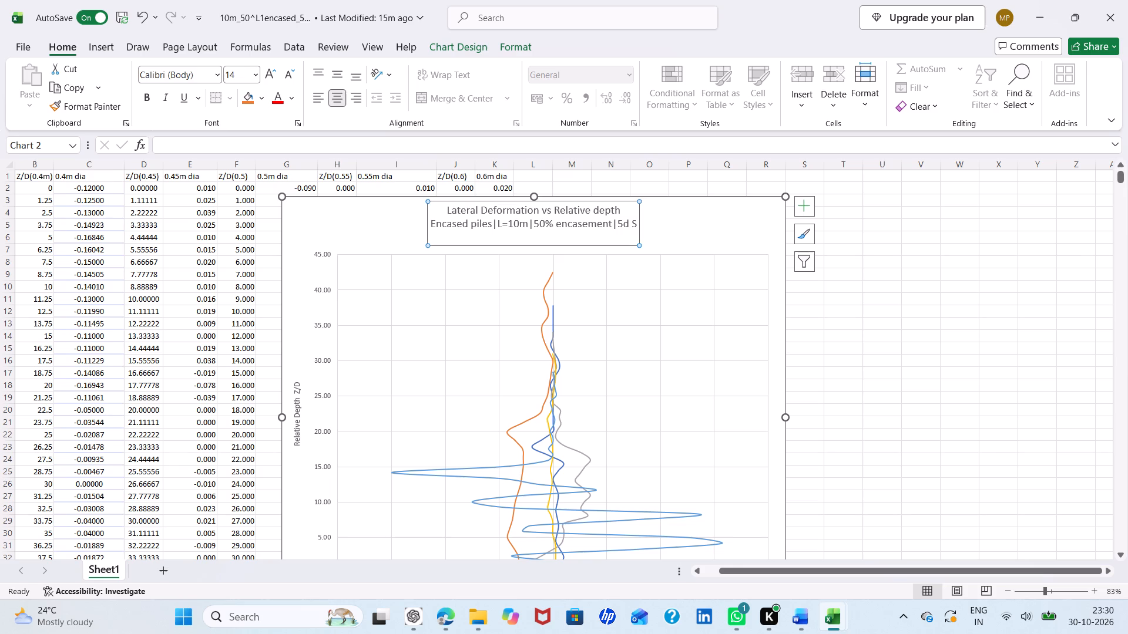
drag(636, 222, 449, 210)
key(ctrl+c)
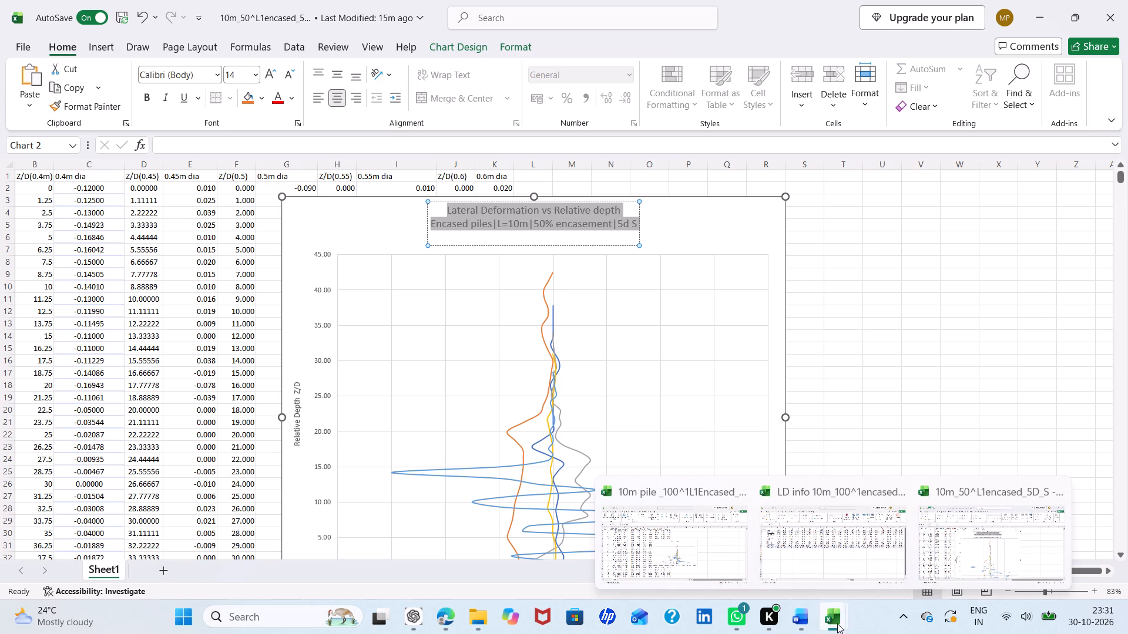
In the 10m pile 100% encased 2.5dS workbook, replace the chart's placeholder title with the copied two-line title.
click(662, 557)
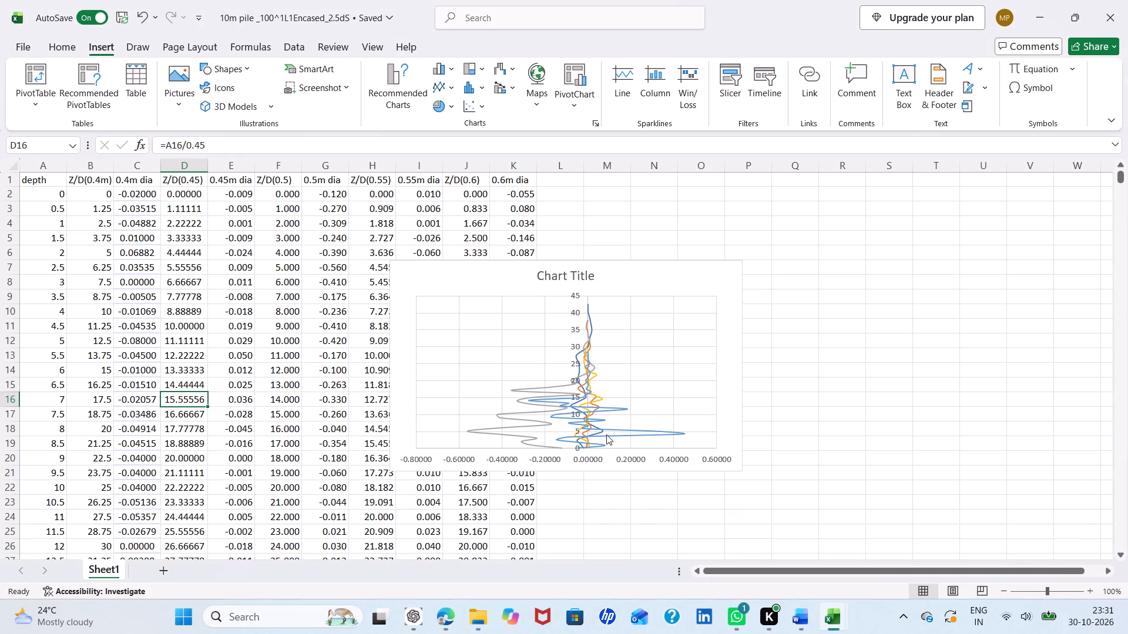
click(589, 272)
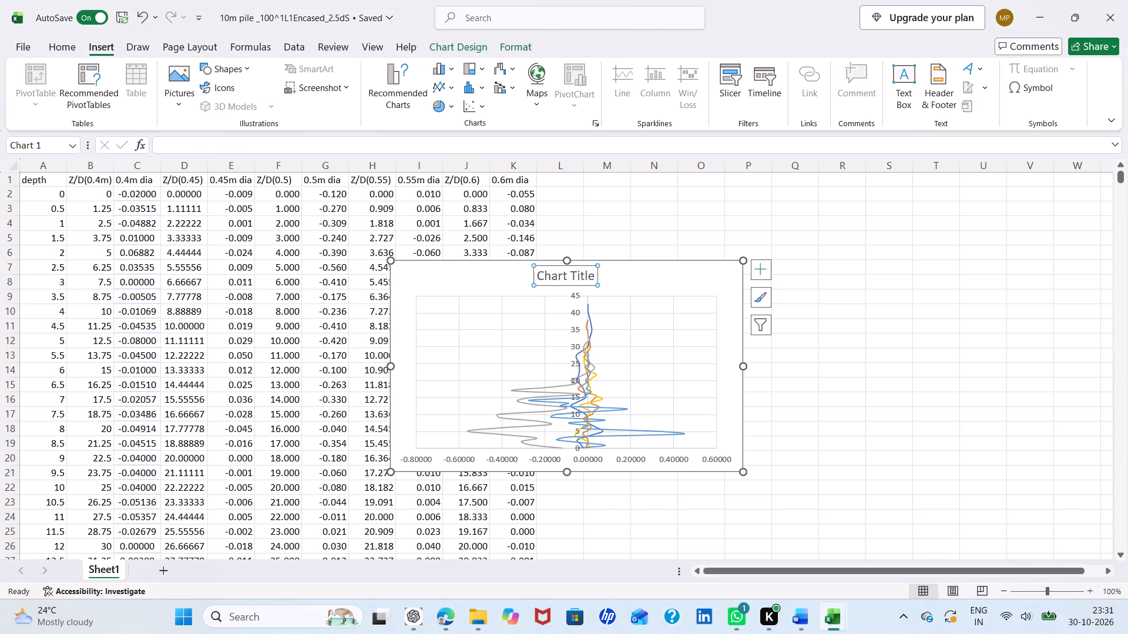
double_click(594, 272)
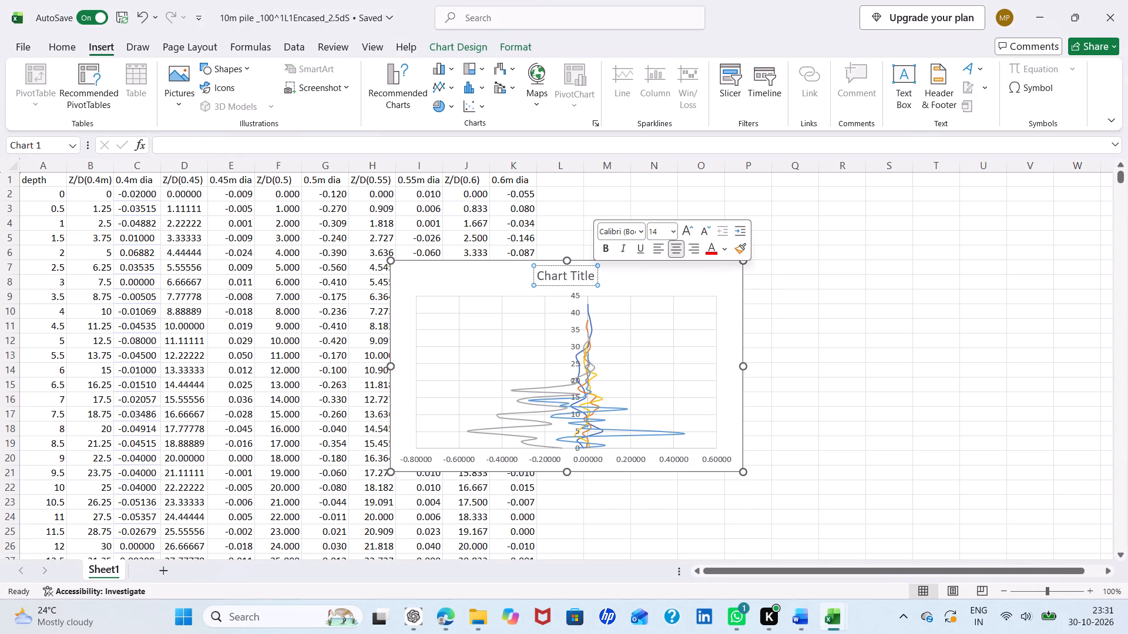
key(BackSpace)
key(BackSpace)
key(BackSpace)
key(BackSpace)
key(BackSpace)
key(BackSpace)
key(BackSpace)
key(BackSpace)
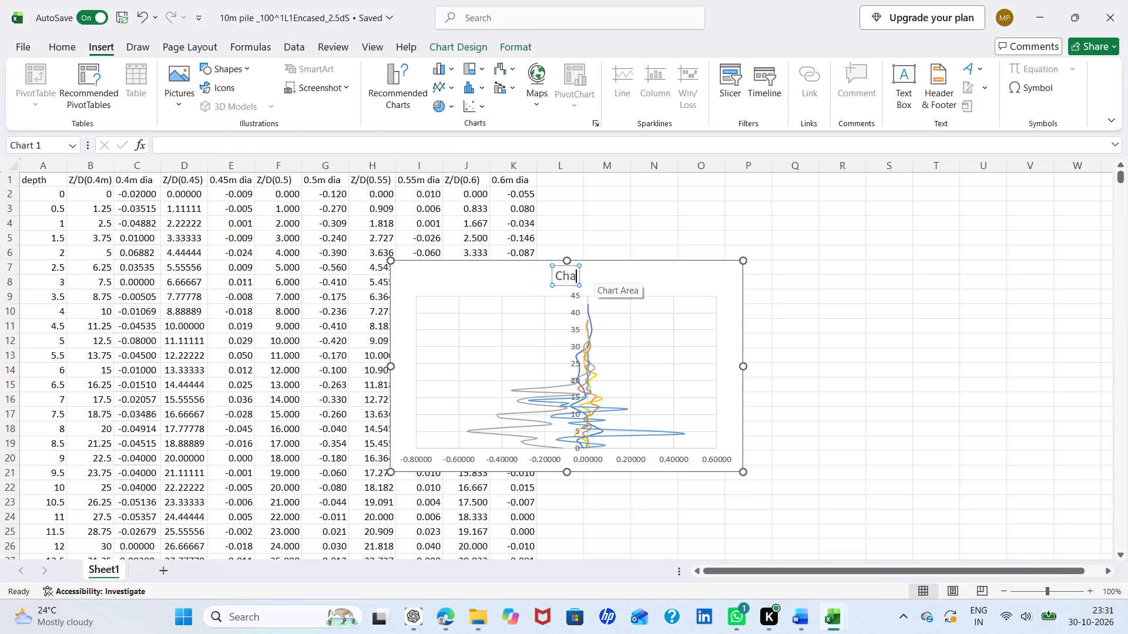
key(BackSpace)
key(BackSpace)
key(BackSpace)
key(ctrl+v)
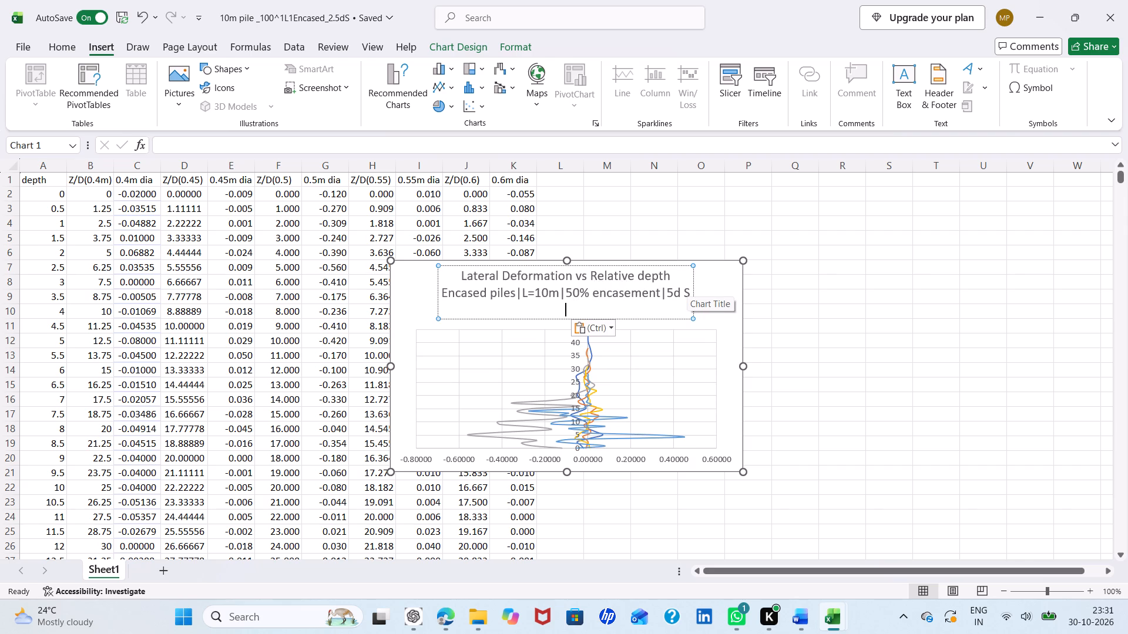
Change the spacing at the end of the pasted chart title to "2.5D S".
click(683, 290)
key(BackSpace)
key(BackSpace)
key(BackSpace)
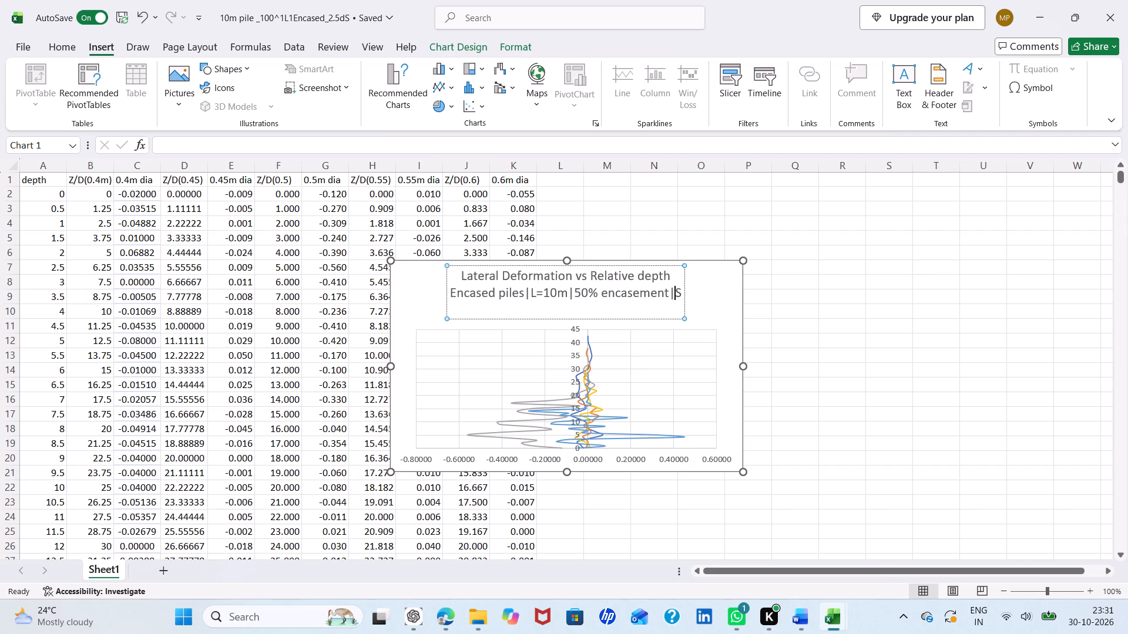
key(2)
text(.5)
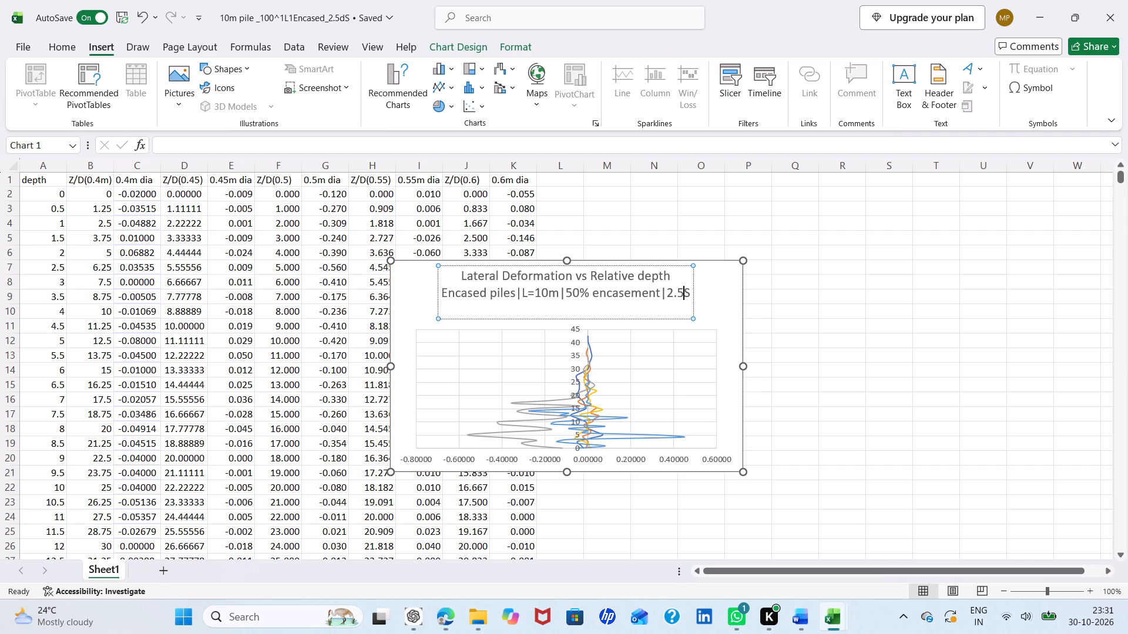
text(D)
key(space)
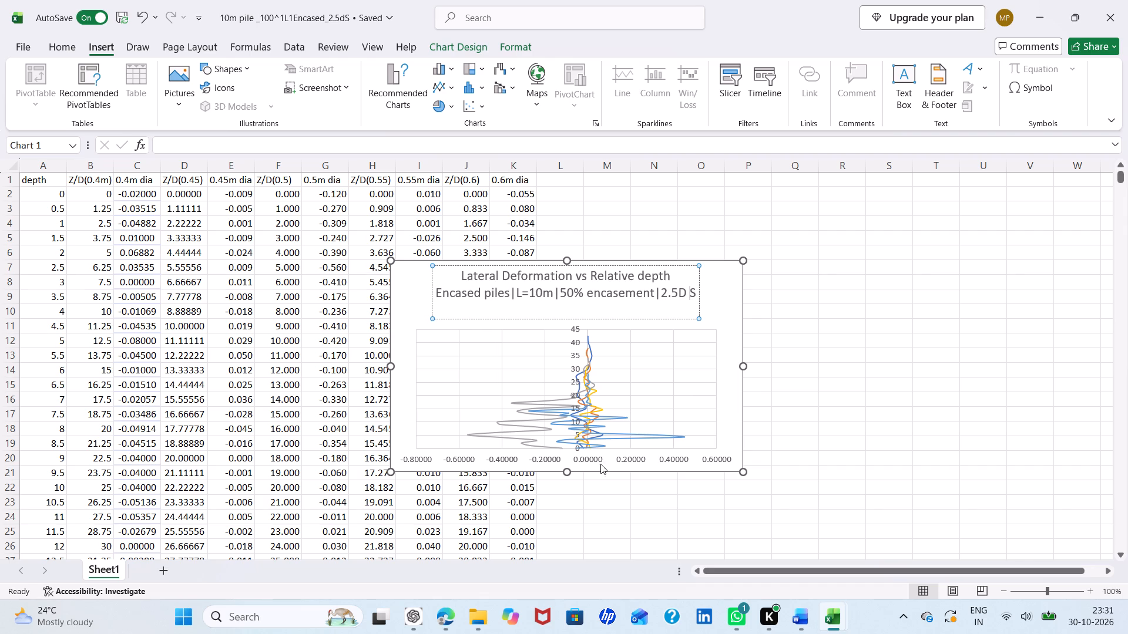
Increase the scatter chart's height by extending its bottom edge to about row 24.
right_drag(568, 470, 565, 522)
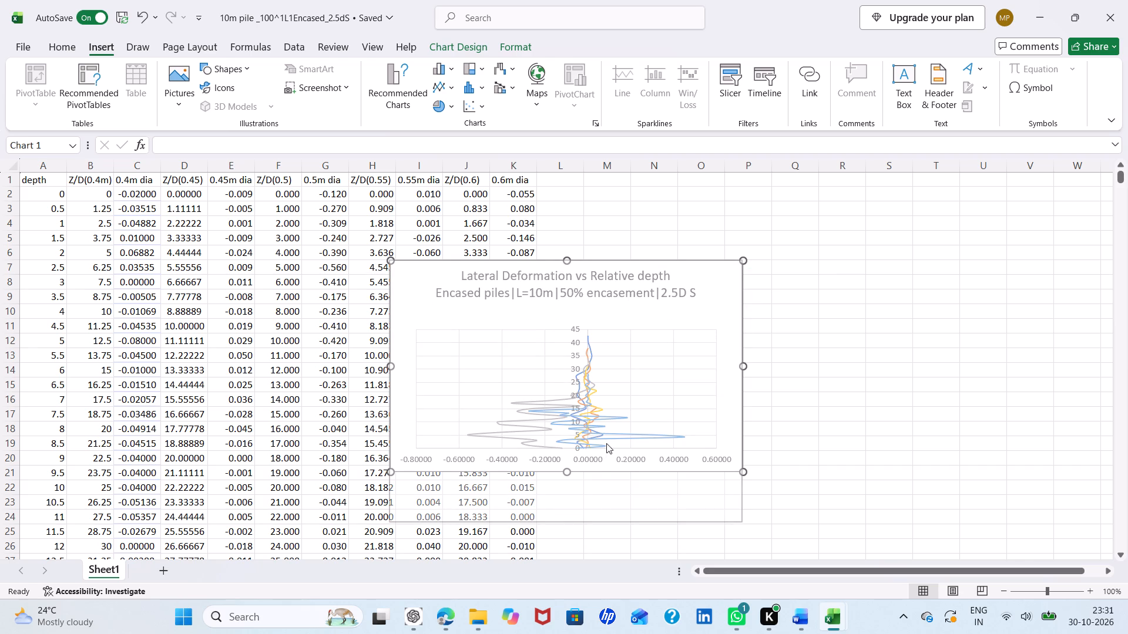
click(721, 305)
Add horizontal and vertical axis titles to the scatter chart.
scroll(721, 305, down, 1)
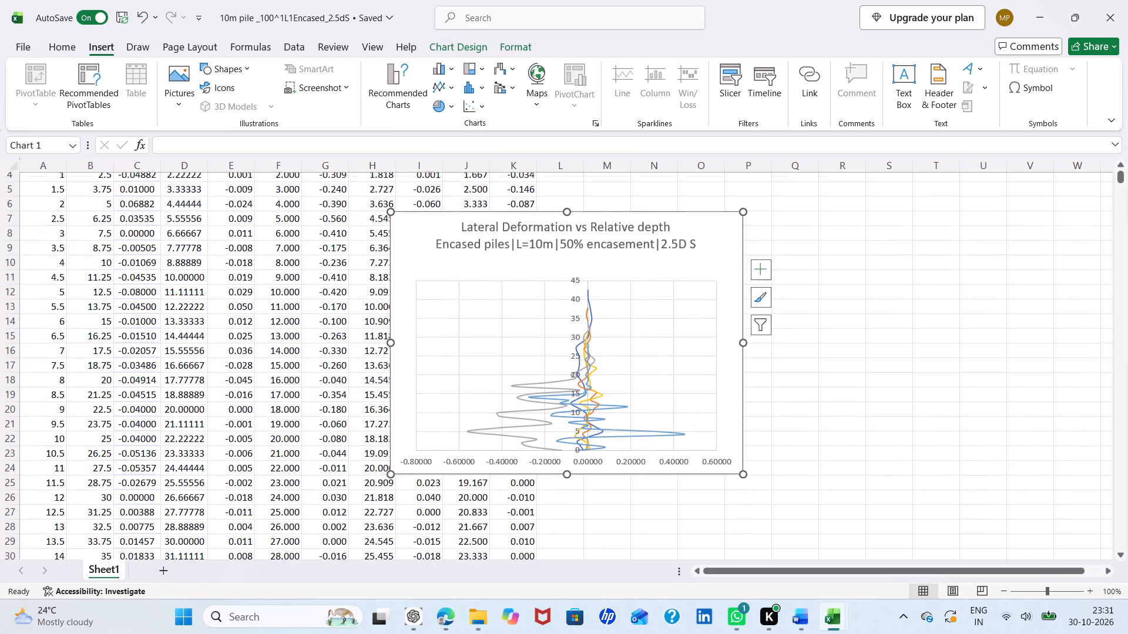
scroll(721, 305, down, 1)
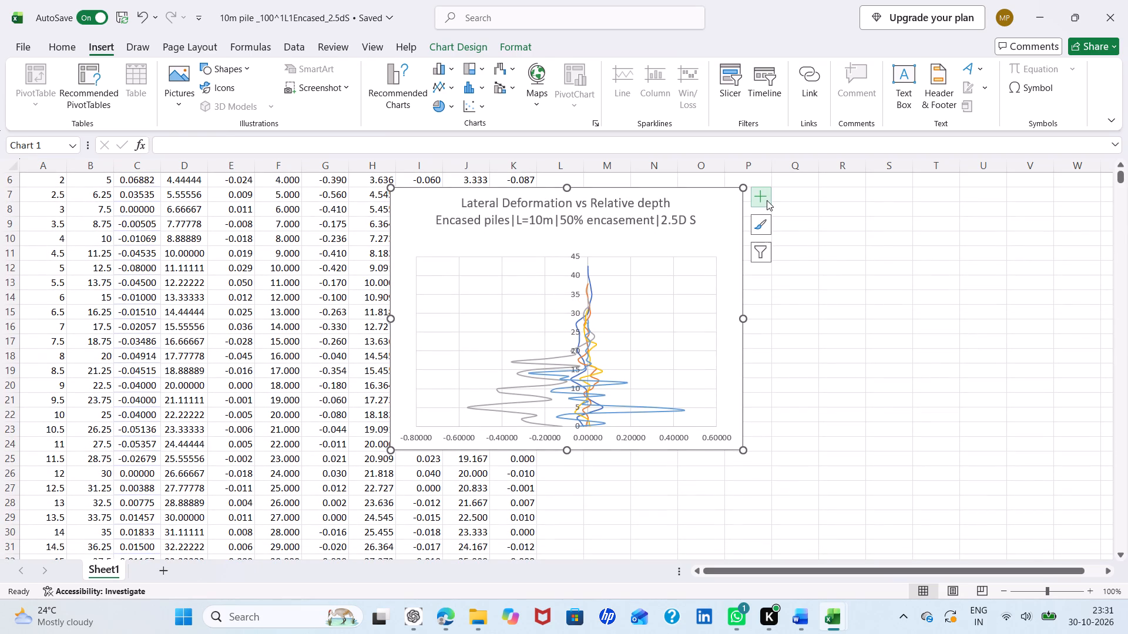
click(767, 200)
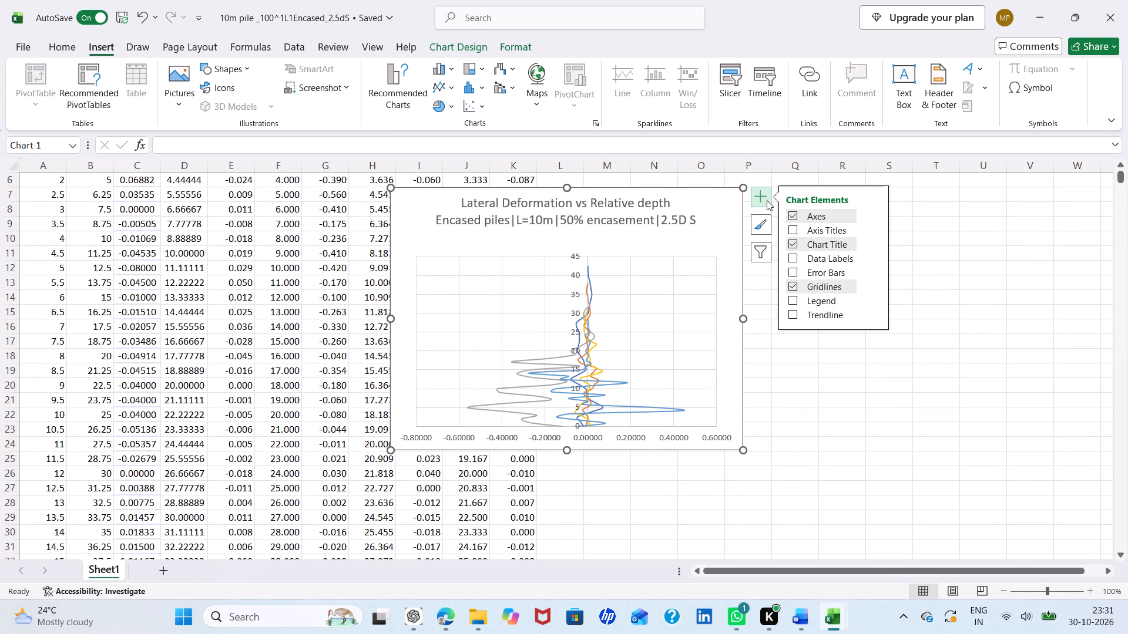
click(794, 225)
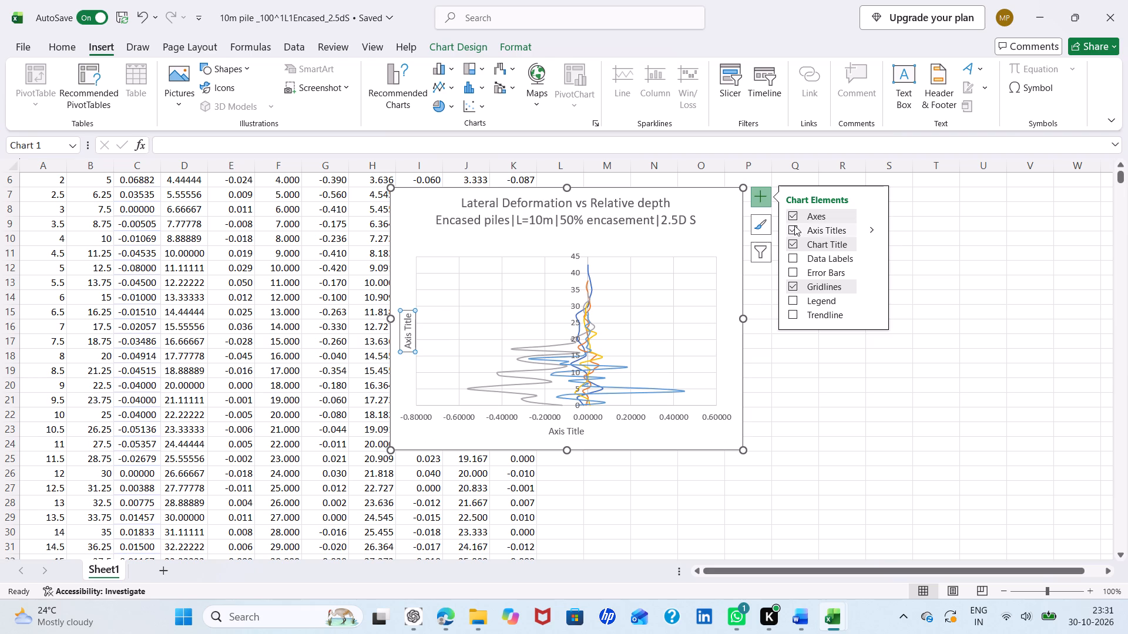
Copy the horizontal axis title text from the 10m_50%encased_5D_S workbook's chart and return to the 10m pile 100% encased chart.
click(570, 433)
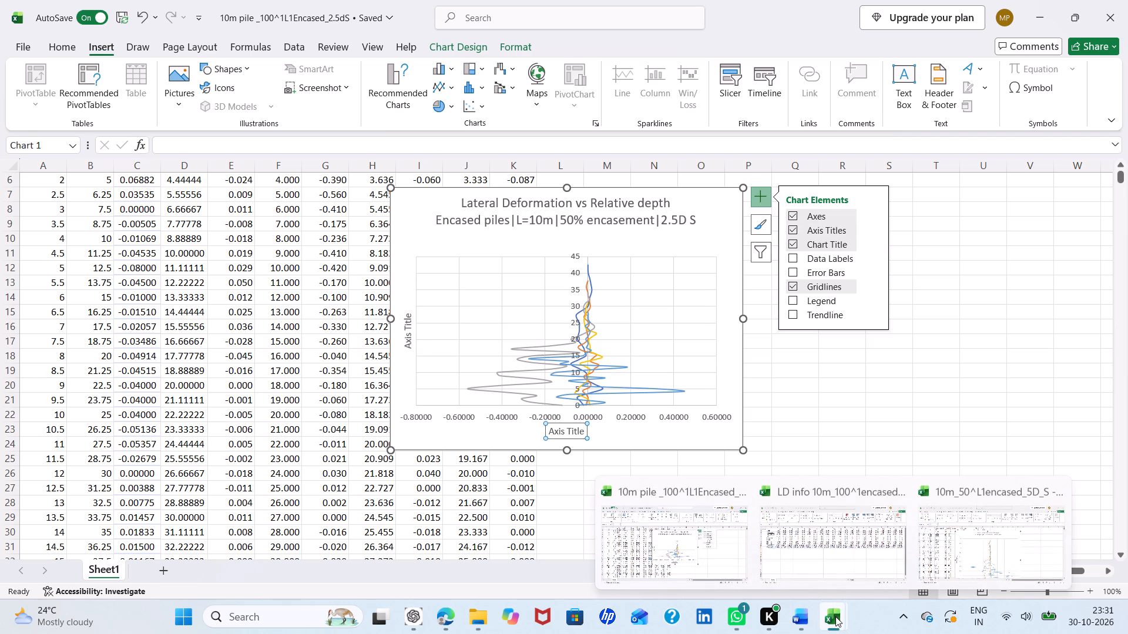
click(963, 541)
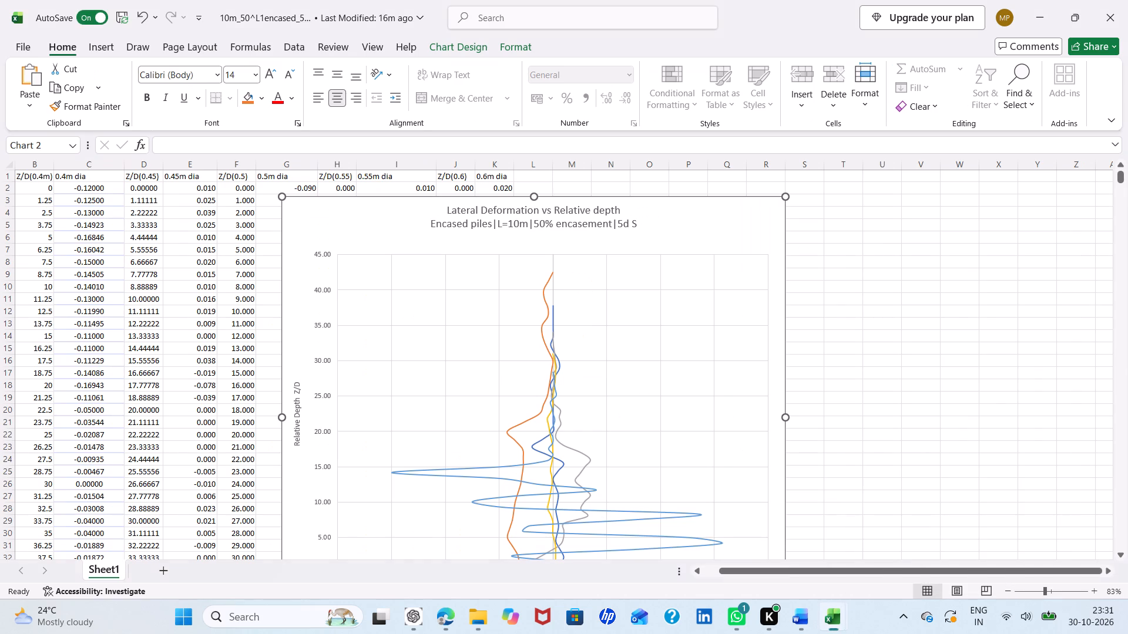
scroll(649, 386, down, 3)
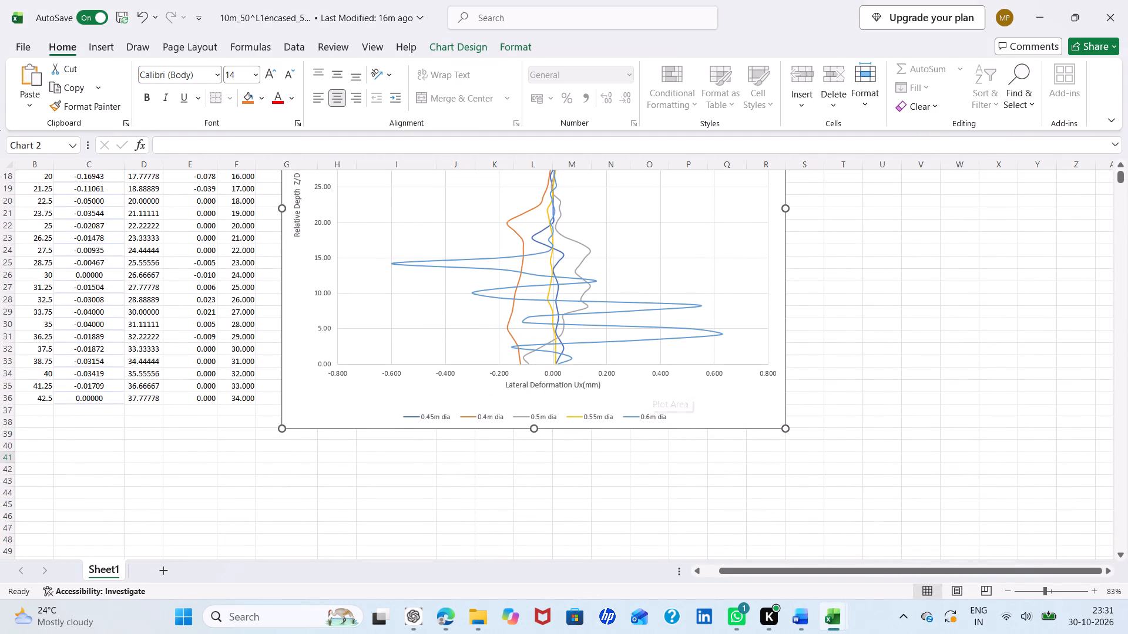
click(579, 387)
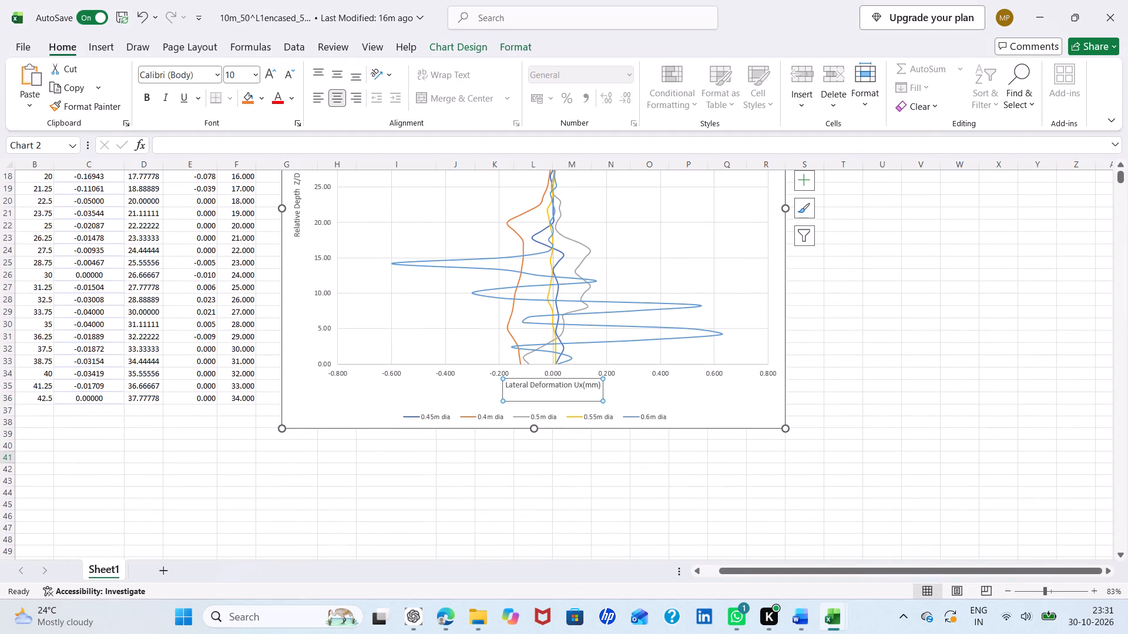
triple_click(603, 386)
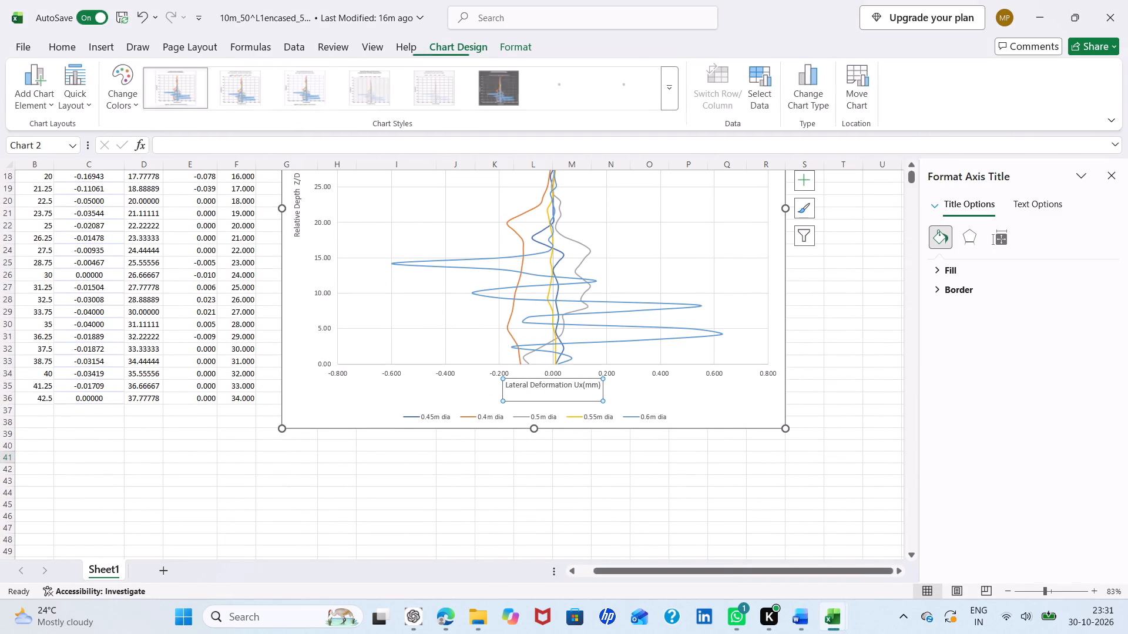
drag(597, 388, 583, 384)
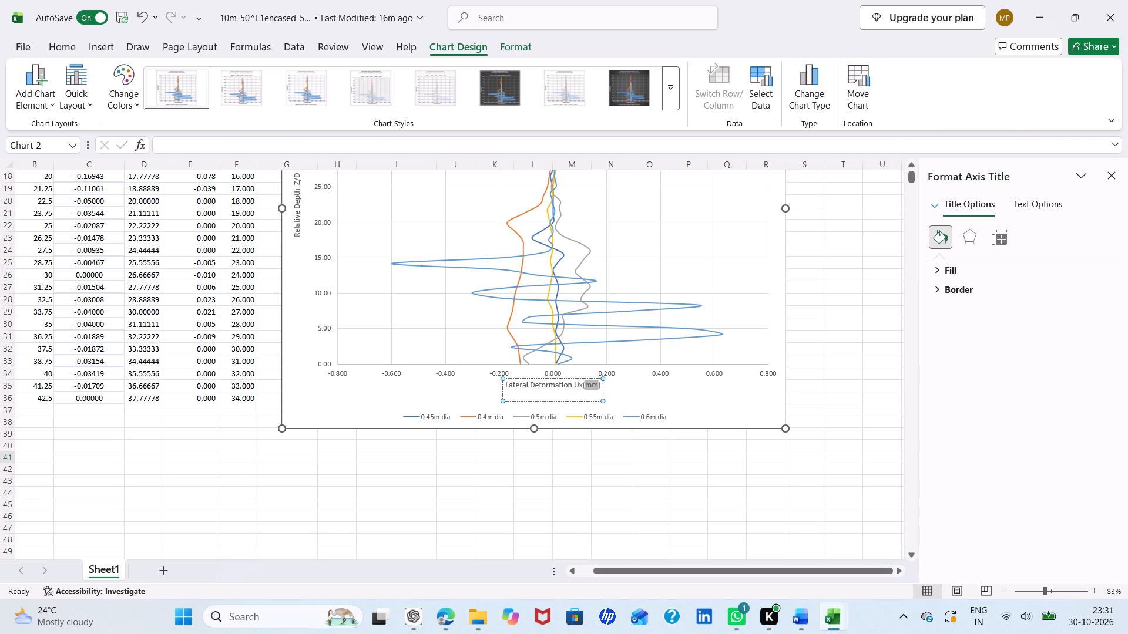
drag(583, 384, 501, 390)
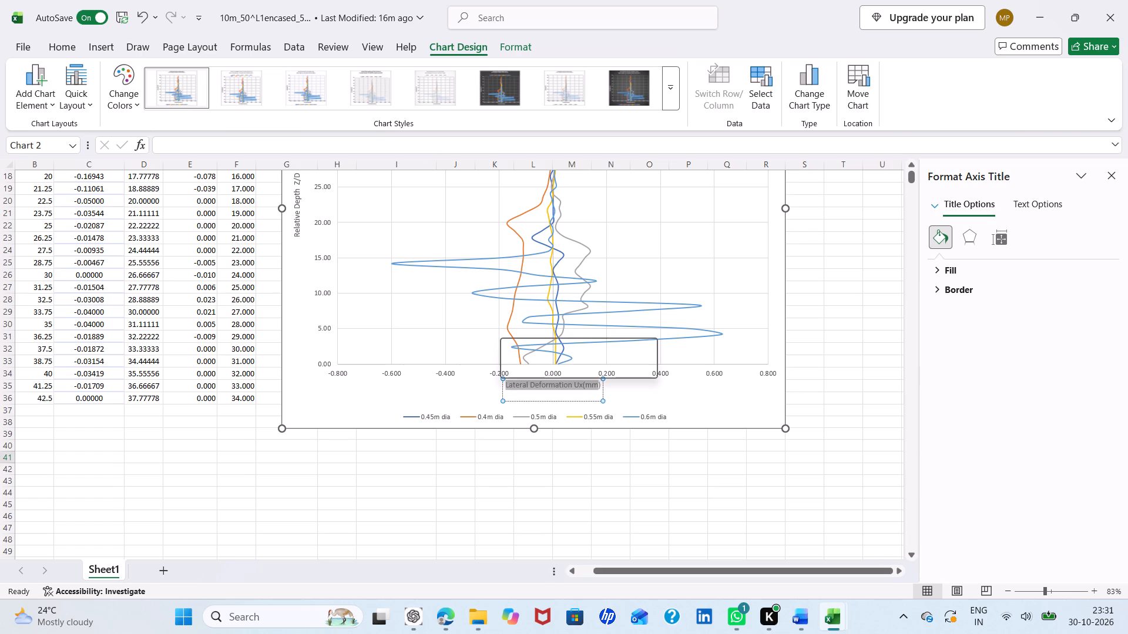
key(ctrl+c)
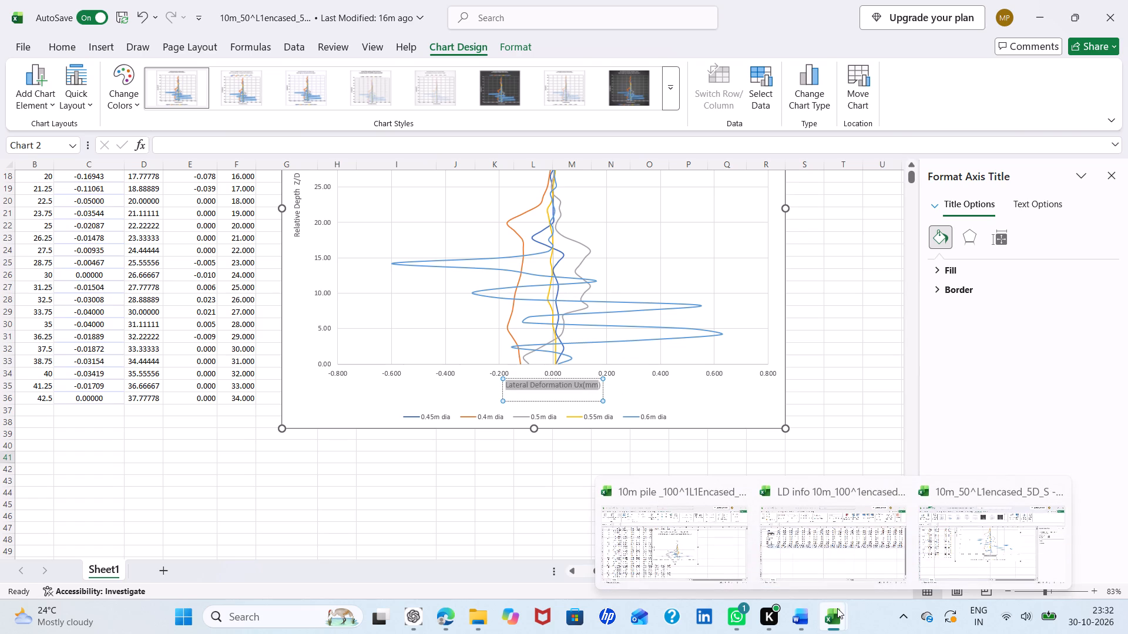
click(674, 557)
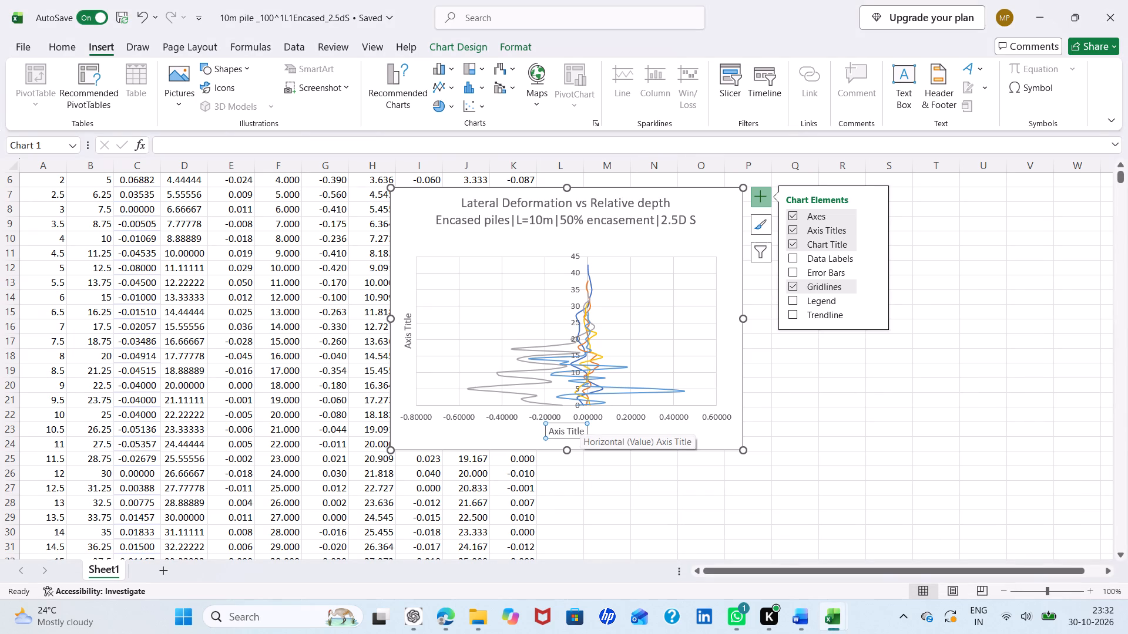
Replace the horizontal axis title's placeholder text with the copied title "Lateral Deformation Ux(mm".
click(585, 430)
double_click(584, 430)
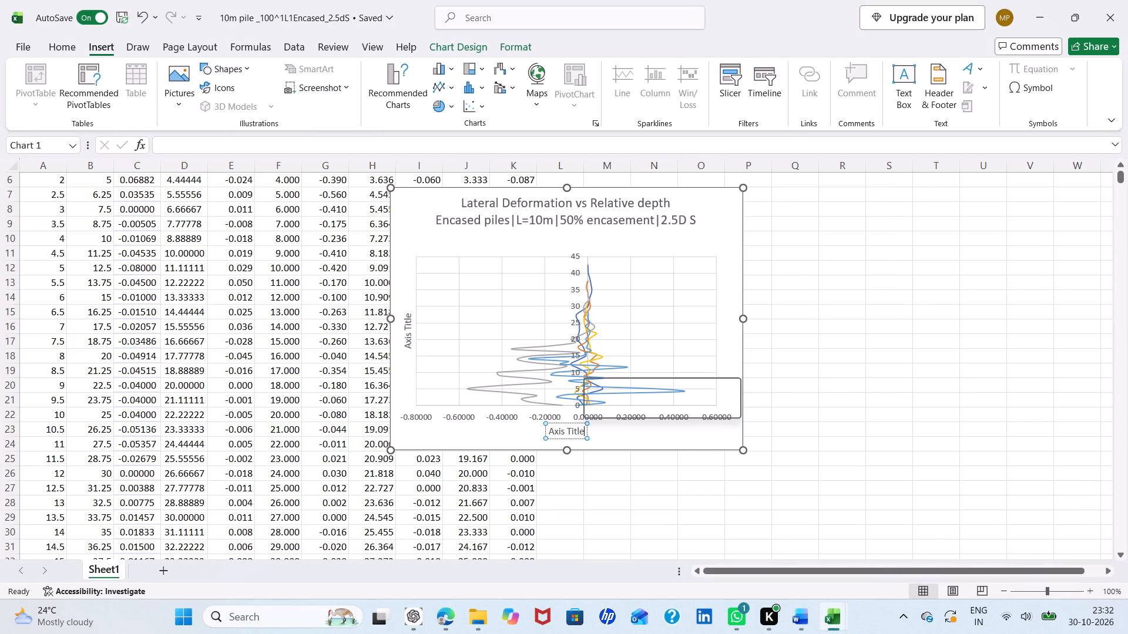
key(BackSpace)
key(BackSpace)
key(BackSpace)
key(BackSpace)
key(BackSpace)
key(BackSpace)
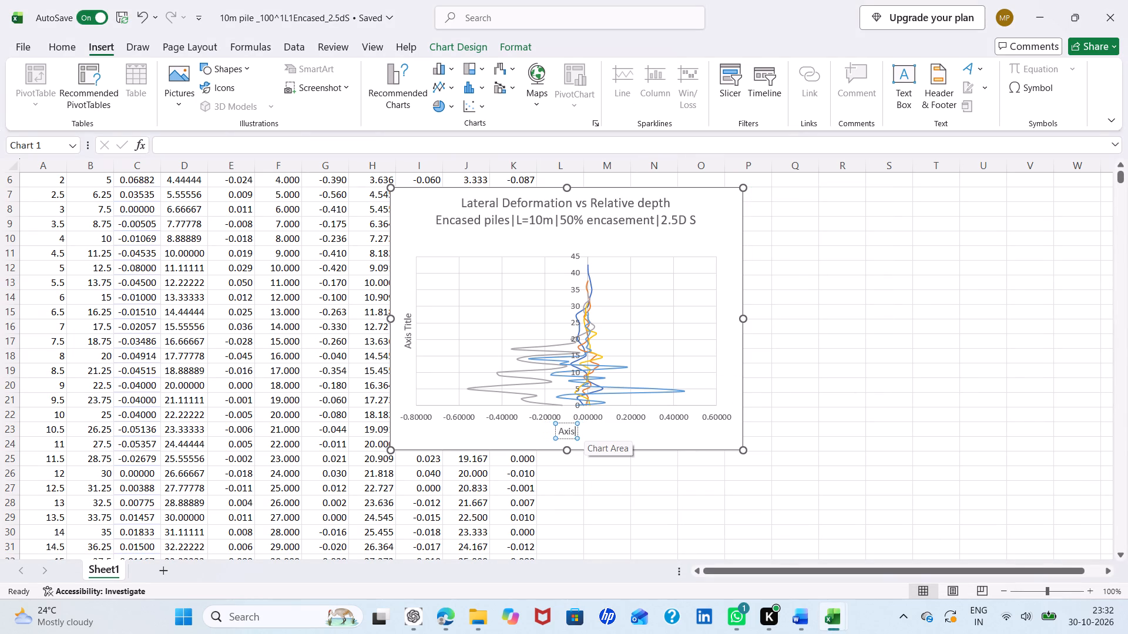
key(BackSpace)
key(BackSpace)
key(BackSpace)
key(BackSpace)
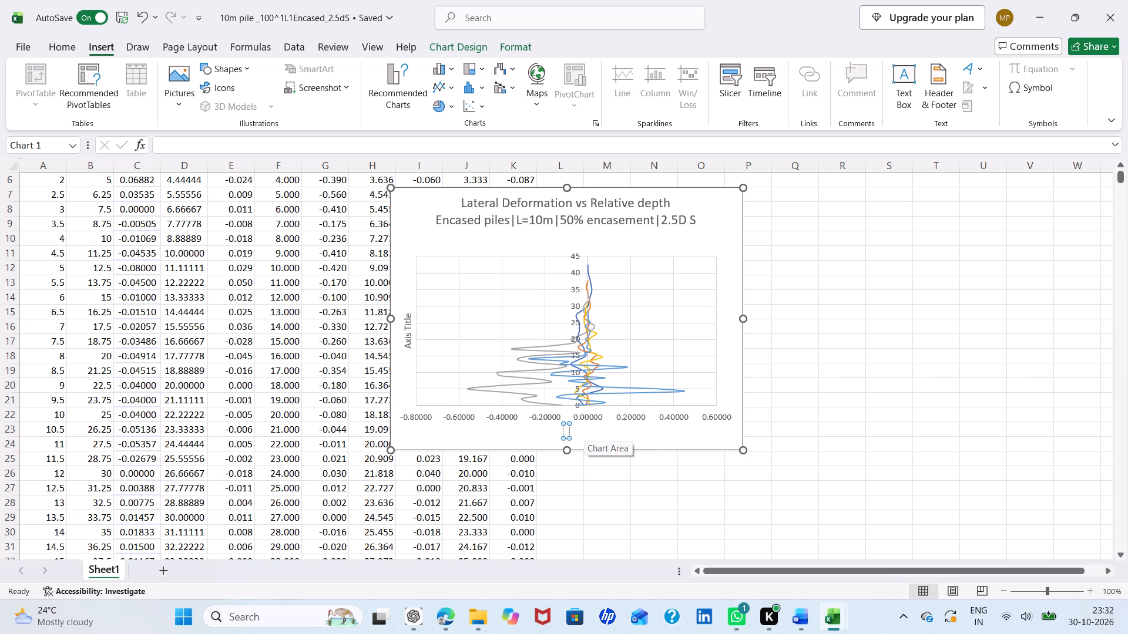
key(ctrl+v)
Add the closing parenthesis to the horizontal axis title so it reads "Lateral Deformation Ux(mm)".
ctrl+click(584, 430)
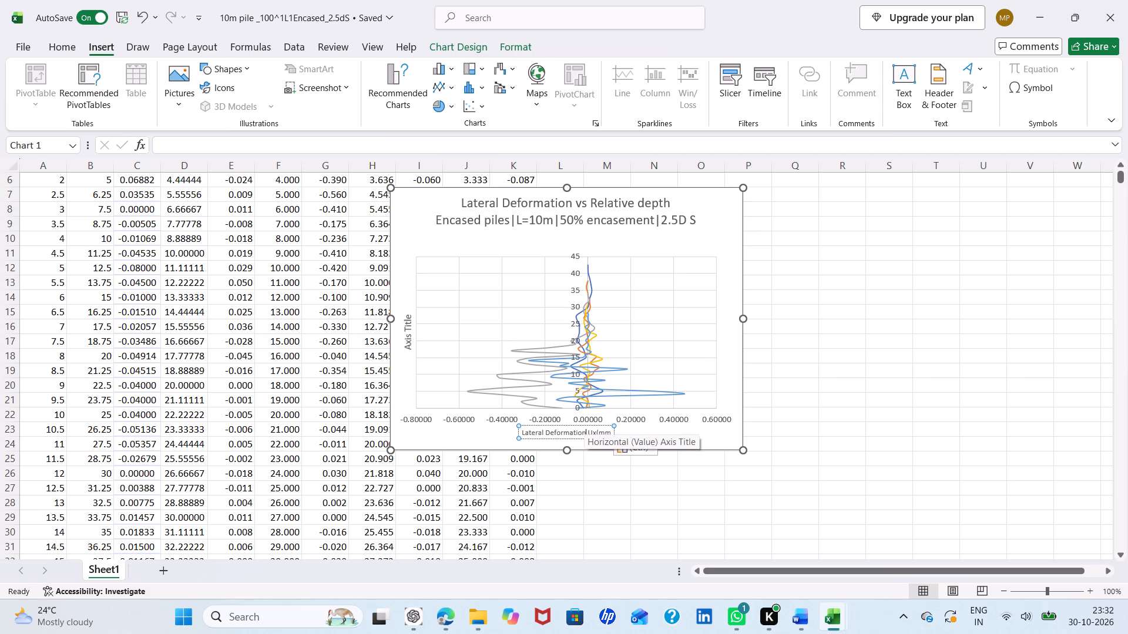
key(shift+parenright)
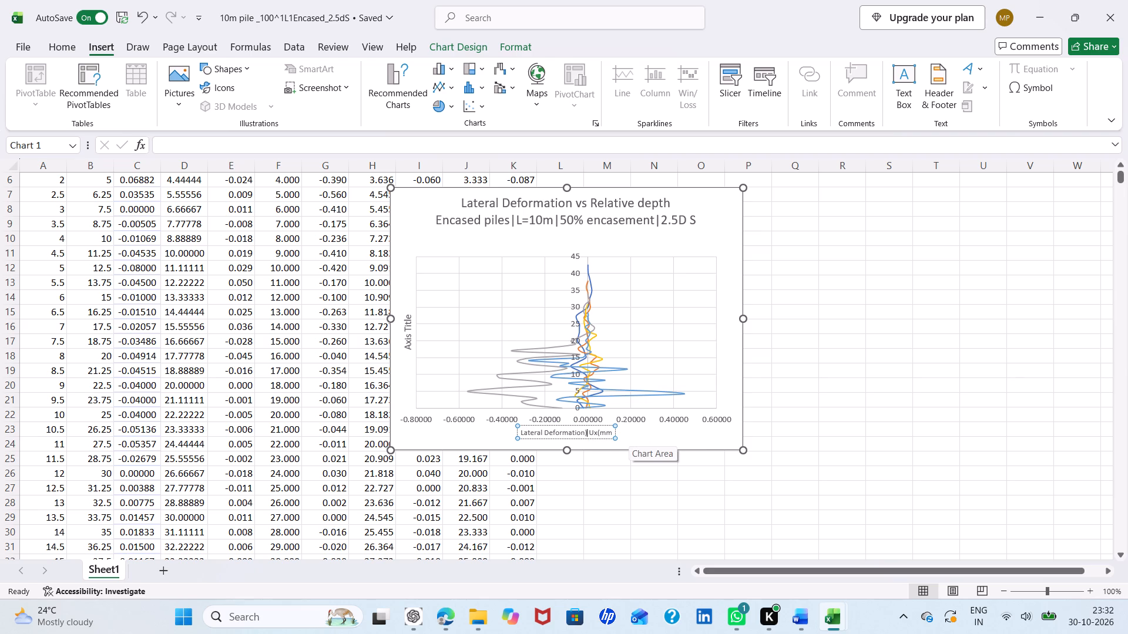
key(BackSpace)
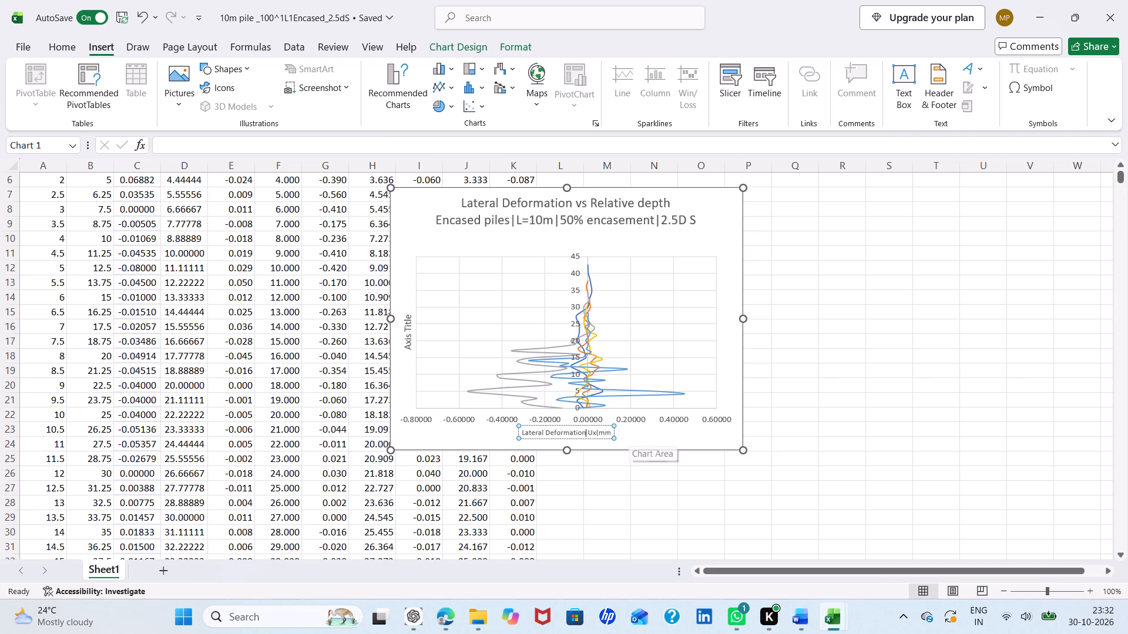
click(608, 431)
key(shift+parenright)
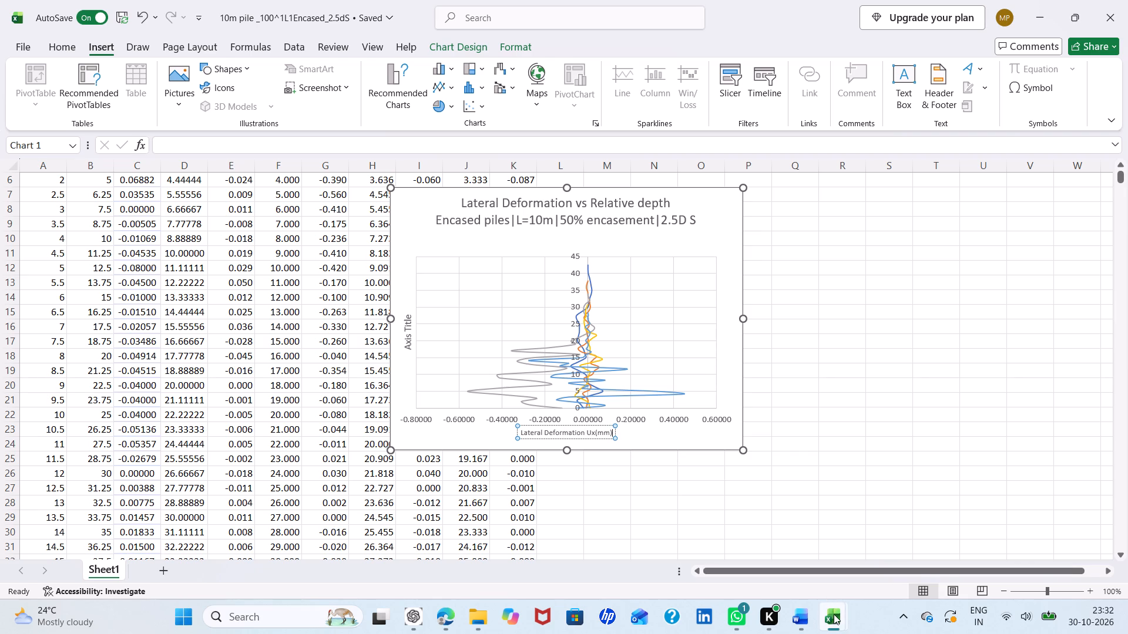
Copy the vertical axis title "Relative Depth Z/D" from the 10m_50%encased_5D_S workbook's chart and return to the 10m pile 100% encased workbook.
click(931, 536)
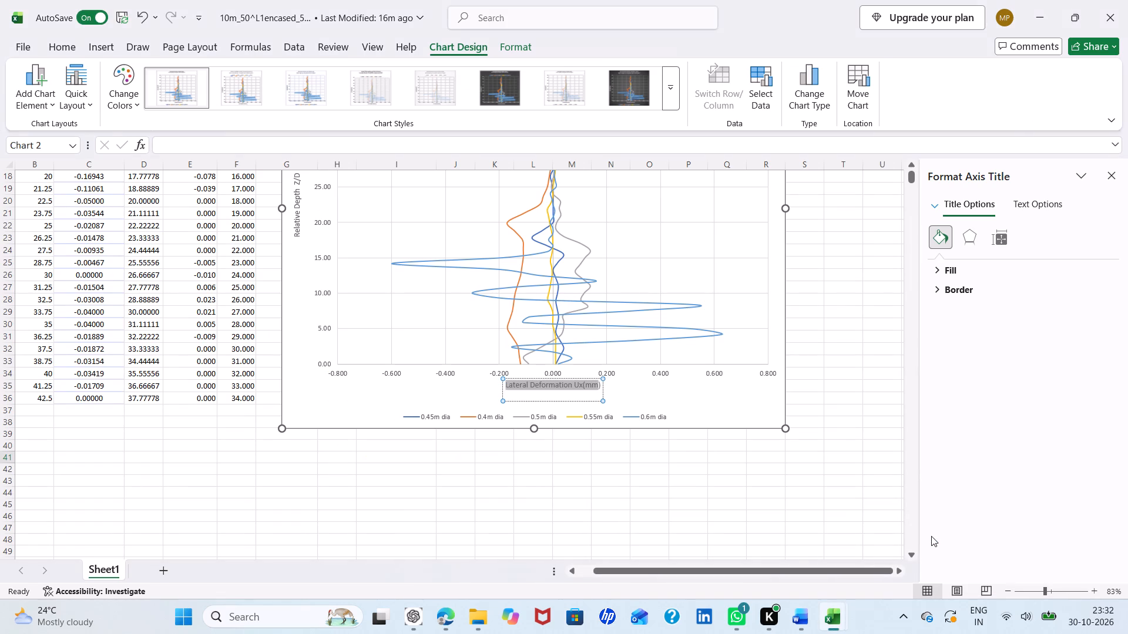
scroll(425, 311, up, 1)
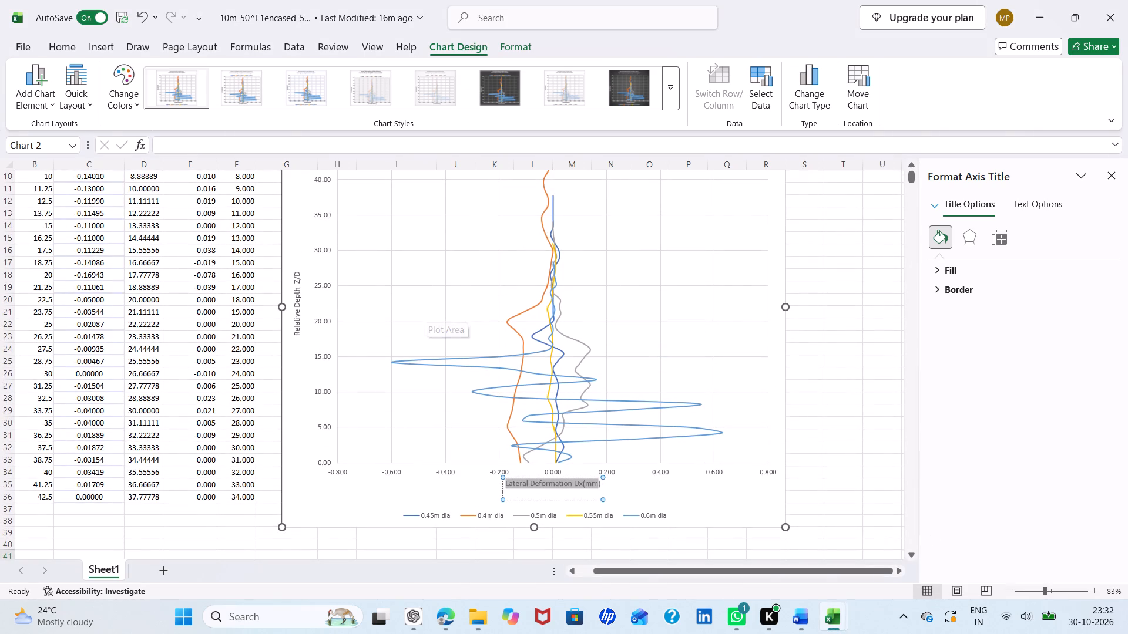
click(296, 295)
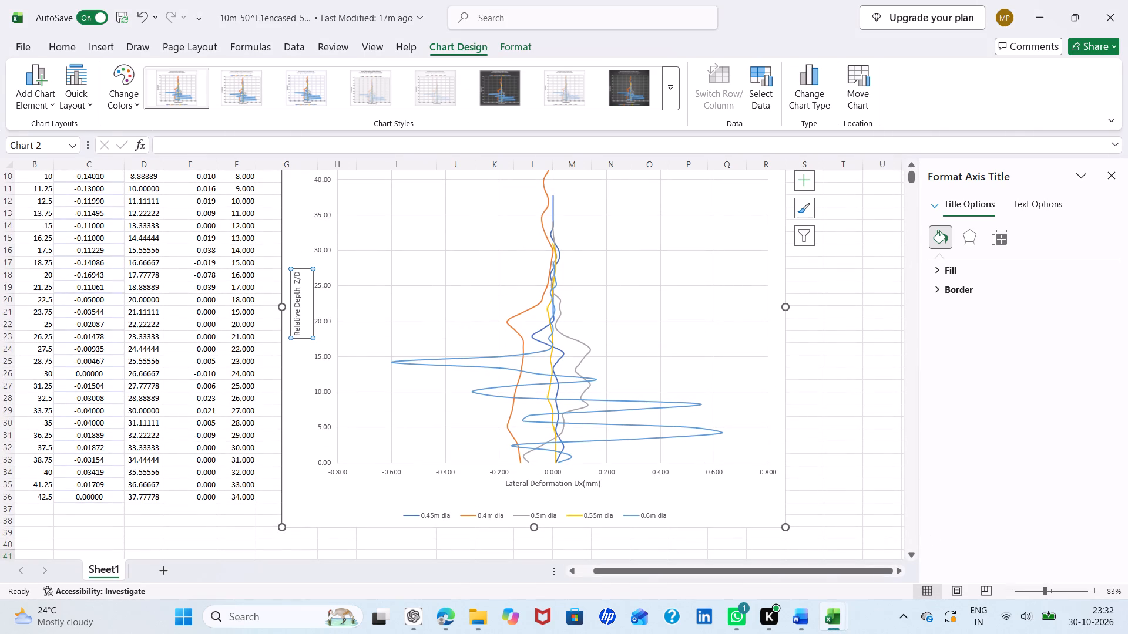
drag(299, 271, 300, 322)
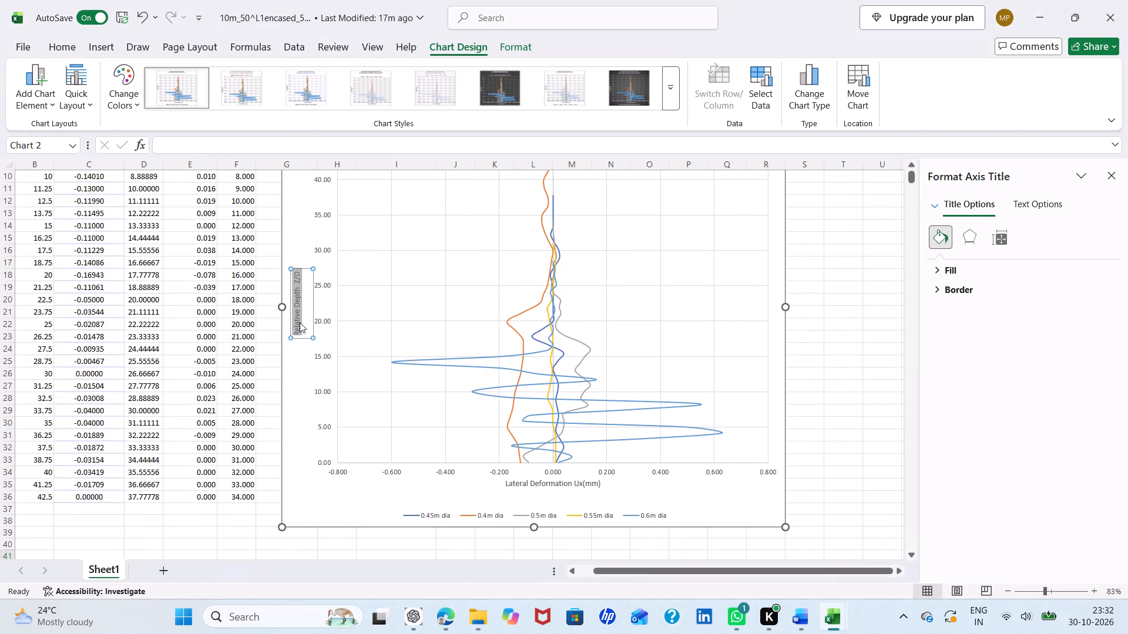
ctrl+click(300, 322)
key(ctrl+c)
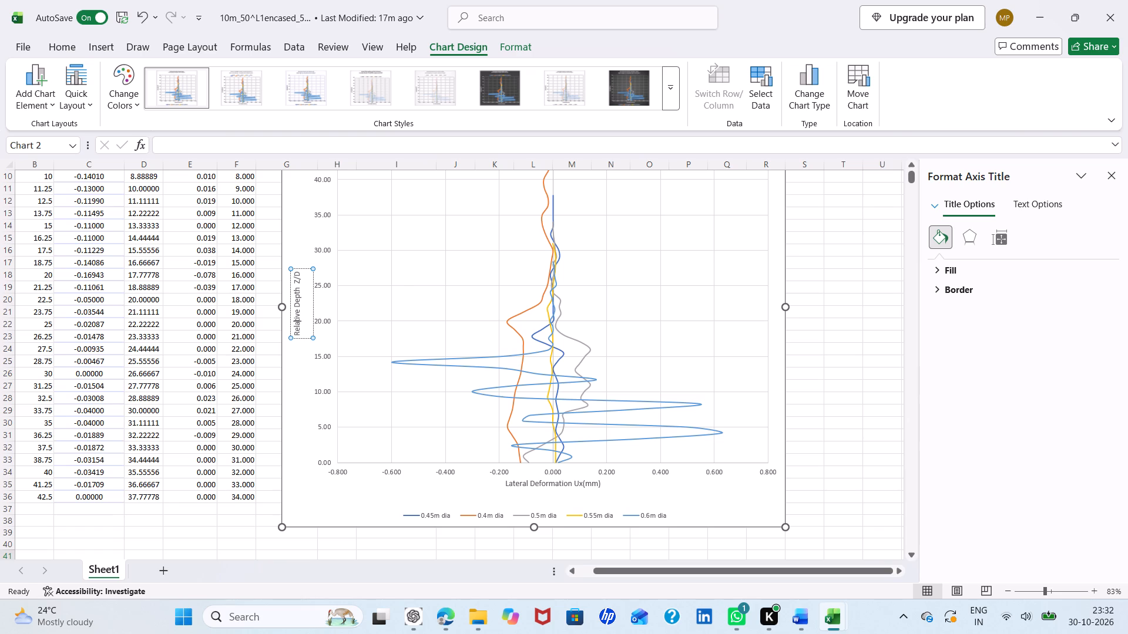
double_click(297, 270)
click(295, 270)
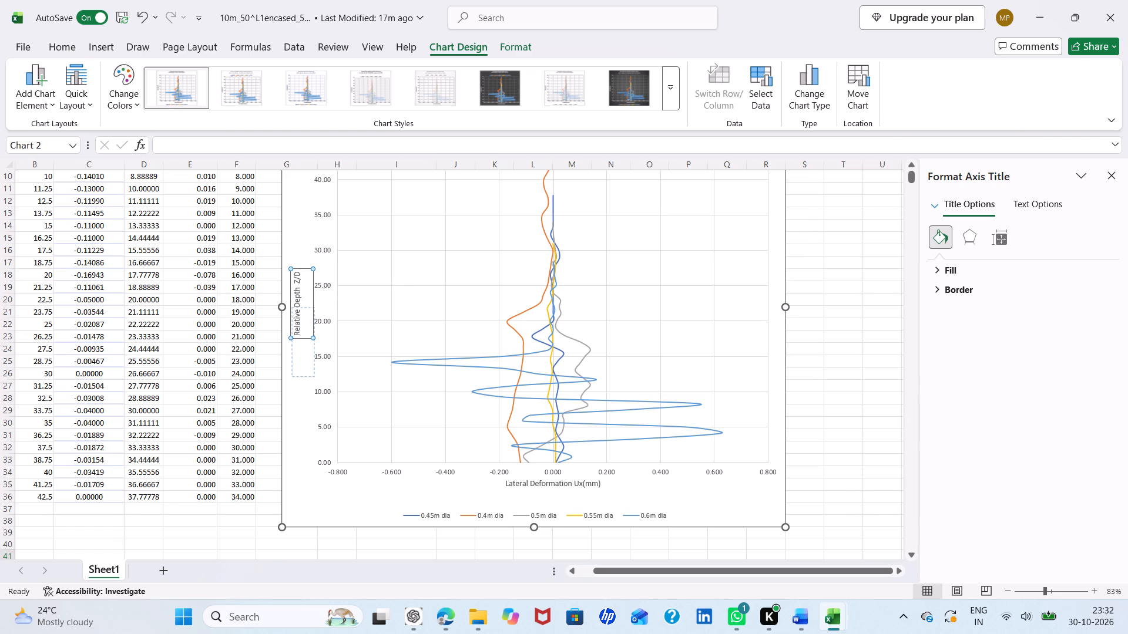
click(295, 269)
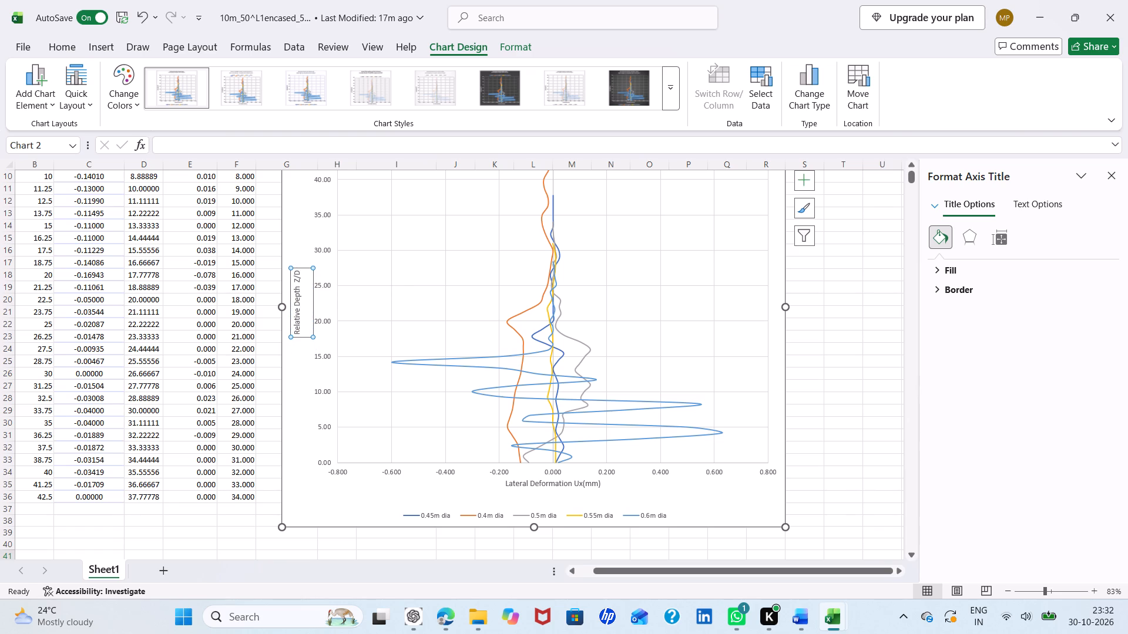
triple_click(301, 276)
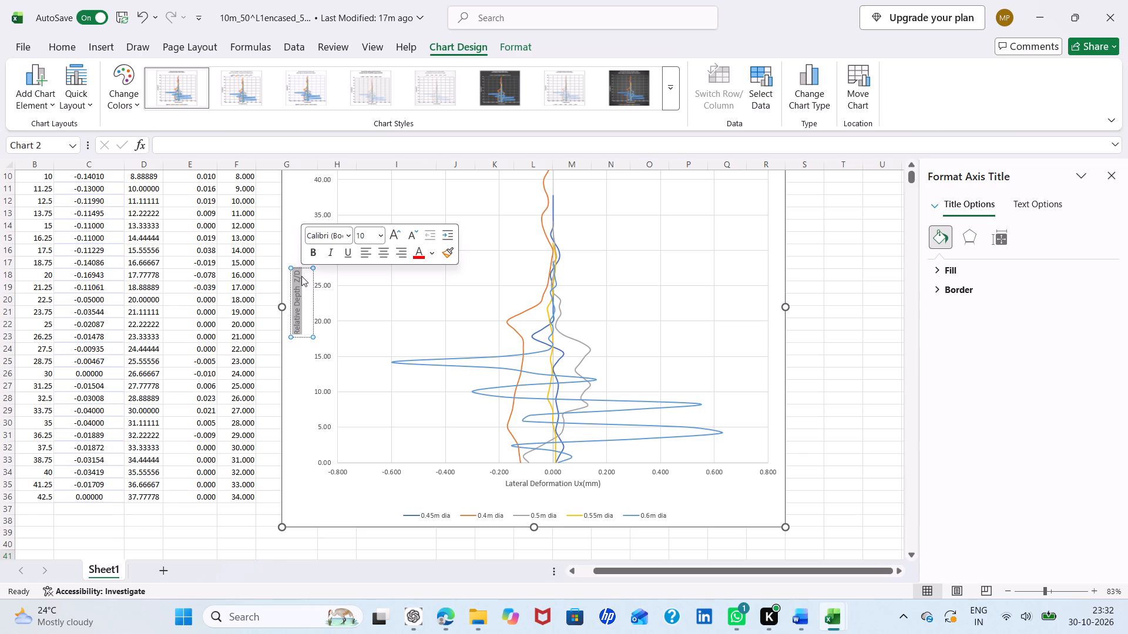
key(ctrl+c)
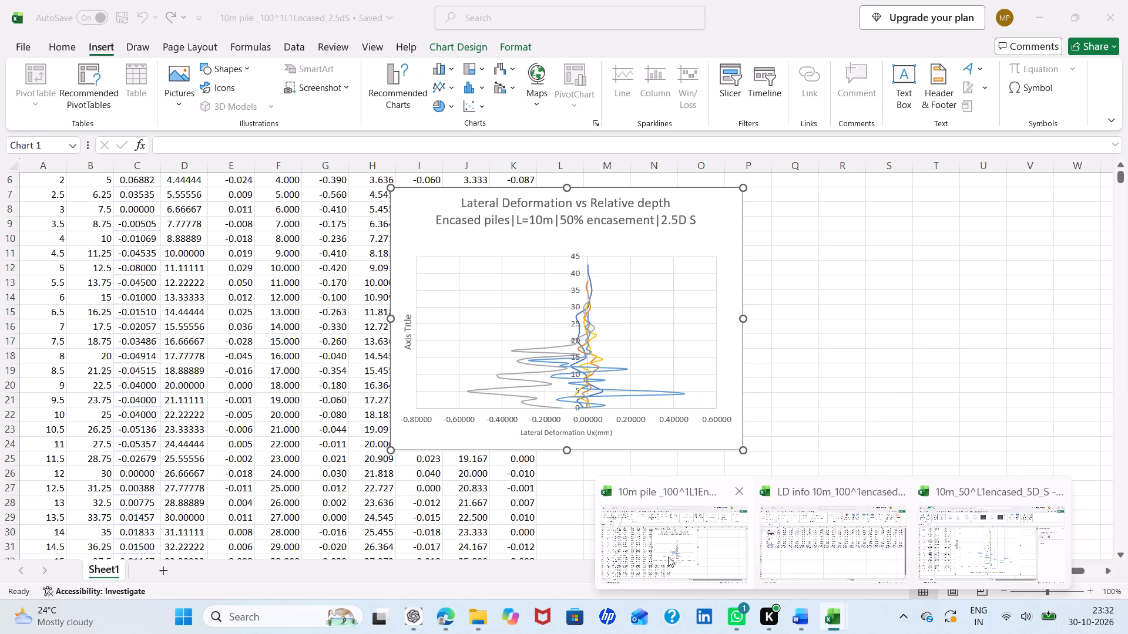
click(668, 557)
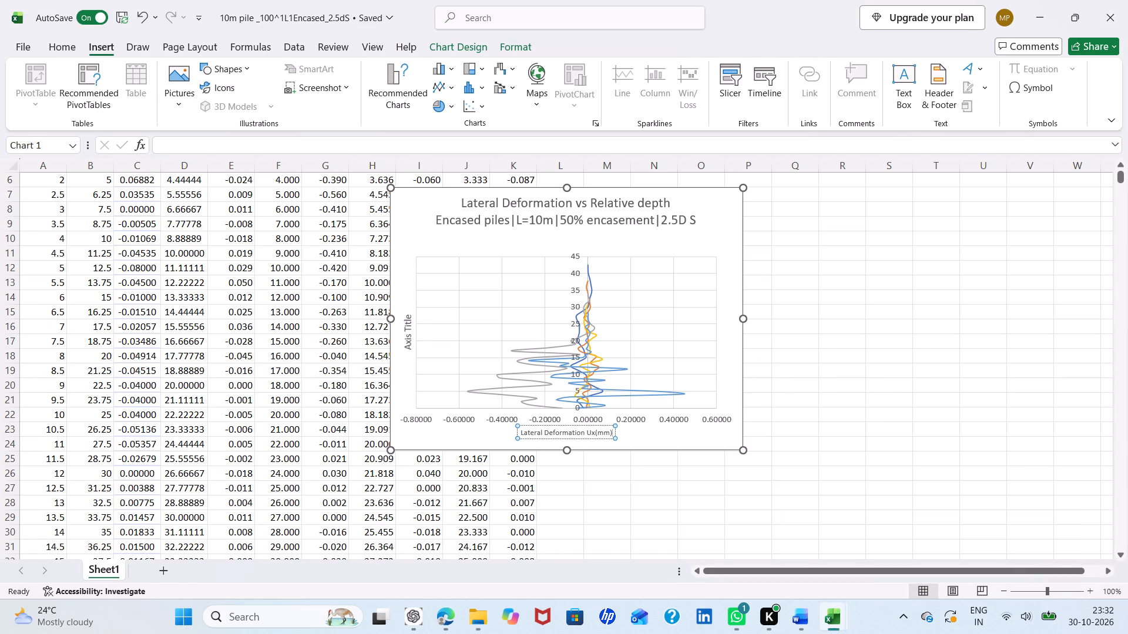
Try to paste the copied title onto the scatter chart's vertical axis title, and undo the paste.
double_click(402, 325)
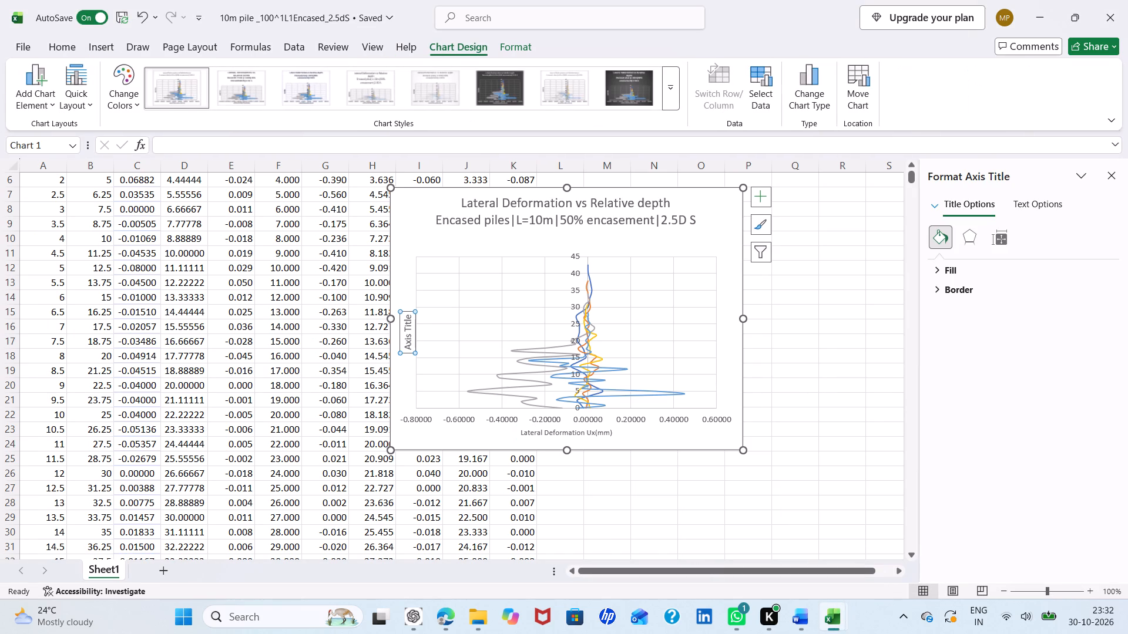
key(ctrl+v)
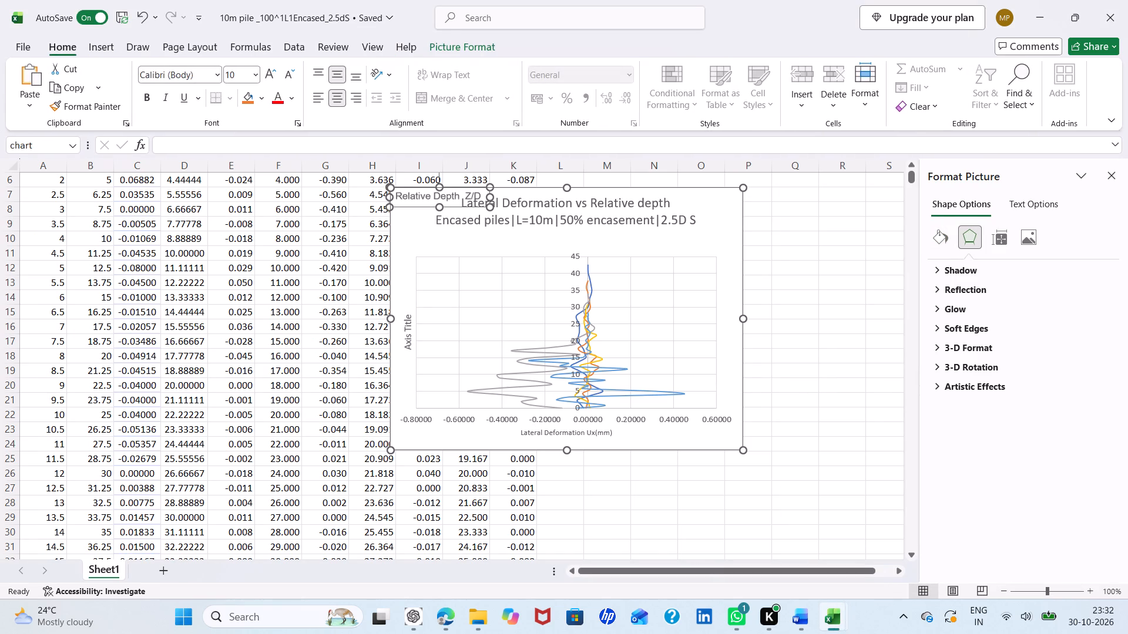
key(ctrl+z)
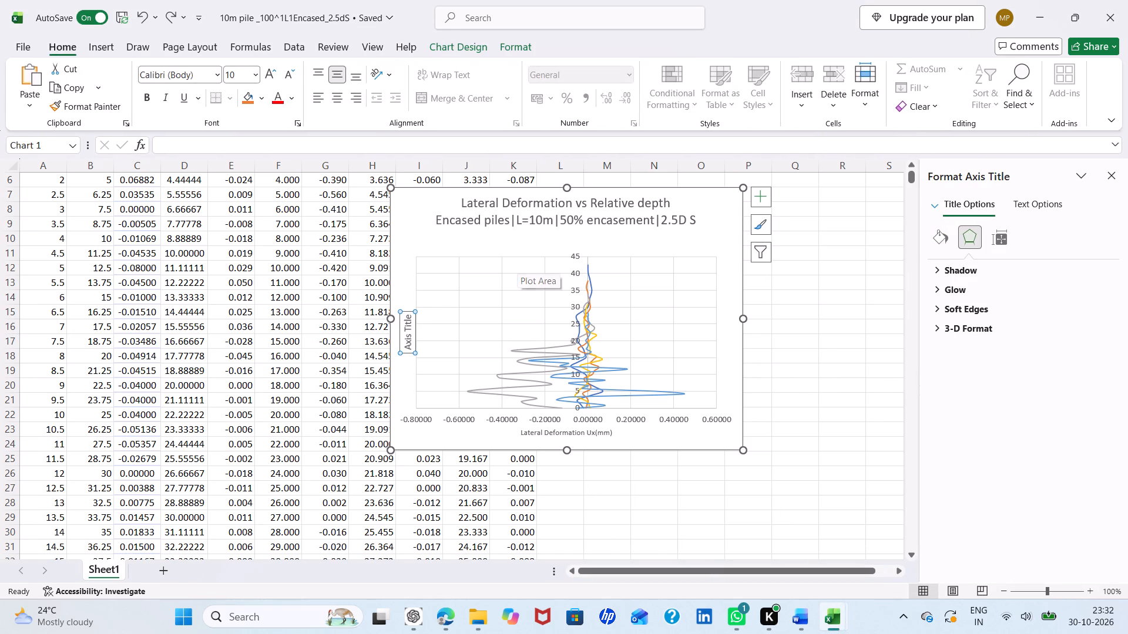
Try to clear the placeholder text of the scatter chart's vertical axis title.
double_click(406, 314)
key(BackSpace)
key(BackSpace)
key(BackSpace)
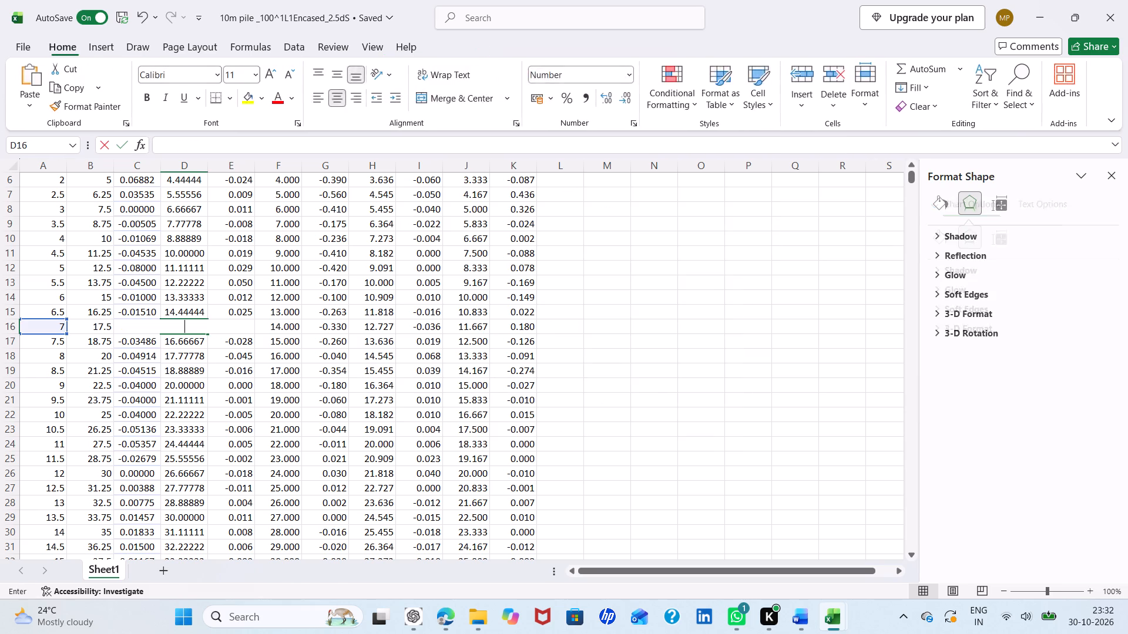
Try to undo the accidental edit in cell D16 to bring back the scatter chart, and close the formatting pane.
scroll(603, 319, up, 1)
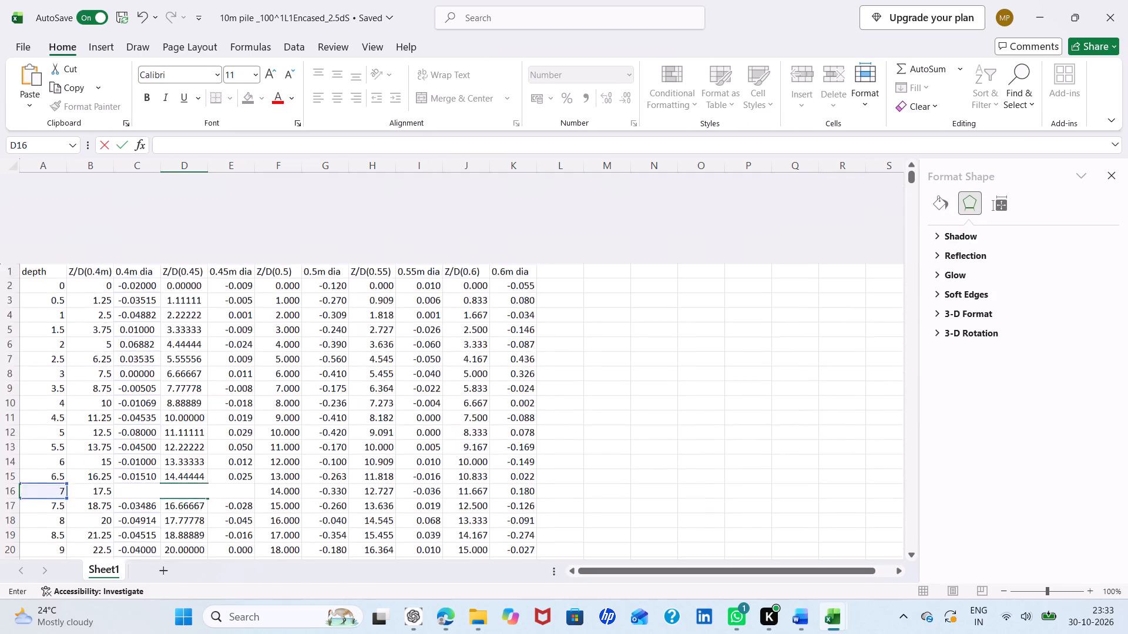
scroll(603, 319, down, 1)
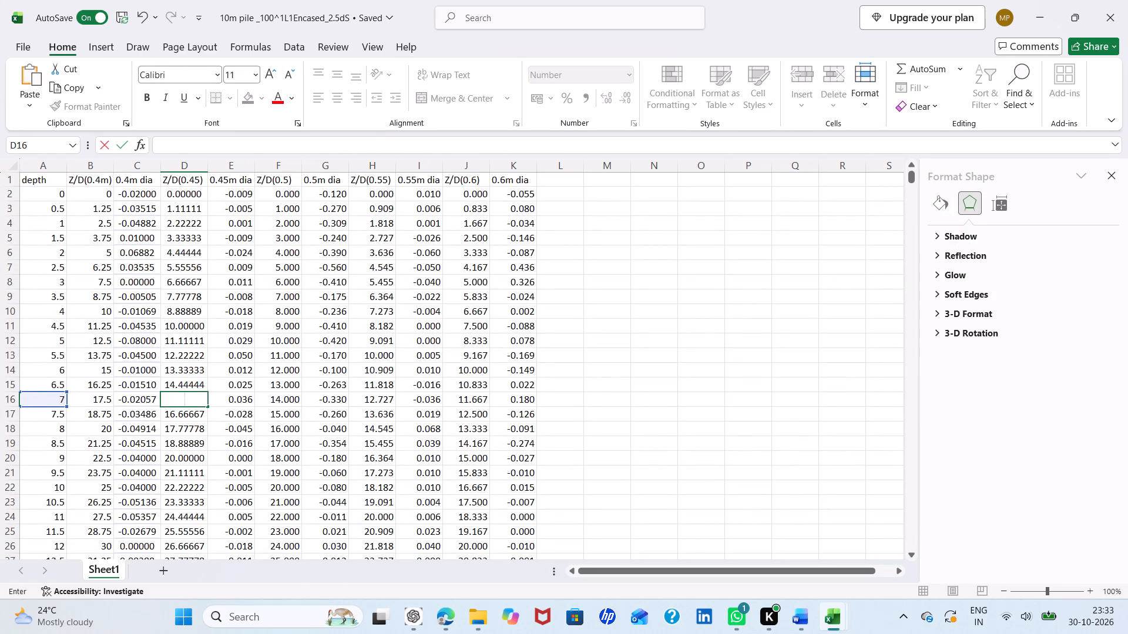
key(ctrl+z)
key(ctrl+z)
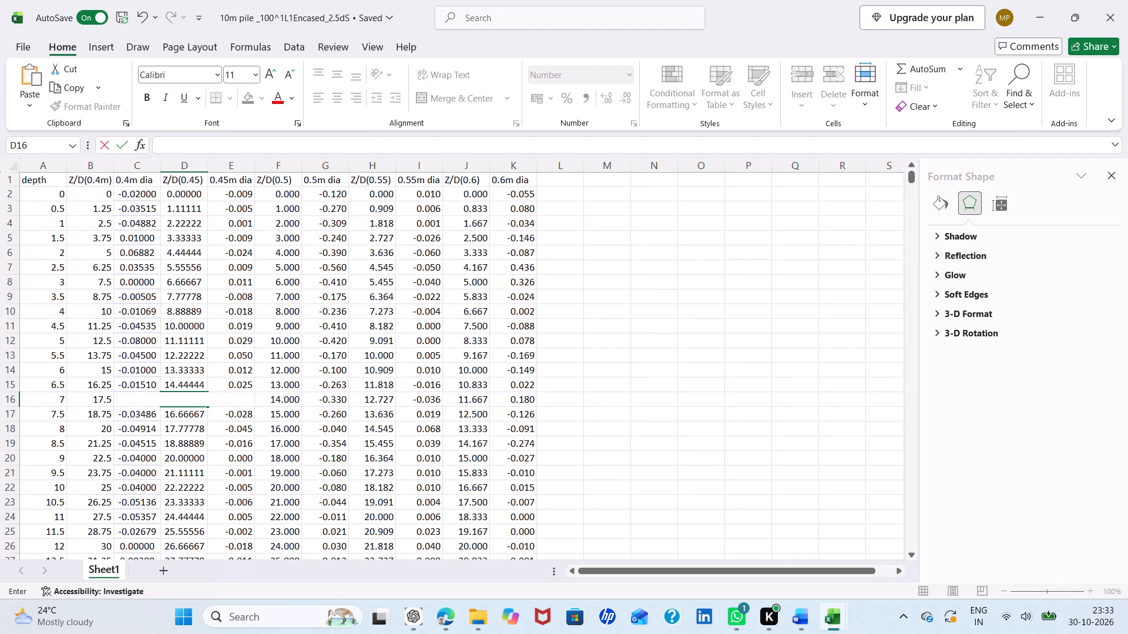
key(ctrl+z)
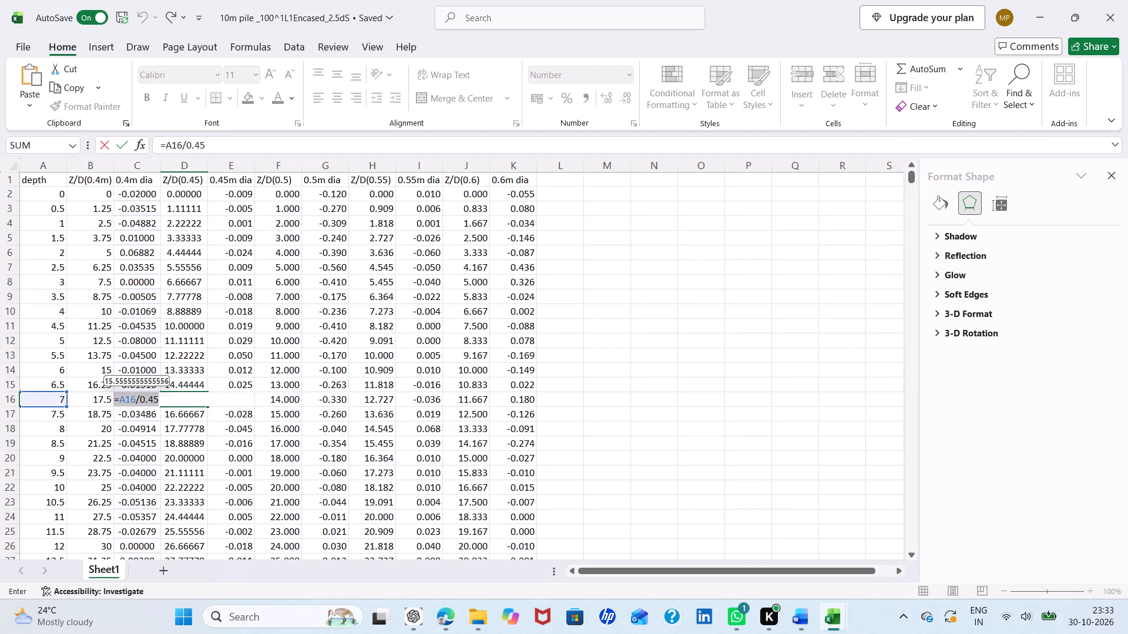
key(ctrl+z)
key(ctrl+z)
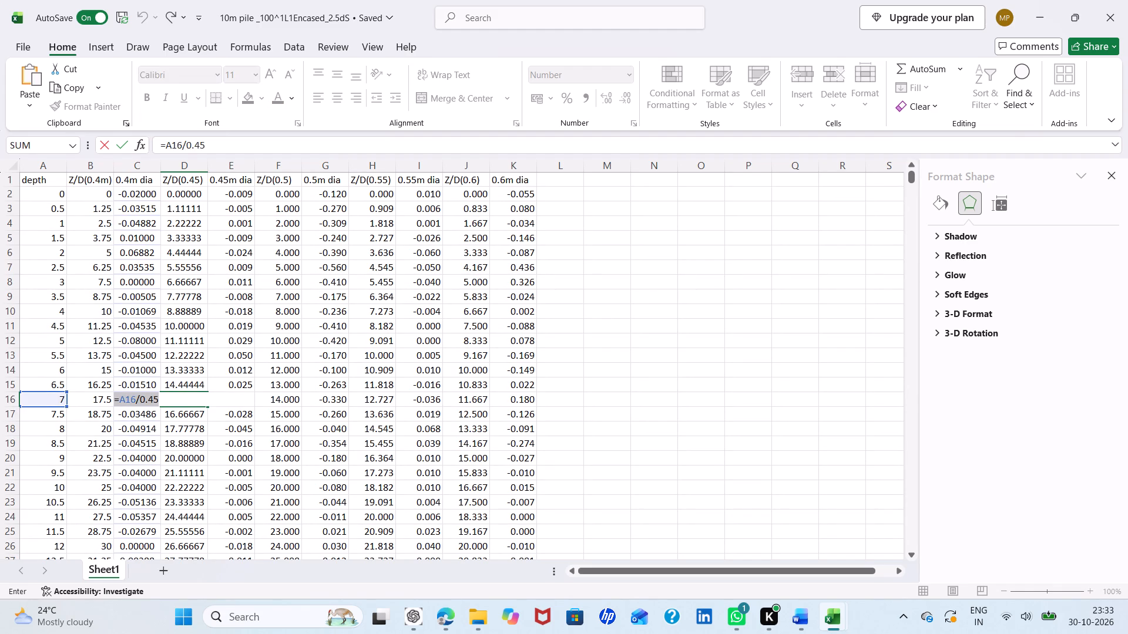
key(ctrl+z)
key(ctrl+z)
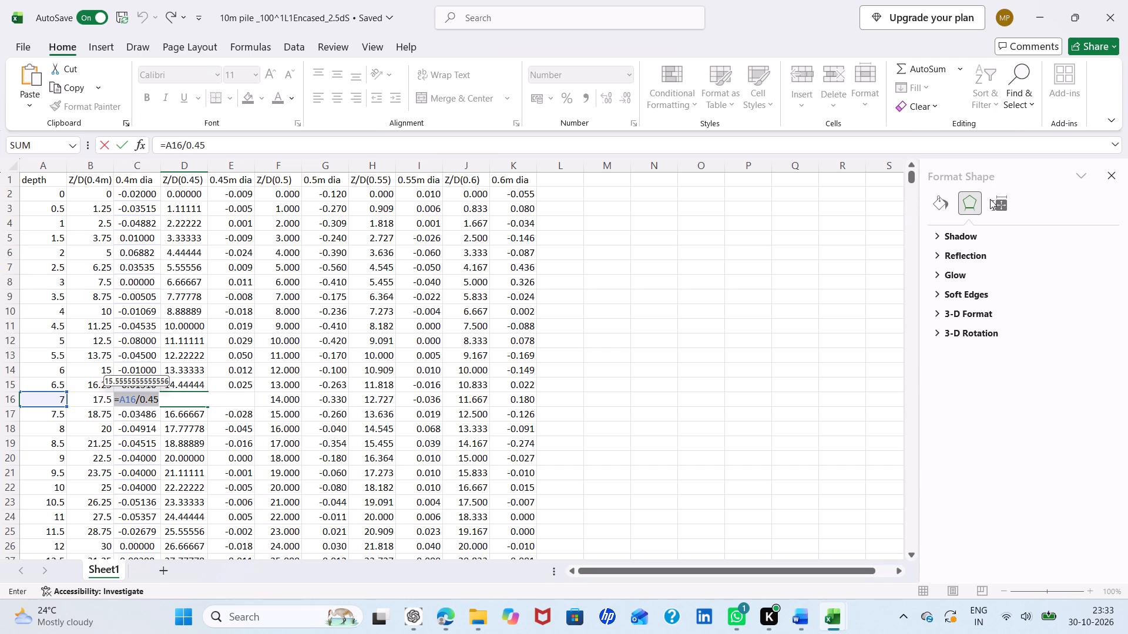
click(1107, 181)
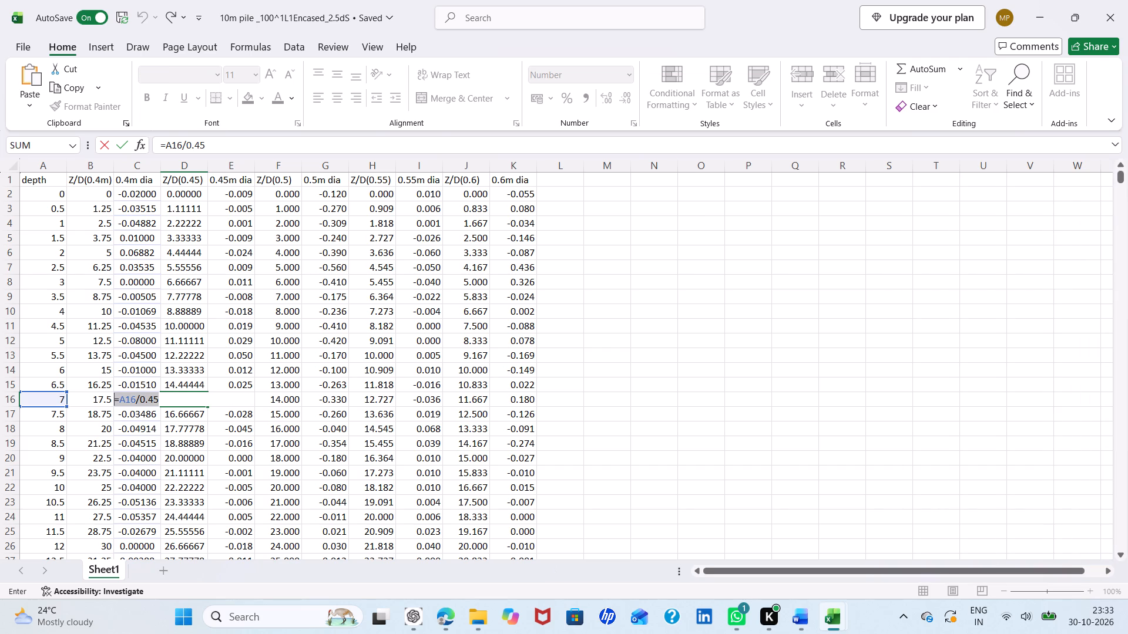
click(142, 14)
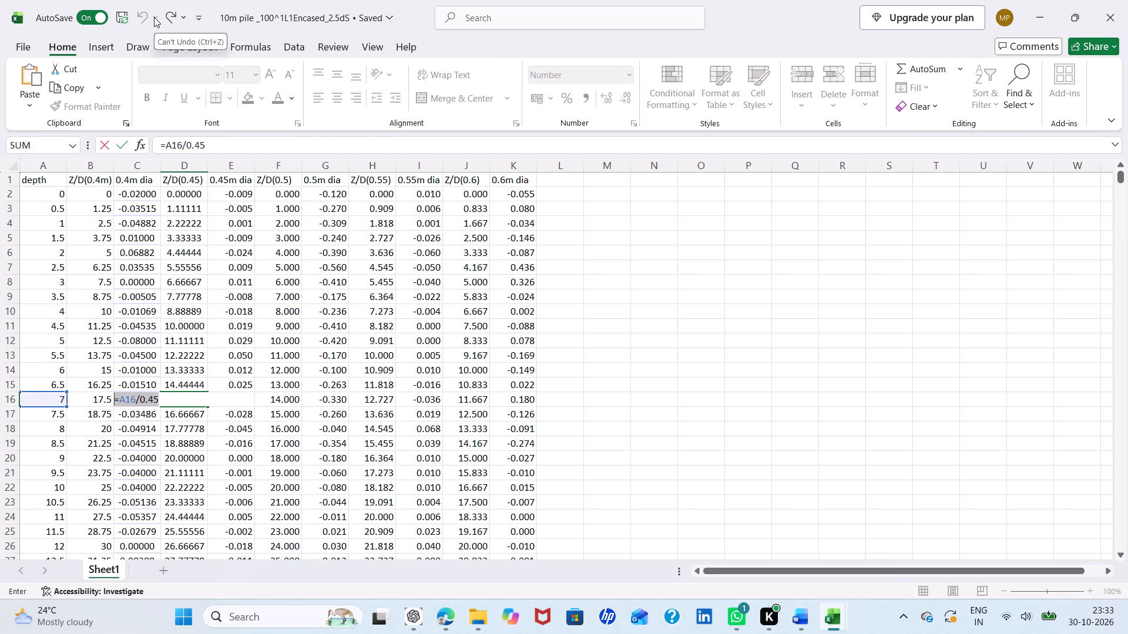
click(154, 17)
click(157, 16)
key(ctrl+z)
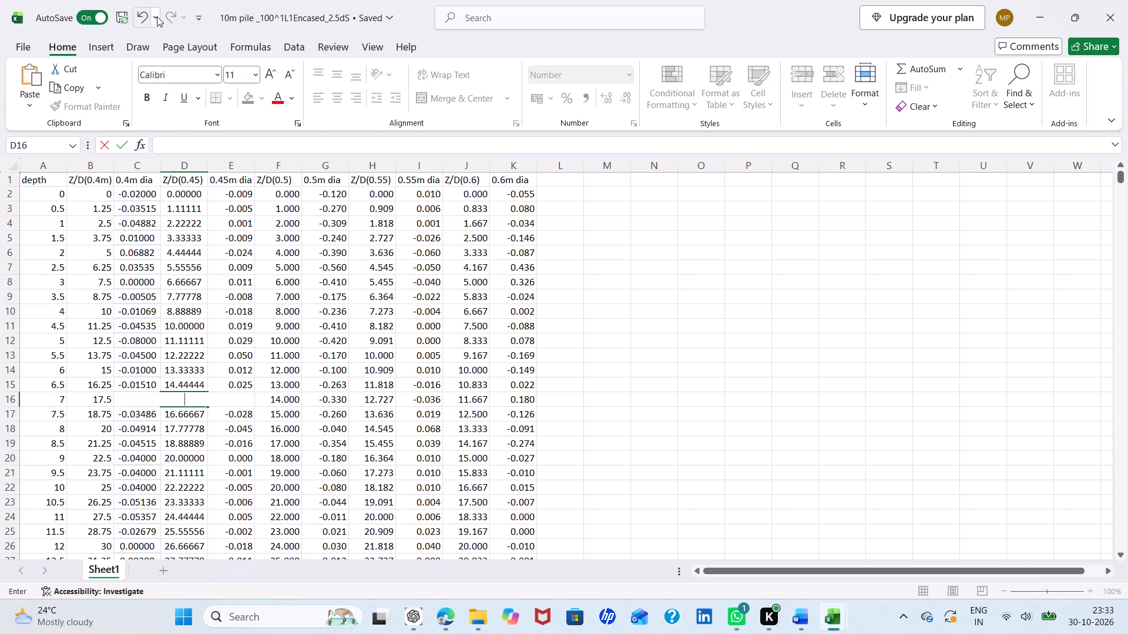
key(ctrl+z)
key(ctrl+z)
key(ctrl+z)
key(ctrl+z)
Leave the cell edit and undo the clearing of cell D16 and the deletion of the scatter chart.
click(720, 250)
scroll(720, 250, down, 2)
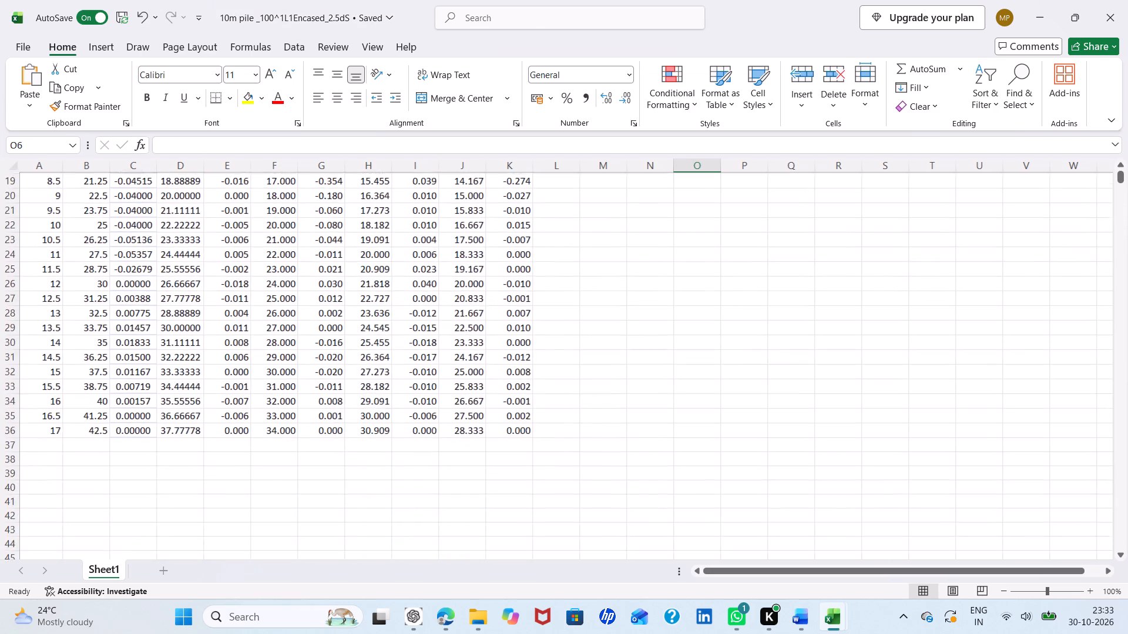
scroll(720, 250, up, 1)
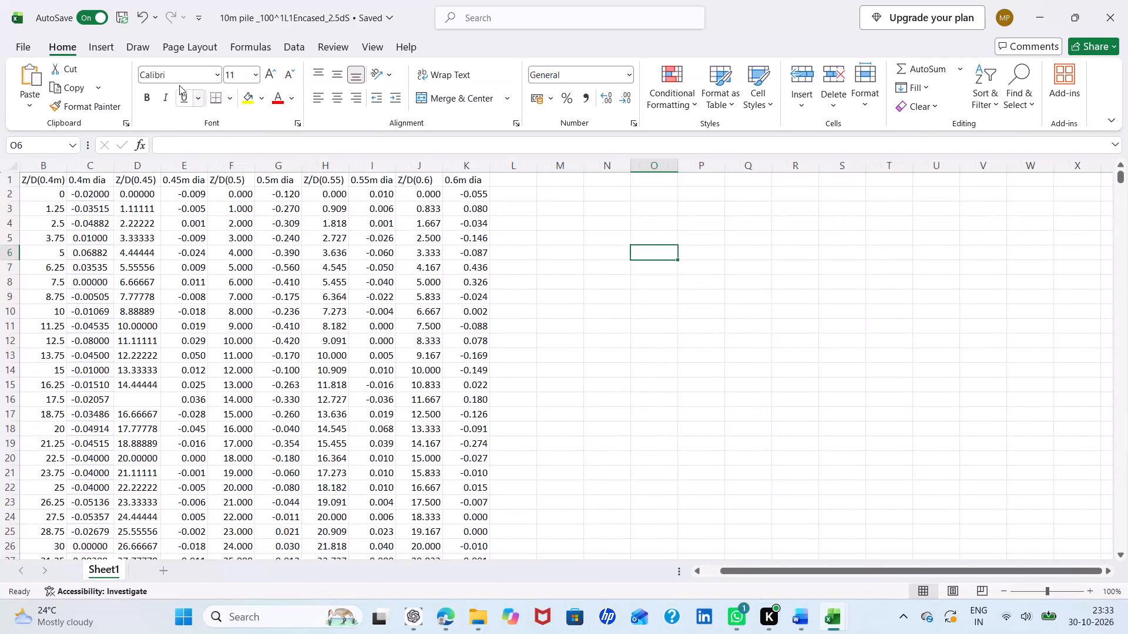
click(147, 18)
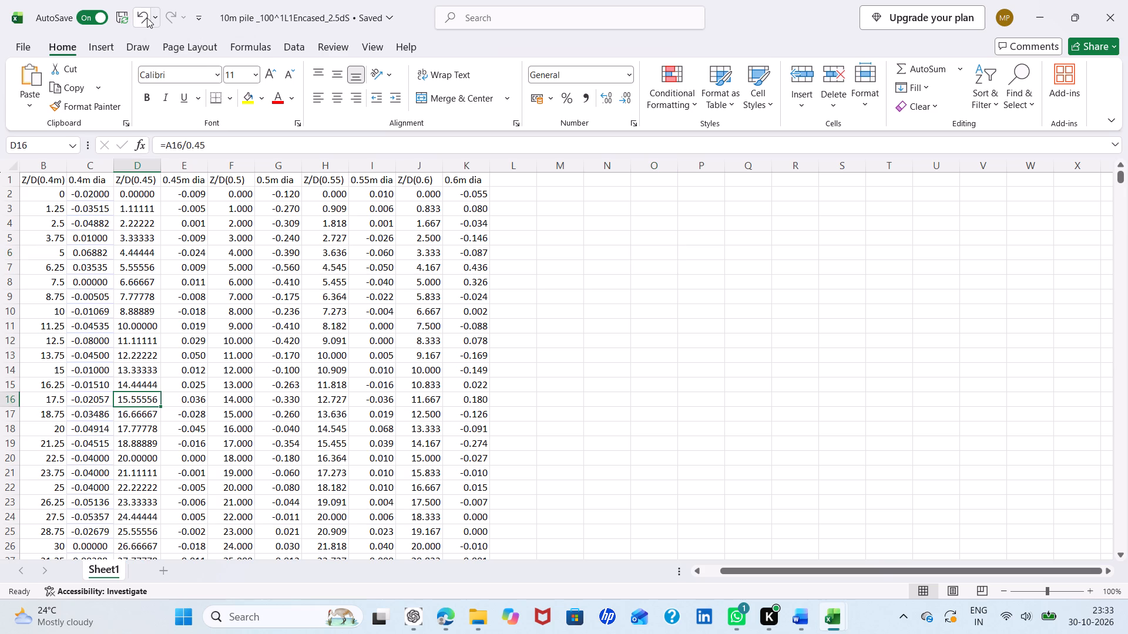
click(147, 18)
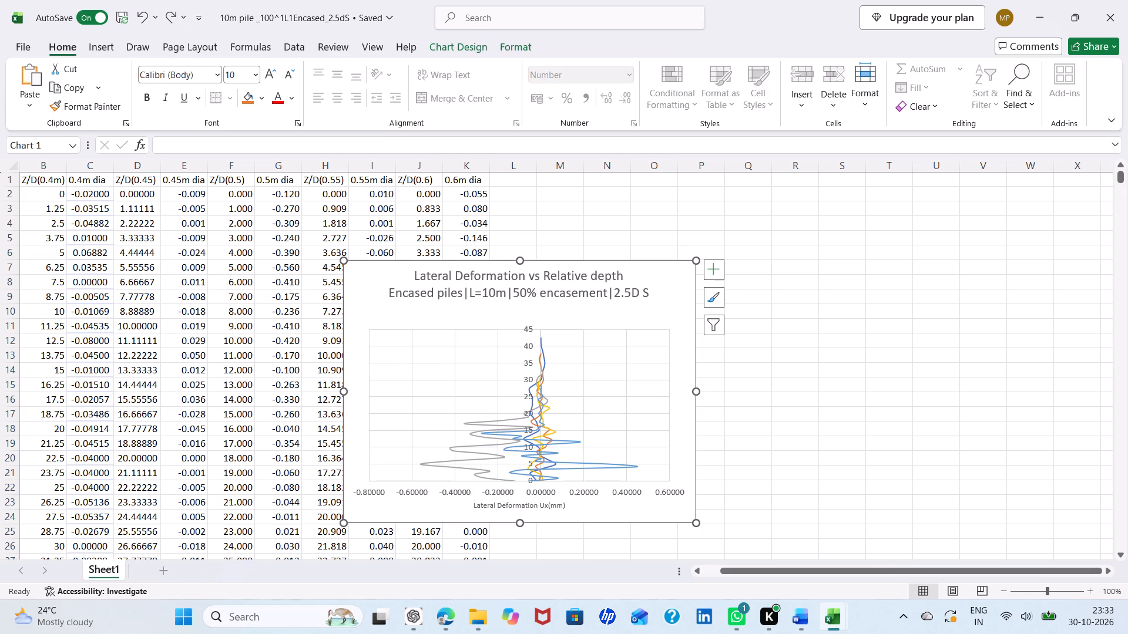
Add a legend to the restored scatter chart.
click(716, 271)
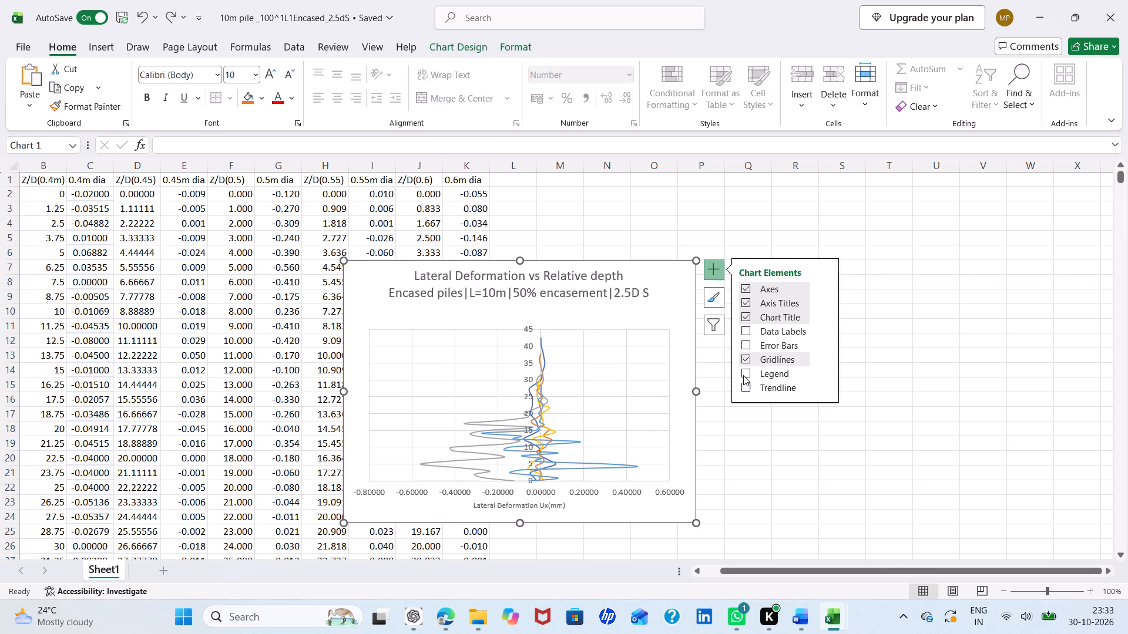
click(743, 375)
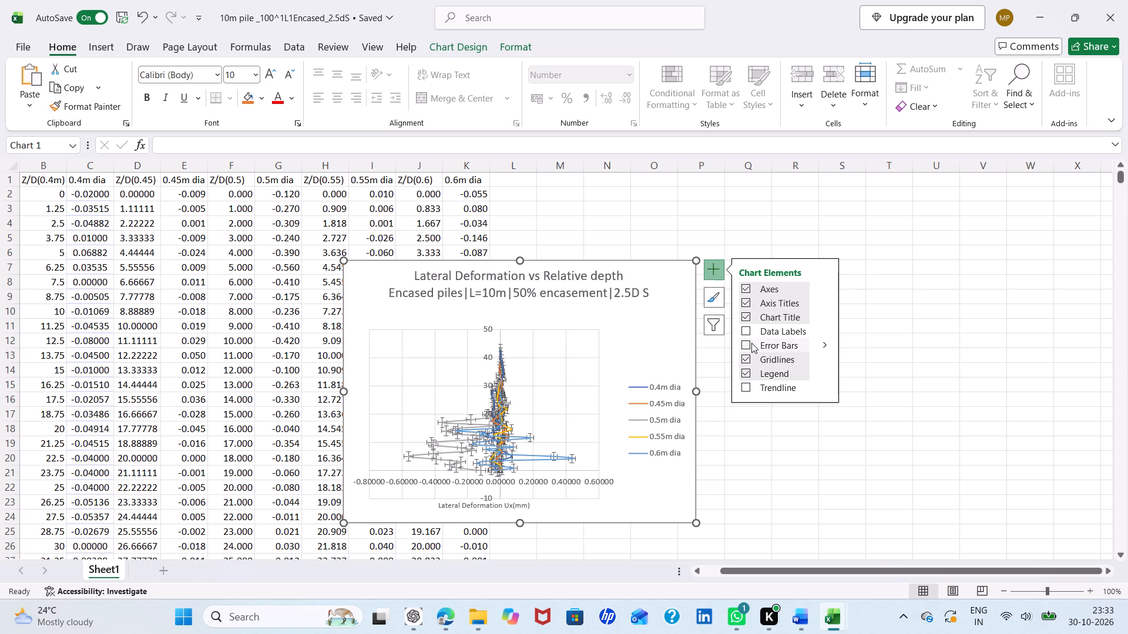
click(745, 387)
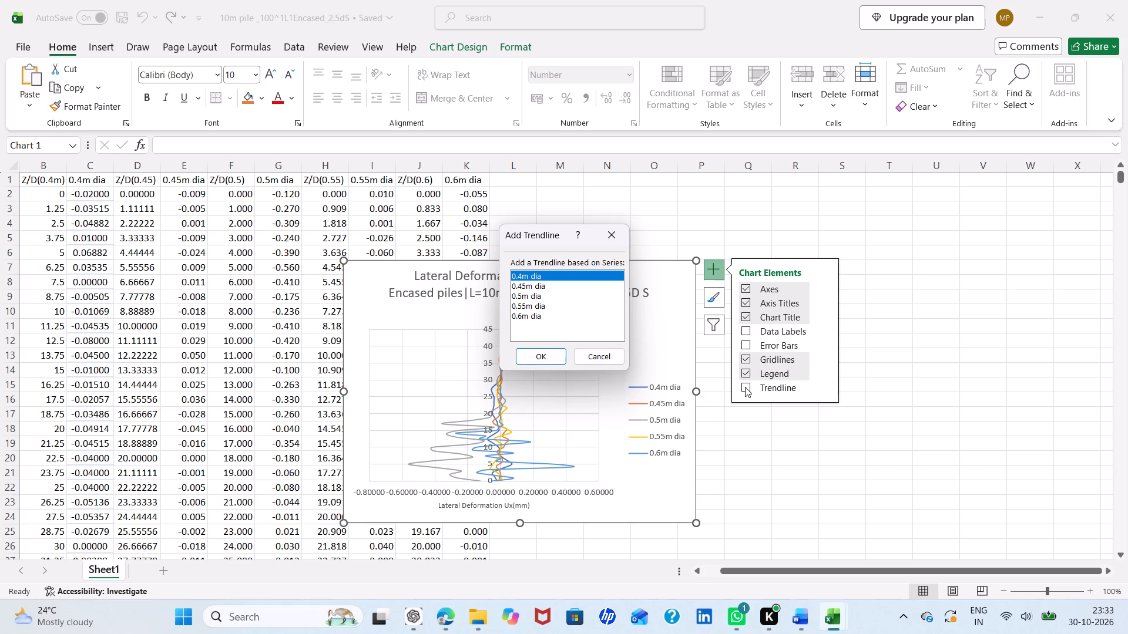
click(615, 232)
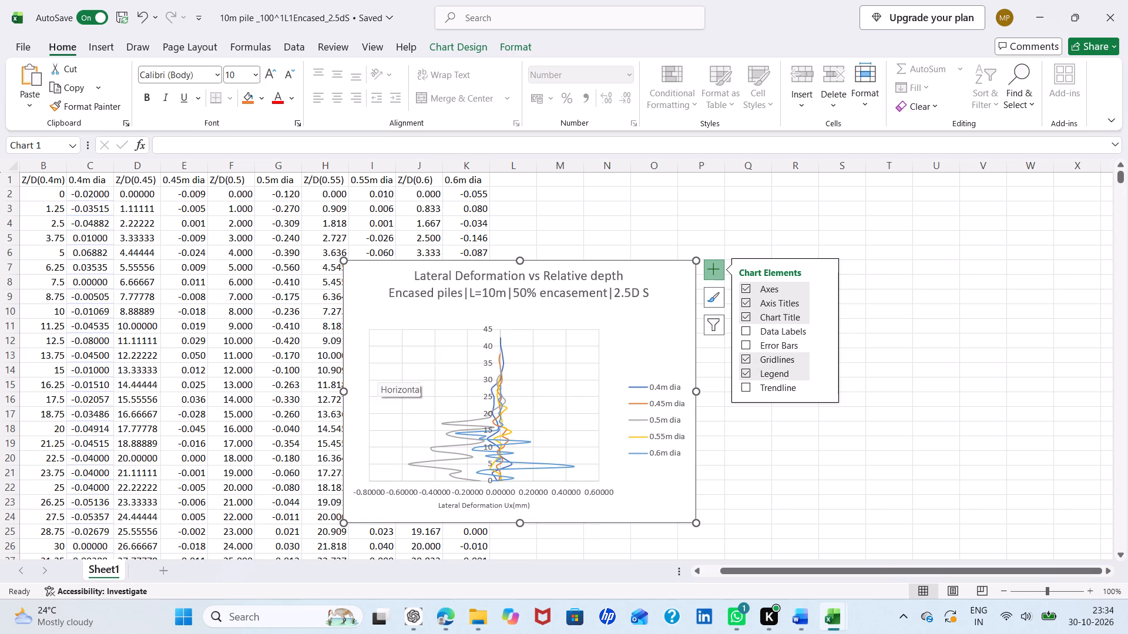
scroll(385, 353, down, 1)
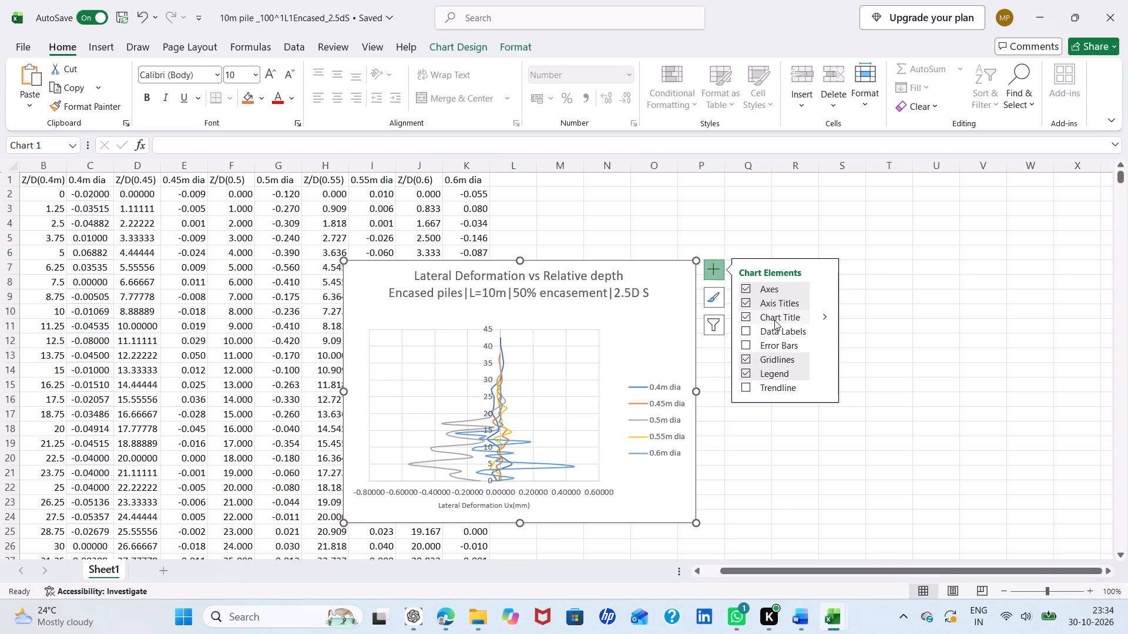
Remove the scatter chart's title and add it again as a placeholder.
click(774, 320)
click(746, 313)
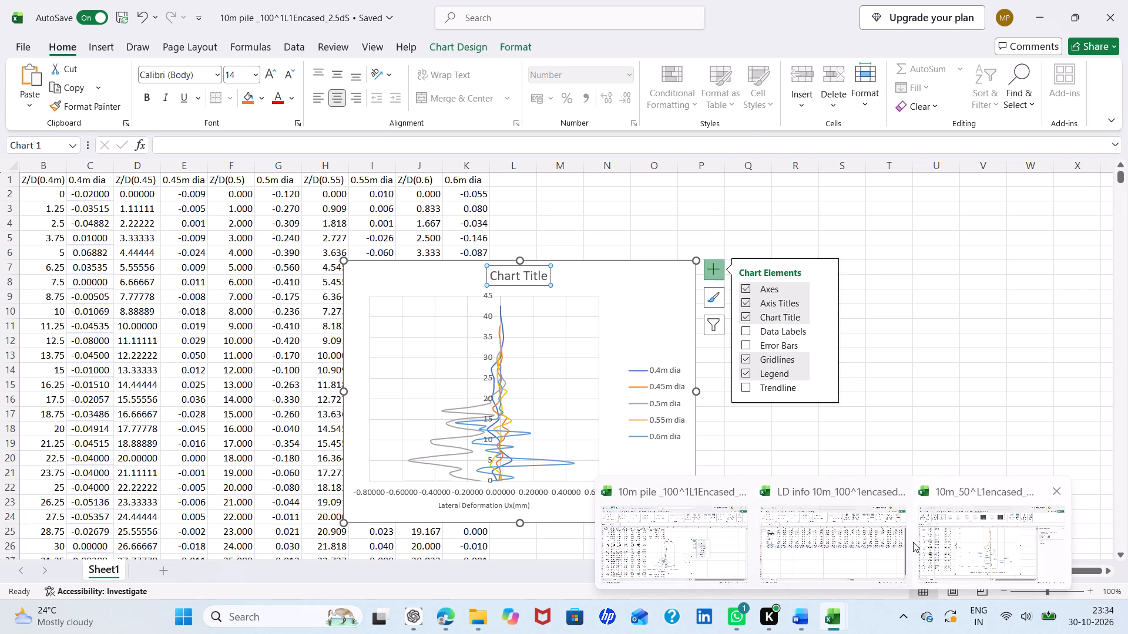
Copy the two-line chart title from the 10m_50%encased_5D_S workbook's chart and return to the 10m pile 100% encased workbook.
click(965, 535)
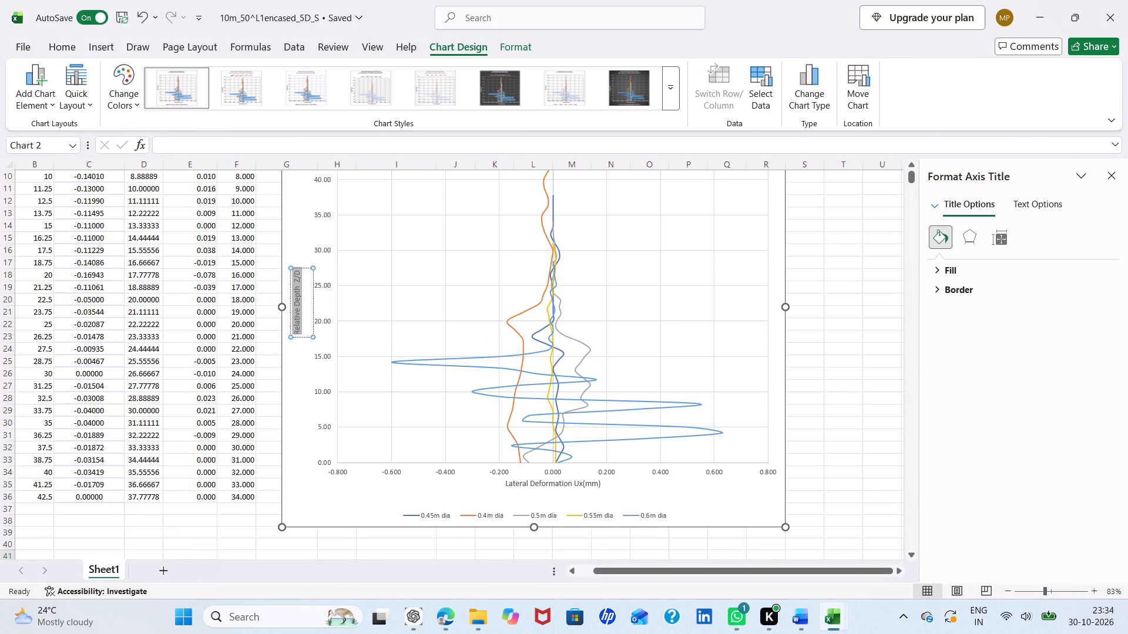
click(626, 319)
scroll(626, 319, up, 2)
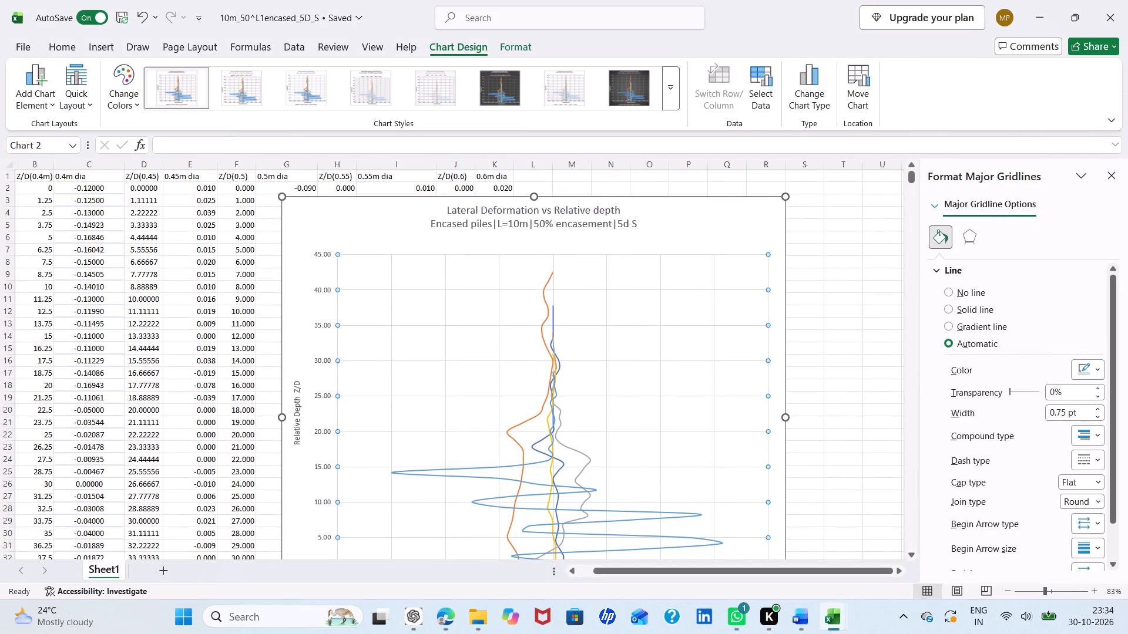
double_click(634, 219)
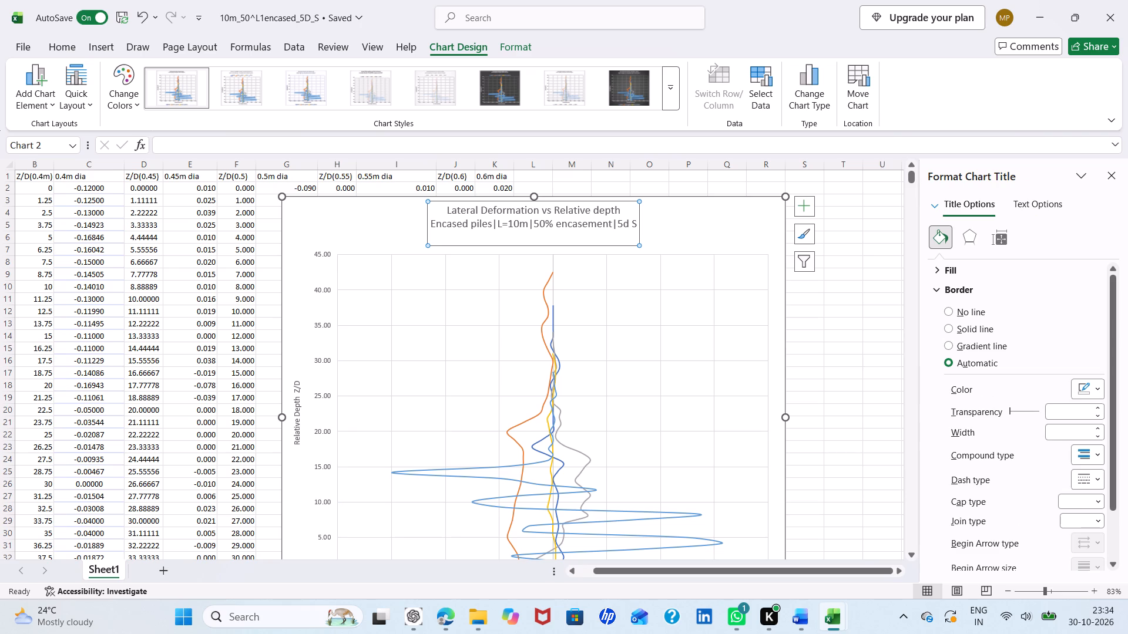
drag(636, 223, 466, 212)
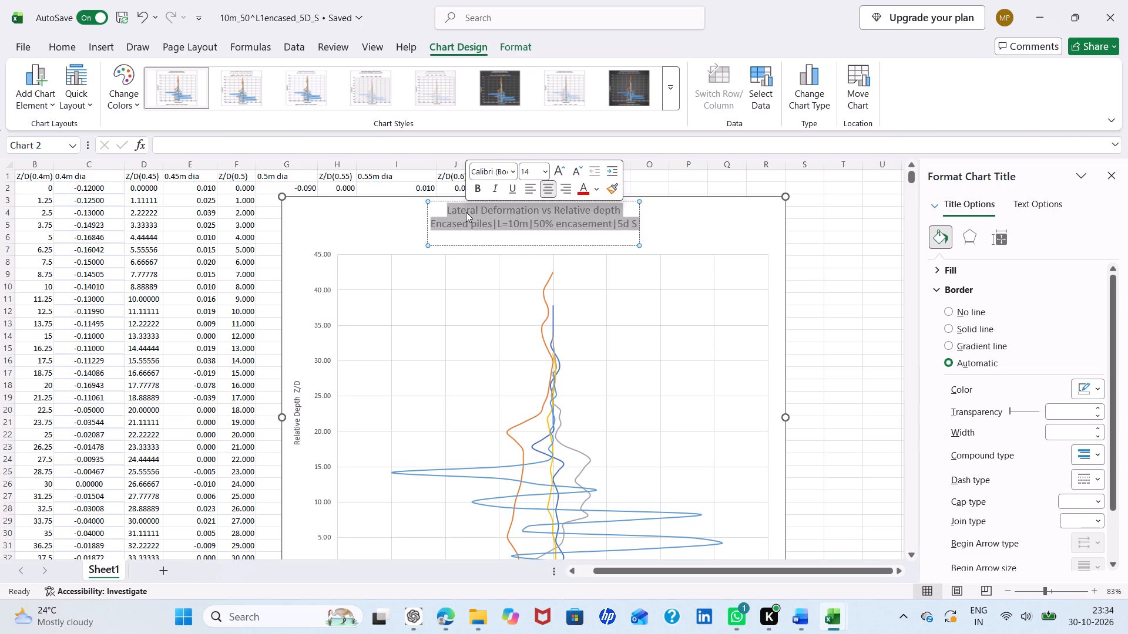
key(ctrl+c)
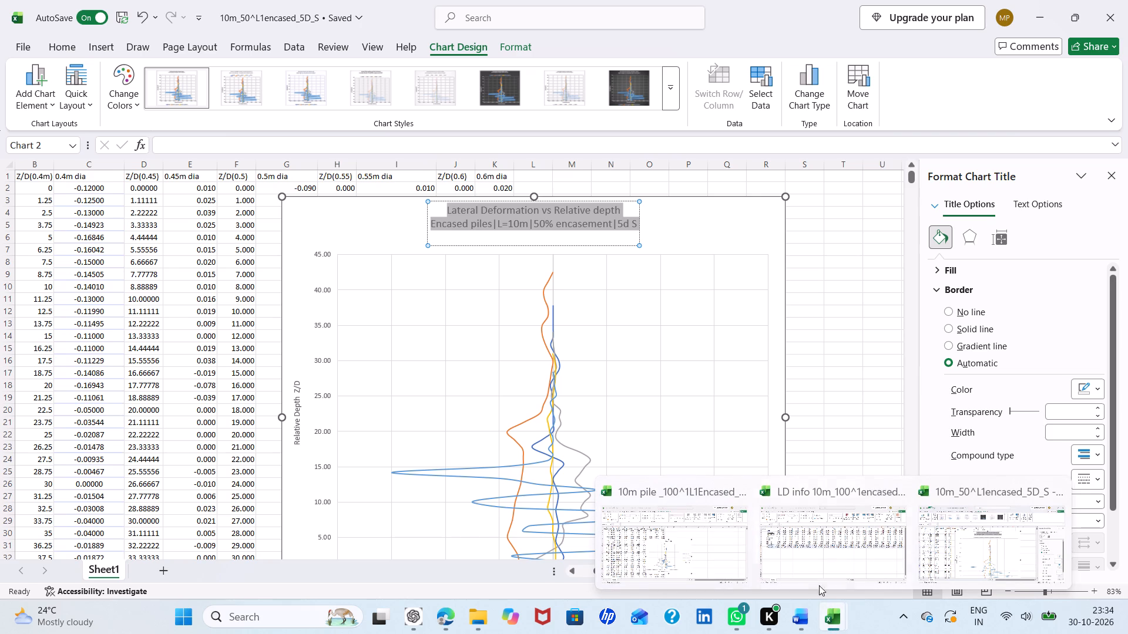
click(679, 545)
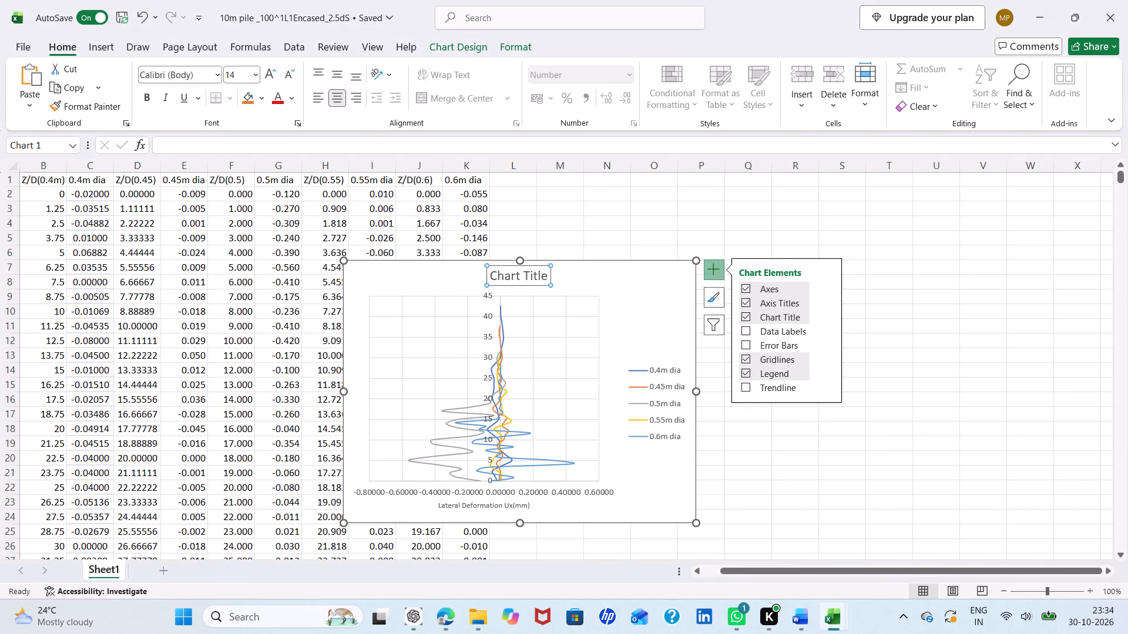
Replace the placeholder chart title with the copied "Lateral Deformation vs Relative depth" and "Encased piles|L=10m|50% encasement|5d S" lines.
click(547, 274)
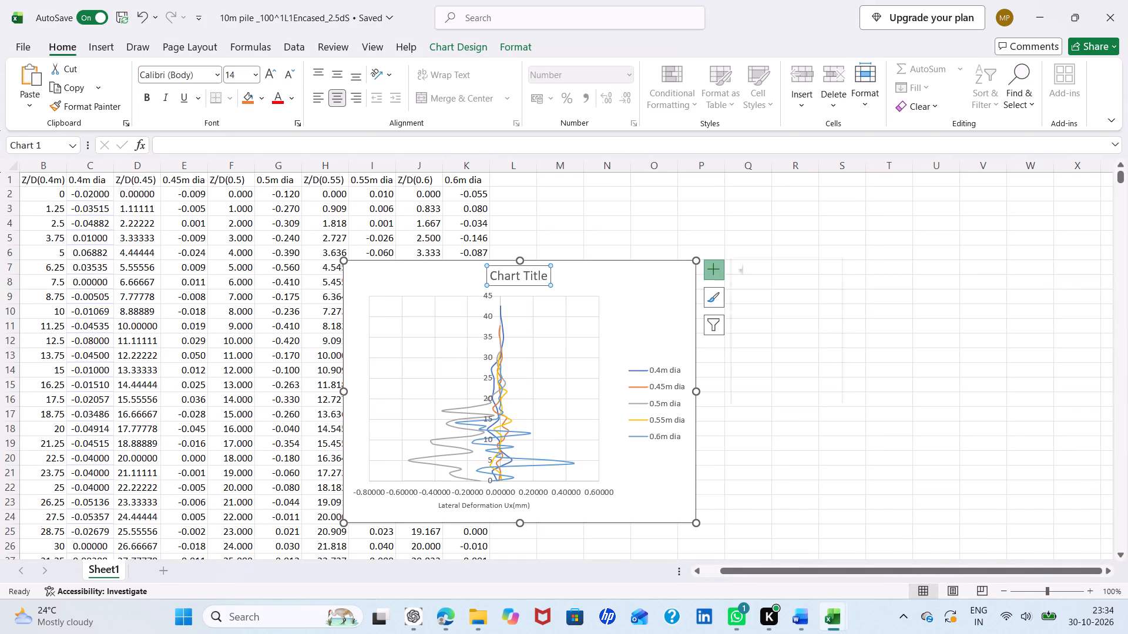
key(BackSpace)
key(BackSpace)
key(BackSpace)
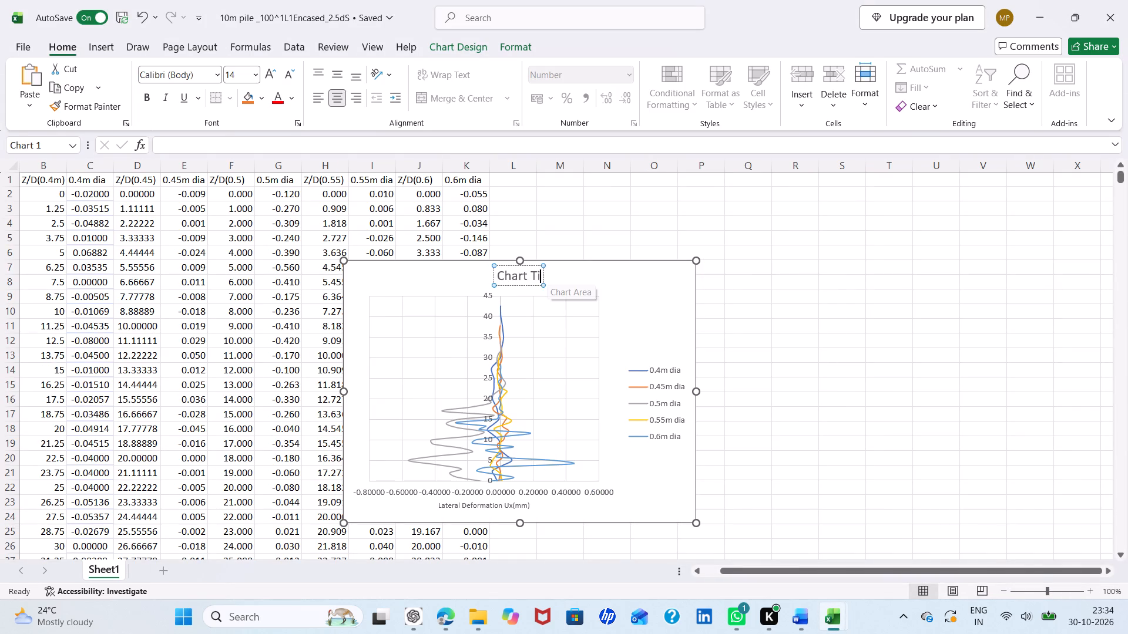
key(BackSpace)
key(BackSpace)
key(BackSpace)
key(BackSpace)
key(BackSpace)
key(BackSpace)
key(BackSpace)
key(BackSpace)
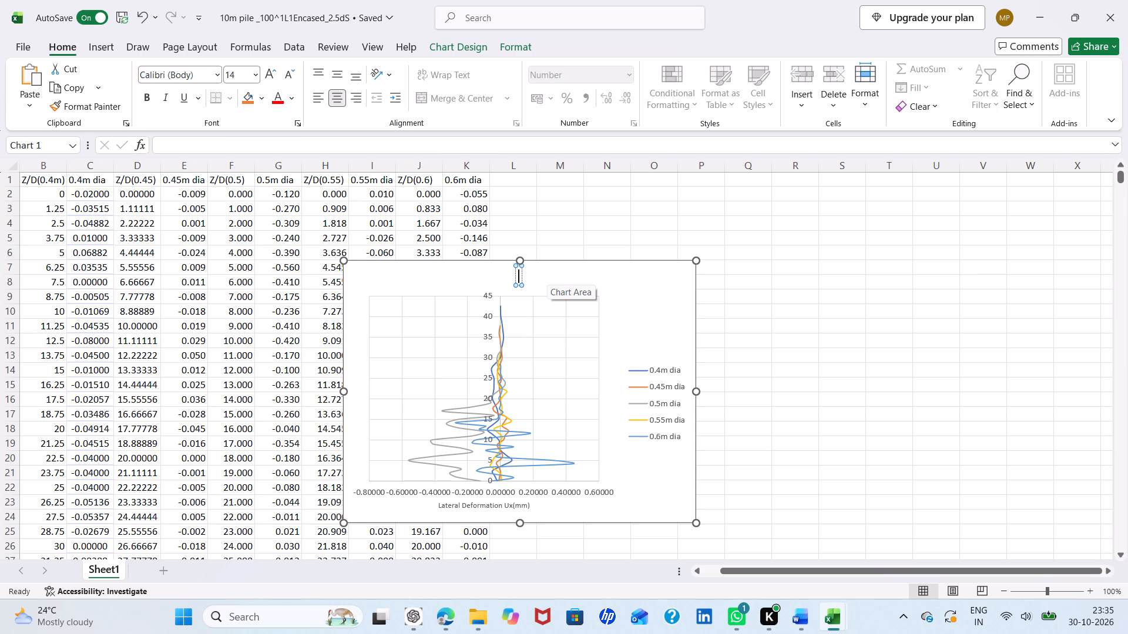
key(ctrl+v)
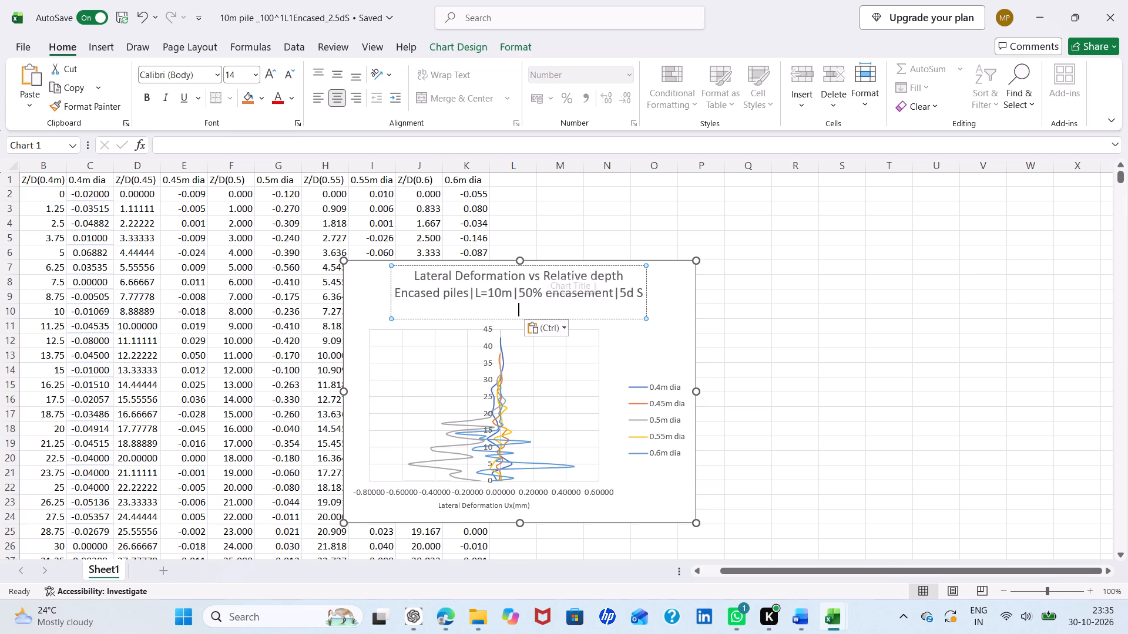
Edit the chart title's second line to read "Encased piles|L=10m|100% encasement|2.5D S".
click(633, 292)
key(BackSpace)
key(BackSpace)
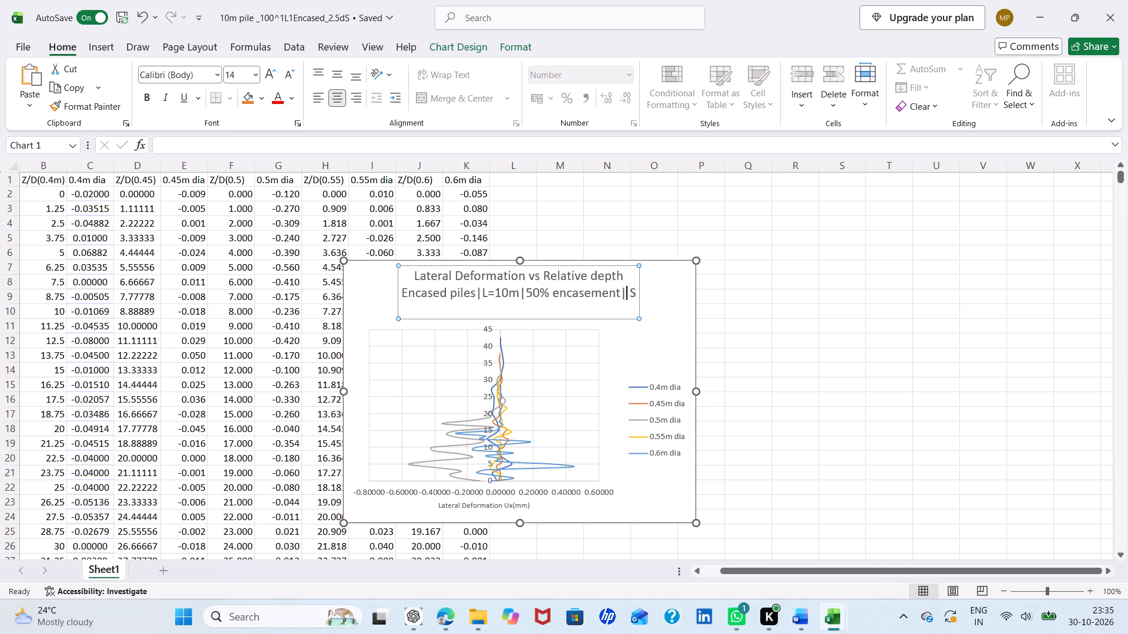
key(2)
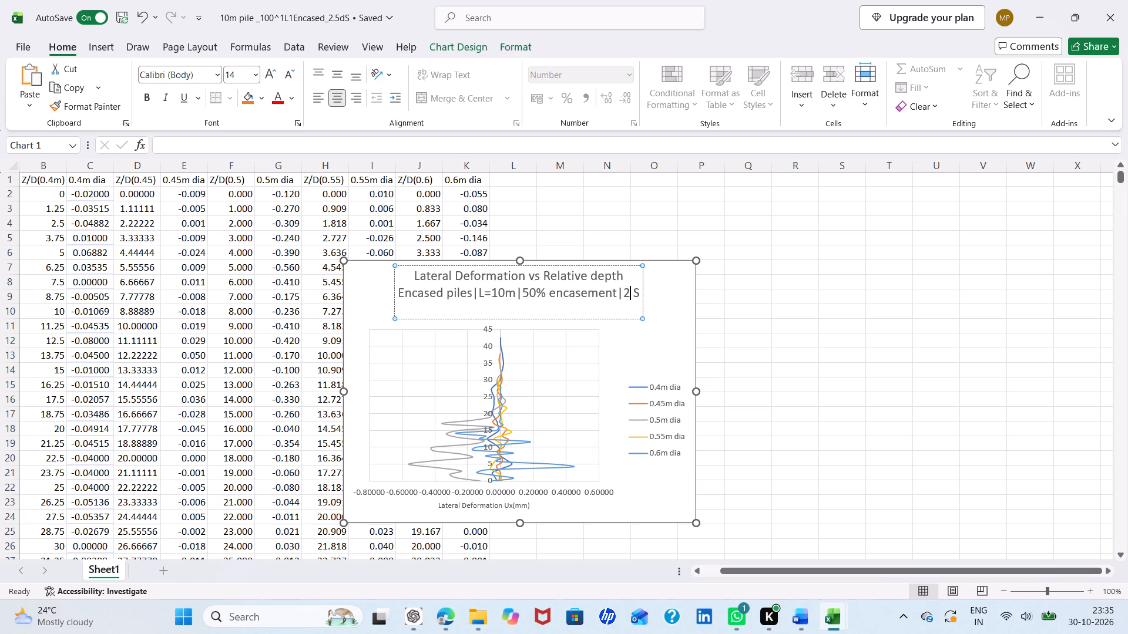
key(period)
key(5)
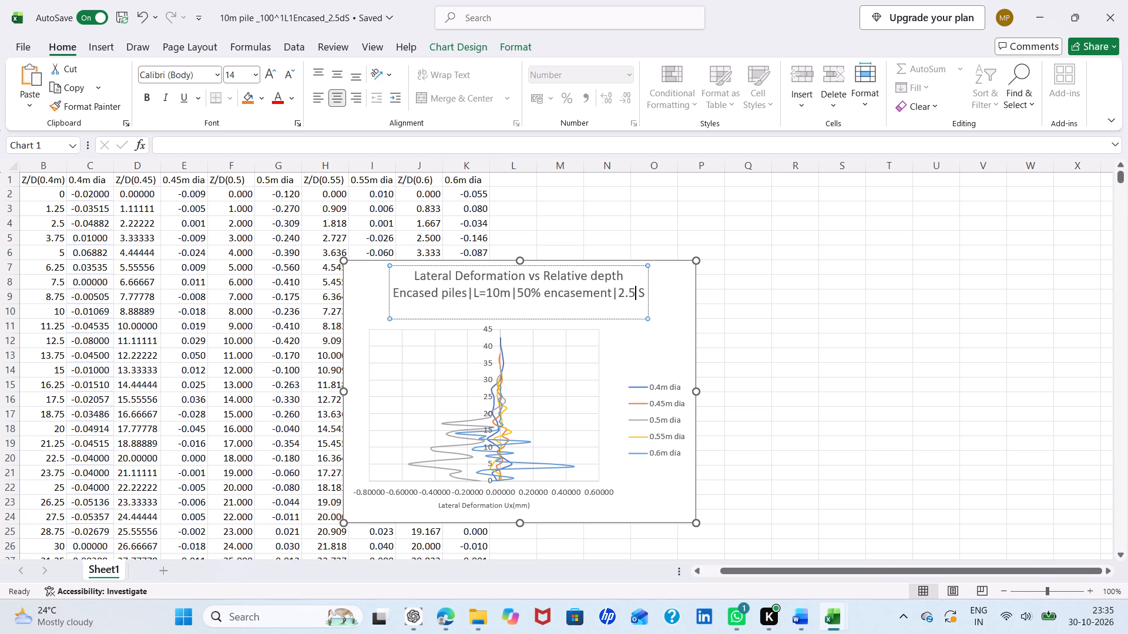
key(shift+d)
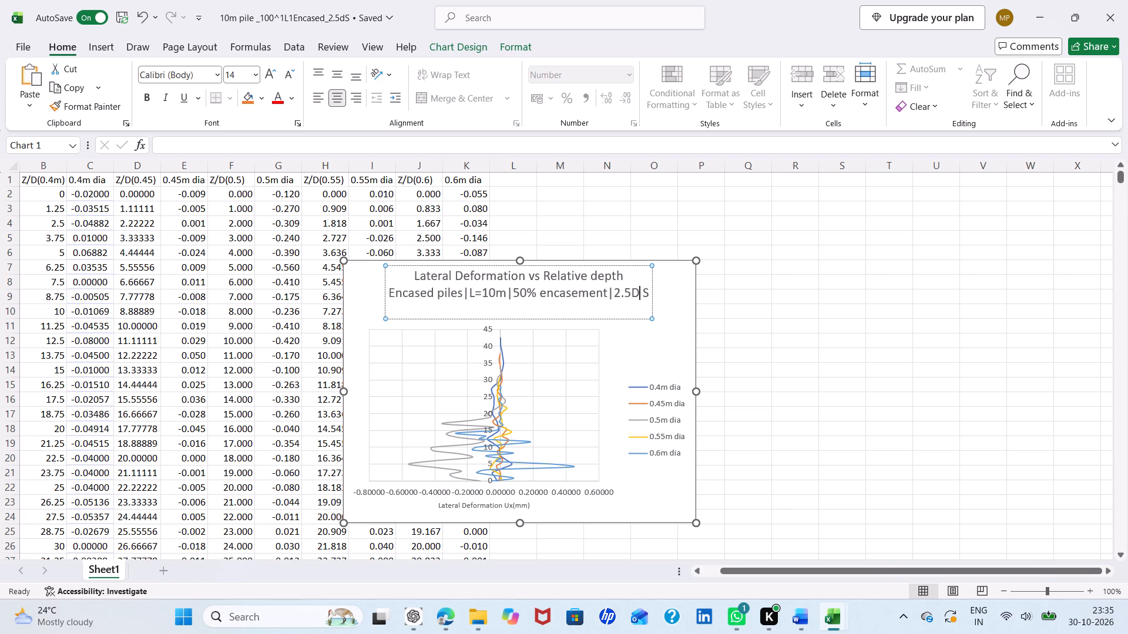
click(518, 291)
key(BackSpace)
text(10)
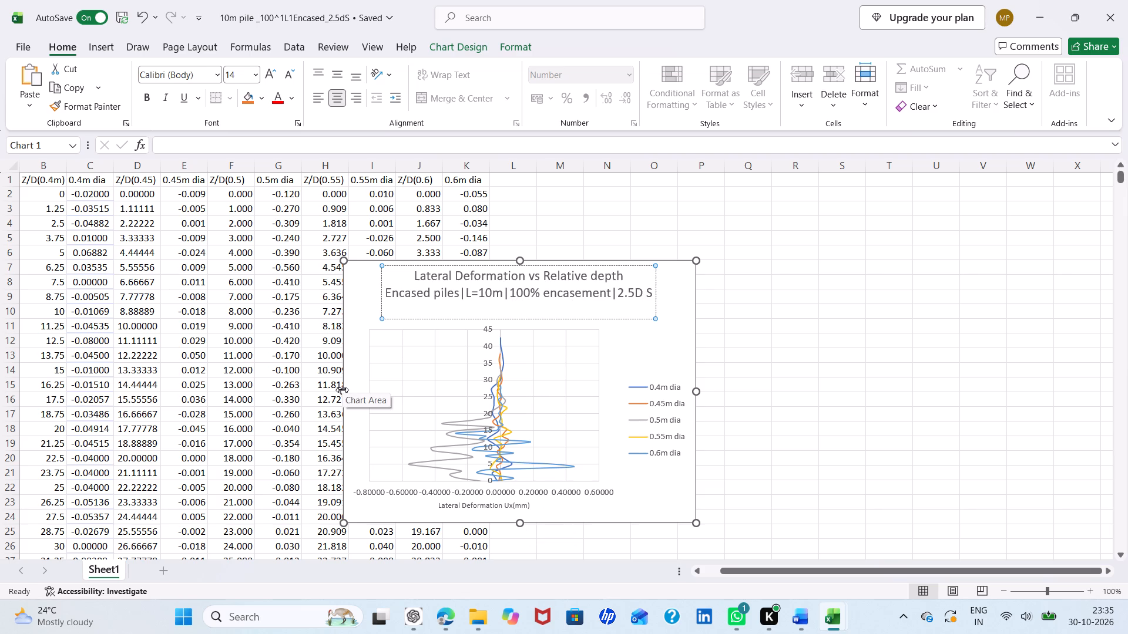
Widen the scatter chart by extending its left edge to the start of column G.
drag(342, 390, 243, 377)
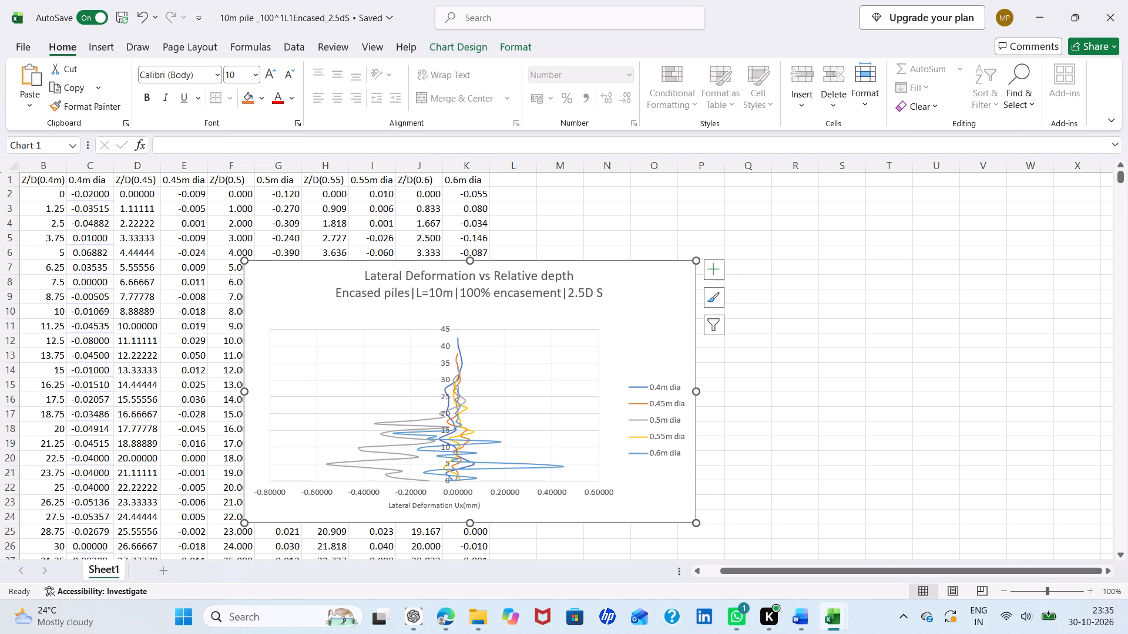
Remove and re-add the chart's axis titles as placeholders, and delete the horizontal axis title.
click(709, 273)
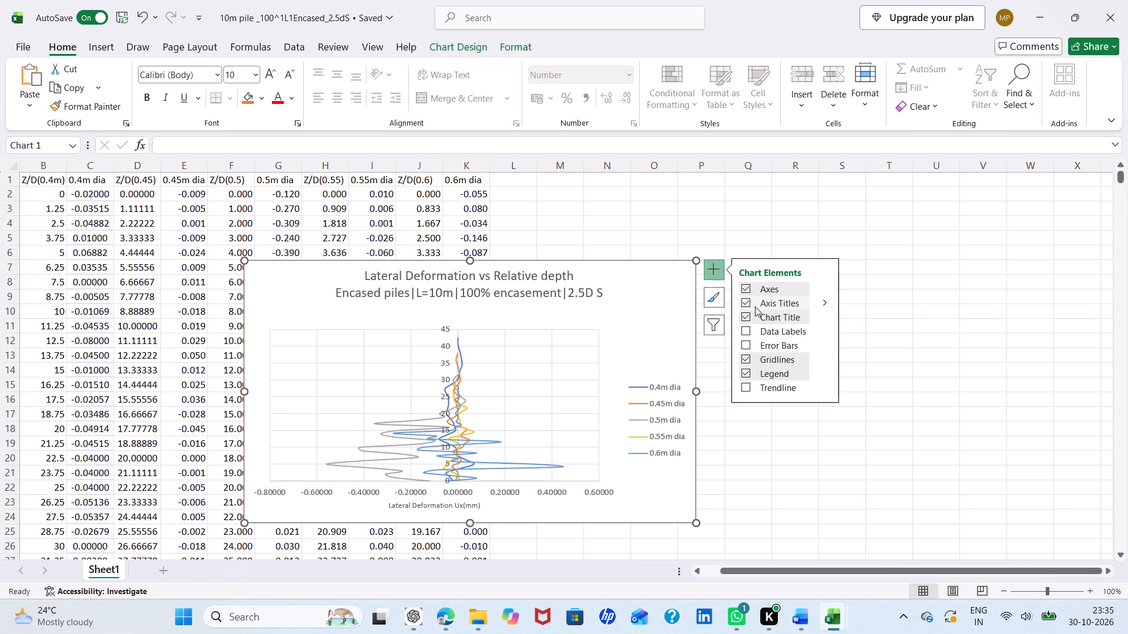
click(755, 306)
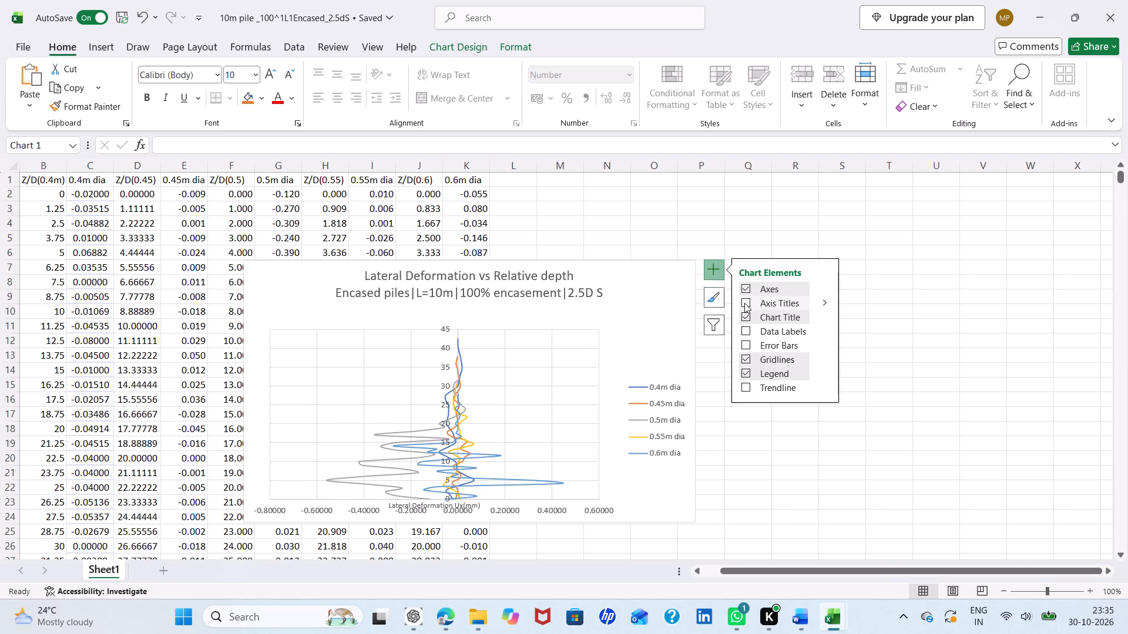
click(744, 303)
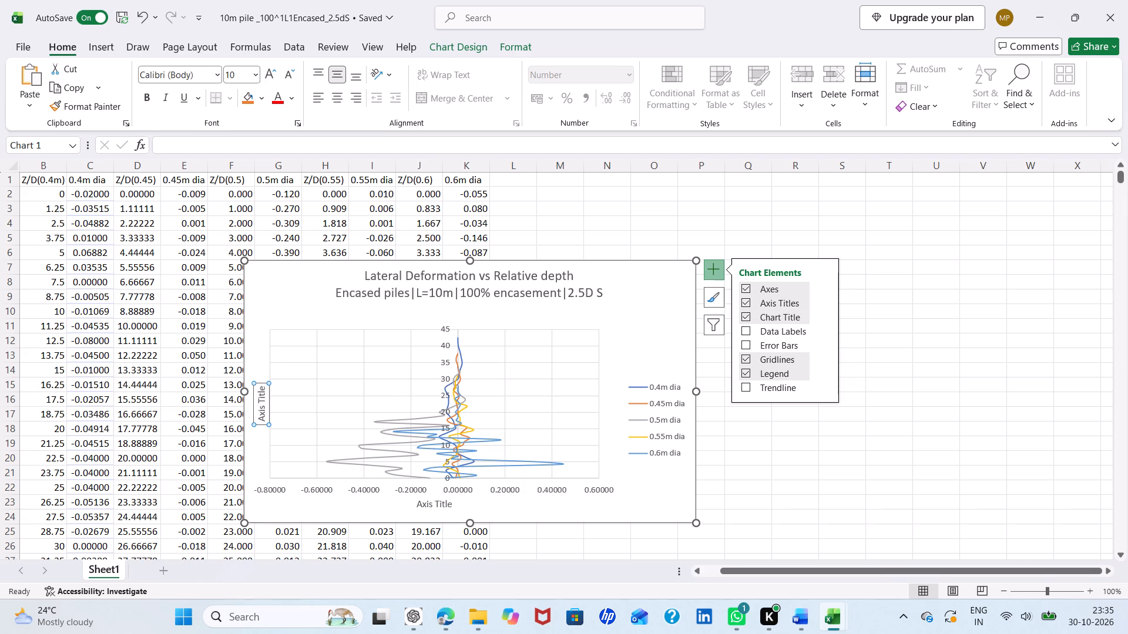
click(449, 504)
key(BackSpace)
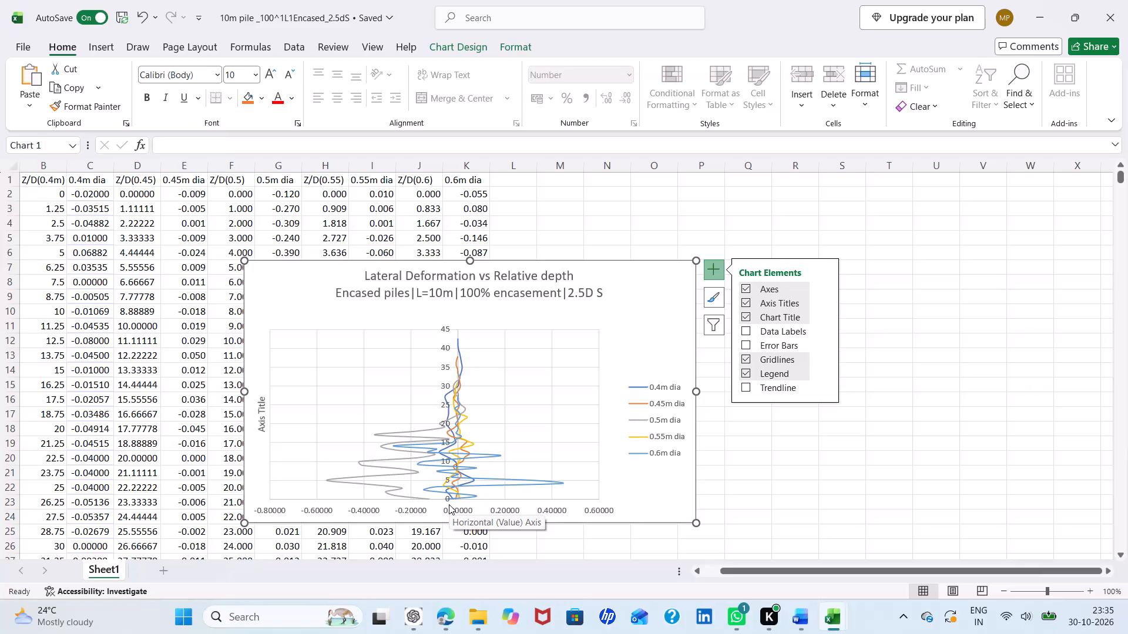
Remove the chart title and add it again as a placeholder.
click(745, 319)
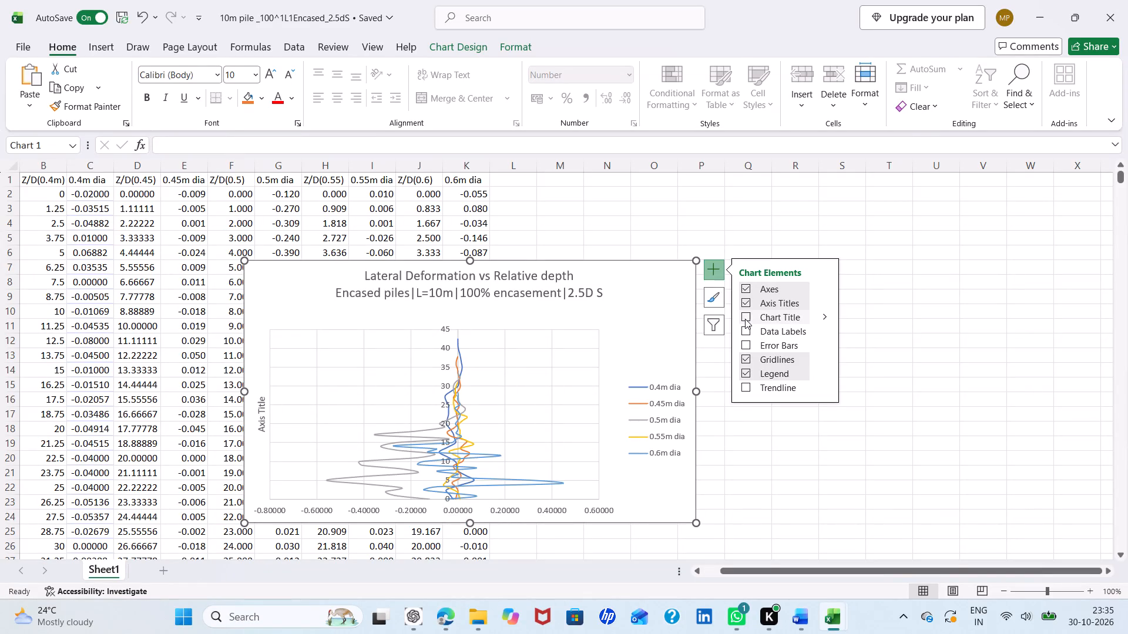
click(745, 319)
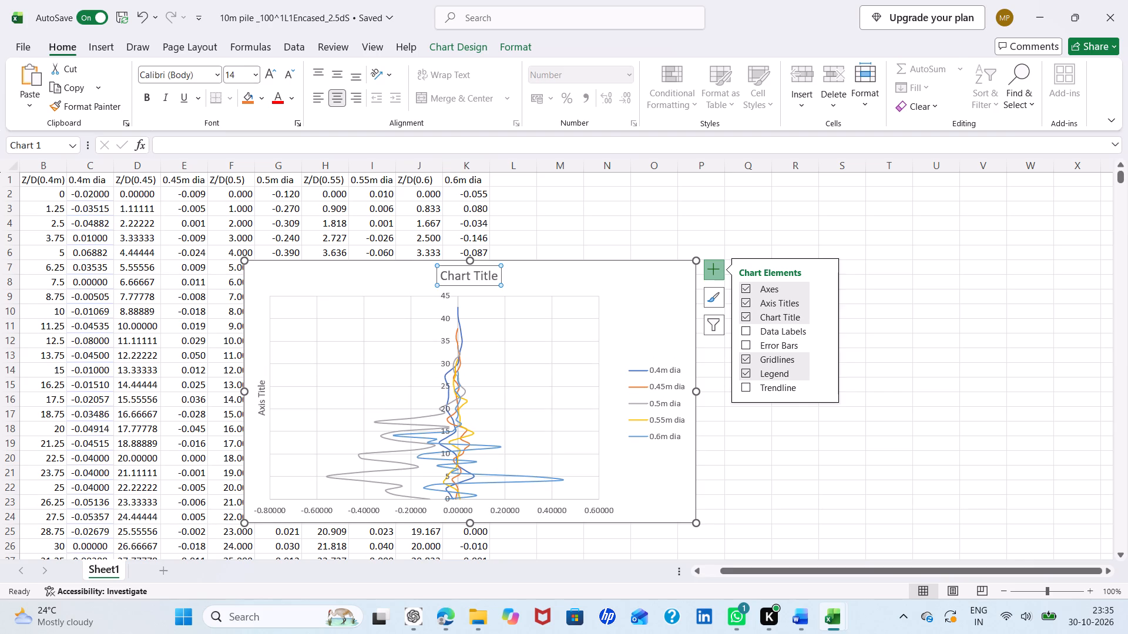
Make the scatter chart taller by extending its bottom edge down to about row 28.
scroll(518, 503, down, 1)
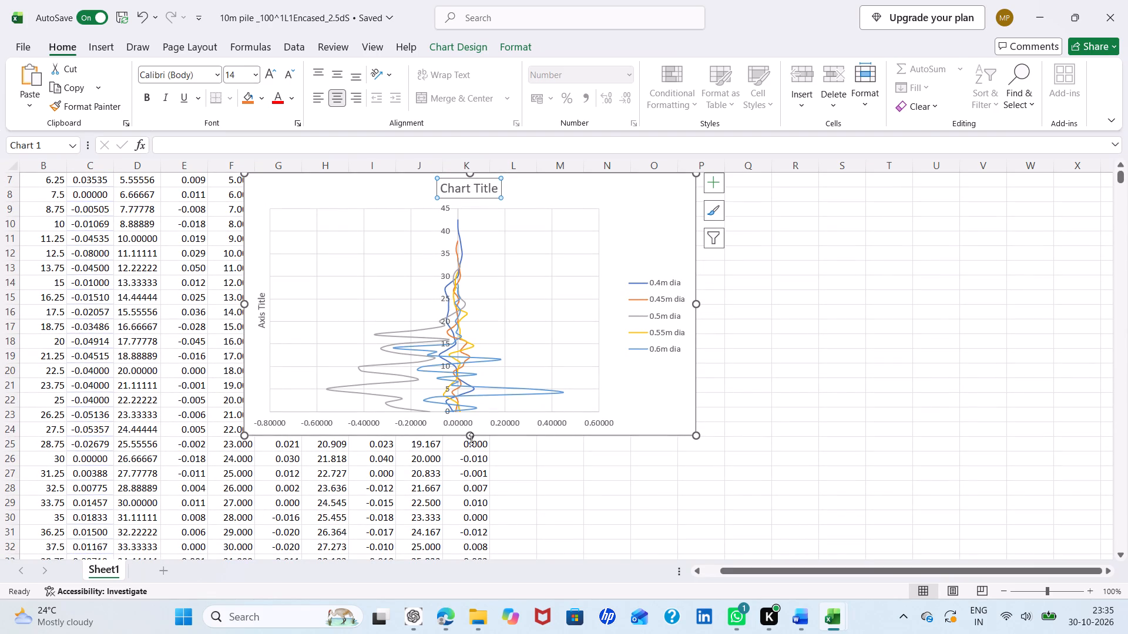
drag(471, 439, 476, 487)
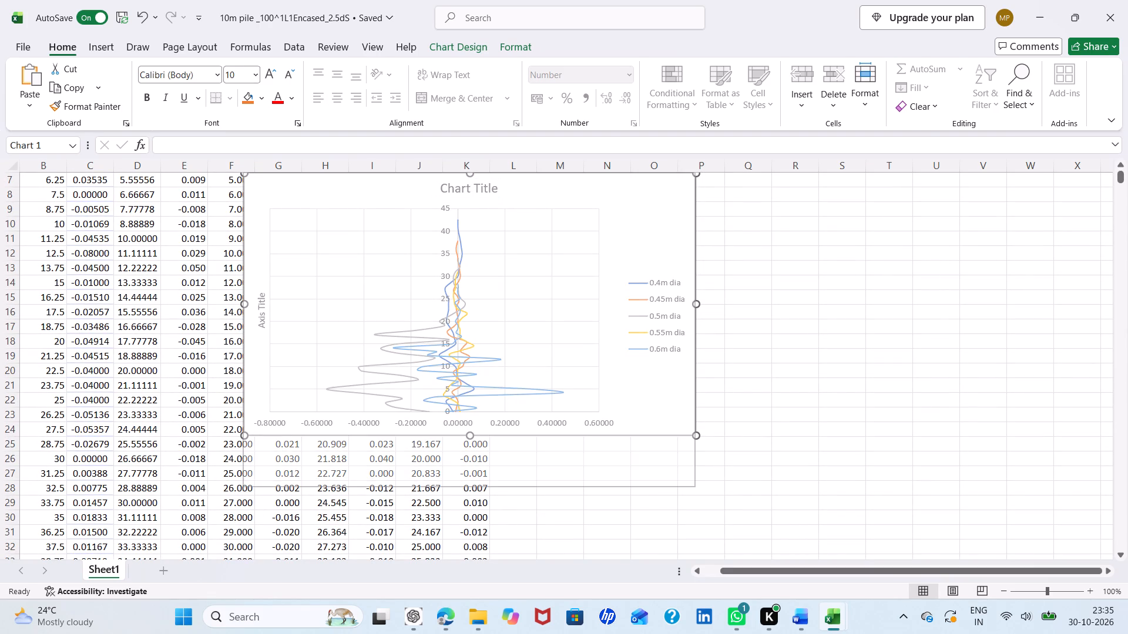
drag(476, 487, 476, 487)
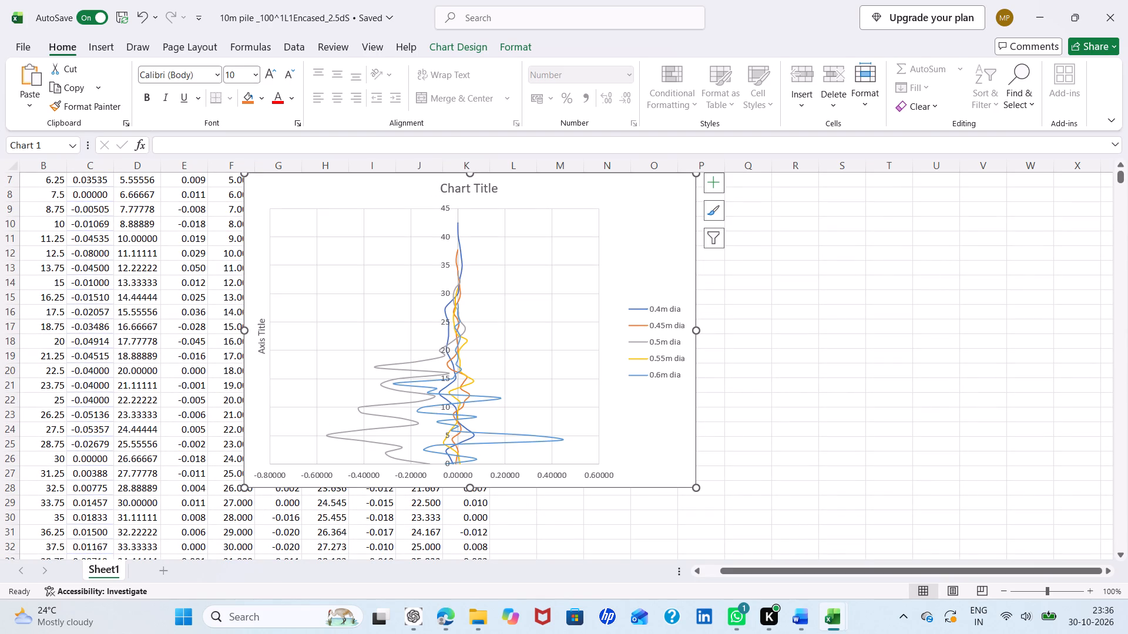
Remove the axis titles and add both the horizontal and vertical ones again as placeholders.
click(713, 186)
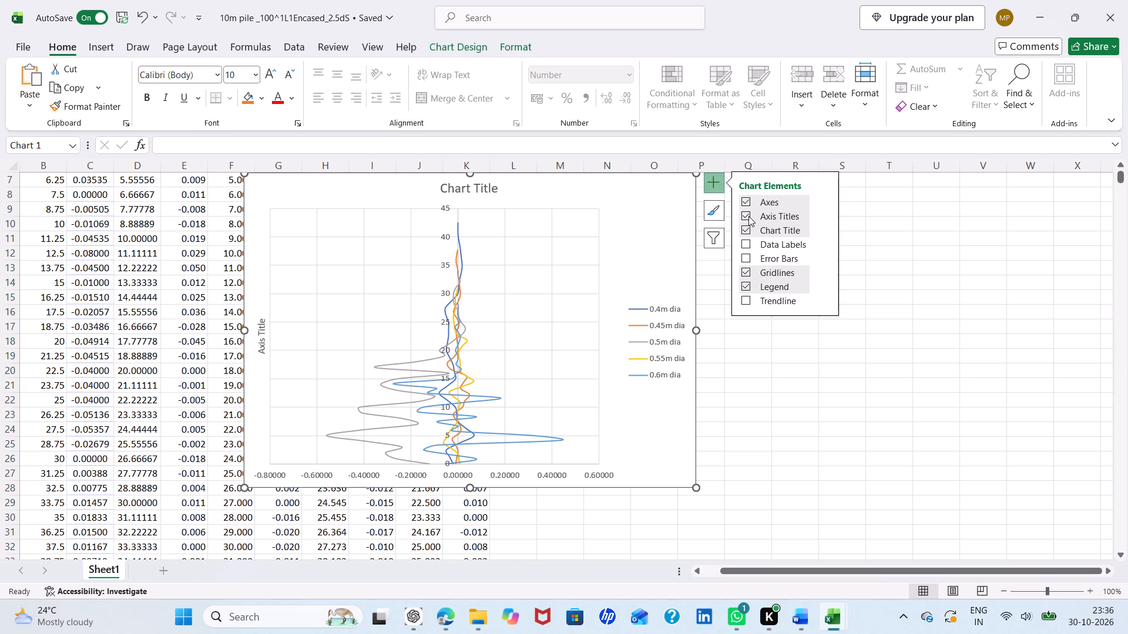
click(748, 215)
click(748, 215)
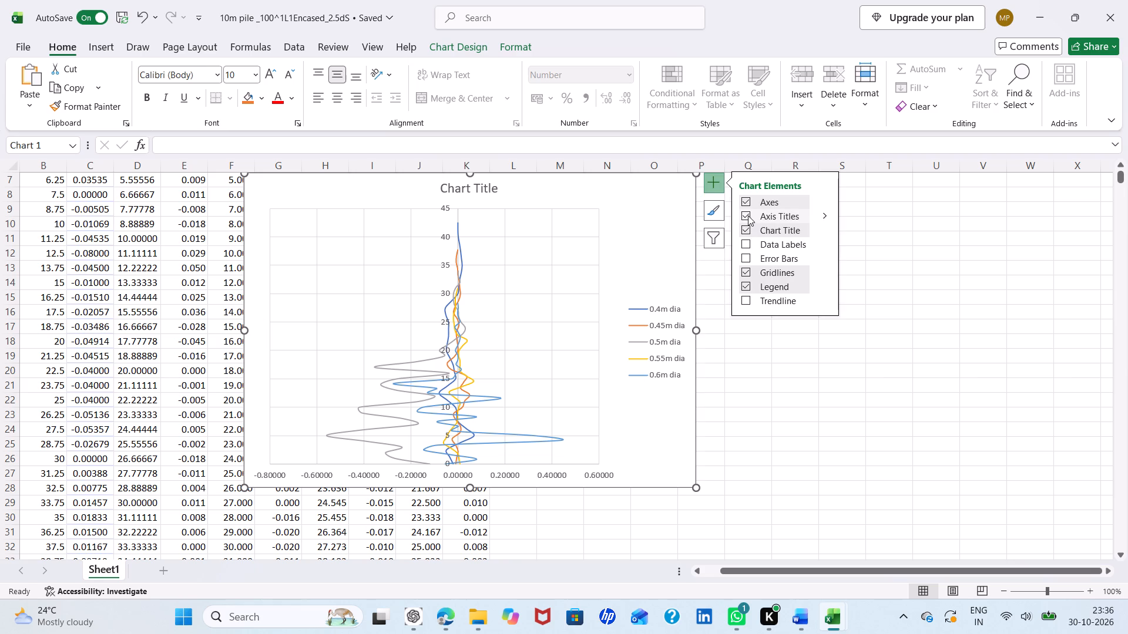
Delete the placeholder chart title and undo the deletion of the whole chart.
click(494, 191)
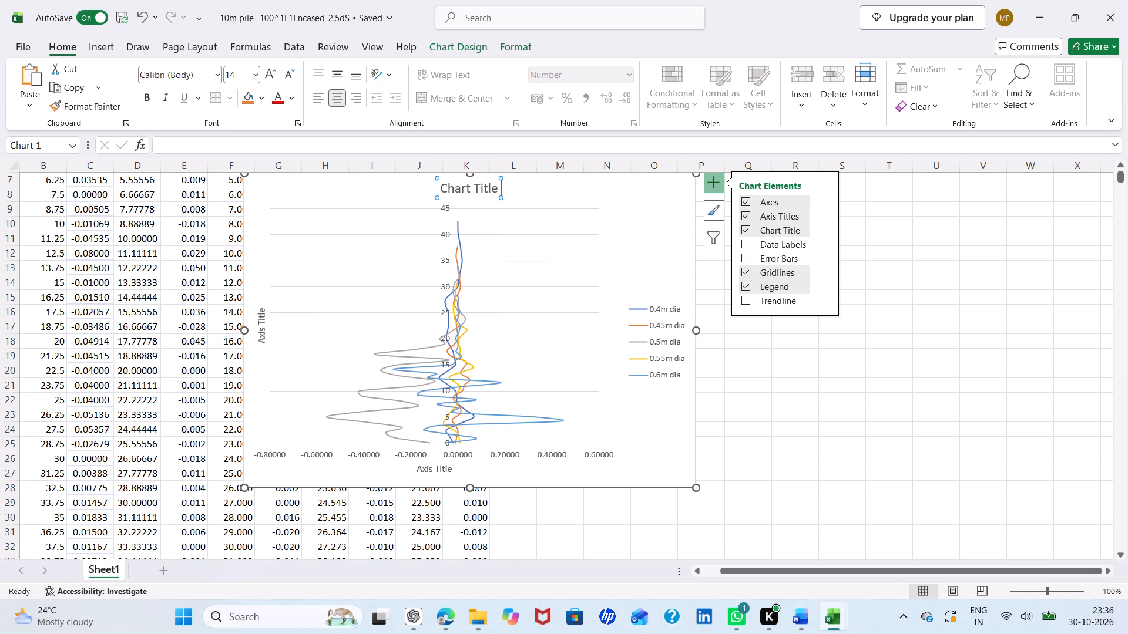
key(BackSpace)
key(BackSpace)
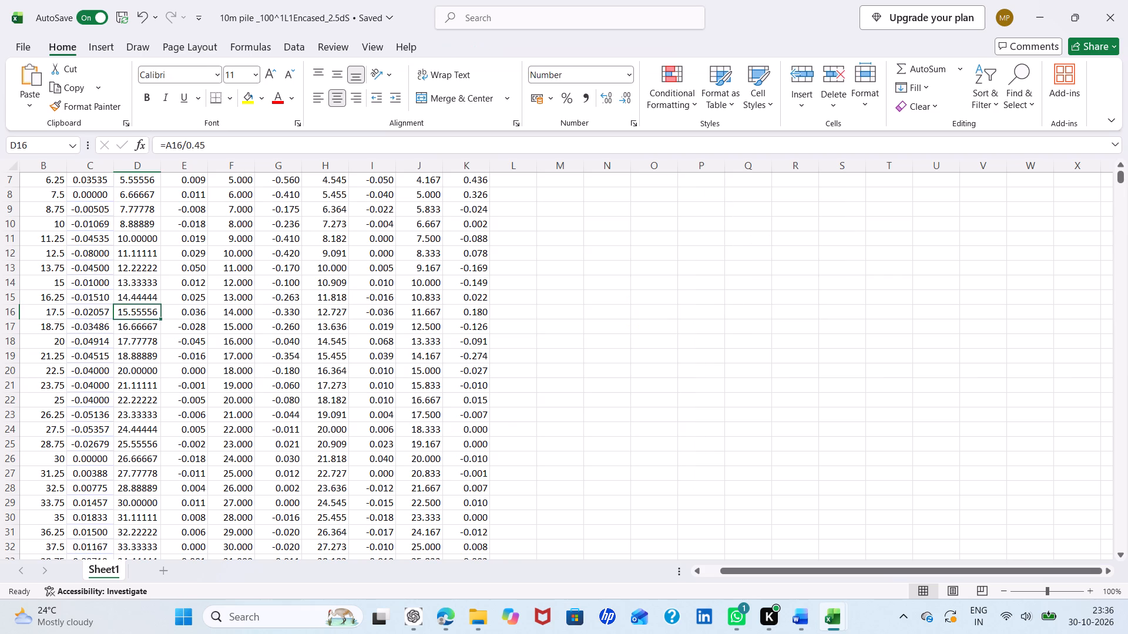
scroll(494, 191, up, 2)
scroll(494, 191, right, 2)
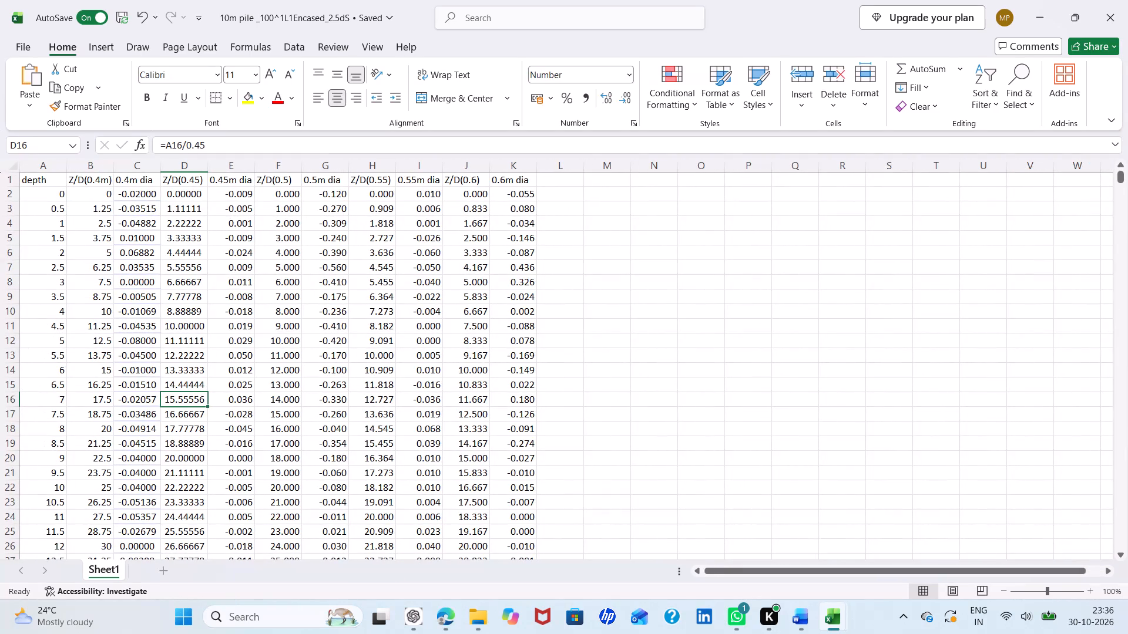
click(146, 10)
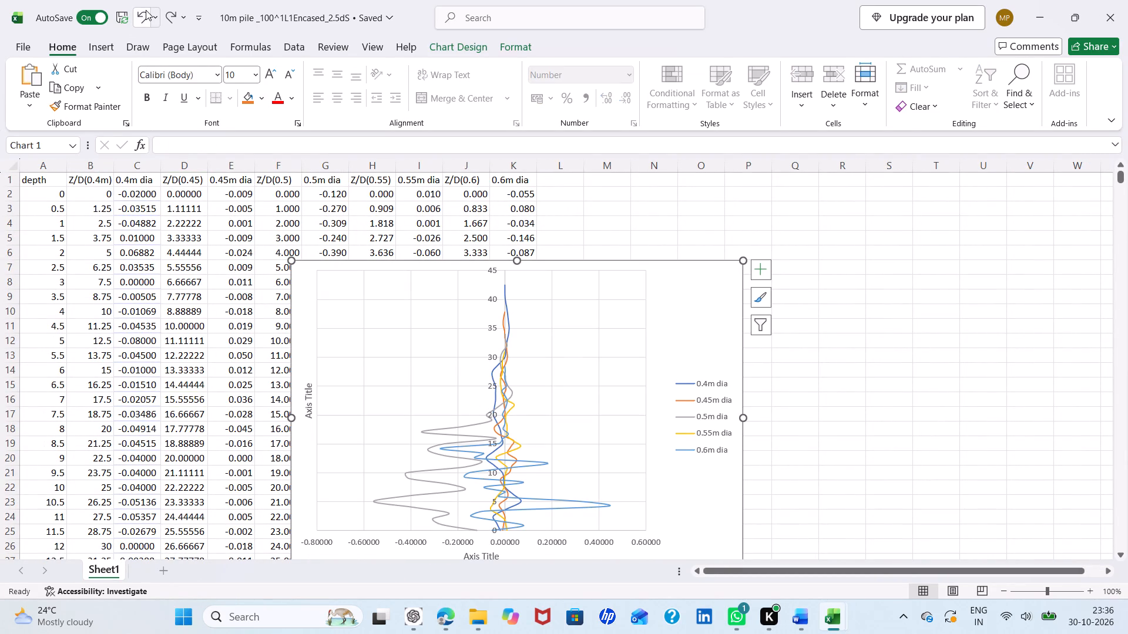
Add a chart title again and replace its placeholder text with the copied "Lateral Deformation vs Relative depth" and "Encased piles|L=10m|50% encasement|5d S" lines.
click(756, 272)
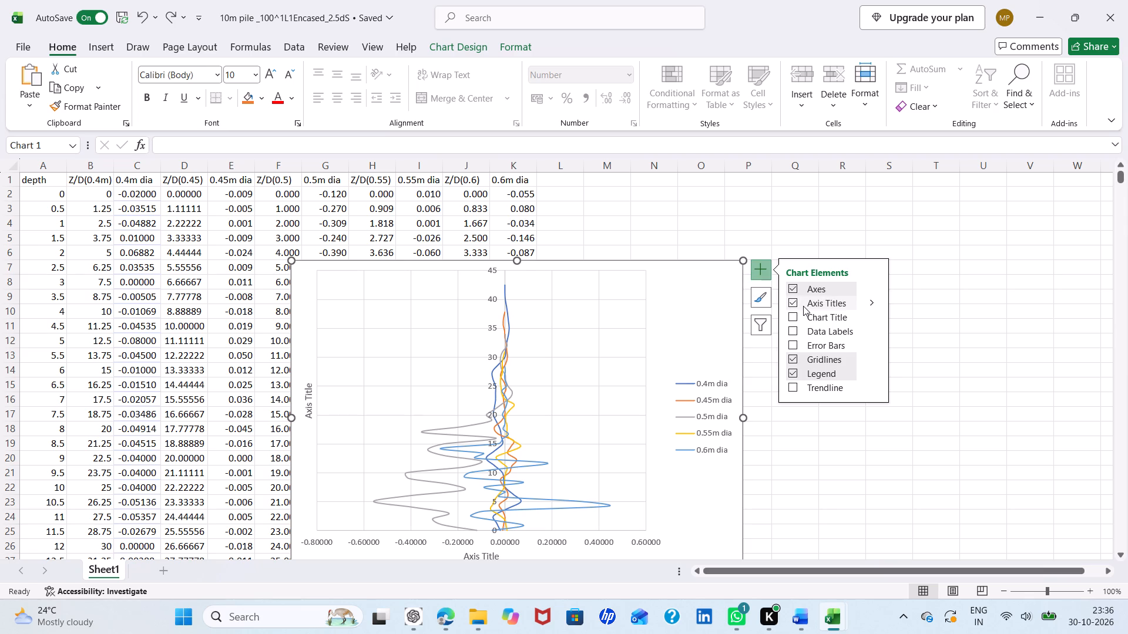
click(793, 319)
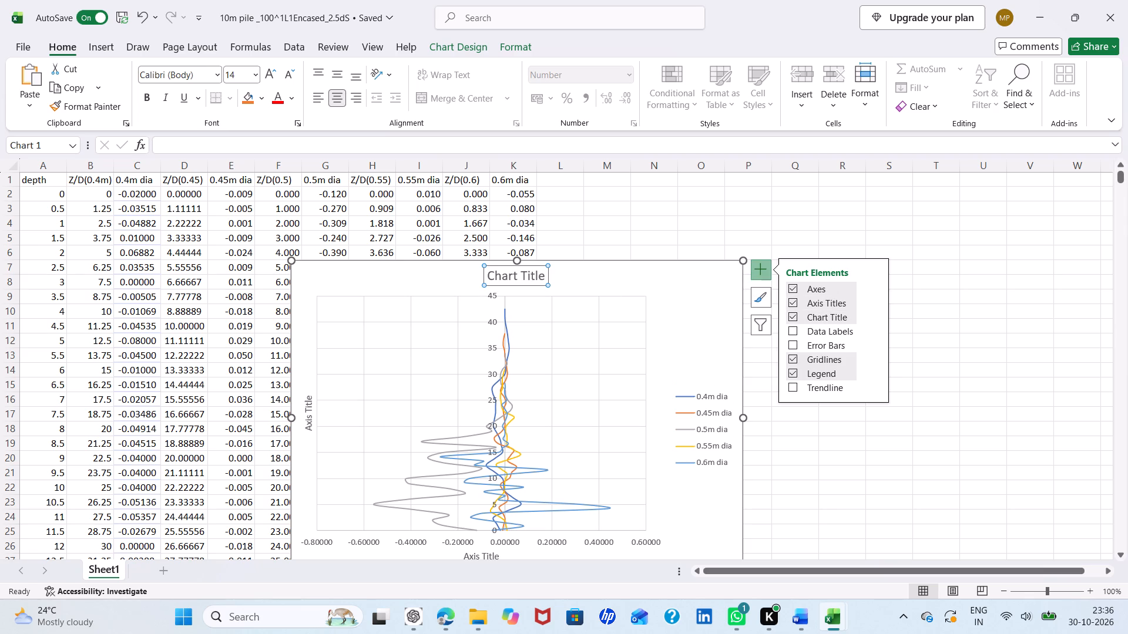
click(546, 275)
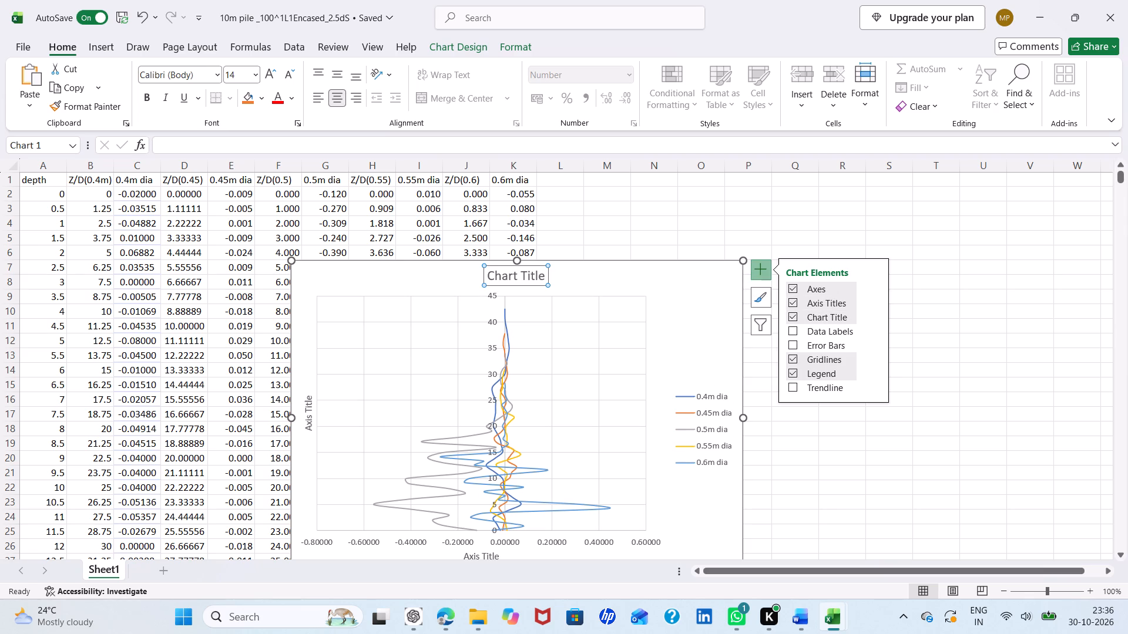
double_click(544, 276)
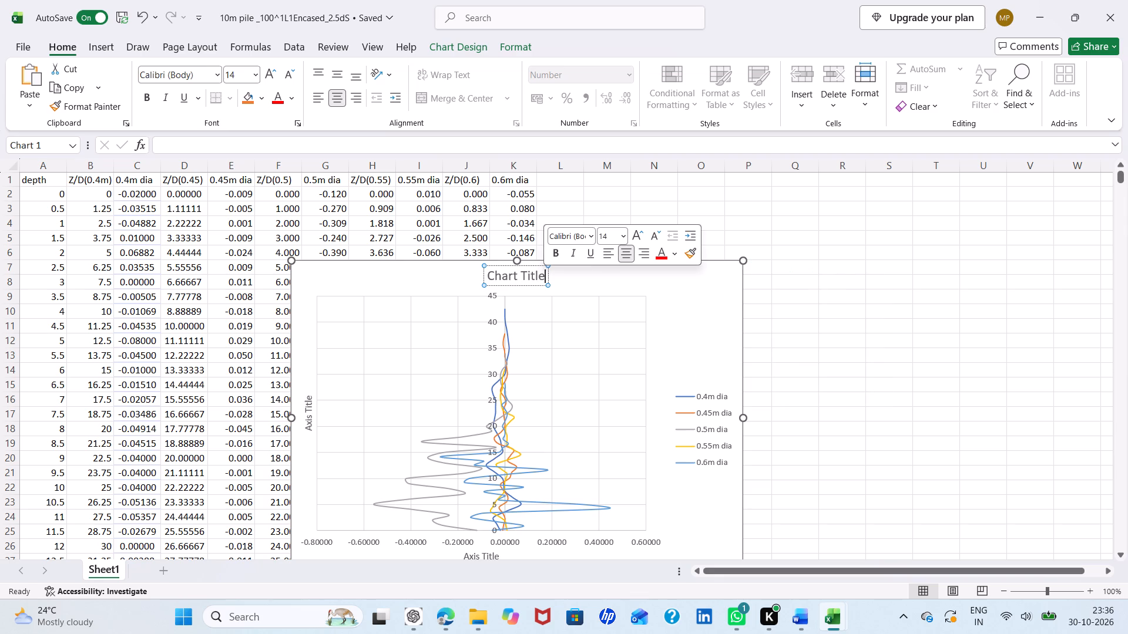
key(BackSpace)
key(BackSpace)
key(BackSpace)
key(BackSpace)
key(BackSpace)
key(BackSpace)
key(BackSpace)
key(BackSpace)
key(BackSpace)
key(BackSpace)
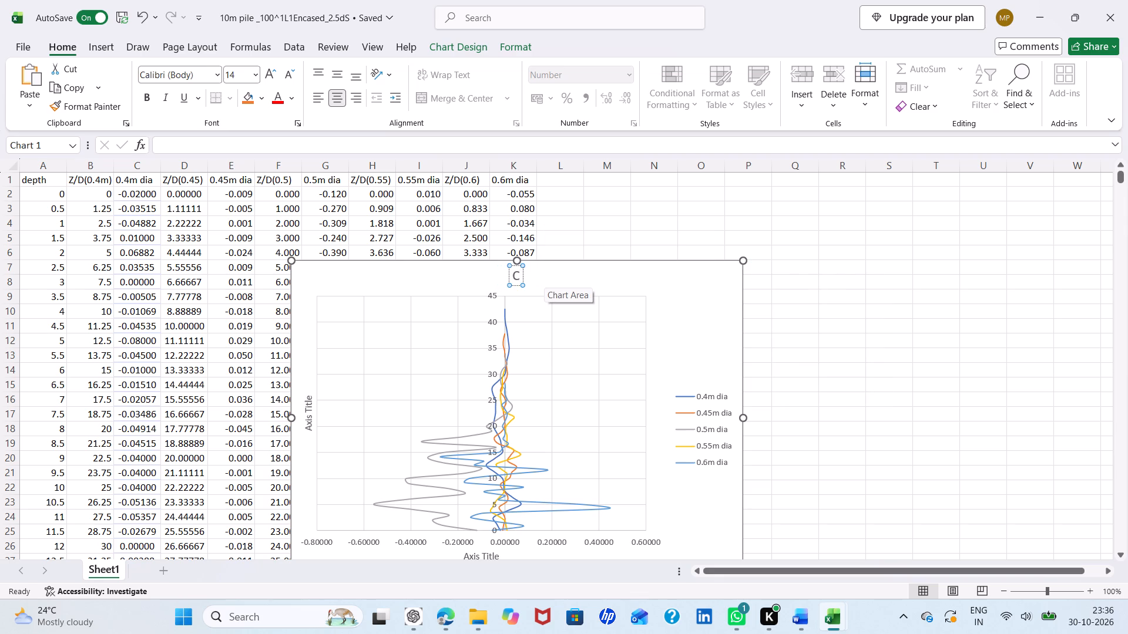
key(BackSpace)
key(ctrl+v)
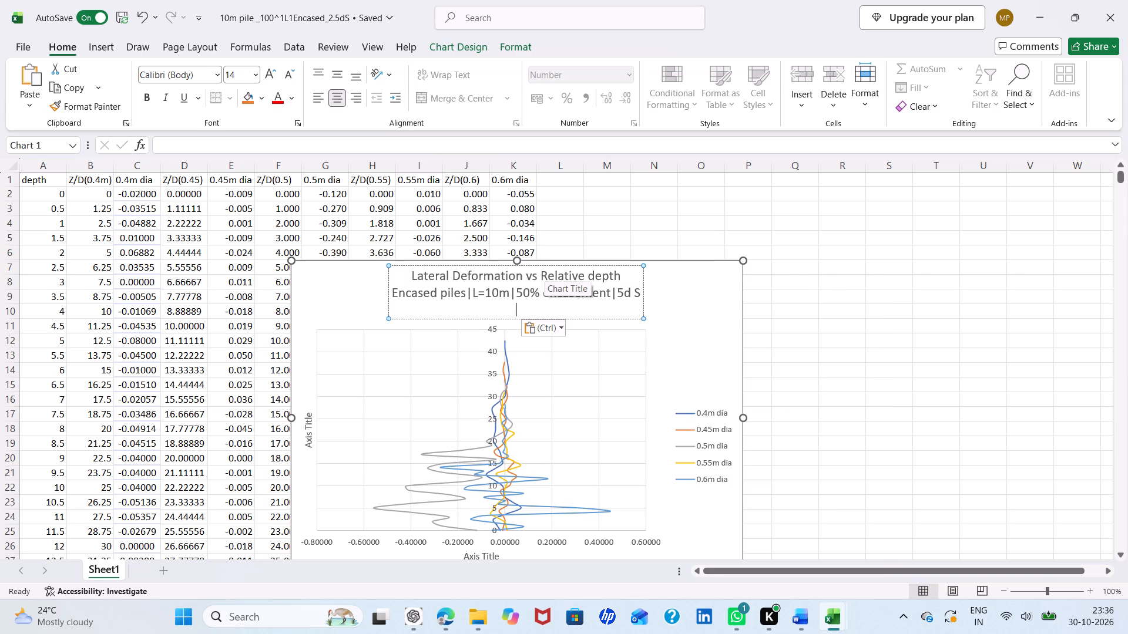
Edit the chart title's second line to read "Encased piles|L=10m|100% encasement|2.5d S".
click(623, 291)
key(BackSpace)
text(2.5)
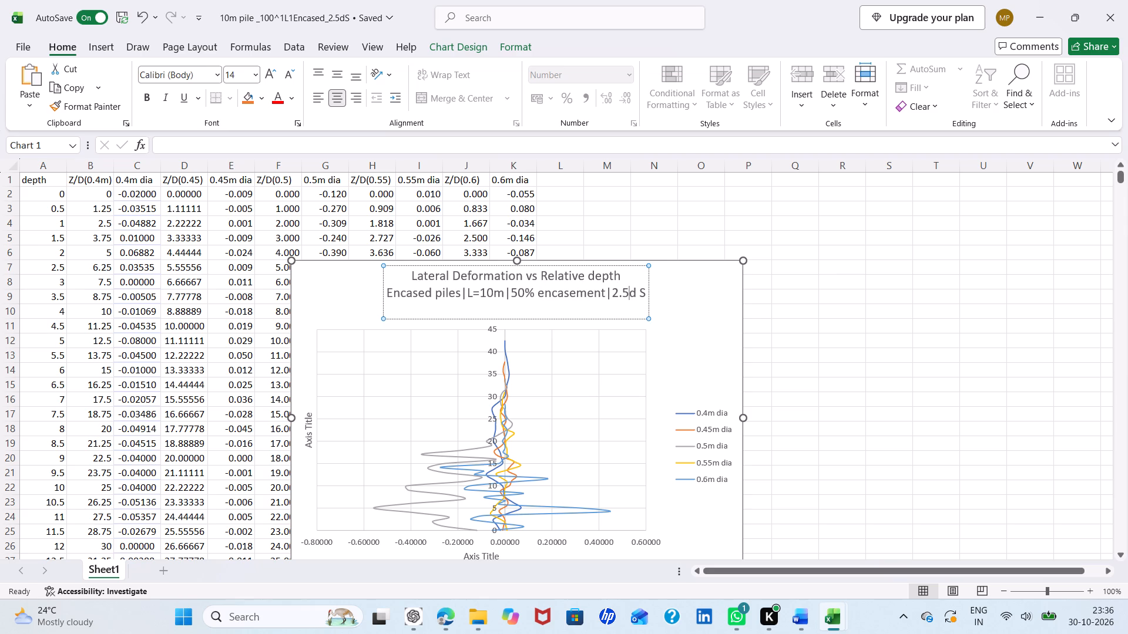
click(516, 296)
key(BackSpace)
text(10)
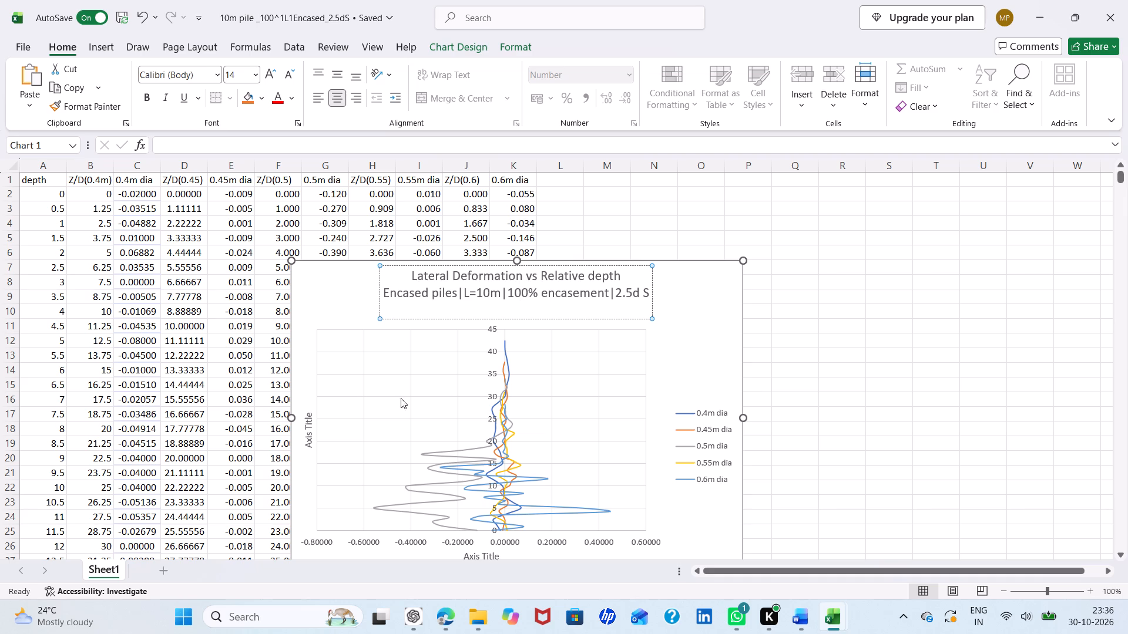
Replace the vertical axis title placeholder with "Relative depth Z/D".
click(307, 426)
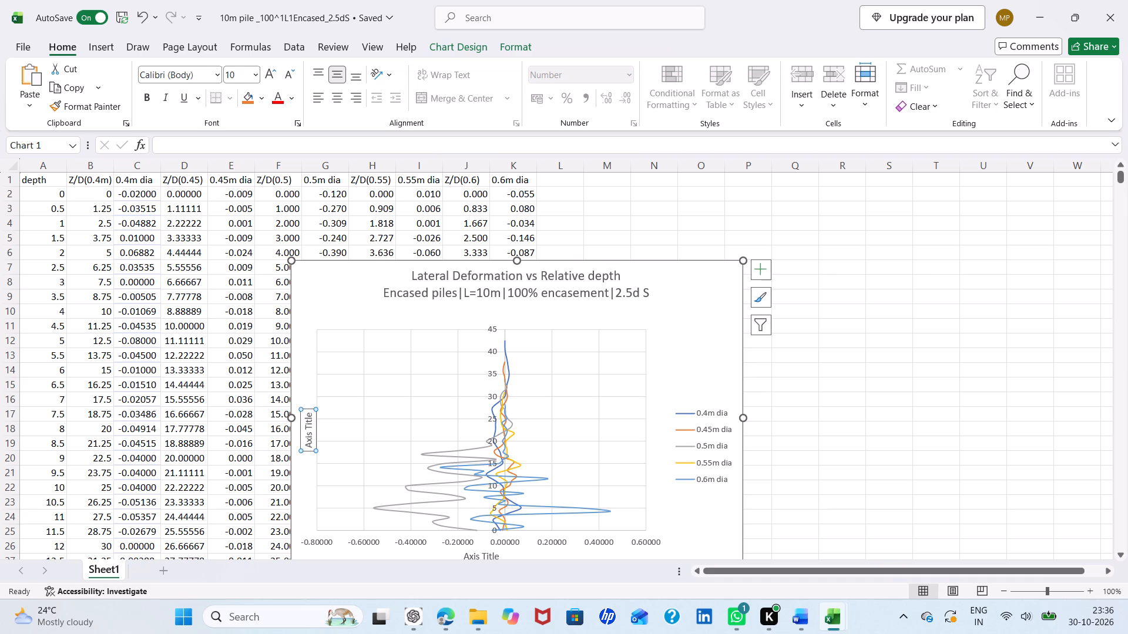
double_click(311, 411)
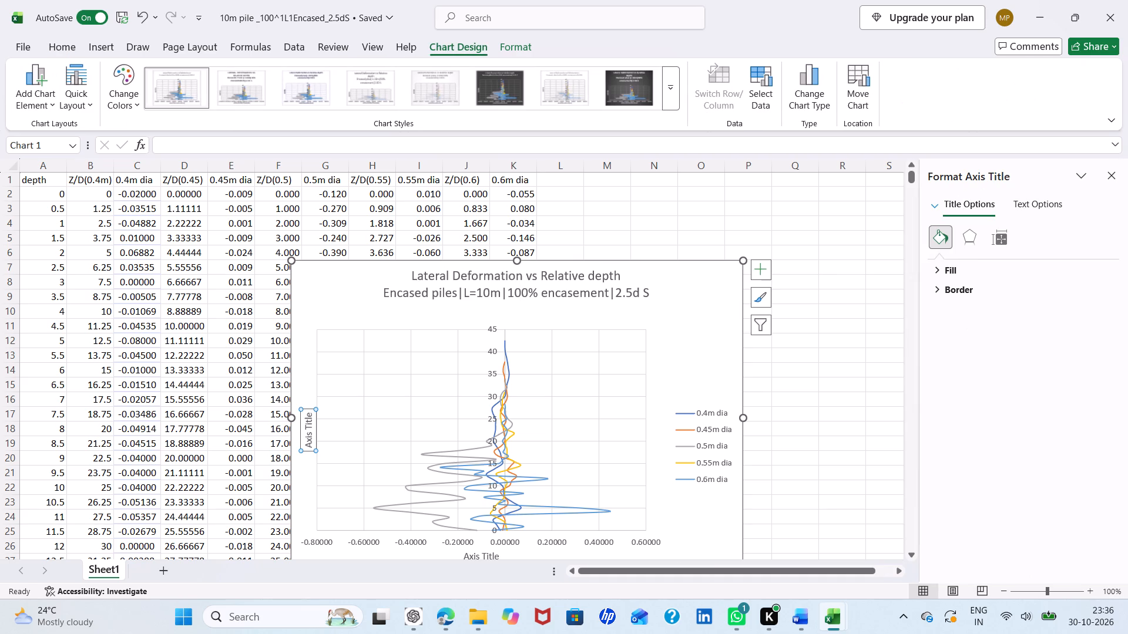
click(310, 414)
key(BackSpace)
key(BackSpace)
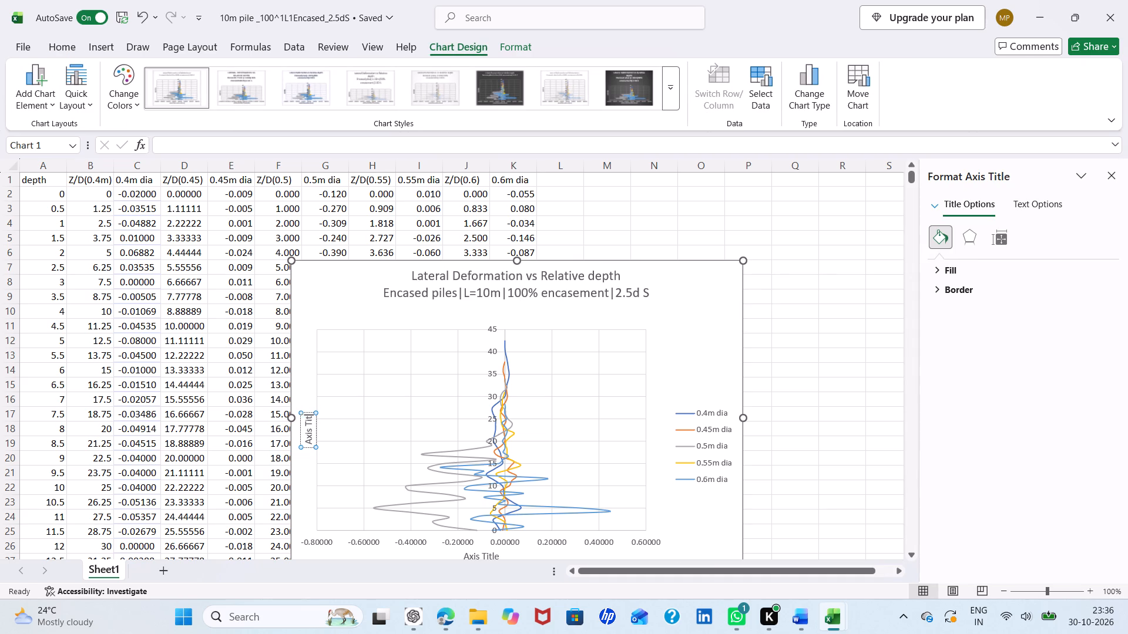
key(BackSpace)
key(BackSpace)
key(BackSpace)
key(BackSpace)
key(BackSpace)
key(BackSpace)
key(BackSpace)
key(BackSpace)
text(Re)
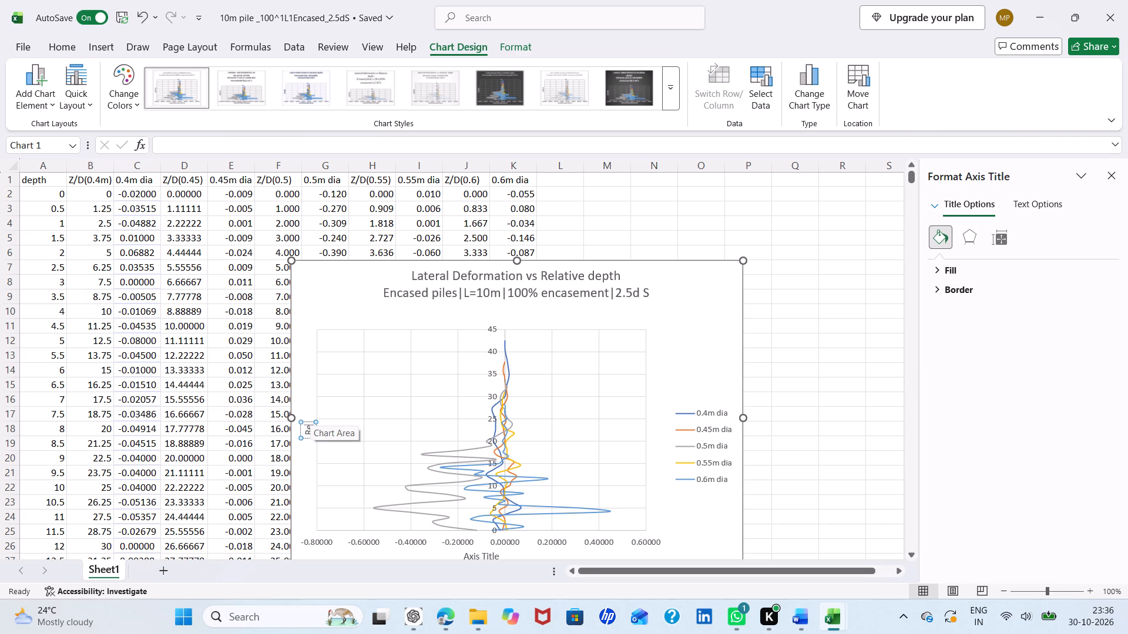
text(lative depth)
key(space)
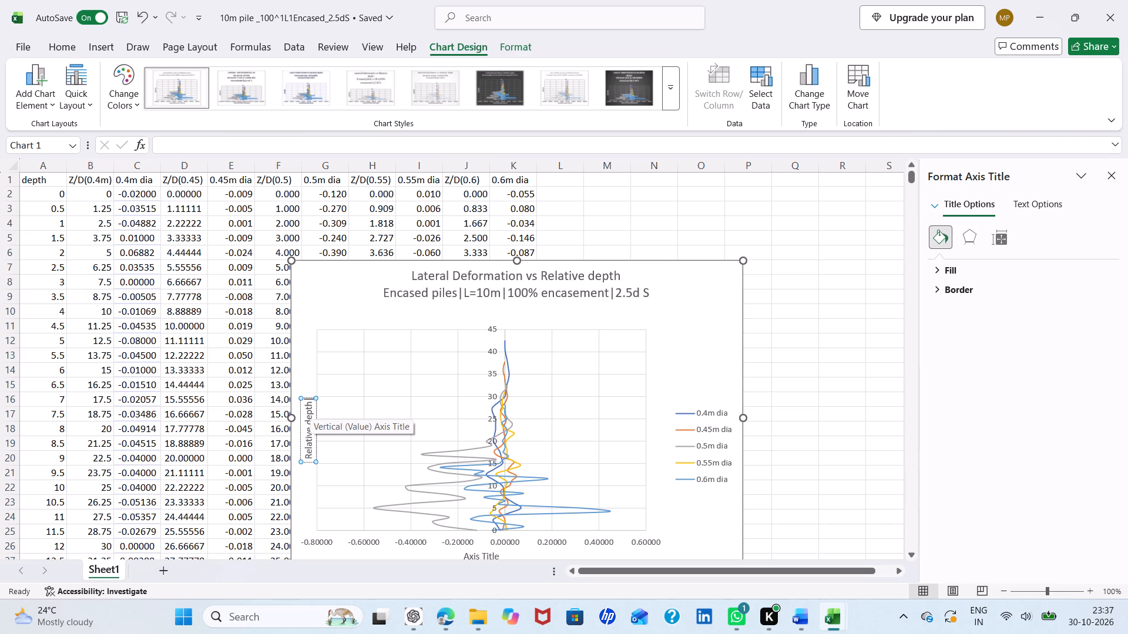
key(shift+z)
text(/D)
key(Return)
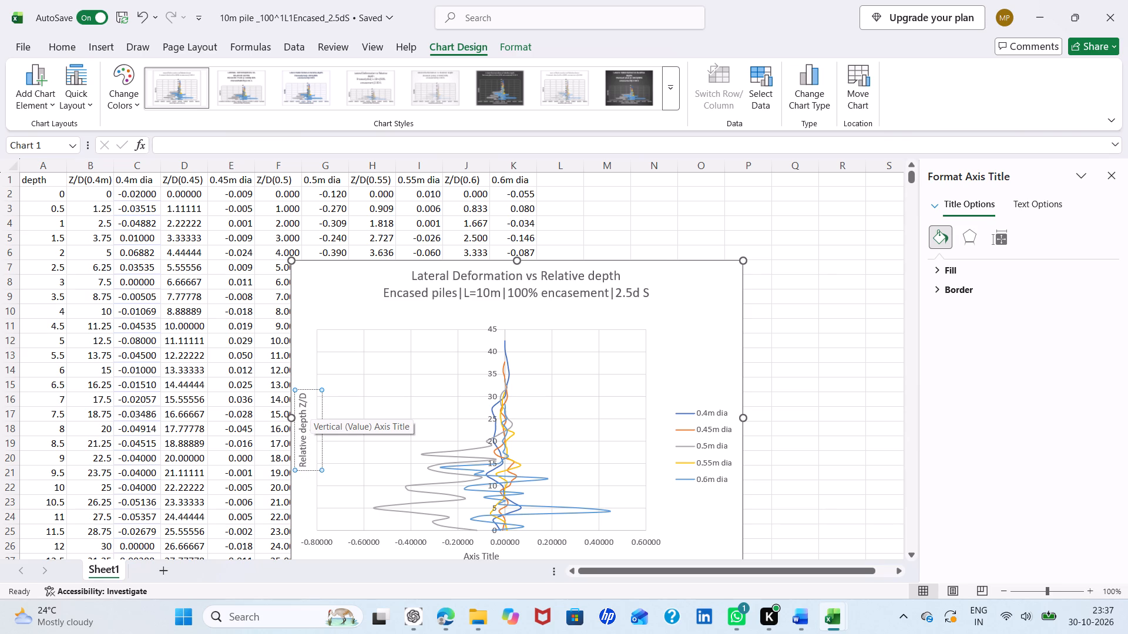
Replace the horizontal axis title placeholder with "Lateral Deformation (mm)".
scroll(377, 393, down, 1)
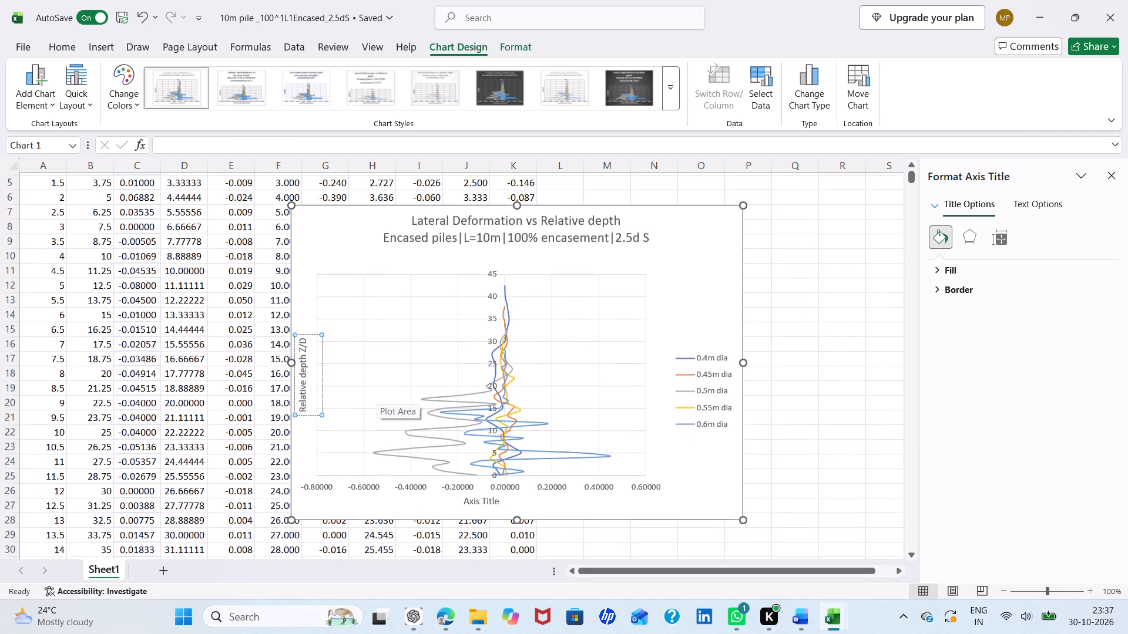
scroll(377, 393, down, 1)
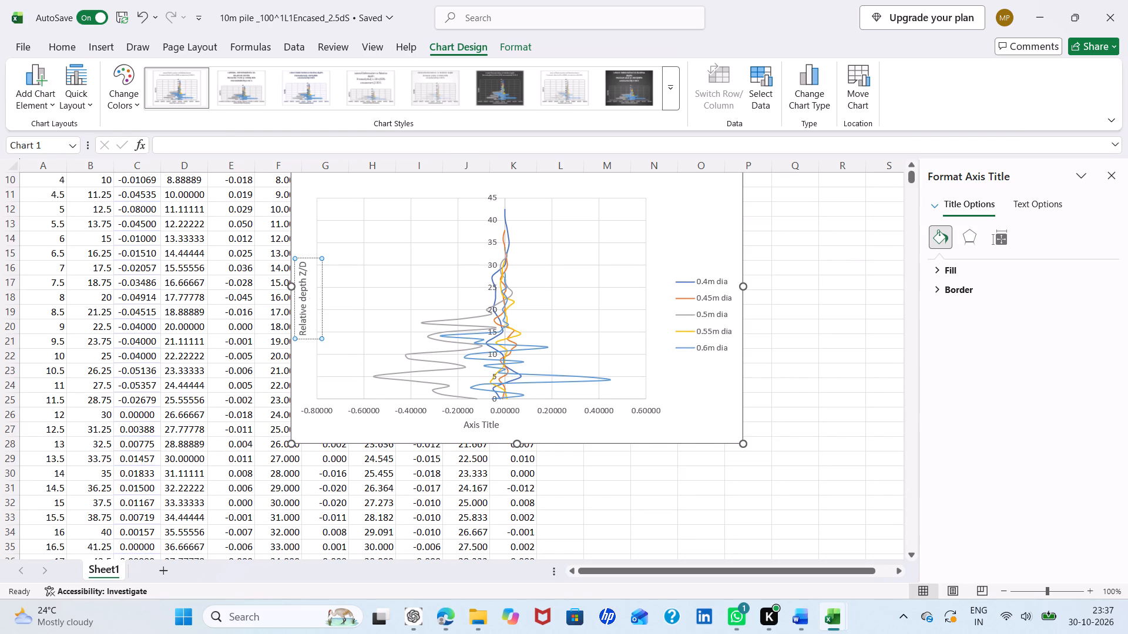
double_click(481, 420)
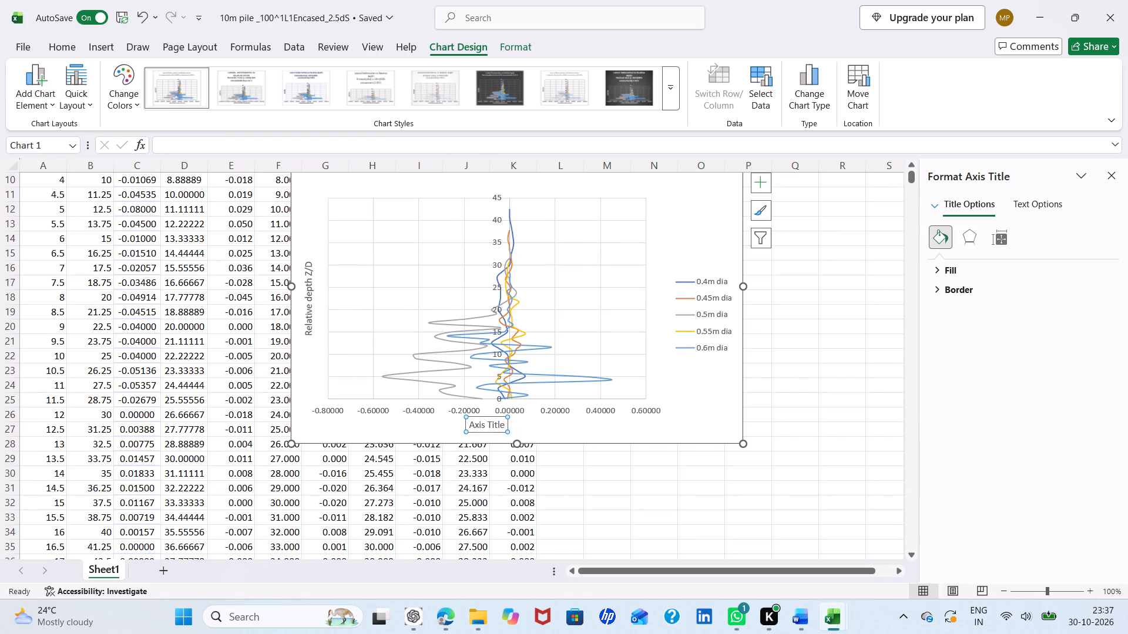
click(505, 424)
click(502, 424)
key(BackSpace)
key(BackSpace)
key(BackSpace)
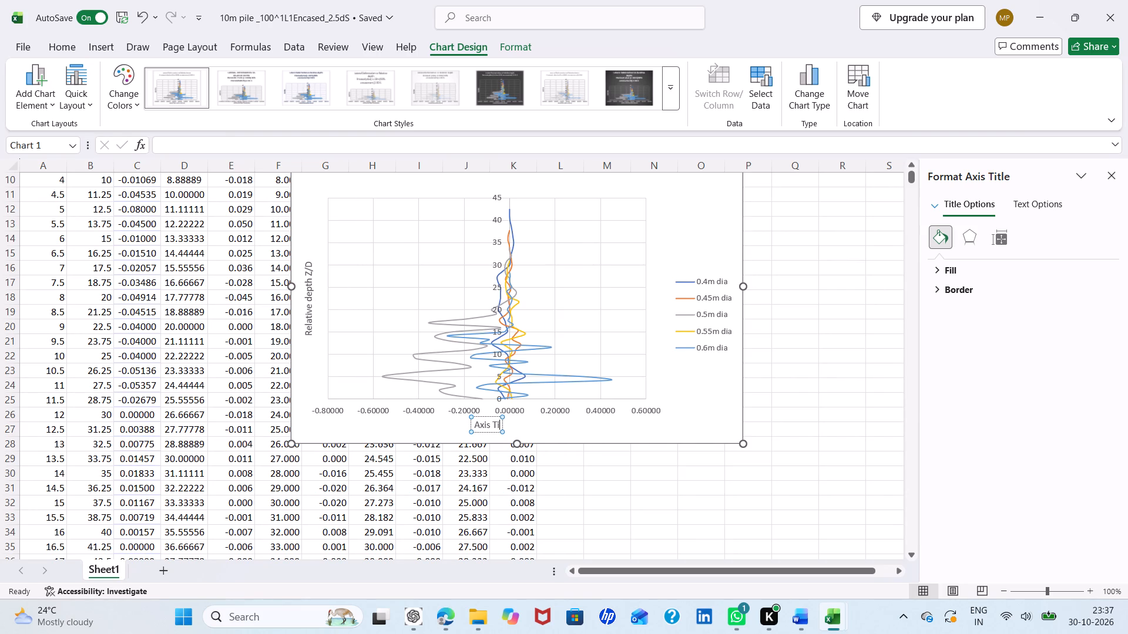
key(BackSpace)
key(BackSpace)
key(BackSpace)
key(BackSpace)
key(BackSpace)
key(BackSpace)
key(BackSpace)
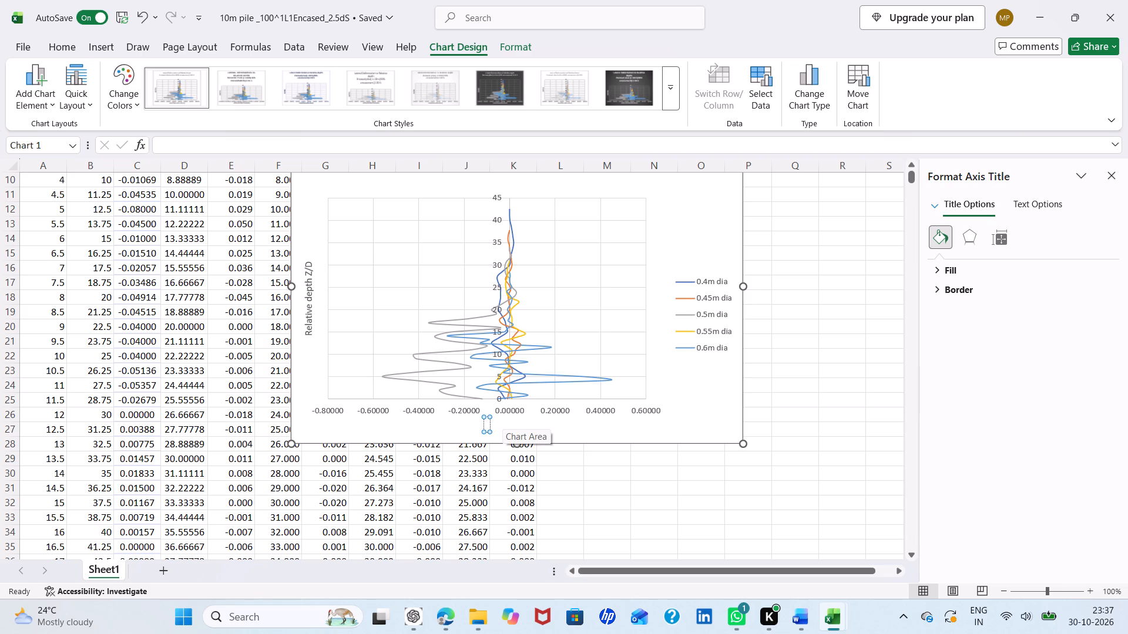
key(shift+l)
text(atera)
text(l De)
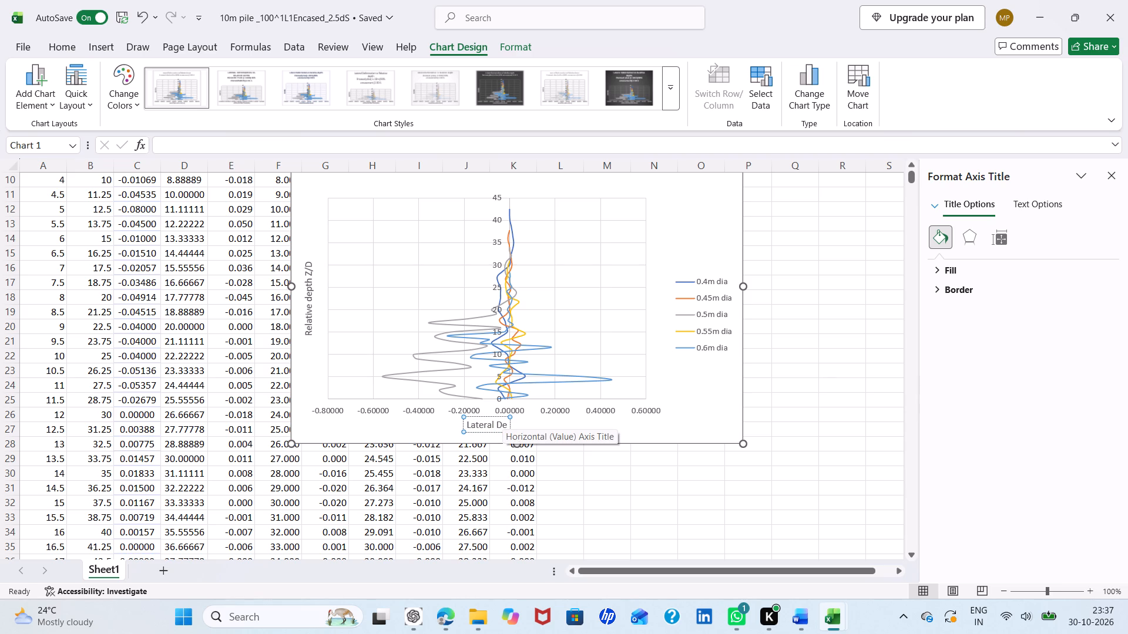
text(fp)
key(BackSpace)
text(ormation)
key(Return)
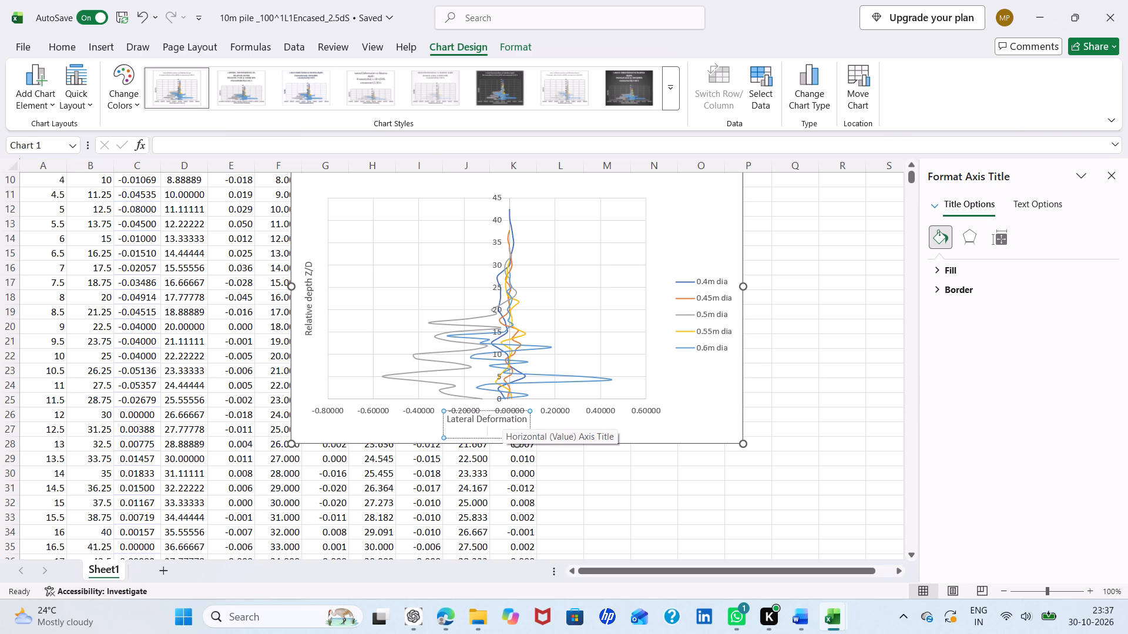
key(BackSpace)
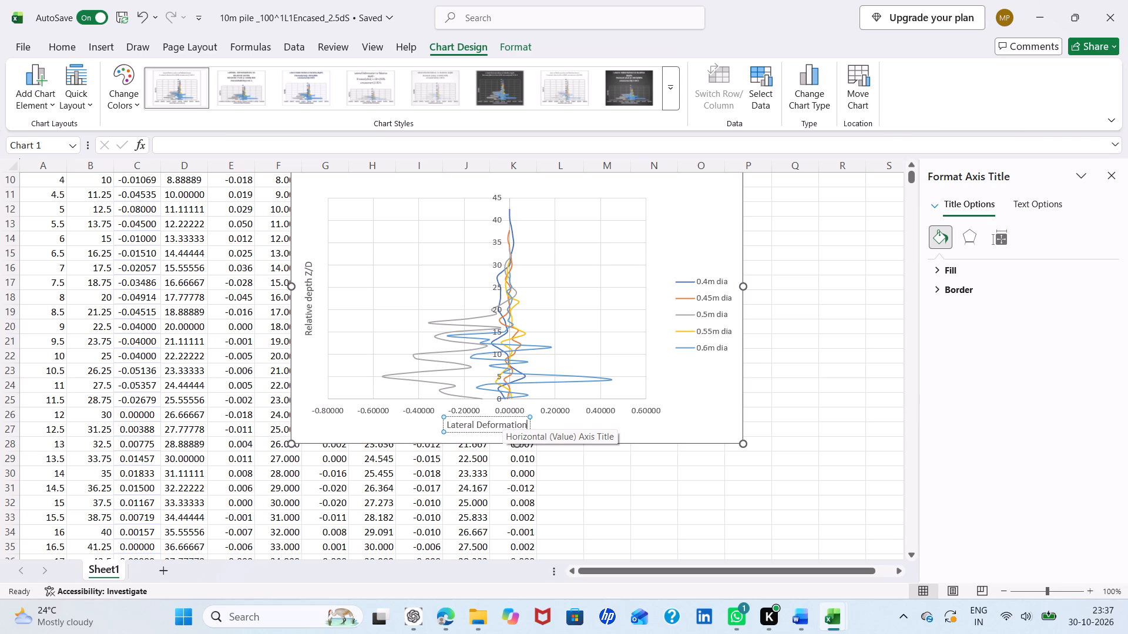
key(space)
text((mm))
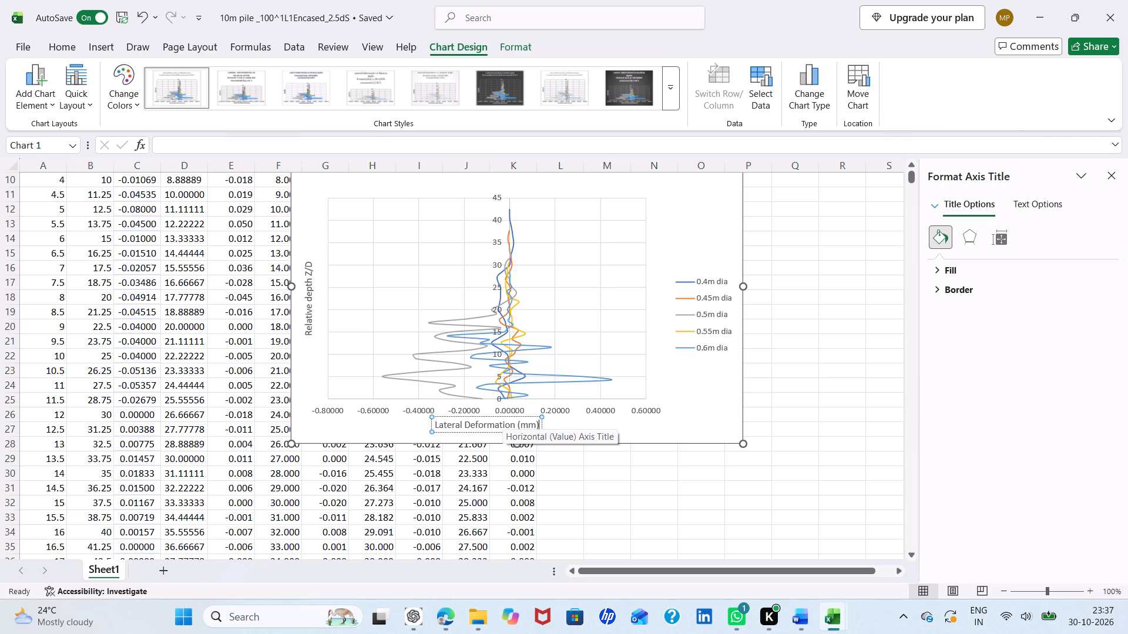
click(821, 363)
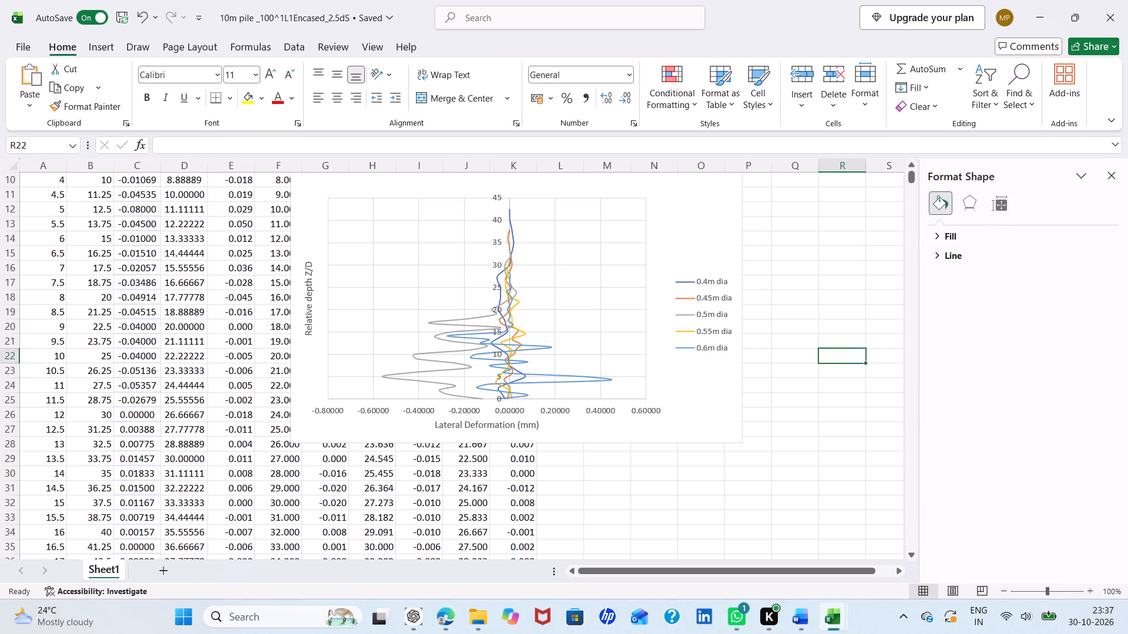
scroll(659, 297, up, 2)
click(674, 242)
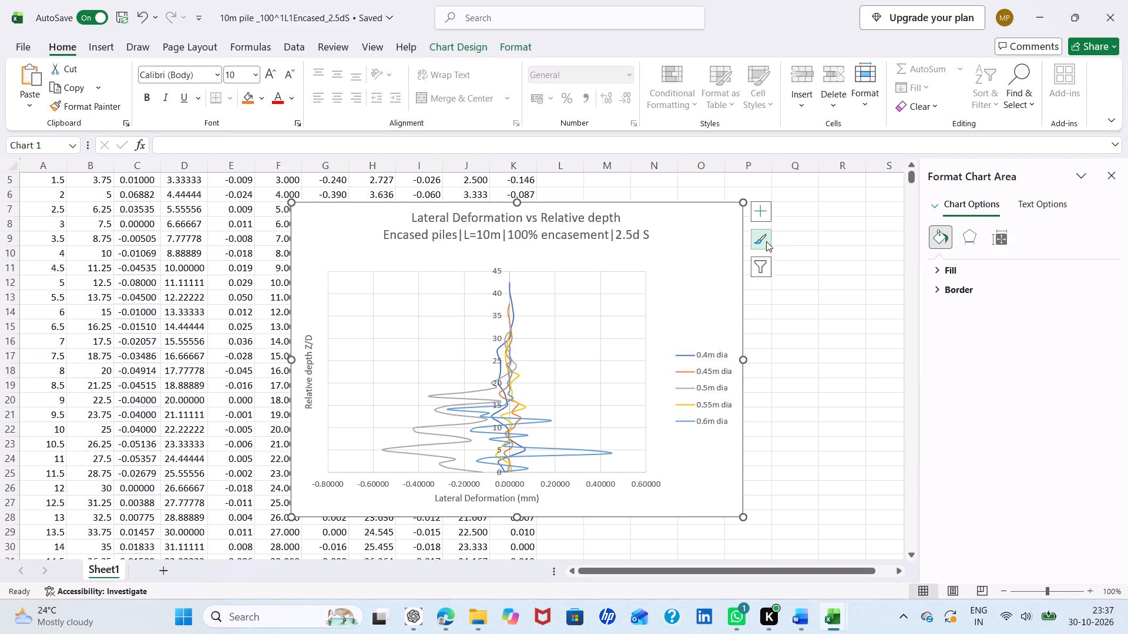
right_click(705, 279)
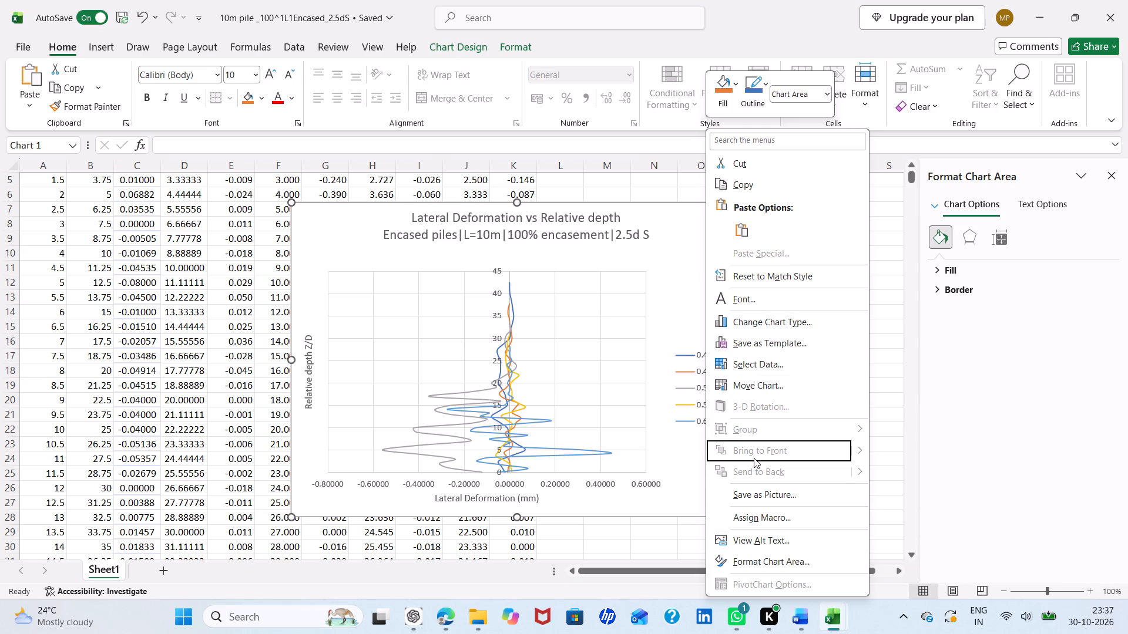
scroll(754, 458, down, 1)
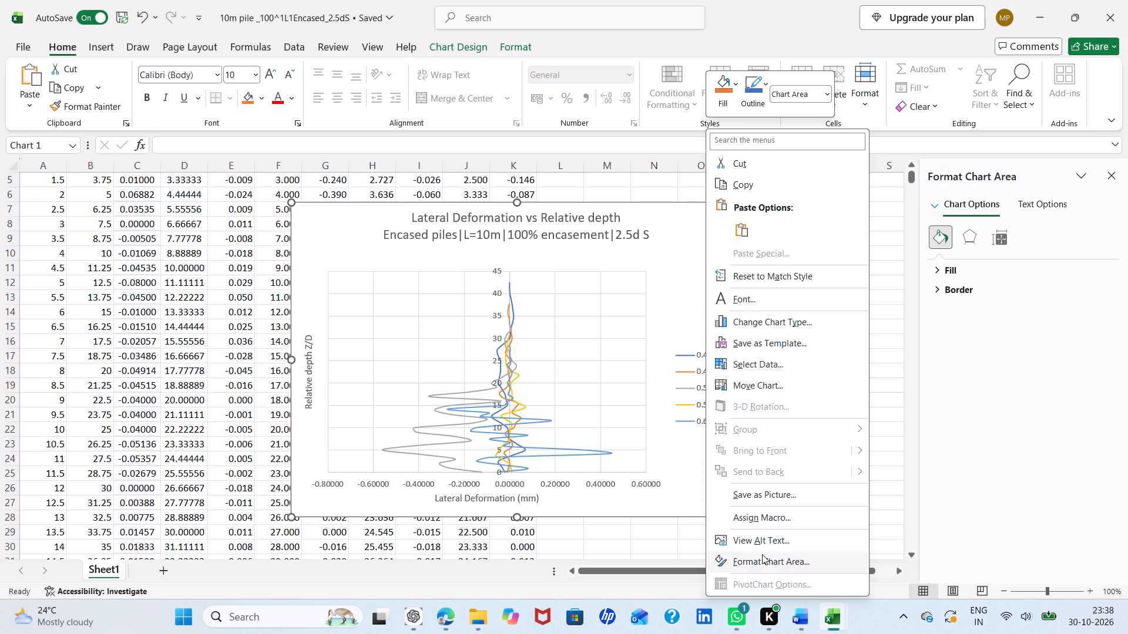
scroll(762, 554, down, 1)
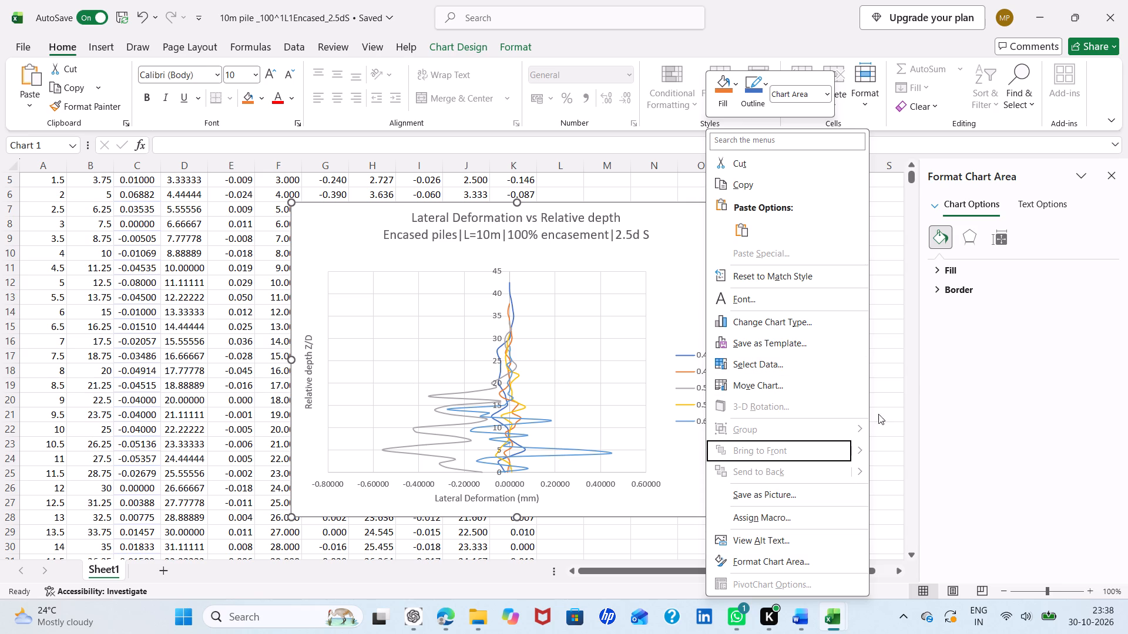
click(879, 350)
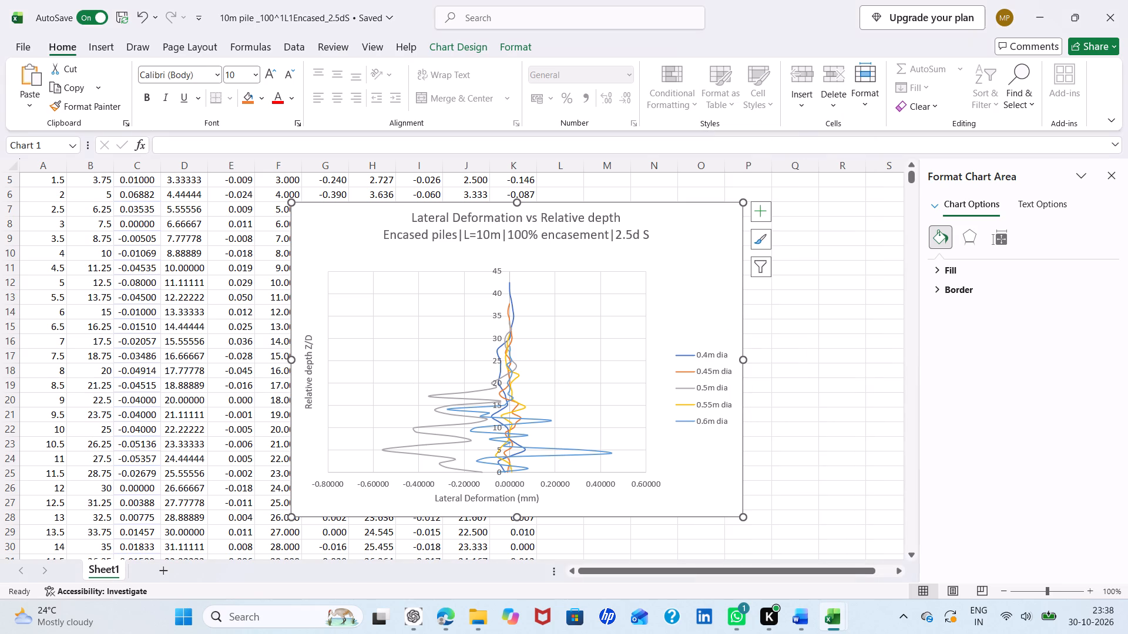
Close the Format Chart Area options beside the worksheet.
click(1033, 200)
click(979, 204)
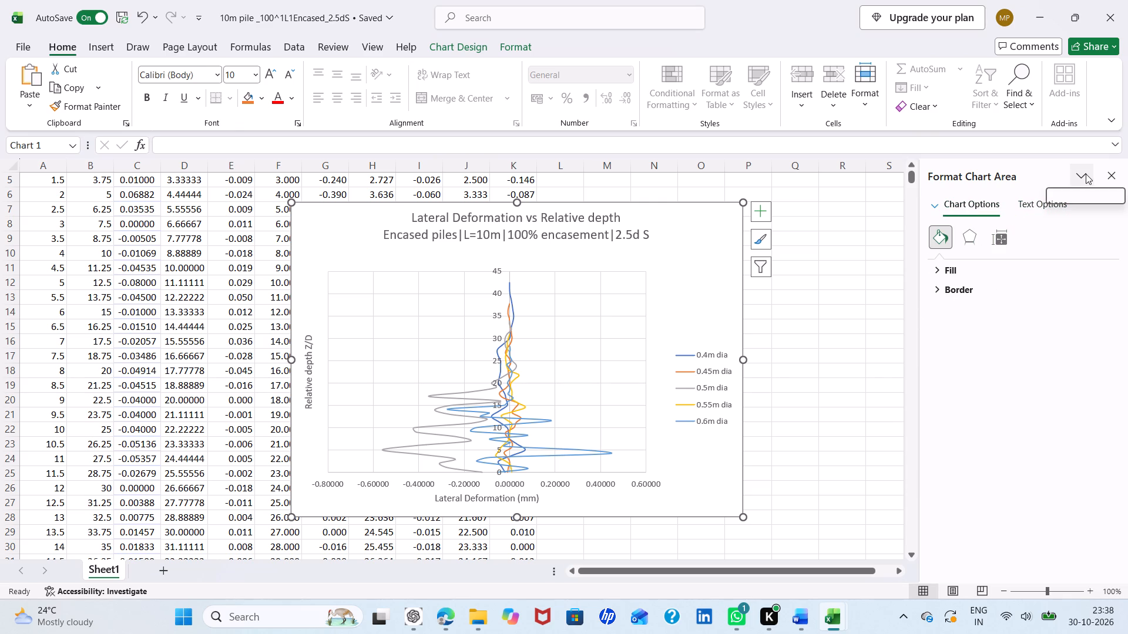
click(1107, 174)
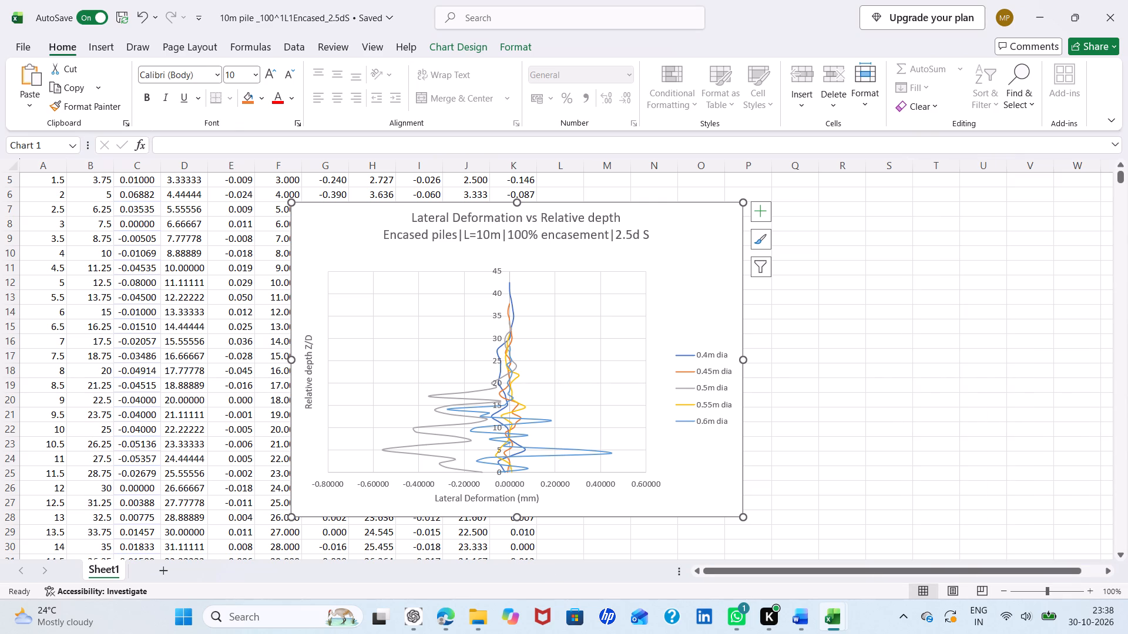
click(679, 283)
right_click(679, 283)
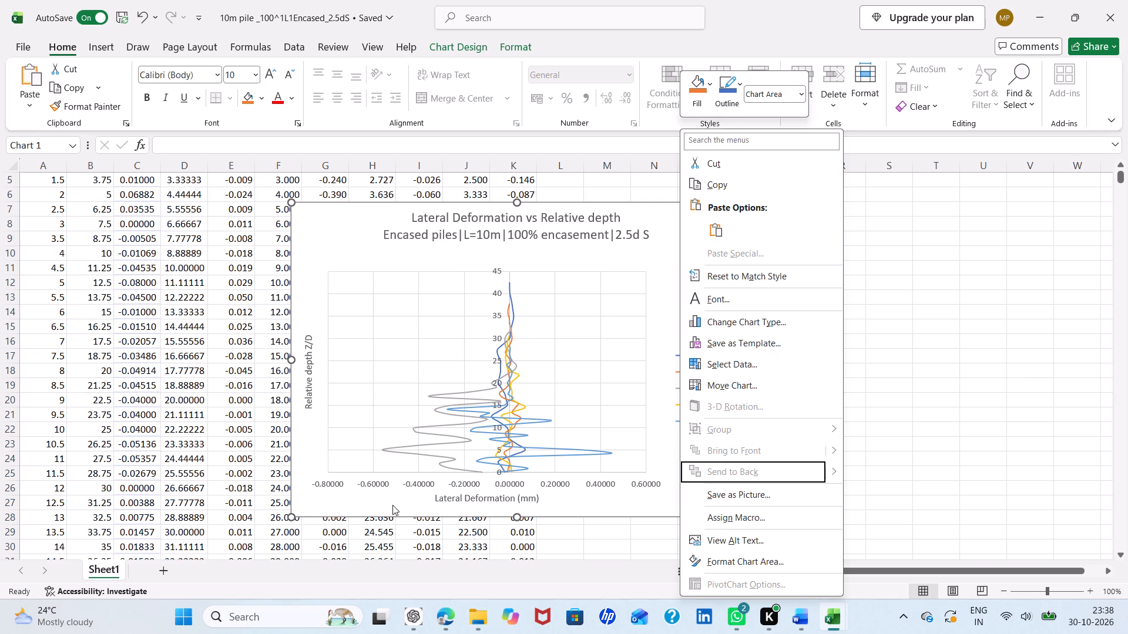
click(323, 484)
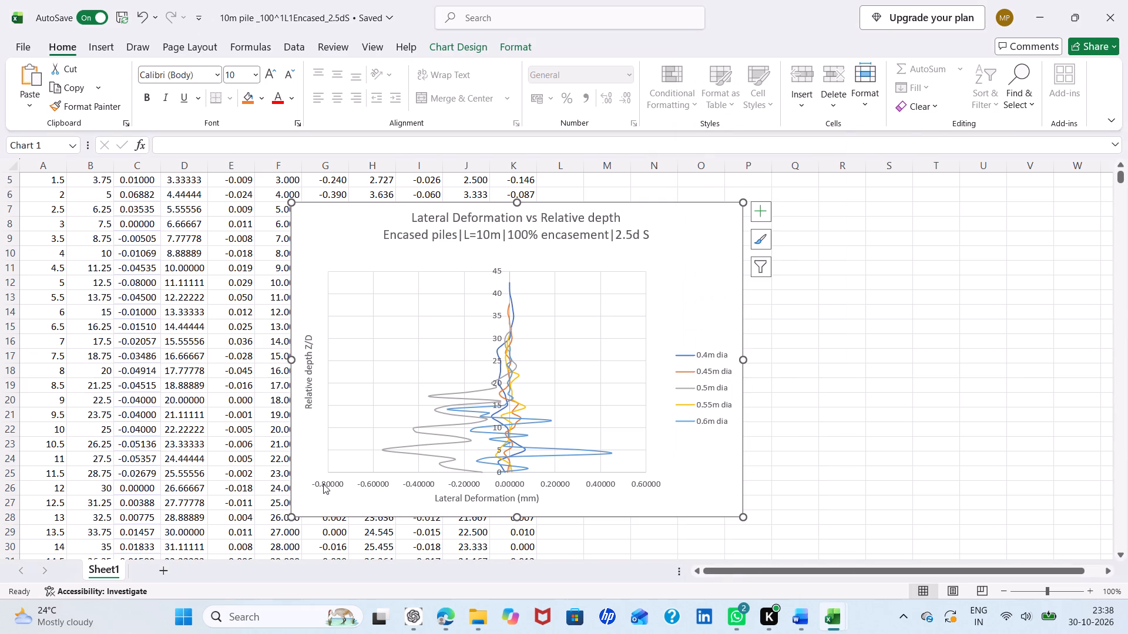
Format the horizontal Lateral Deformation axis numbers to show 2 decimal places.
click(320, 483)
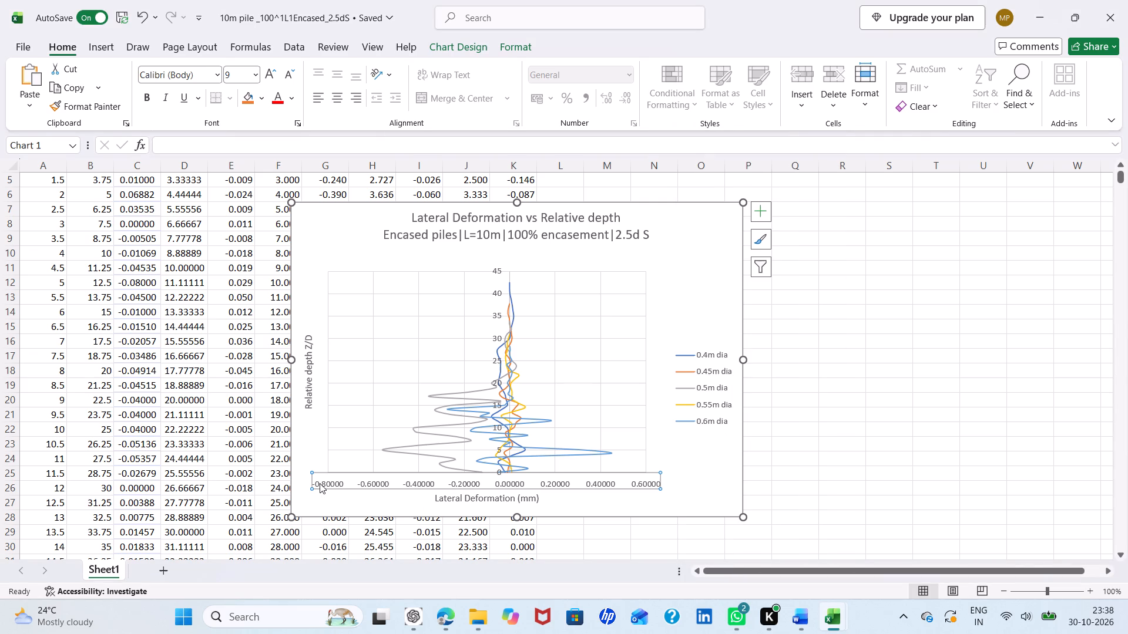
right_click(320, 483)
click(344, 470)
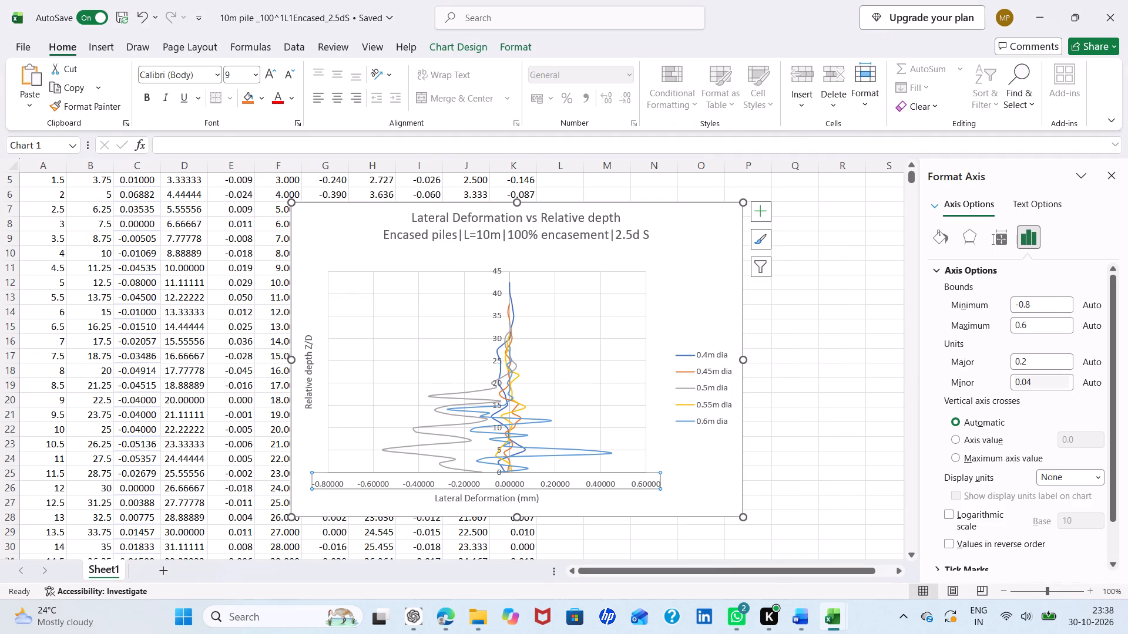
click(1026, 232)
scroll(976, 414, down, 1)
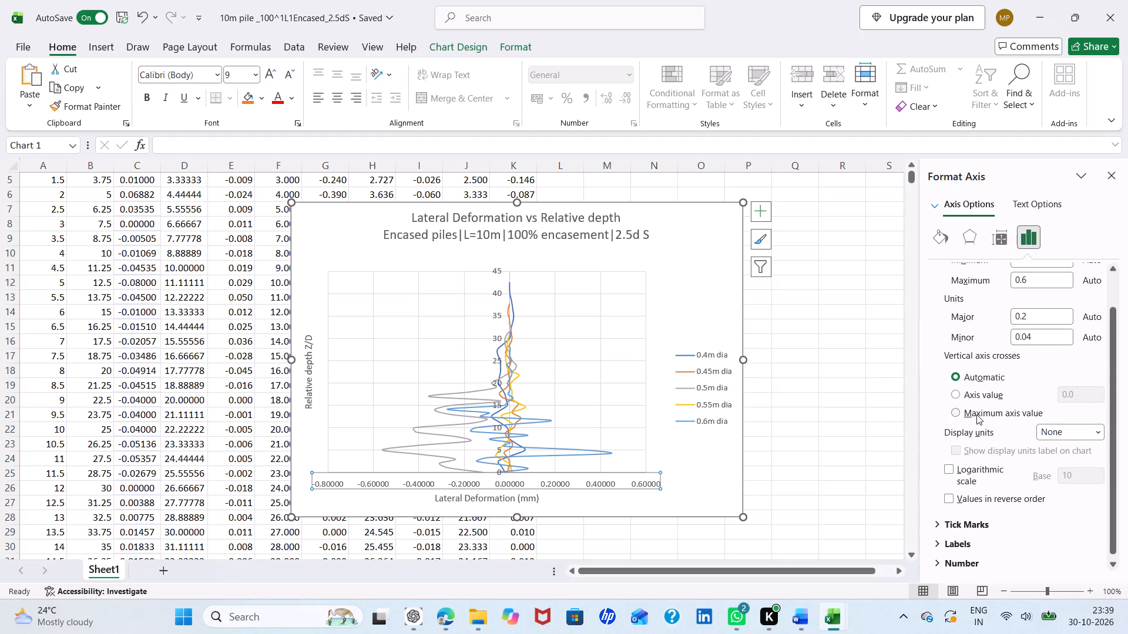
scroll(976, 414, down, 2)
click(942, 564)
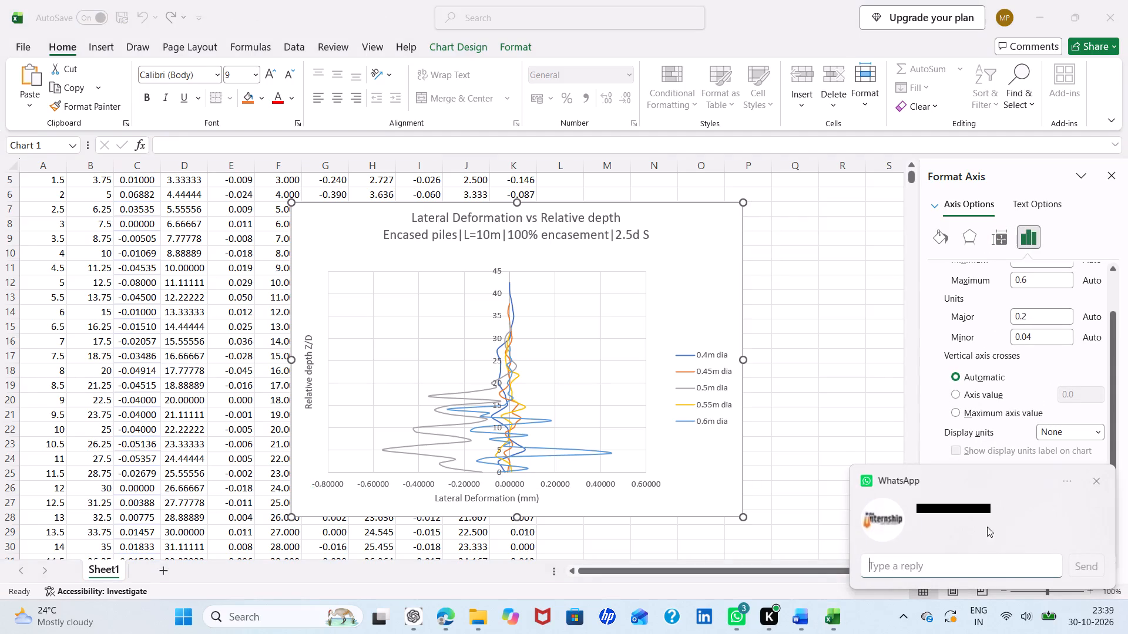
double_click(1092, 477)
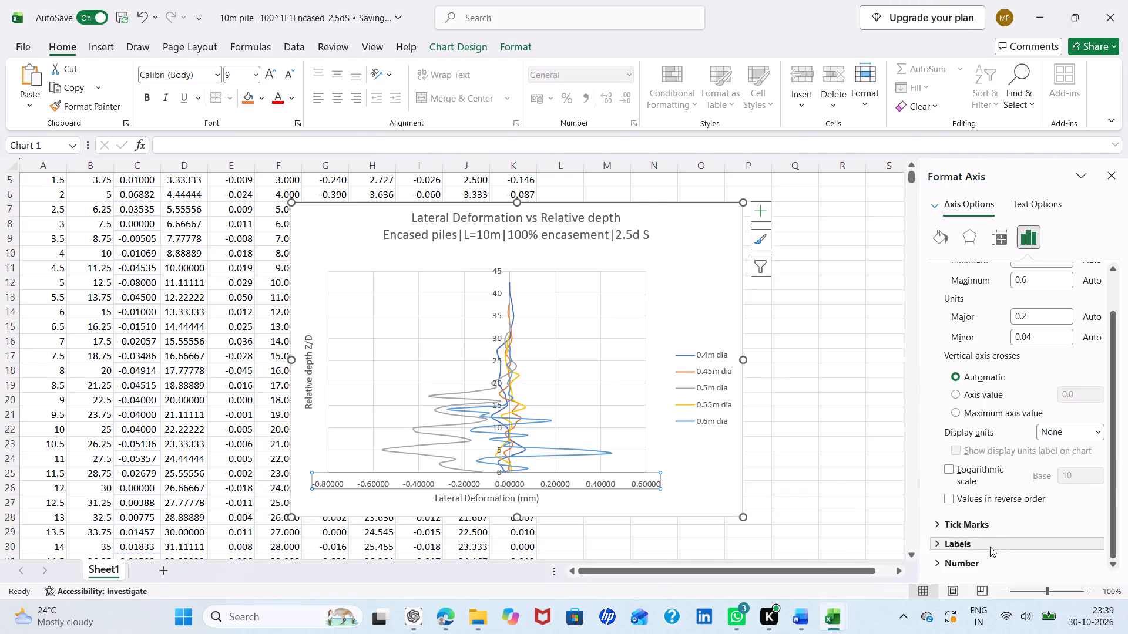
click(939, 561)
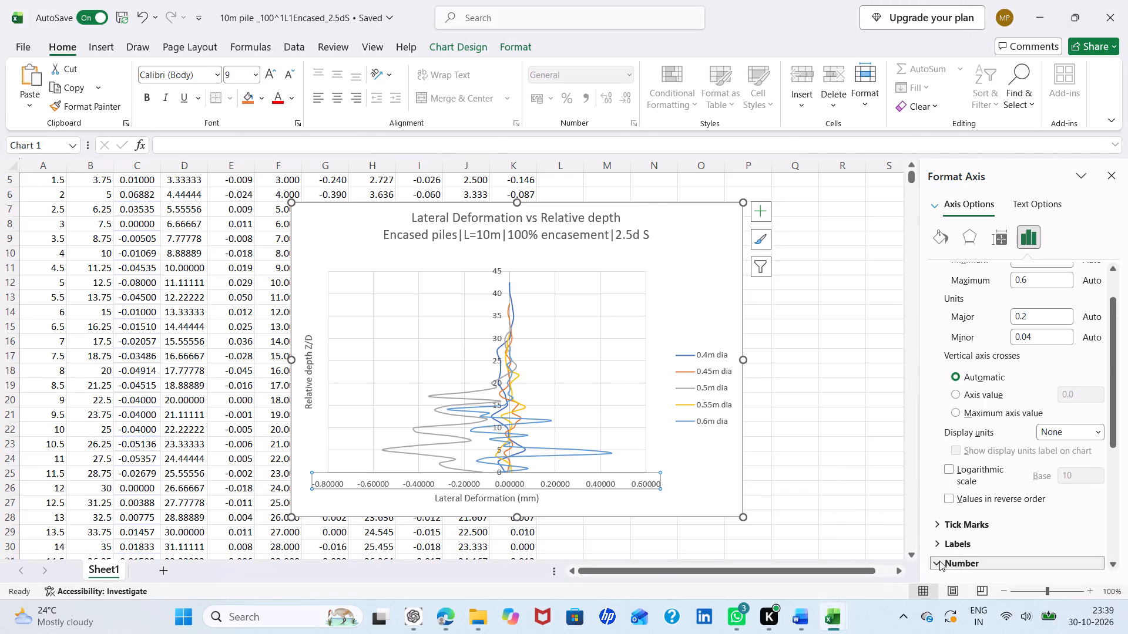
scroll(939, 561, down, 1)
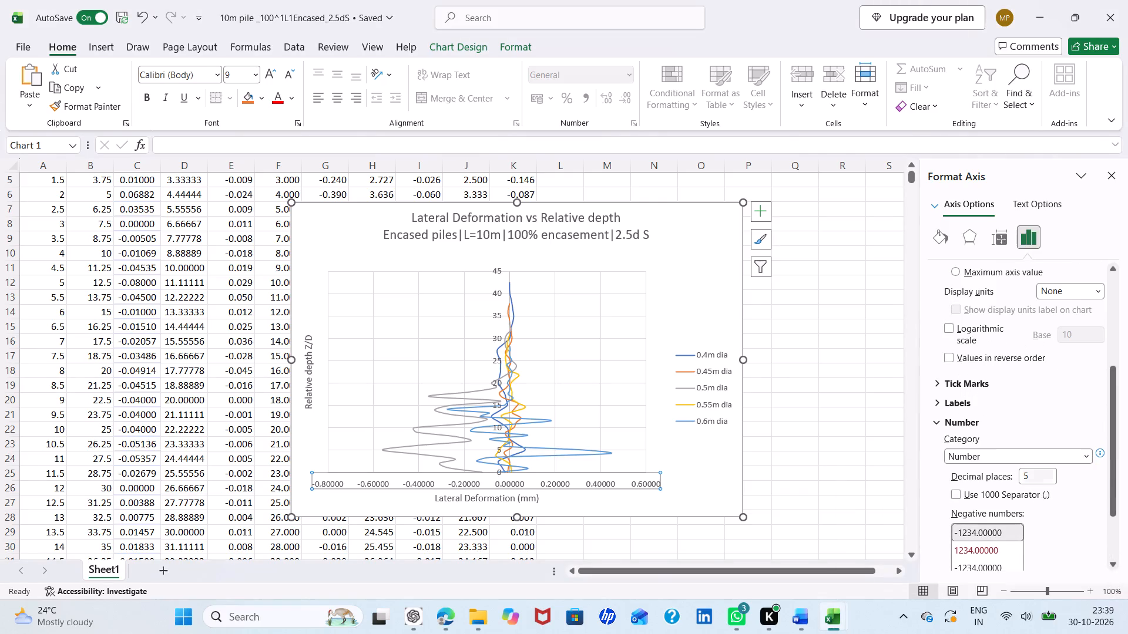
click(1031, 478)
key(BackSpace)
key(2)
key(Return)
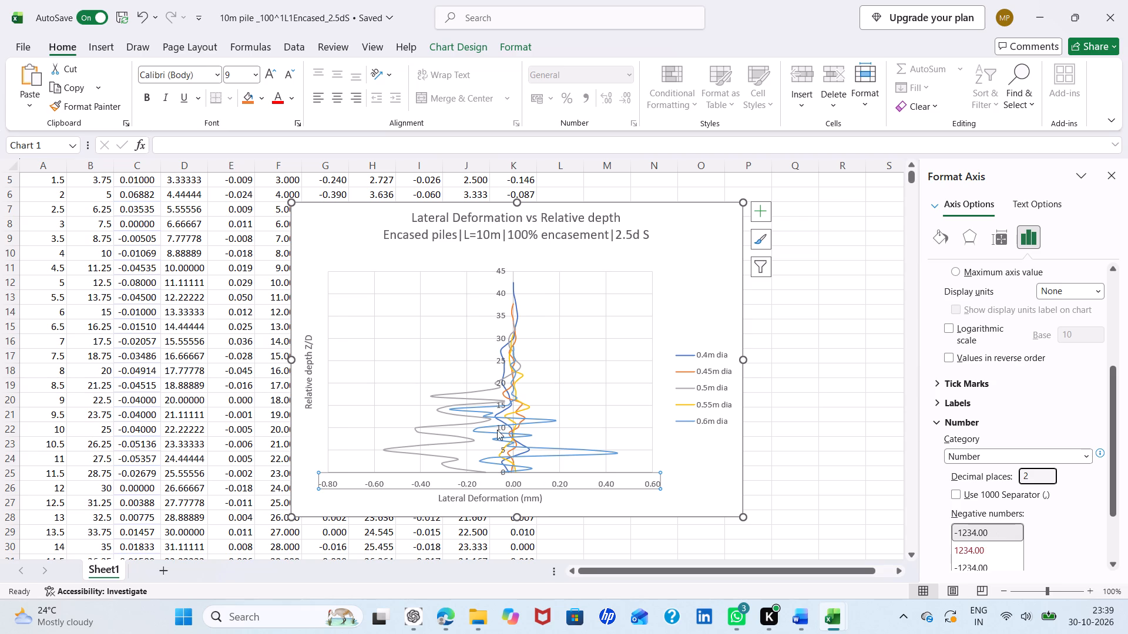
Set the label position of the vertical Z/D axis to Low.
click(499, 307)
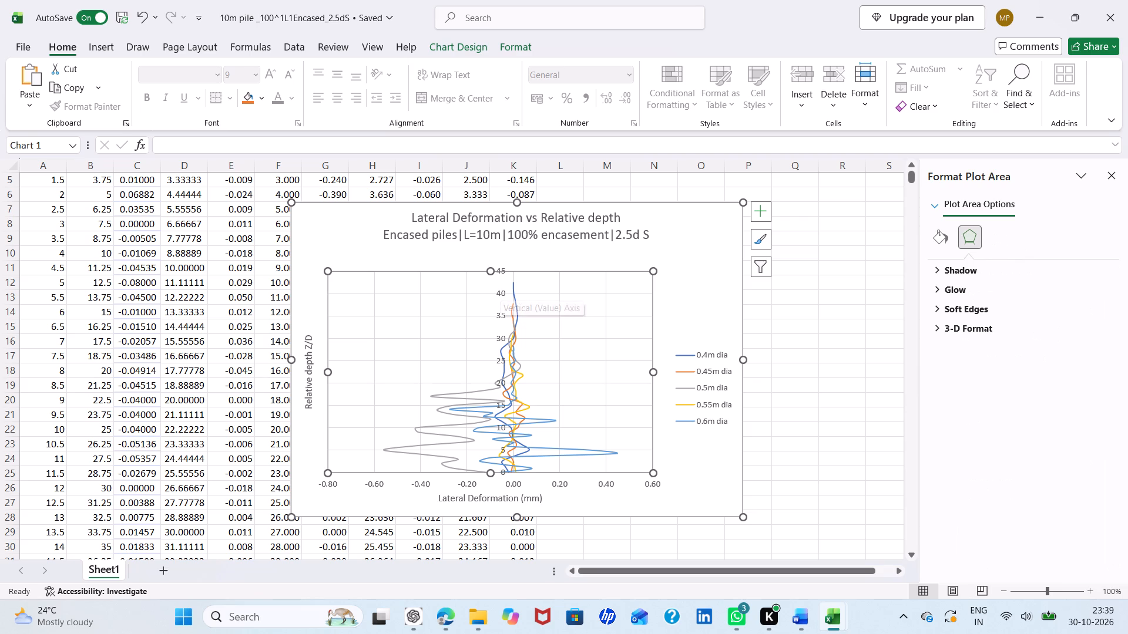
click(504, 473)
click(502, 287)
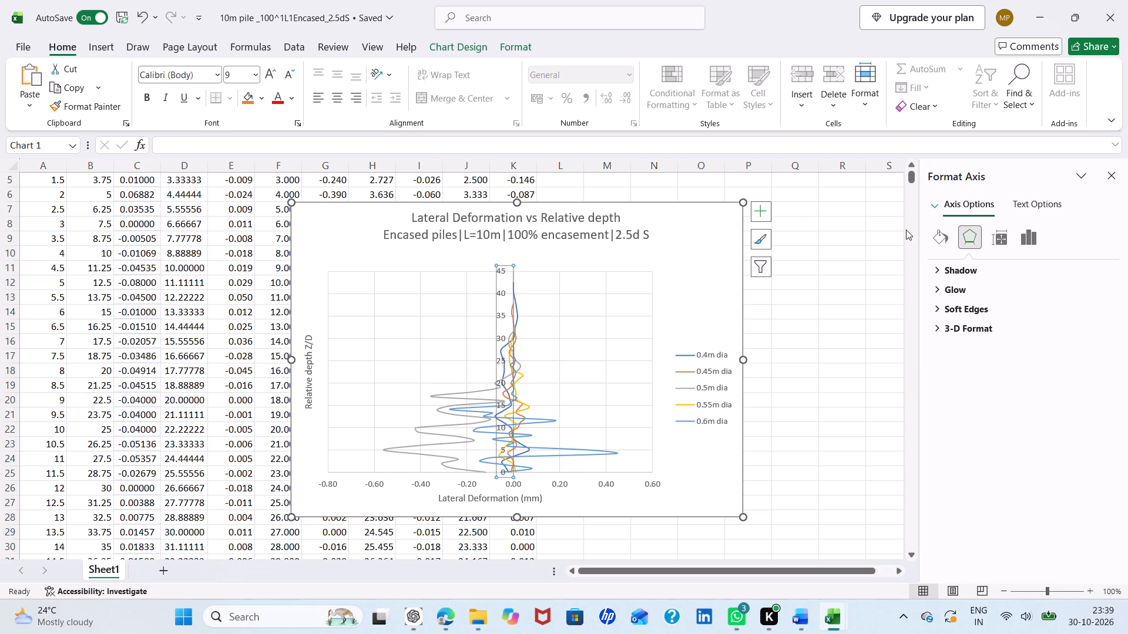
click(1028, 245)
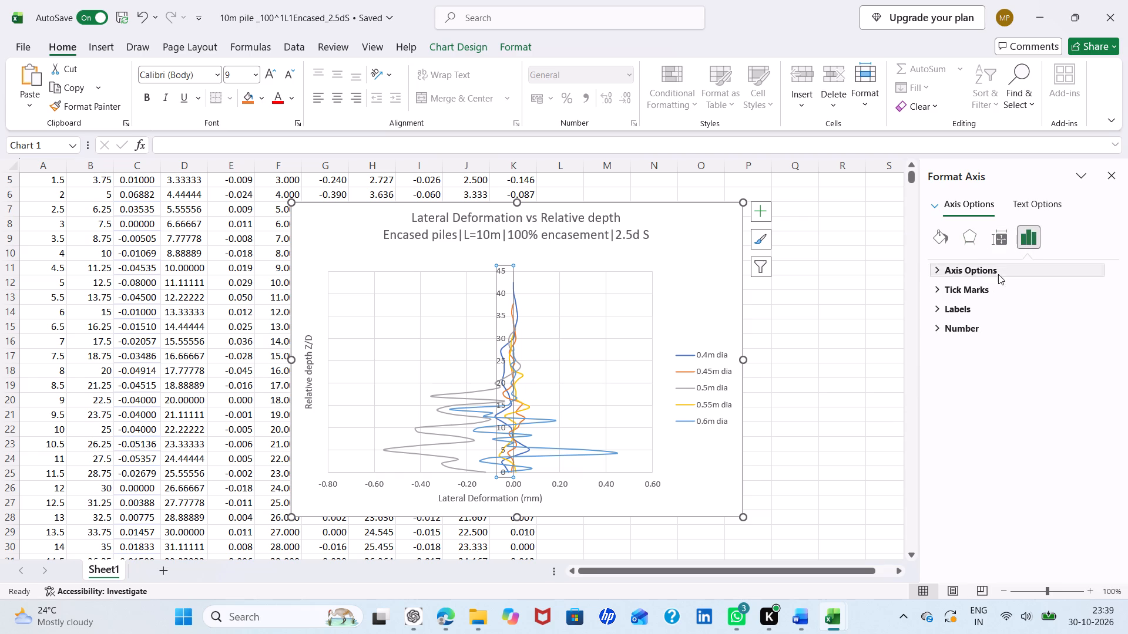
click(938, 313)
click(1060, 322)
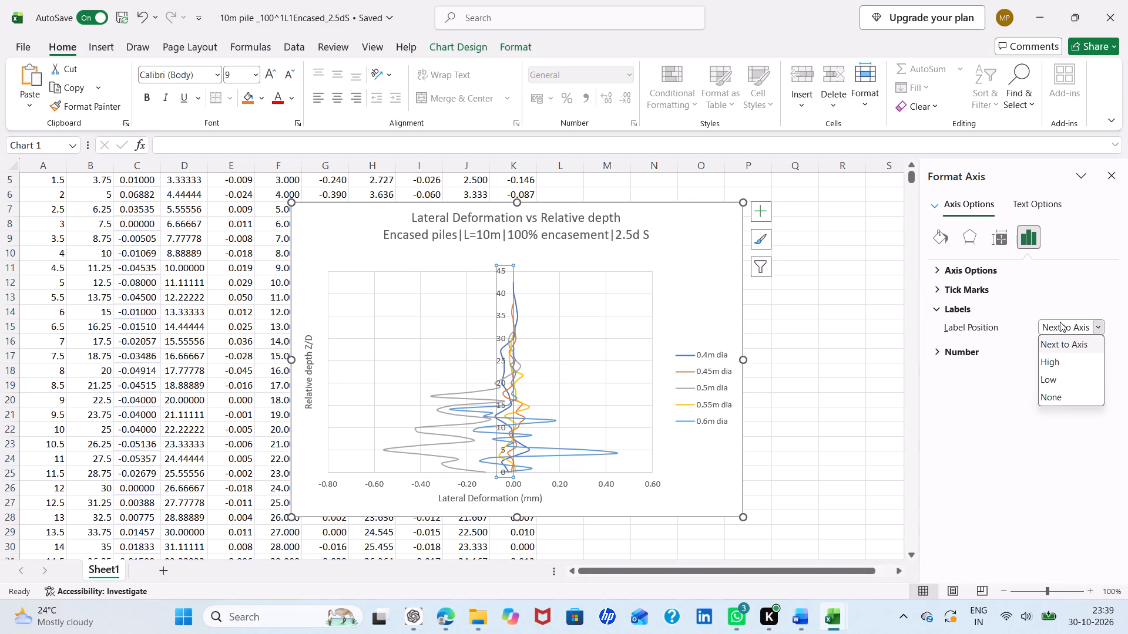
click(1045, 373)
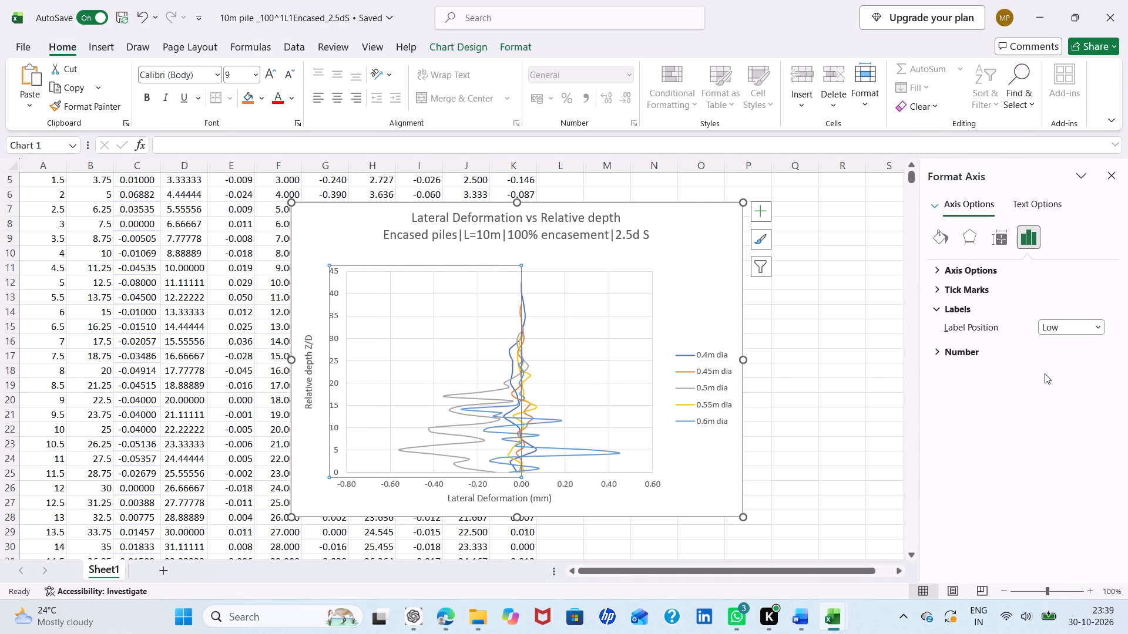
click(895, 297)
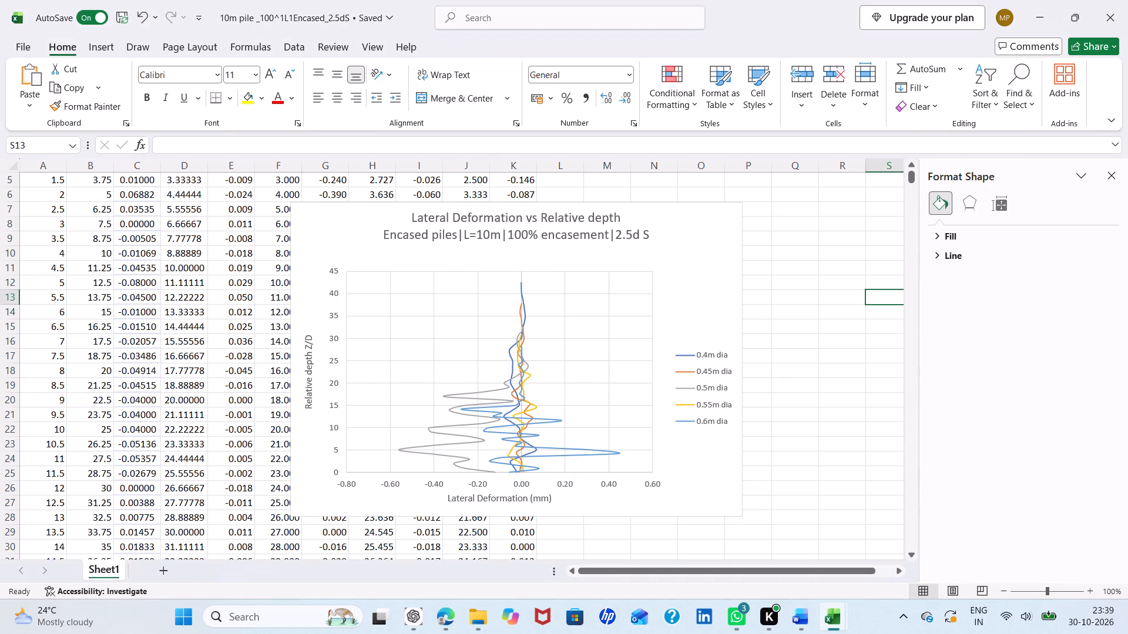
Enlarge the chart from its lower corner so it extends to about column Q and row 36.
click(662, 264)
scroll(662, 264, down, 1)
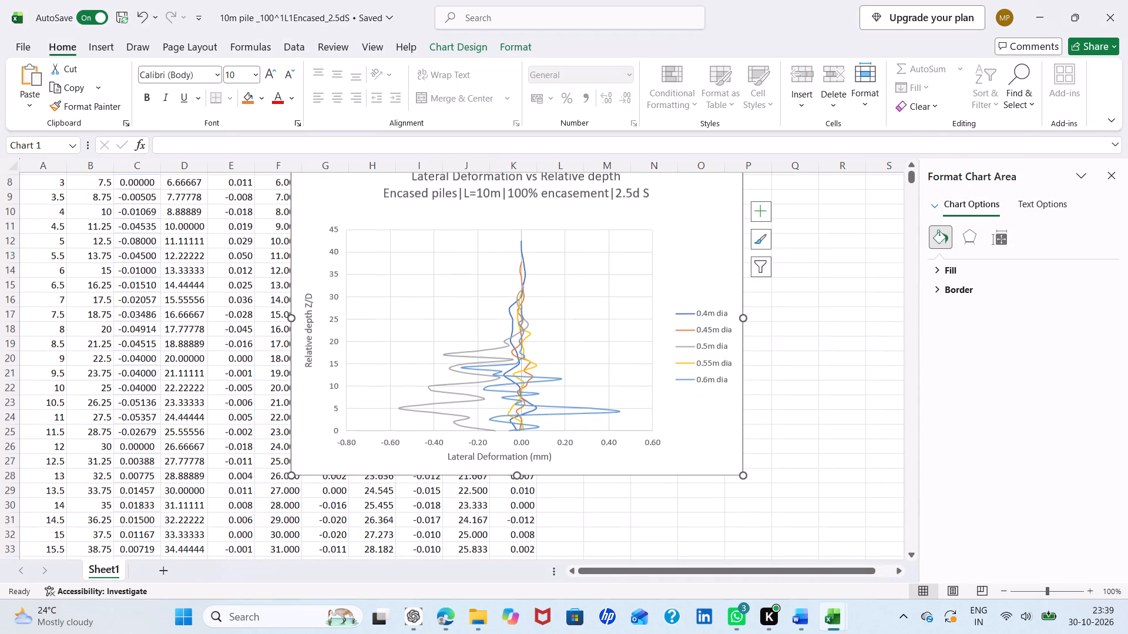
scroll(662, 264, down, 1)
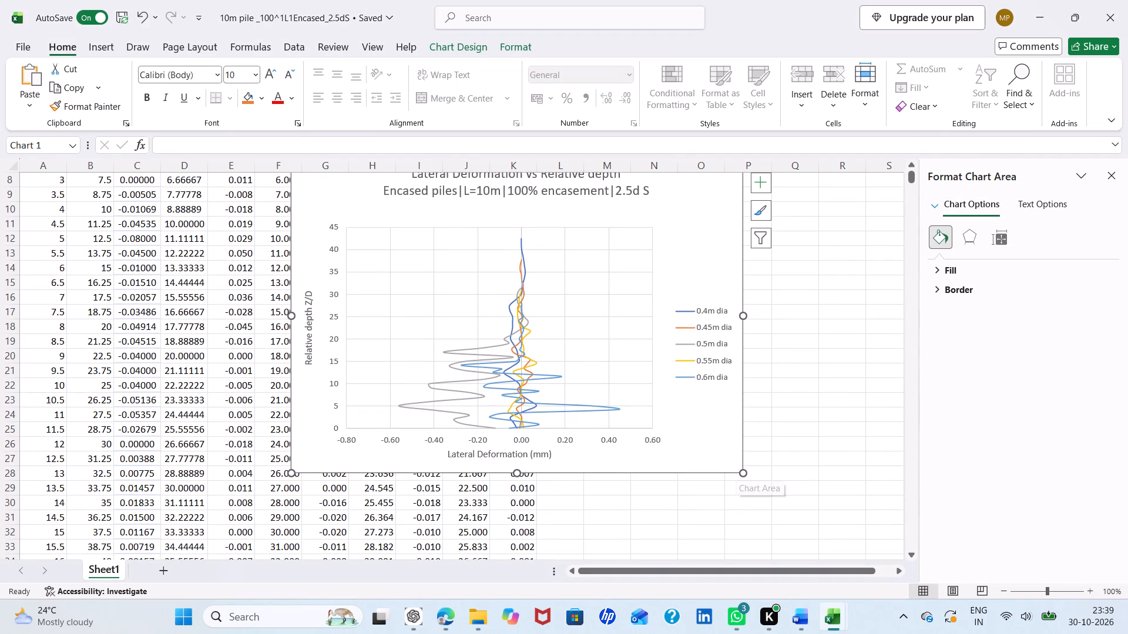
drag(743, 471, 743, 478)
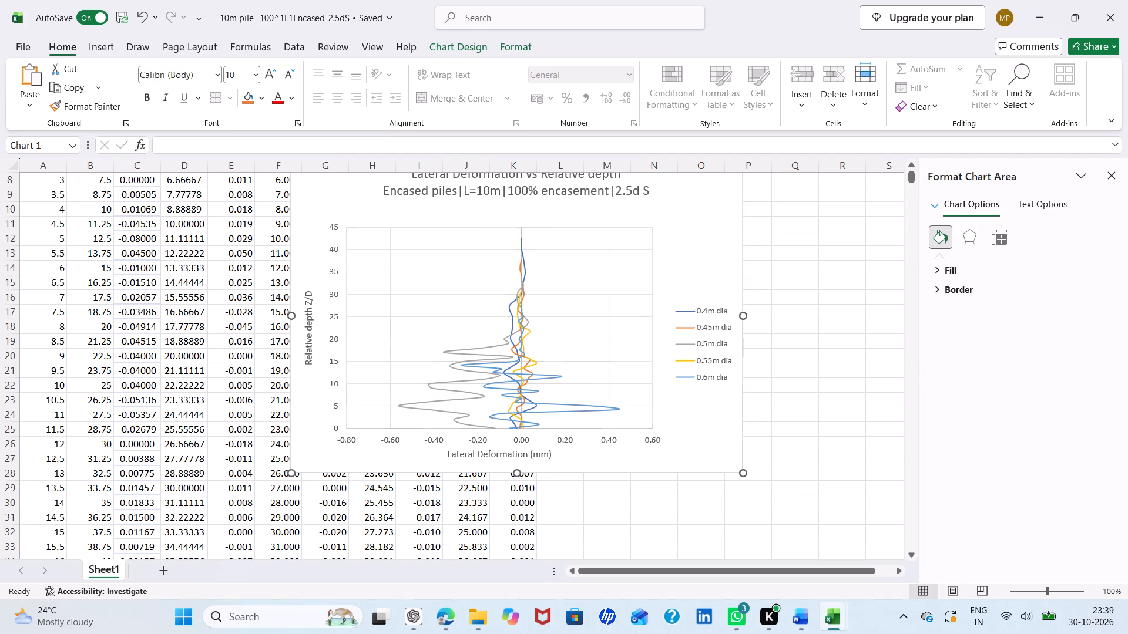
drag(743, 478, 761, 535)
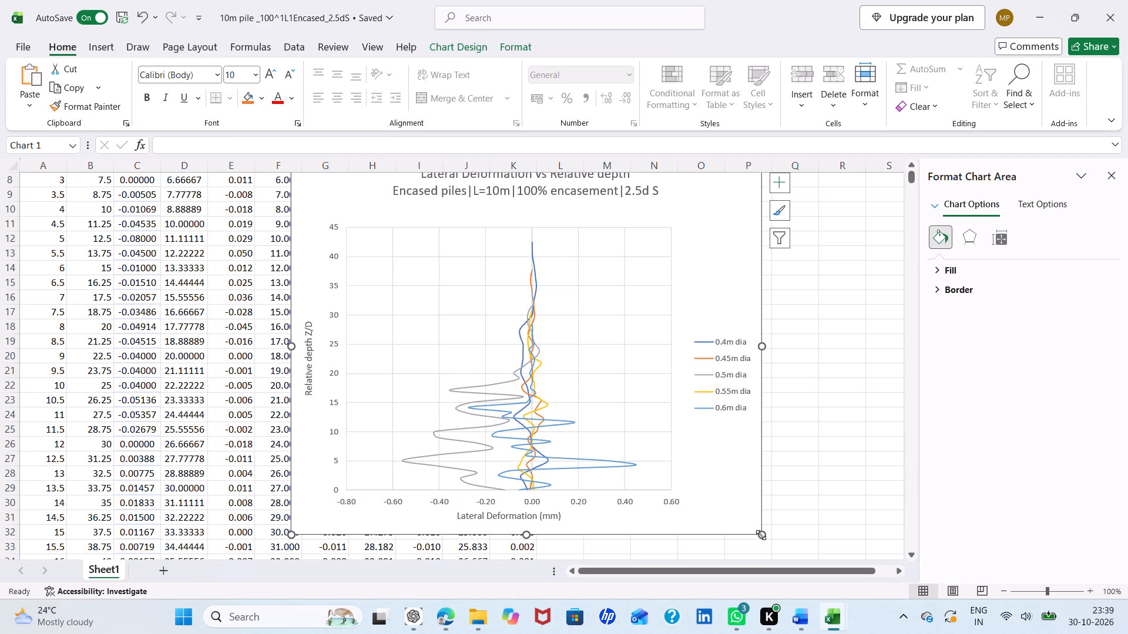
click(708, 224)
scroll(708, 224, down, 1)
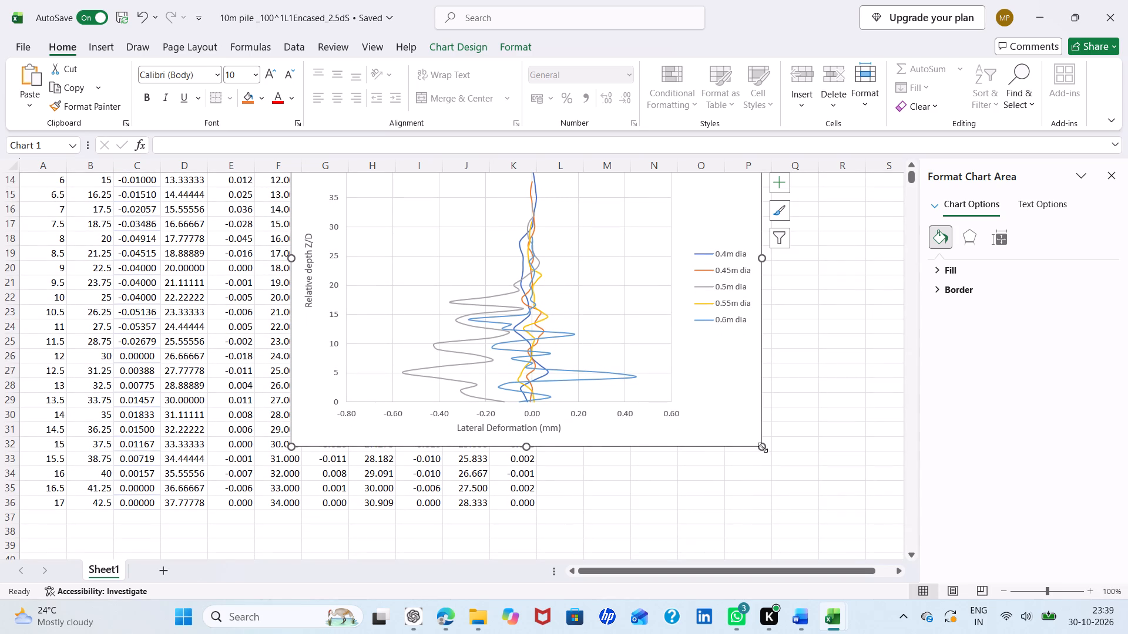
right_drag(763, 447, 791, 508)
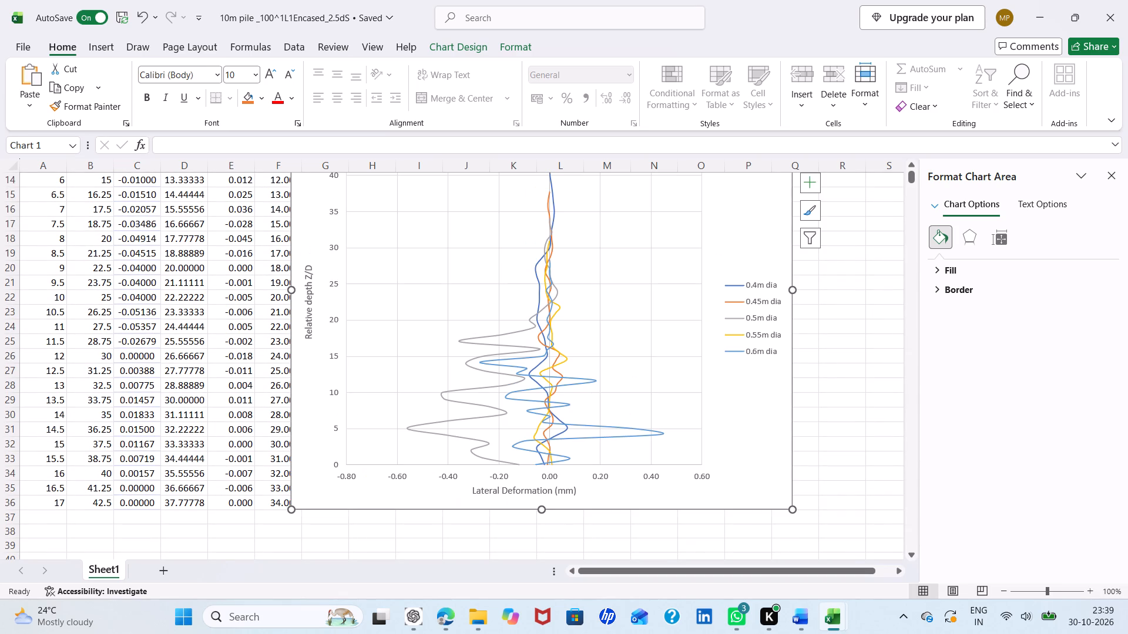
Copy the whole chart and paste it at the end of Document1 in Word, below the existing charts.
right_click(730, 218)
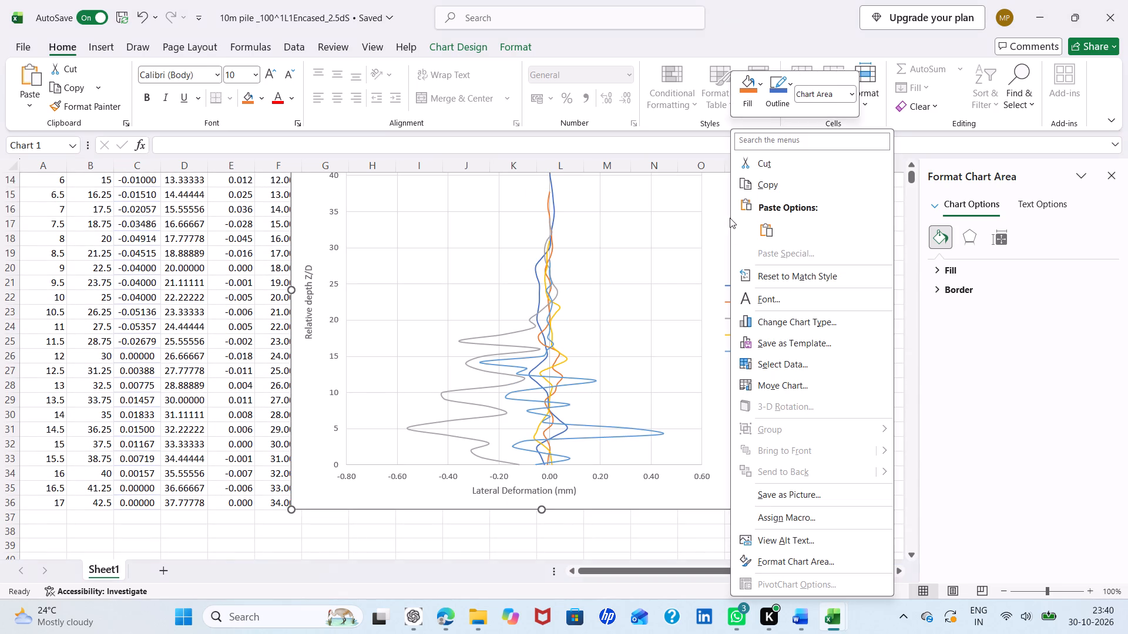
click(764, 186)
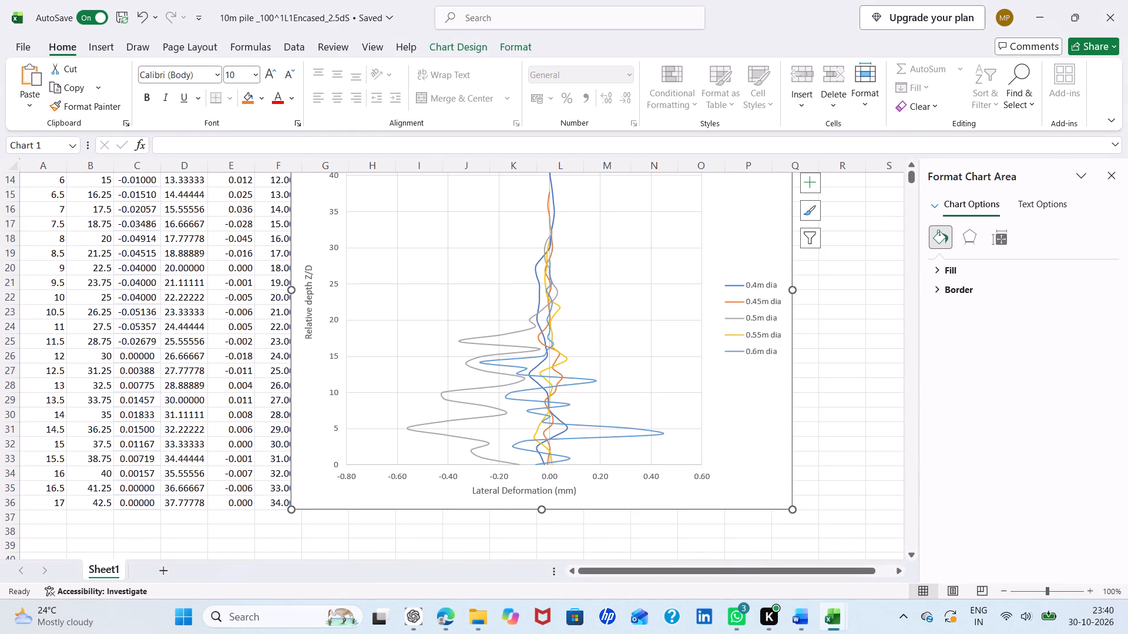
click(803, 531)
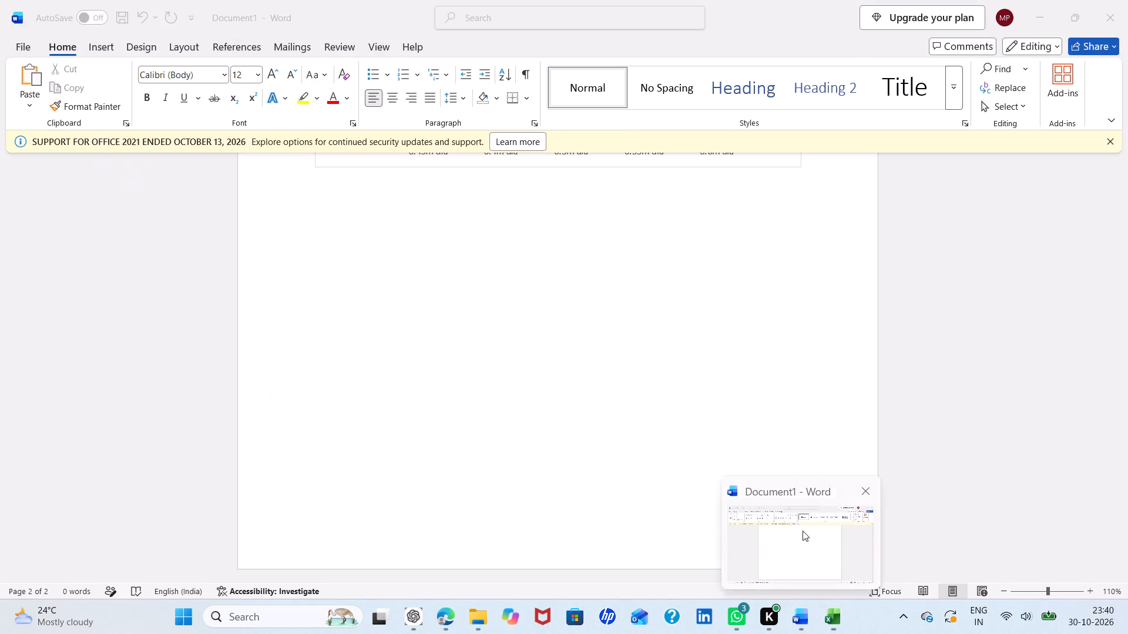
scroll(679, 353, up, 5)
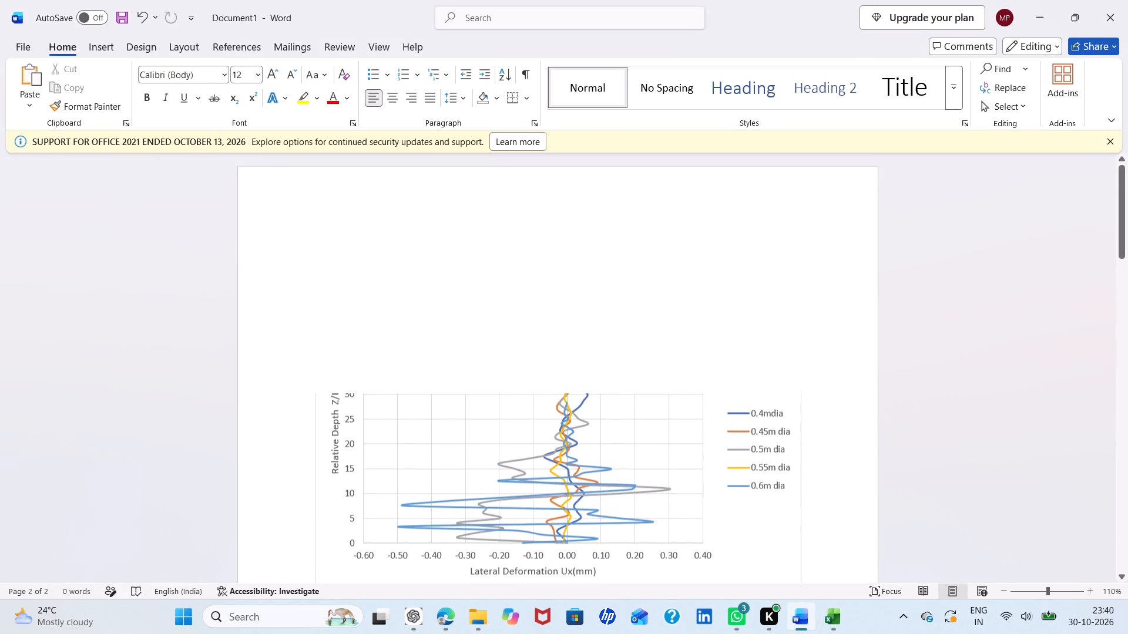
scroll(679, 353, down, 8)
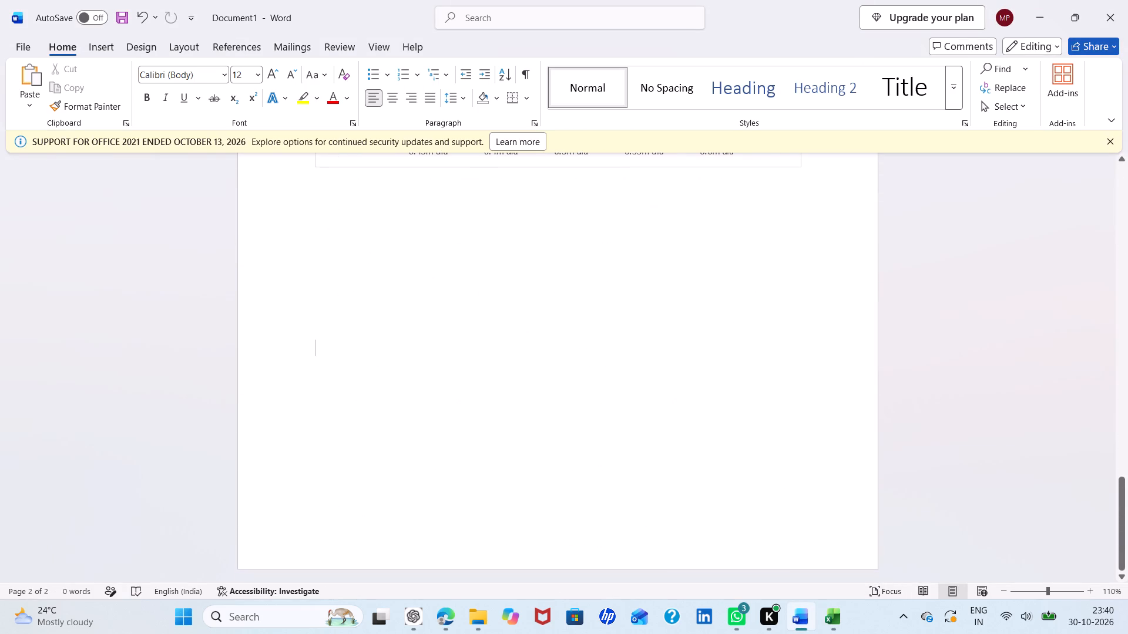
key(ctrl+v)
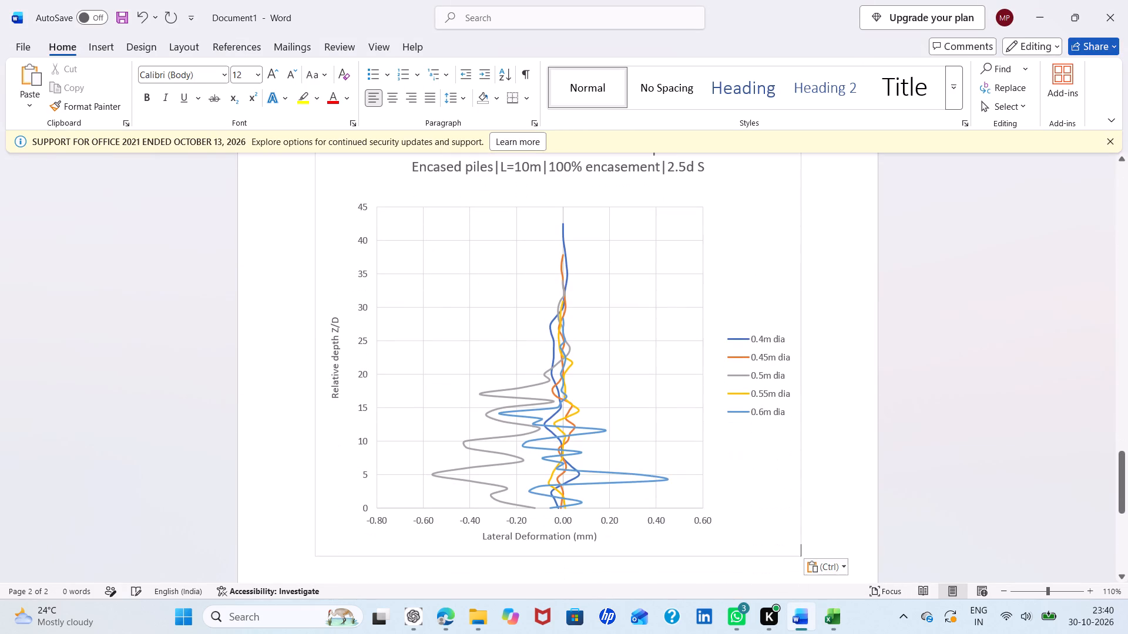
Enlarge the first-page chart in the Word document from its lower corner, making it much taller and slightly wider.
scroll(679, 353, up, 2)
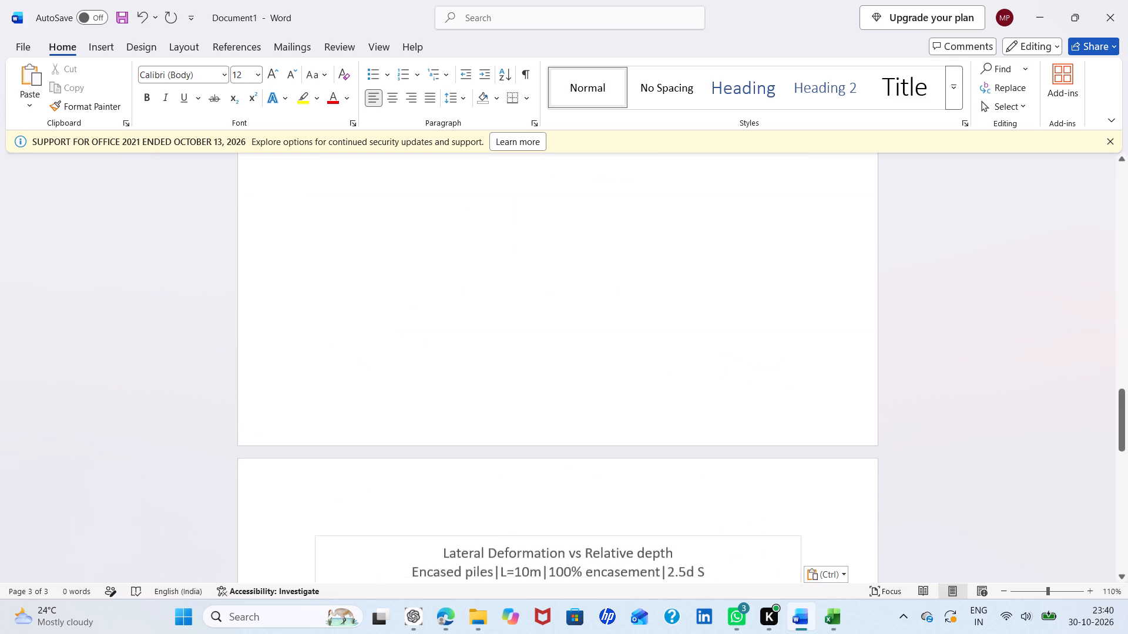
scroll(679, 353, up, 1)
scroll(679, 353, down, 2)
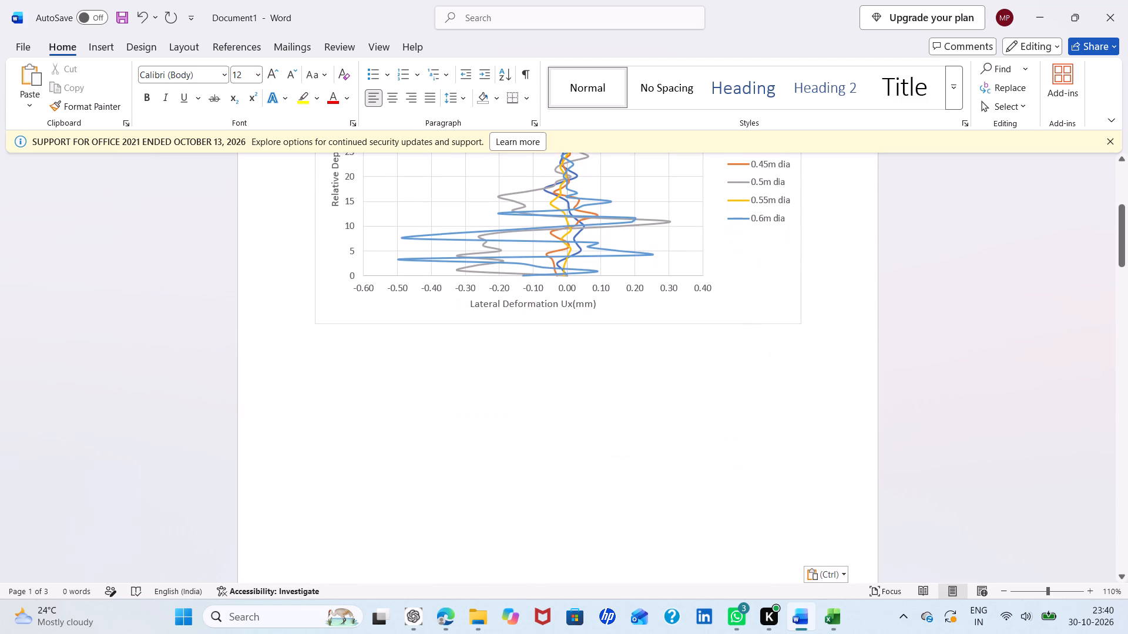
click(663, 297)
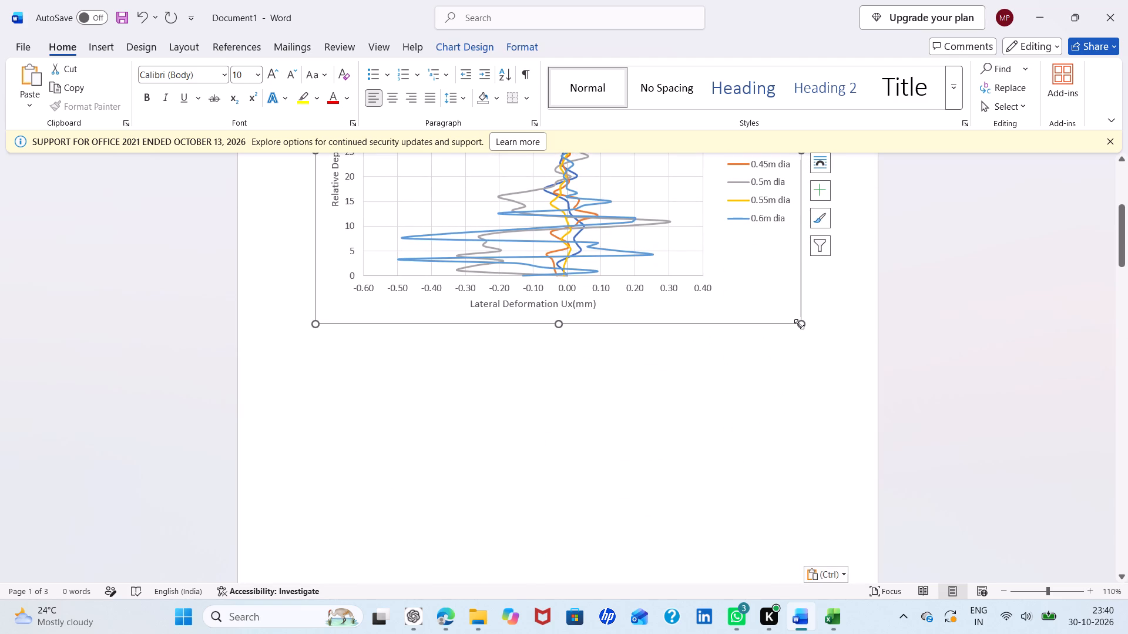
drag(799, 324, 837, 478)
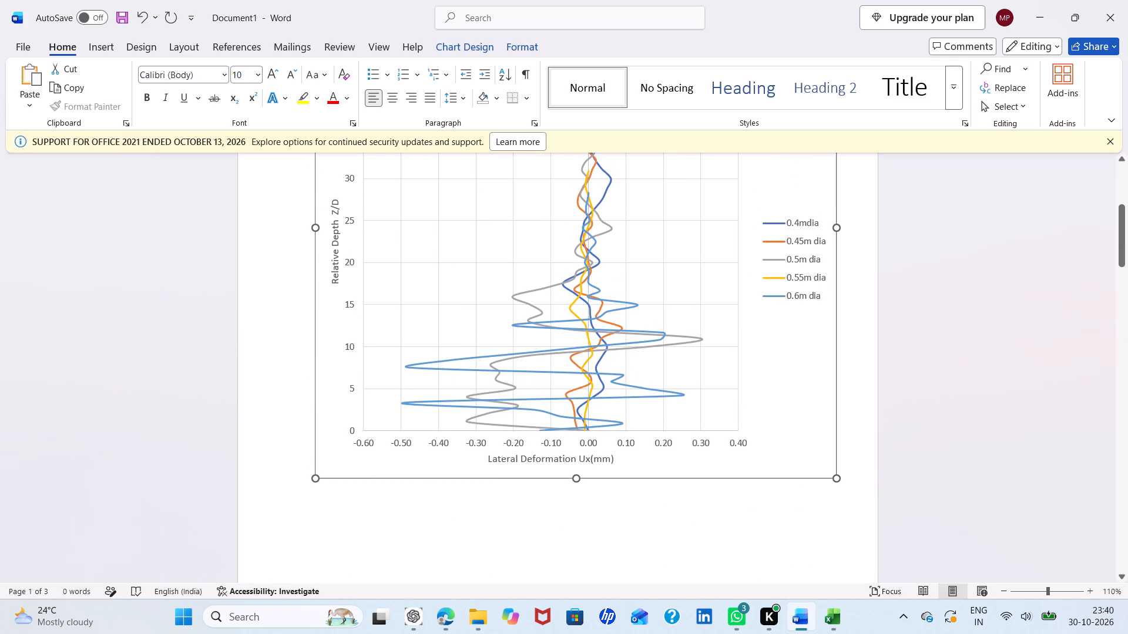
Resize the first-page chart from its lower corner, making it much taller and slightly narrower, and place the cursor after the last chart.
drag(837, 478, 811, 620)
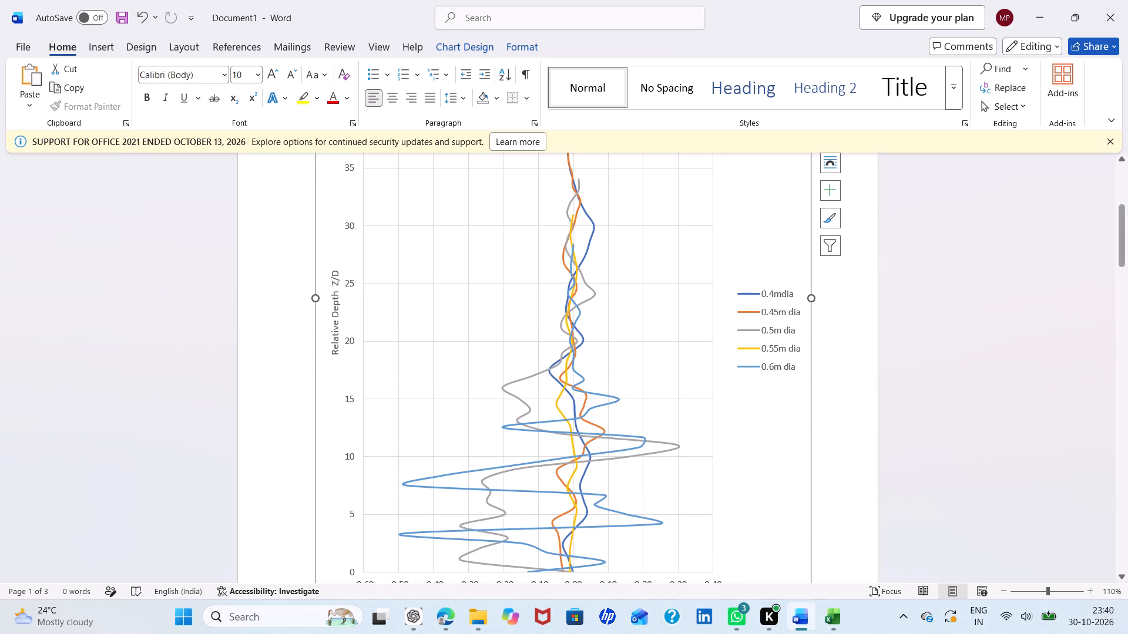
scroll(747, 437, down, 5)
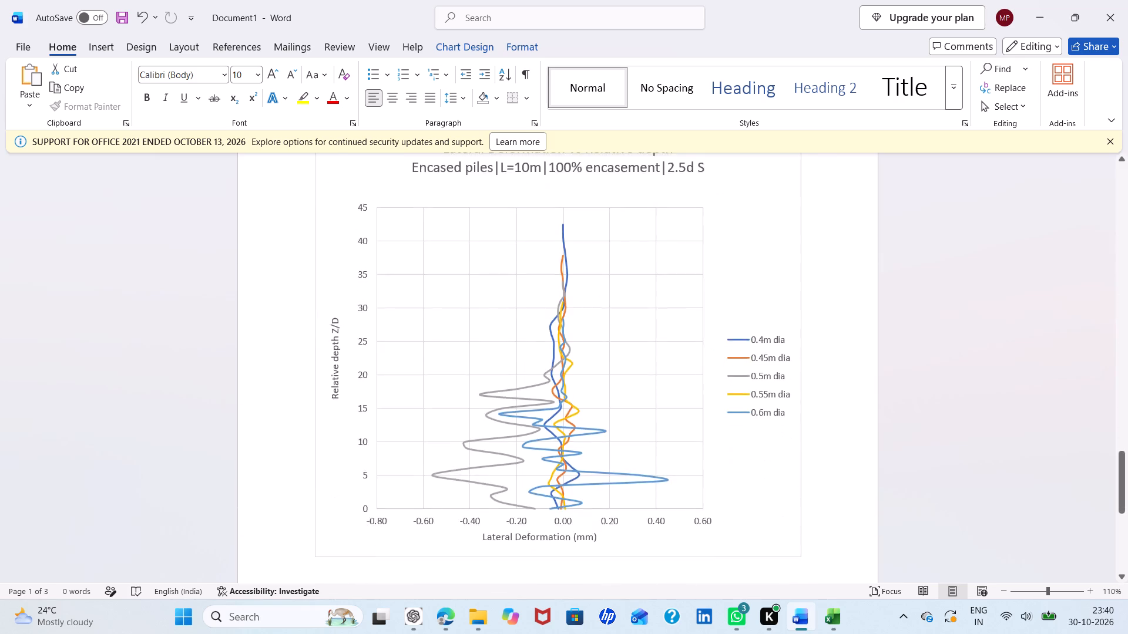
scroll(747, 437, down, 1)
click(747, 437)
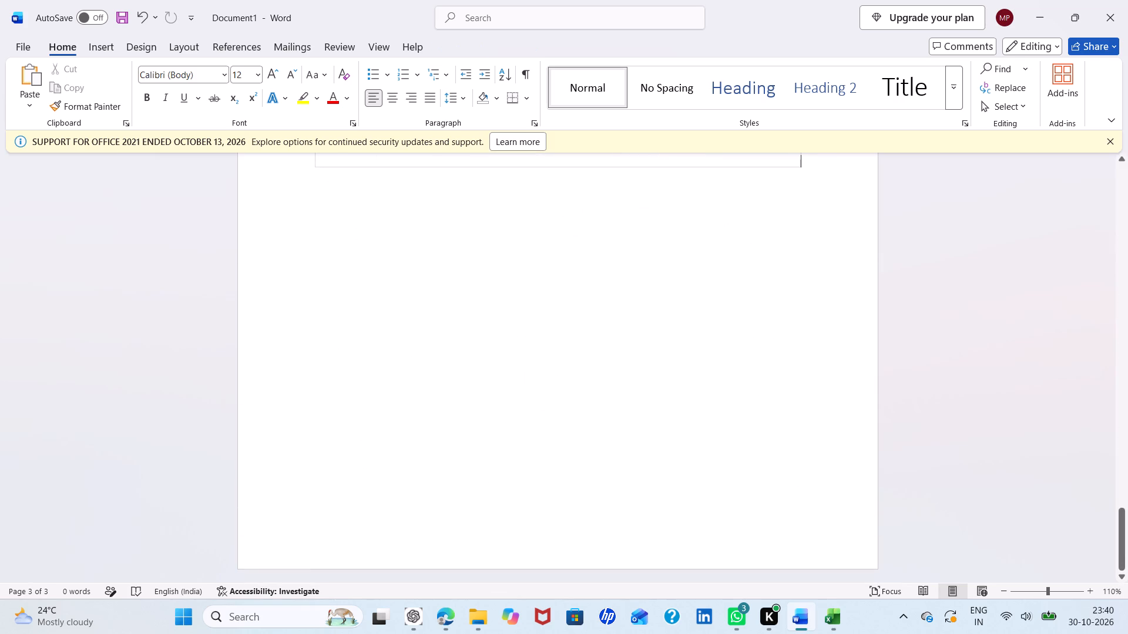
Switch to the 10m_50^L1encased_5D_S workbook in Excel, save it and close it.
click(832, 530)
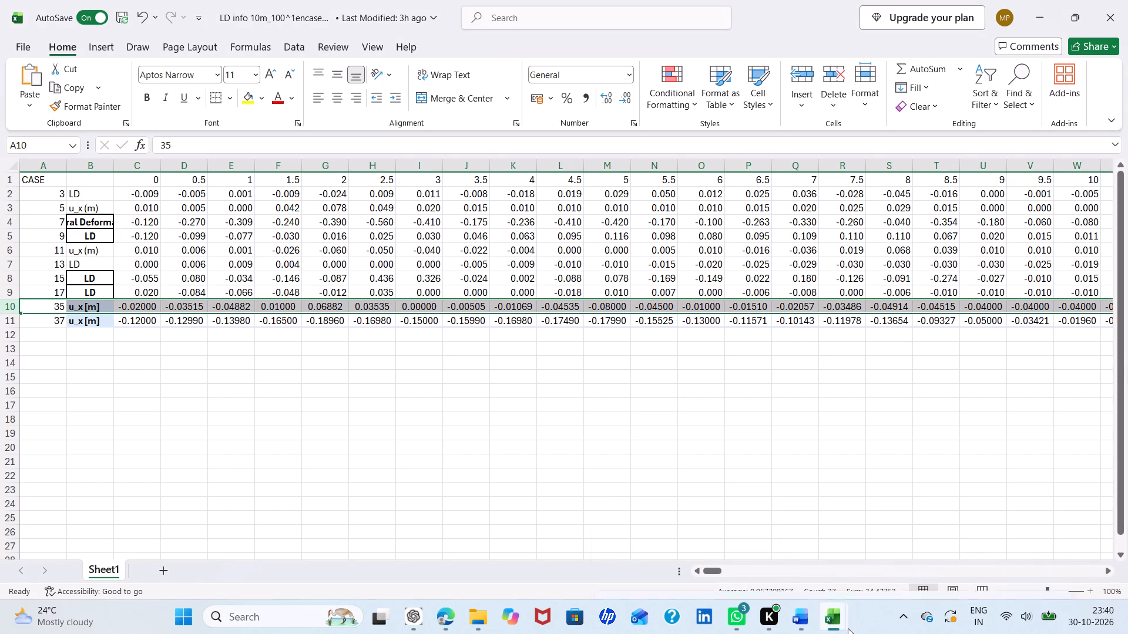
click(984, 520)
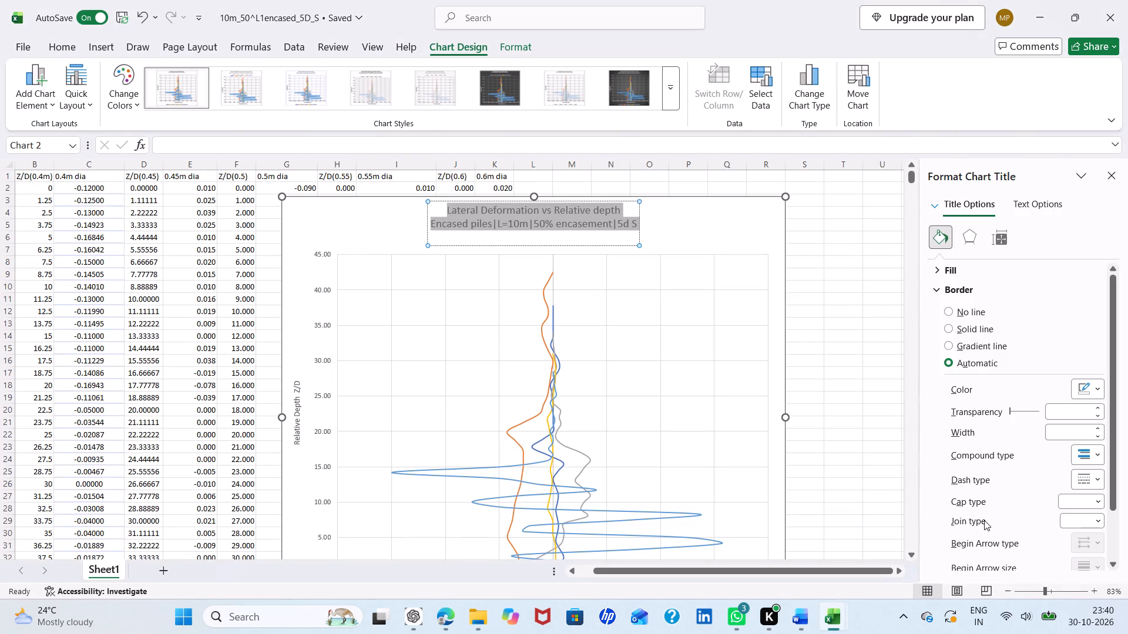
click(901, 363)
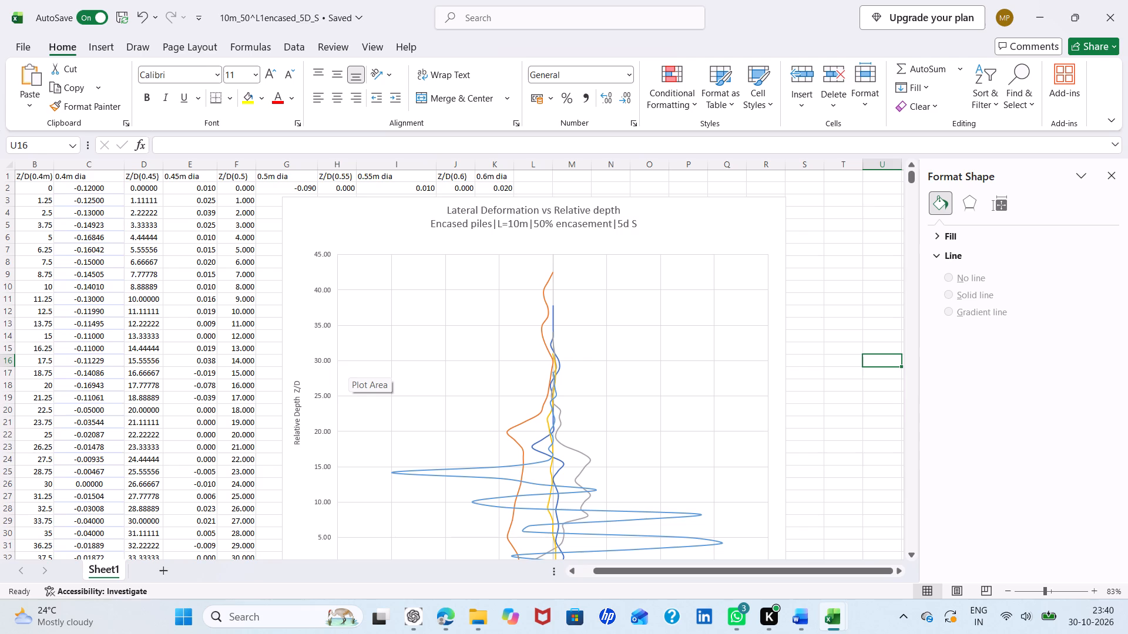
key(ctrl+s)
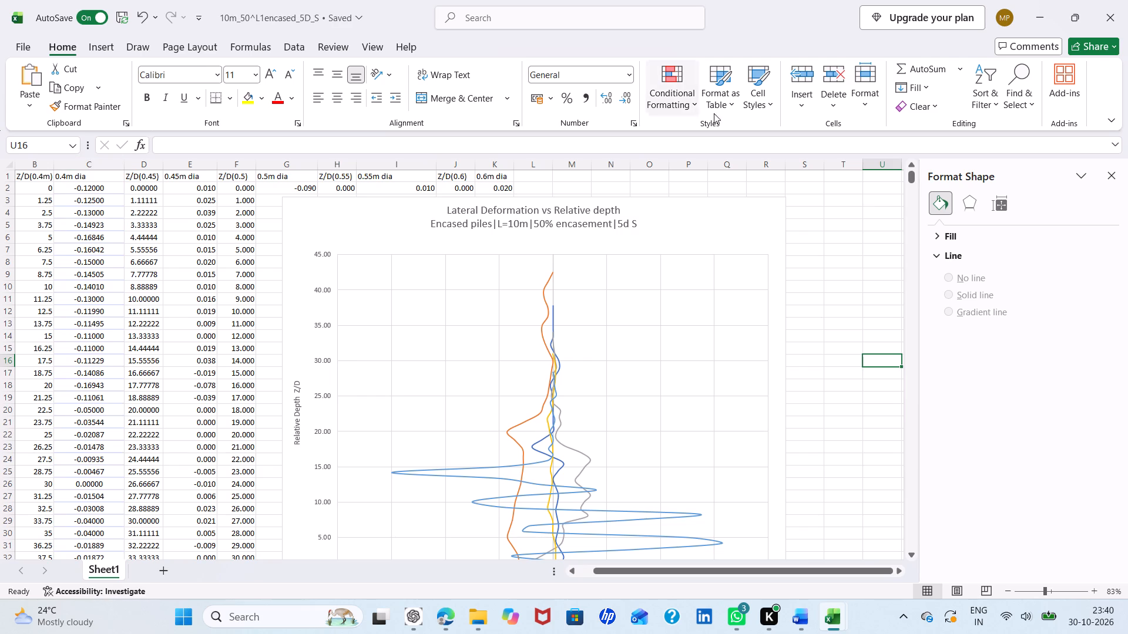
click(1099, 23)
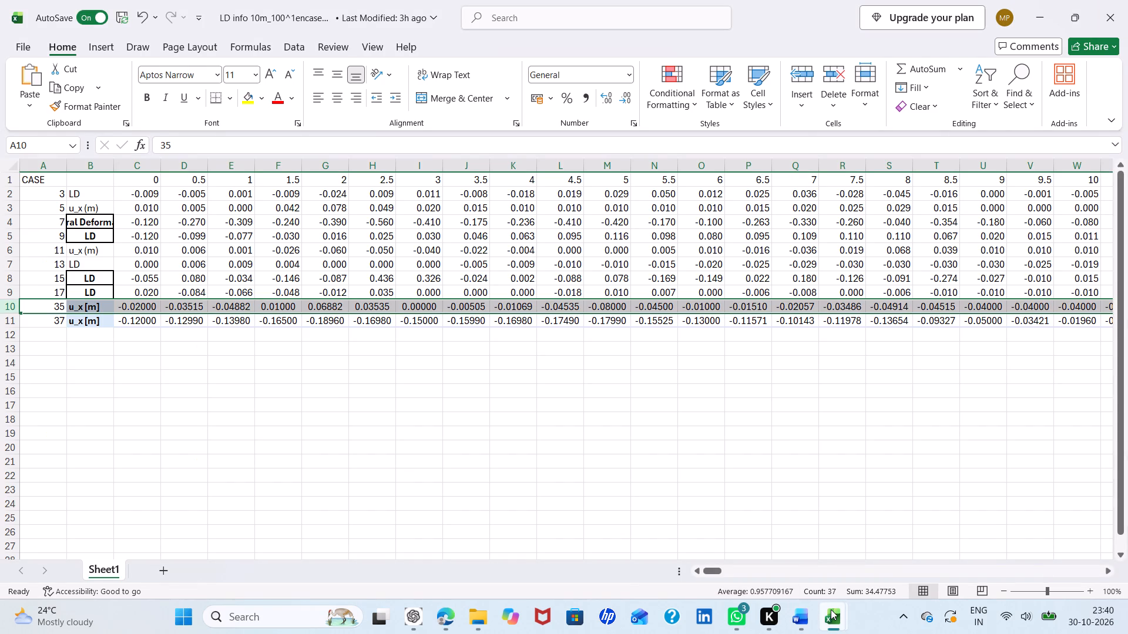
In the 10m pile _100^1L1Encased_2.5dS workbook, resize the chart clear of the data to span about columns L to T, rows 8 to 36.
click(764, 542)
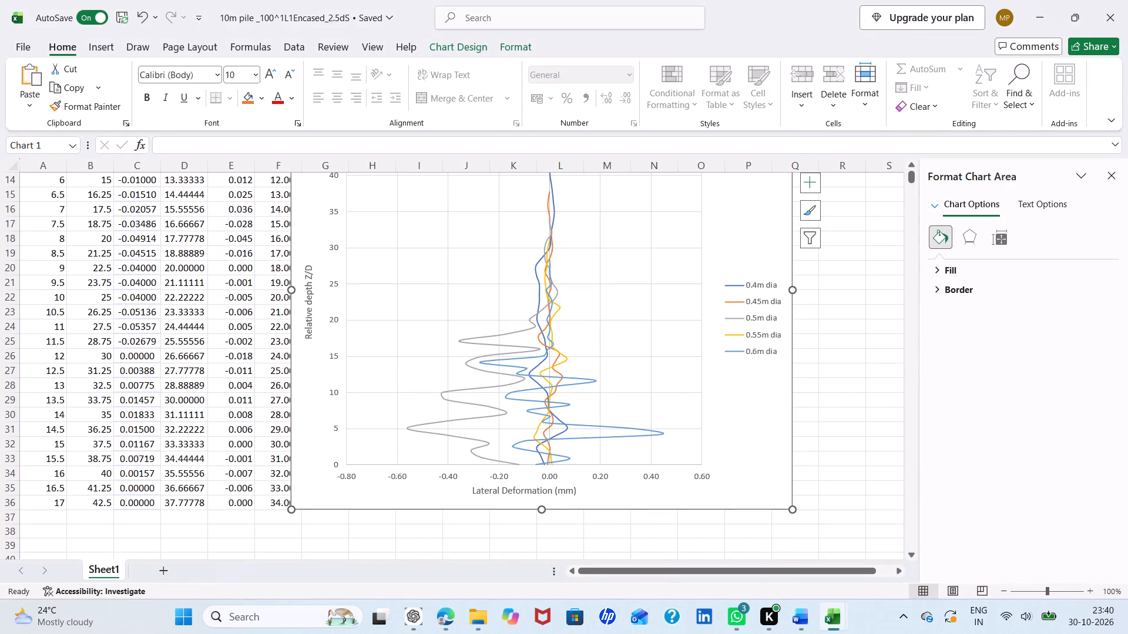
scroll(587, 376, up, 2)
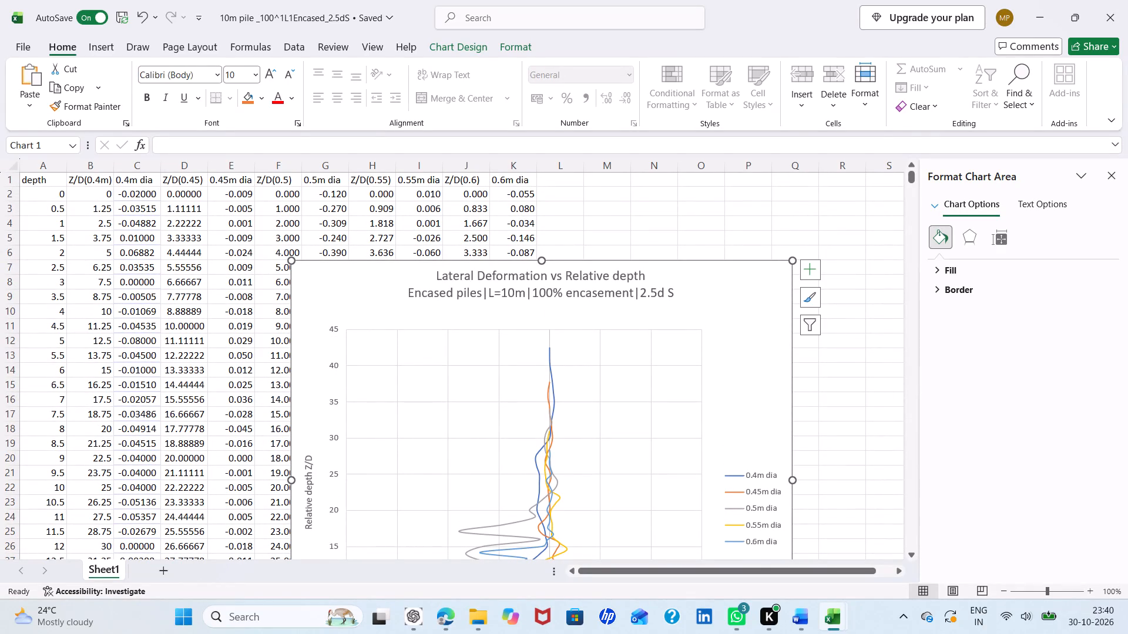
drag(290, 259, 300, 262)
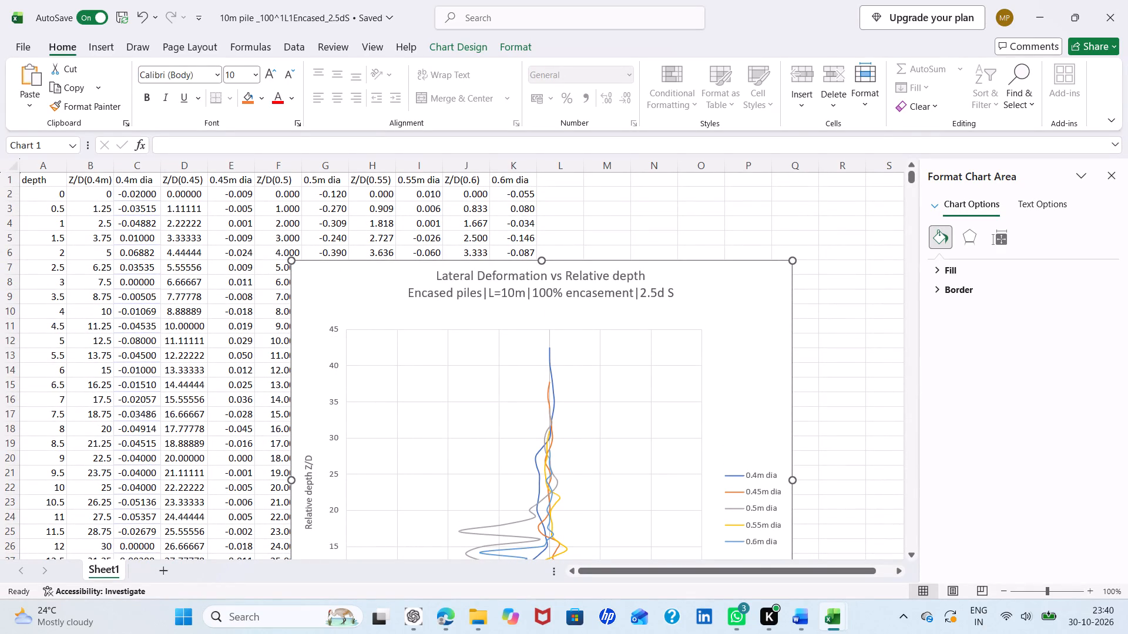
drag(300, 262, 522, 275)
scroll(522, 275, down, 1)
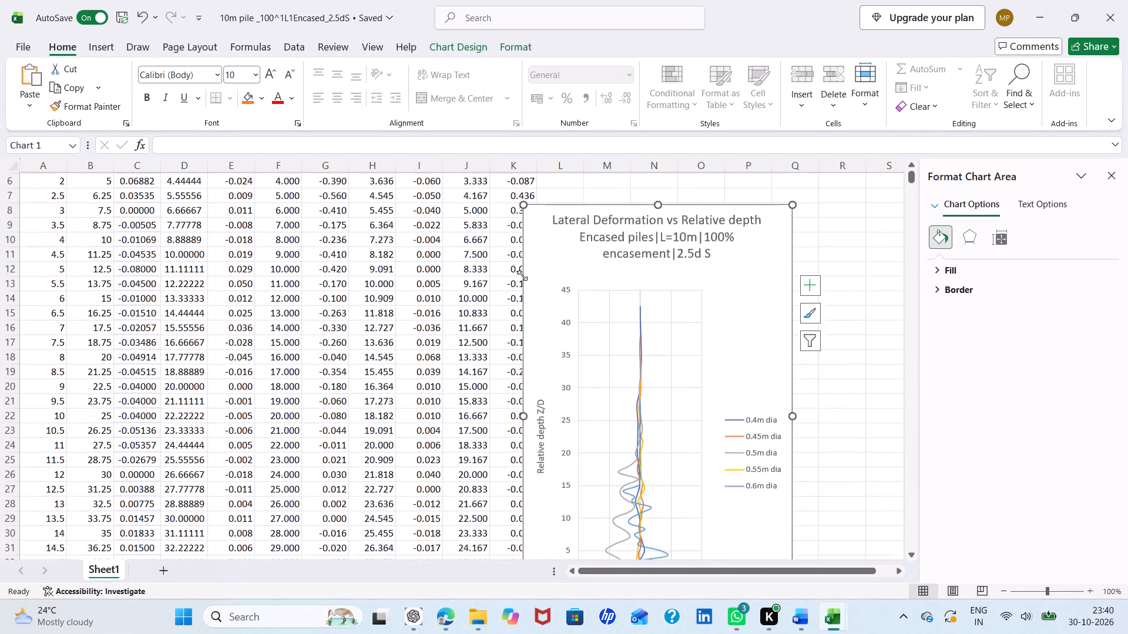
scroll(522, 275, down, 1)
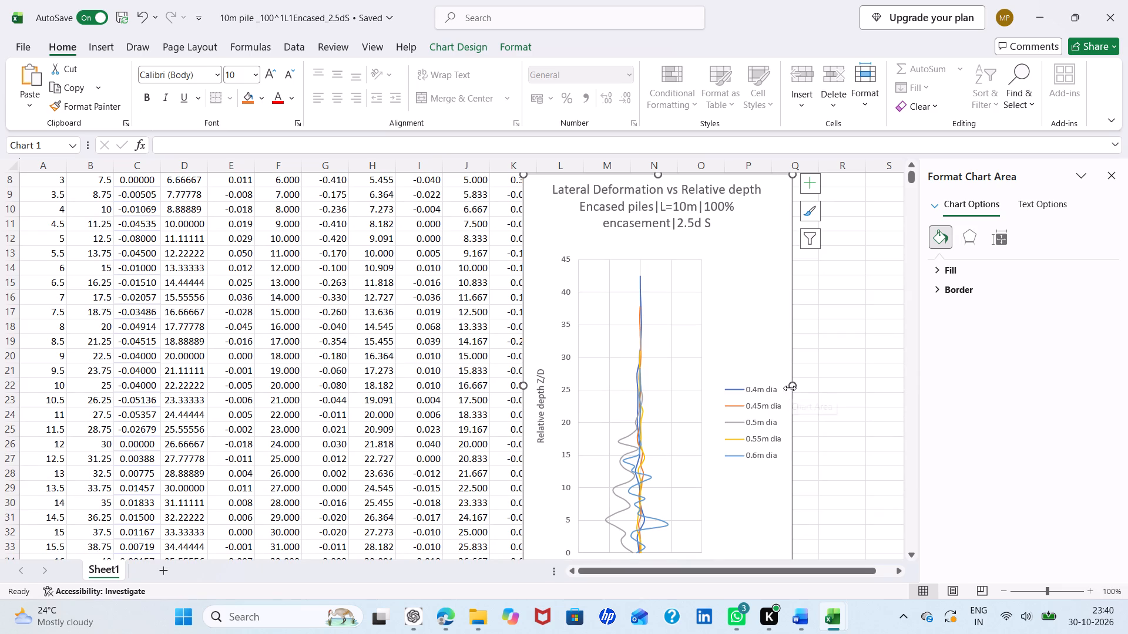
right_drag(793, 388, 939, 385)
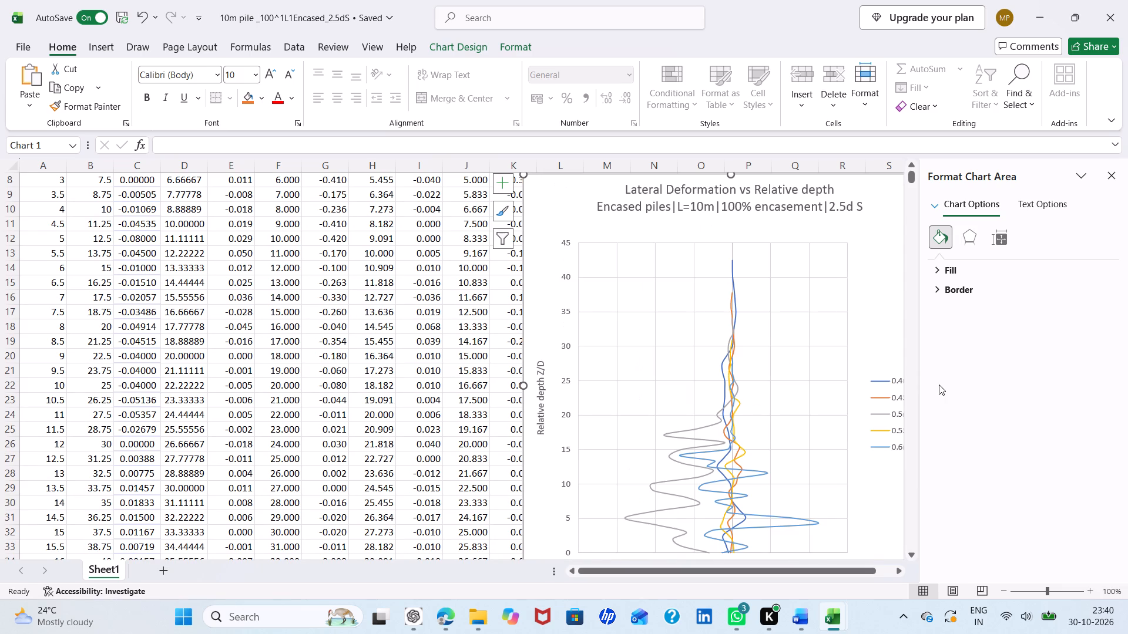
click(1113, 168)
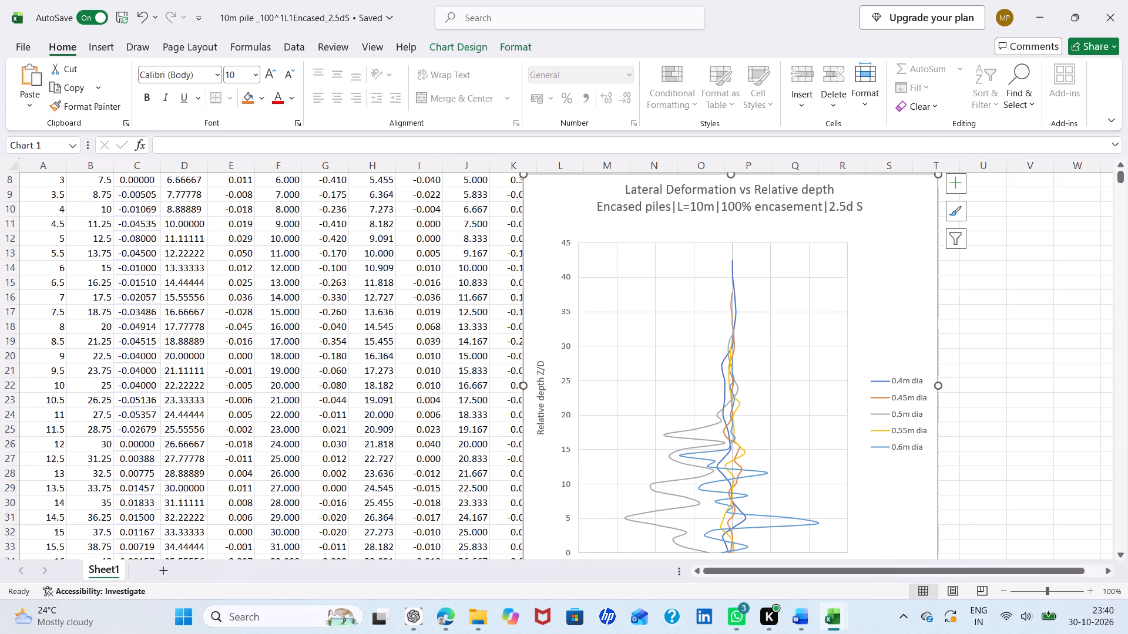
scroll(673, 332, down, 2)
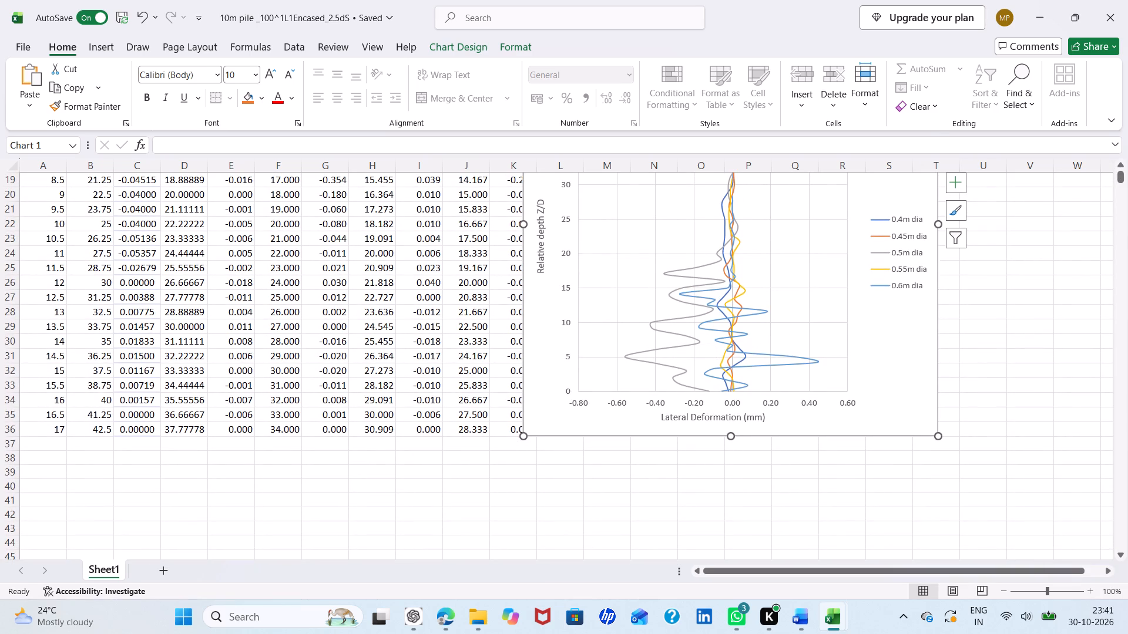
drag(522, 436, 543, 432)
scroll(543, 432, up, 1)
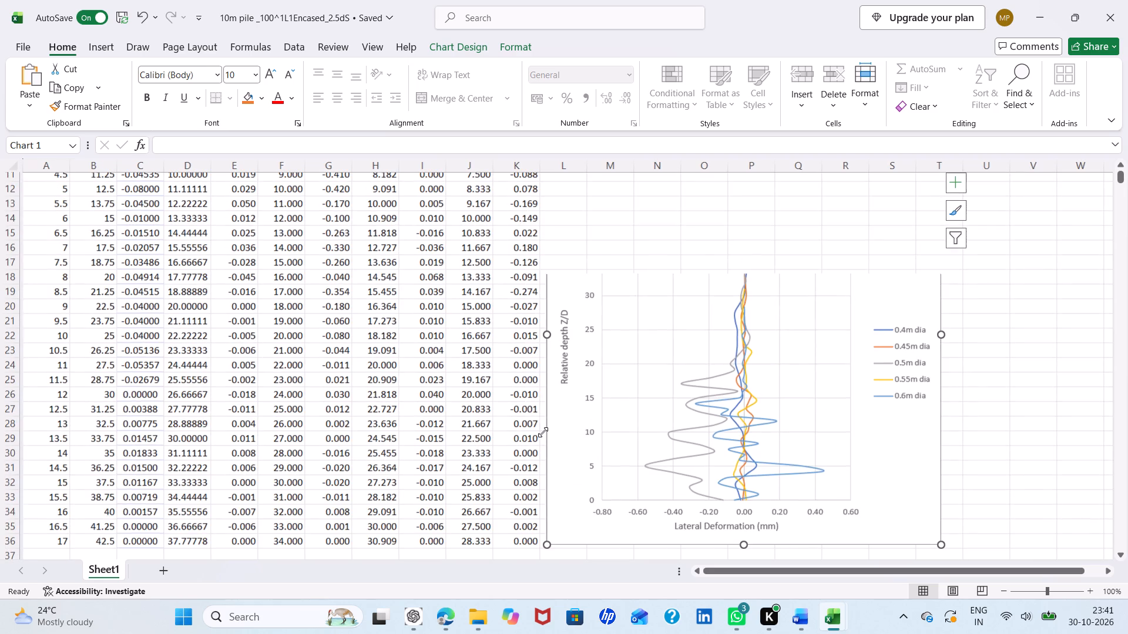
scroll(543, 432, up, 1)
scroll(568, 249, up, 2)
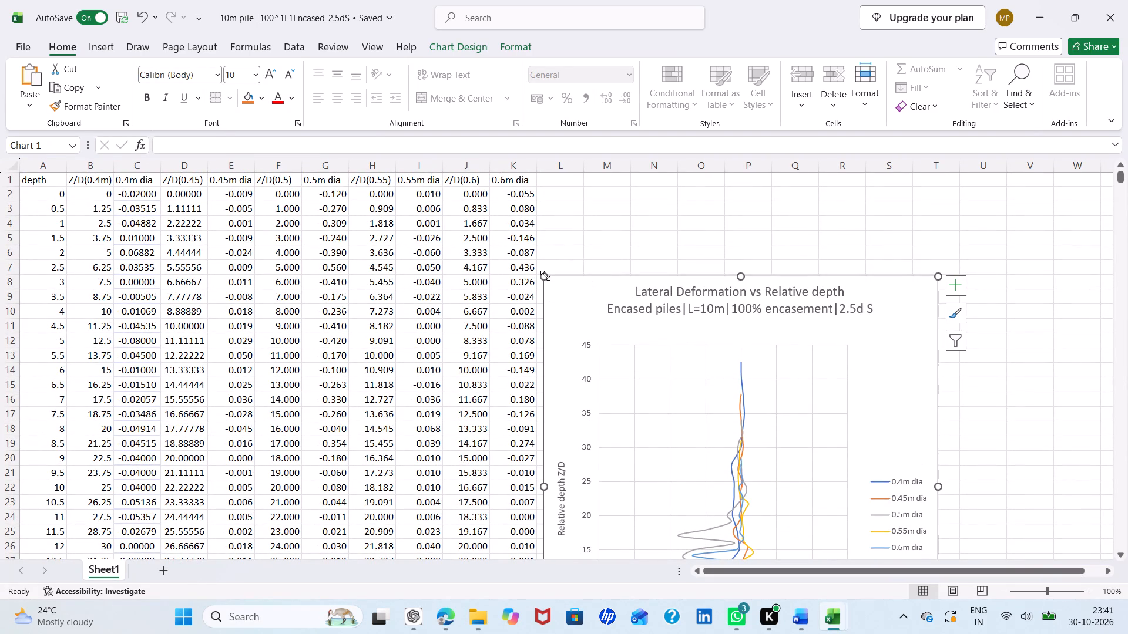
right_drag(545, 275, 566, 278)
scroll(566, 278, down, 1)
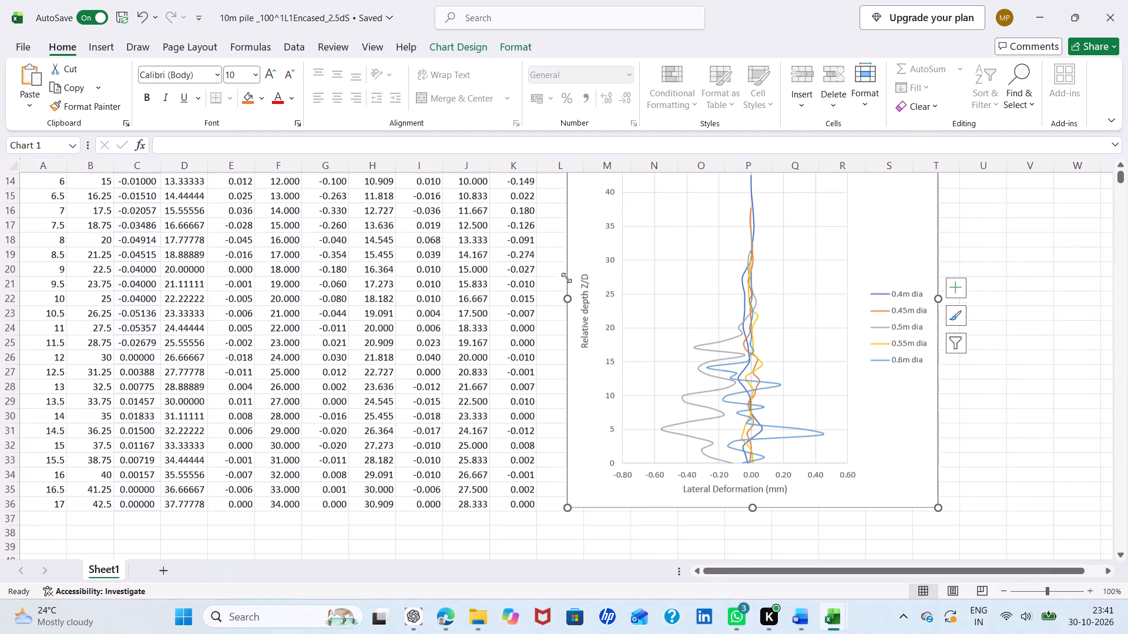
scroll(566, 278, down, 1)
Copy the data block A1:L37, including the headers, and paste it at A1 of a new blank workbook.
drag(539, 512, 489, 483)
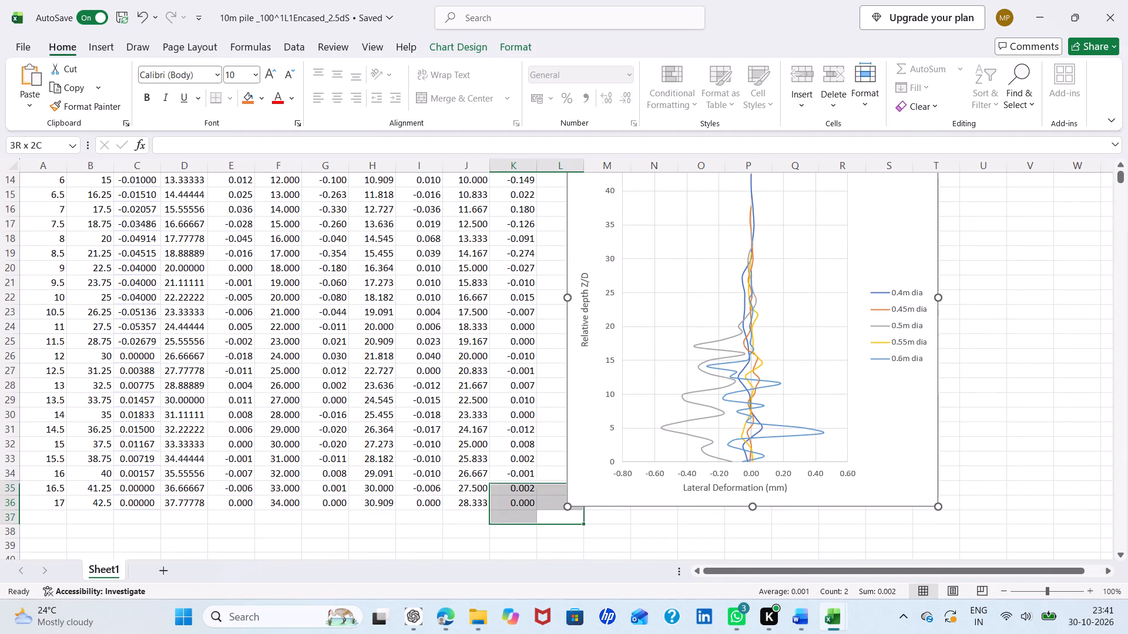
drag(489, 483, 34, 264)
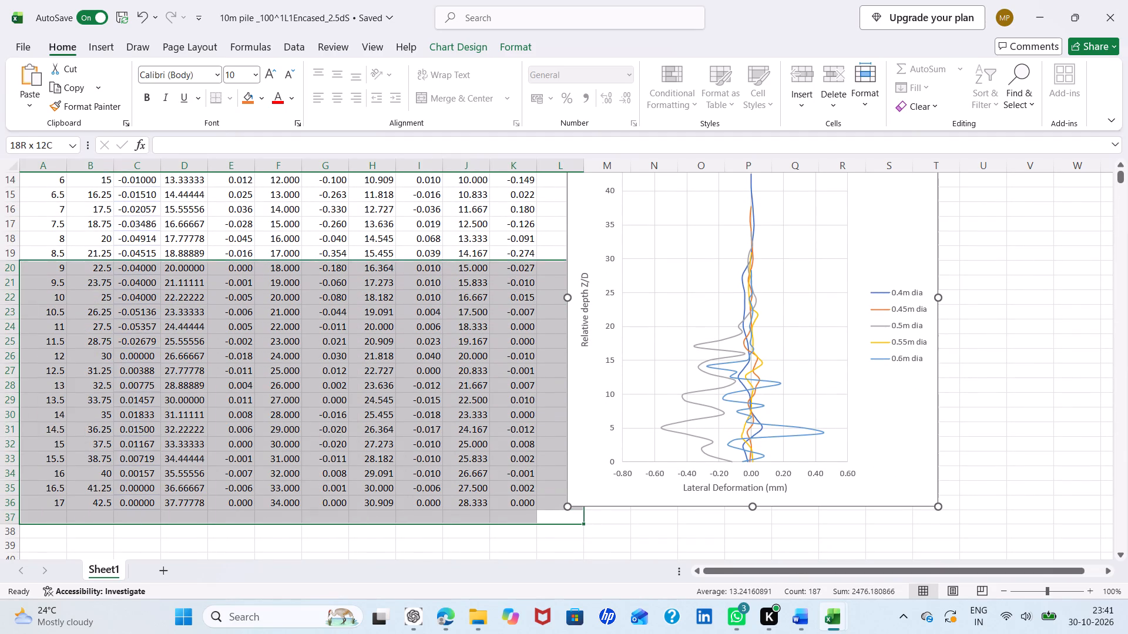
drag(34, 264, 59, 136)
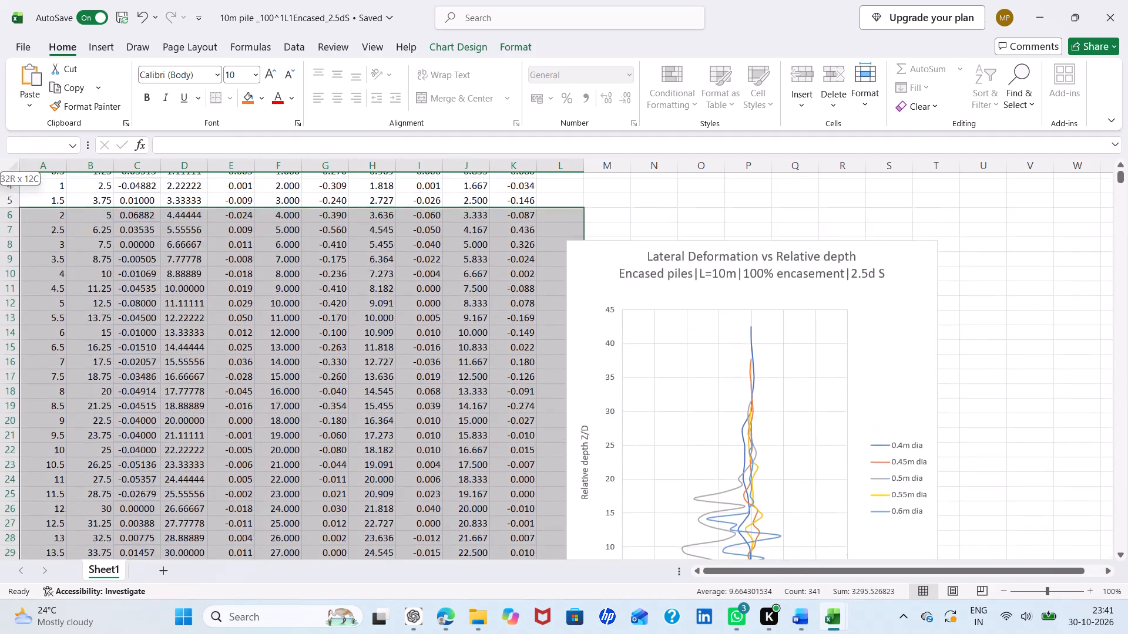
drag(59, 136, 36, 125)
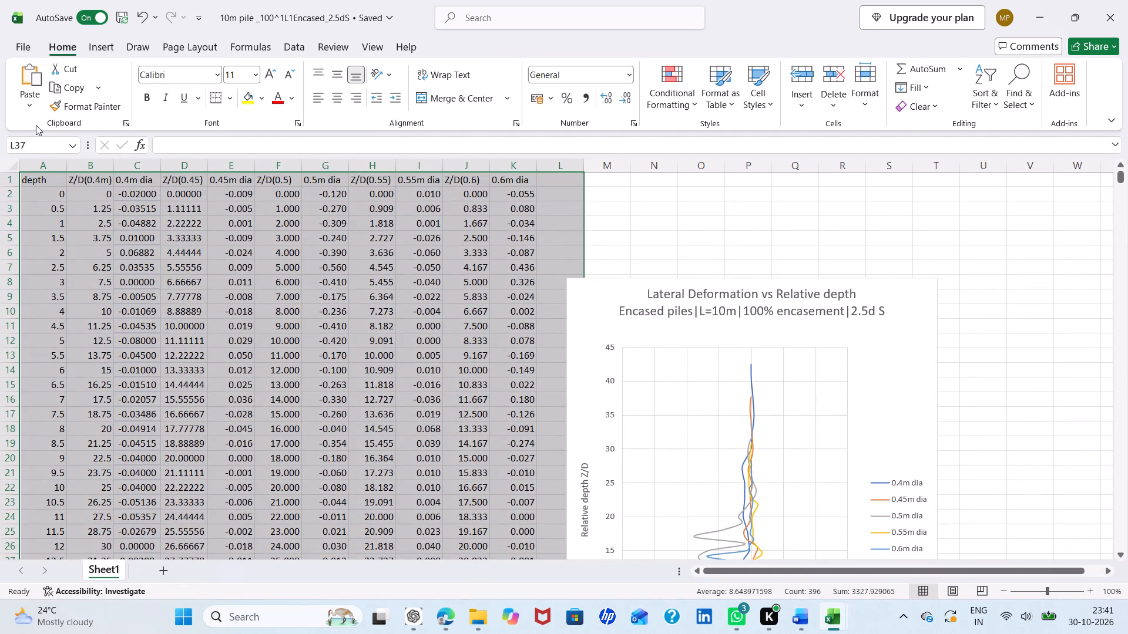
key(ctrl+c)
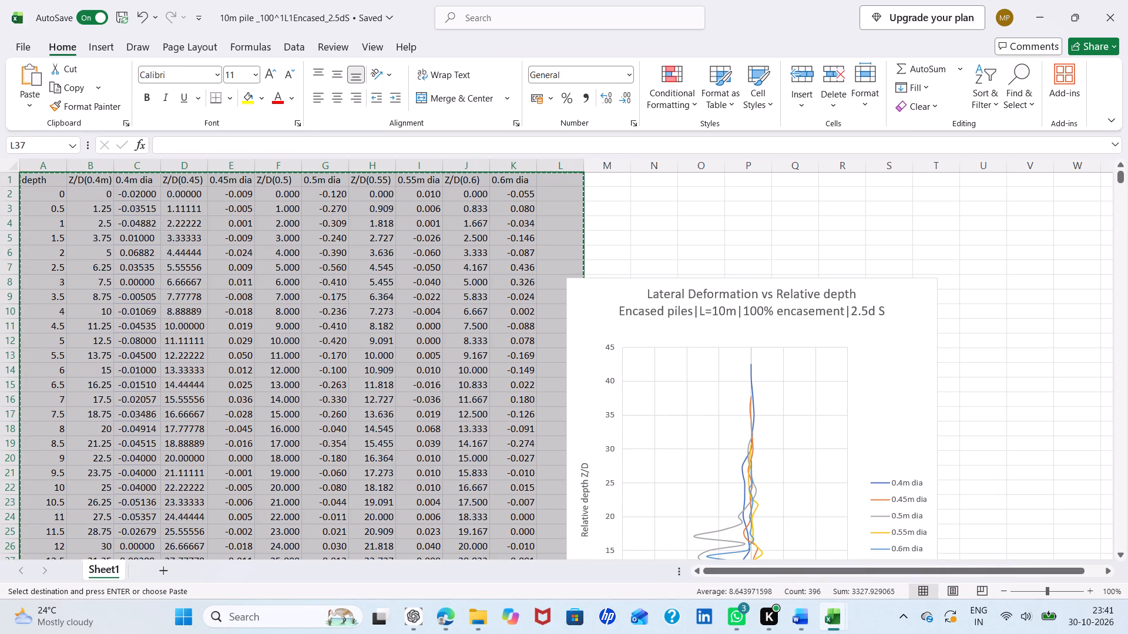
click(33, 50)
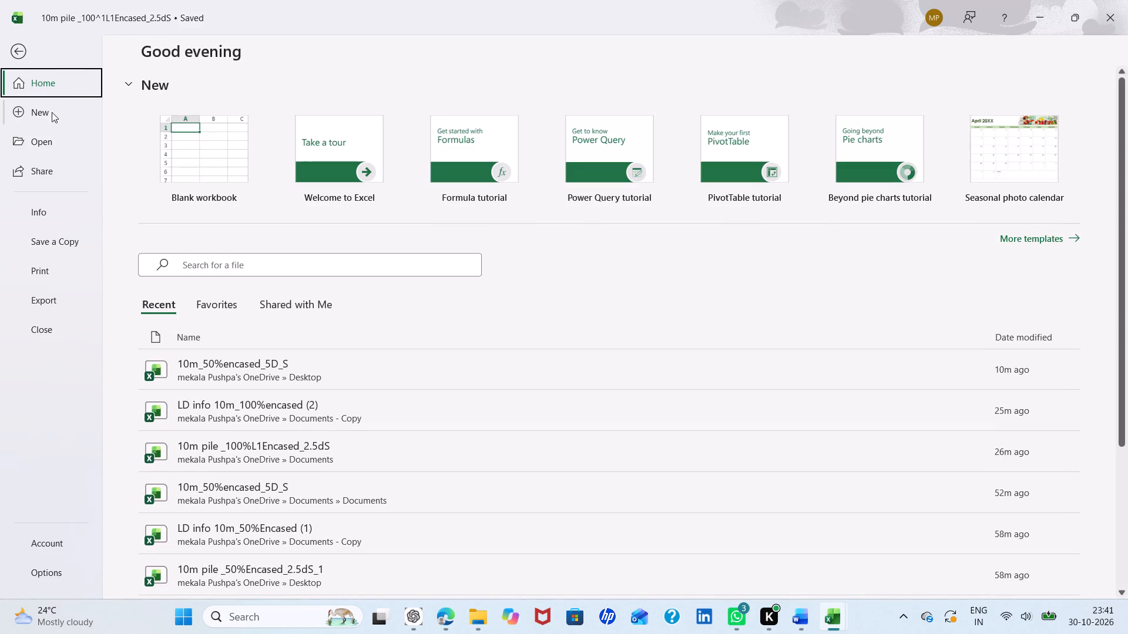
click(158, 149)
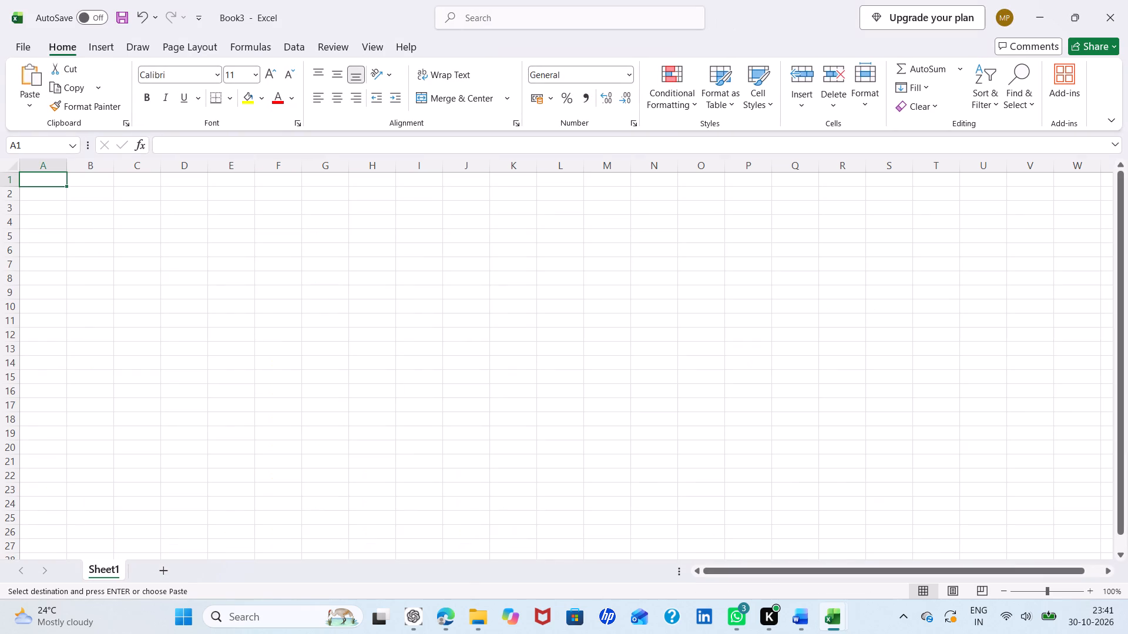
key(ctrl+v)
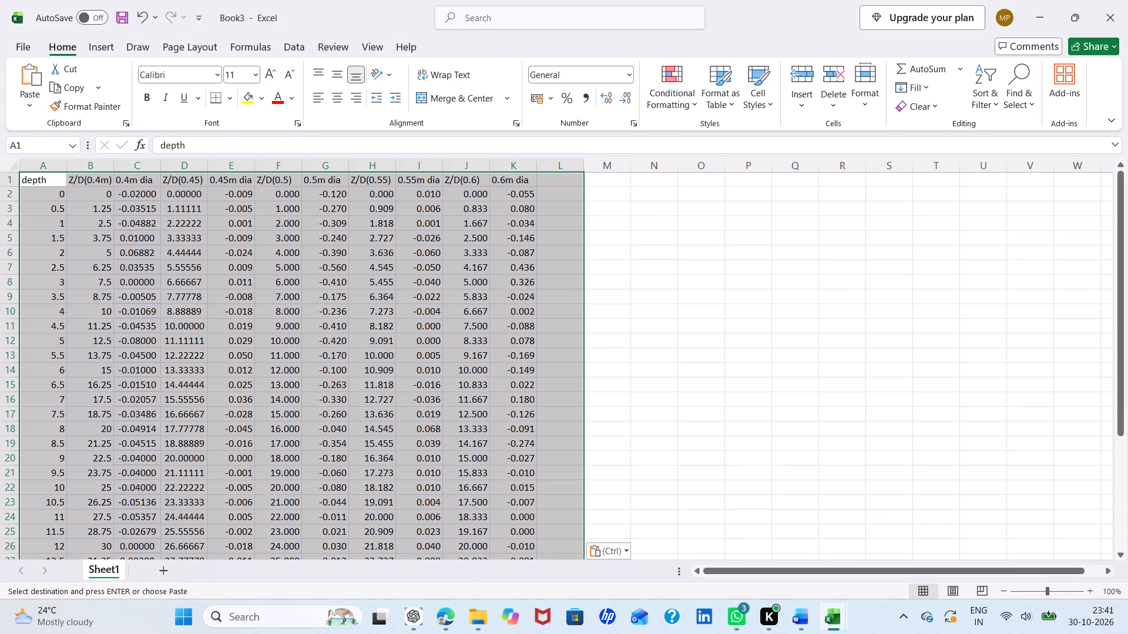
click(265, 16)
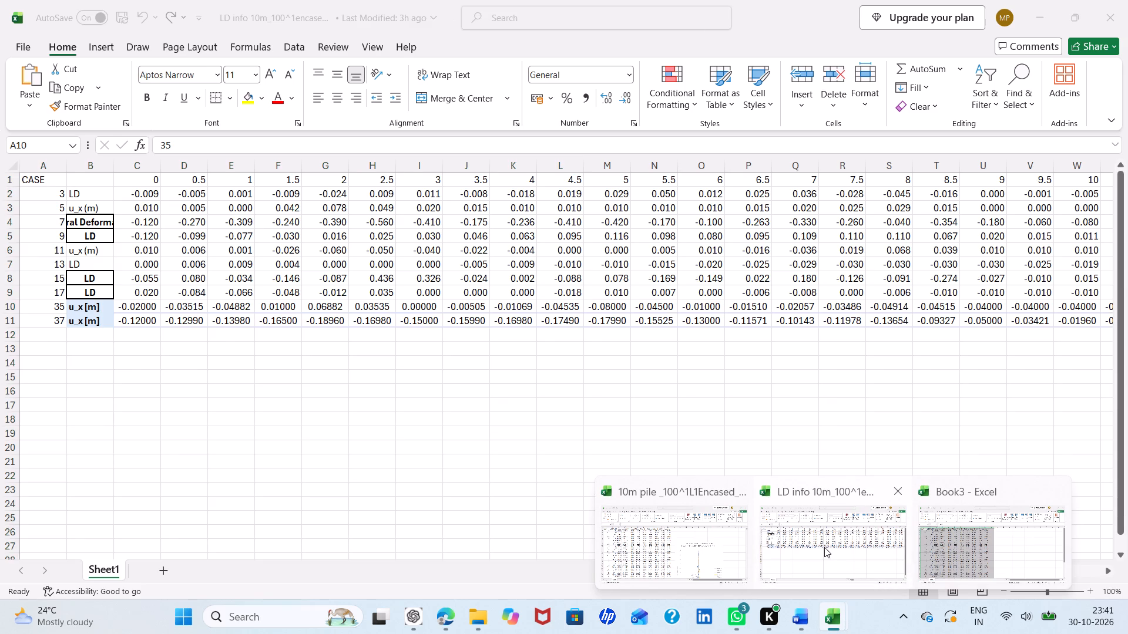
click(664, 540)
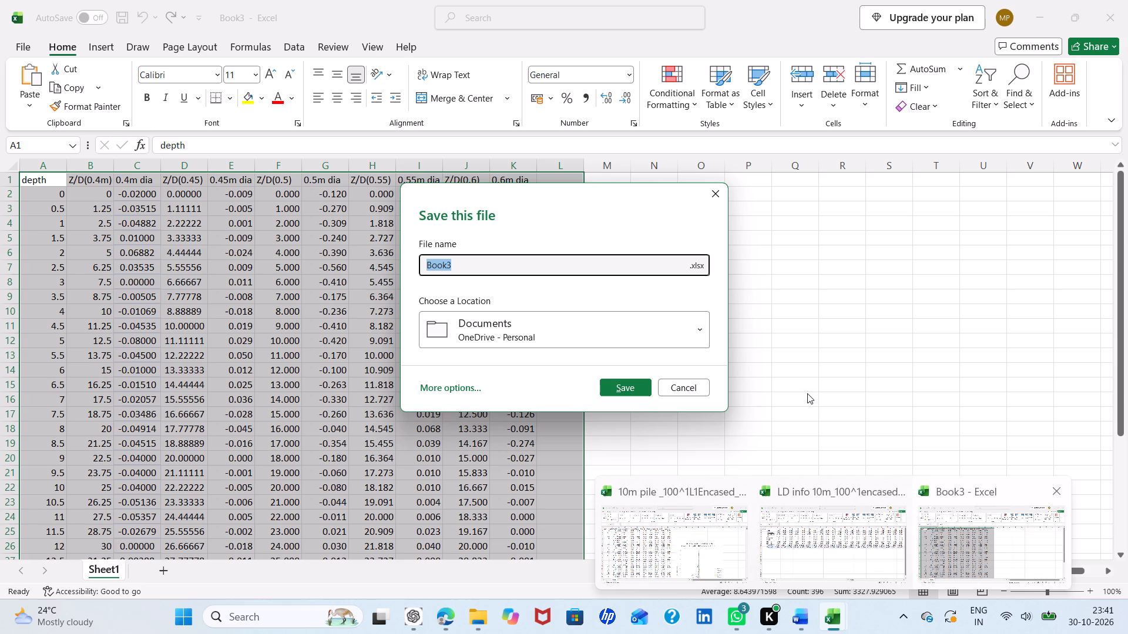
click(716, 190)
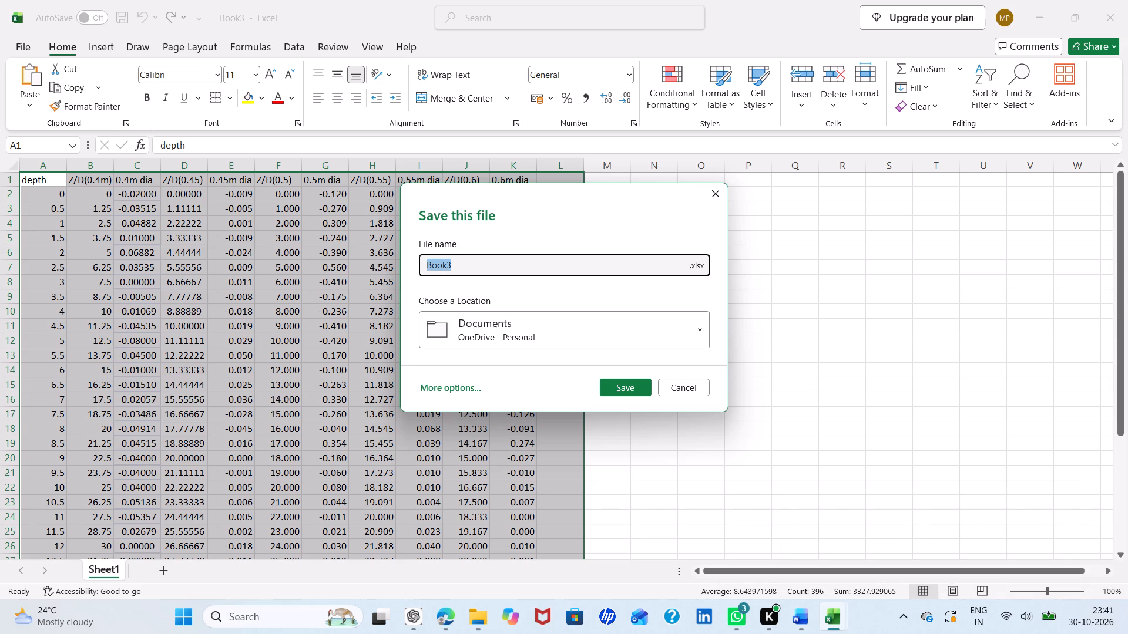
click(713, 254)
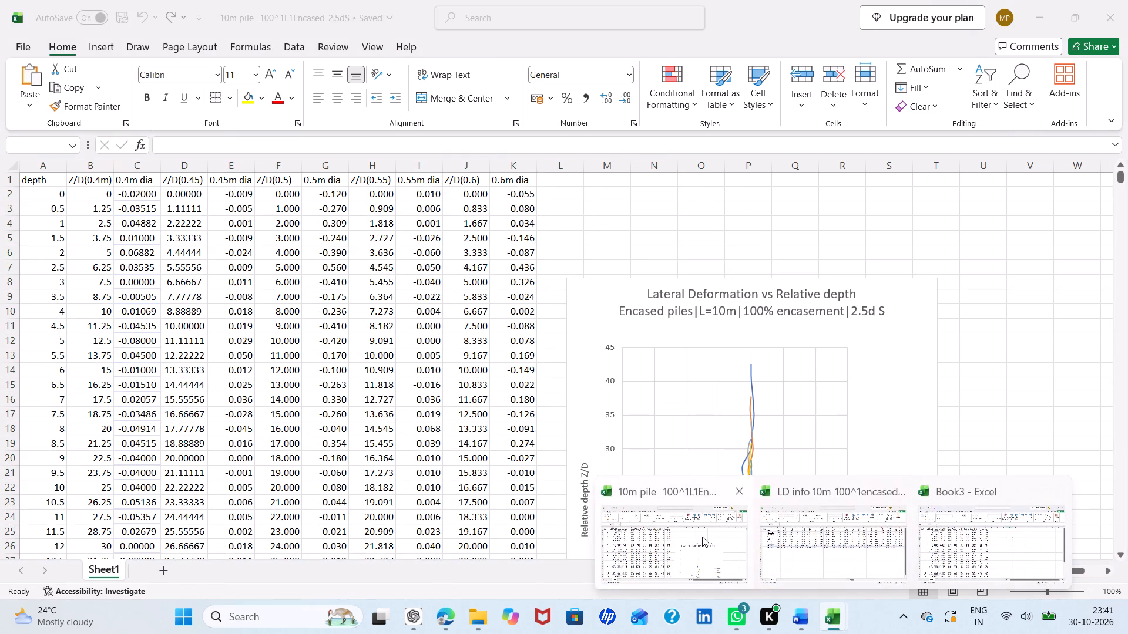
Copy the file name of the 10m pile _100^1L1Encased_2.5dS workbook.
click(702, 537)
click(620, 247)
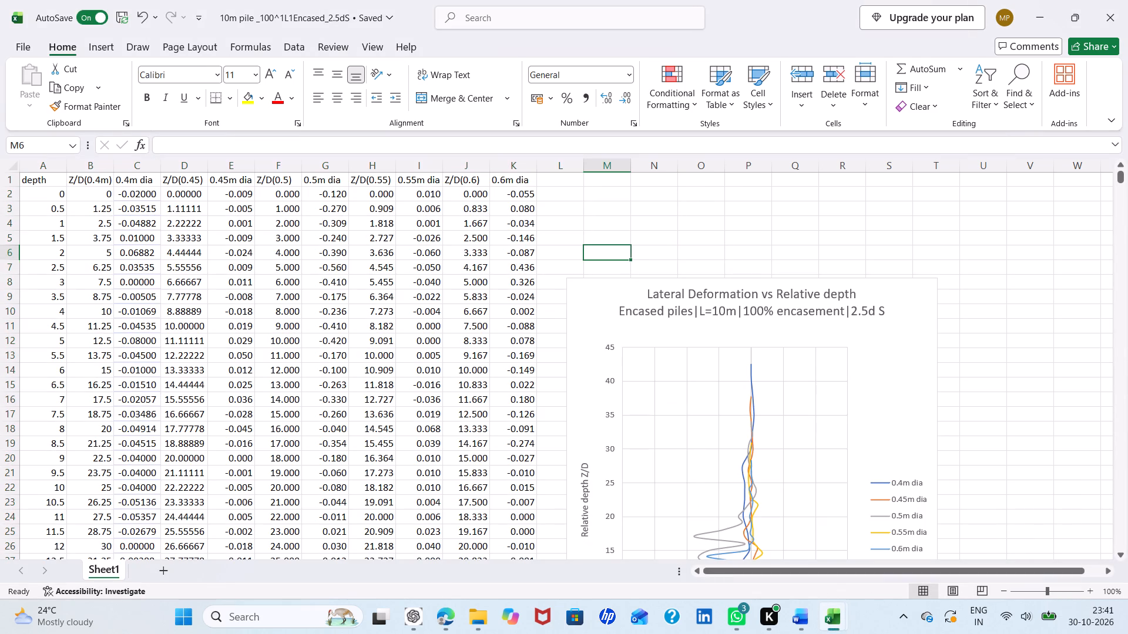
click(311, 0)
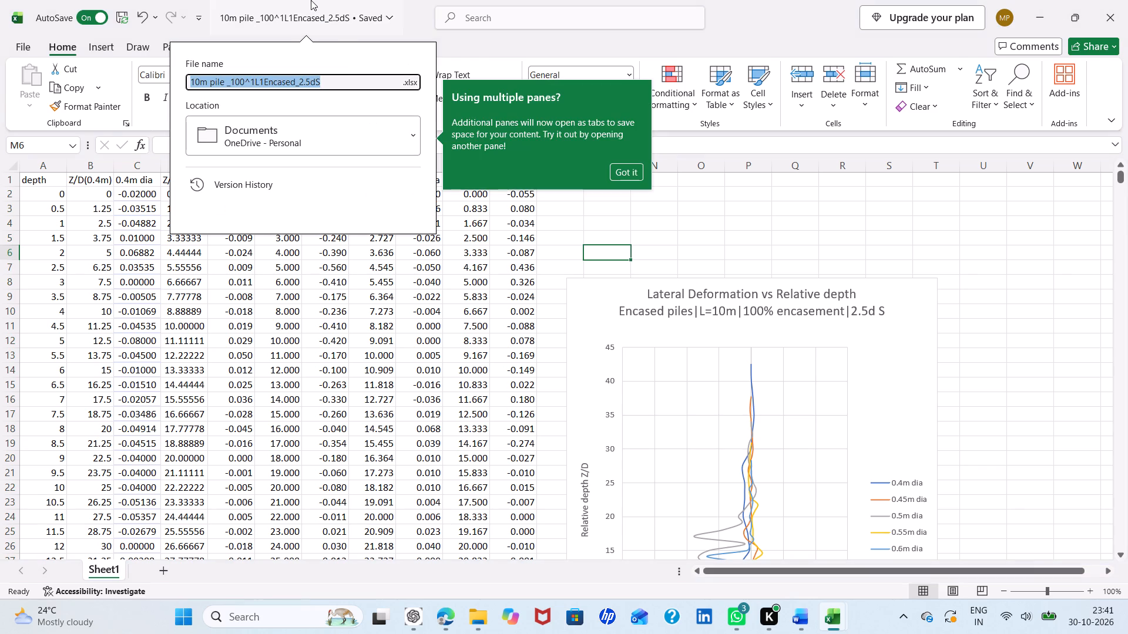
click(338, 79)
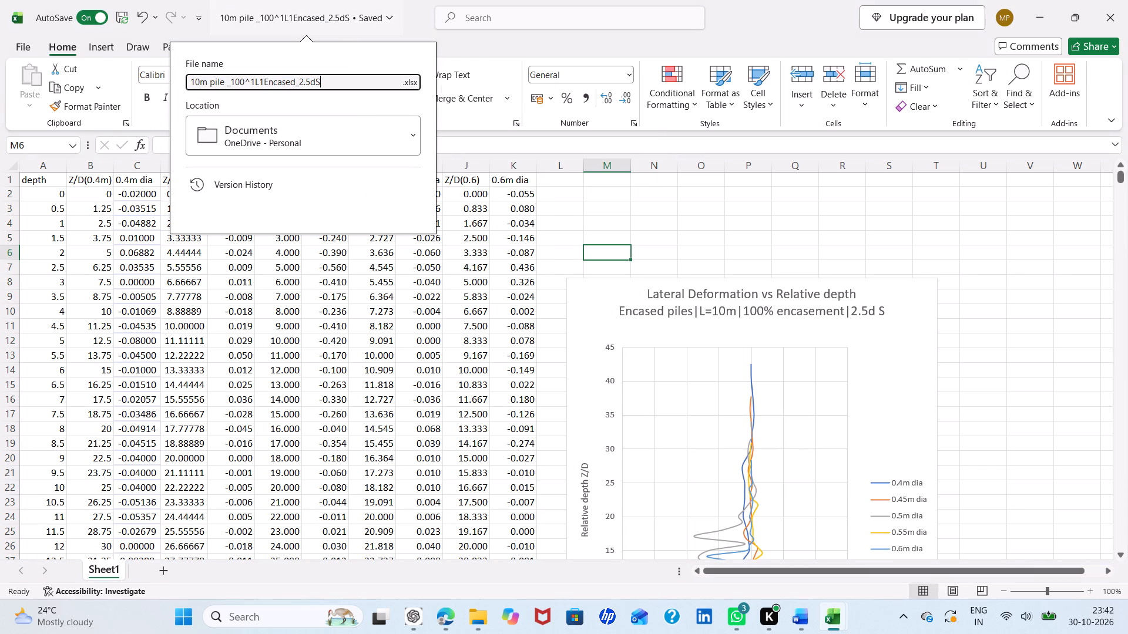
drag(324, 79, 190, 66)
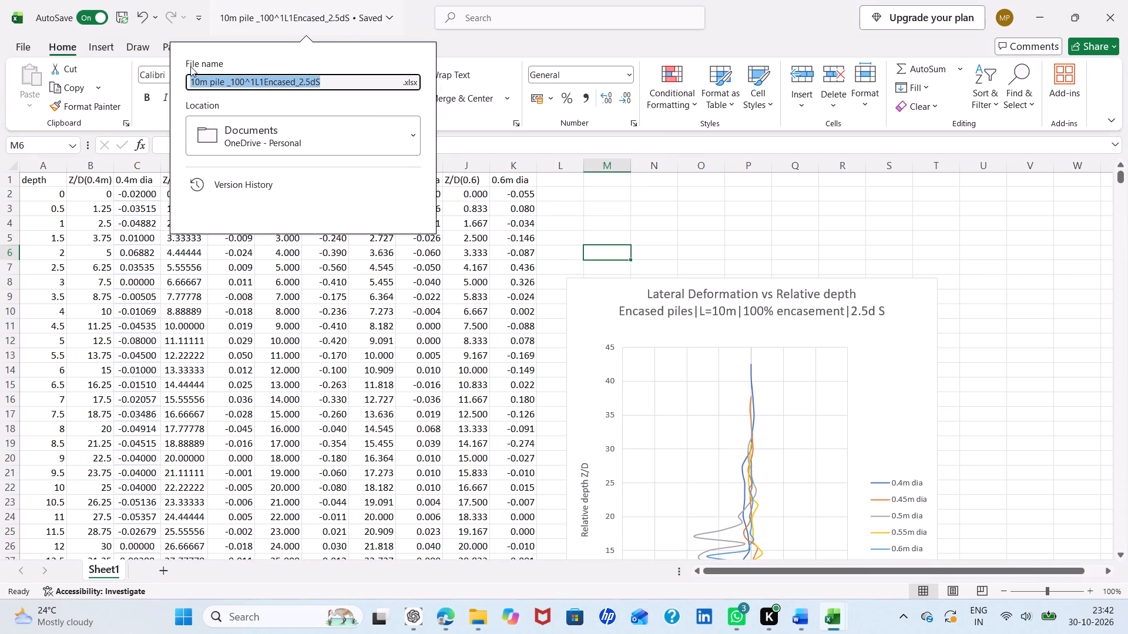
key(ctrl+c)
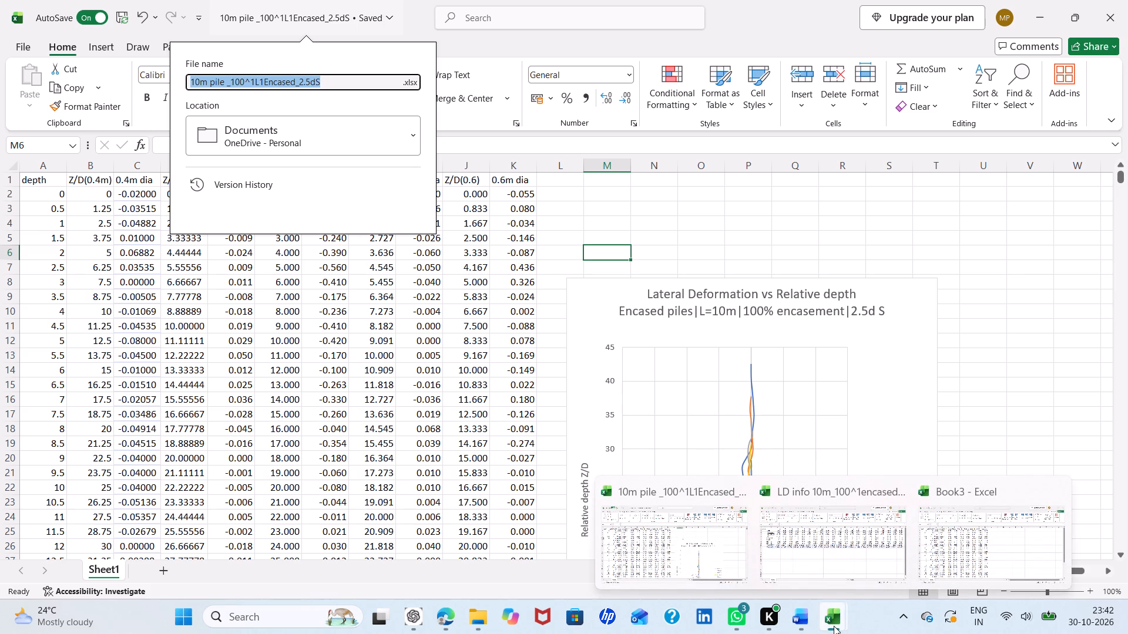
Save the new Book3 workbook in OneDrive Documents as 10m pile _100^1L1Encased_5DS, reusing the copied name with 5D as the spacing.
click(1006, 568)
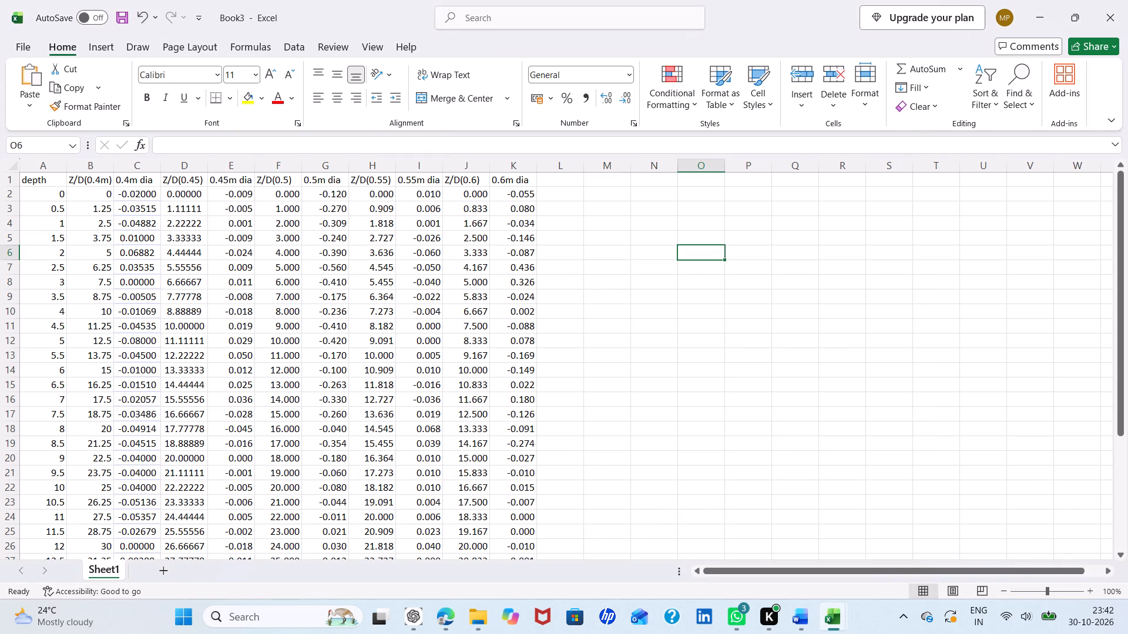
click(249, 18)
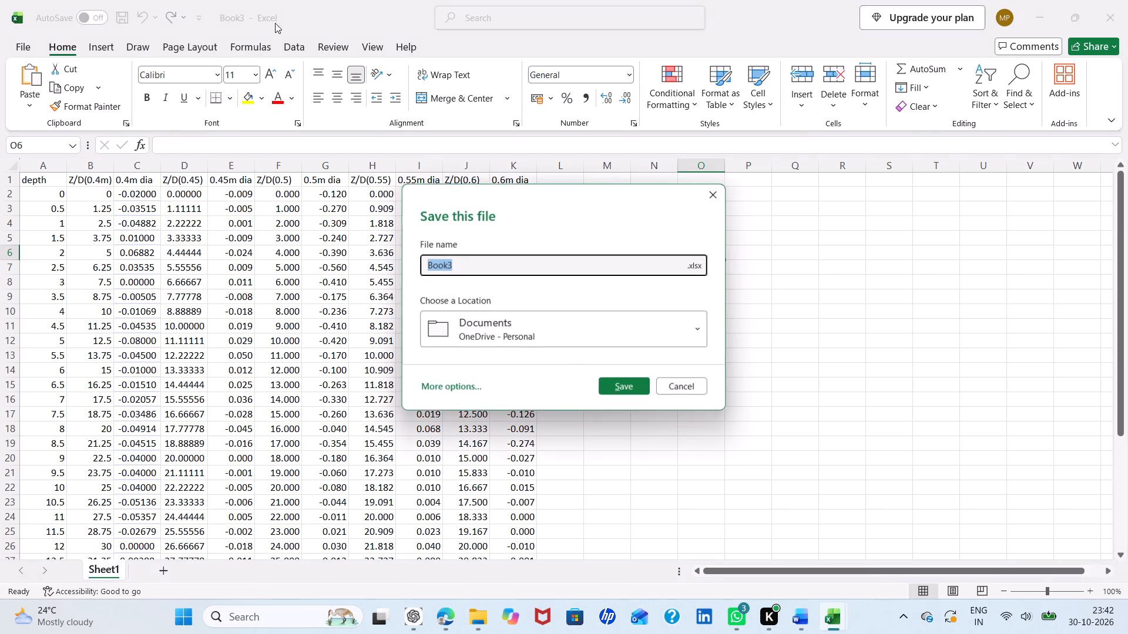
key(BackSpace)
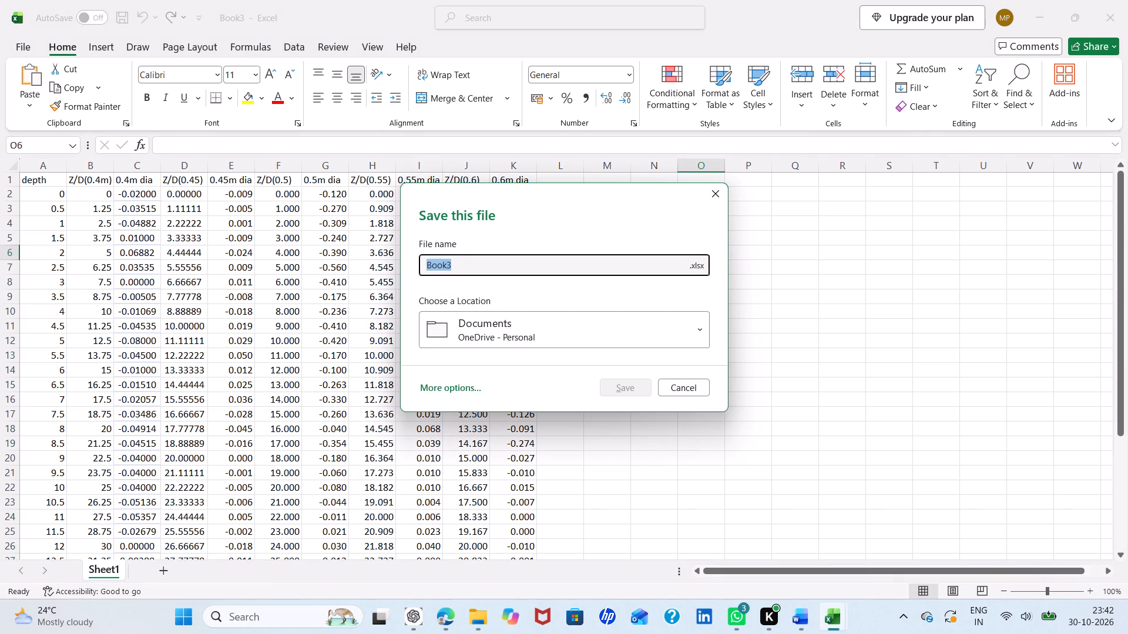
key(ctrl+v)
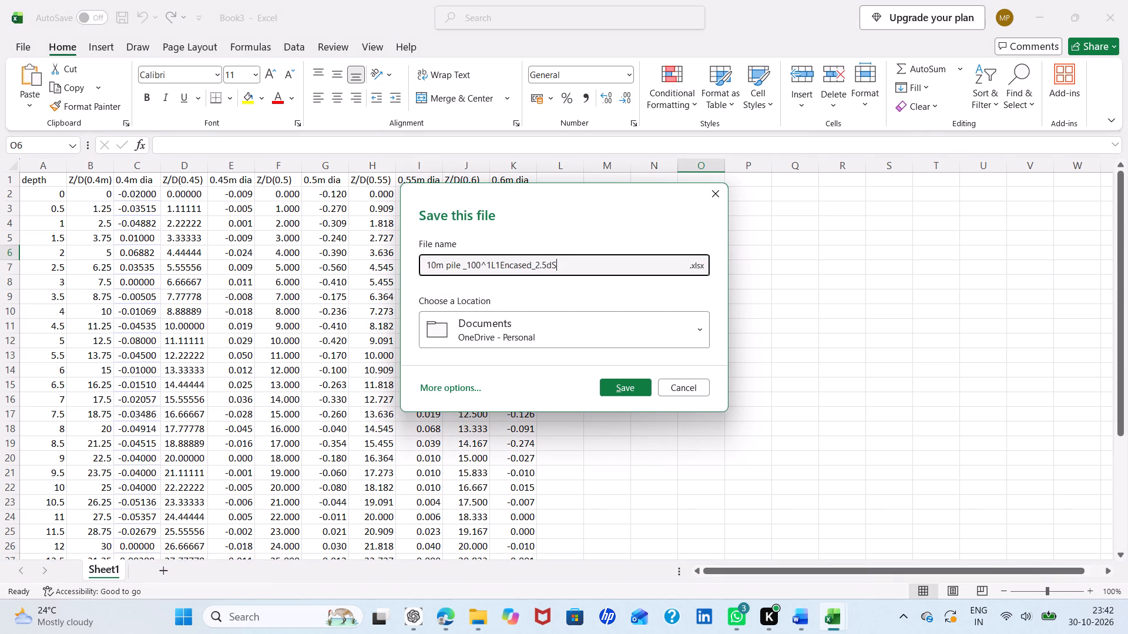
click(545, 263)
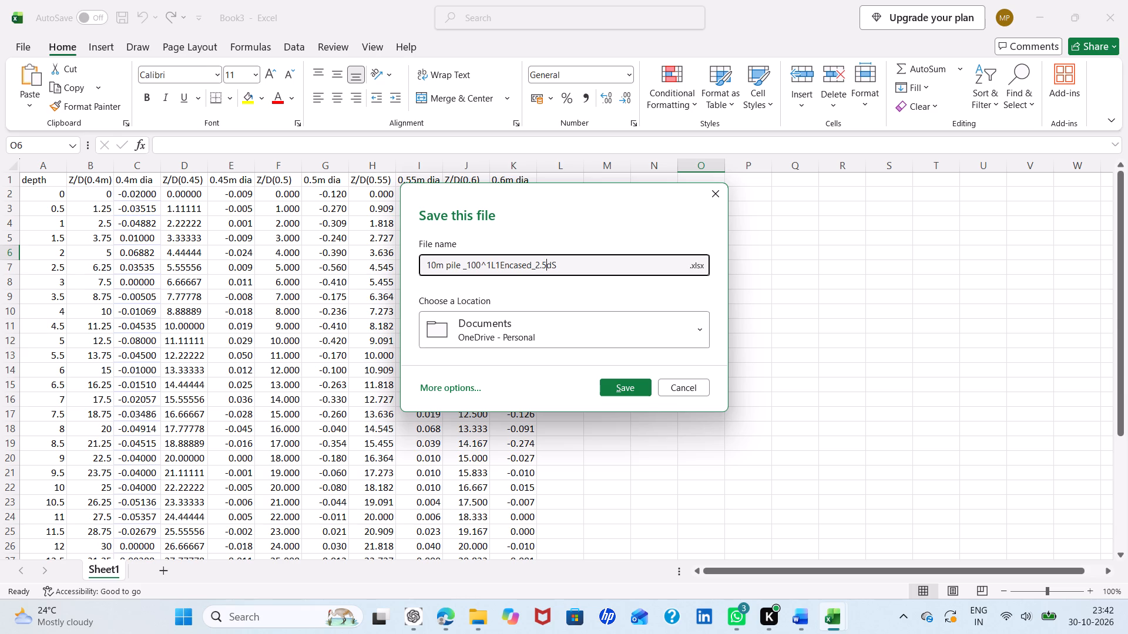
click(552, 265)
key(BackSpace)
key(BackSpace)
key(BackSpace)
key(BackSpace)
key(5)
key(shift+d)
click(626, 393)
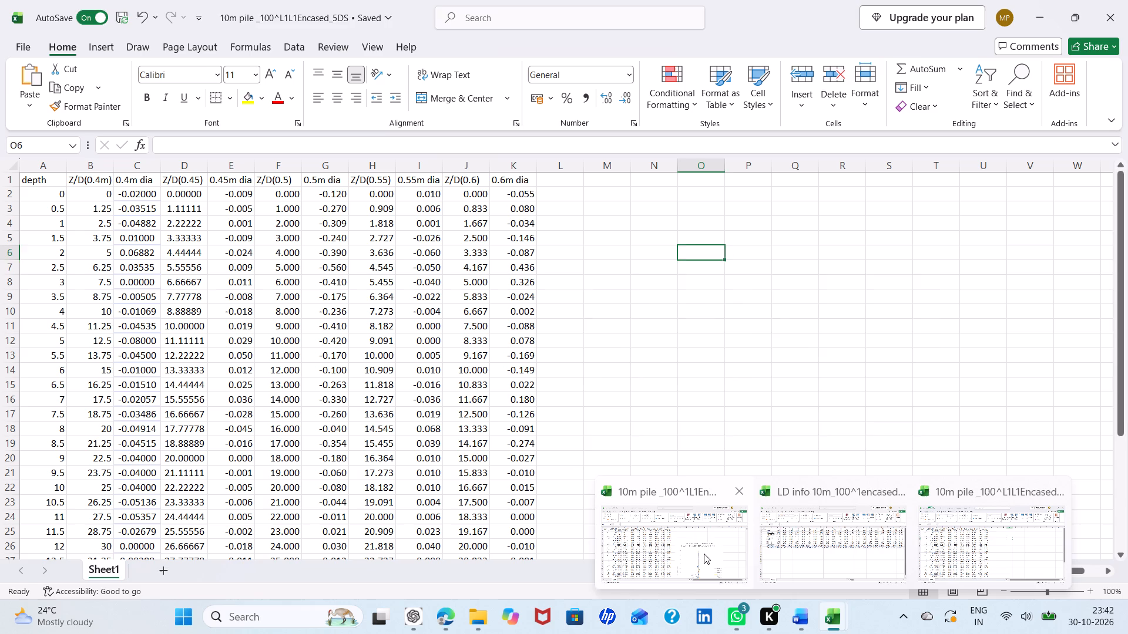
Switch back to the 10m pile _100^1L1Encased_2.5dS workbook.
click(679, 538)
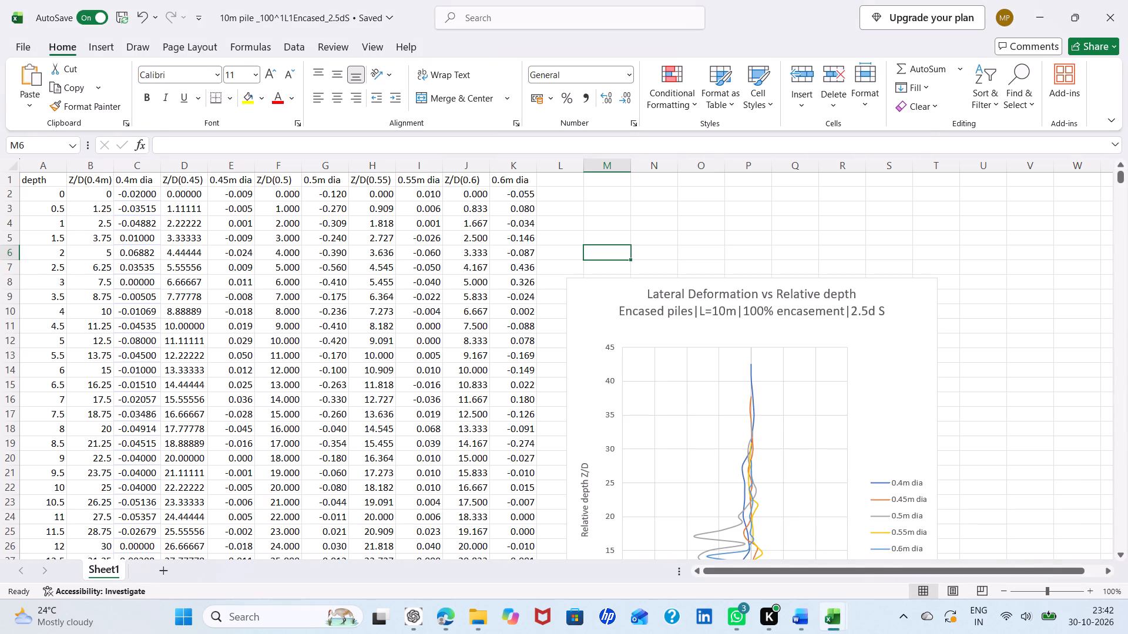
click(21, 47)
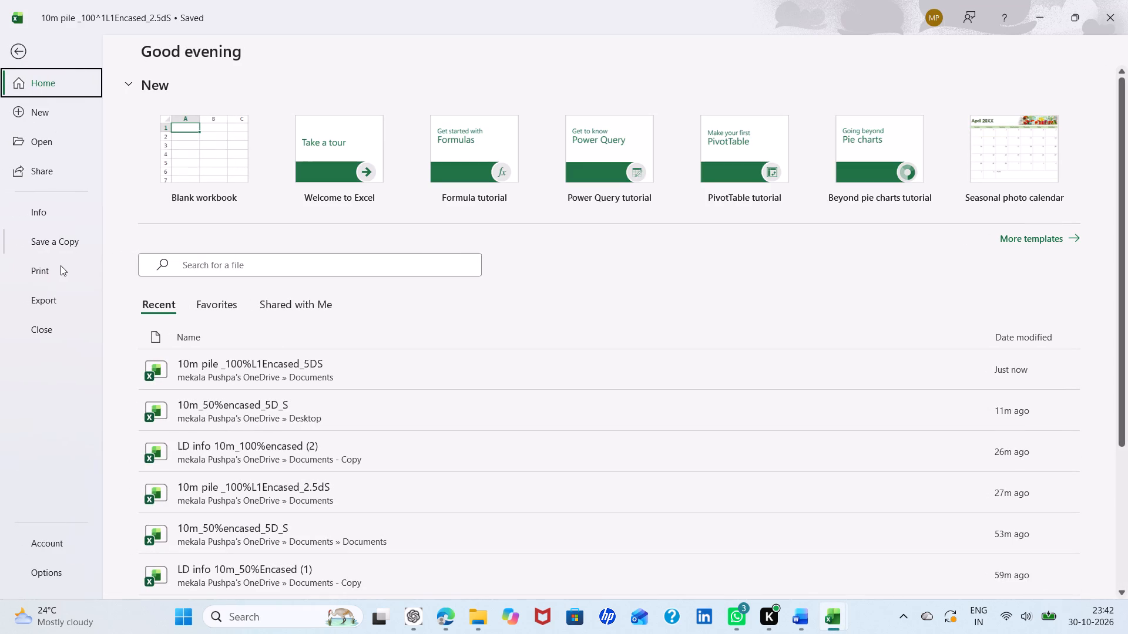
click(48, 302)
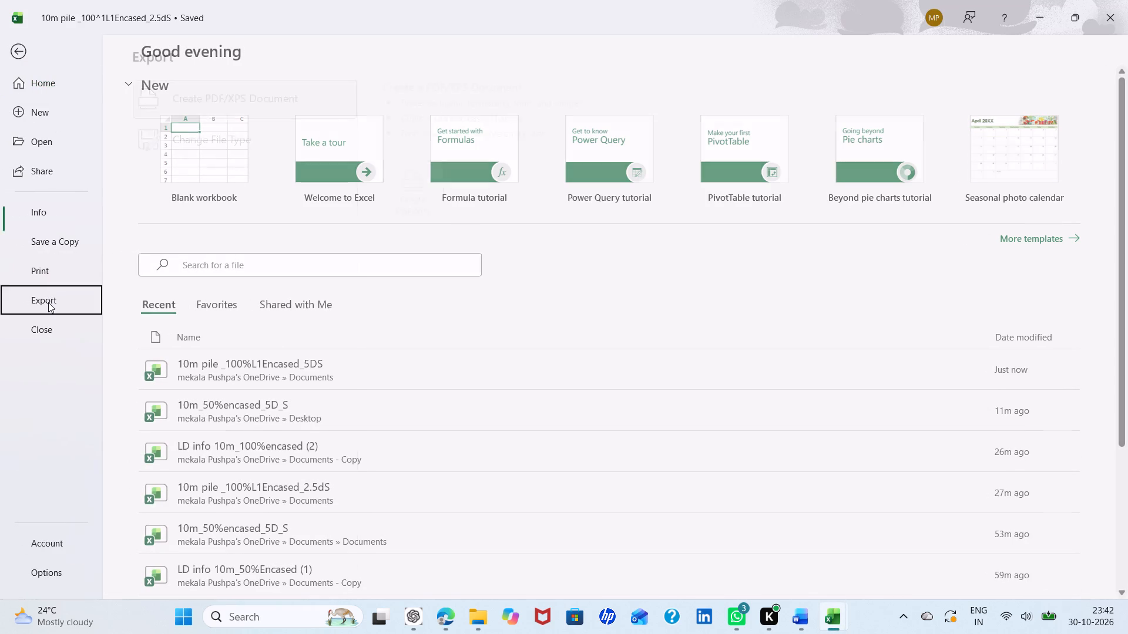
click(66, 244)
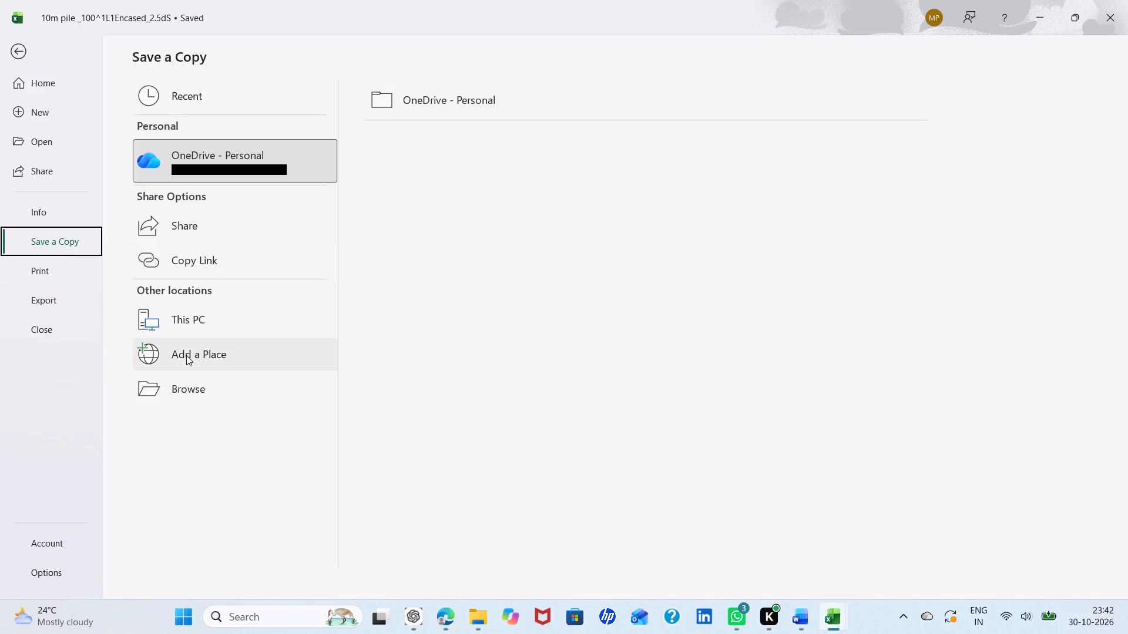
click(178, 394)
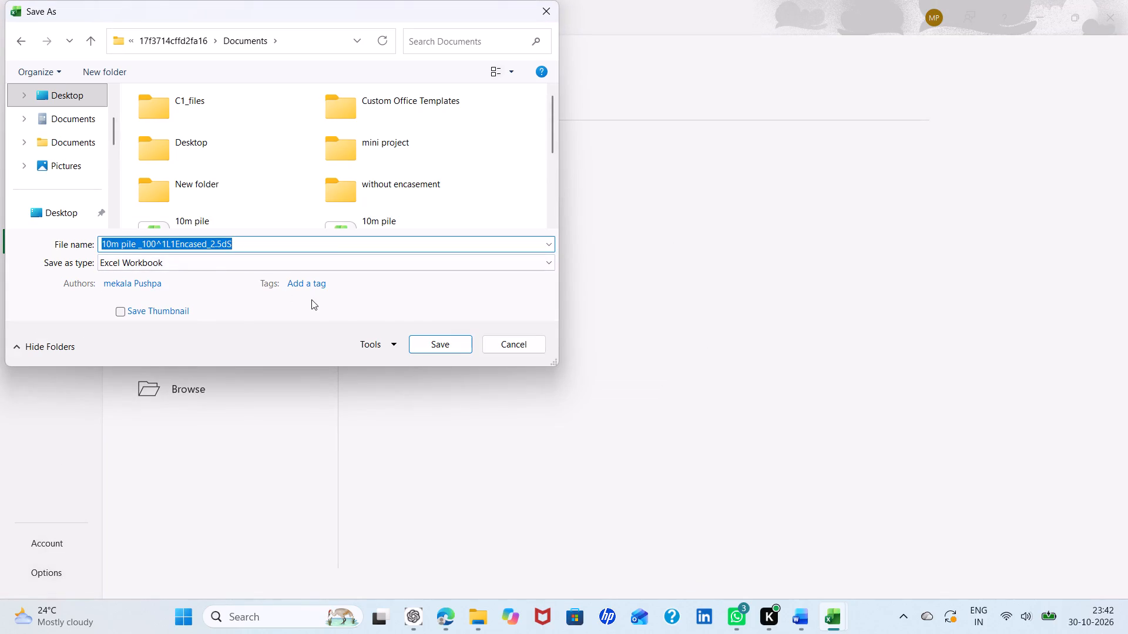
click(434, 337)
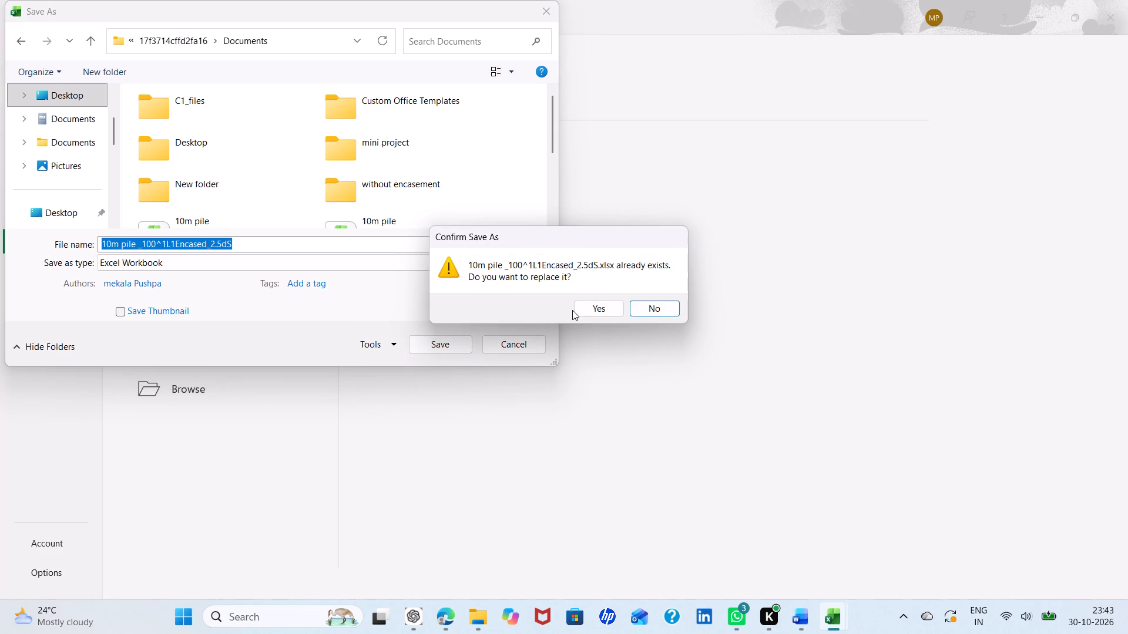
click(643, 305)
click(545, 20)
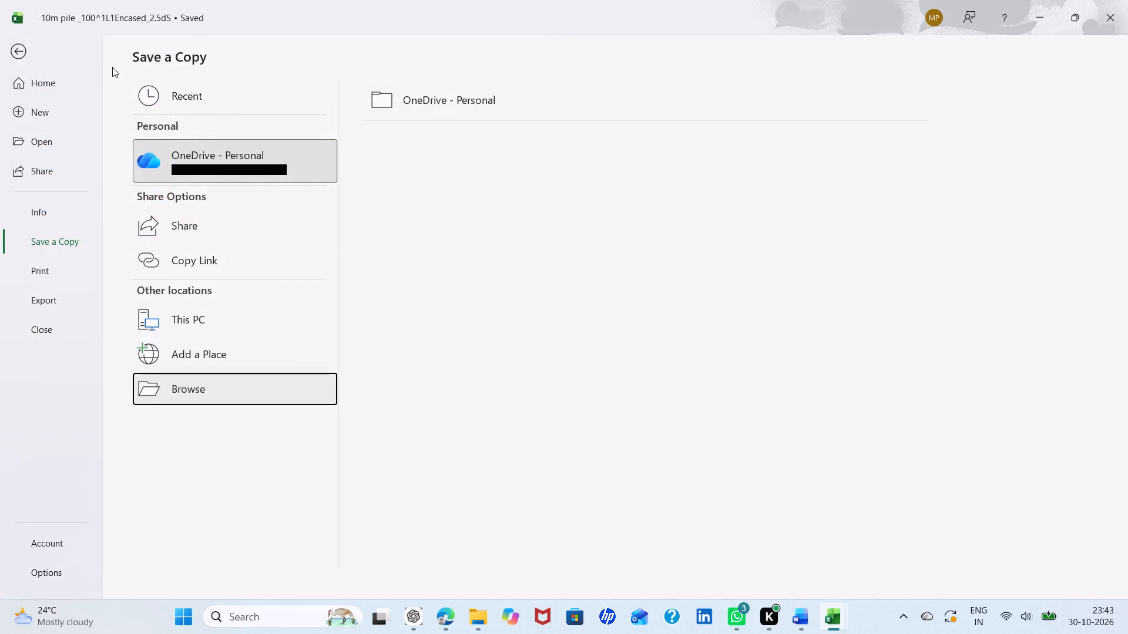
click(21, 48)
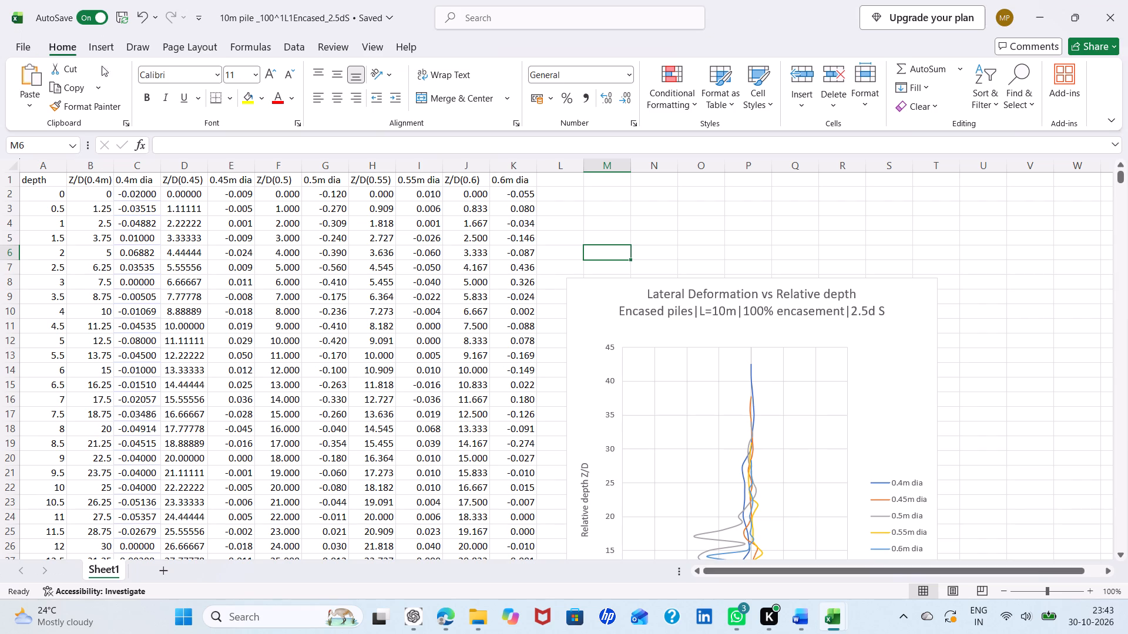
Close the 10m pile _100^1L1Encased_2.5dS workbook.
click(1102, 18)
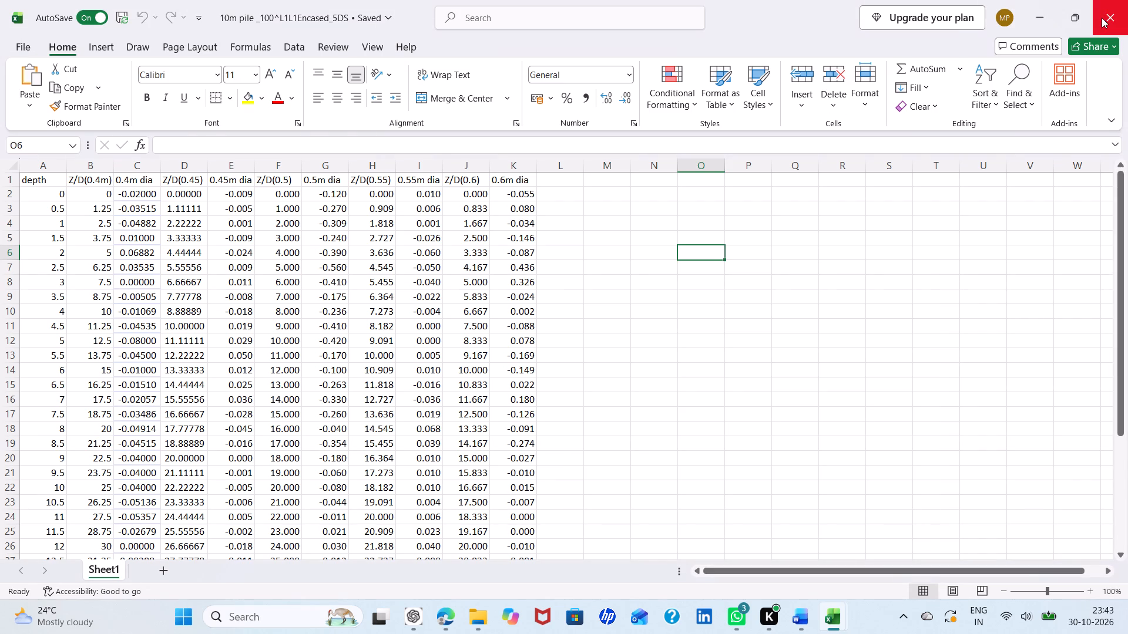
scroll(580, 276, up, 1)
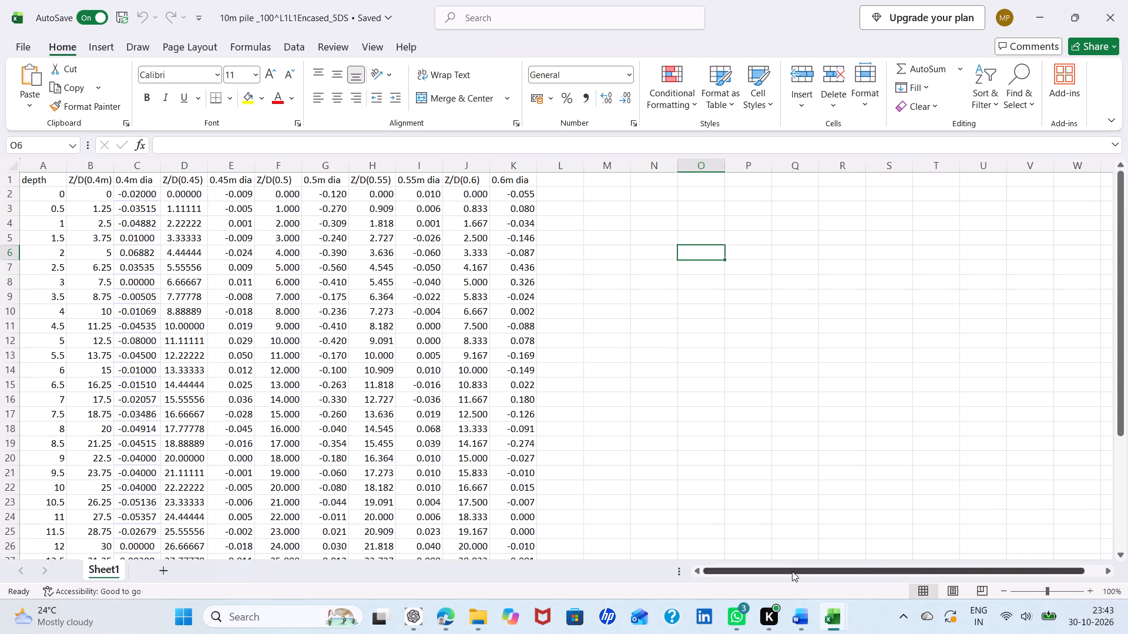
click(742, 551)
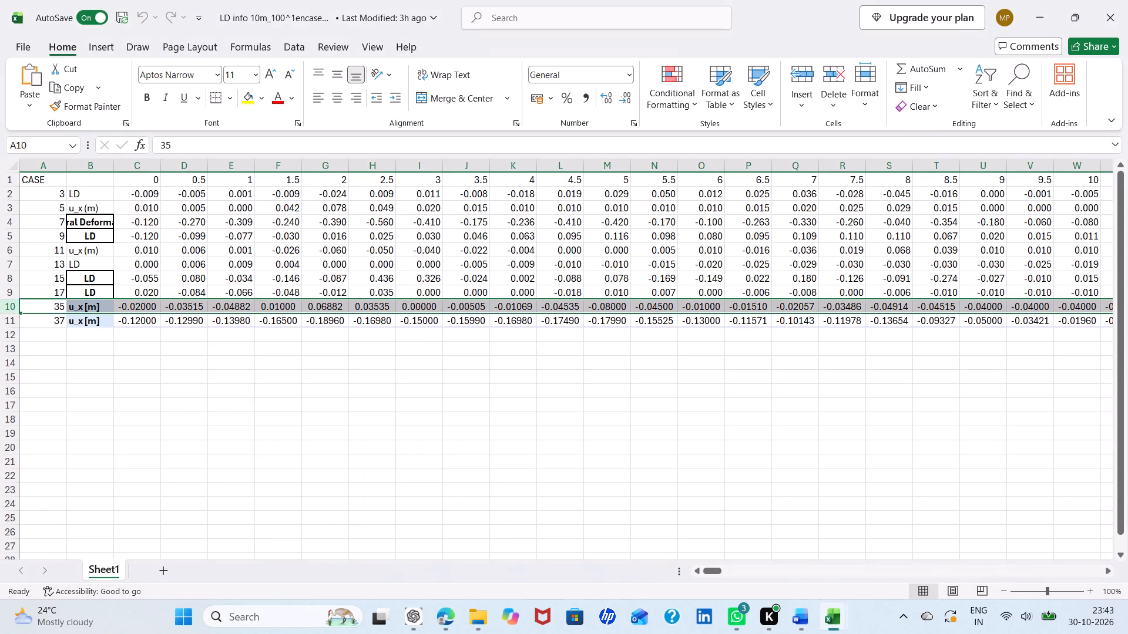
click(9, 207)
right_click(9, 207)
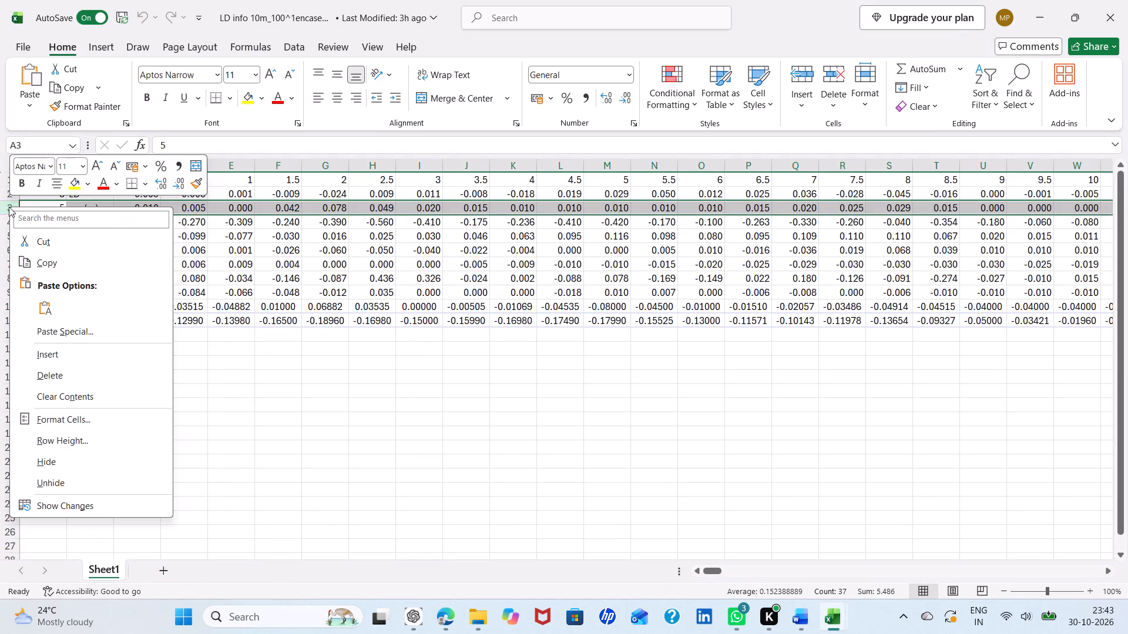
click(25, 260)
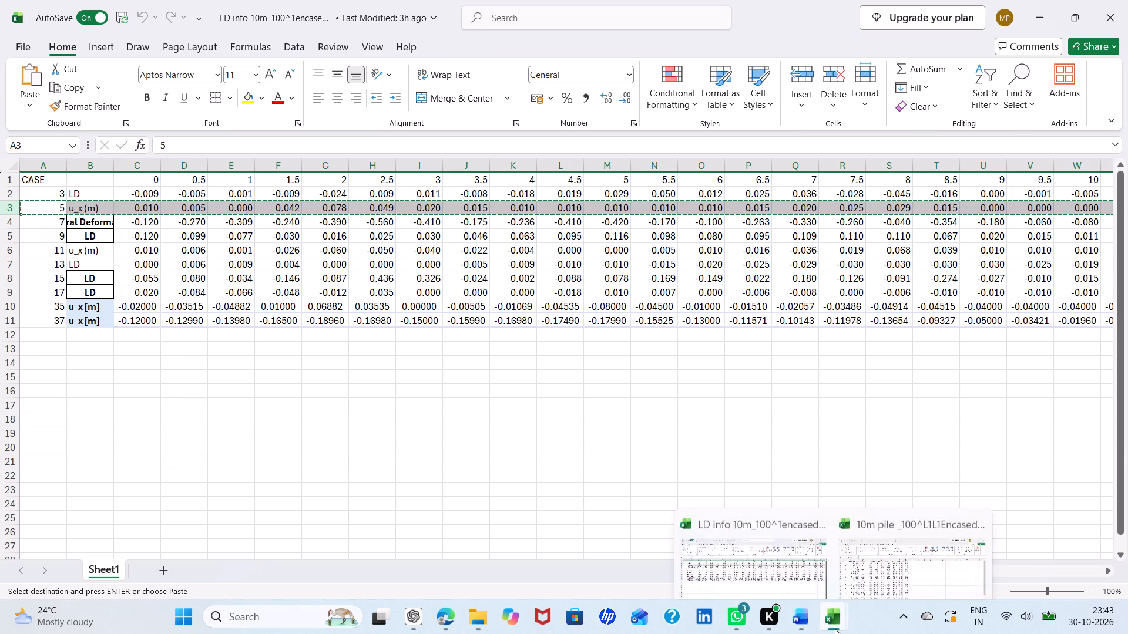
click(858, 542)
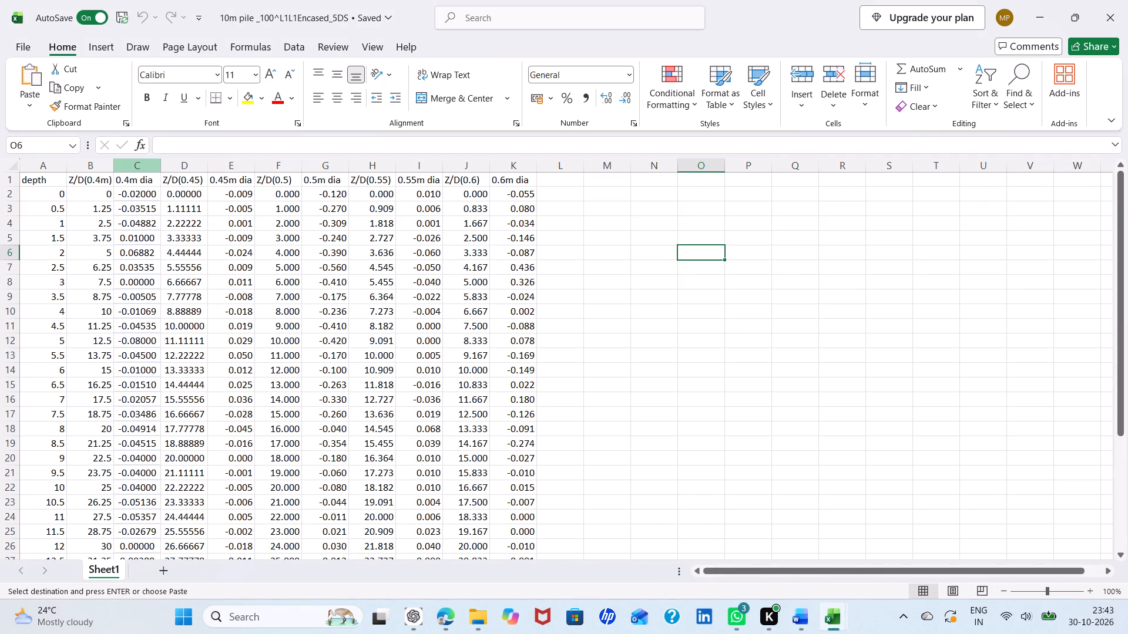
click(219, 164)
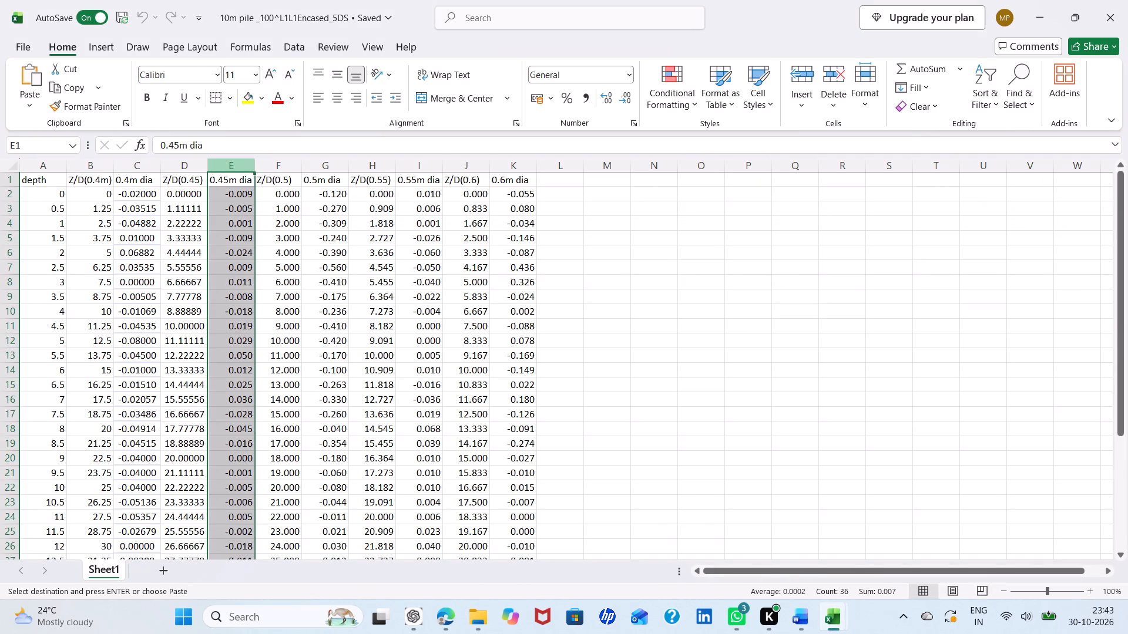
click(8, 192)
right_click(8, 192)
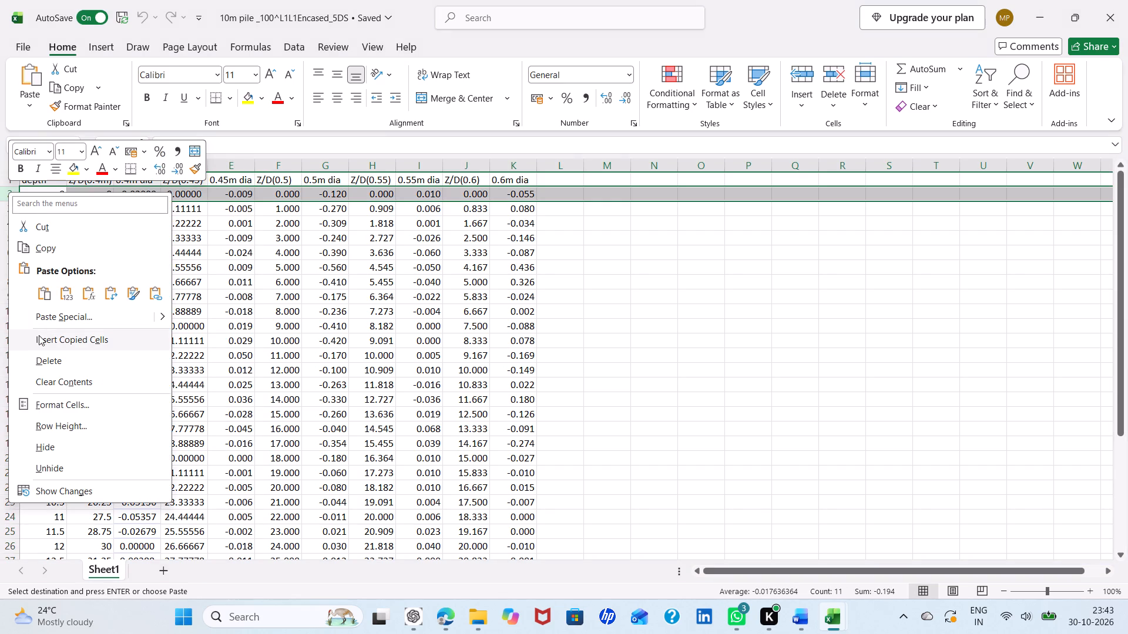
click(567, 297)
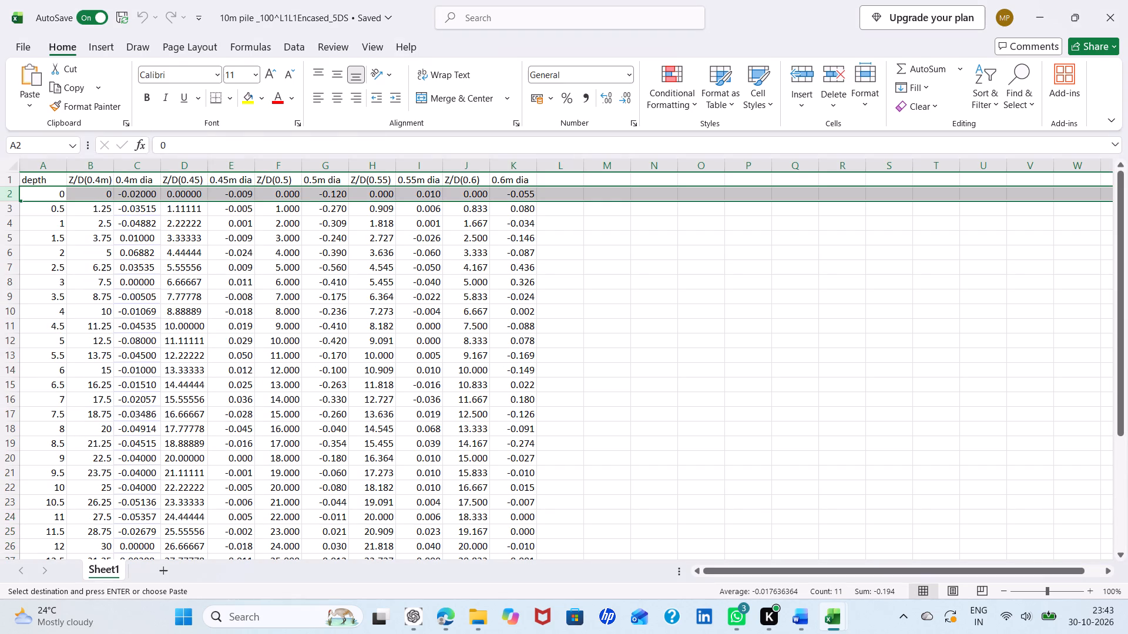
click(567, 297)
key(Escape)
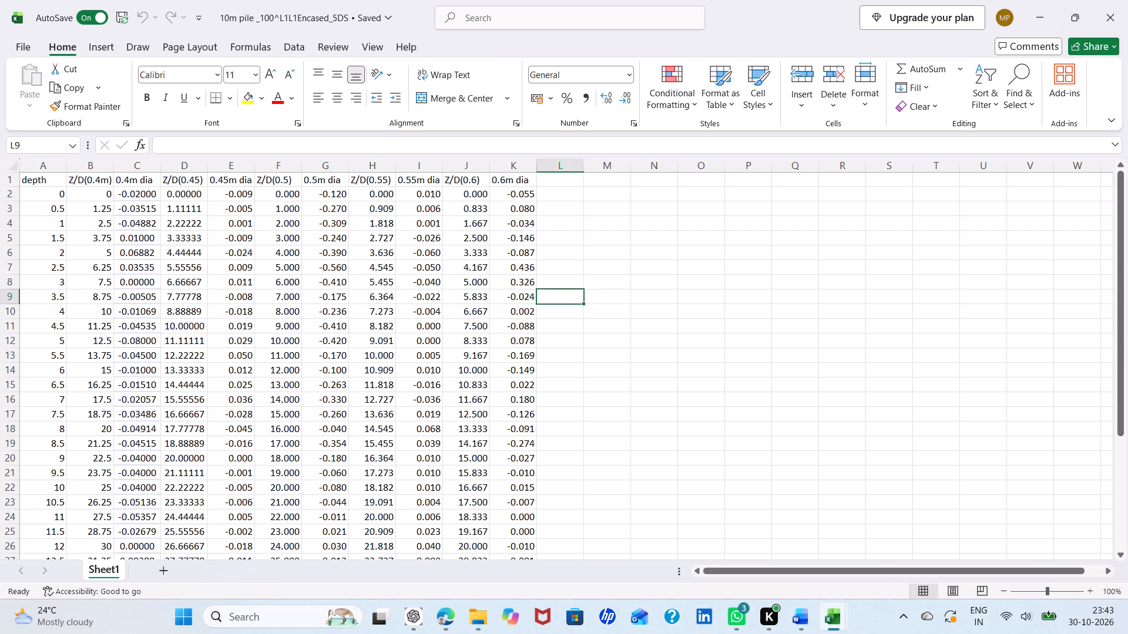
Insert a blank row directly below the header row of the 5DS sheet, above the depth 0 data.
click(9, 197)
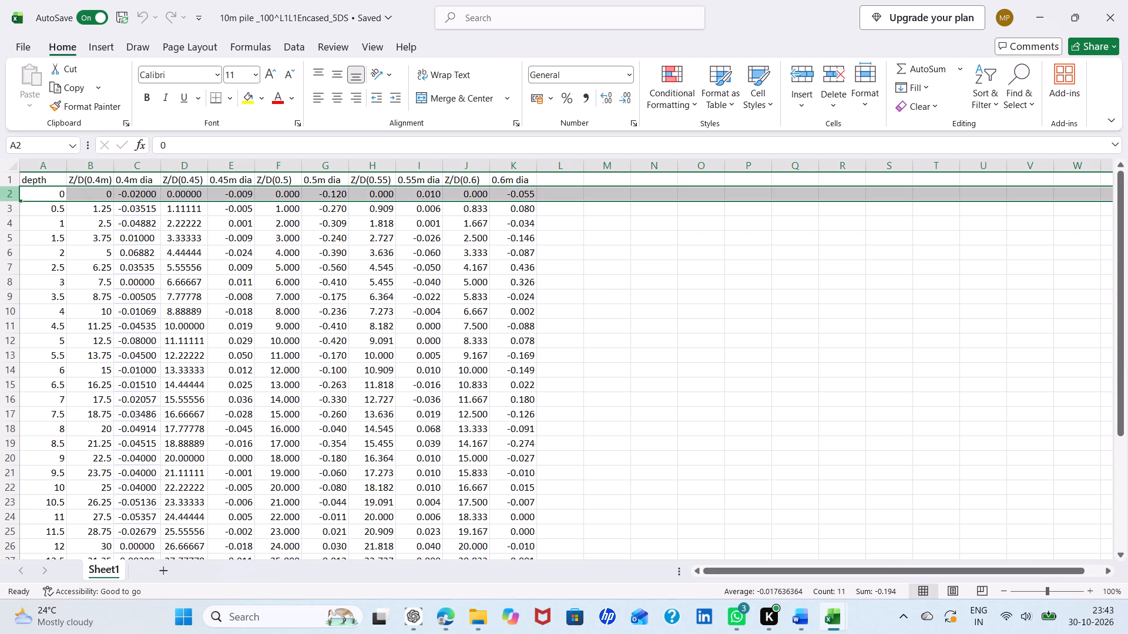
right_click(9, 197)
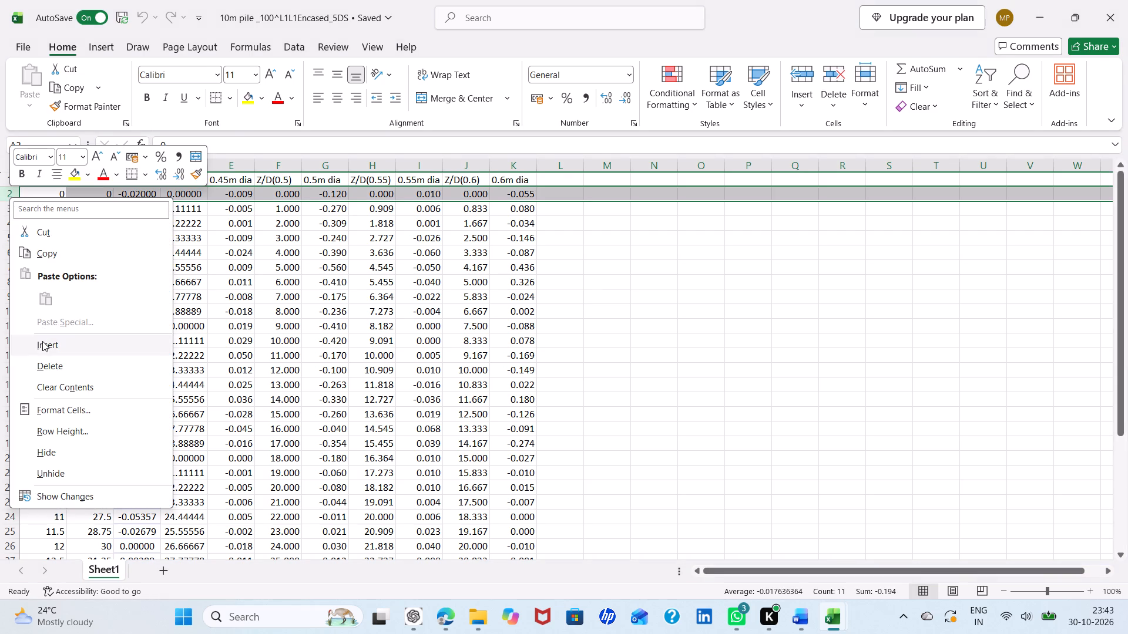
click(42, 341)
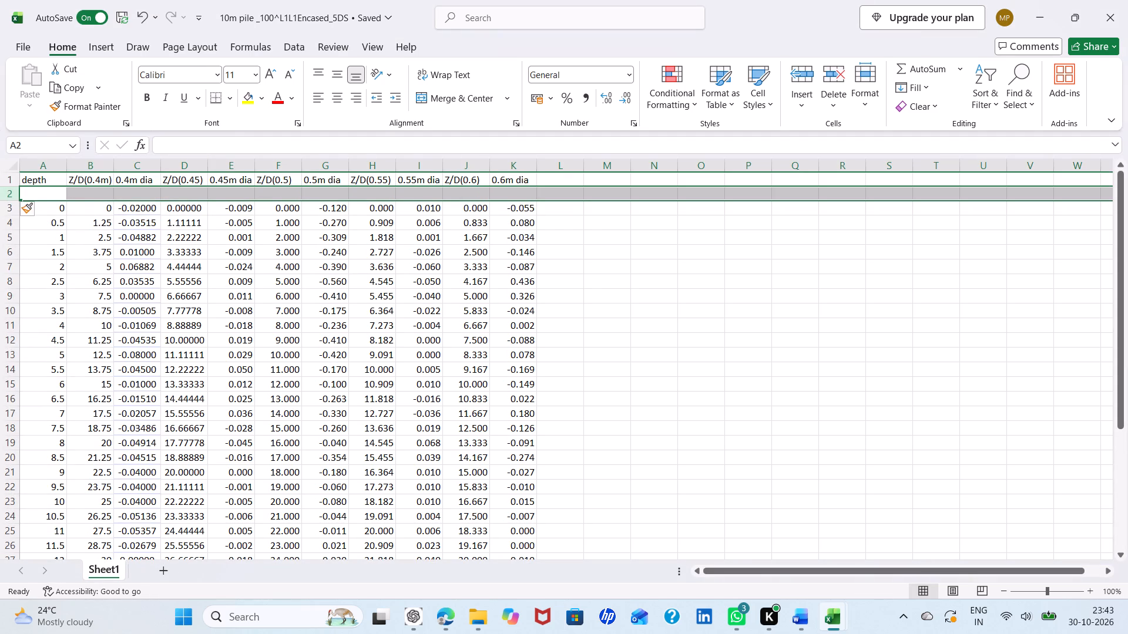
click(701, 340)
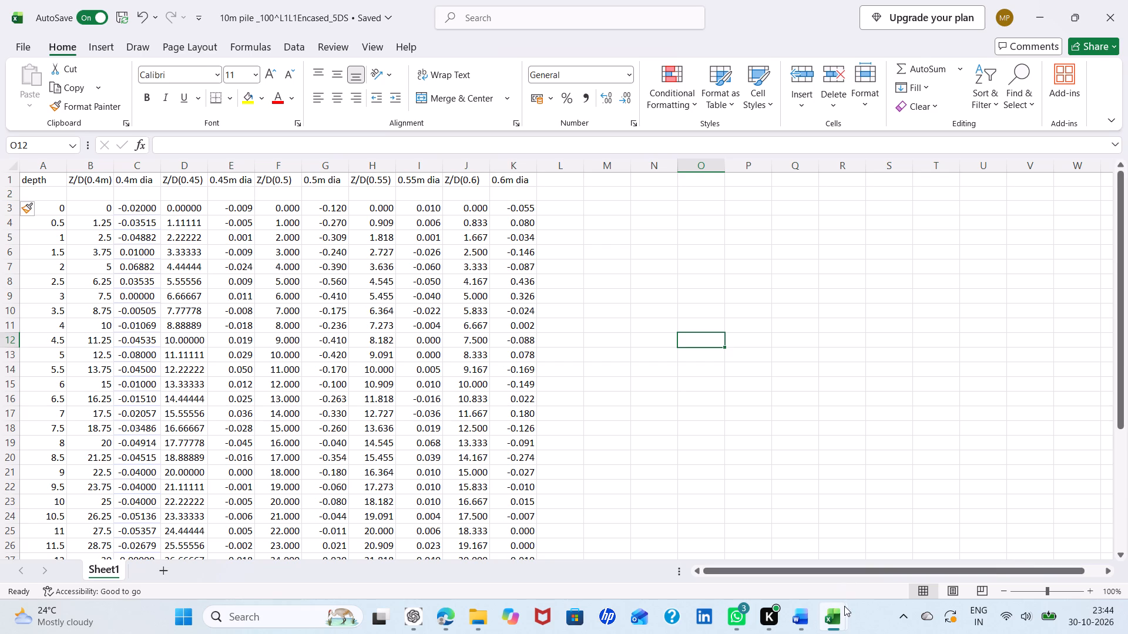
Copy the case 5 row from the LD info workbook and paste it transposed over the 0.45m dia column of the 5DS workbook.
click(870, 539)
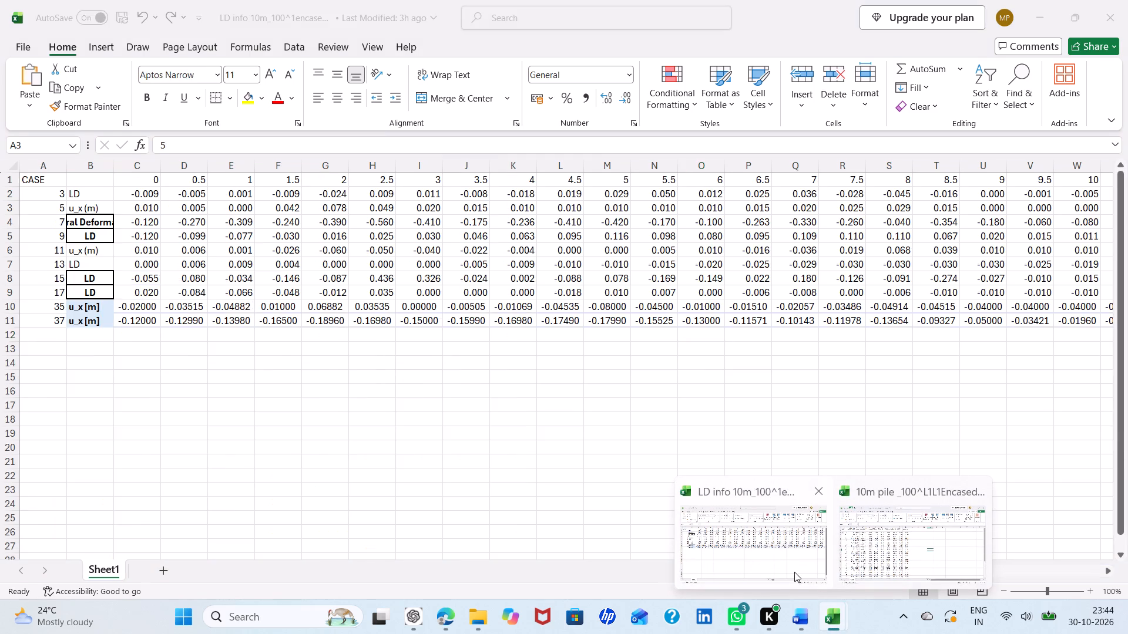
click(785, 539)
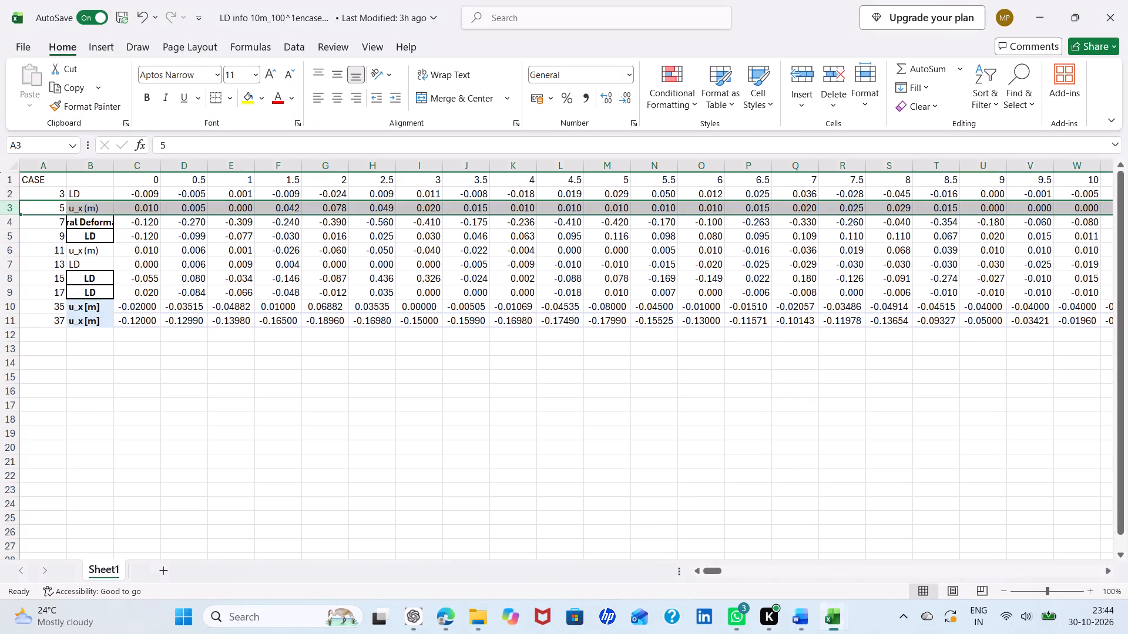
click(559, 438)
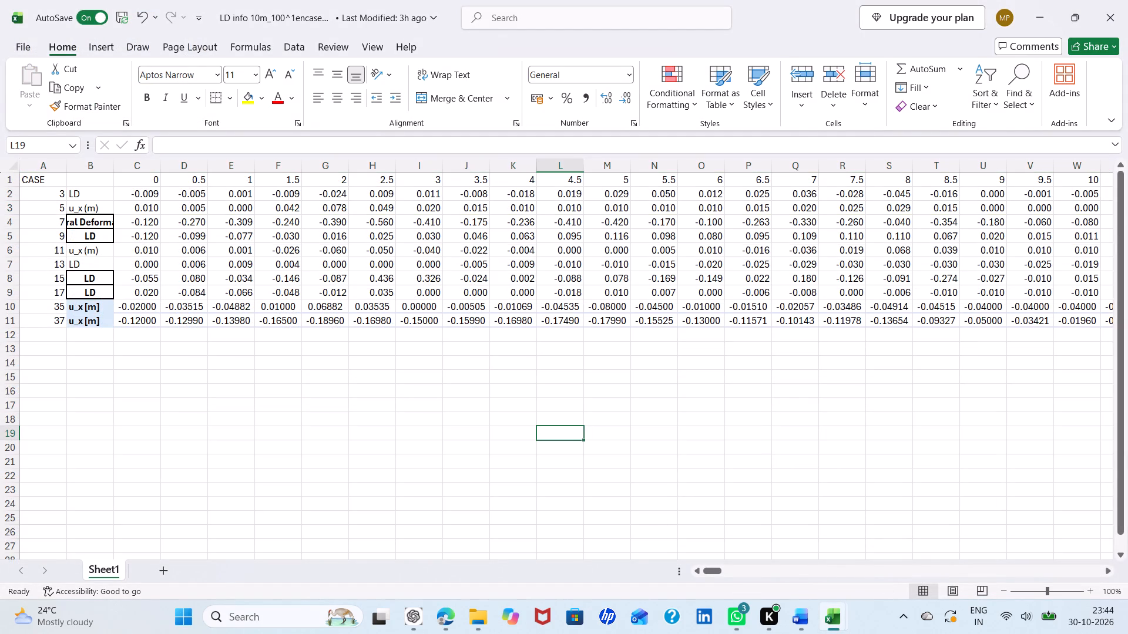
click(13, 205)
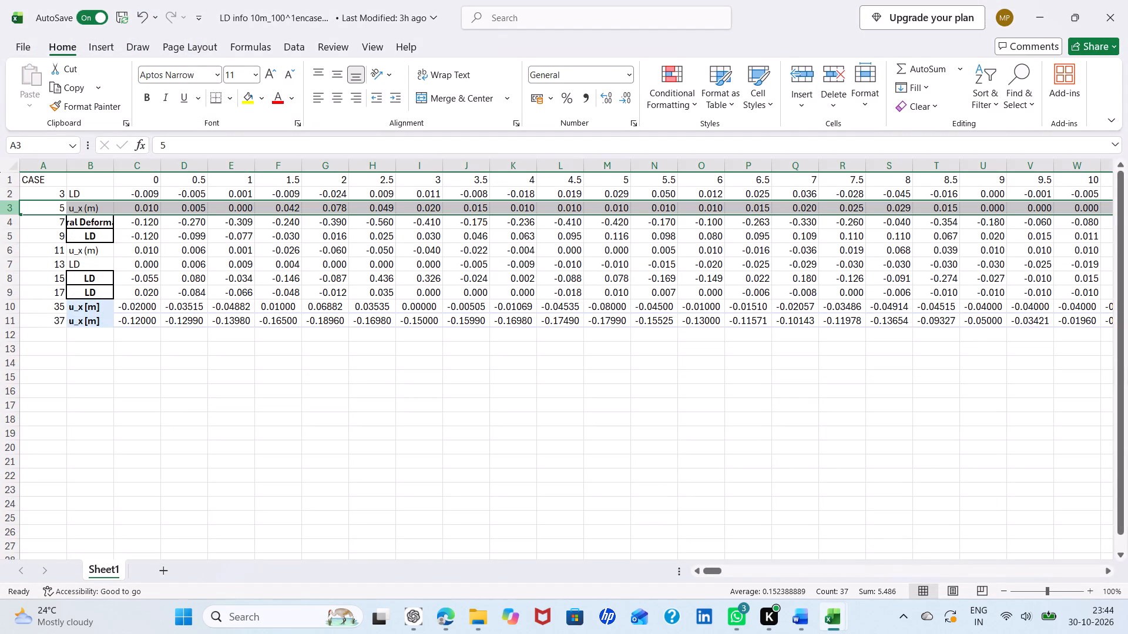
right_click(8, 204)
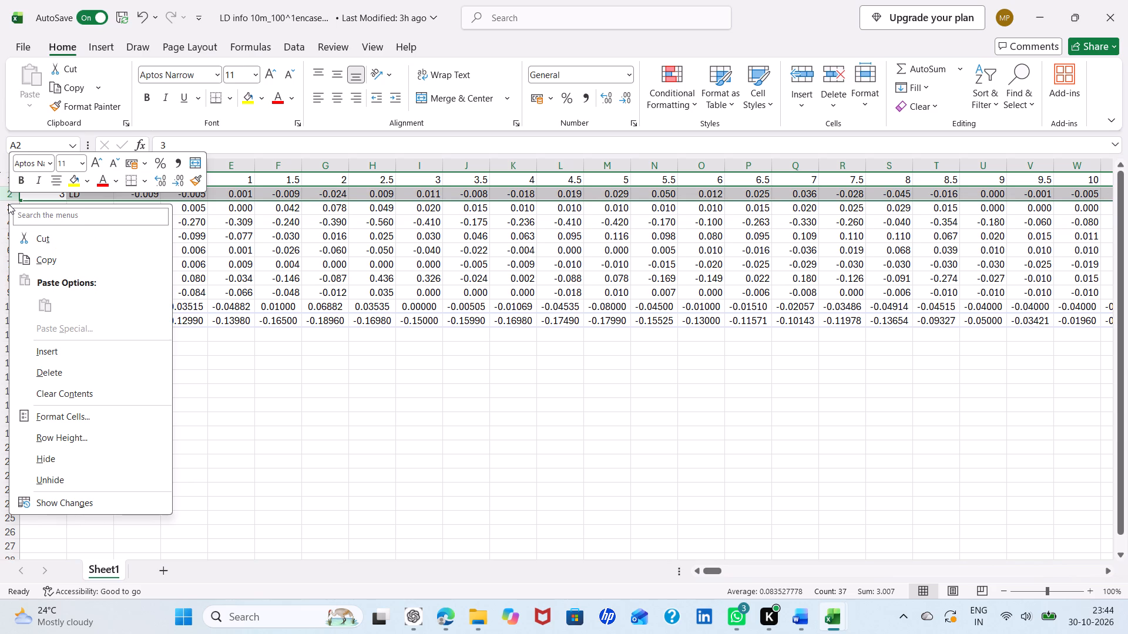
click(216, 455)
click(216, 455)
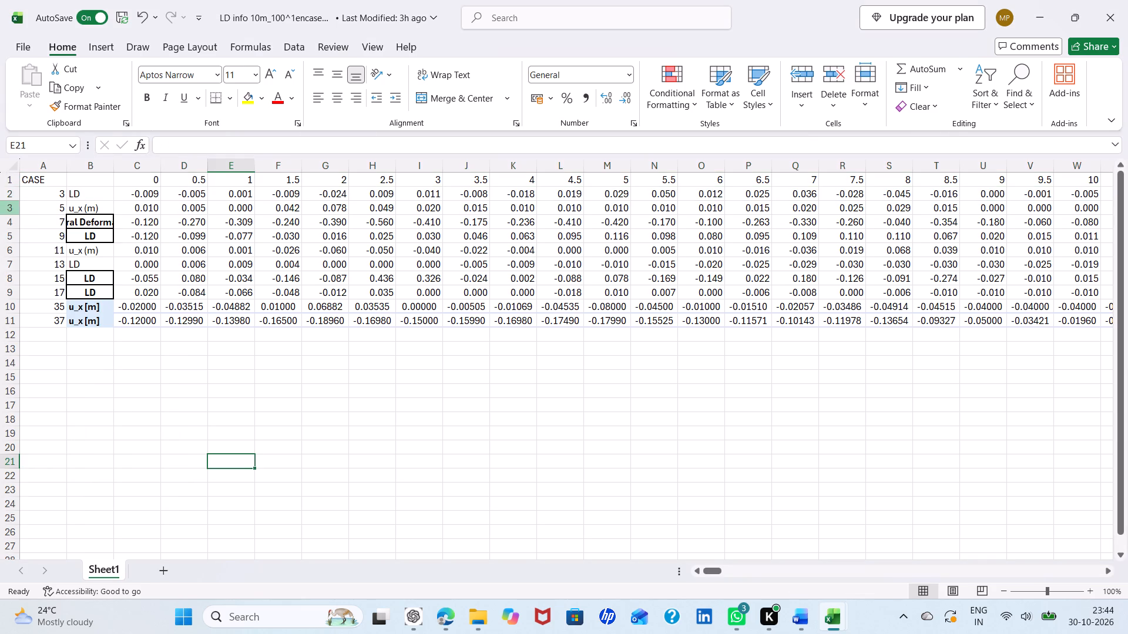
click(10, 207)
right_click(10, 207)
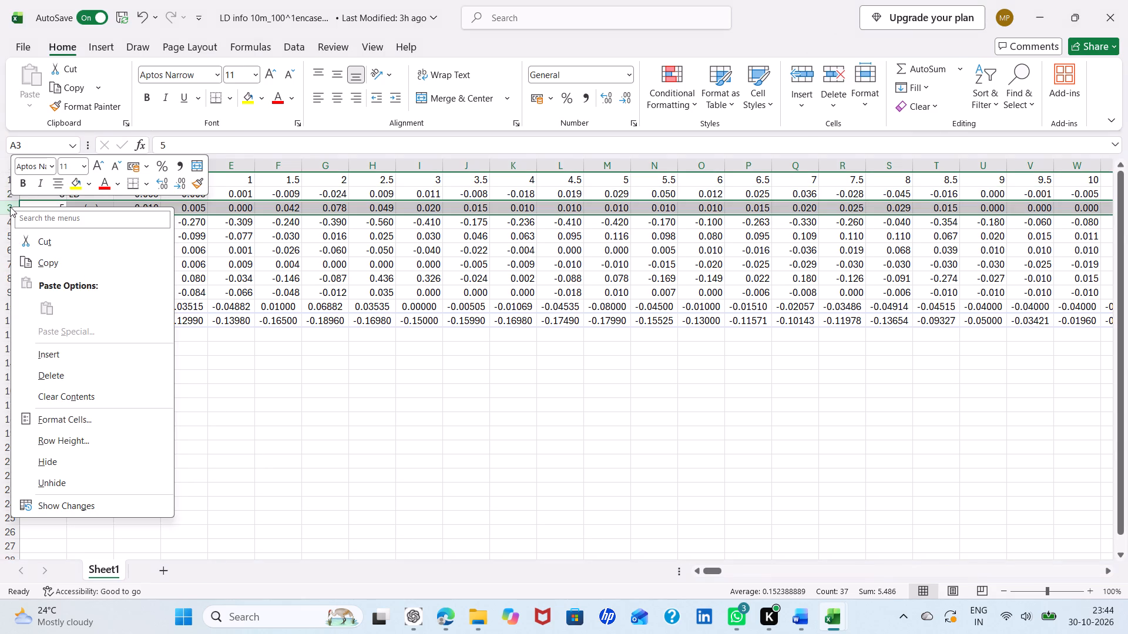
click(34, 261)
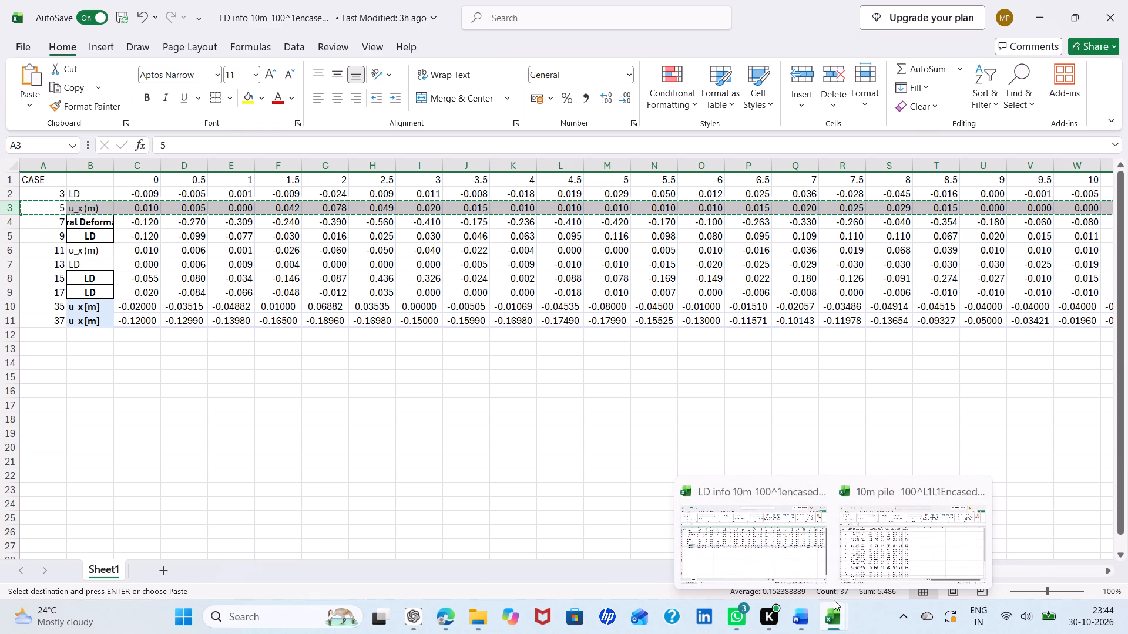
click(864, 542)
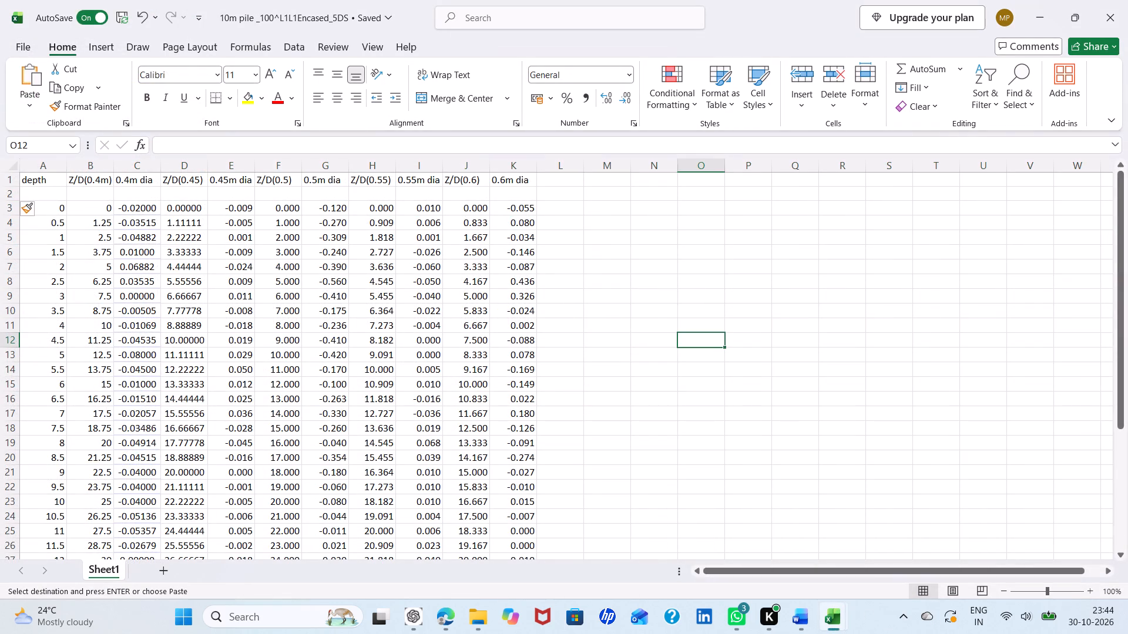
click(241, 168)
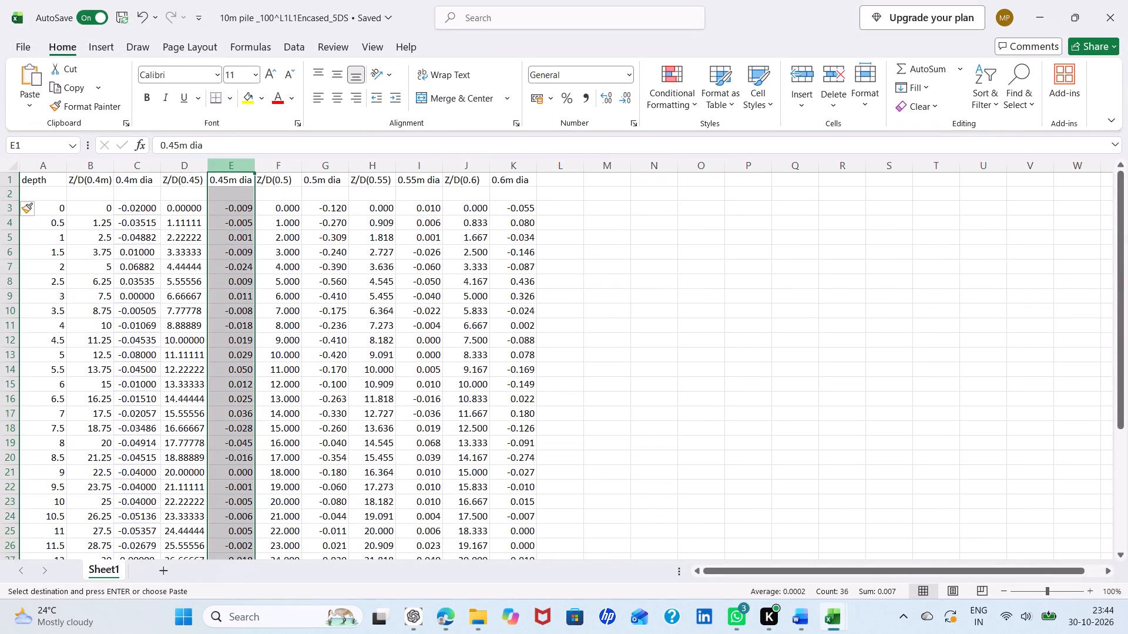
right_click(241, 168)
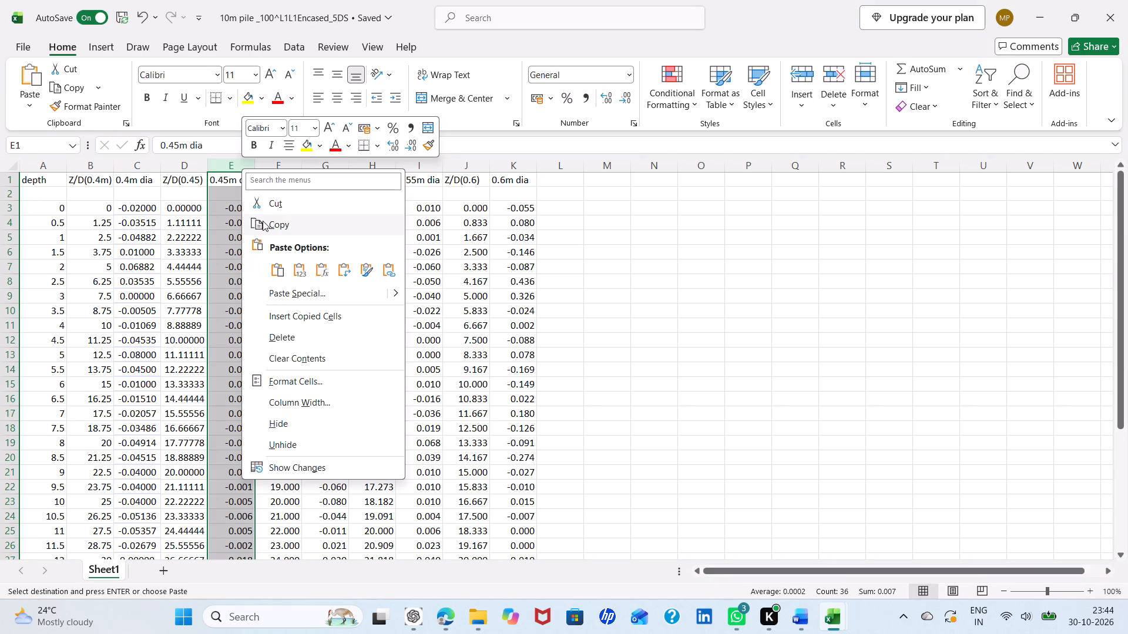
click(344, 270)
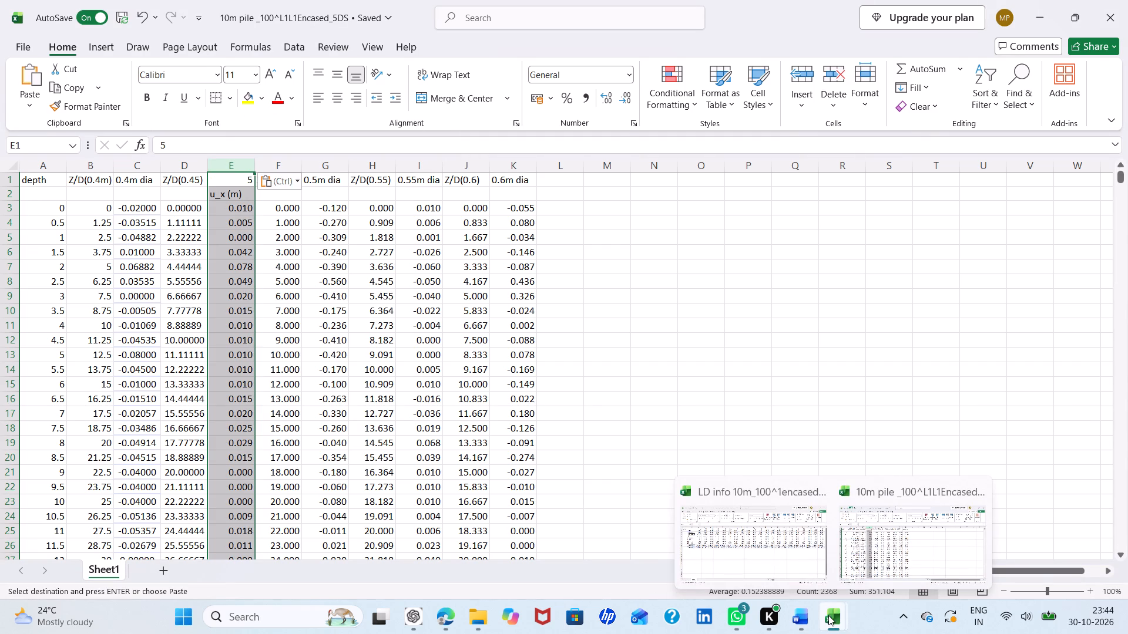
Copy the case 9 row from the LD info workbook and paste it transposed over the 0.5m dia column of the 5DS workbook.
click(760, 545)
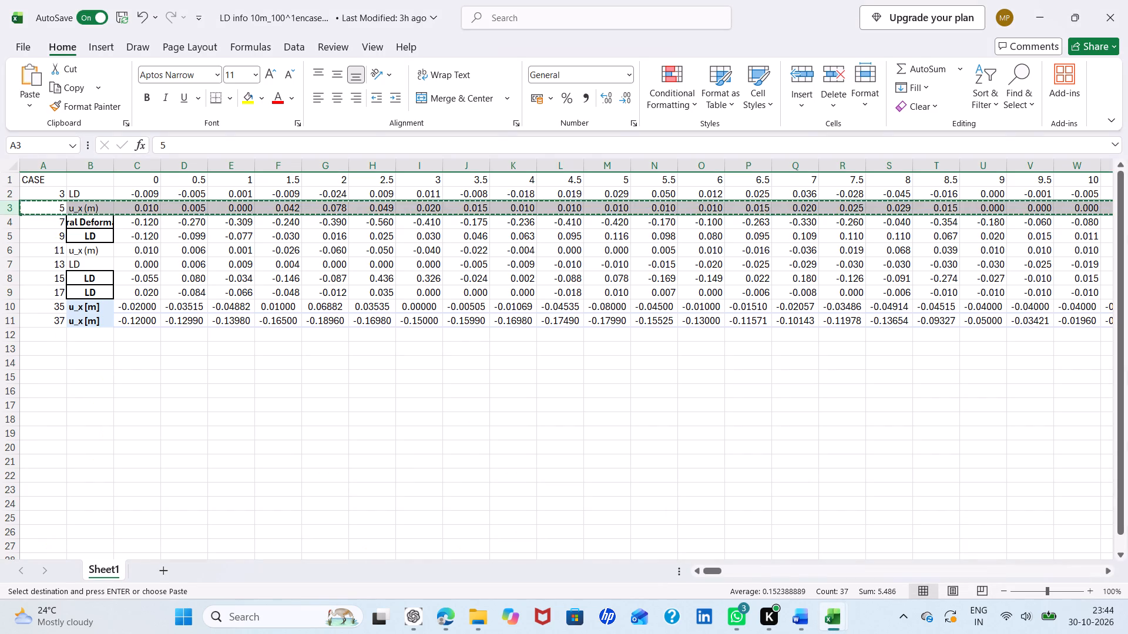
click(11, 235)
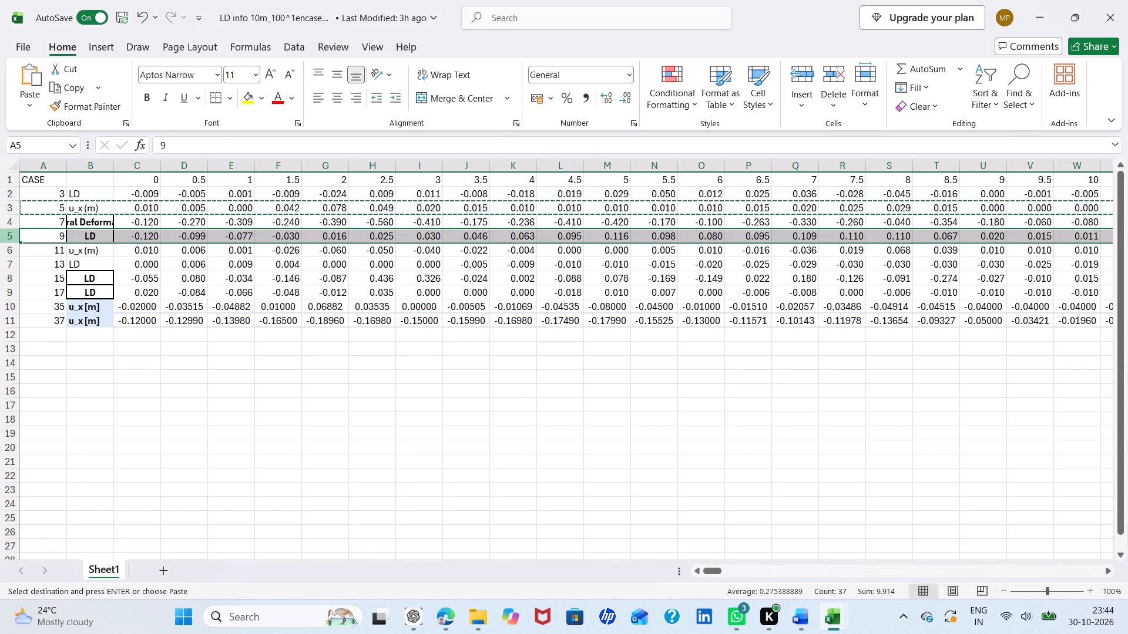
right_click(13, 235)
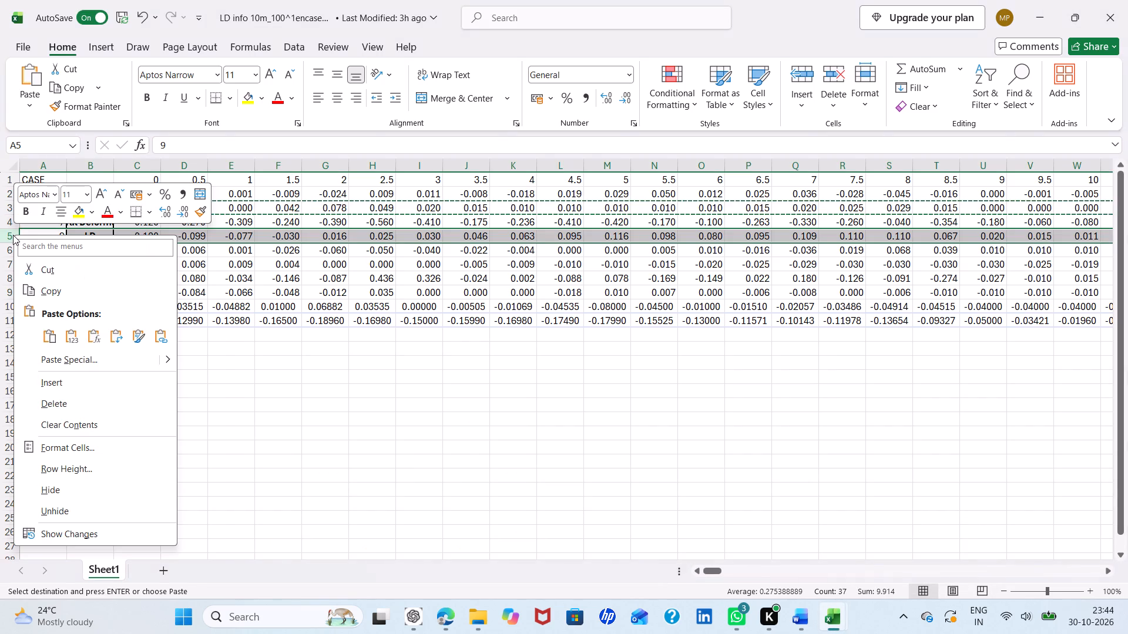
click(49, 292)
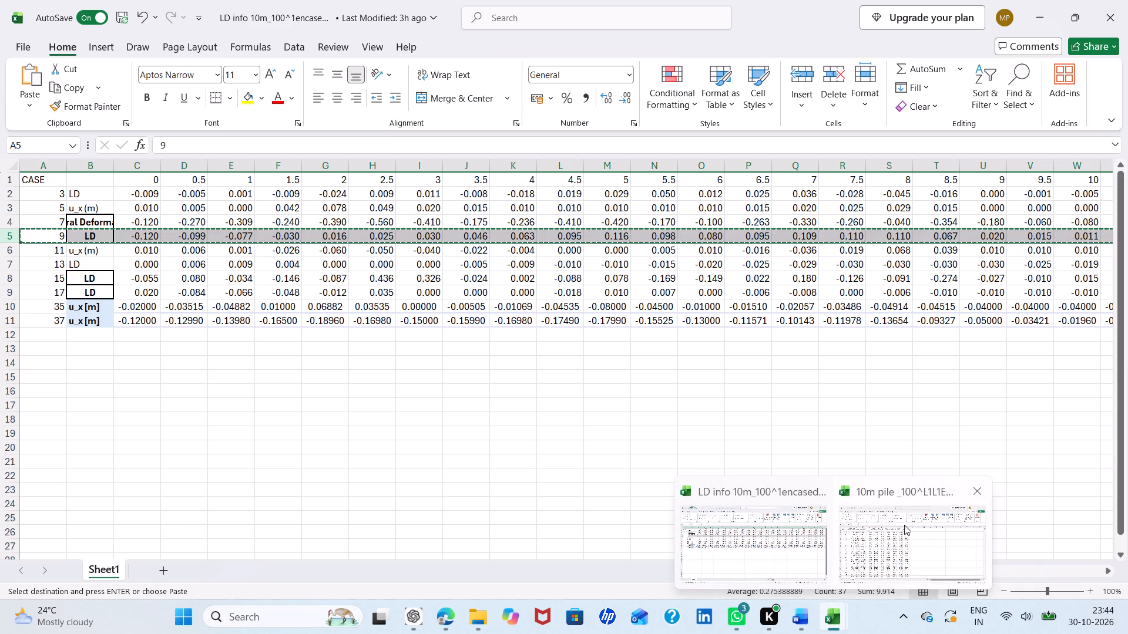
click(904, 524)
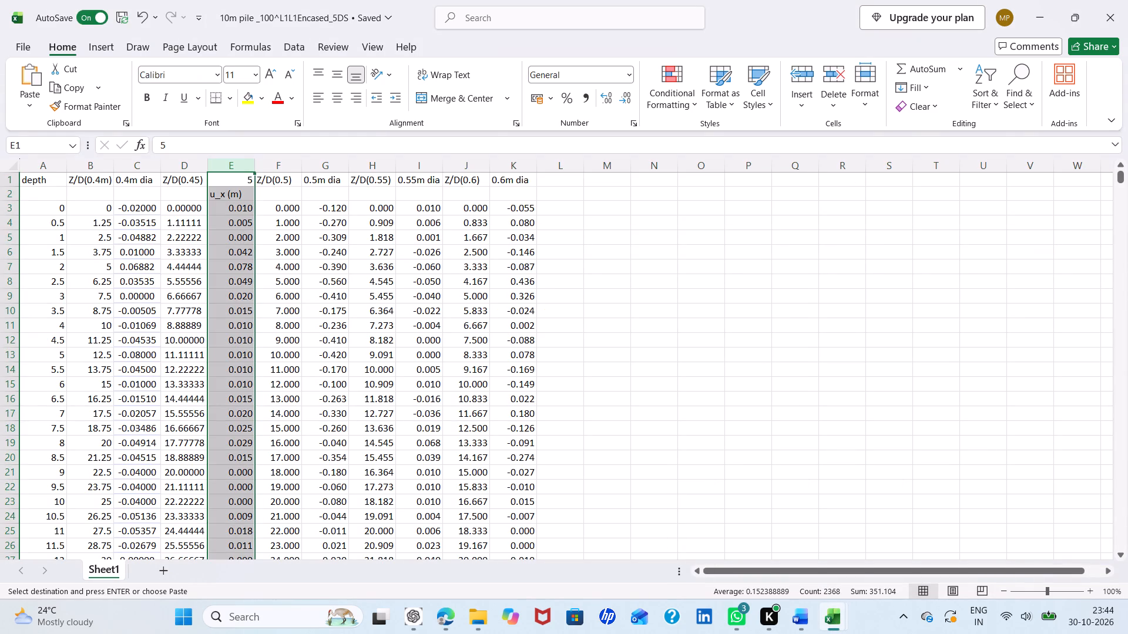
click(336, 167)
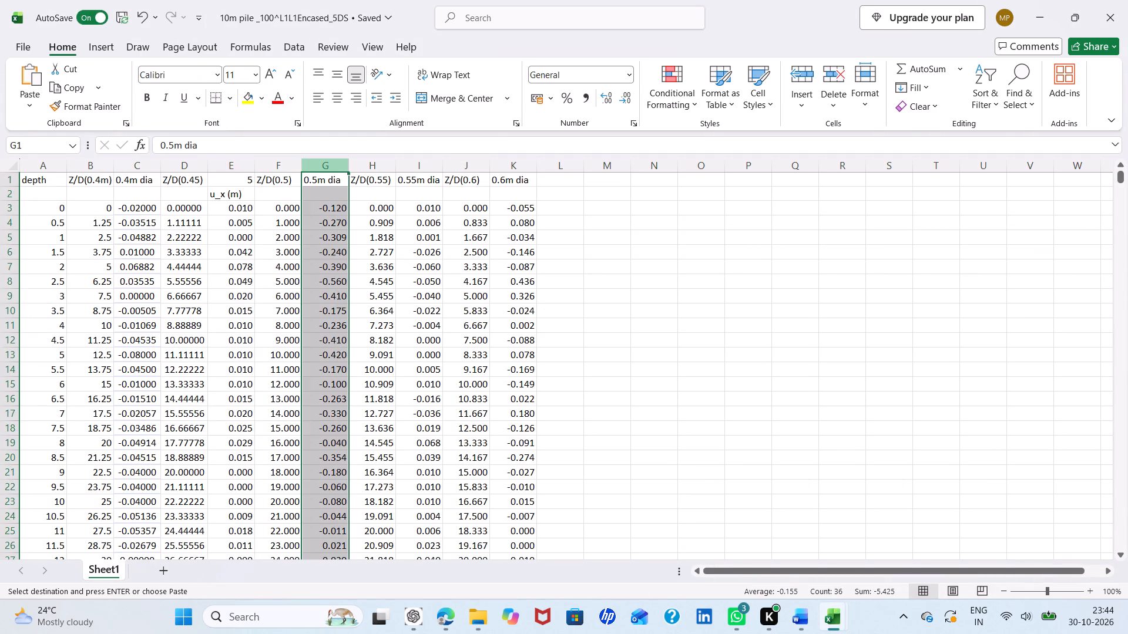
right_click(336, 167)
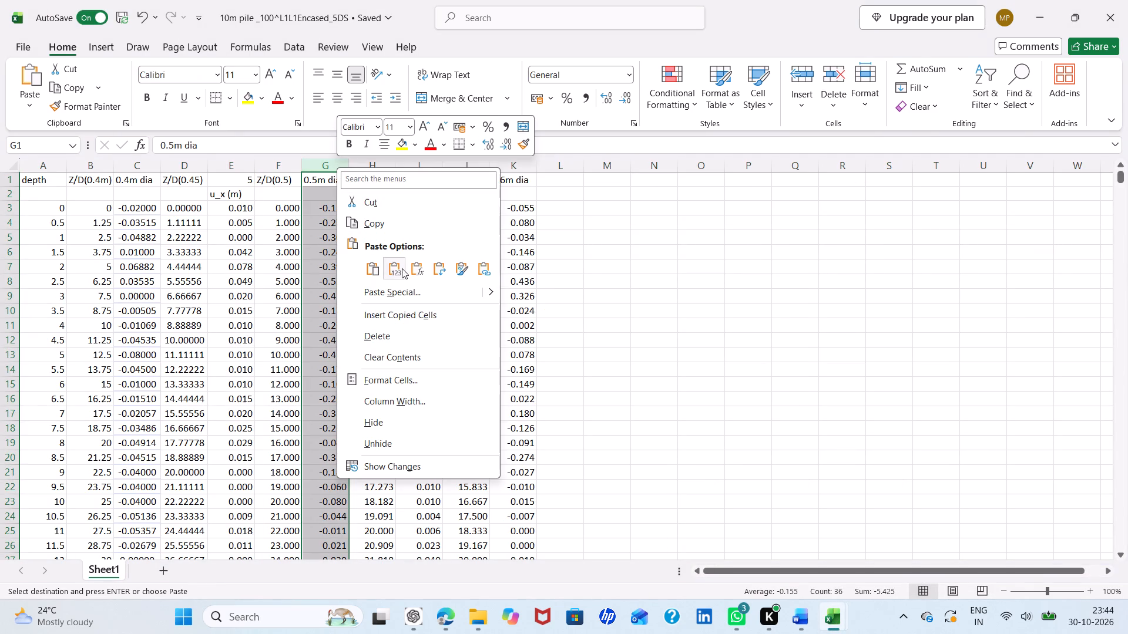
click(433, 270)
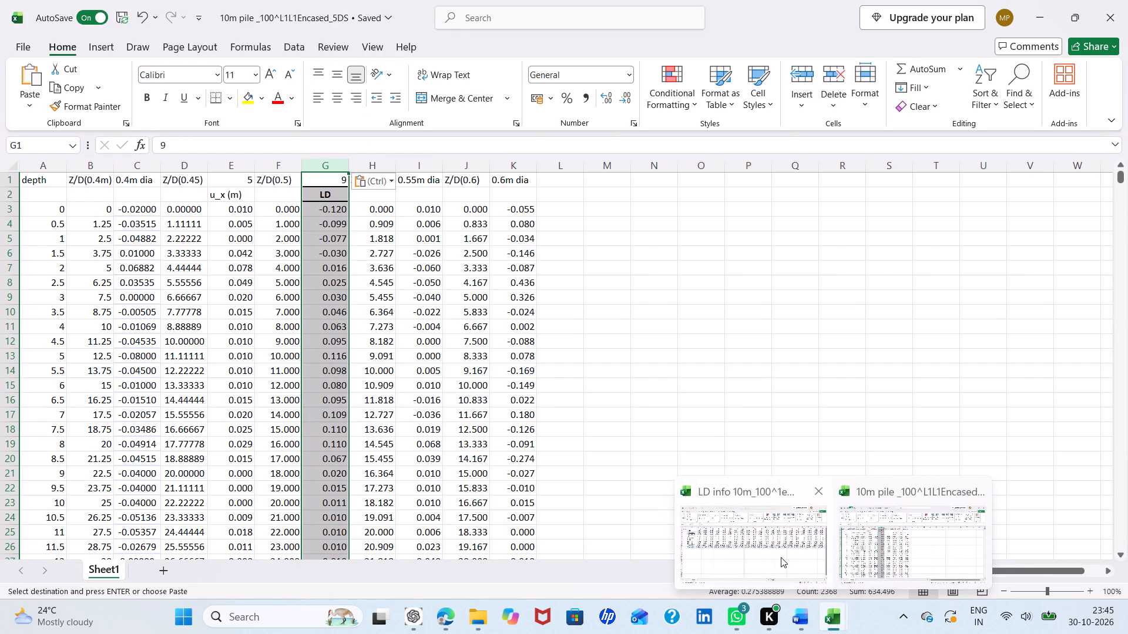
Copy the case 13 row from the LD info workbook and paste it transposed over the 0.55m dia column of the 5DS workbook.
click(779, 556)
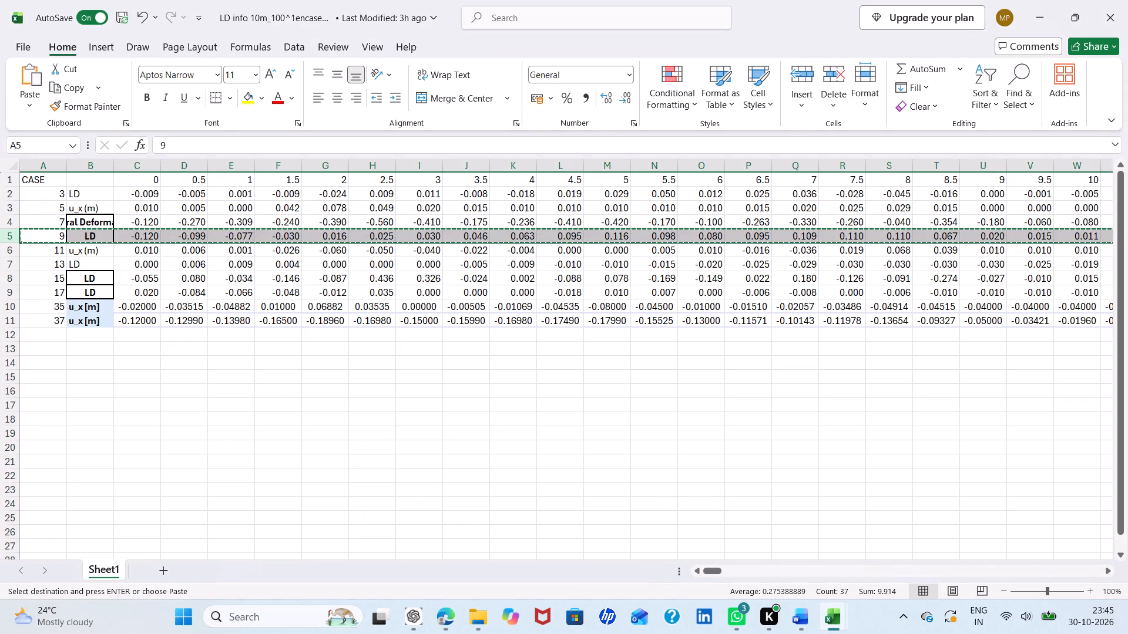
click(10, 261)
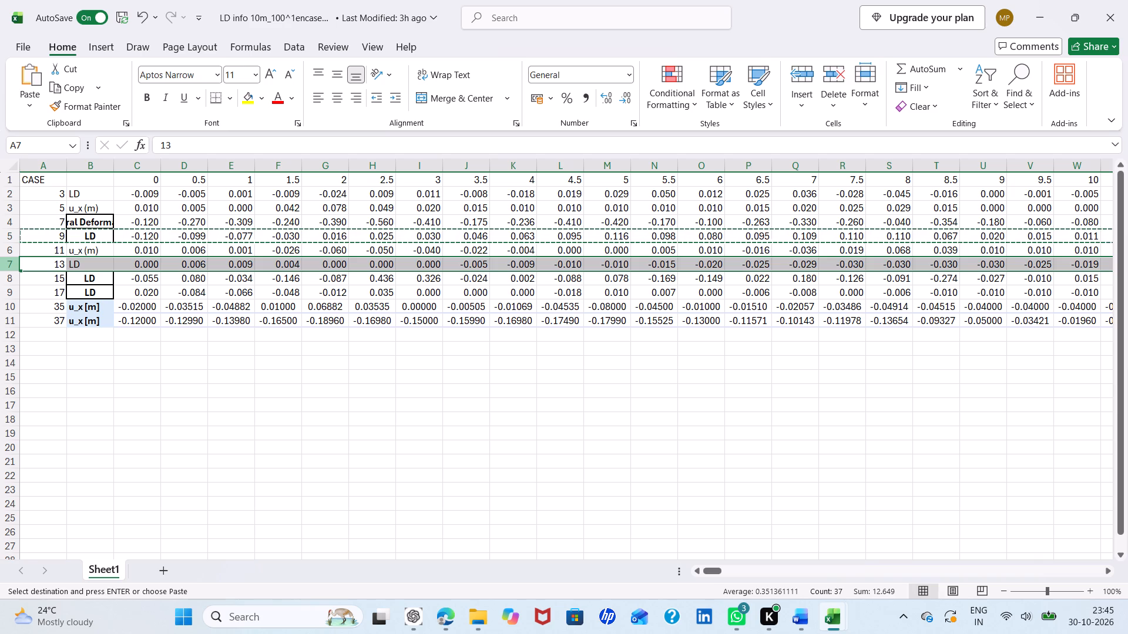
right_click(10, 261)
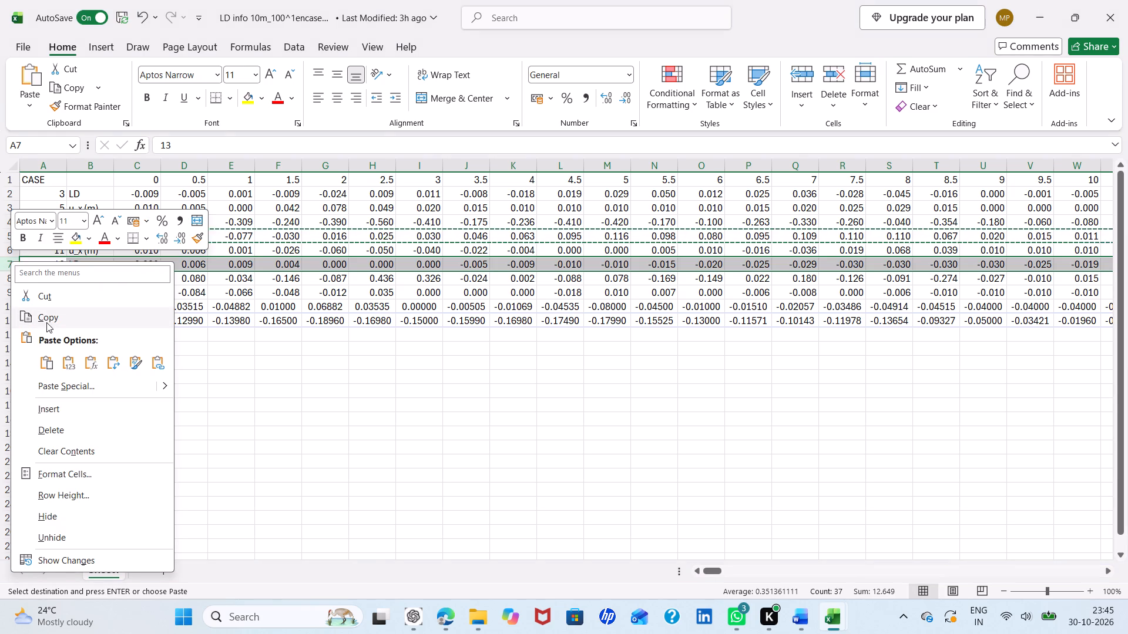
click(46, 322)
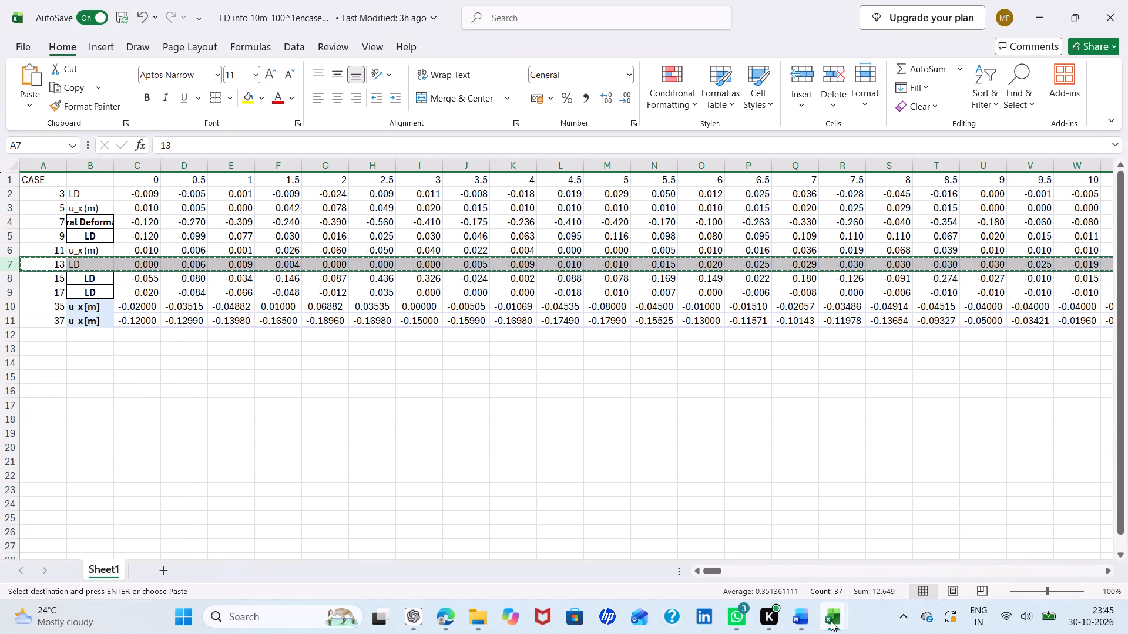
click(875, 543)
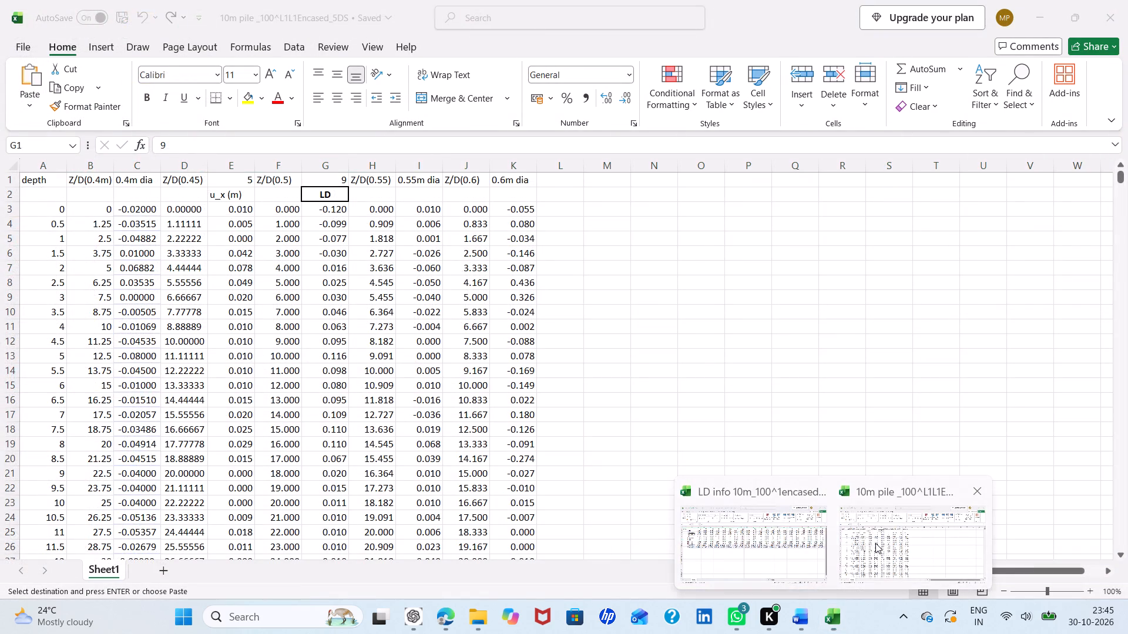
click(417, 163)
right_click(417, 163)
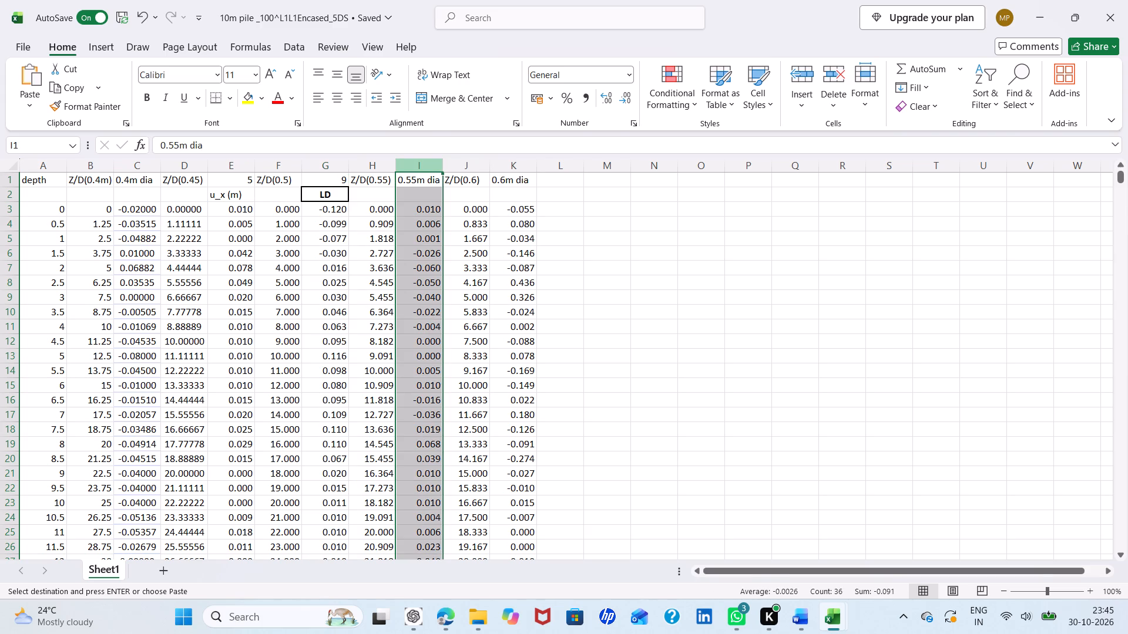
click(522, 269)
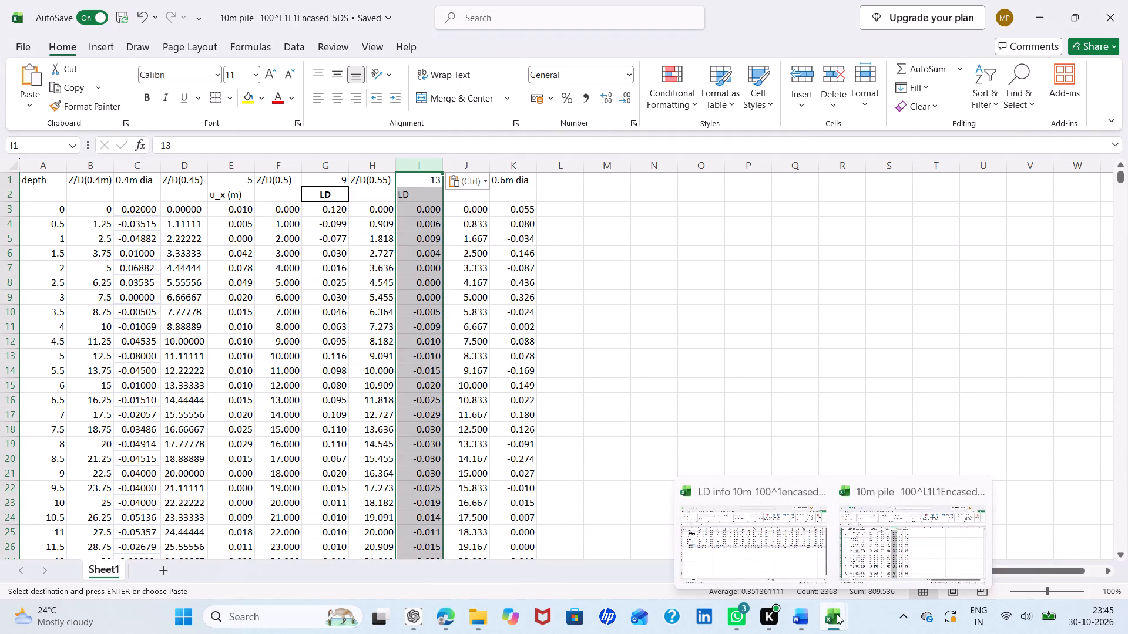
Copy the case 17 row from the LD info workbook and paste it transposed over the 0.6m dia column of the 5DS workbook.
click(743, 535)
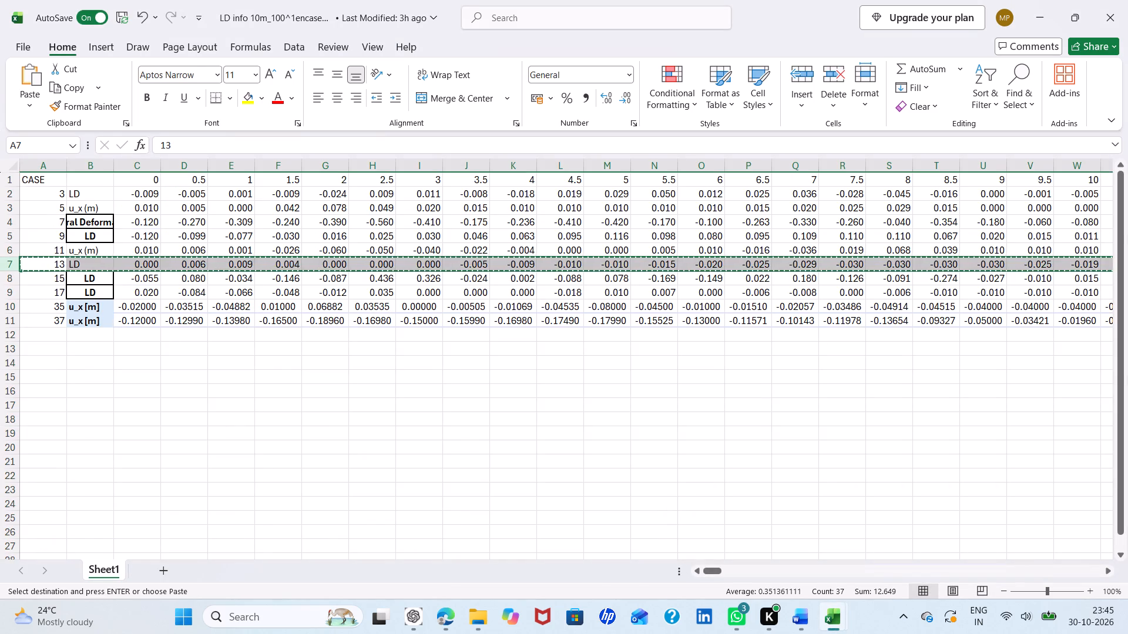
click(13, 290)
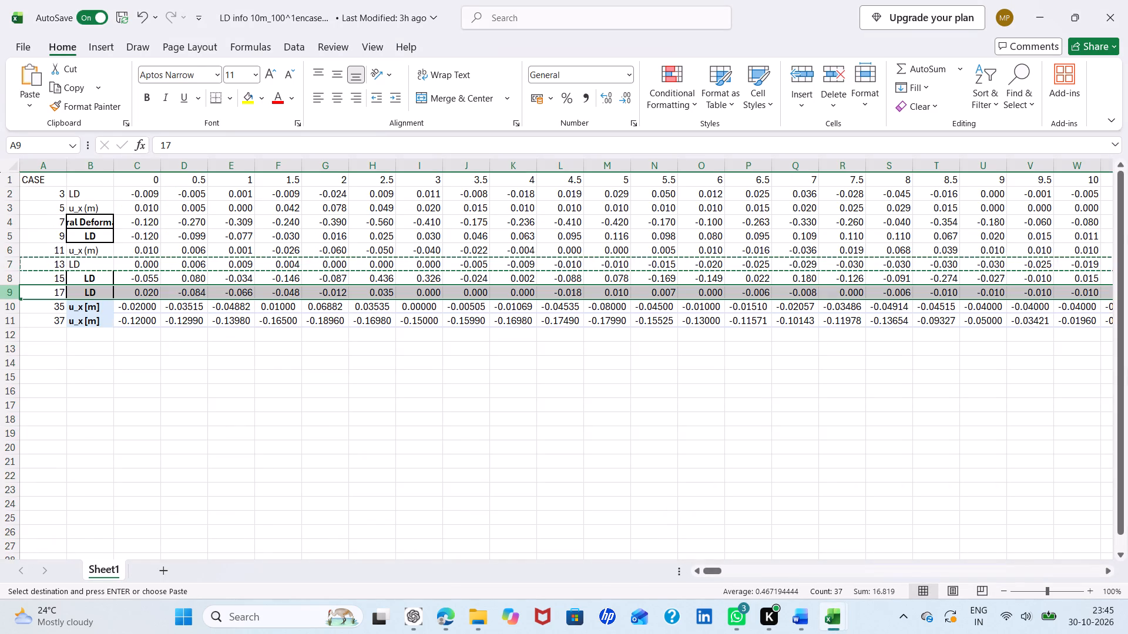
right_click(13, 290)
click(42, 343)
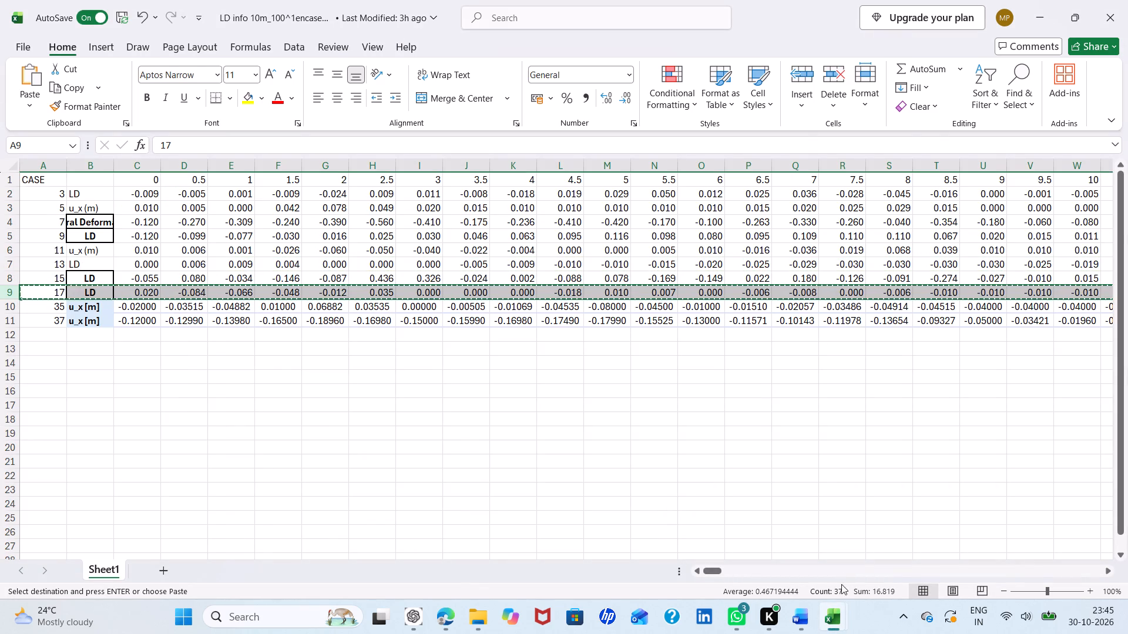
click(895, 538)
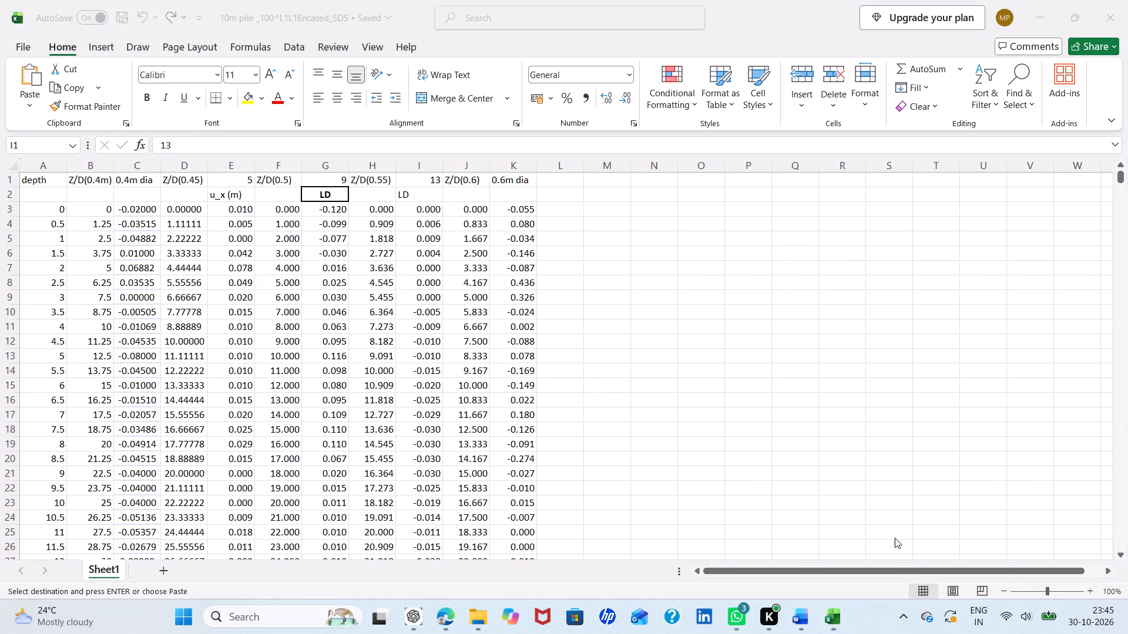
click(519, 168)
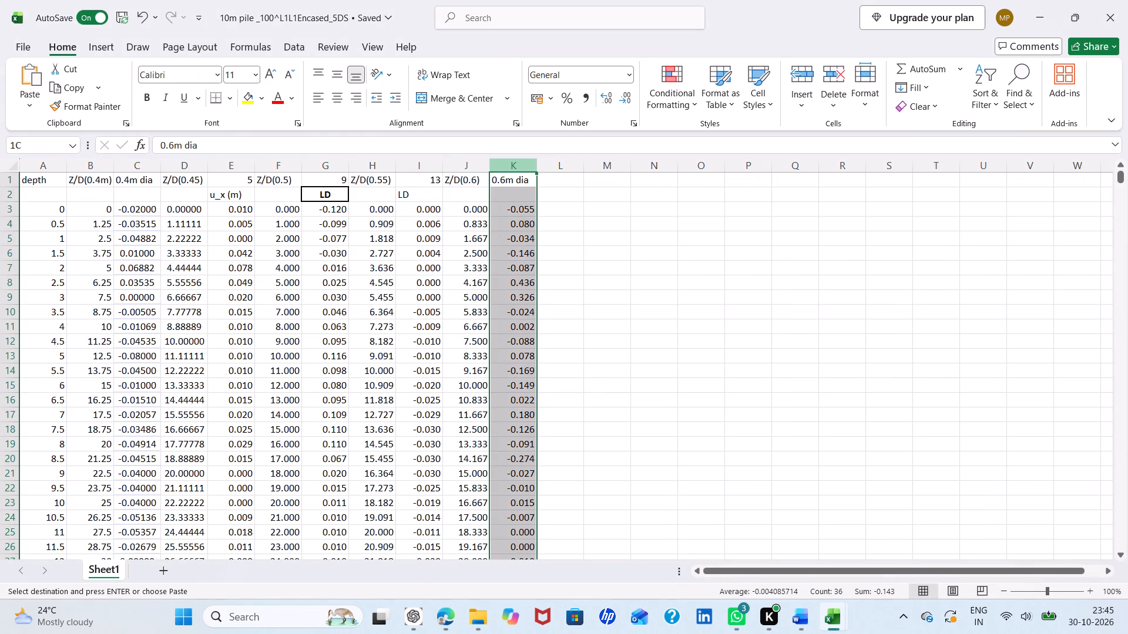
right_click(519, 168)
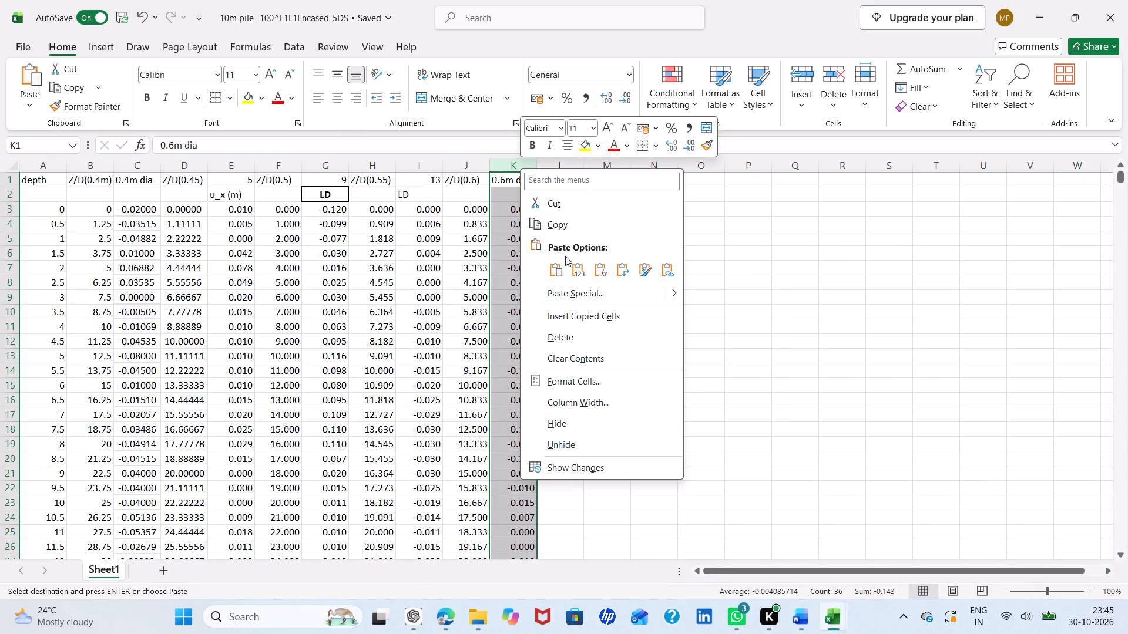
click(616, 273)
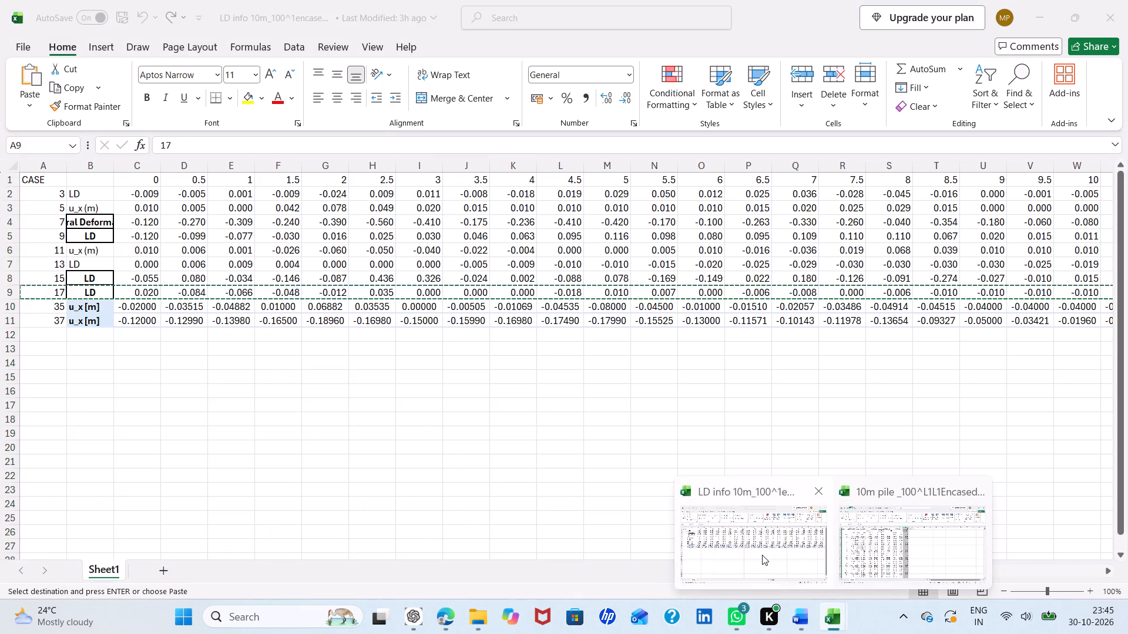
Copy the case 37 row from the LD info workbook and paste it transposed over the 0.4m dia column of the 5DS workbook.
click(762, 555)
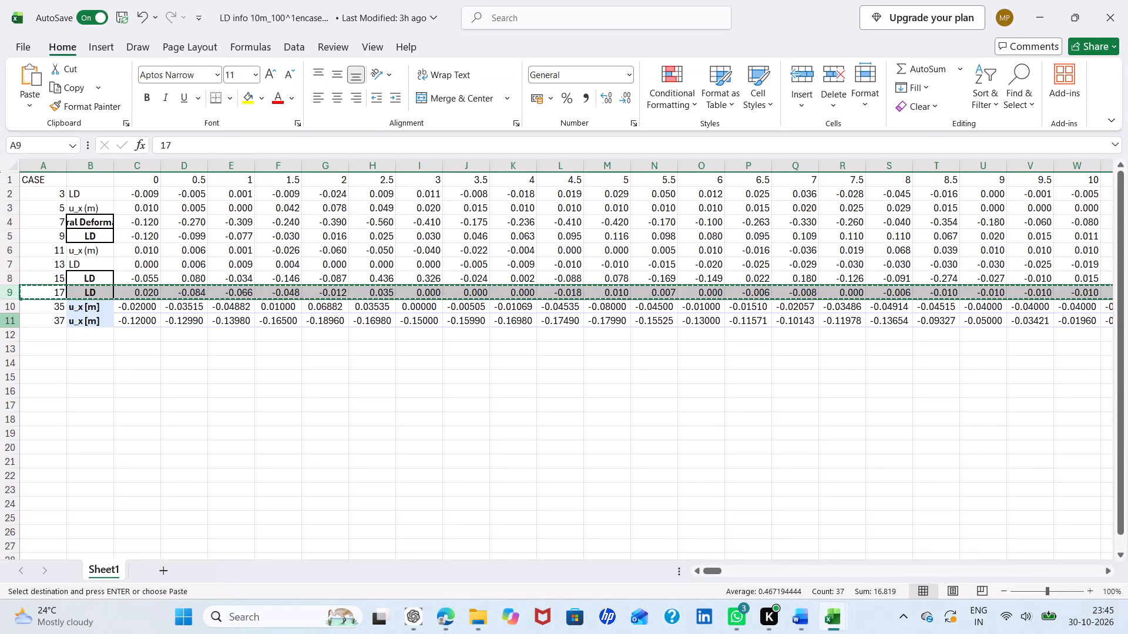
click(9, 321)
right_click(9, 321)
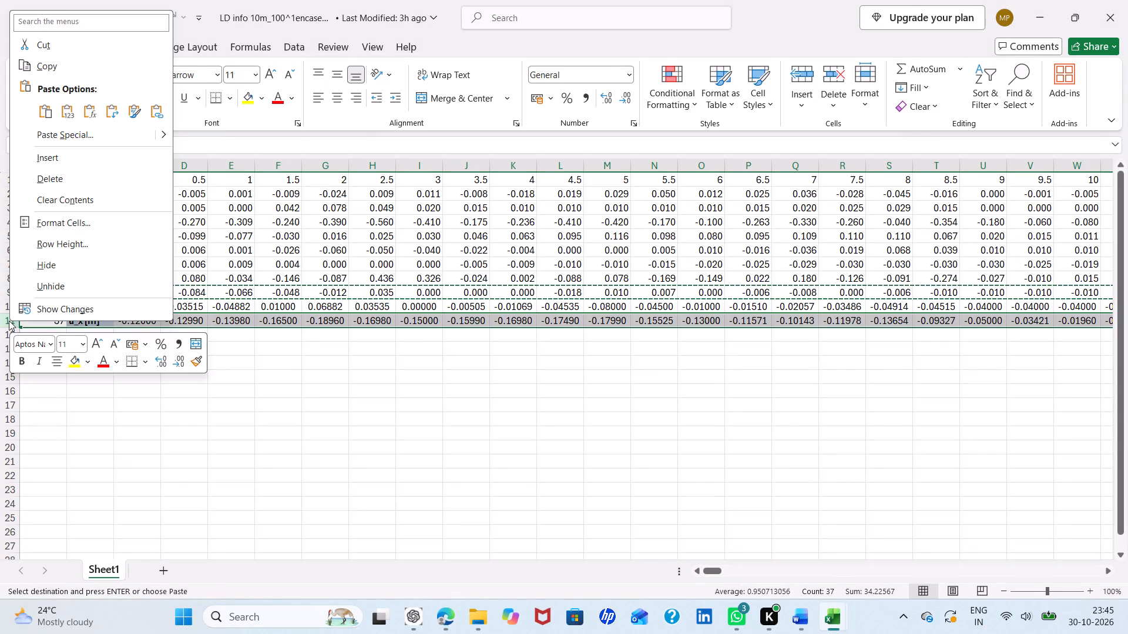
click(46, 66)
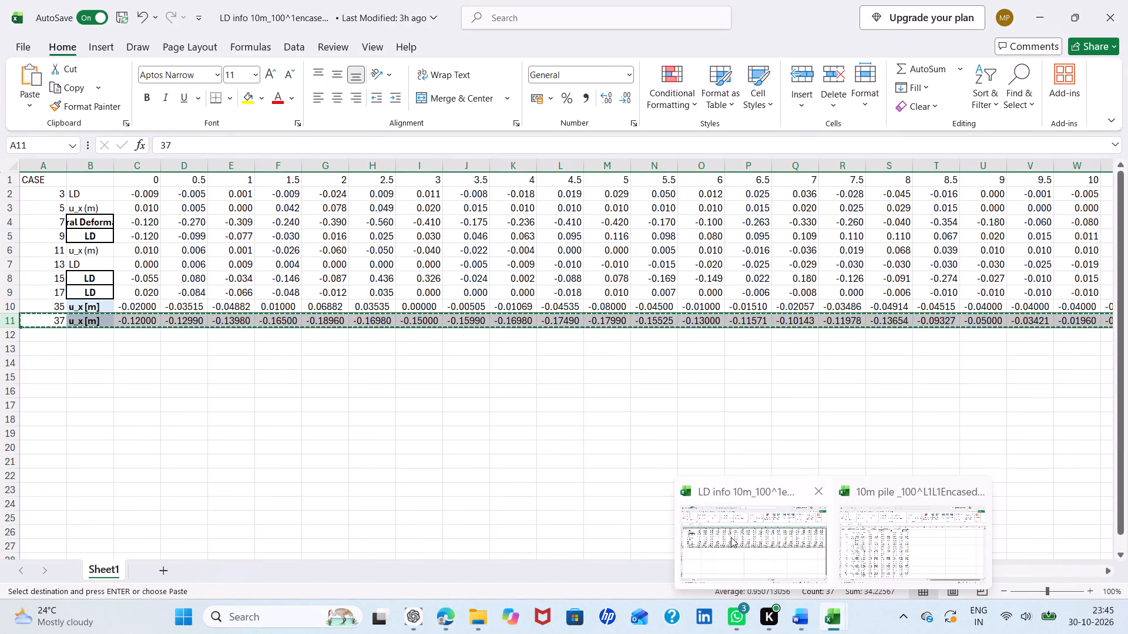
click(844, 564)
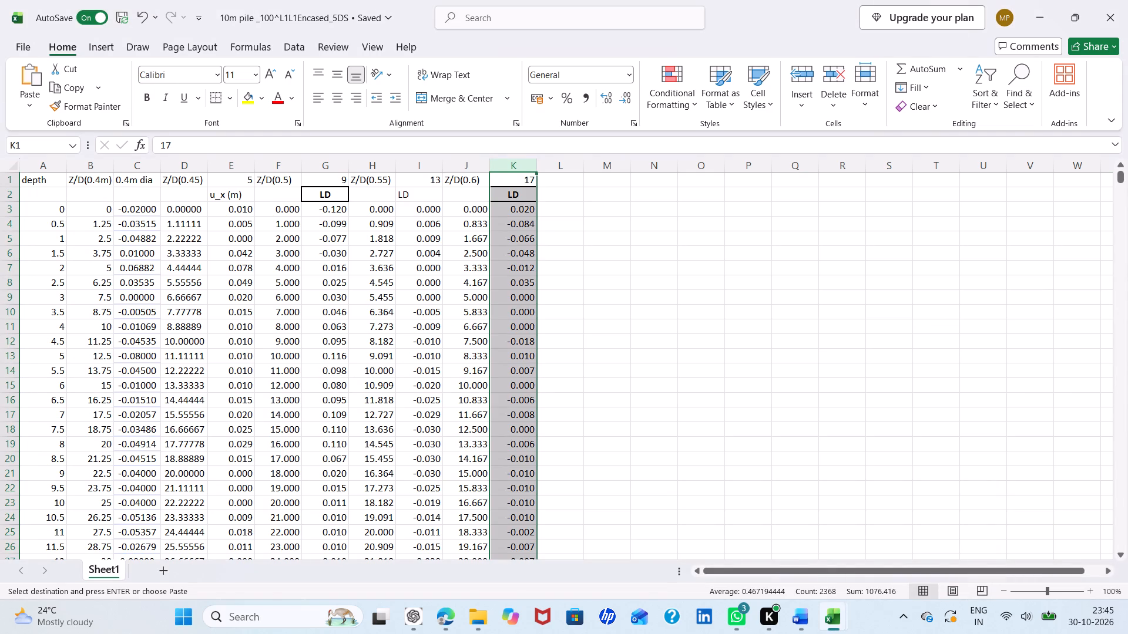
click(128, 168)
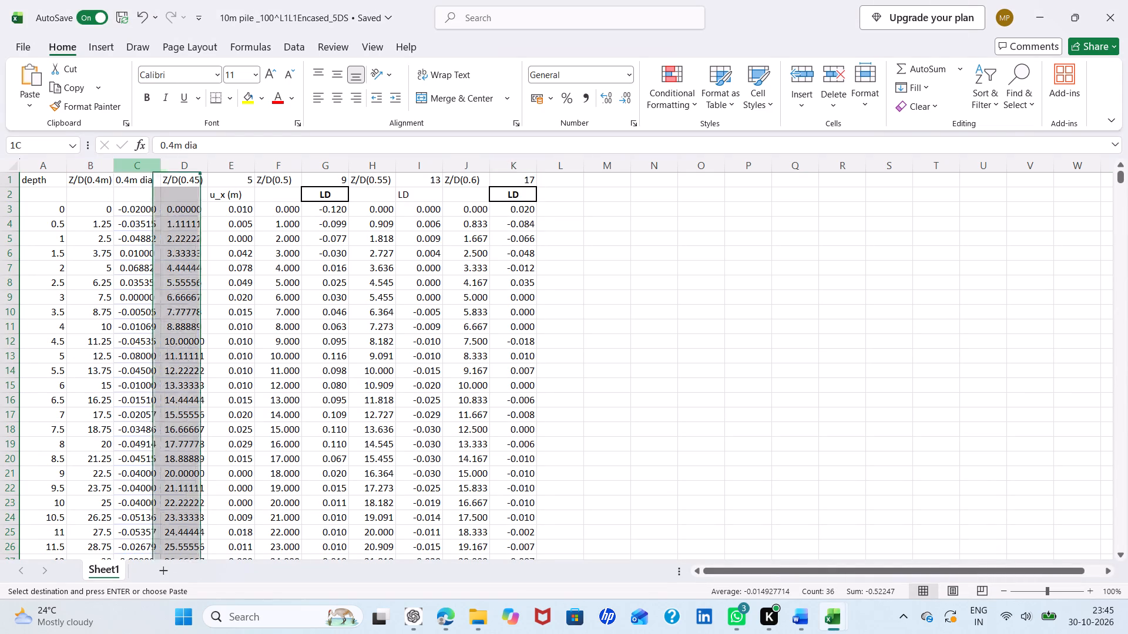
right_click(128, 168)
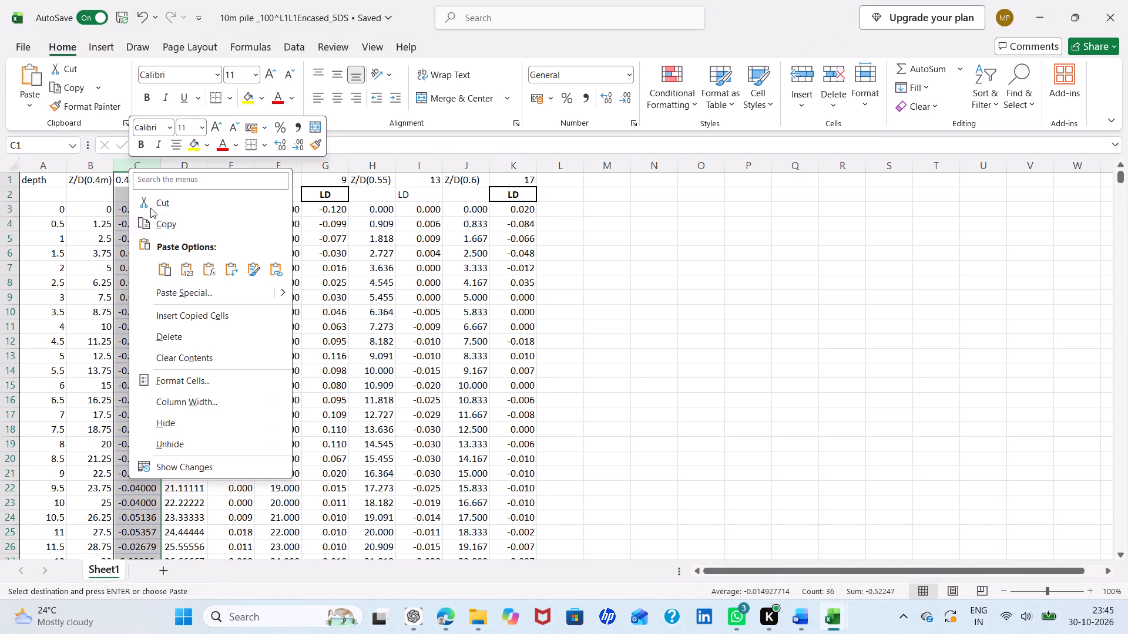
click(237, 271)
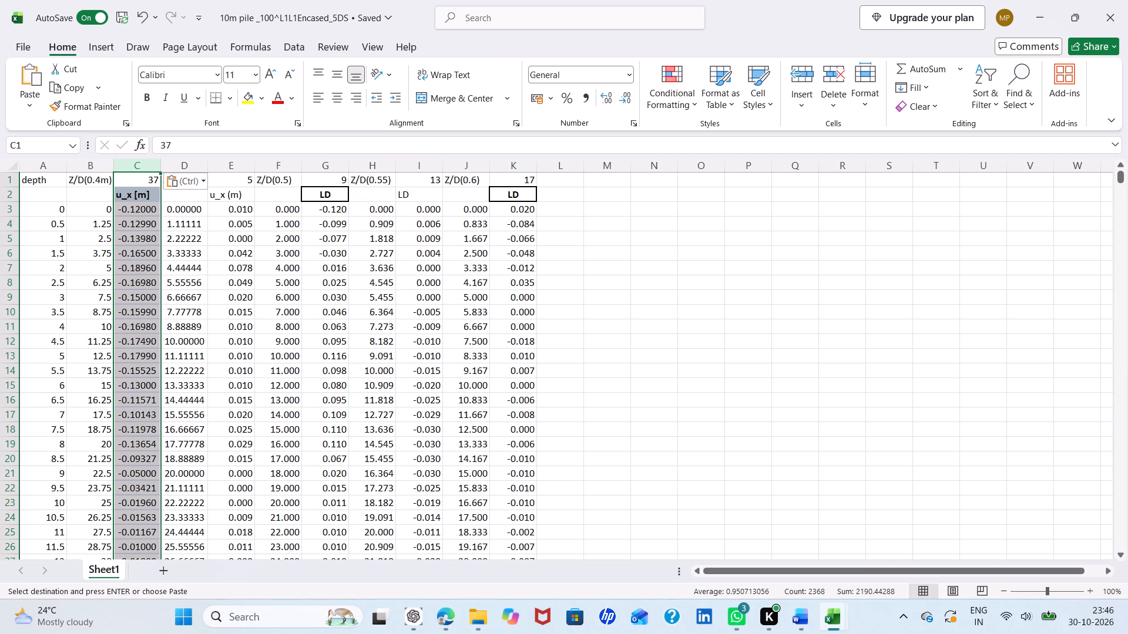
Delete the row of pasted u_x and LD labels directly below the header row of the 5DS sheet.
click(11, 191)
click(9, 191)
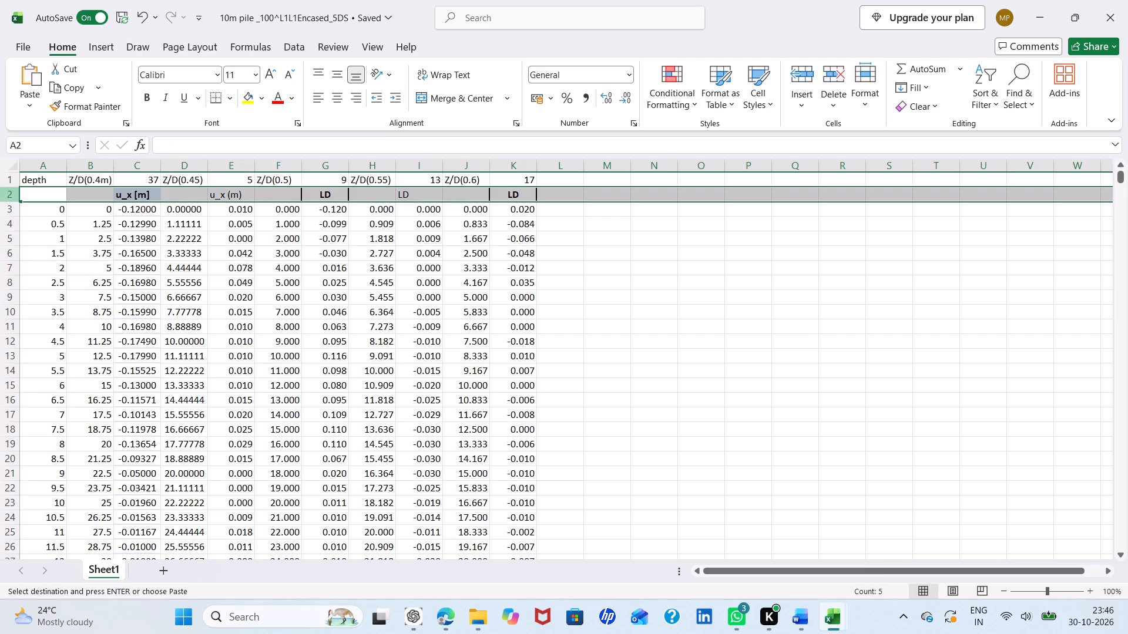
right_click(9, 191)
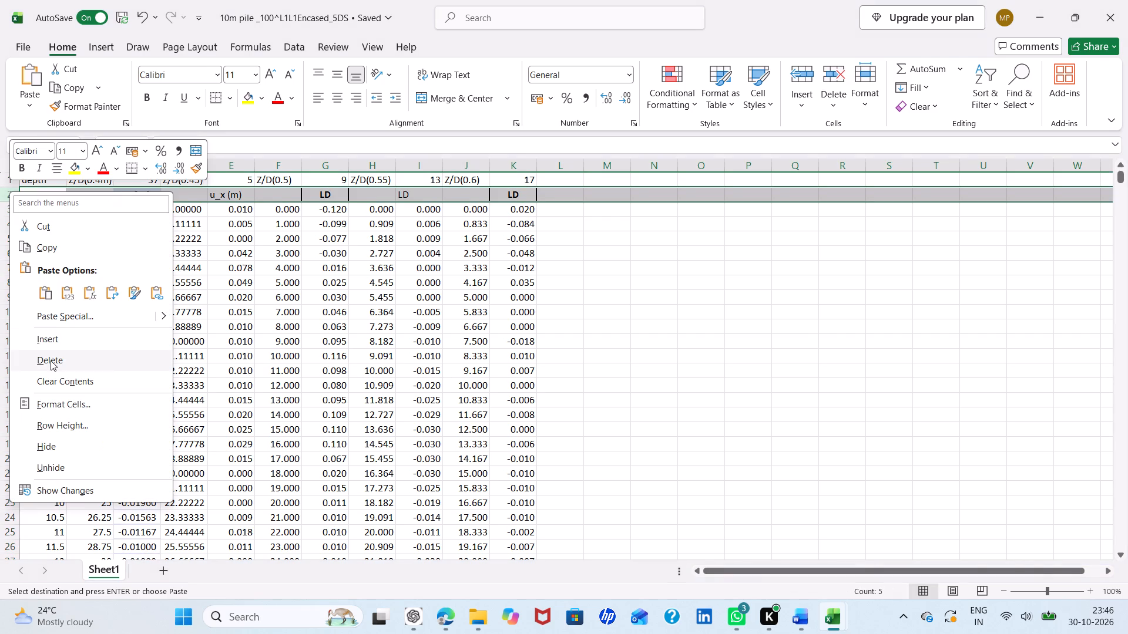
click(51, 360)
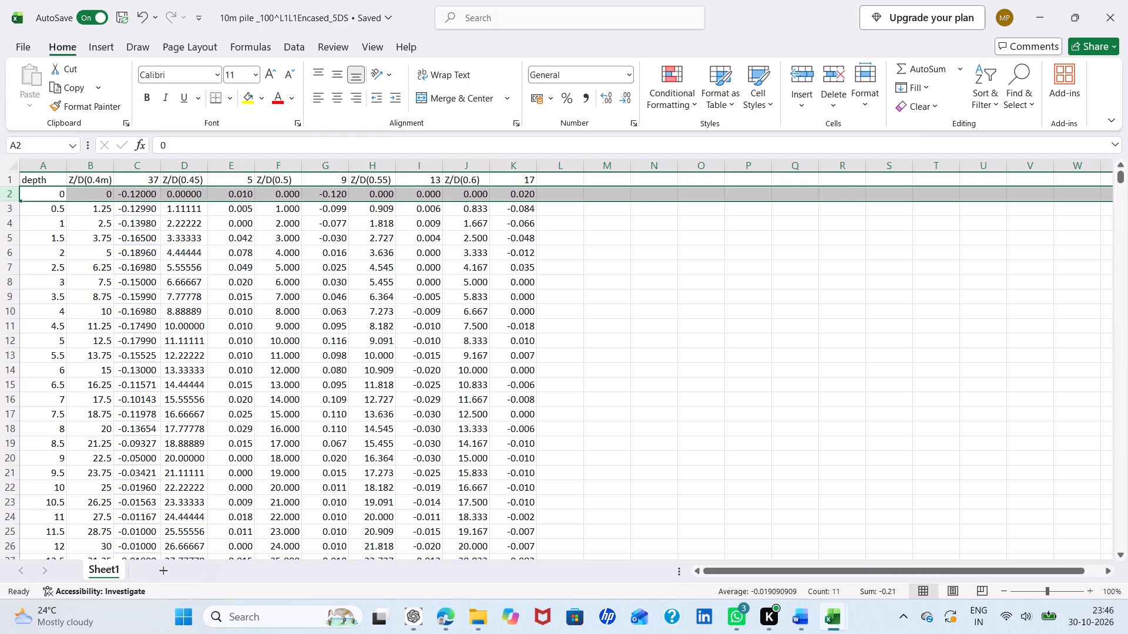
Replace the case numbers heading the columns after Z/D(0.4m) and Z/D(0.45) with 0.4m dia and 0.45m dia.
click(136, 173)
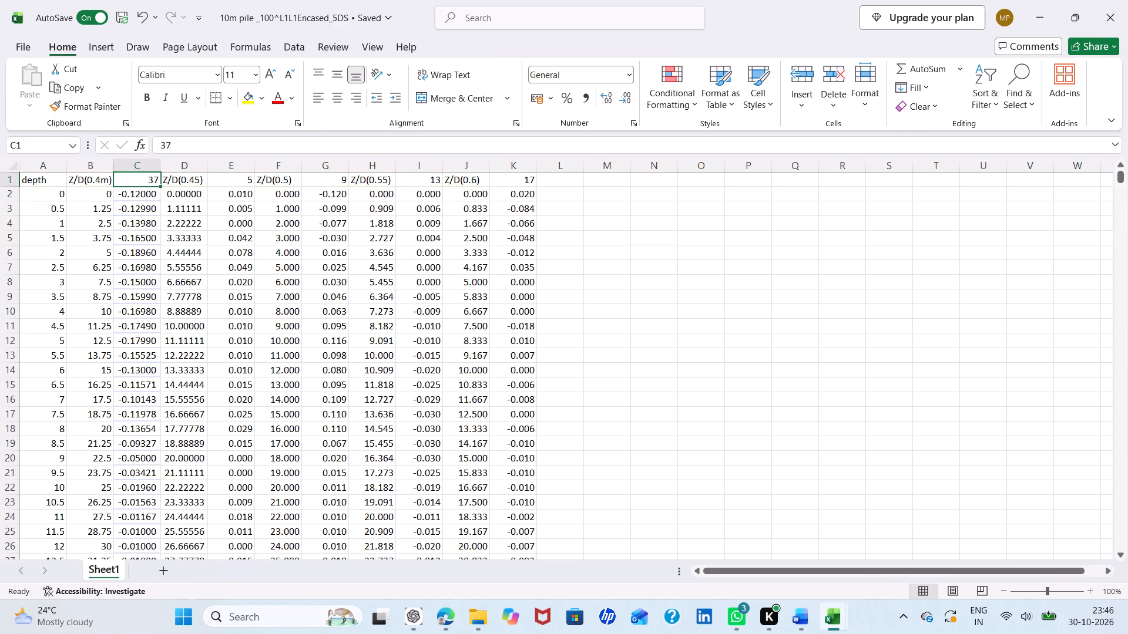
key(BackSpace)
text(0.4m)
key(space)
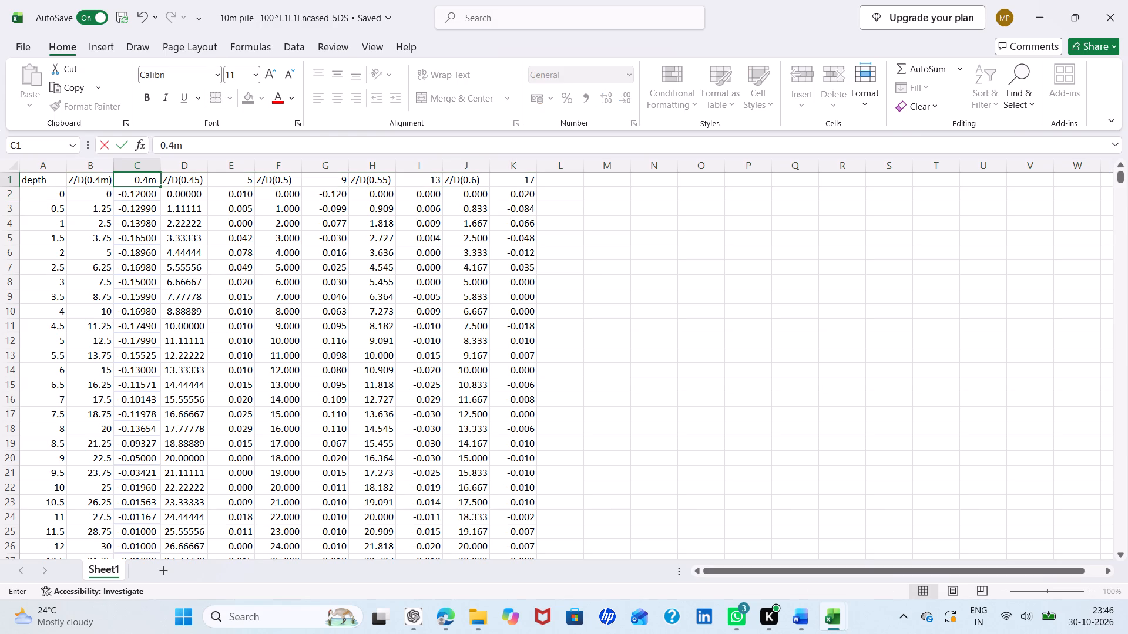
text(dia)
click(231, 181)
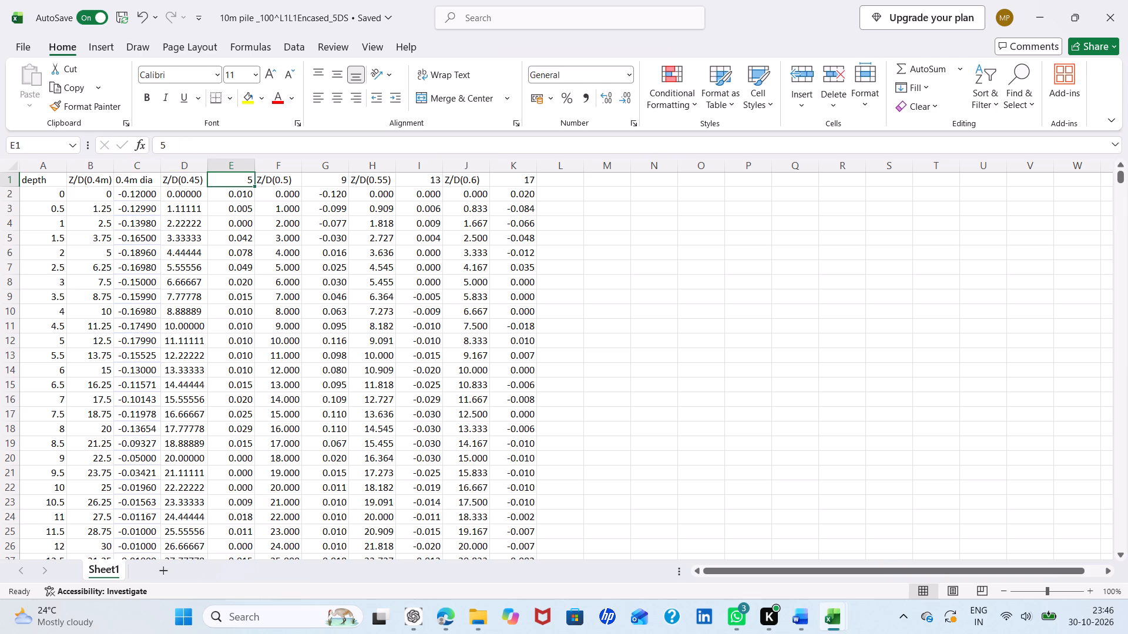
key(BackSpace)
text(0.45m dia)
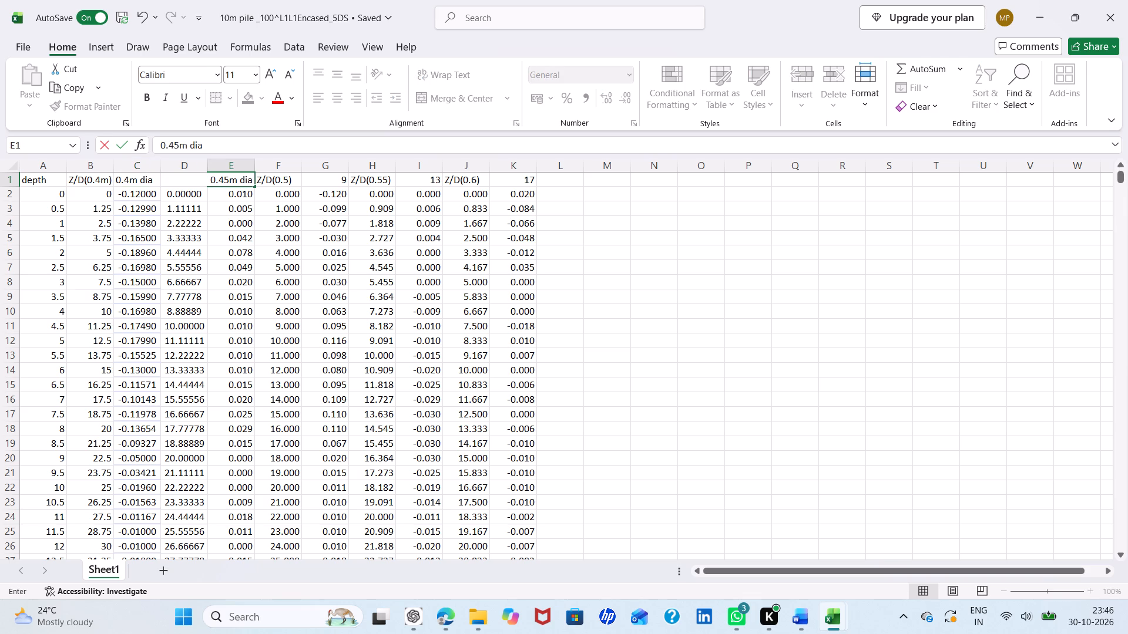
Replace the case numbers heading the columns after Z/D(0.5), Z/D(0.55) and Z/D(0.6) with 0.5m dia, 0.55m dia and 0.6m dia.
click(330, 183)
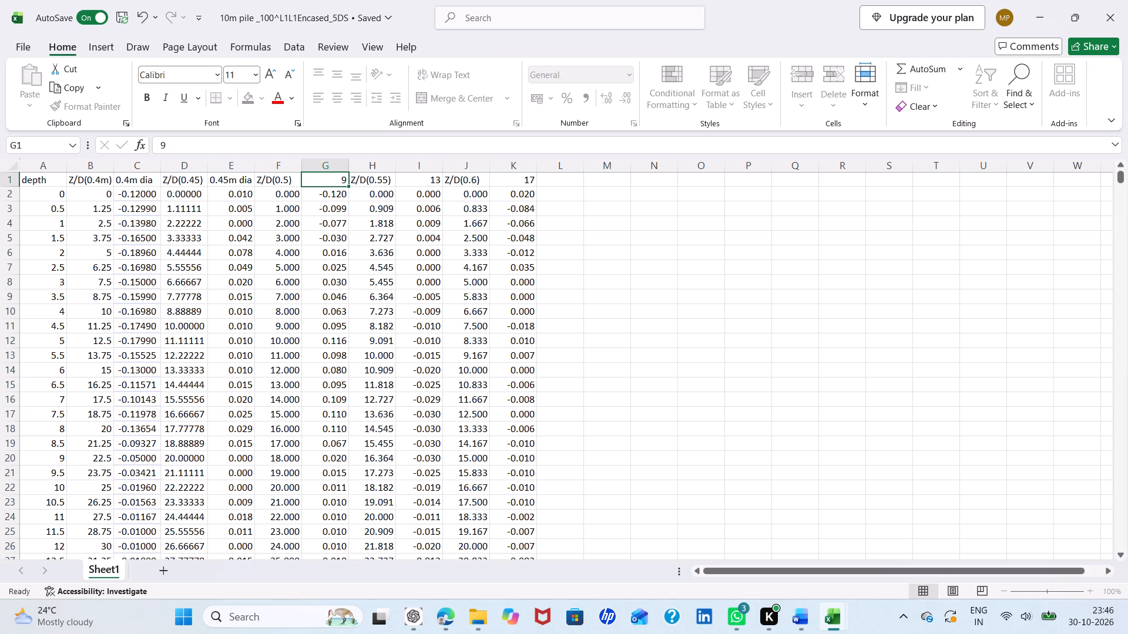
key(BackSpace)
text(0.5)
text(m dia)
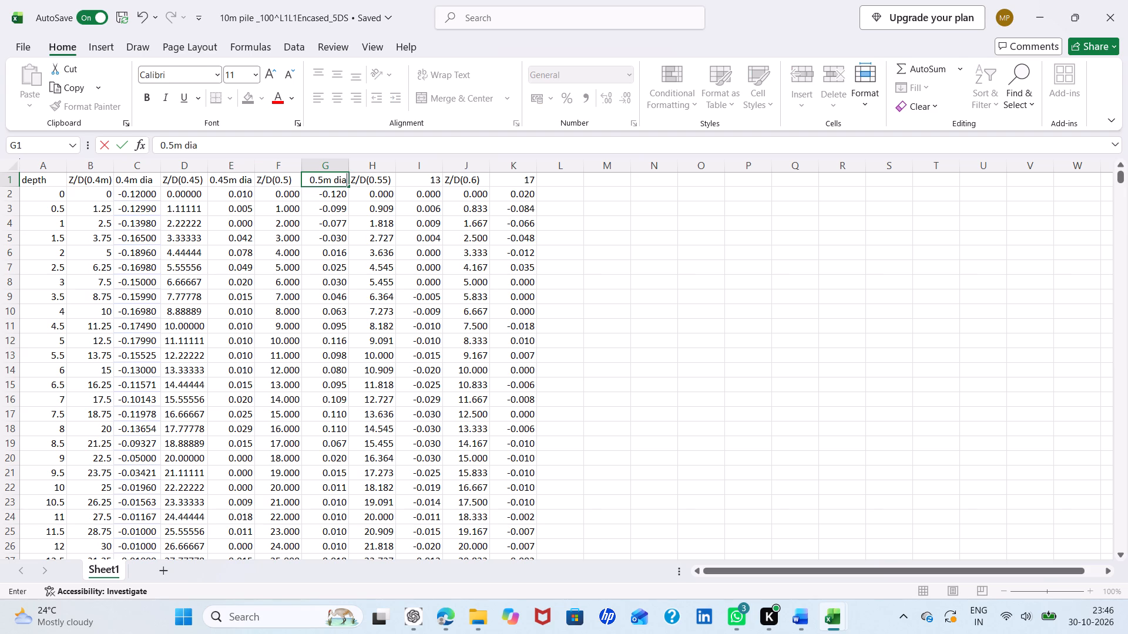
click(424, 176)
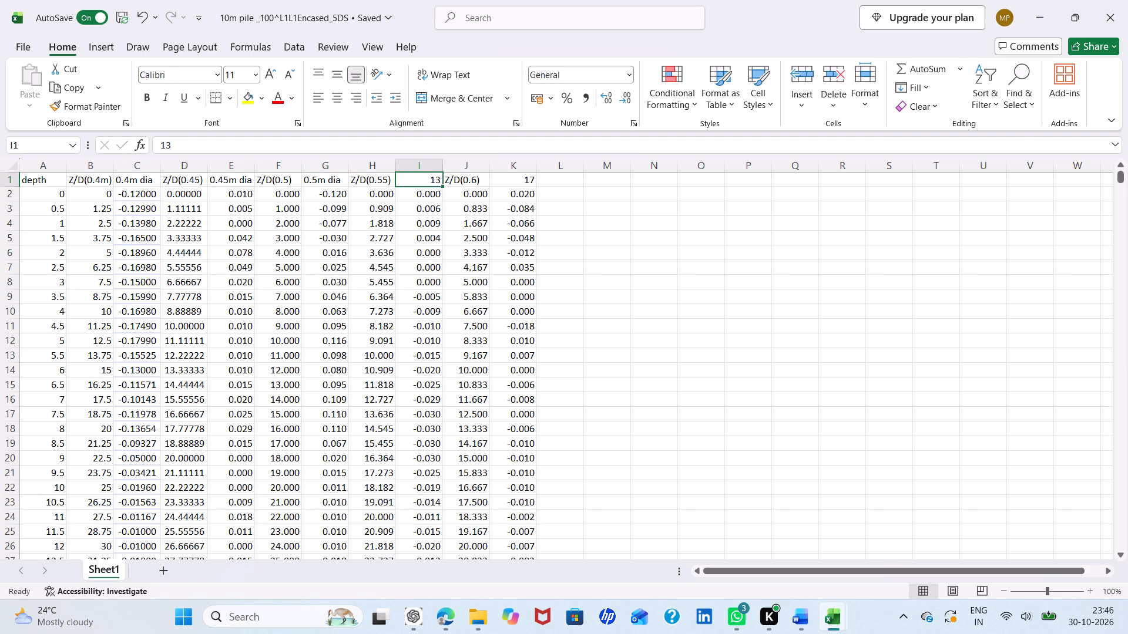
text(0.55)
text(m dia)
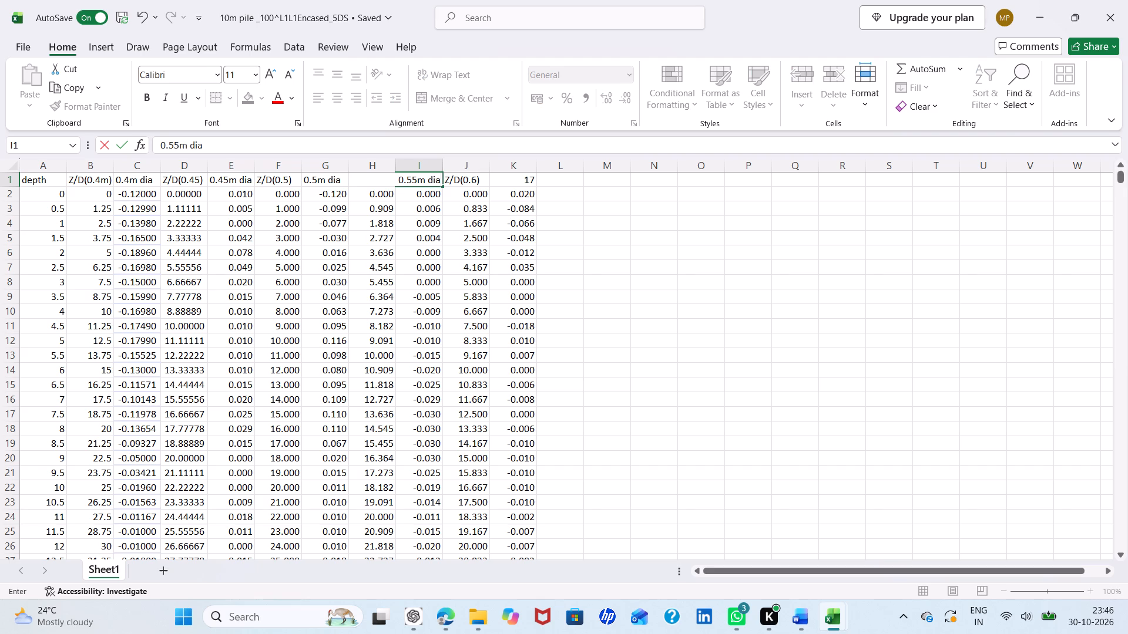
click(515, 184)
key(0)
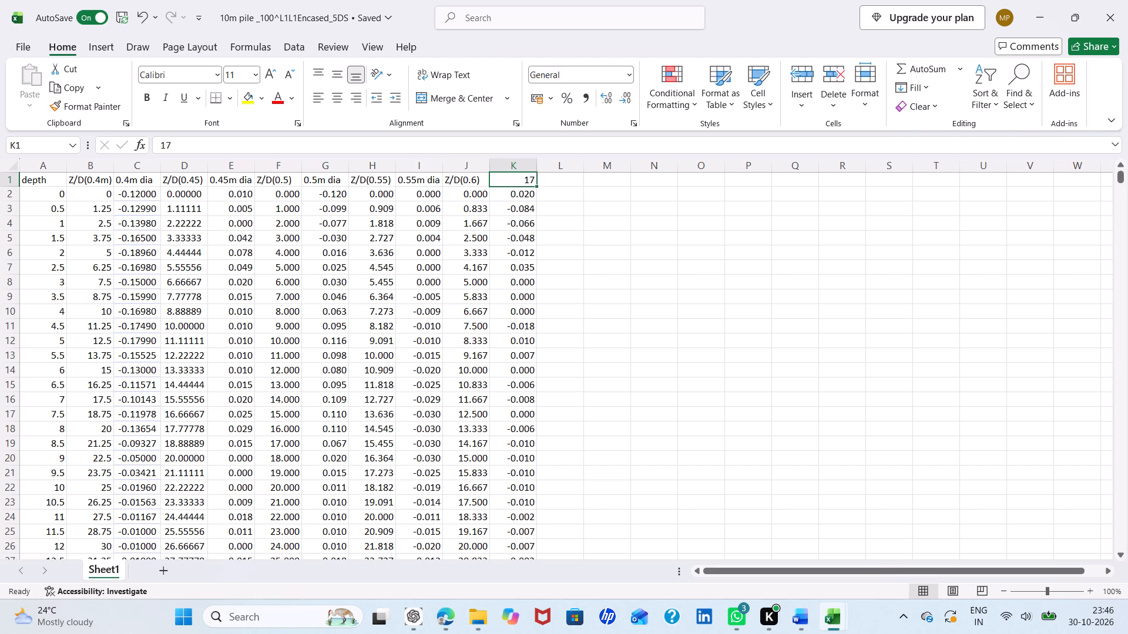
text(.6m dia)
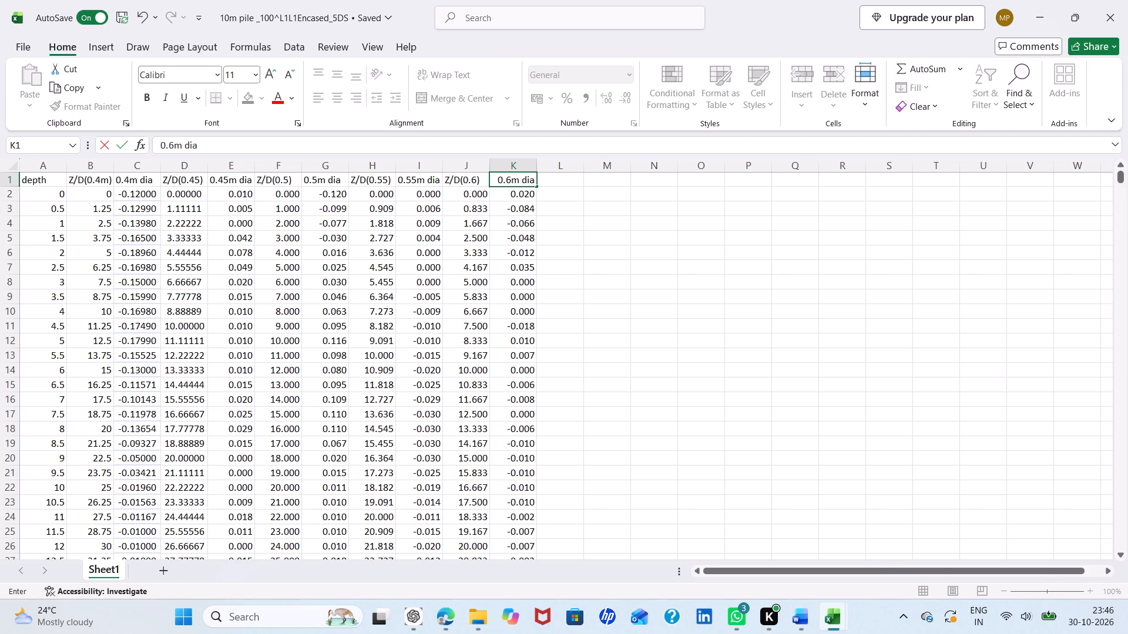
click(612, 193)
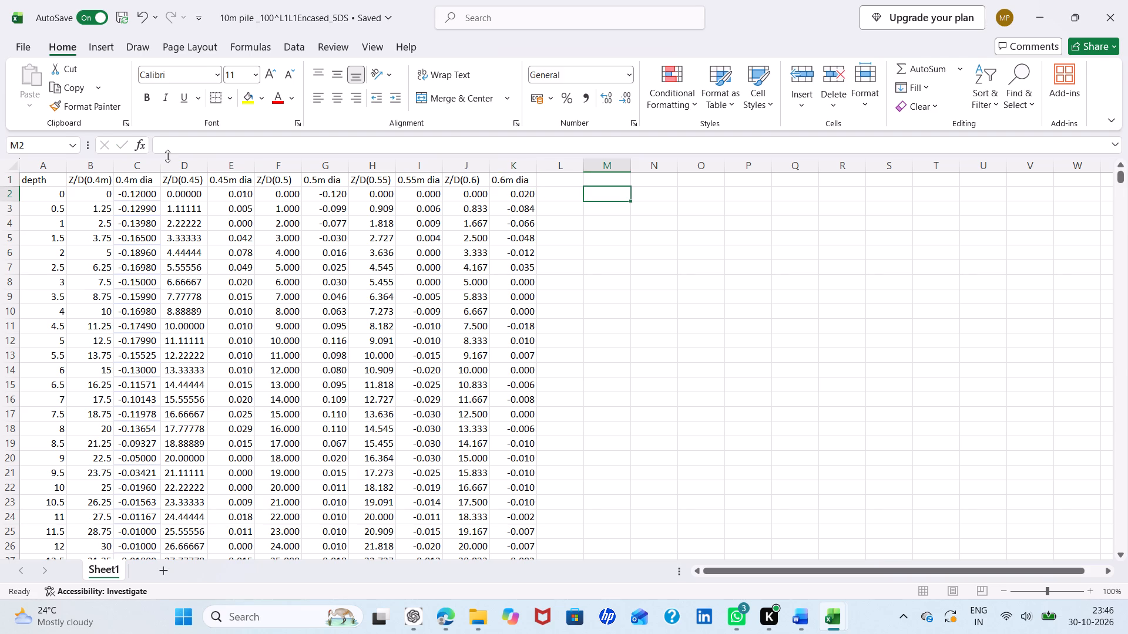
Insert a Scatter with Smooth Lines chart from the Z/D(0.4m) and 0.4m dia columns.
click(135, 168)
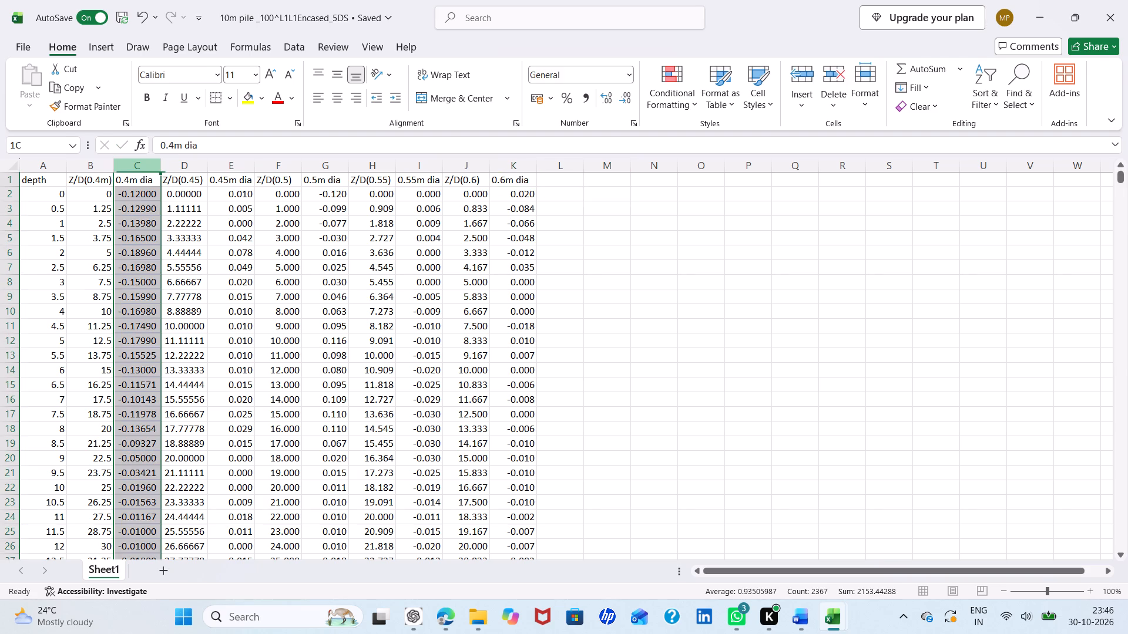
click(172, 163)
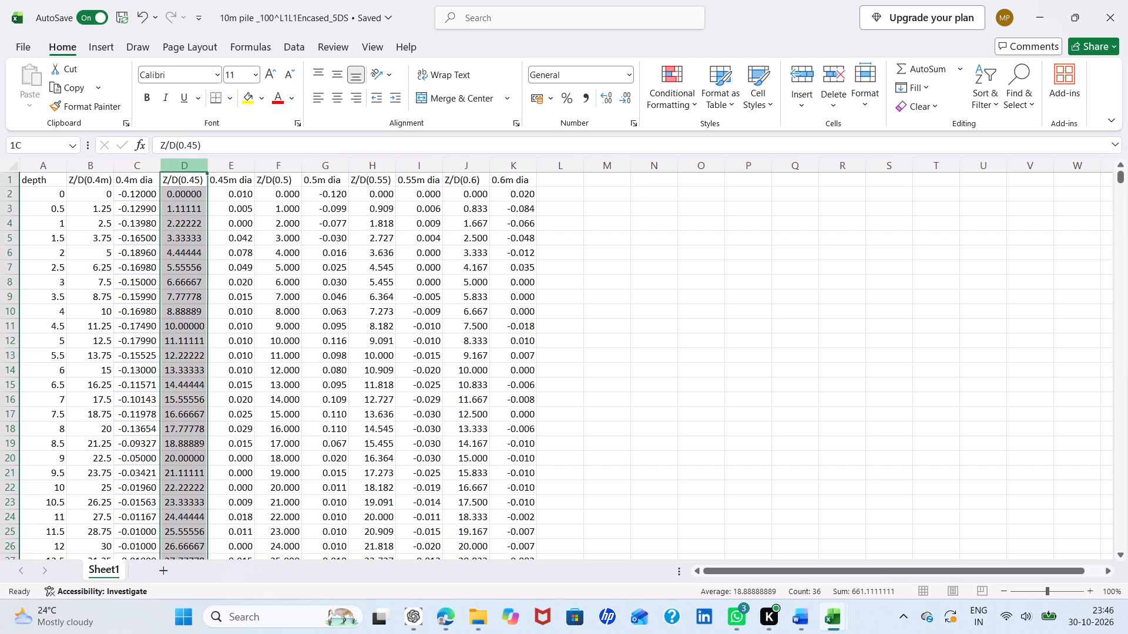
click(142, 168)
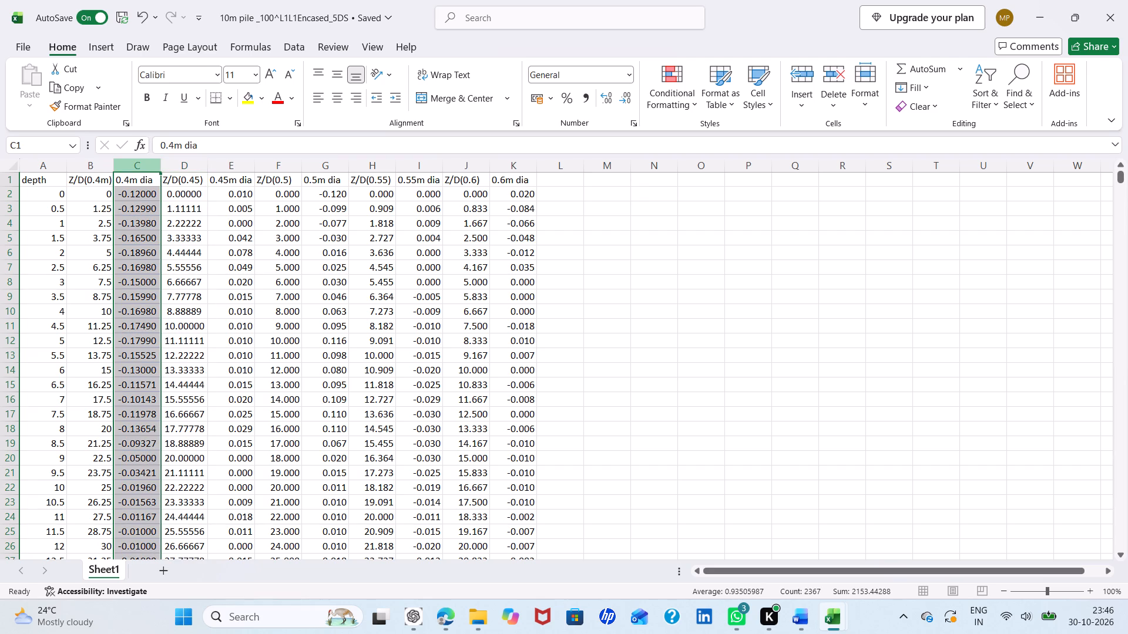
ctrl+click(94, 170)
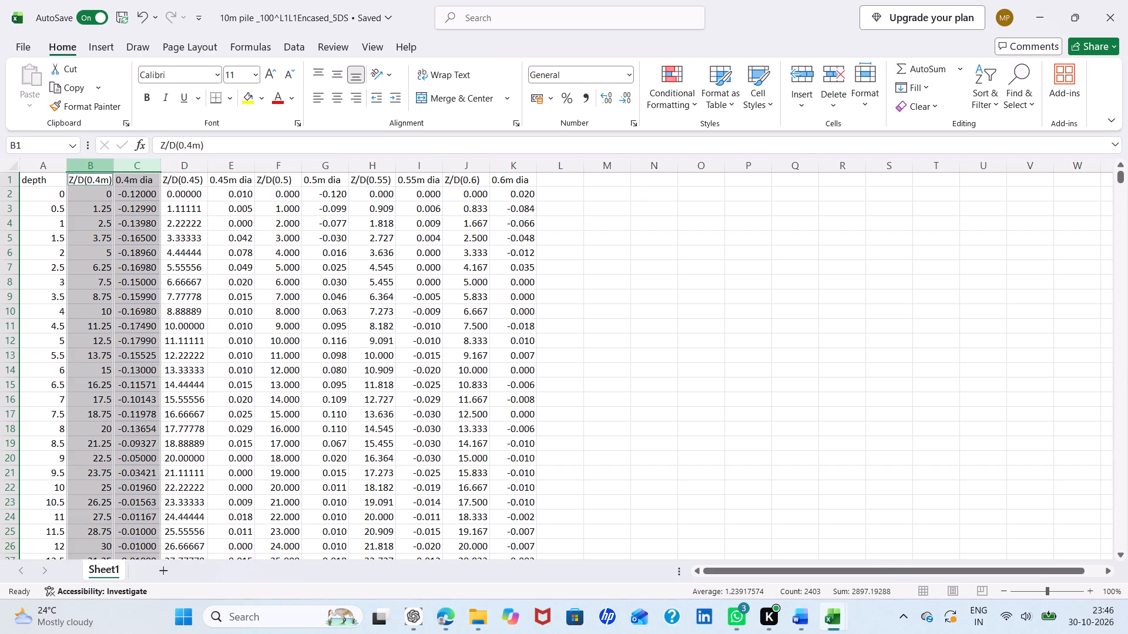
click(104, 51)
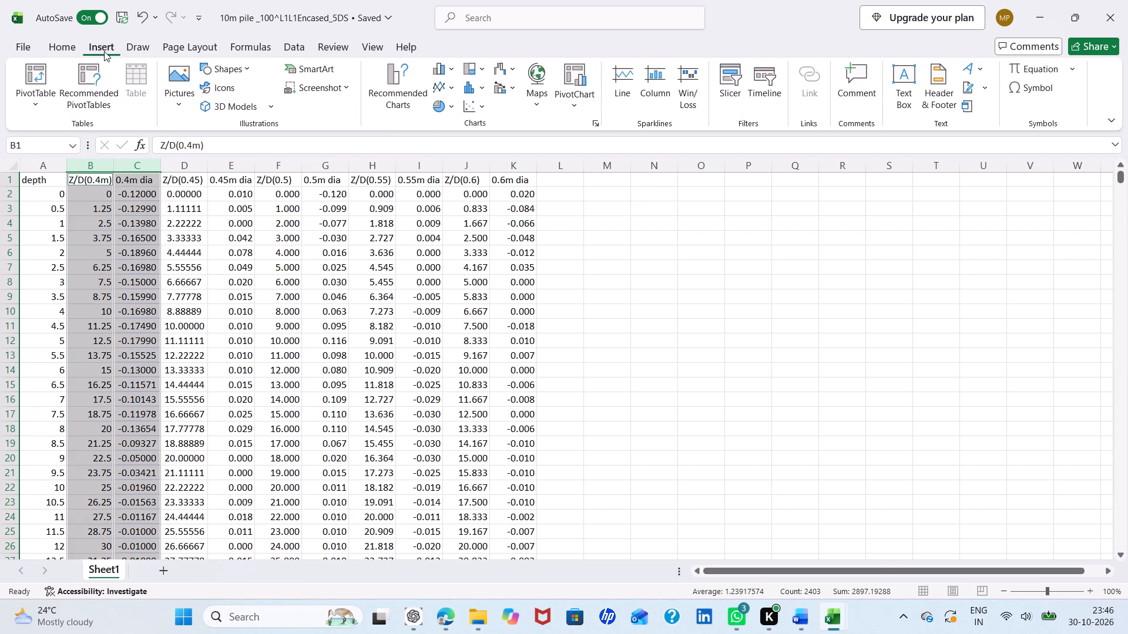
click(479, 106)
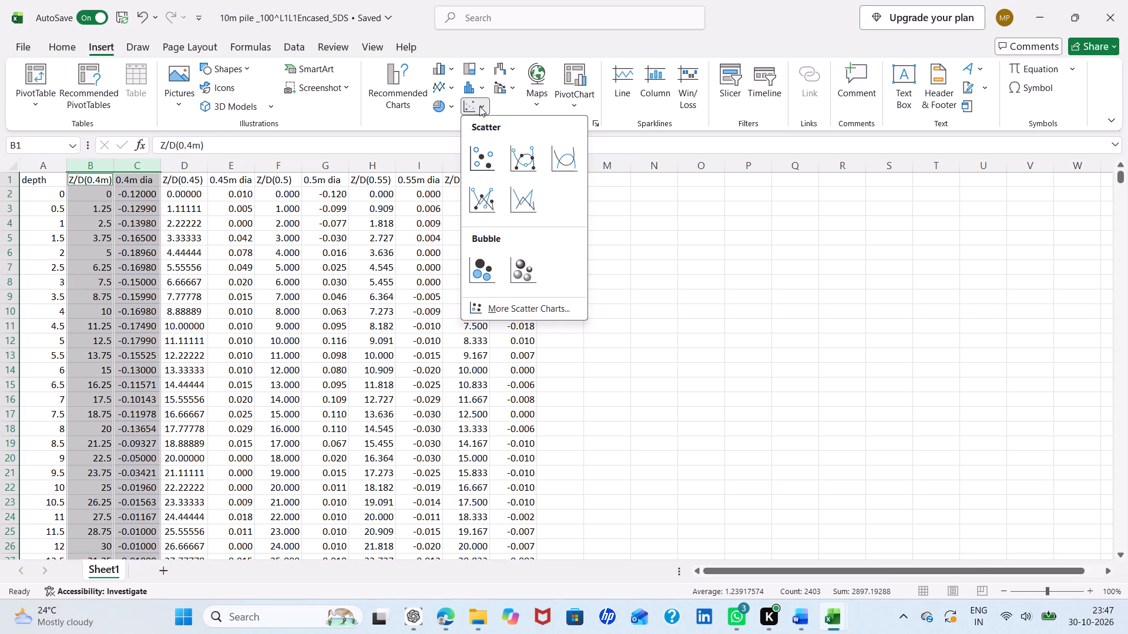
click(560, 159)
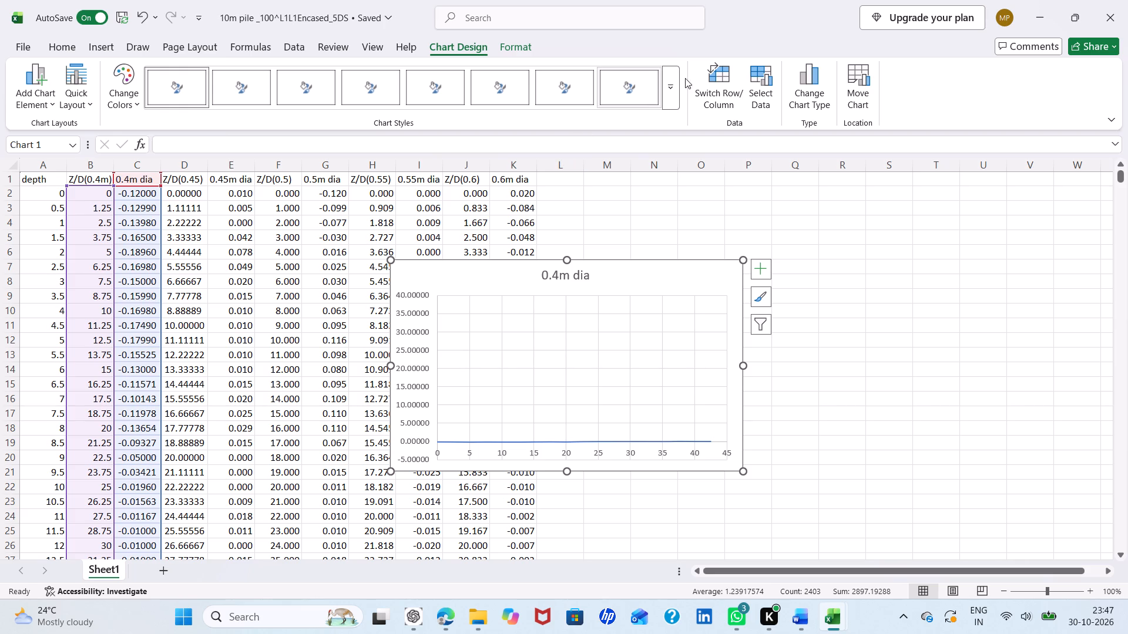
Open the chart's only data series for editing and enter 0.4m dia as its series name.
click(755, 91)
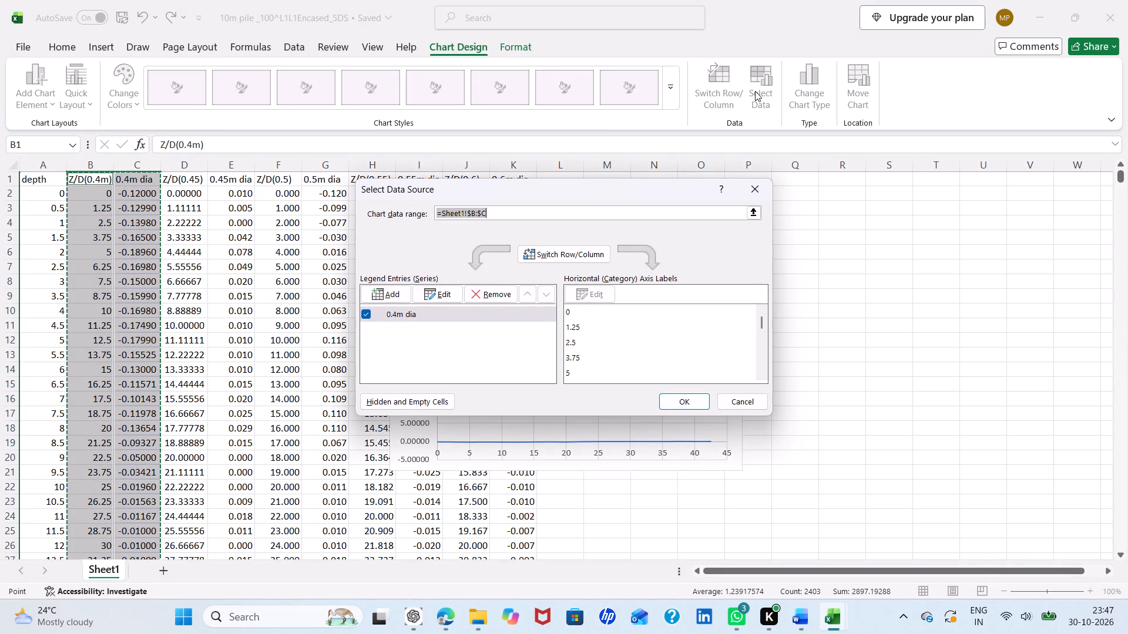
click(467, 307)
click(442, 297)
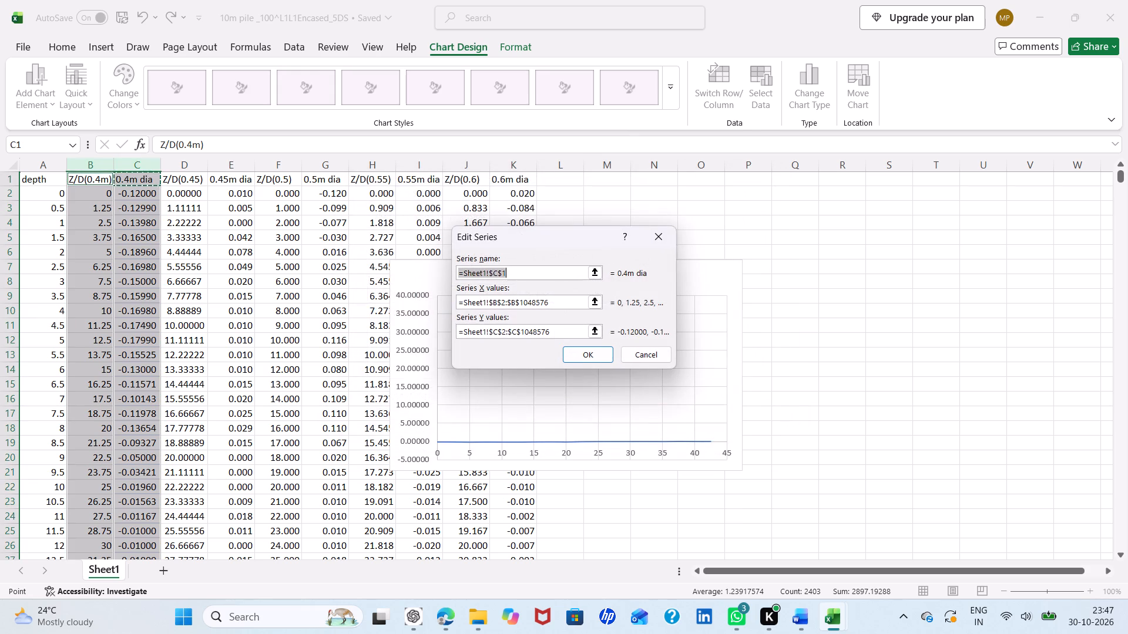
key(BackSpace)
text(0.)
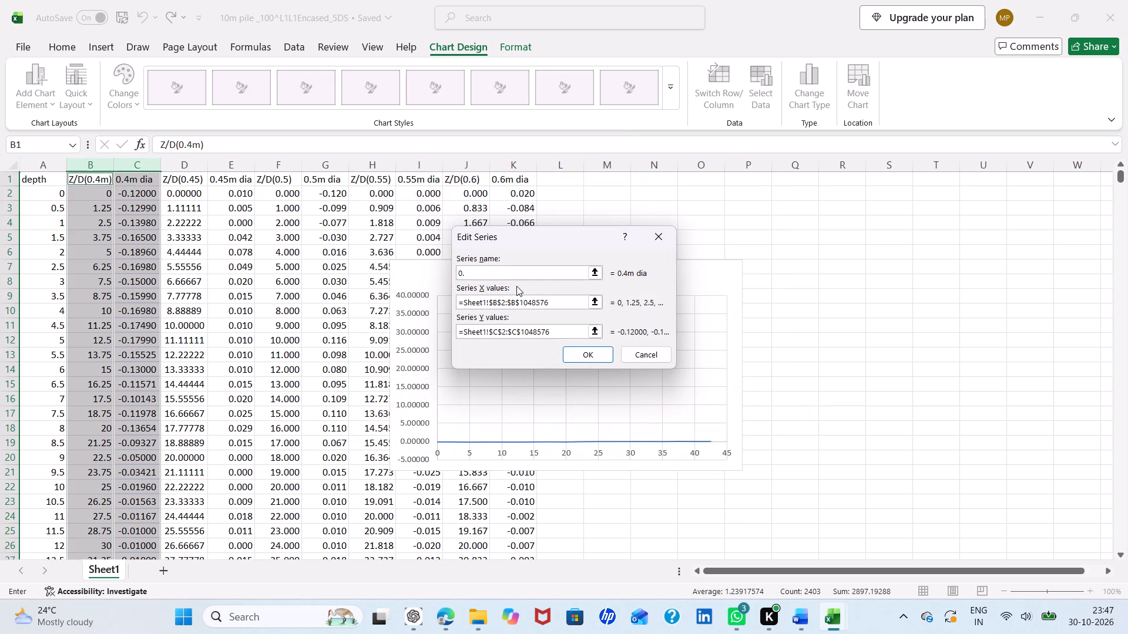
text(4m dia)
click(548, 302)
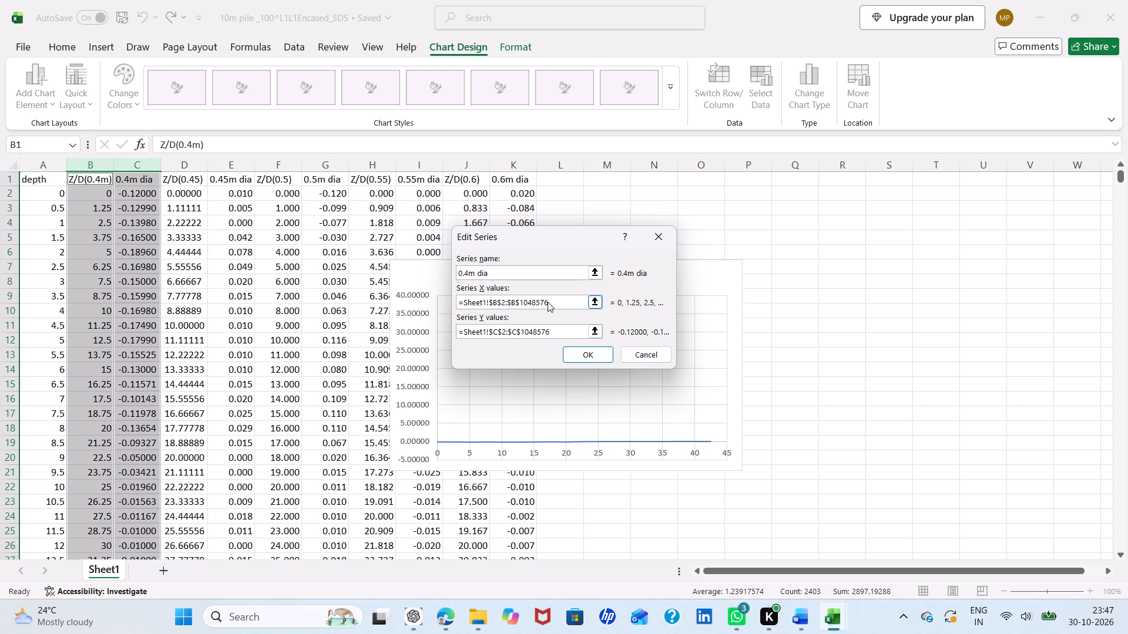
key(BackSpace)
key(BackSpace)
key(BackSpace)
key(BackSpace)
key(BackSpace)
key(BackSpace)
key(BackSpace)
key(BackSpace)
key(BackSpace)
key(BackSpace)
key(BackSpace)
key(BackSpace)
key(BackSpace)
key(BackSpace)
key(BackSpace)
key(BackSpace)
key(BackSpace)
key(BackSpace)
key(BackSpace)
key(BackSpace)
key(BackSpace)
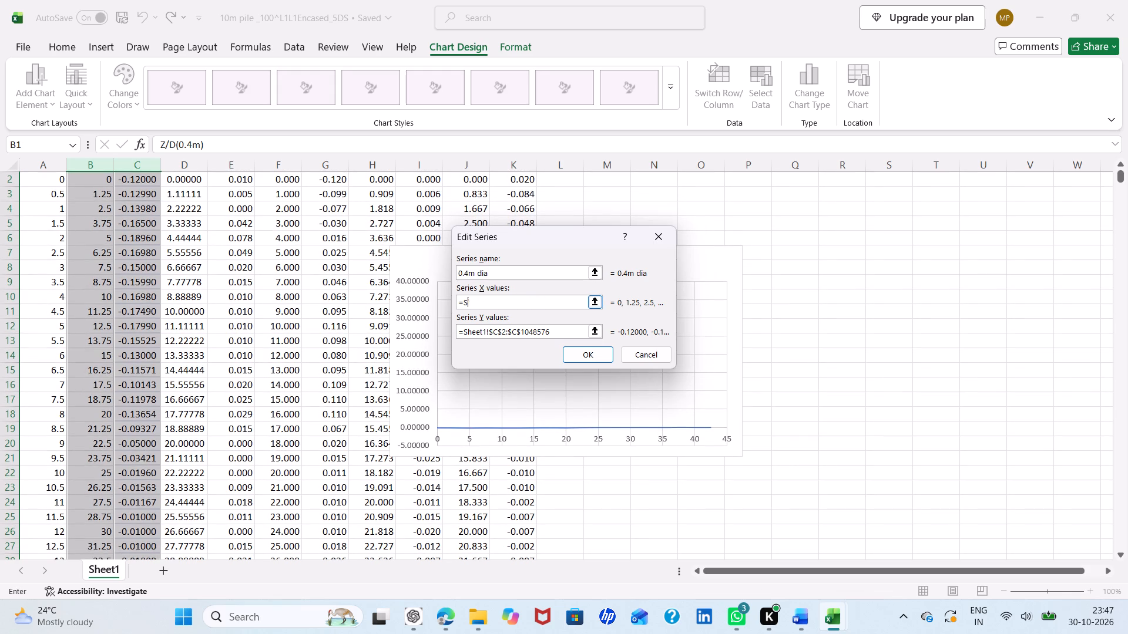
key(BackSpace)
key(BackSpace)
key(ctrl+v)
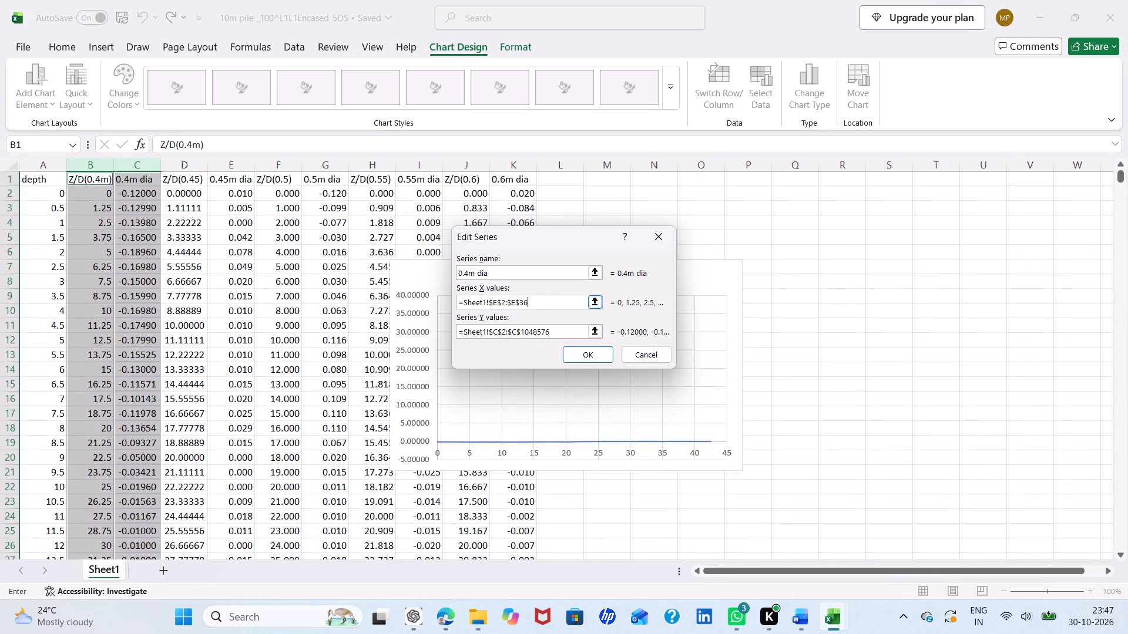
Point the pasted X values range at the 0.4m dia column, =Sheet1!$C$2:$C$36.
click(495, 300)
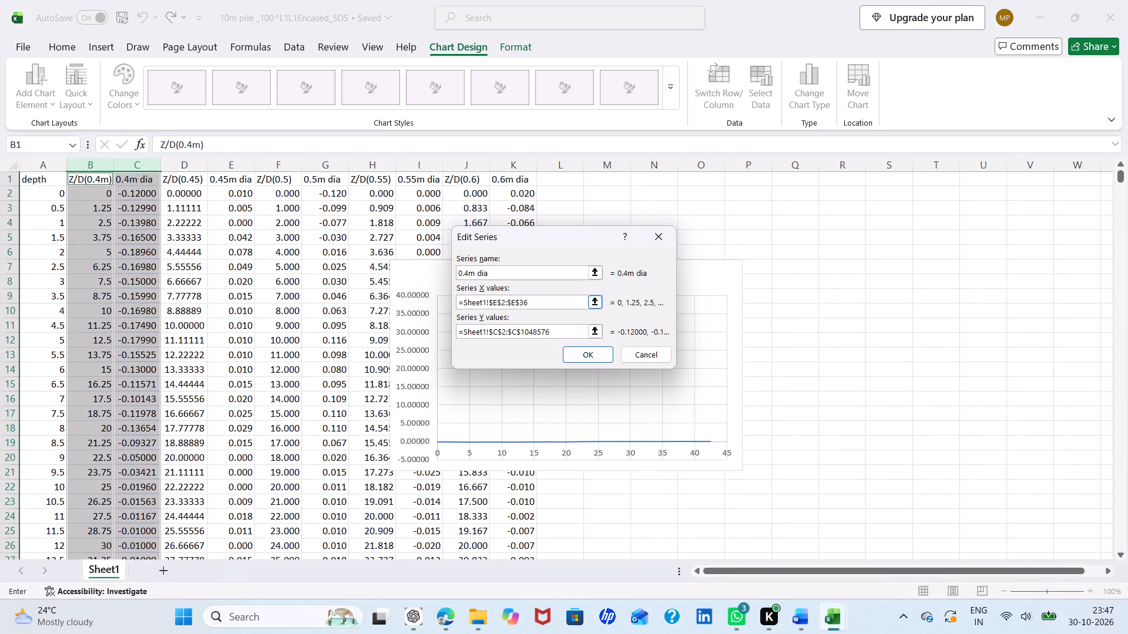
key(BackSpace)
key(shift+c)
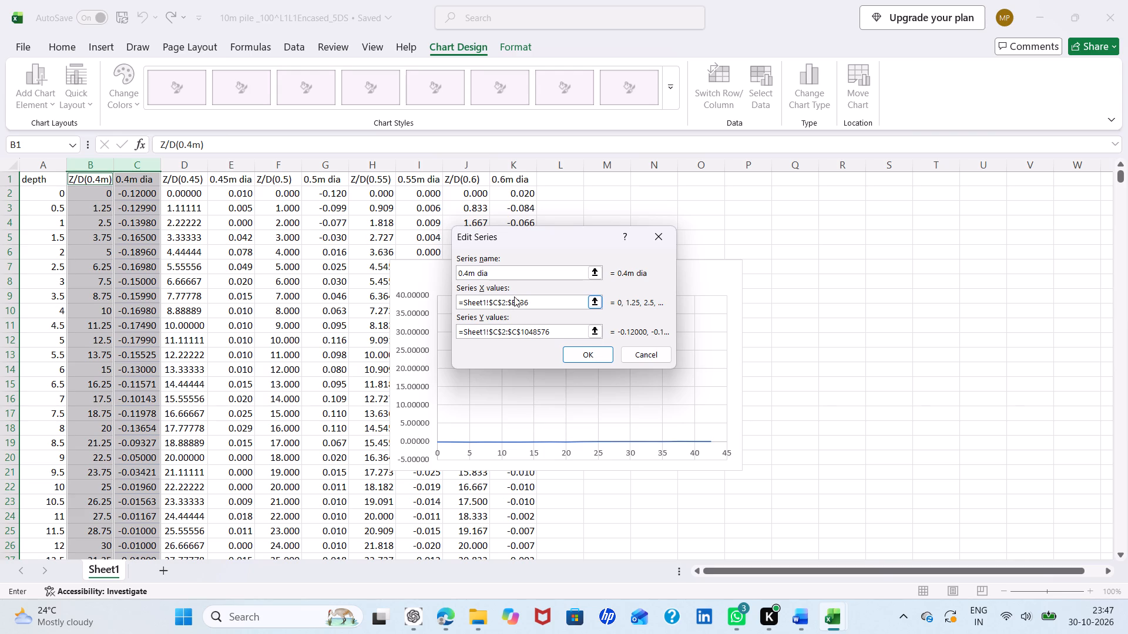
click(516, 302)
key(BackSpace)
key(shift+c)
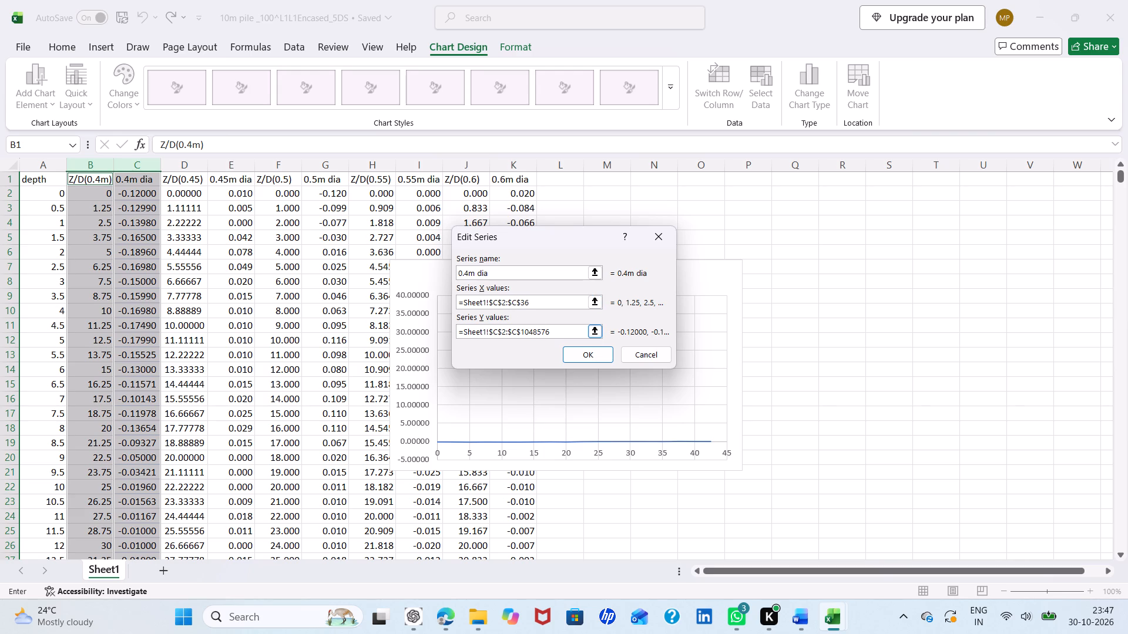
Set the 0.4m dia series Y values to =Sheet1!$B$2:$B$36, reusing the copied range, and apply the data source changes.
click(552, 331)
key(BackSpace)
key(BackSpace)
key(BackSpace)
key(BackSpace)
key(BackSpace)
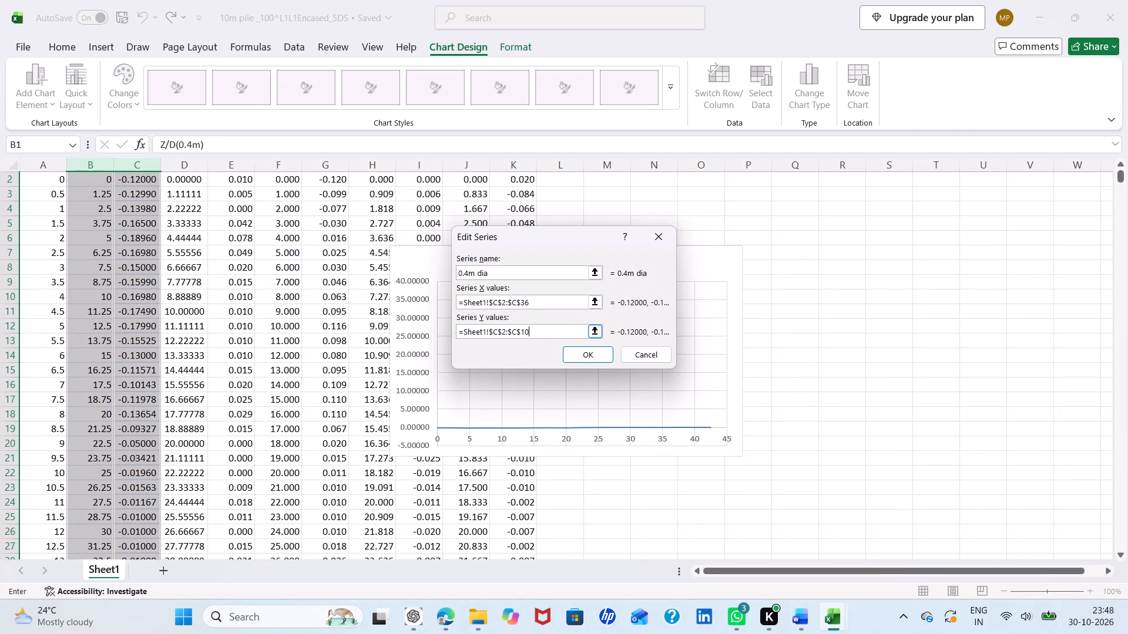
key(BackSpace)
key(BackSpace)
key(BackSpace)
key(BackSpace)
key(BackSpace)
key(BackSpace)
key(BackSpace)
key(BackSpace)
key(BackSpace)
key(BackSpace)
key(BackSpace)
key(BackSpace)
key(BackSpace)
key(BackSpace)
key(BackSpace)
key(BackSpace)
key(BackSpace)
key(BackSpace)
key(BackSpace)
key(BackSpace)
key(BackSpace)
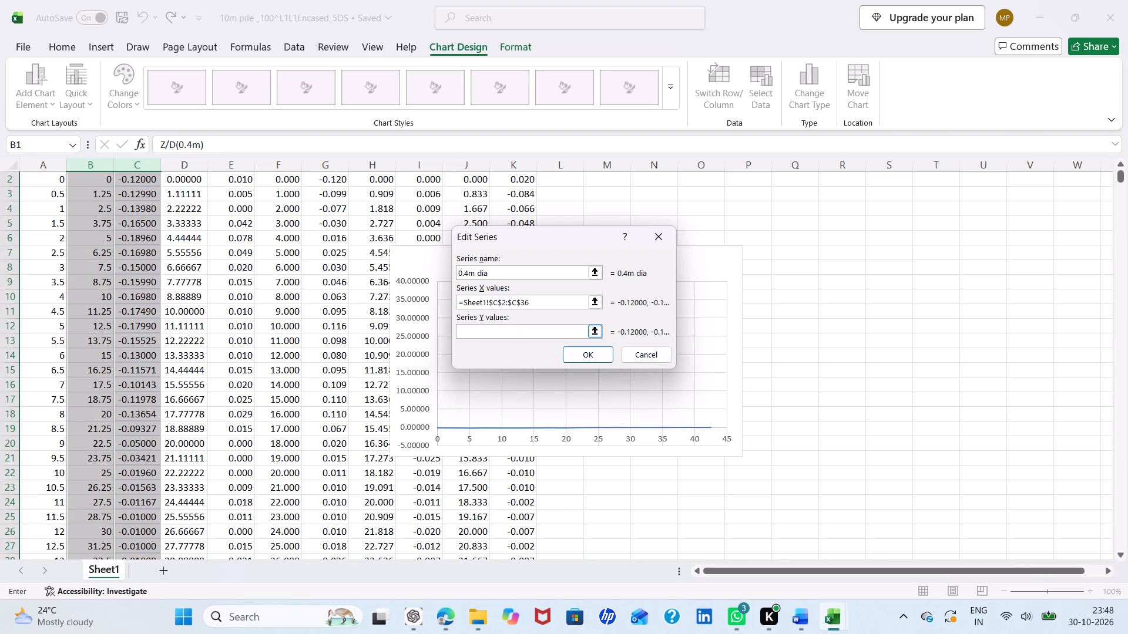
key(ctrl+v)
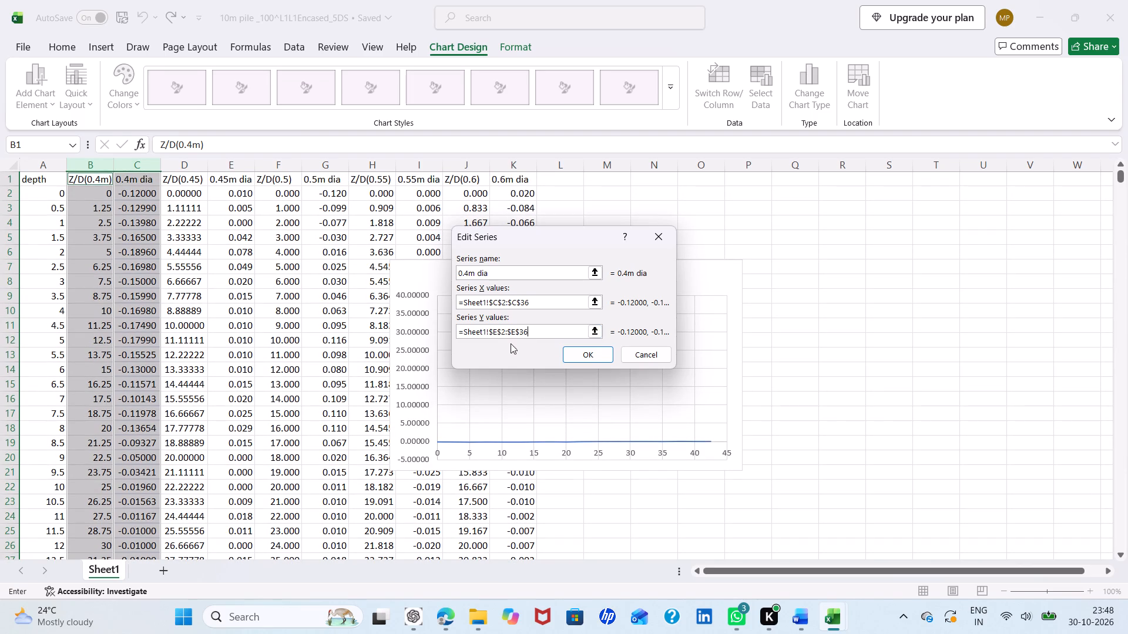
click(496, 334)
key(BackSpace)
key(shift+b)
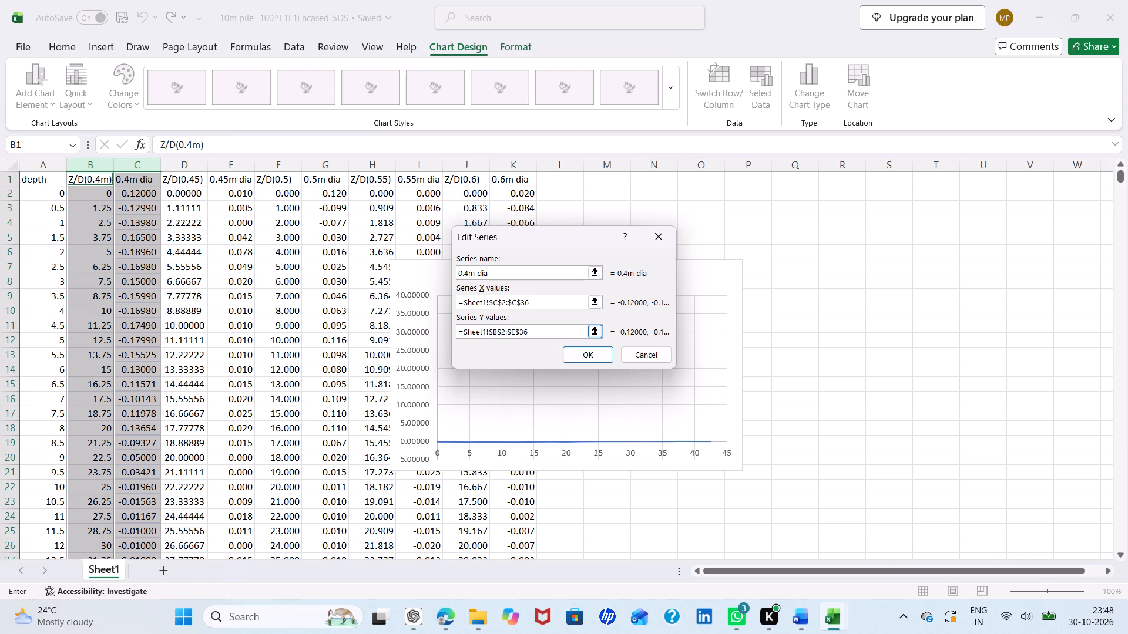
click(516, 334)
key(BackSpace)
key(shift+b)
click(584, 354)
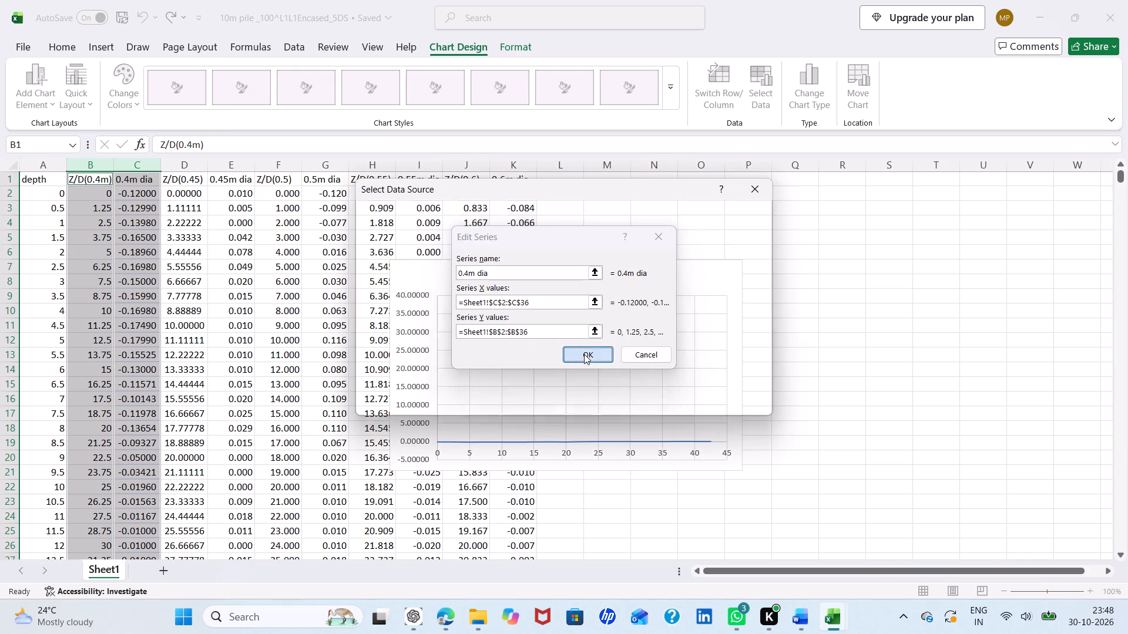
click(690, 397)
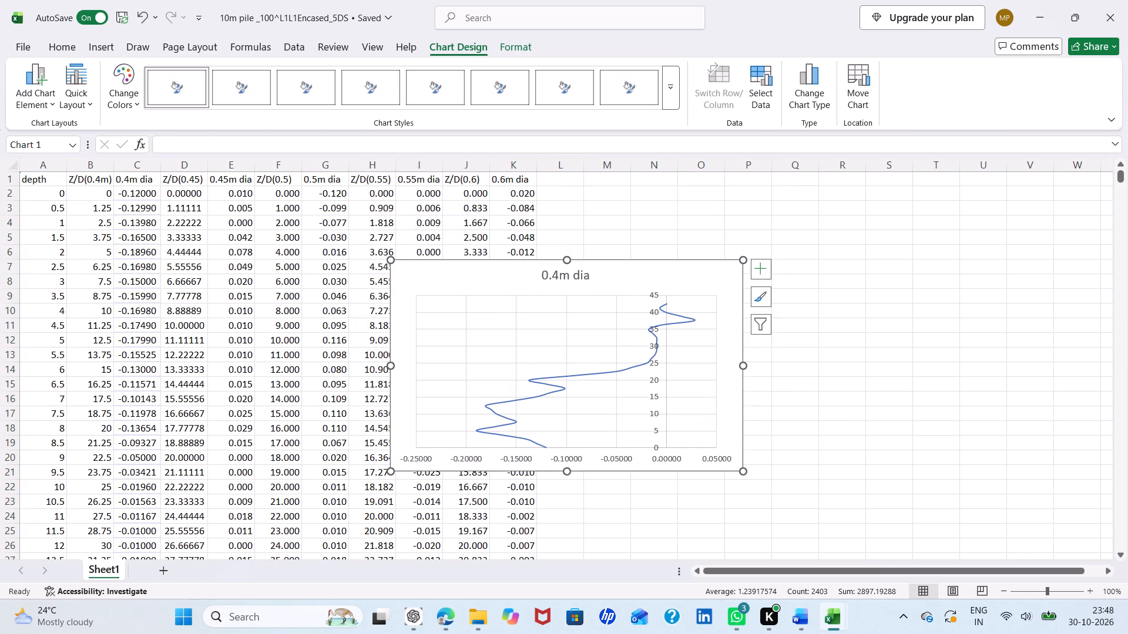
Add a chart series named 0.45m dia with X values =Sheet1!$E$2:$E$36, reusing the copied range.
click(751, 86)
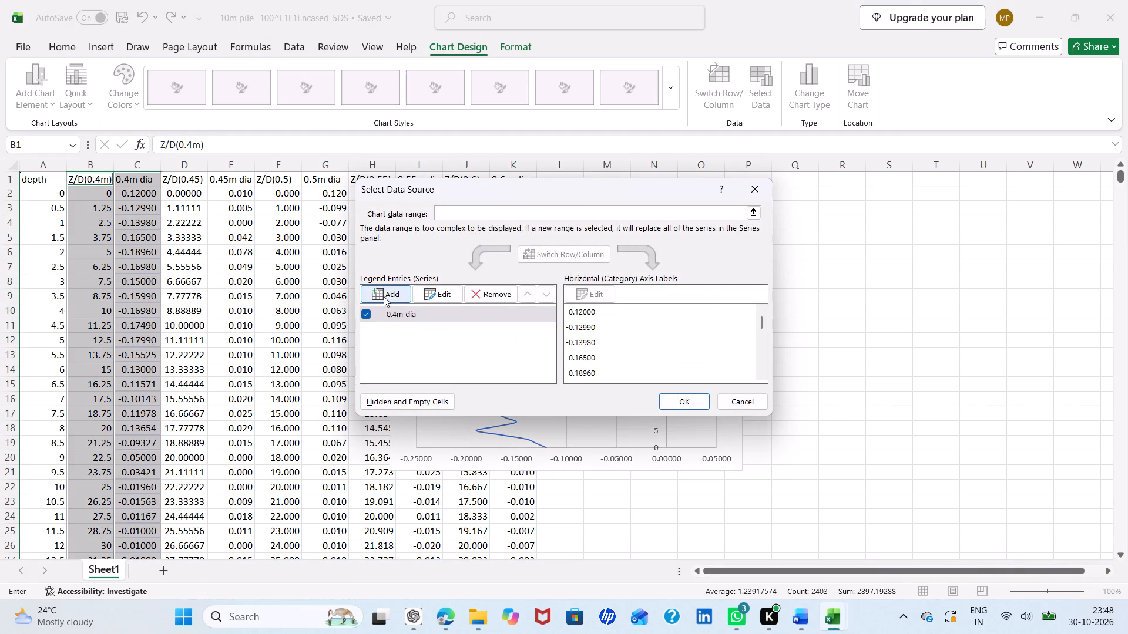
click(384, 296)
text(0.45m dia)
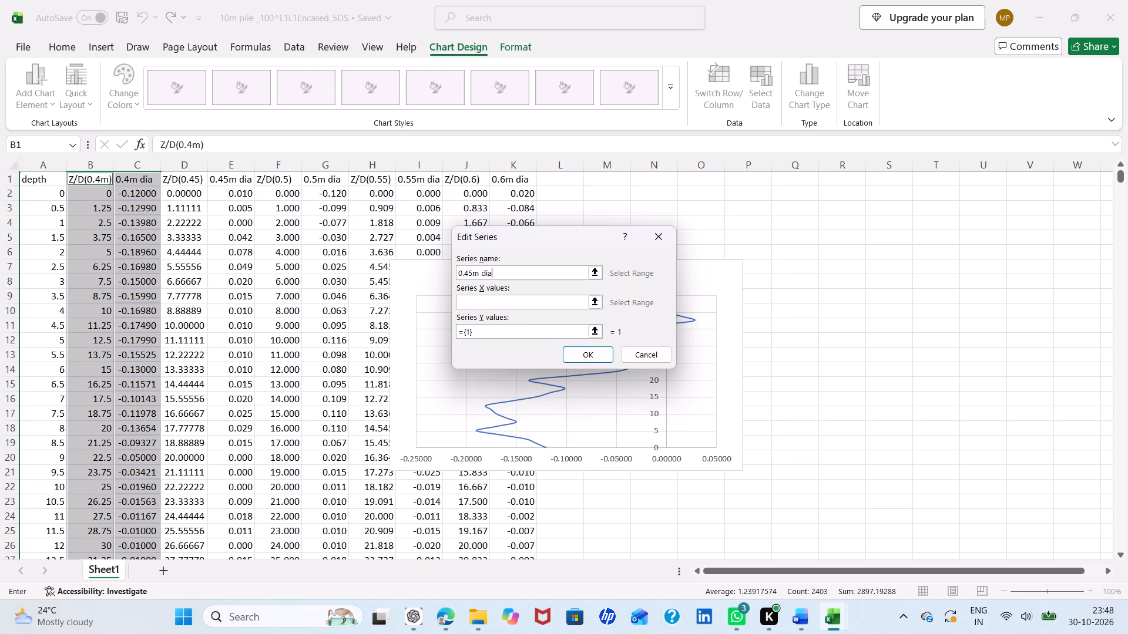
click(467, 304)
key(ctrl+v)
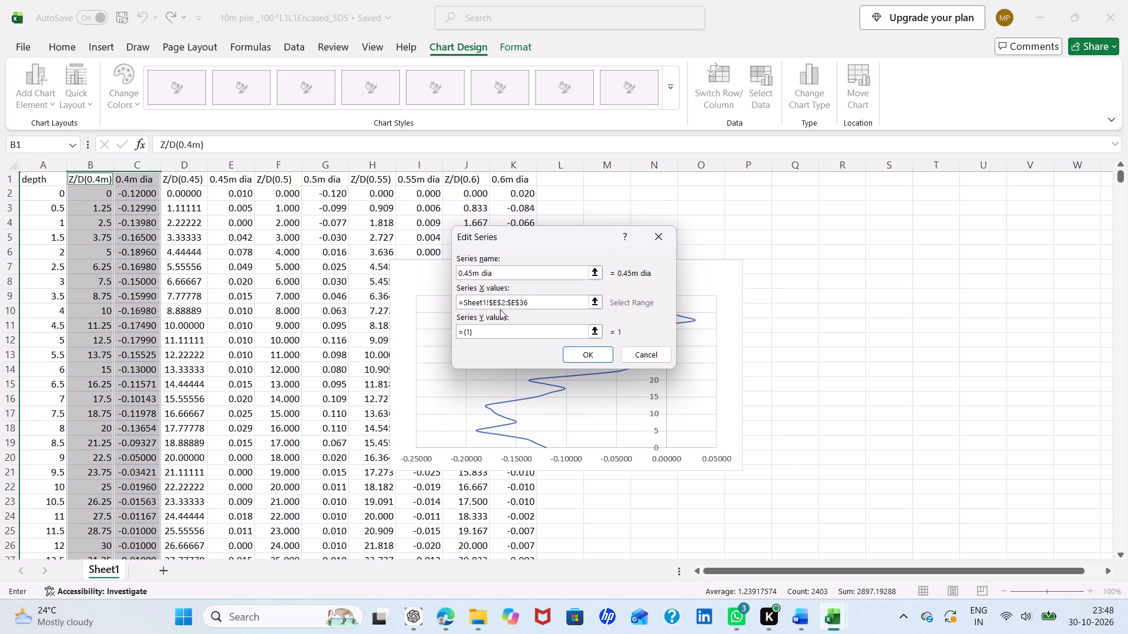
Set the 0.45m dia series Y values to =Sheet1!$D$2:$D$36, adapting the copied range, and apply the data source changes.
click(505, 330)
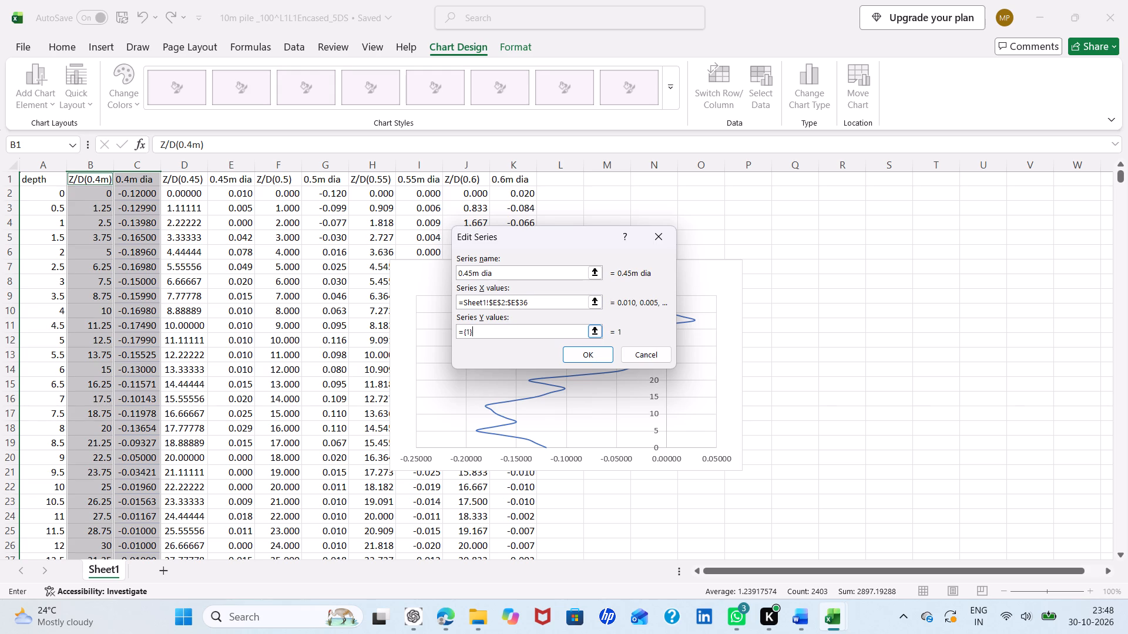
key(BackSpace)
key(BackSpace)
key(BackSpace)
key(BackSpace)
key(ctrl+v)
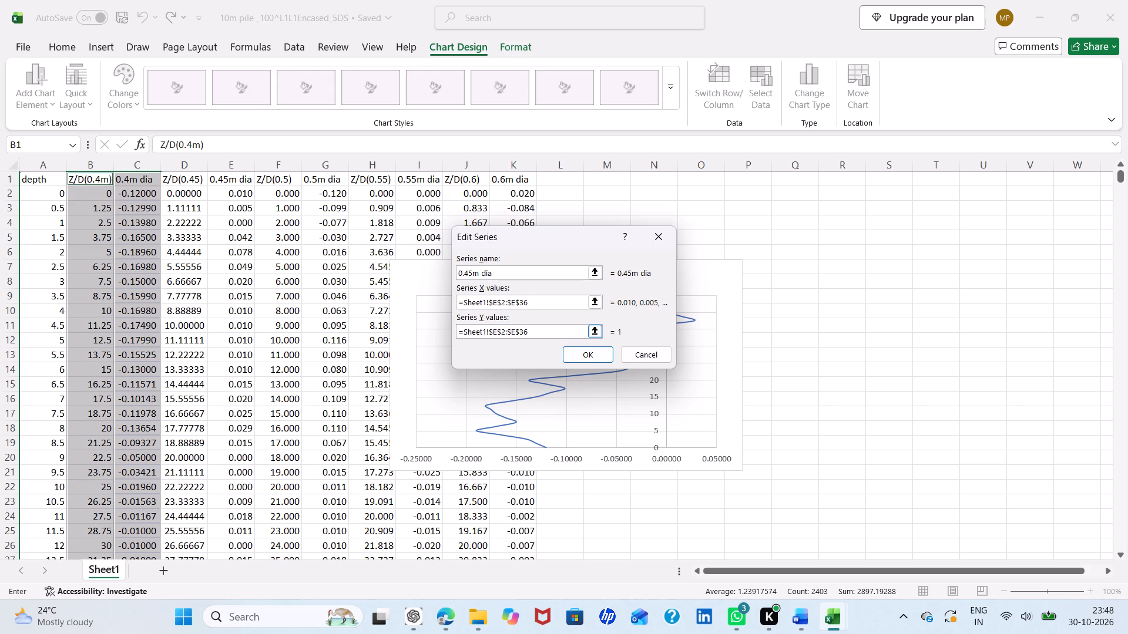
click(496, 332)
key(BackSpace)
key(shift+d)
click(517, 332)
key(BackSpace)
key(shift+d)
click(569, 358)
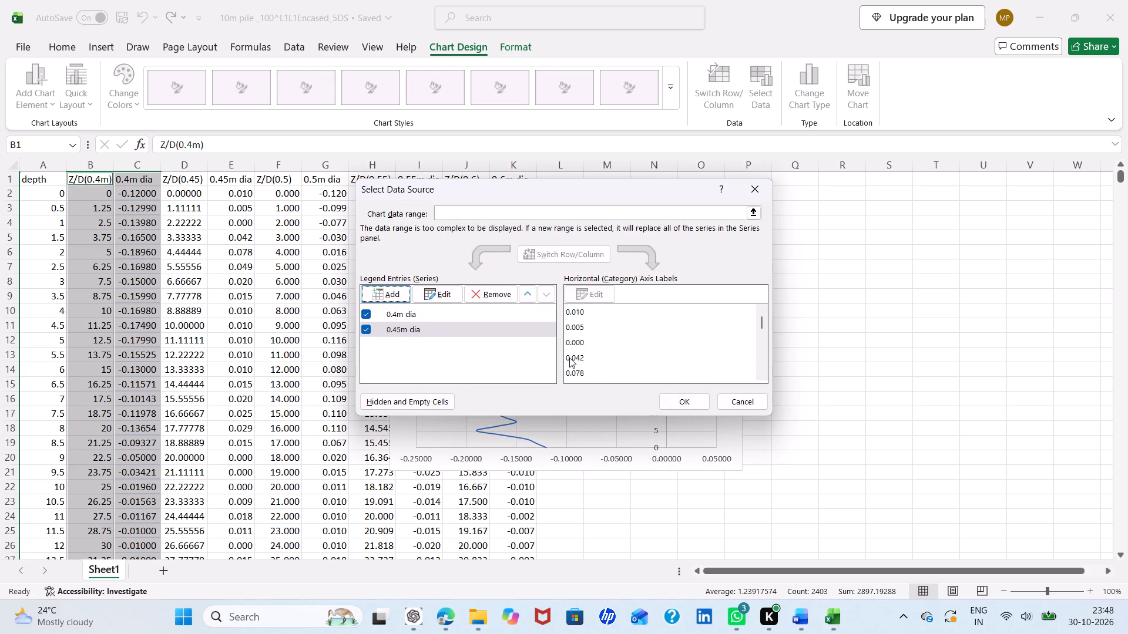
click(686, 398)
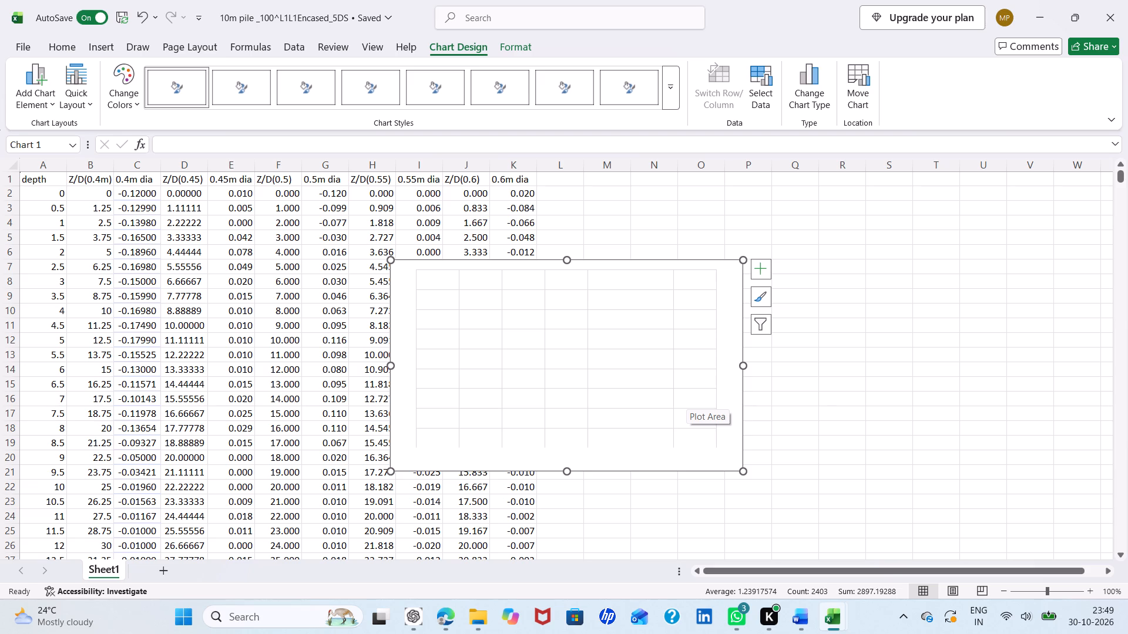
Add a chart series named 0.5m dia with X values =Sheet1!$G$2:$G$36, adapted from the copied range.
click(756, 101)
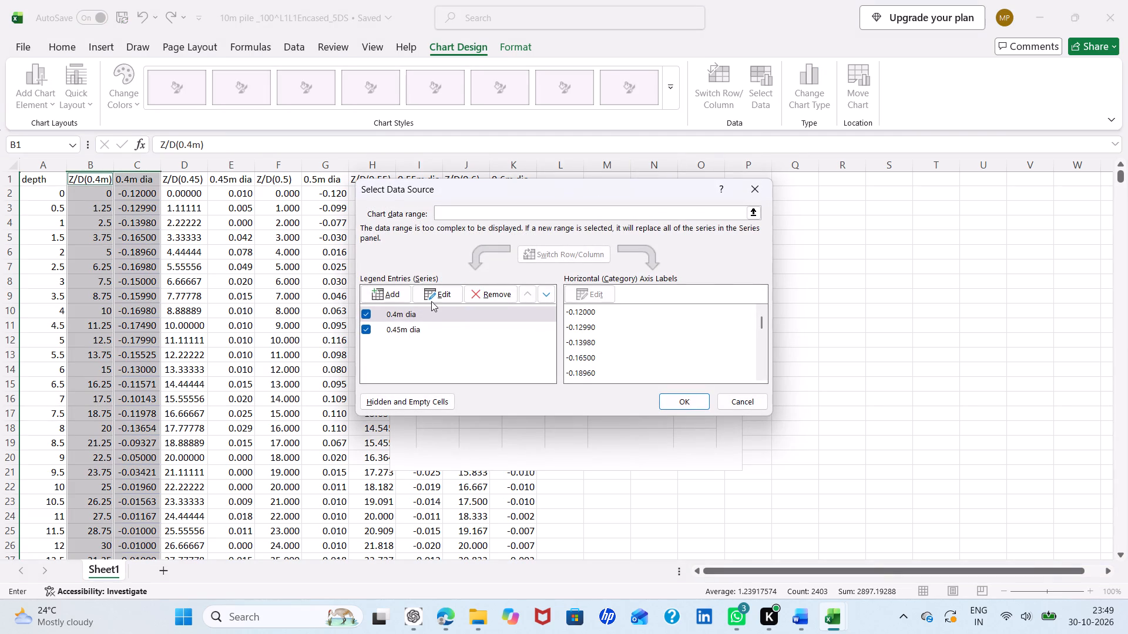
click(379, 297)
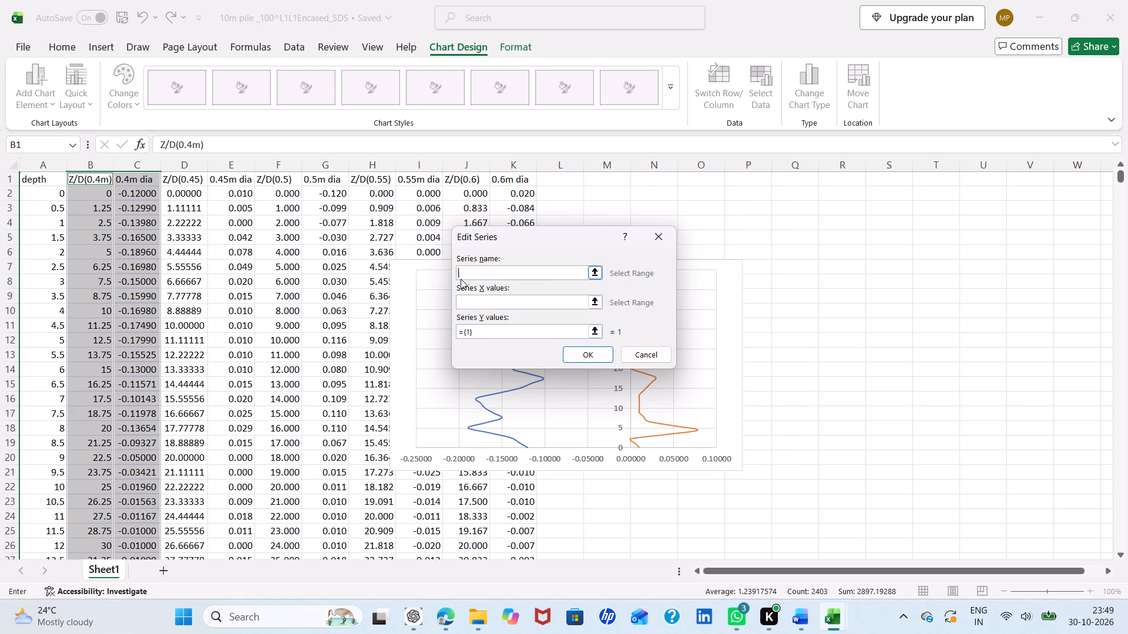
key(0)
text(.5m dia)
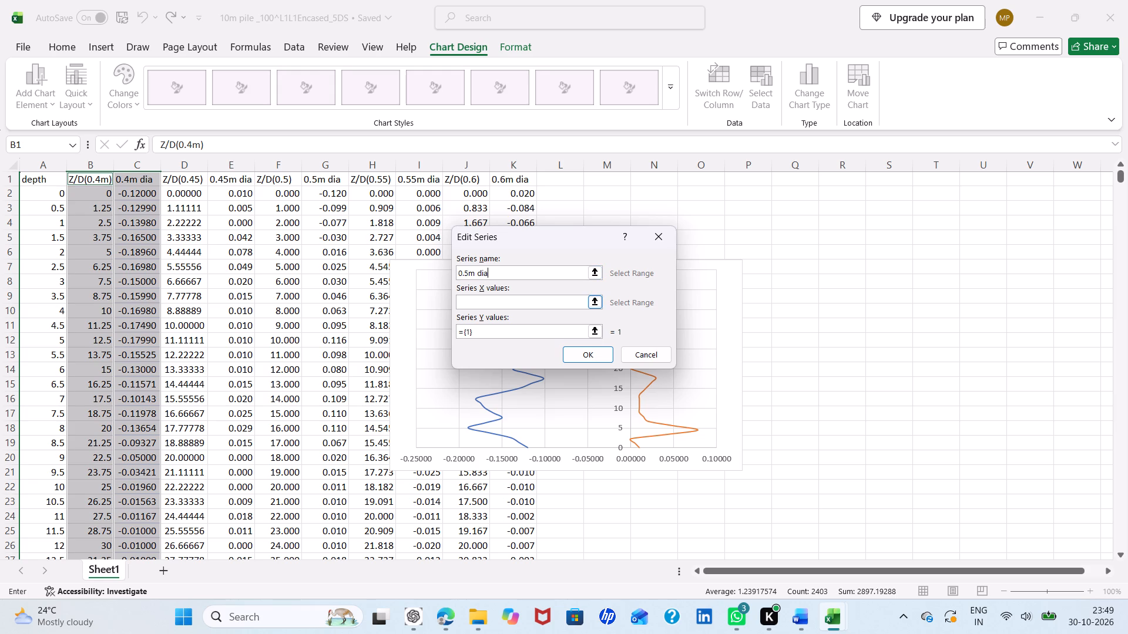
click(469, 304)
key(ctrl+v)
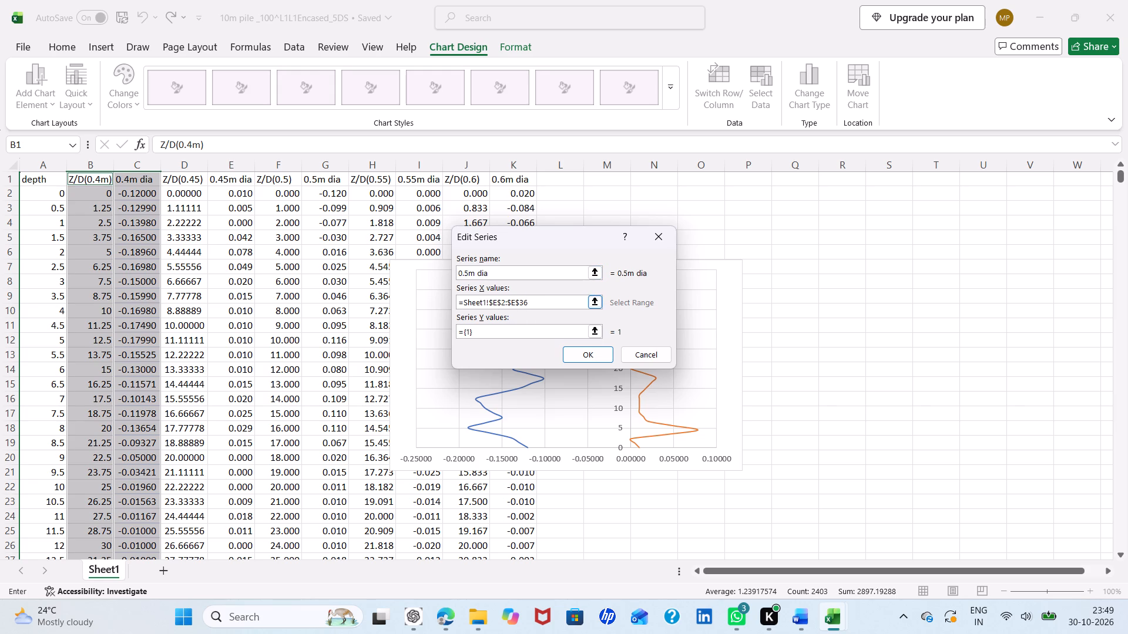
click(496, 303)
key(BackSpace)
key(shift+g)
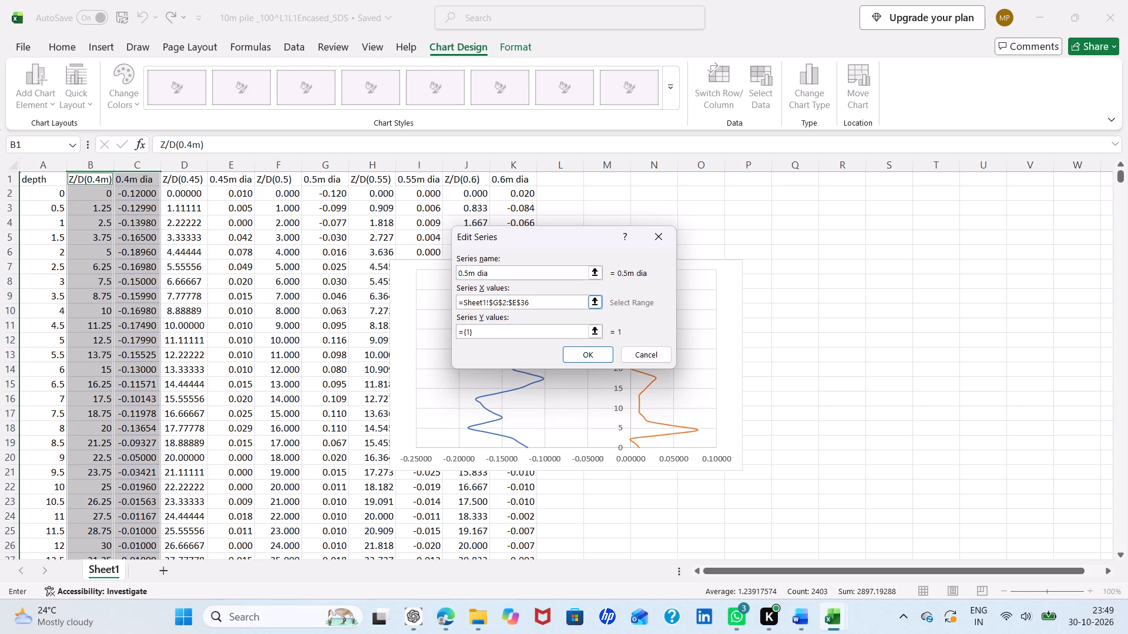
click(515, 303)
key(BackSpace)
key(shift+g)
Set the 0.5m dia series Y values to =Sheet1!$F$2:$F$36, adapting the copied range, and apply the data source changes.
click(512, 333)
key(BackSpace)
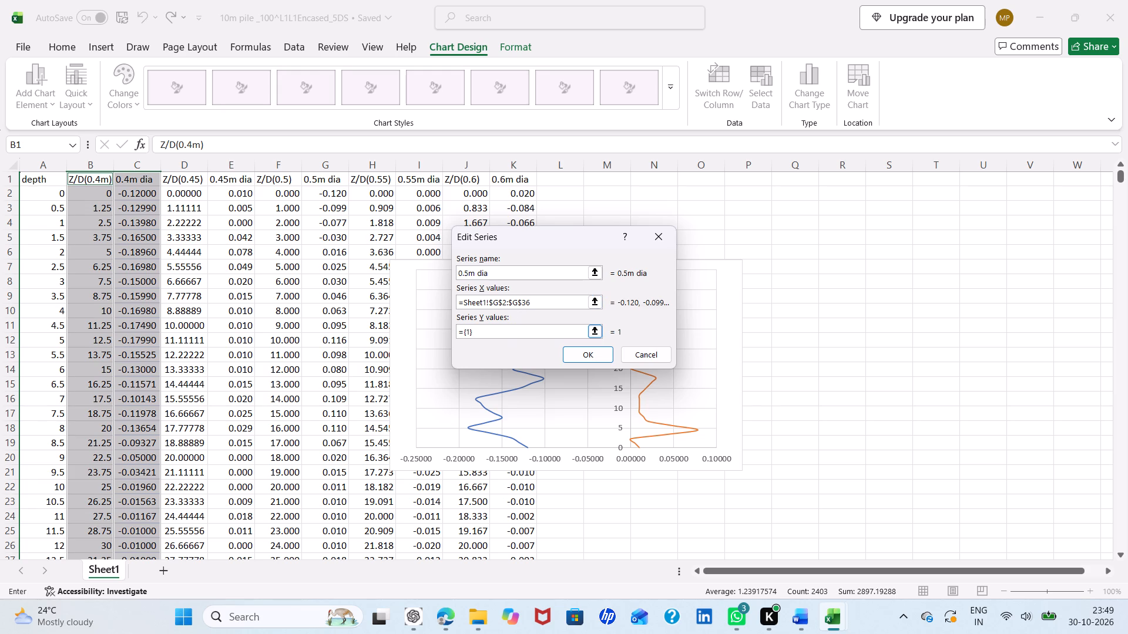
key(BackSpace)
key(BackSpace)
key(BackSpace)
key(ctrl+v)
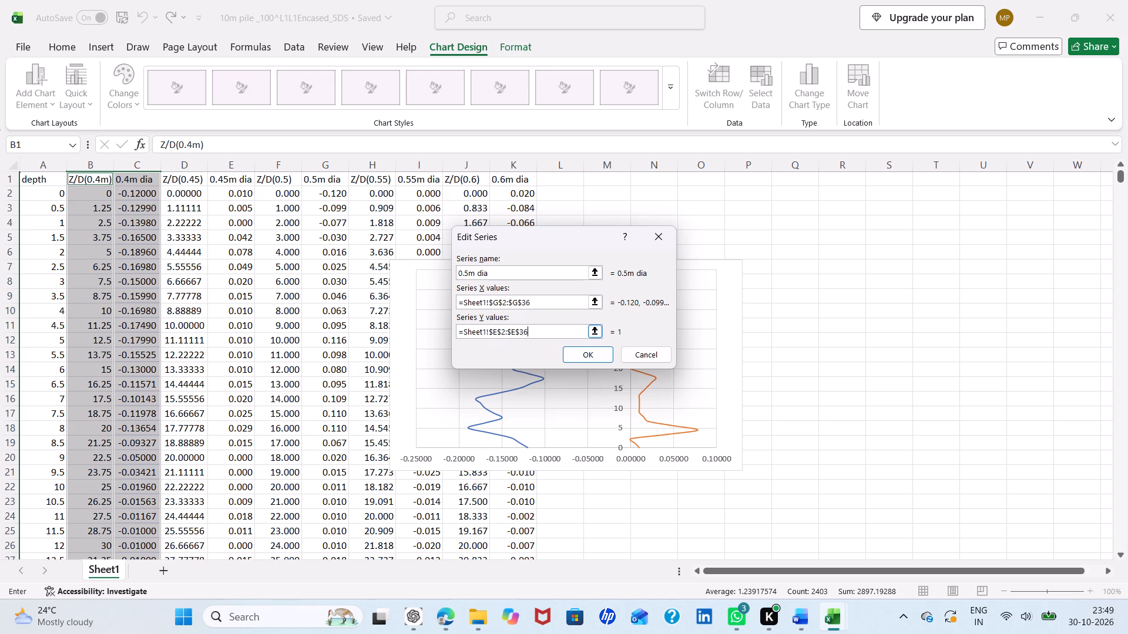
click(496, 333)
key(BackSpace)
key(shift+f)
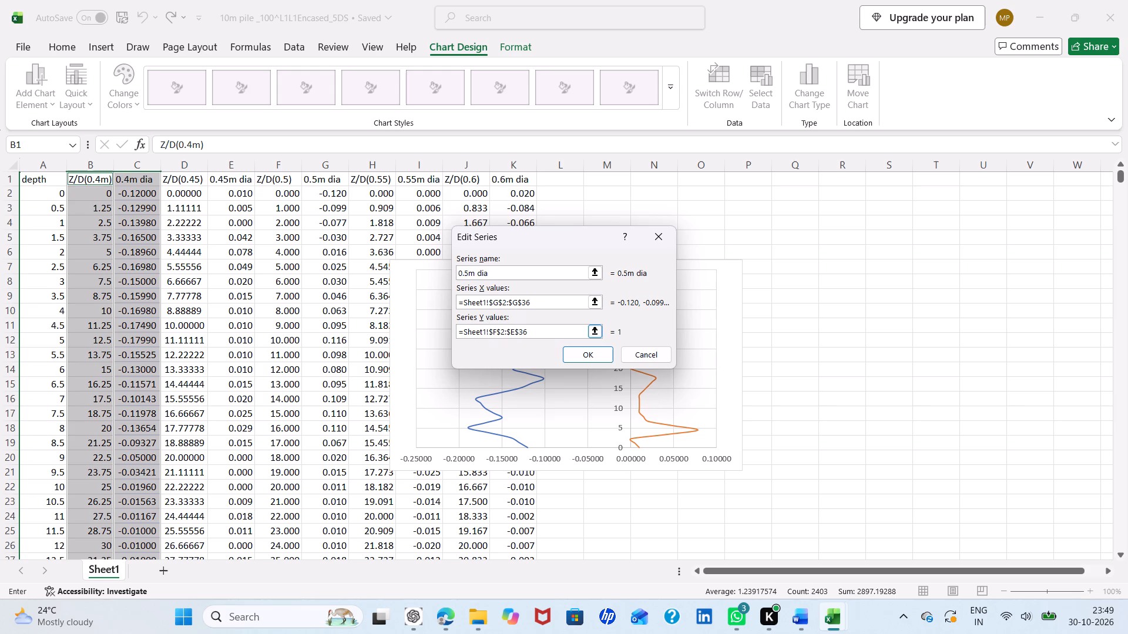
click(515, 333)
key(BackSpace)
key(shift+f)
click(568, 349)
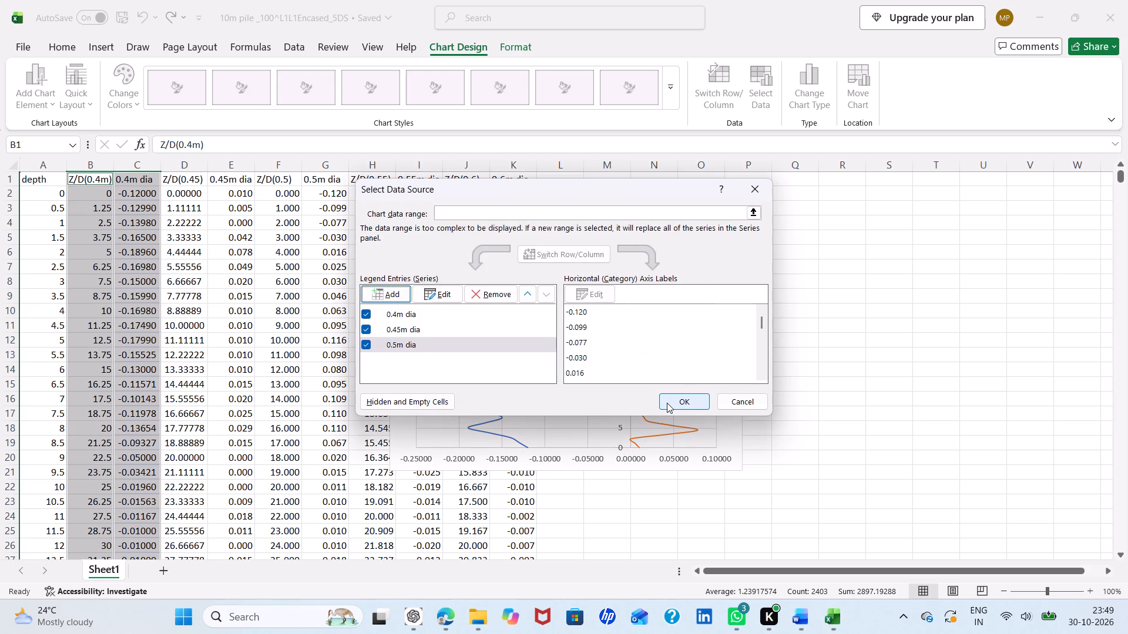
click(667, 403)
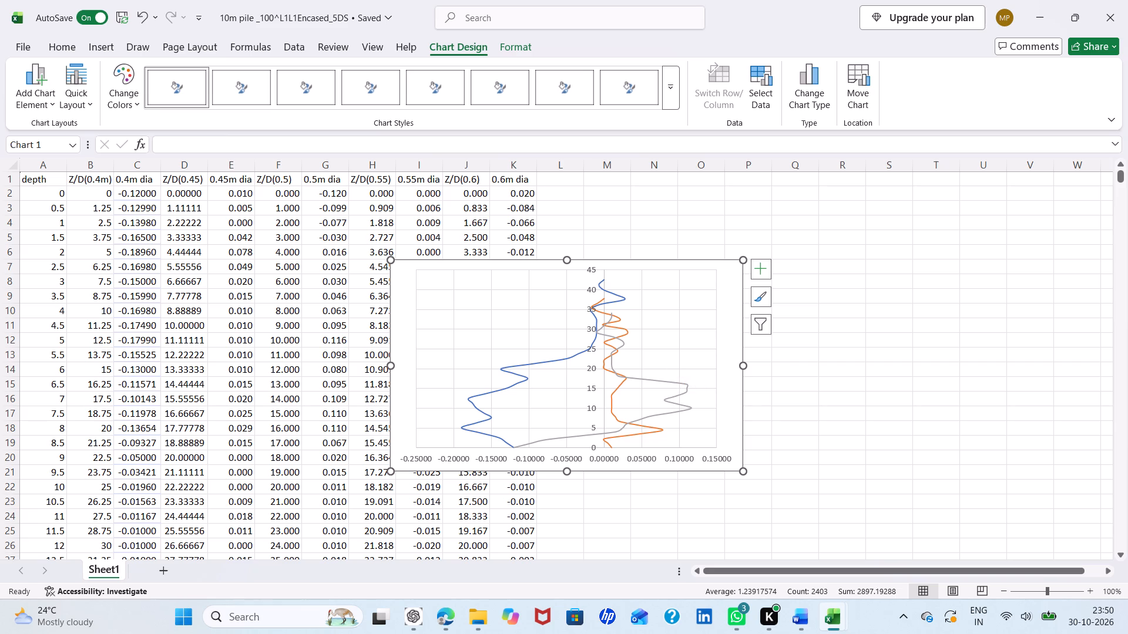
Add a chart series named 0.55m dia with X values =Sheet1!$I$2:$I$36, adapted from the copied range.
click(757, 99)
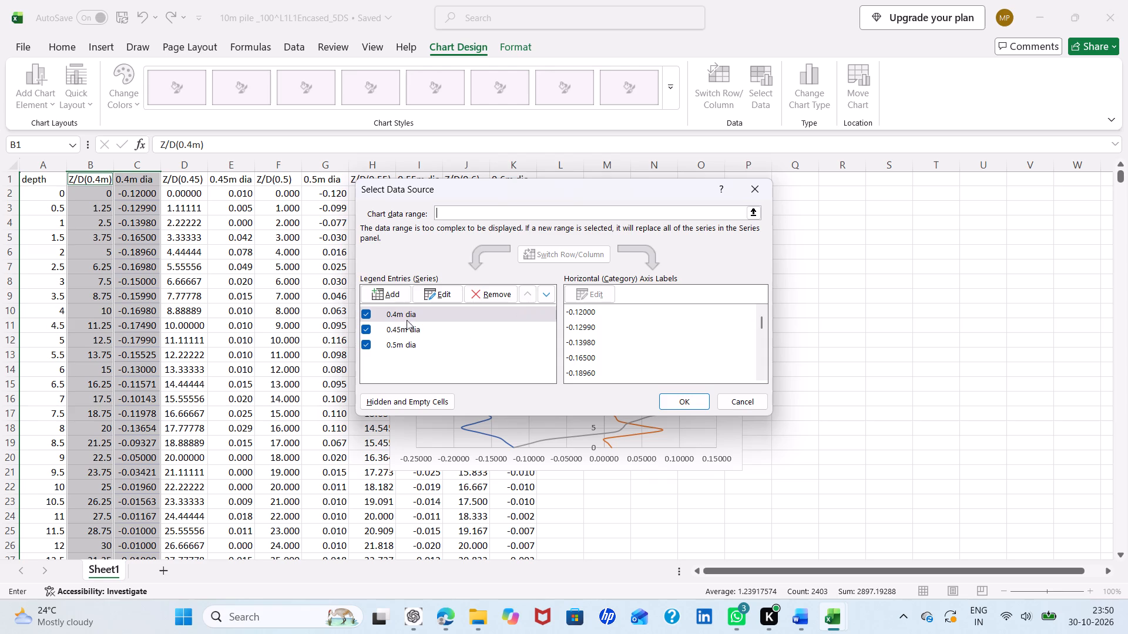
click(397, 289)
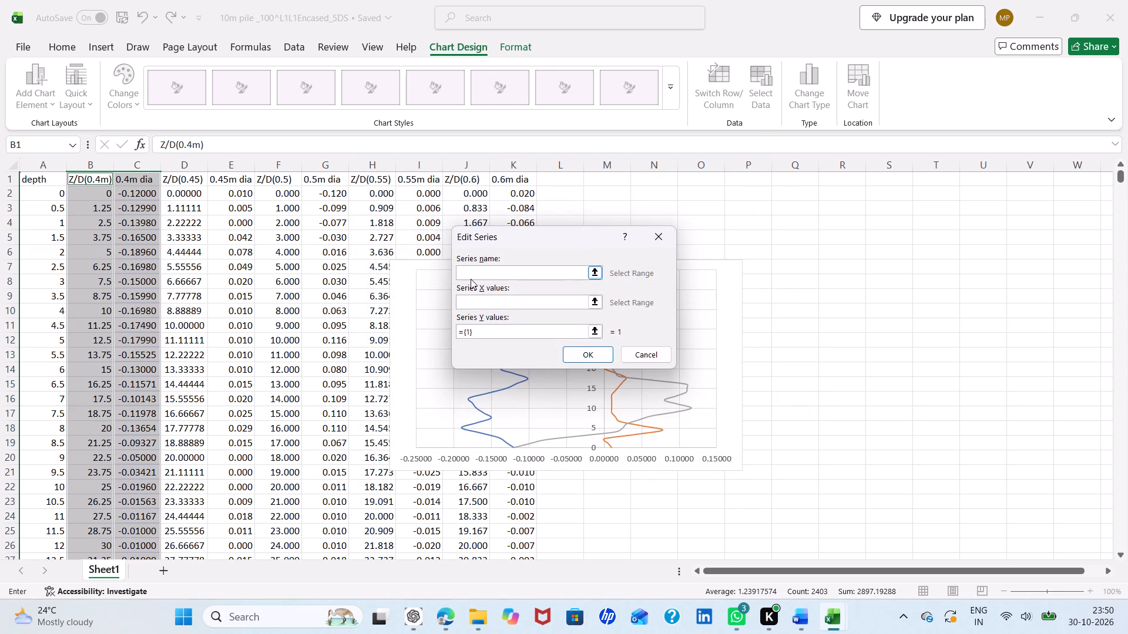
text(0.55)
text(m dia)
click(471, 301)
key(ctrl+v)
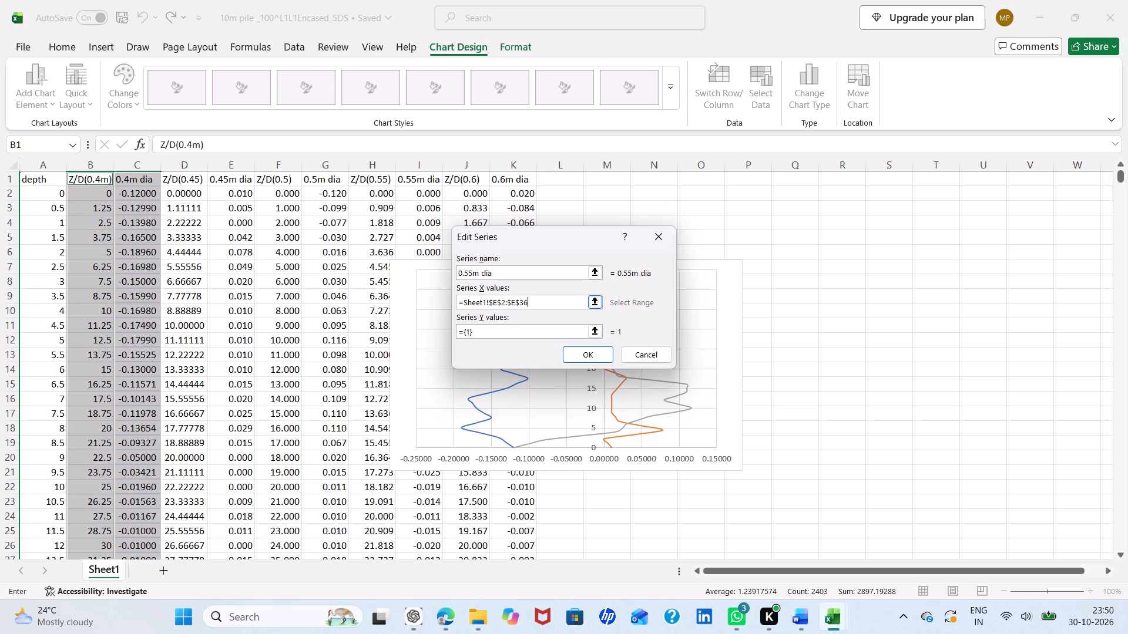
click(496, 303)
key(BackSpace)
key(shift+i)
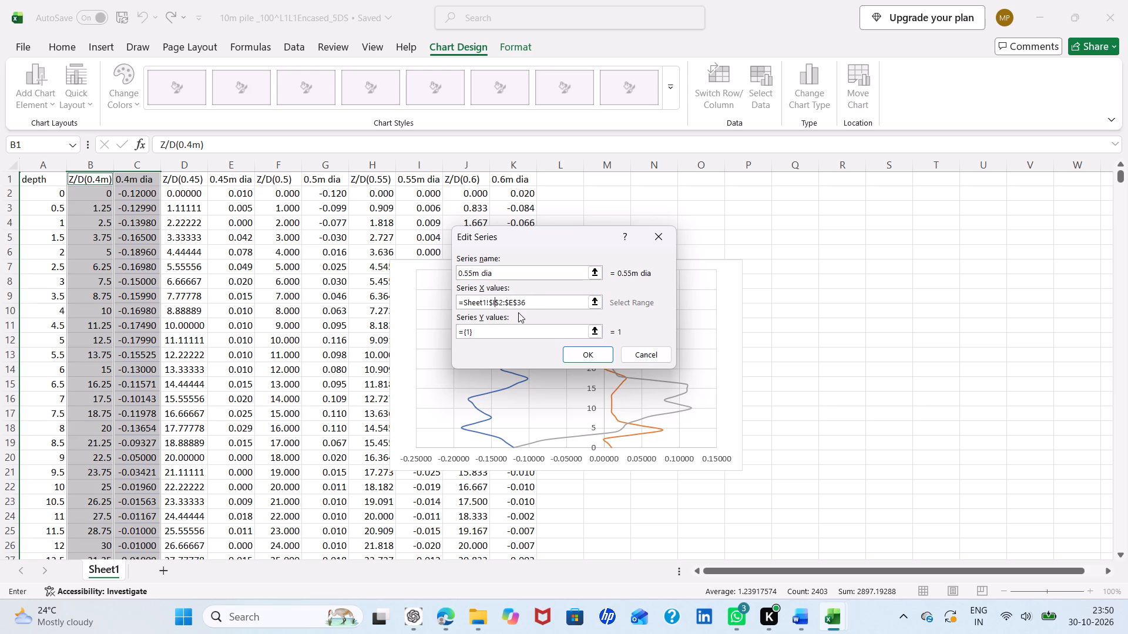
click(513, 304)
key(BackSpace)
key(shift+i)
Set the 0.55m dia series Y values to =Sheet1!$H$2:$H$36, adapting the copied range, and apply the data source changes.
click(485, 328)
key(BackSpace)
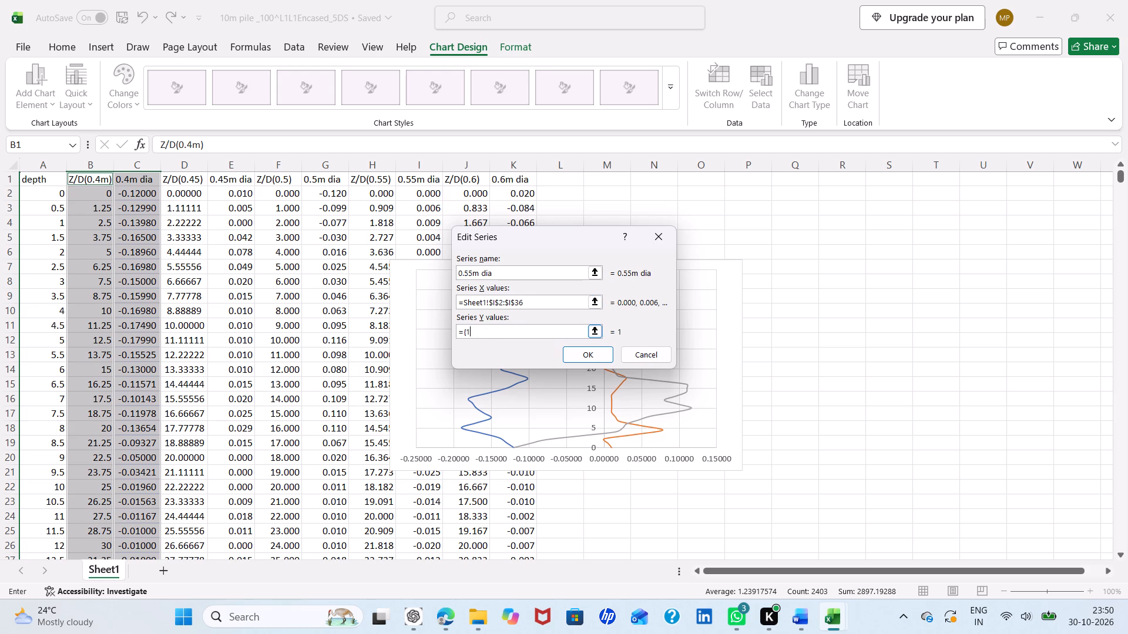
key(BackSpace)
key(BackSpace)
key(BackSpace)
key(ctrl+v)
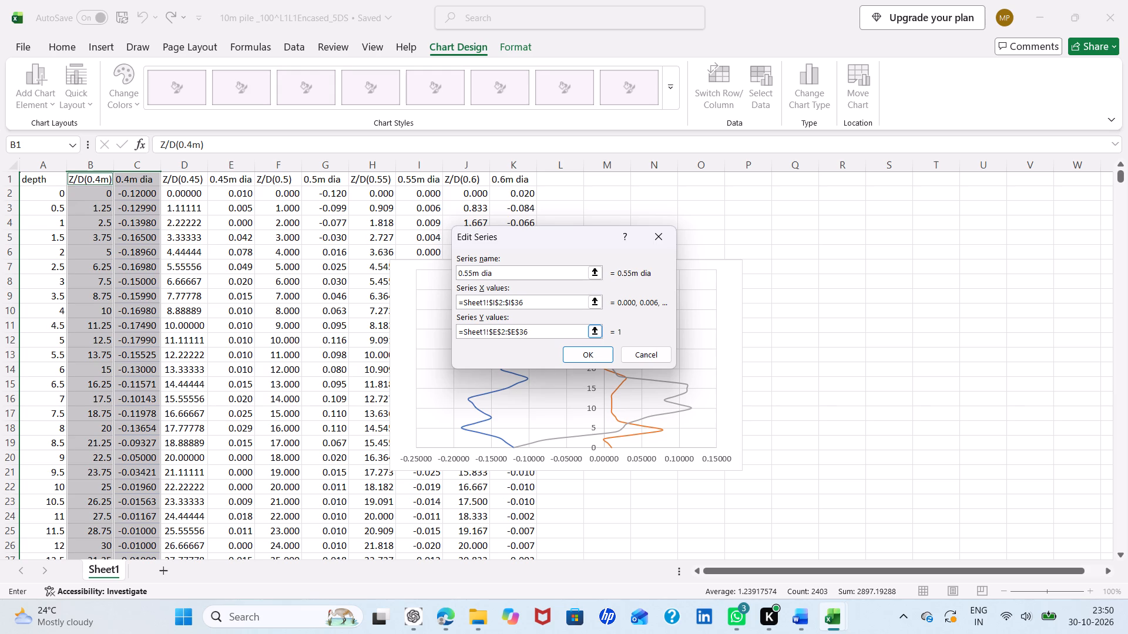
click(495, 335)
key(BackSpace)
key(shift+h)
click(516, 332)
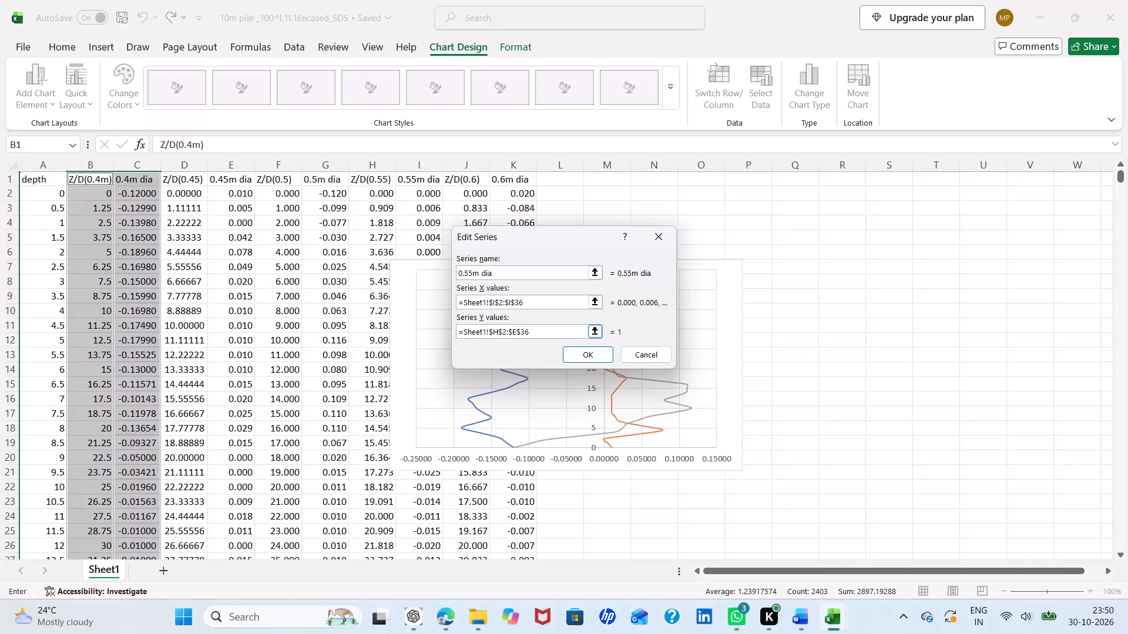
key(BackSpace)
key(shift+h)
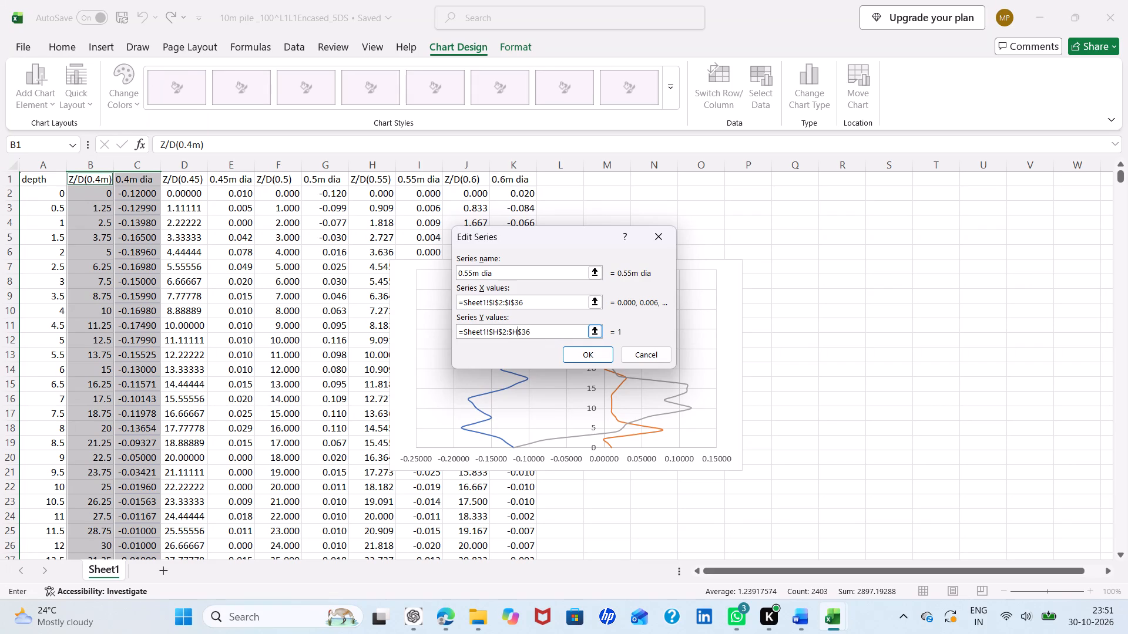
click(577, 358)
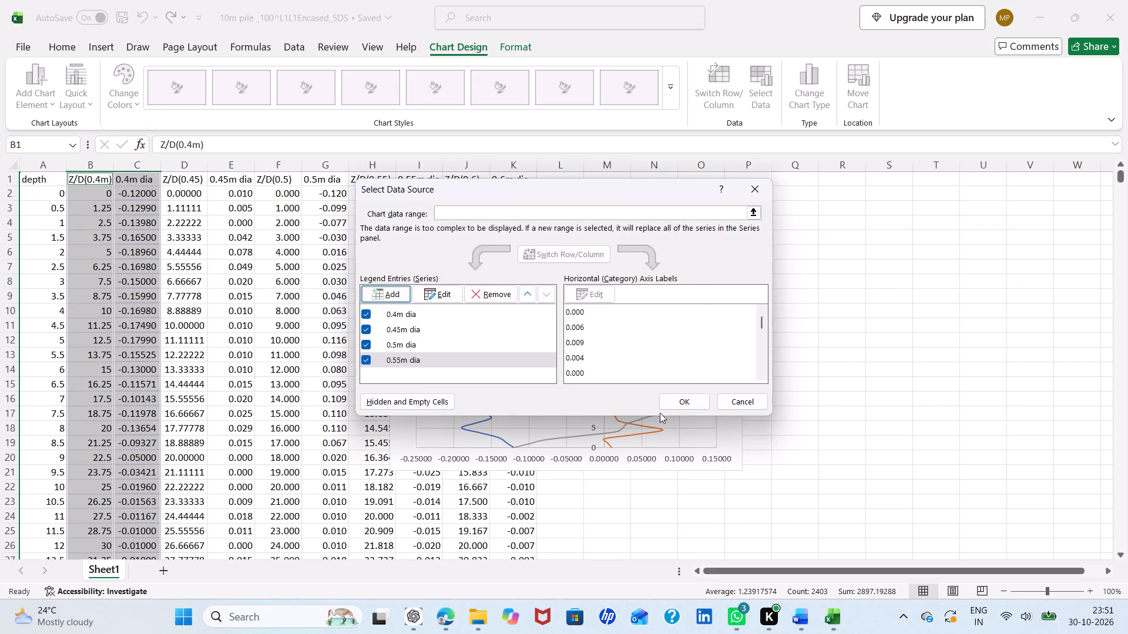
click(670, 403)
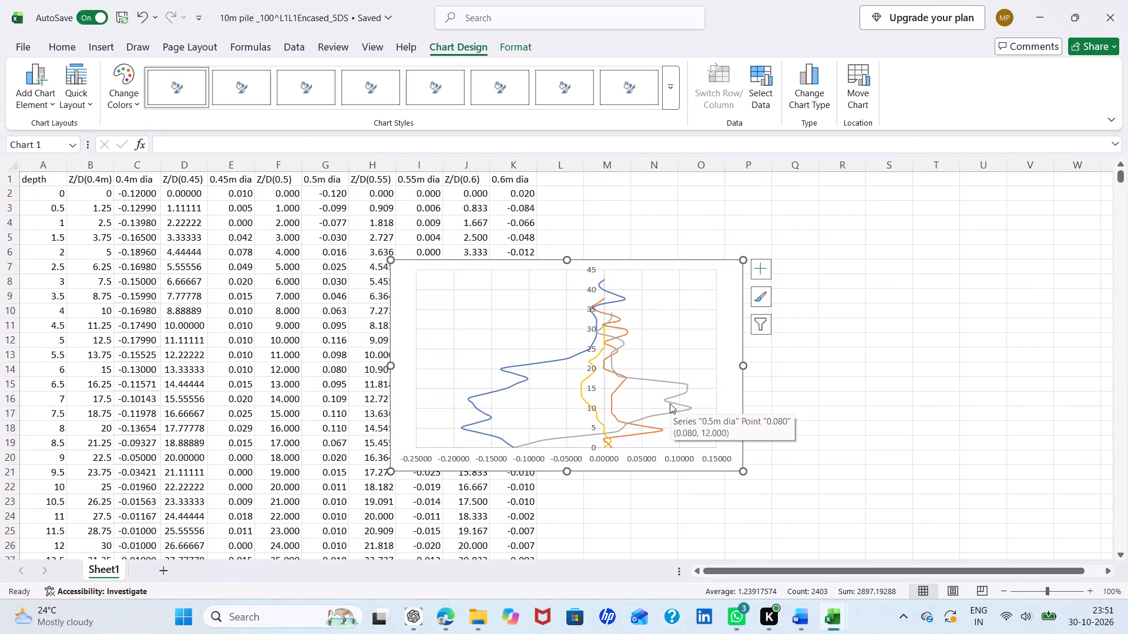
Add a chart series named 0.6m dia with X values =Sheet1!$K$2:$K$36, adapted from the copied range.
click(761, 94)
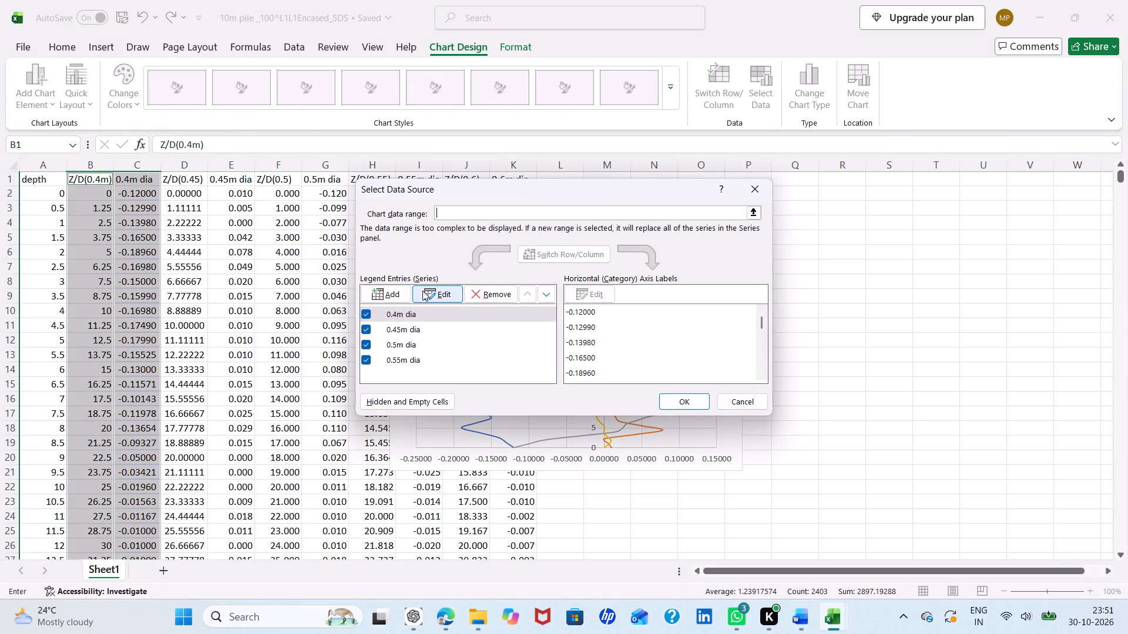
click(386, 299)
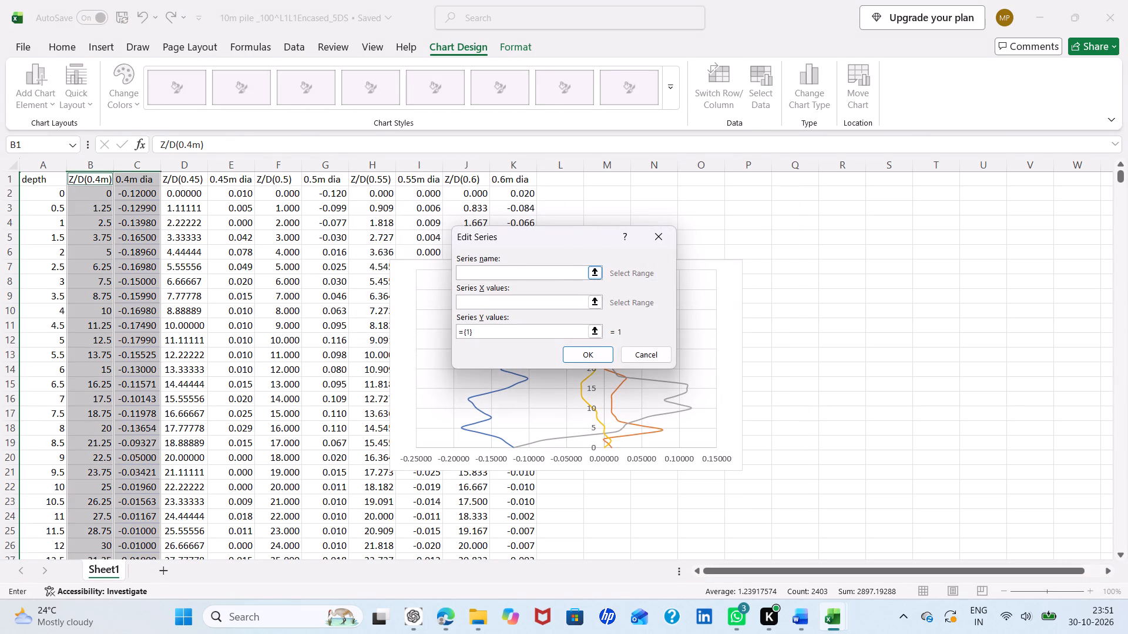
text(0.6m dia)
click(459, 301)
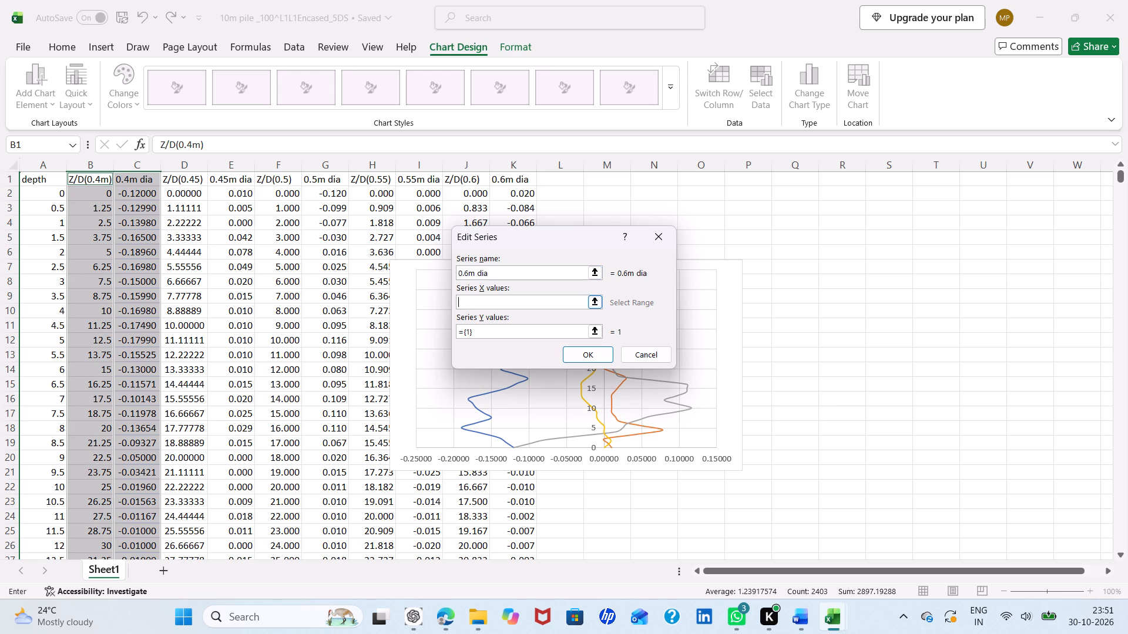
key(ctrl+v)
click(498, 302)
key(BackSpace)
key(shift+k)
click(515, 303)
key(BackSpace)
key(shift+k)
Set the 0.6m dia series Y values to =Sheet1!$J$2:$J$36, adapting the copied range, and accept the series.
click(482, 335)
key(BackSpace)
key(BackSpace)
key(BackSpace)
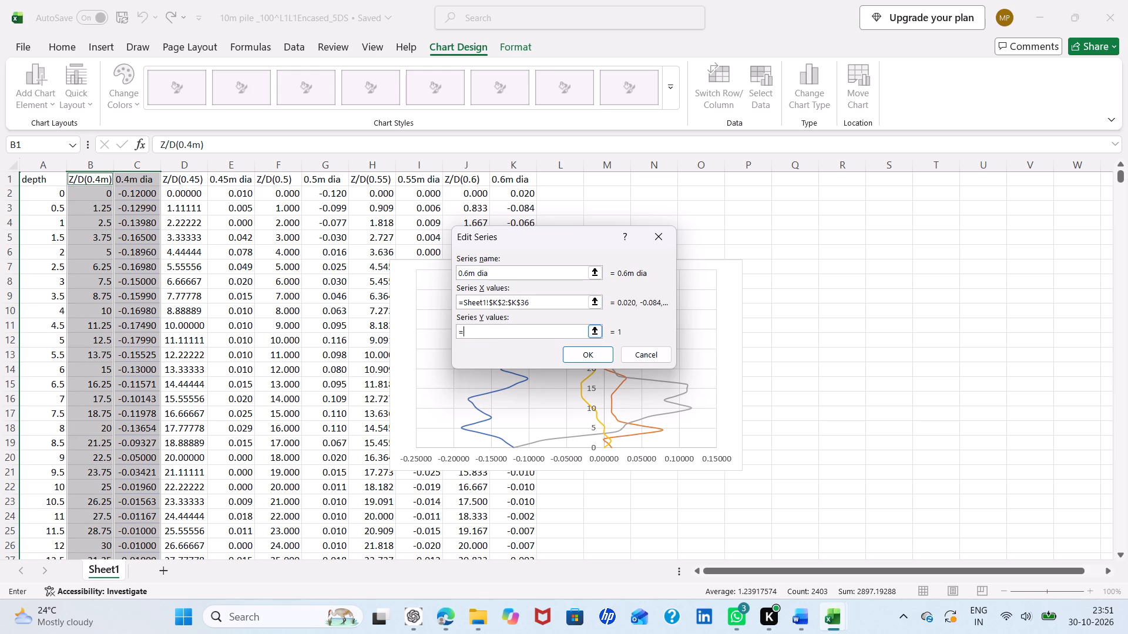
key(BackSpace)
key(ctrl+v)
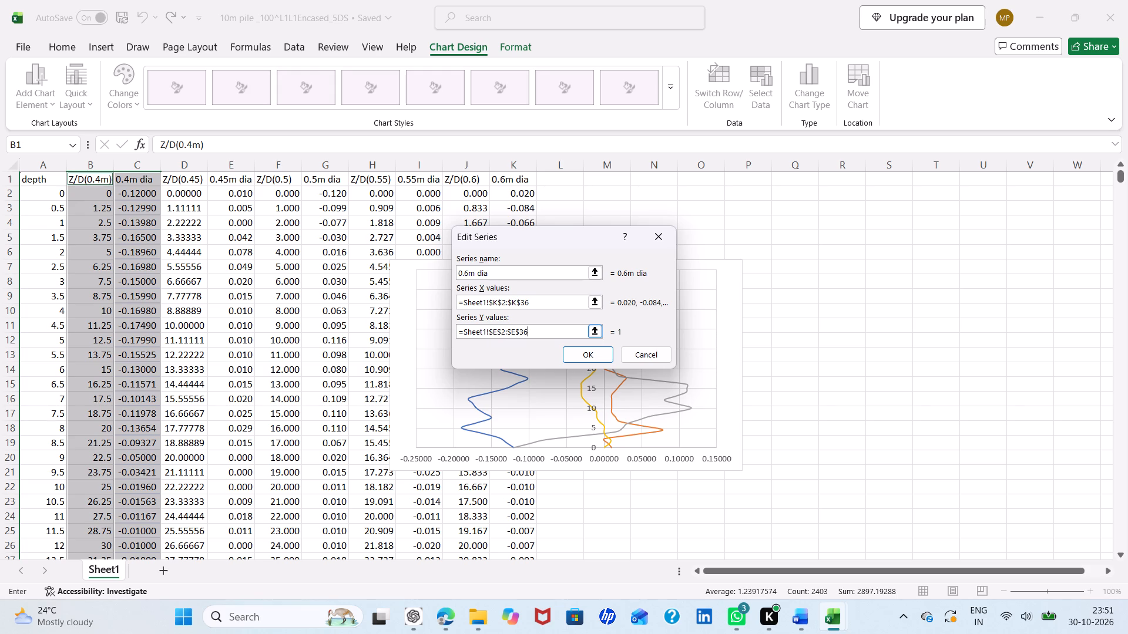
click(498, 332)
key(BackSpace)
key(shift+j)
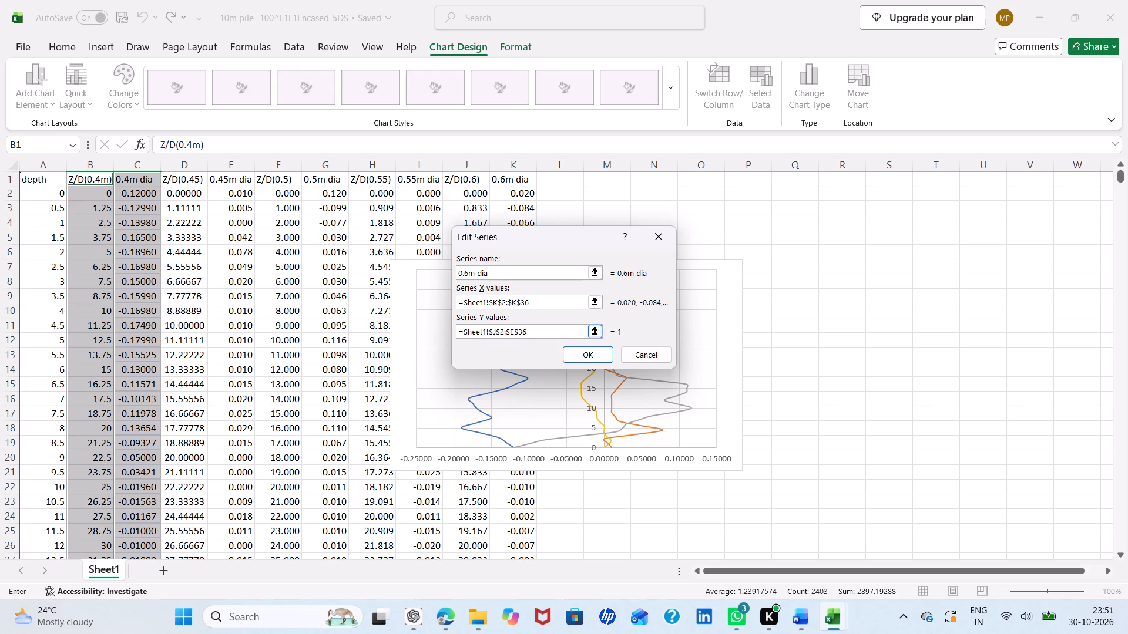
click(515, 331)
key(BackSpace)
key(shift+j)
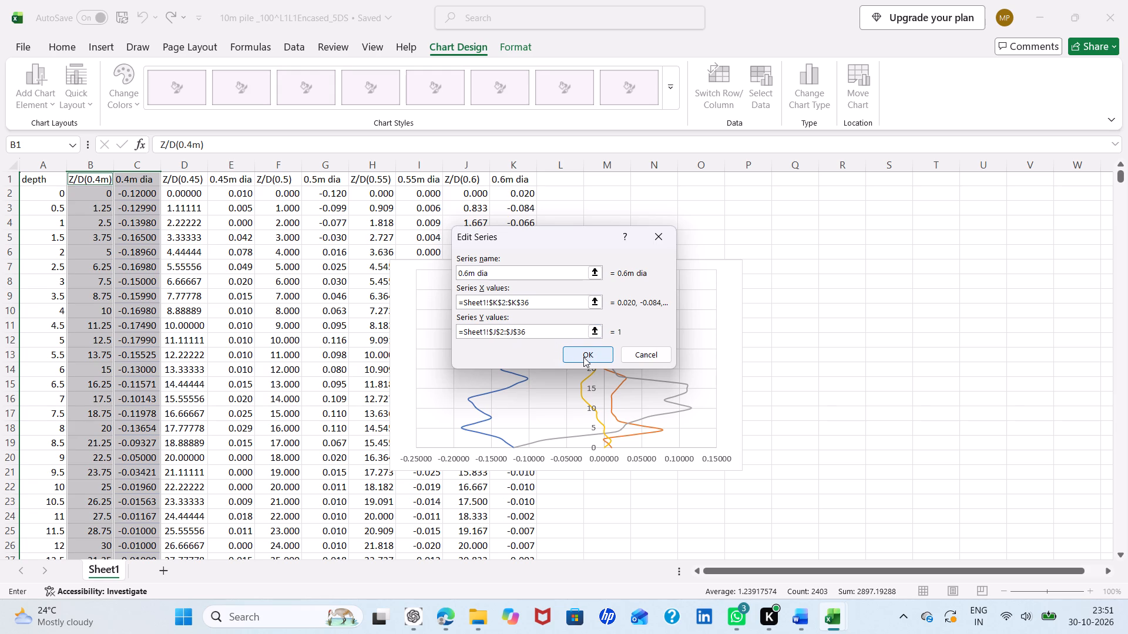
click(583, 357)
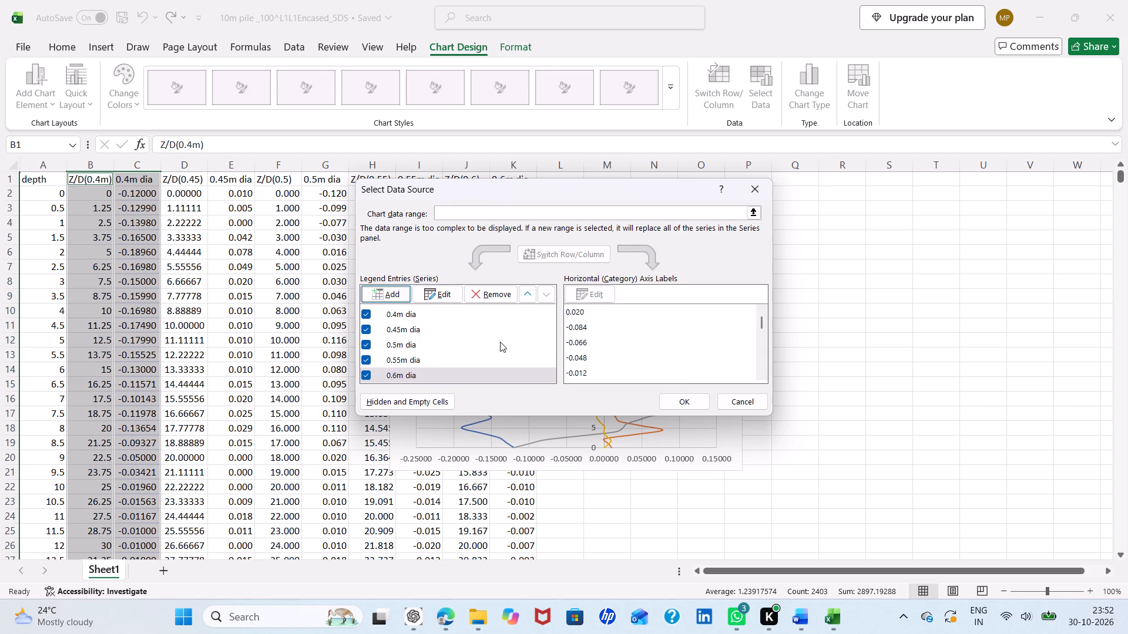
Apply the data source changes so the chart uses the five diameter series.
click(669, 396)
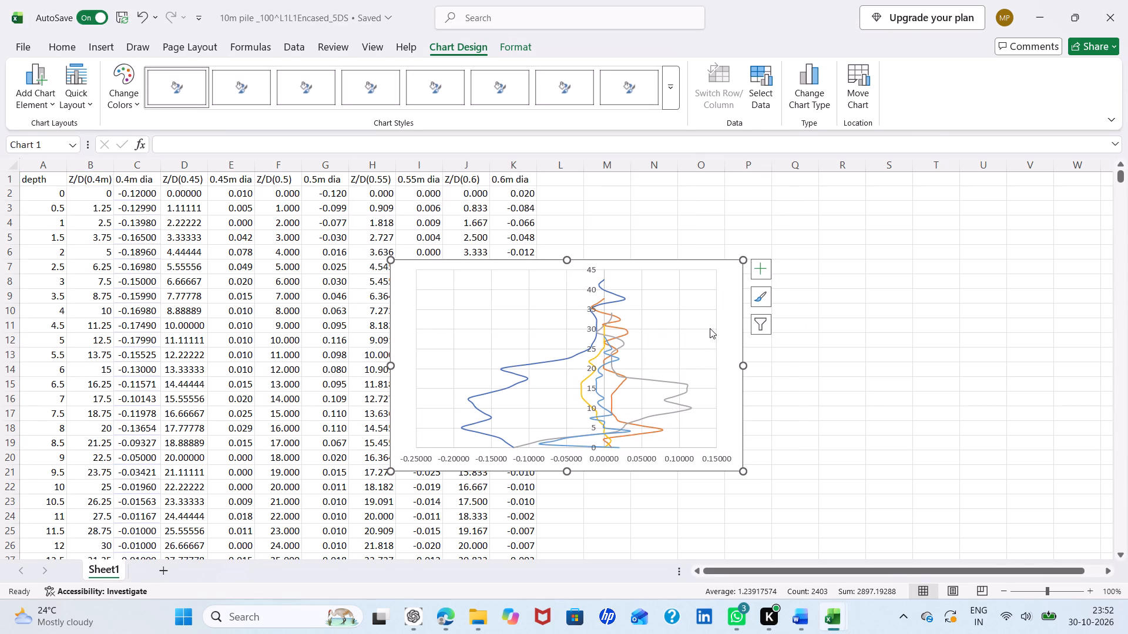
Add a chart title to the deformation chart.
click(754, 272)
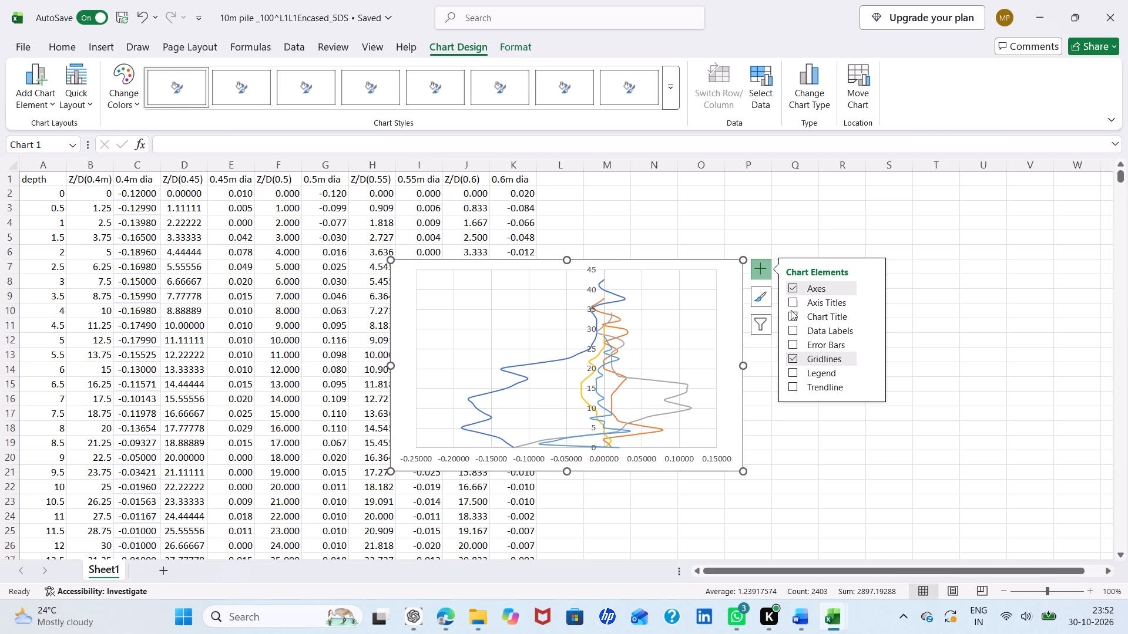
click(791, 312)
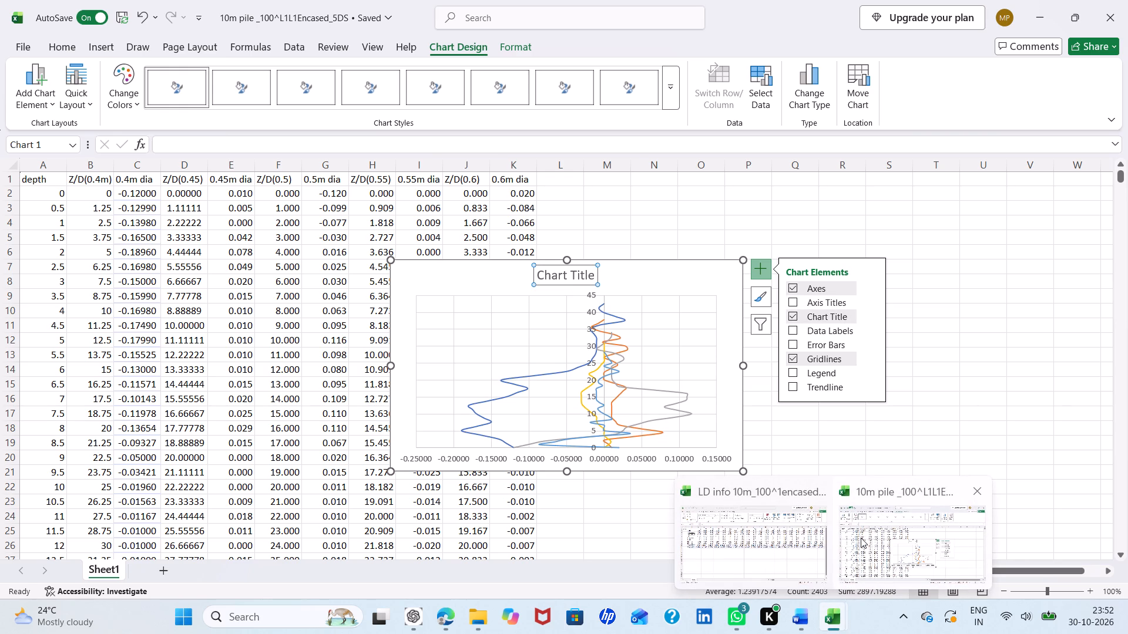
Open the 10m 50% encased 5D_S workbook from the Desktop folder and copy its full two-line chart title text.
click(861, 538)
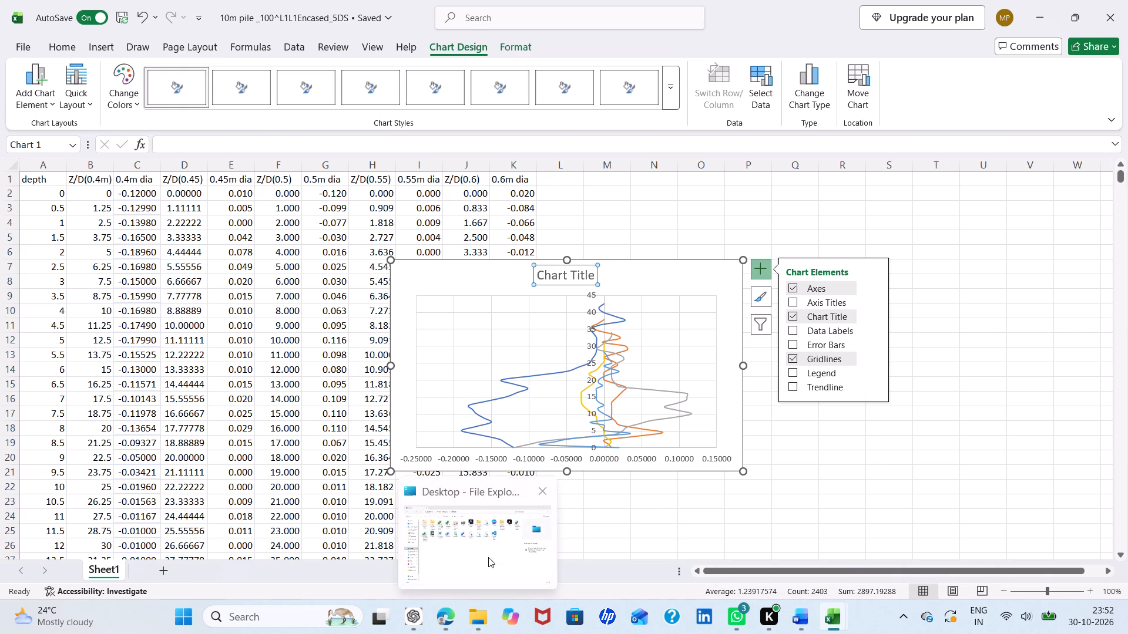
click(488, 557)
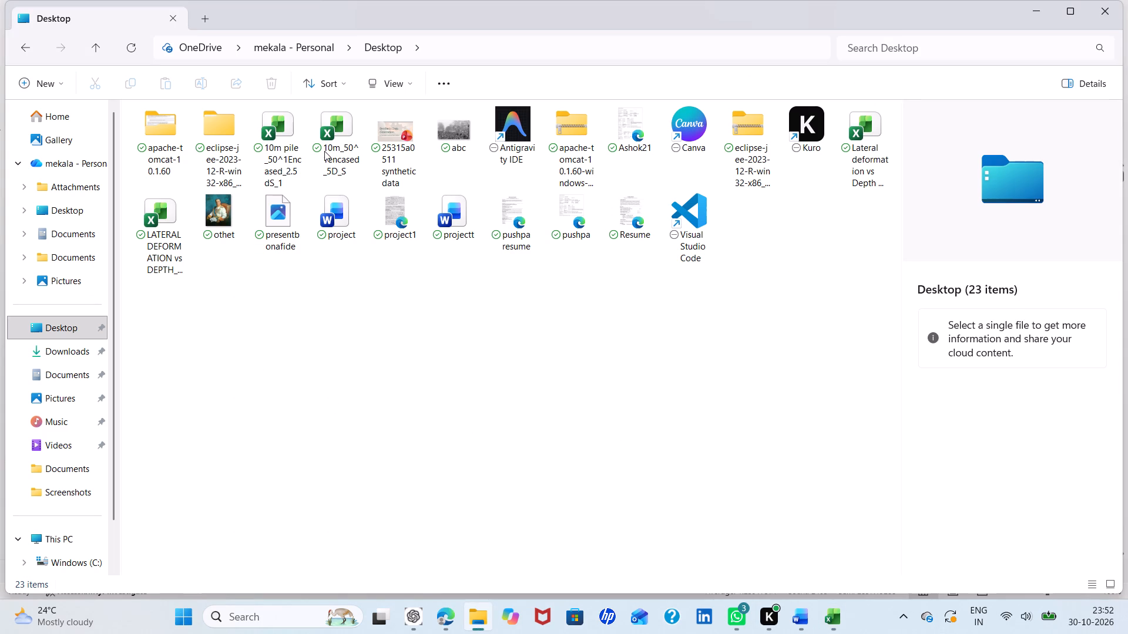
double_click(344, 127)
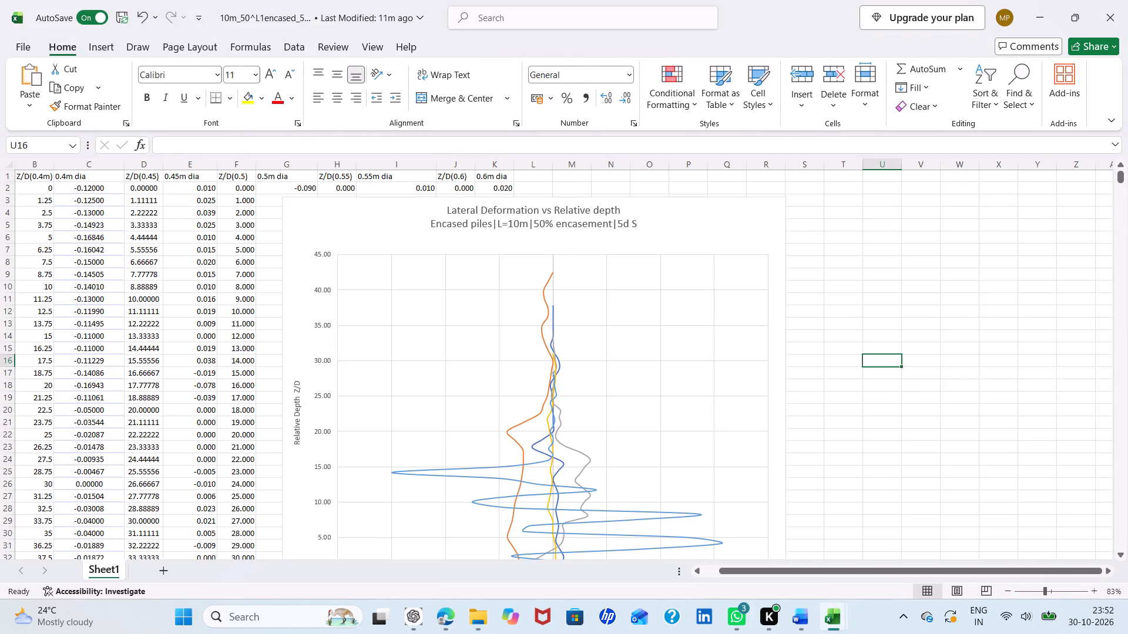
click(602, 215)
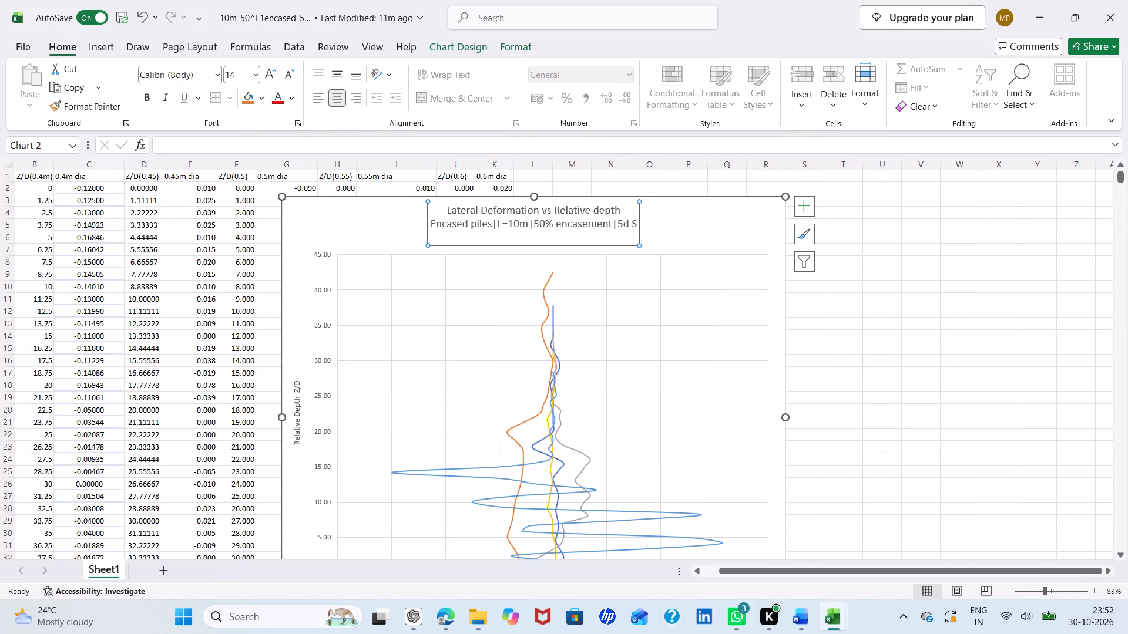
drag(635, 226, 442, 208)
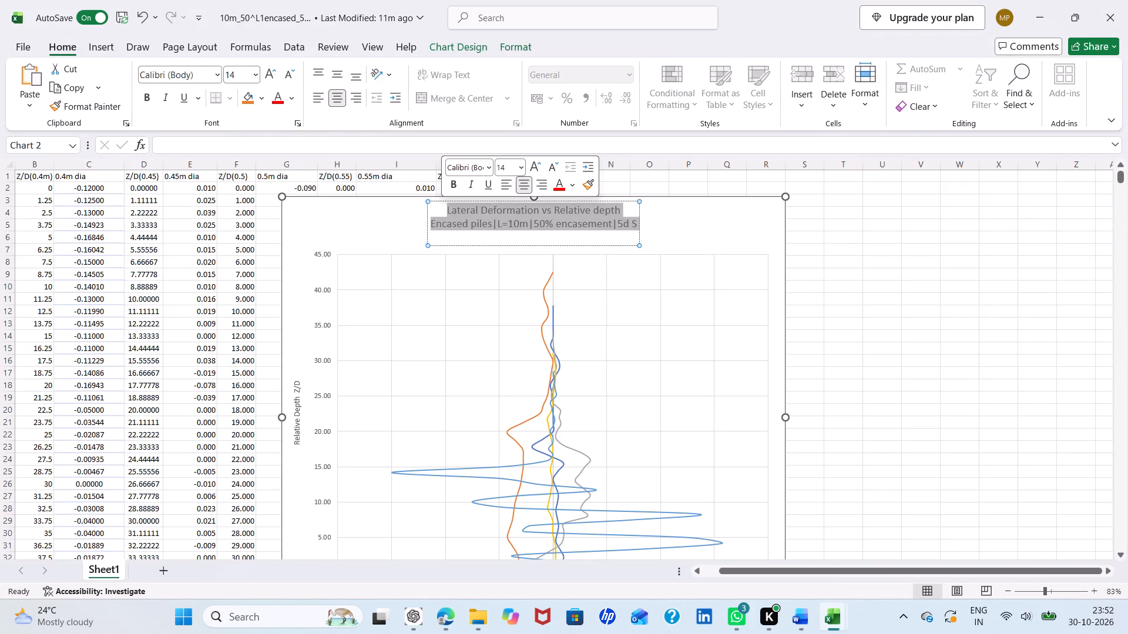
key(ctrl+c)
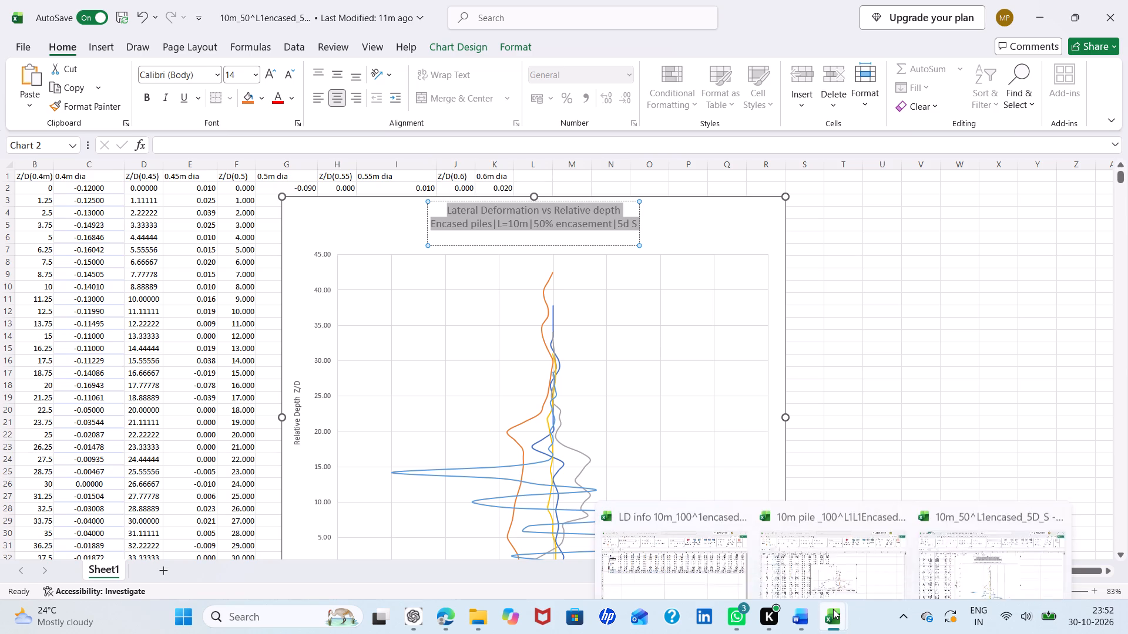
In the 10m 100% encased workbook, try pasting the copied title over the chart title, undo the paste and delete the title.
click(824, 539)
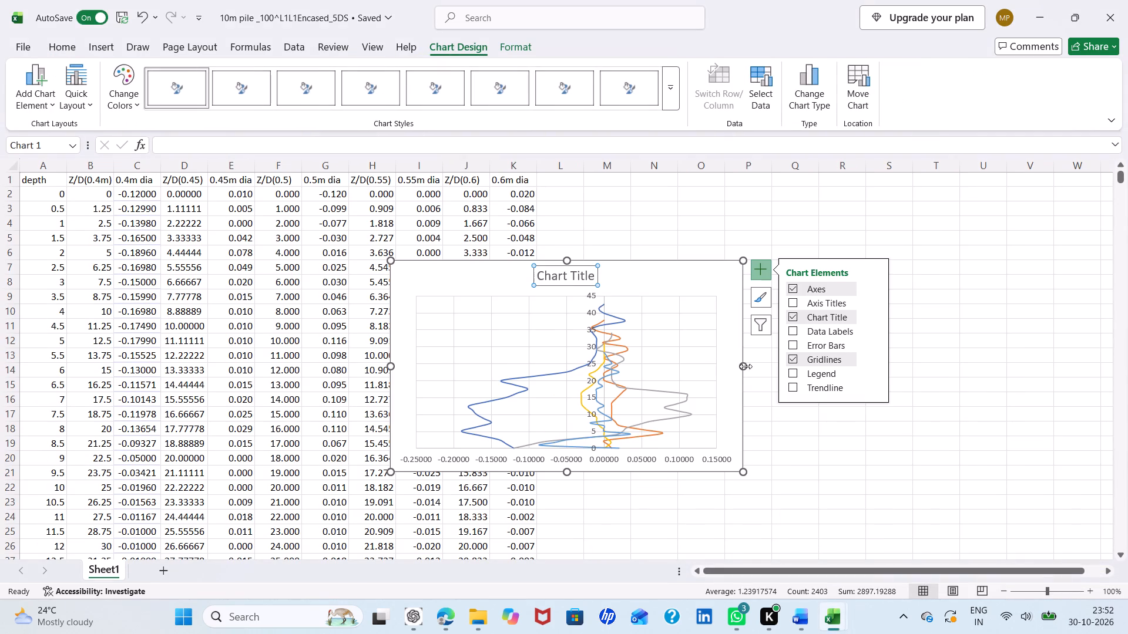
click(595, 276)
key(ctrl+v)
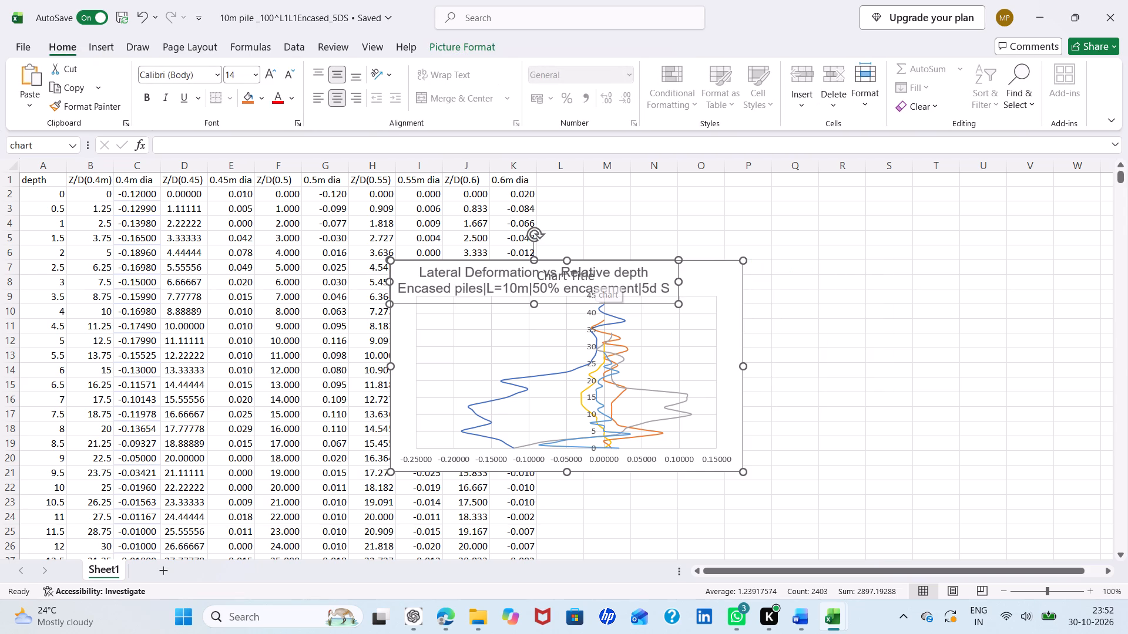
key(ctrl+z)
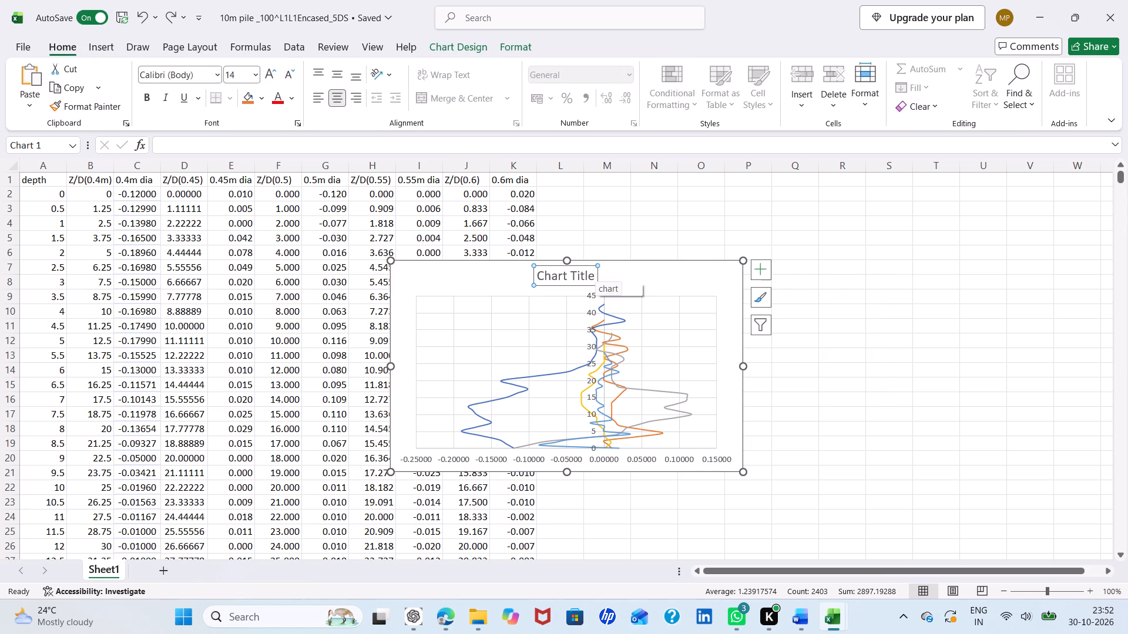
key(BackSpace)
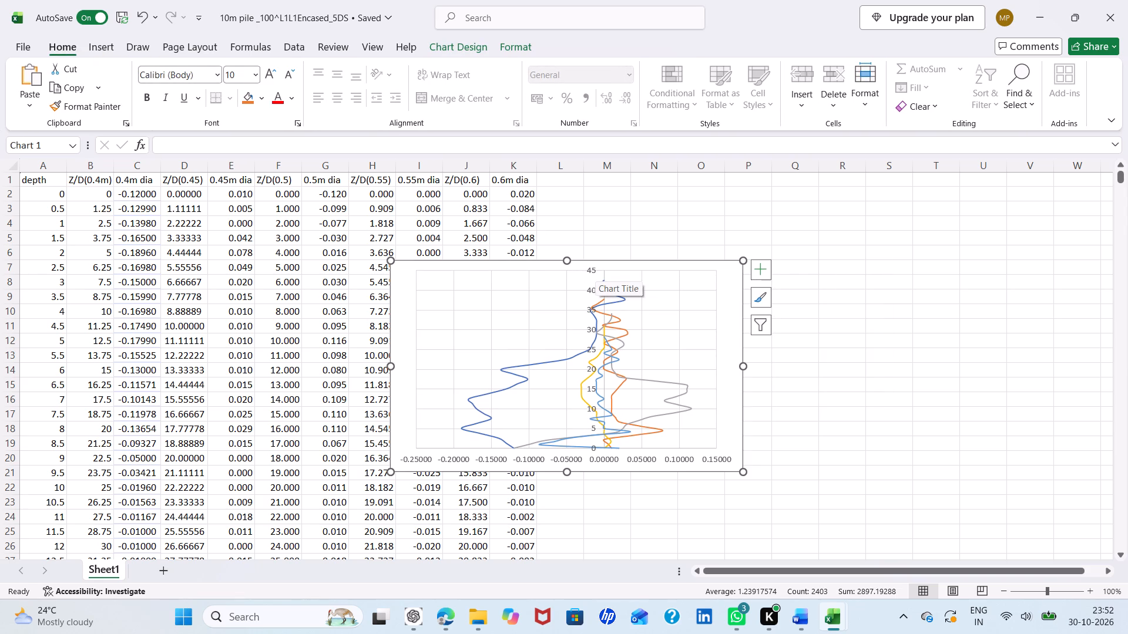
Add a chart title to the deformation chart again.
click(754, 284)
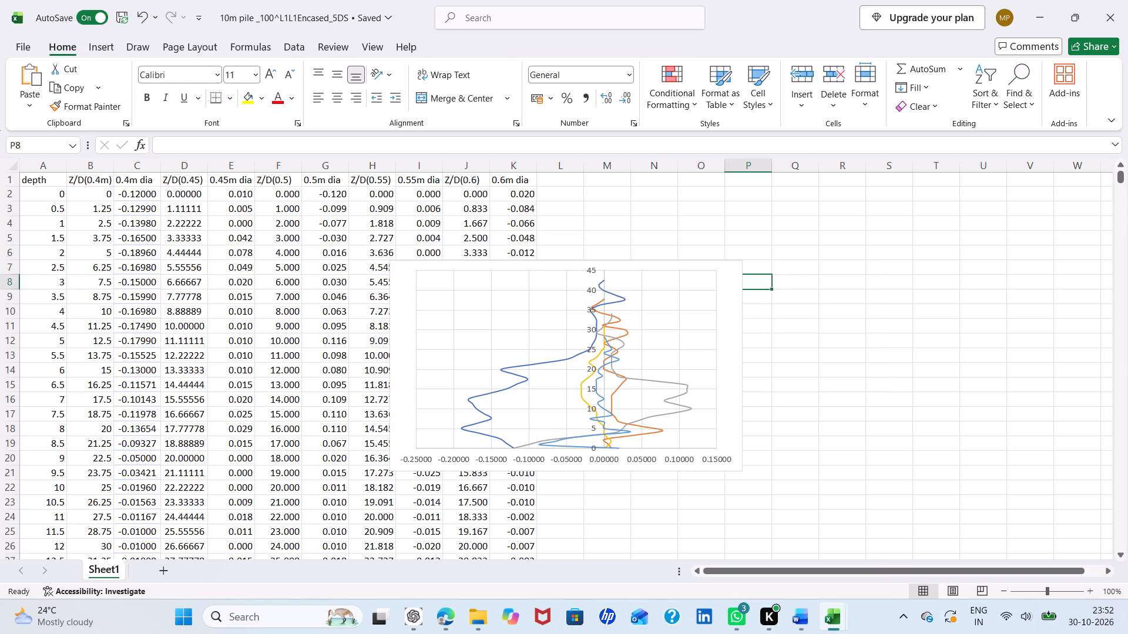
click(664, 299)
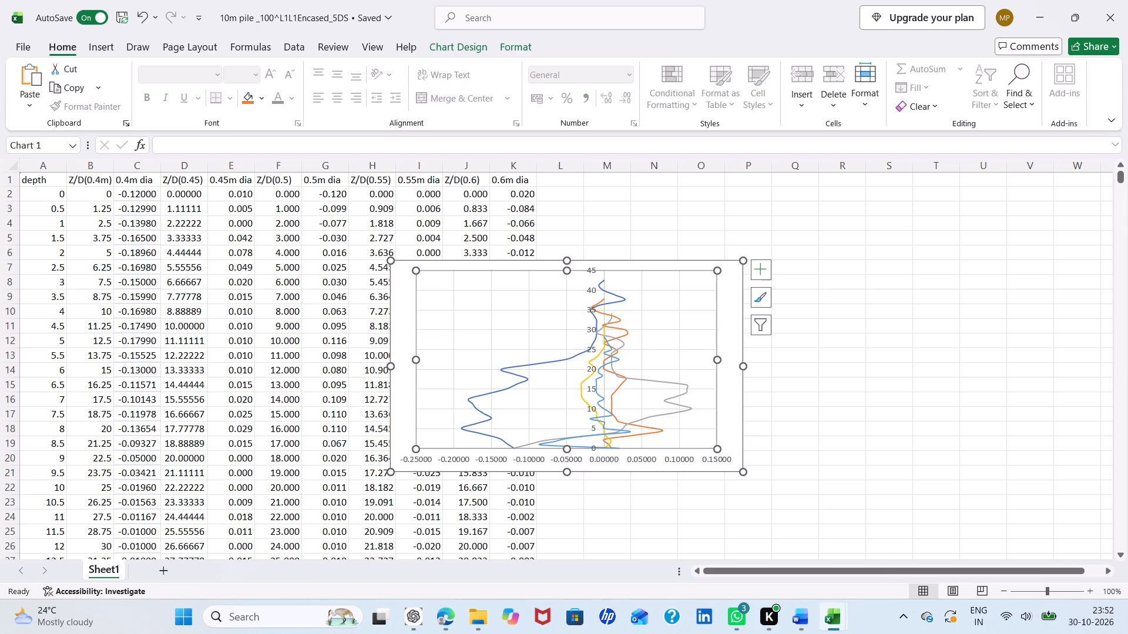
click(767, 266)
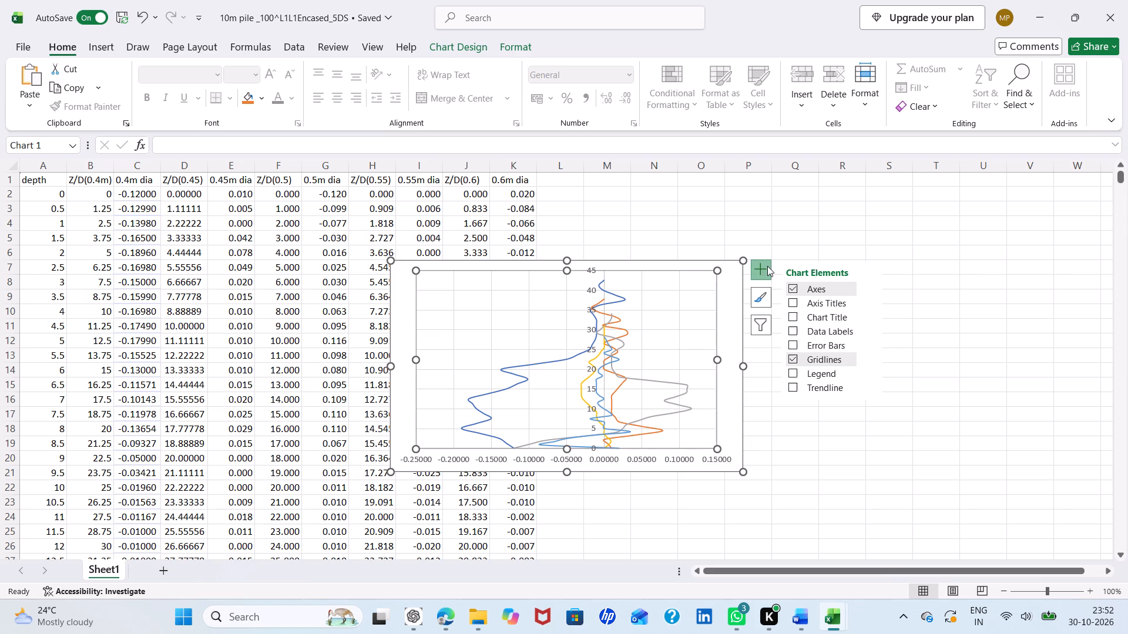
click(793, 313)
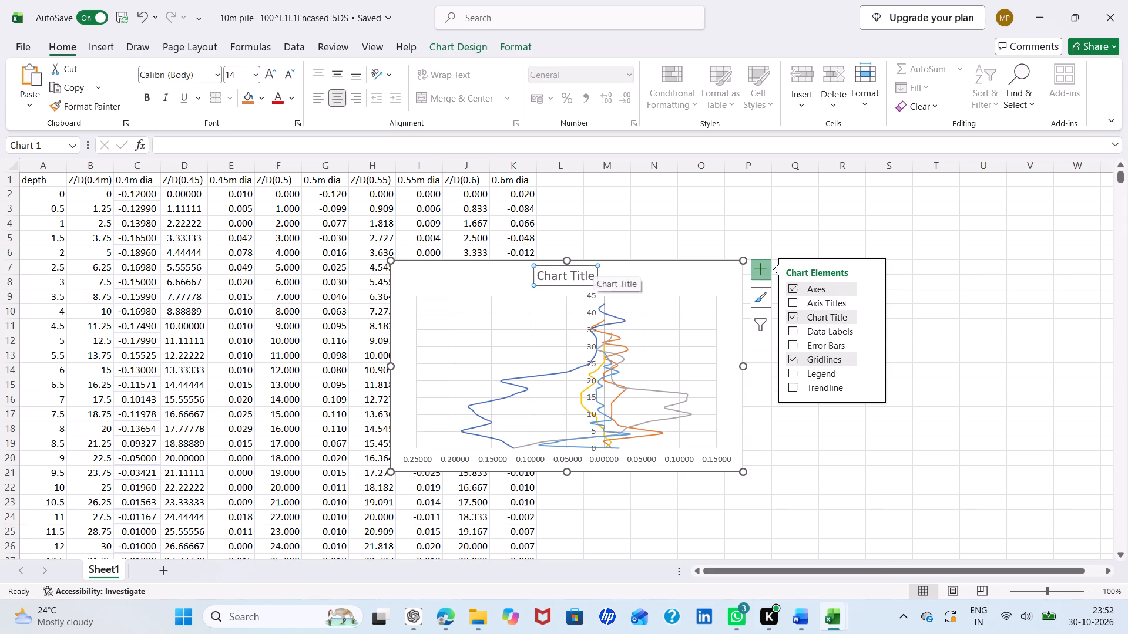
Replace the placeholder chart title with the copied text 'Lateral Deformation vs Relative depth' and 'Encased piles|L=10m|50% encasement|5d S'.
click(593, 272)
key(BackSpace)
key(BackSpace)
key(BackSpace)
key(BackSpace)
key(BackSpace)
key(BackSpace)
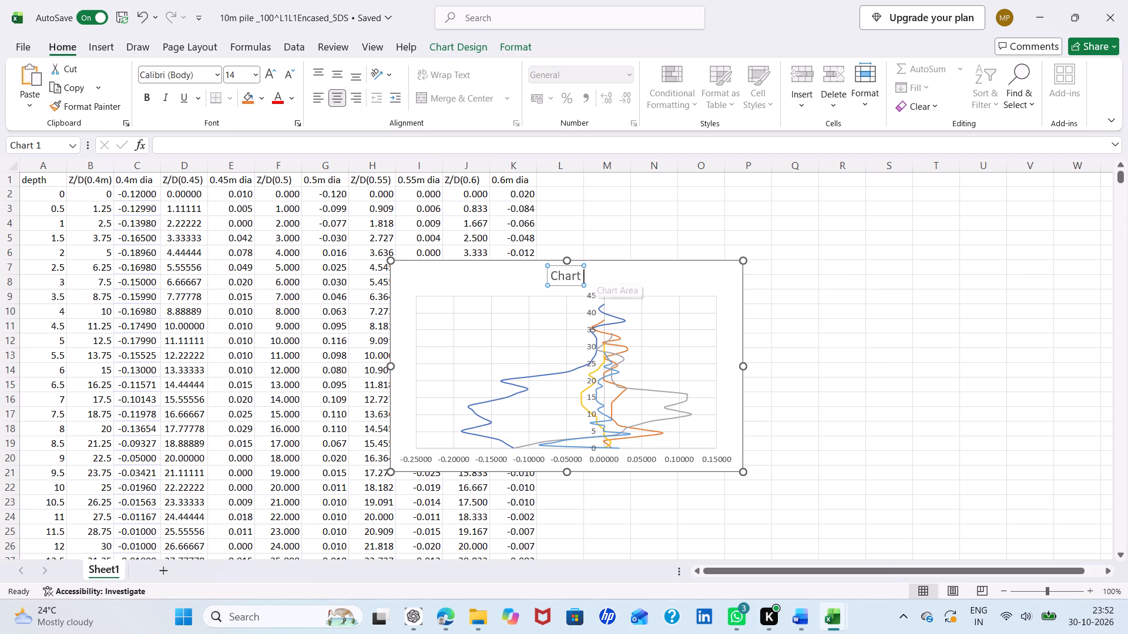
key(BackSpace)
key(BackSpace)
key(BackSpace)
key(BackSpace)
key(BackSpace)
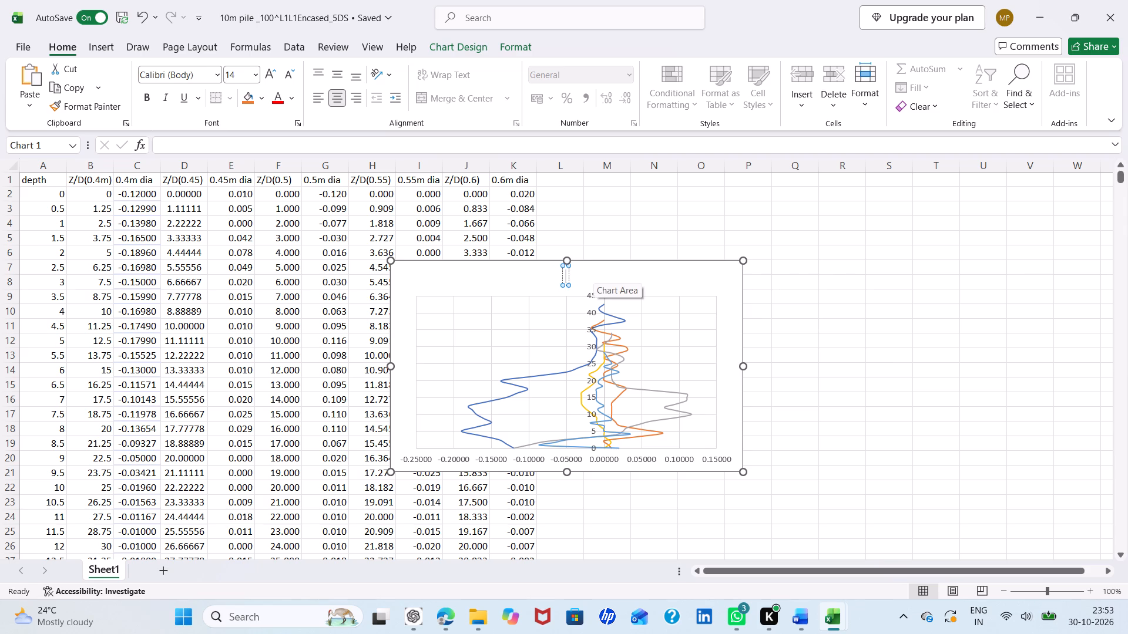
key(ctrl+v)
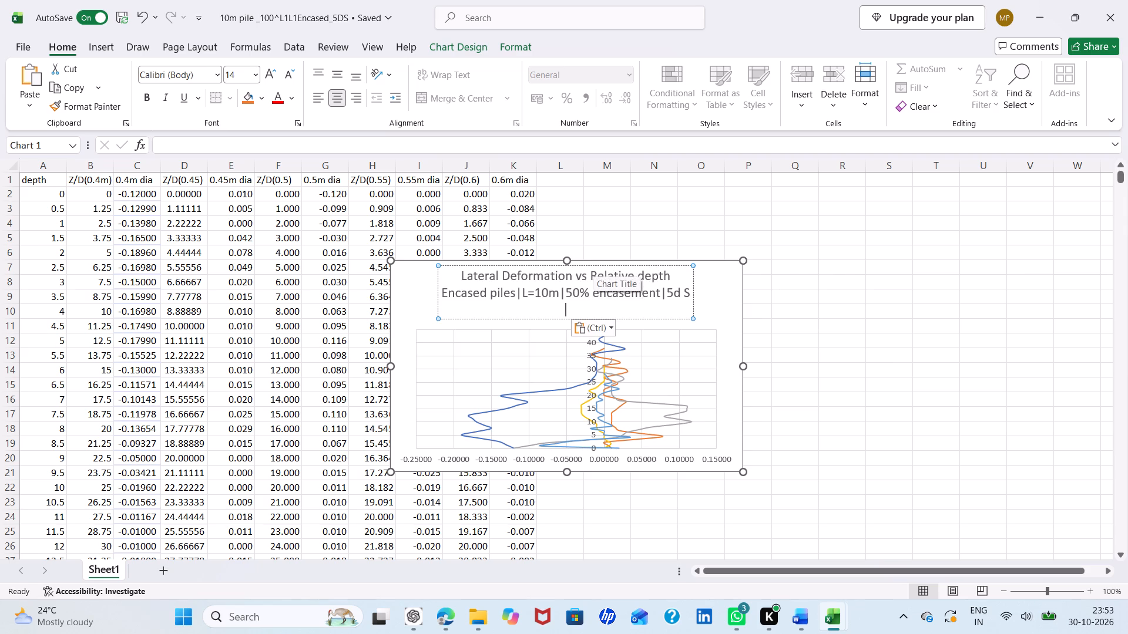
Set the encasement percentage in the chart title to 10%.
click(572, 293)
key(BackSpace)
key(1)
click(784, 321)
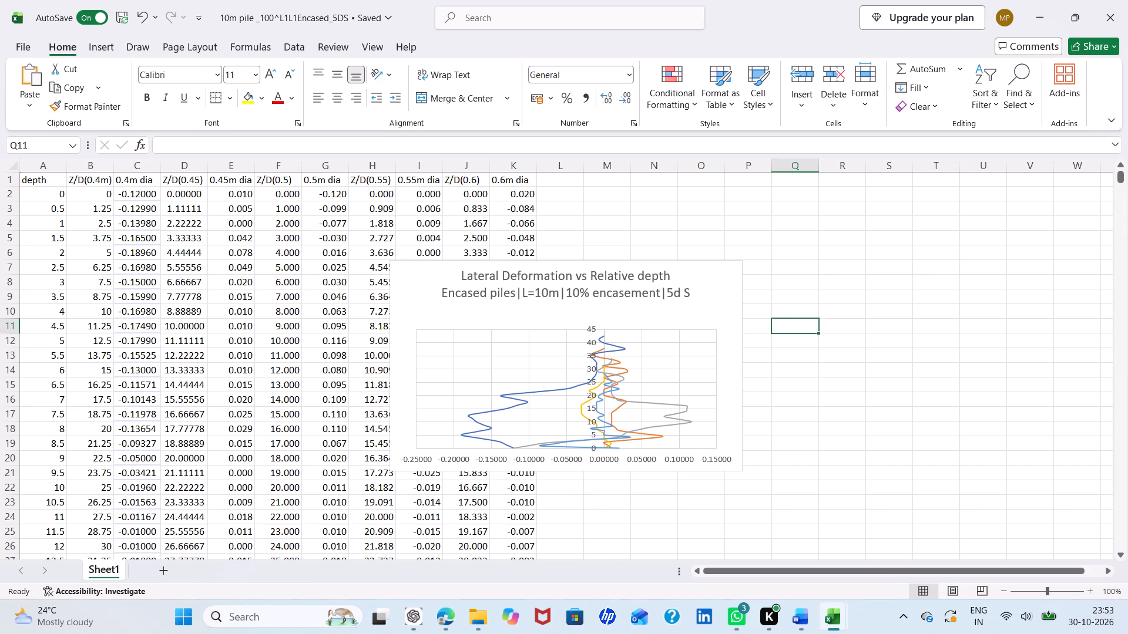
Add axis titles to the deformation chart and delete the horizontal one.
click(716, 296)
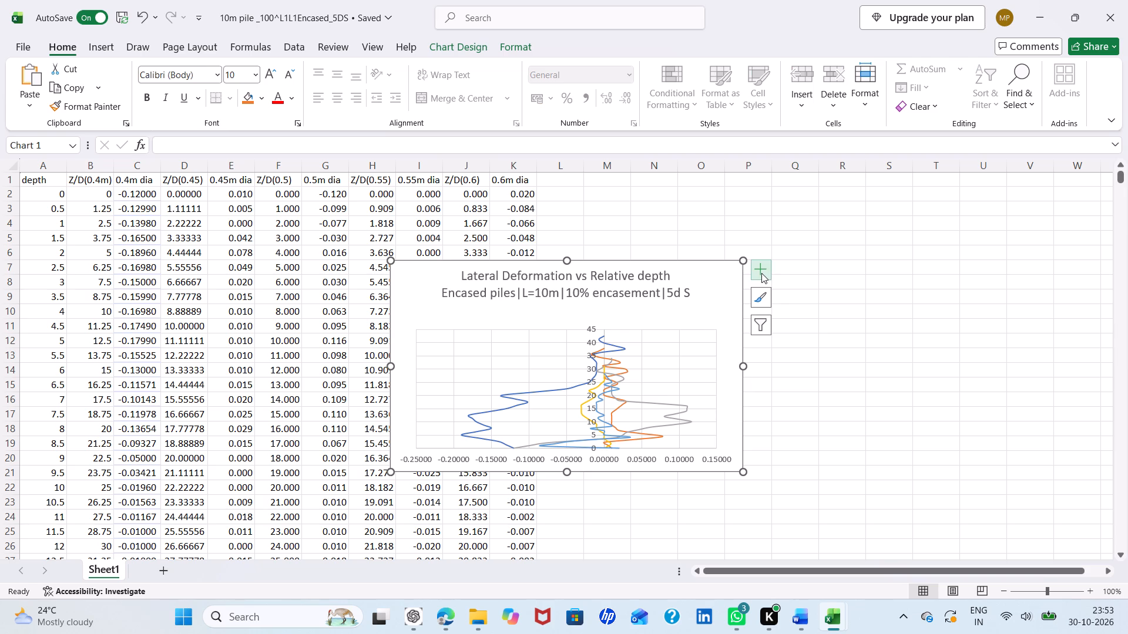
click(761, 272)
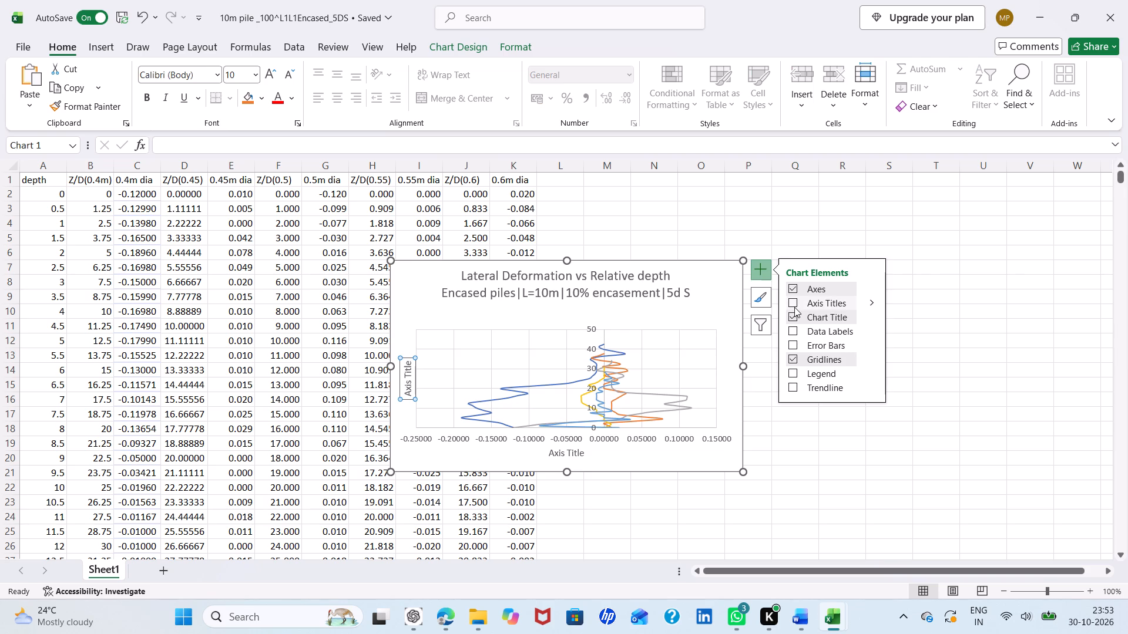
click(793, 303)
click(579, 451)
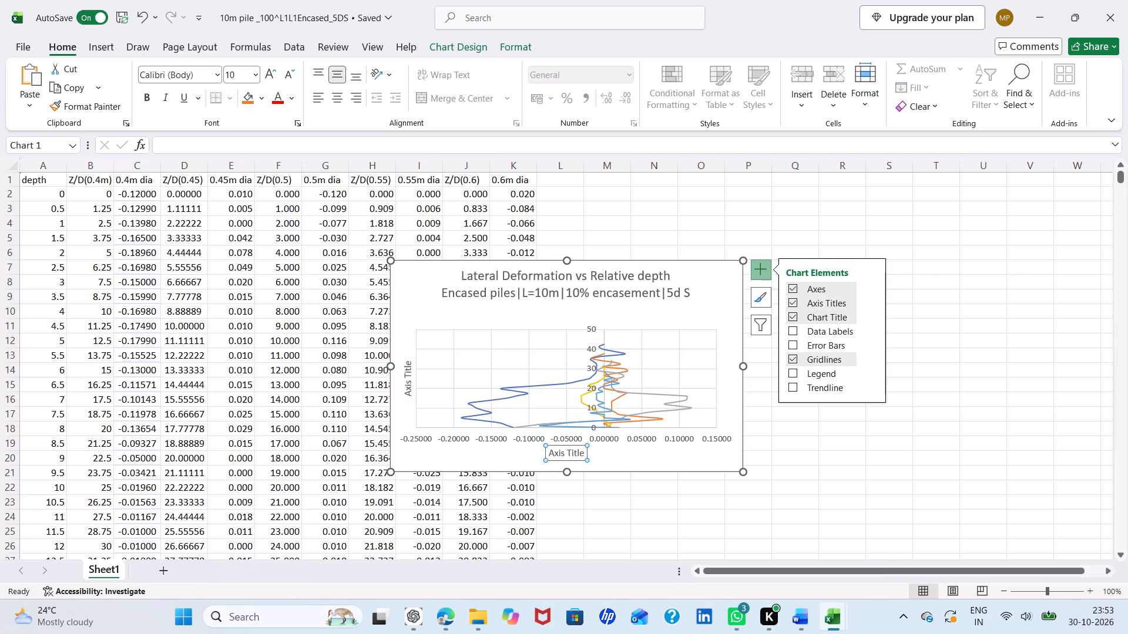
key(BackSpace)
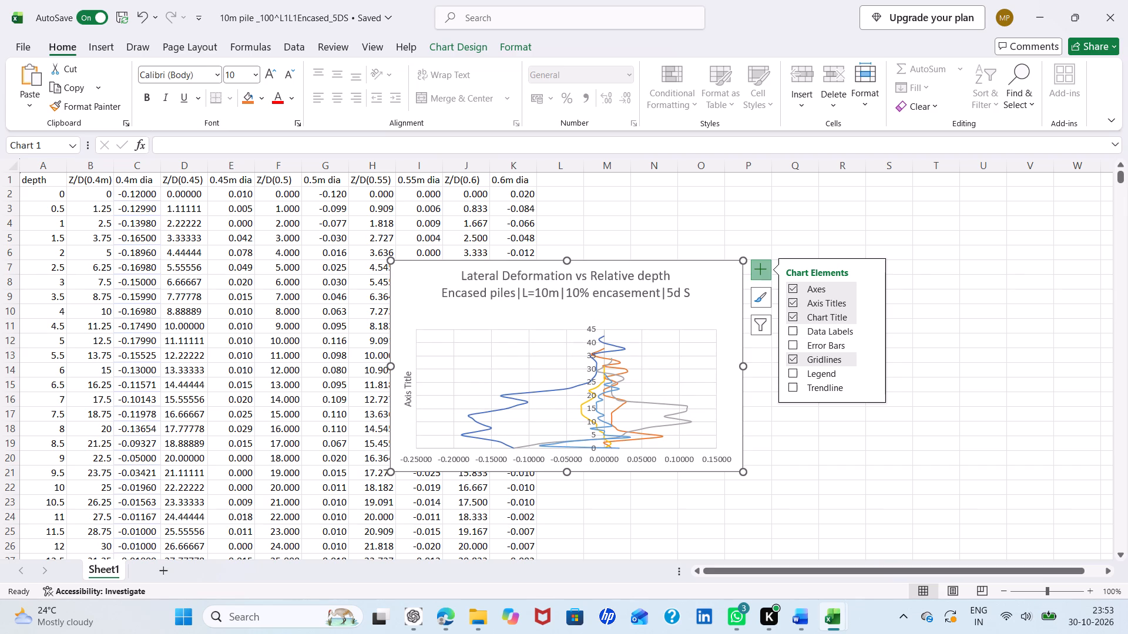
Increase the chart's height by extending its lower edge down about three rows.
drag(569, 471, 580, 517)
Switch the chart's axis titles off and on again to restore both the horizontal and vertical titles.
scroll(605, 441, down, 1)
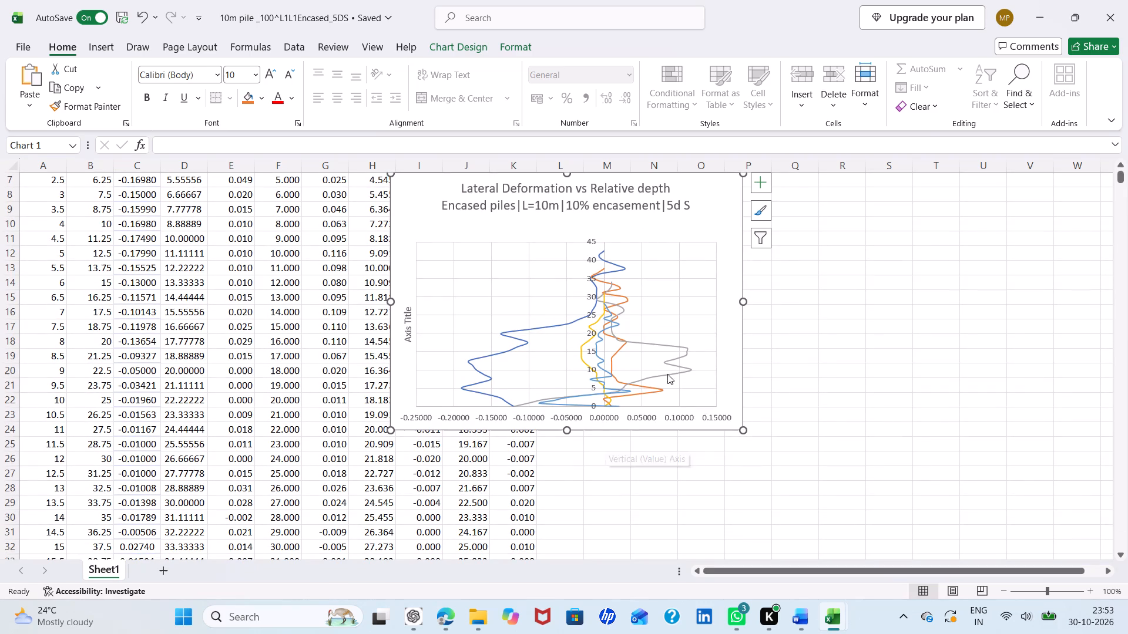
click(760, 188)
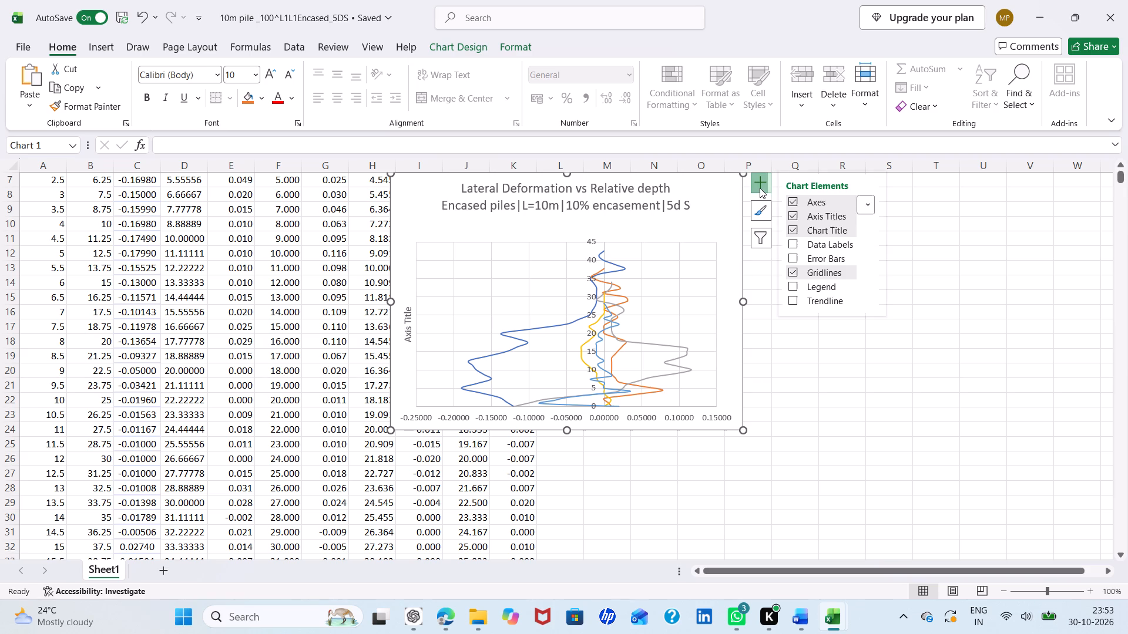
click(806, 214)
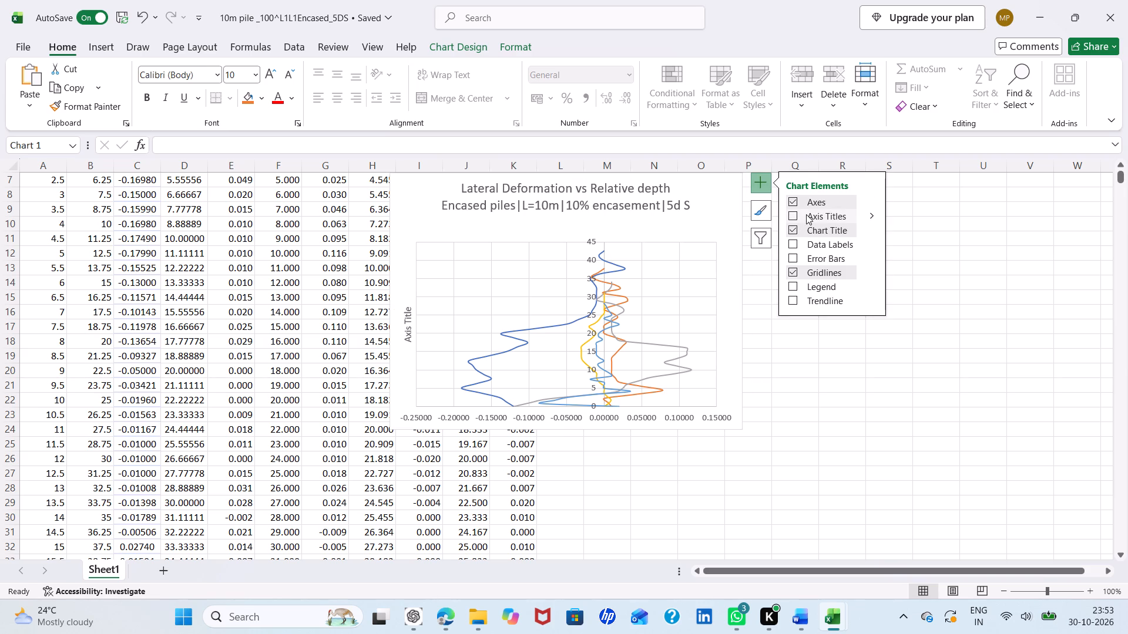
click(796, 214)
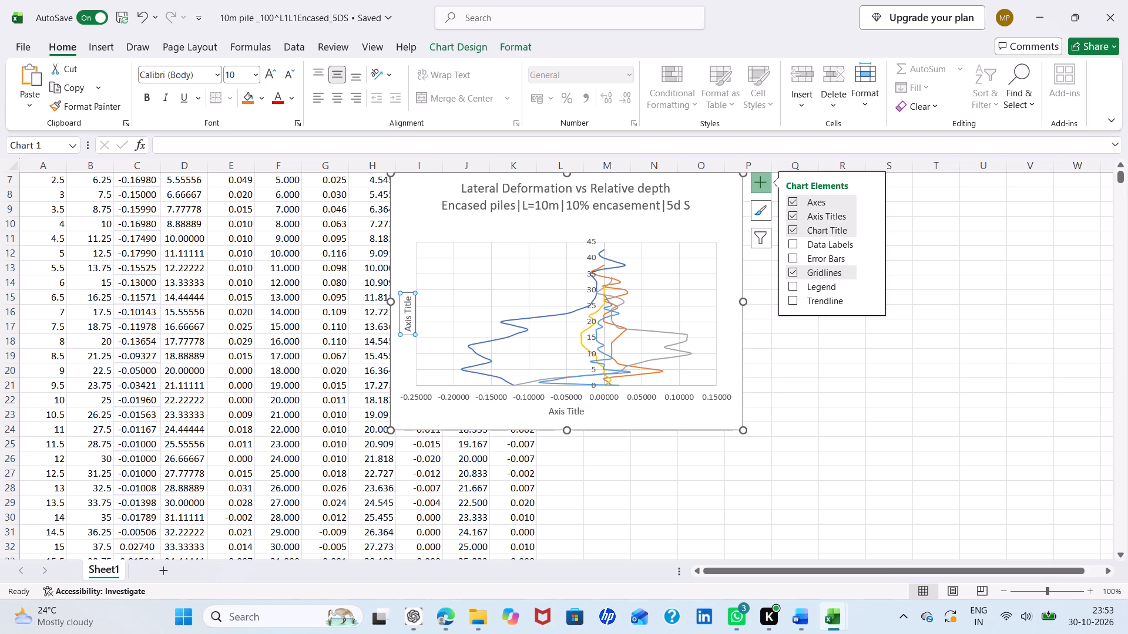
Delete the placeholder title of the horizontal axis.
click(581, 410)
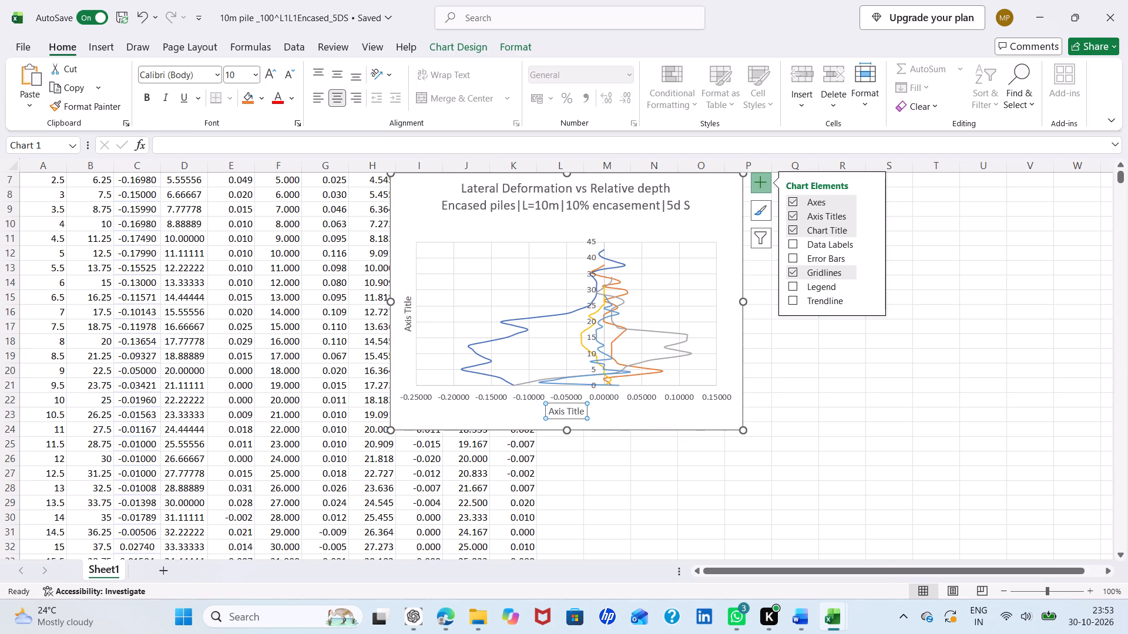
key(BackSpace)
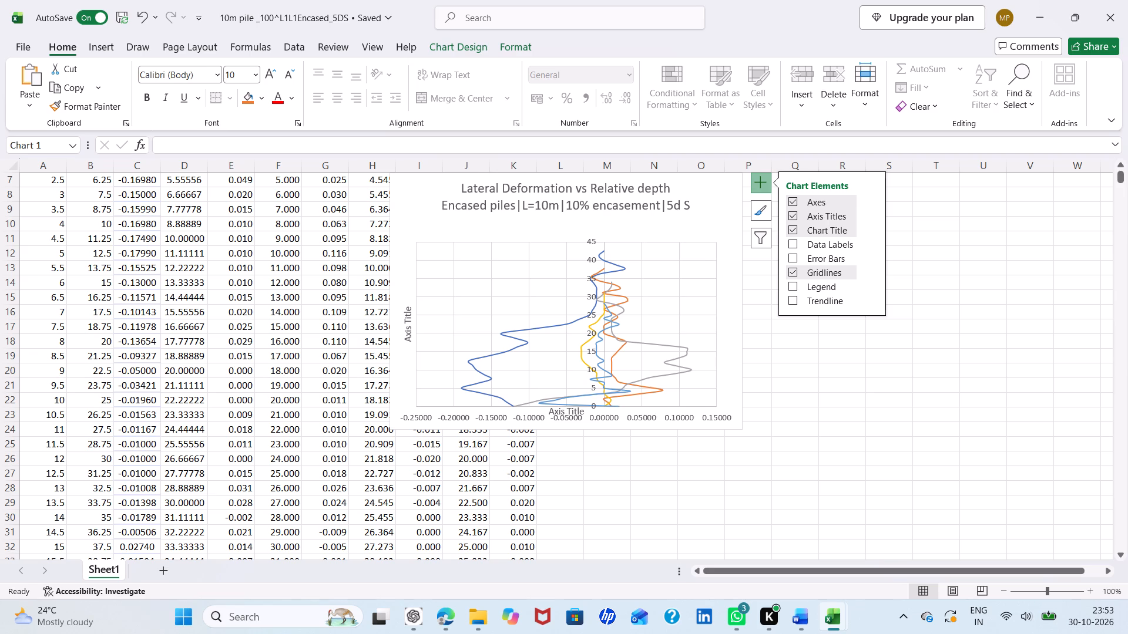
Switch the chart's axis titles off and on again to restore the horizontal axis title.
click(793, 217)
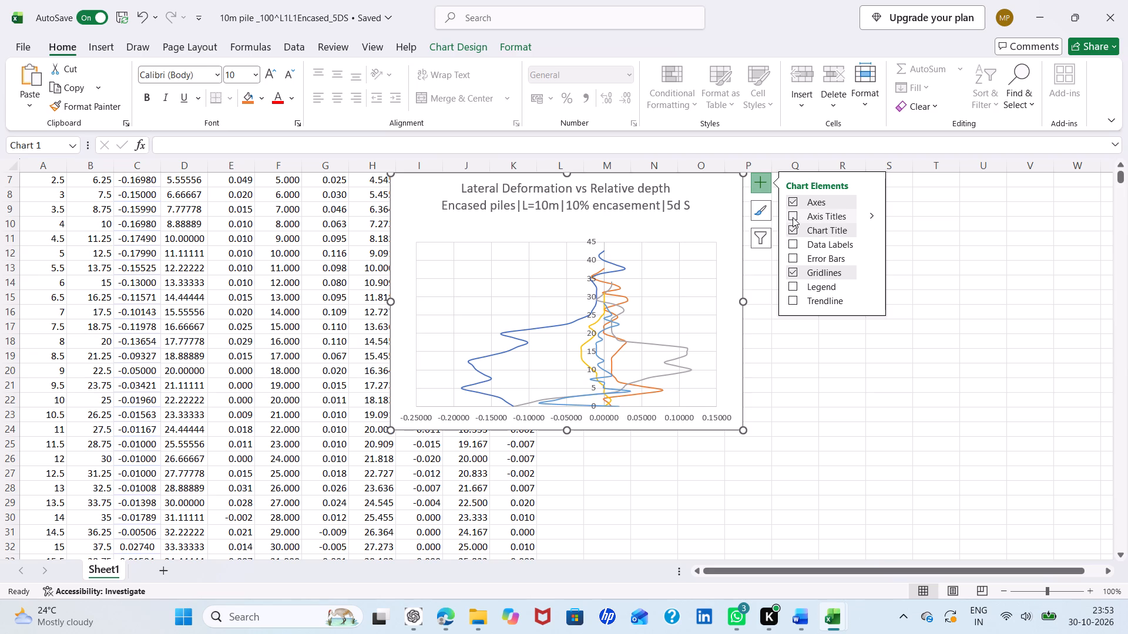
click(793, 217)
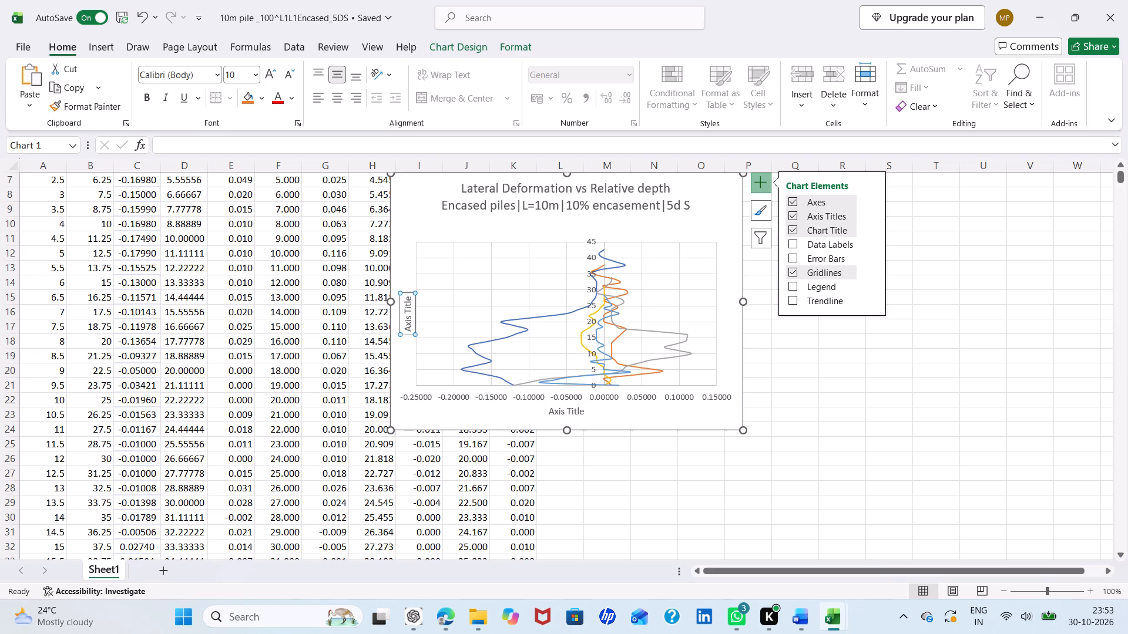
Replace the horizontal axis title's placeholder text with "Lateral deformation mm".
click(584, 409)
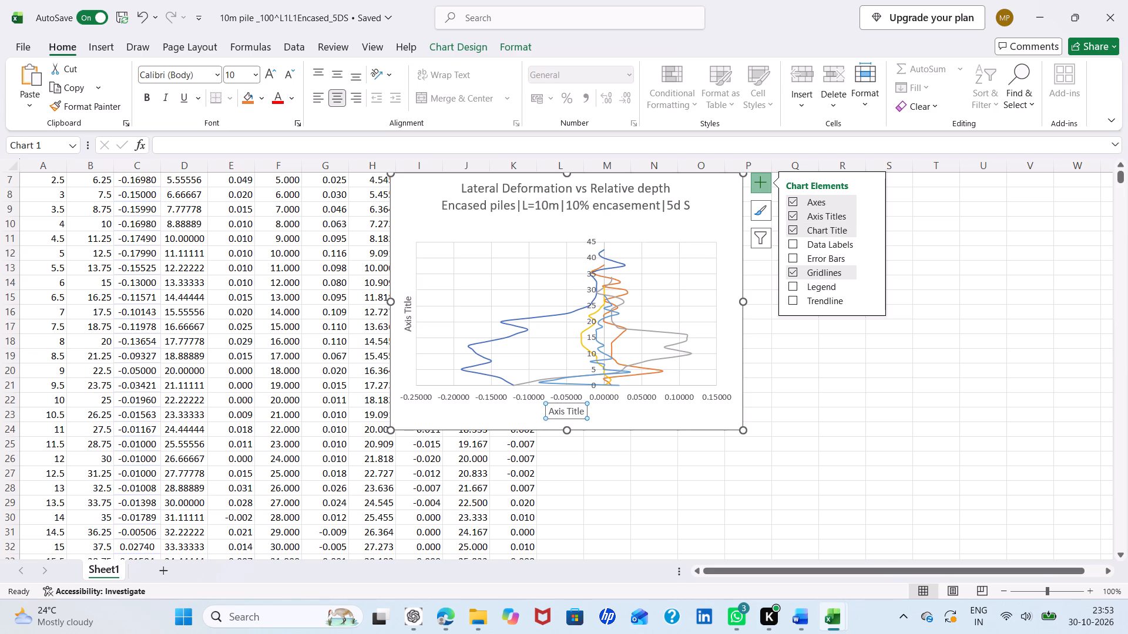
click(584, 409)
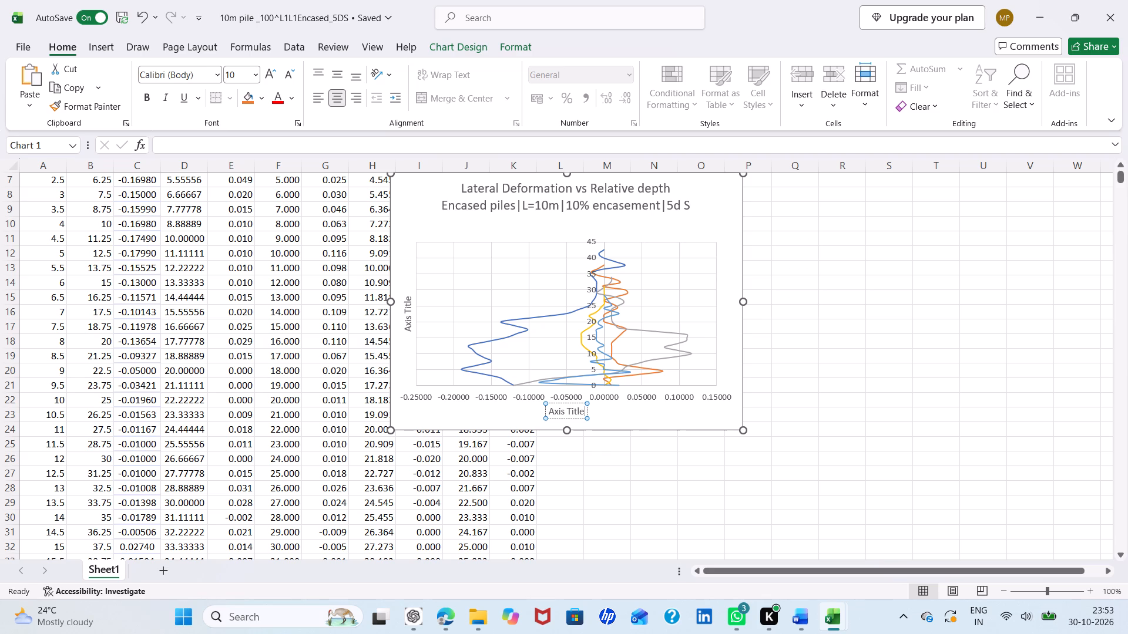
key(BackSpace)
key(BackSpace)
key(BackSpace)
key(BackSpace)
key(BackSpace)
key(BackSpace)
key(BackSpace)
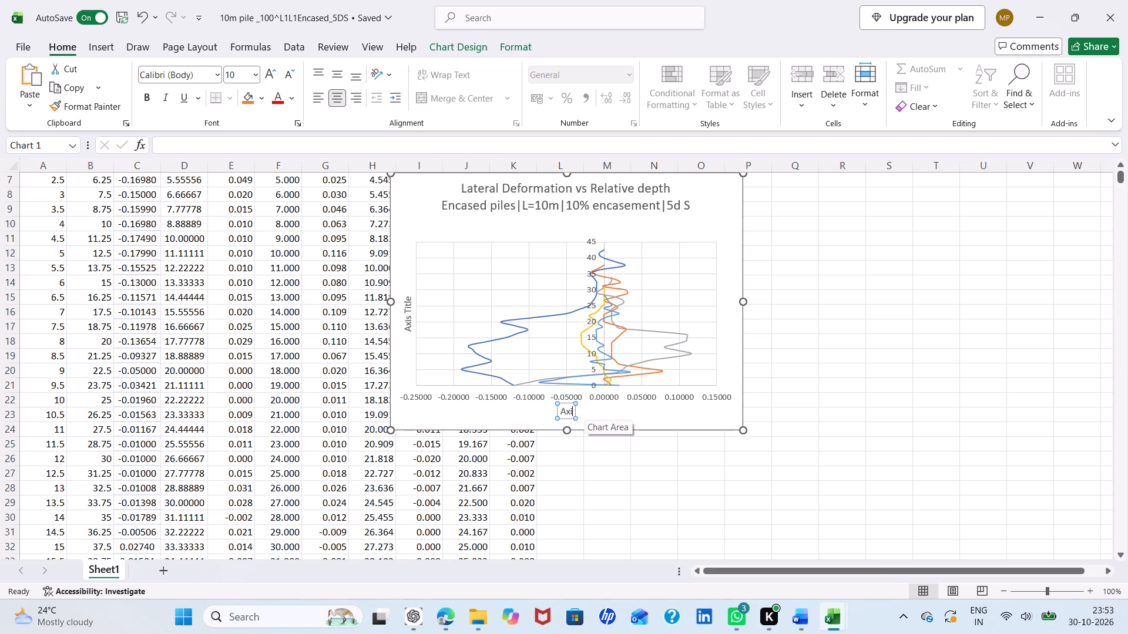
key(BackSpace)
key(BackSpace)
key(BackSpace)
key(shift+l)
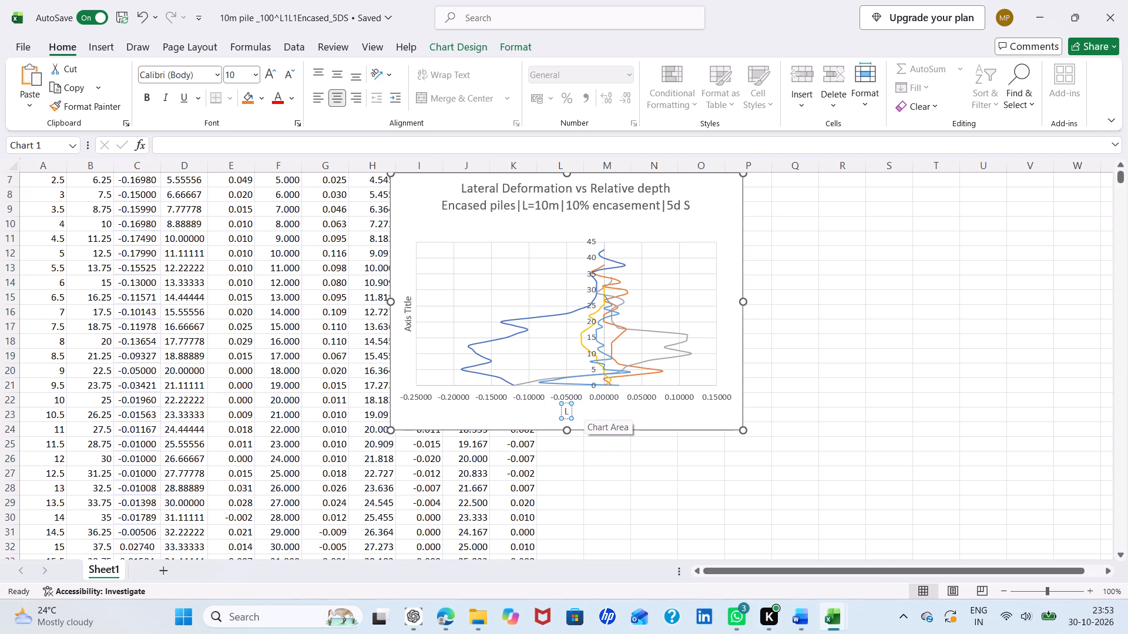
text(atera)
text(l)
key(space)
text(deformation)
key(space)
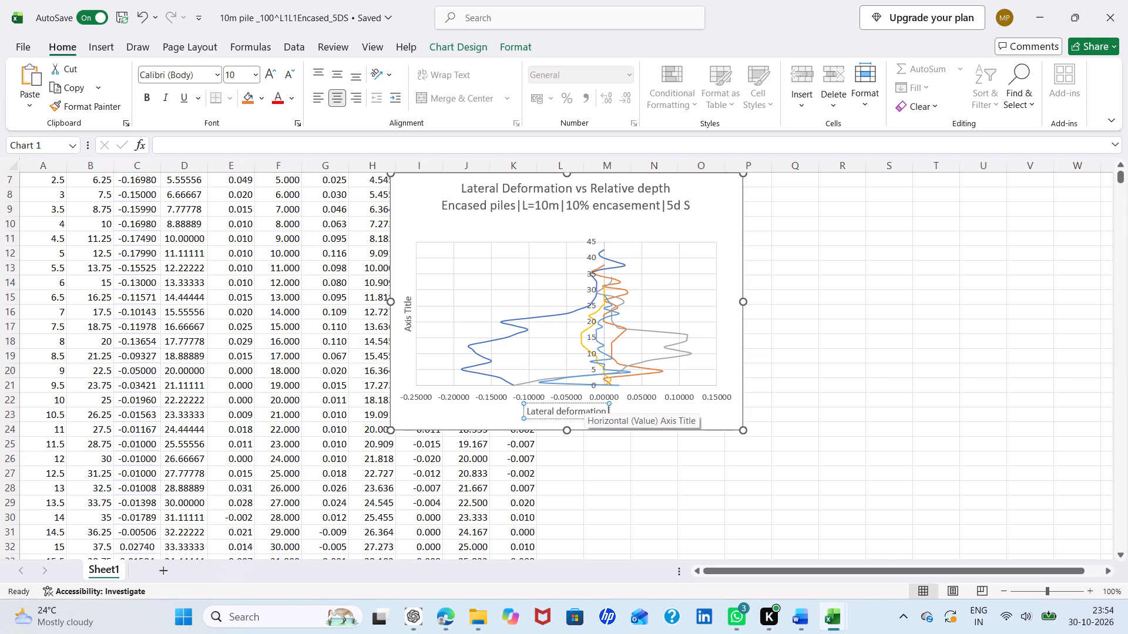
text(mm)
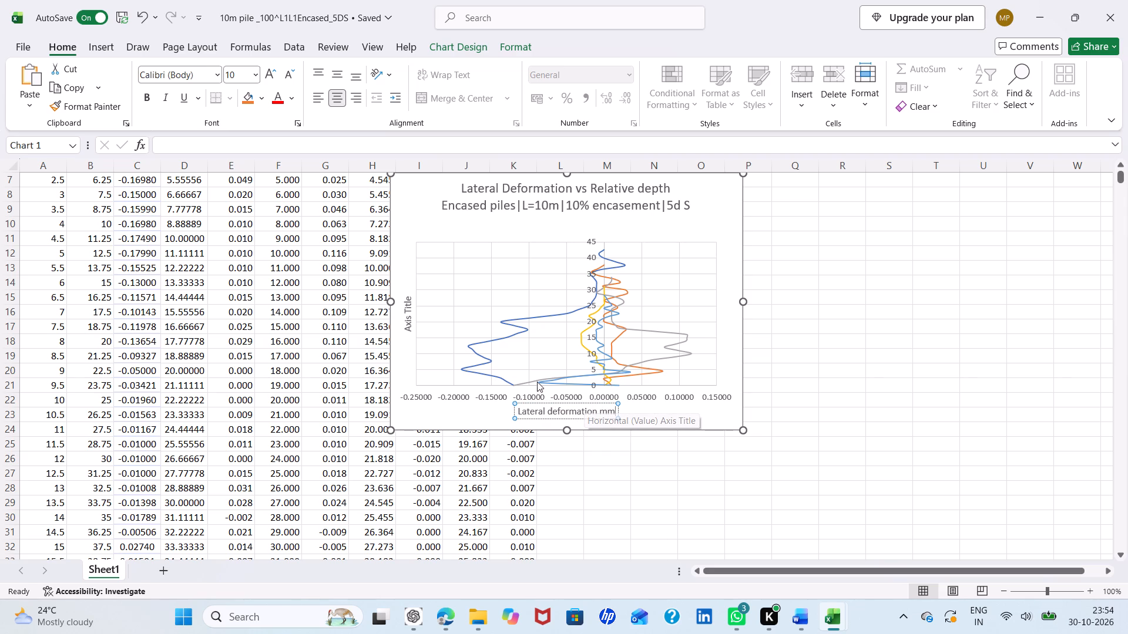
Replace the vertical axis title's placeholder text with "Relative depth Z/D".
click(408, 312)
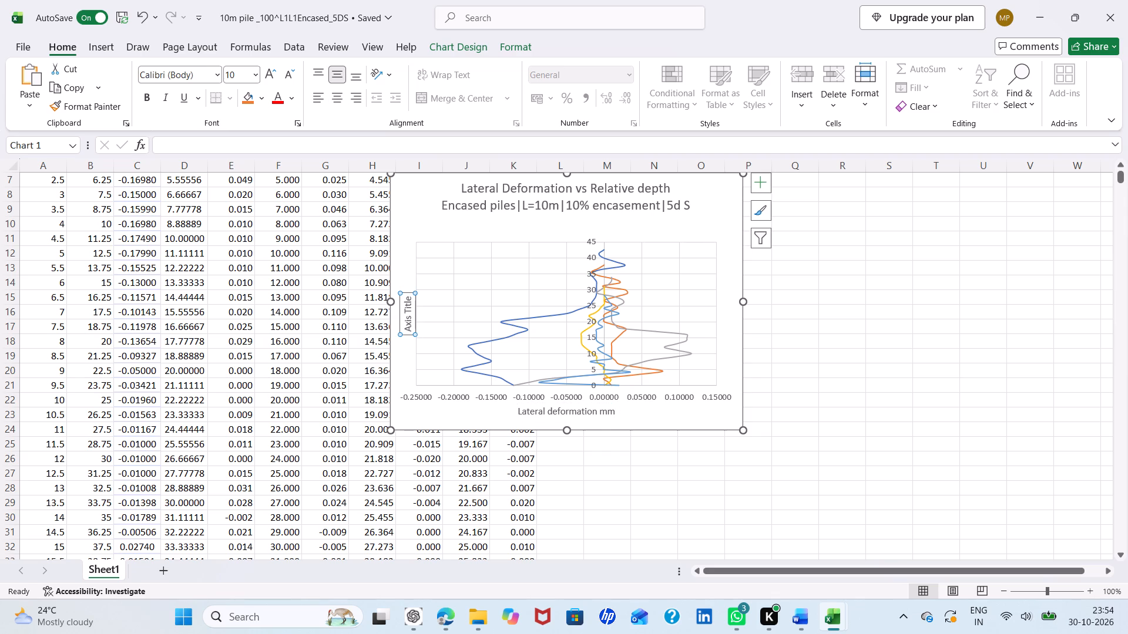
click(405, 296)
key(BackSpace)
key(BackSpace)
key(BackSpace)
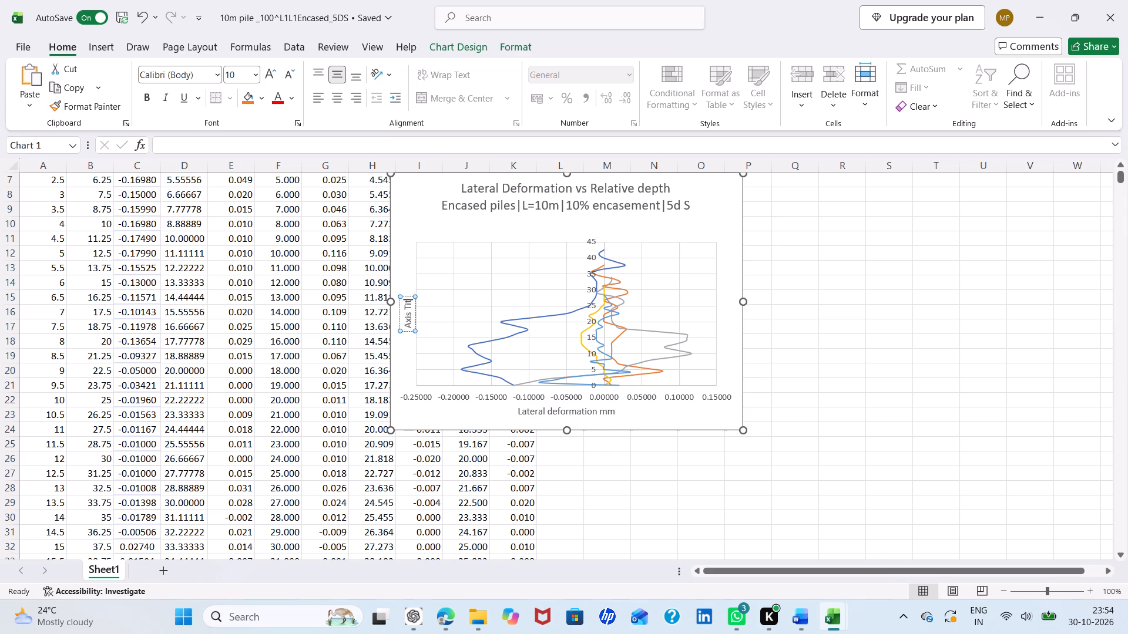
key(BackSpace)
key(BackSpace)
key(BackSpace)
key(BackSpace)
key(BackSpace)
key(BackSpace)
key(BackSpace)
text(Re)
key(BackSpace)
key(BackSpace)
key(BackSpace)
text(Re)
text(lative depth)
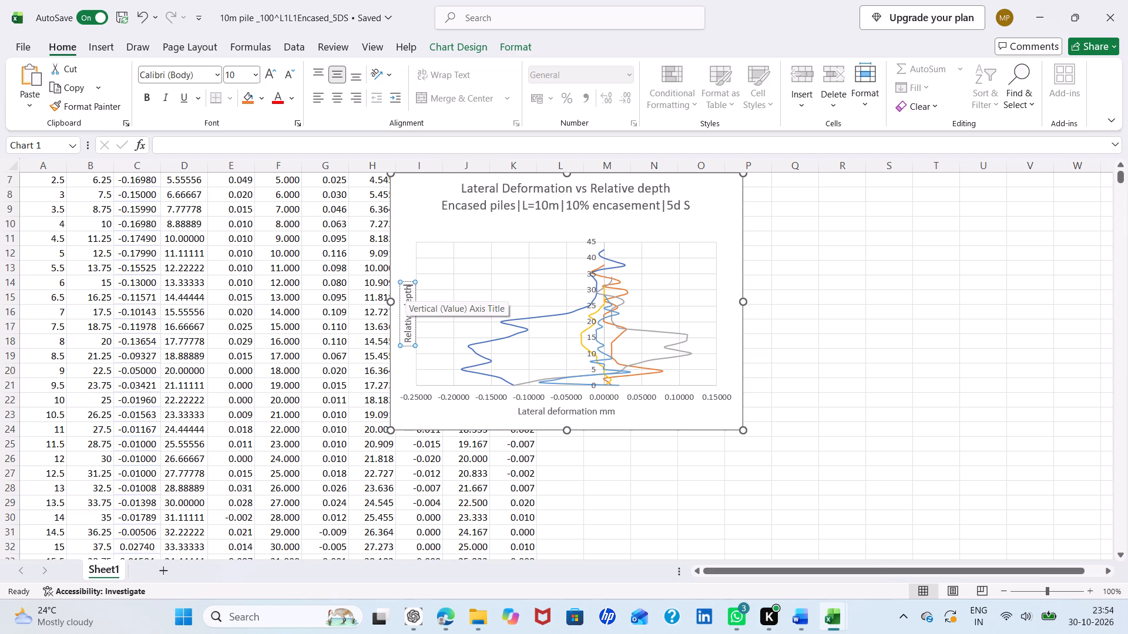
key(space)
key(shift+z)
text(/D)
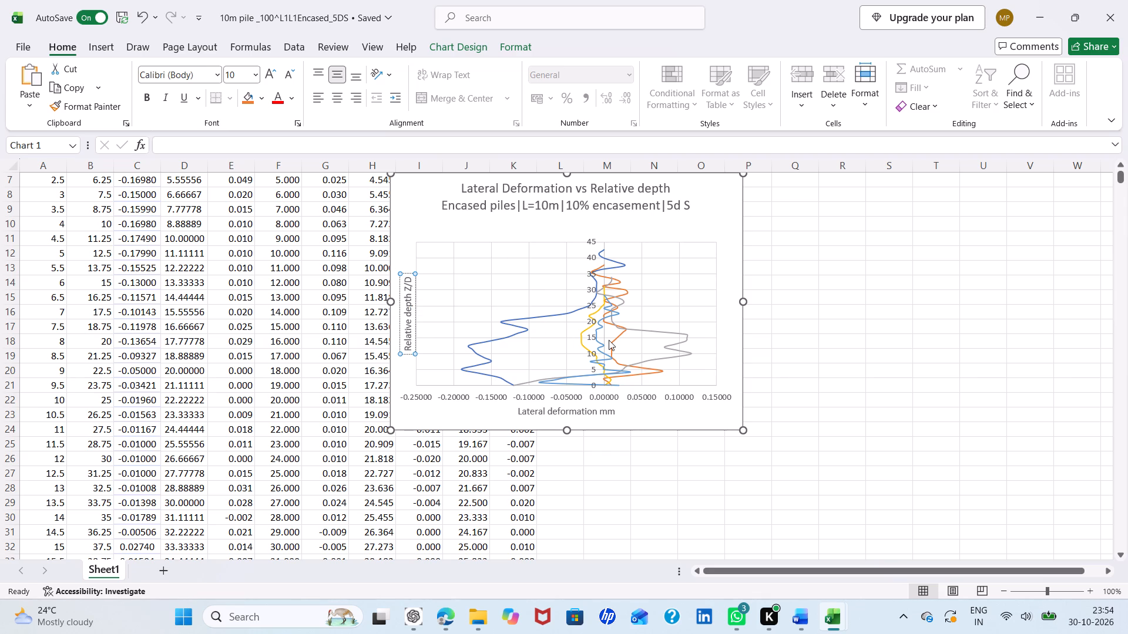
click(697, 227)
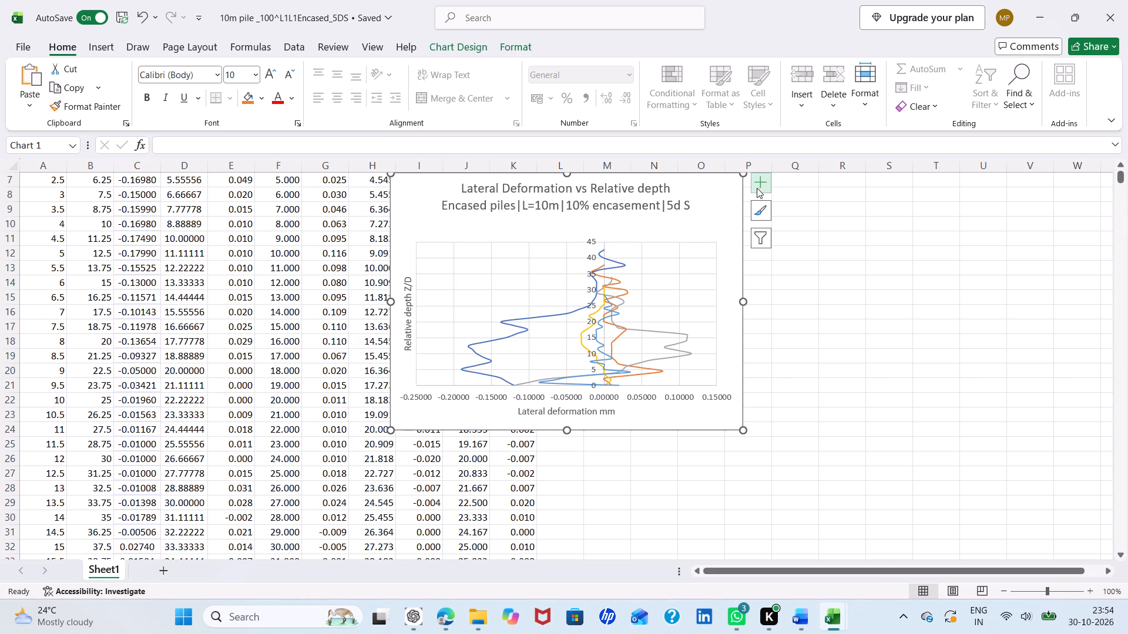
Add a legend to the deformation chart.
click(758, 186)
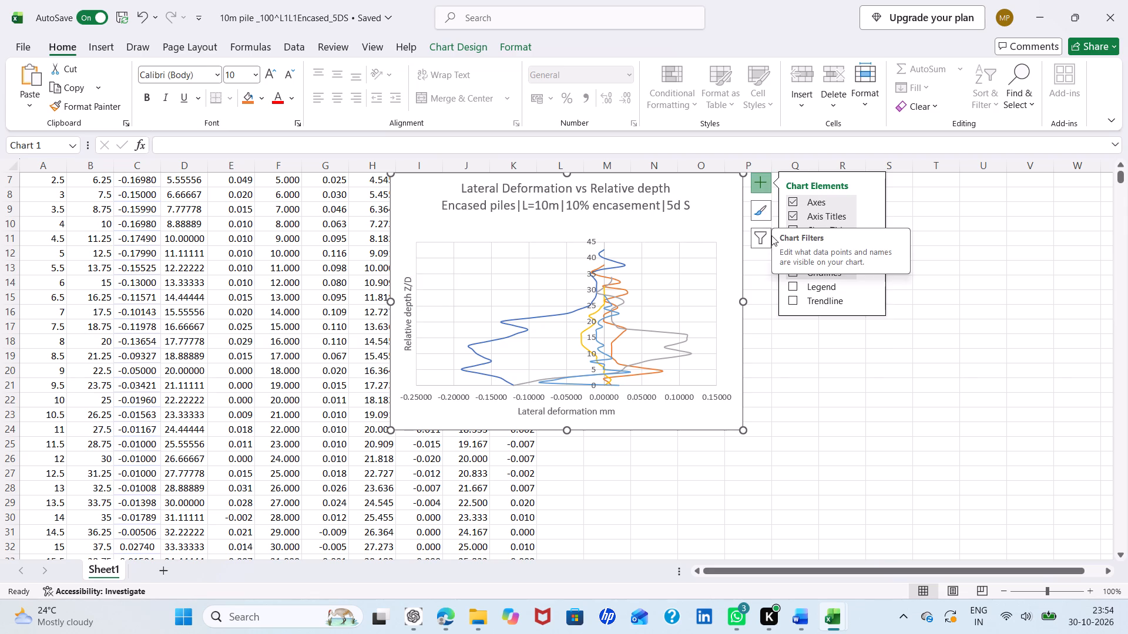
click(790, 281)
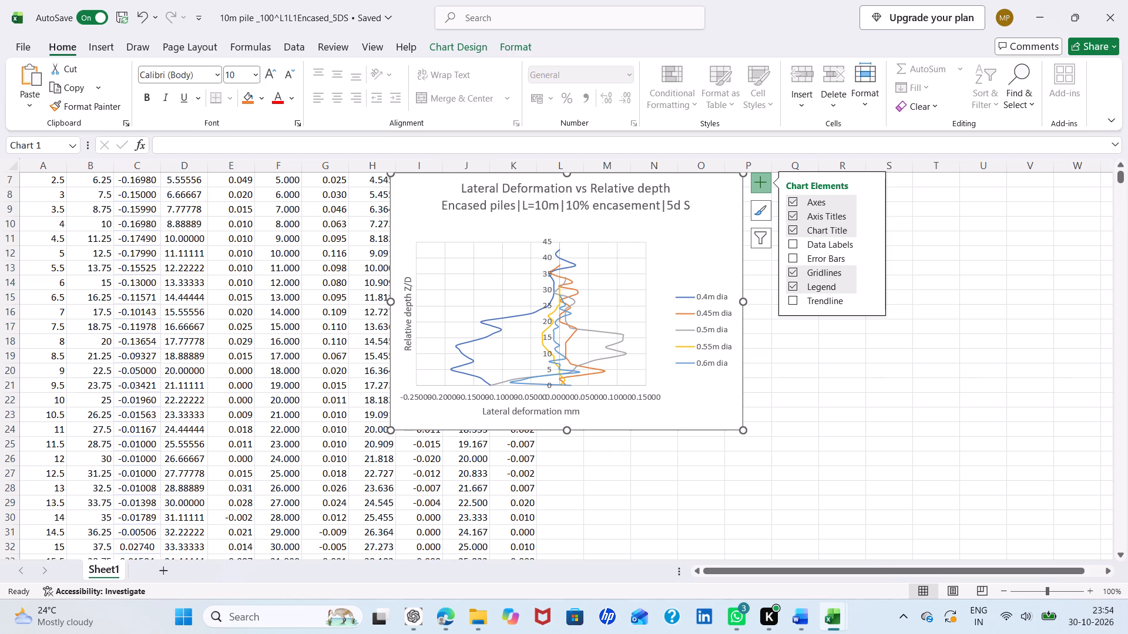
Increase the chart's height by extending its lower edge down about four rows.
drag(567, 431, 568, 441)
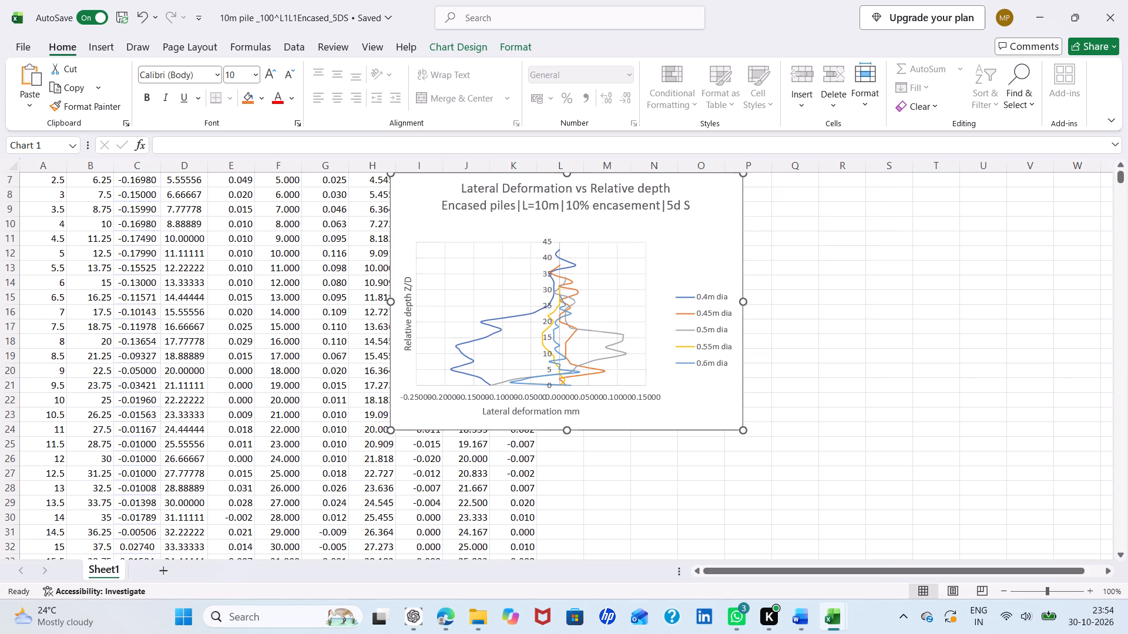
drag(568, 441, 576, 483)
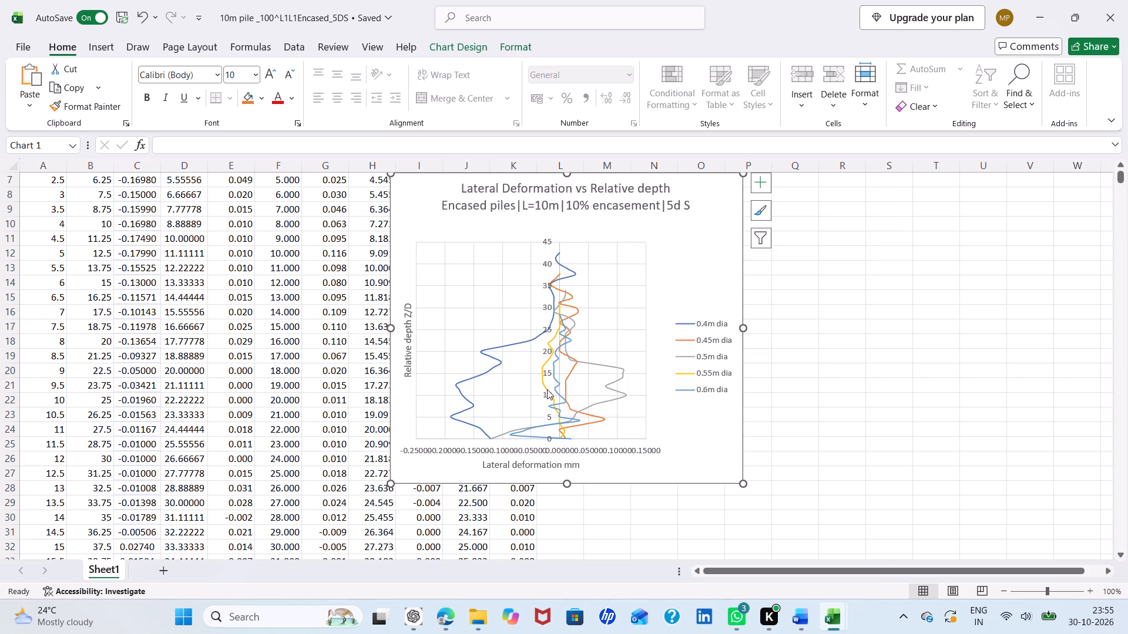
Set the label position of the chart's vertical axis to Low.
click(547, 389)
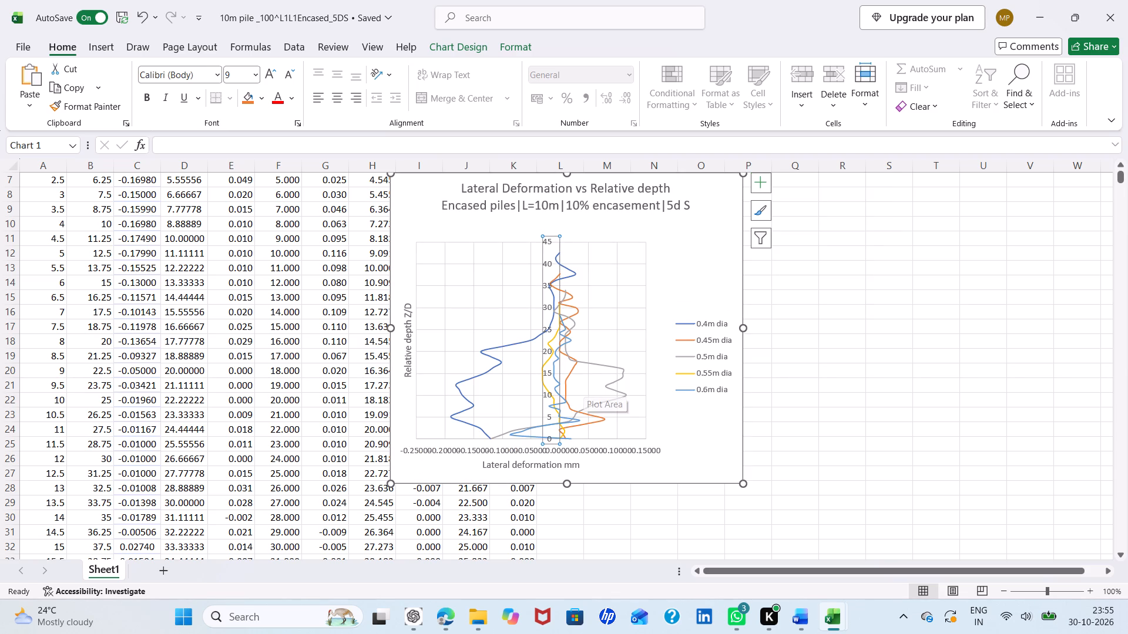
right_click(543, 380)
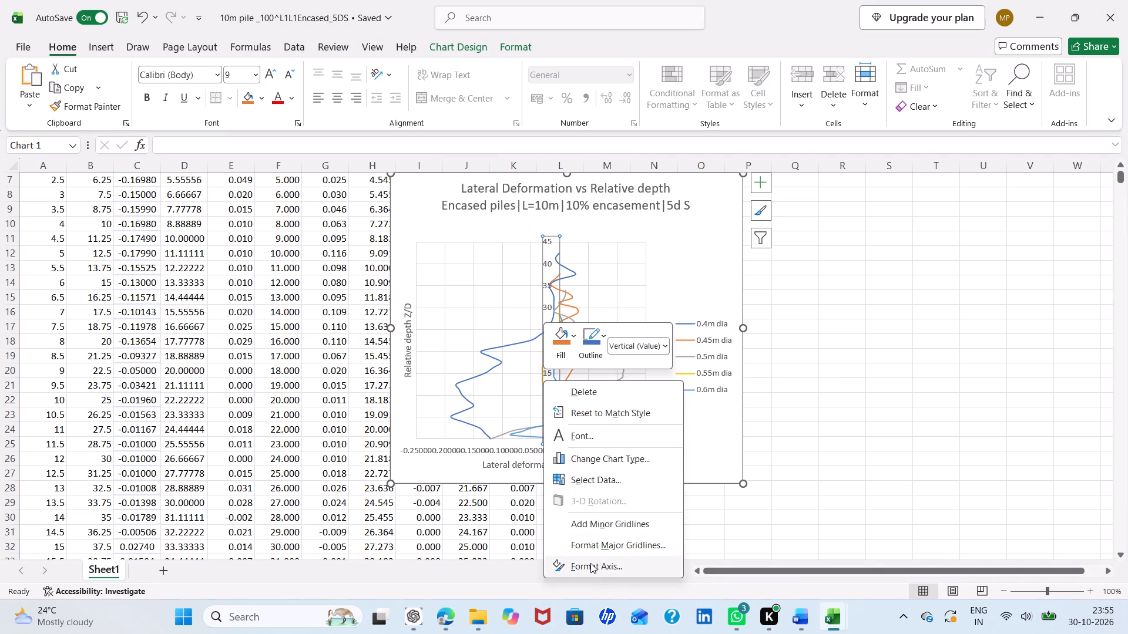
click(590, 563)
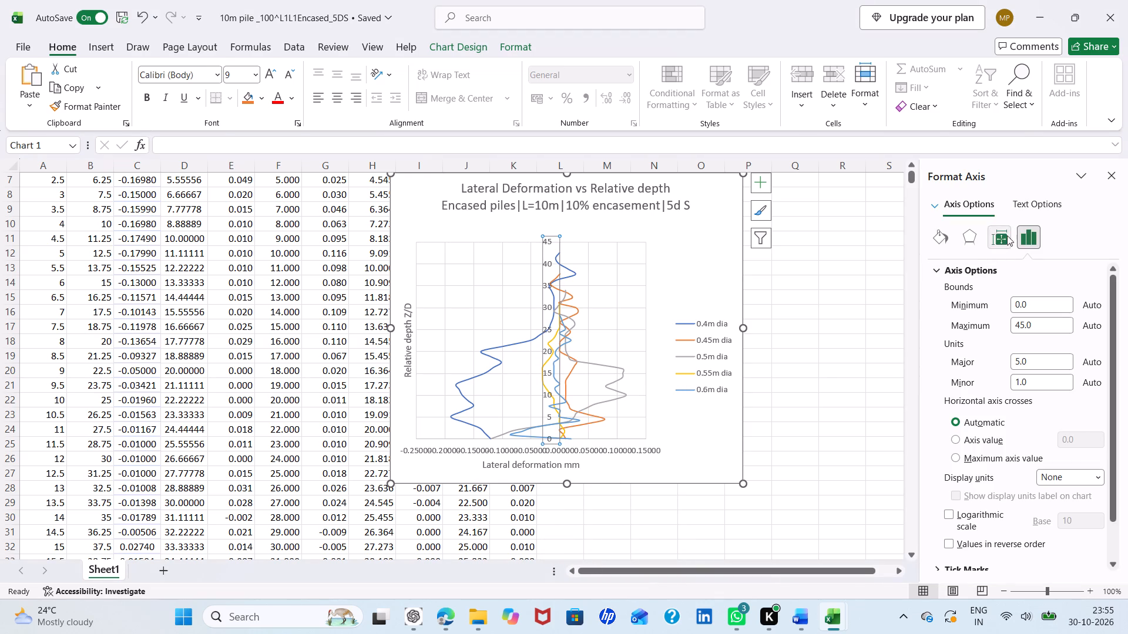
click(1018, 237)
scroll(1034, 503, down, 1)
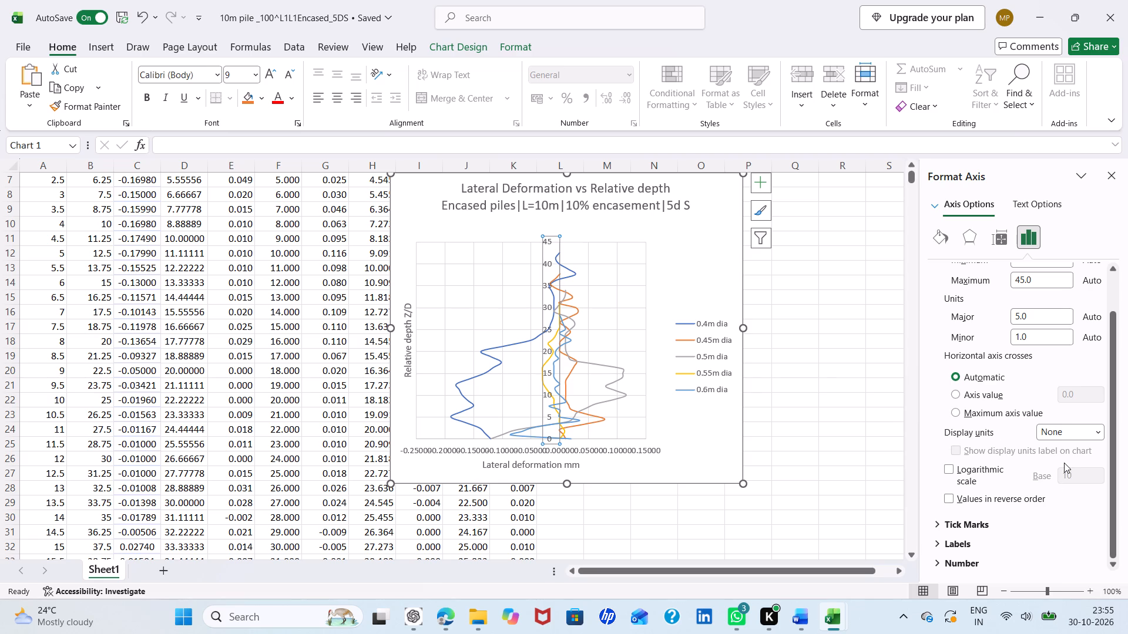
scroll(1064, 463, down, 1)
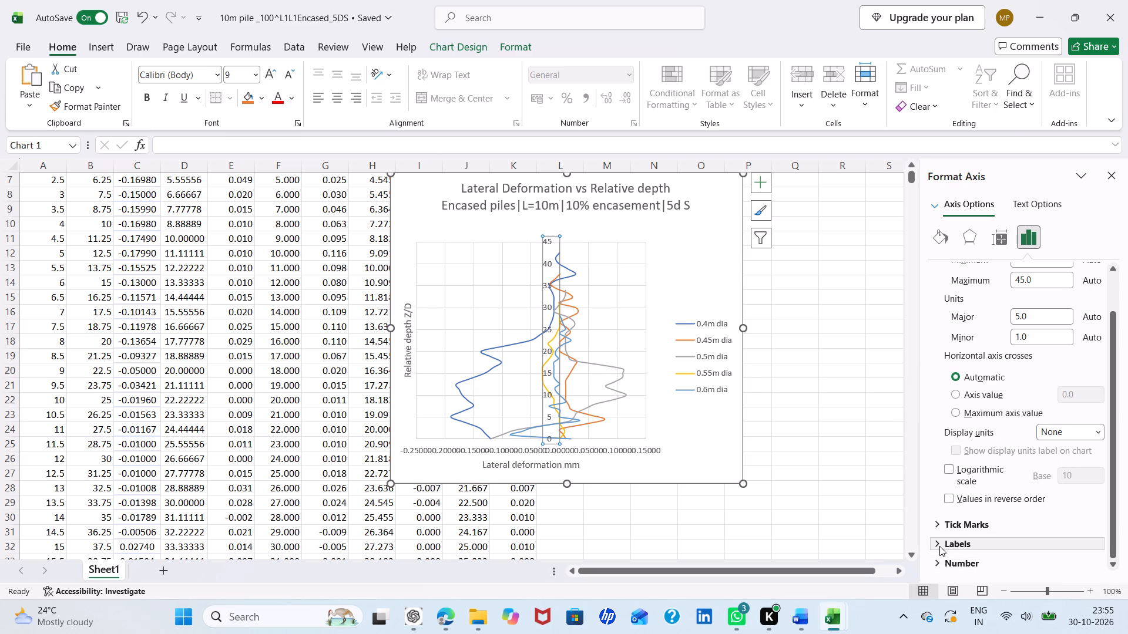
click(939, 546)
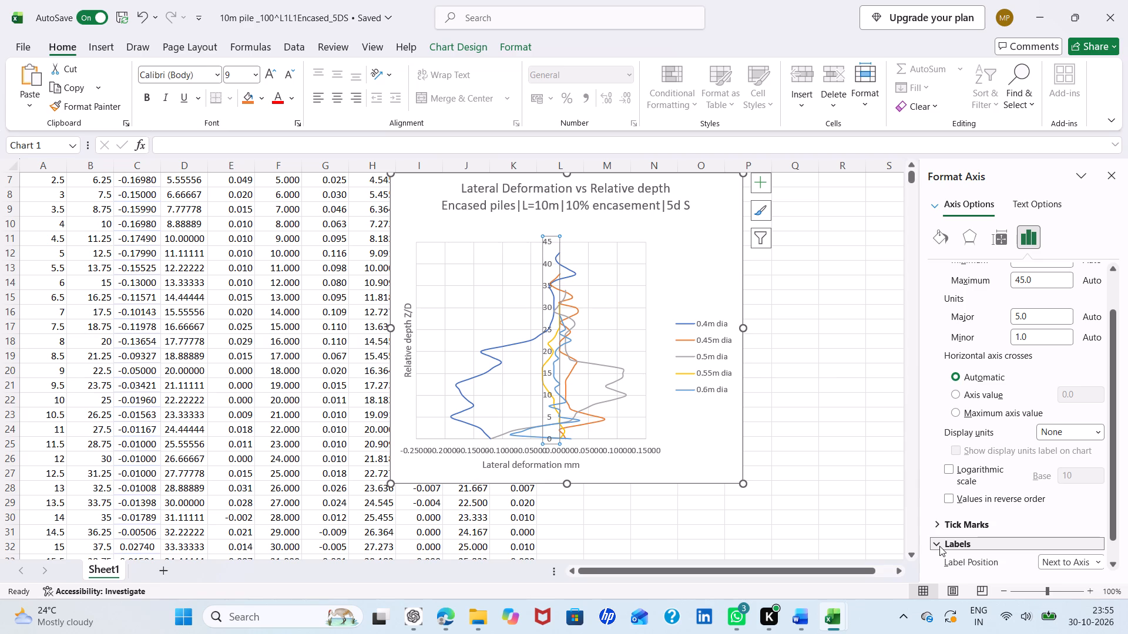
scroll(939, 546, down, 1)
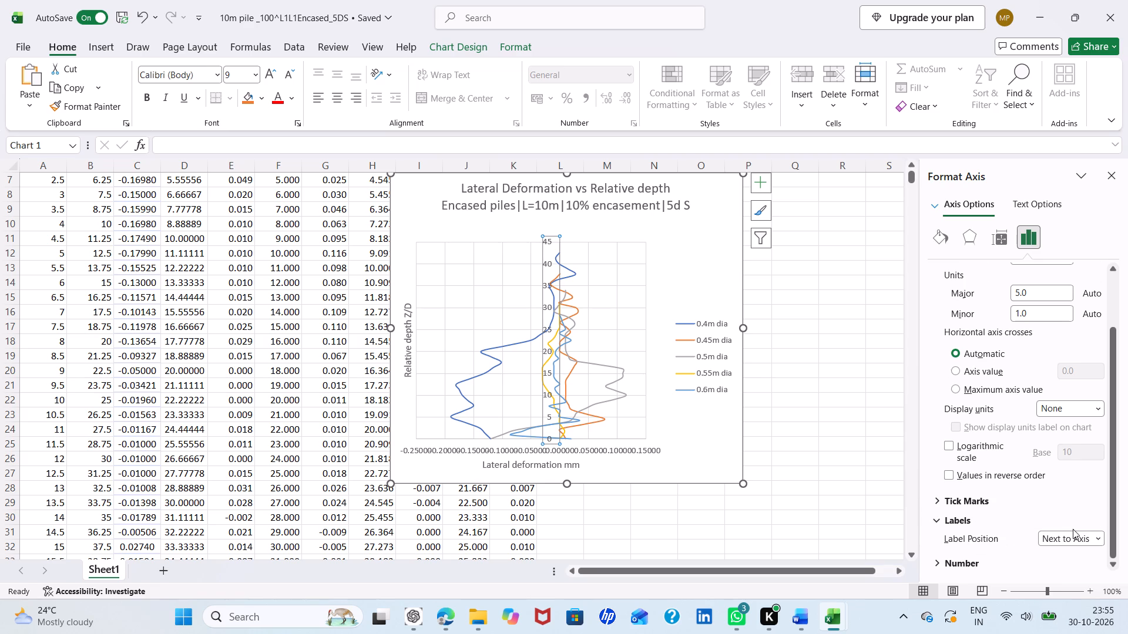
click(1091, 536)
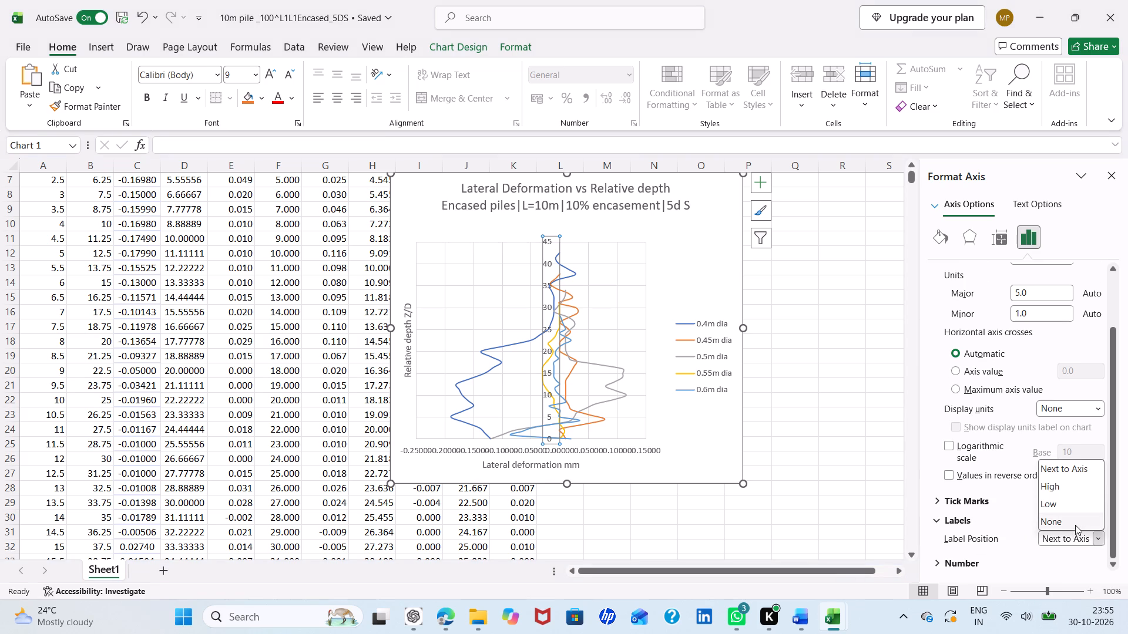
click(1063, 505)
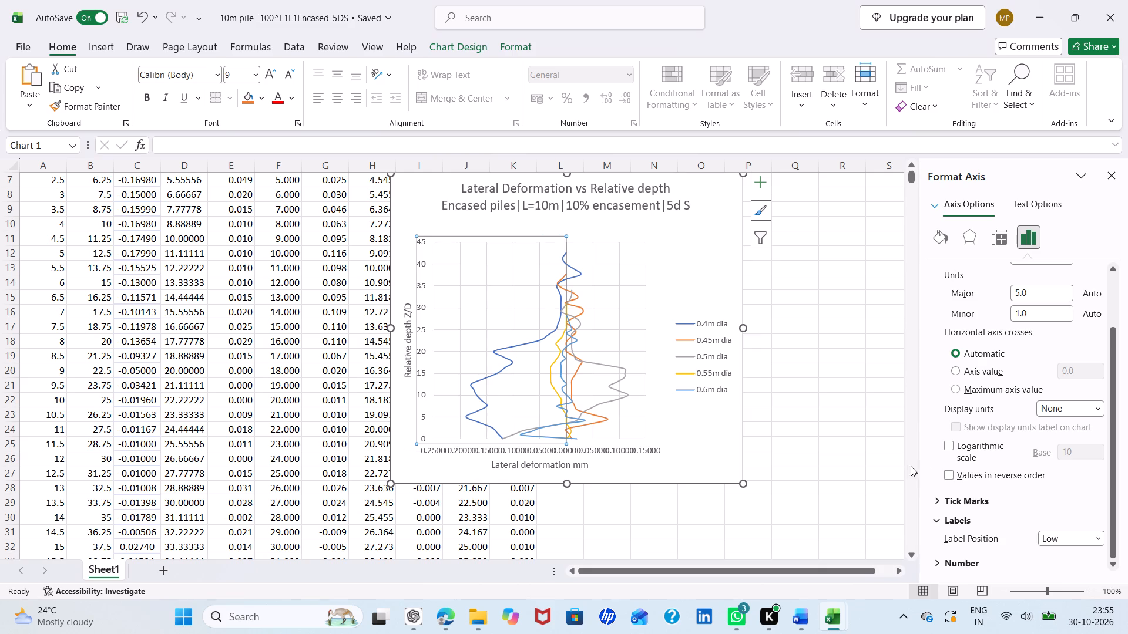
click(703, 444)
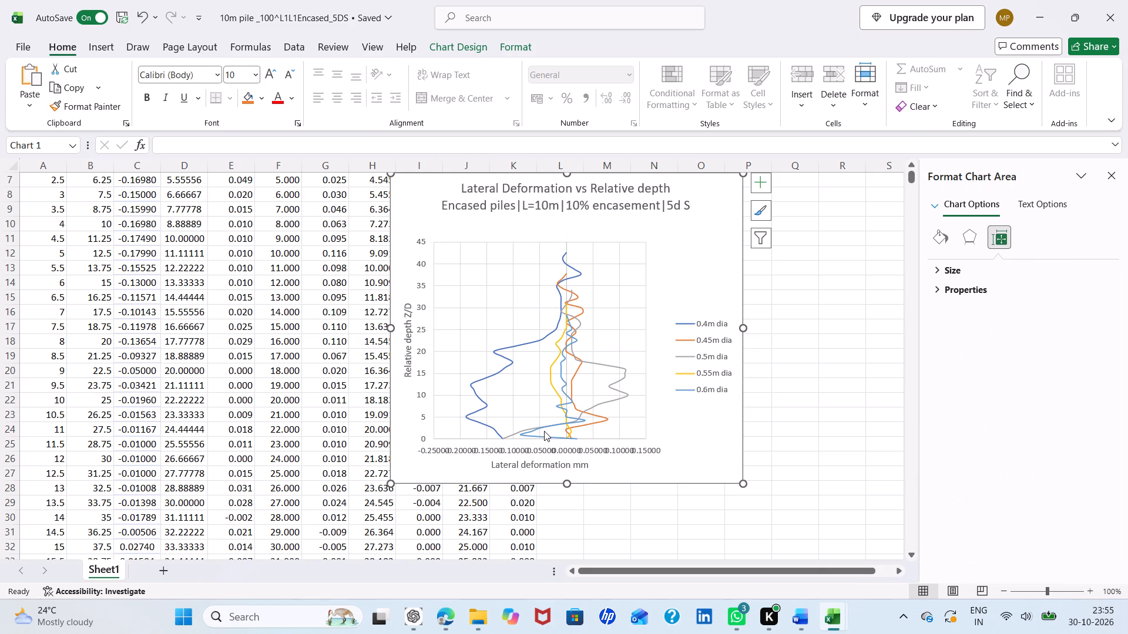
Set the number format of the chart's horizontal axis labels to 2 decimal places.
click(422, 452)
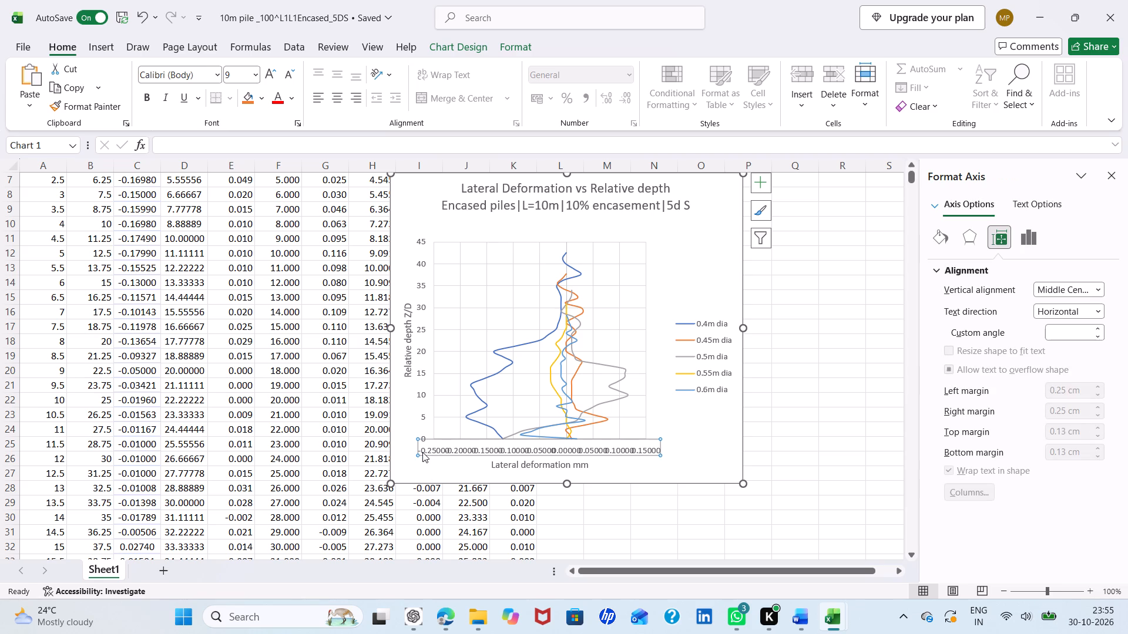
click(1030, 240)
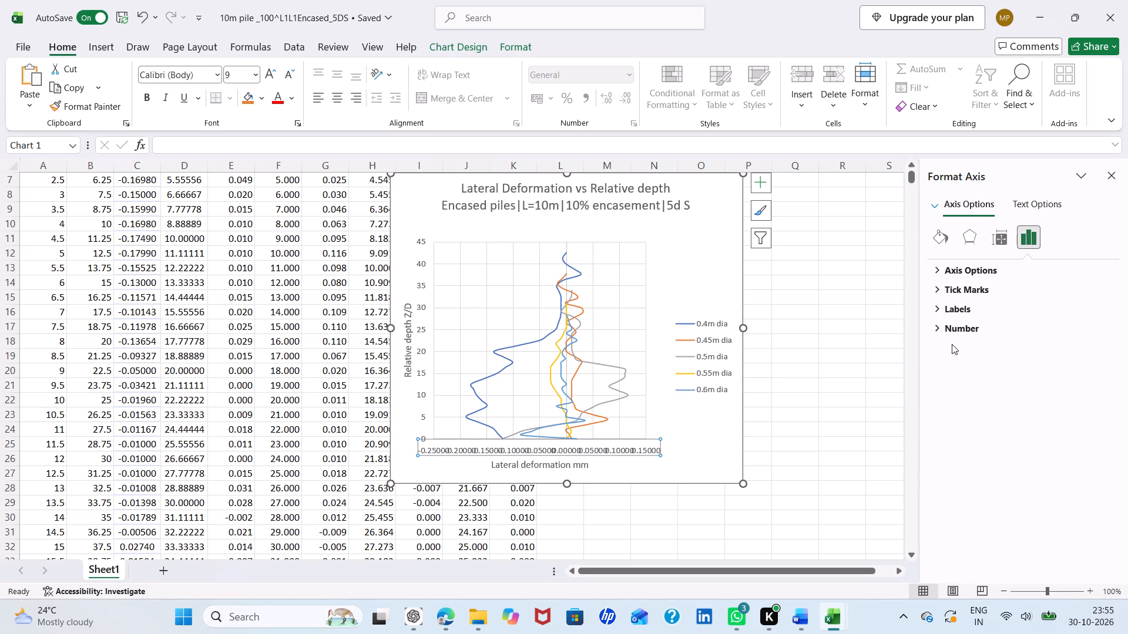
click(960, 332)
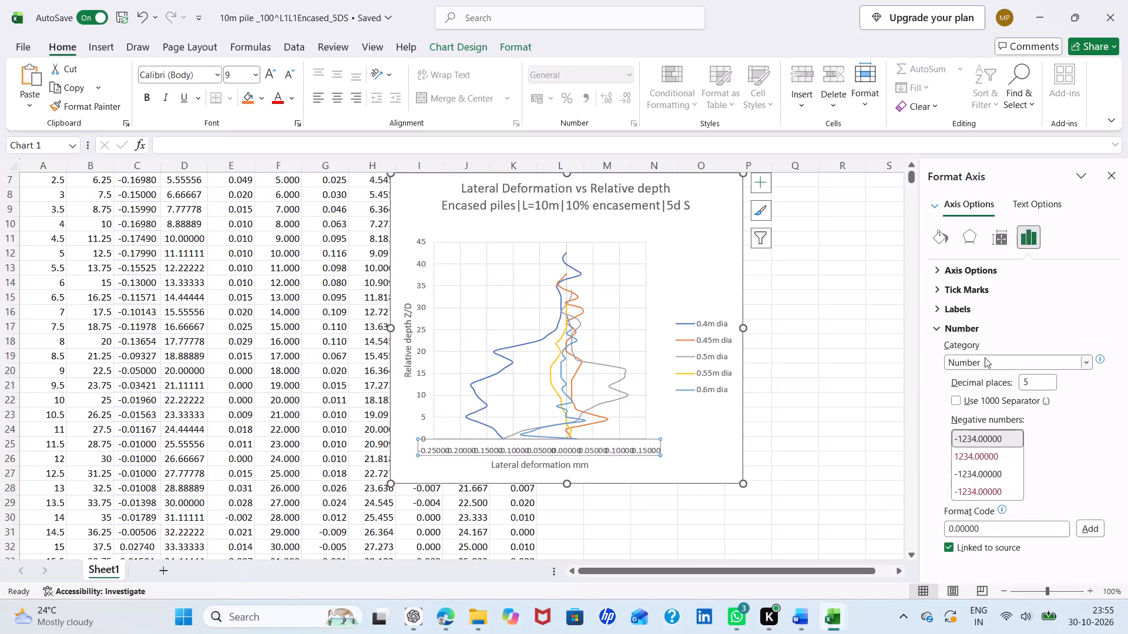
click(1034, 383)
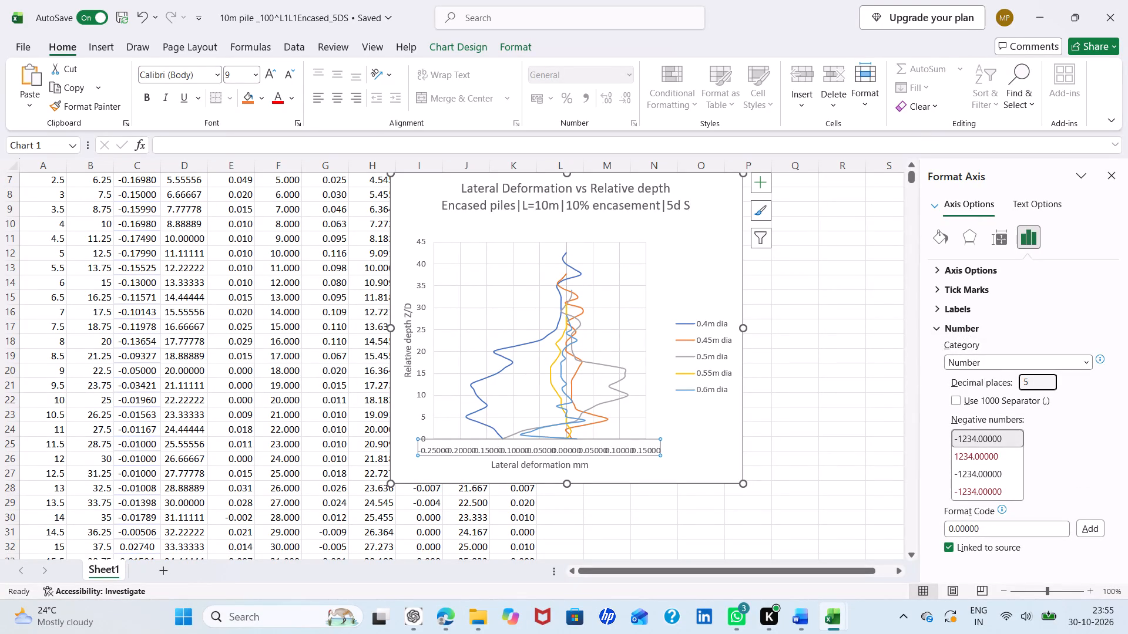
key(BackSpace)
key(0)
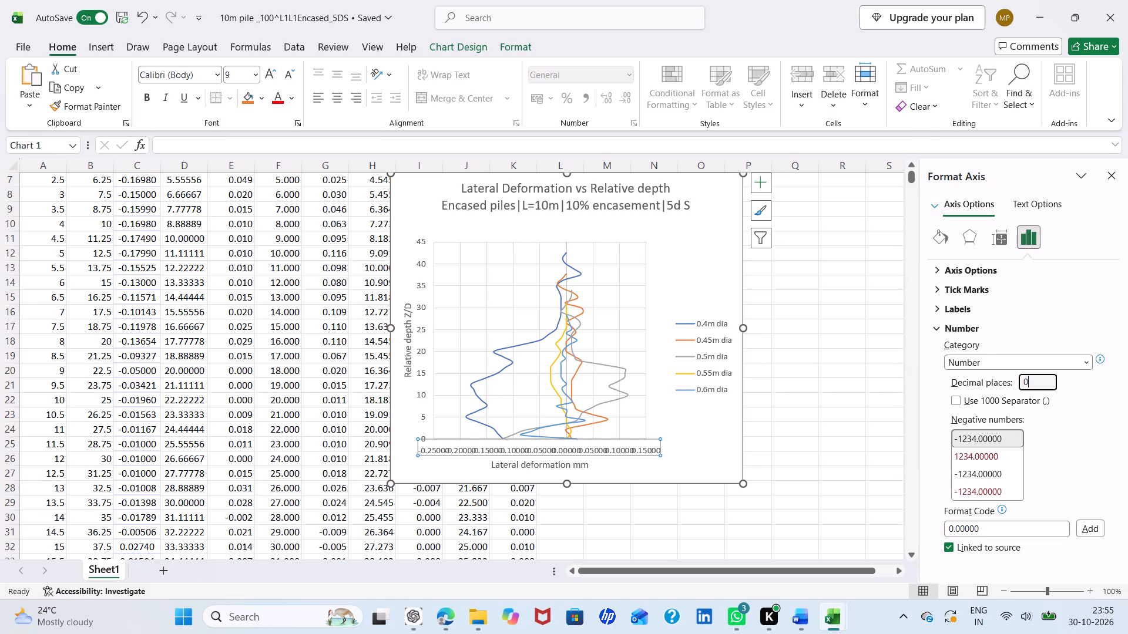
key(BackSpace)
key(2)
key(Return)
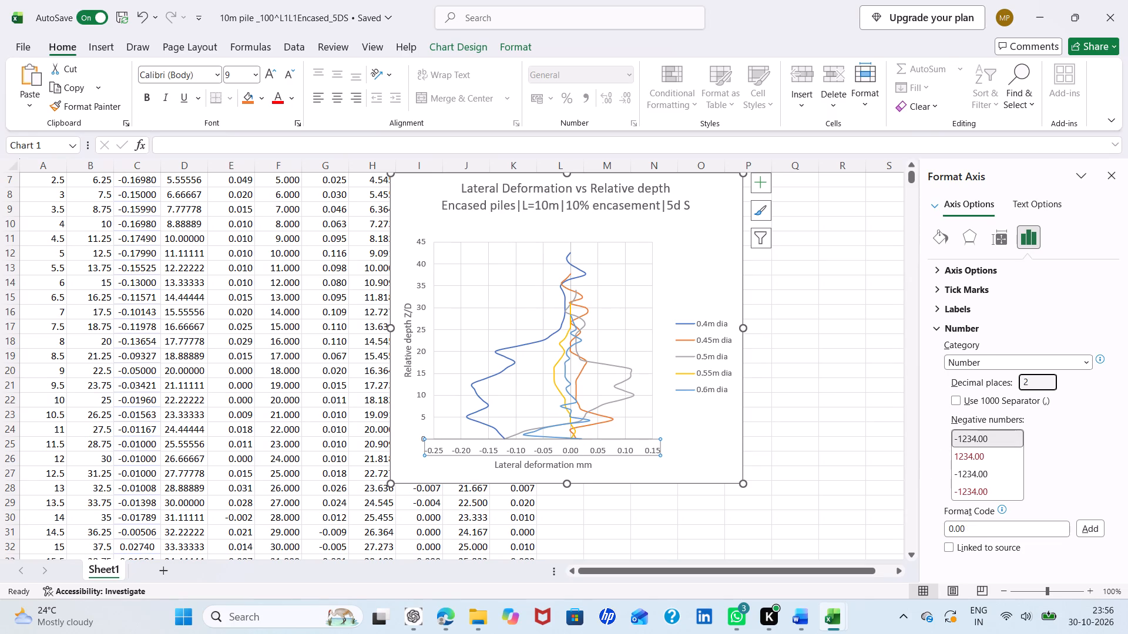
click(827, 410)
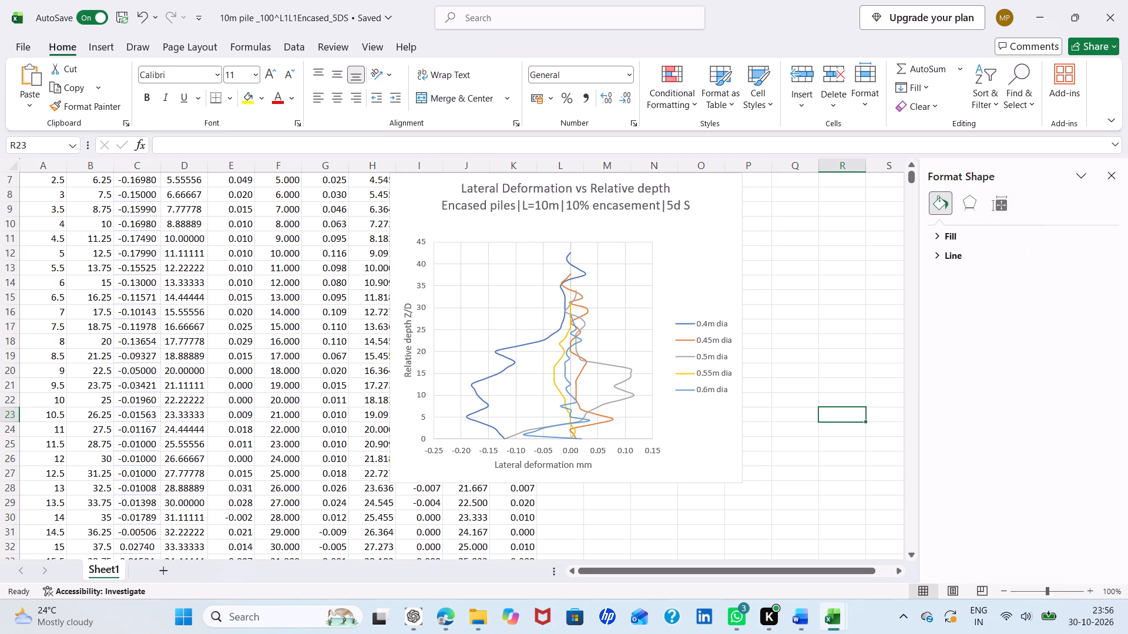
Enlarge the chart by extending its lower edge down about three rows and its left edge outward about one column.
click(663, 289)
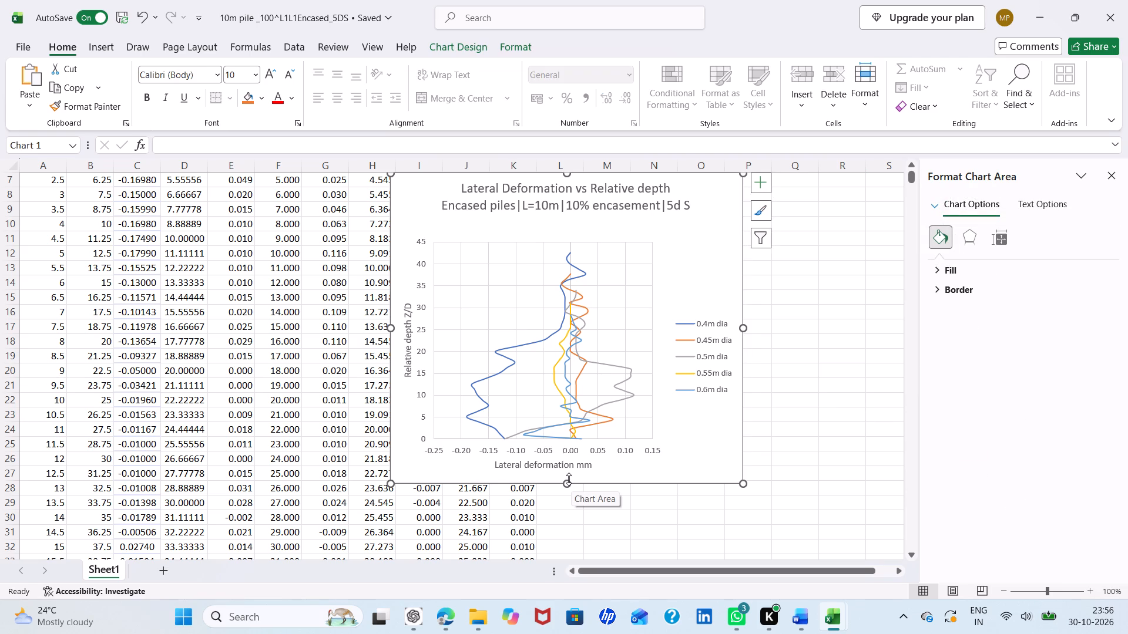
drag(569, 486, 579, 522)
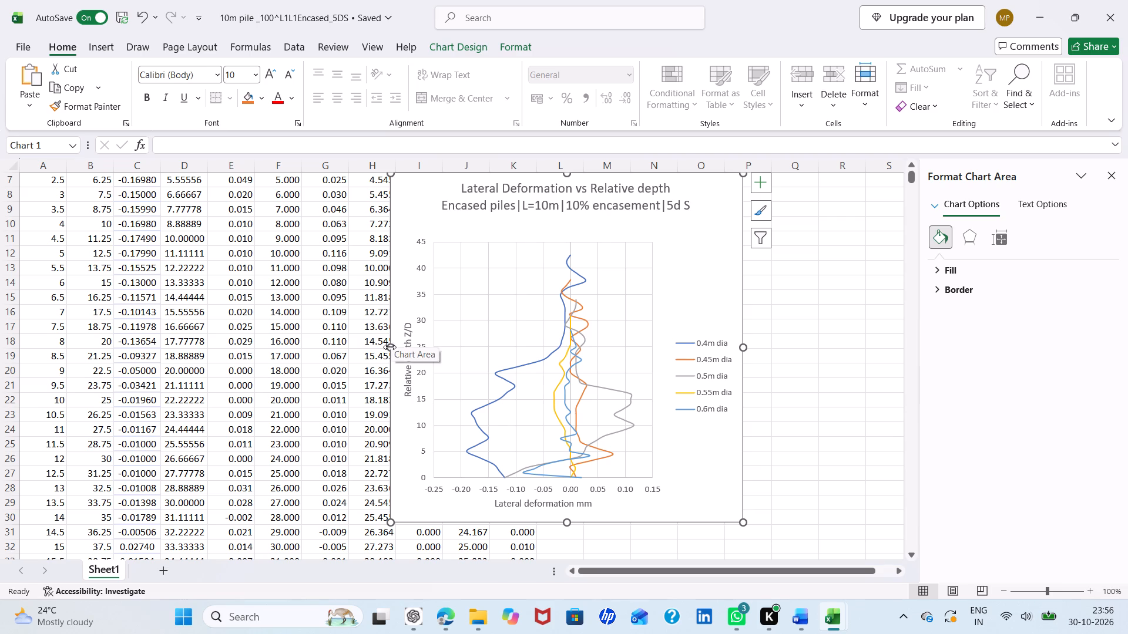
drag(389, 348, 330, 335)
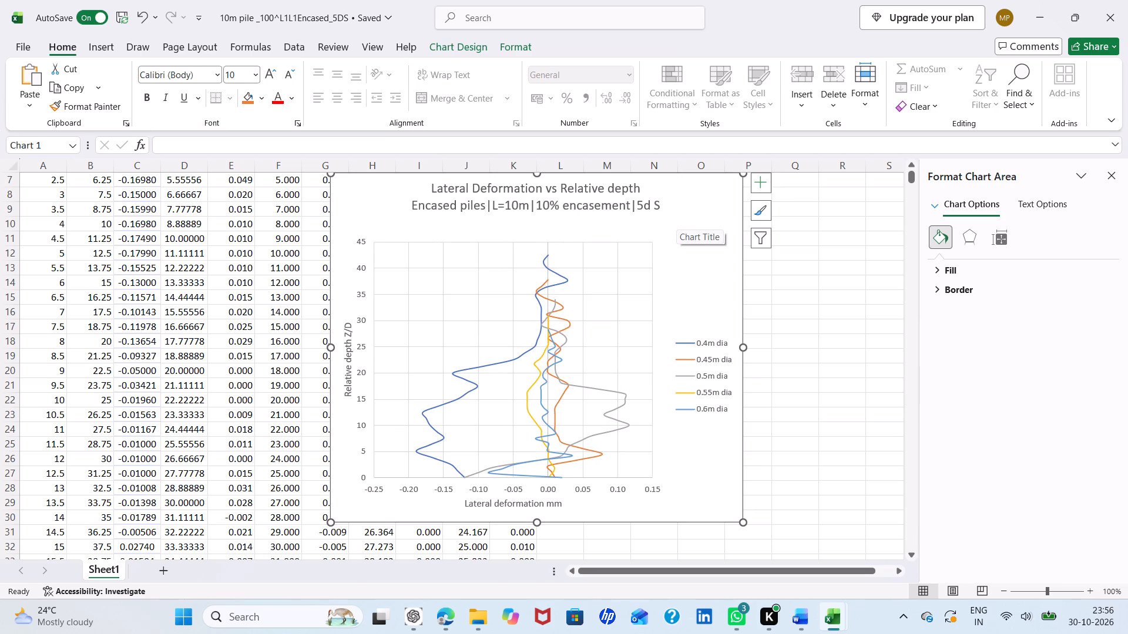
Correct the encasement percentage in the chart title's second line to 100%.
click(552, 208)
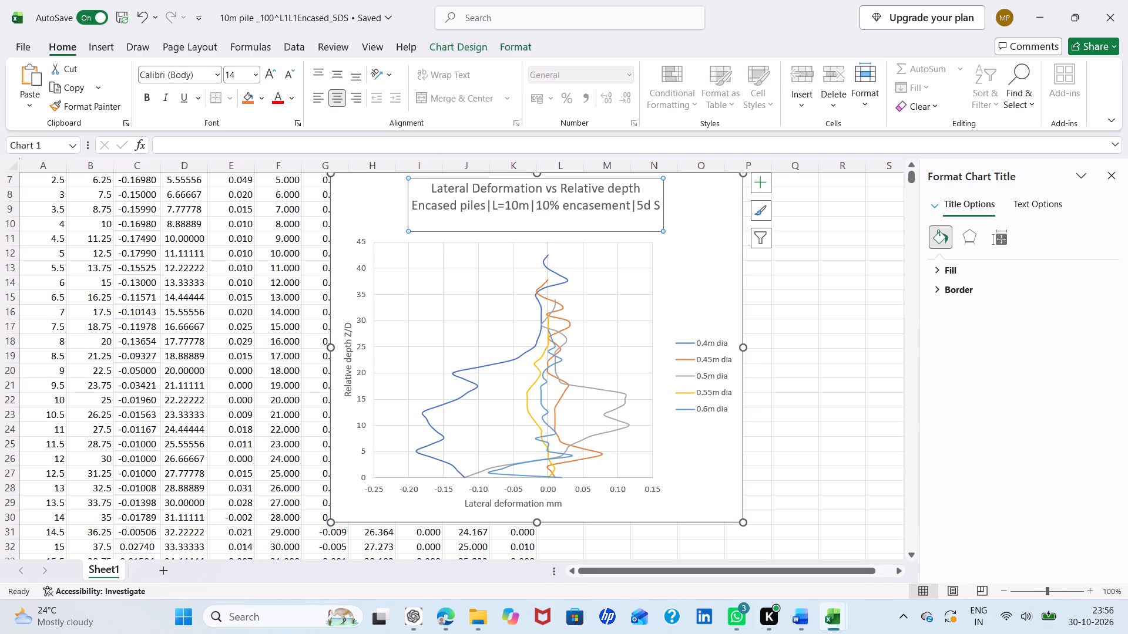
click(549, 205)
key(0)
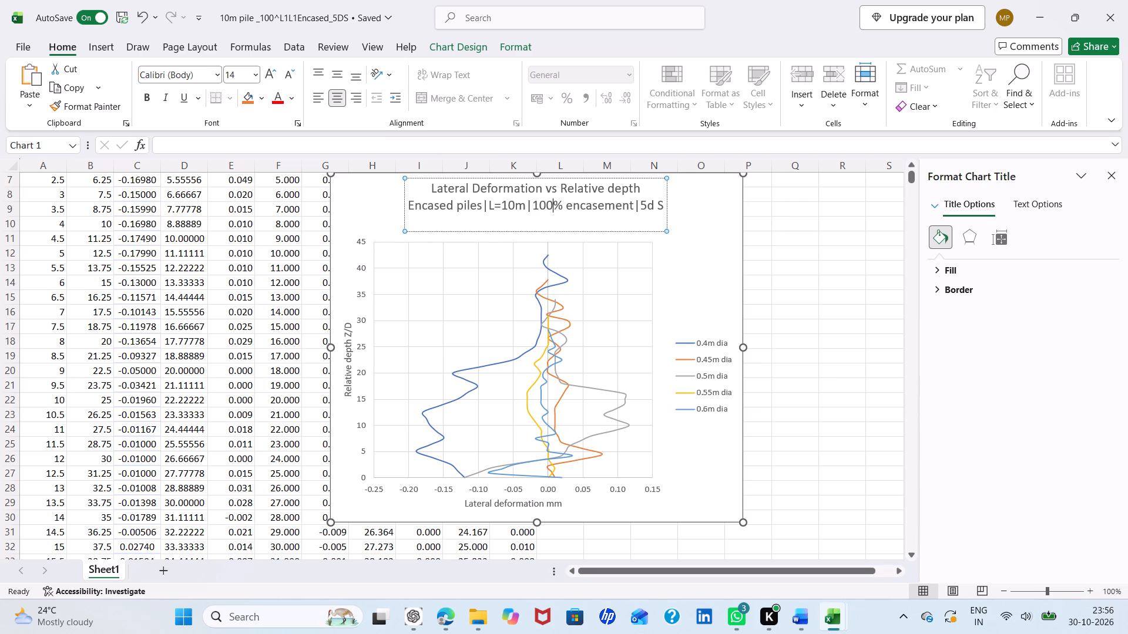
click(813, 232)
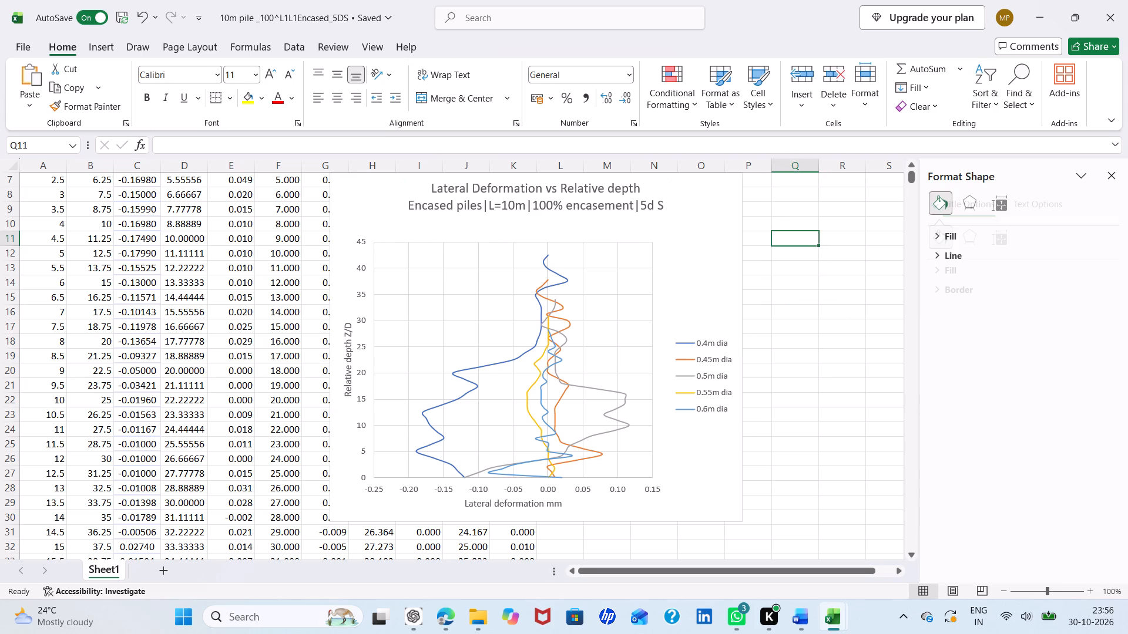
Copy the whole 100% encasement, 5d S deformation chart.
click(714, 185)
right_click(714, 185)
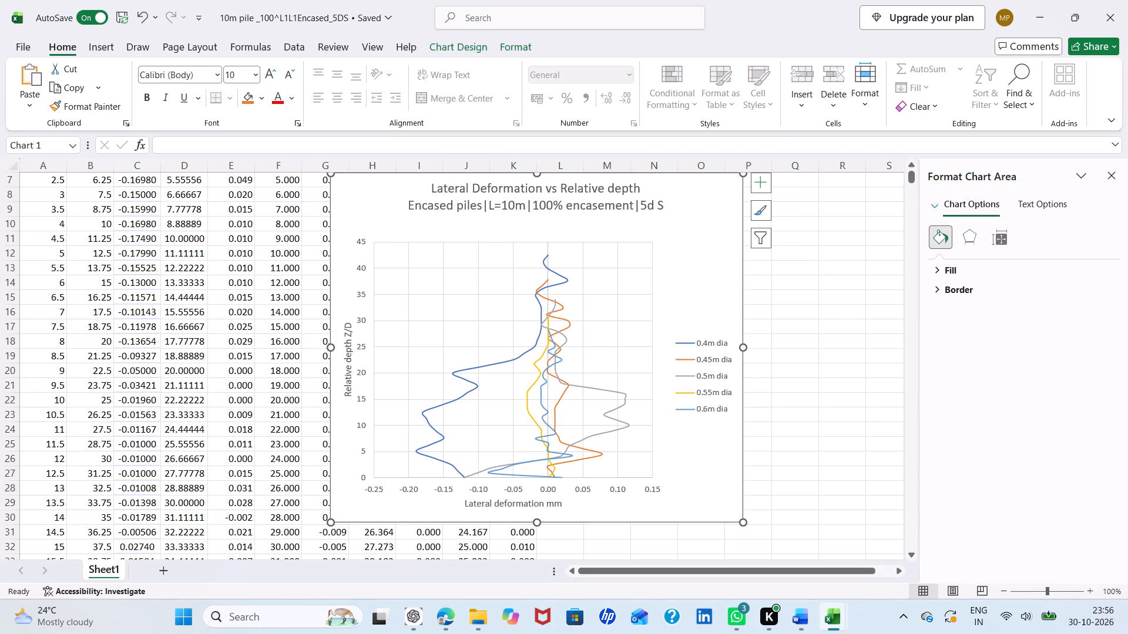
click(744, 187)
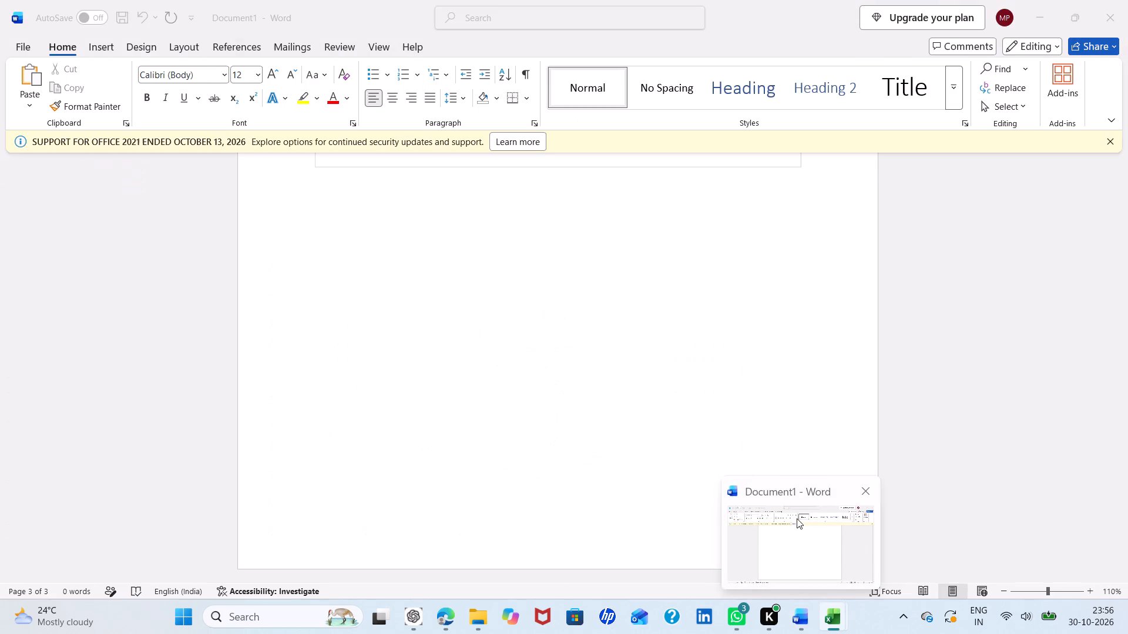
Switch to the Word chart collection and review the charts already placed on its pages.
click(797, 518)
scroll(729, 441, up, 3)
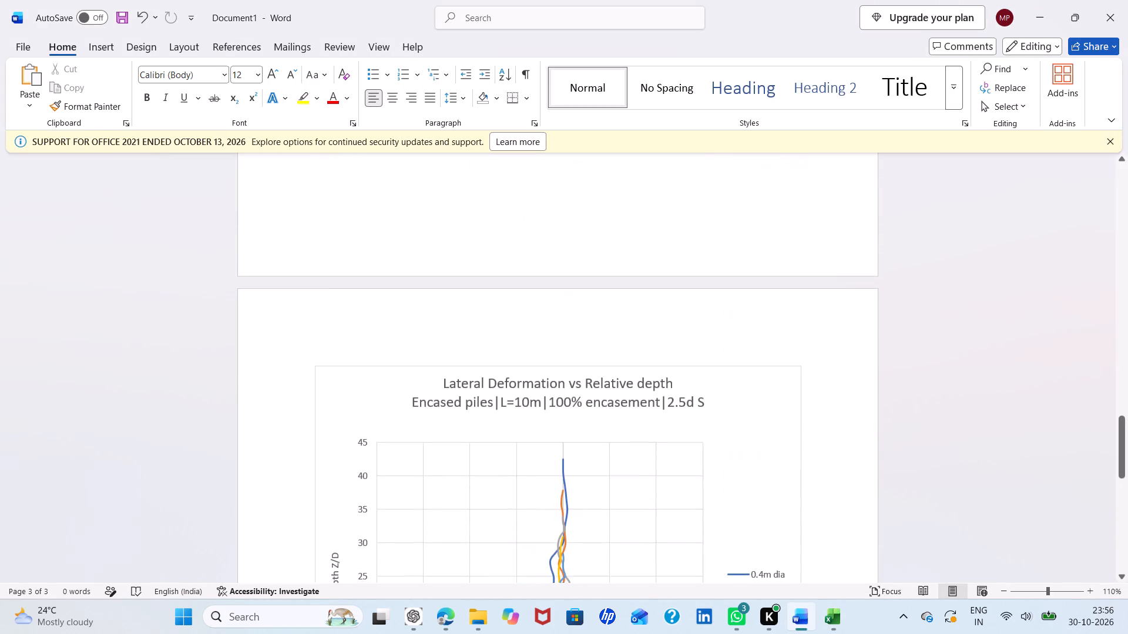
scroll(729, 441, up, 6)
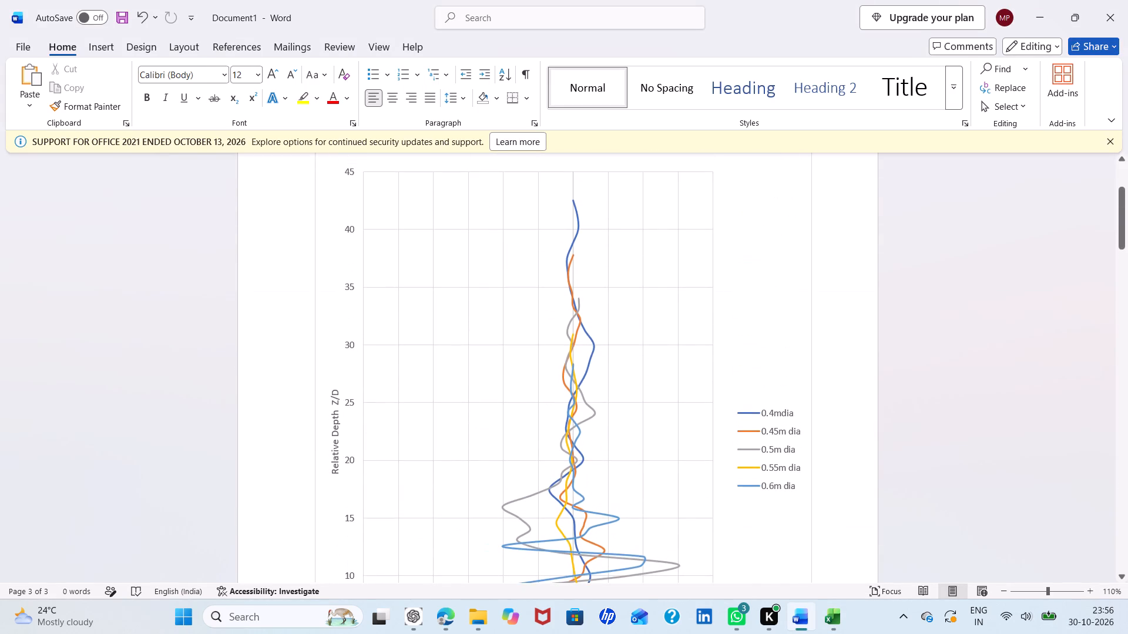
scroll(729, 441, up, 1)
scroll(729, 441, down, 4)
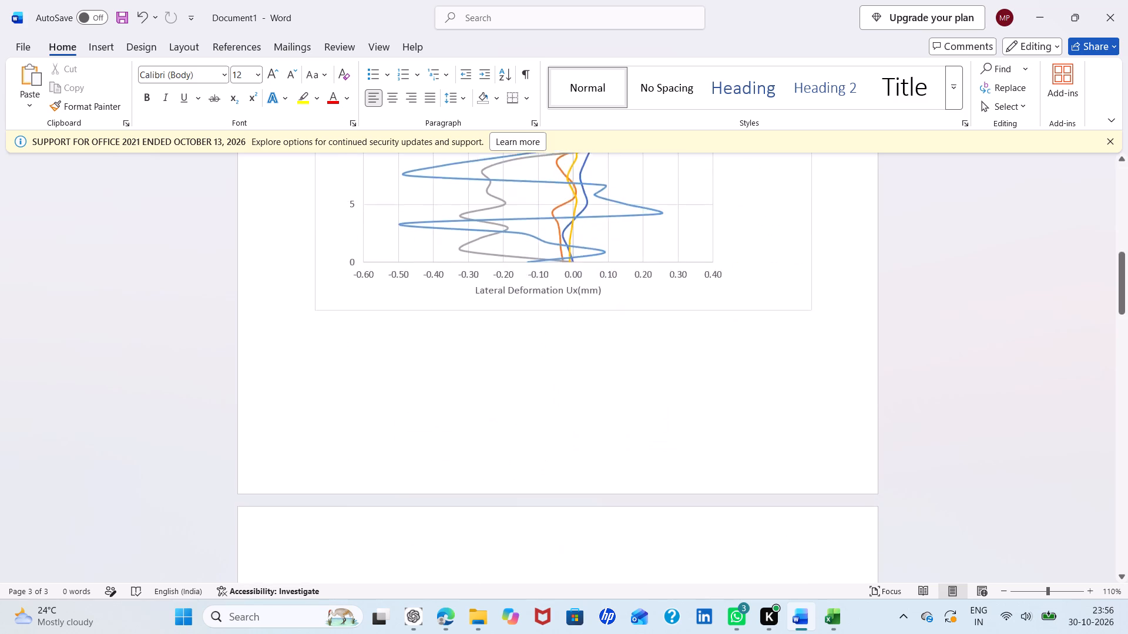
scroll(729, 441, down, 2)
scroll(729, 441, up, 2)
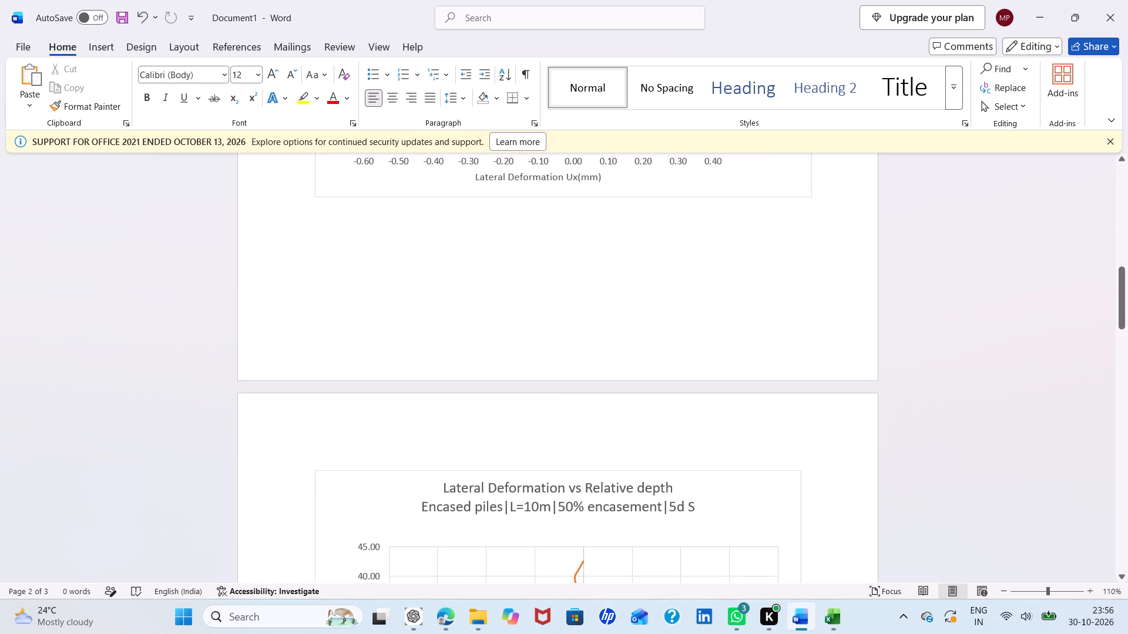
scroll(729, 441, up, 4)
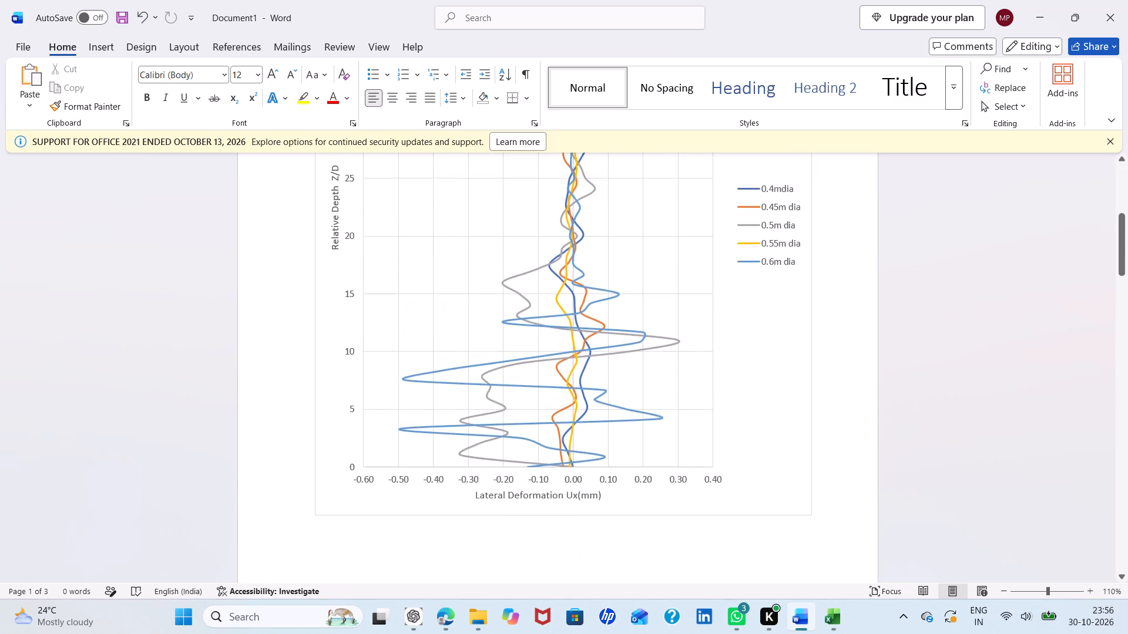
scroll(729, 441, up, 2)
scroll(729, 441, down, 1)
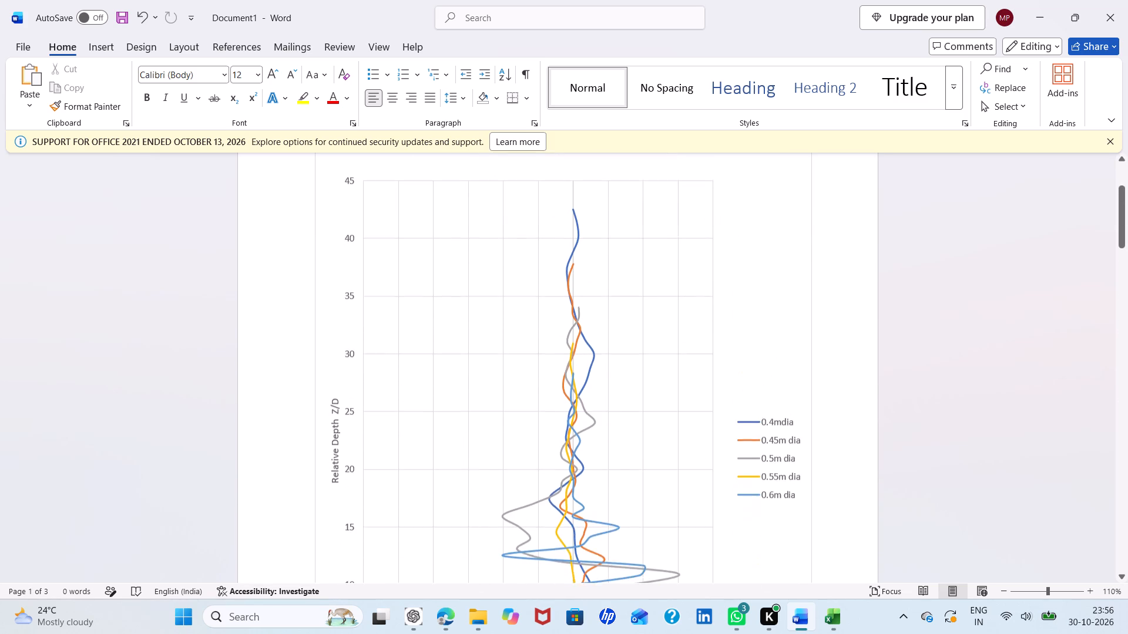
scroll(729, 441, down, 8)
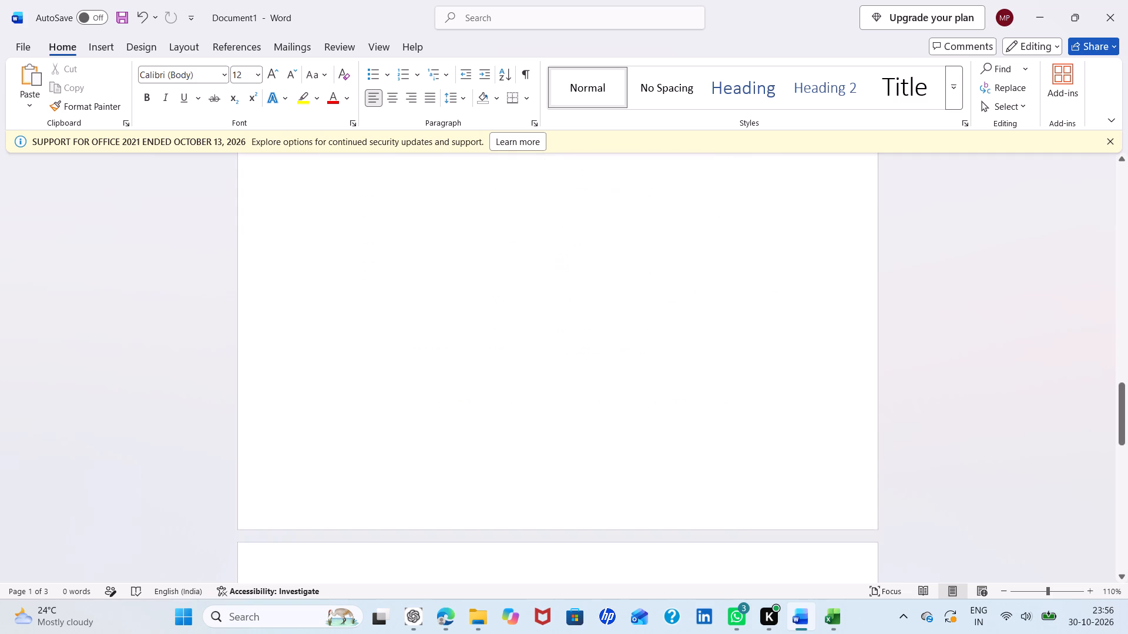
scroll(729, 441, down, 4)
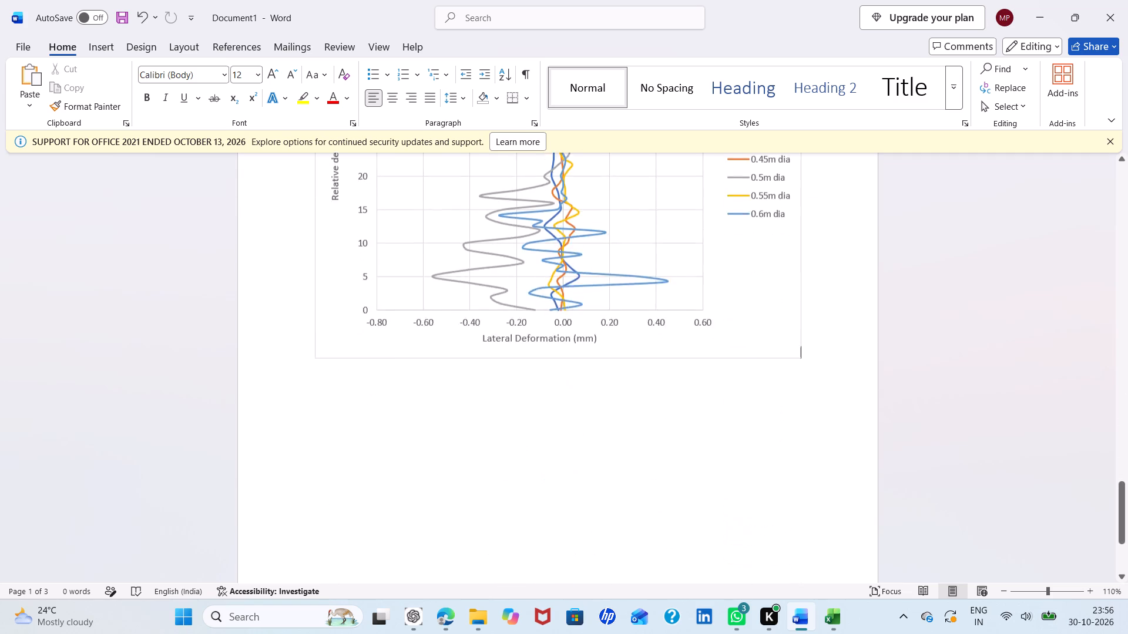
scroll(729, 441, down, 1)
Add two new paragraphs after the last chart in the Word document and paste the copied chart there.
click(815, 176)
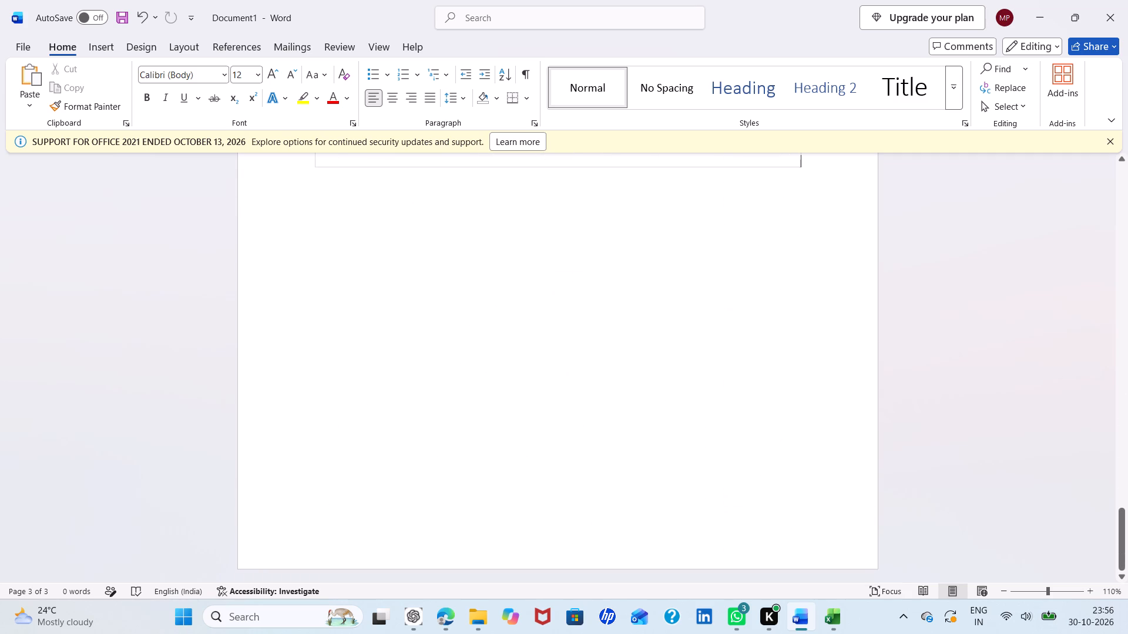
key(Return)
key(Return)
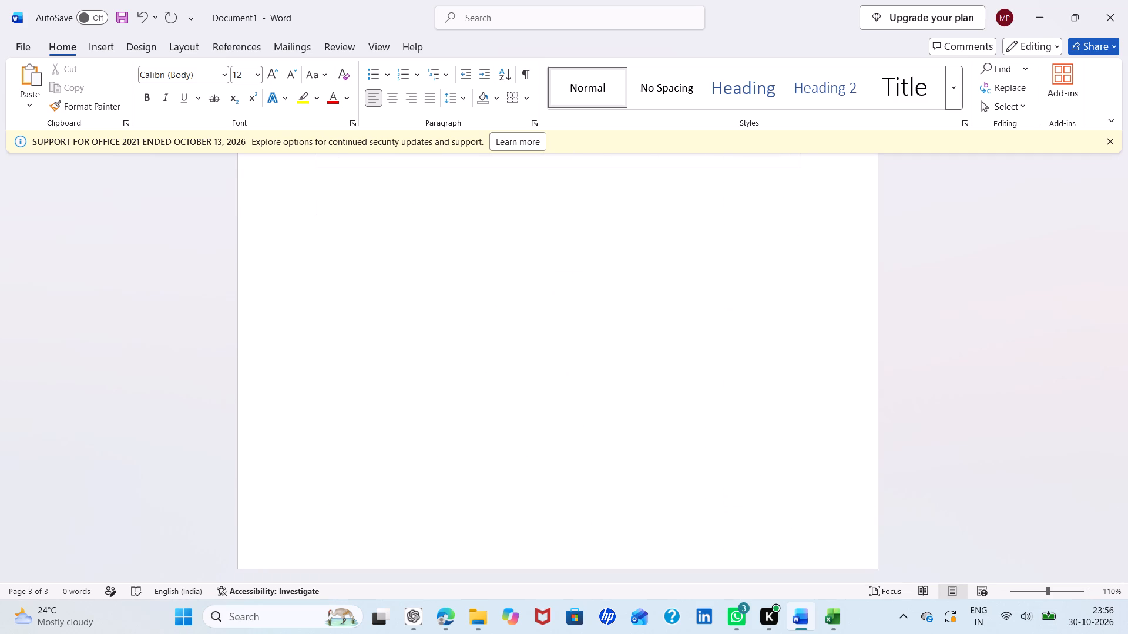
key(ctrl+v)
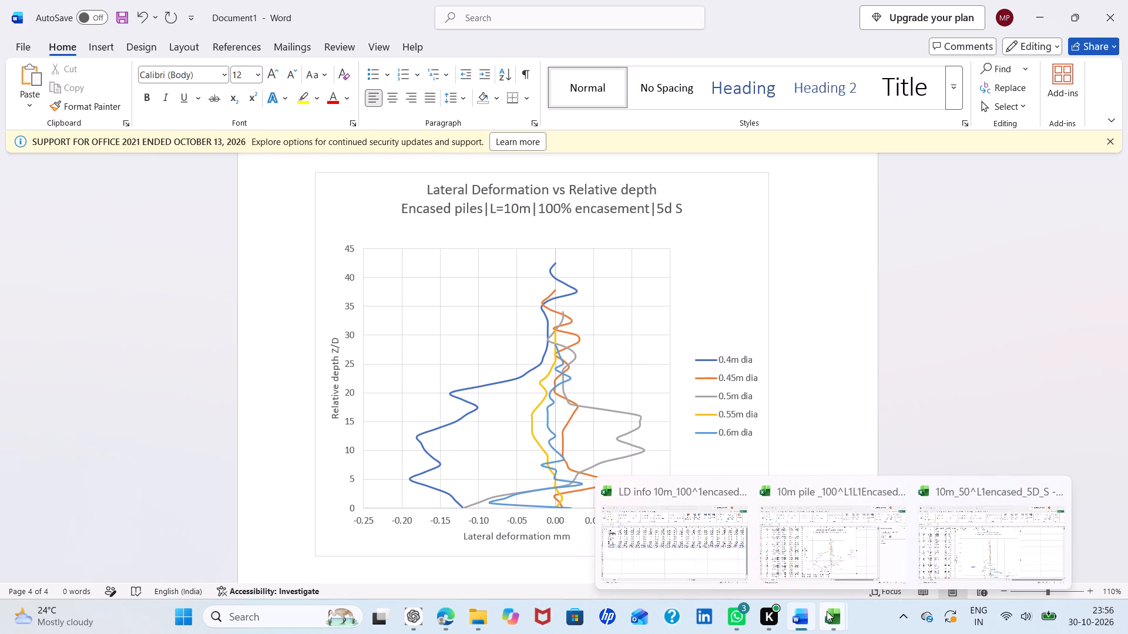
Switch back to the 5DS workbook in Excel and save a copy in Documents as "10m pile _100^L1L1Encased_5DS_1".
click(824, 552)
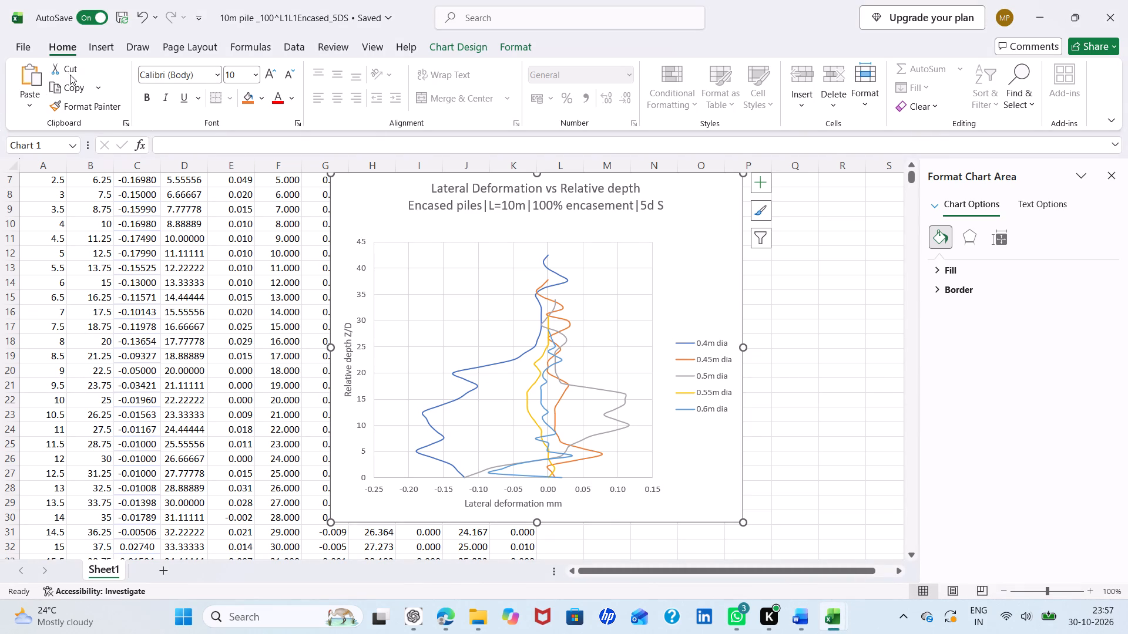
click(31, 50)
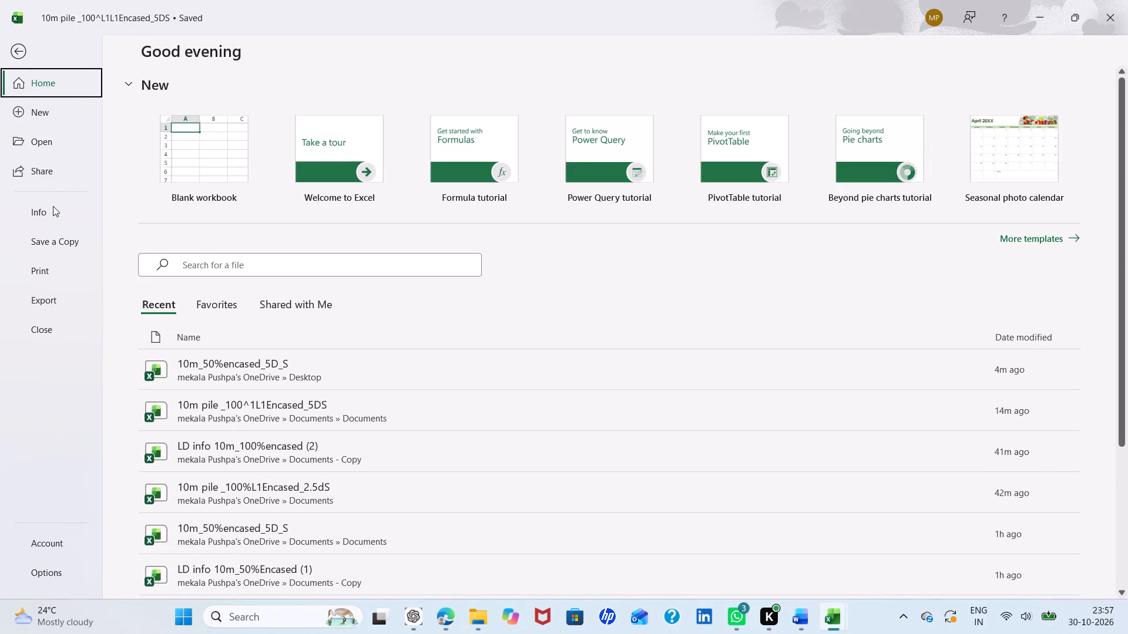
click(59, 242)
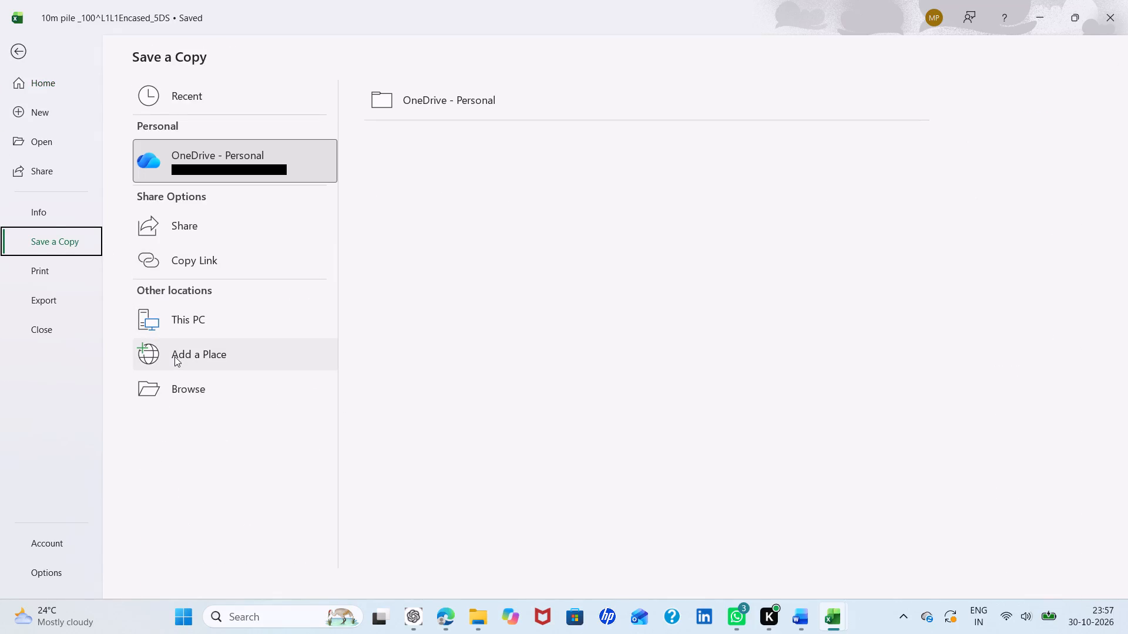
click(166, 390)
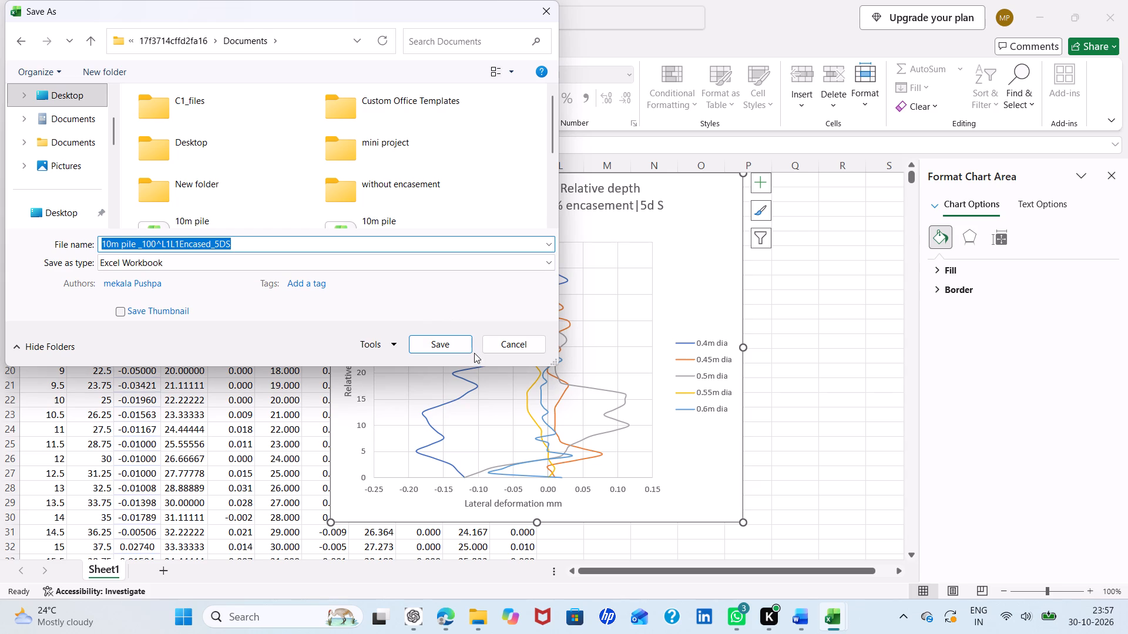
click(459, 342)
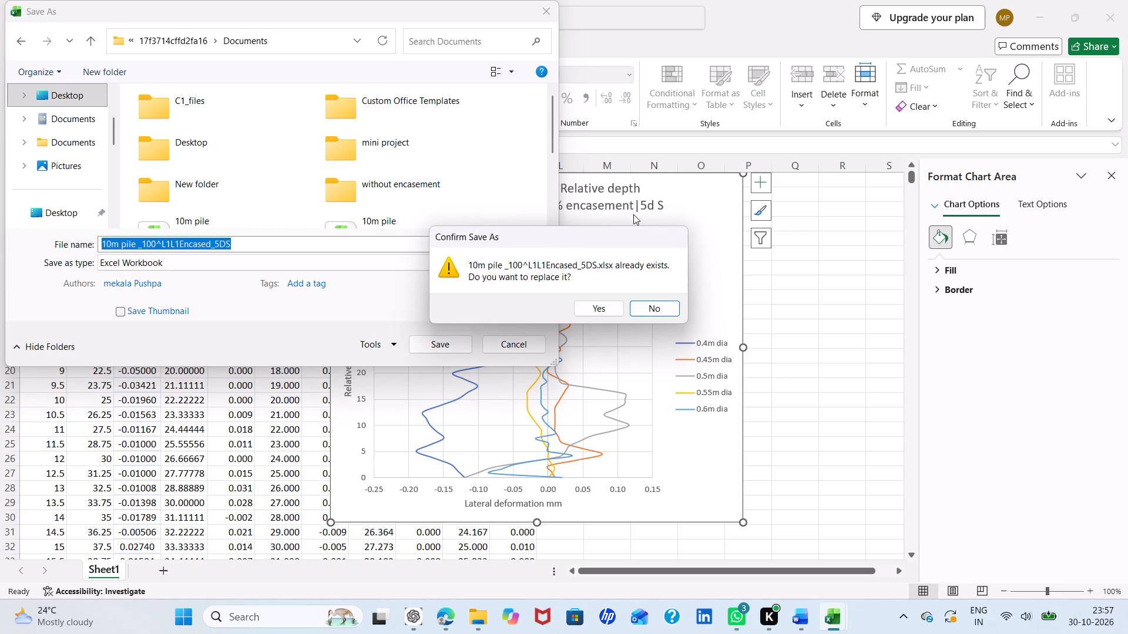
click(660, 309)
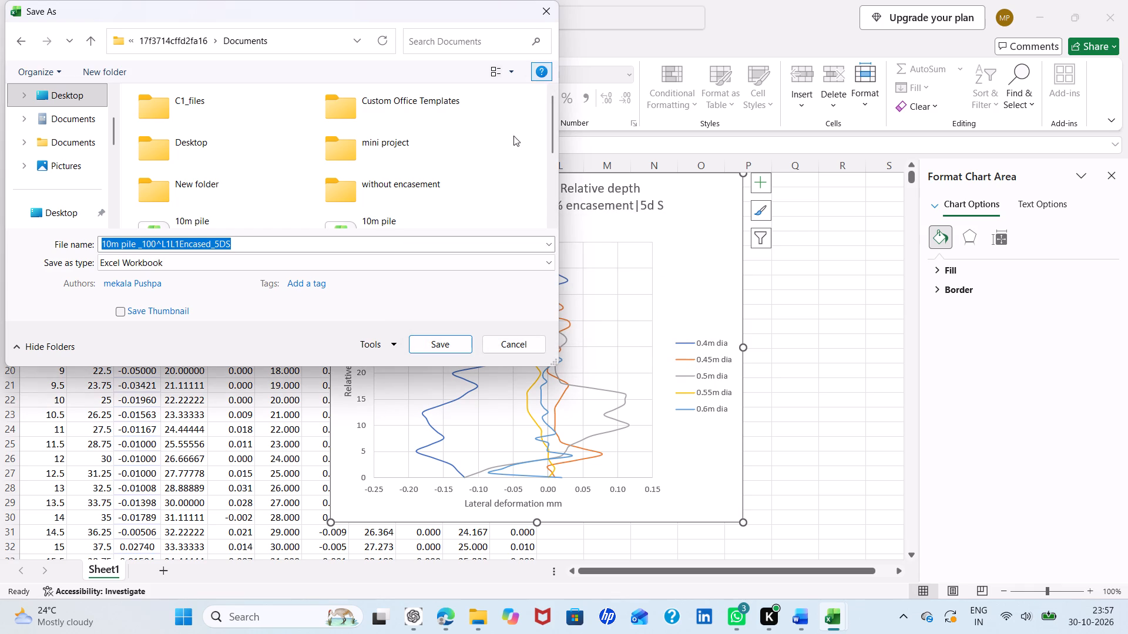
click(261, 240)
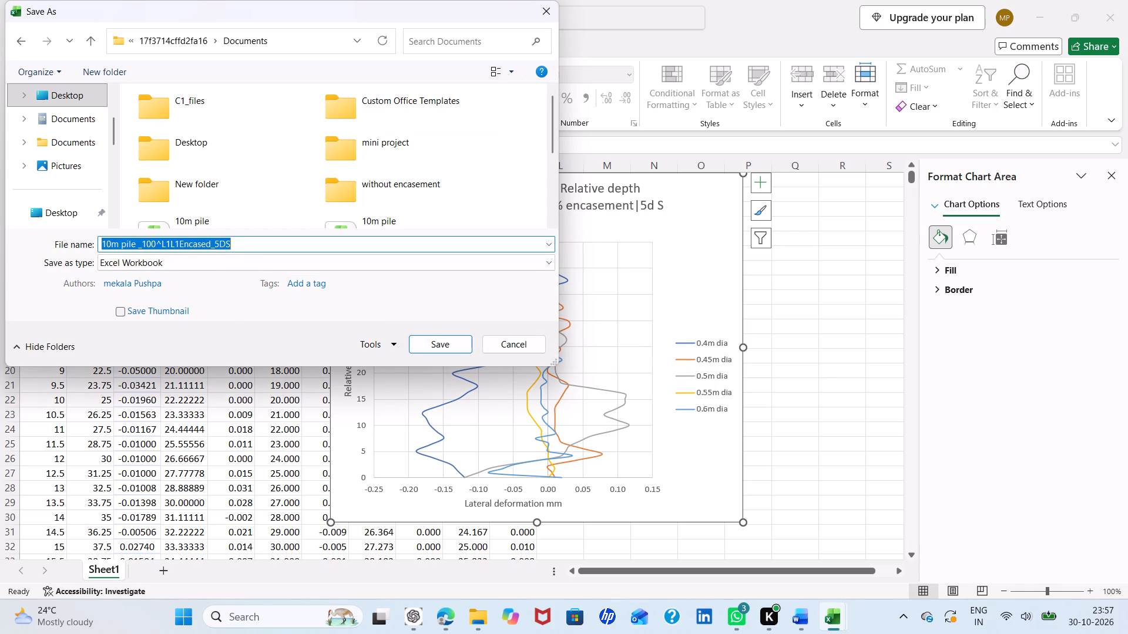
click(242, 248)
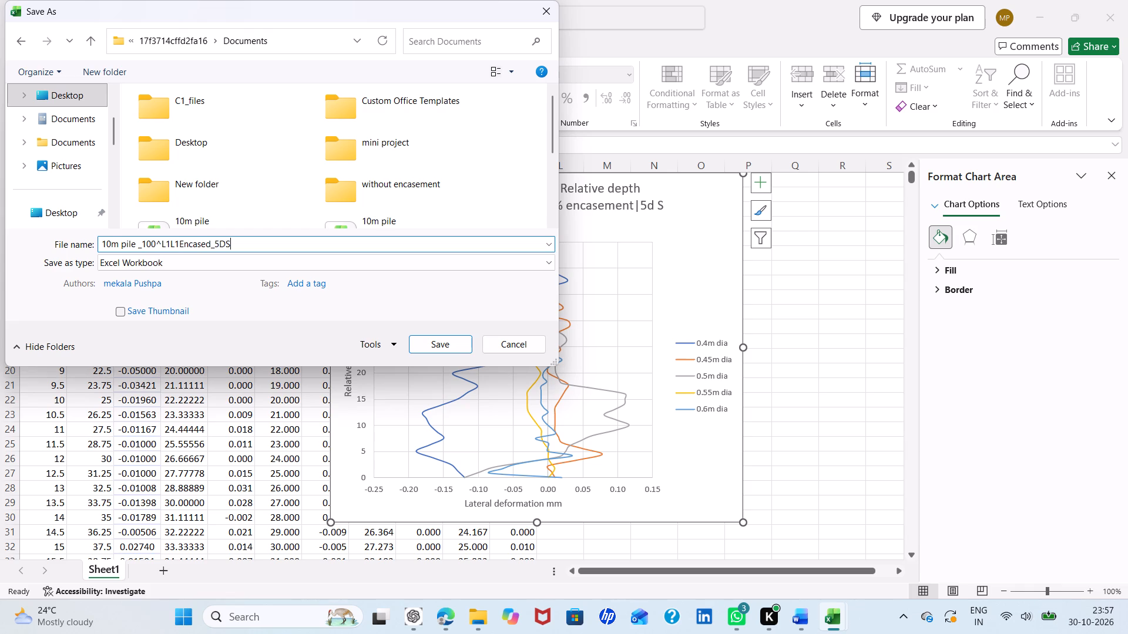
key(shift+underscore)
key(1)
click(435, 339)
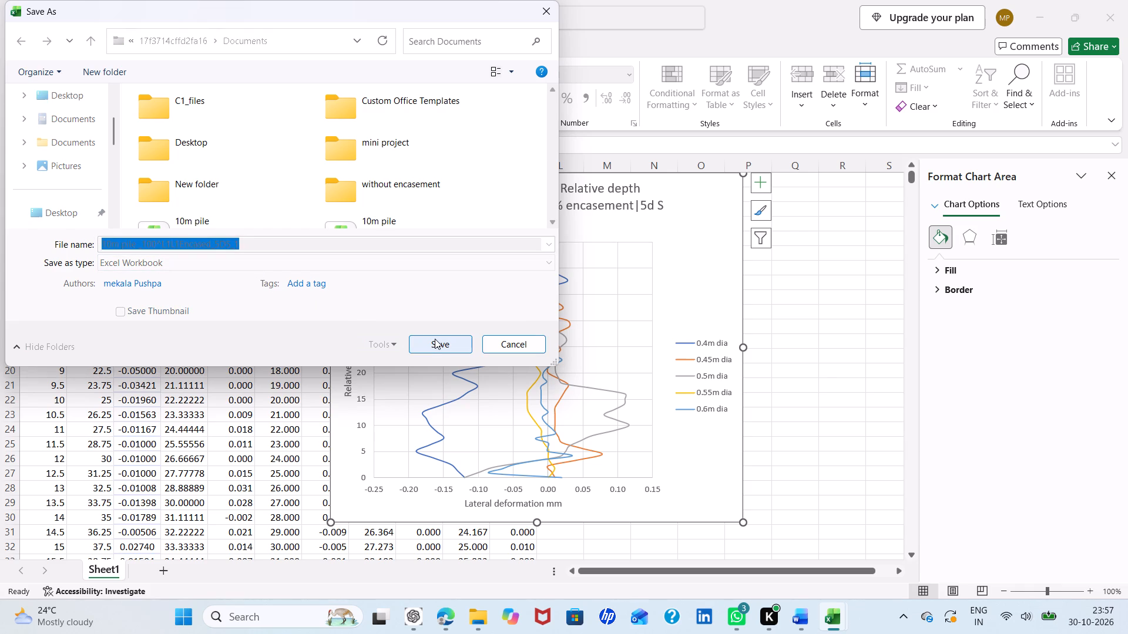
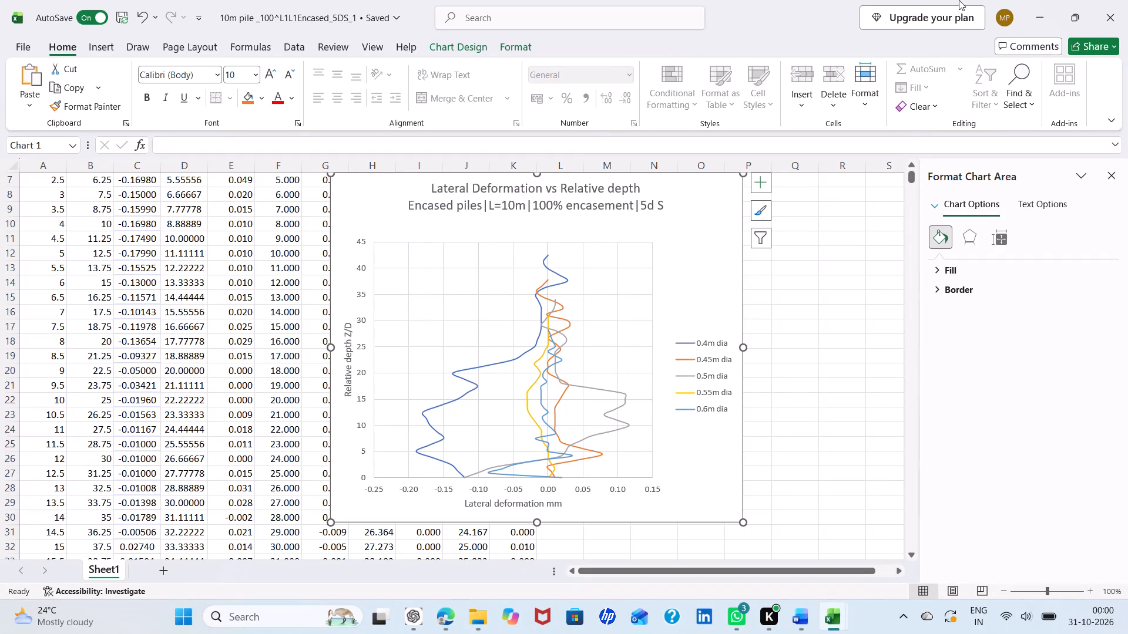
Close the three open workbooks: the two 10m pile chart workbooks and the LD info 10m_100%encased workbook.
click(1100, 11)
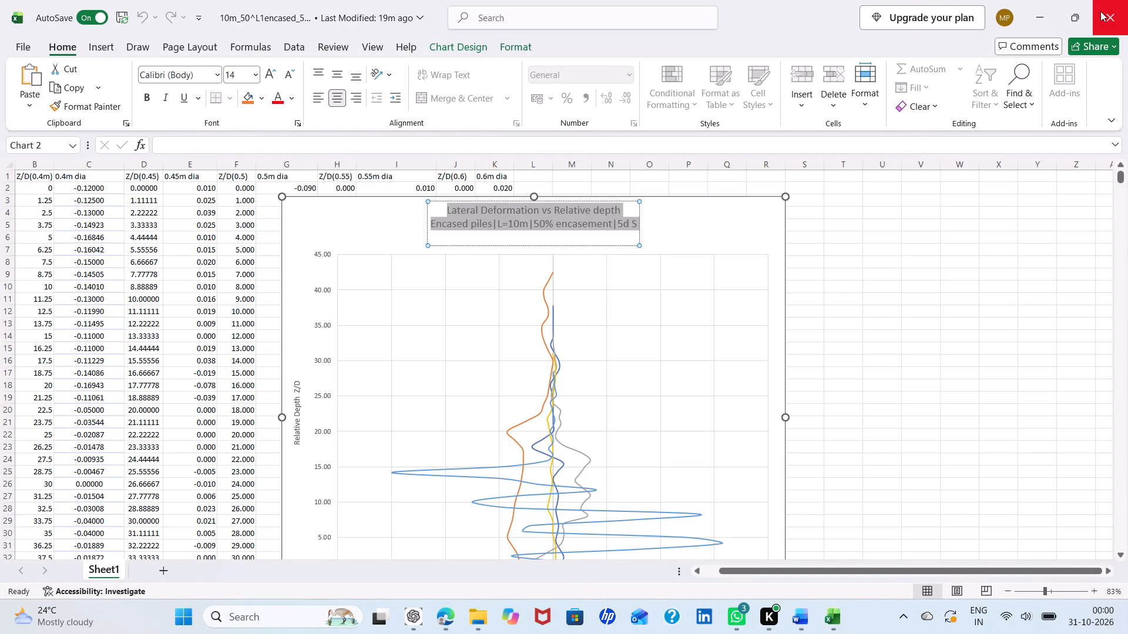
click(1107, 25)
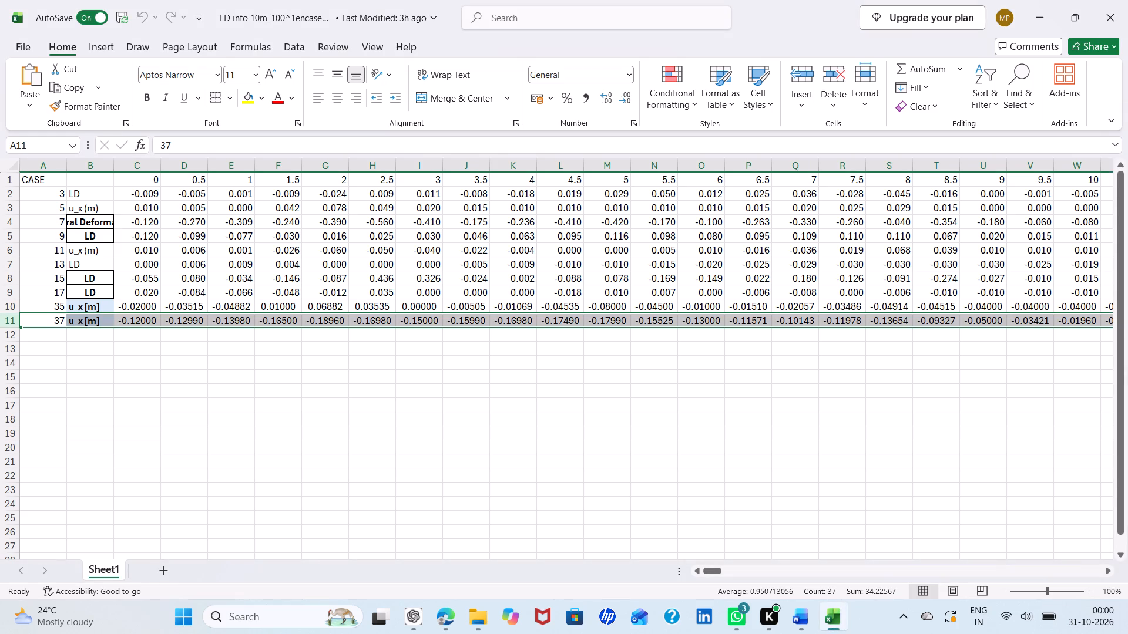
scroll(712, 301, up, 2)
scroll(712, 301, down, 1)
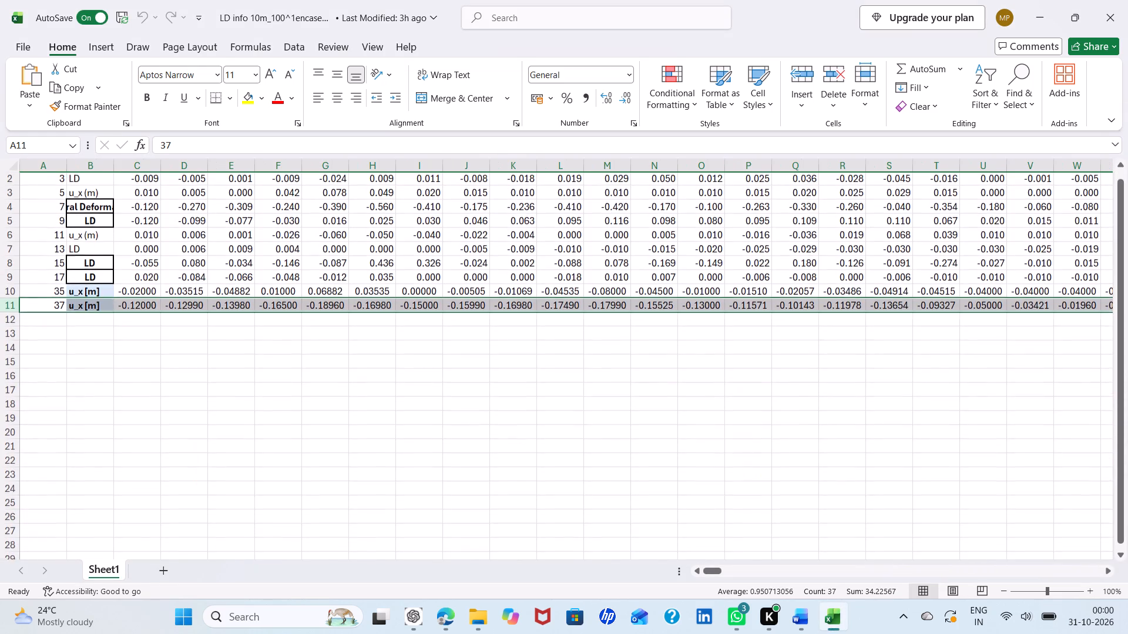
click(1103, 22)
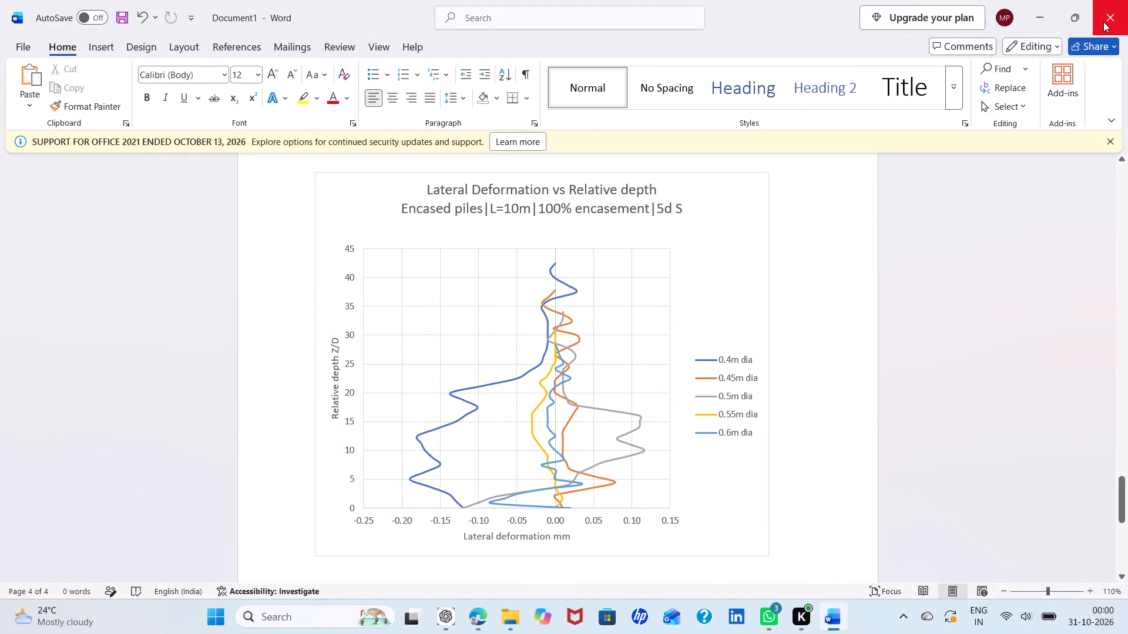
Examine the lateral deformation versus relative depth charts for the 10 m encased piles in the Word document.
scroll(673, 268, up, 3)
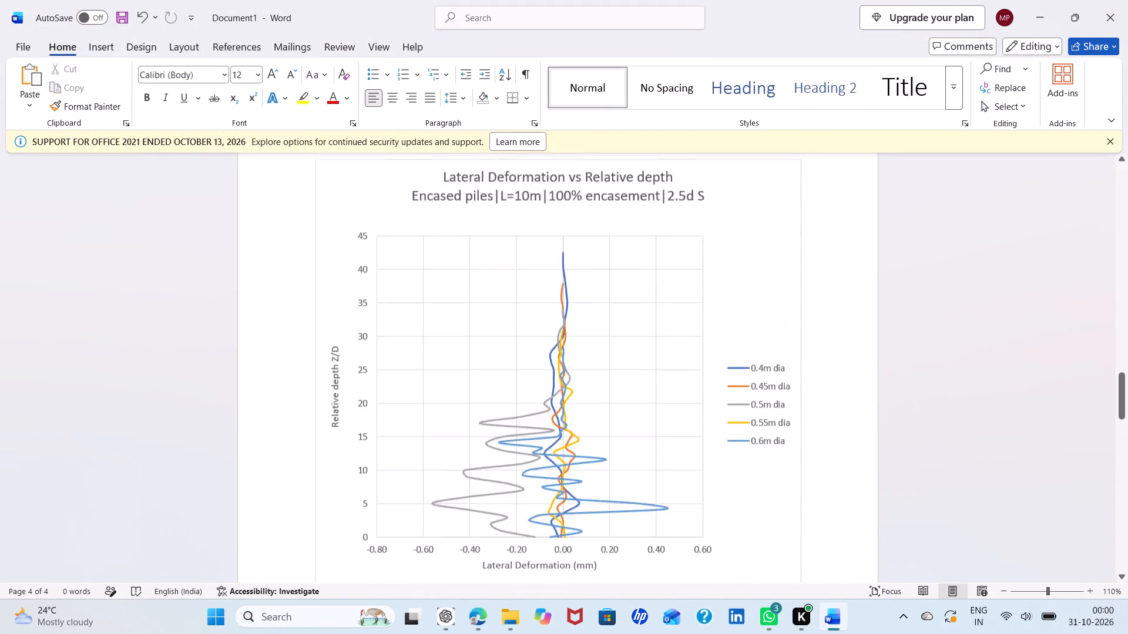
scroll(673, 268, up, 6)
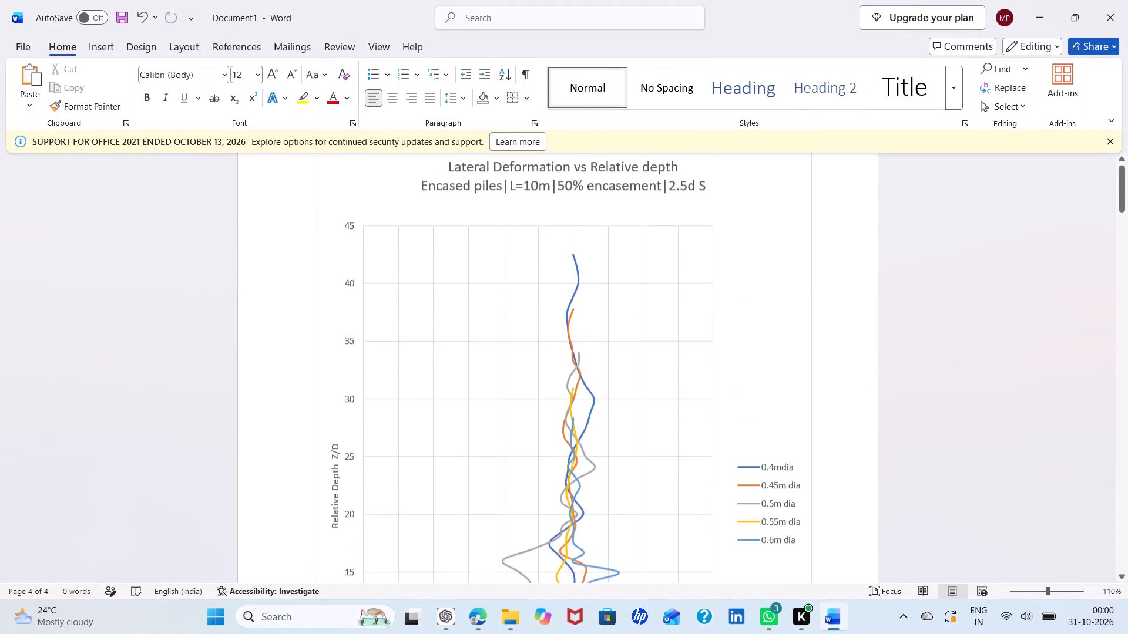
scroll(673, 268, down, 8)
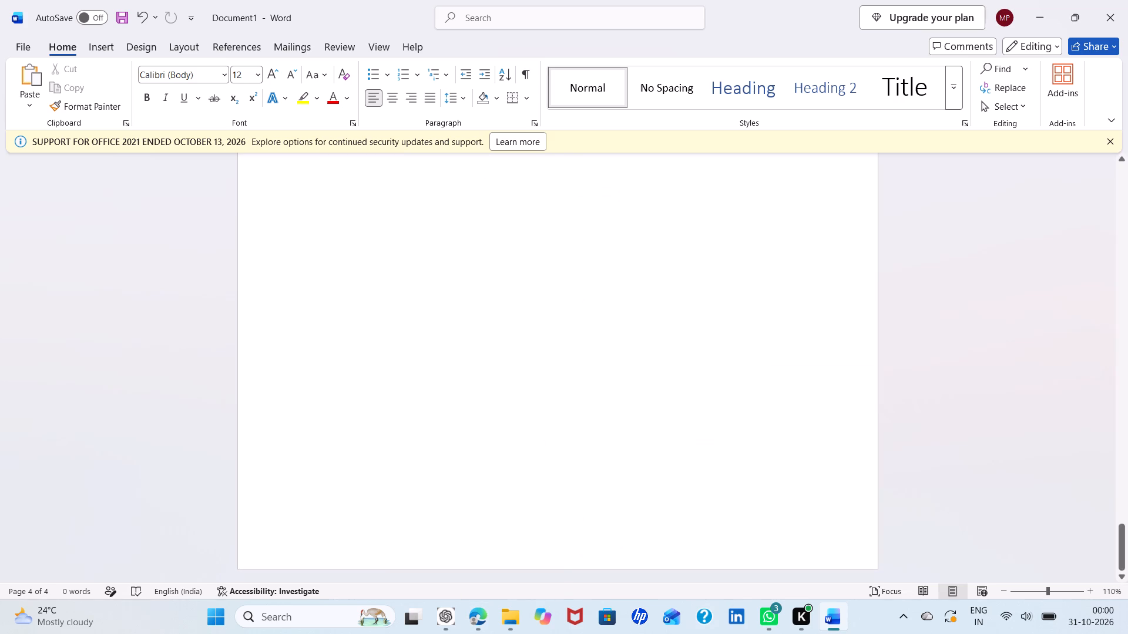
Launch Excel and create a new blank workbook.
click(288, 622)
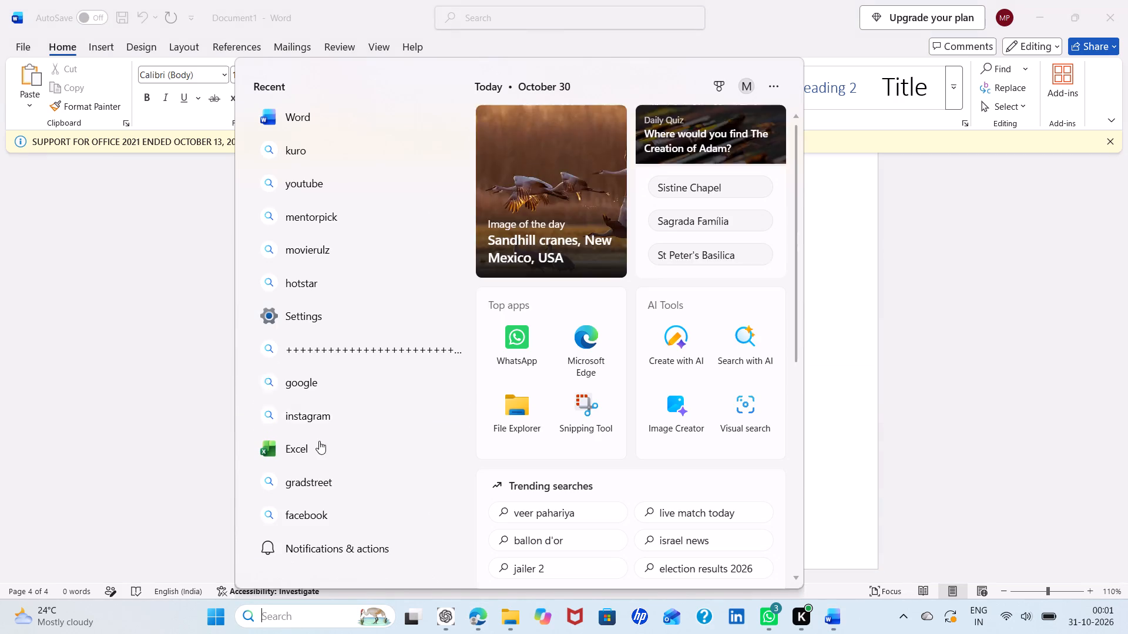
double_click(310, 443)
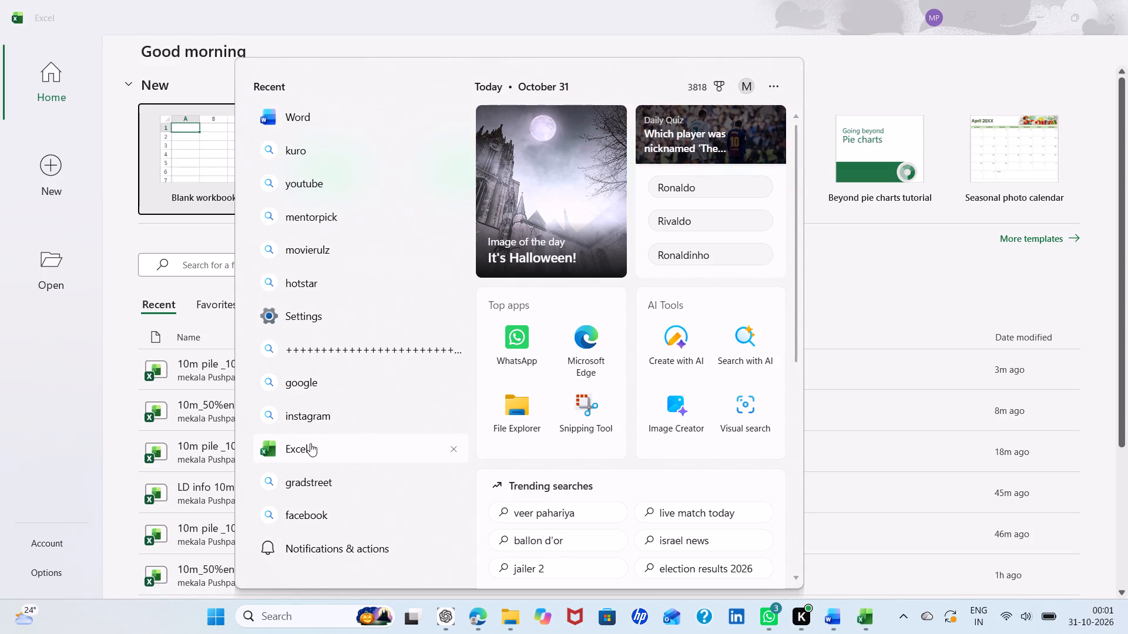
click(47, 350)
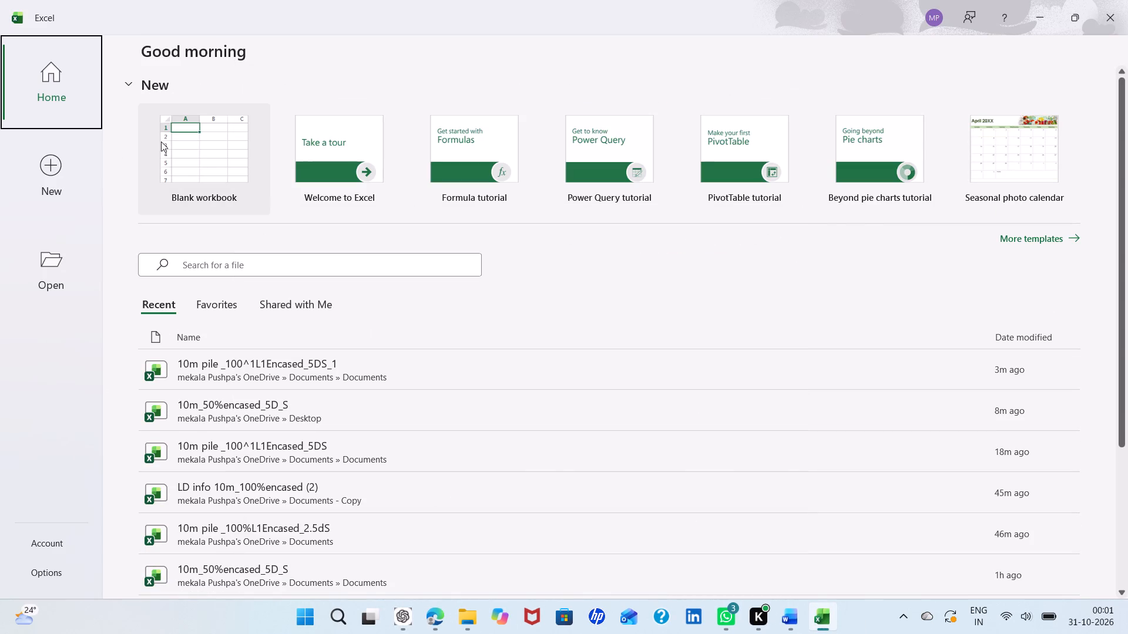
click(192, 147)
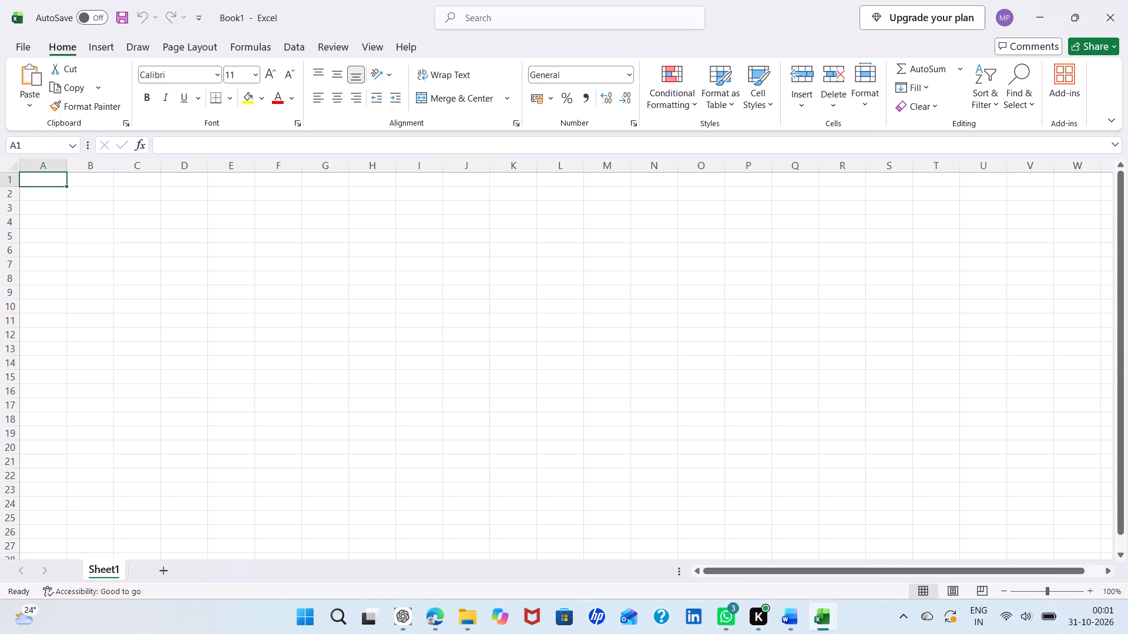
Save the new workbook as "12m pile 50% Encased" in the OneDrive Documents folder.
click(253, 22)
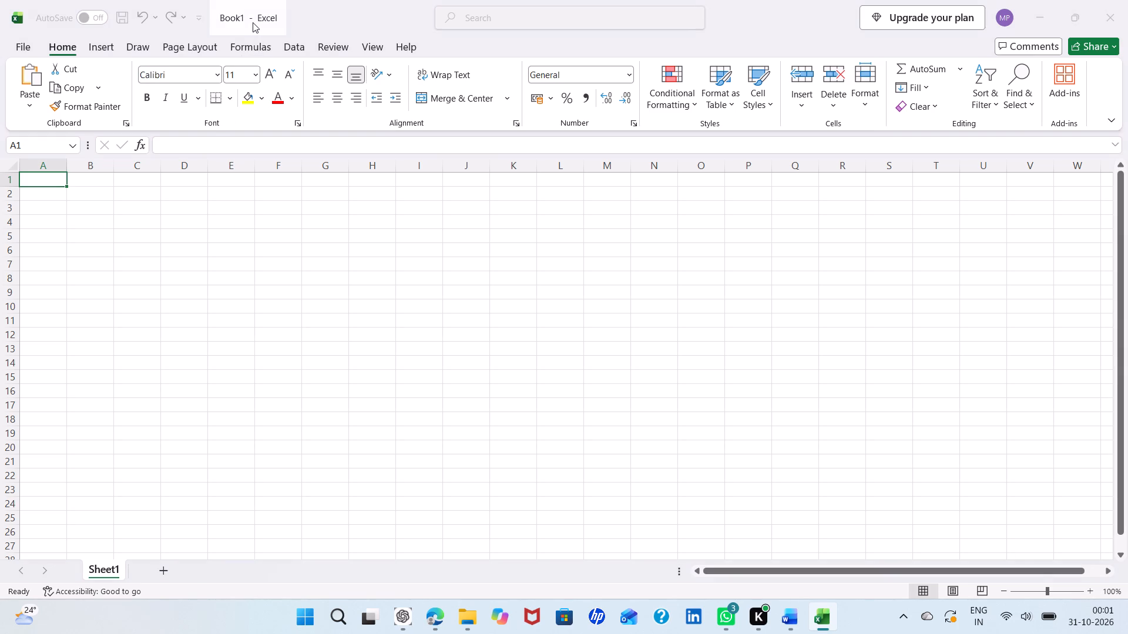
key(BackSpace)
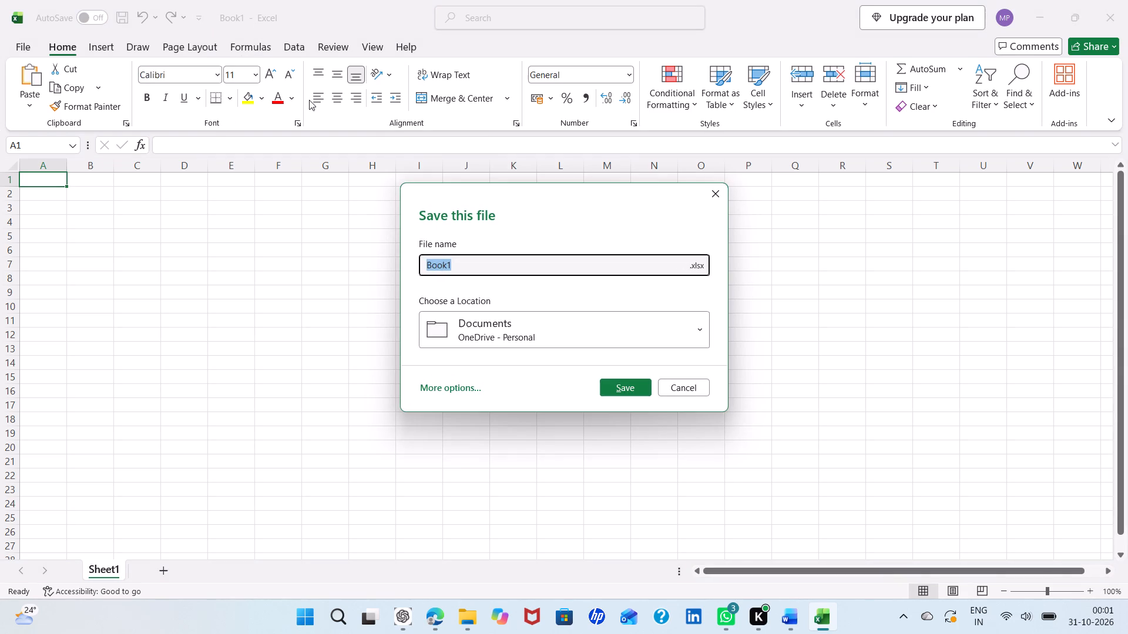
text(12)
text(m pile)
key(space)
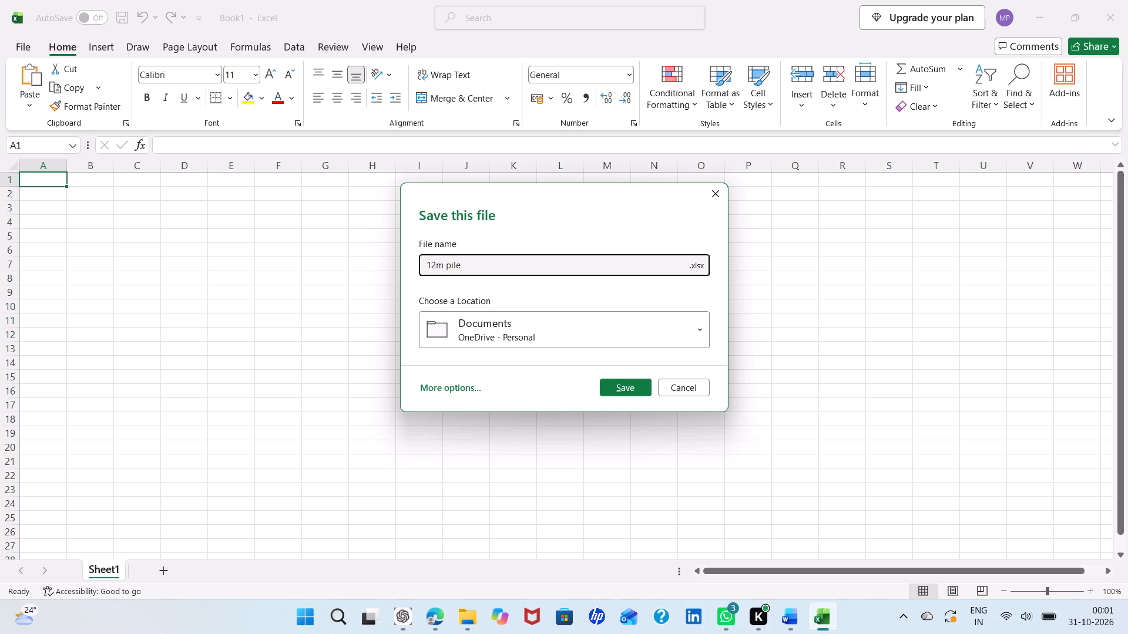
text(100)
key(BackSpace)
key(BackSpace)
key(BackSpace)
text(50)
text(%)
key(space)
key(shift+e)
text(ncased)
key(Return)
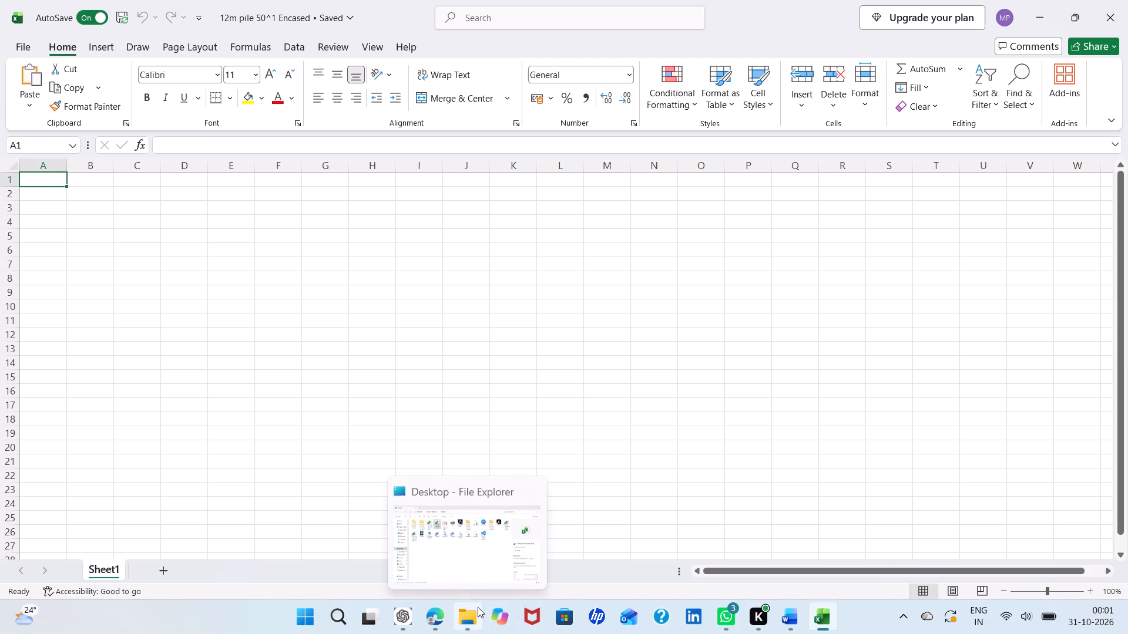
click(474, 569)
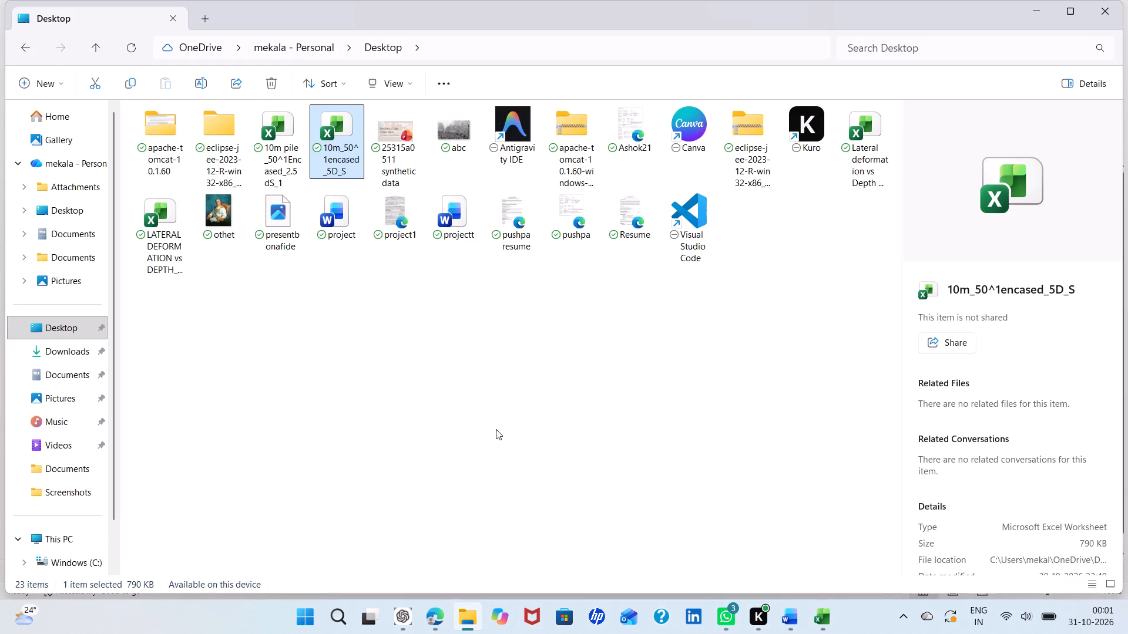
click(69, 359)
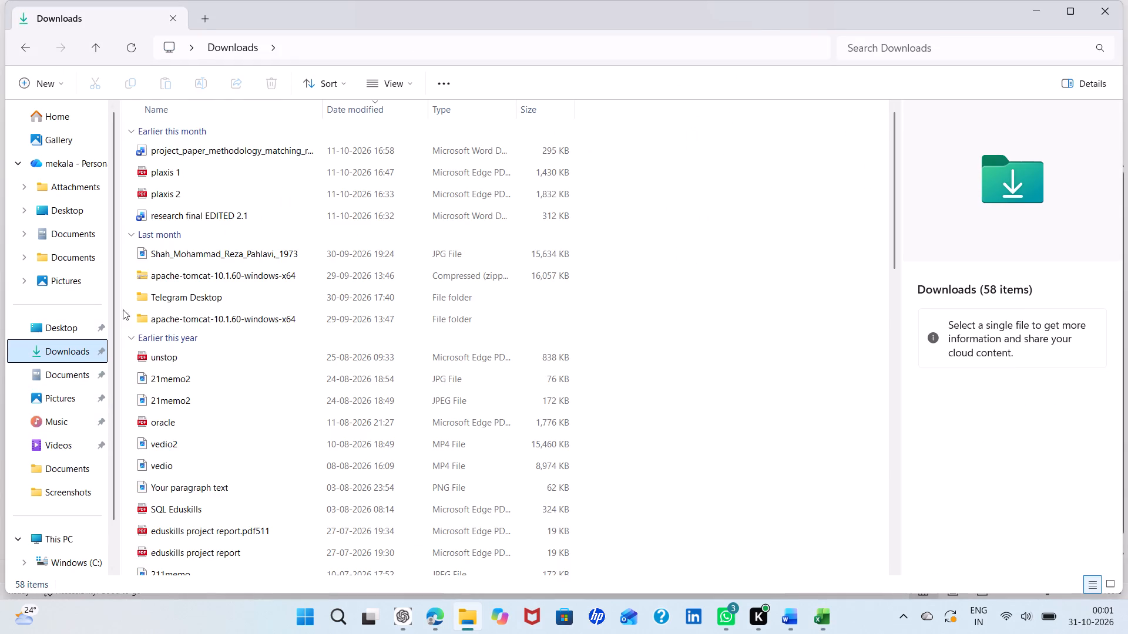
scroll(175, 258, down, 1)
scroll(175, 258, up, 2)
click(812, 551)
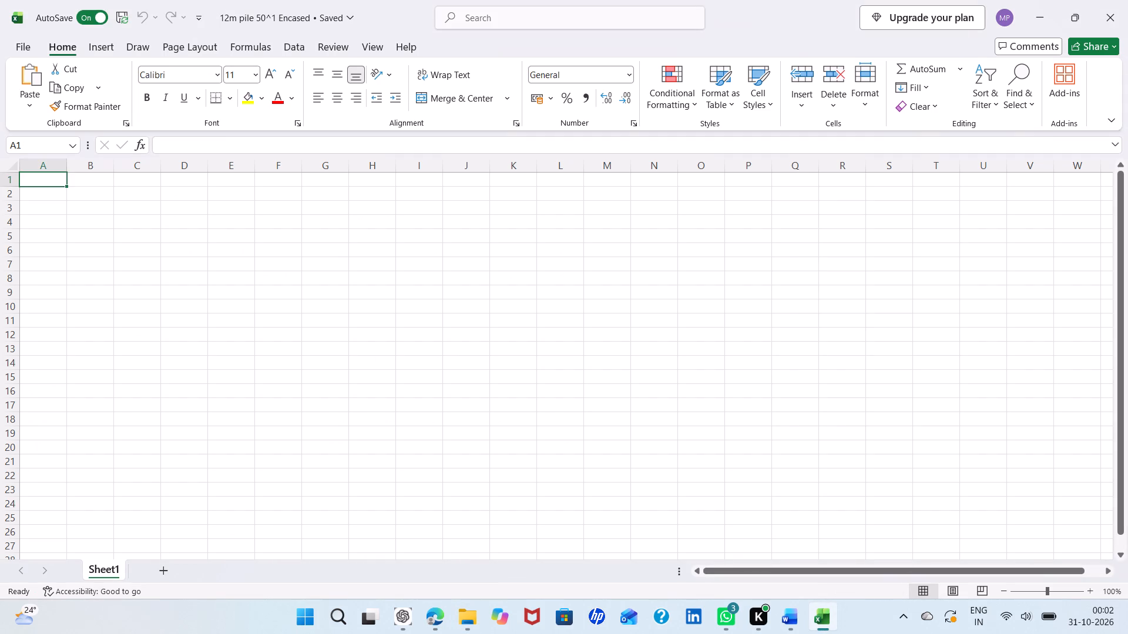
Open the recent workbook "LD info 10m_50%Encased (1)".
click(28, 39)
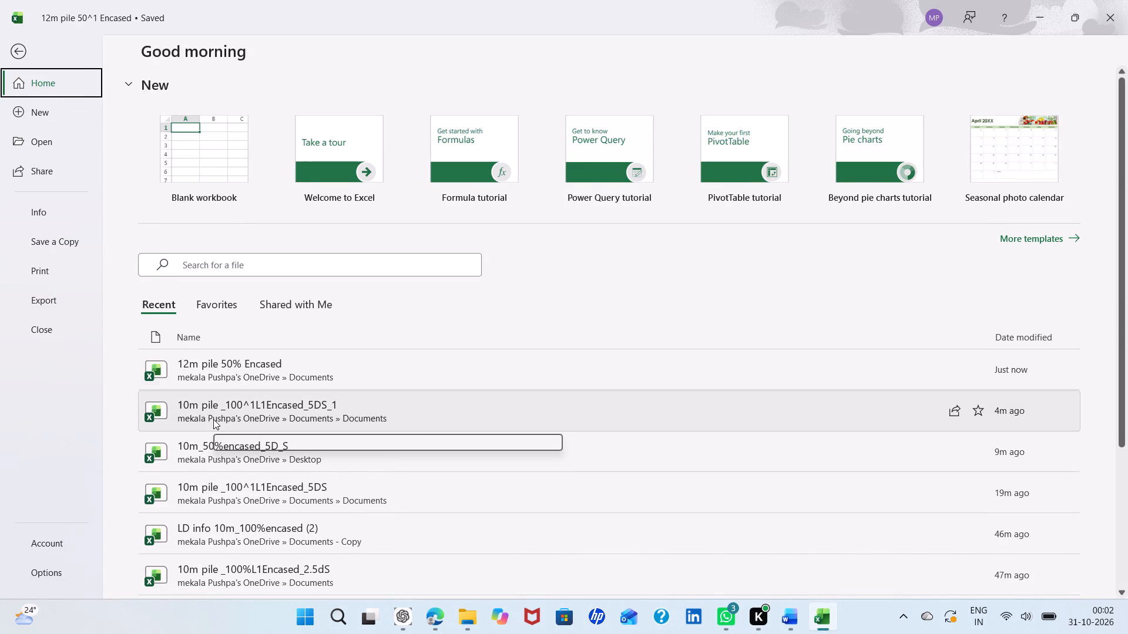
scroll(213, 419, down, 1)
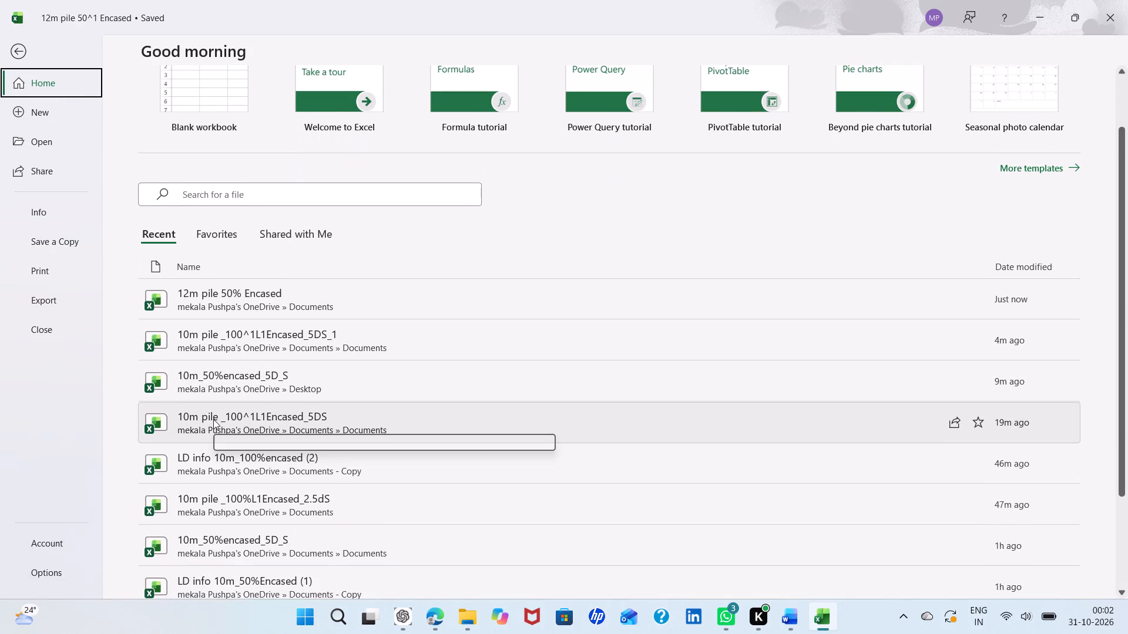
scroll(213, 419, down, 3)
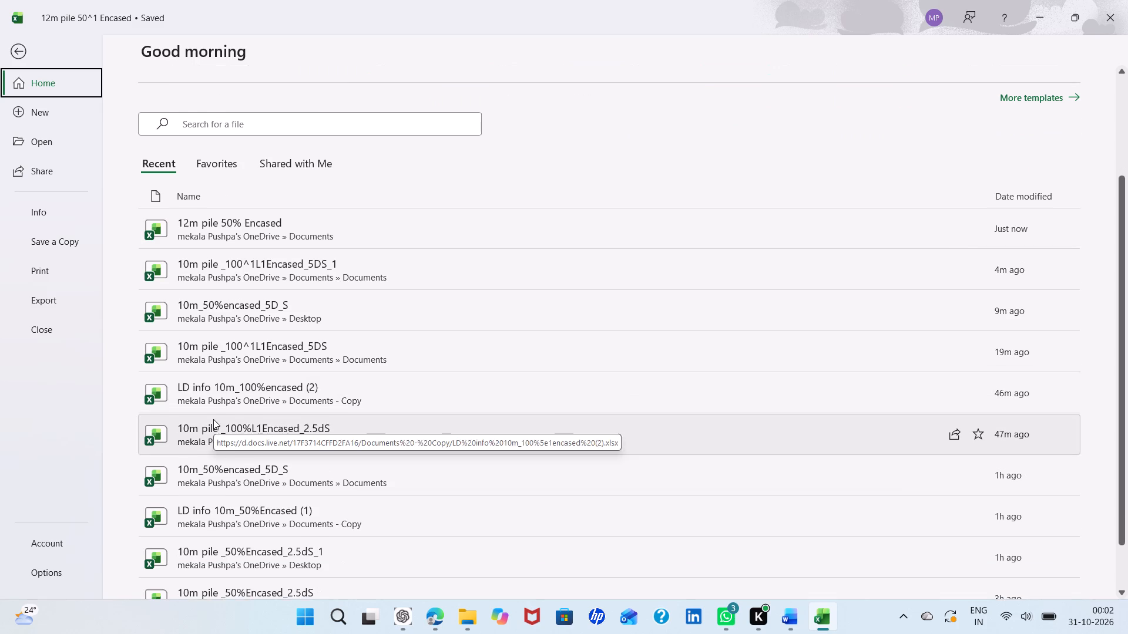
scroll(213, 419, down, 1)
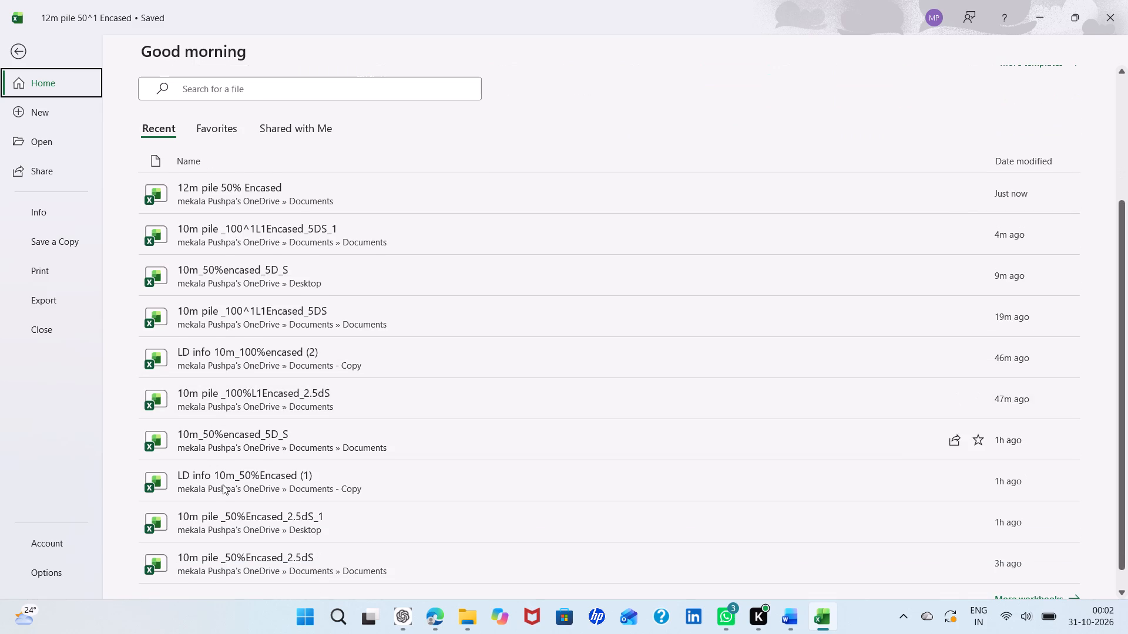
double_click(223, 484)
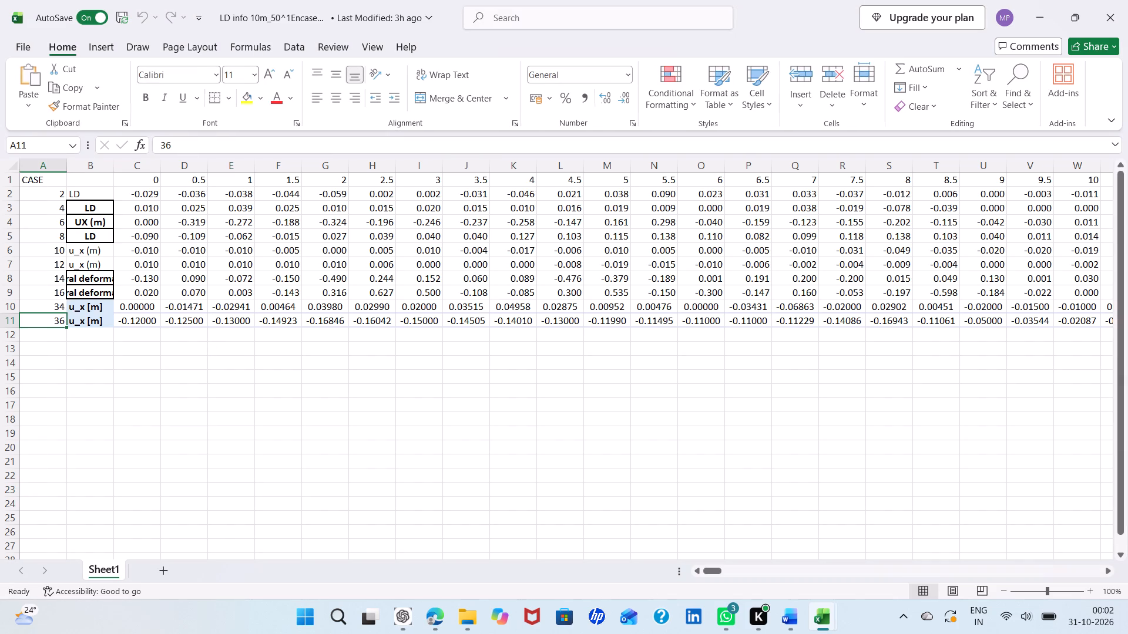
Copy row 1 with the CASE and depth headings from the LD info workbook into row 1 of the 12m pile 50% Encased workbook.
click(10, 179)
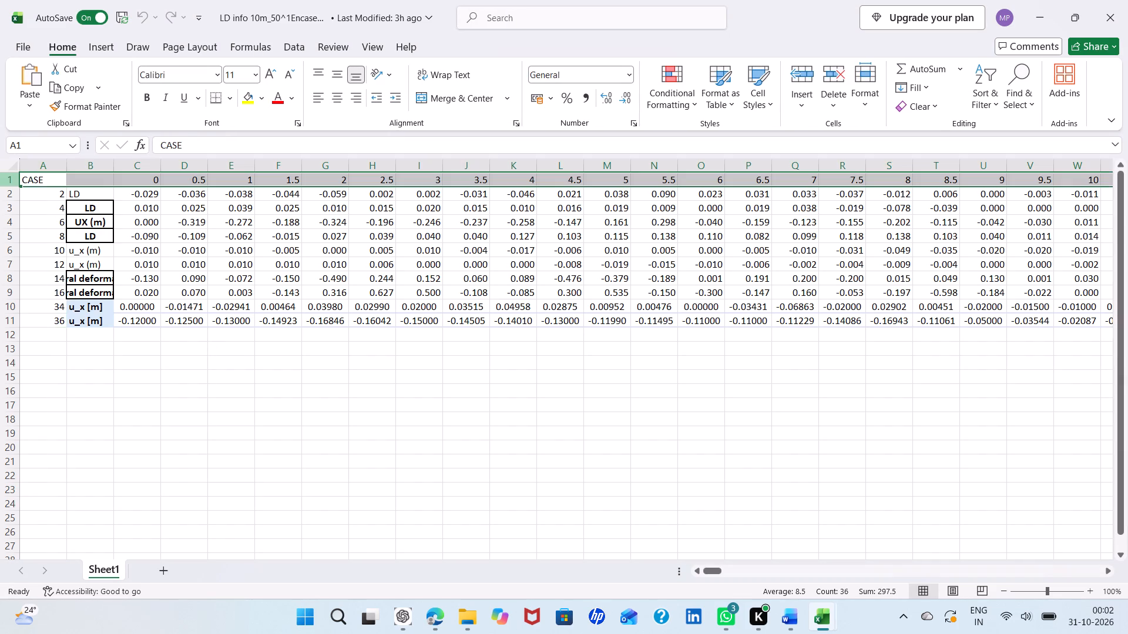
right_click(10, 179)
click(25, 232)
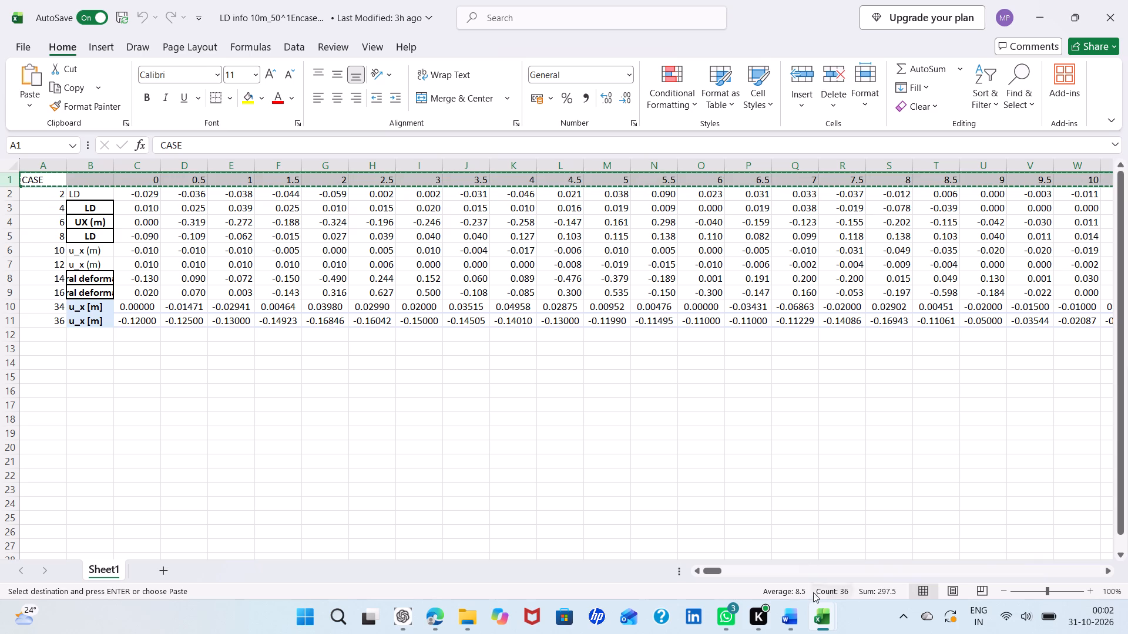
click(737, 544)
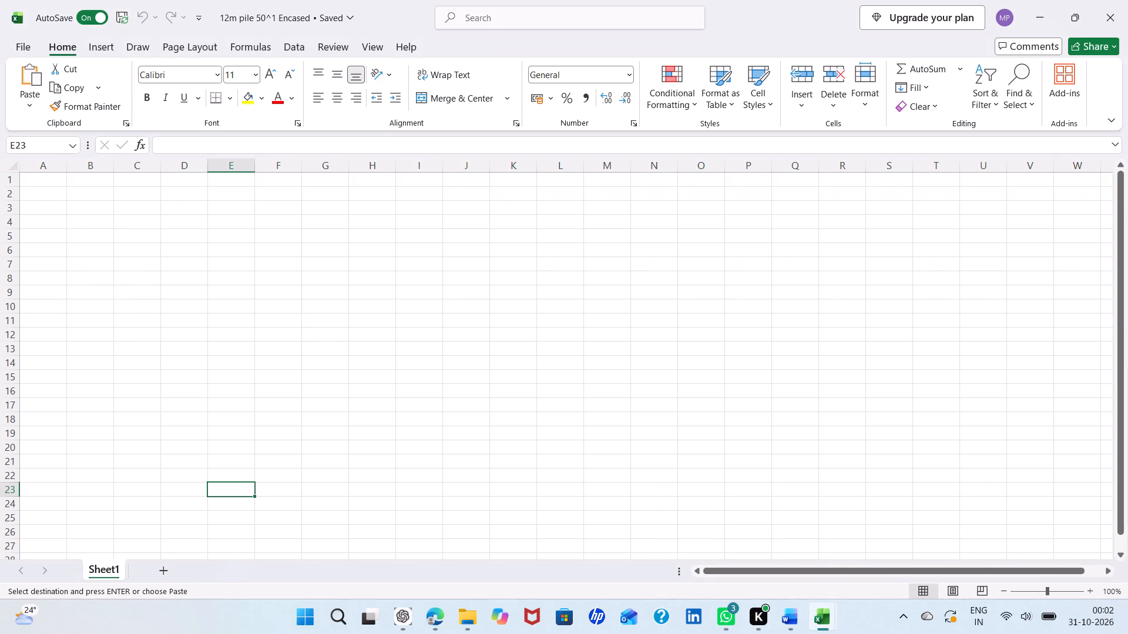
click(11, 180)
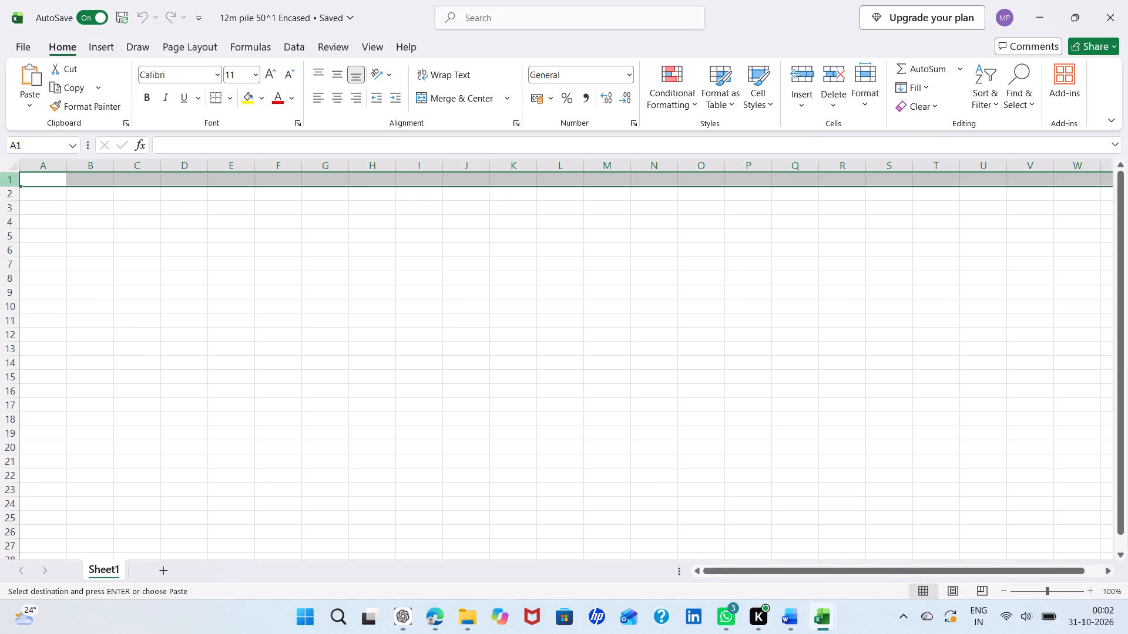
right_click(11, 180)
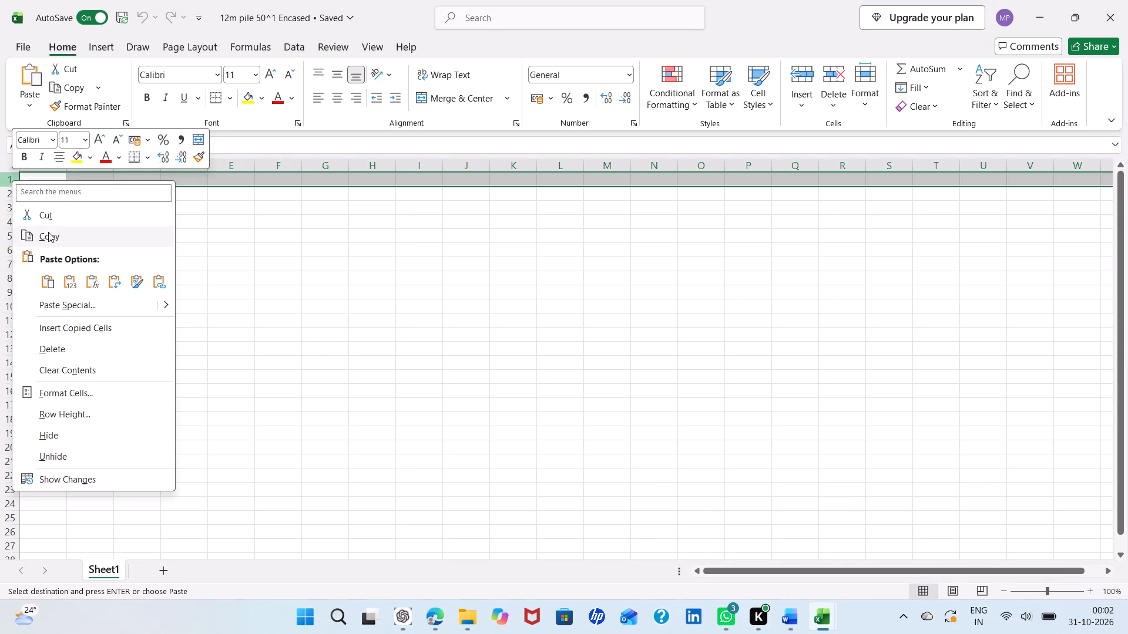
click(45, 278)
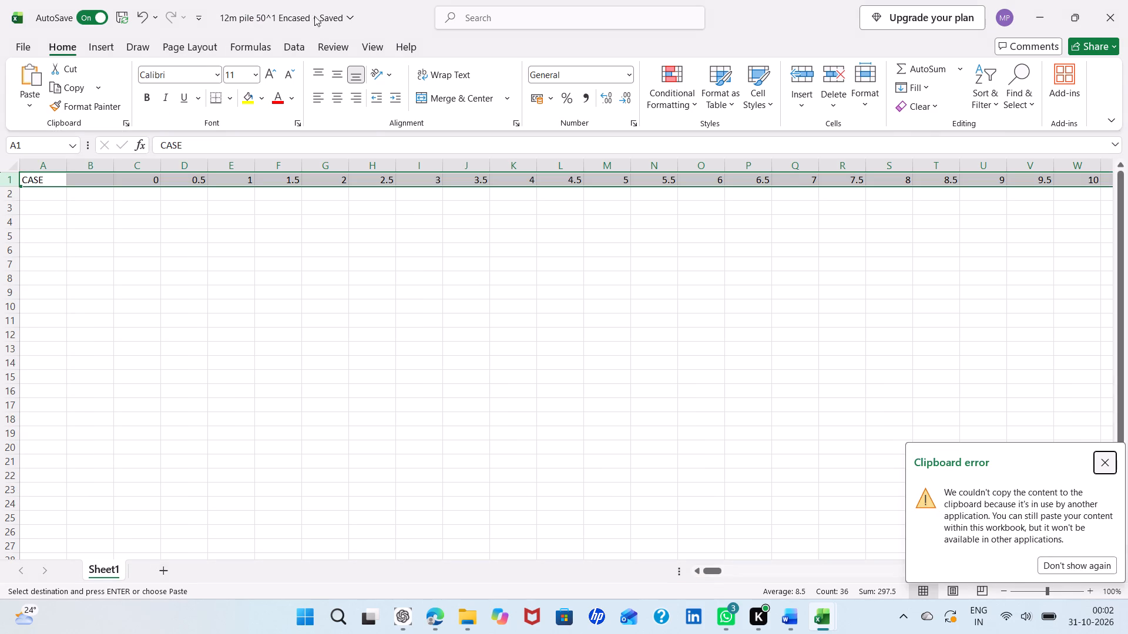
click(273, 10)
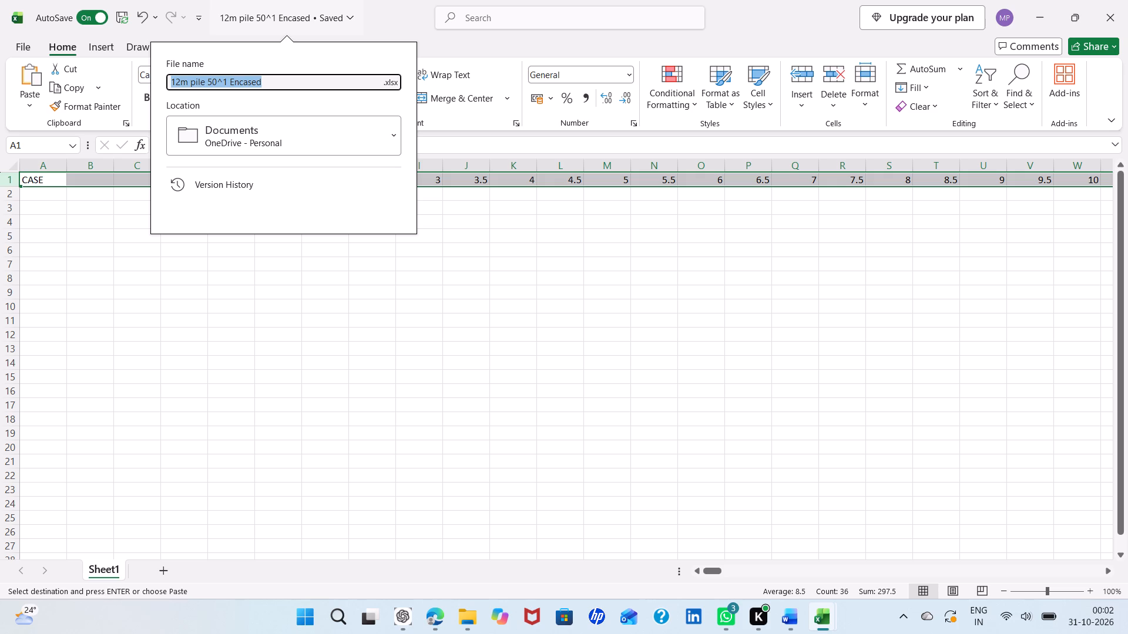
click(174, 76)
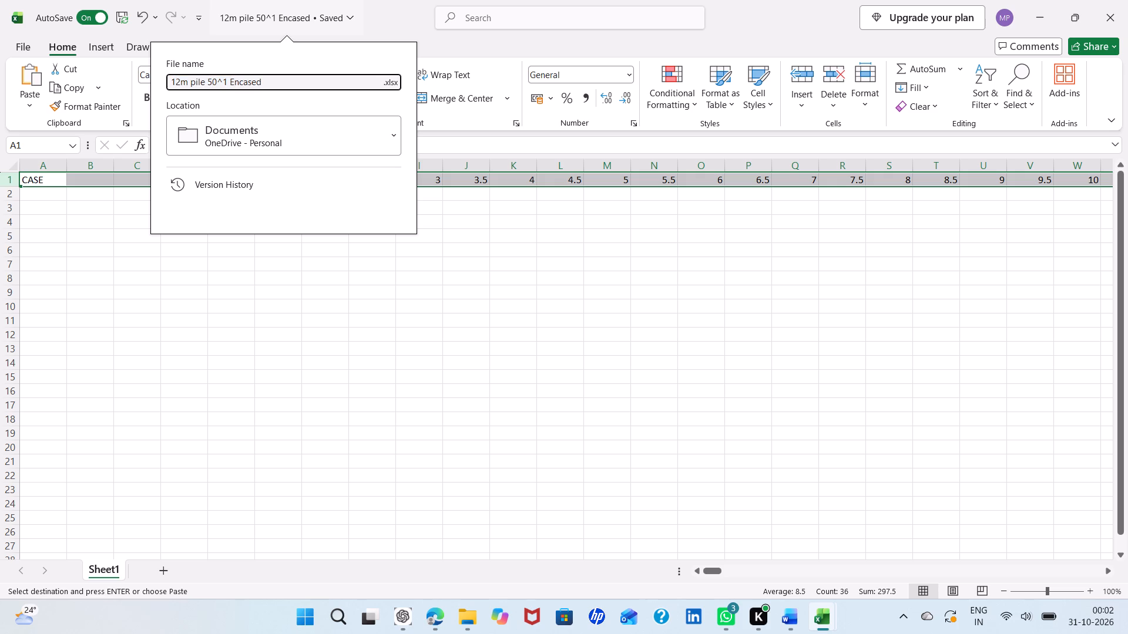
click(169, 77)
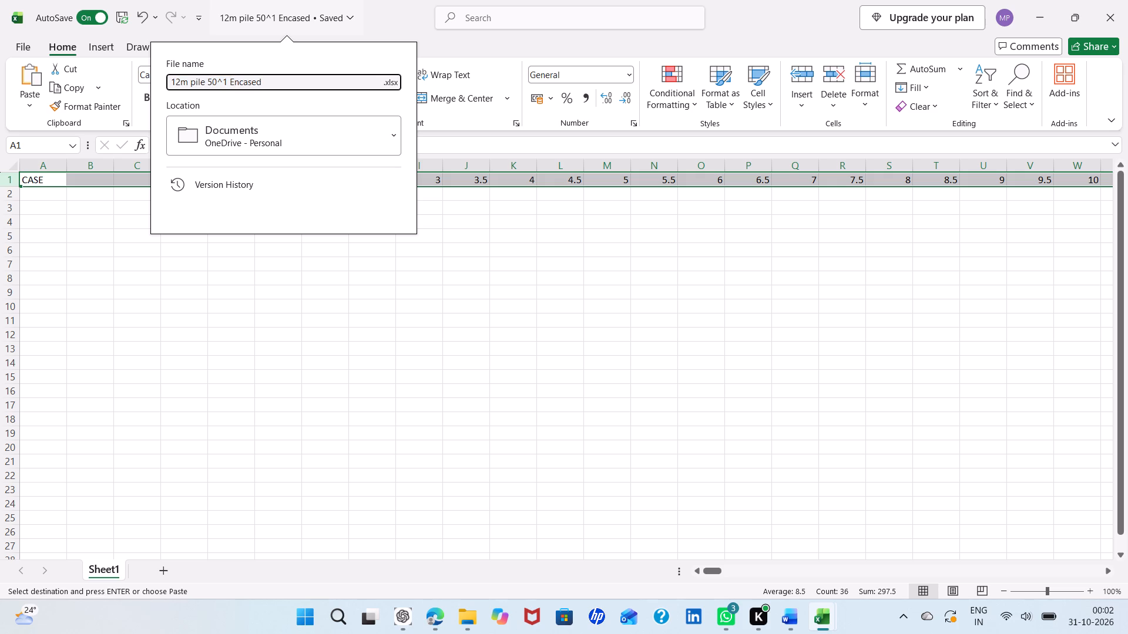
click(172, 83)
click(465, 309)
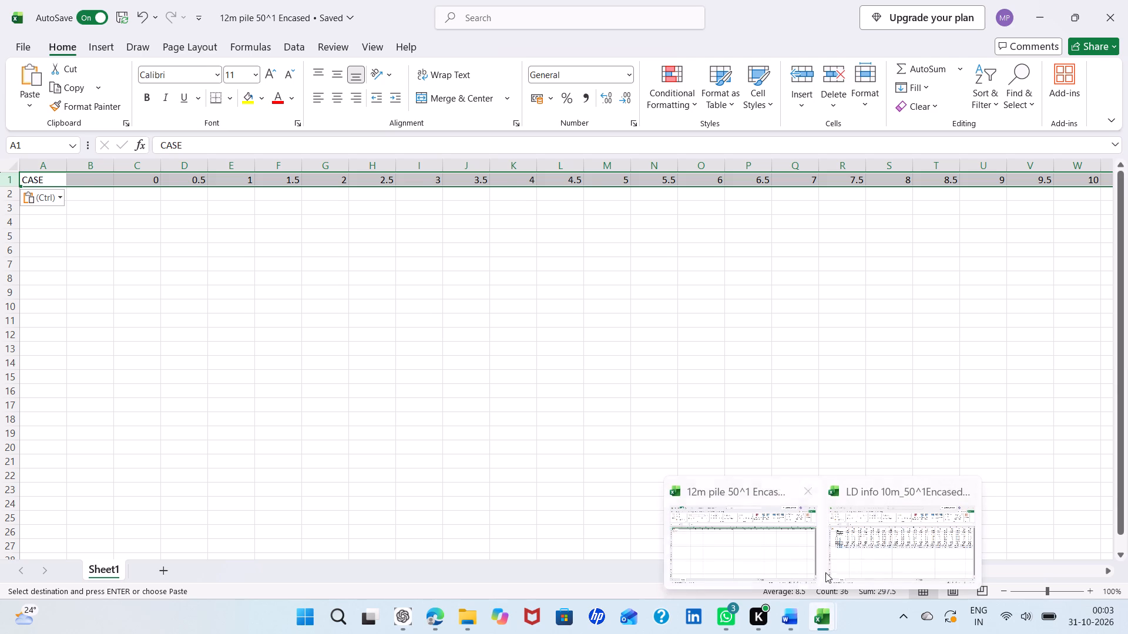
Close the LD info 10m_50%Encased workbook without keeping the copied row on the clipboard.
click(844, 548)
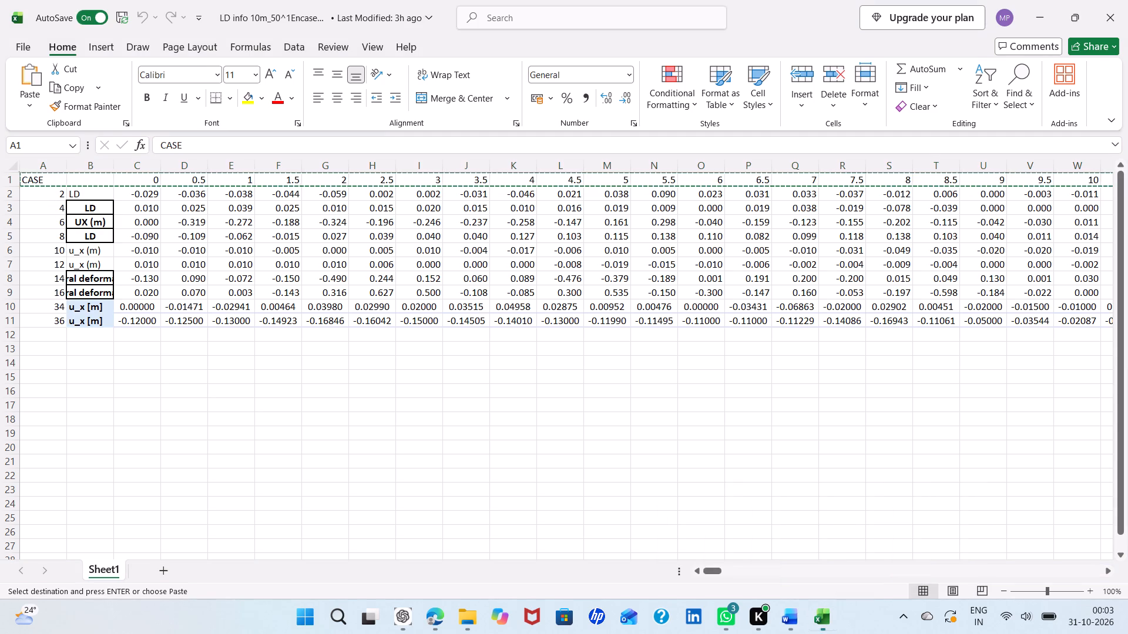
click(1114, 1)
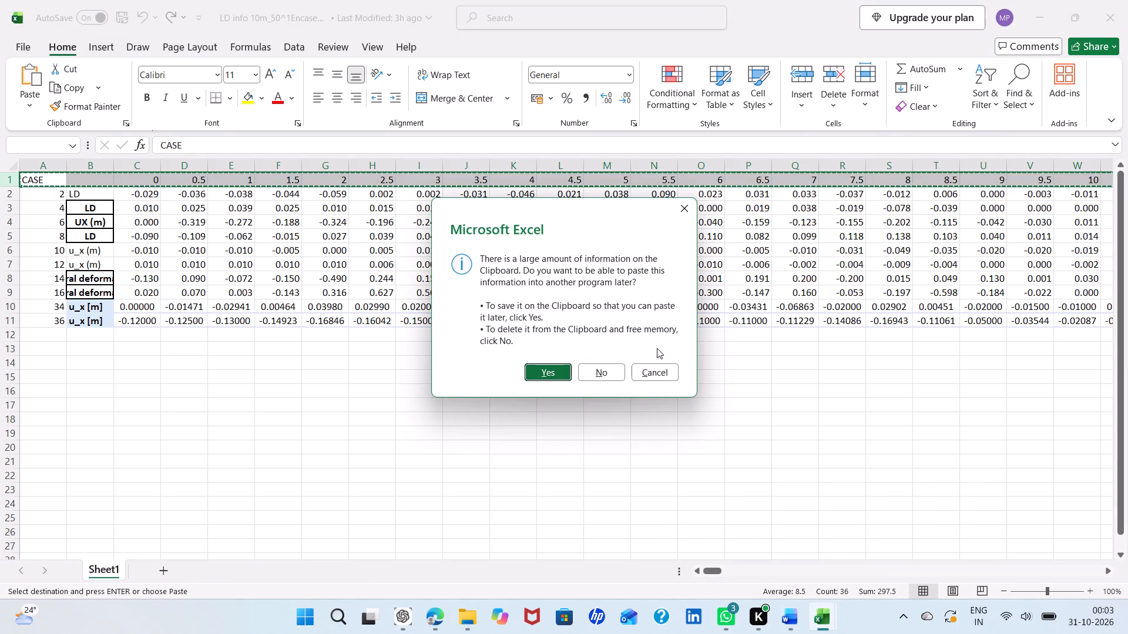
click(681, 211)
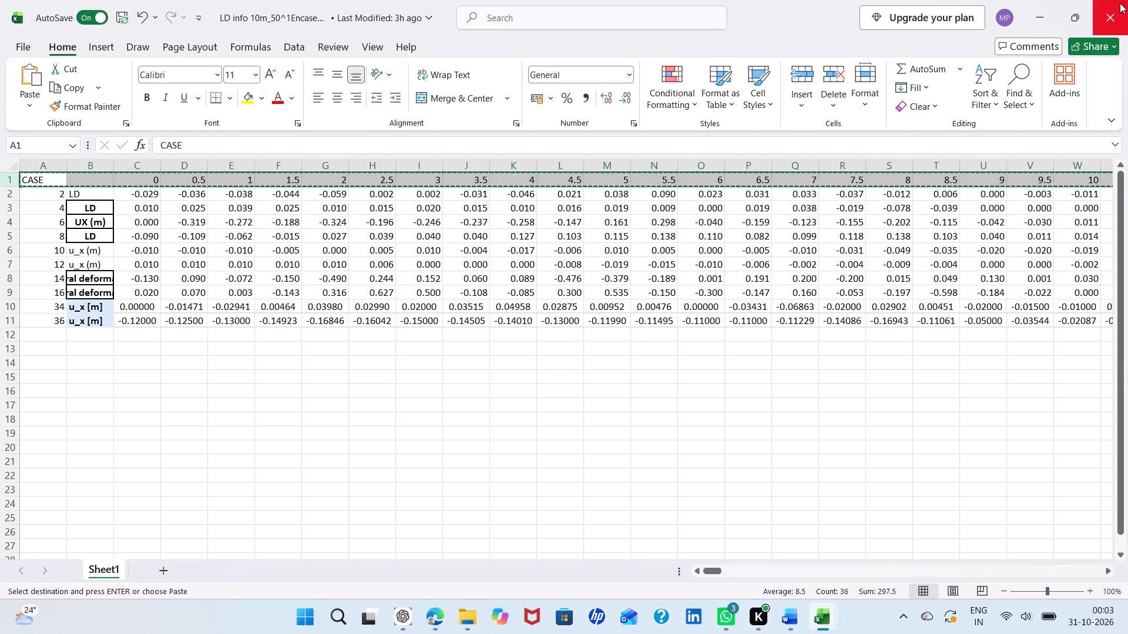
click(1123, 1)
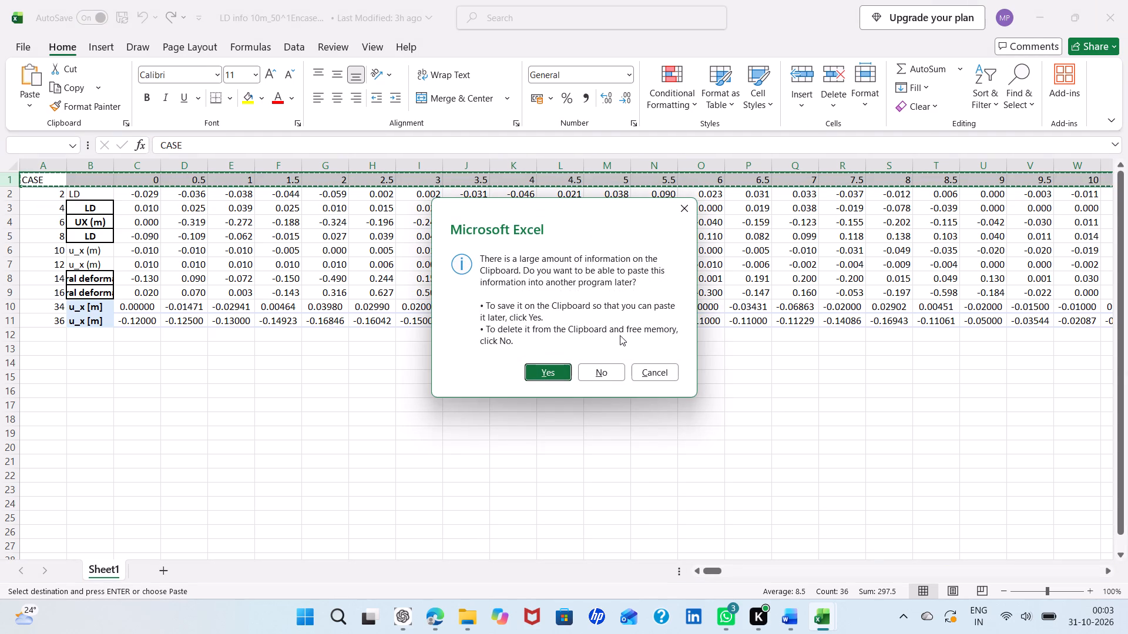
click(595, 373)
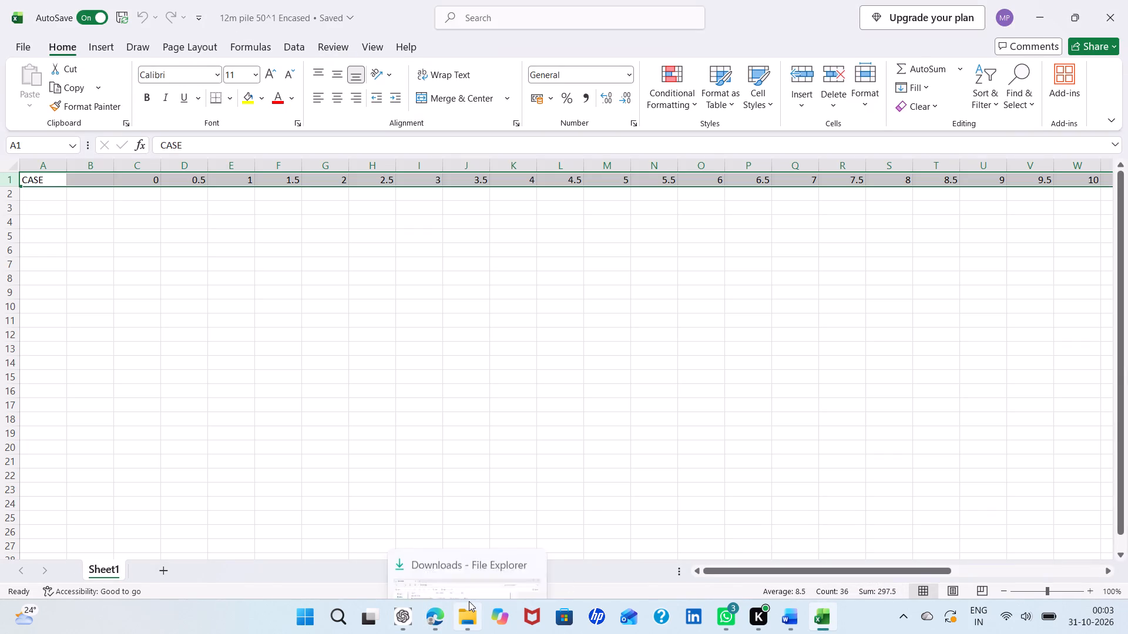
Switch to File Explorer and open the workbook "12m pile 50% Encased" from the OneDrive Documents folder.
click(481, 551)
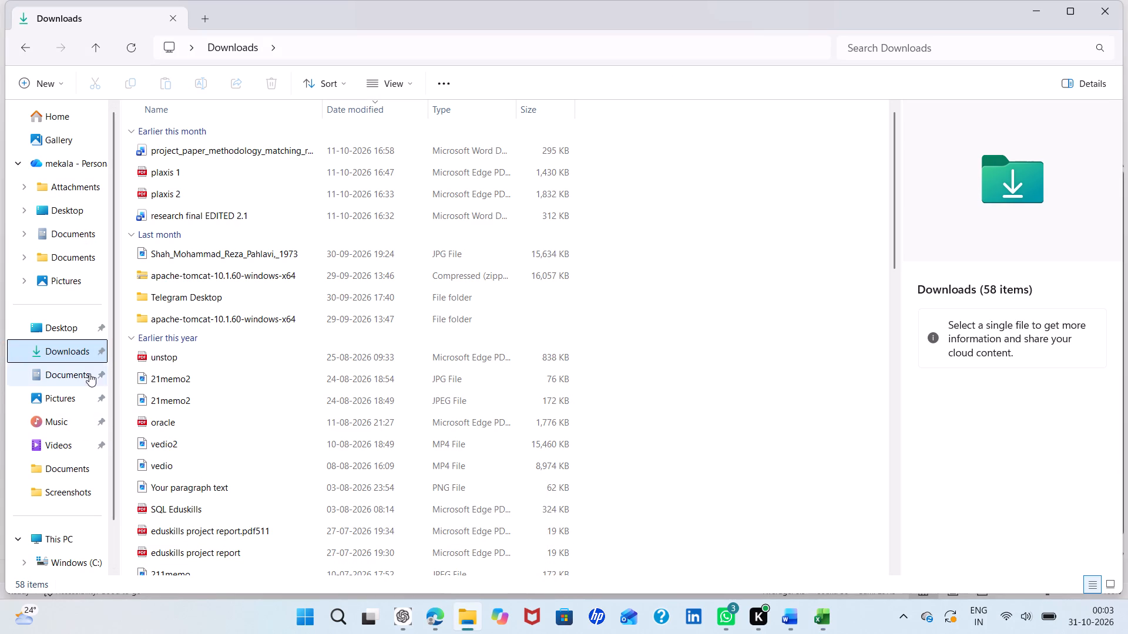
click(88, 240)
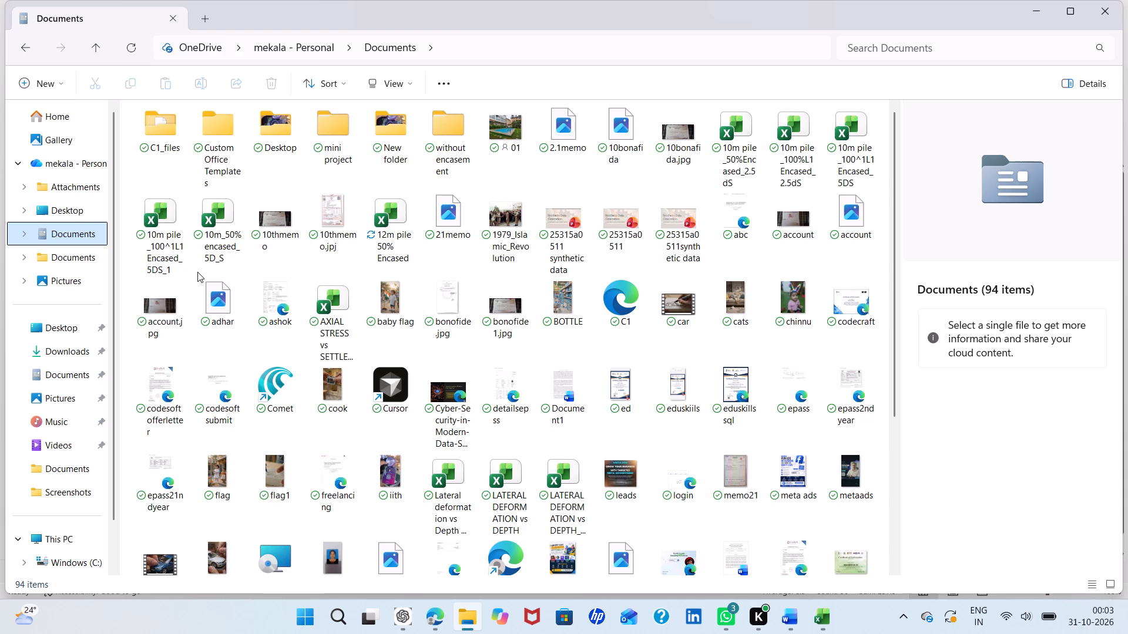
double_click(387, 229)
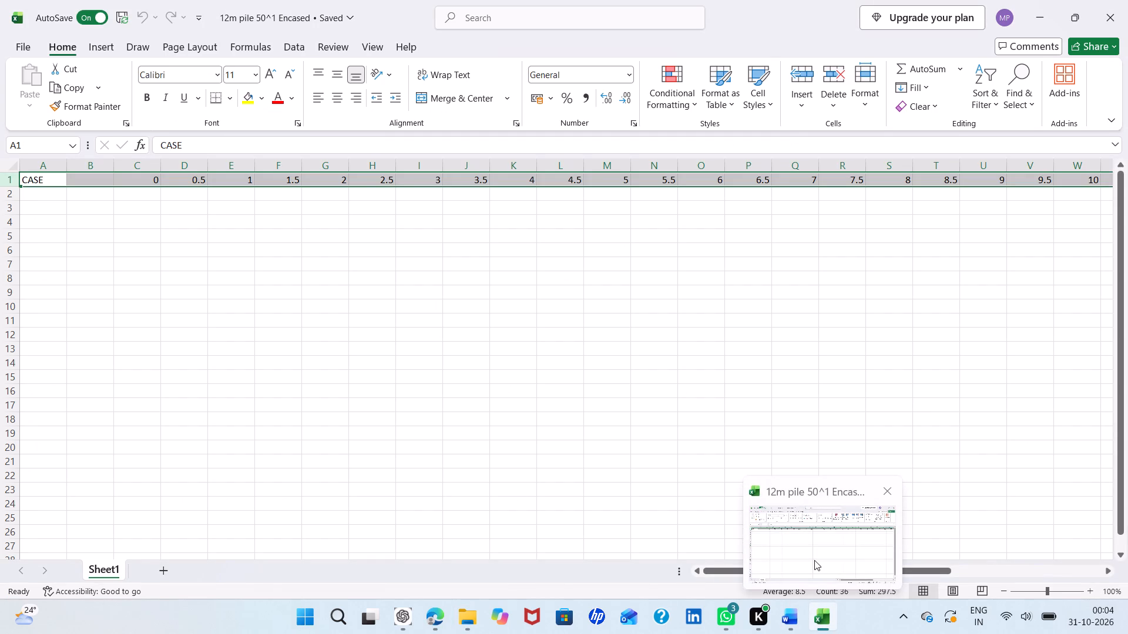
click(814, 560)
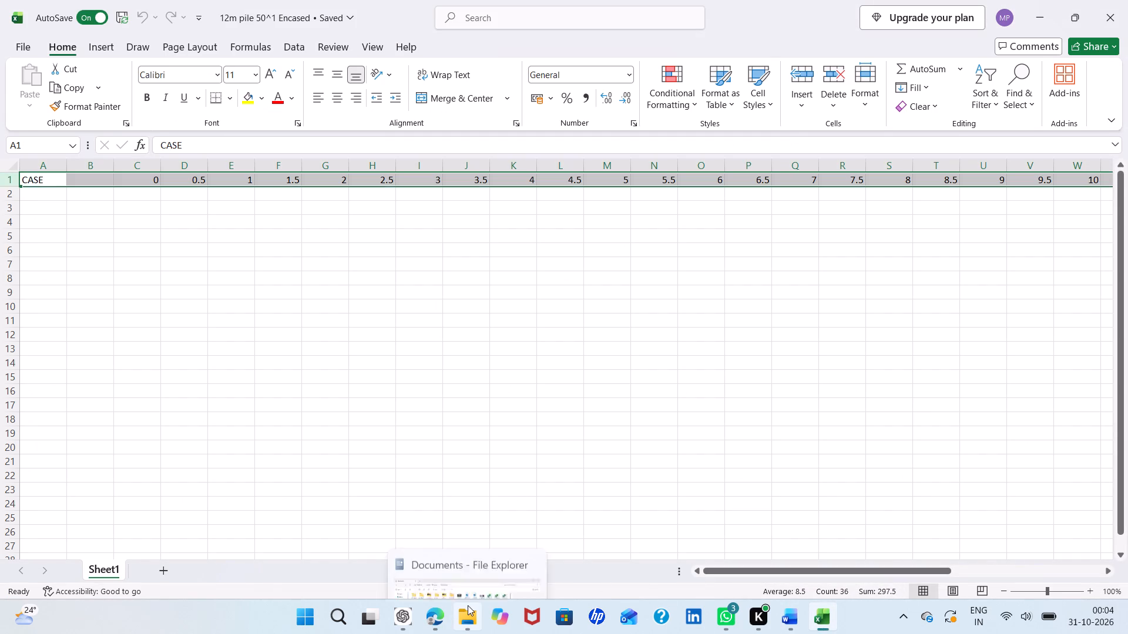
Switch back to the OneDrive Documents folder in File Explorer.
click(480, 552)
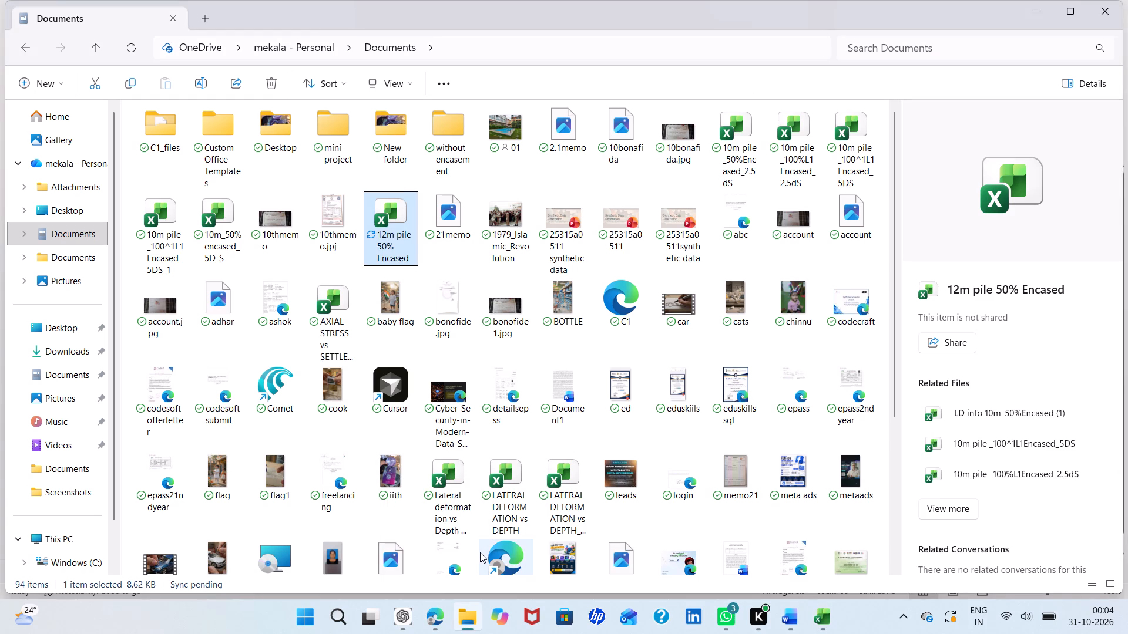
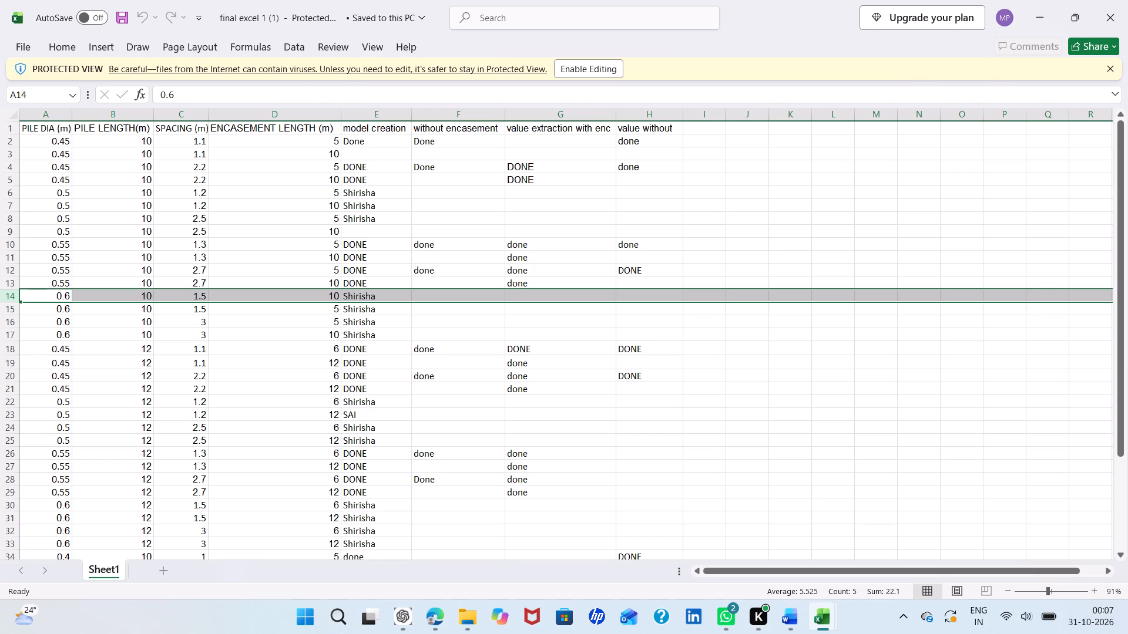
Review the 12 m pile cases in the tracking sheet, selecting row 19 for the 0.45 m diameter pile with 1.1 m spacing.
scroll(388, 129, down, 1)
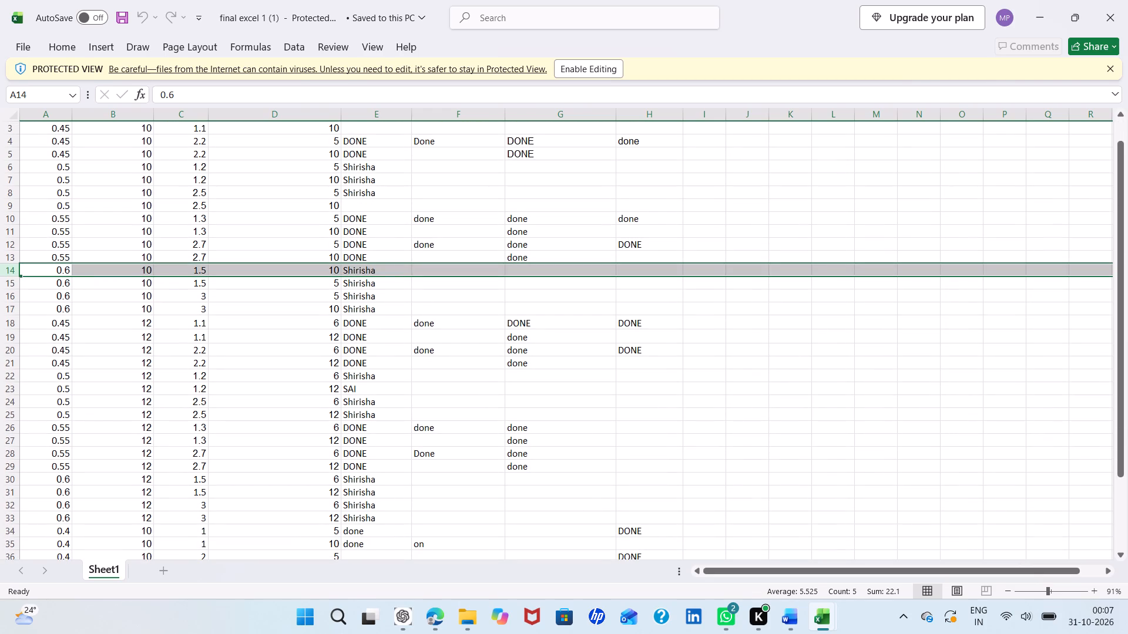
click(12, 296)
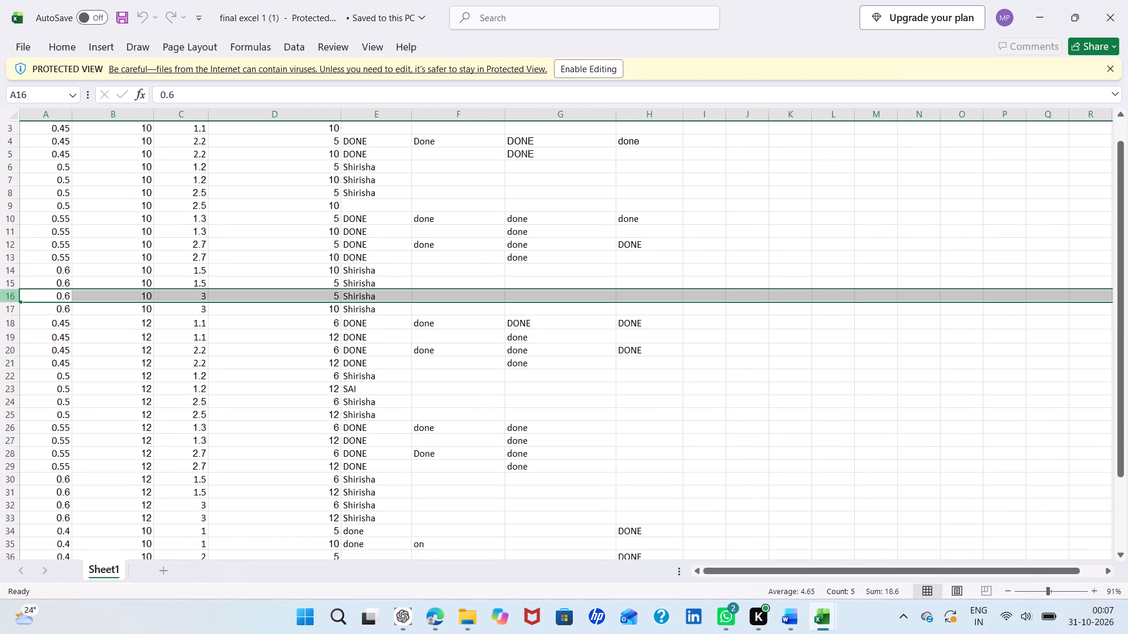
click(12, 339)
scroll(12, 339, down, 1)
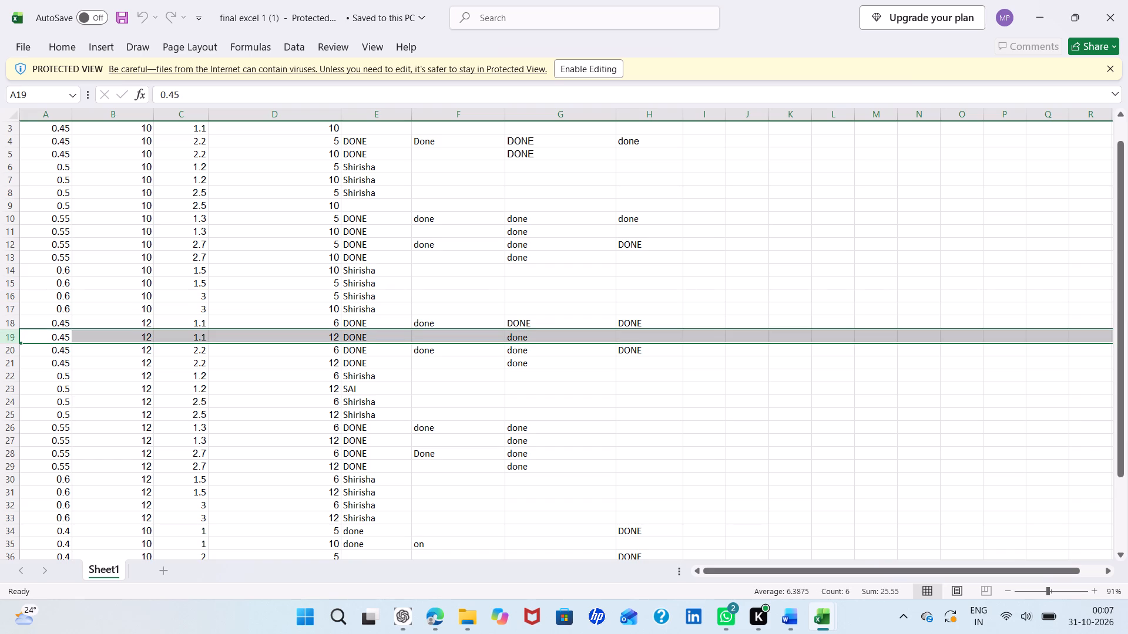
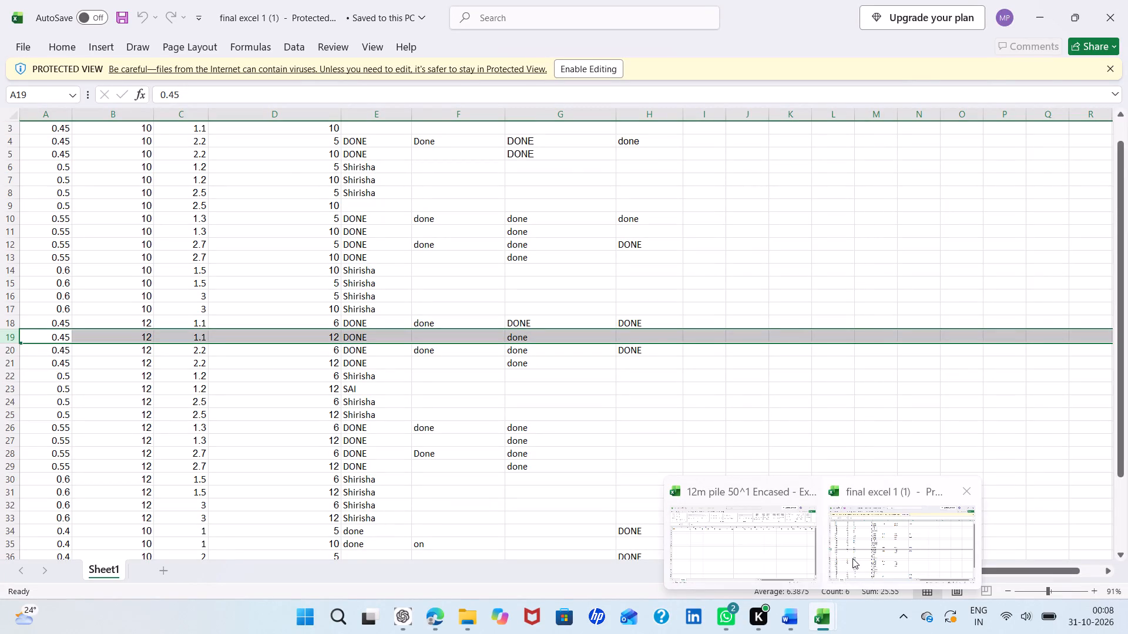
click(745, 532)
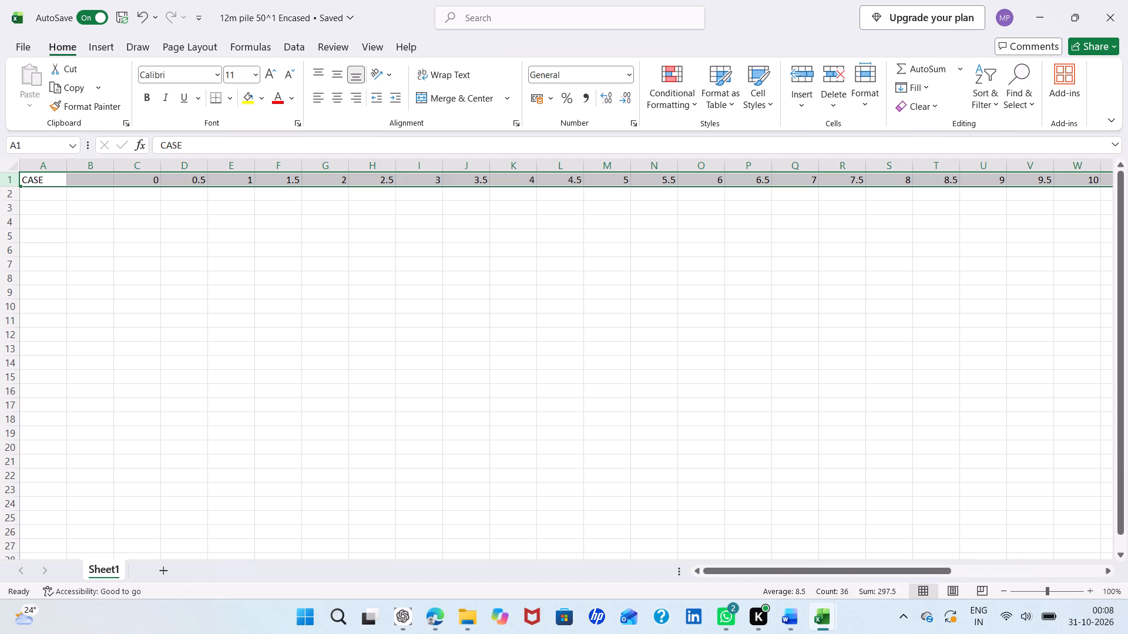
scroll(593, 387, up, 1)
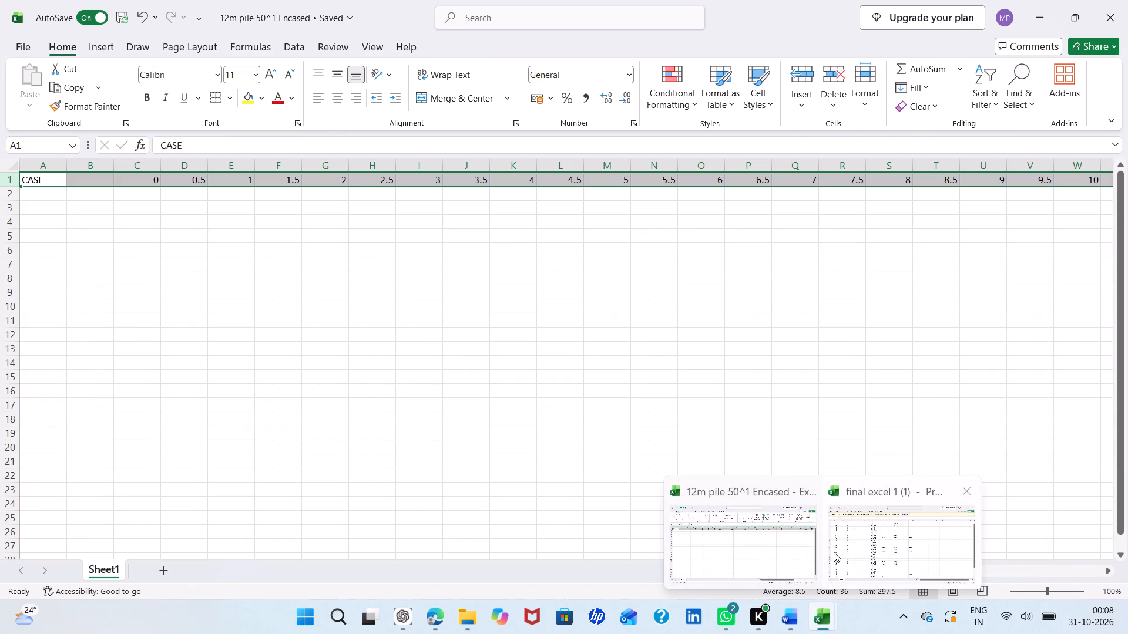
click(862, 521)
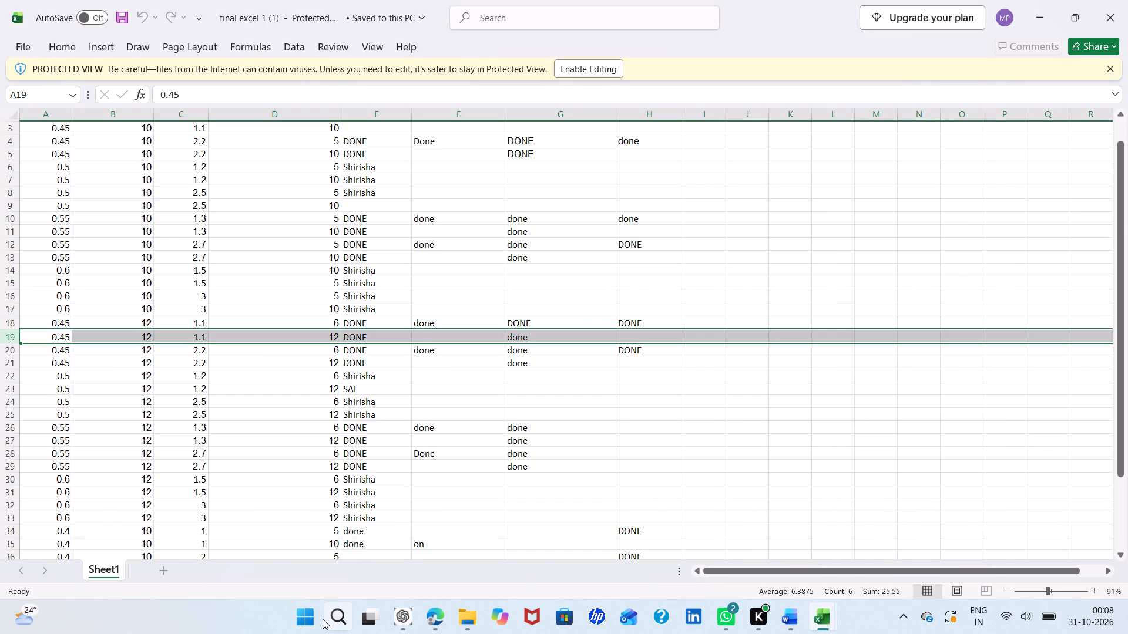
Switch to File Explorer and open the Modified finl-1 workbook from the recently used files.
click(474, 605)
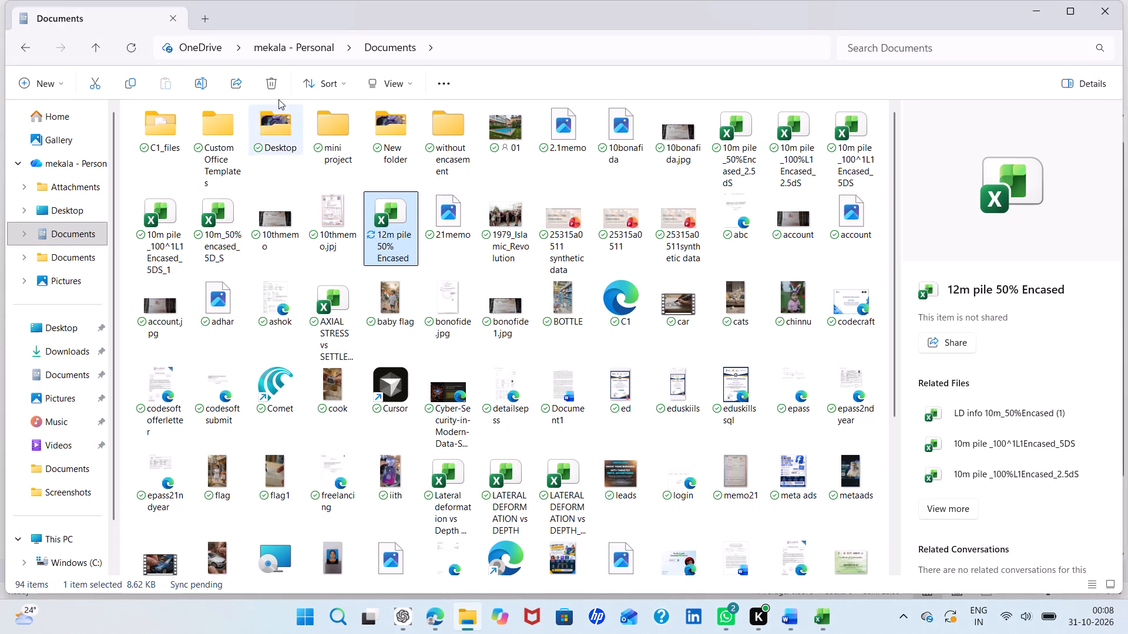
click(86, 110)
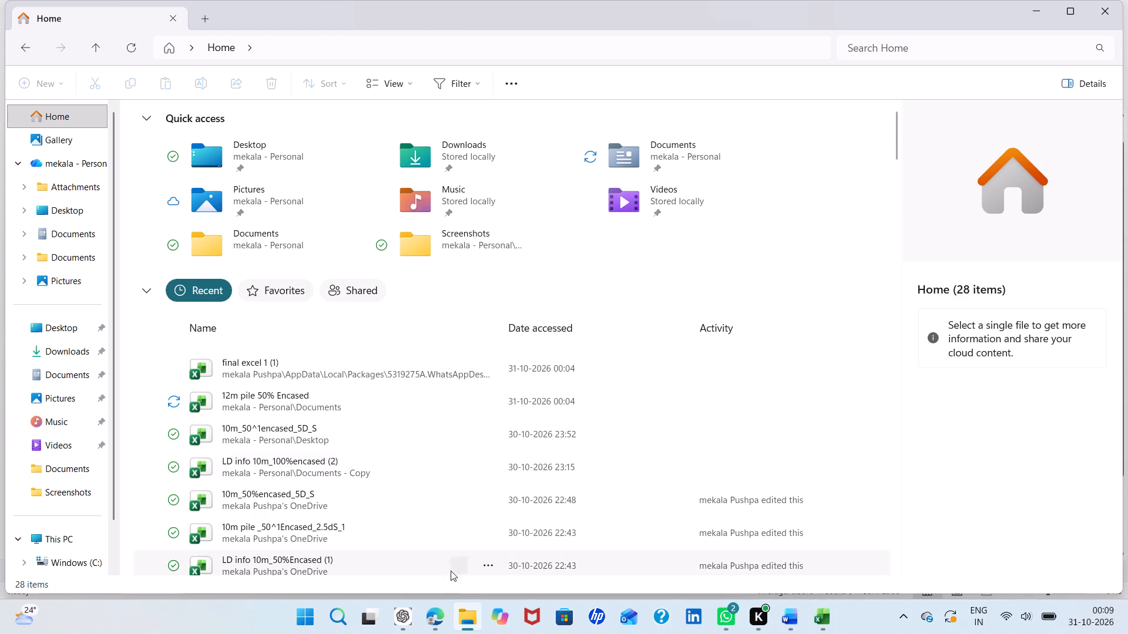
scroll(448, 571, down, 3)
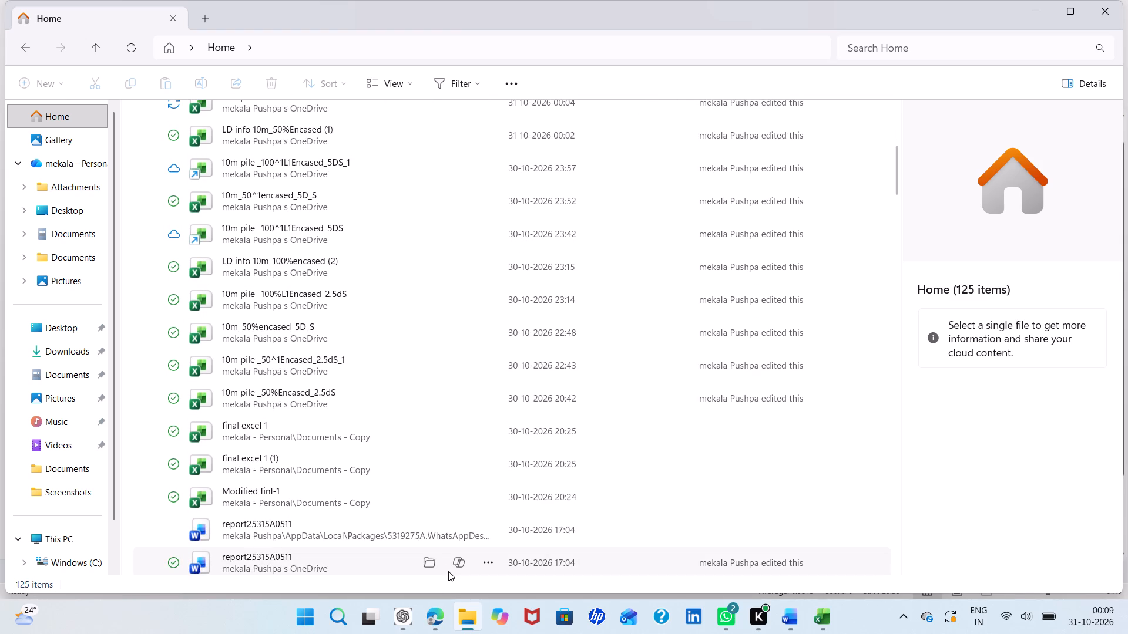
double_click(324, 487)
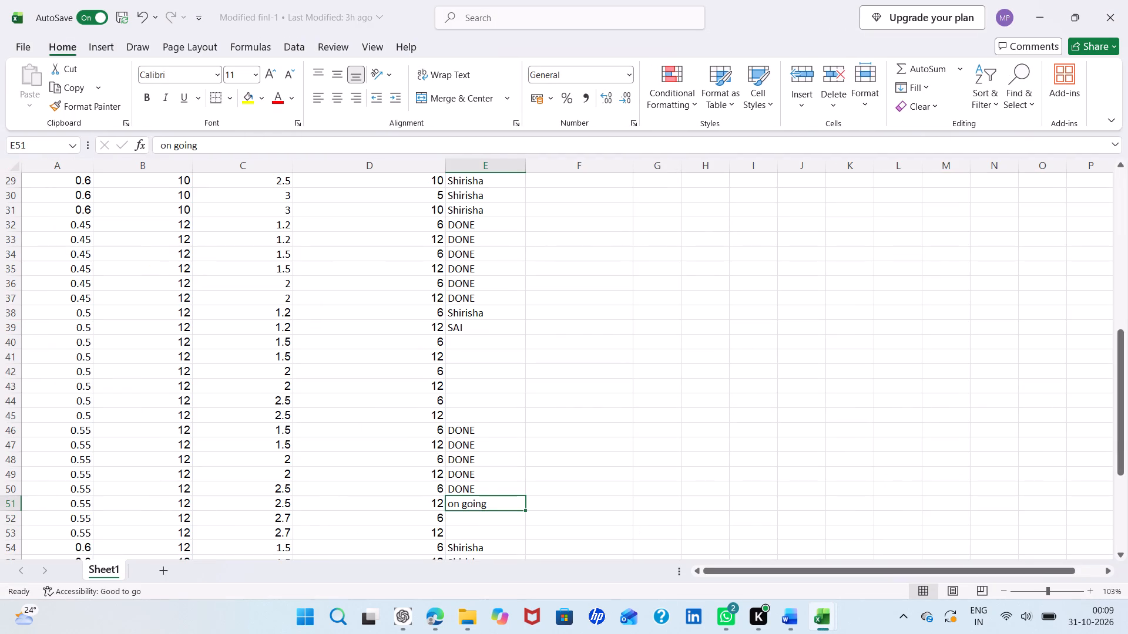
Examine the pile cases in Modified finl-1 and select row 32, the 0.45 m diameter, 12 m pile with 1.2 m spacing.
scroll(330, 427, up, 2)
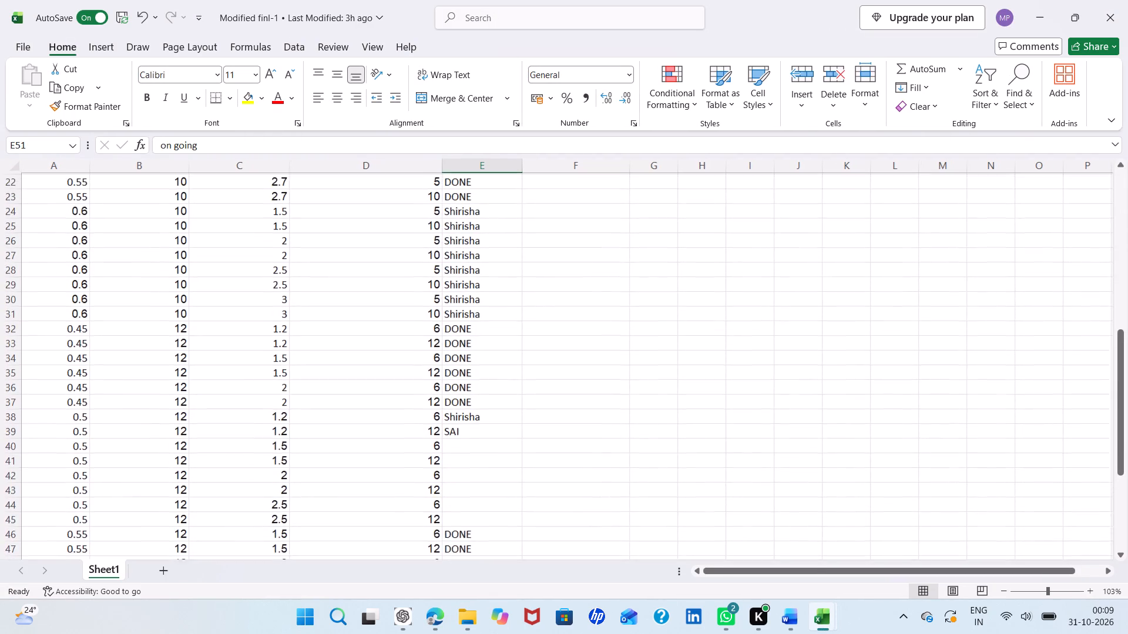
scroll(330, 427, up, 1)
scroll(330, 427, down, 1)
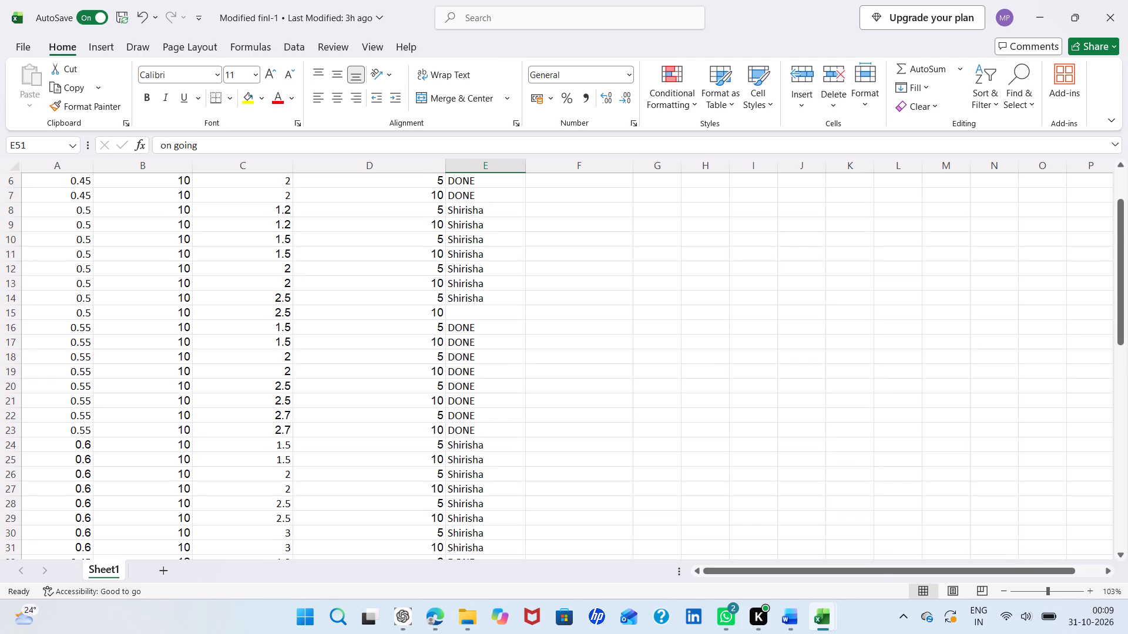
scroll(334, 405, up, 1)
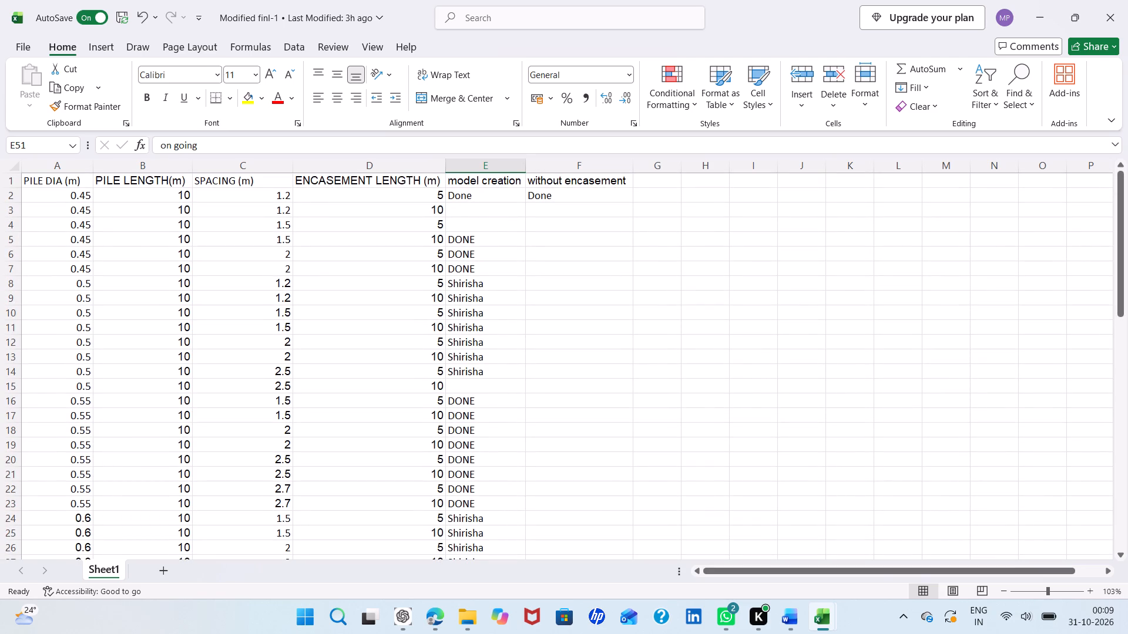
scroll(334, 405, right, 3)
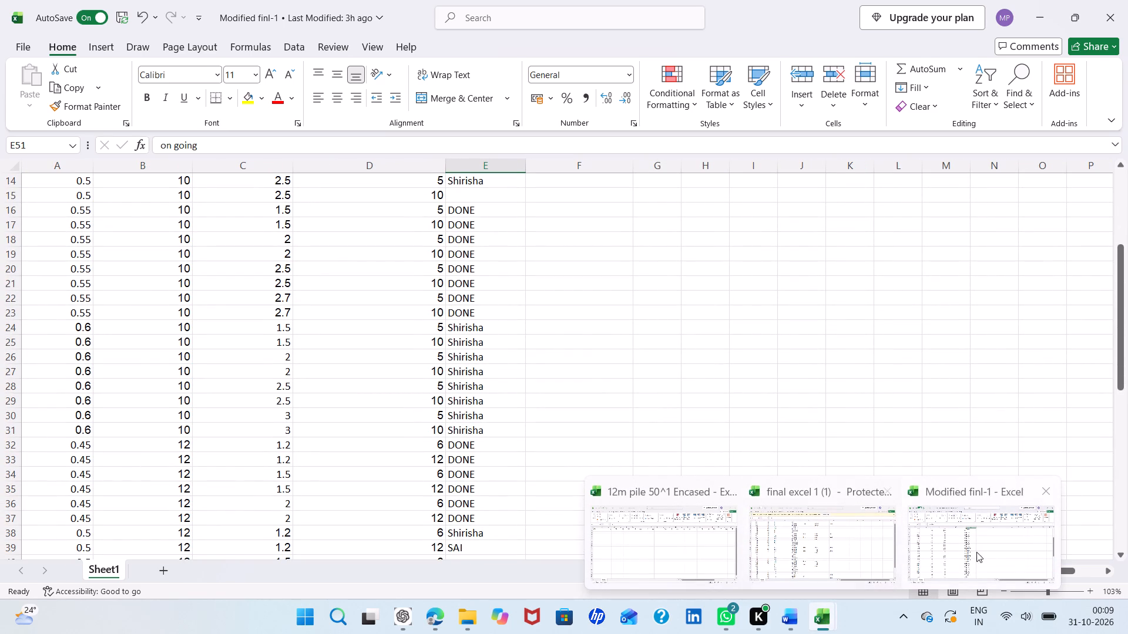
click(992, 559)
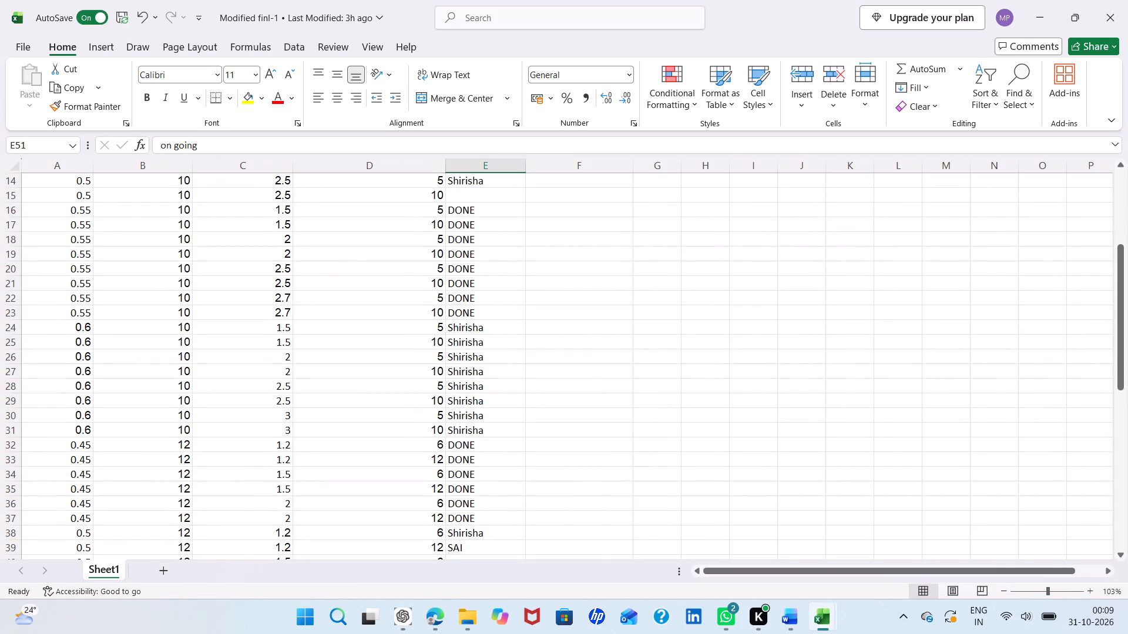
scroll(666, 387, down, 2)
scroll(666, 387, up, 3)
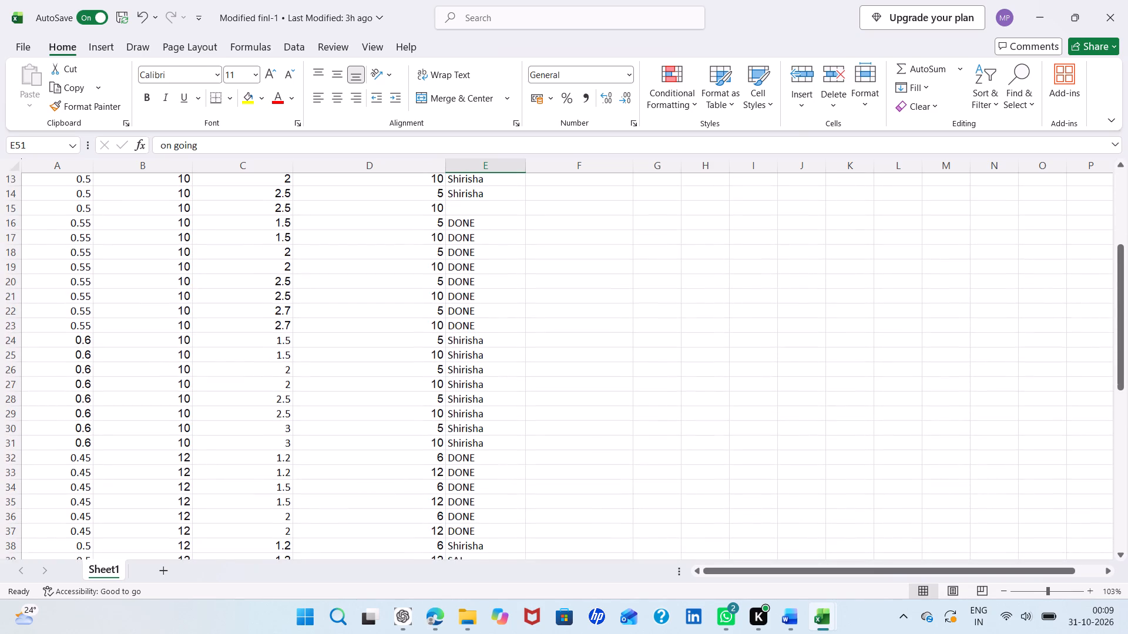
scroll(445, 342, down, 1)
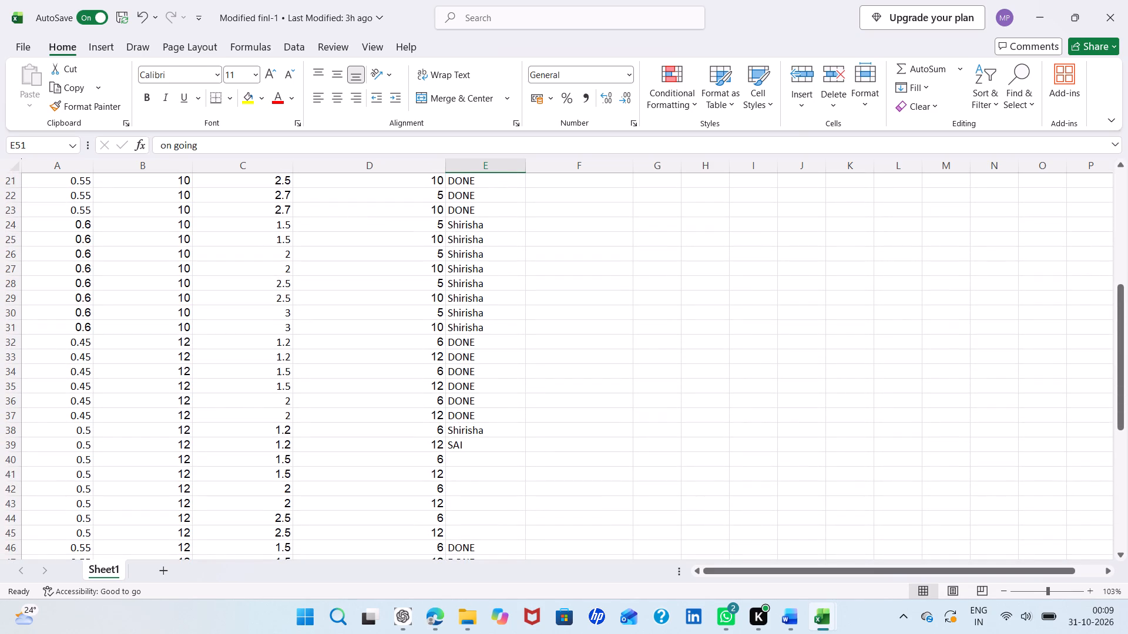
click(14, 342)
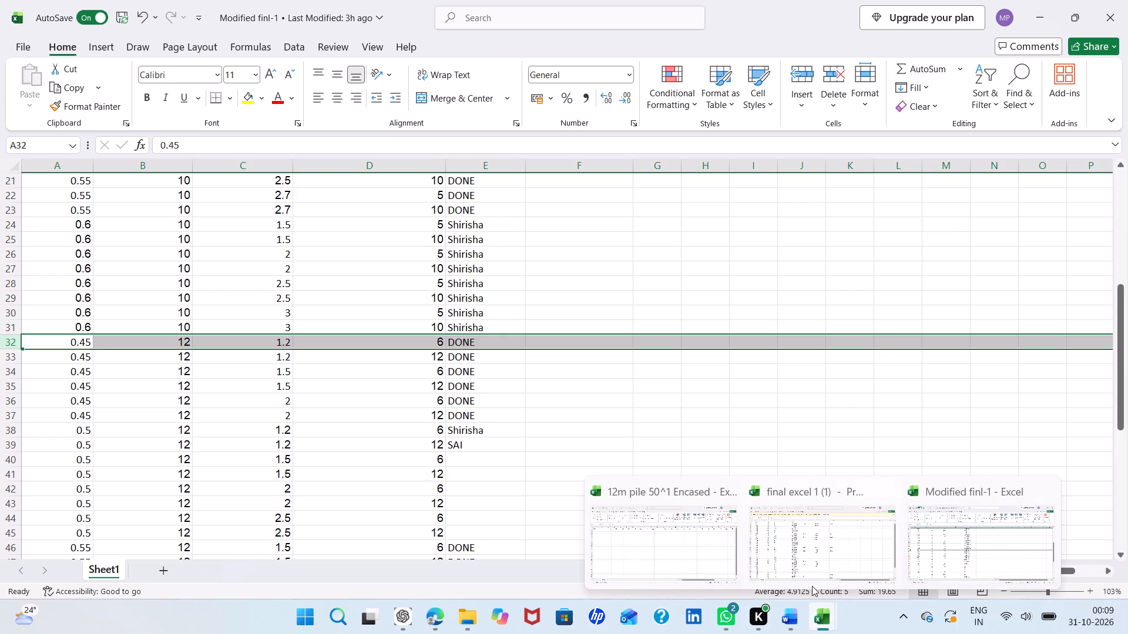
Select row 18 in final excel 1 (1), the 12 m pile with 1.1 m spacing, and compare it with Modified finl-1.
click(796, 559)
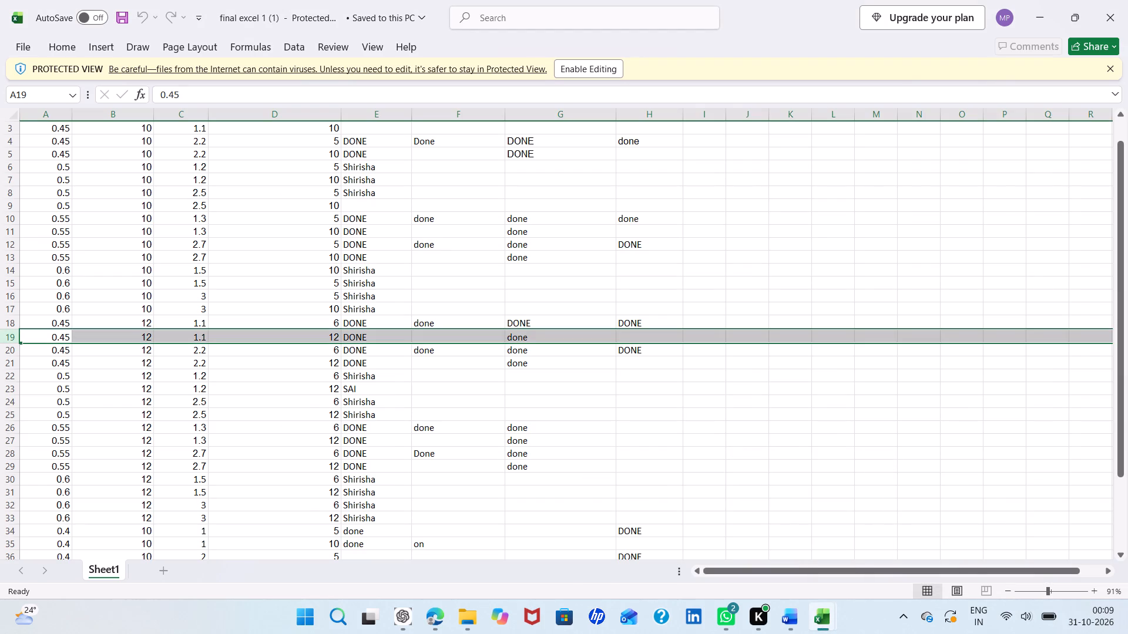
click(15, 320)
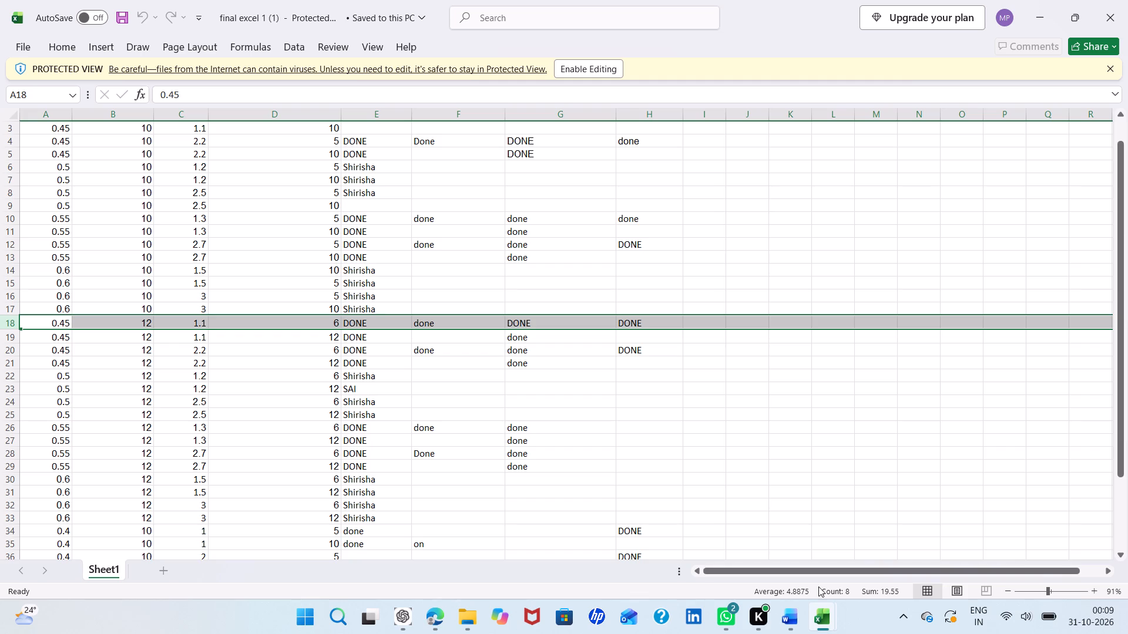
click(834, 557)
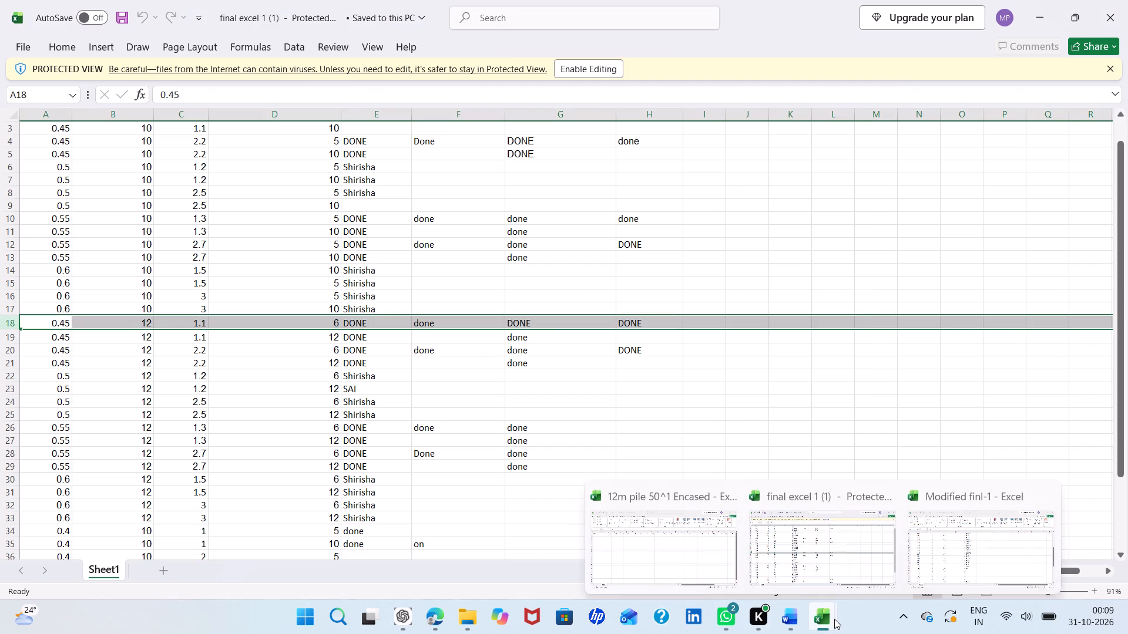
click(941, 555)
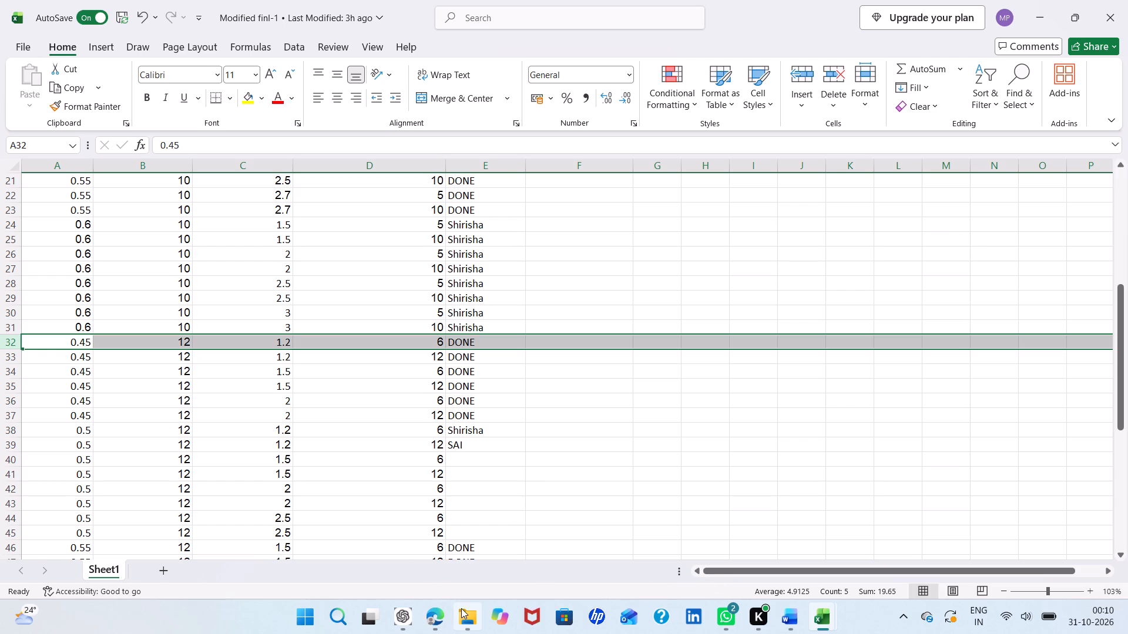
Search File Explorer for "later" and open the Lateral deformation vs Depth WOE workbook.
click(451, 559)
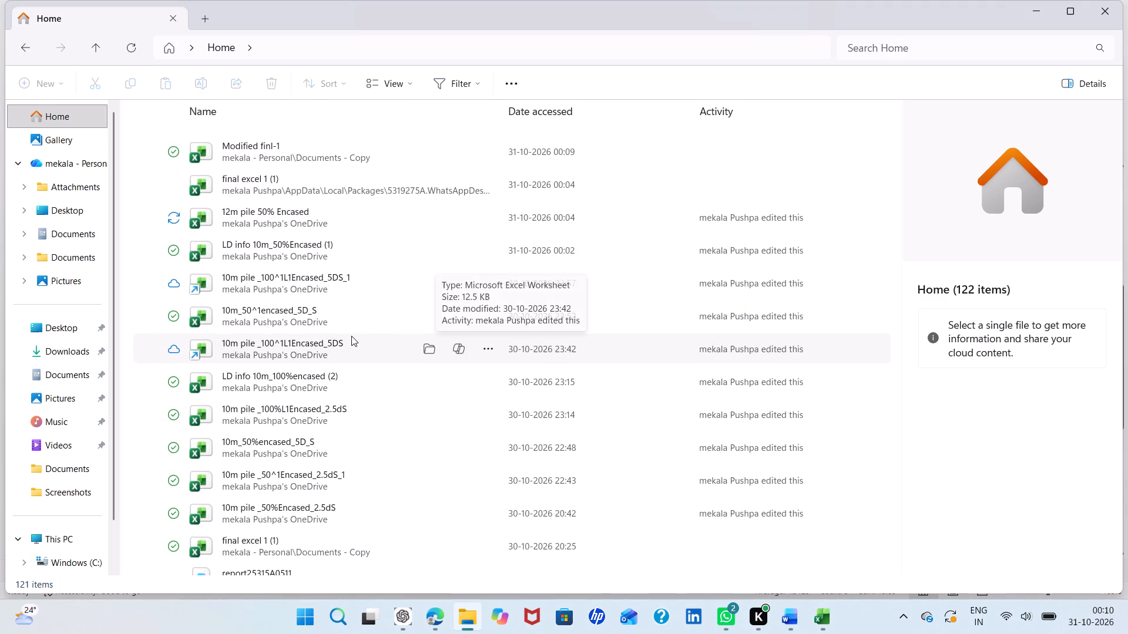
click(868, 57)
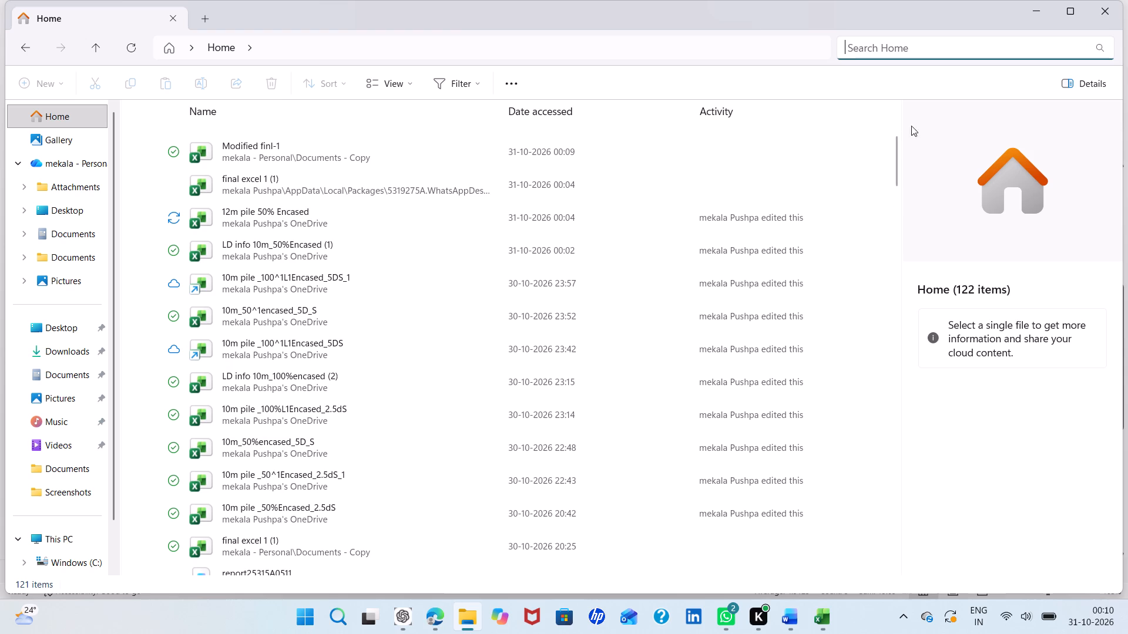
text(later)
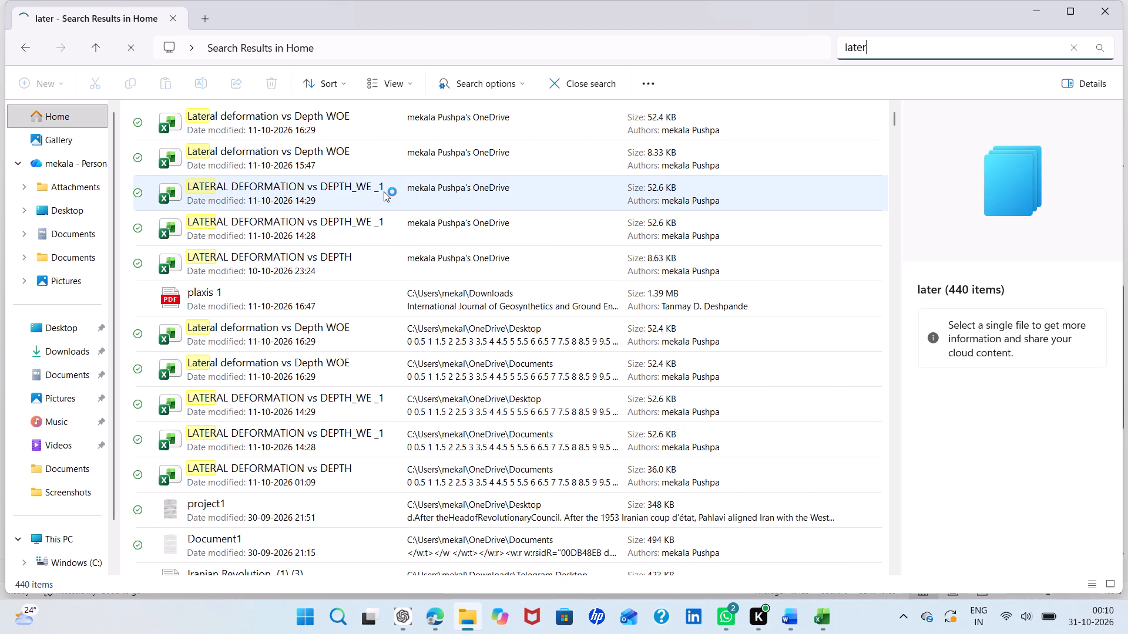
double_click(390, 129)
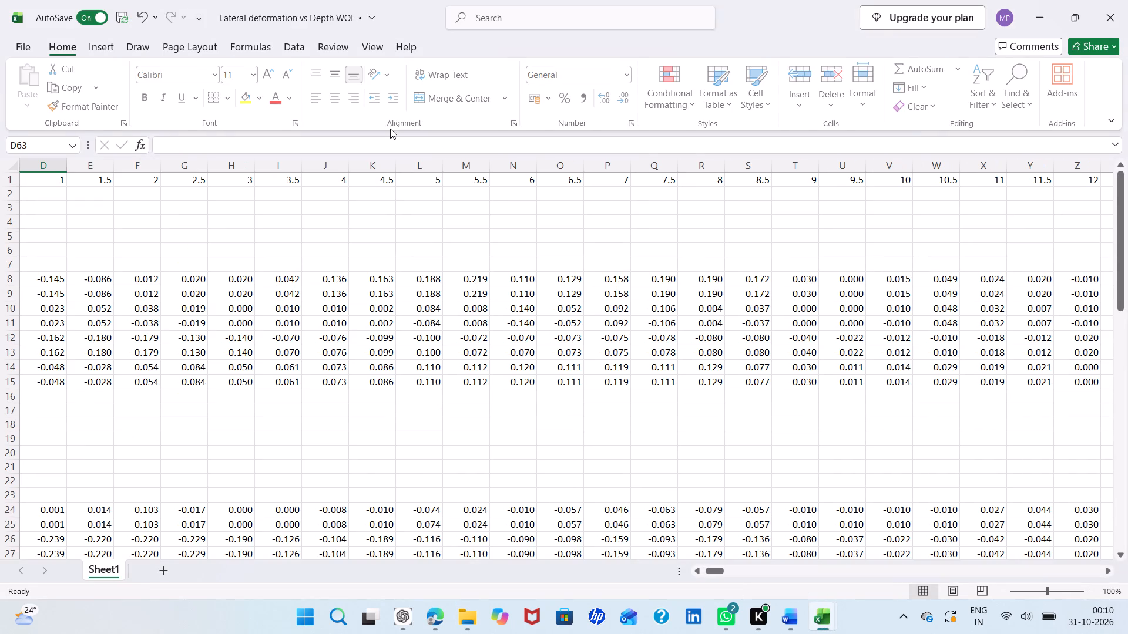
Examine the deformation rows against the depth headers in Lateral deformation vs Depth WOE, and close the workbook.
scroll(390, 129, down, 1)
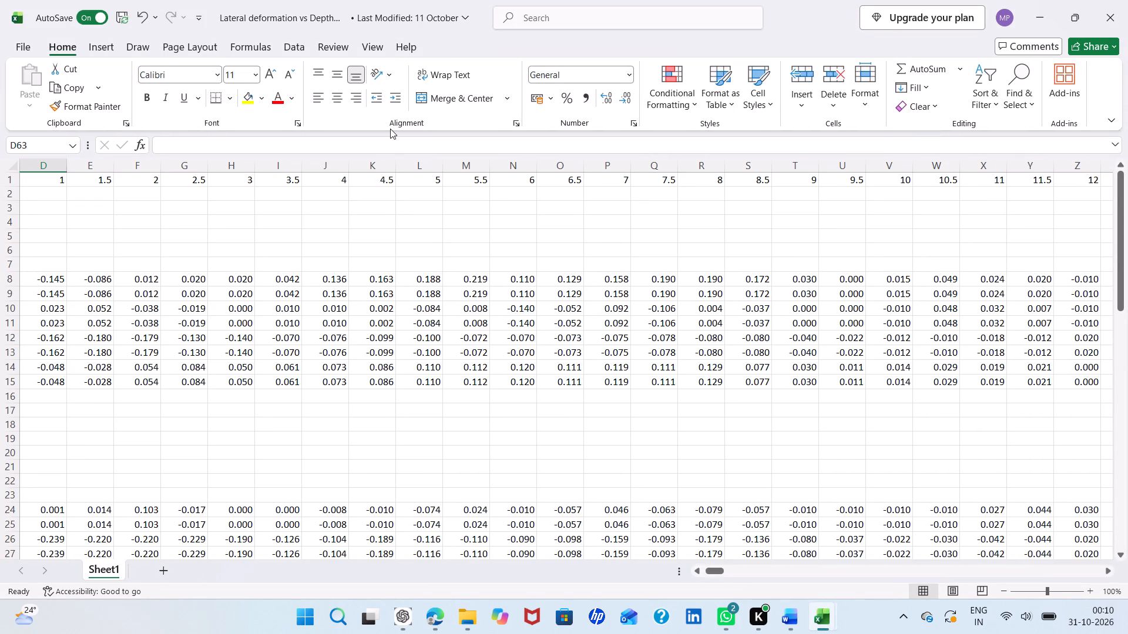
scroll(390, 129, down, 1)
scroll(341, 243, down, 2)
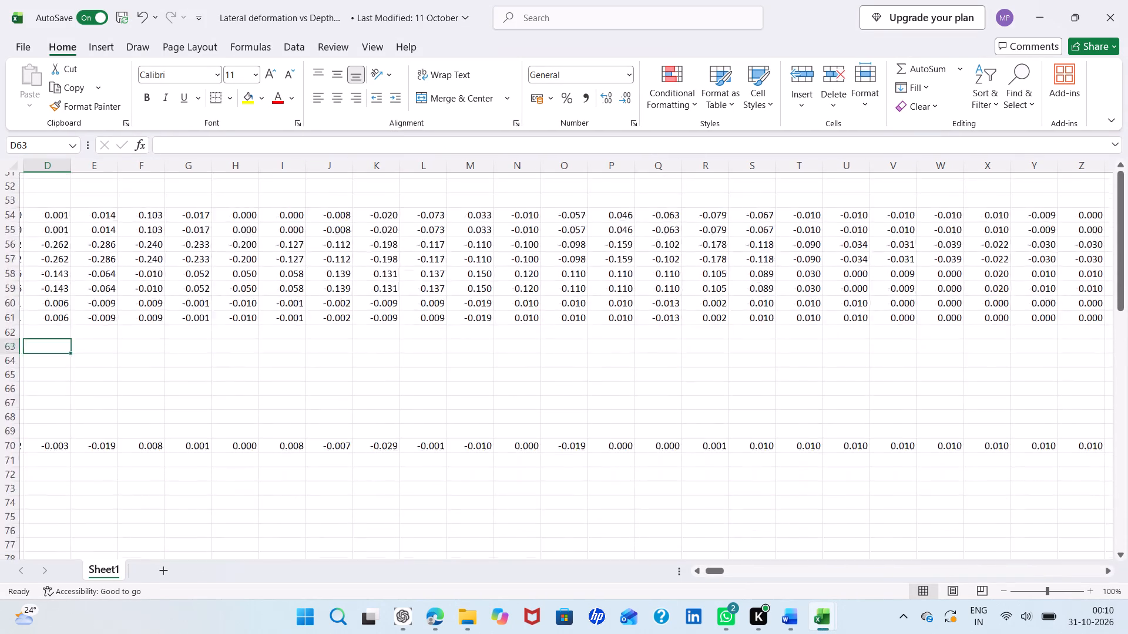
scroll(341, 243, up, 4)
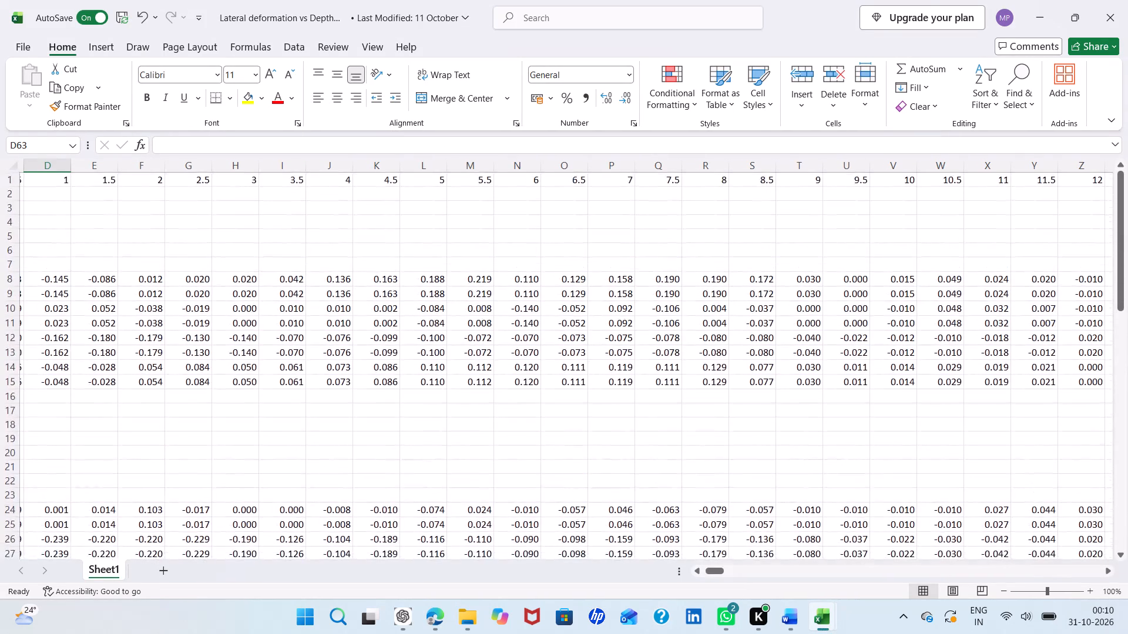
click(1115, 17)
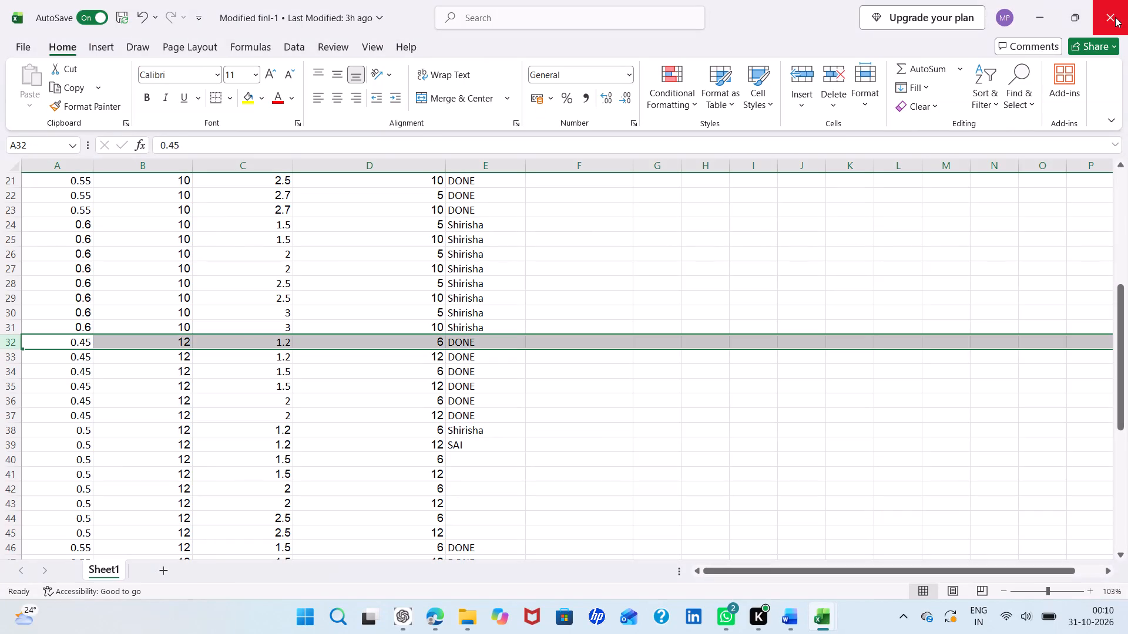
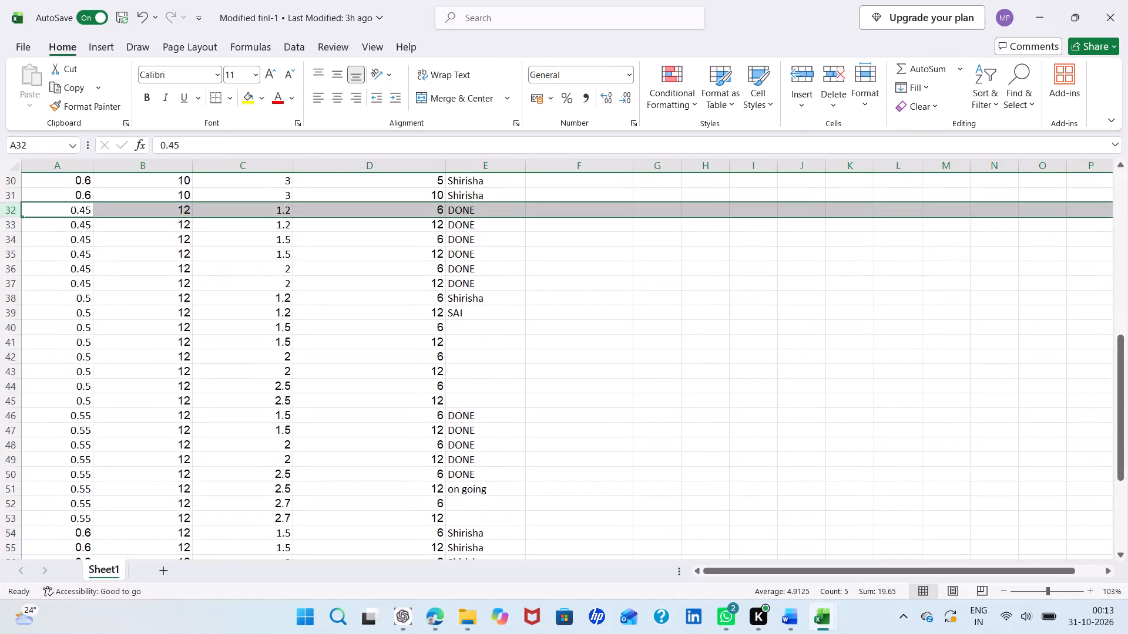
Examine the 10 m pile cases listed above row 32 in Modified finl-1, checking their diameters, spacings and status entries.
scroll(816, 556, up, 2)
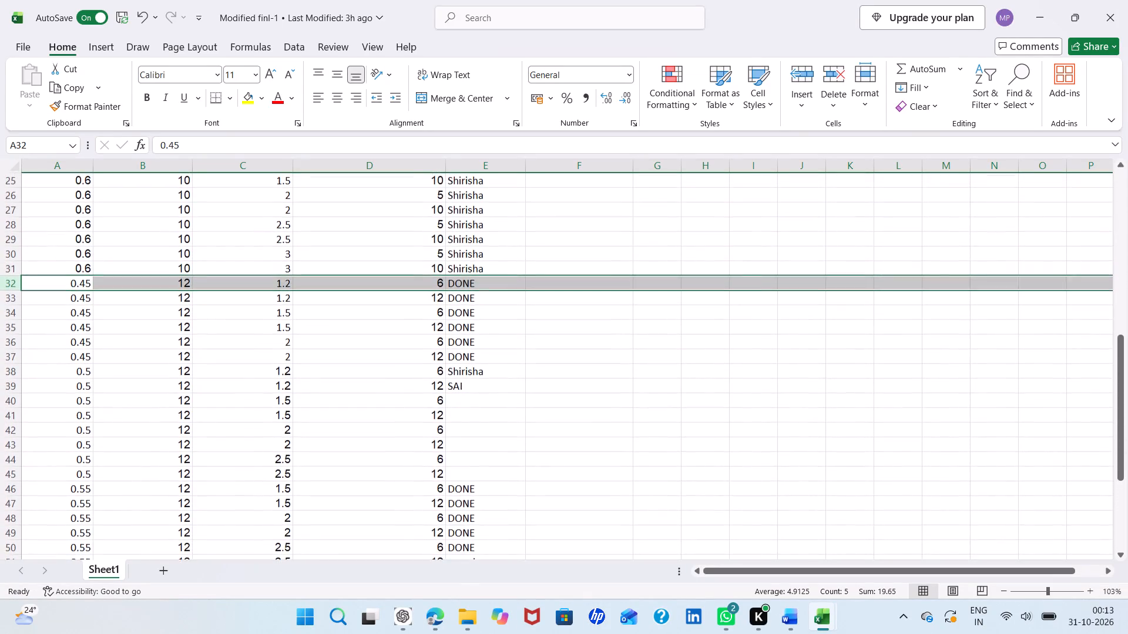
scroll(816, 556, up, 2)
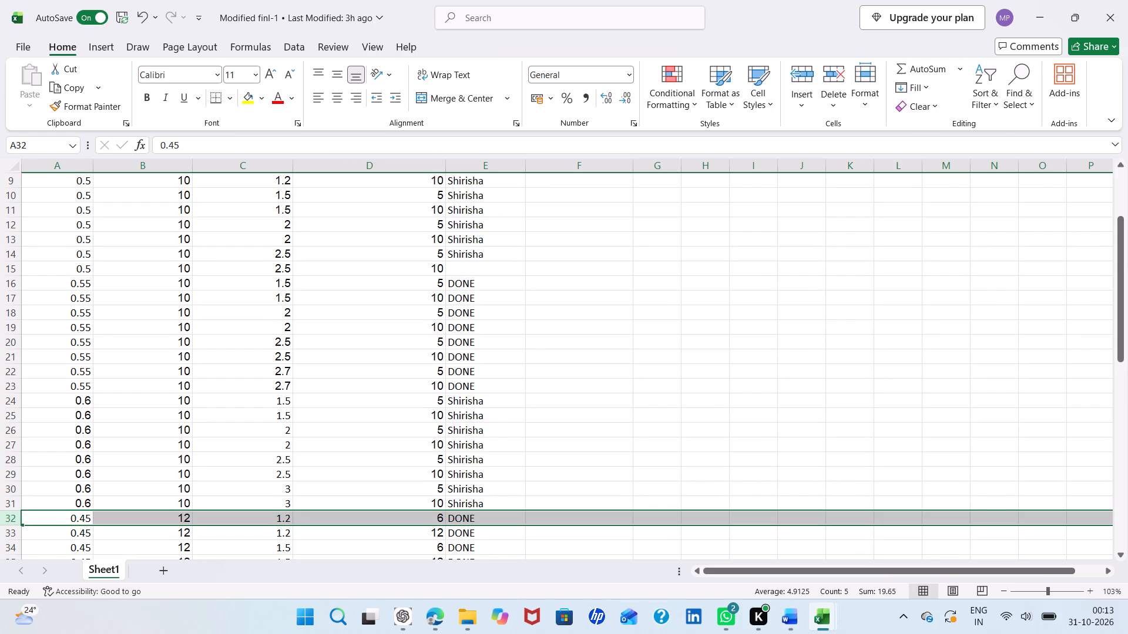
scroll(816, 556, up, 1)
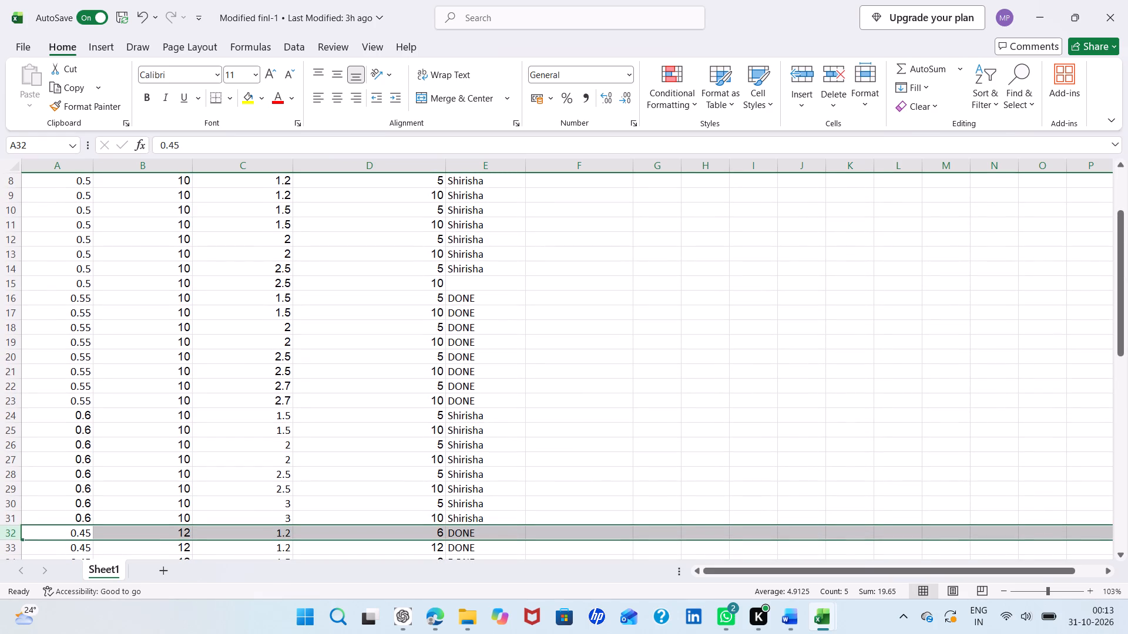
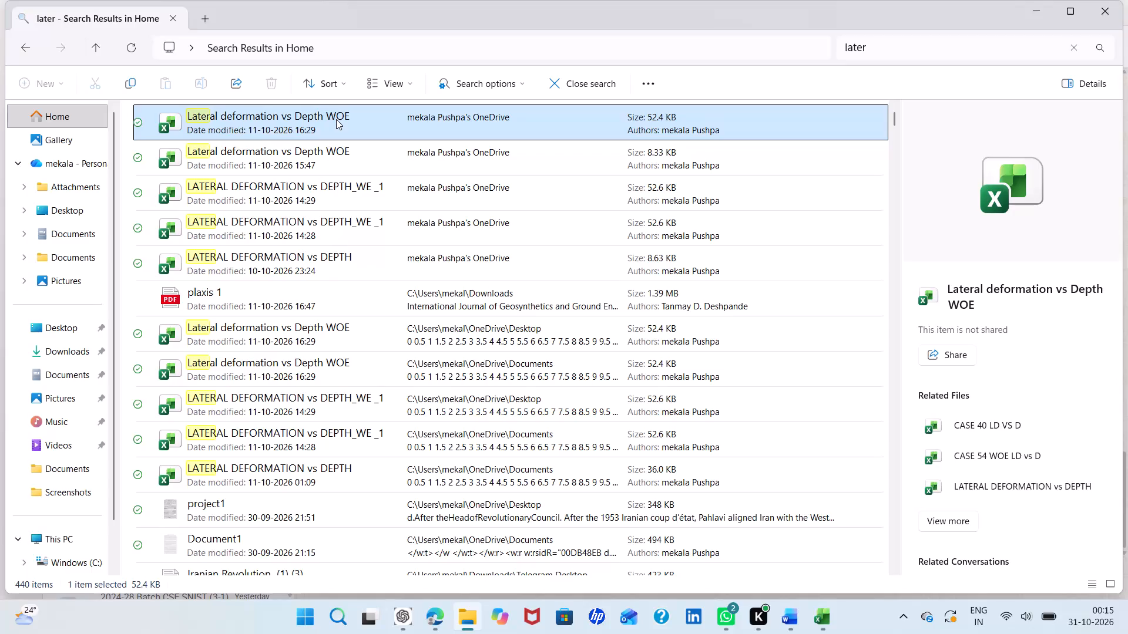
Open the LATERAL DEFORMATION vs DEPTH_WE _1 workbook from the file search results.
scroll(336, 119, up, 1)
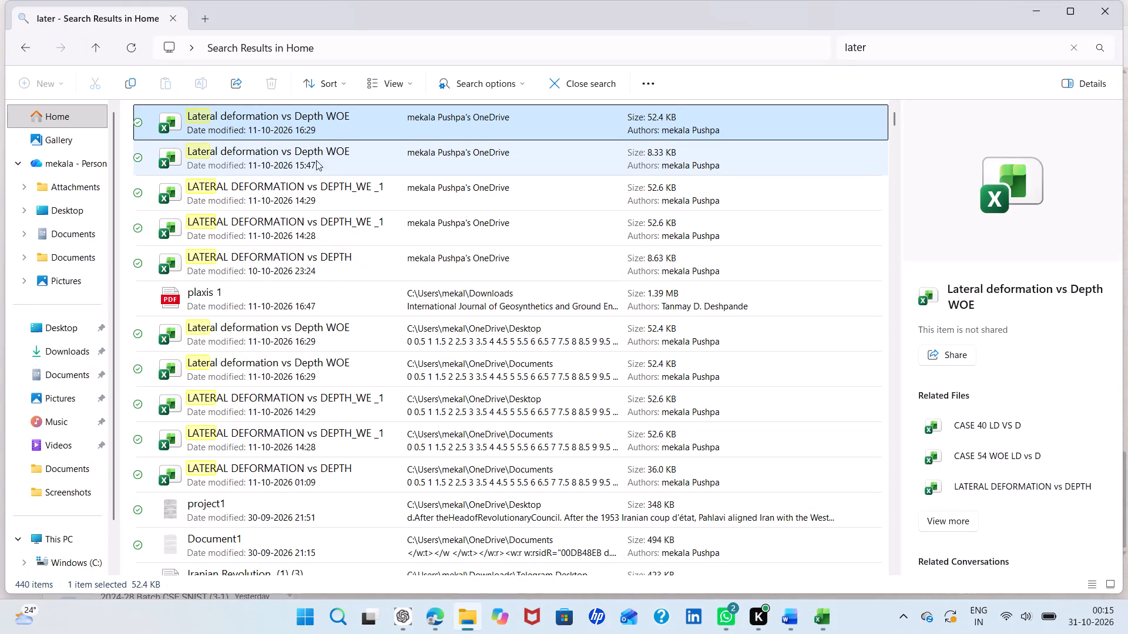
double_click(268, 188)
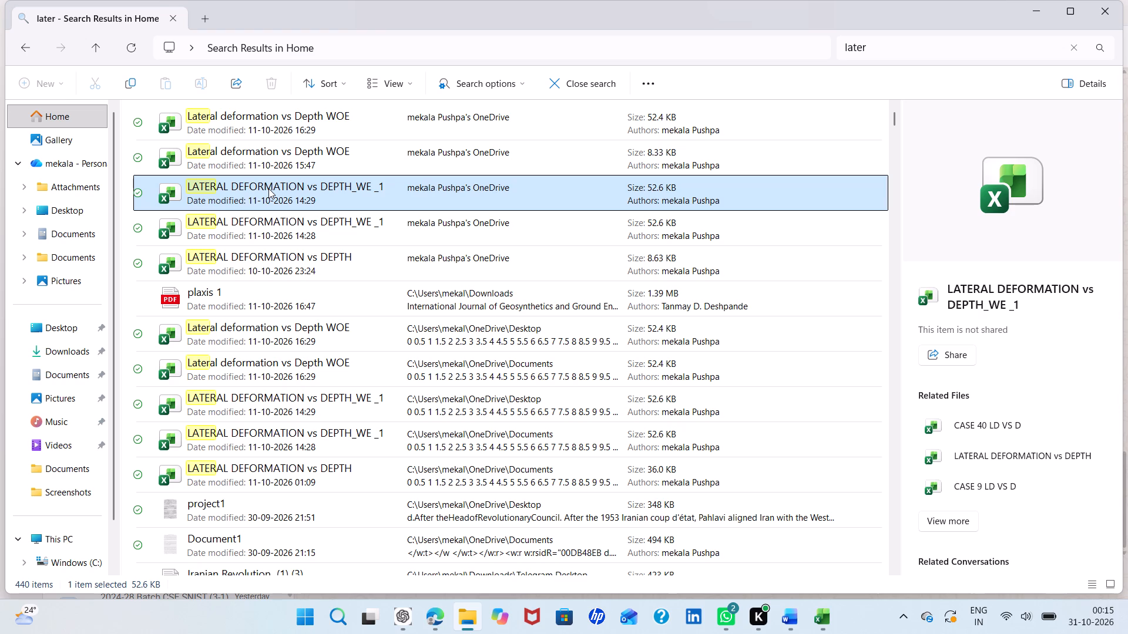
triple_click(214, 184)
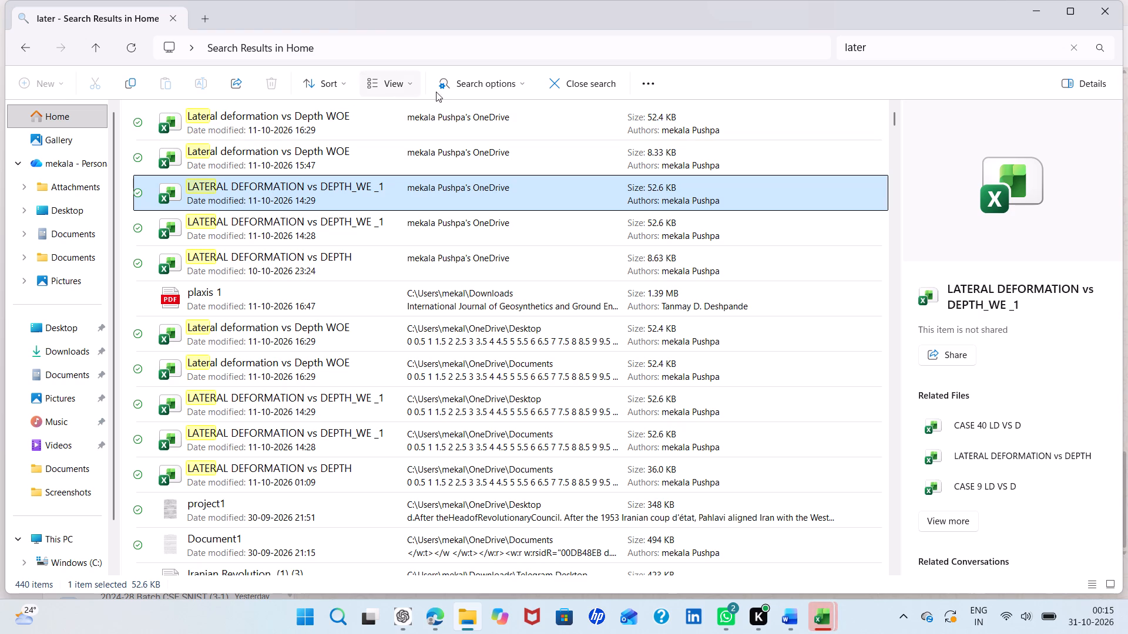
Open the LATERAL deformation info WE workbook from the OneDrive Documents folder.
scroll(0, 139, up, 2)
click(72, 257)
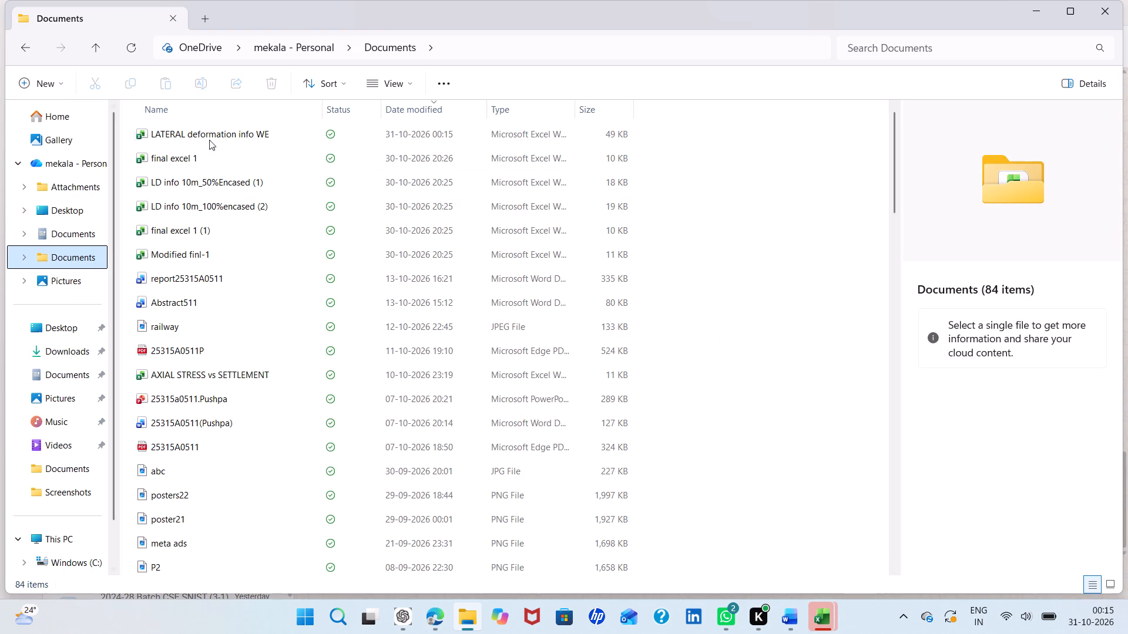
double_click(209, 133)
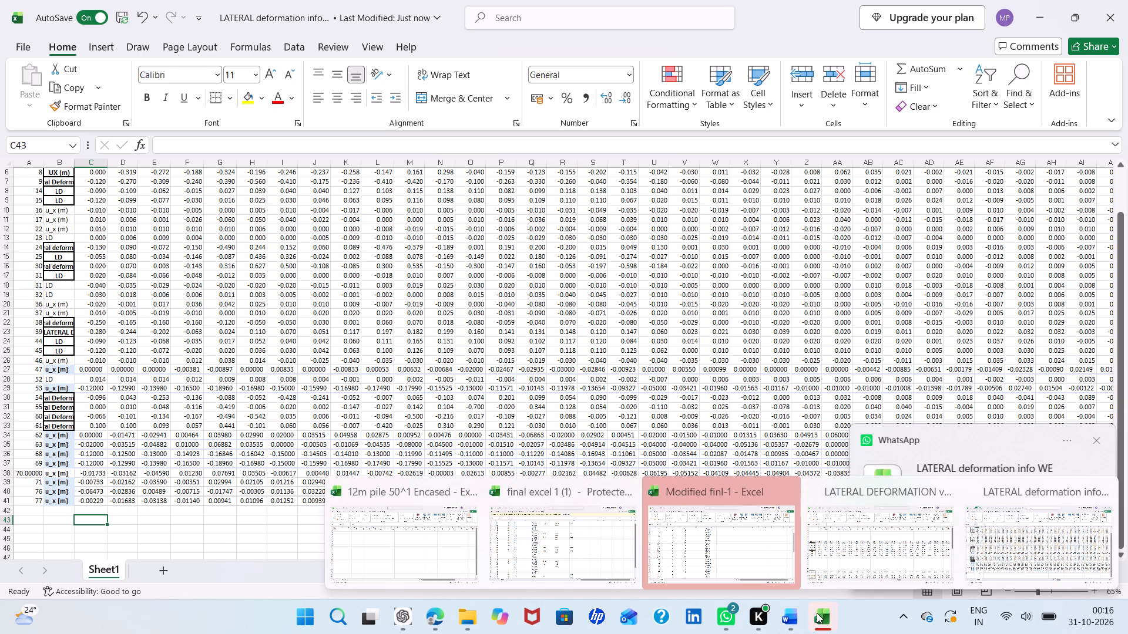
Return to the pile case list around row 32 in Modified finl-1, and close the LATERAL DEFORMATION vs DEPTH_WE _1 workbook.
click(704, 532)
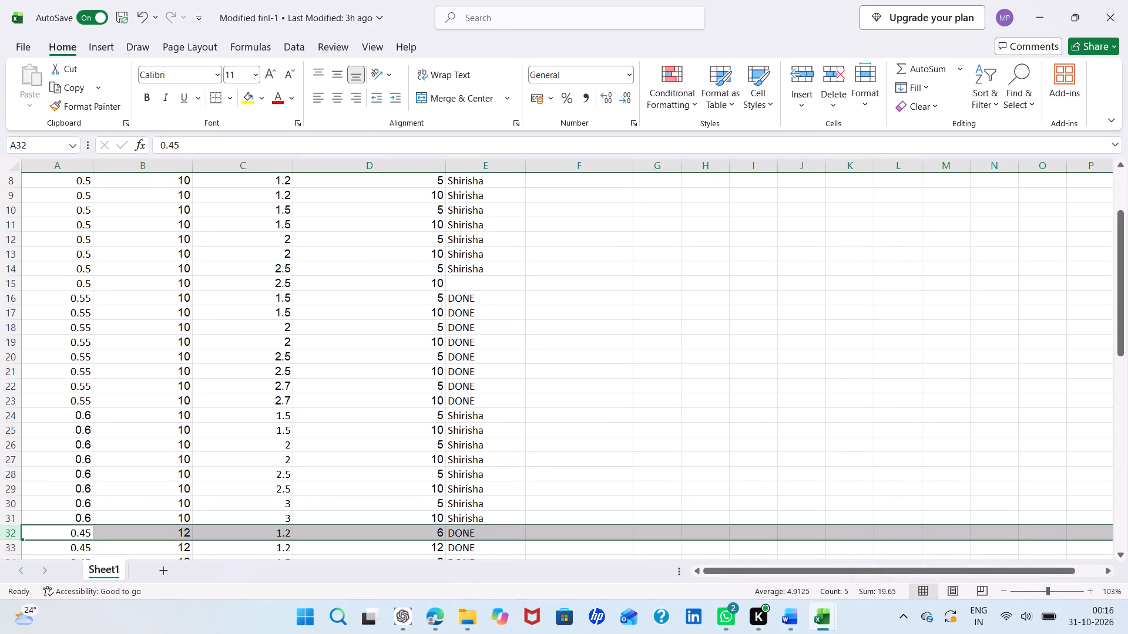
scroll(674, 444, down, 1)
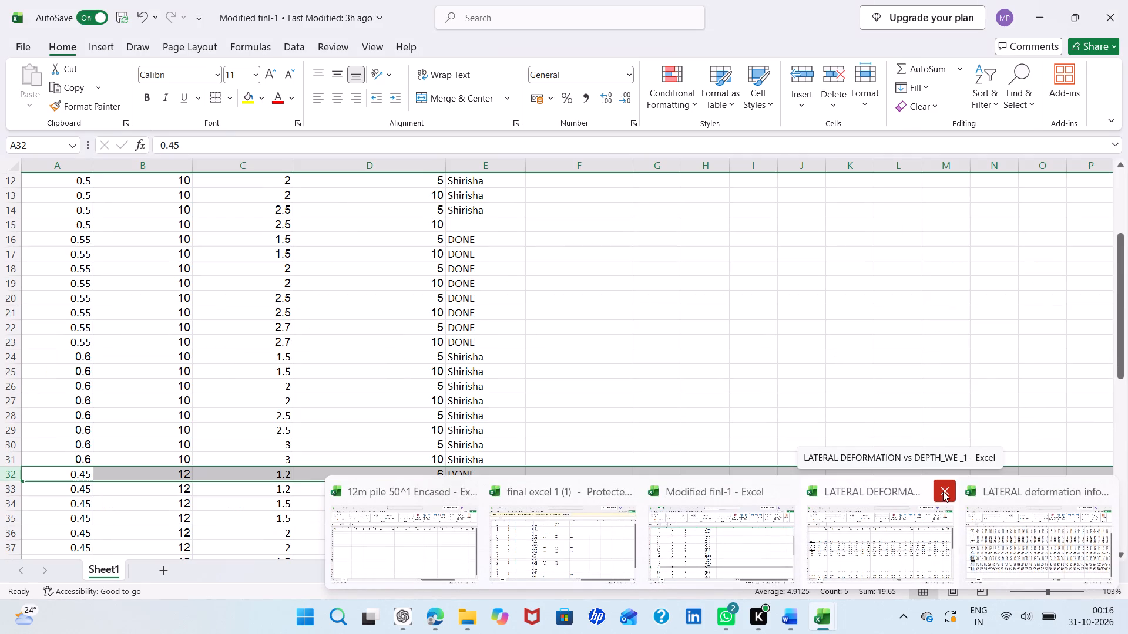
click(943, 491)
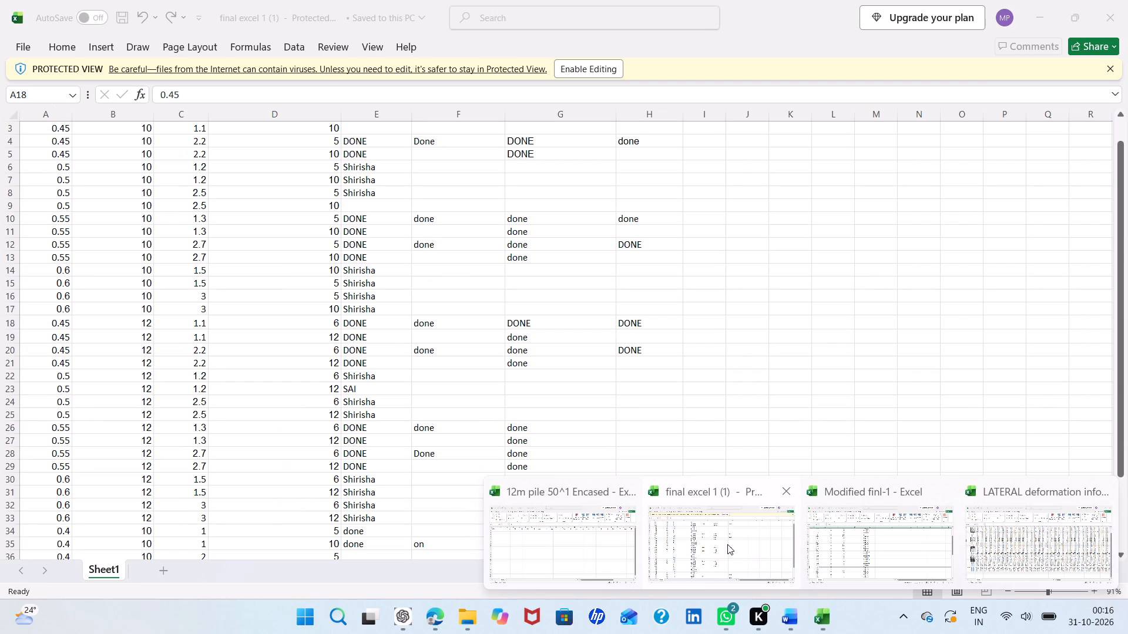
Compare the first 0.45 diameter, 12 m pile case across final excel 1 (1), Modified finl-1 and the LATERAL deformation info workbook.
click(721, 543)
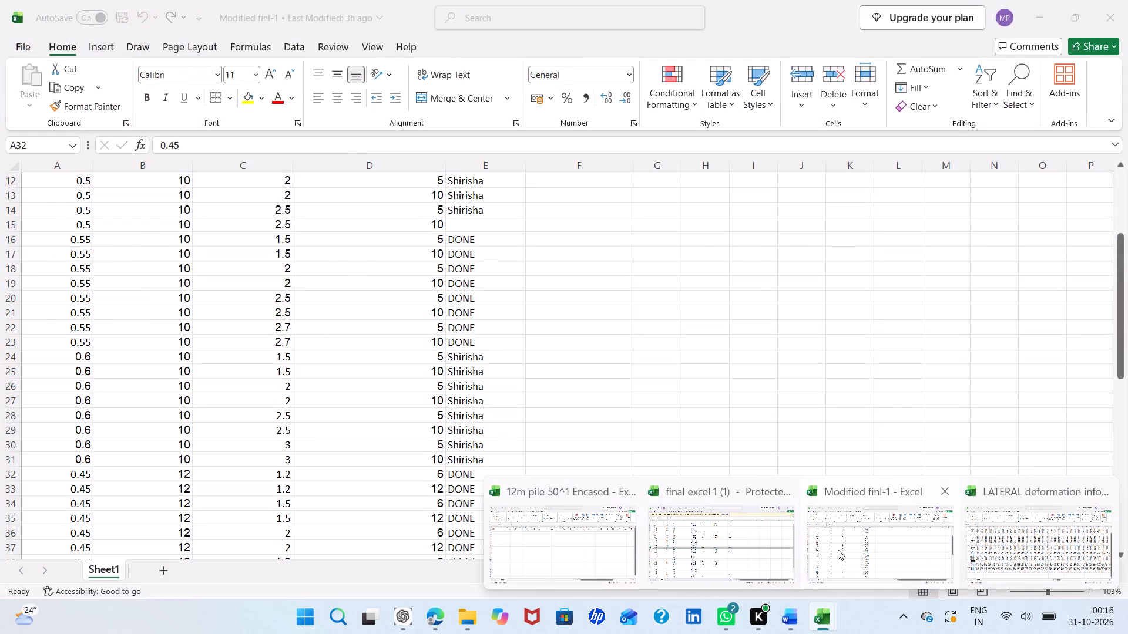
click(838, 549)
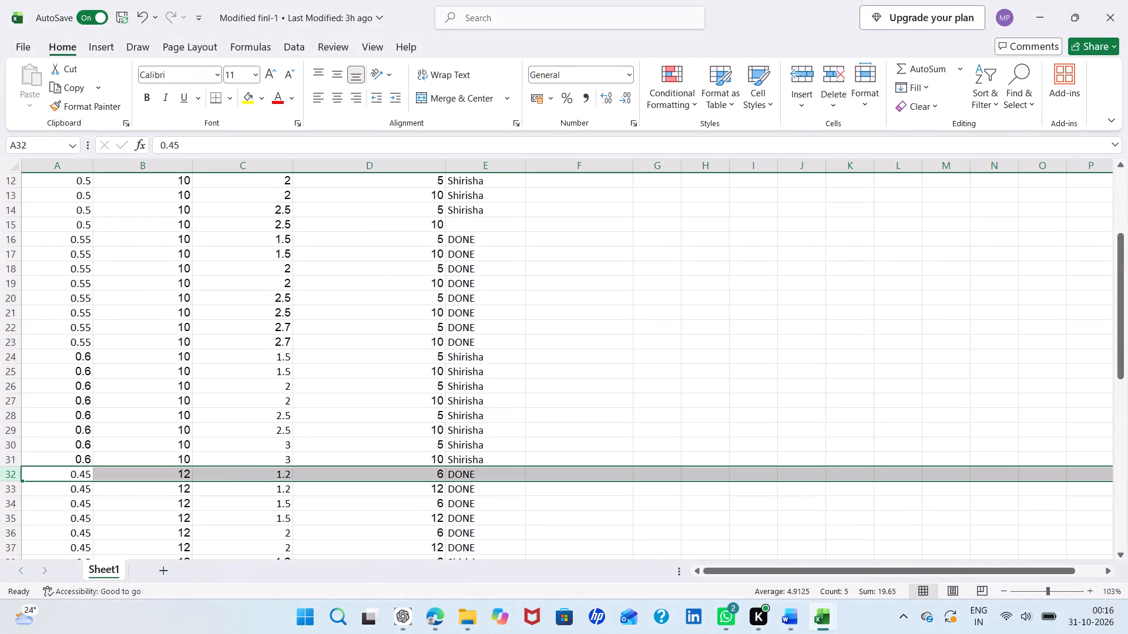
scroll(575, 488, down, 2)
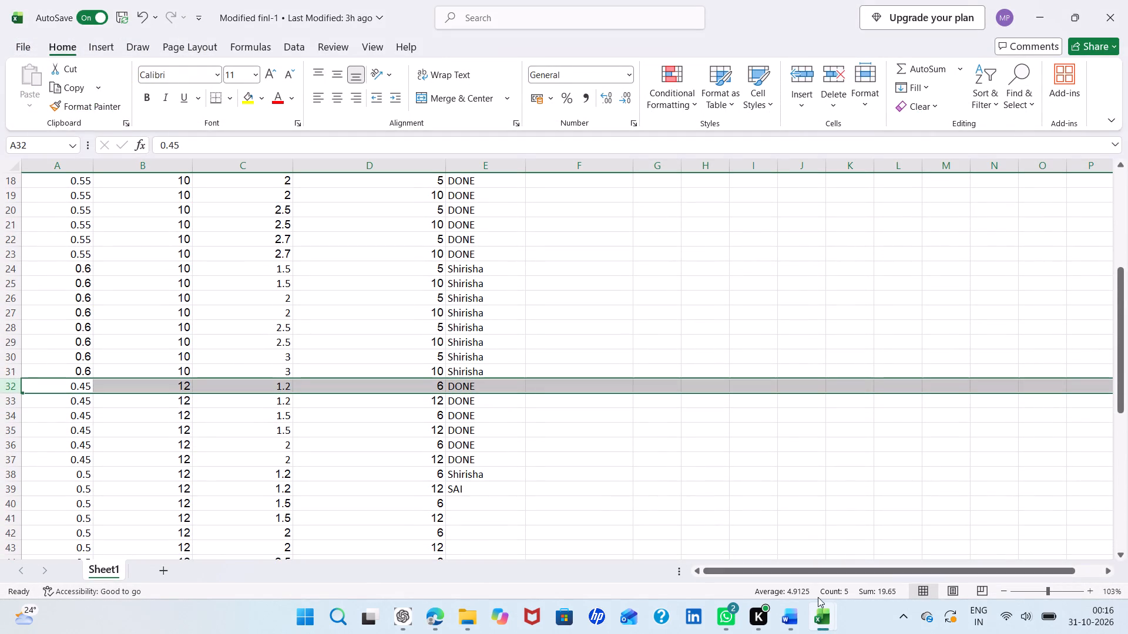
click(699, 534)
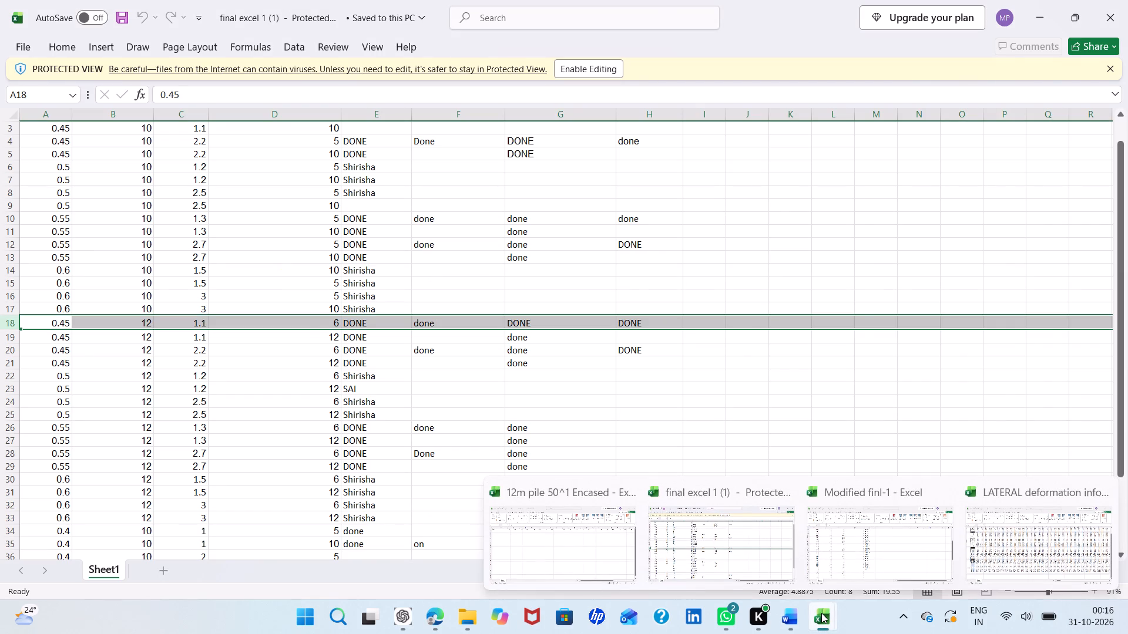
click(1048, 525)
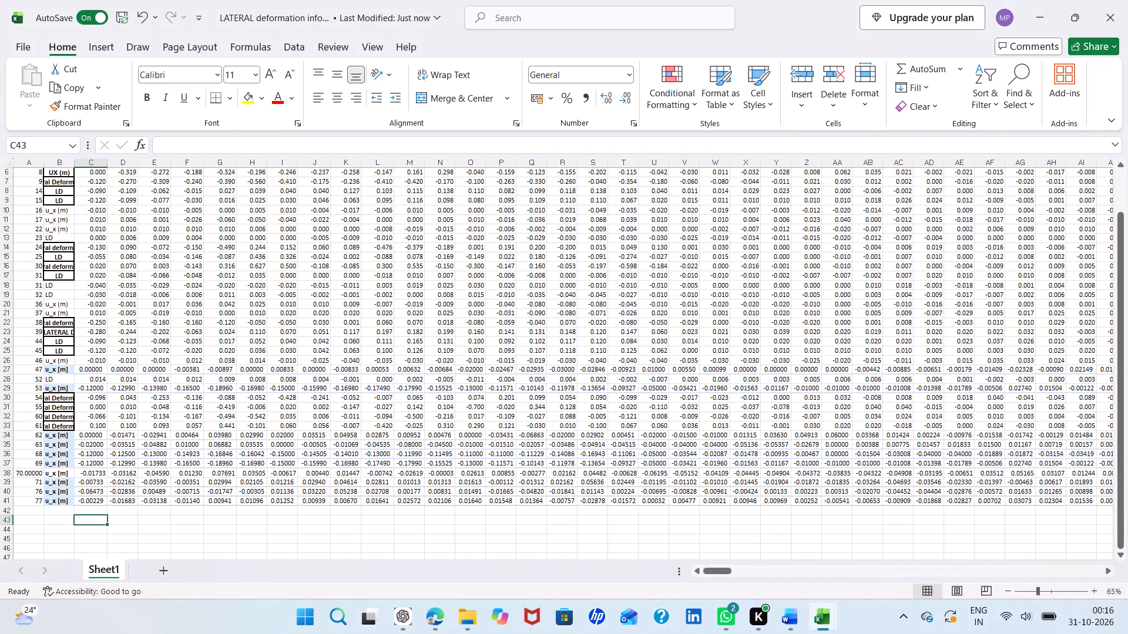
click(8, 285)
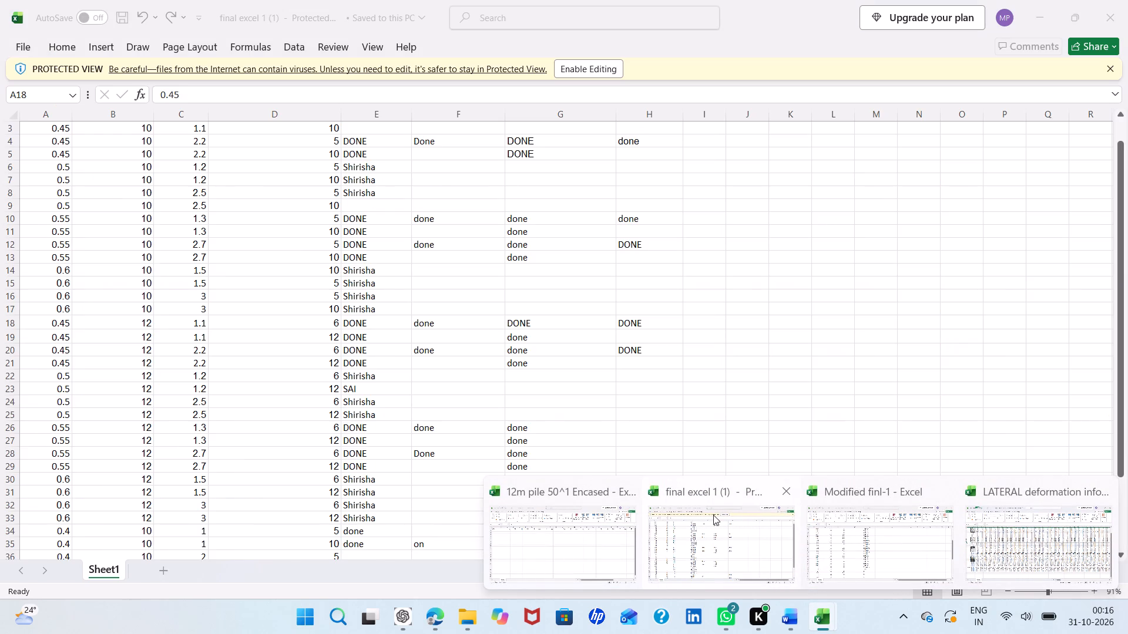
click(713, 515)
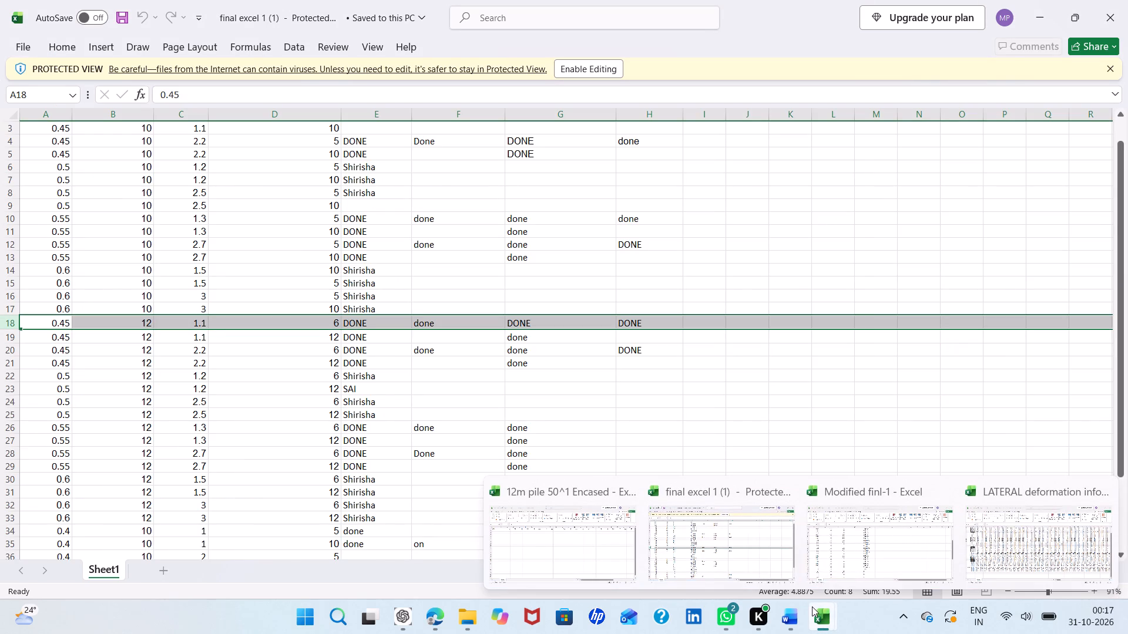
click(828, 551)
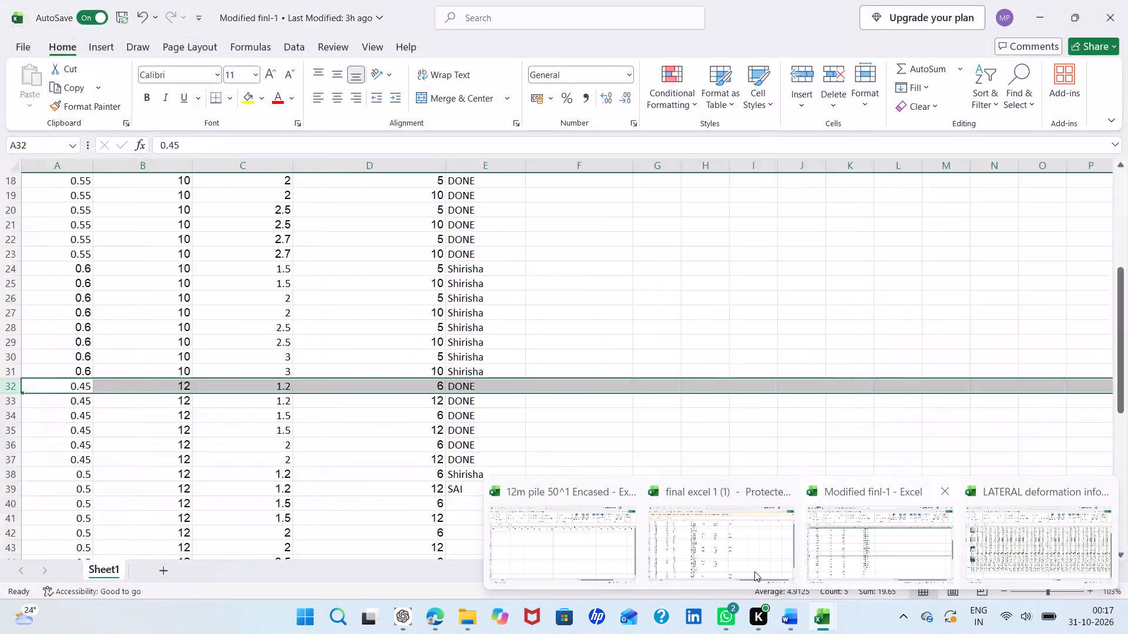
Copy the case 31 row from the LATERAL deformation info workbook into row 2 of 12m pile 50^1 Encased.
click(578, 544)
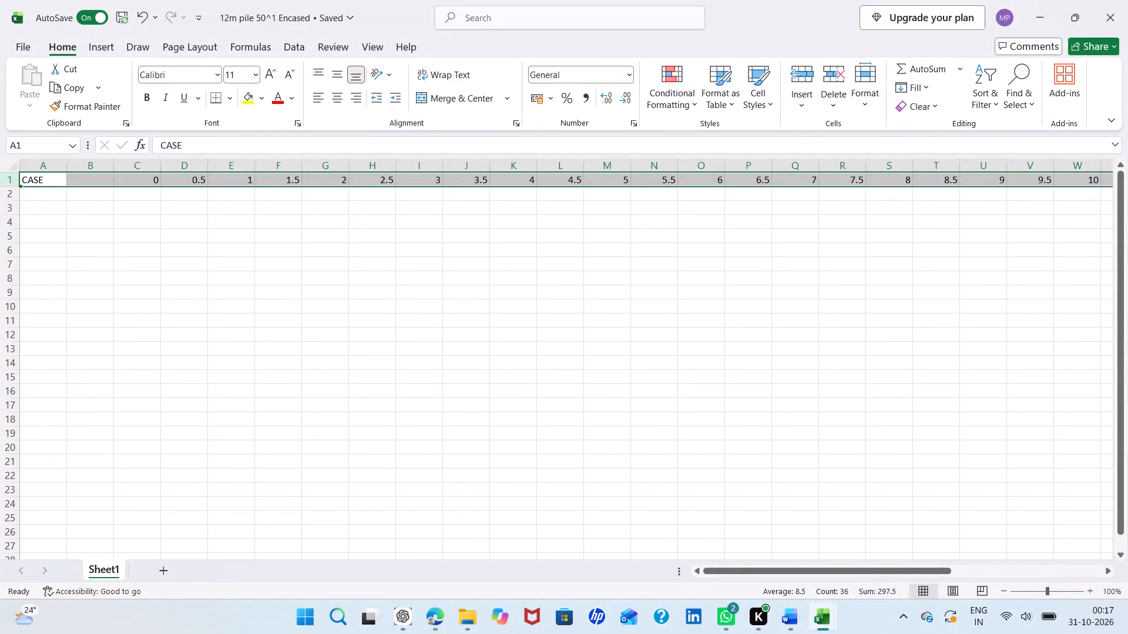
click(5, 191)
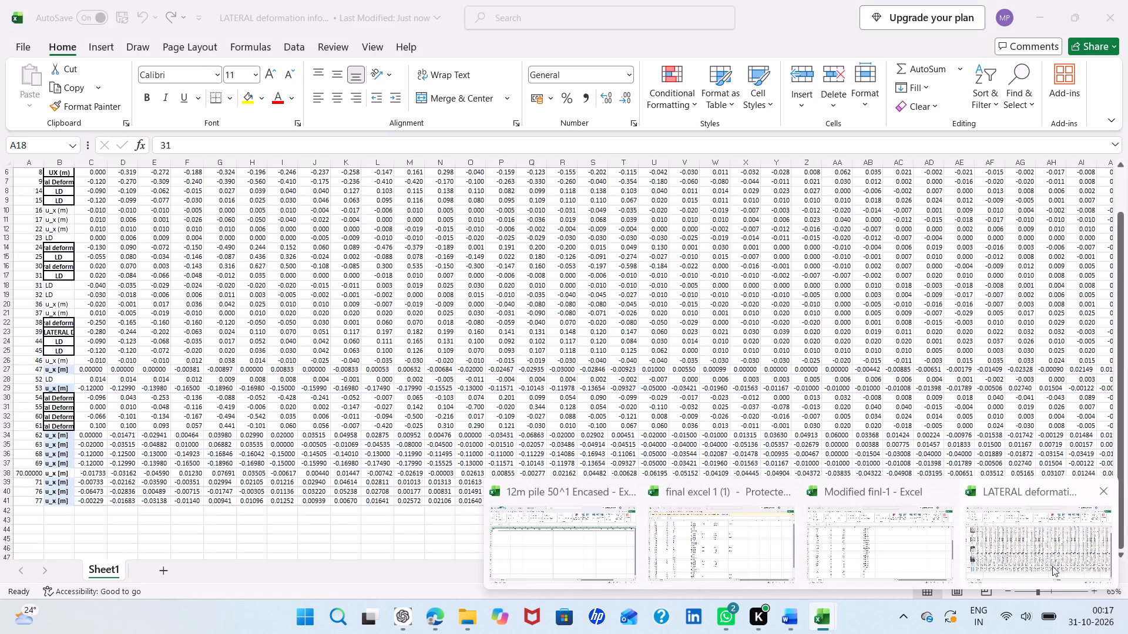
click(1052, 566)
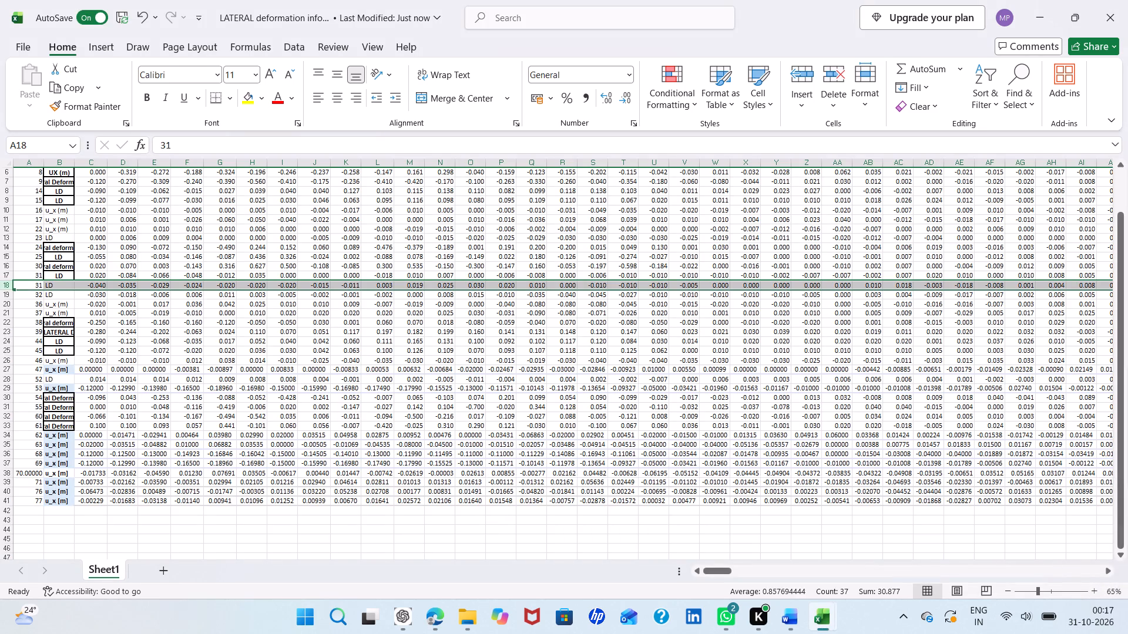
click(5, 286)
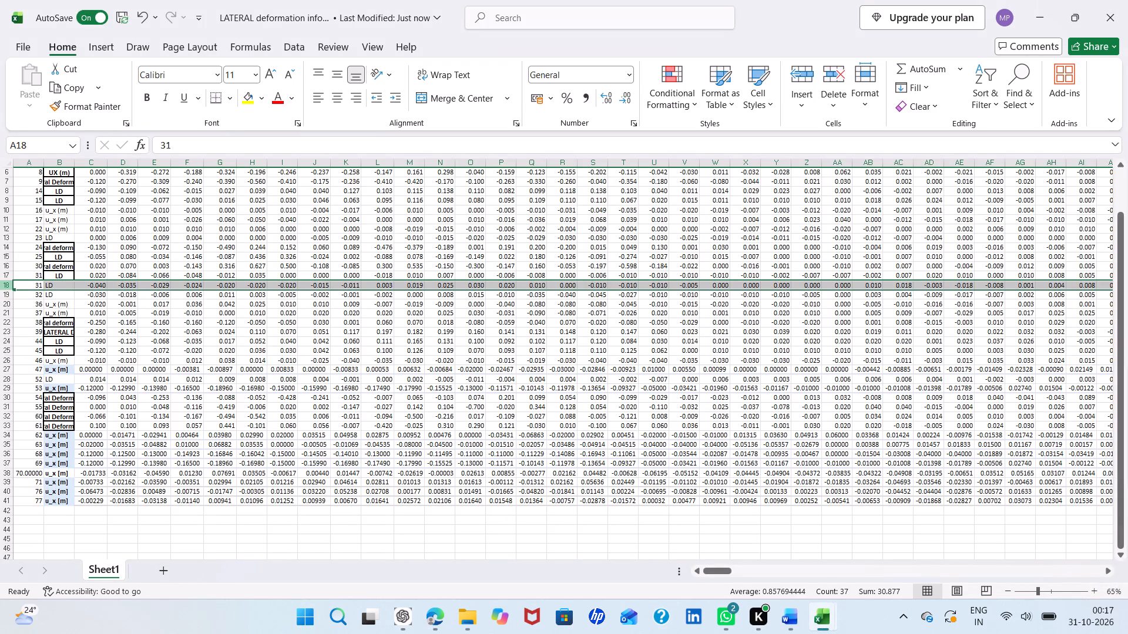
right_click(5, 286)
click(53, 336)
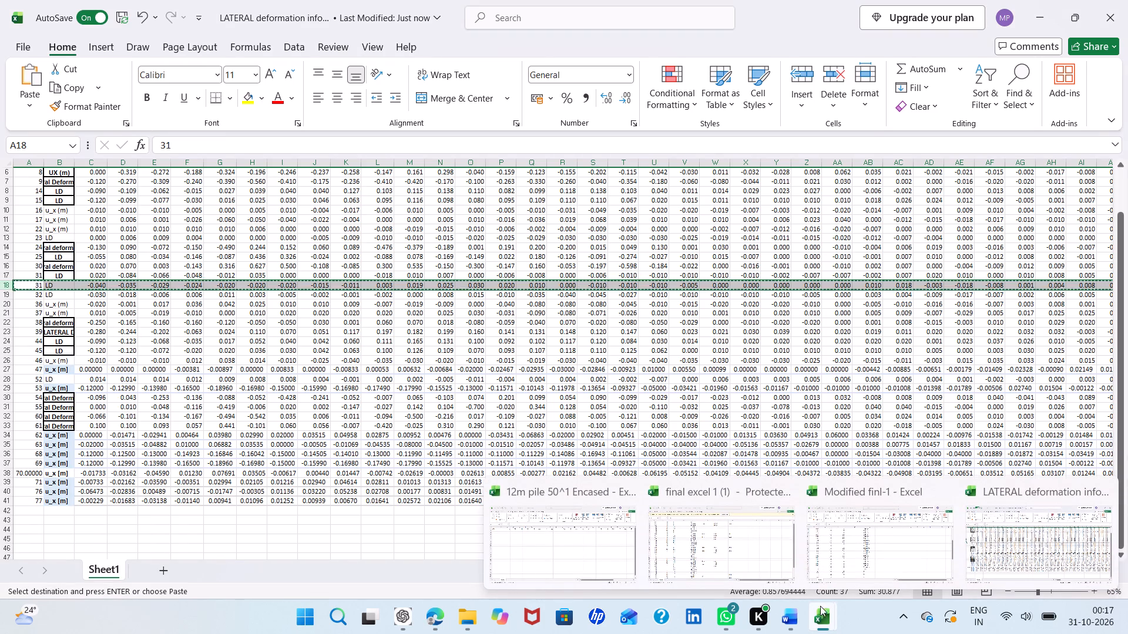
click(582, 533)
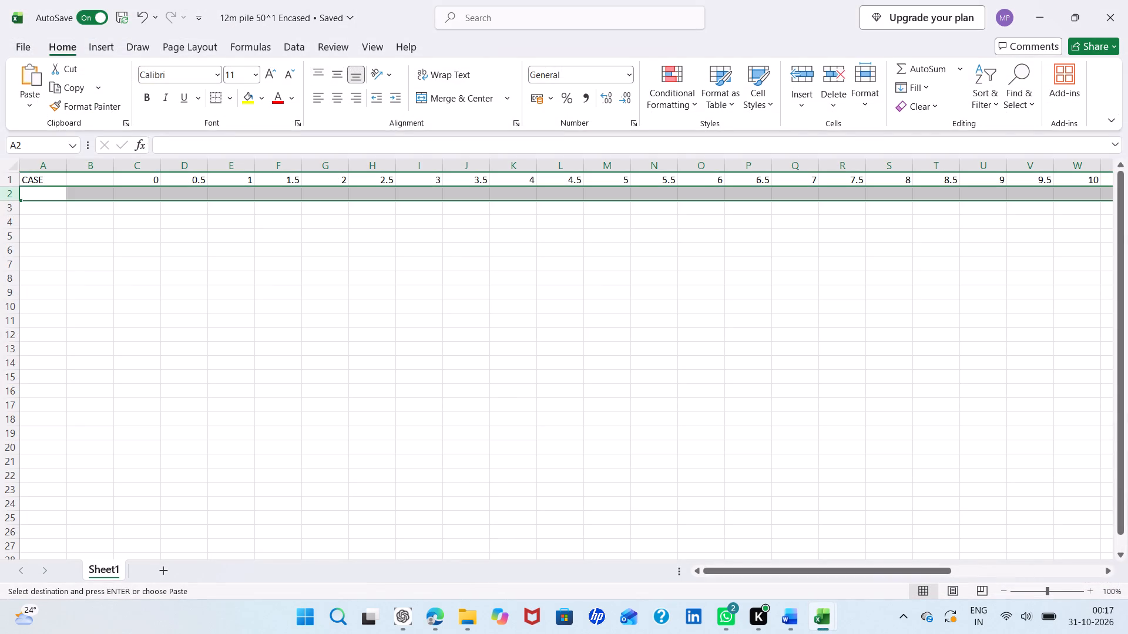
click(10, 193)
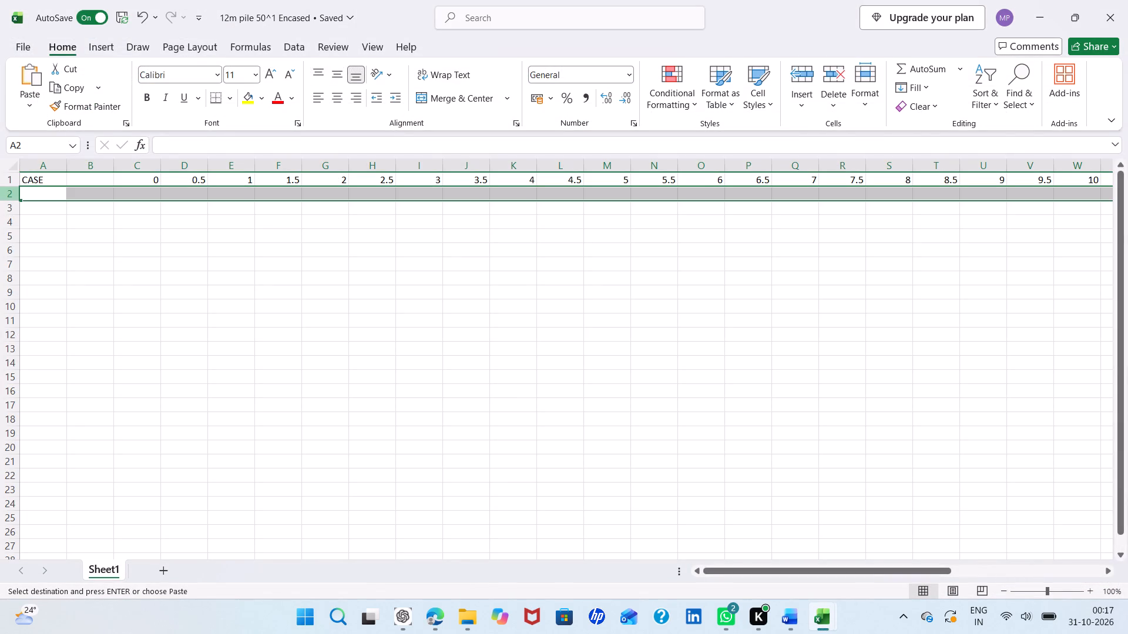
right_click(10, 193)
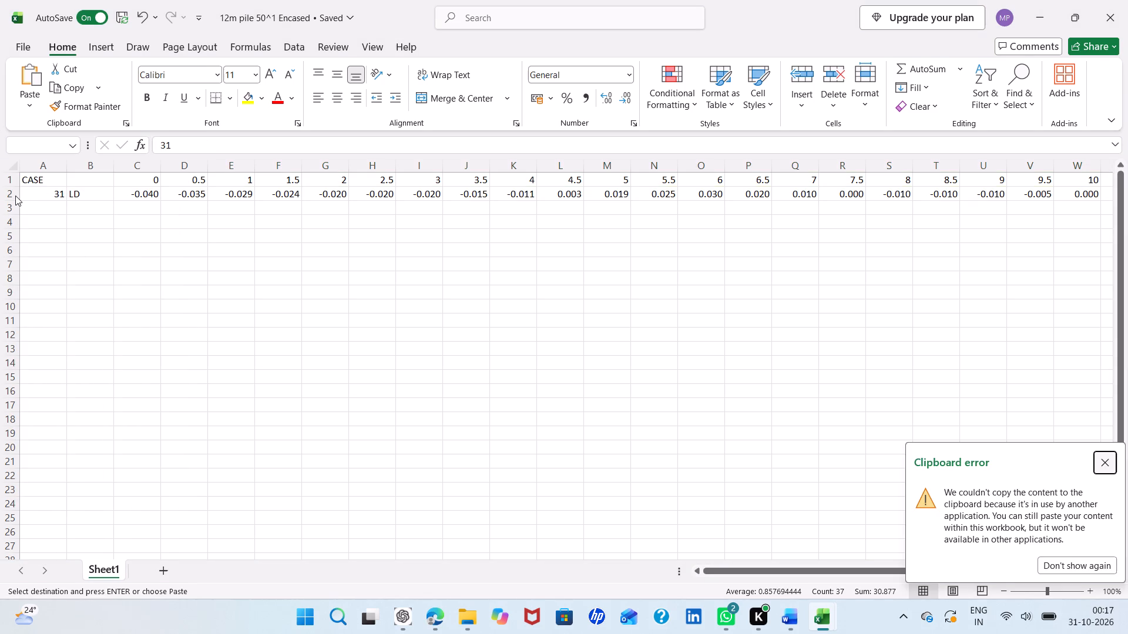
click(15, 195)
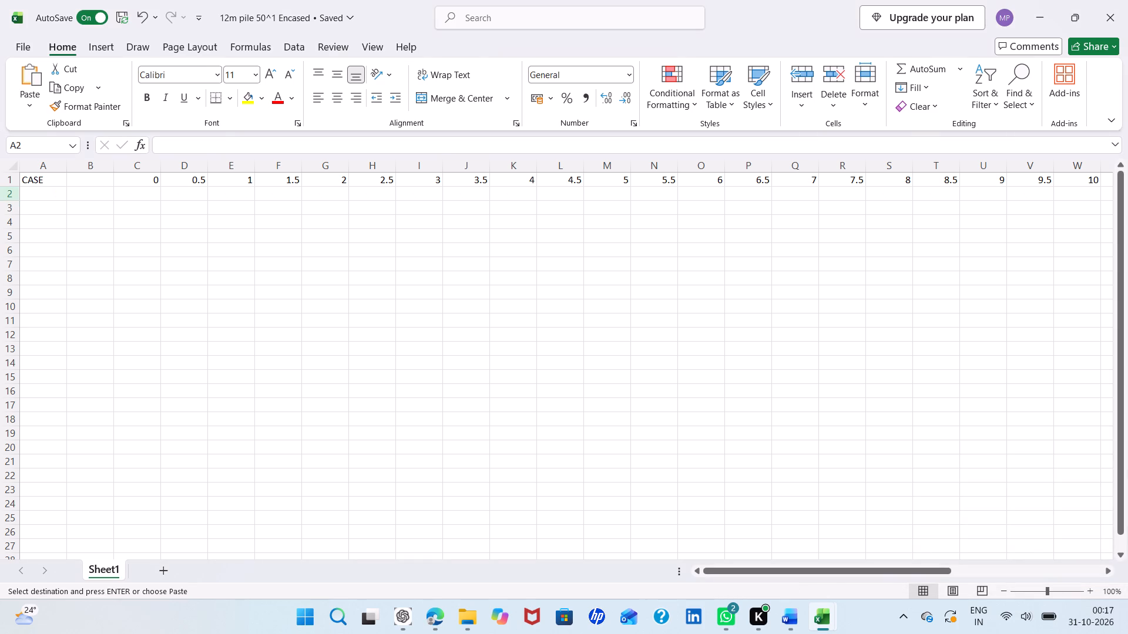
click(7, 195)
right_click(7, 195)
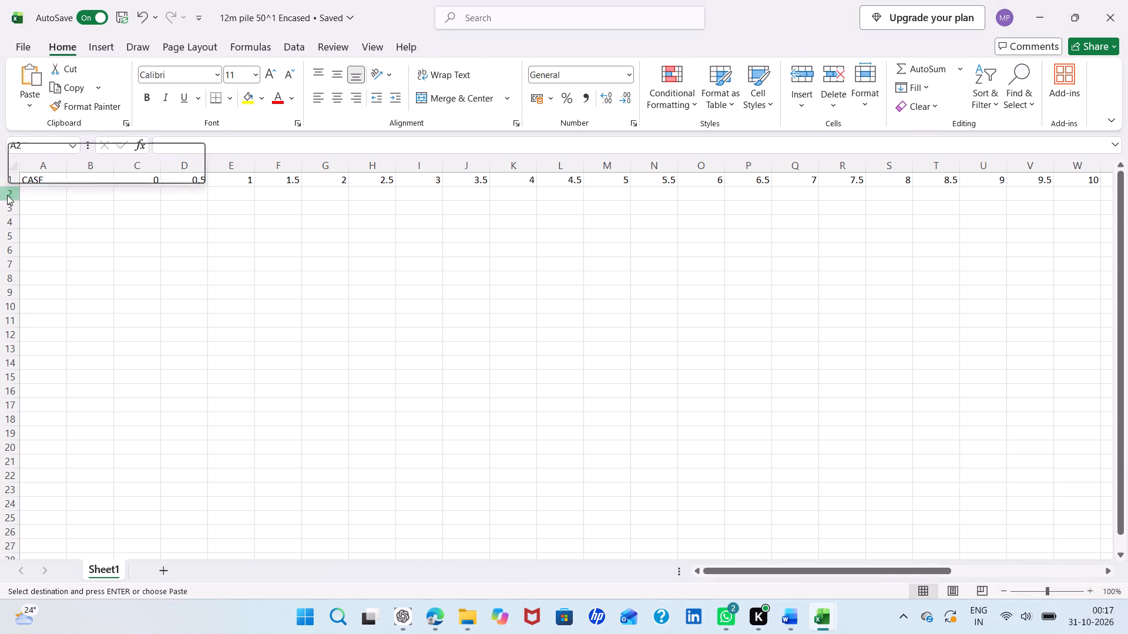
click(43, 291)
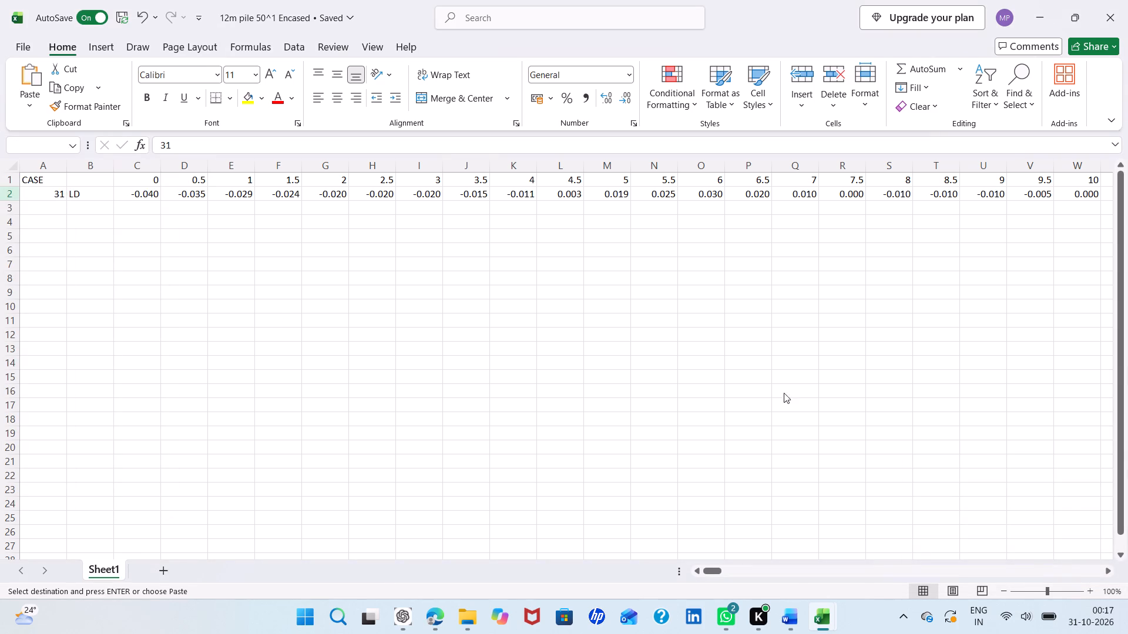
click(834, 497)
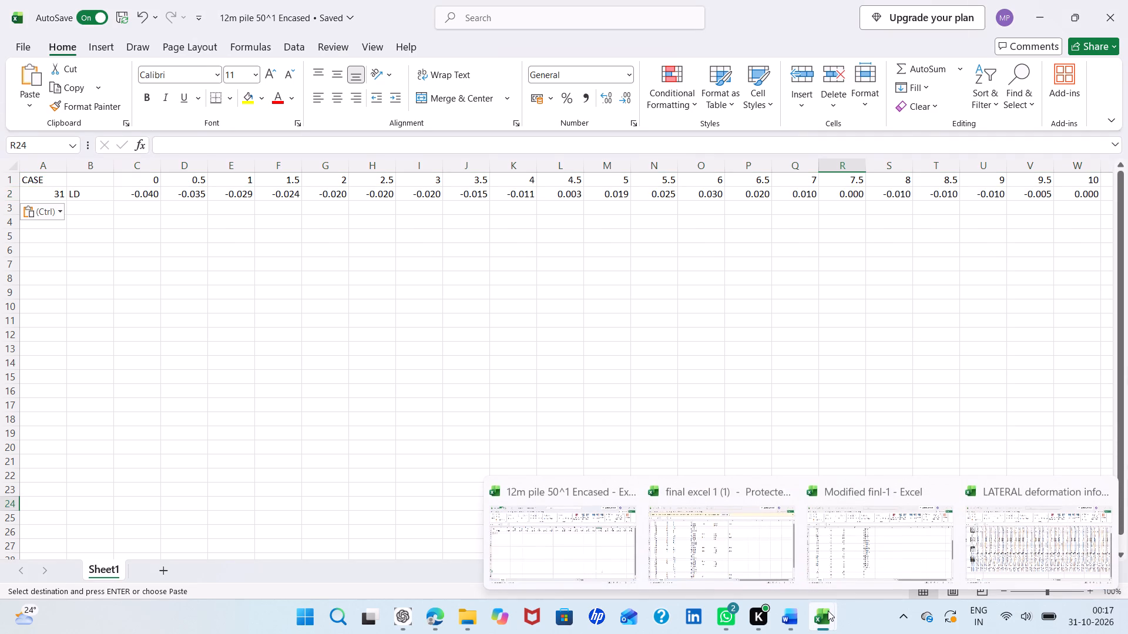
Check rows 19 and 20 of final excel 1 (1), and copy the case 36 deformation row into row 3 of 12m pile 50^1 Encased.
click(590, 541)
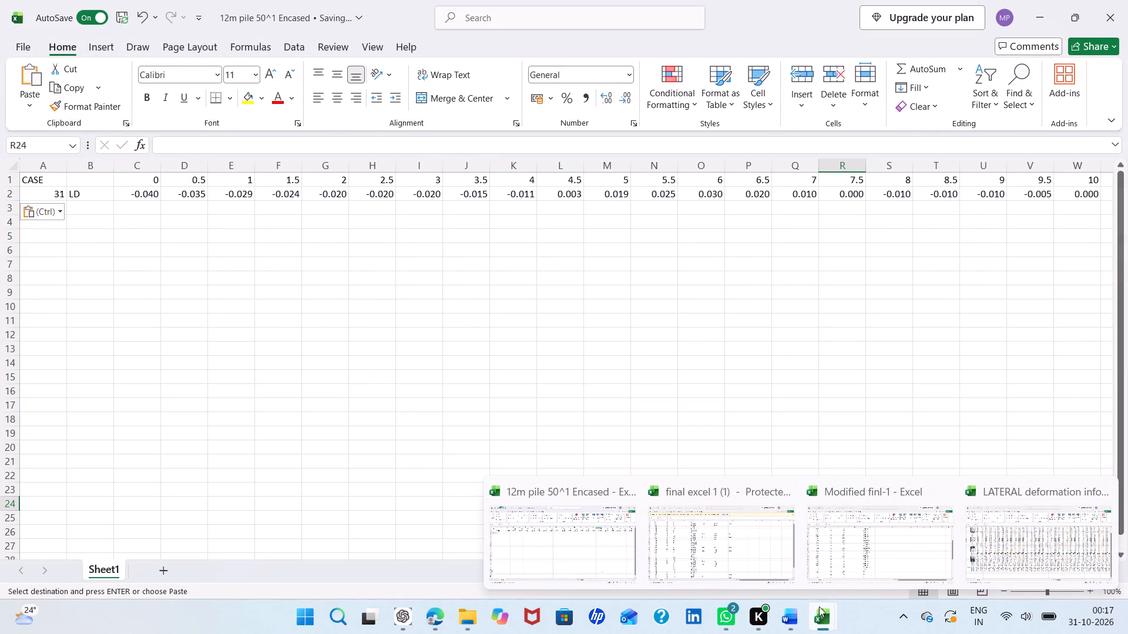
click(693, 527)
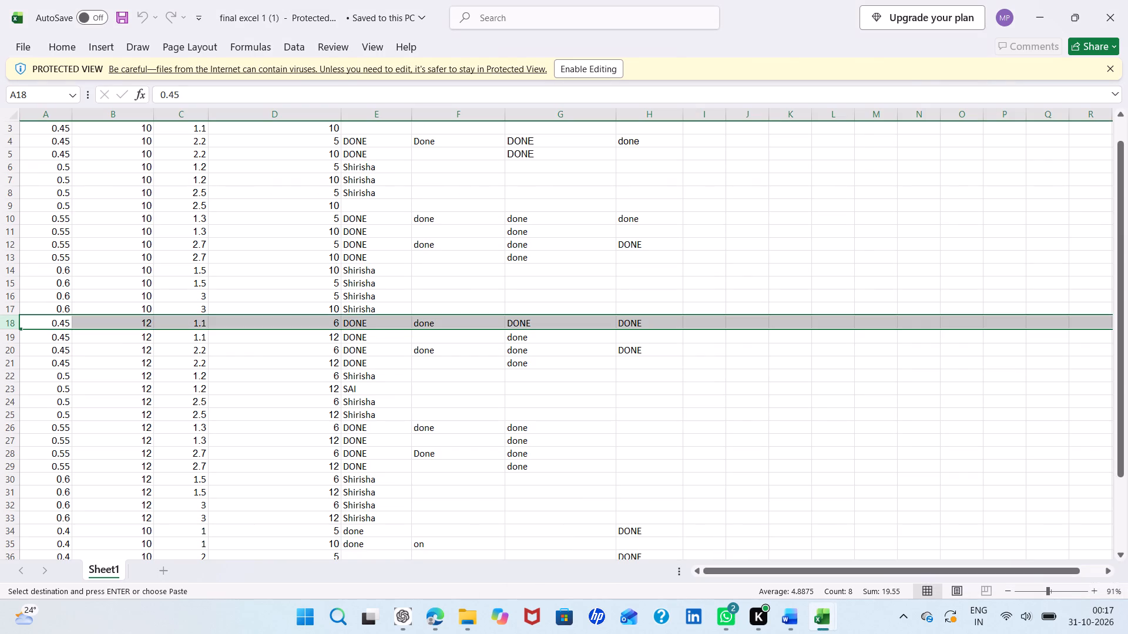
click(6, 339)
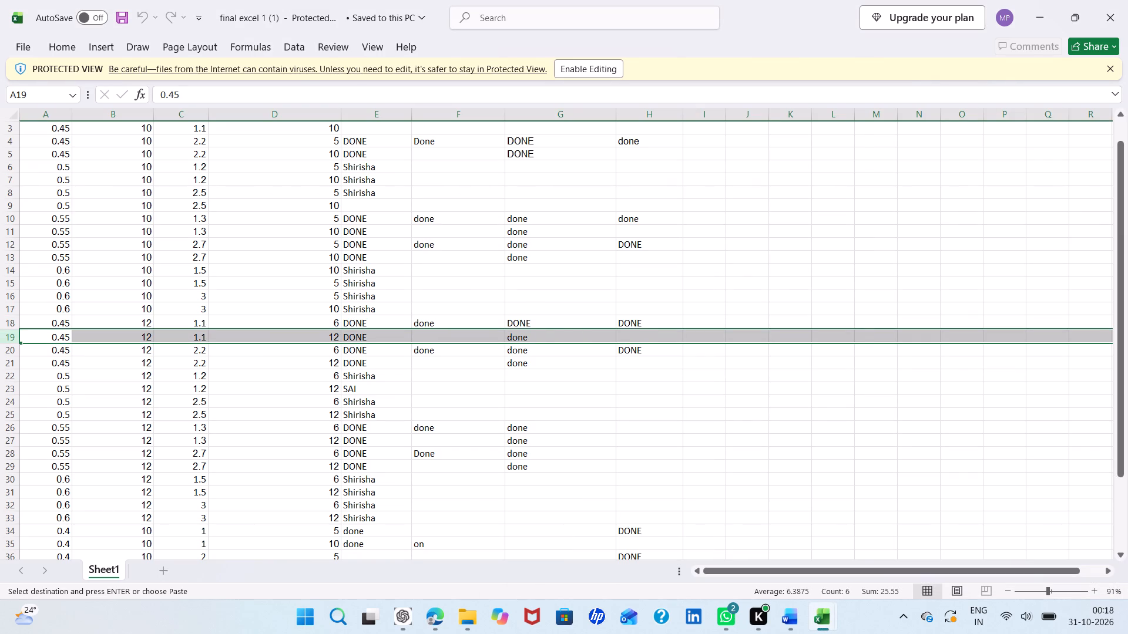
click(11, 352)
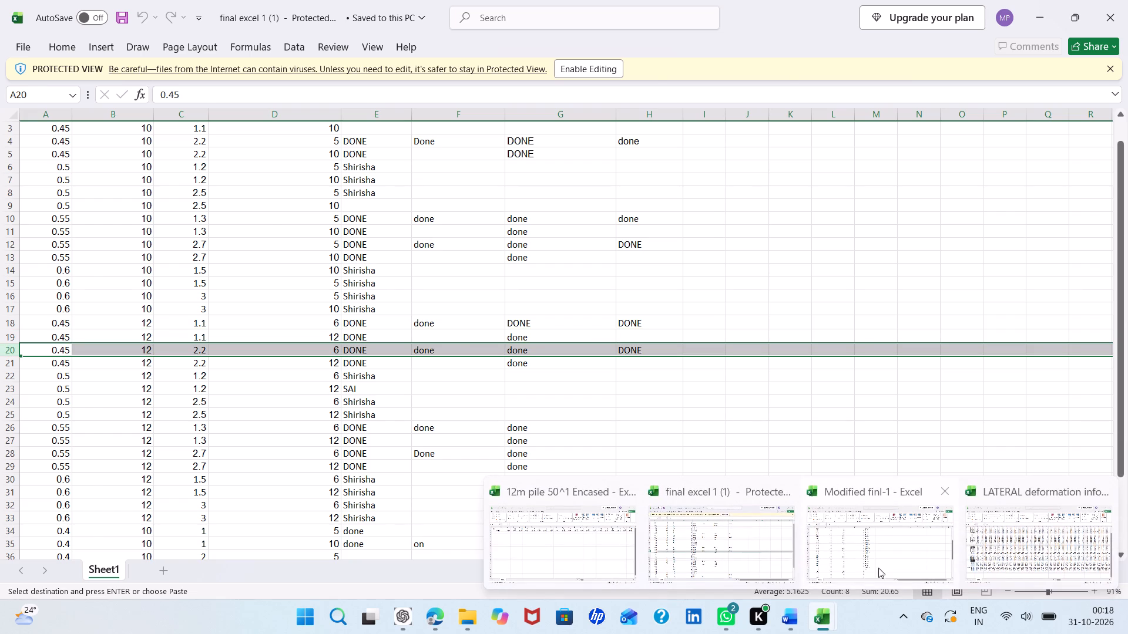
click(1015, 525)
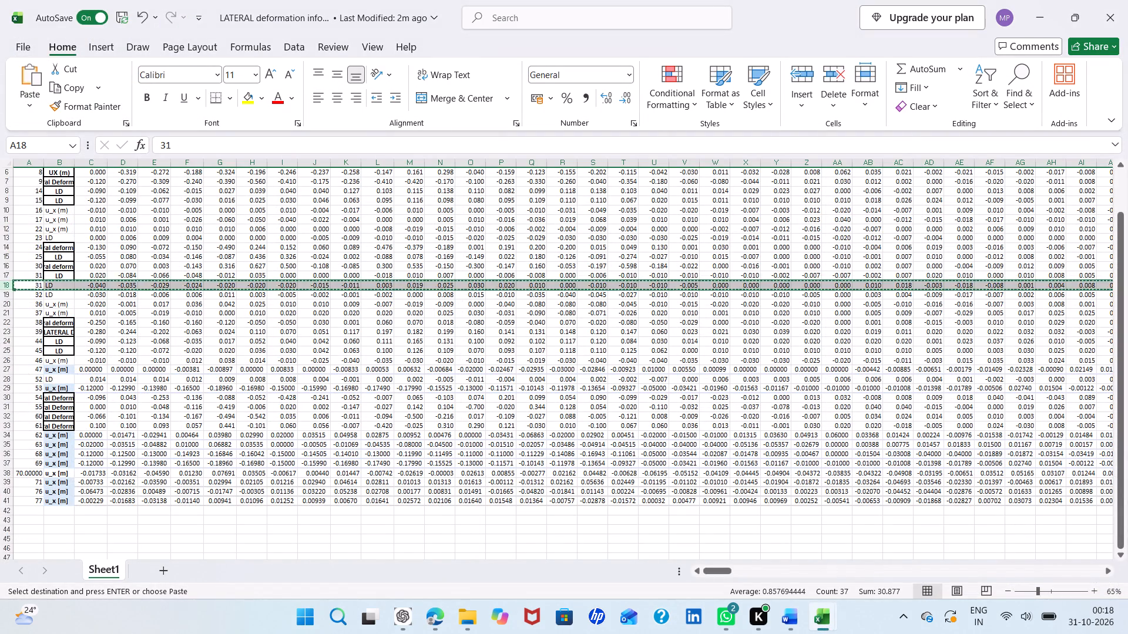
click(9, 305)
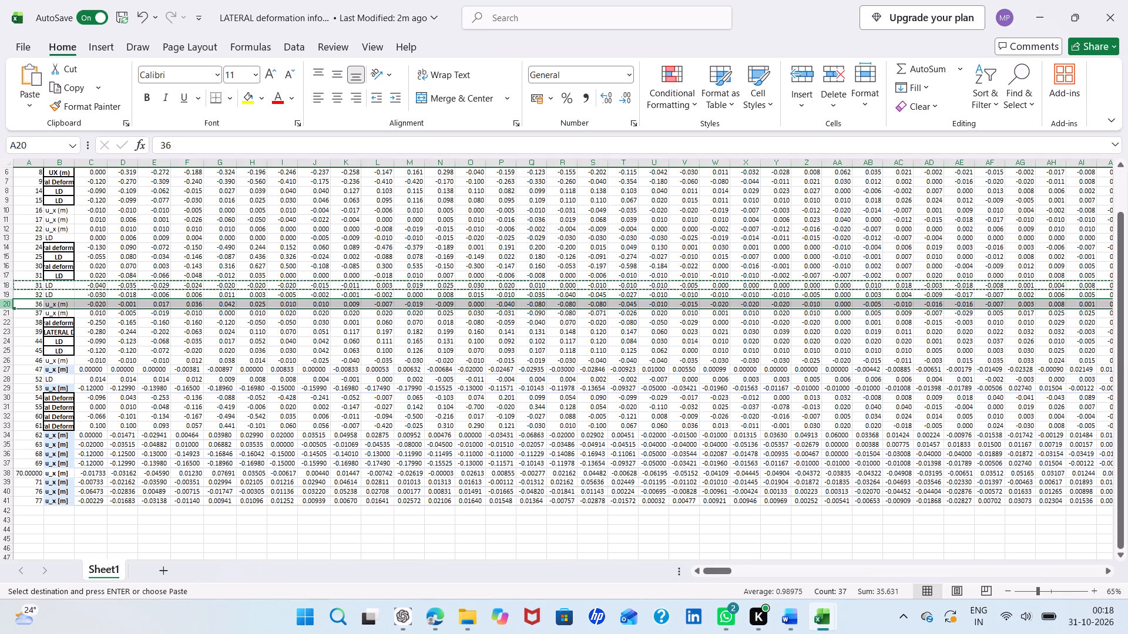
right_click(9, 305)
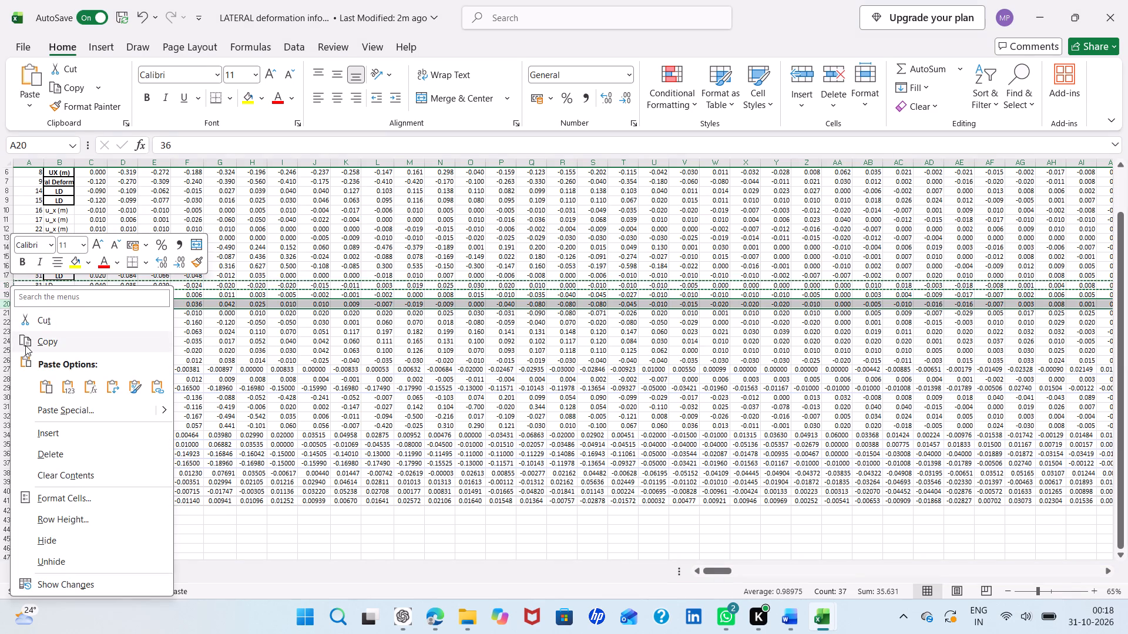
click(25, 345)
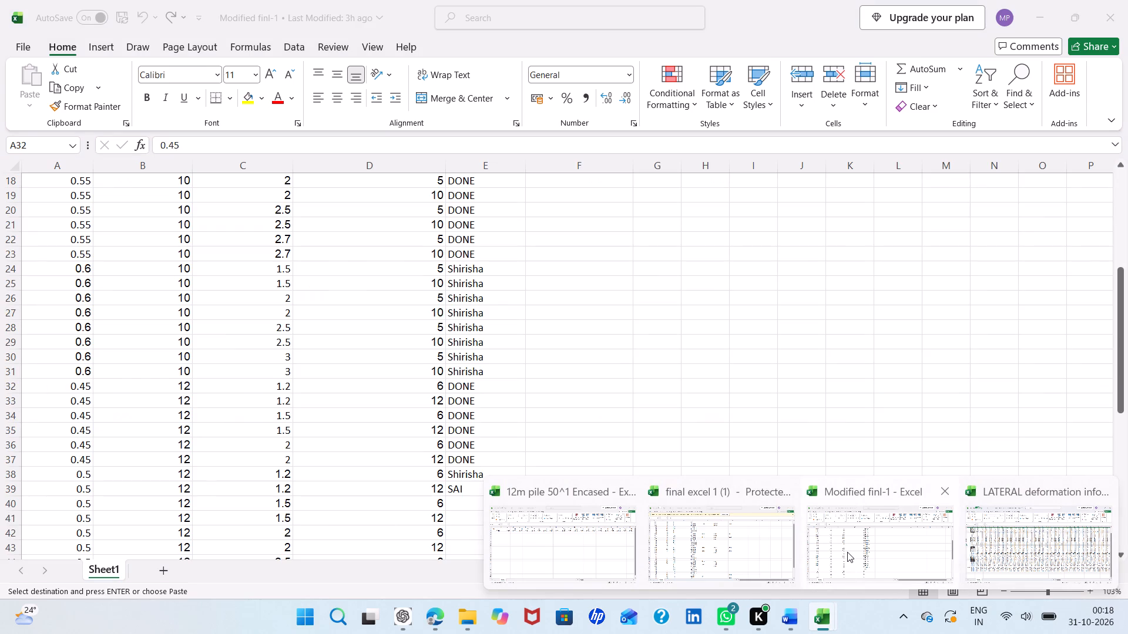
click(847, 552)
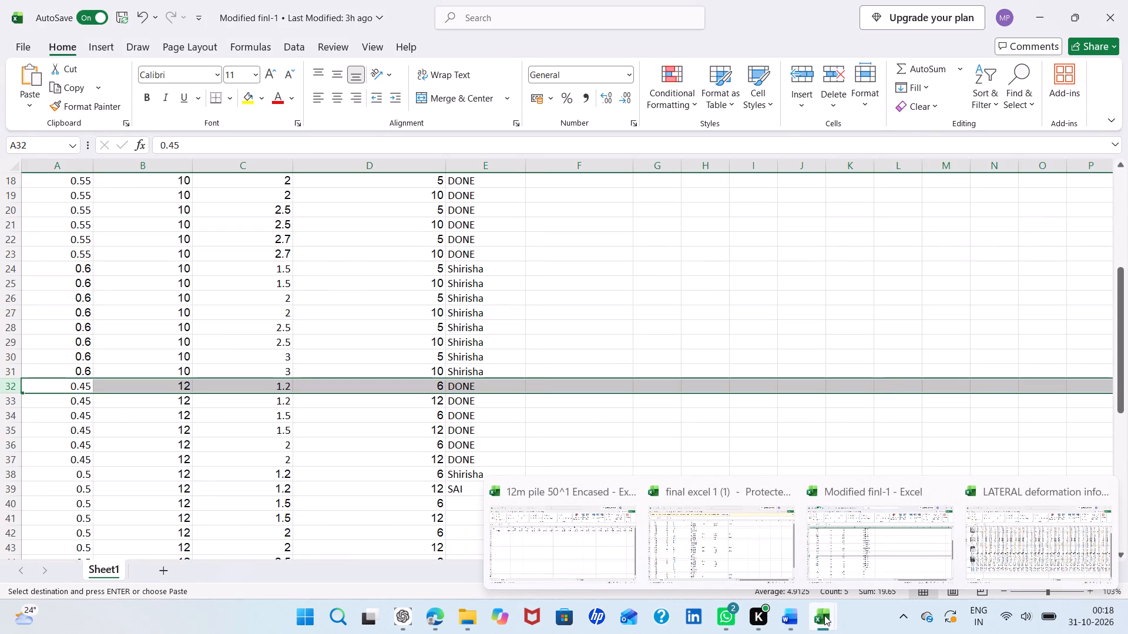
click(502, 549)
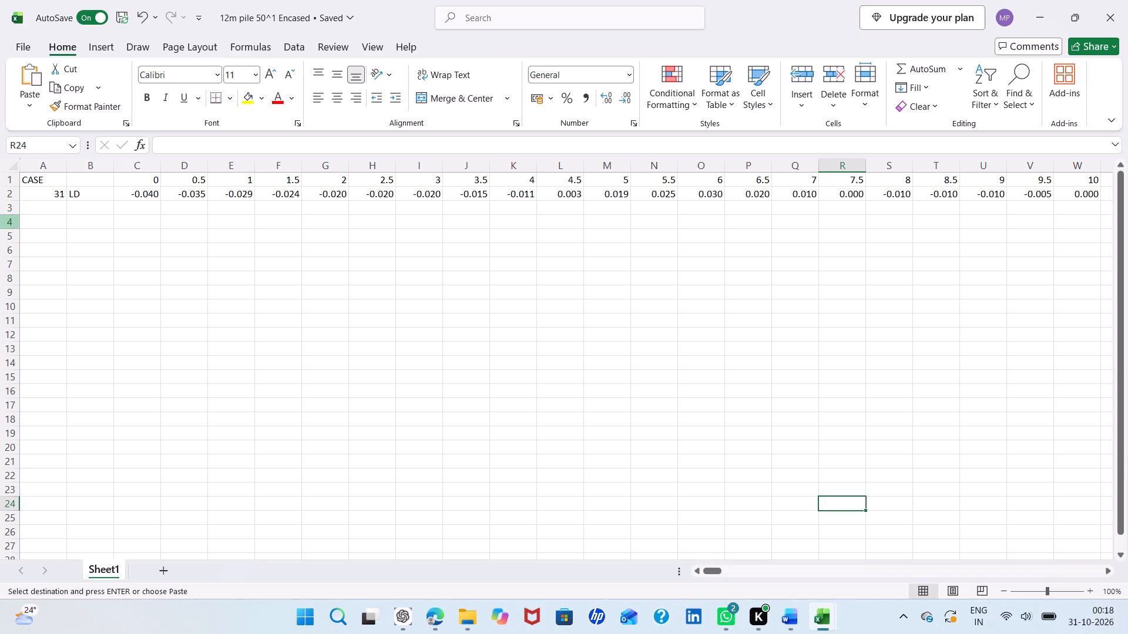
click(3, 205)
right_click(3, 205)
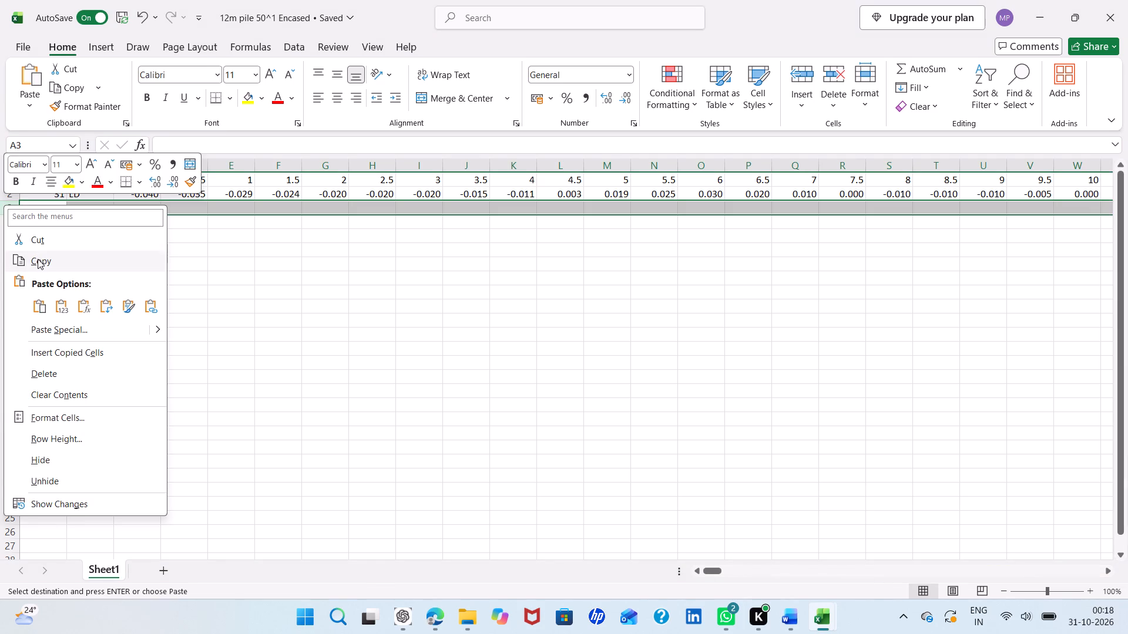
click(42, 299)
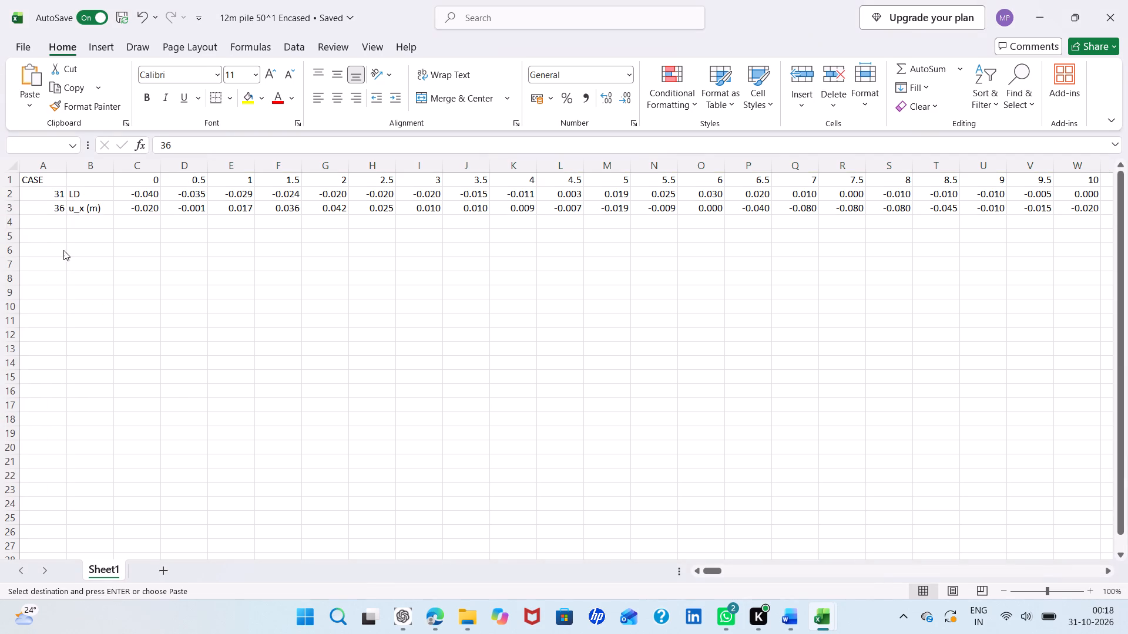
Change the case numbers of the first two data rows in 12m pile 50^1 Encased to 18 in A2 and 20 in A3.
click(57, 190)
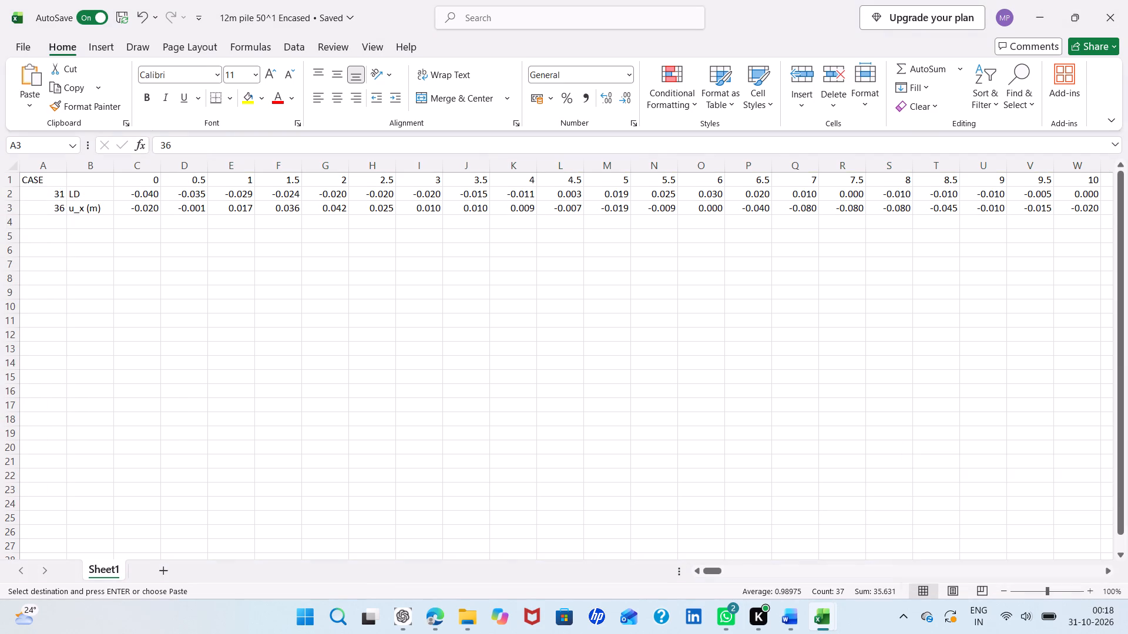
click(57, 194)
key(BackSpace)
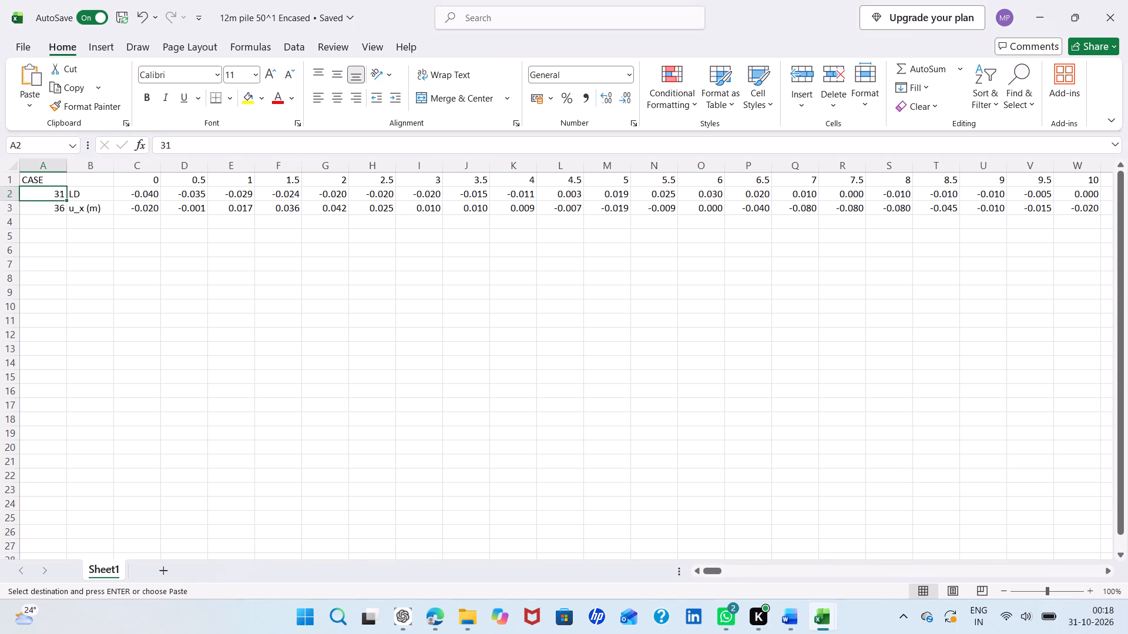
key(1)
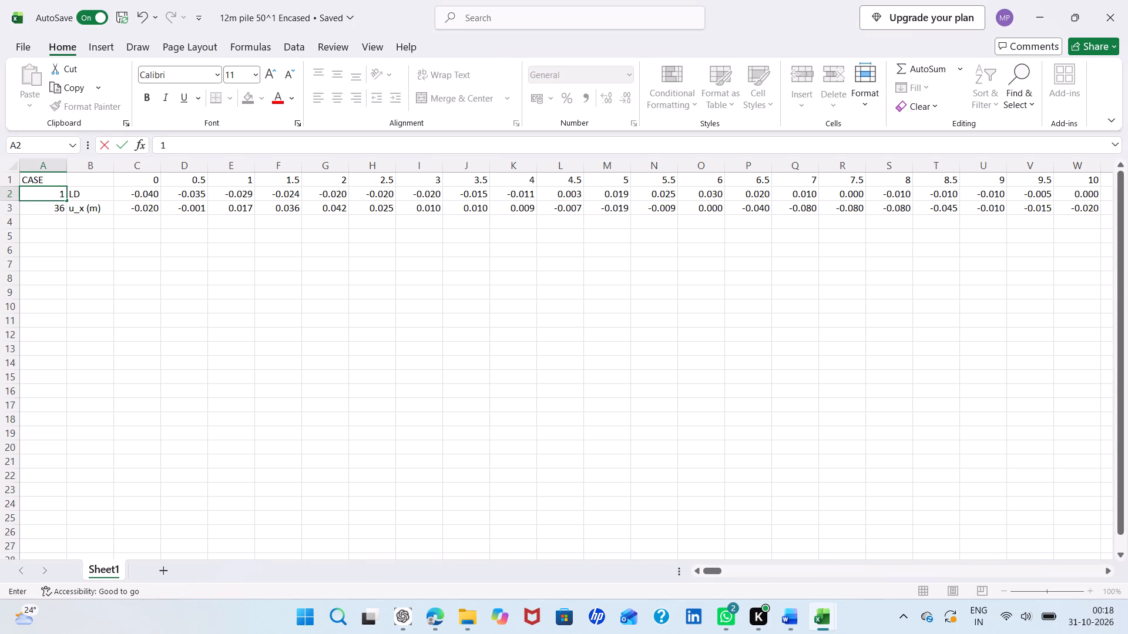
key(8)
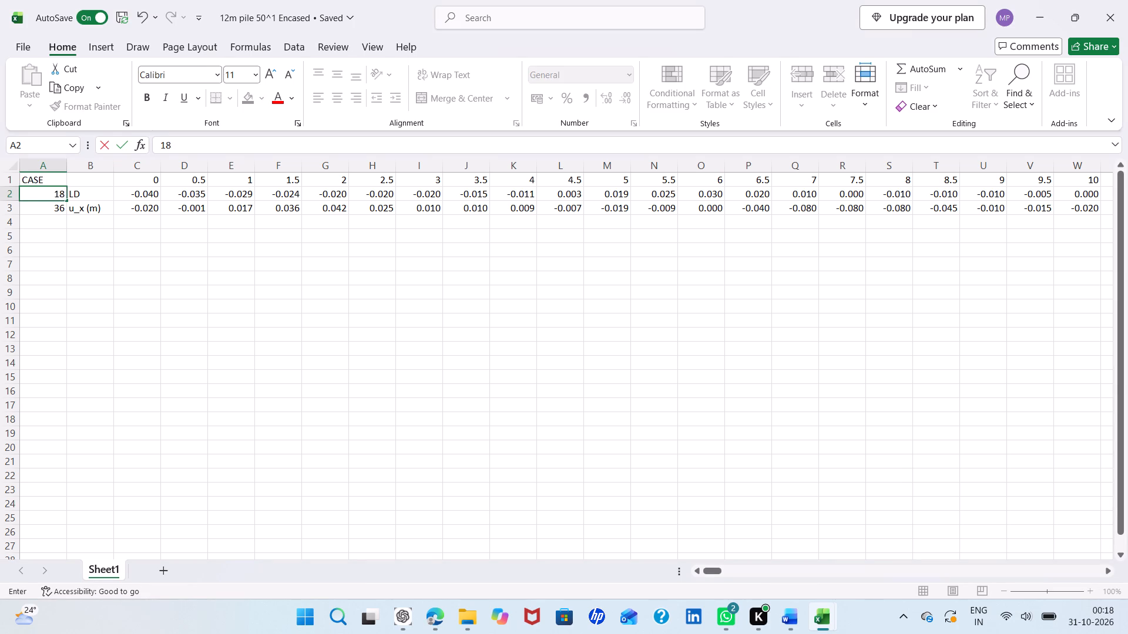
click(53, 206)
key(BackSpace)
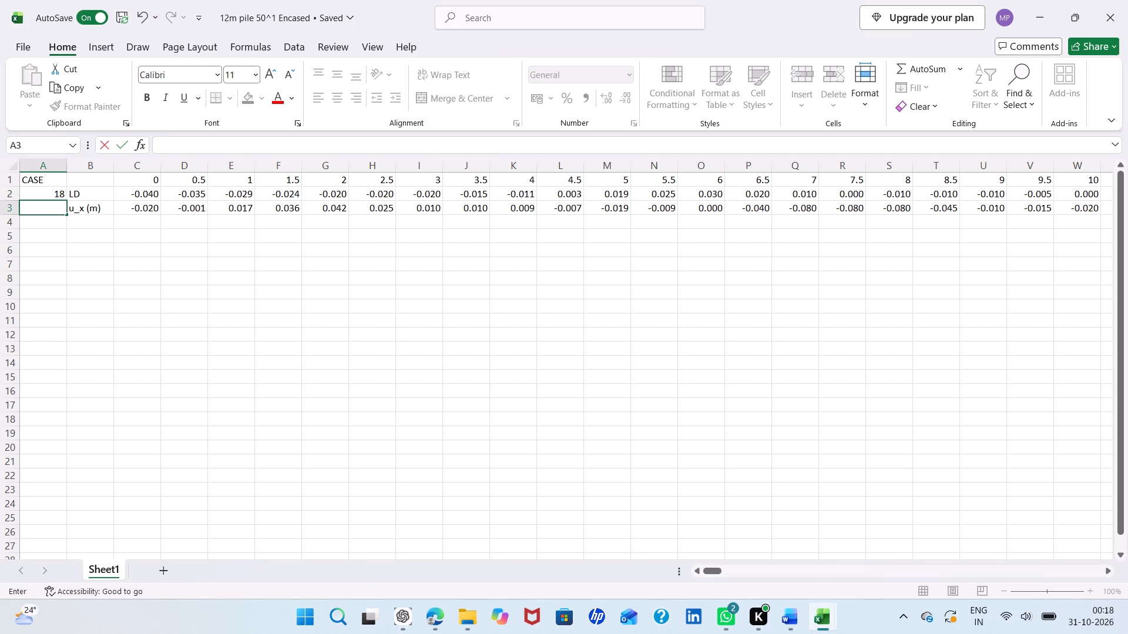
text(20)
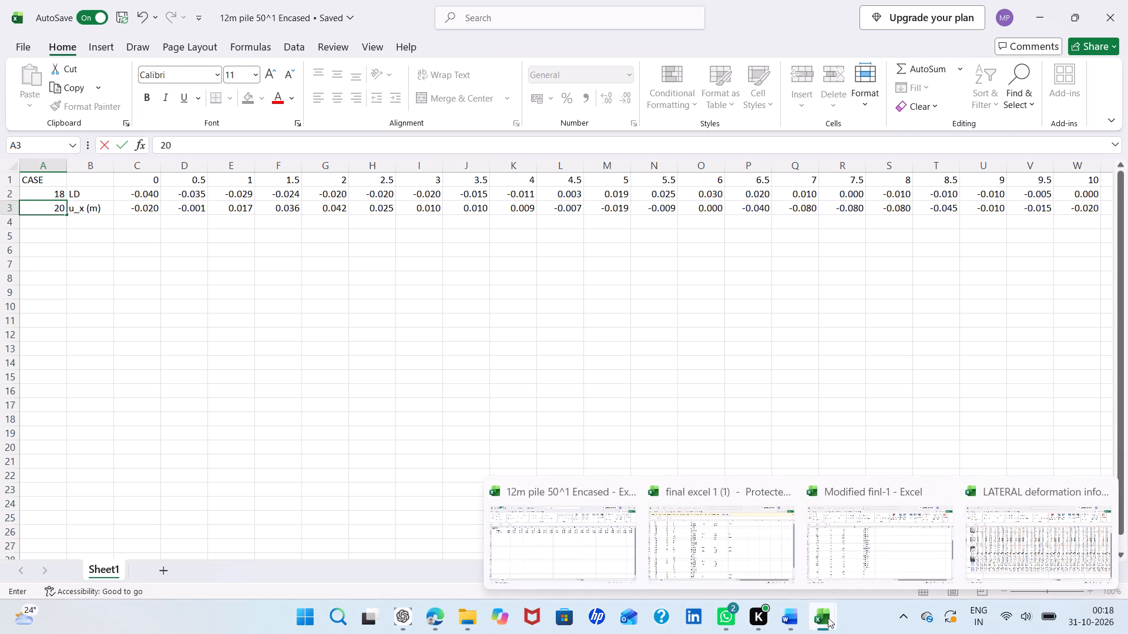
Check row 22 of final excel 1 (1), and copy the case 38 row from the LATERAL deformation info workbook into row 4 of 12m pile 50^1 Encased.
click(658, 546)
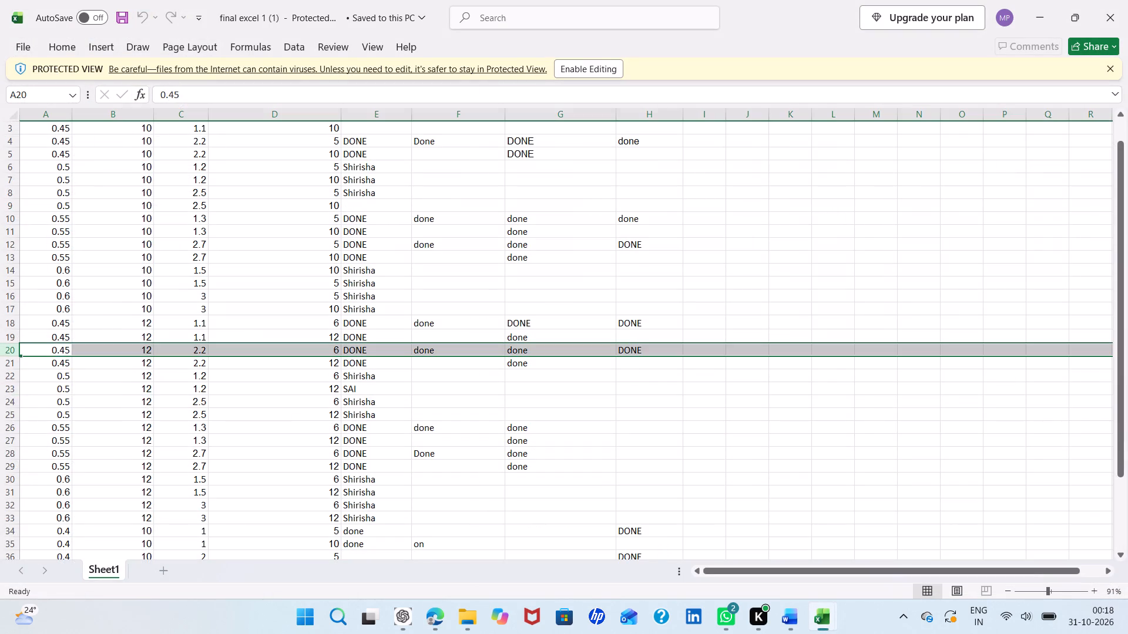
scroll(459, 473, down, 1)
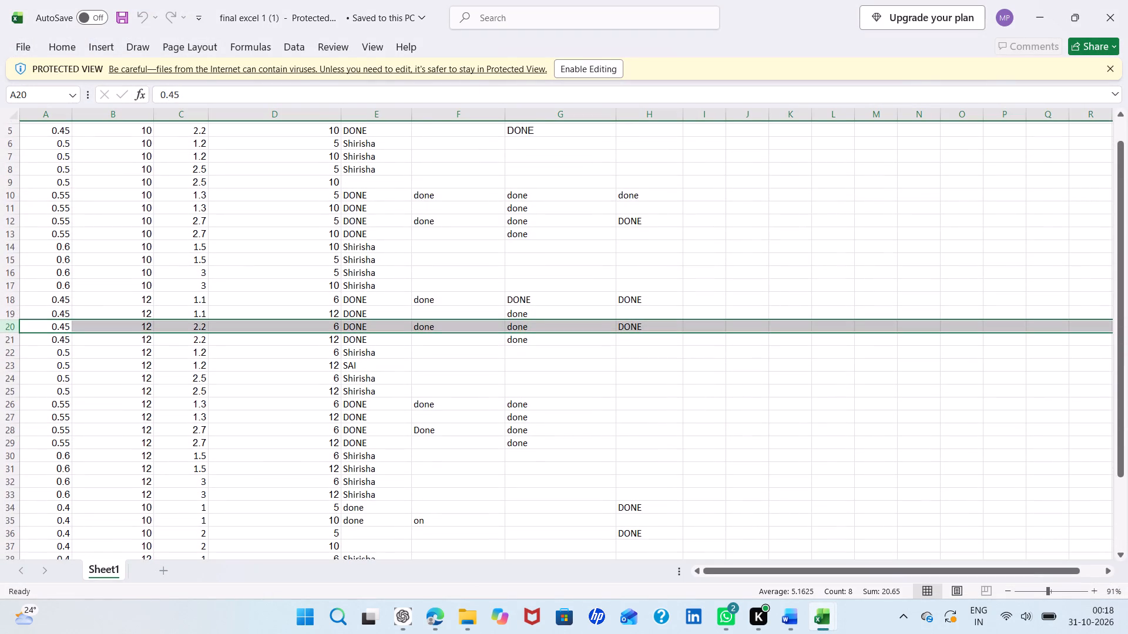
scroll(459, 473, down, 1)
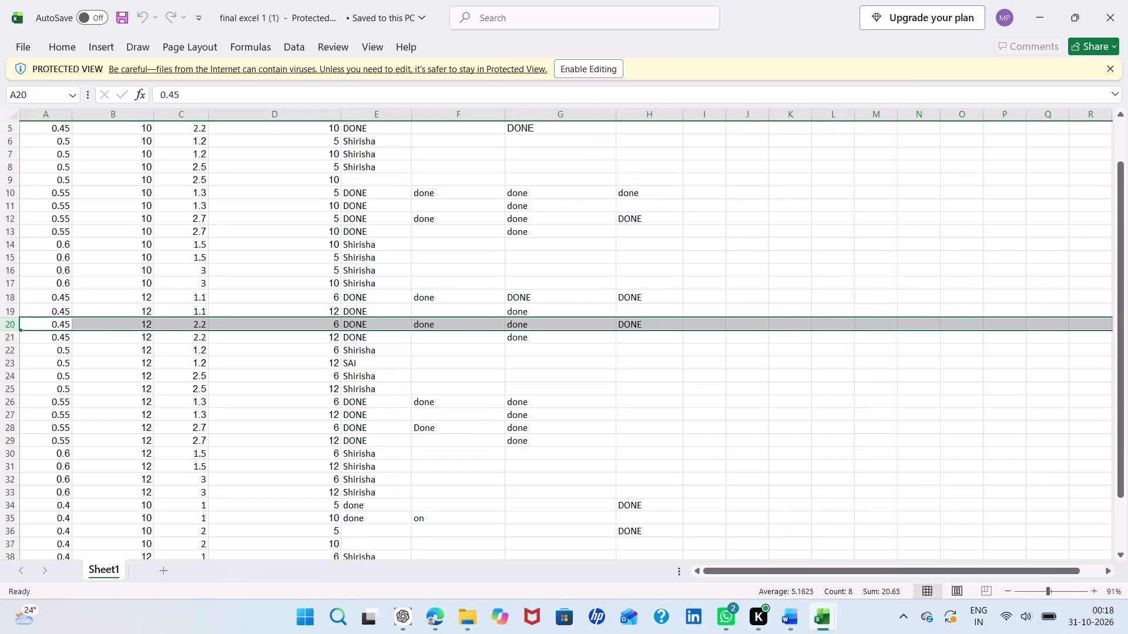
click(13, 351)
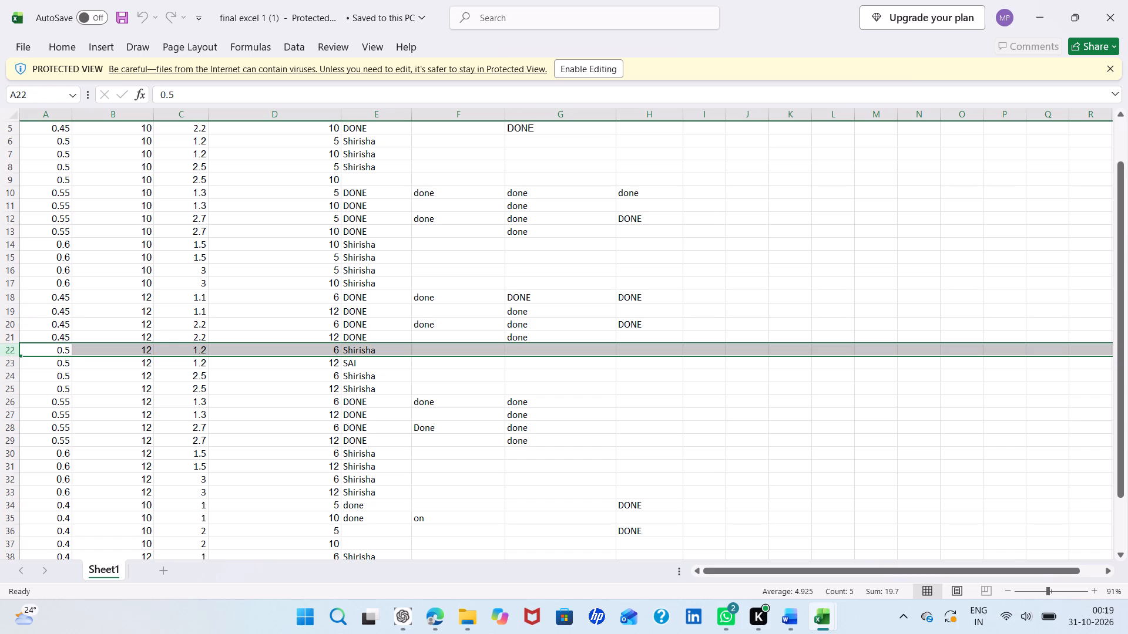
click(1062, 520)
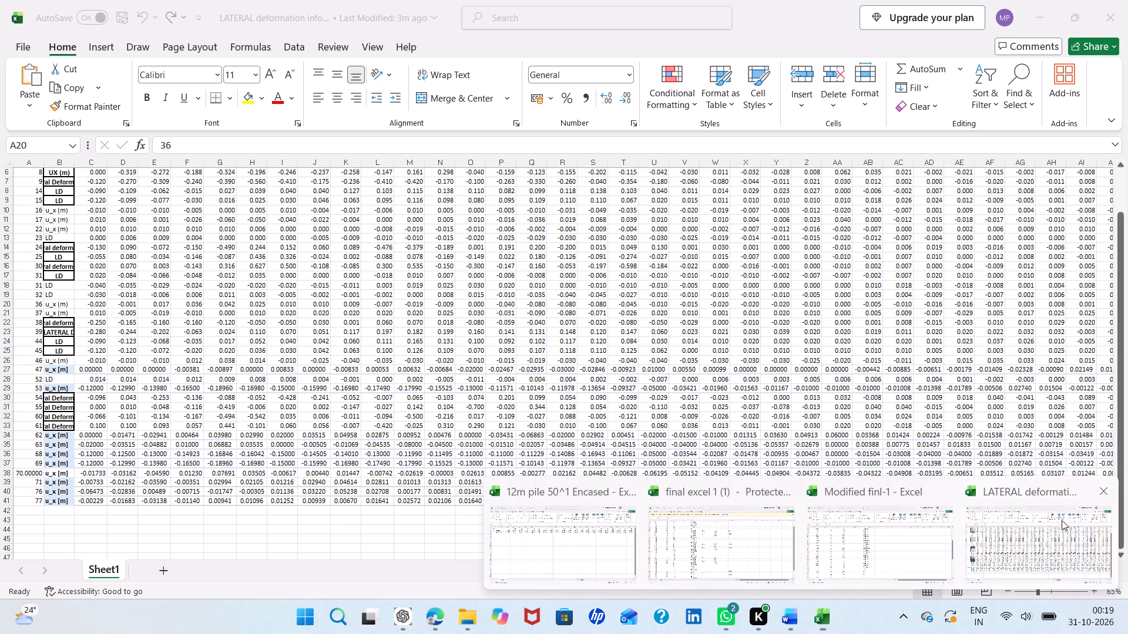
click(6, 323)
right_click(6, 323)
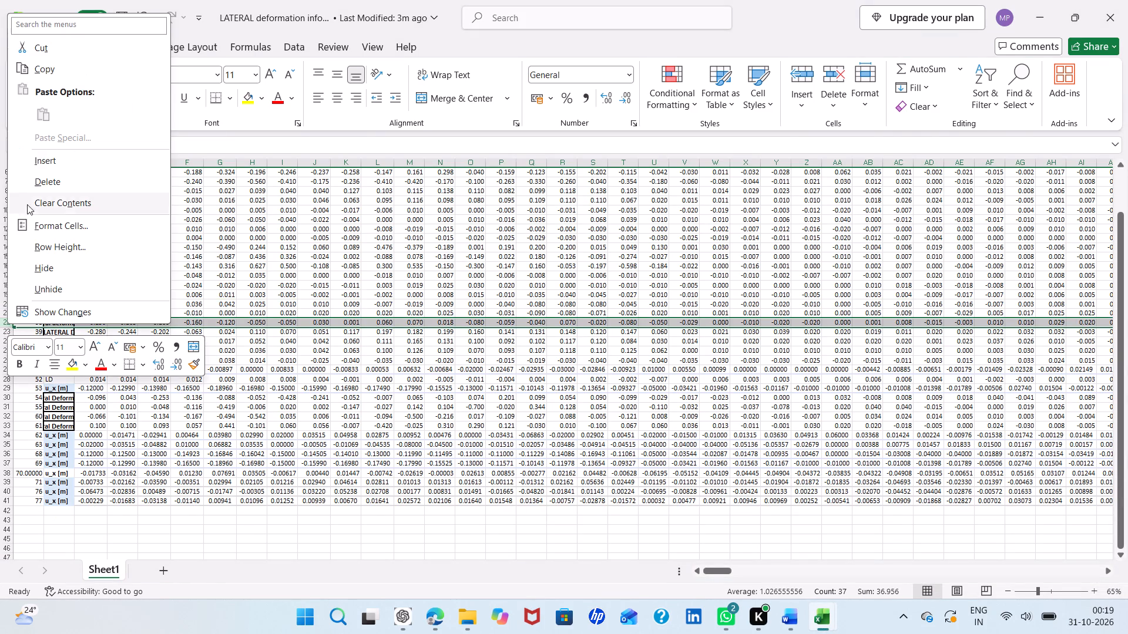
click(56, 65)
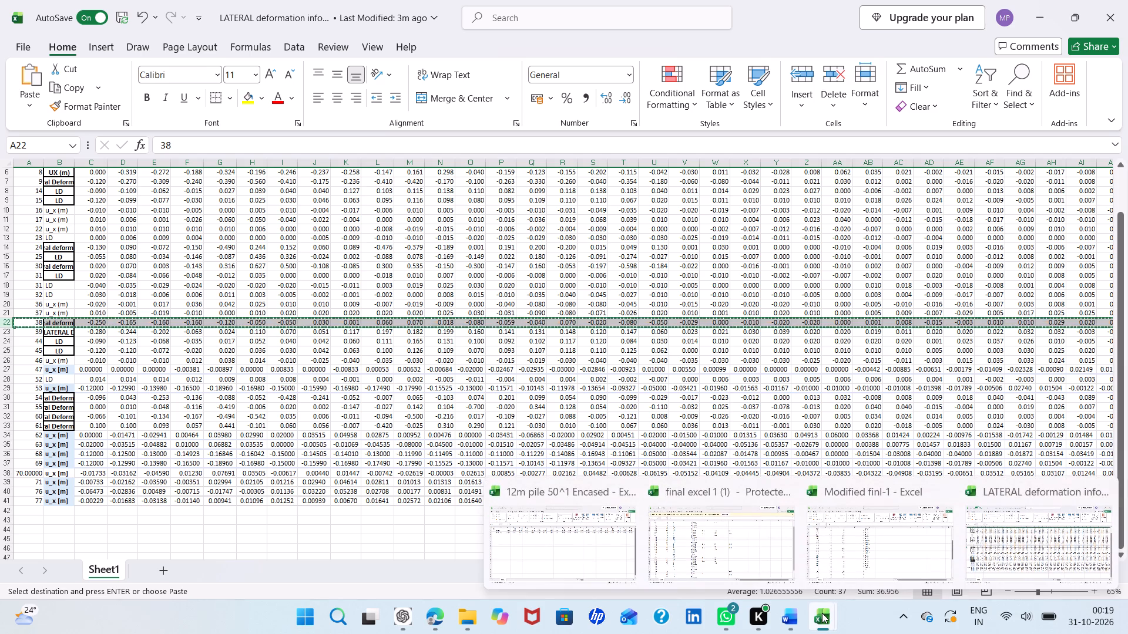
click(562, 545)
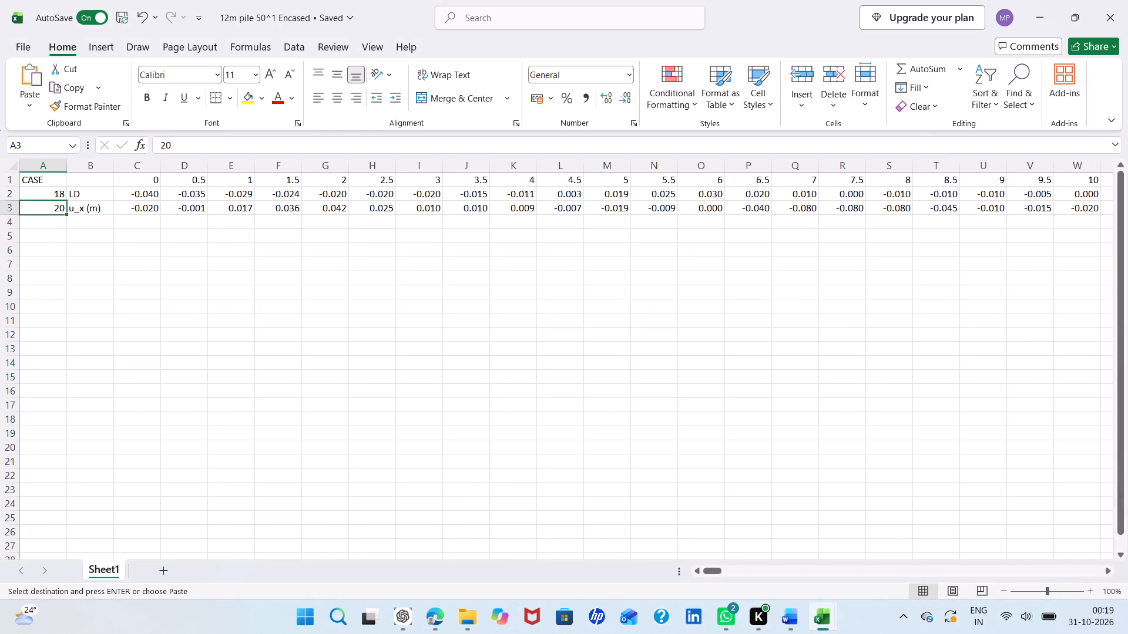
click(10, 221)
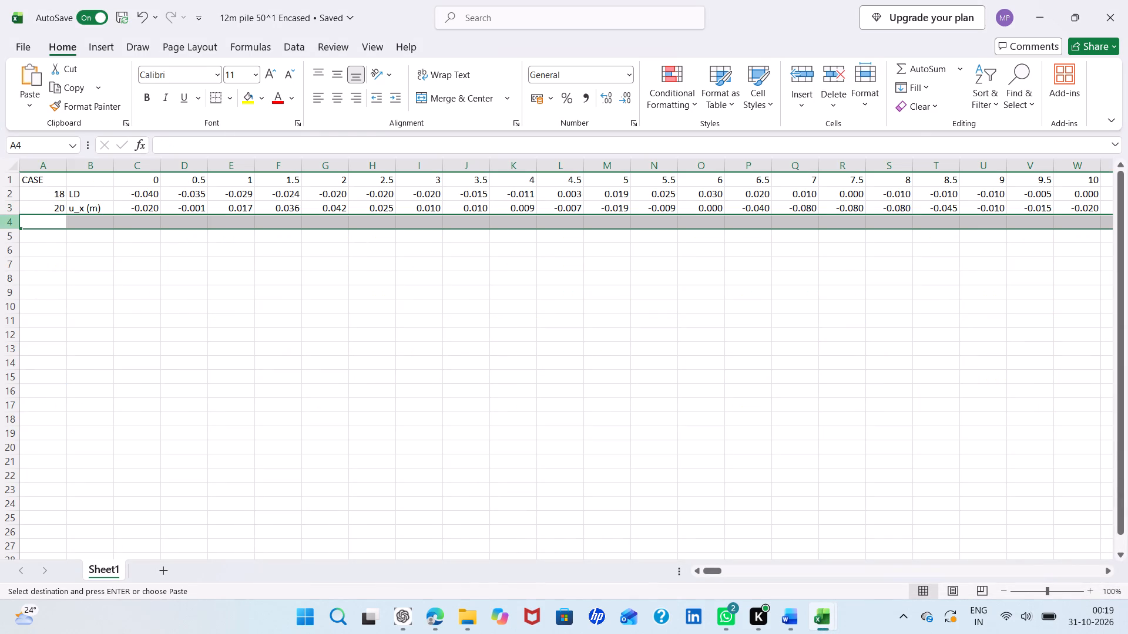
right_click(10, 221)
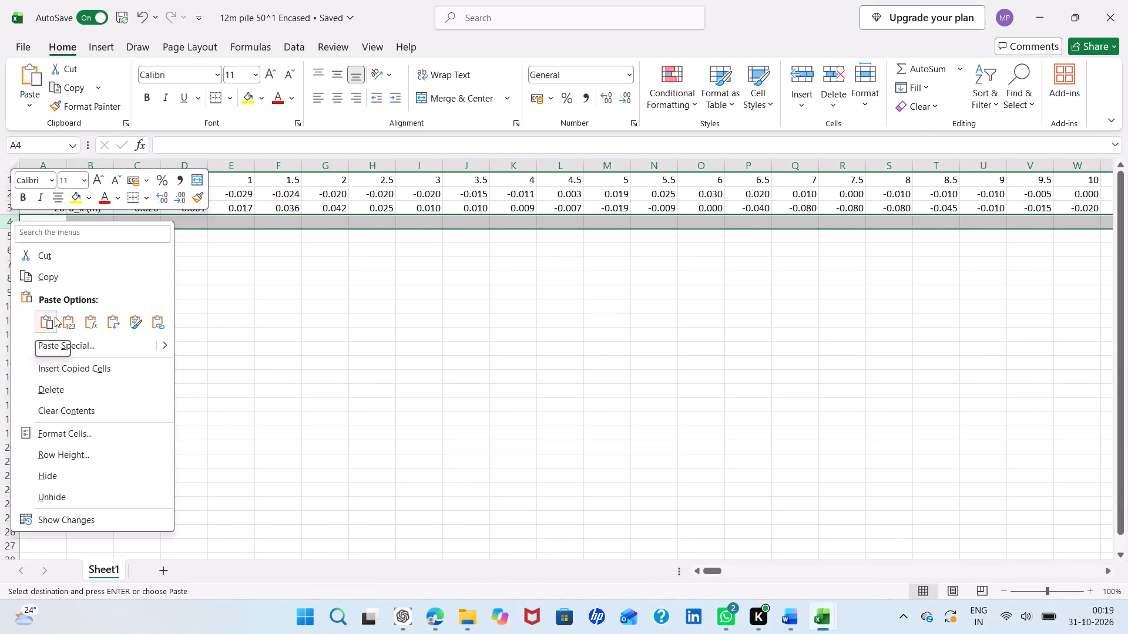
click(55, 317)
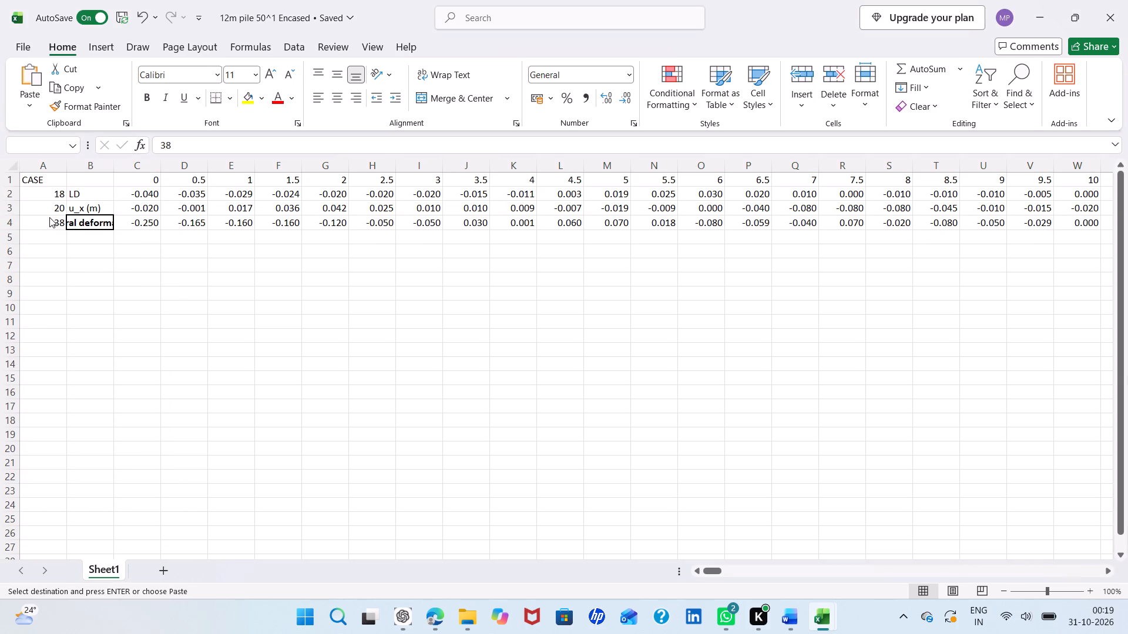
Set the case number in cell A4 to 22.
click(49, 217)
click(54, 218)
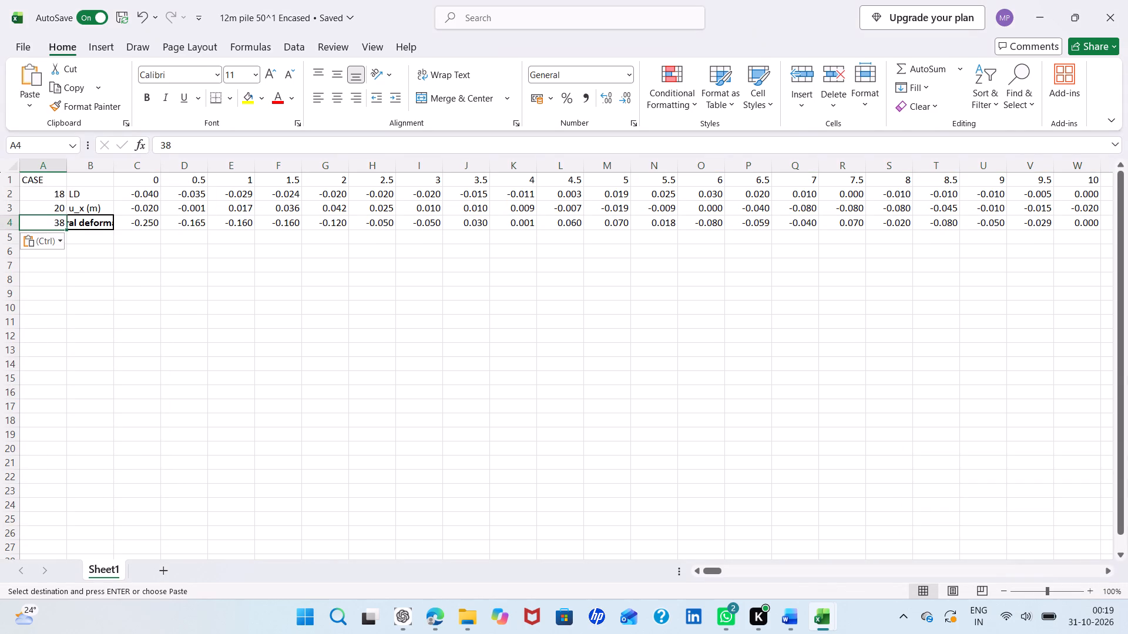
key(BackSpace)
text(22)
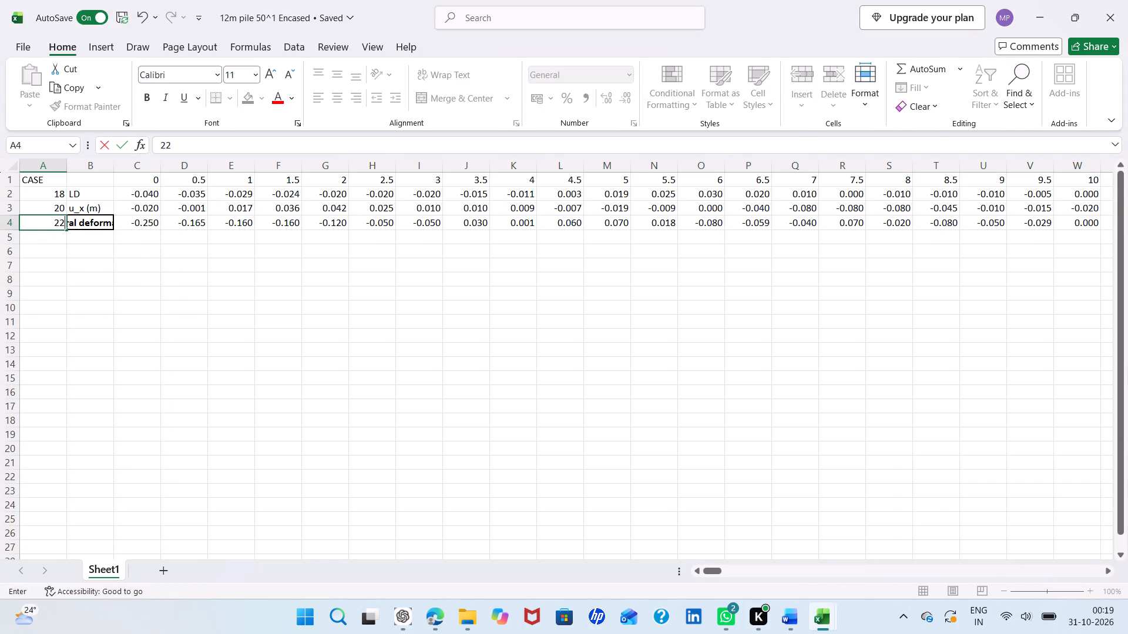
click(40, 236)
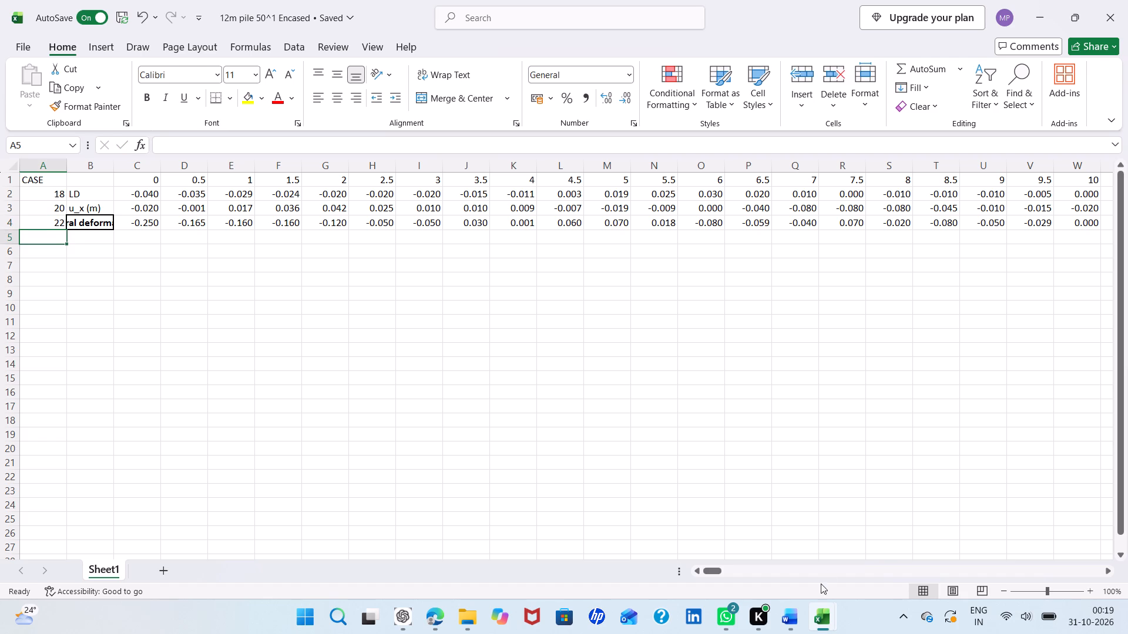
Copy the case 44 row from the LATERAL deformation info workbook into row 5 of 12m pile 50^1 Encased.
click(1028, 559)
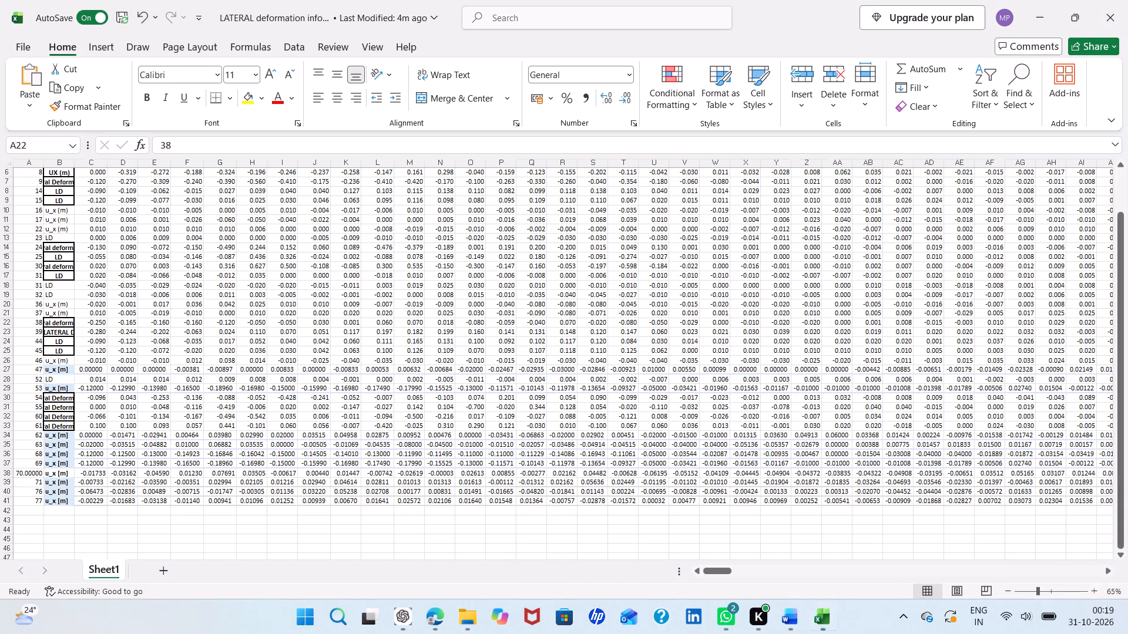
click(7, 342)
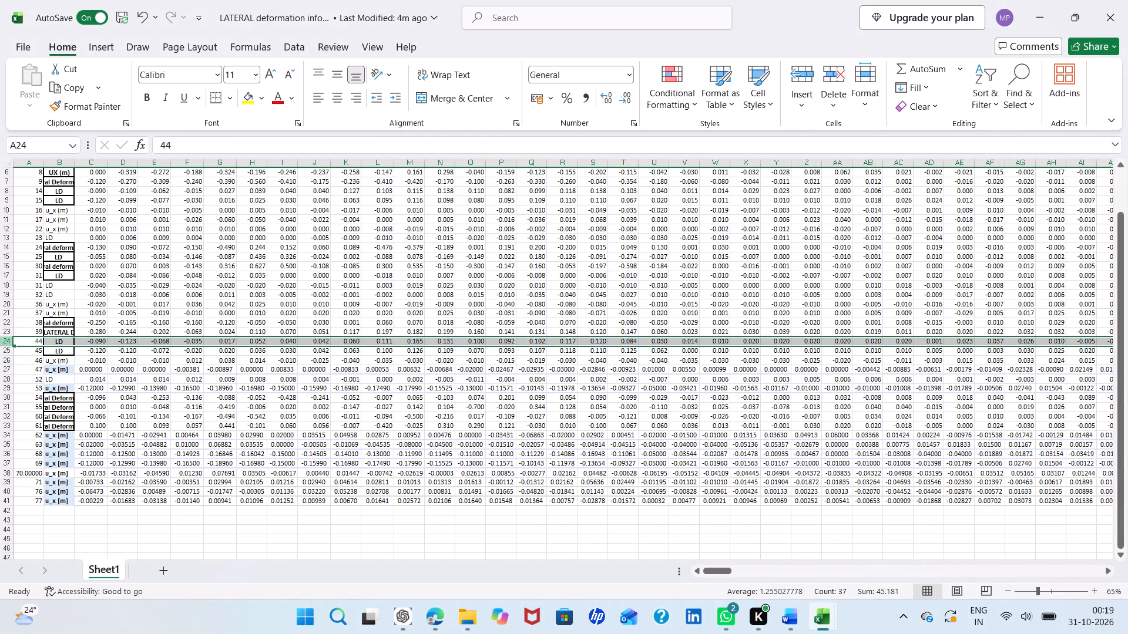
right_click(7, 342)
click(63, 88)
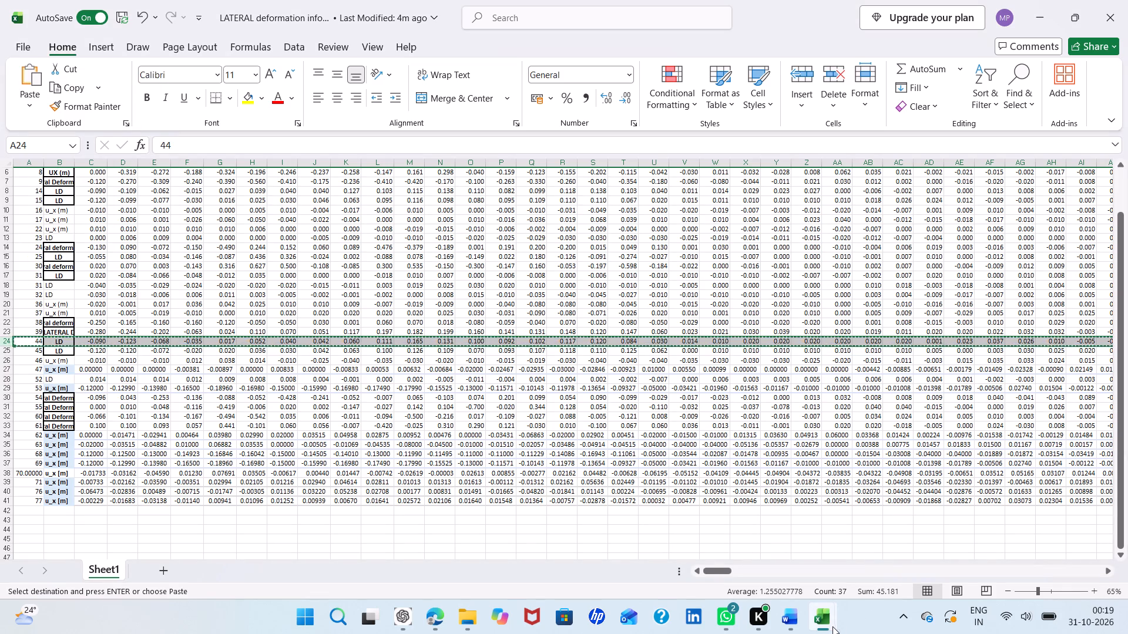
click(571, 534)
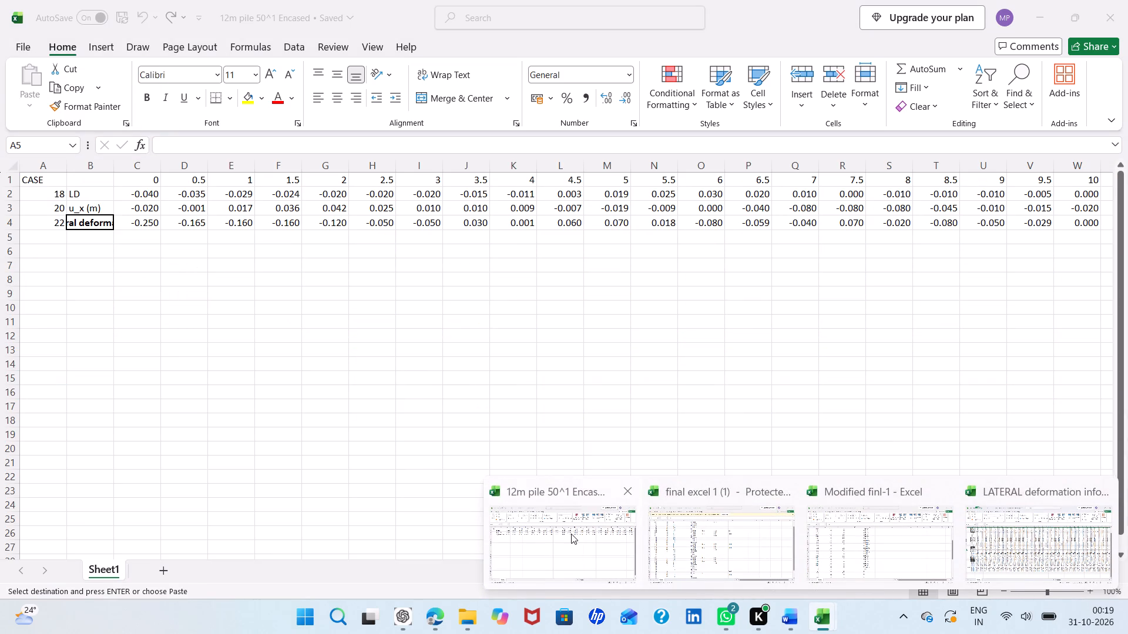
click(11, 233)
click(11, 233)
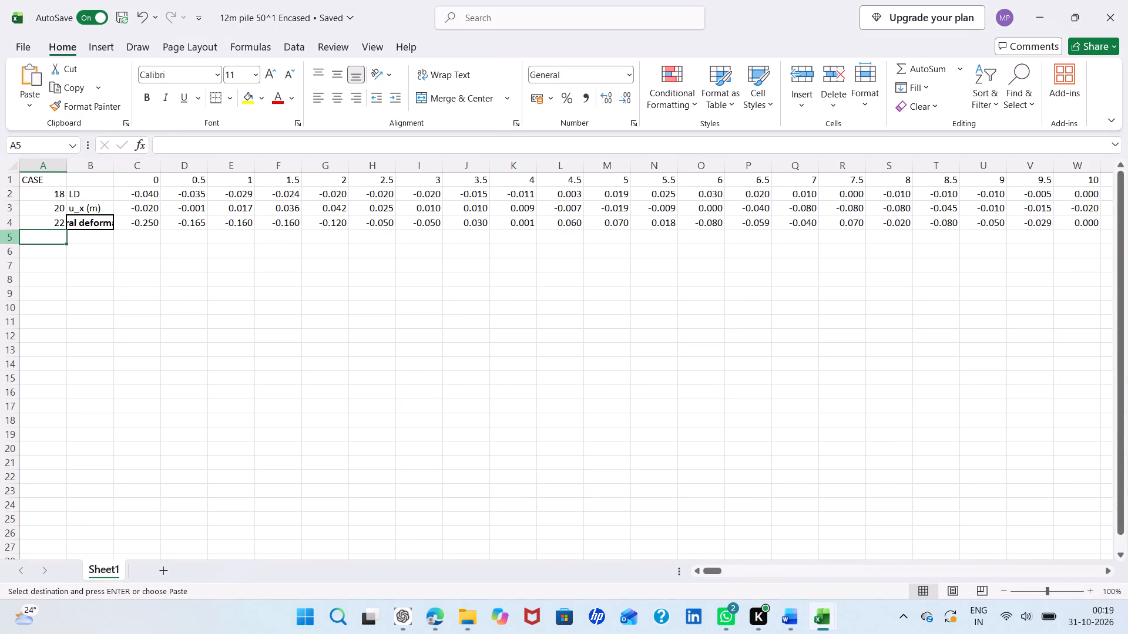
click(9, 236)
right_click(9, 236)
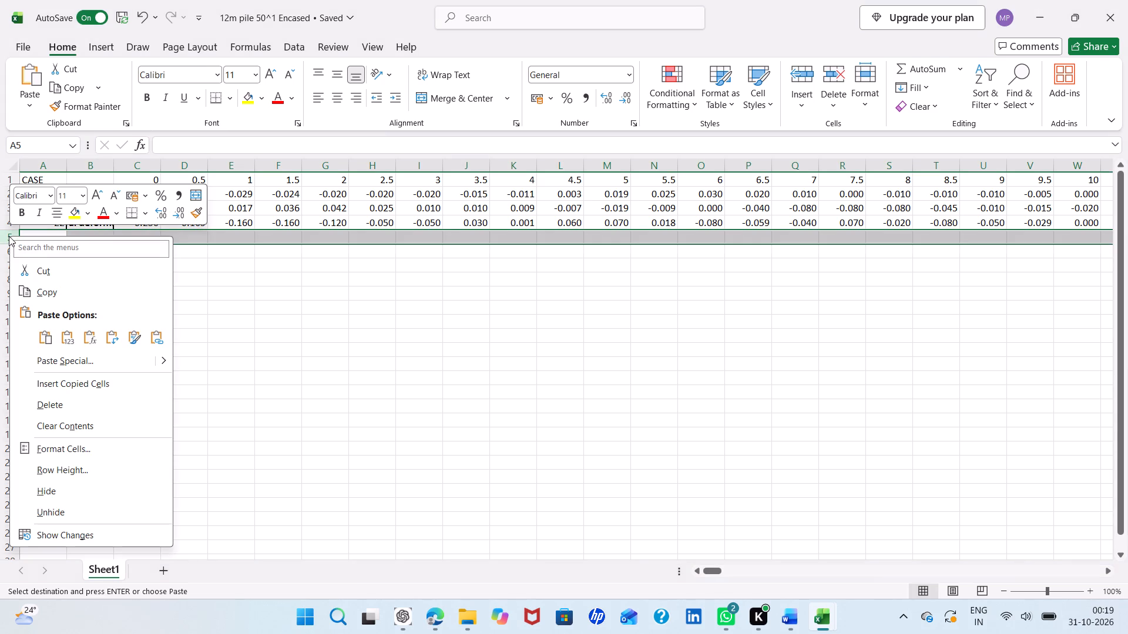
click(45, 336)
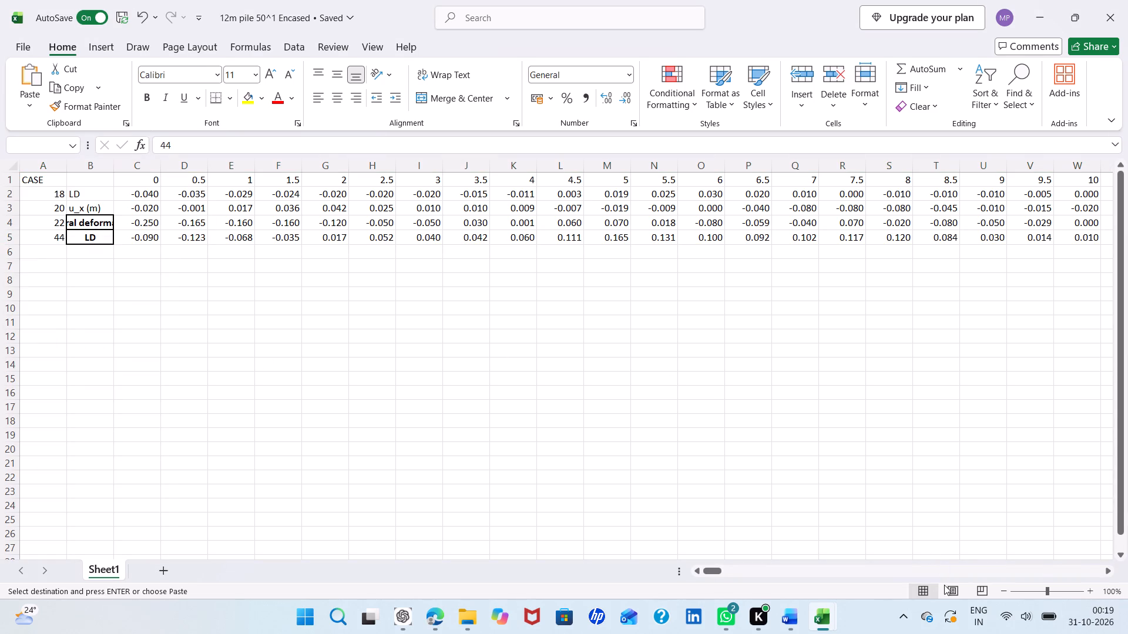
Set the case number in cell A5 to 24.
click(62, 237)
key(BackSpace)
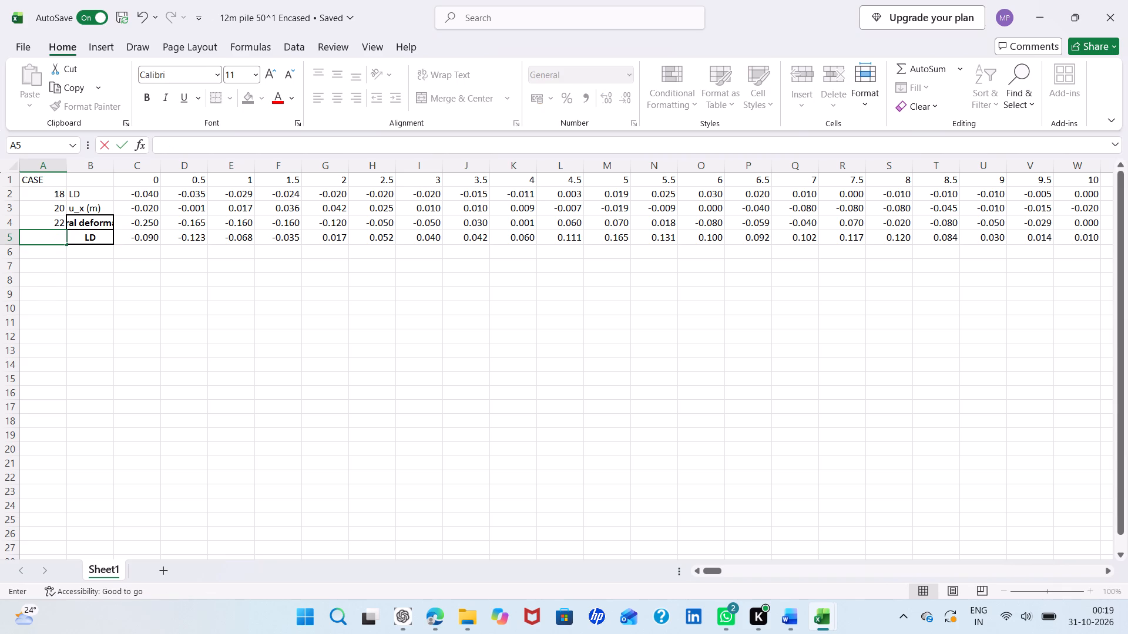
text(24)
click(54, 251)
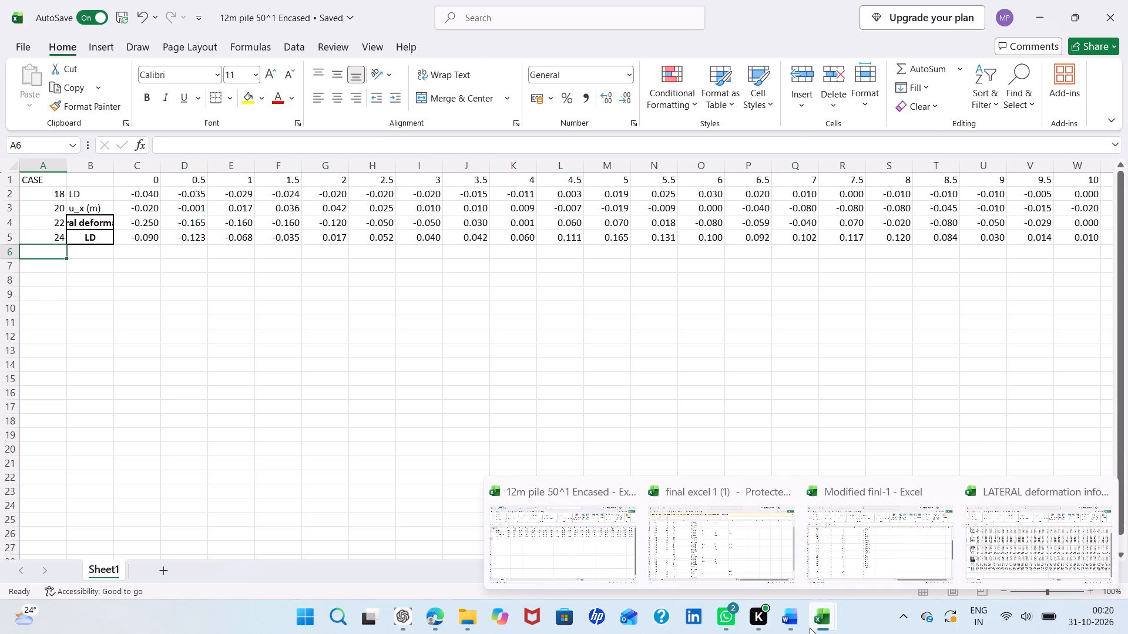
Copy the case 46 row from the LATERAL deformation info workbook into row 6 of 12m pile 50^1 Encased.
click(974, 524)
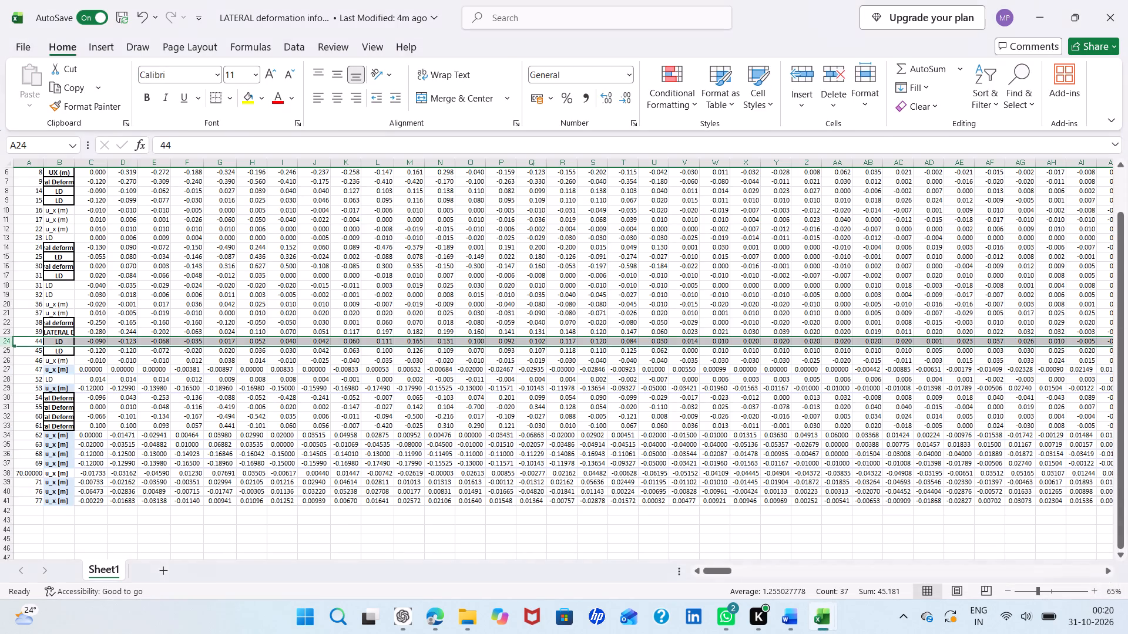
scroll(408, 402, down, 1)
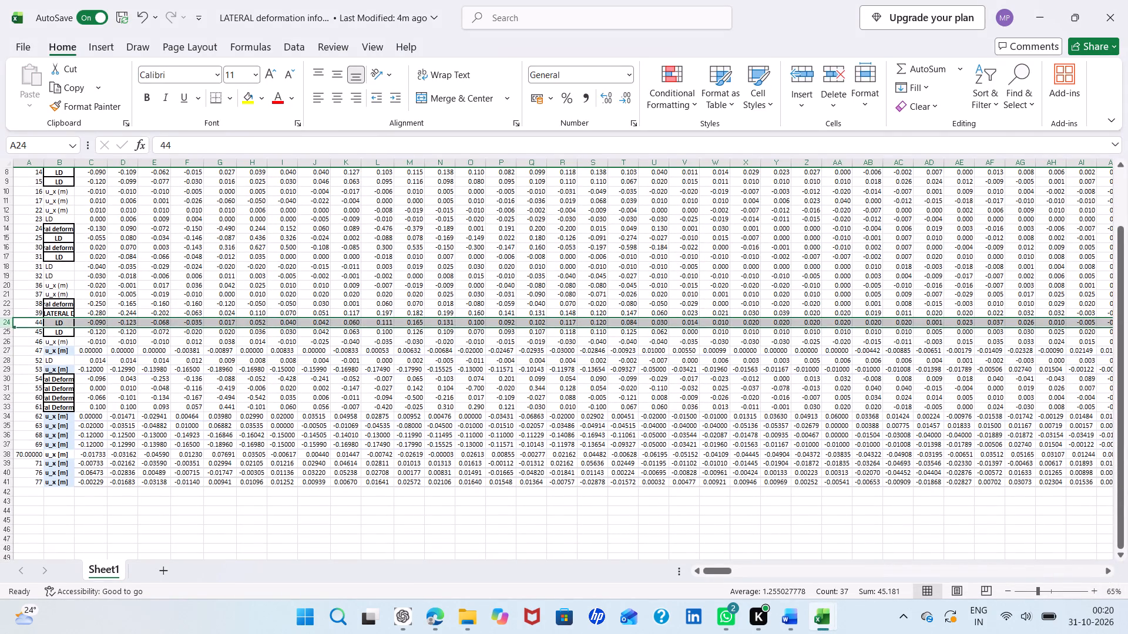
click(9, 341)
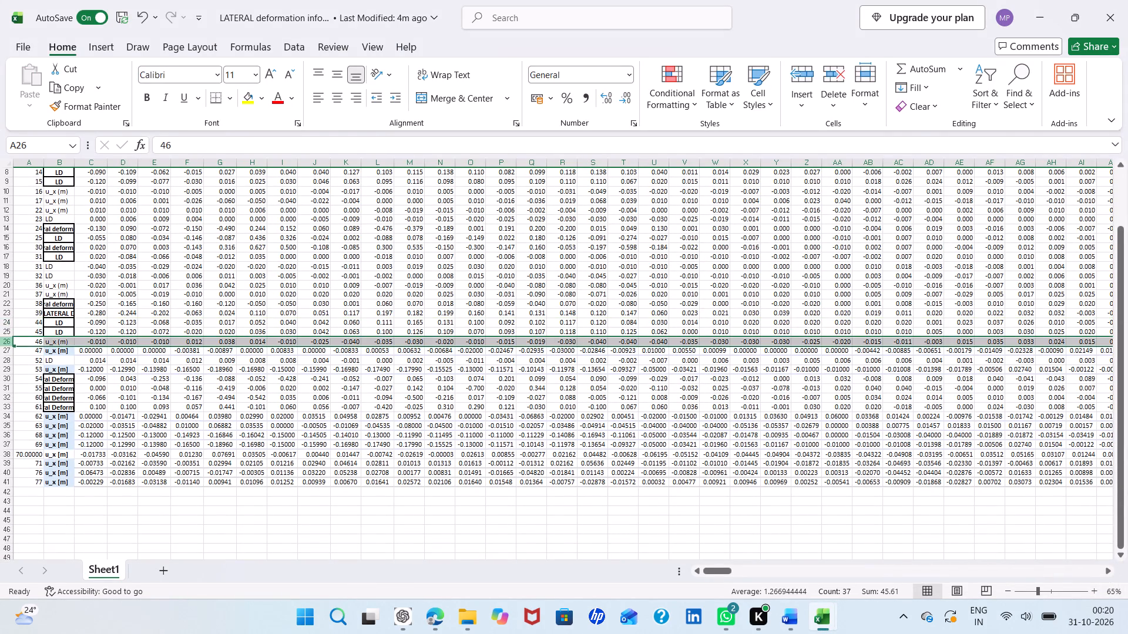
right_click(9, 341)
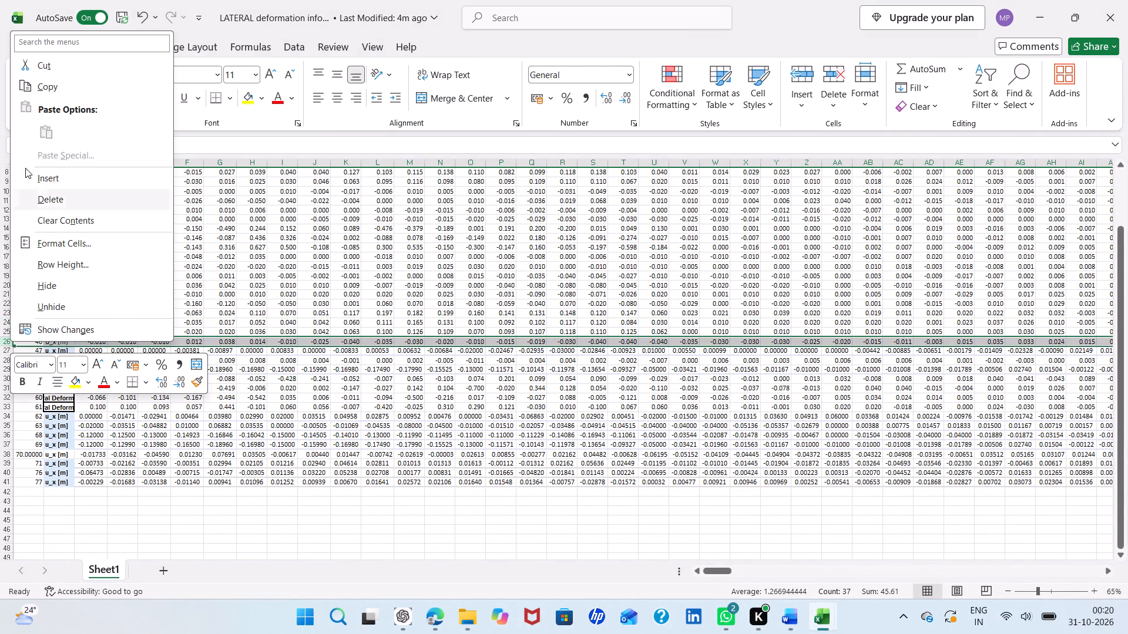
click(41, 92)
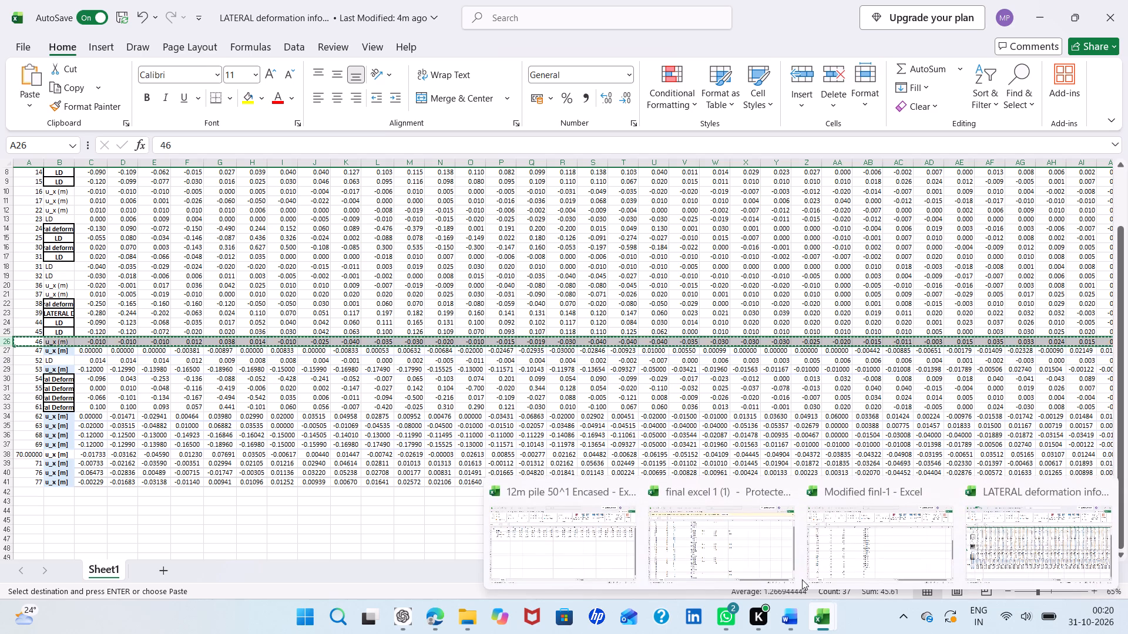
click(526, 511)
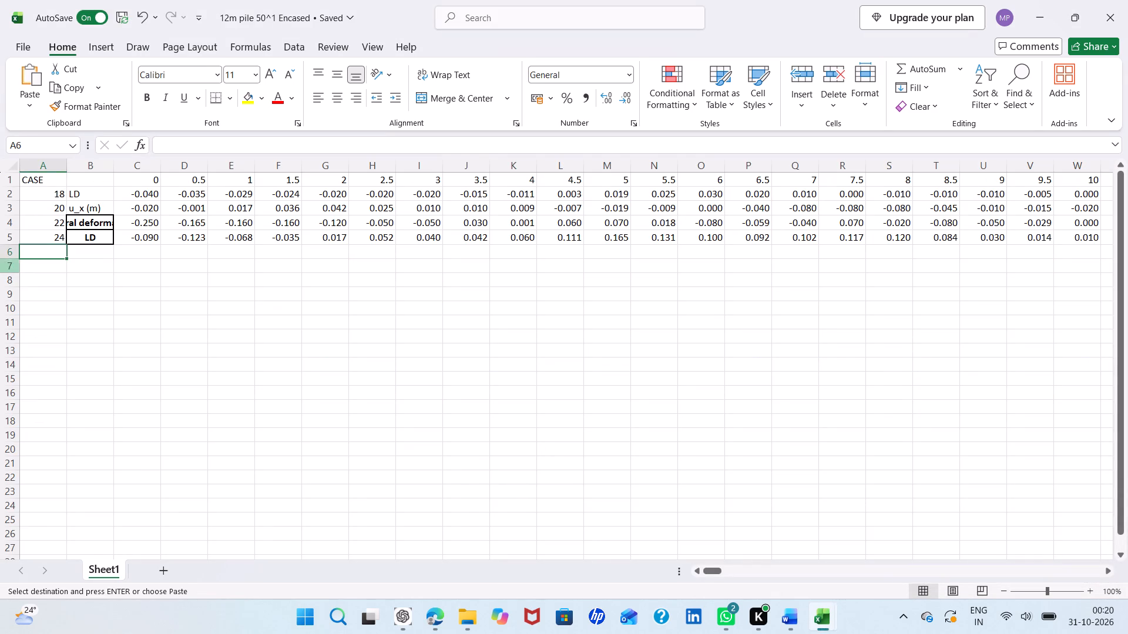
click(8, 252)
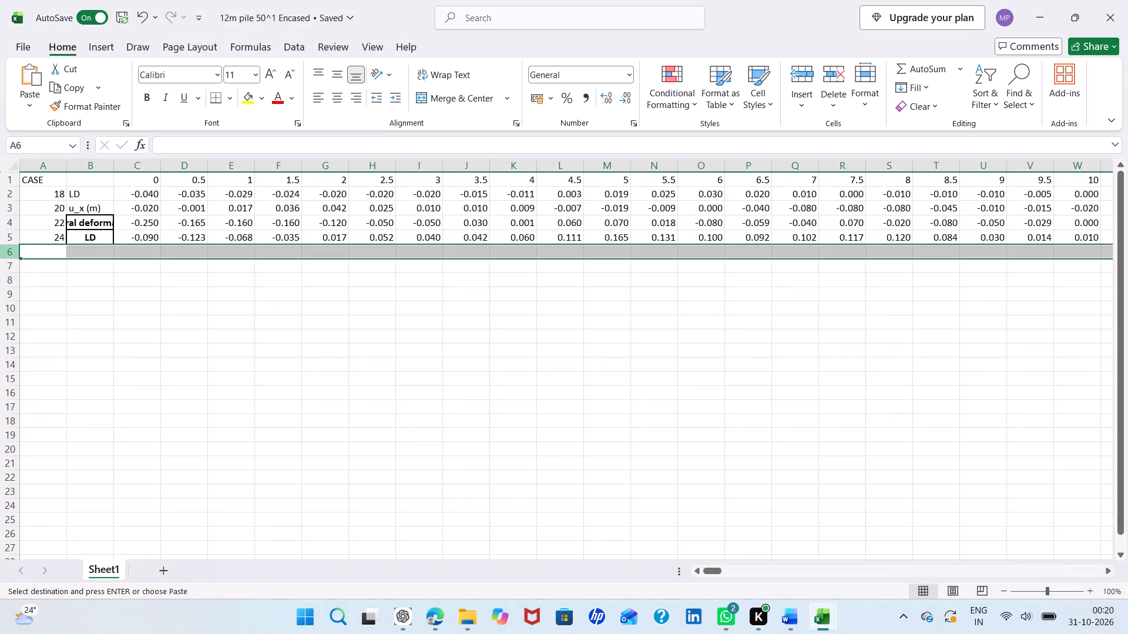
right_click(8, 252)
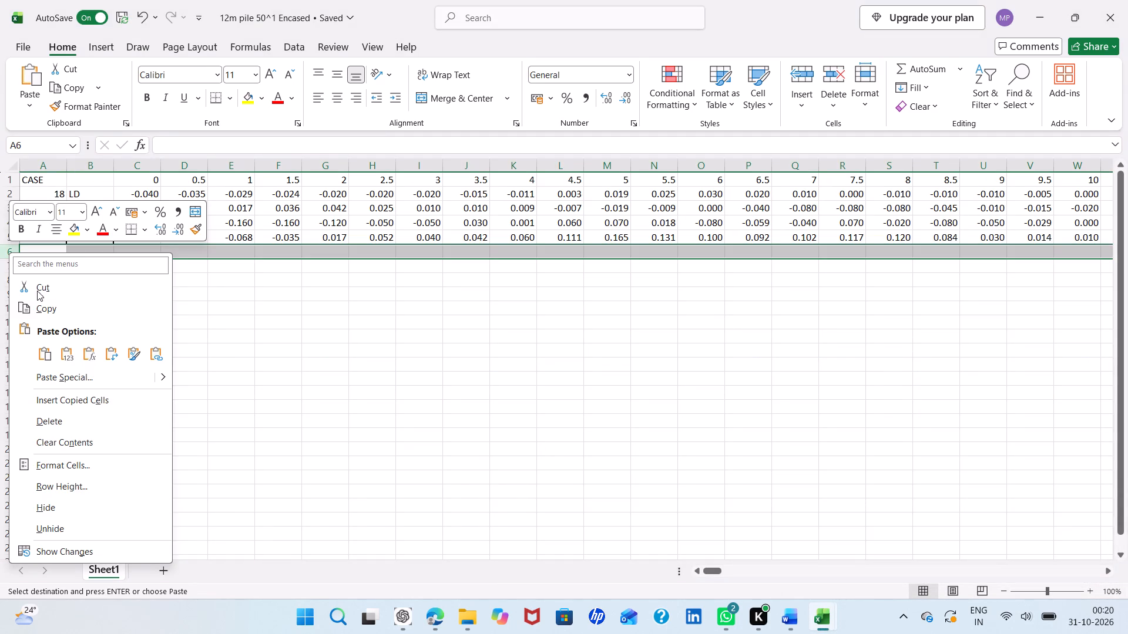
click(48, 344)
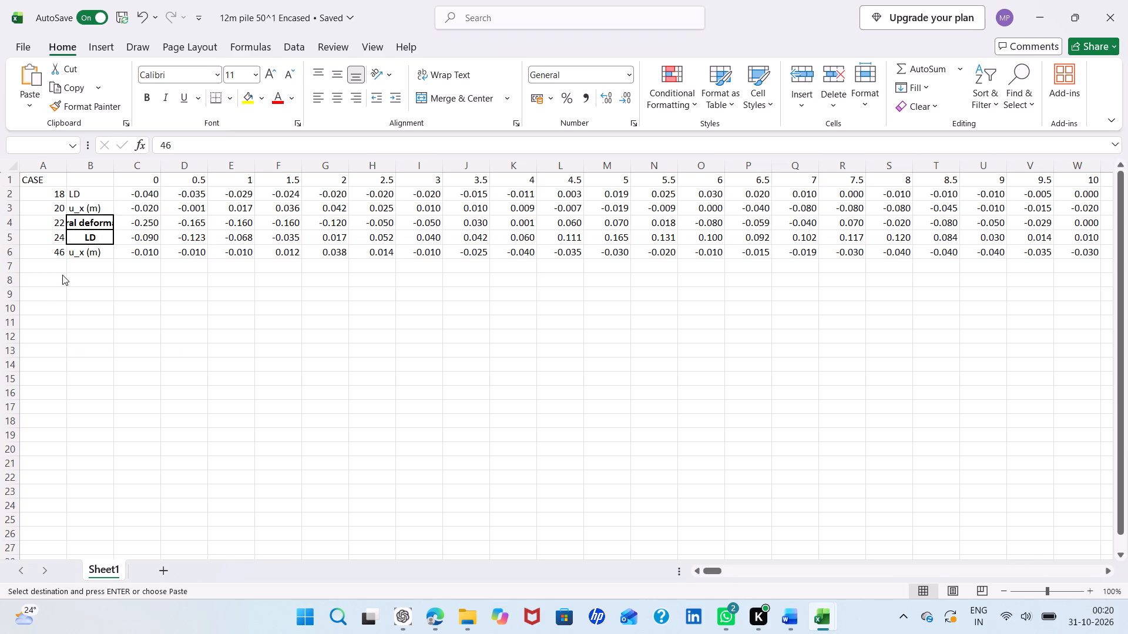
Set the case number in cell A6 to 26.
click(55, 249)
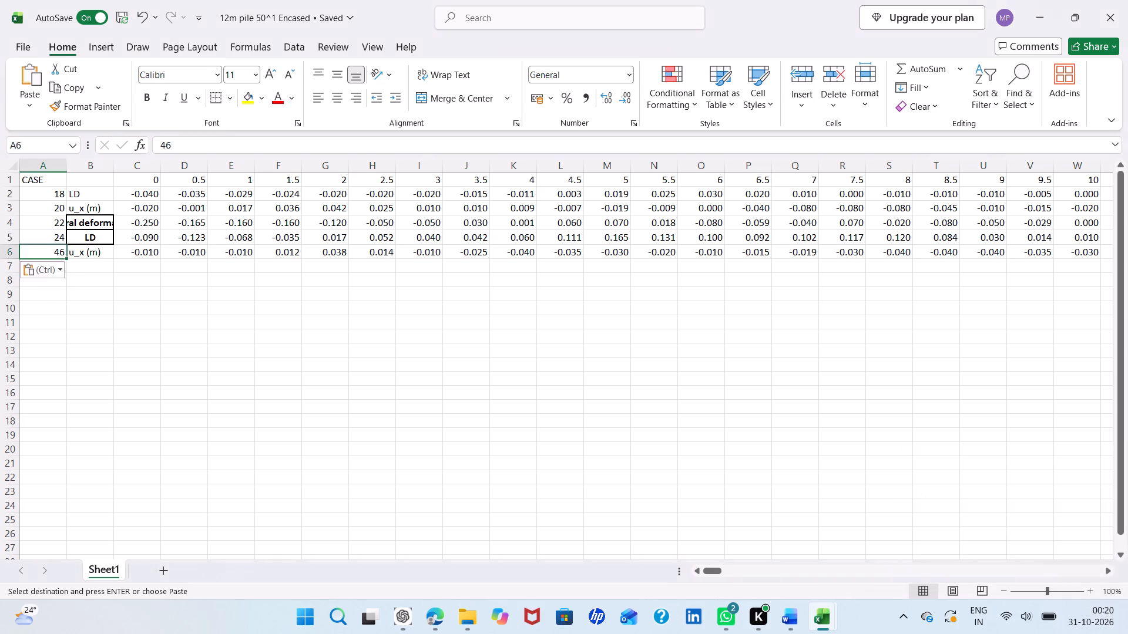
click(56, 254)
key(BackSpace)
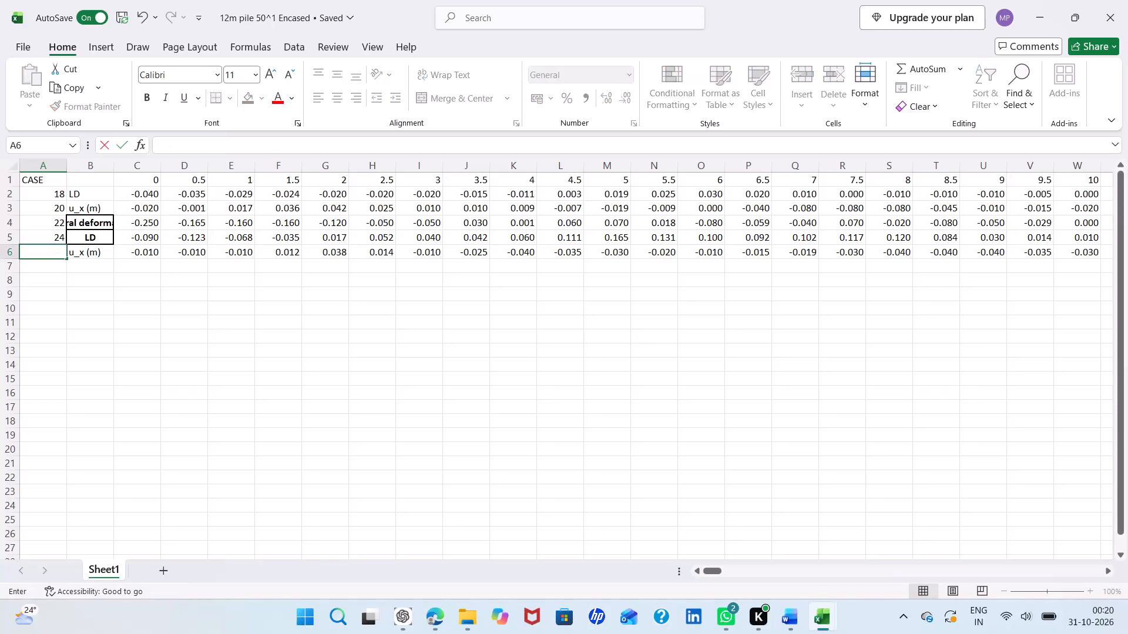
text(26)
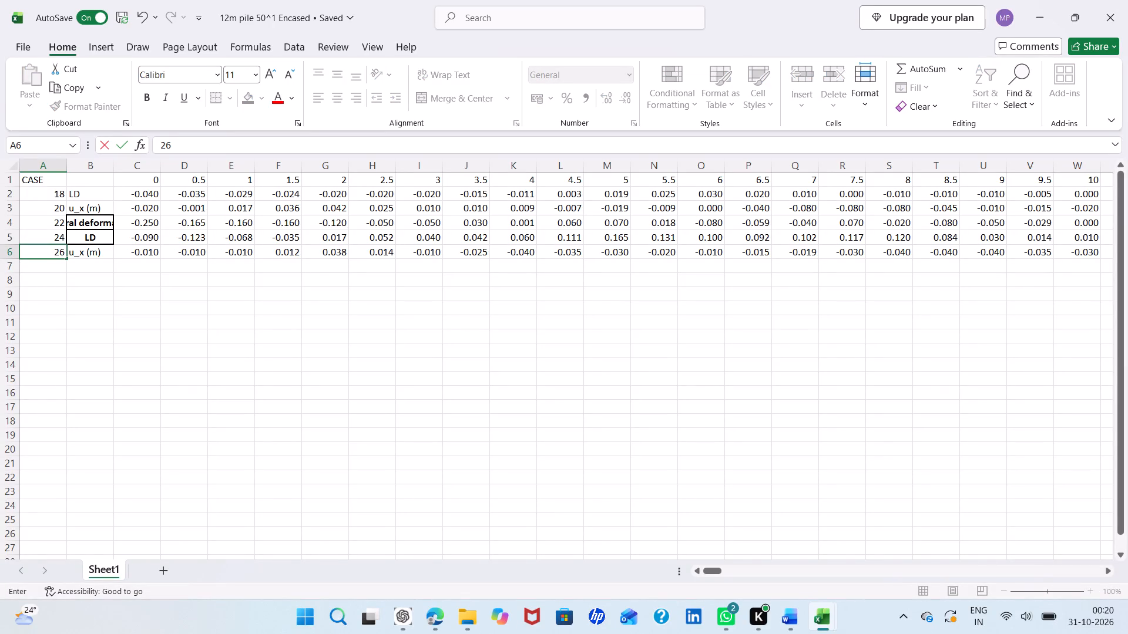
click(11, 267)
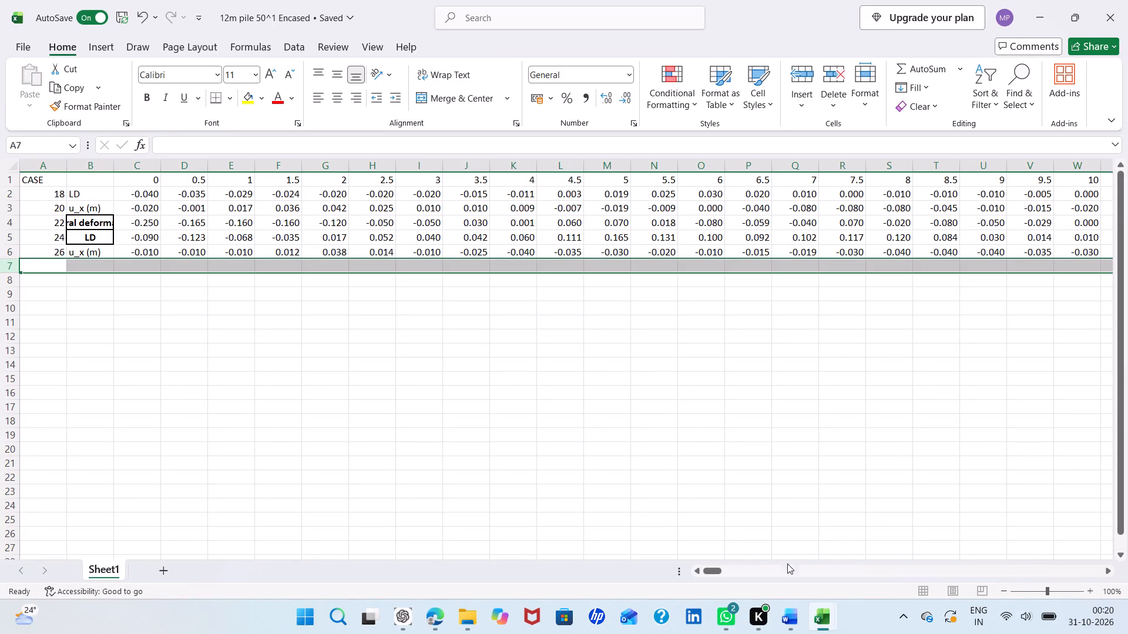
Copy the case 52 row from the LATERAL deformation info workbook into row 7 of 12m pile 50^1 Encased.
click(1023, 542)
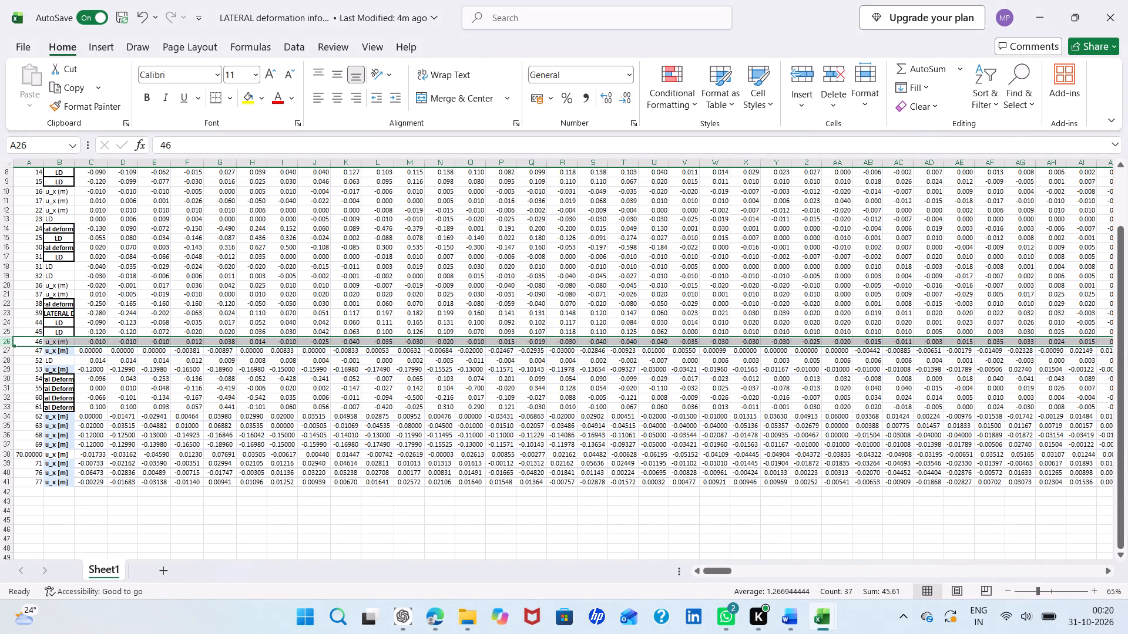
click(9, 360)
right_click(9, 360)
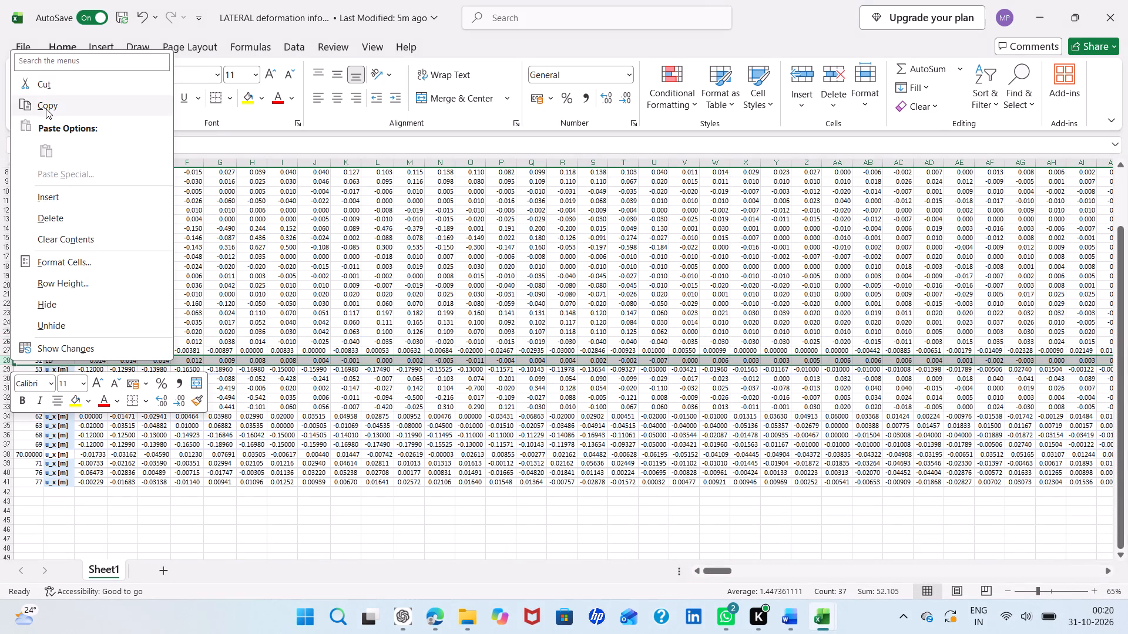
click(46, 109)
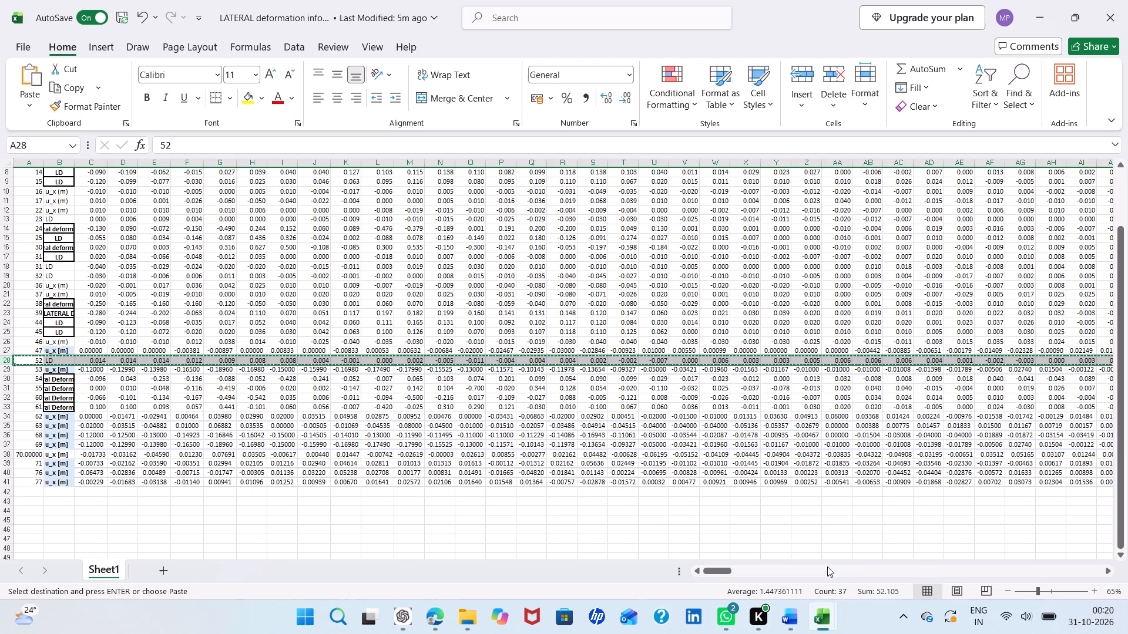
click(525, 538)
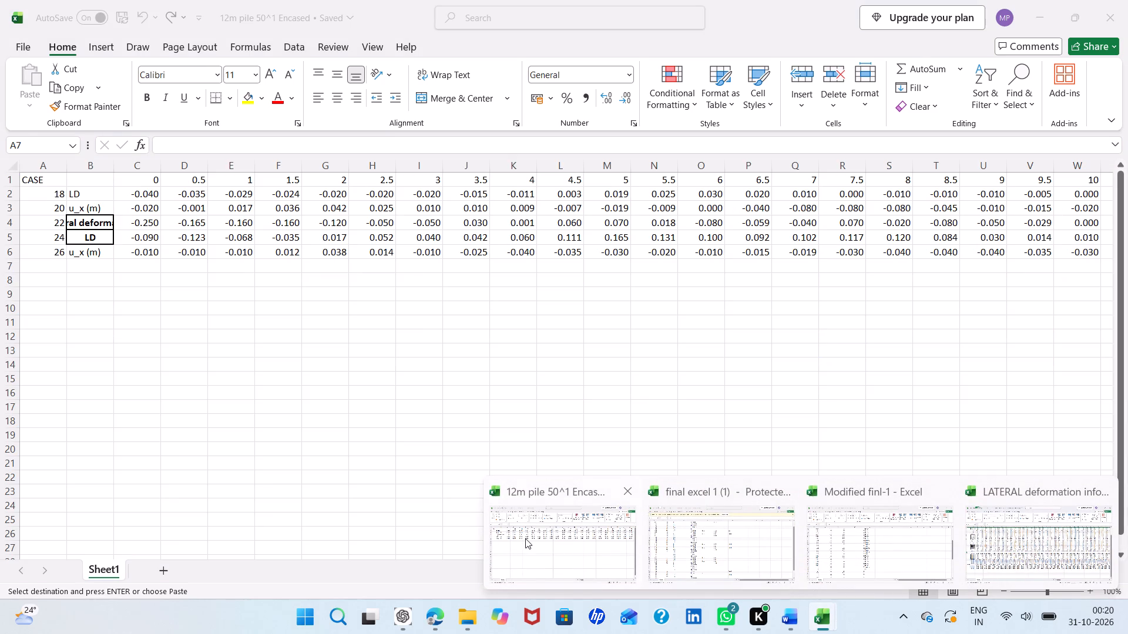
right_click(17, 267)
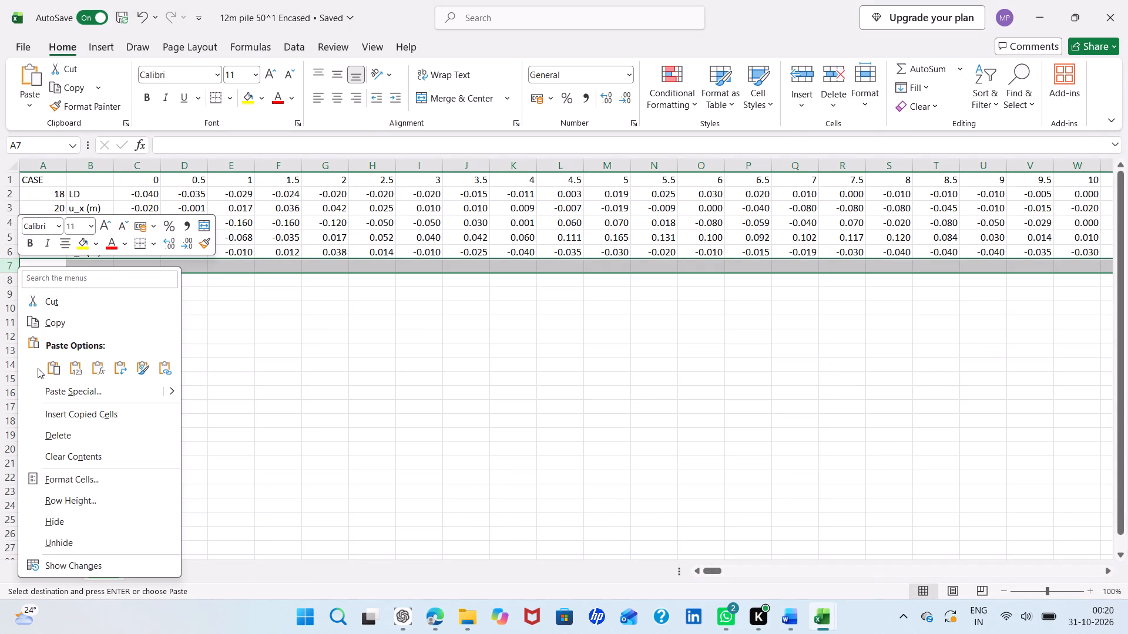
click(48, 372)
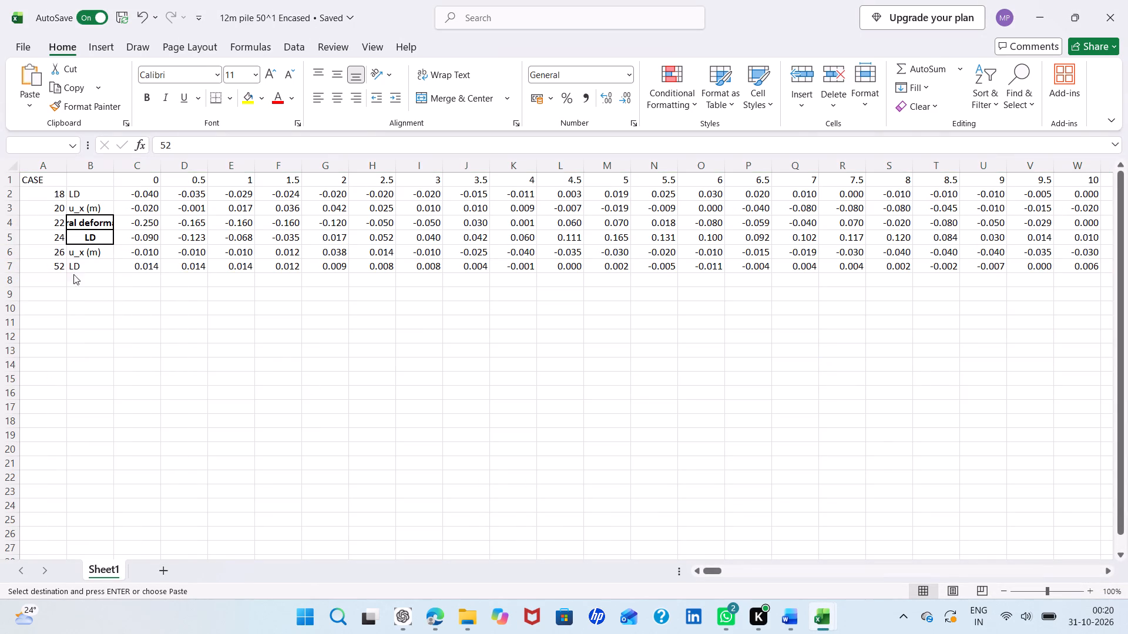
Set the case number in cell A7 to 28.
click(57, 267)
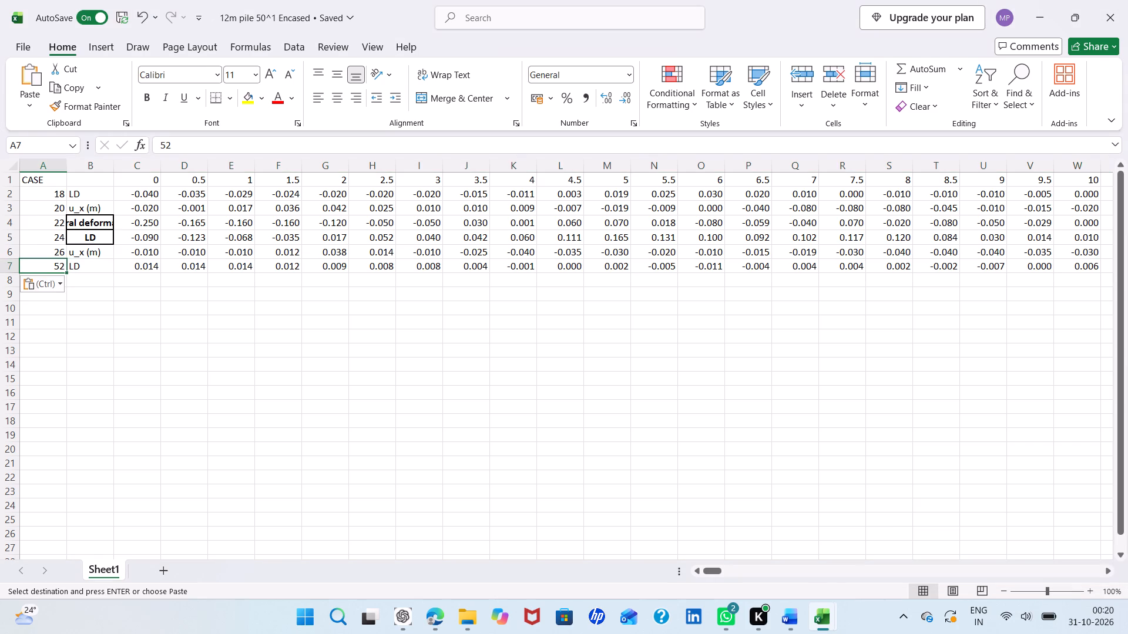
key(BackSpace)
text(28)
click(56, 278)
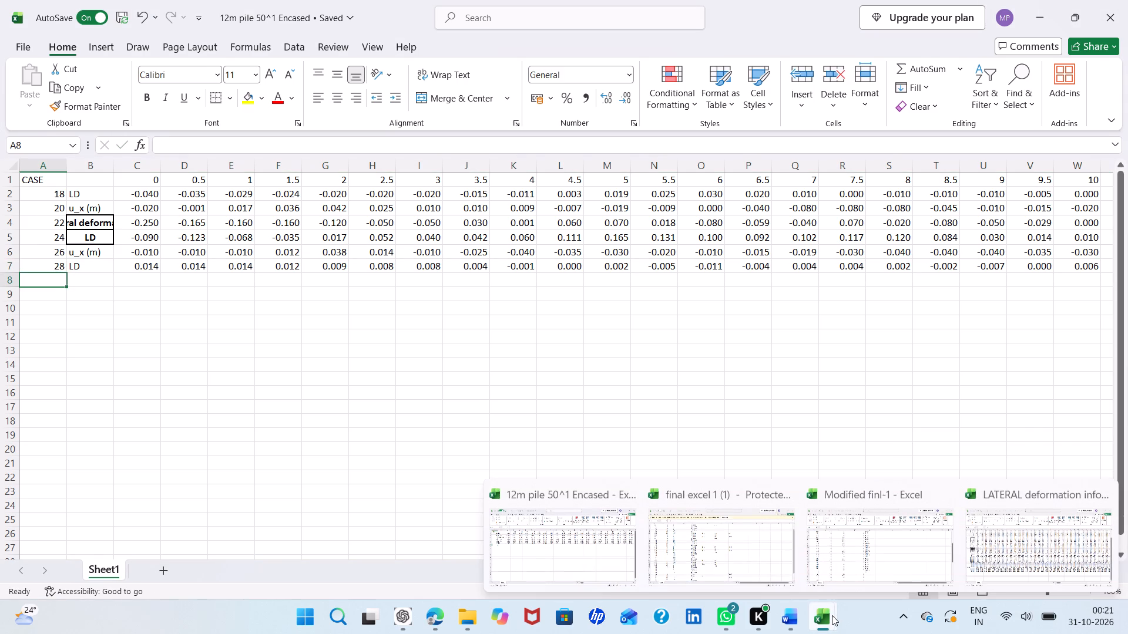
Copy the case 54 row from the LATERAL deformation info workbook into row 8 of 12m pile 50^1 Encased.
click(971, 551)
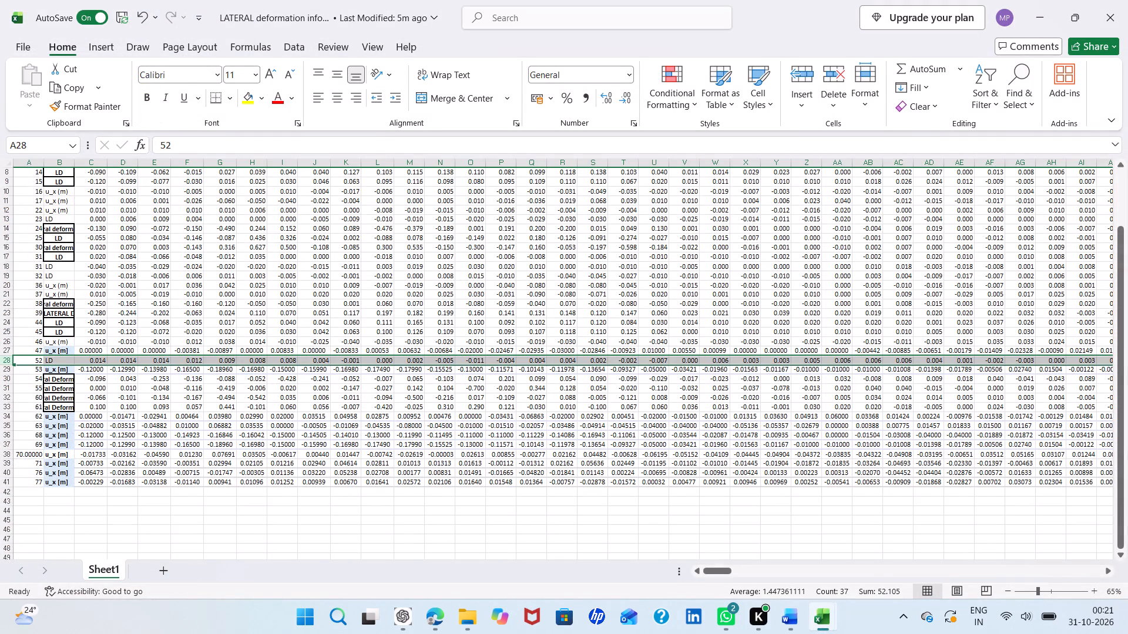
click(6, 379)
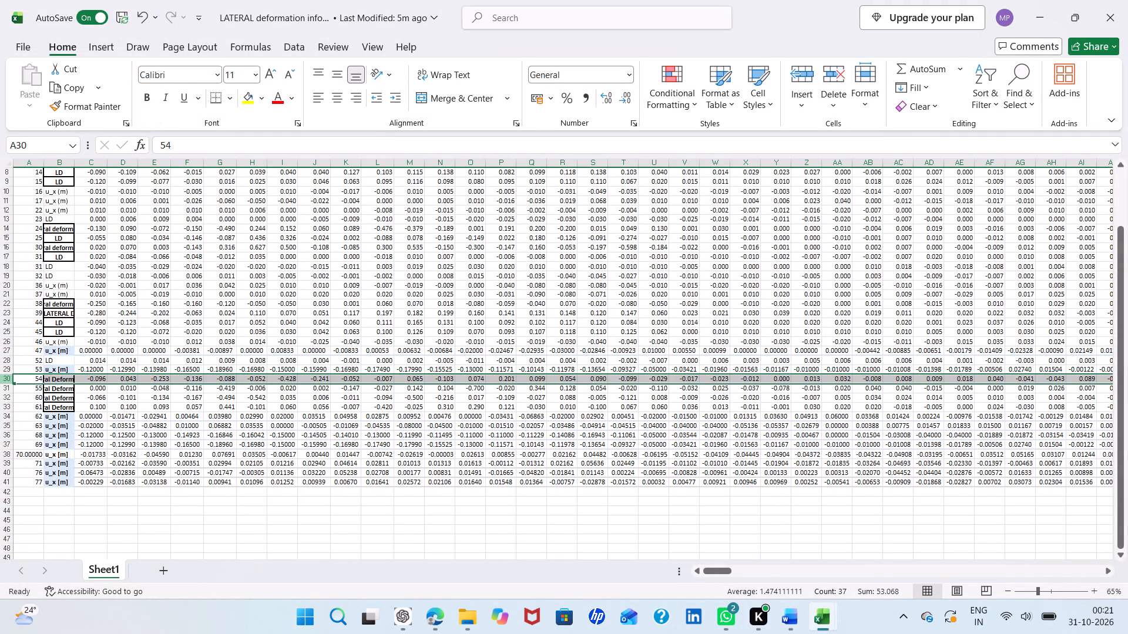
right_click(6, 379)
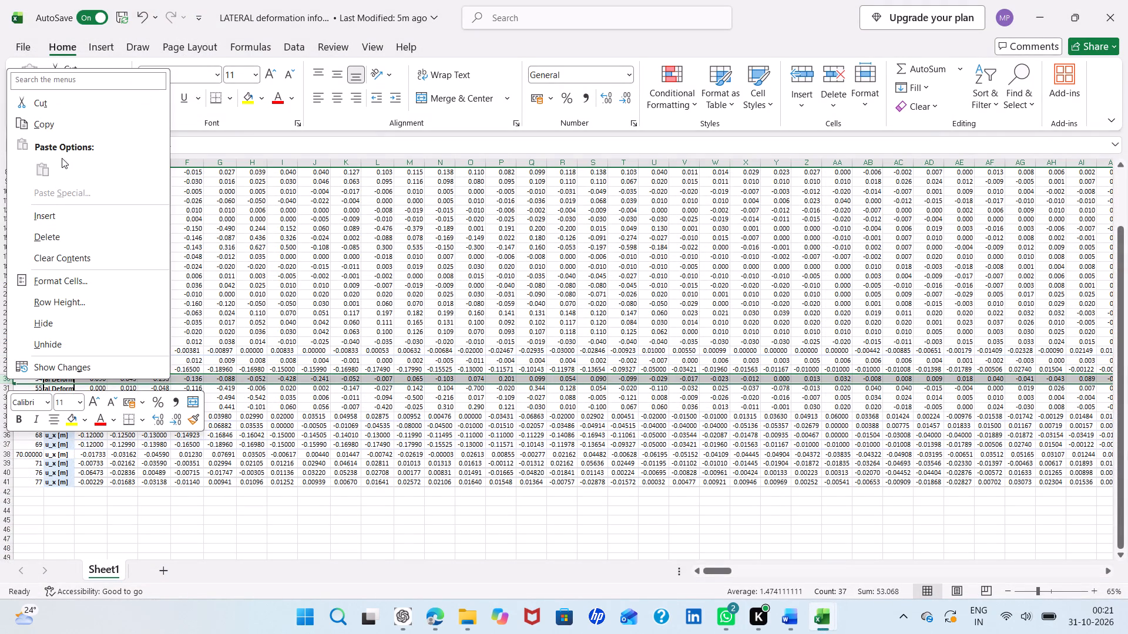
click(66, 134)
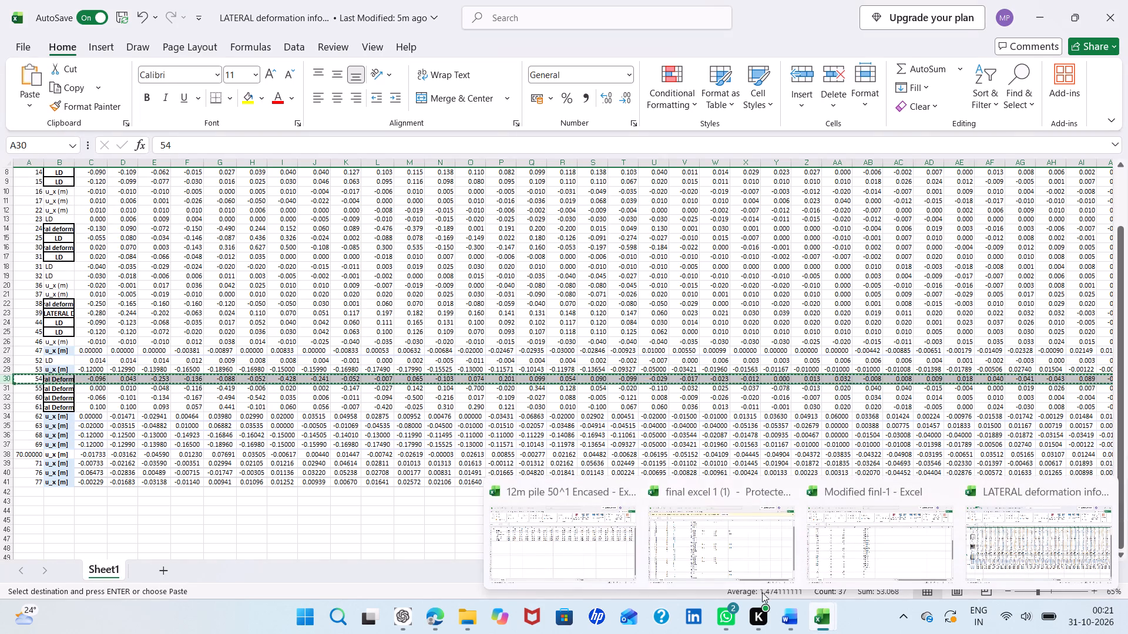
click(525, 547)
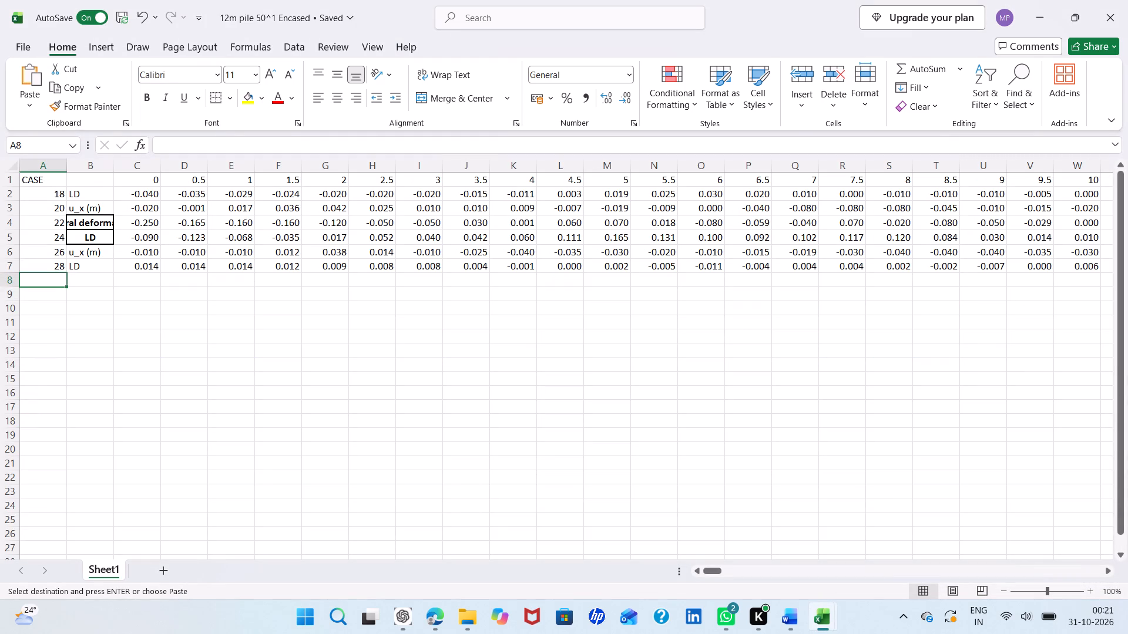
click(11, 282)
right_click(11, 282)
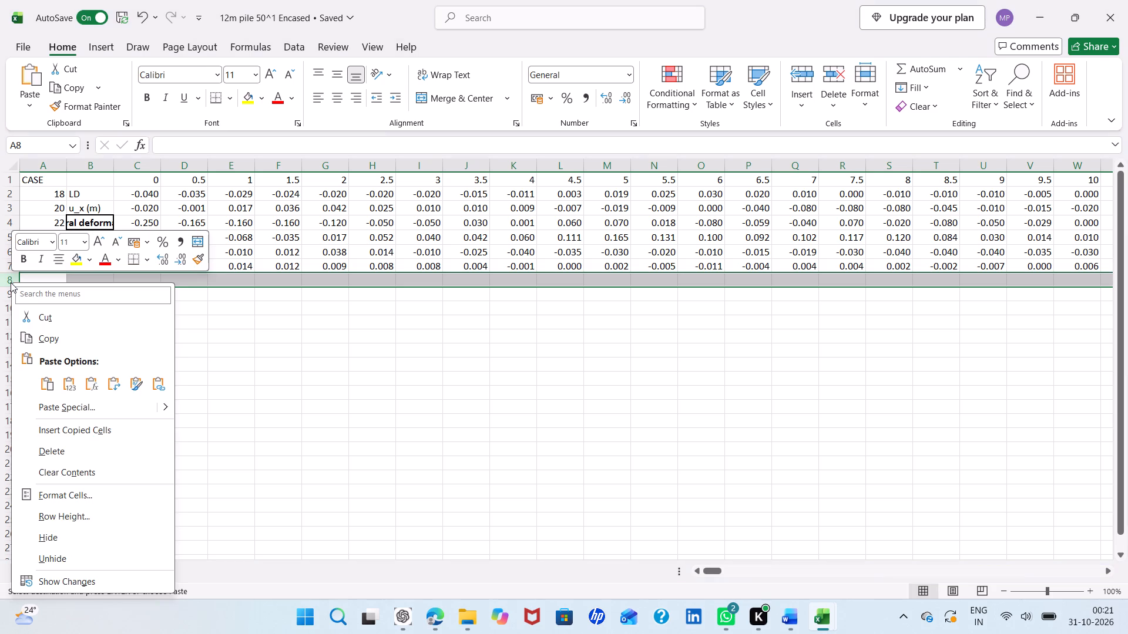
click(45, 384)
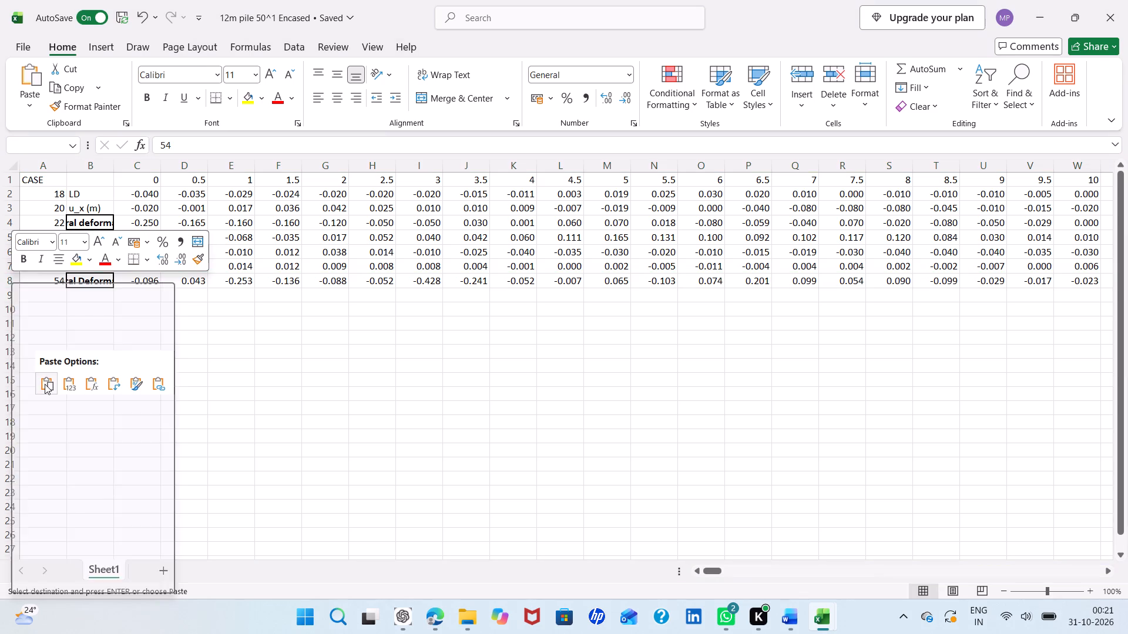
Set the case number in cell A8 to 30.
click(53, 280)
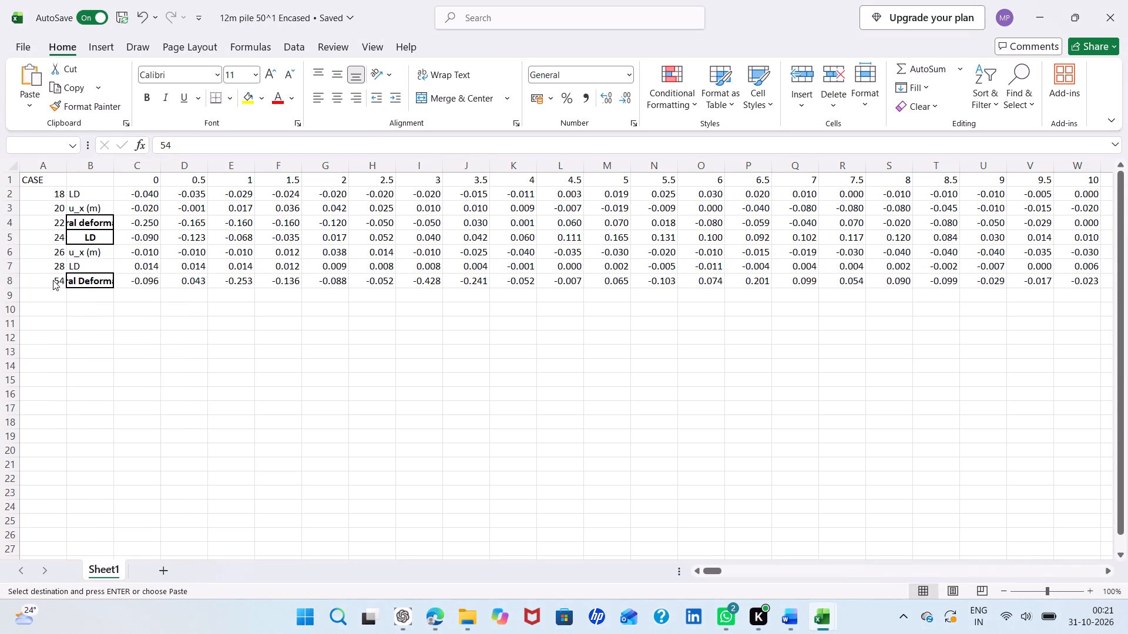
click(58, 278)
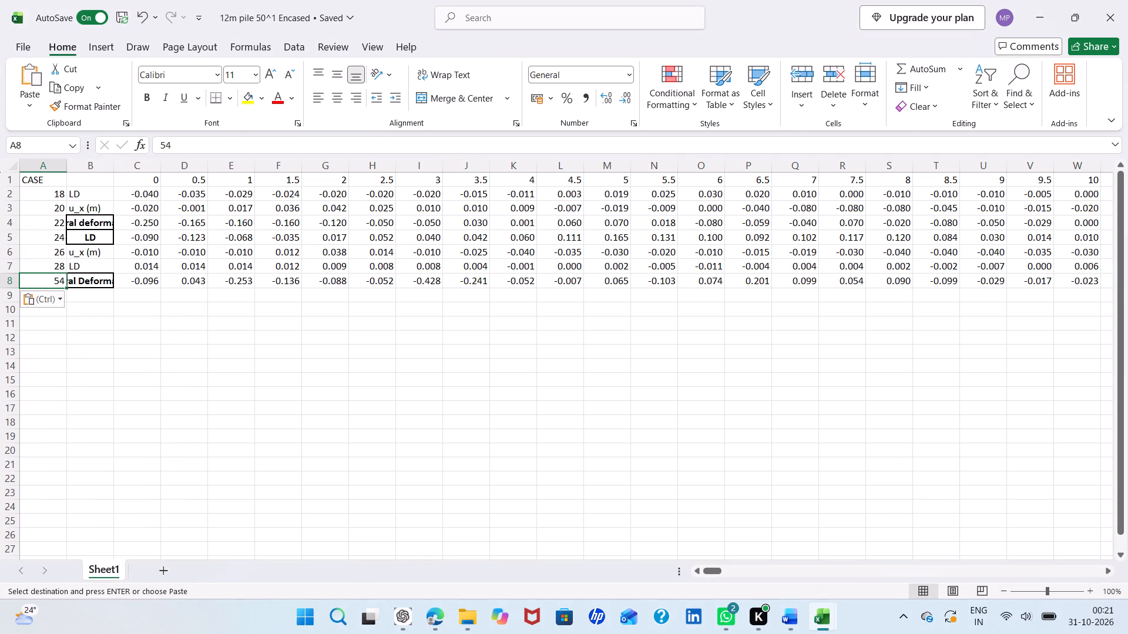
key(BackSpace)
text(30)
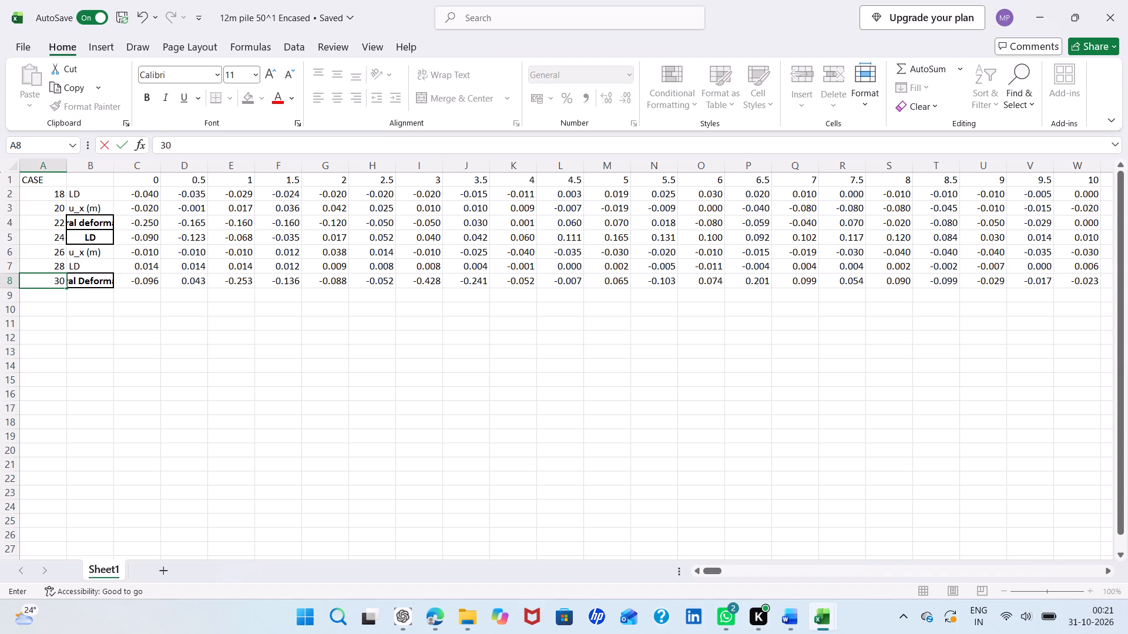
click(16, 297)
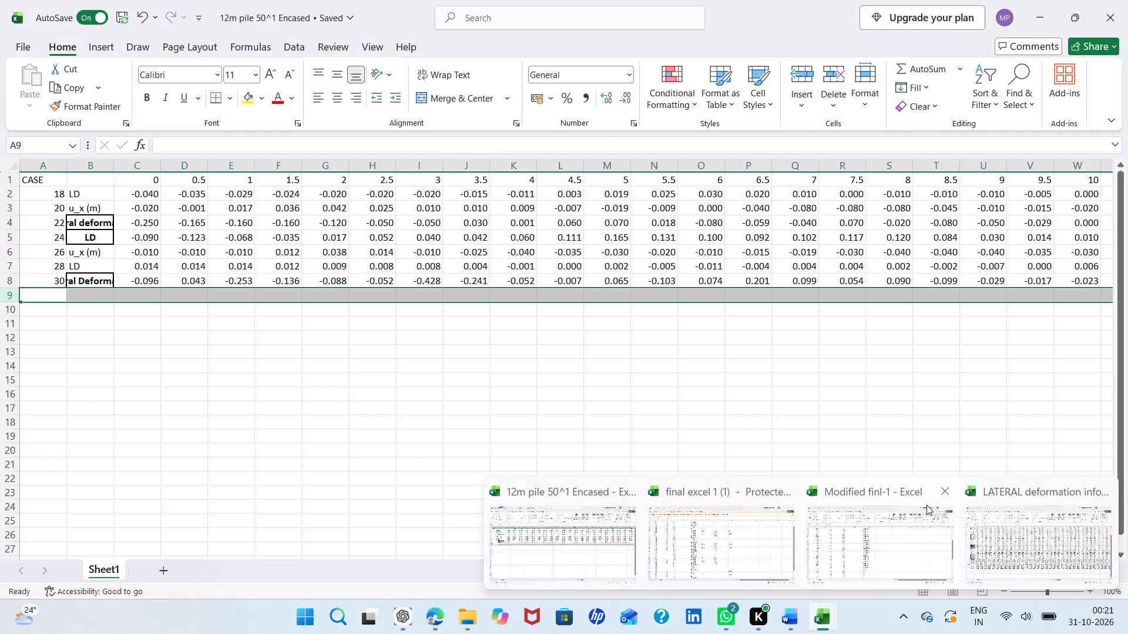
Copy the case 60 row from the LATERAL deformation info workbook into row 9 of 12m pile 50^1 Encased.
click(1008, 544)
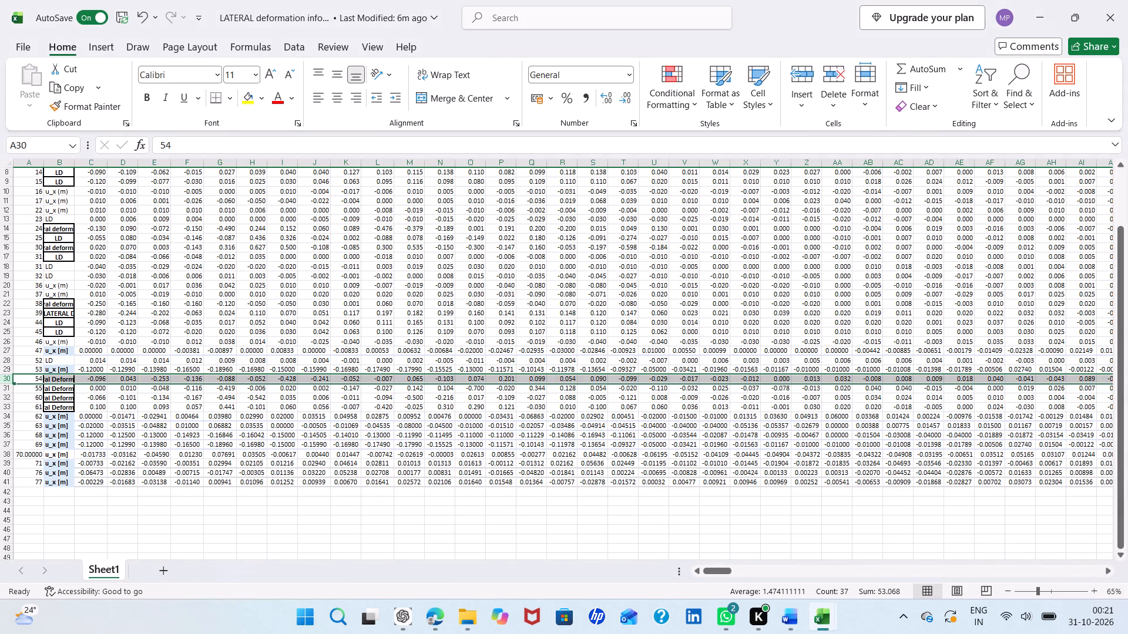
scroll(76, 473, right, 1)
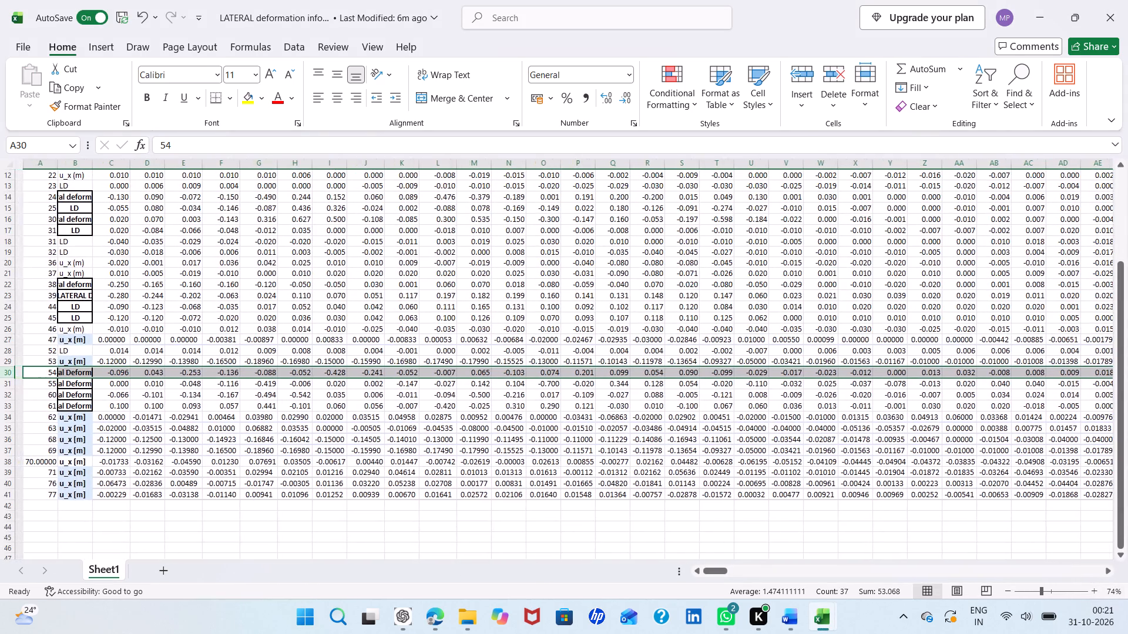
scroll(76, 473, right, 1)
click(8, 395)
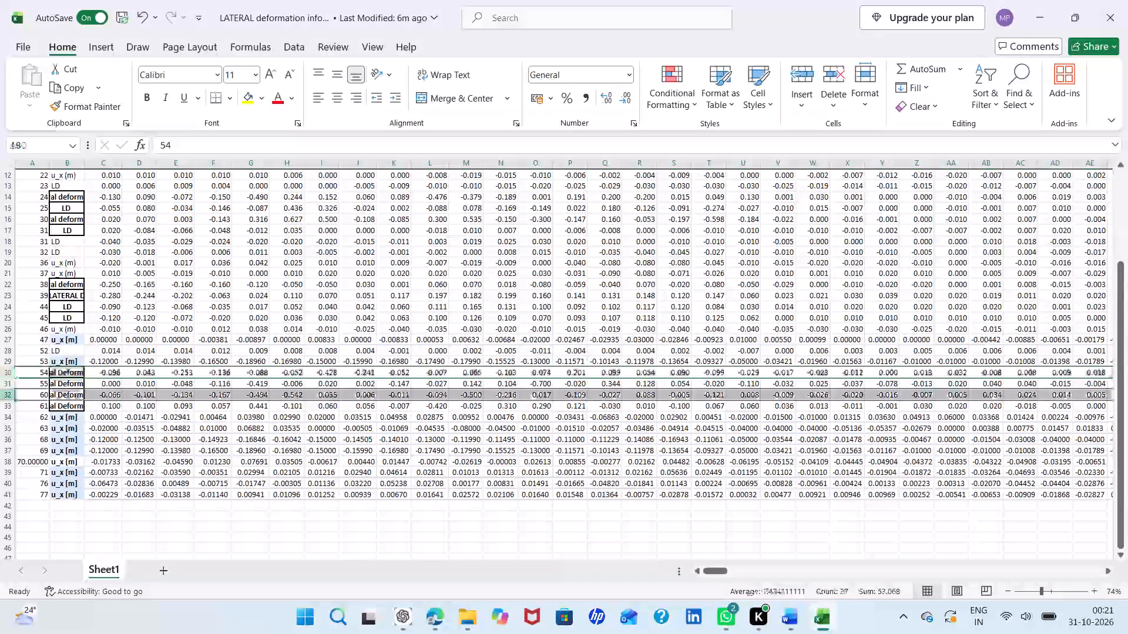
right_click(8, 395)
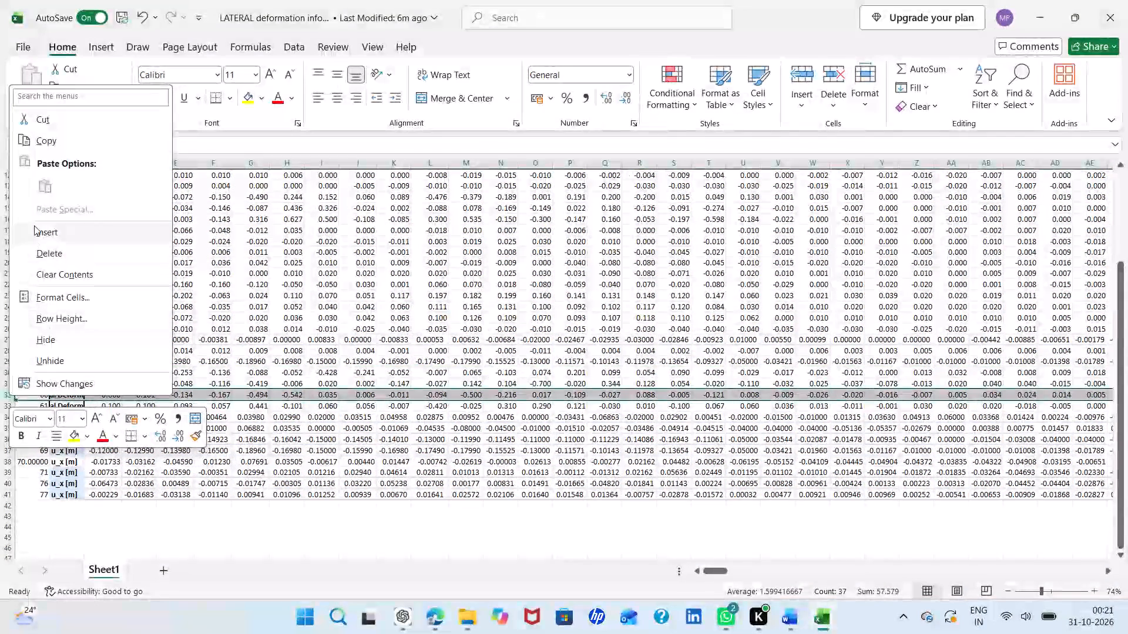
click(55, 144)
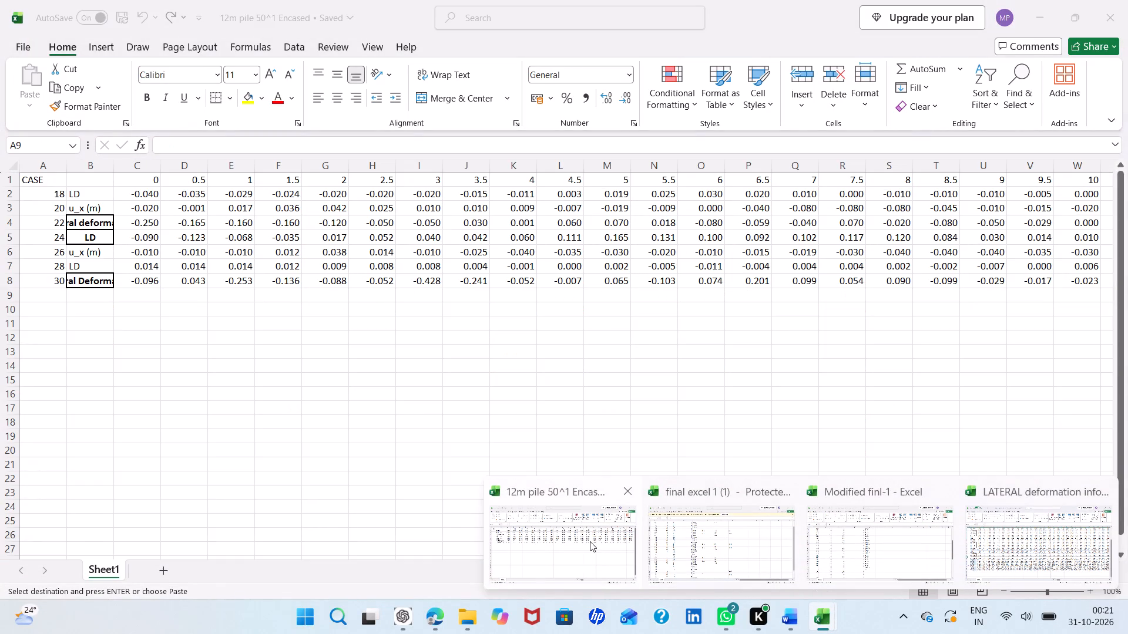
click(590, 541)
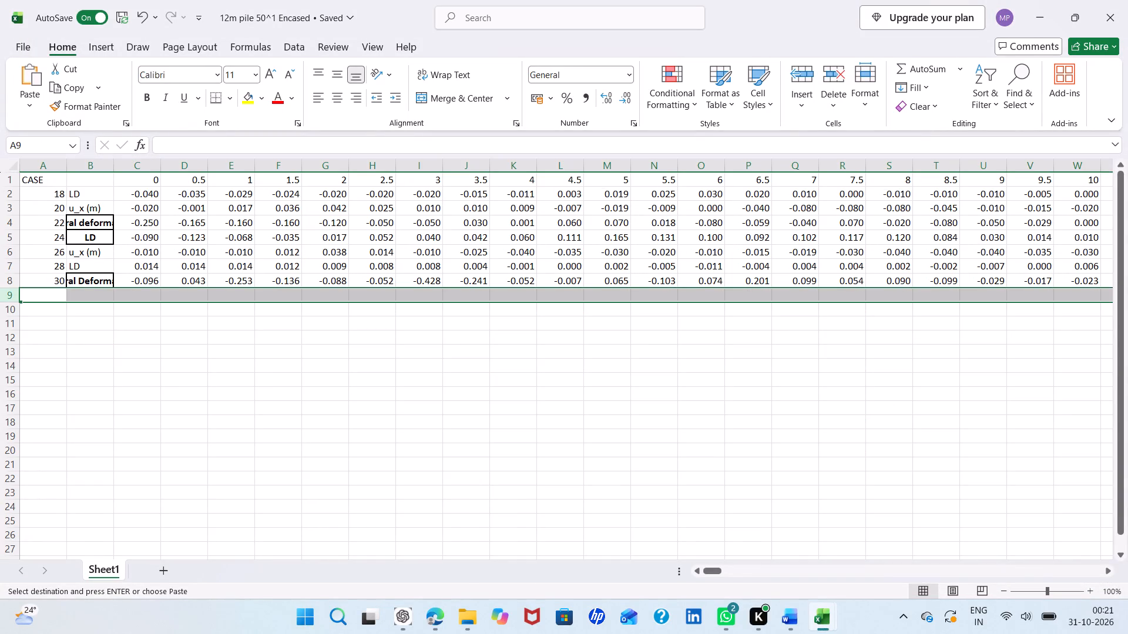
click(8, 295)
right_click(8, 295)
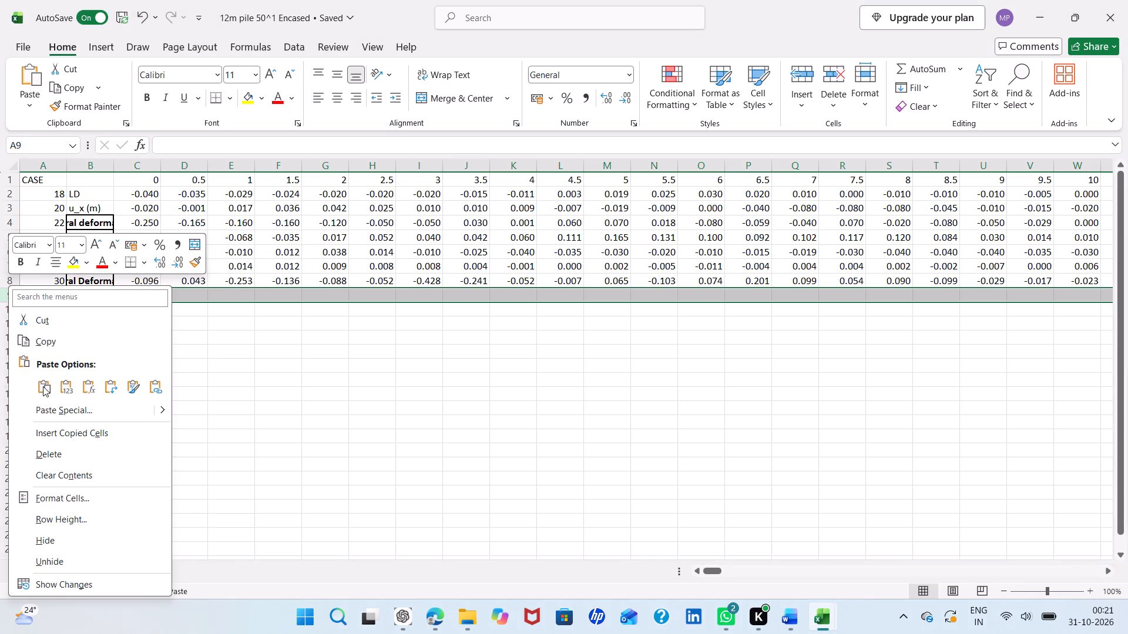
click(43, 386)
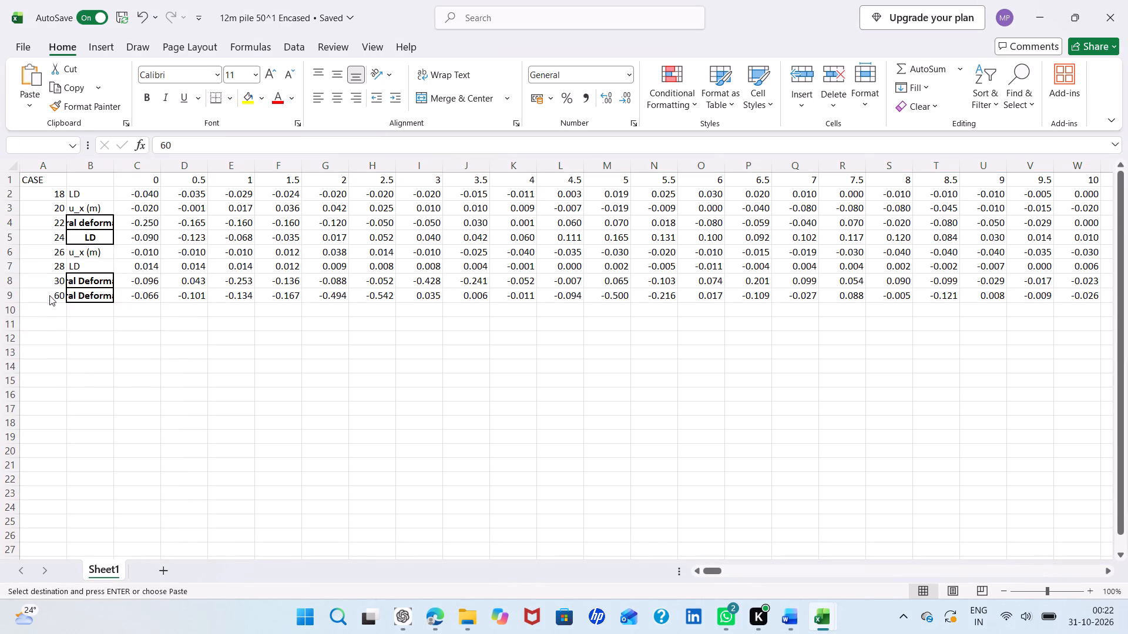
Set the case number in cell A9 to 32.
click(50, 294)
click(50, 294)
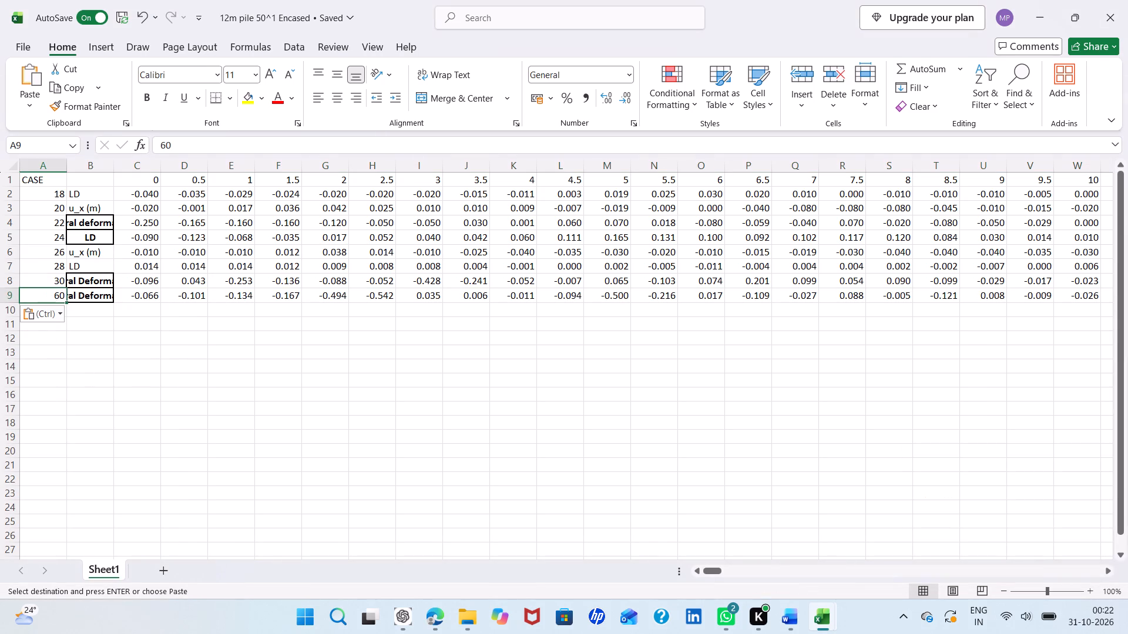
key(BackSpace)
text(32)
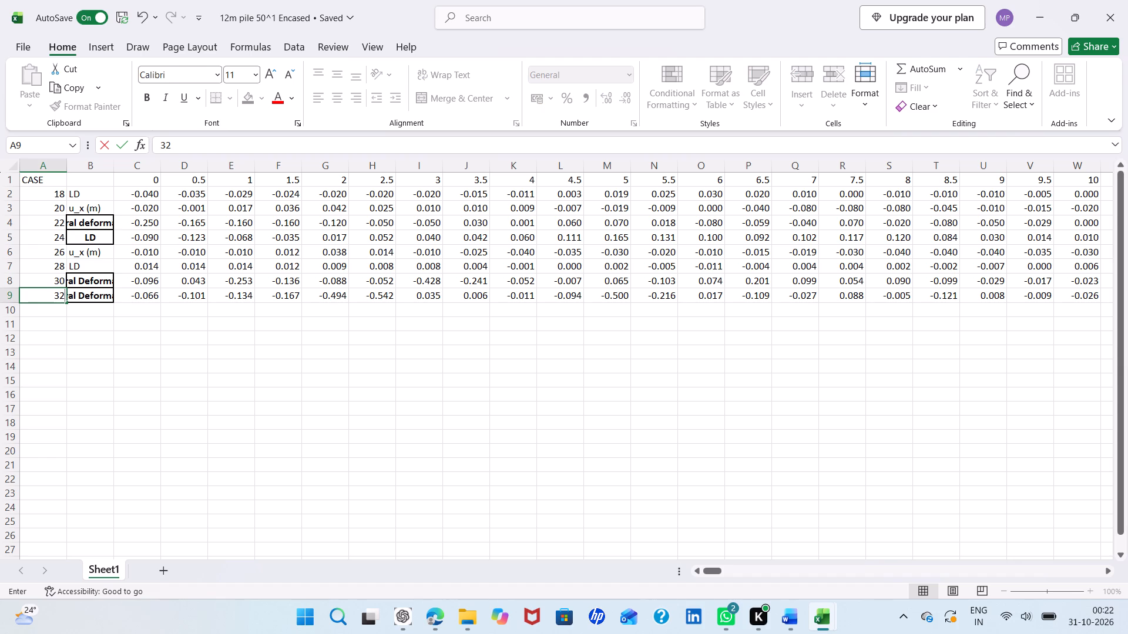
click(46, 310)
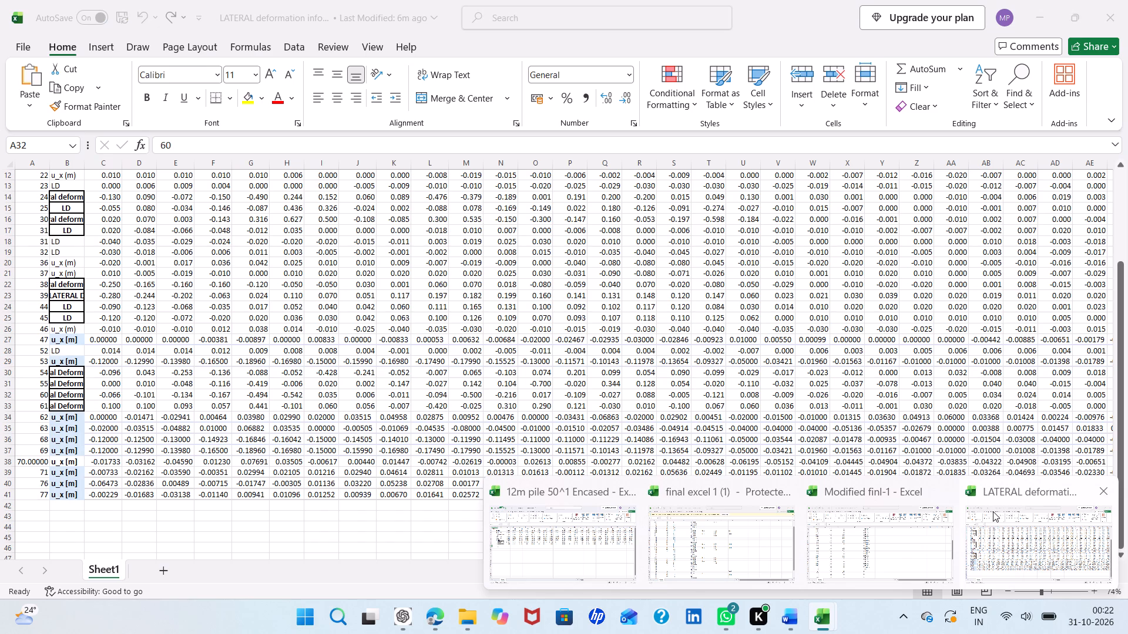
Copy the case 62 row from the LATERAL deformation info workbook into row 10 of 12m pile 50^1 Encased.
click(991, 531)
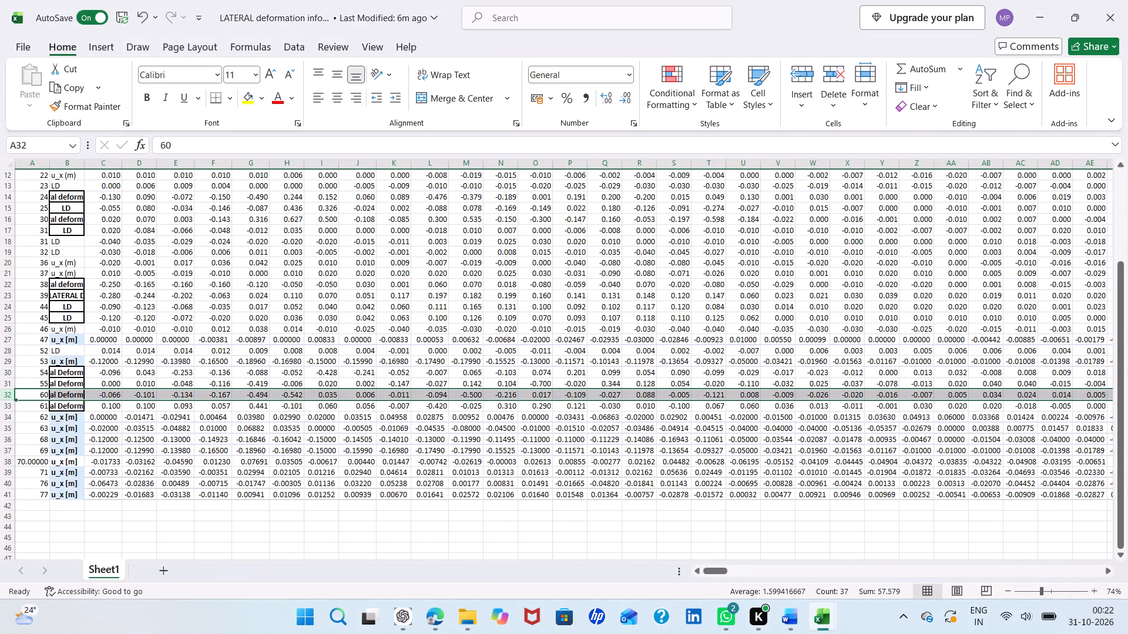
click(8, 416)
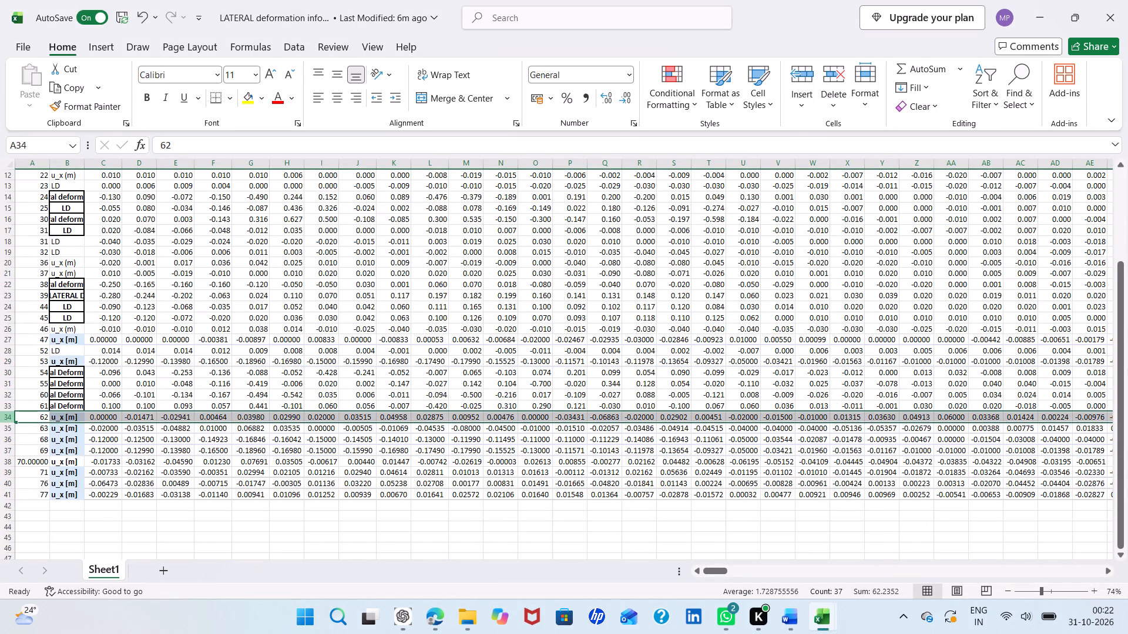
right_click(8, 416)
click(56, 165)
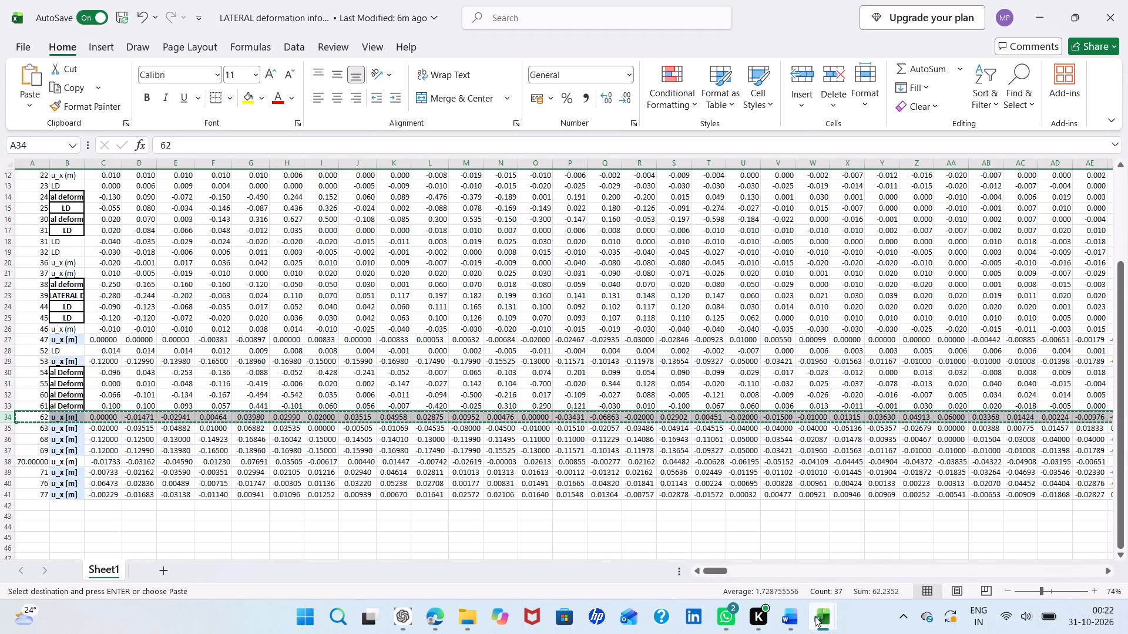
click(538, 554)
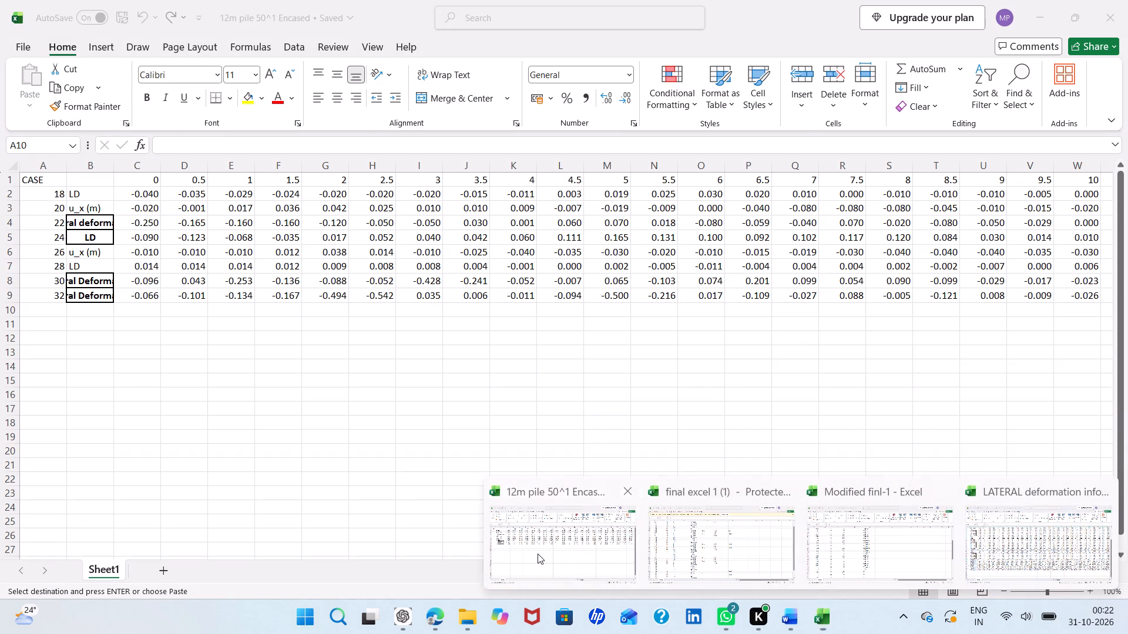
right_click(11, 308)
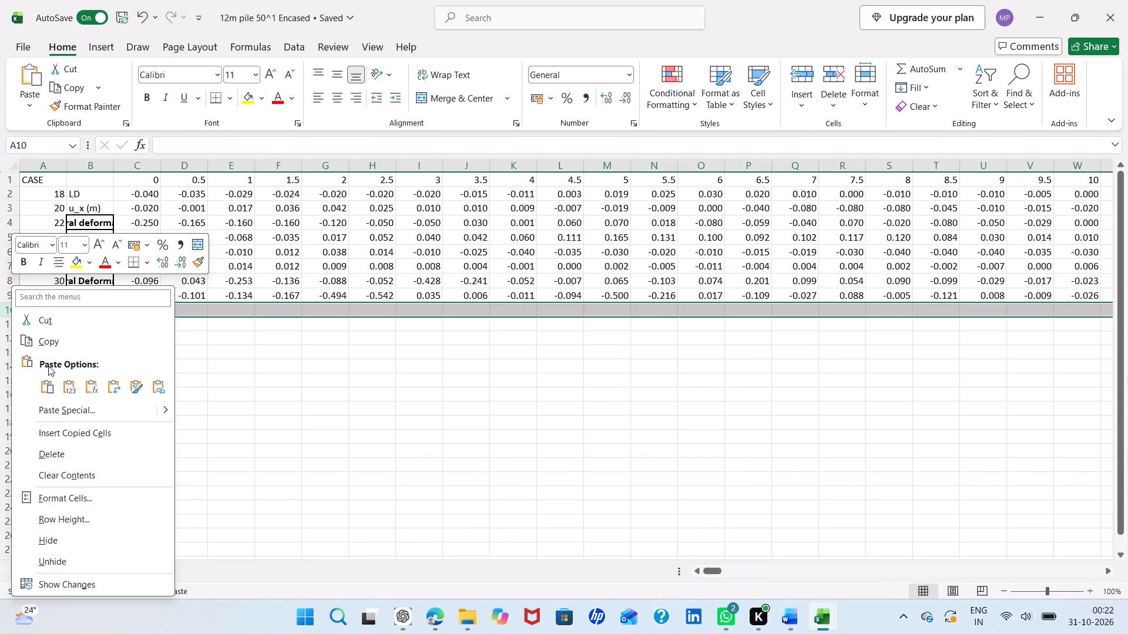
click(51, 379)
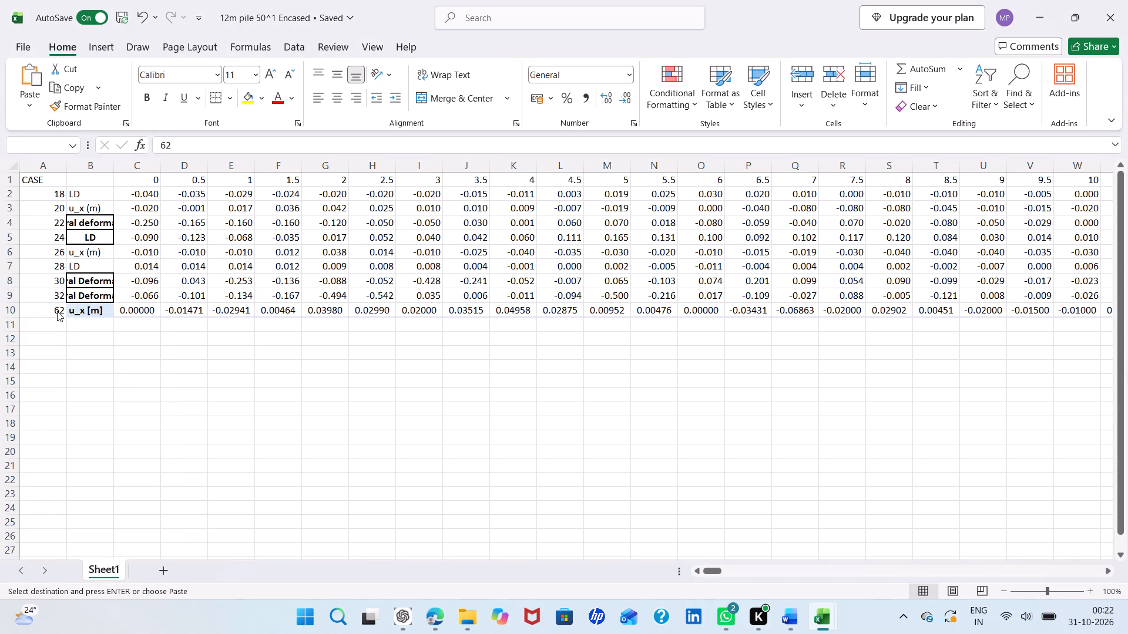
Set the case number in cell A10 to 34.
click(56, 311)
click(56, 311)
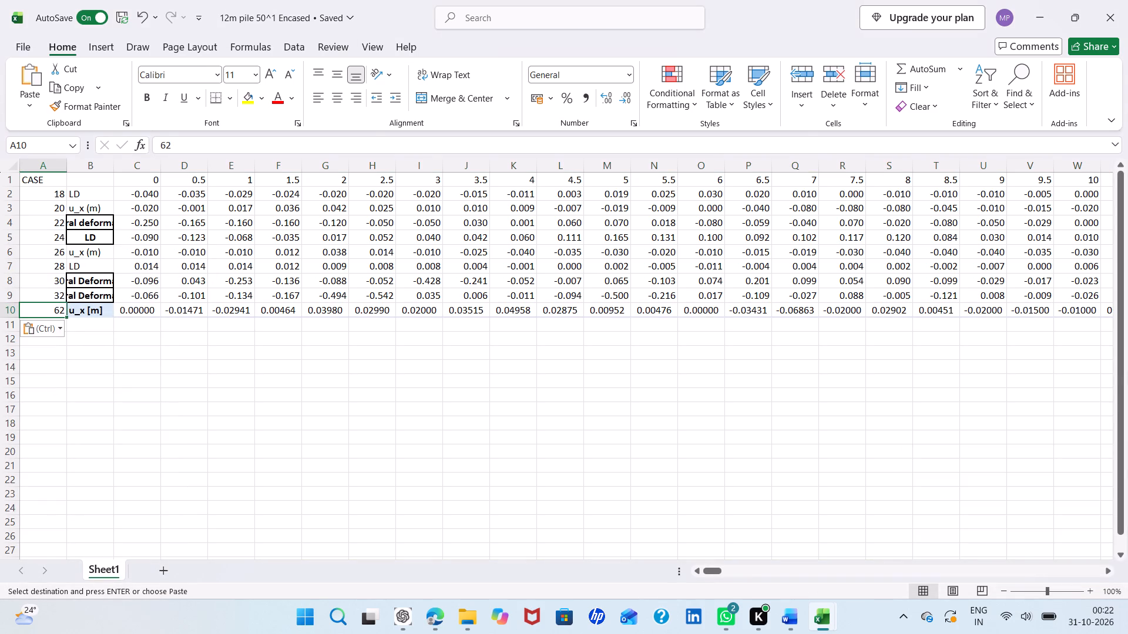
key(BackSpace)
text(34)
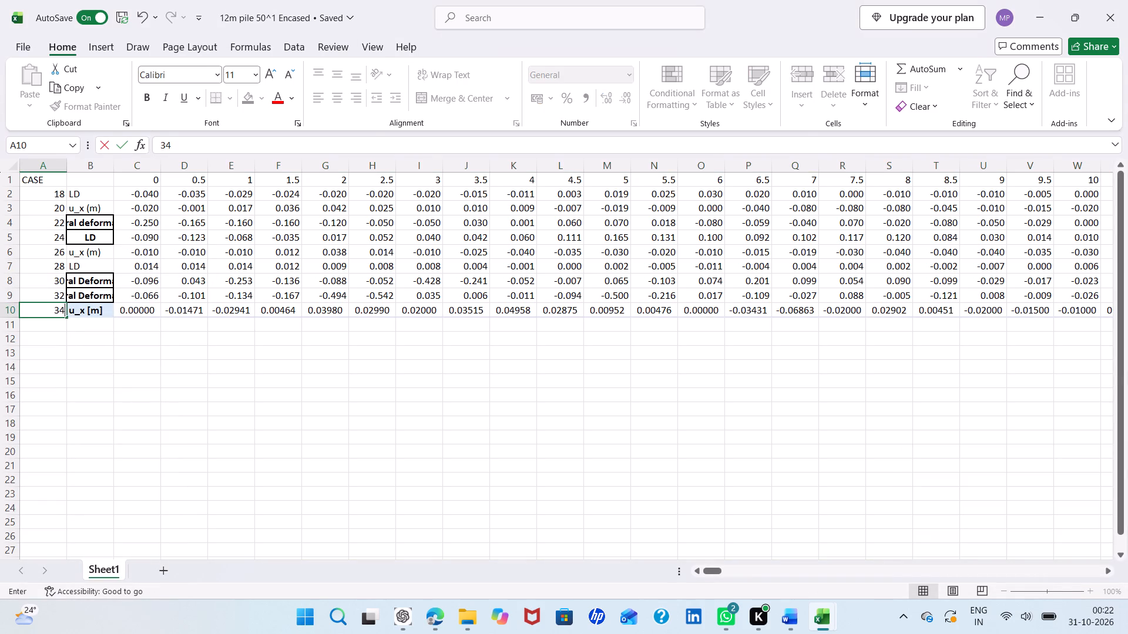
click(53, 323)
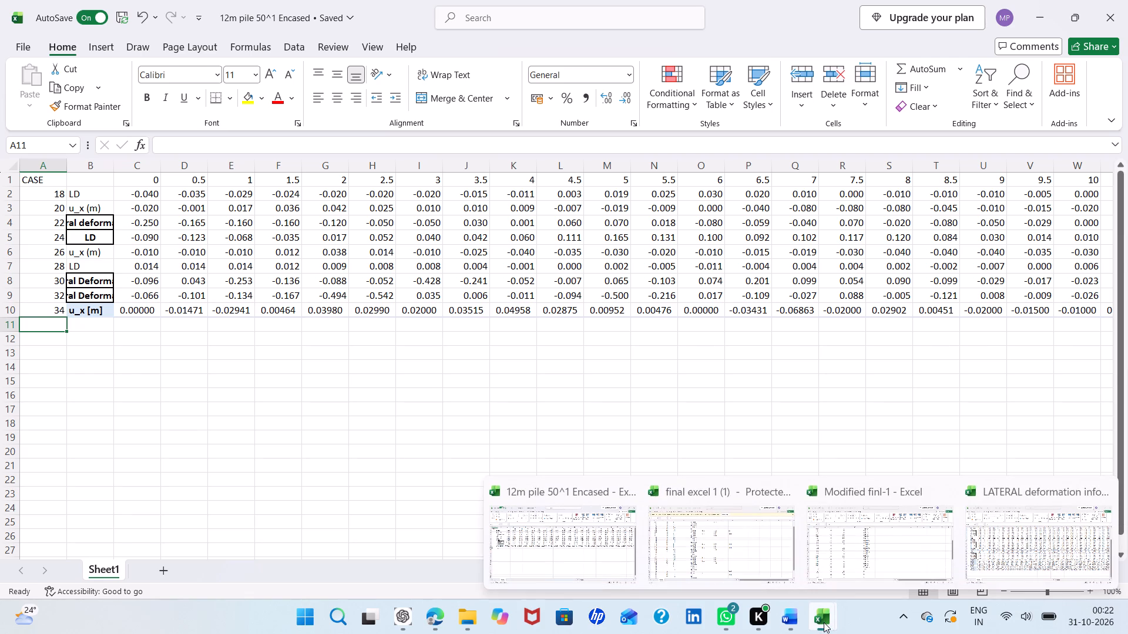
Copy the case 68 row from the LATERAL deformation info workbook into row 11 of 12m pile 50^1 Encased.
click(1015, 565)
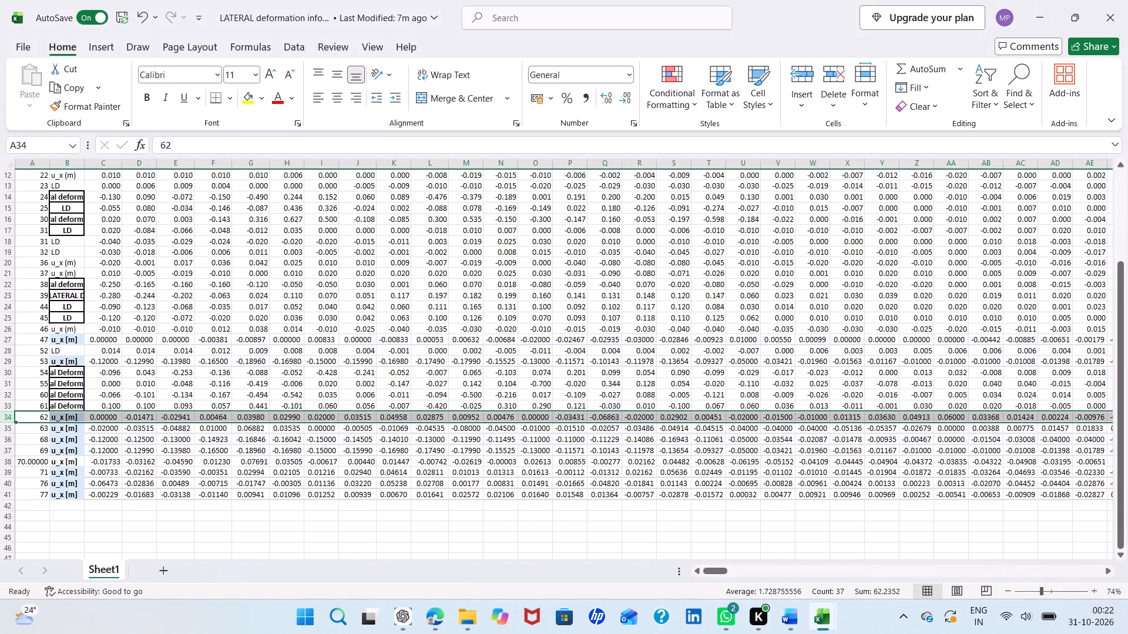
click(8, 439)
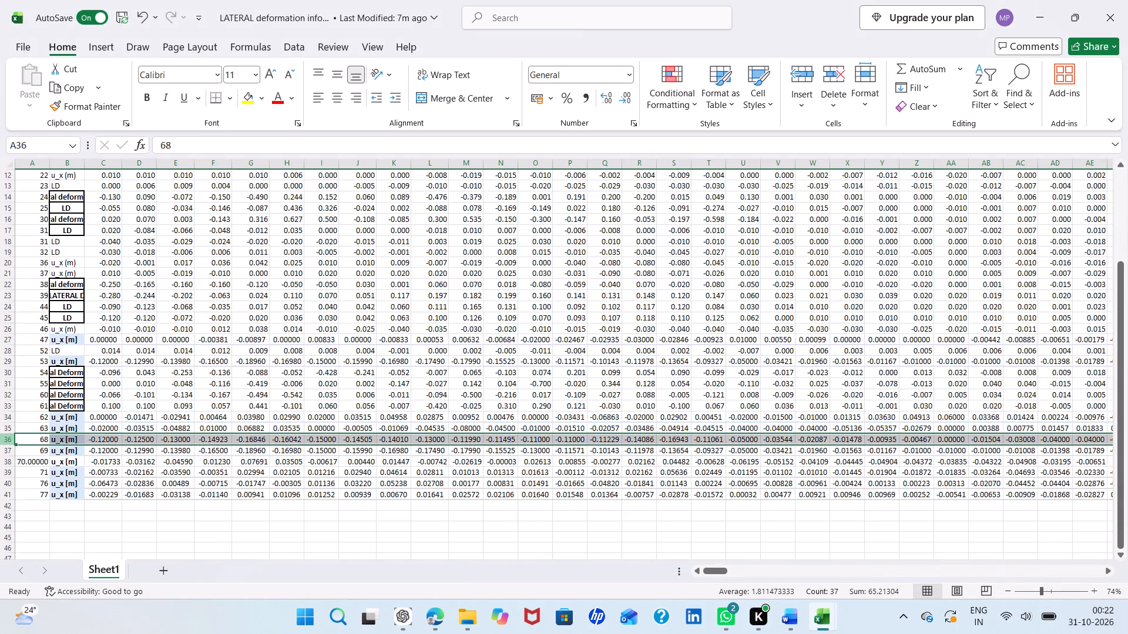
right_click(8, 439)
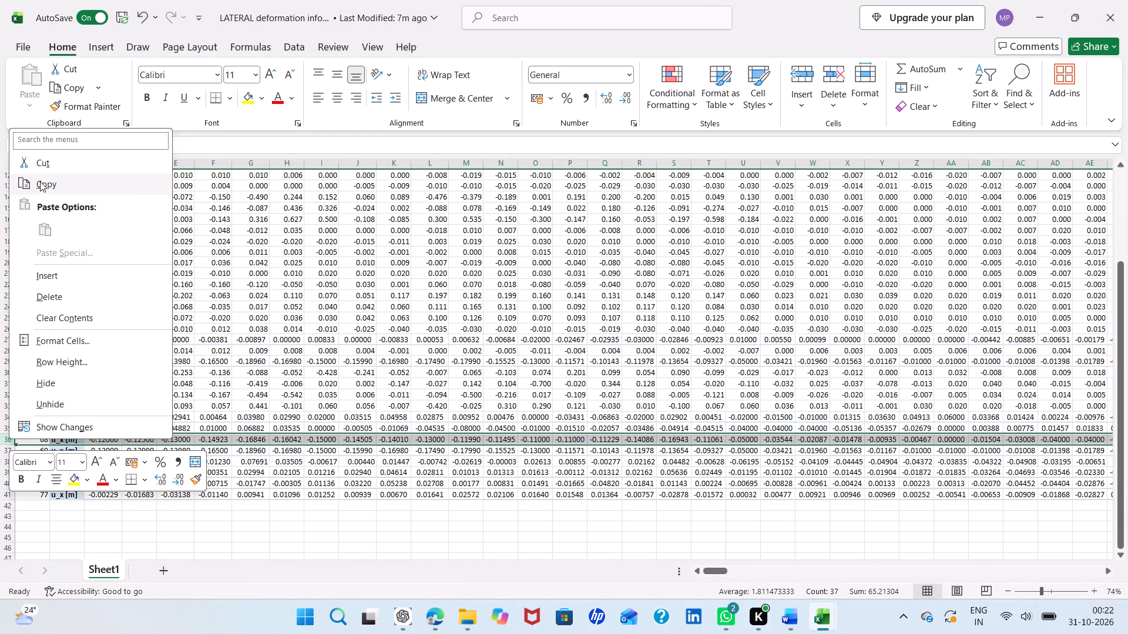
click(40, 181)
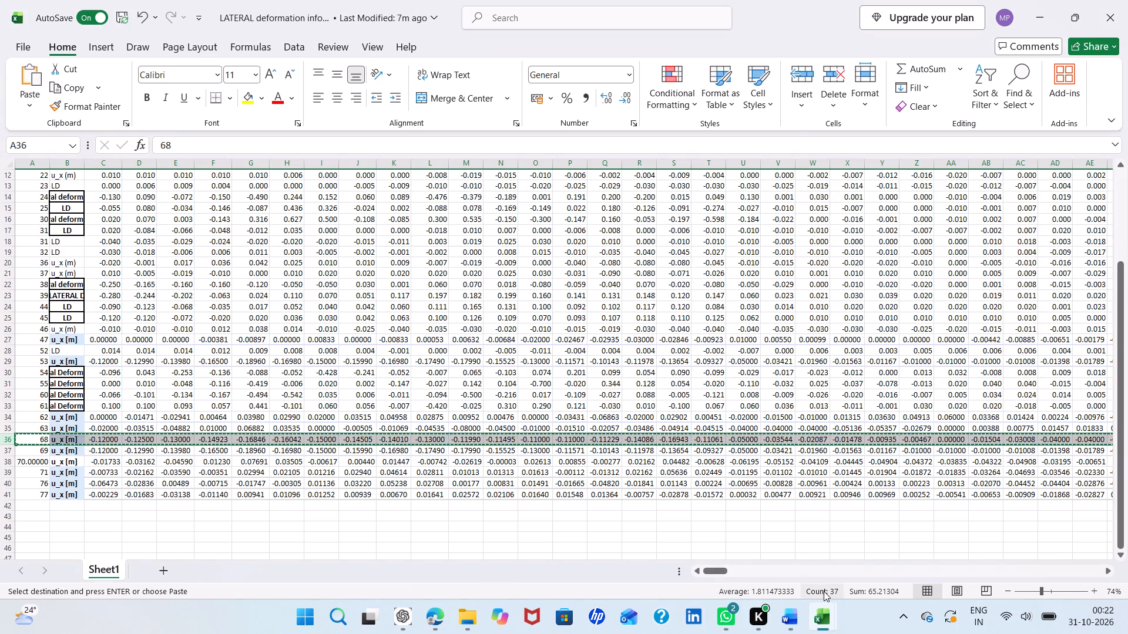
click(552, 519)
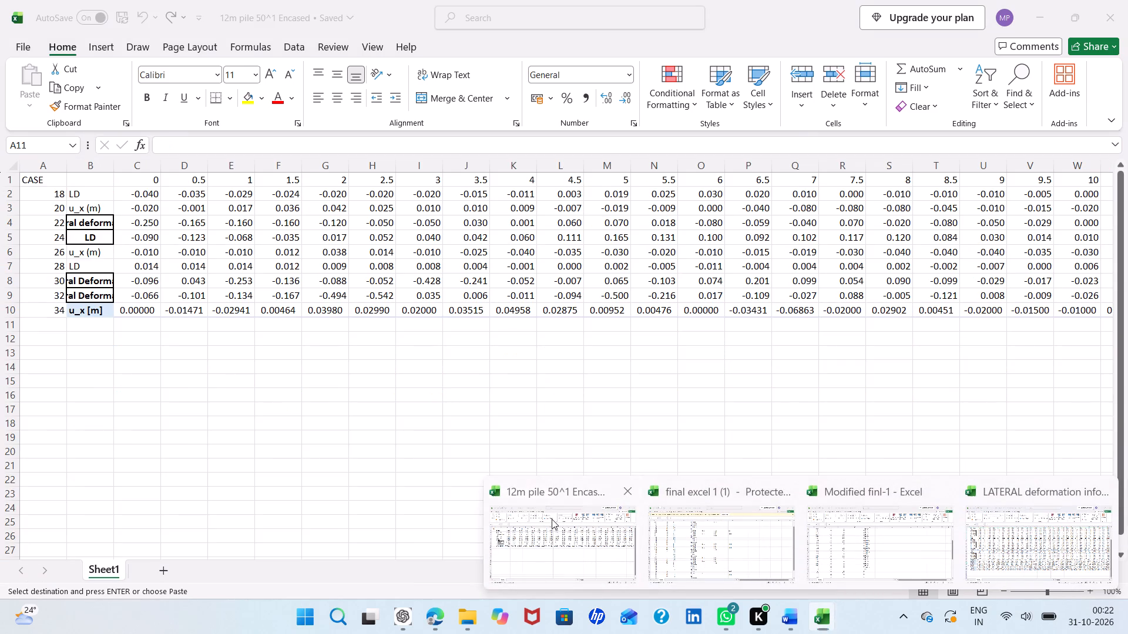
right_click(14, 323)
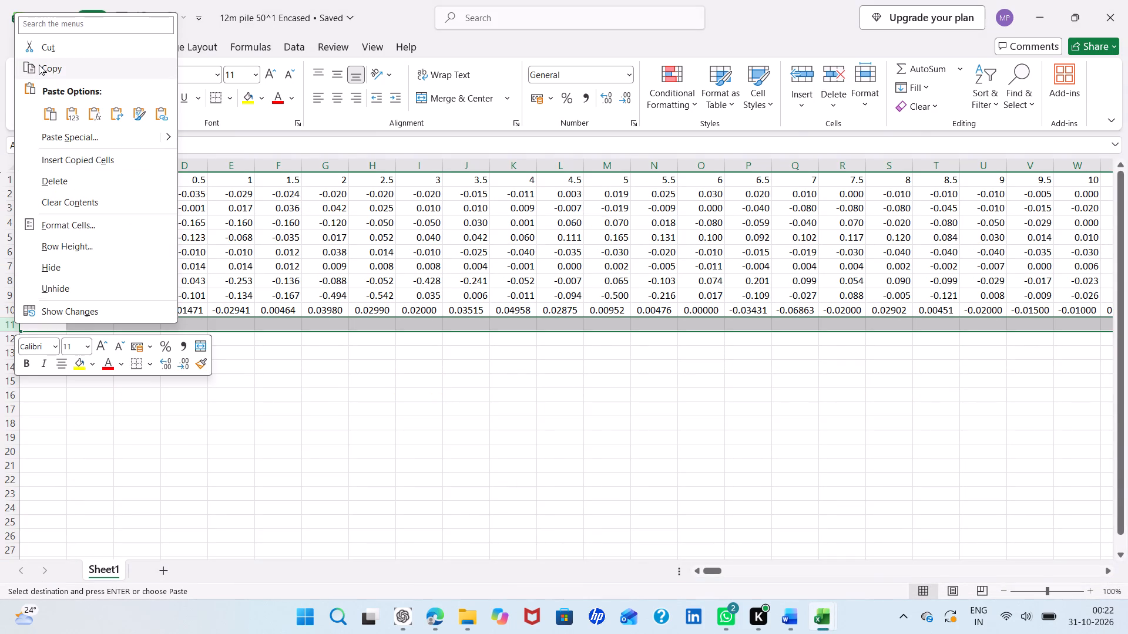
click(45, 110)
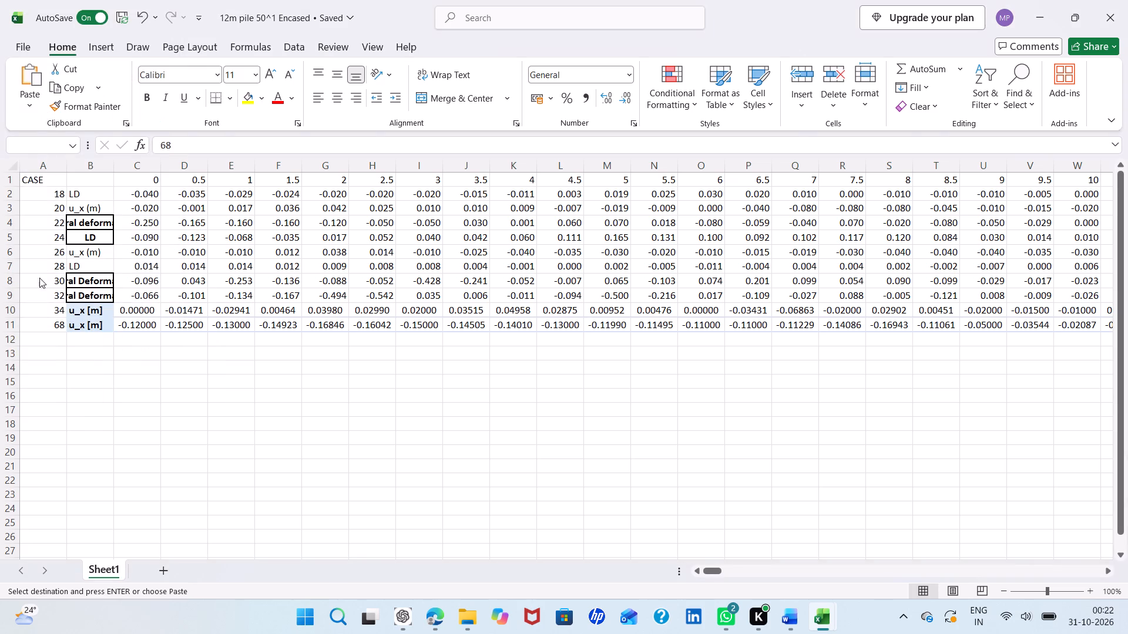
Set the case number in cell A11 to 36.
click(50, 321)
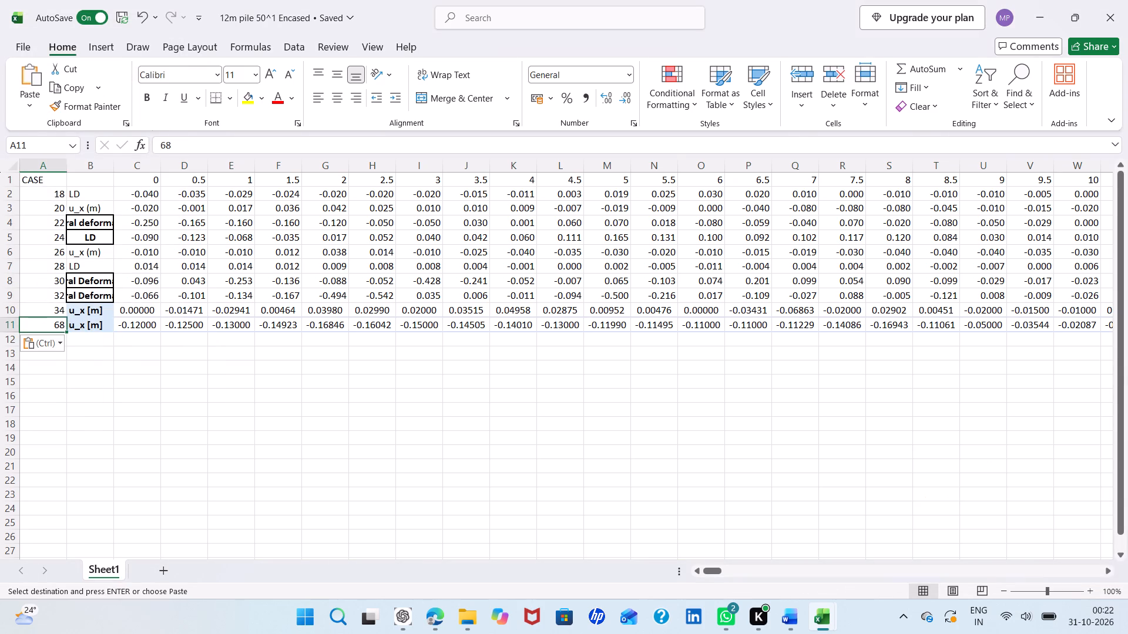
click(56, 322)
key(BackSpace)
text(36)
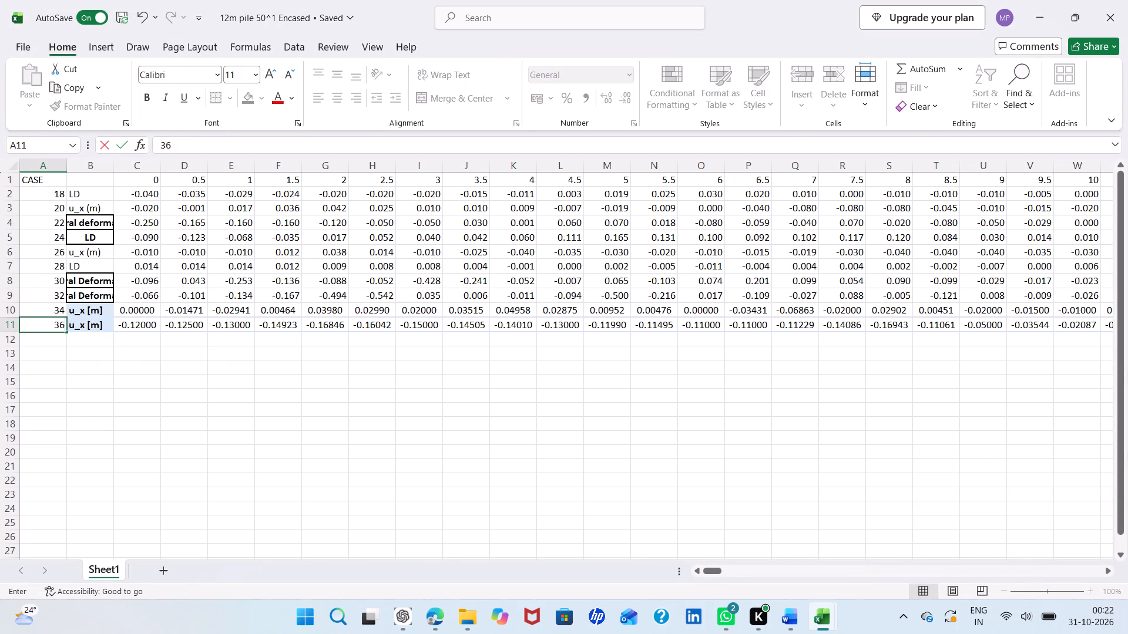
click(54, 342)
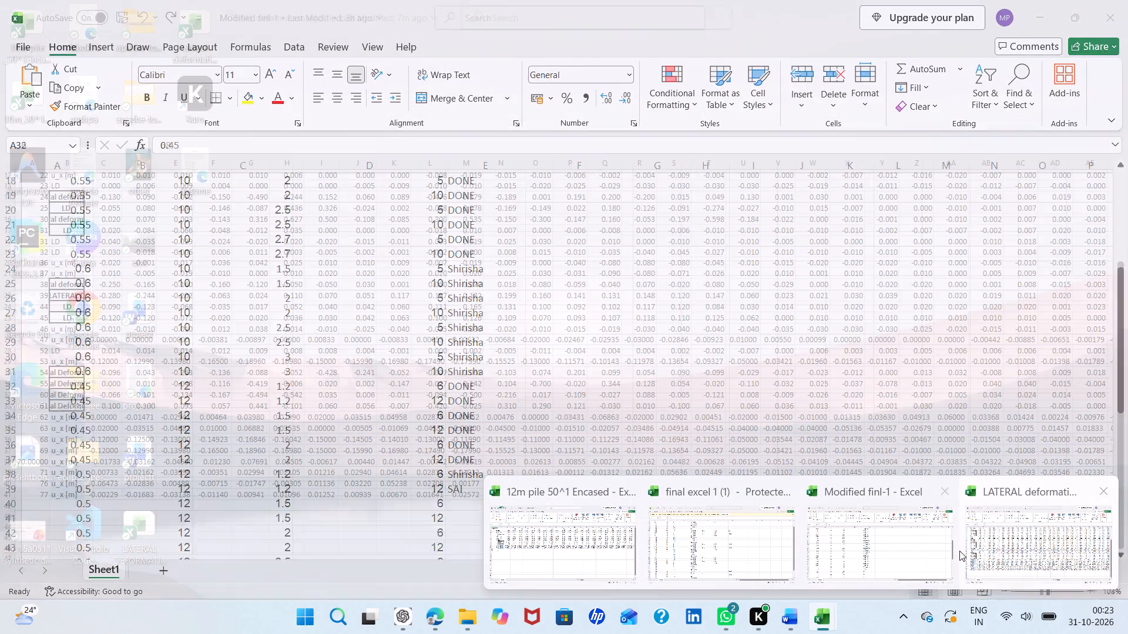
Copy the case 70 row from the LATERAL deformation info workbook into row 12 of 12m pile 50^1 Encased.
click(997, 547)
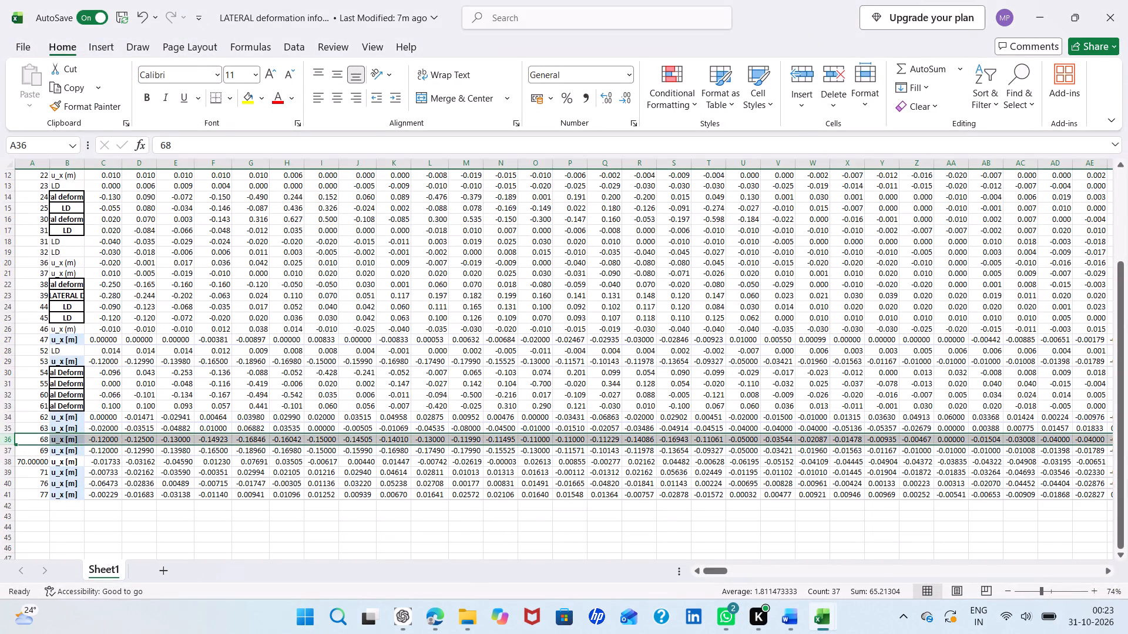
click(12, 460)
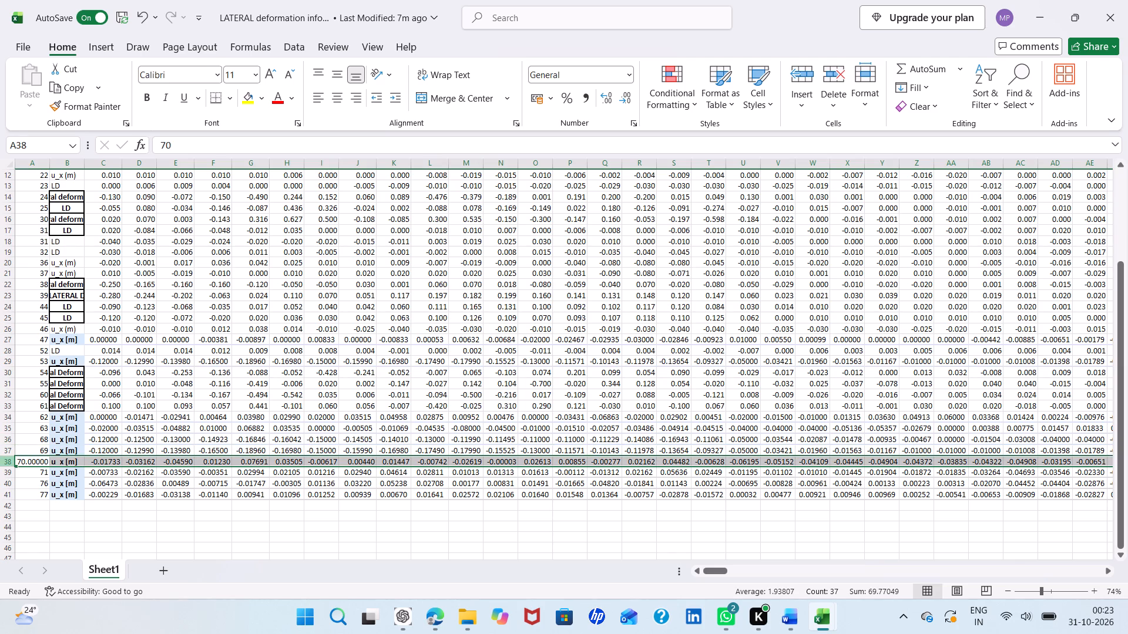
right_click(12, 460)
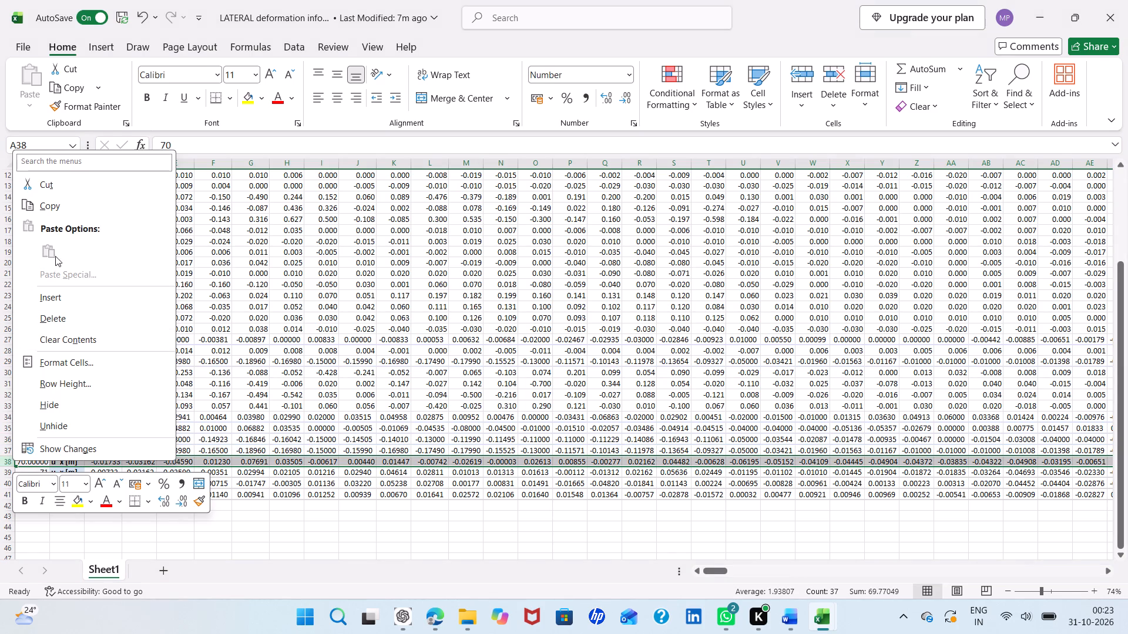
click(62, 207)
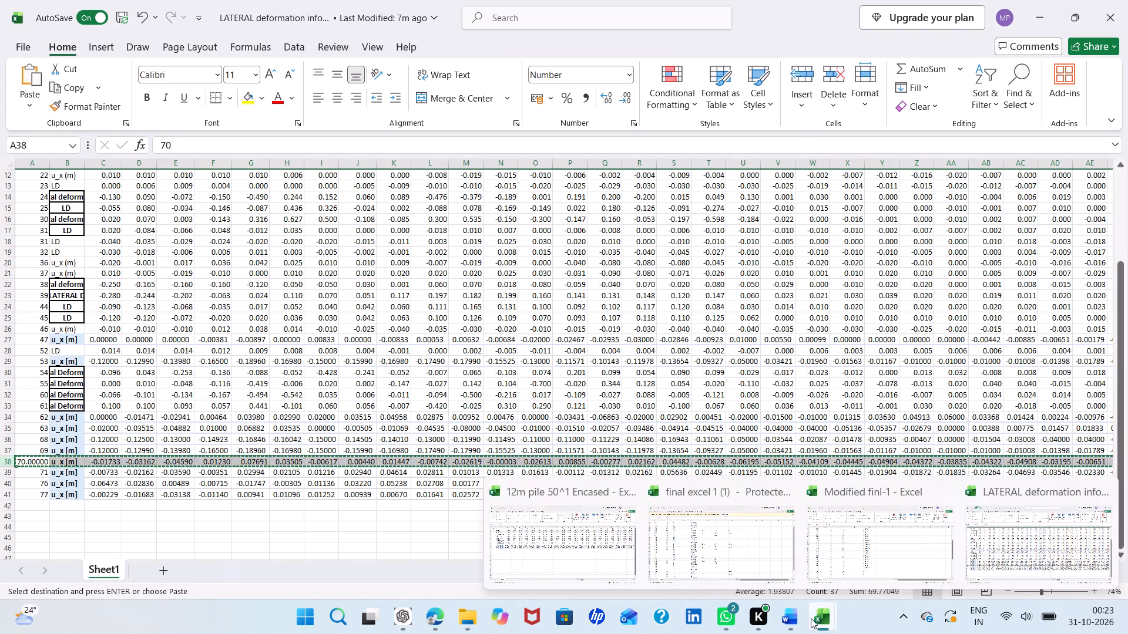
click(535, 554)
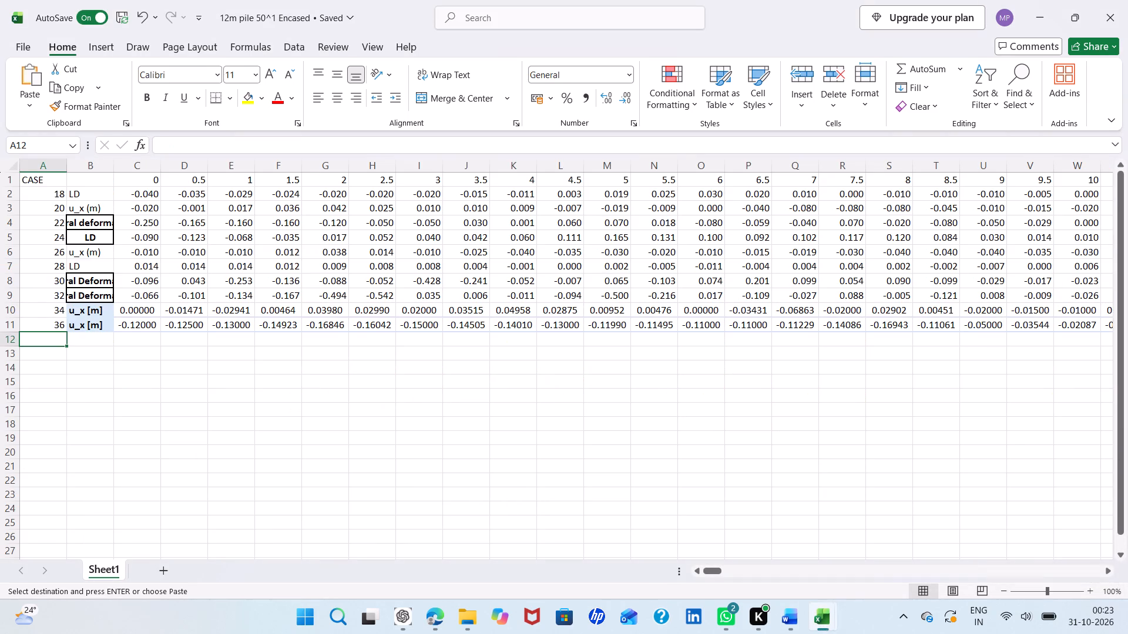
right_click(10, 339)
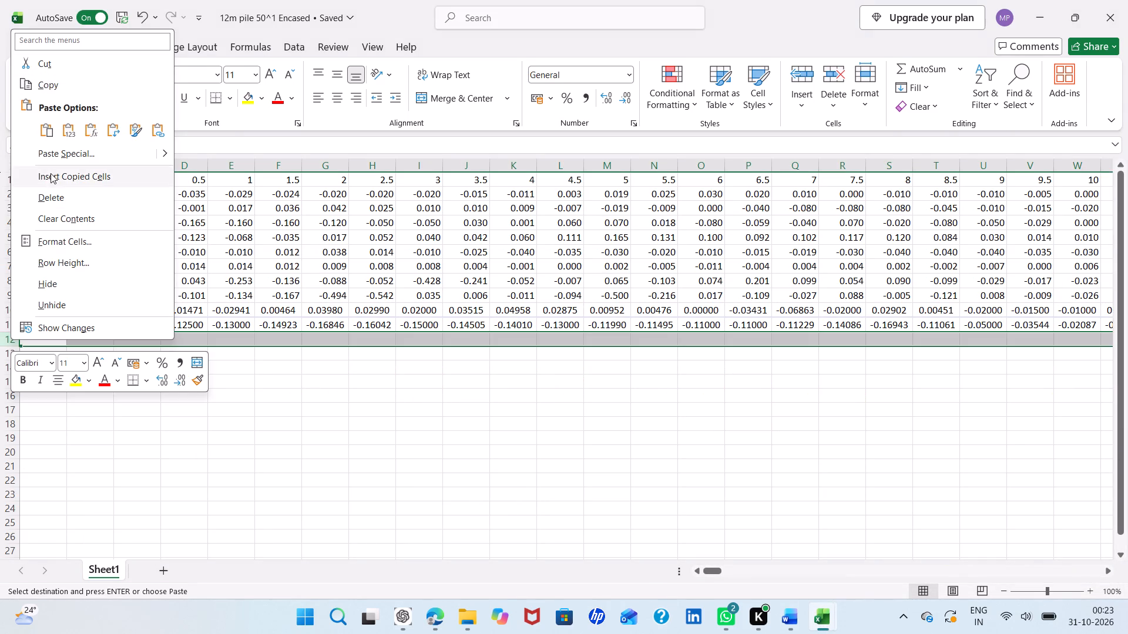
click(43, 122)
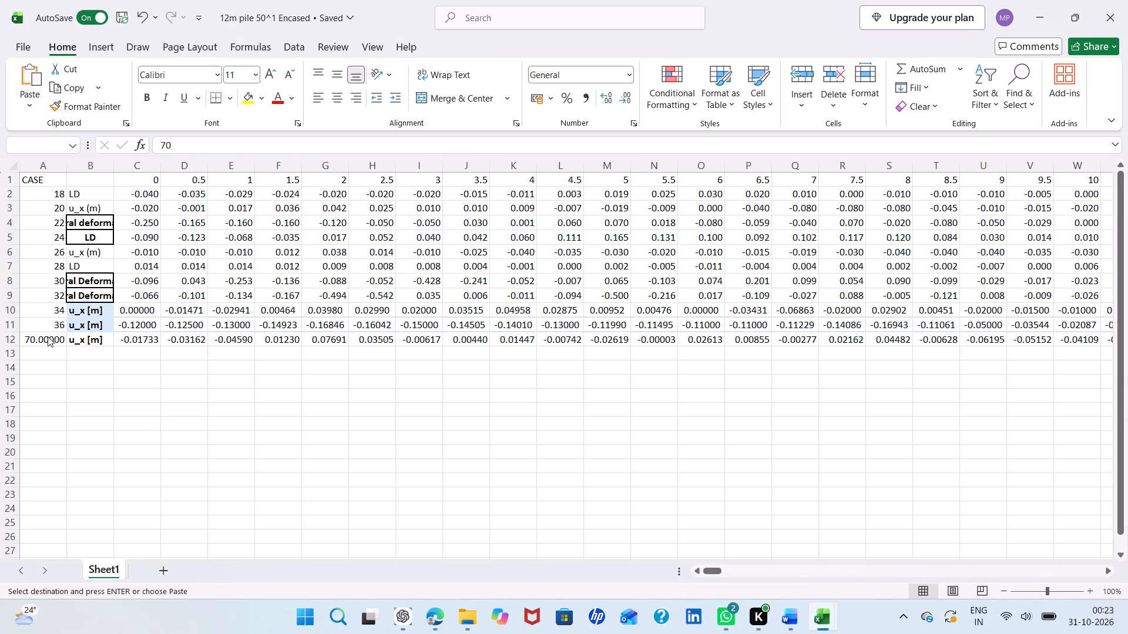
Set the case number in cell A12 to 38.
click(48, 336)
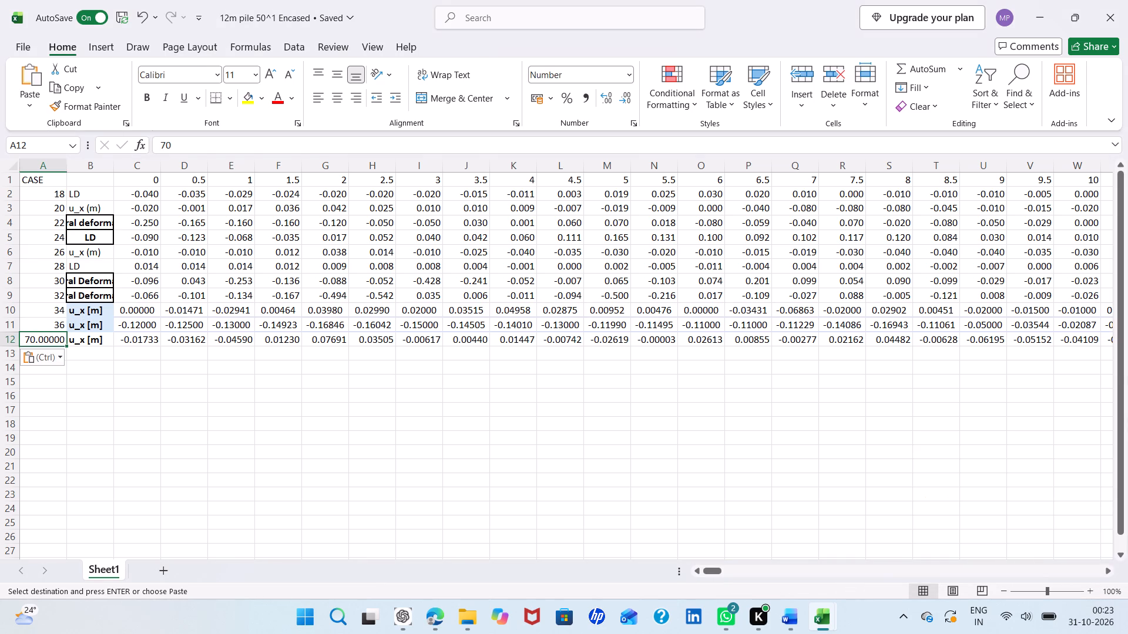
key(BackSpace)
text(38)
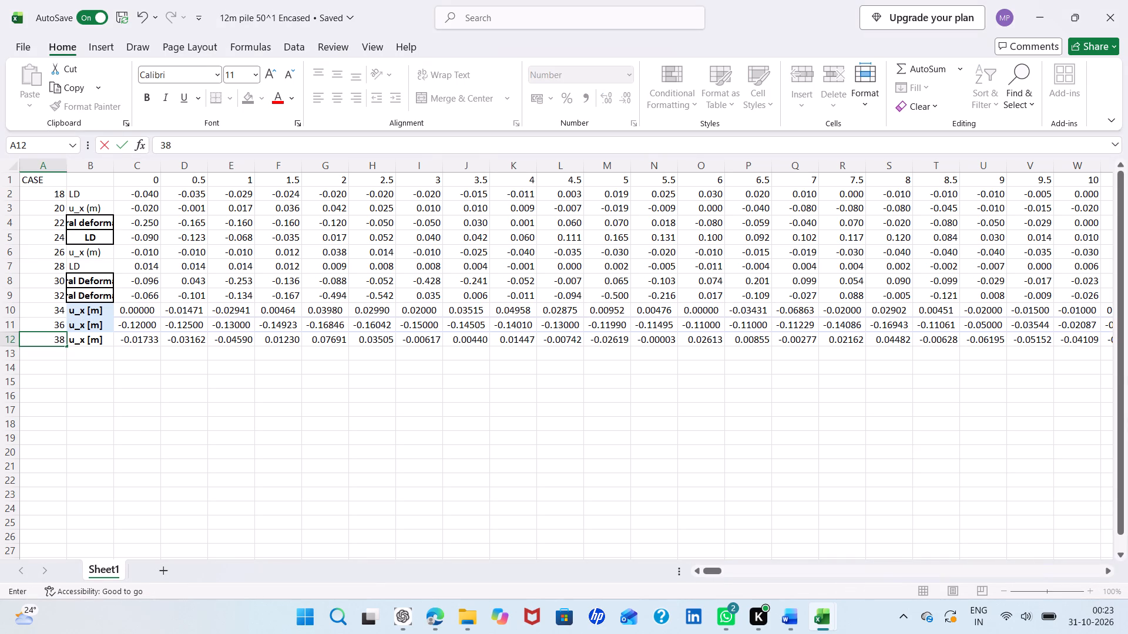
click(49, 351)
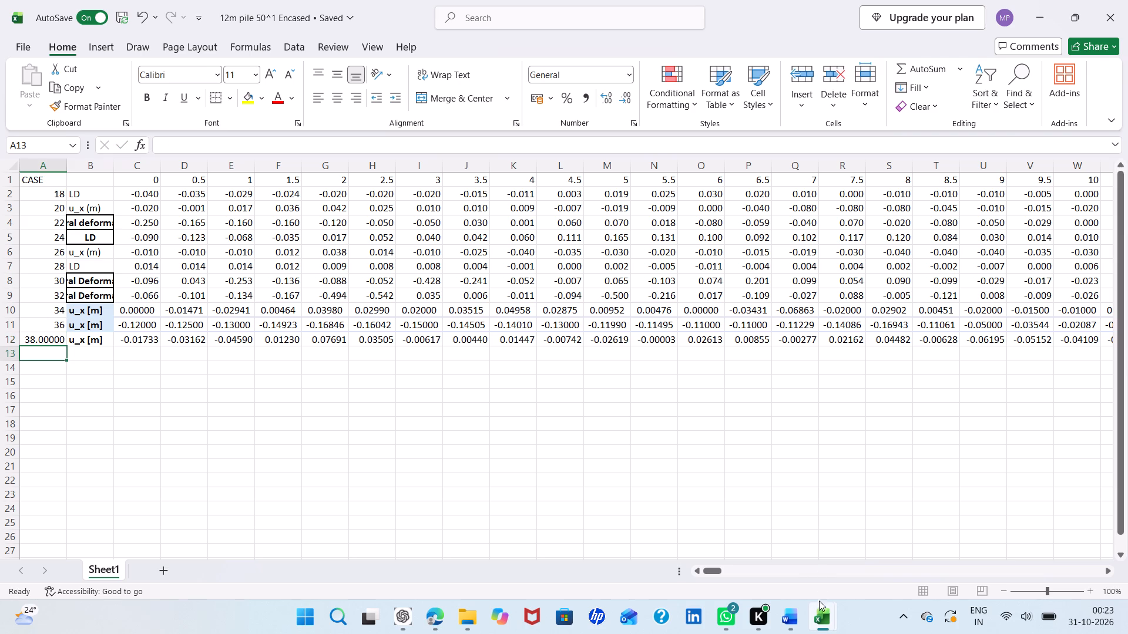
Copy the case 76 row from the LATERAL deformation info workbook into row 13 of 12m pile 50^1 Encased.
click(576, 541)
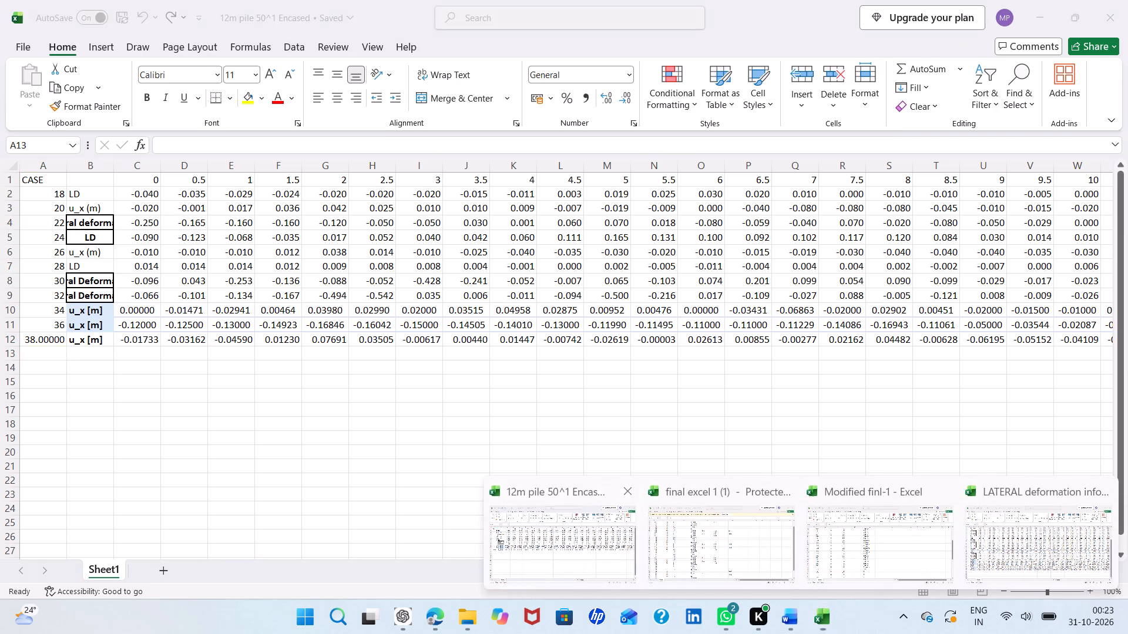
click(1009, 538)
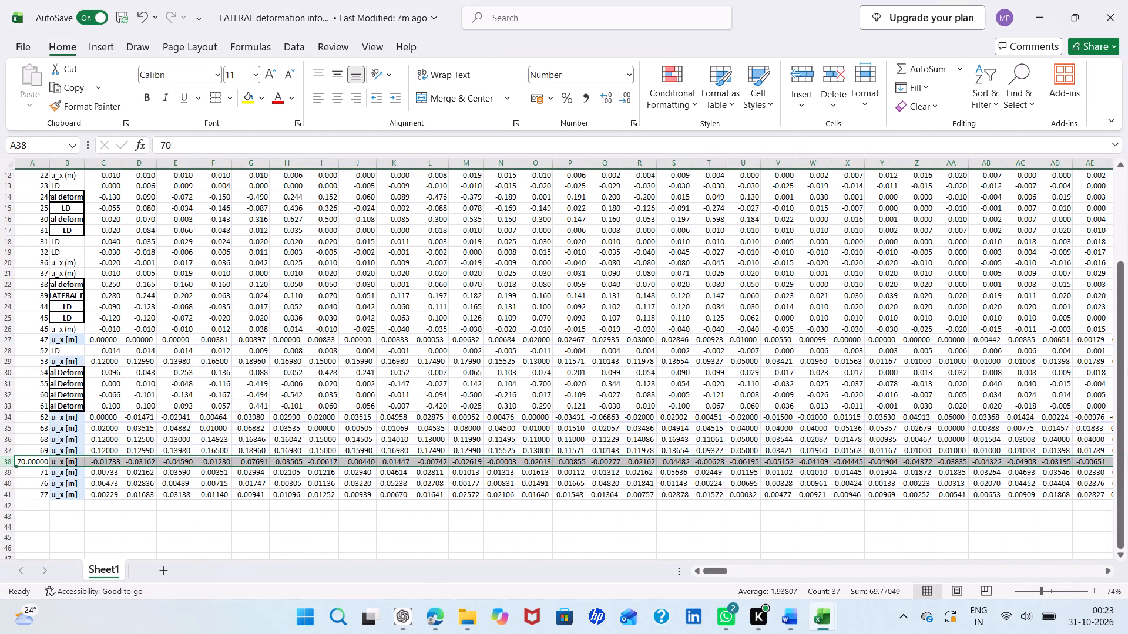
click(9, 482)
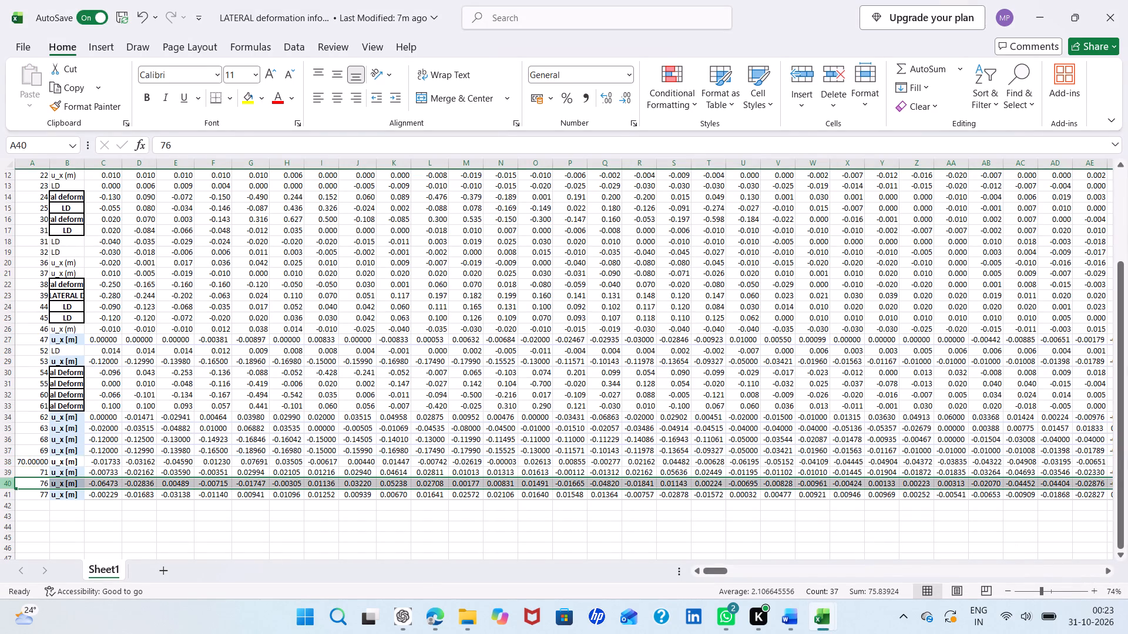
right_click(9, 482)
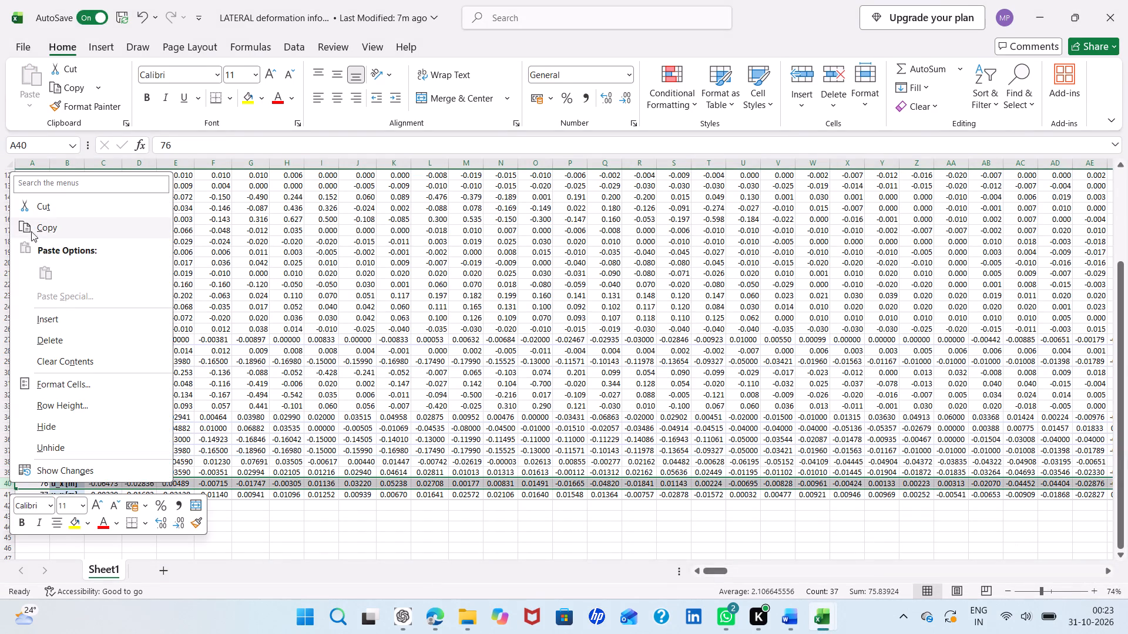
click(33, 228)
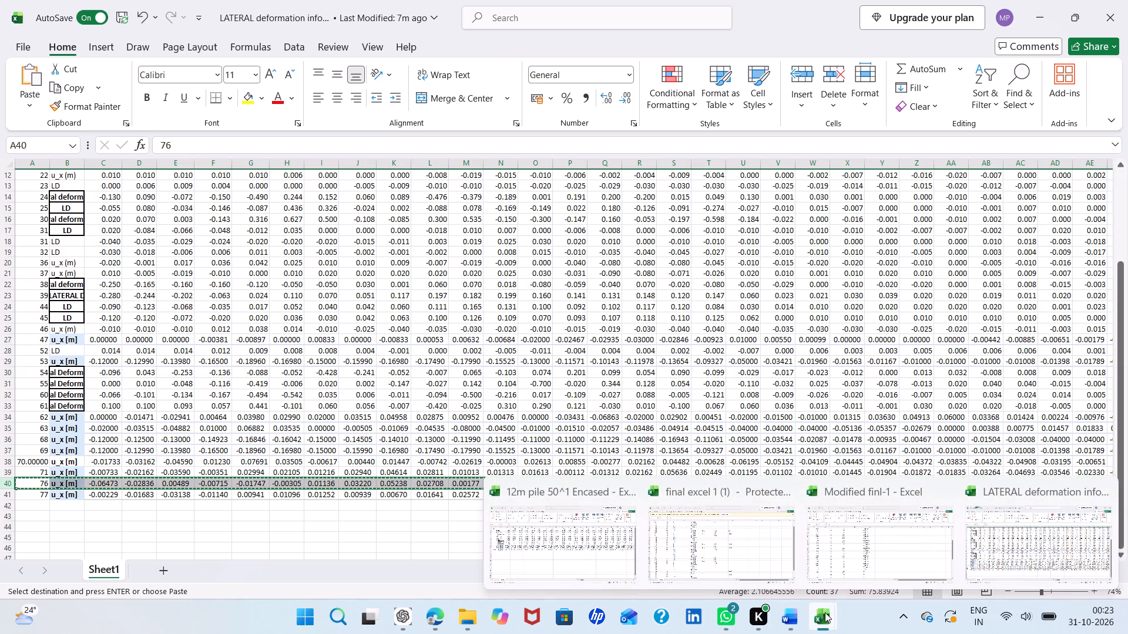
click(532, 559)
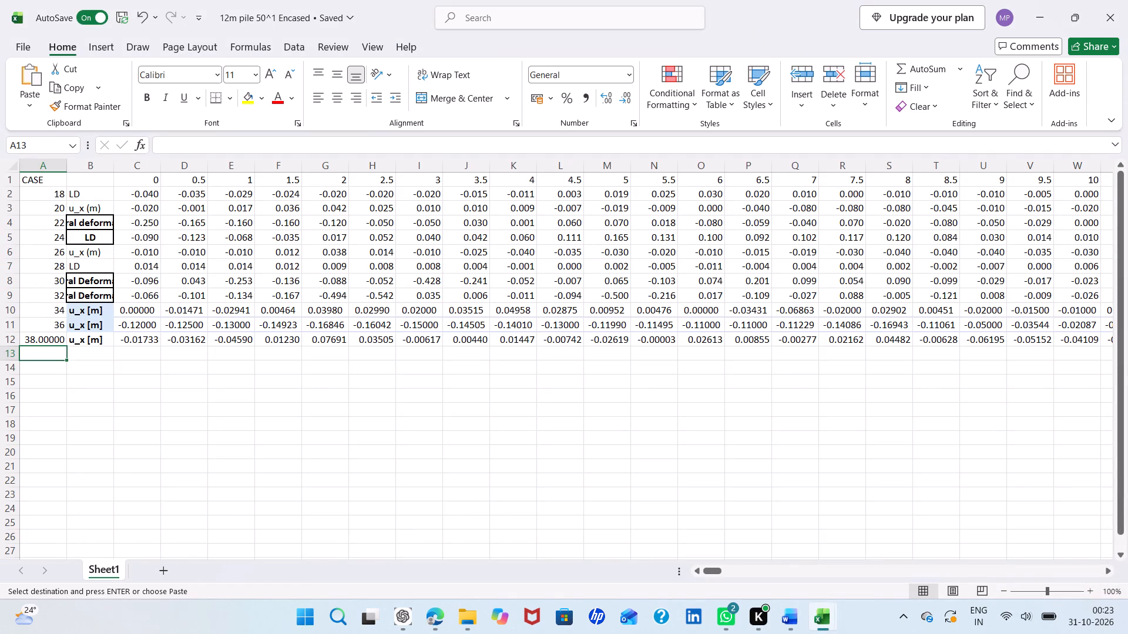
click(11, 354)
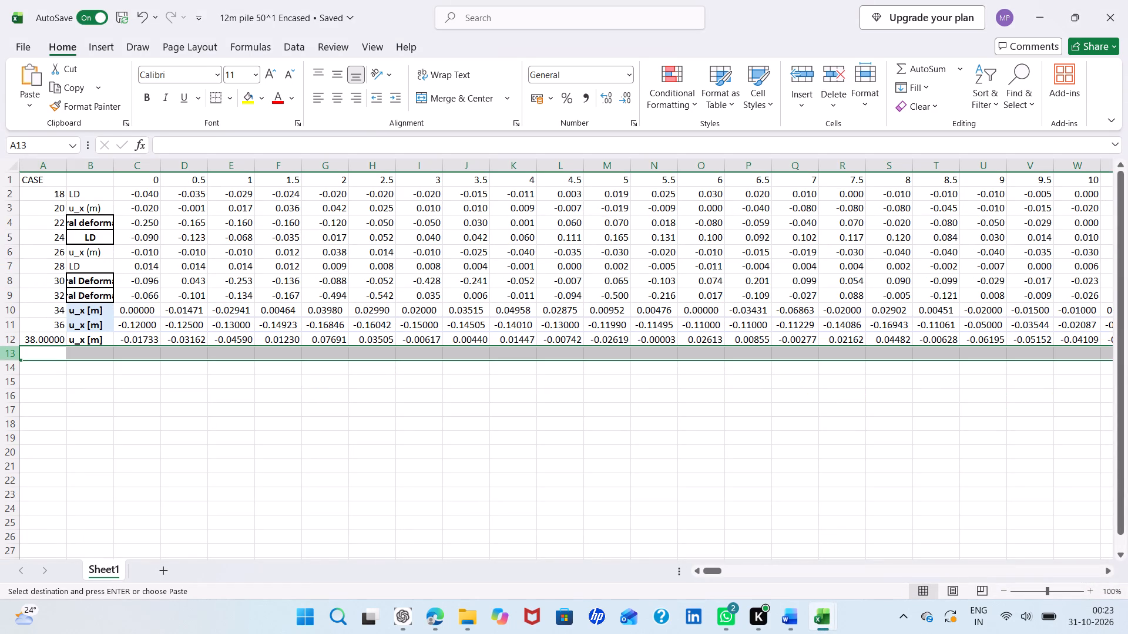
right_click(11, 354)
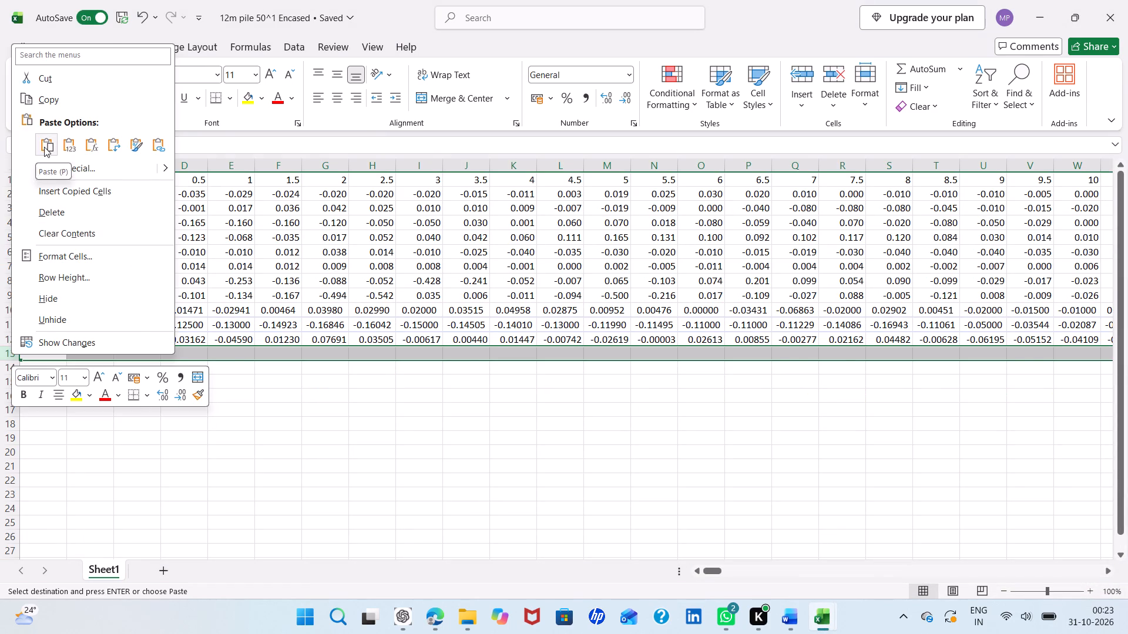
click(44, 147)
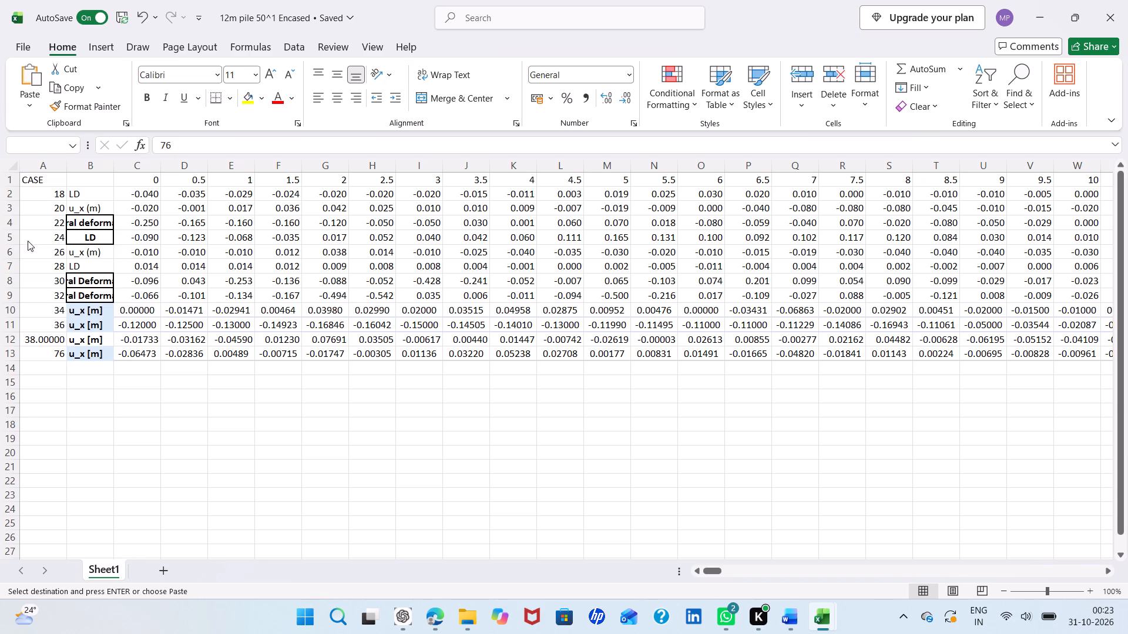
Set the case number in cell A13 to 40.
click(63, 355)
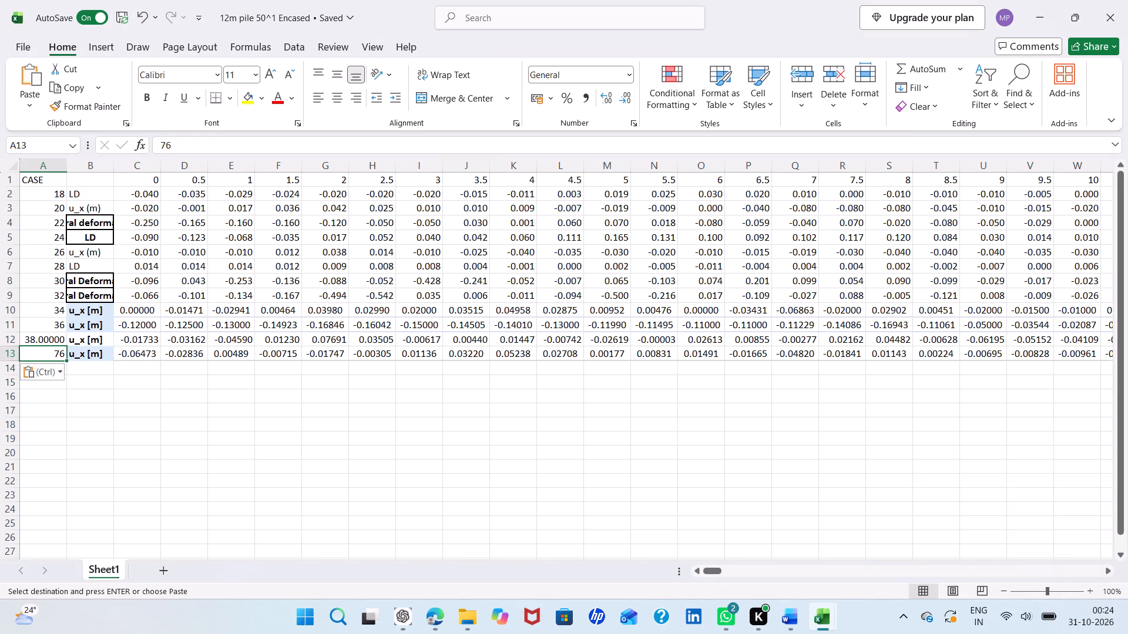
key(BackSpace)
text(40)
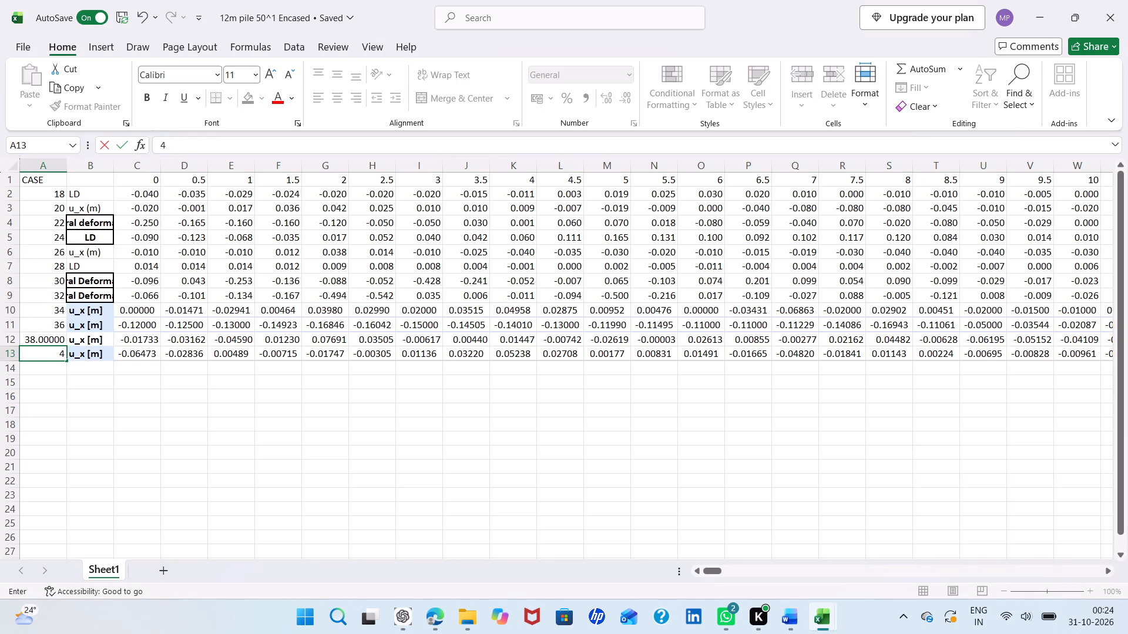
click(161, 467)
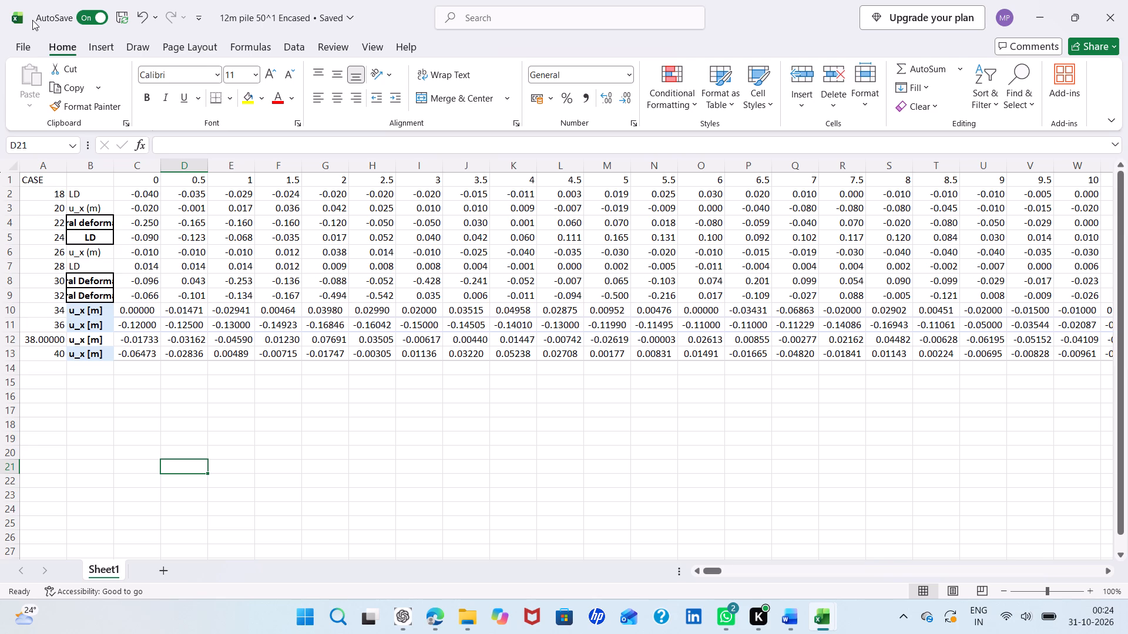
Create a blank workbook and save it as "12m pile_100percent encased" in the OneDrive Documents folder.
click(26, 48)
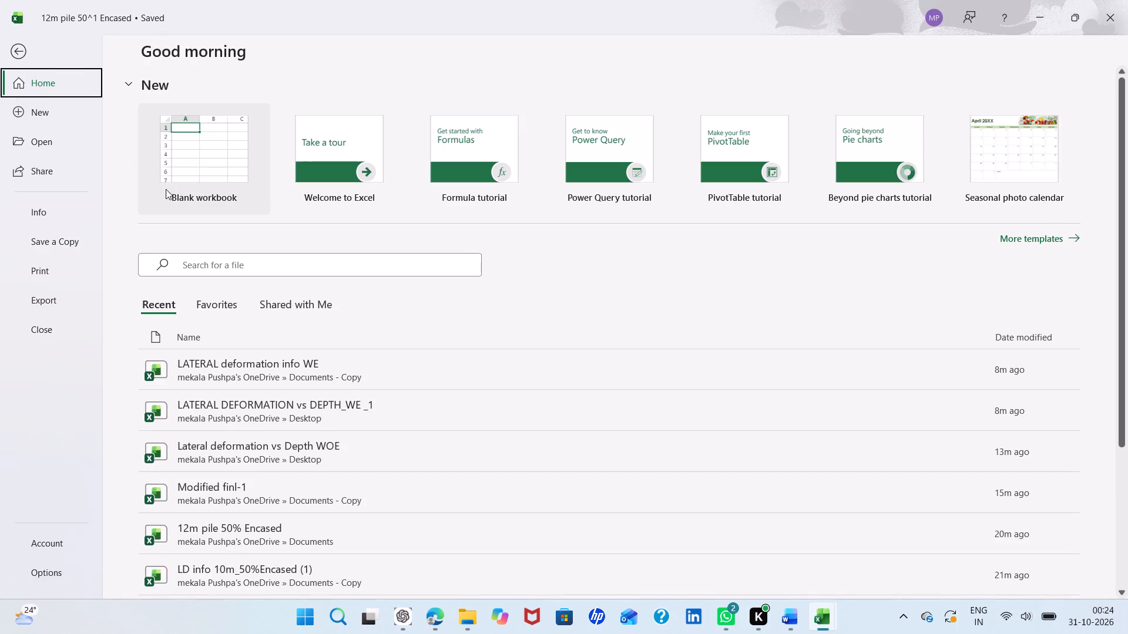
click(180, 186)
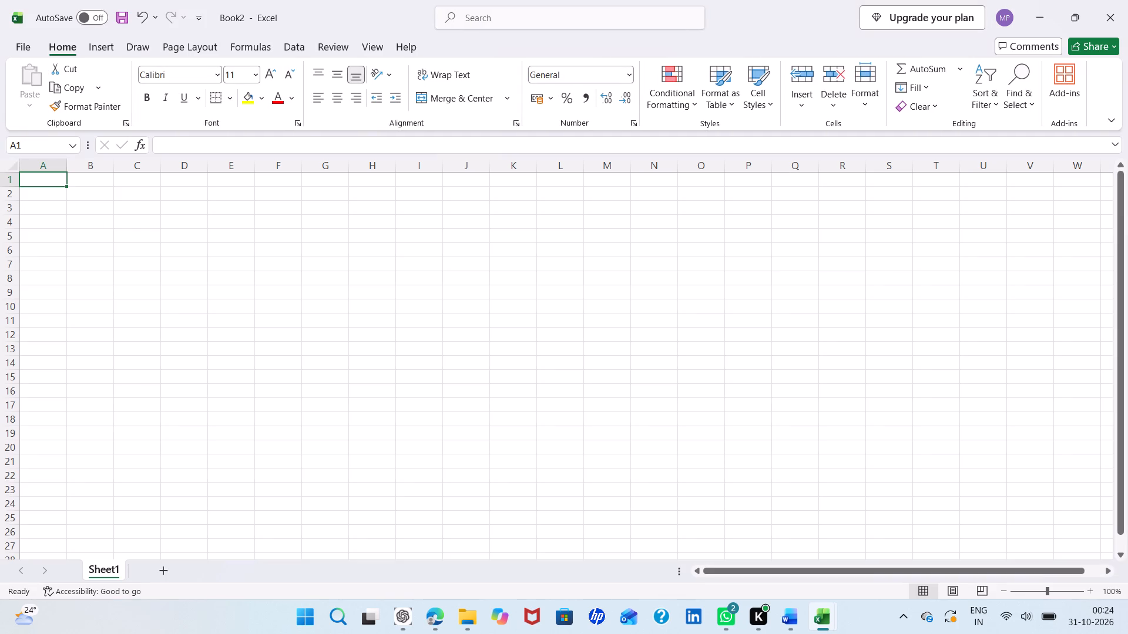
click(249, 0)
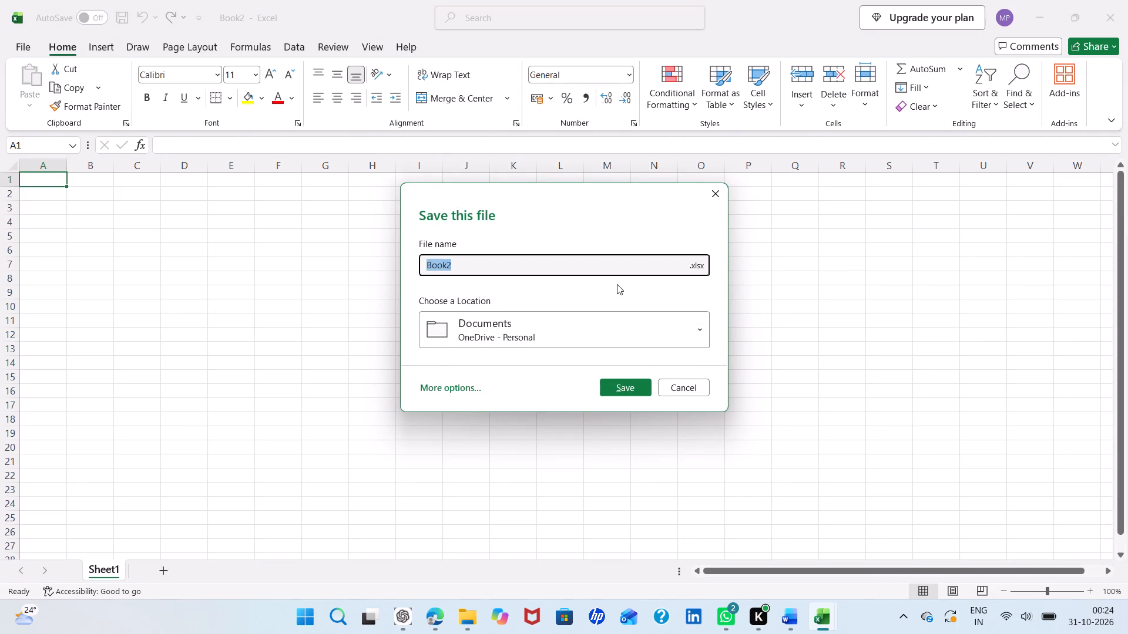
key(BackSpace)
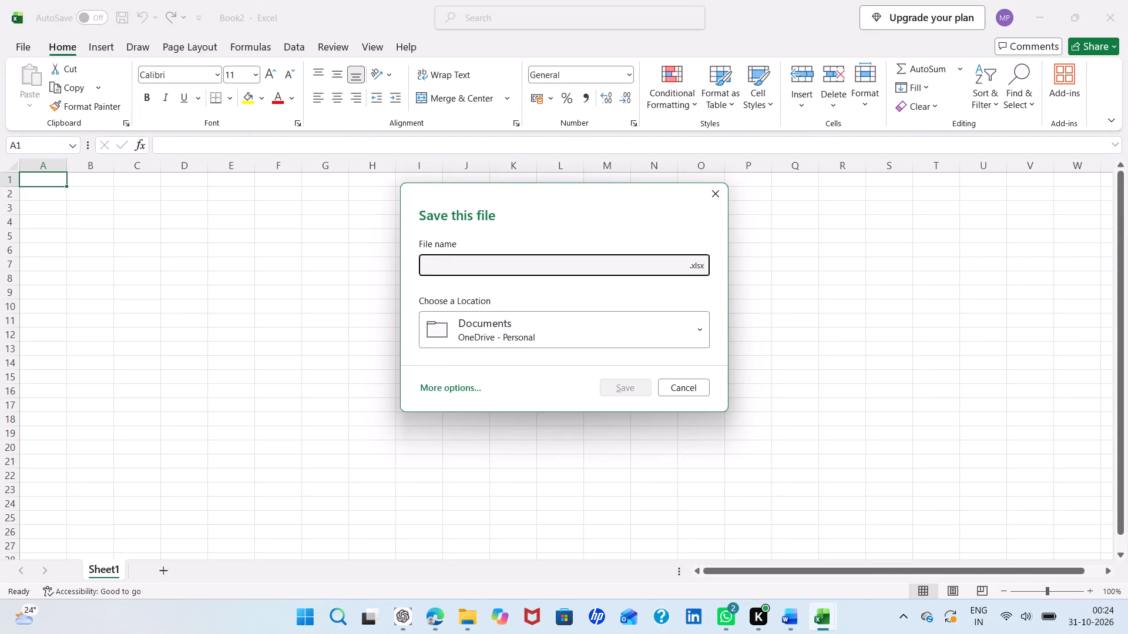
text(12m pile)
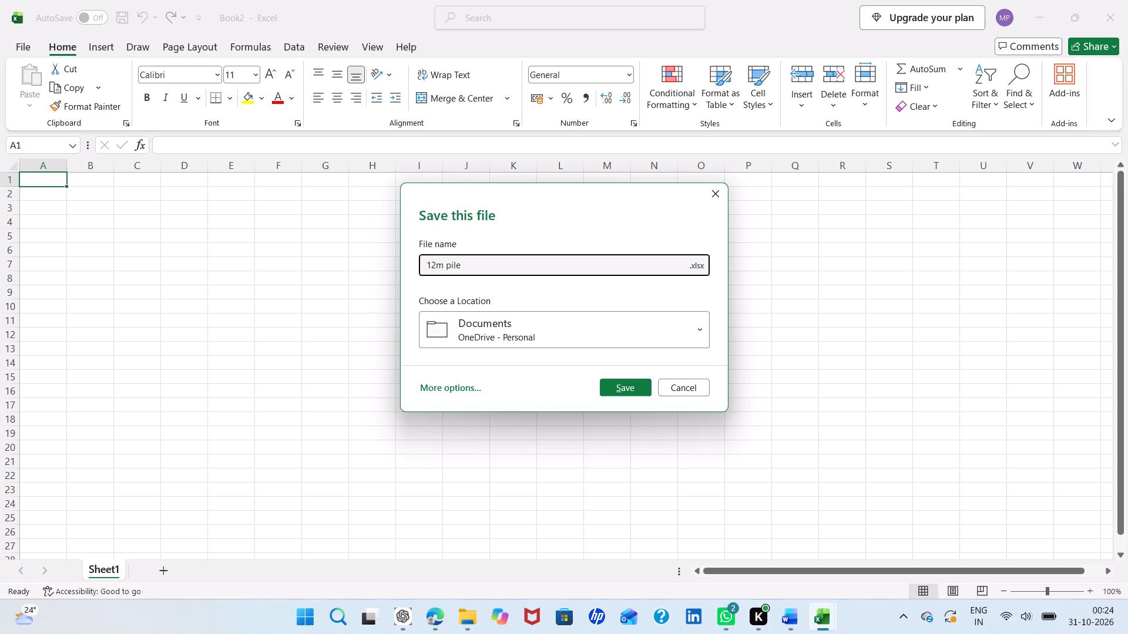
key(shift+underscore)
text(100)
key(p)
text(er)
text(cent)
key(space)
text(encased)
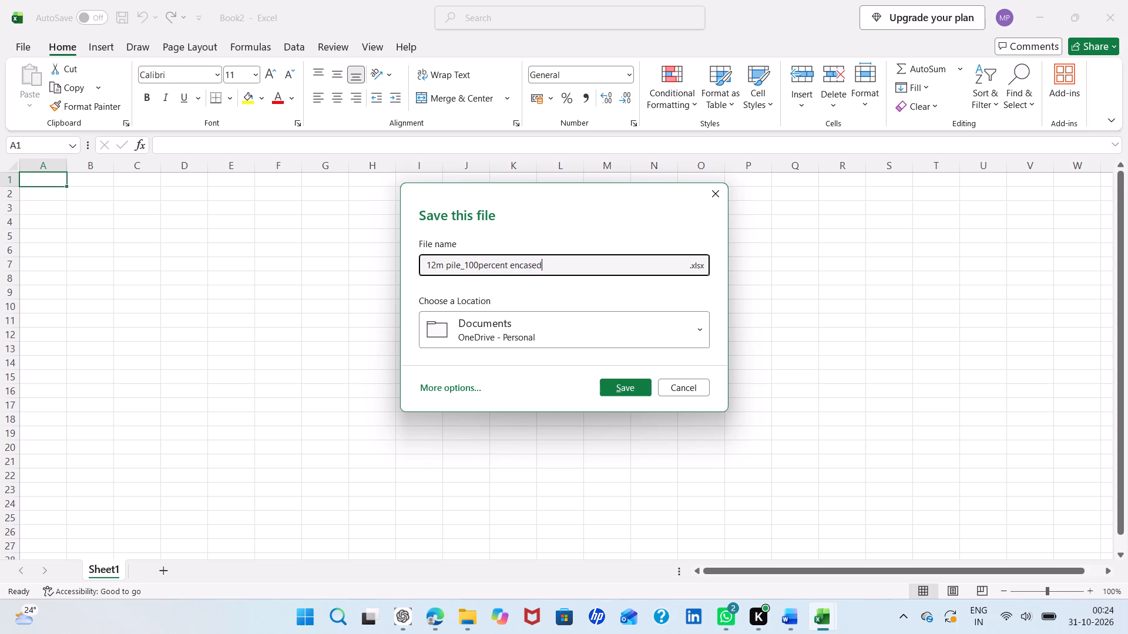
click(629, 382)
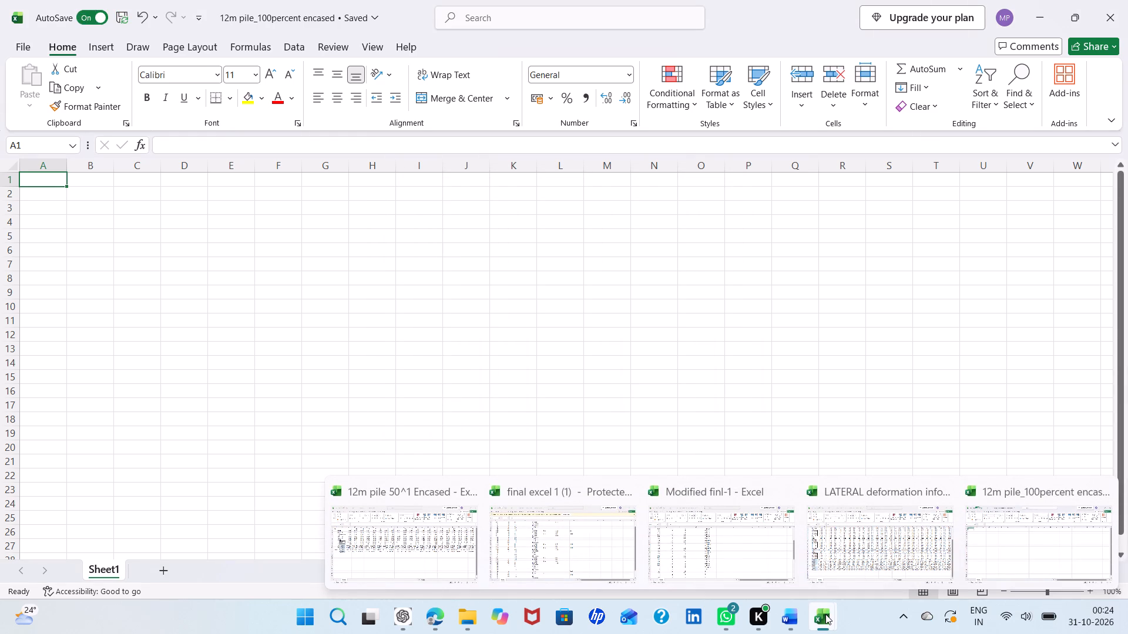
Copy the CASE header row from 12m pile 50^1 Encased into row 1 of 12m pile_100percent encased.
click(455, 545)
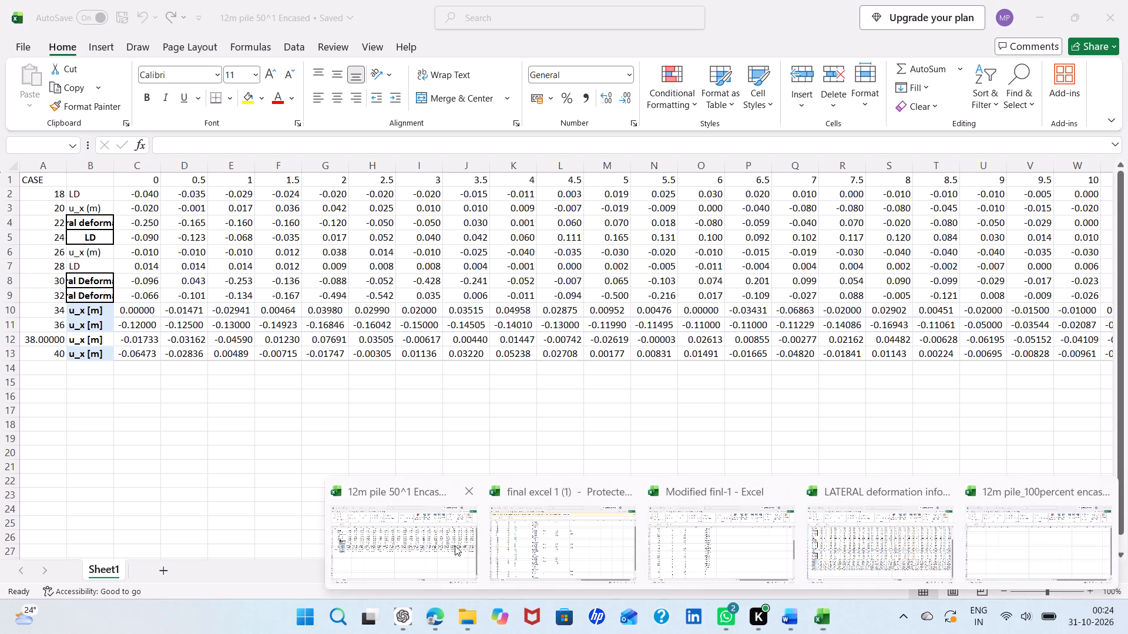
click(12, 180)
right_click(12, 180)
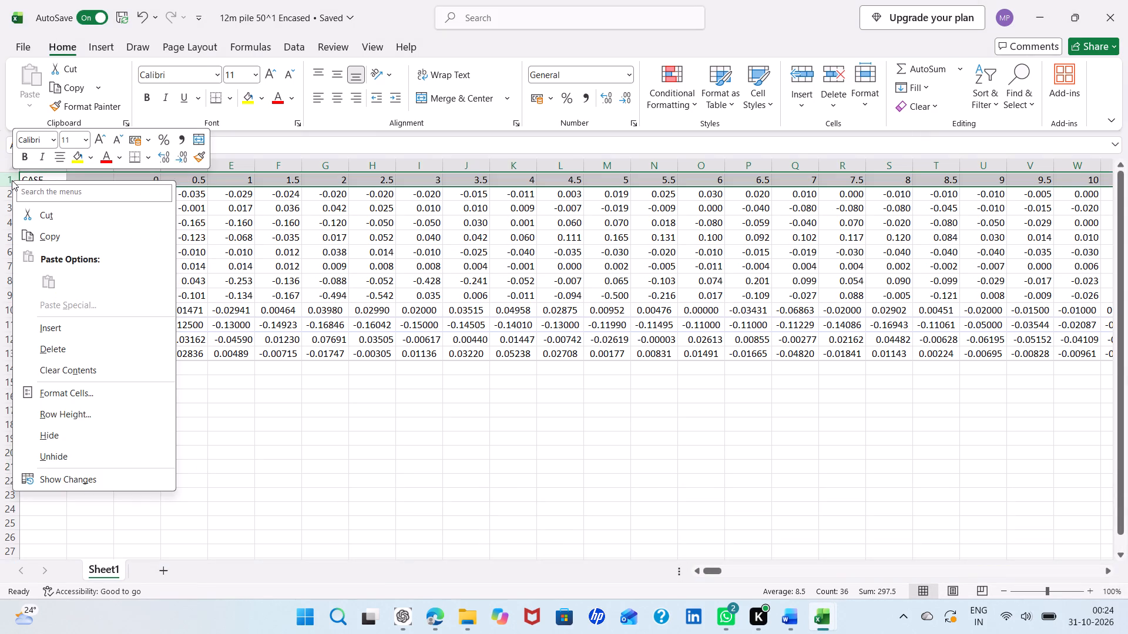
click(32, 239)
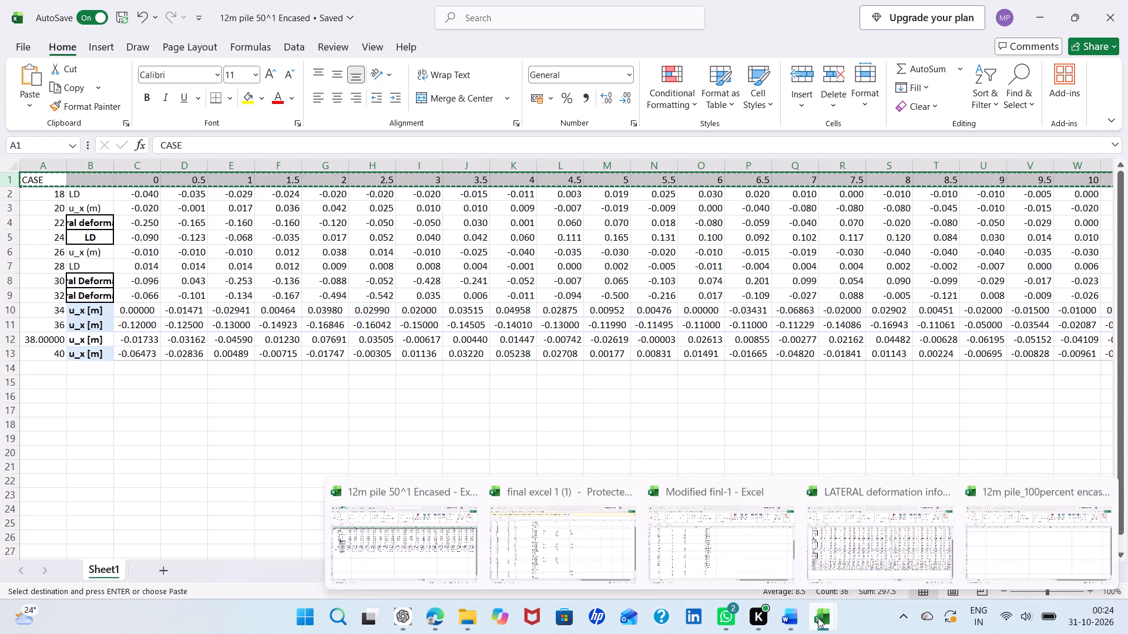
click(1018, 554)
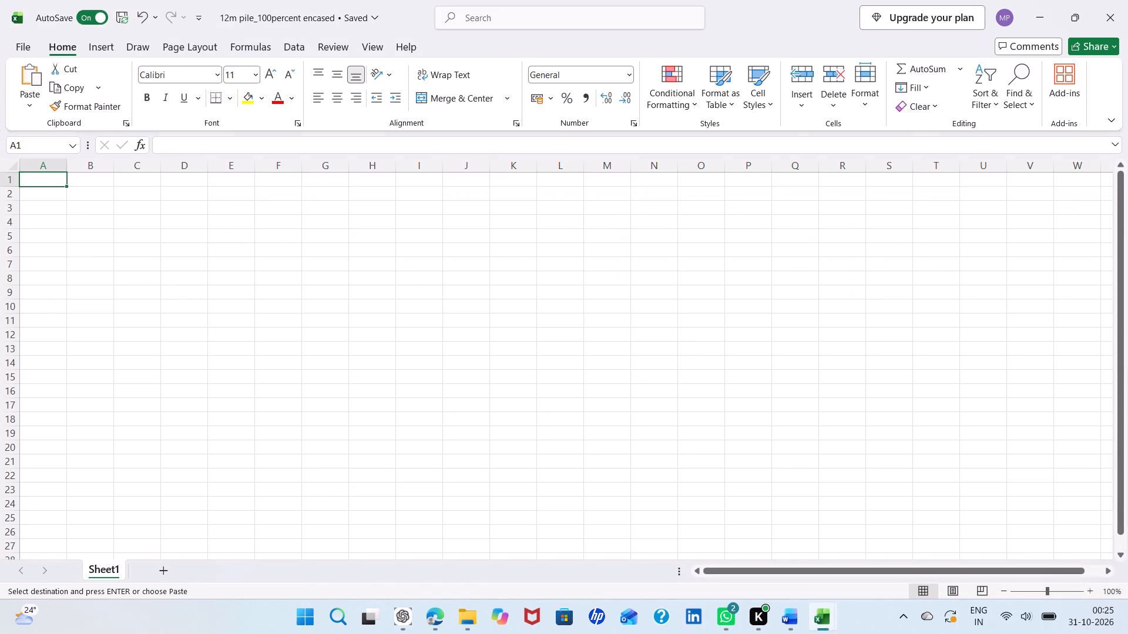
click(11, 177)
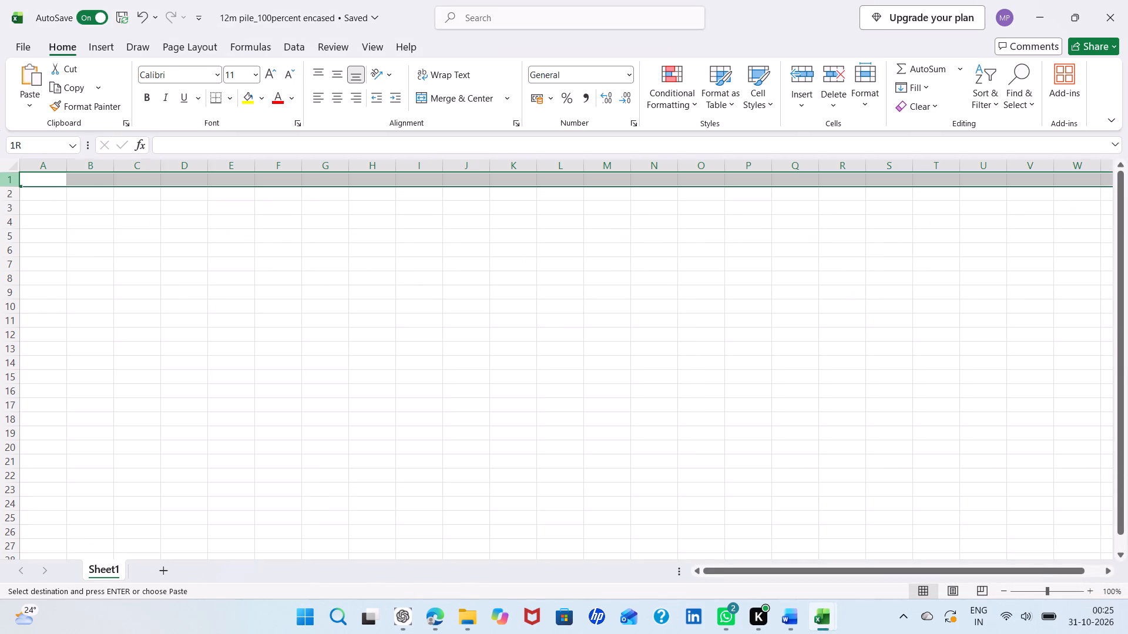
right_click(11, 177)
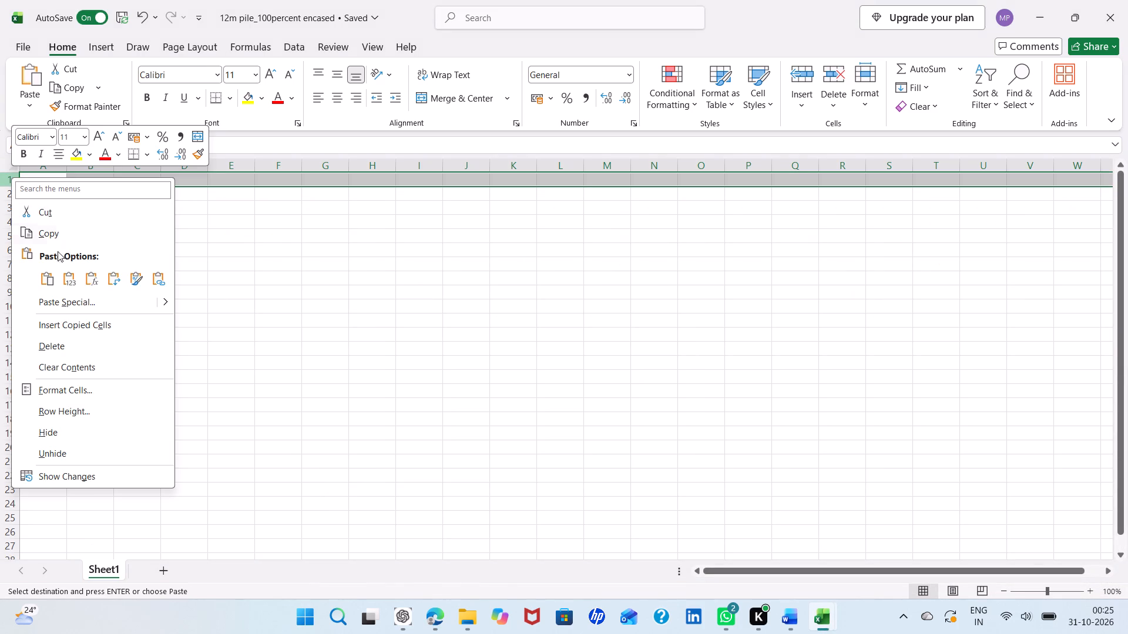
click(41, 280)
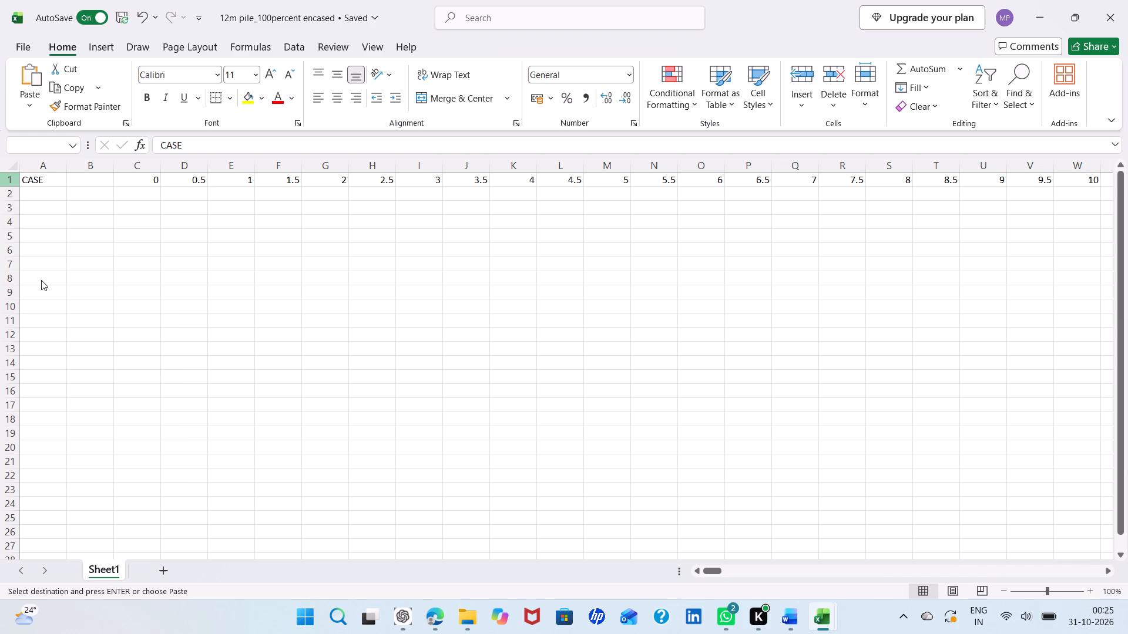
click(22, 194)
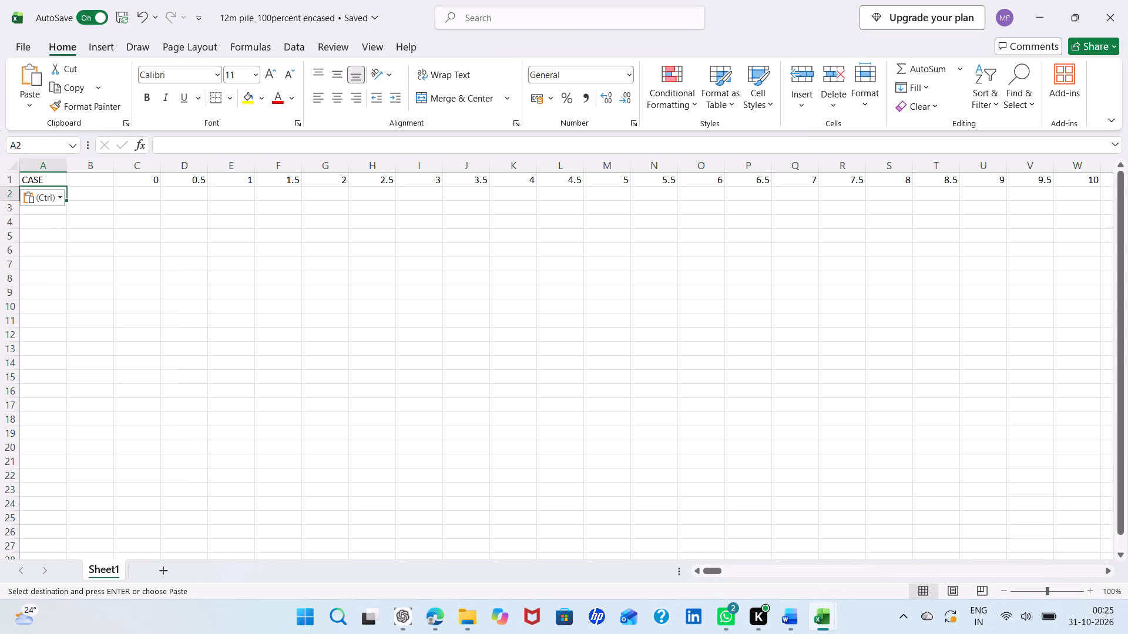
click(311, 319)
click(126, 217)
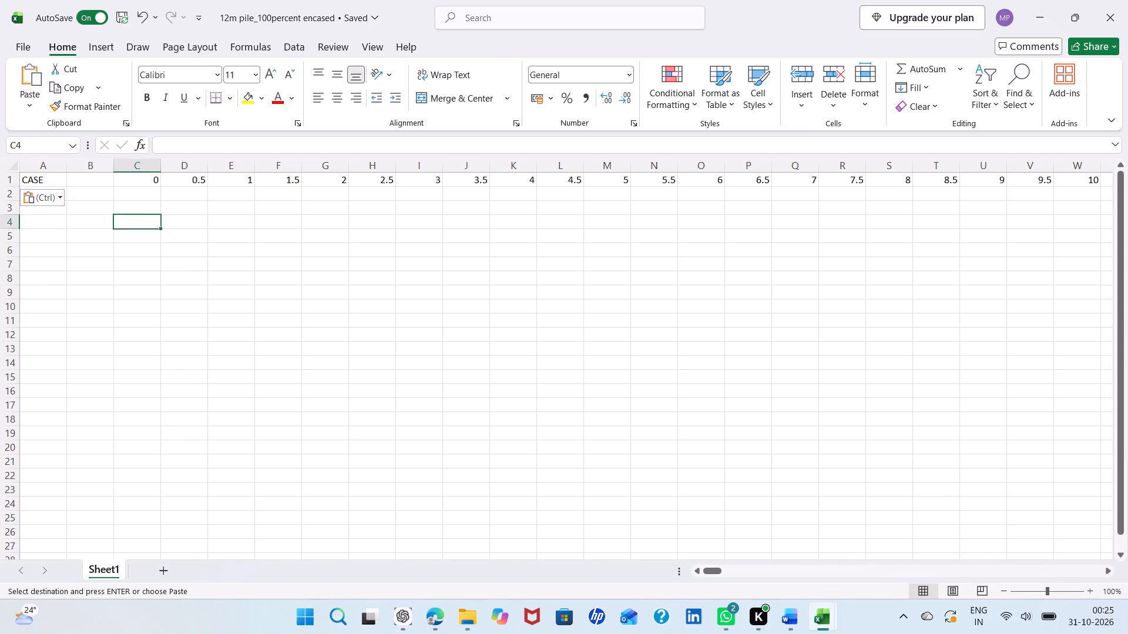
double_click(126, 217)
key(Escape)
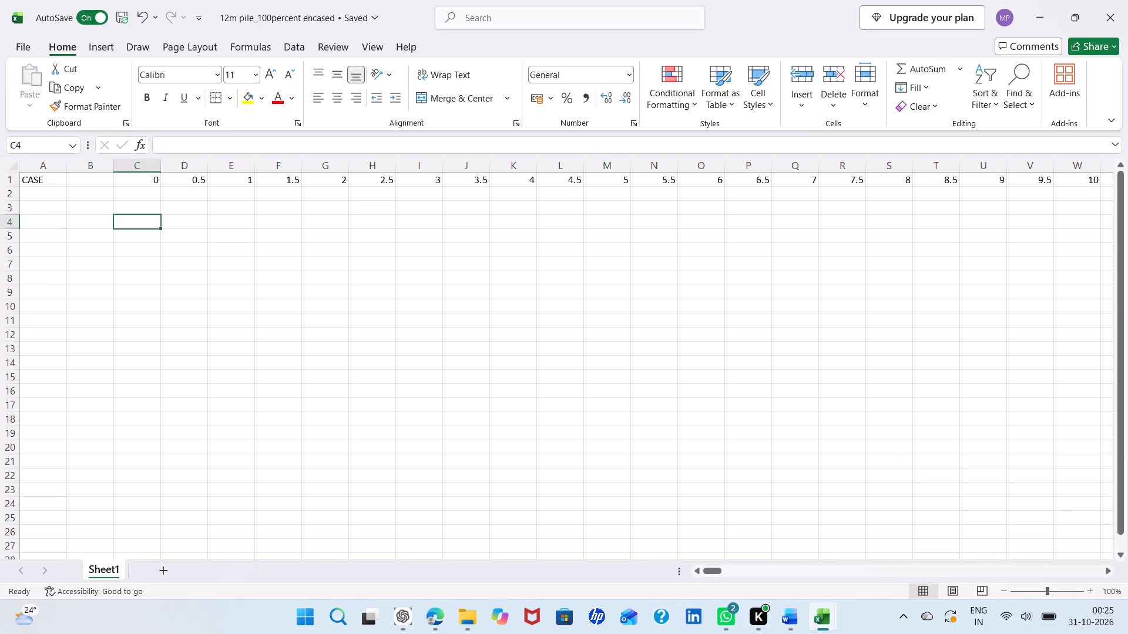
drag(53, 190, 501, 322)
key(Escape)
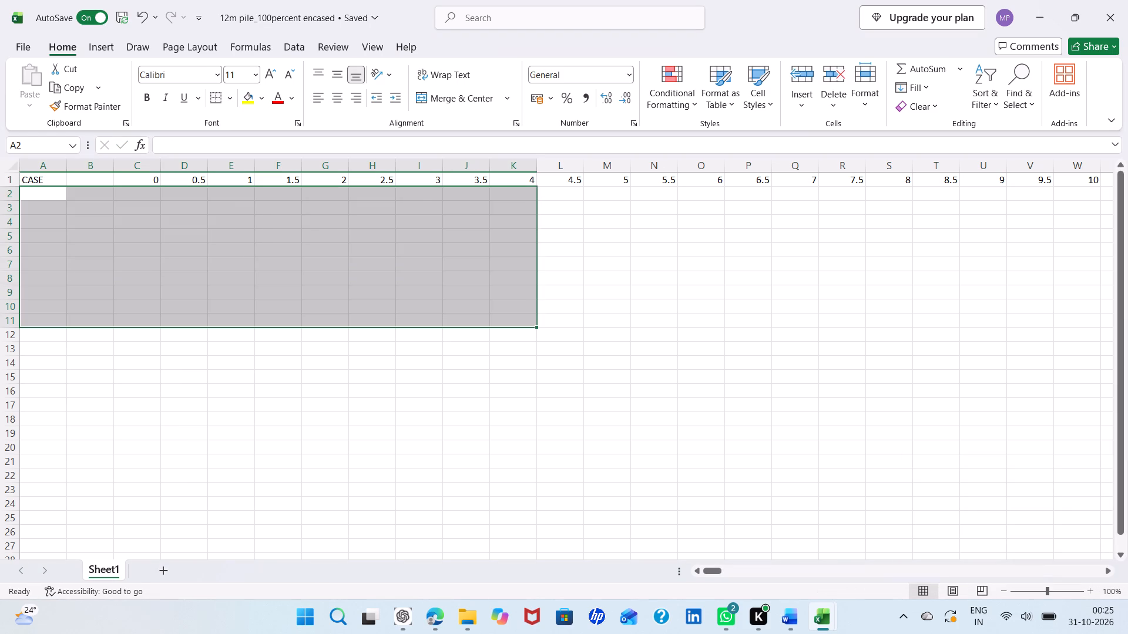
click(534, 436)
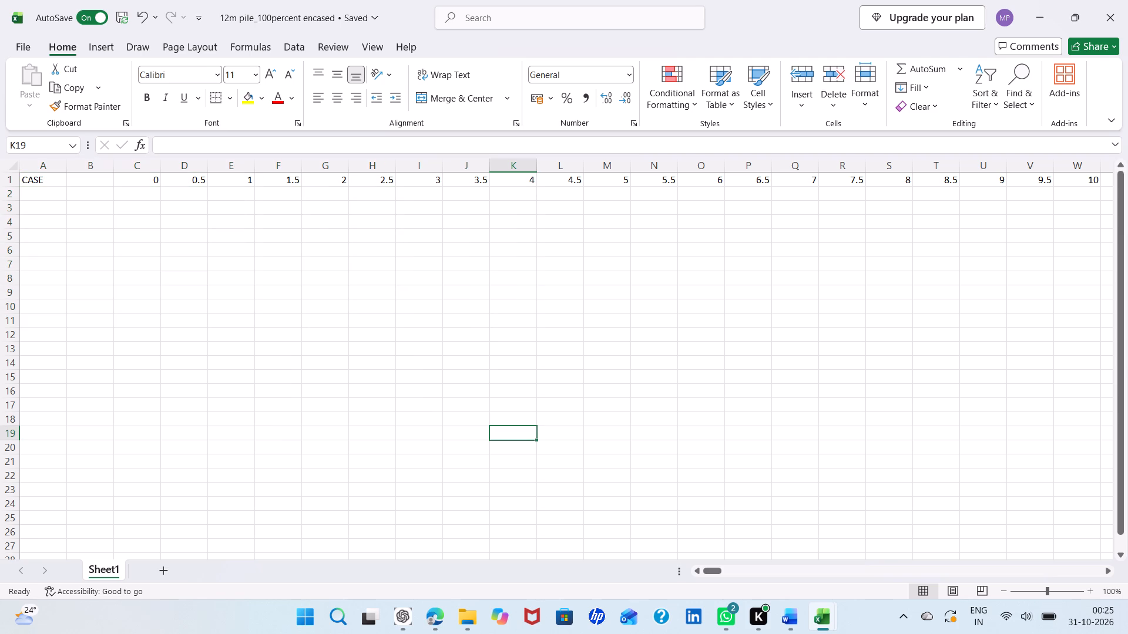
Copy the case 32 row from the LATERAL deformation info workbook into row 2 of 12m pile_100percent encased.
click(39, 195)
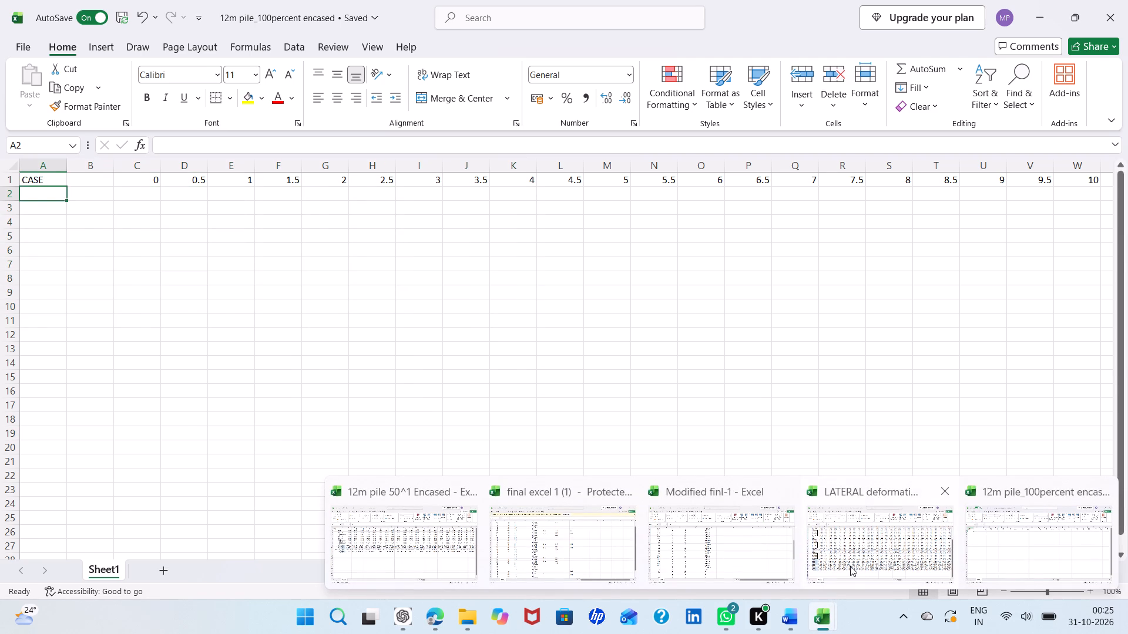
click(851, 548)
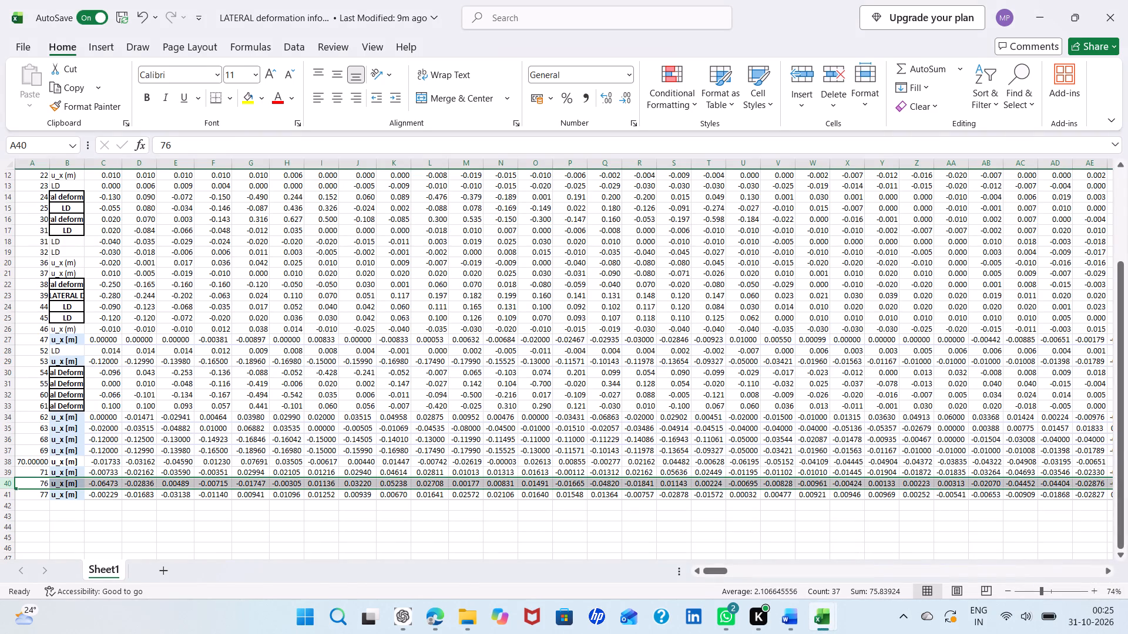
click(11, 251)
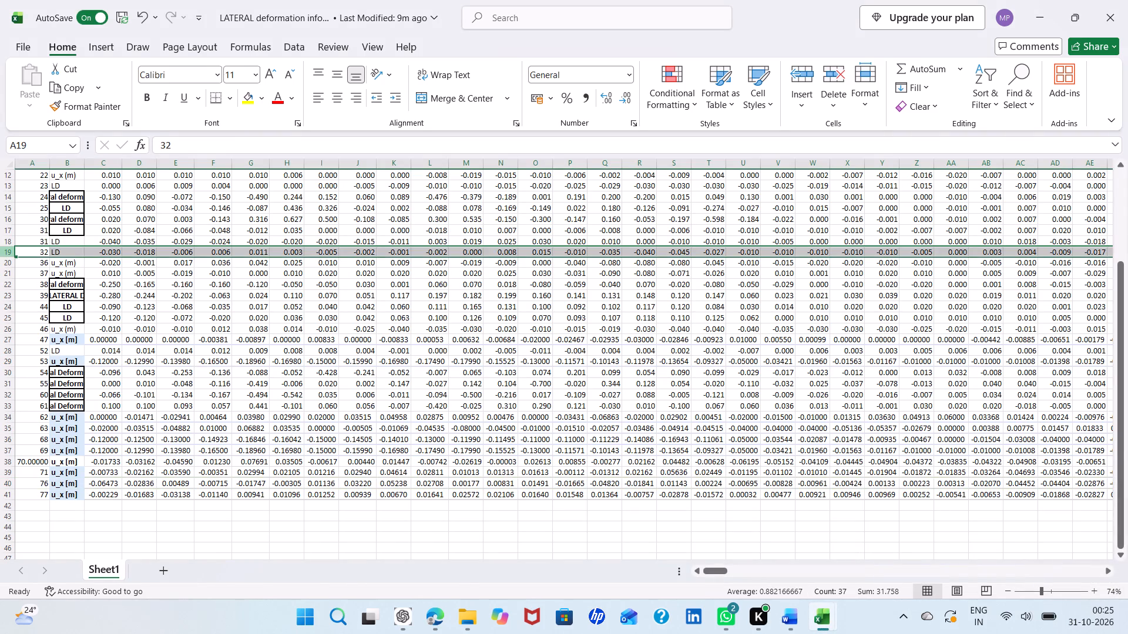
right_click(11, 251)
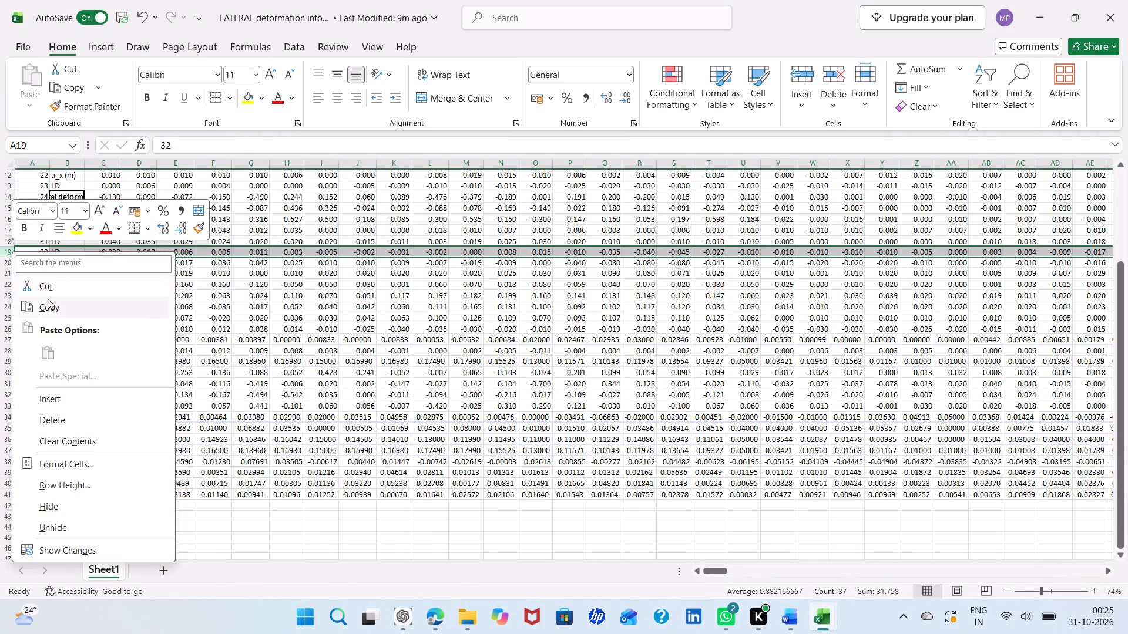
click(48, 302)
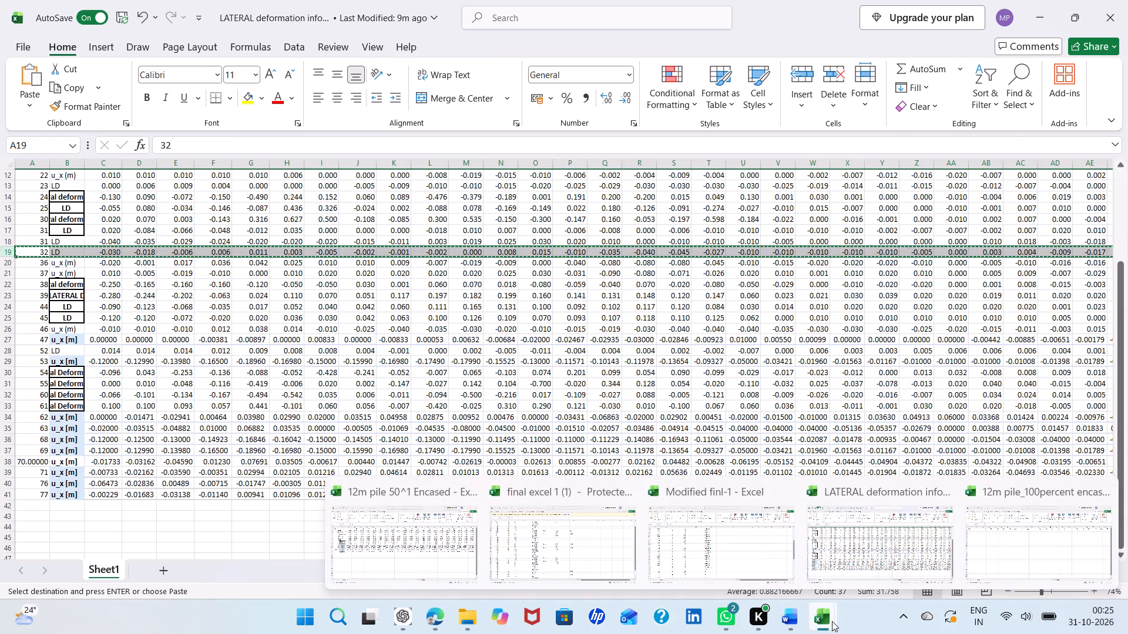
click(988, 535)
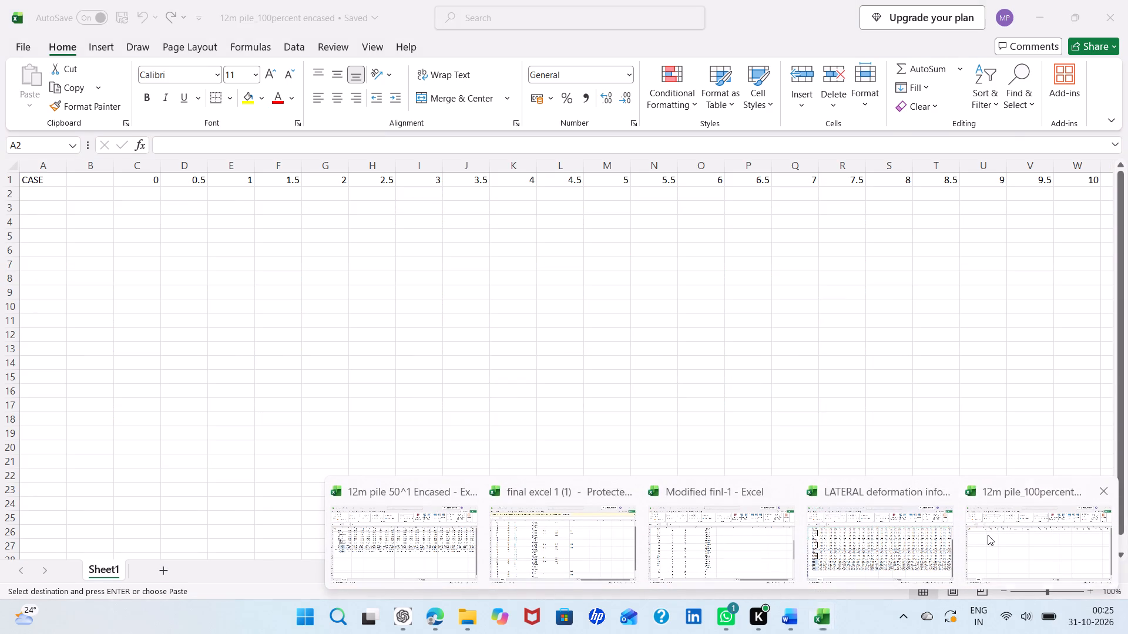
click(11, 194)
right_click(11, 194)
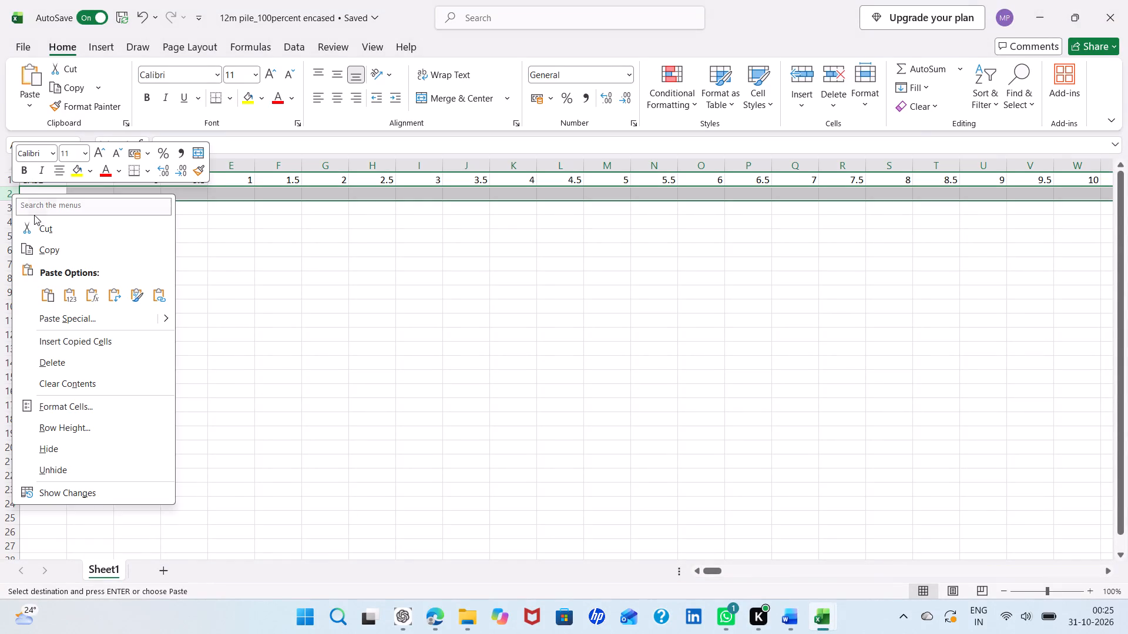
click(47, 292)
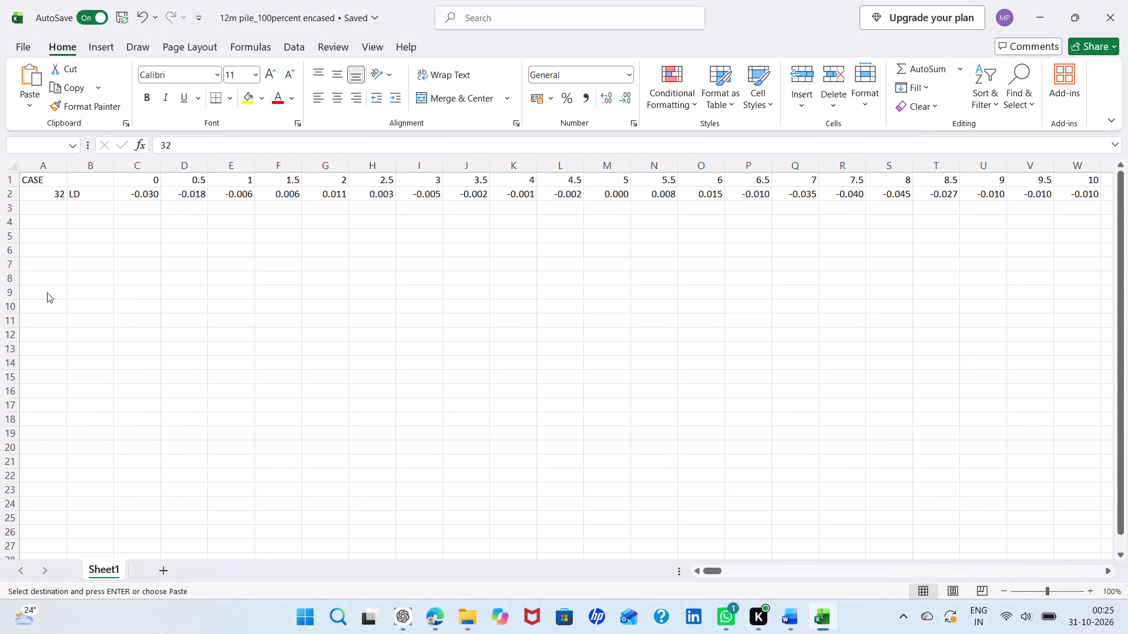
Set the case number in cell A2 to 19.
click(50, 188)
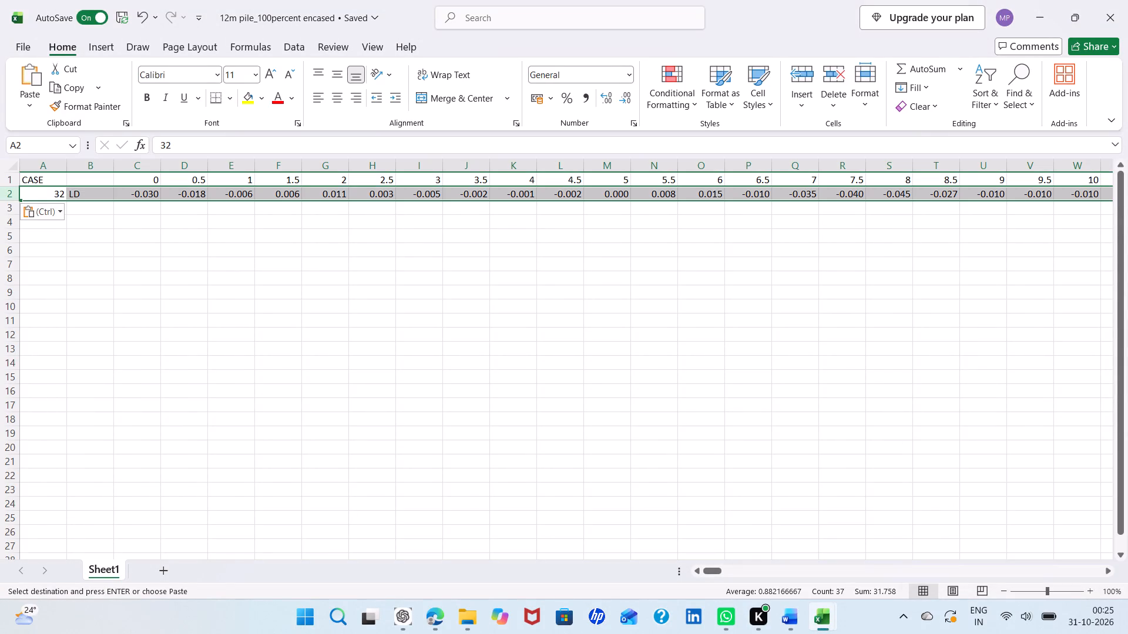
click(50, 188)
click(52, 191)
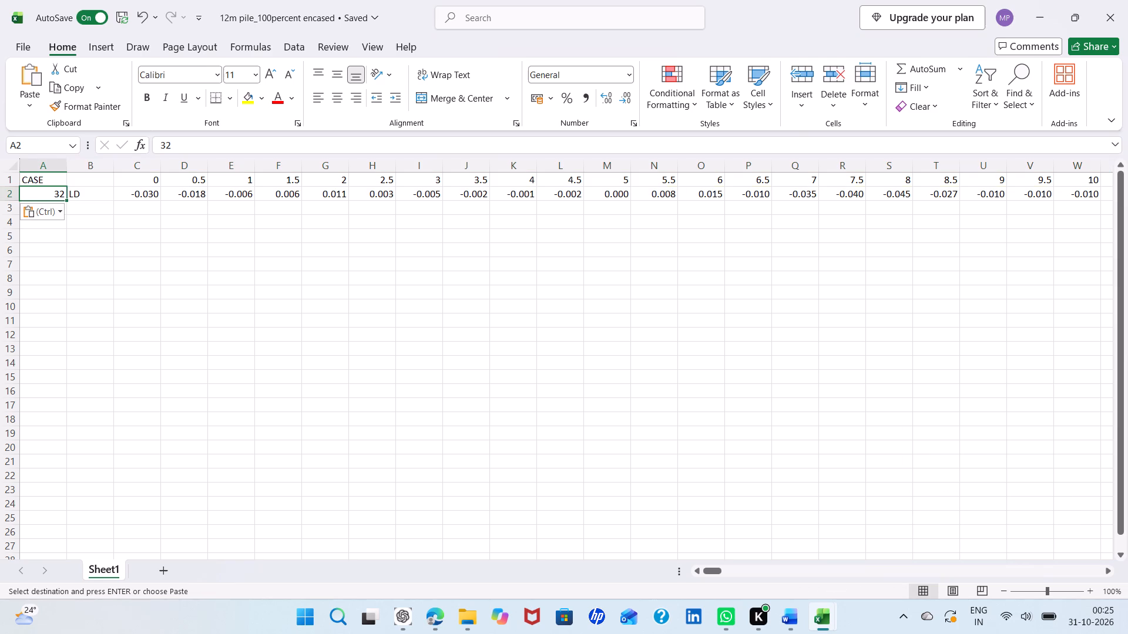
key(BackSpace)
text(19)
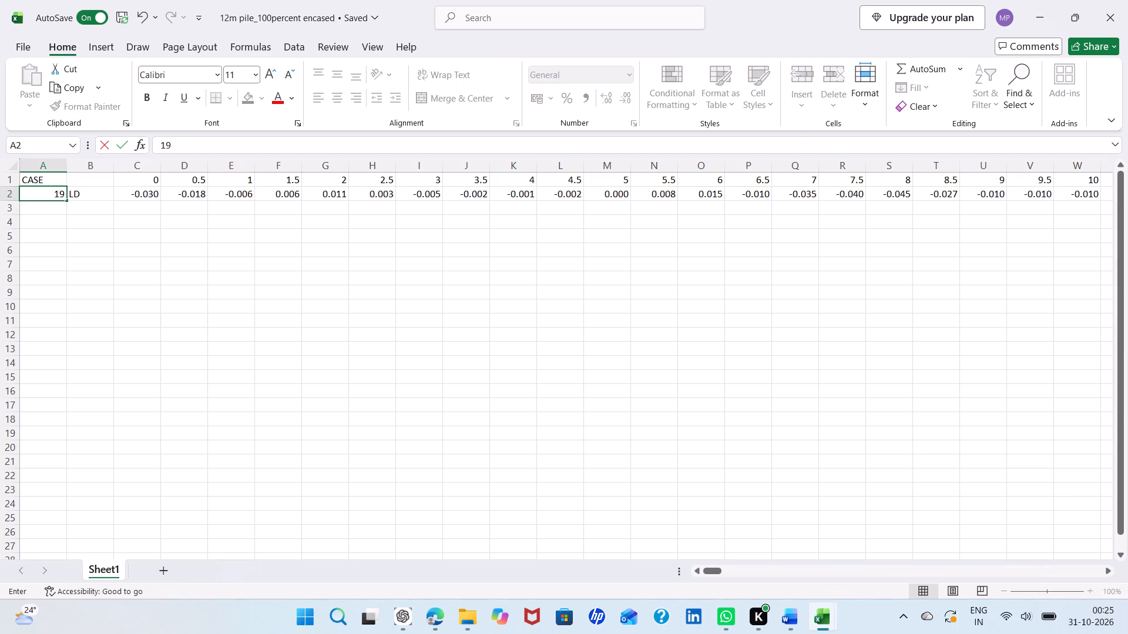
click(54, 210)
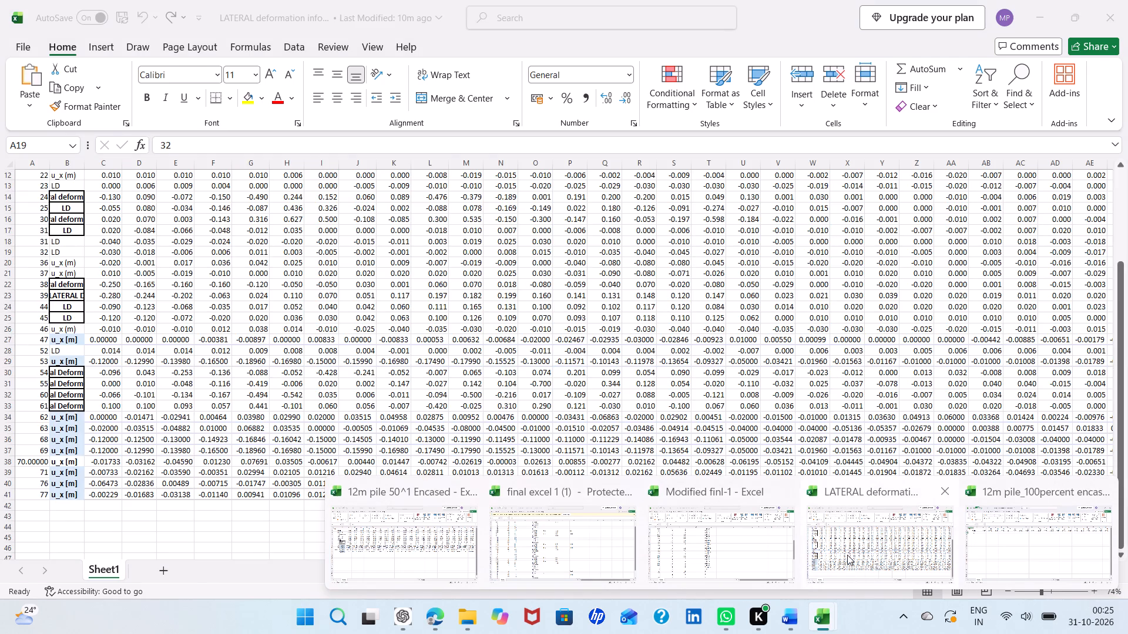
Copy the case 37 row from the LATERAL deformation info workbook into row 3 of 12m pile_100percent encased.
click(847, 555)
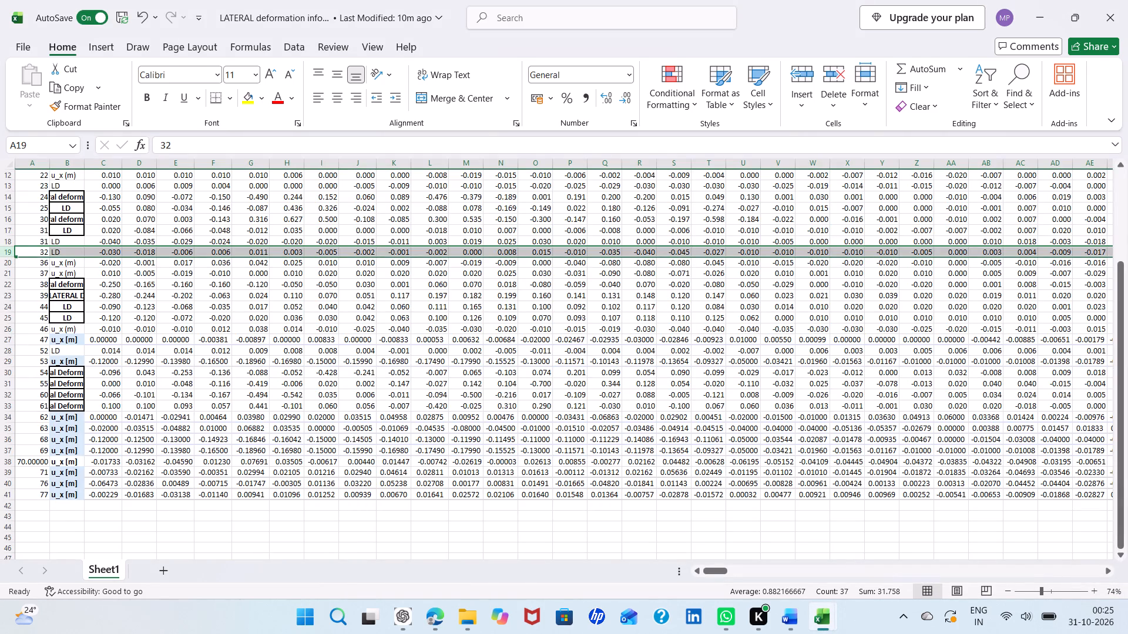
click(5, 272)
right_click(5, 272)
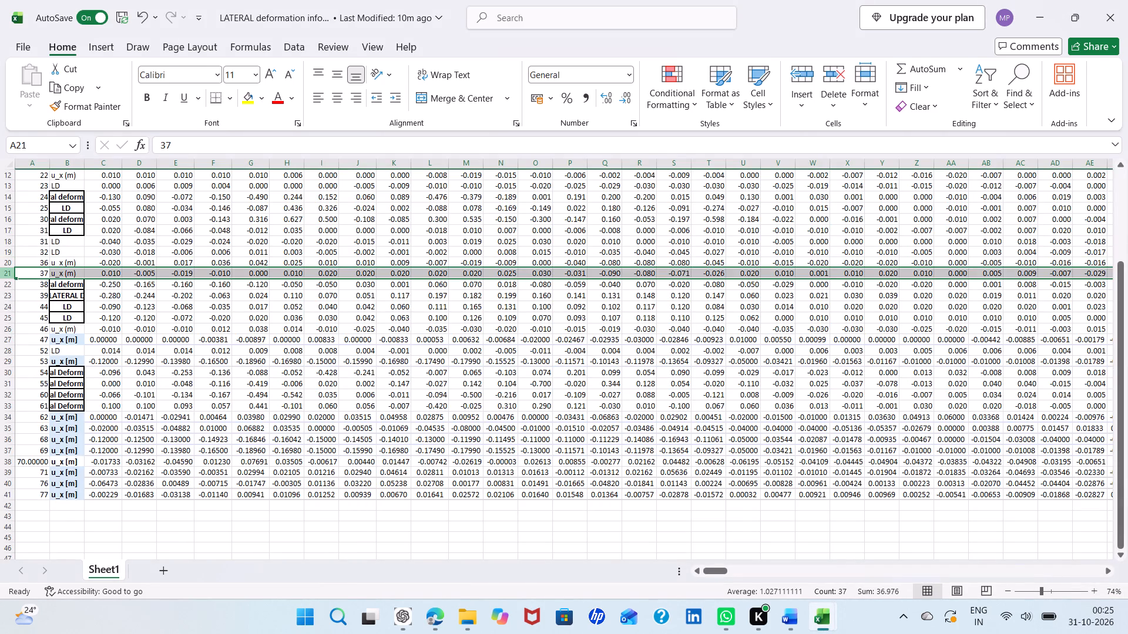
click(49, 322)
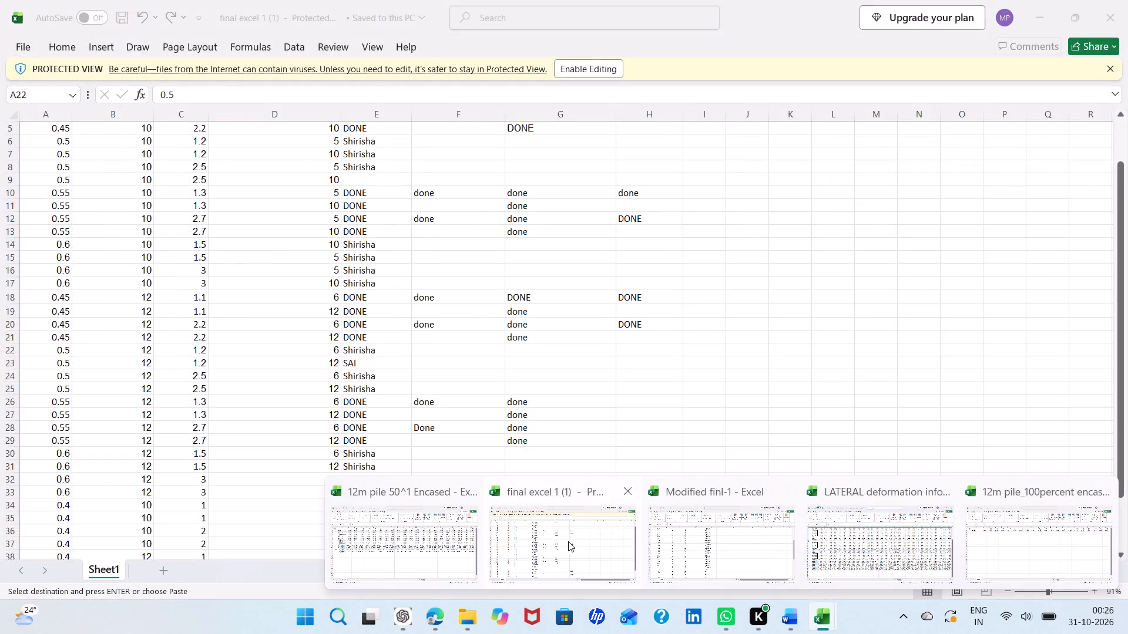
click(1025, 552)
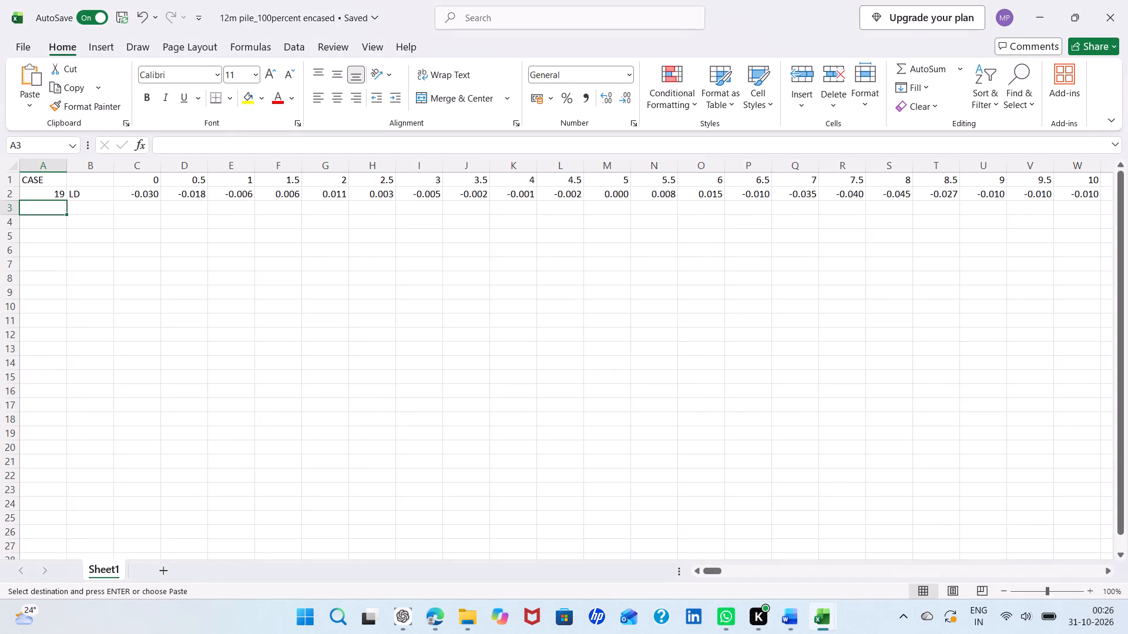
right_click(8, 206)
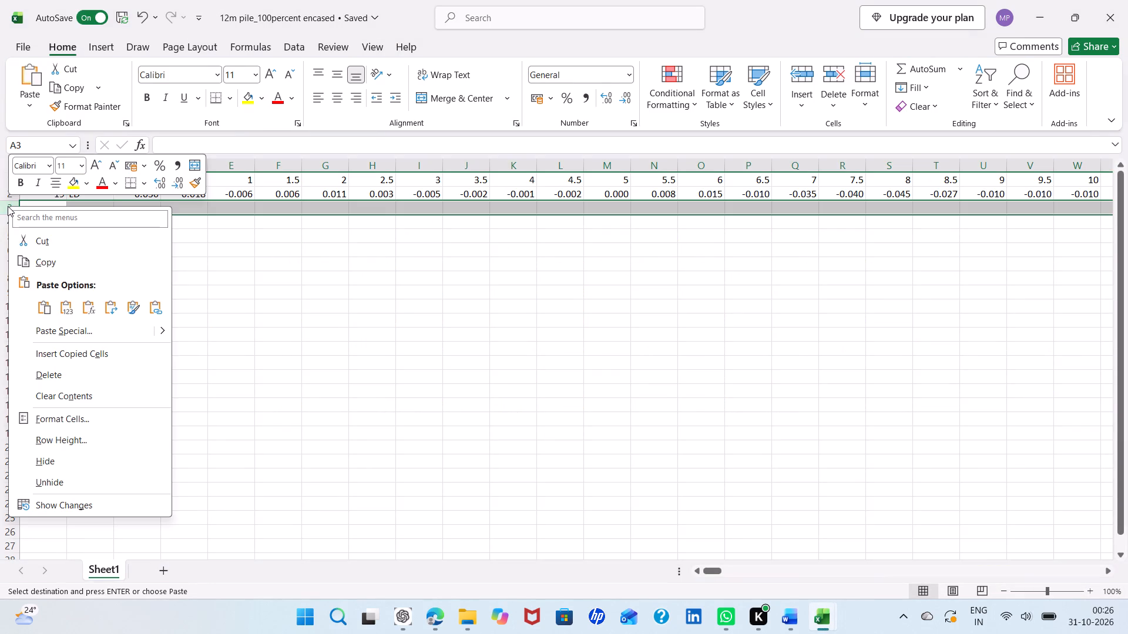
click(45, 305)
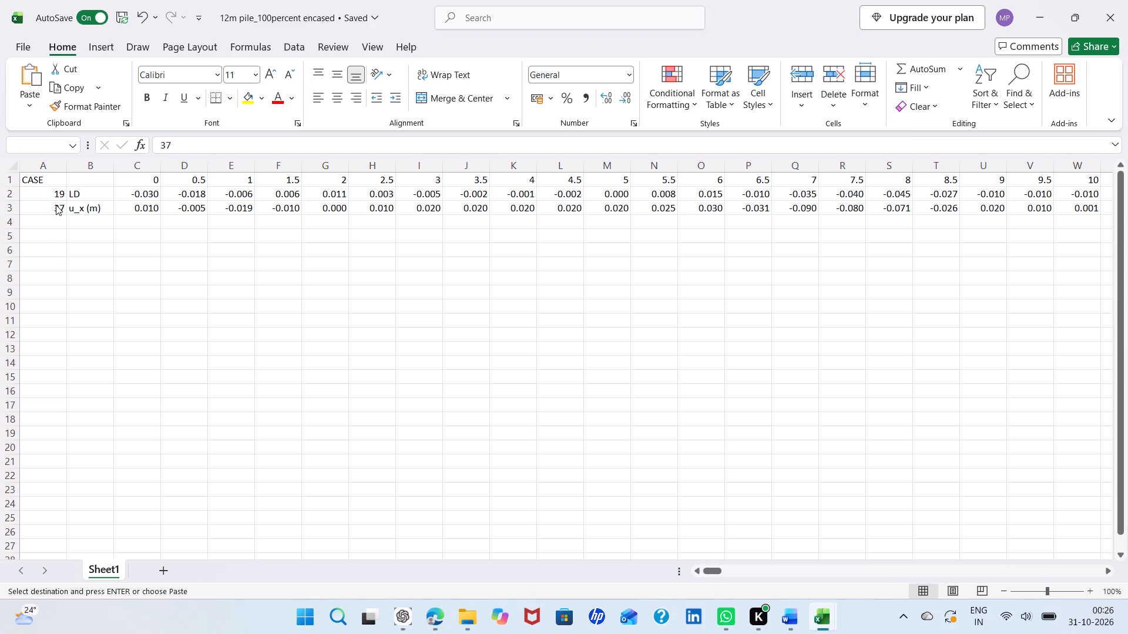
Set the case number in cell A3 to 21.
click(56, 205)
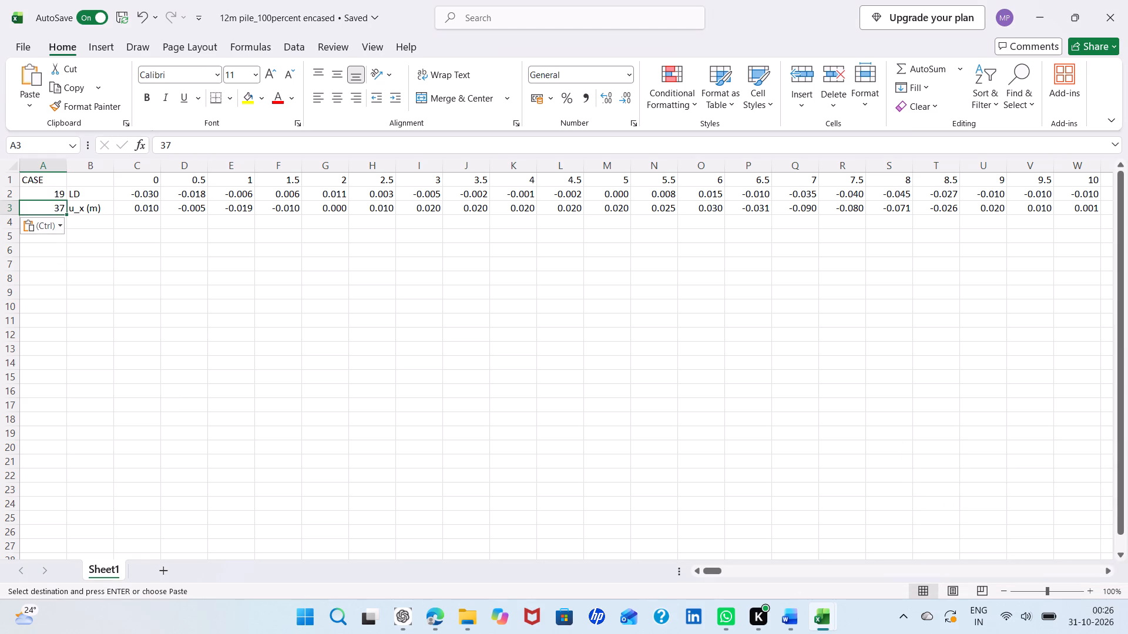
key(BackSpace)
text(21)
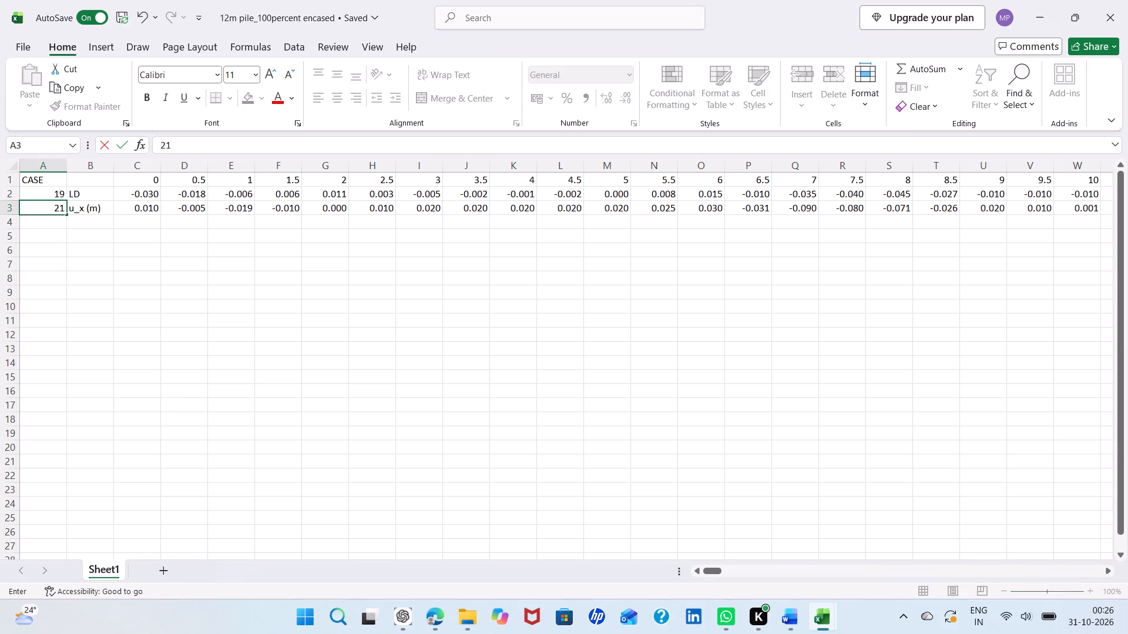
click(62, 216)
click(59, 222)
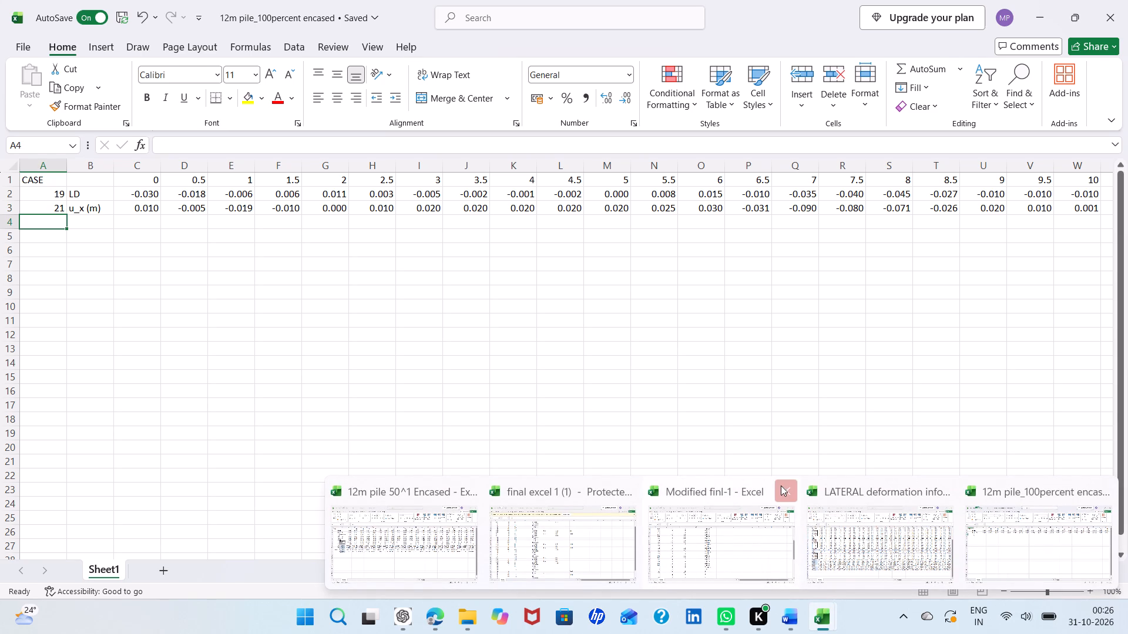
Close the Modified finl-1 and final excel 1 (1) workbooks.
click(781, 485)
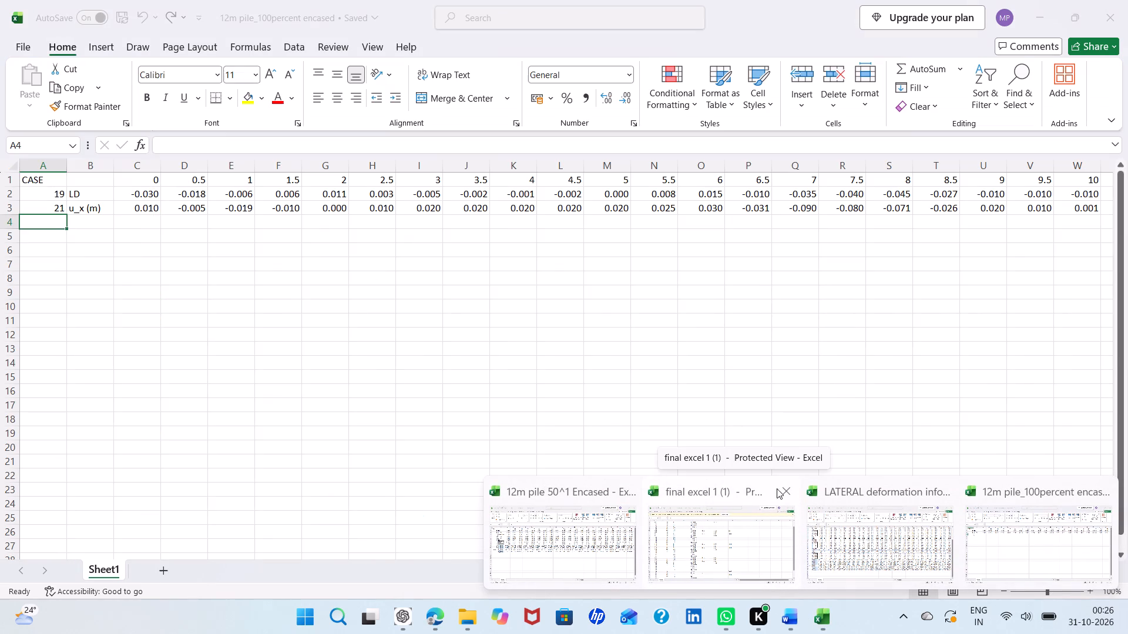
click(786, 488)
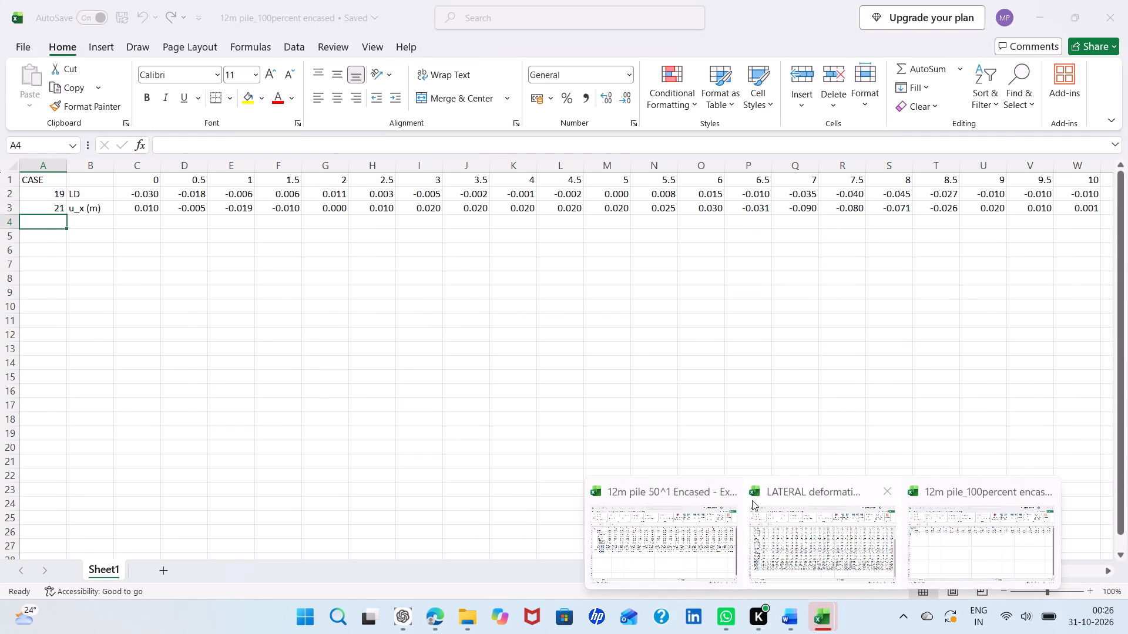
Copy the case 39 row from the LATERAL deformation info workbook into row 4 of 12m pile_100percent encased.
click(781, 542)
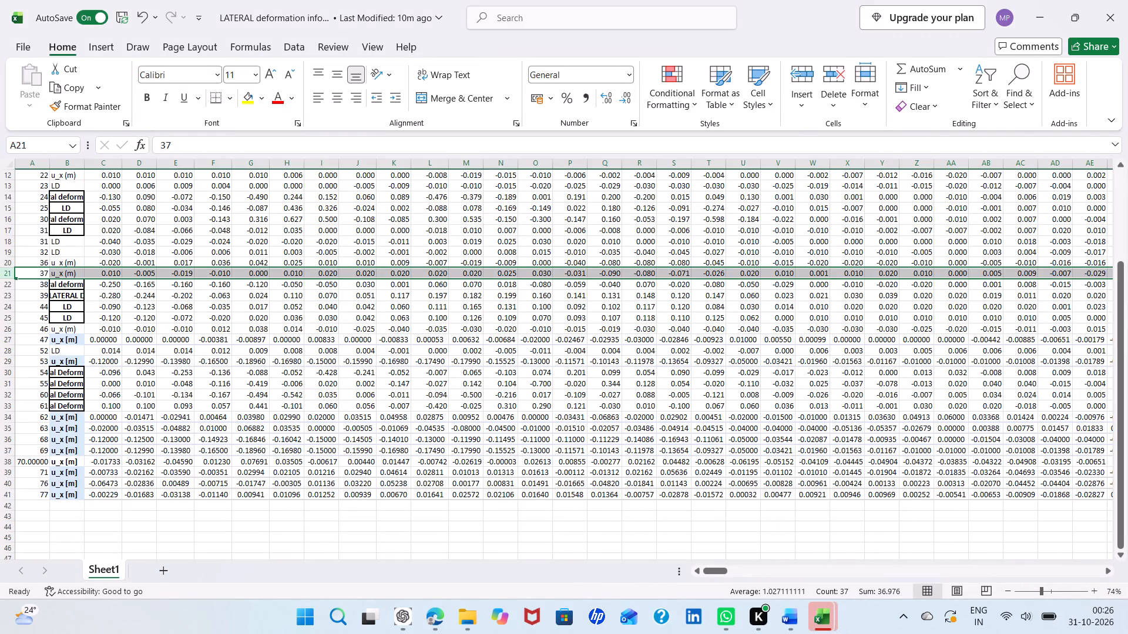
click(11, 296)
right_click(8, 296)
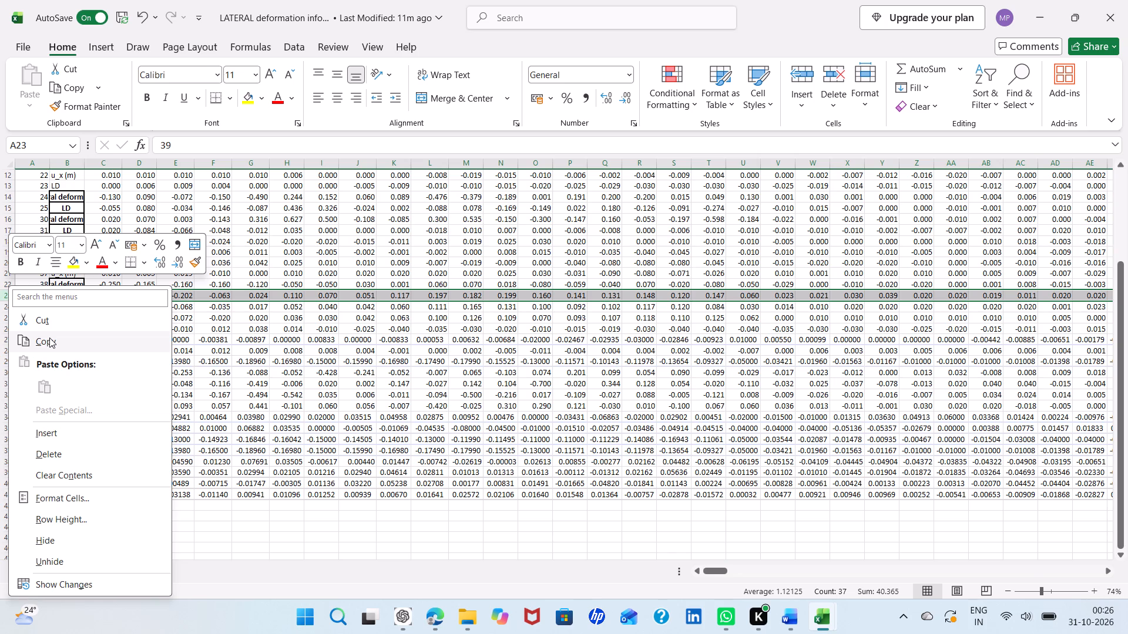
click(49, 338)
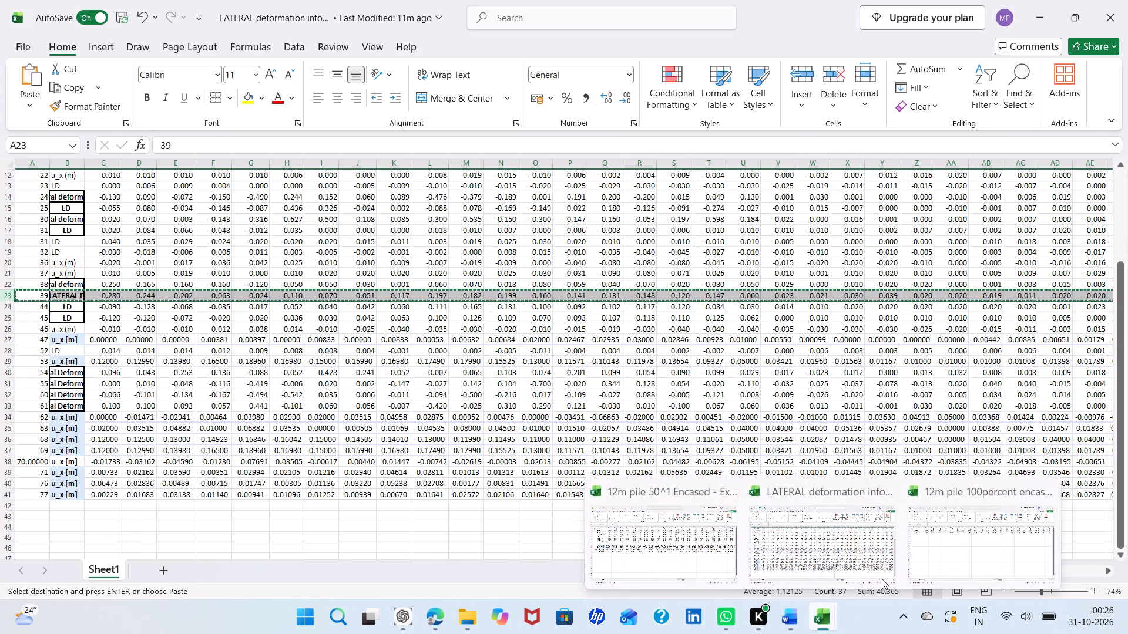
click(934, 559)
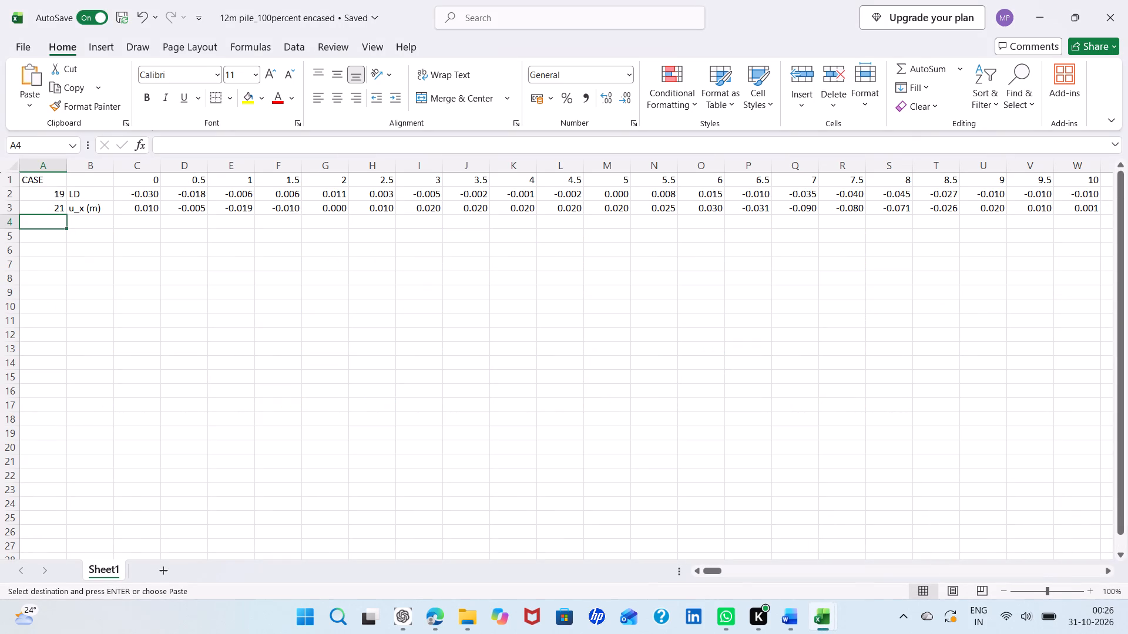
right_click(13, 220)
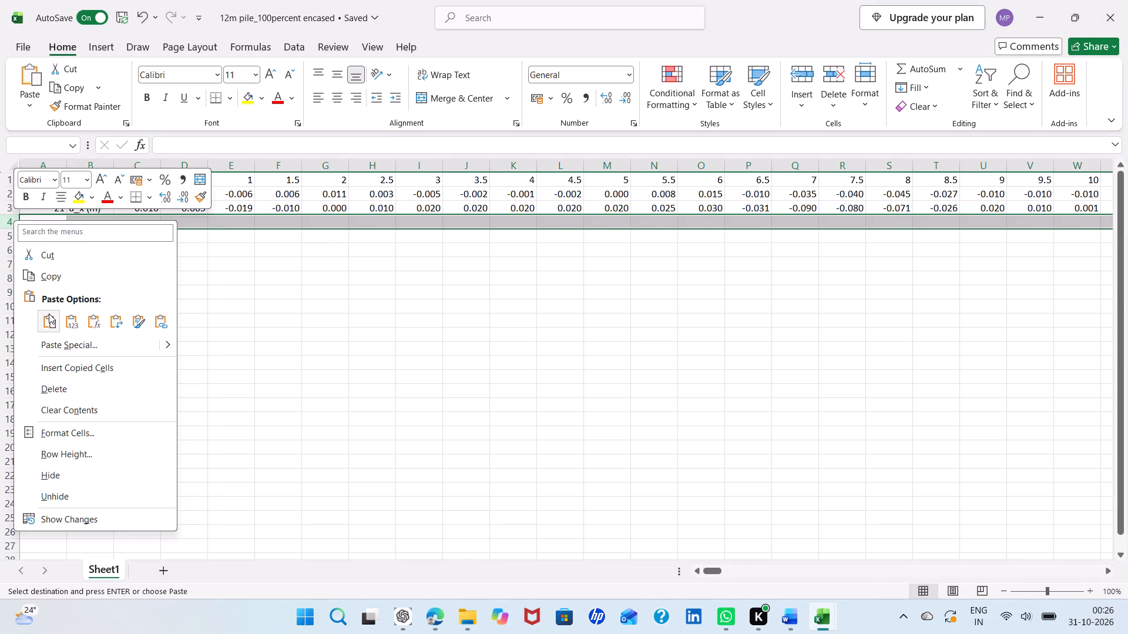
click(49, 313)
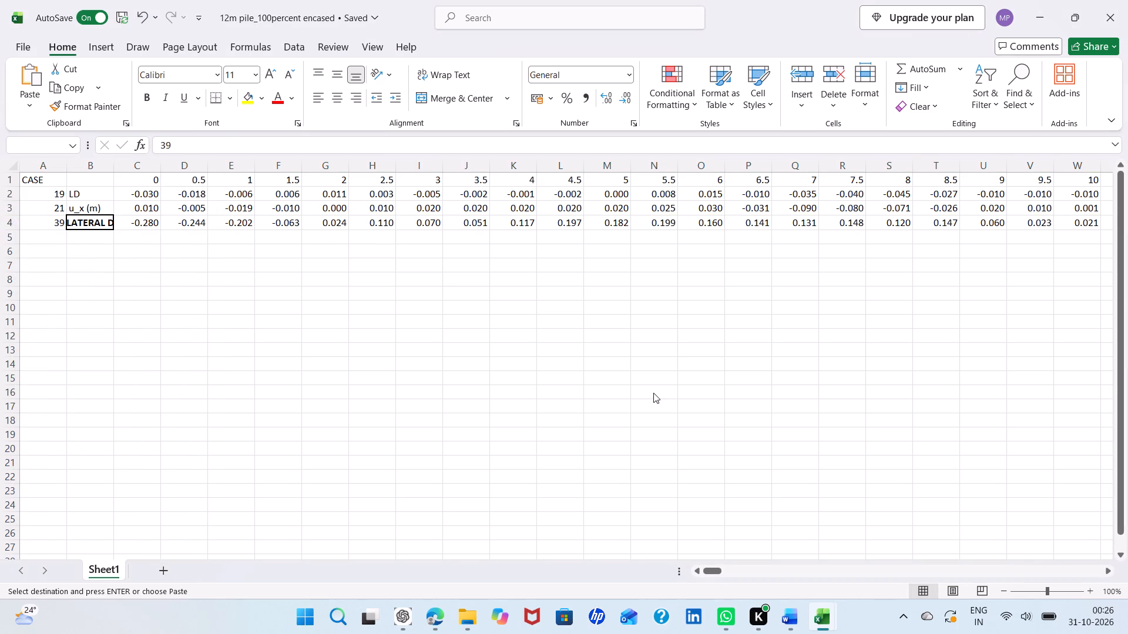
click(461, 423)
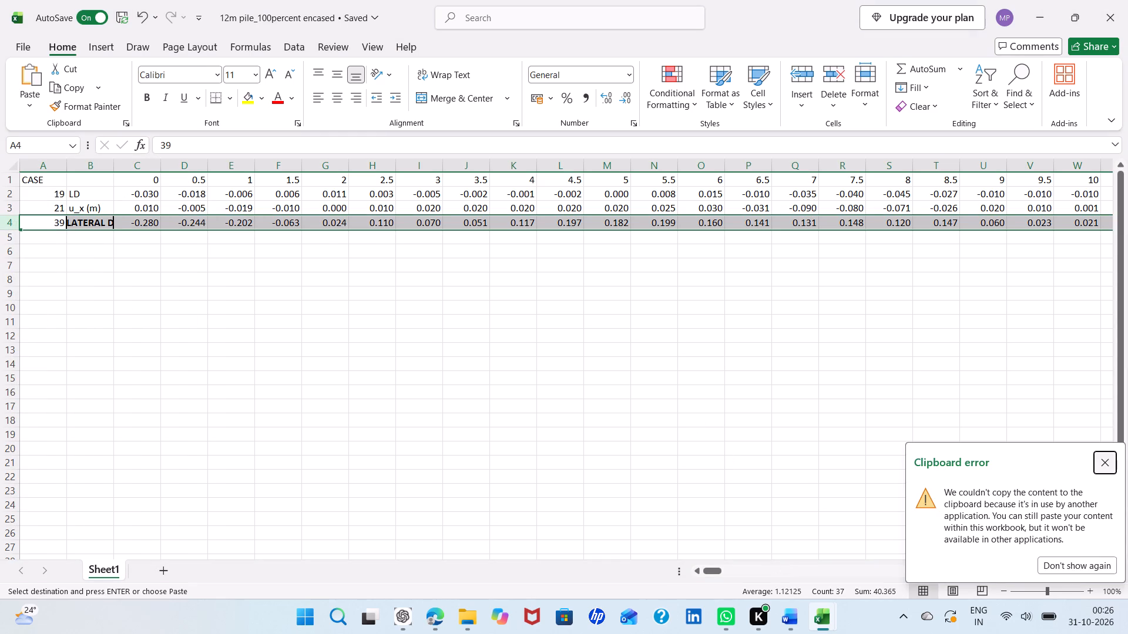
Copy the case 45 row from the LATERAL deformation info workbook into row 5 of 12m pile_100percent encased.
click(8, 237)
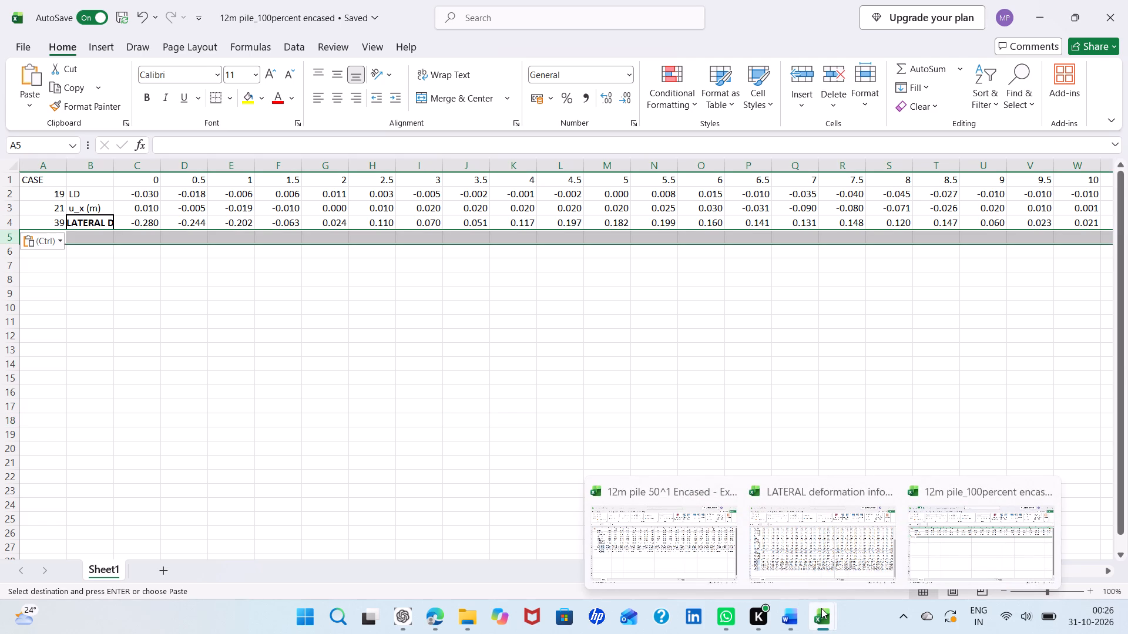
click(803, 558)
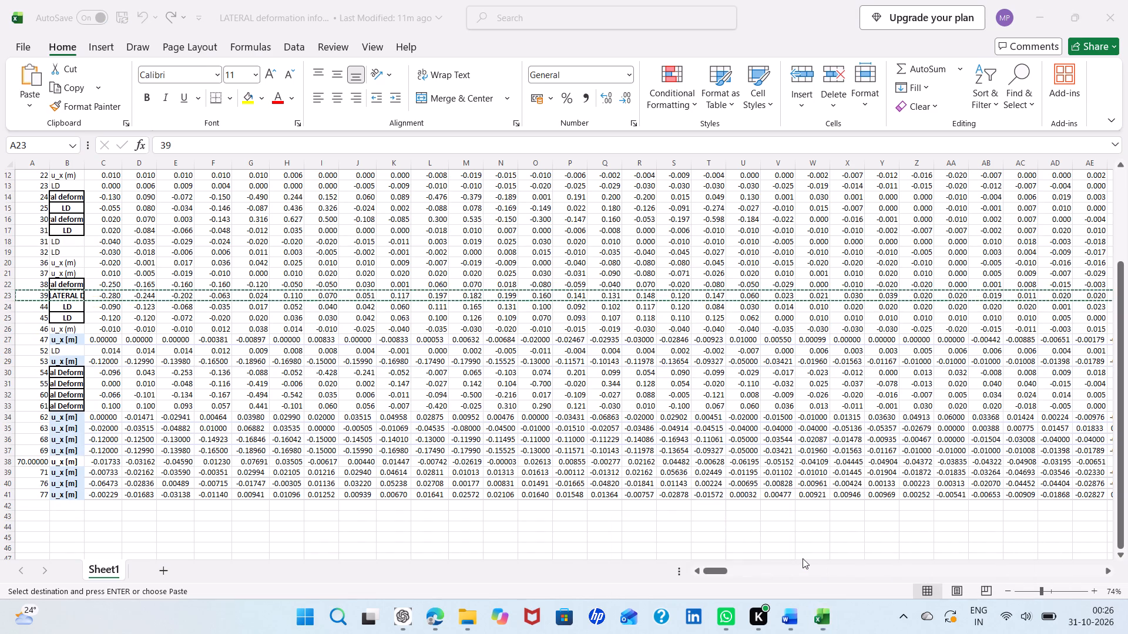
click(11, 317)
click(19, 325)
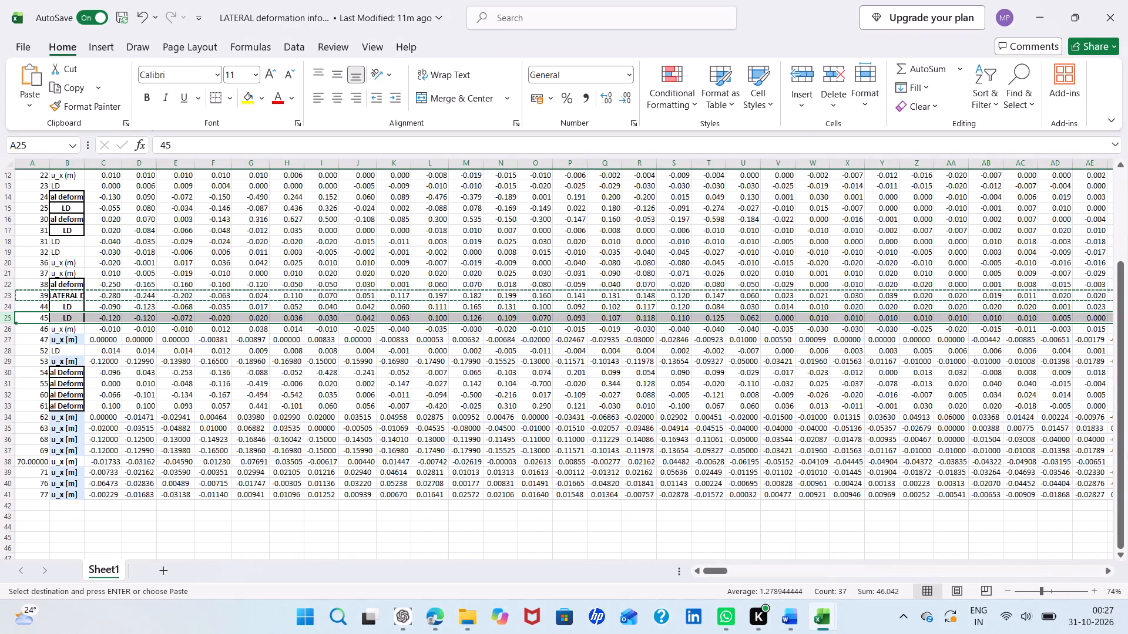
right_click(19, 325)
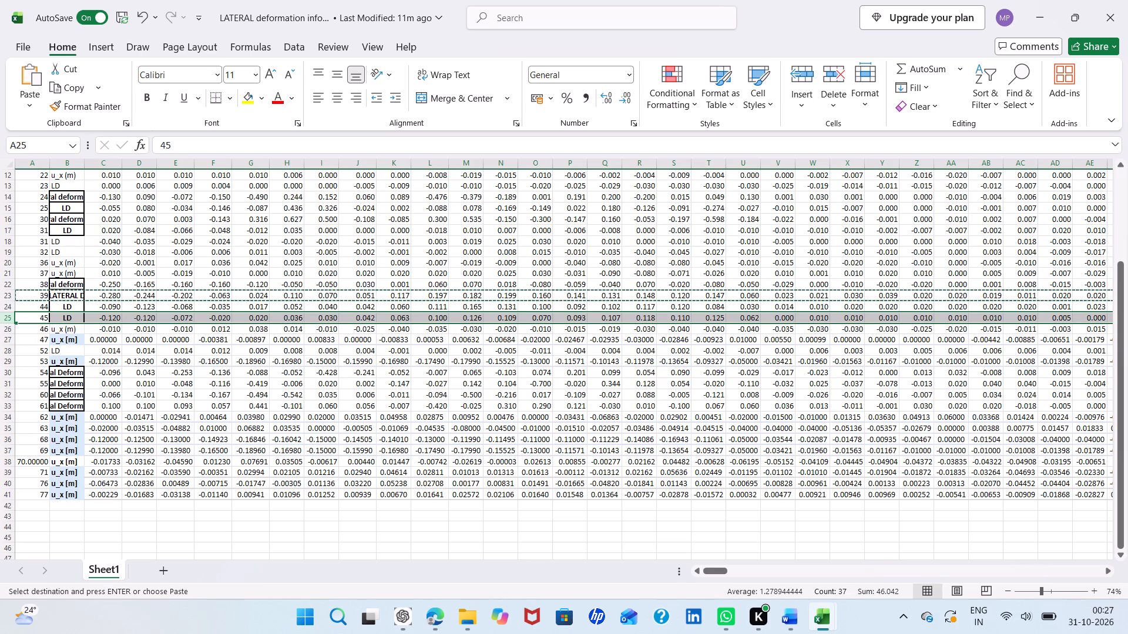
click(8, 319)
right_click(8, 319)
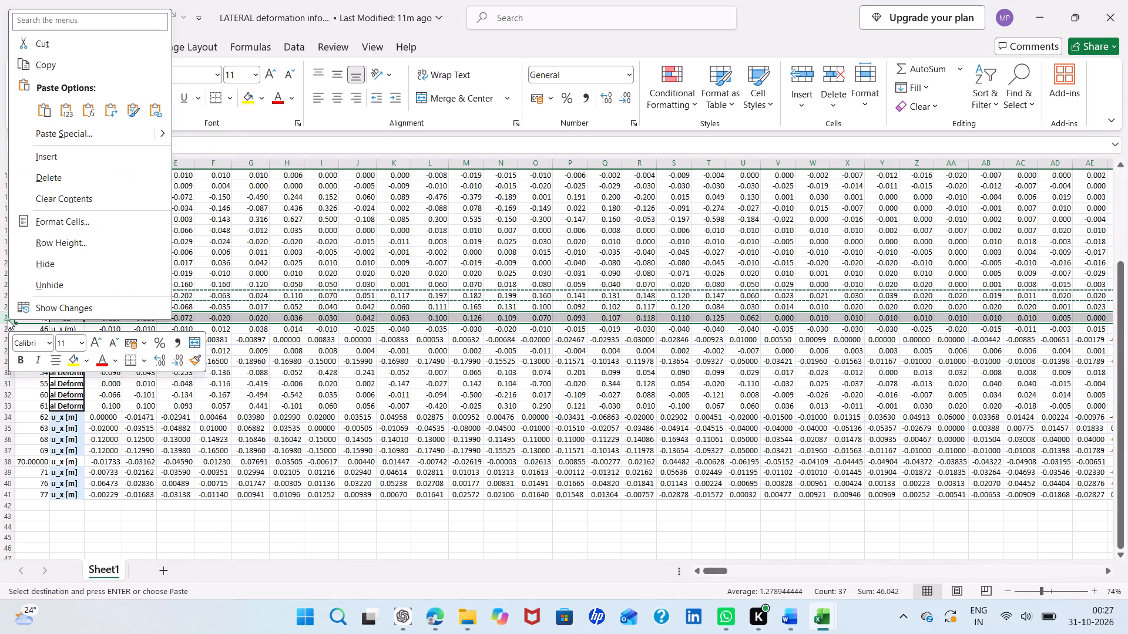
click(36, 63)
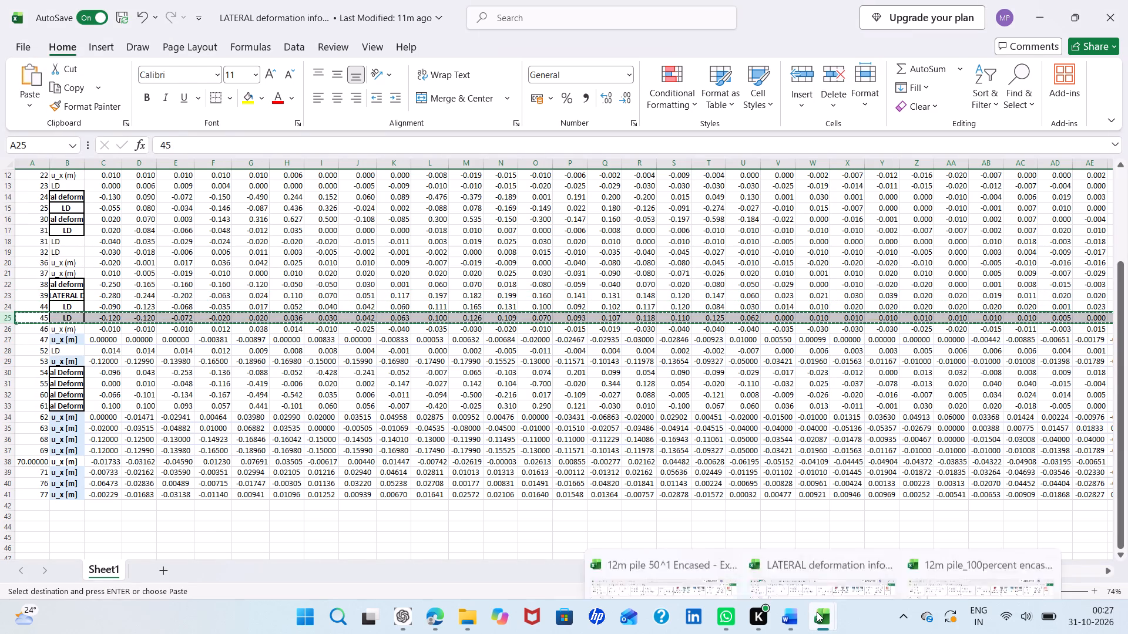
click(926, 542)
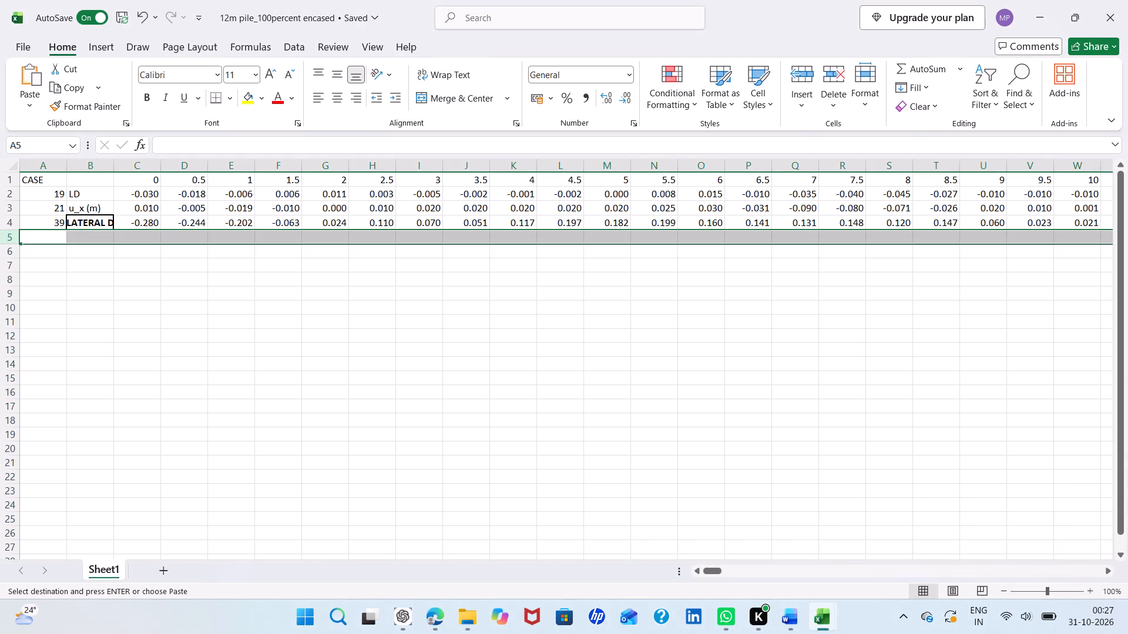
click(9, 232)
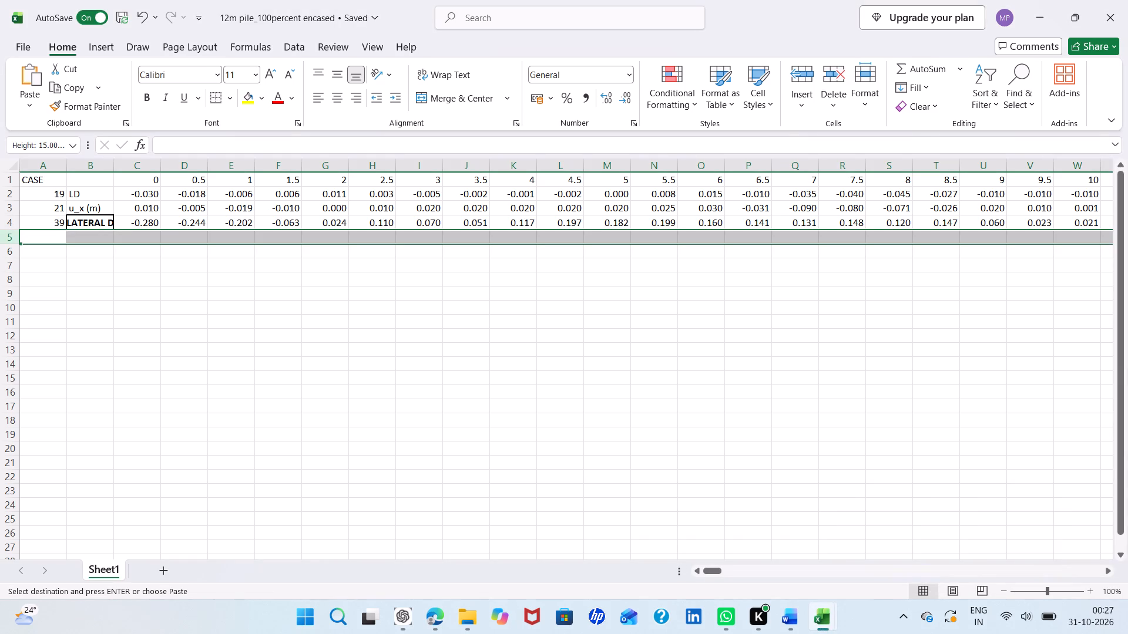
click(12, 238)
right_click(12, 238)
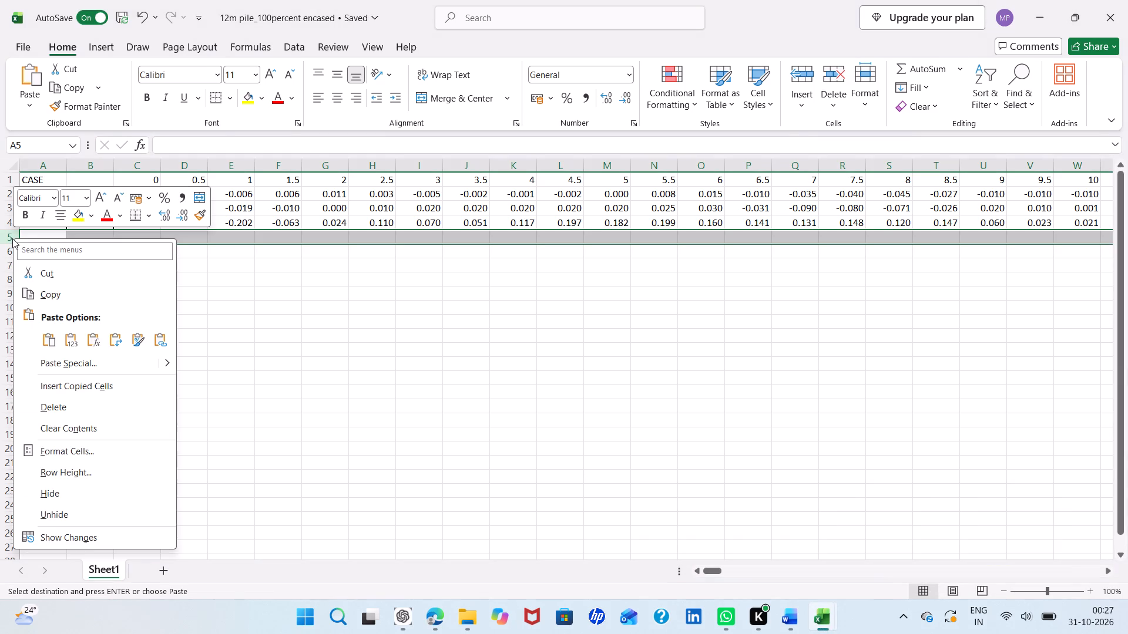
click(49, 333)
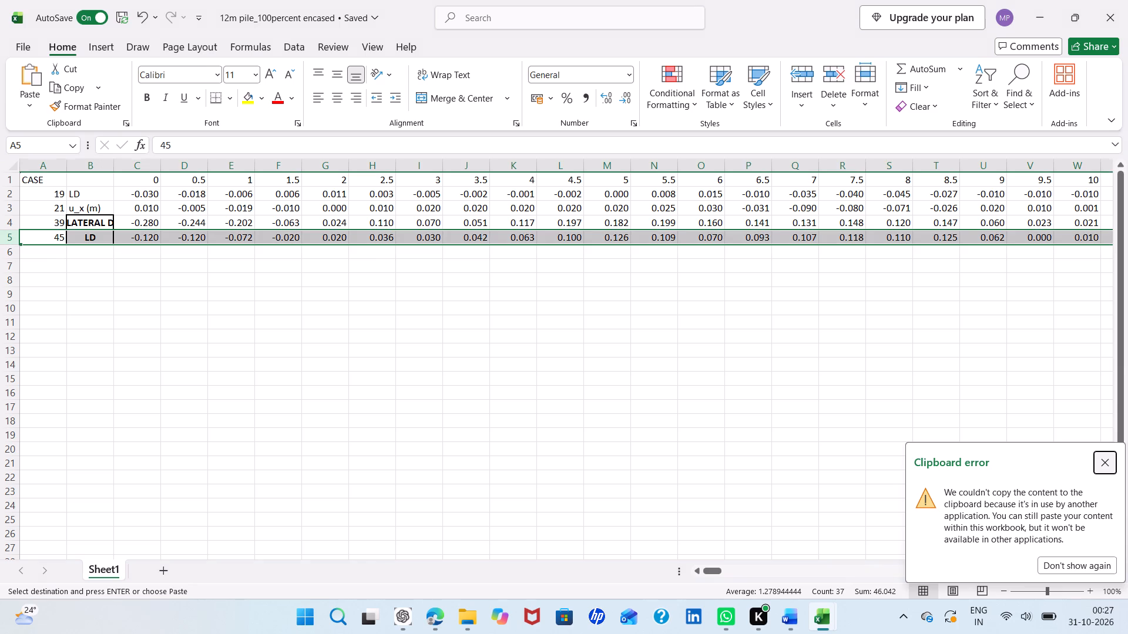
Renumber the two newly pasted cases, setting cell A4 to 23 and cell A5 to 25.
click(58, 227)
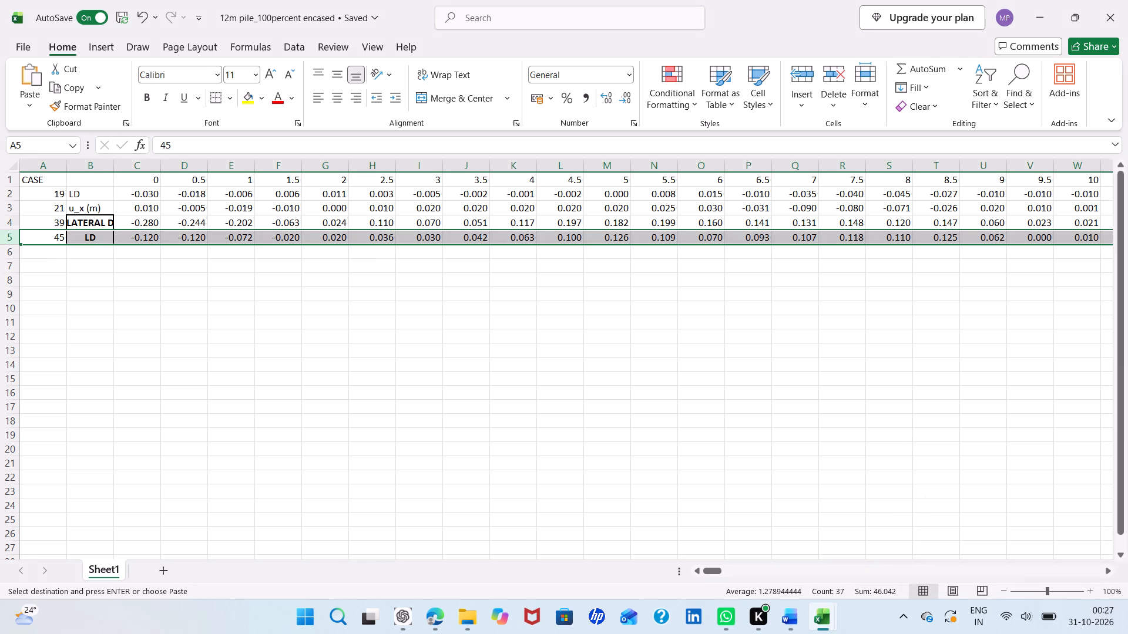
key(BackSpace)
text(23)
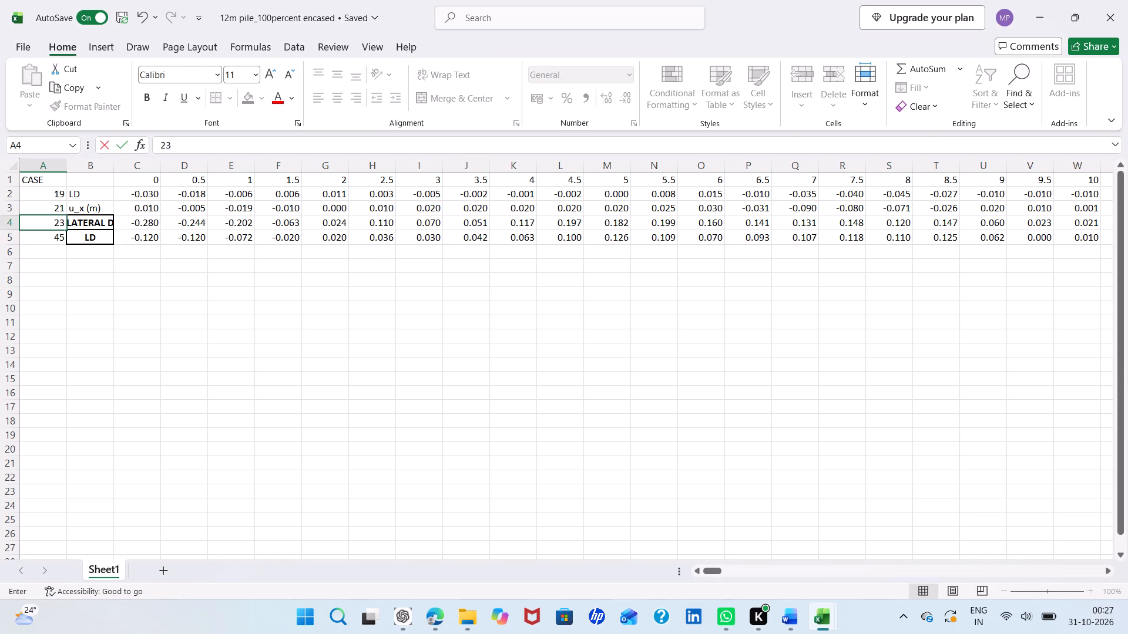
click(61, 237)
key(BackSpace)
text(25)
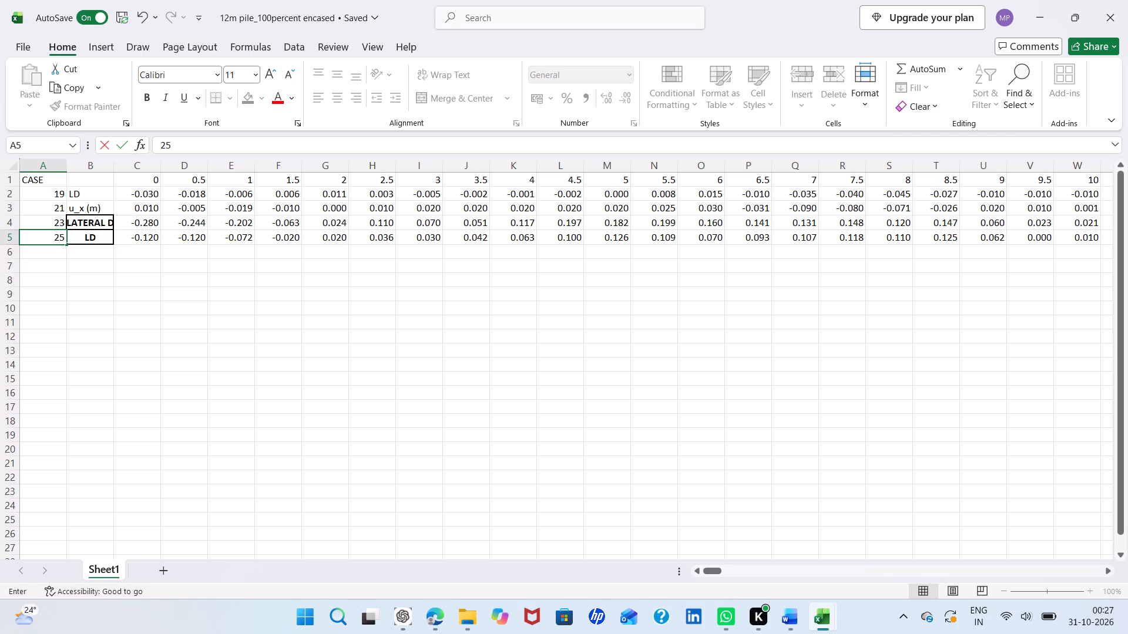
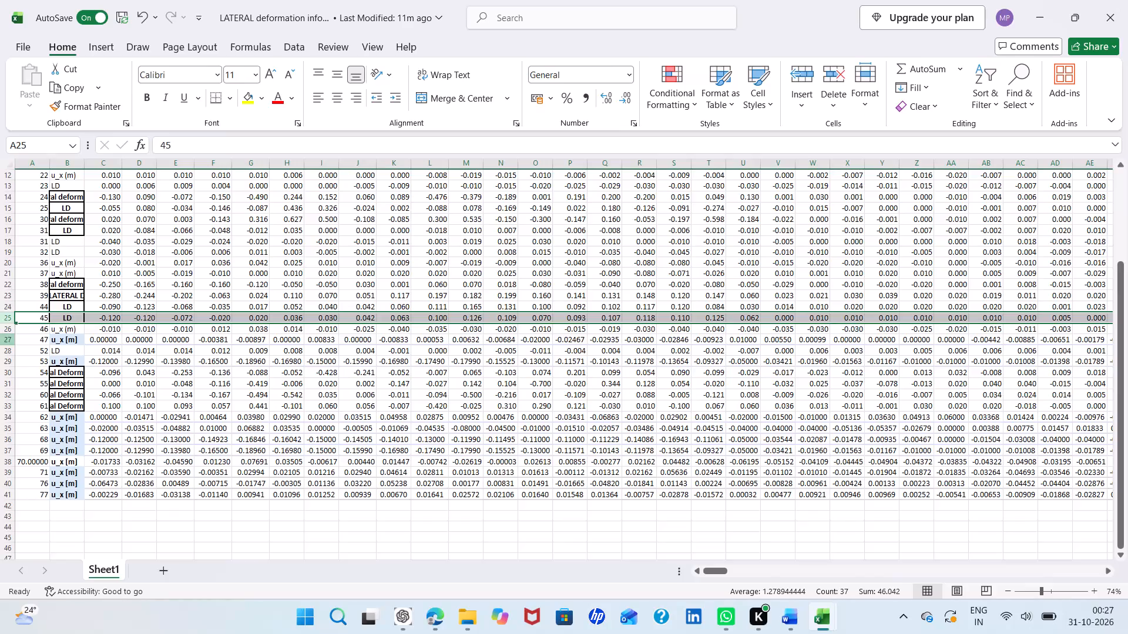
Copy the case 47 row from the LATERAL deformation info workbook into row 6 of 12m pile_100percent encased.
click(8, 340)
right_click(8, 340)
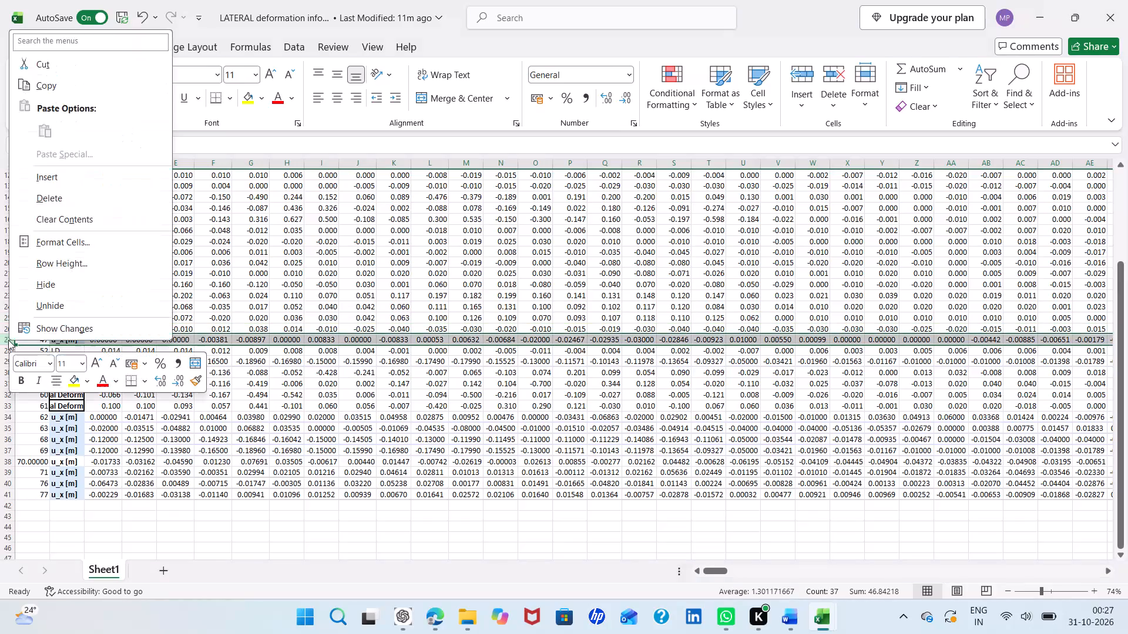
click(68, 79)
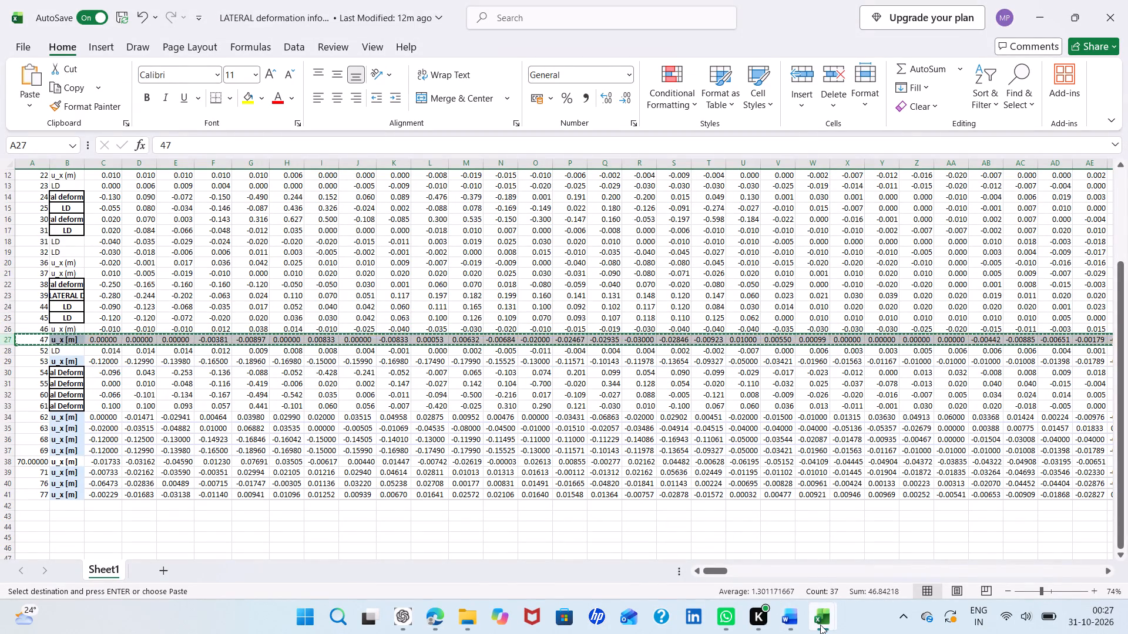
click(956, 553)
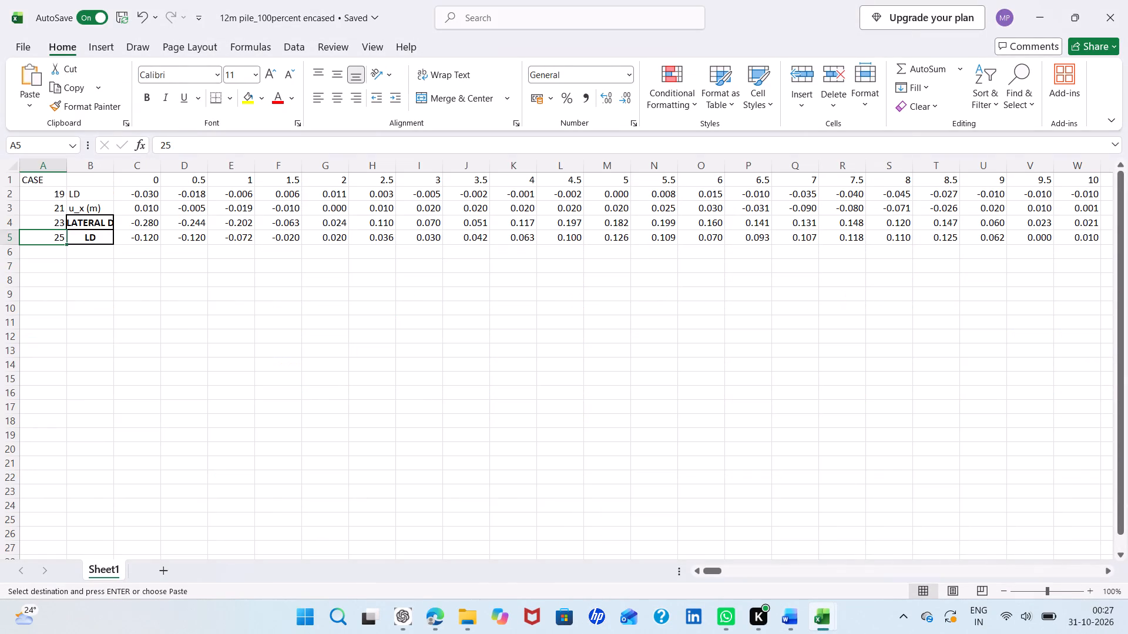
click(11, 251)
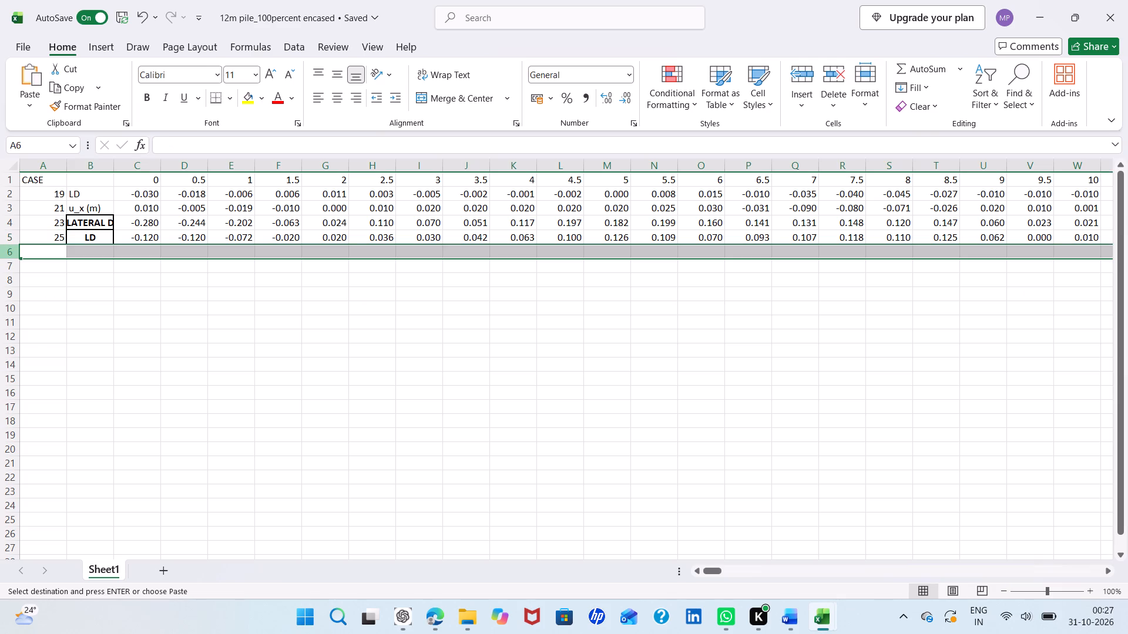
right_click(11, 251)
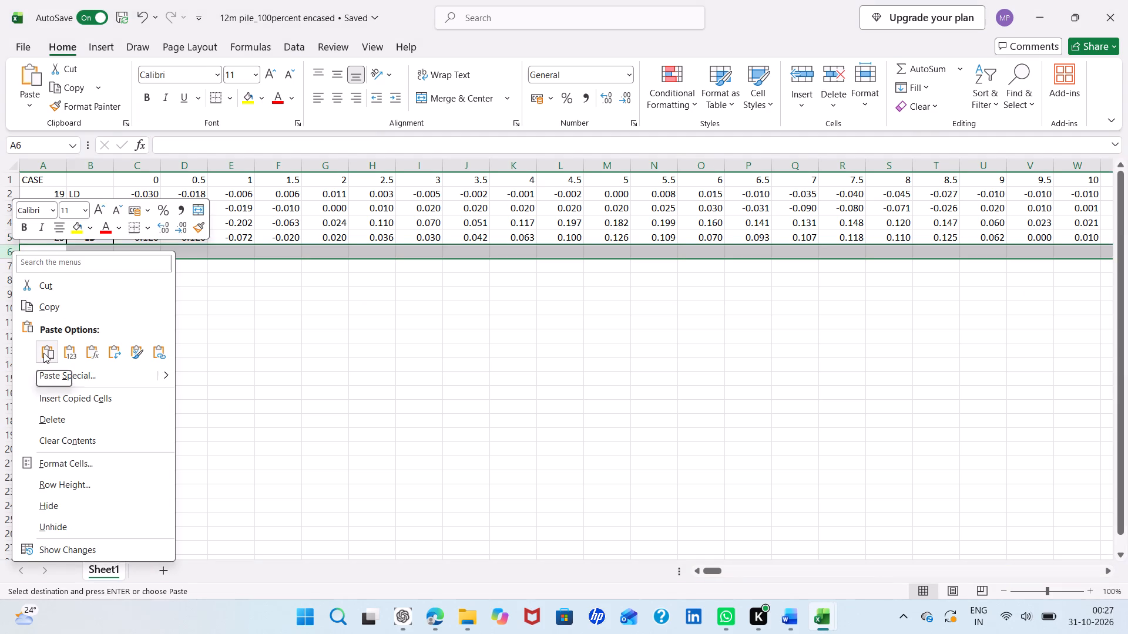
click(43, 353)
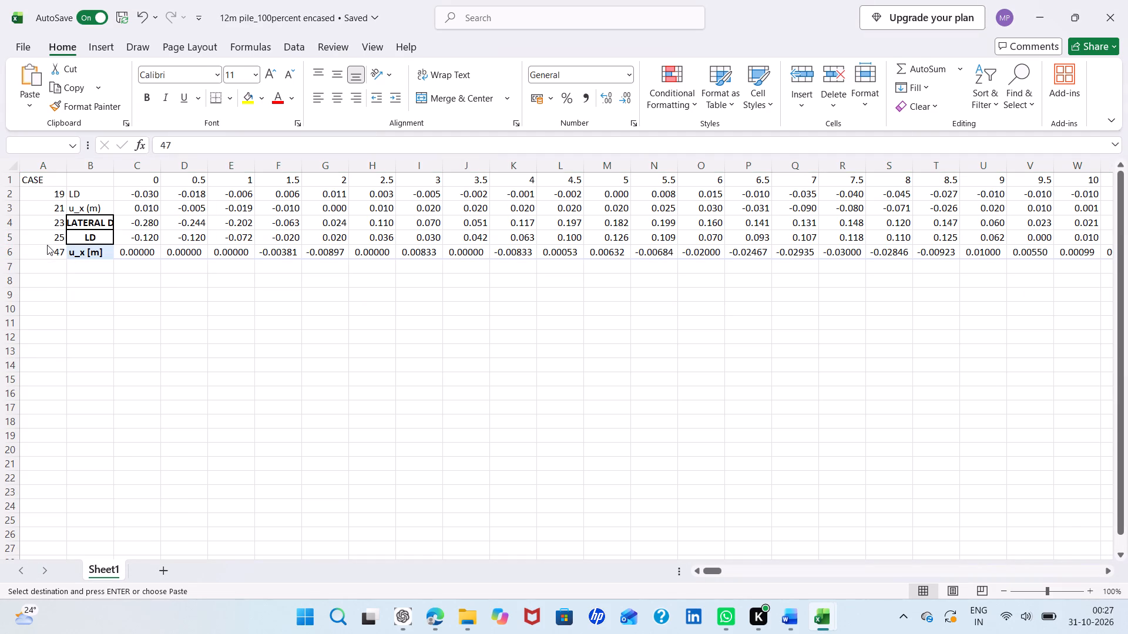
Renumber the newly pasted case in cell A6 as 27.
click(58, 251)
key(BackSpace)
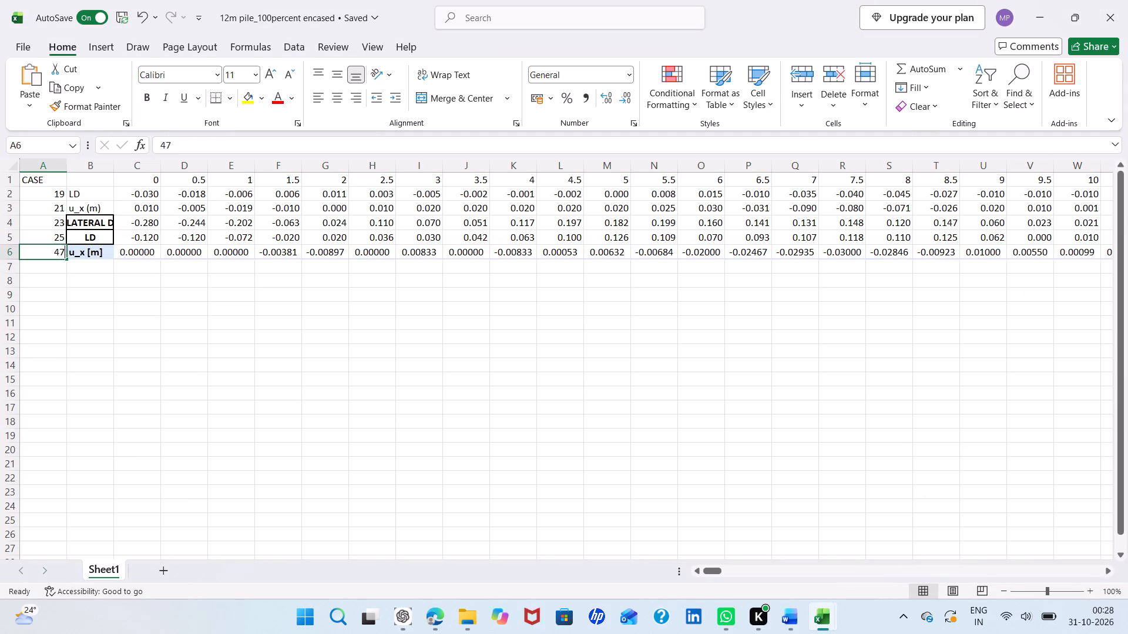
text(27)
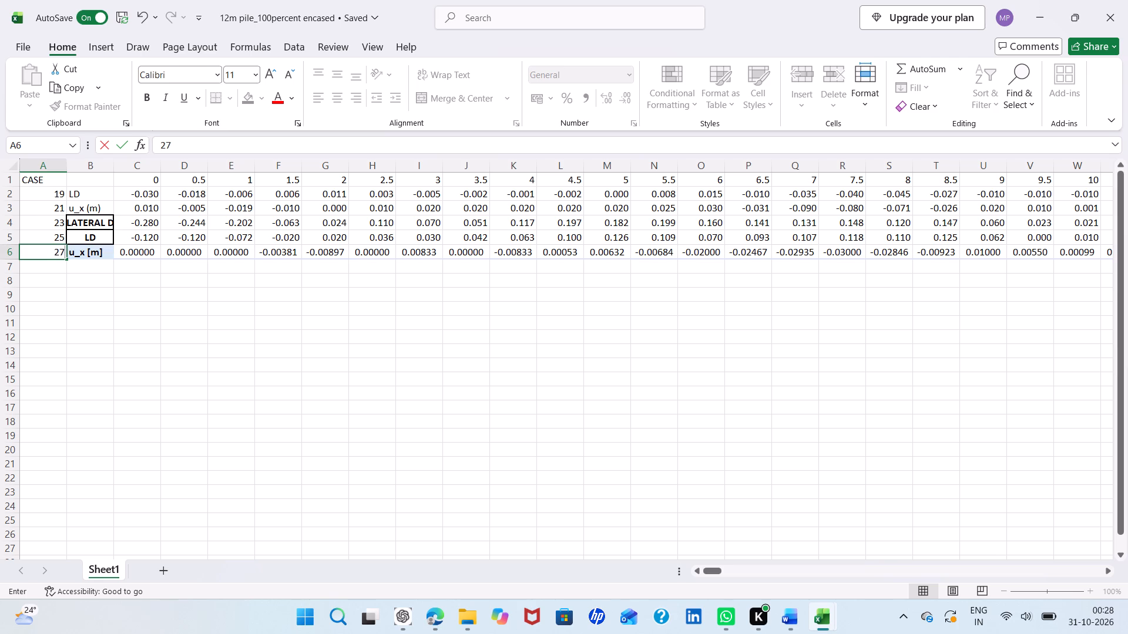
click(53, 267)
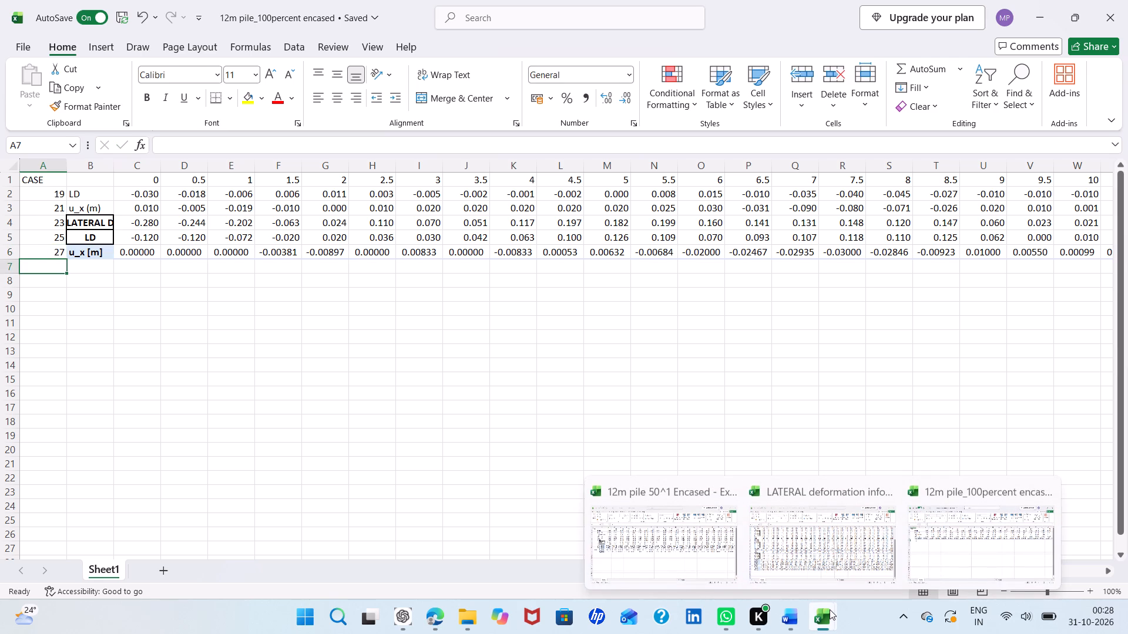
Copy the case 53 row from the LATERAL deformation info workbook into row 7 of 12m pile_100percent encased.
click(845, 537)
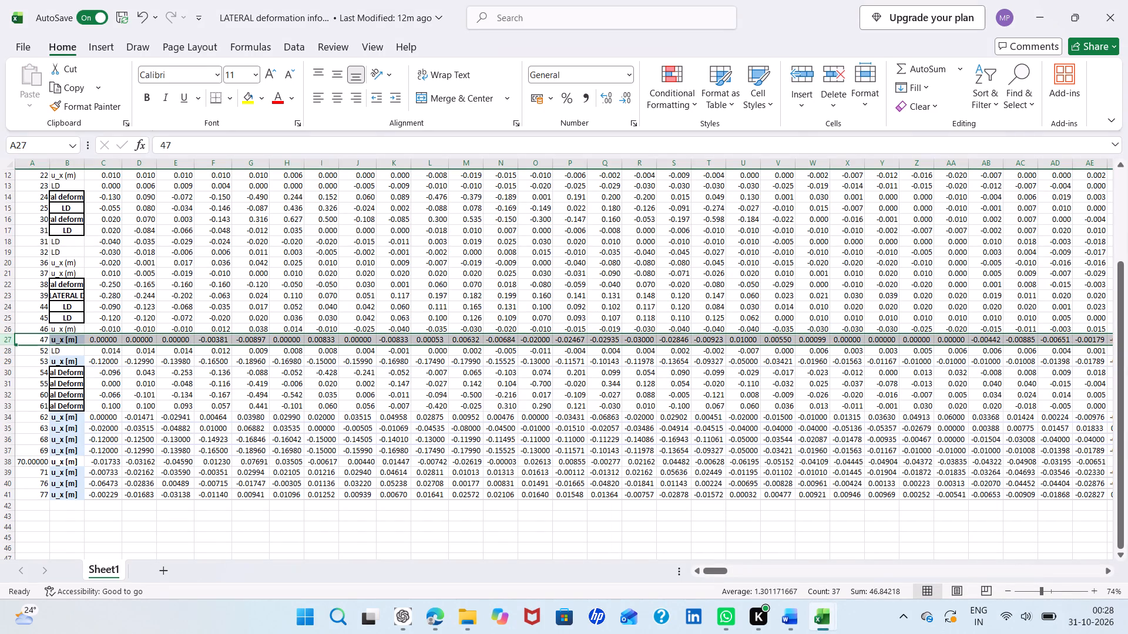
click(6, 360)
right_click(6, 360)
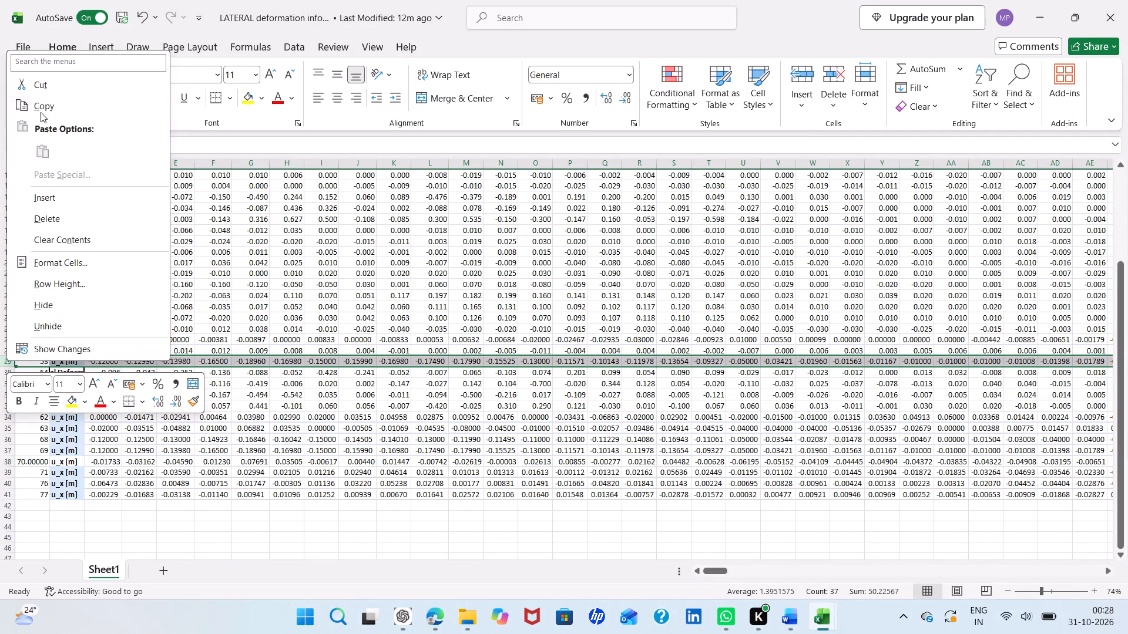
click(39, 99)
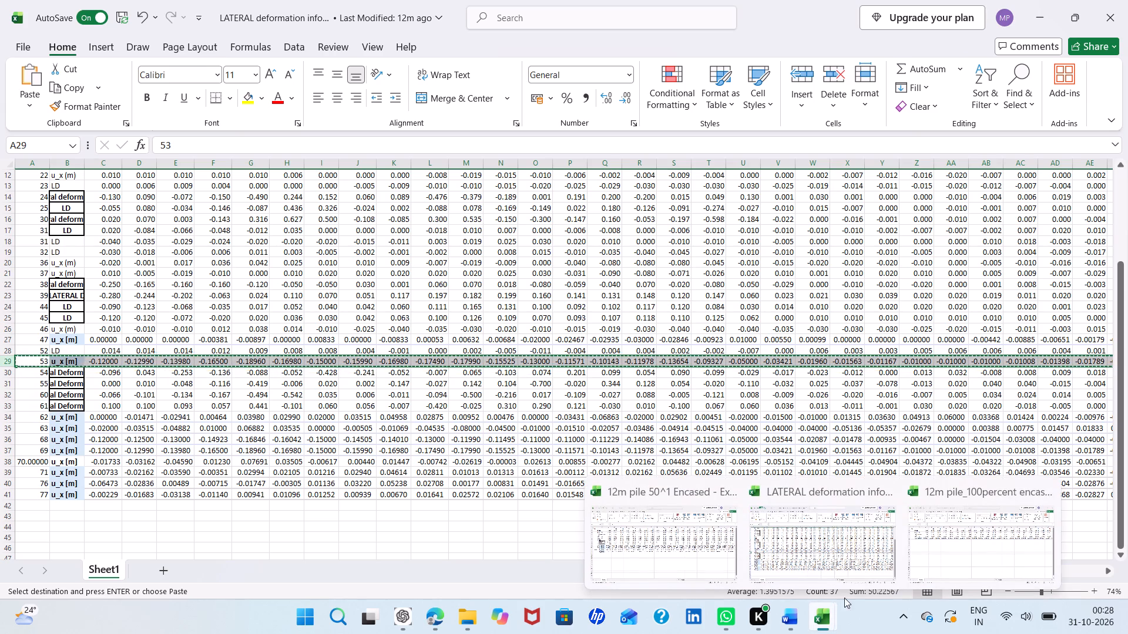
click(929, 547)
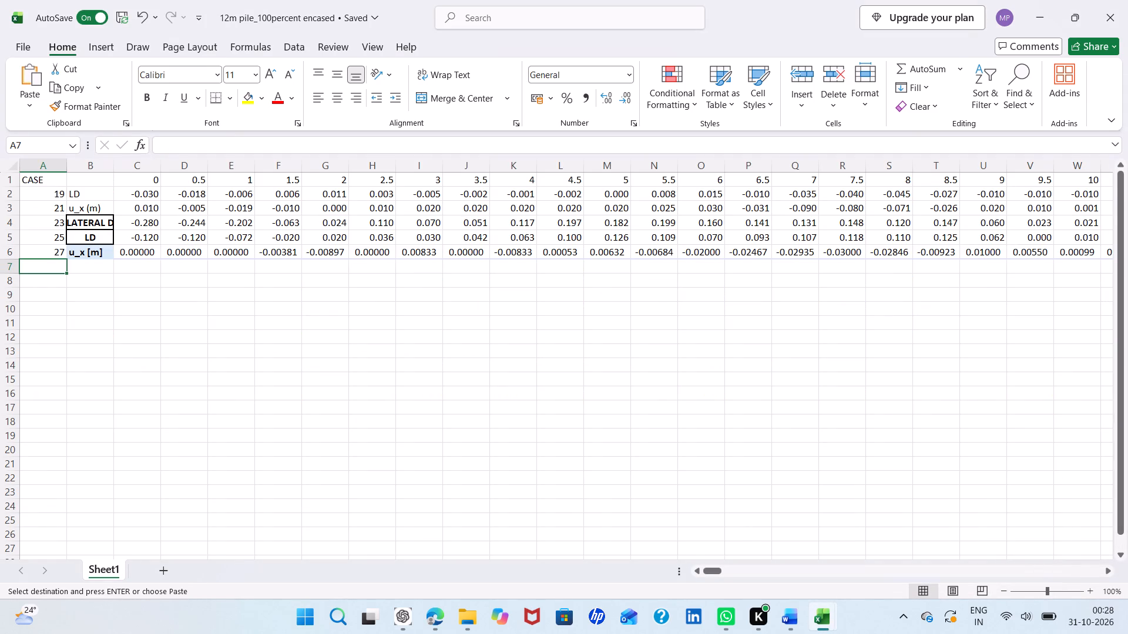
click(11, 268)
right_click(11, 268)
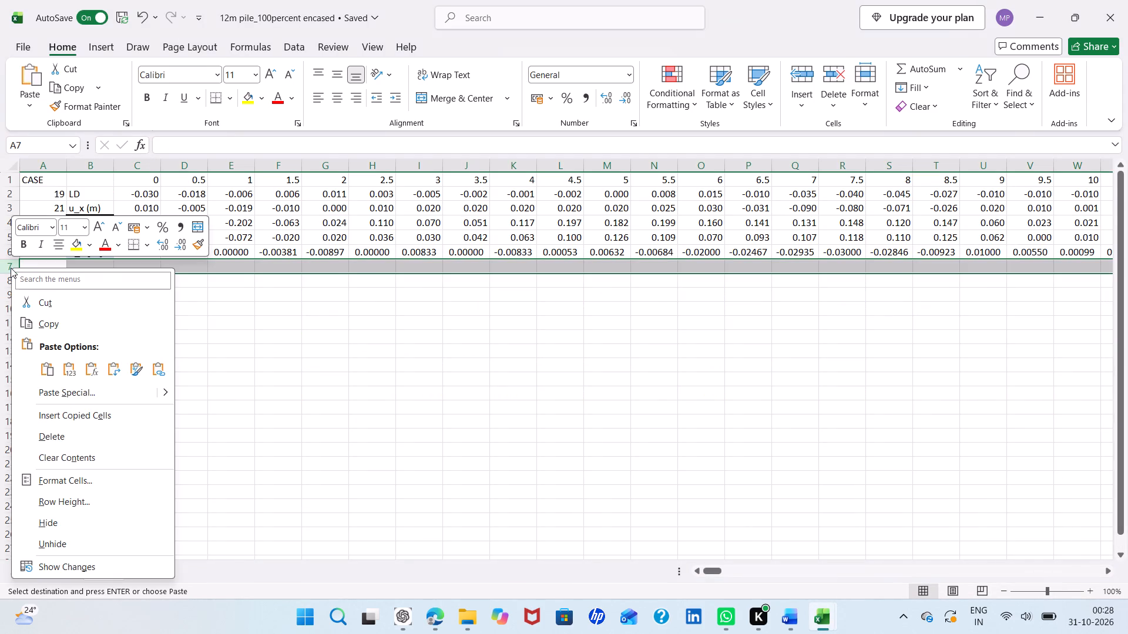
click(41, 373)
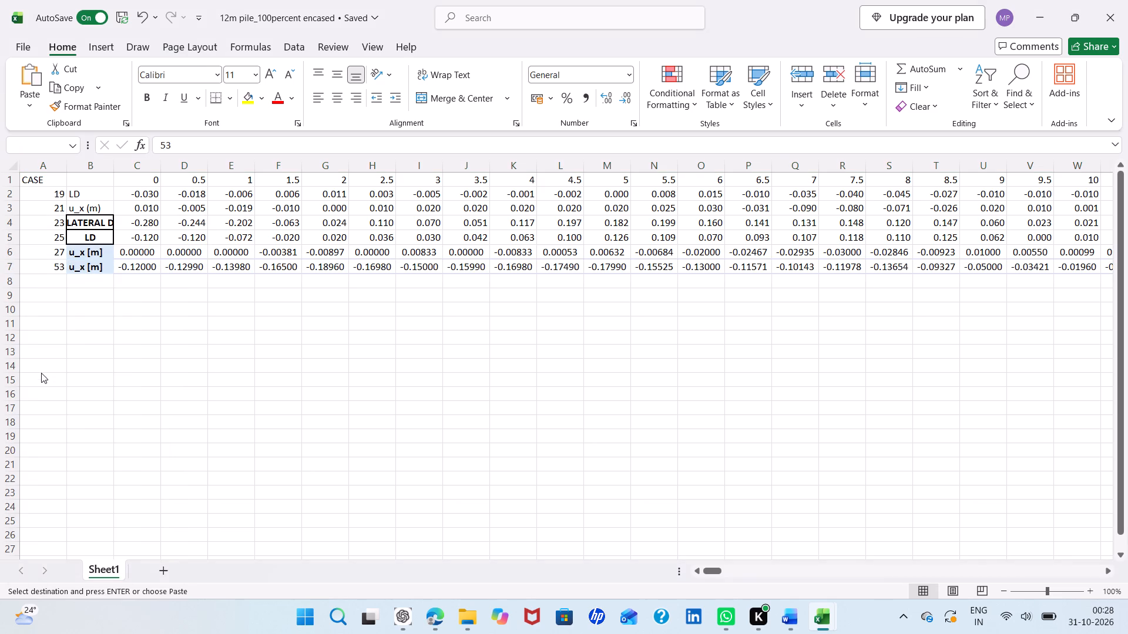
Renumber the newly pasted case in cell A7 as 29.
click(55, 265)
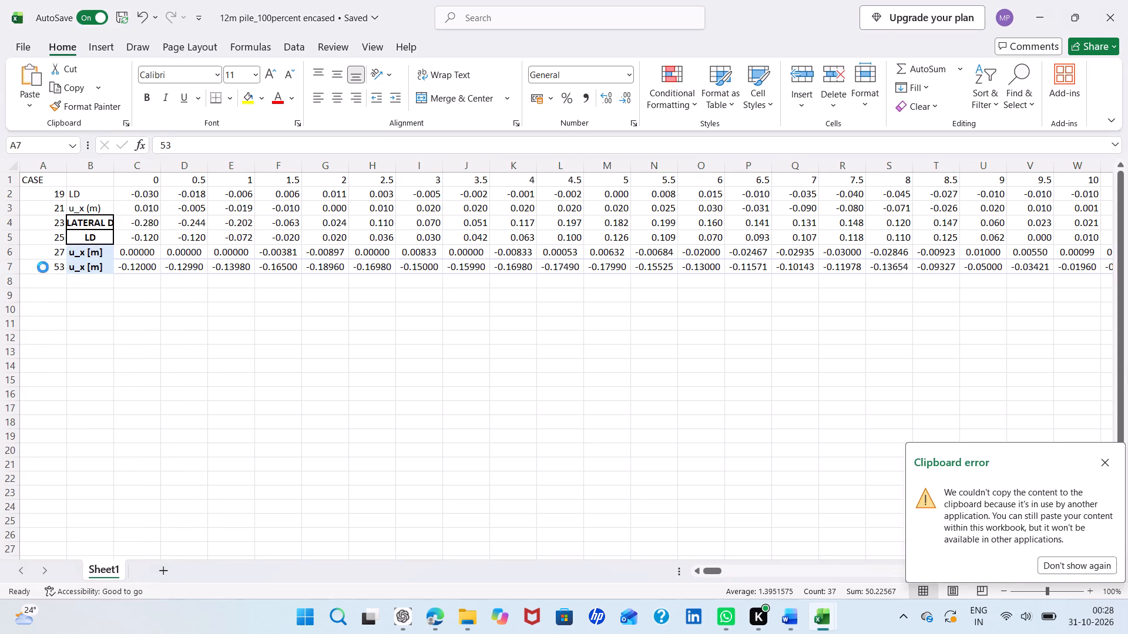
click(63, 272)
key(BackSpace)
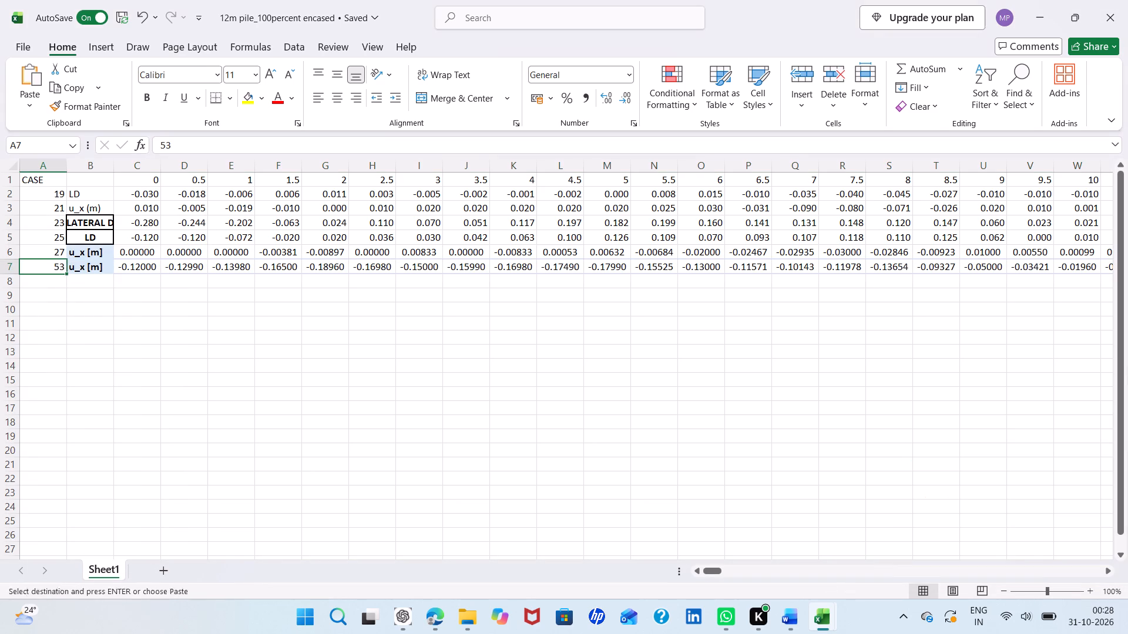
text(29)
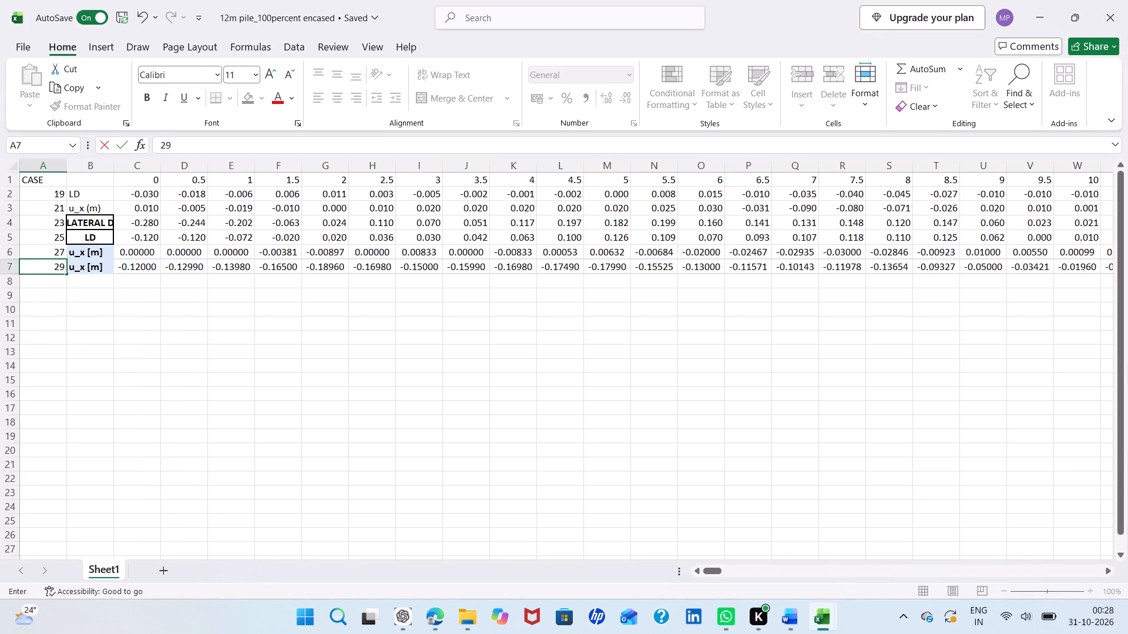
click(52, 282)
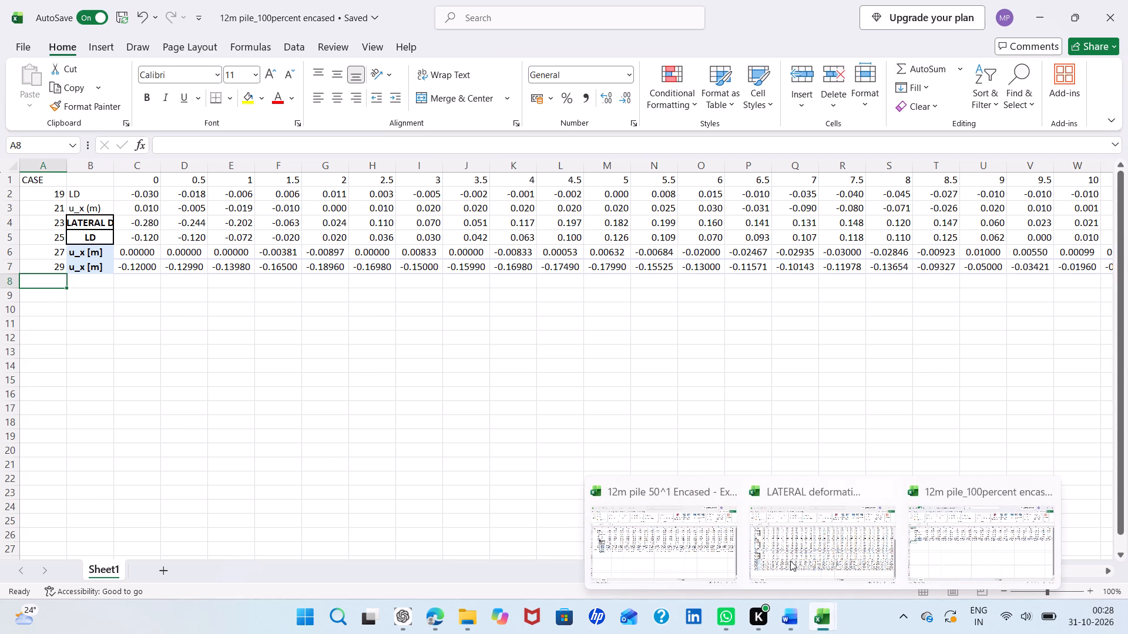
Copy the case 55 row from the LATERAL deformation info workbook into row 8 of 12m pile_100percent encased.
click(764, 536)
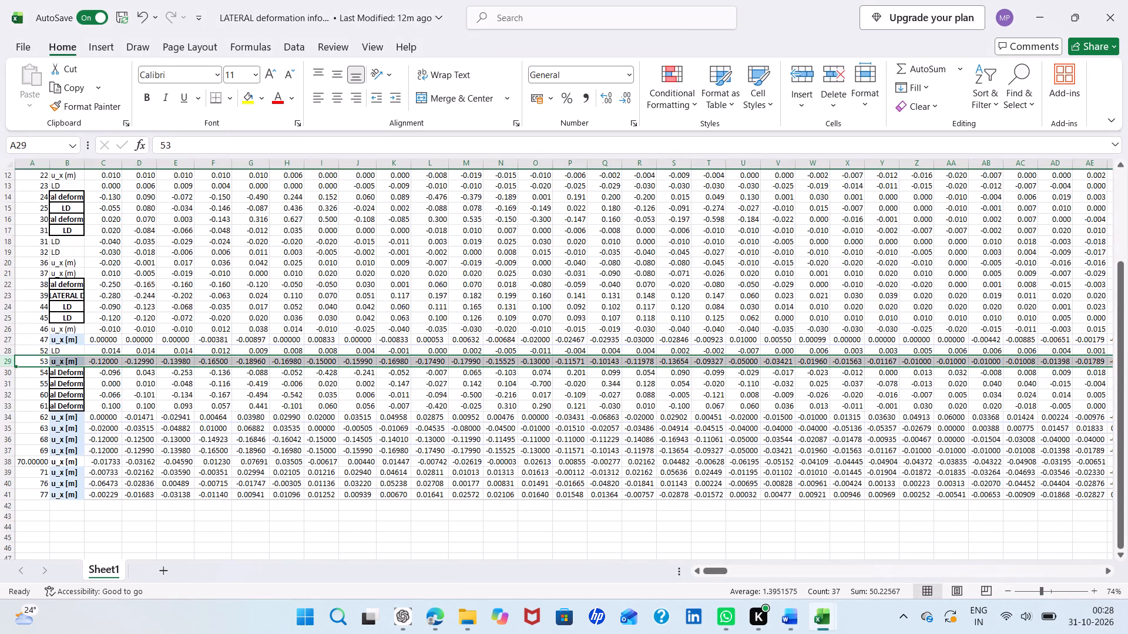
click(9, 383)
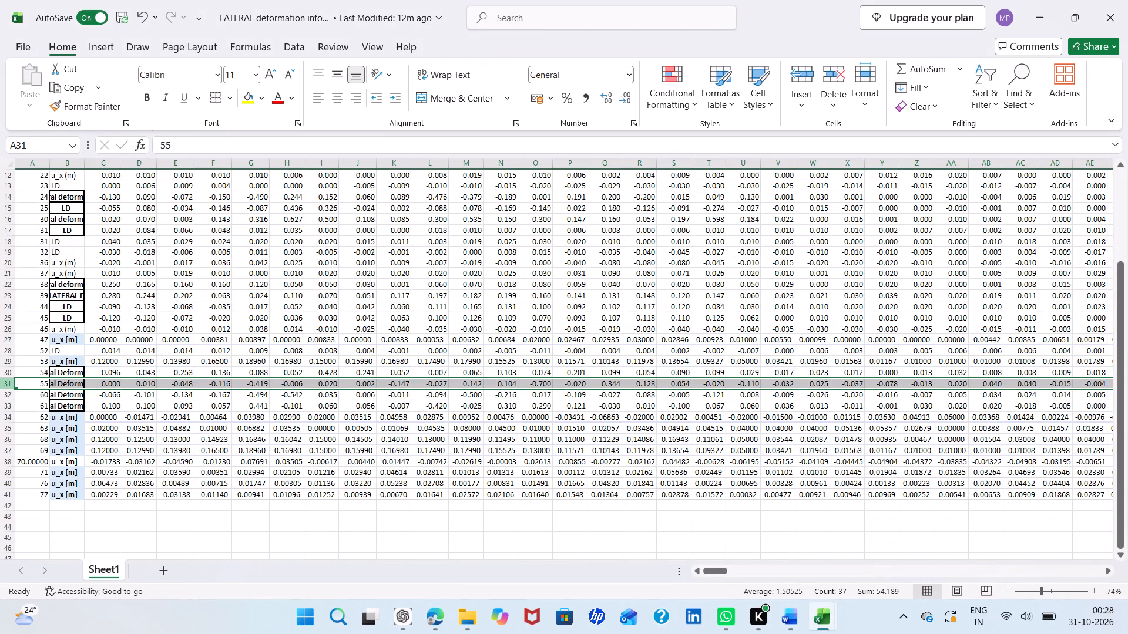
right_click(9, 383)
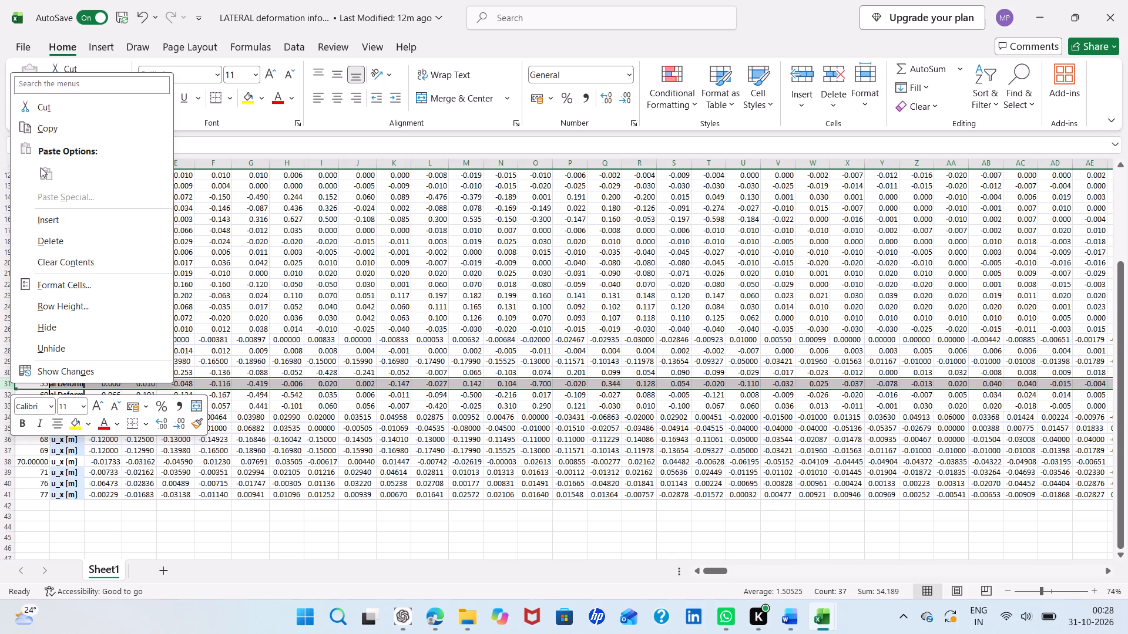
click(42, 132)
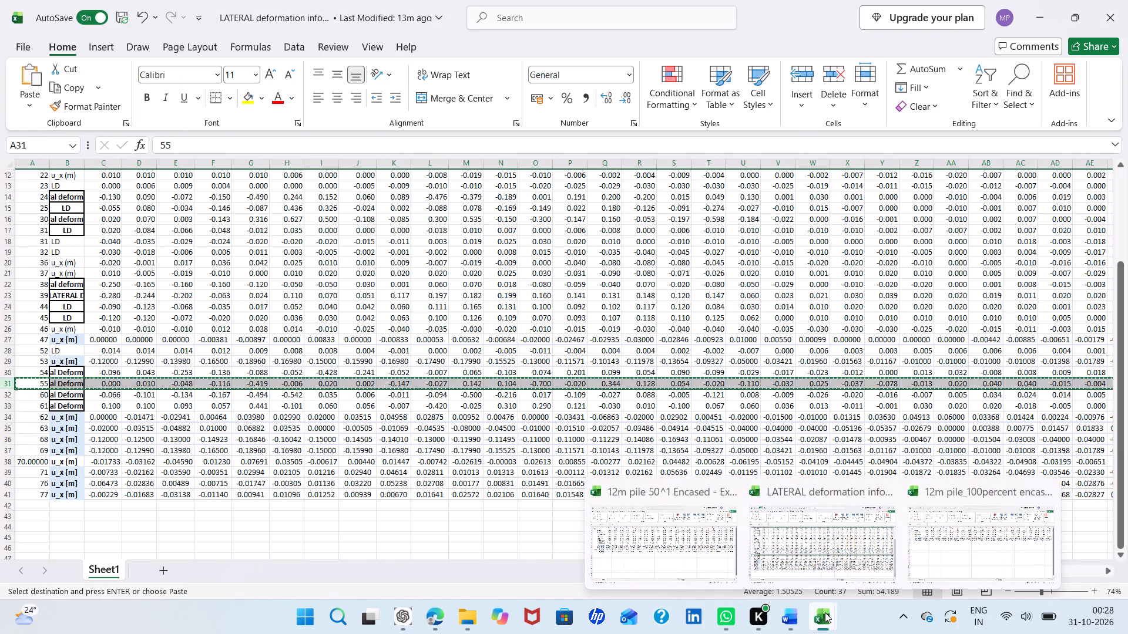
click(928, 549)
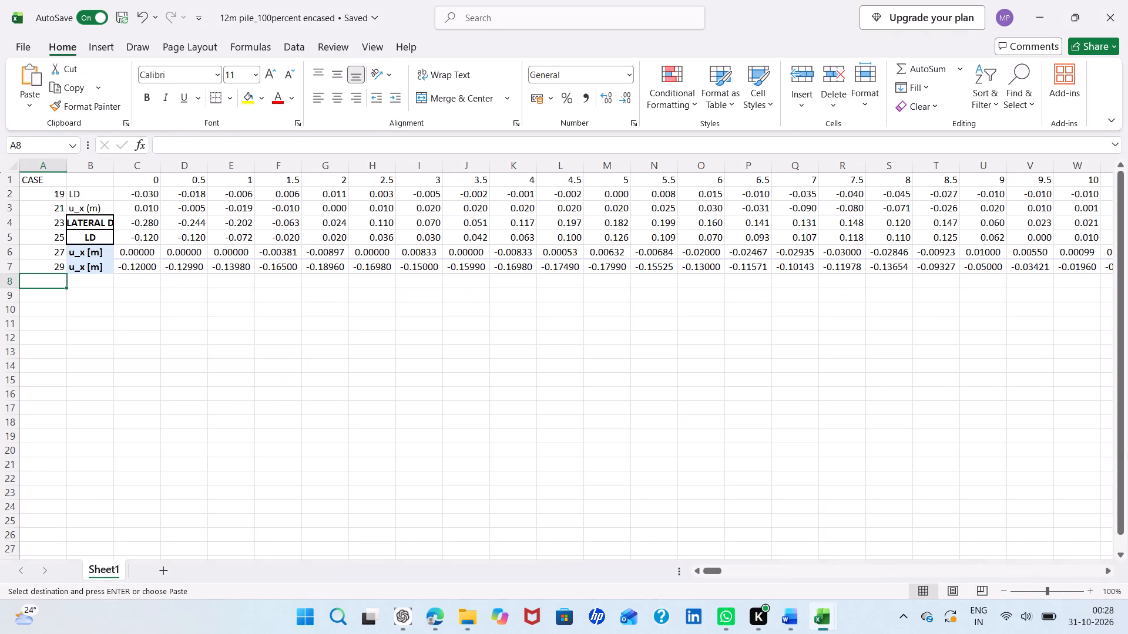
click(11, 281)
right_click(11, 281)
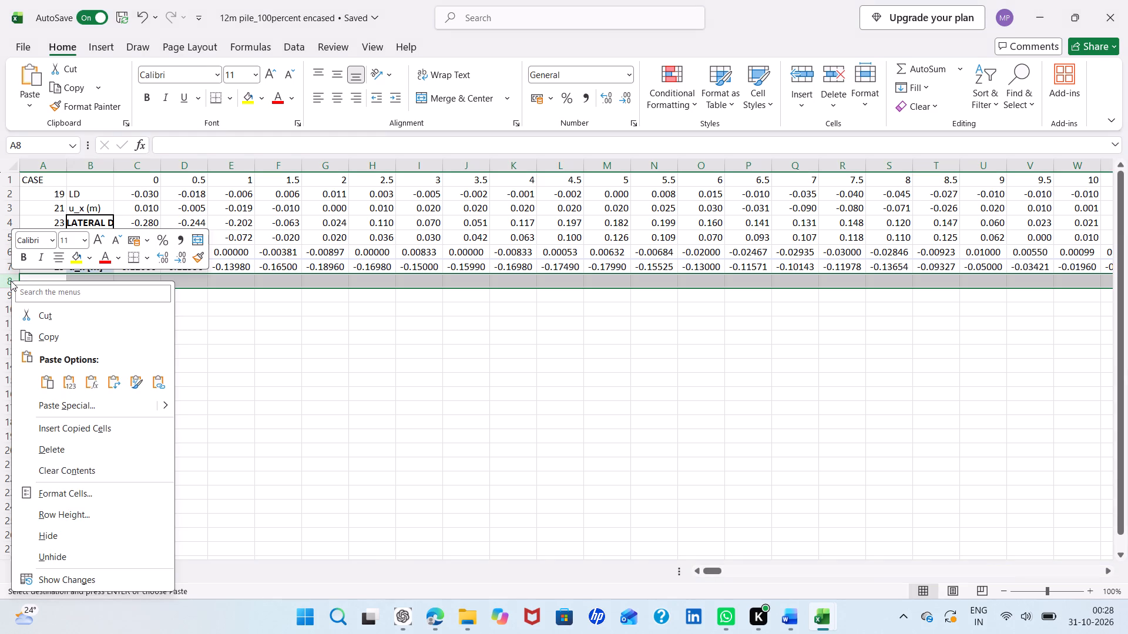
click(49, 376)
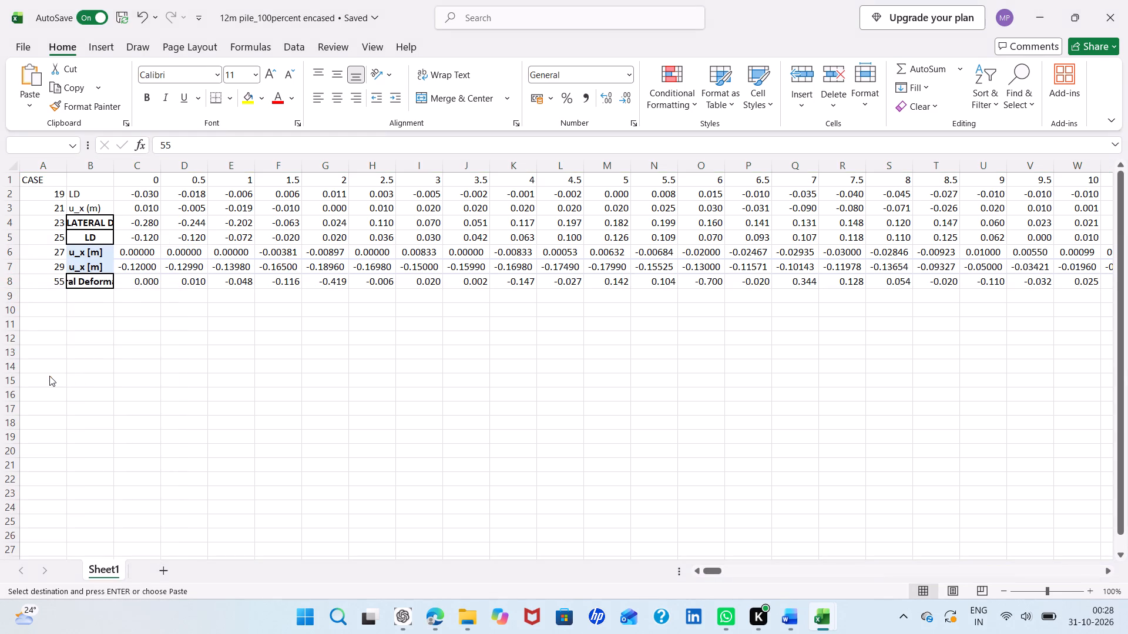
Renumber the newly pasted case in cell A8 as 31.
click(54, 281)
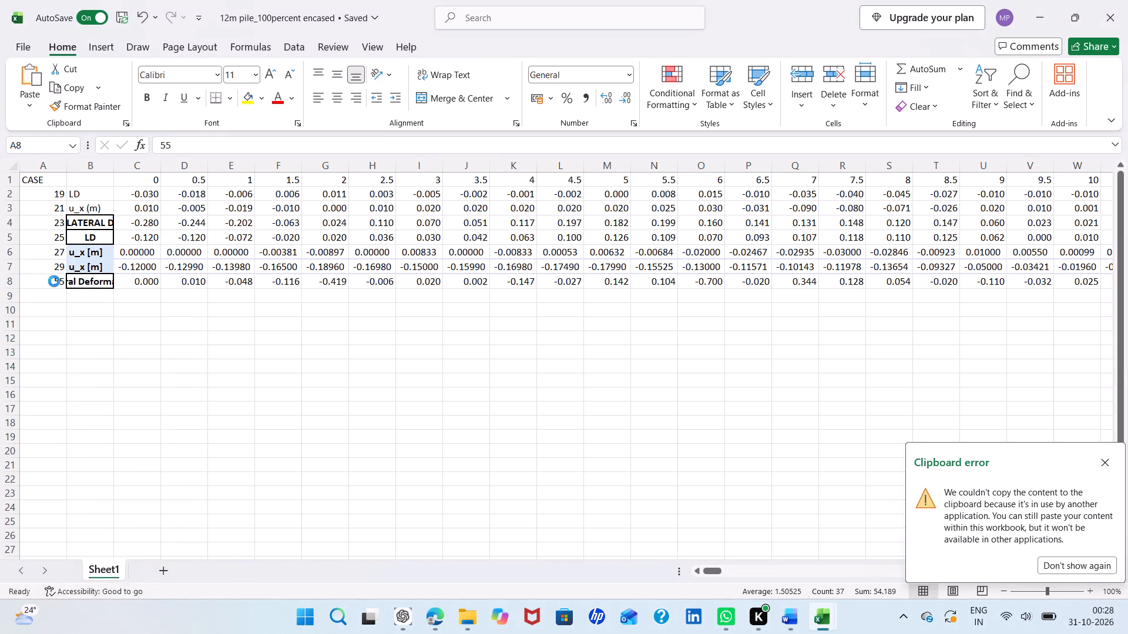
key(BackSpace)
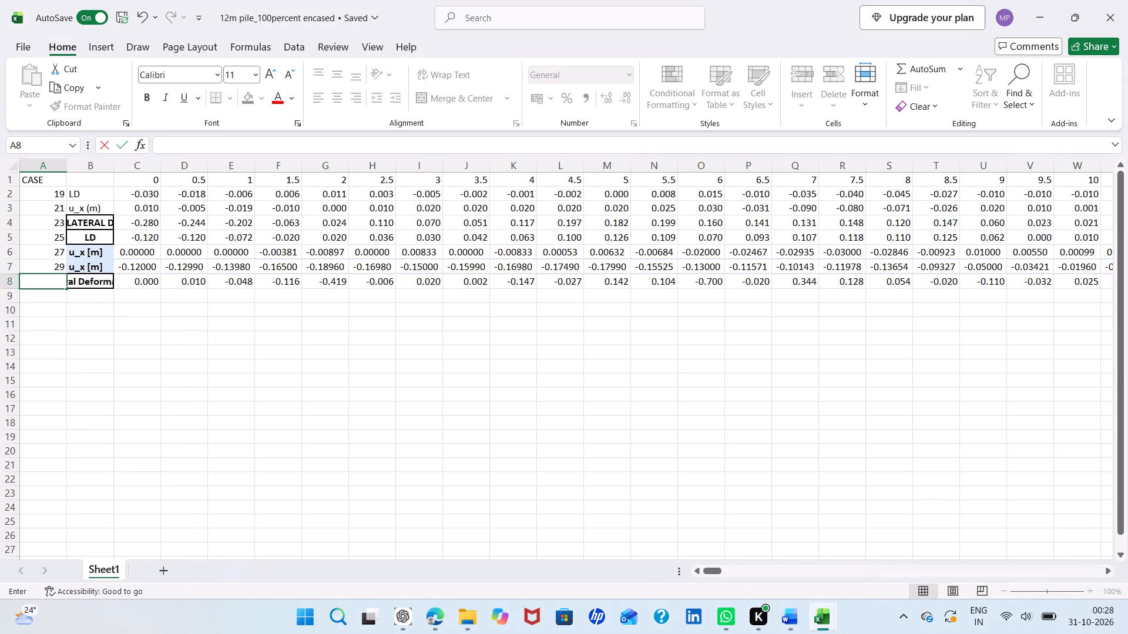
key(3)
key(1)
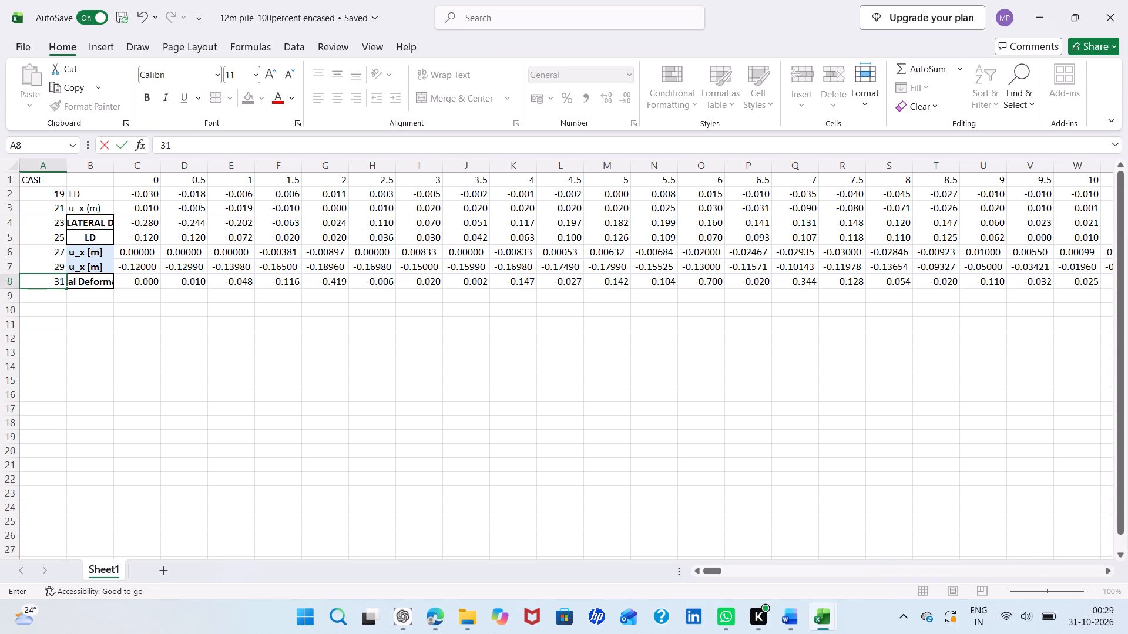
click(49, 299)
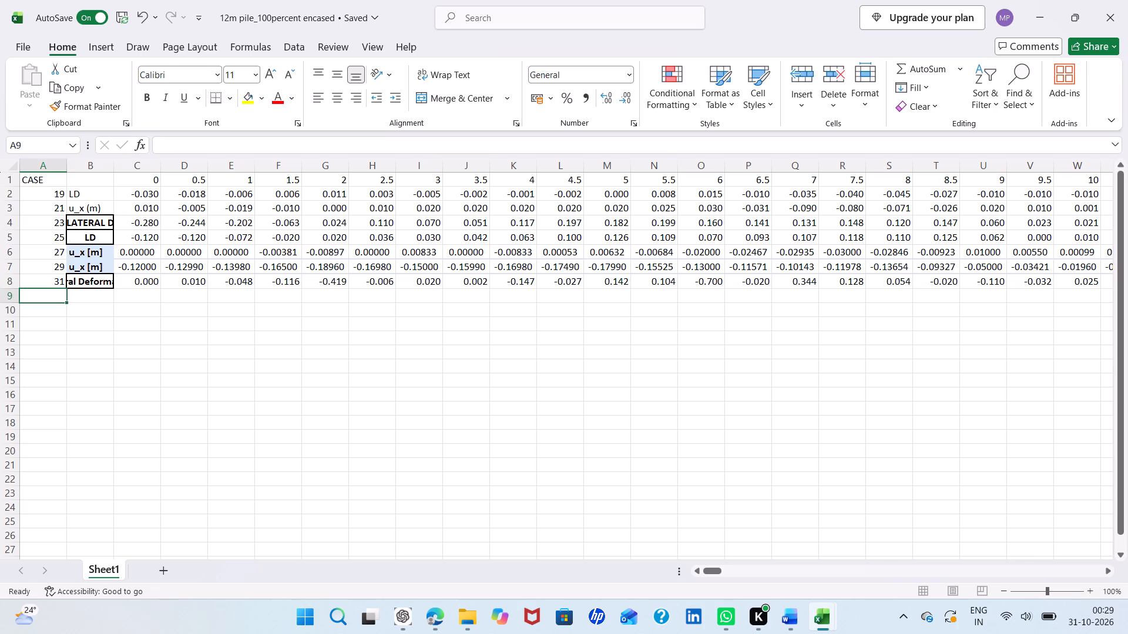
Copy the case 61 row from the LATERAL deformation info workbook into row 9 of 12m pile_100percent encased.
click(826, 562)
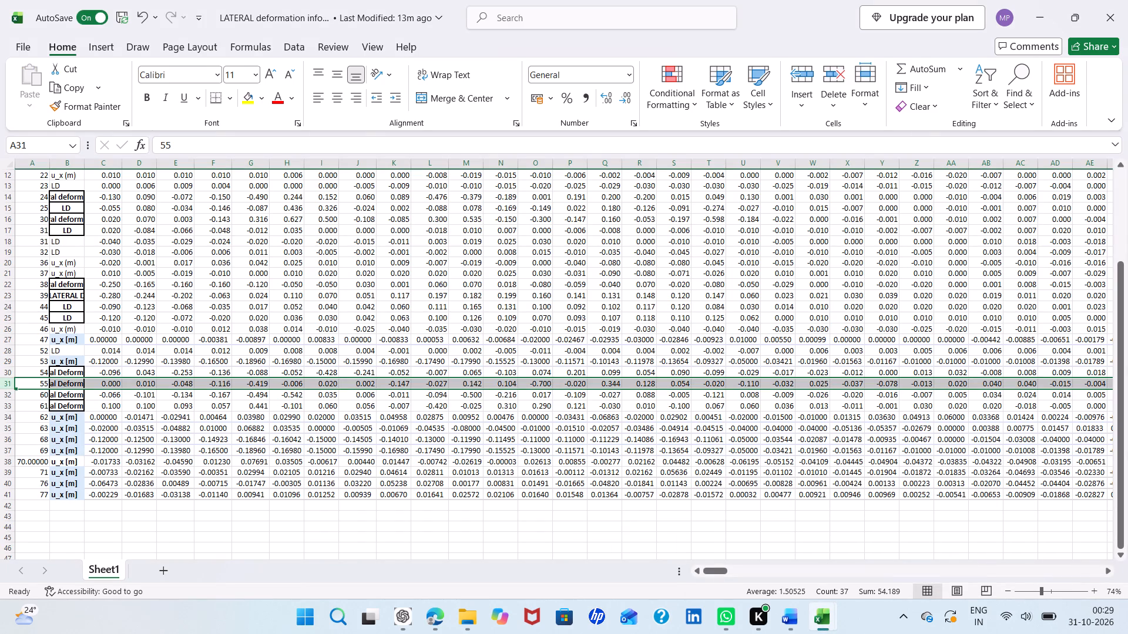
click(11, 406)
right_click(11, 406)
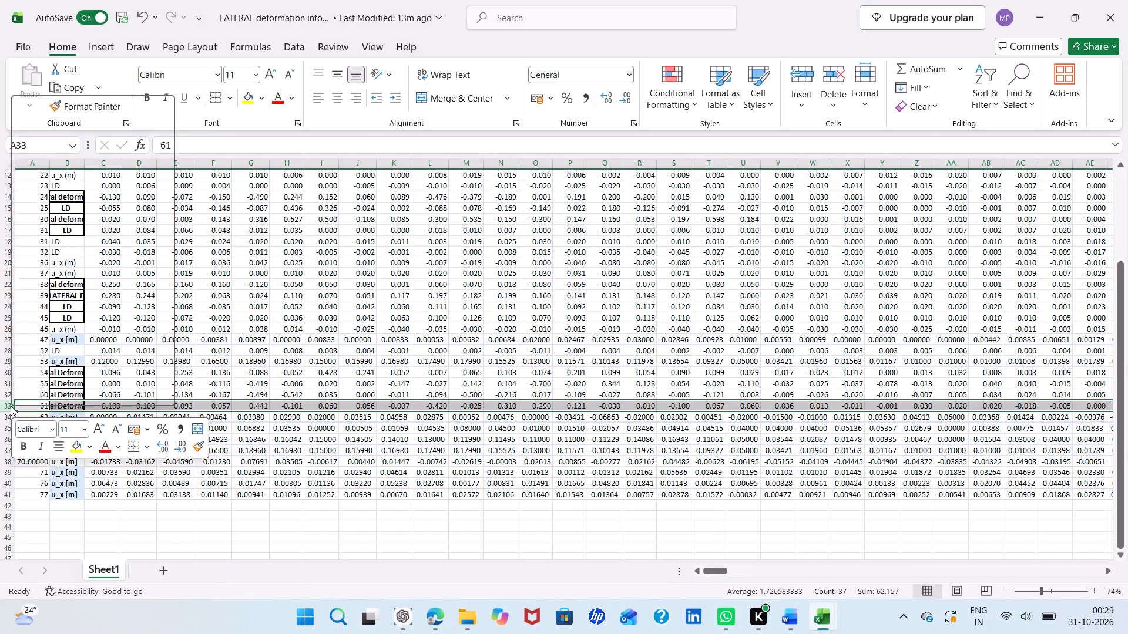
click(64, 149)
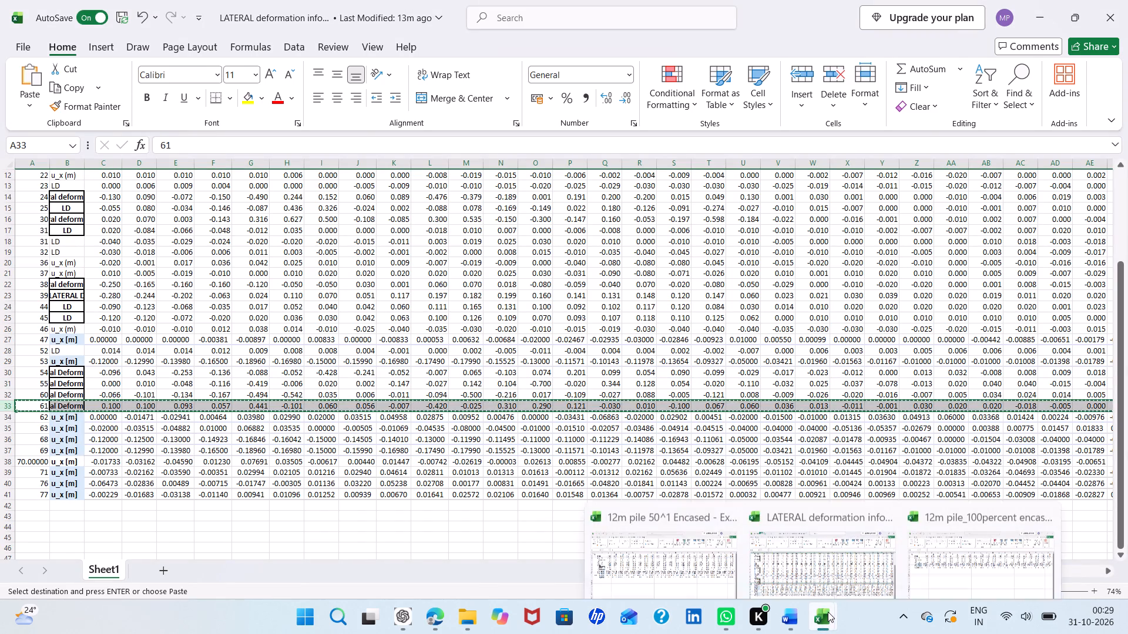
click(929, 562)
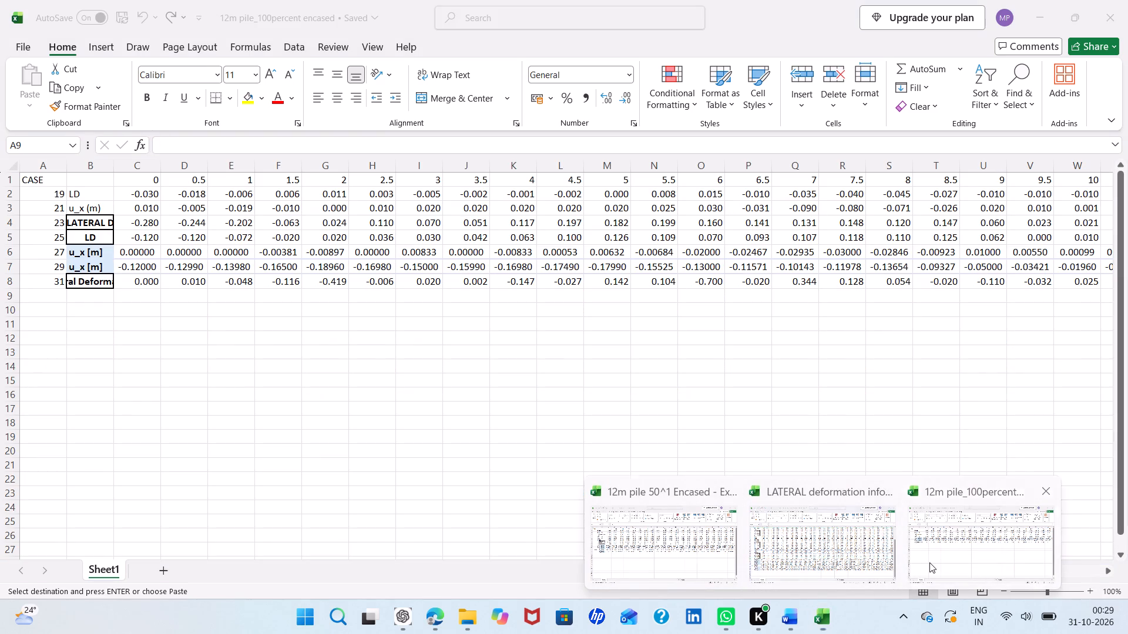
right_click(10, 294)
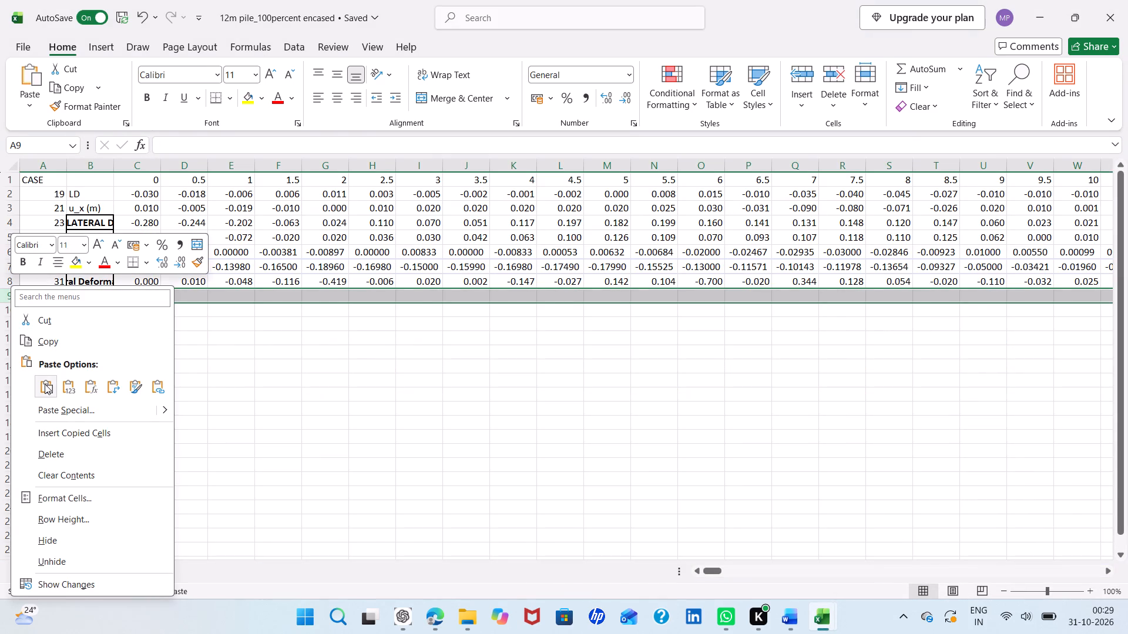
click(45, 384)
Renumber the newly pasted case in cell A9 as 33.
click(52, 296)
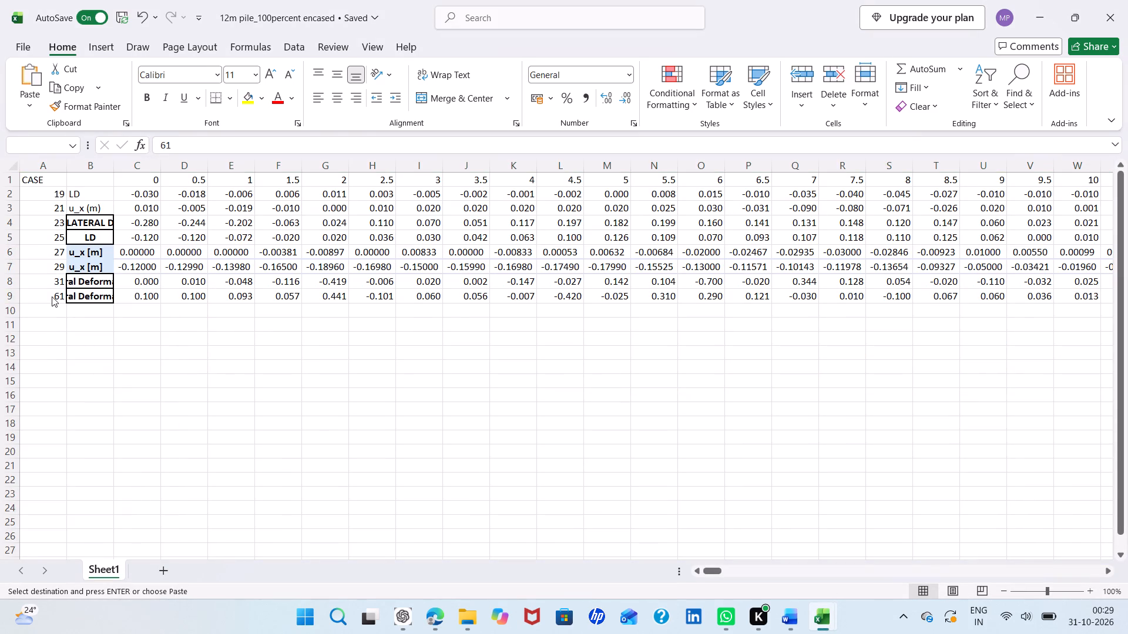
click(55, 296)
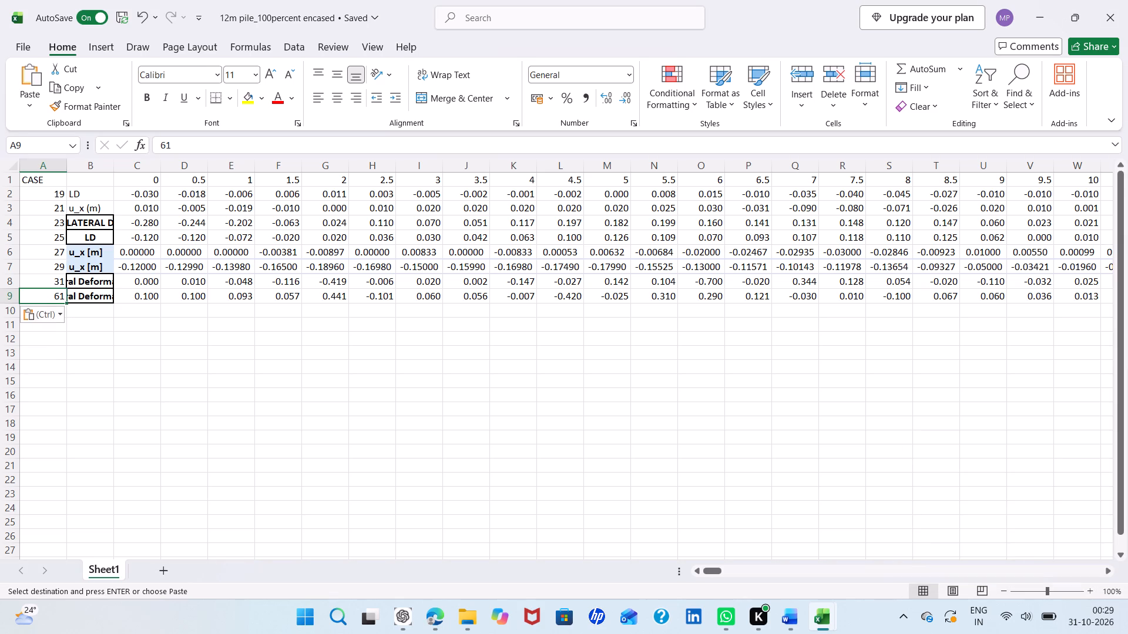
key(BackSpace)
text(33)
click(52, 308)
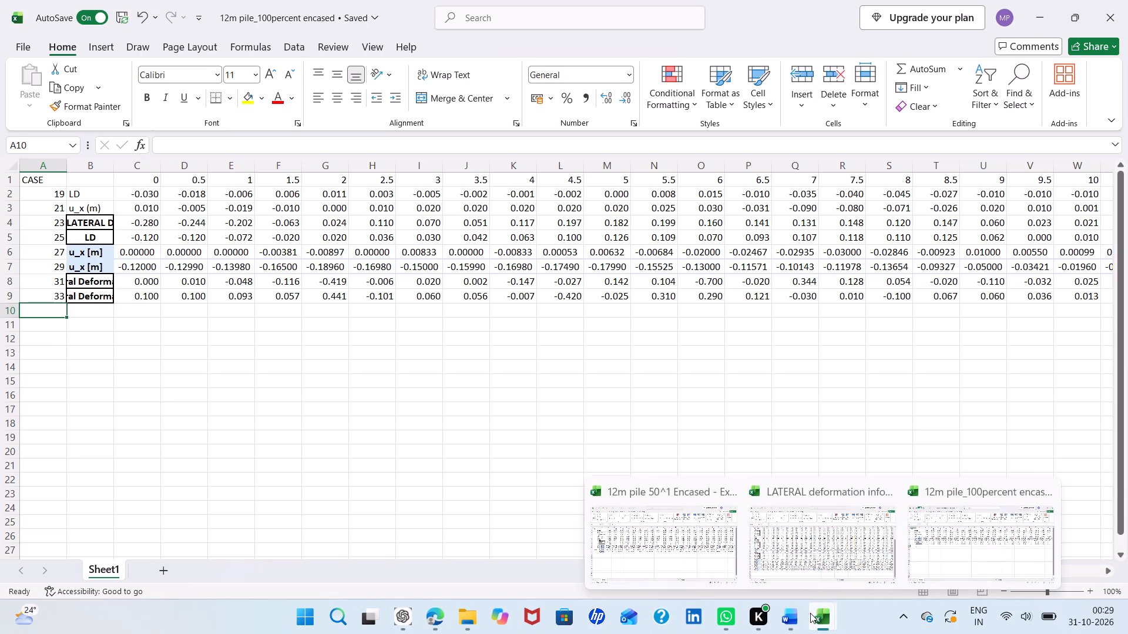
Copy the case 63 row from the LATERAL deformation info workbook into row 10 of 12m pile_100percent encased.
click(784, 548)
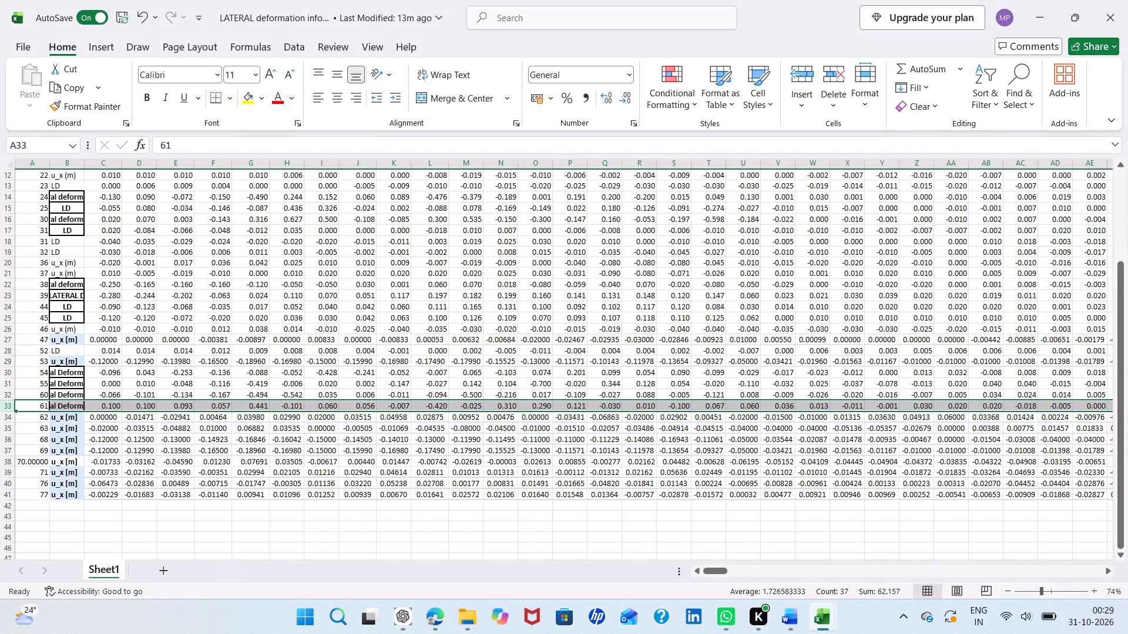
click(6, 429)
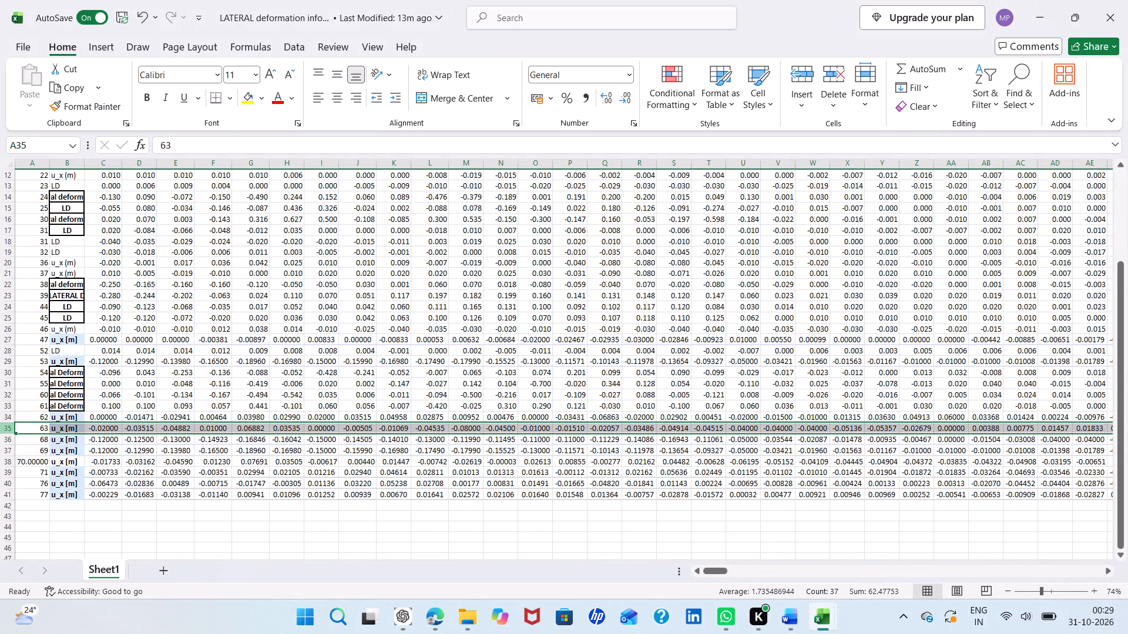
right_click(6, 429)
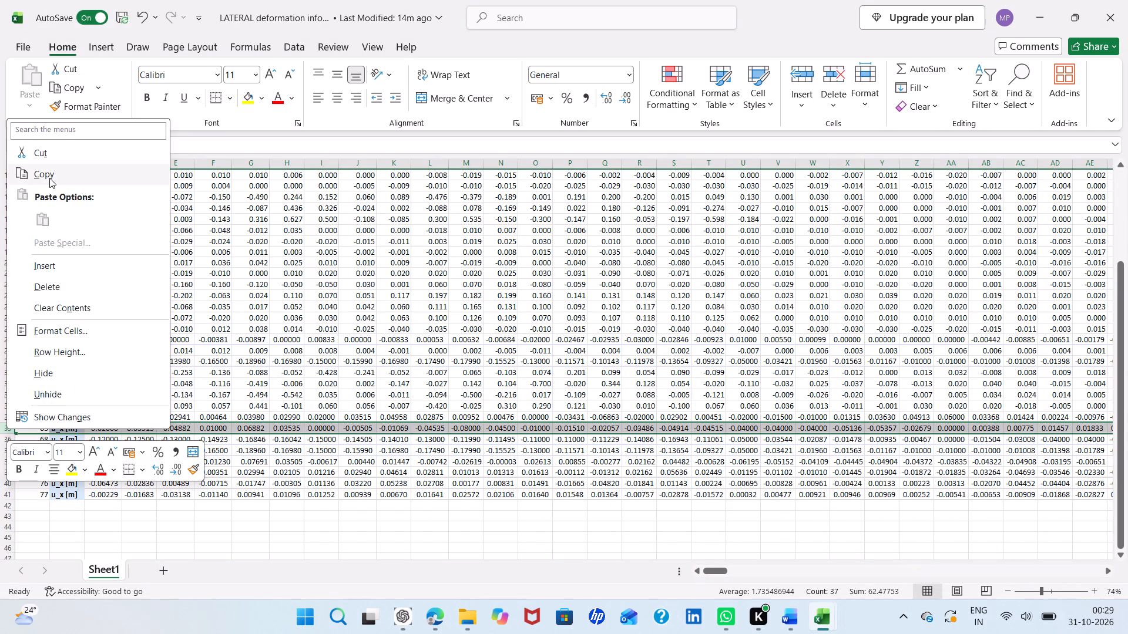
click(49, 177)
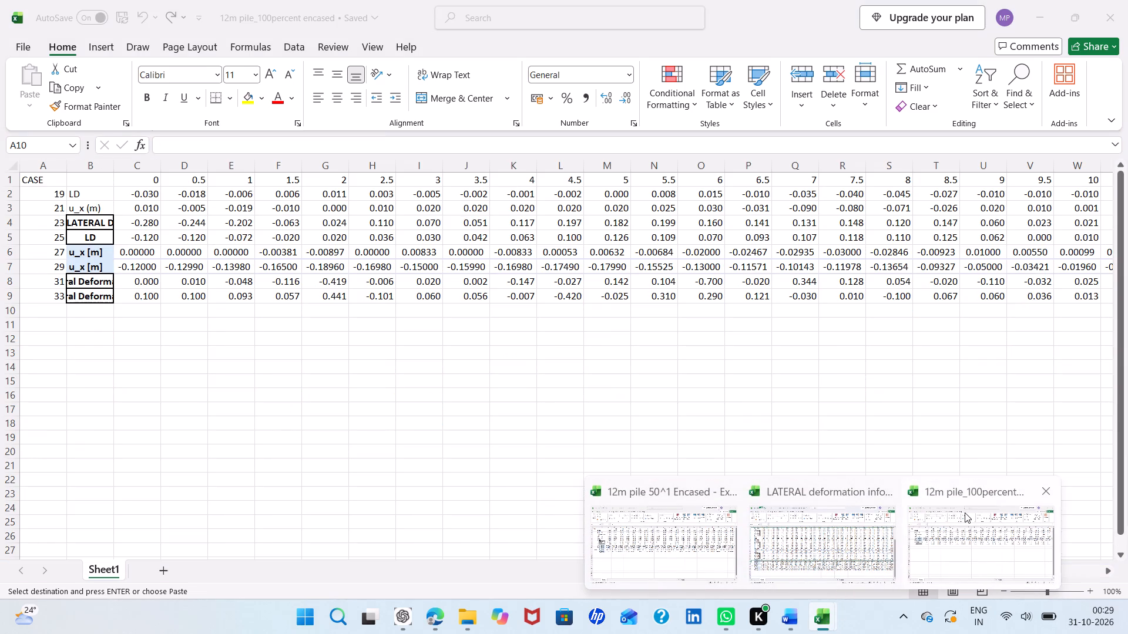
click(965, 512)
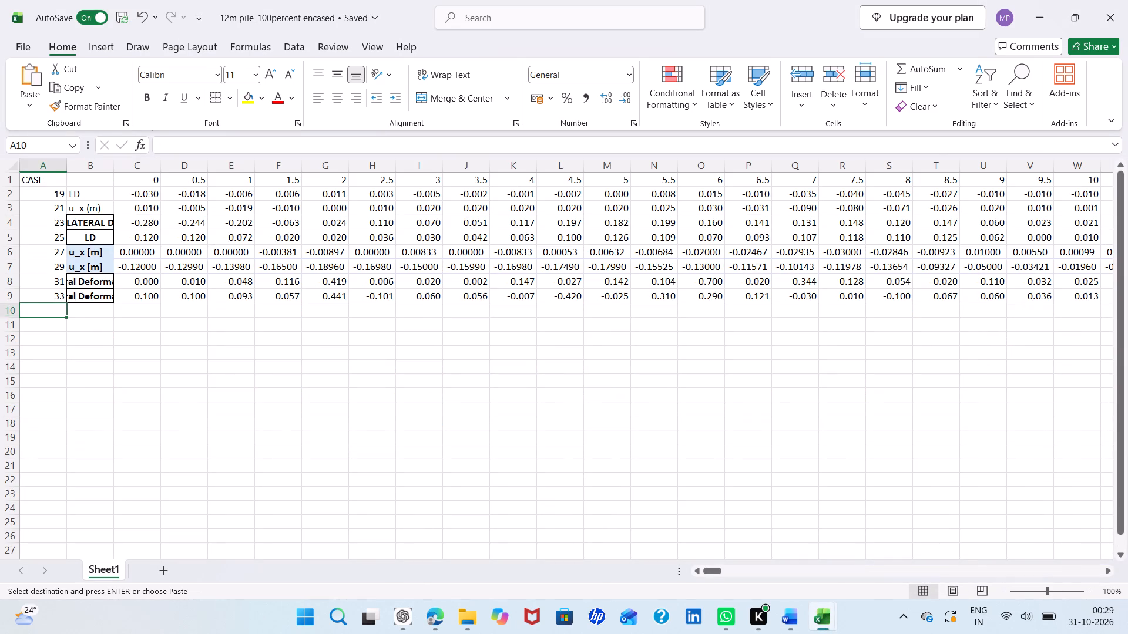
right_click(11, 309)
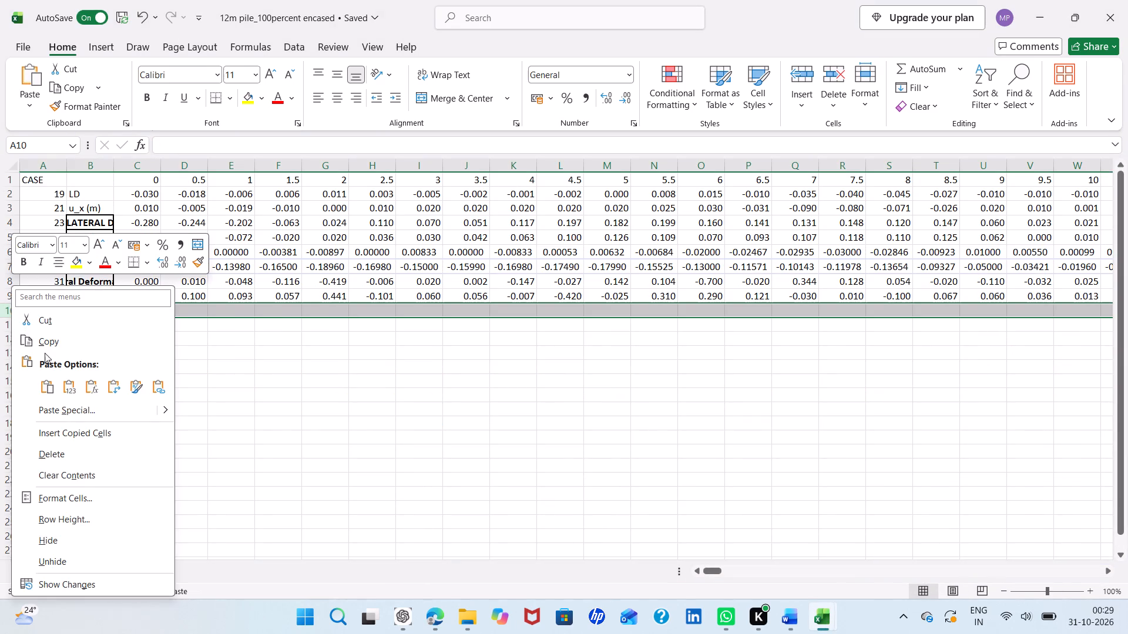
click(41, 385)
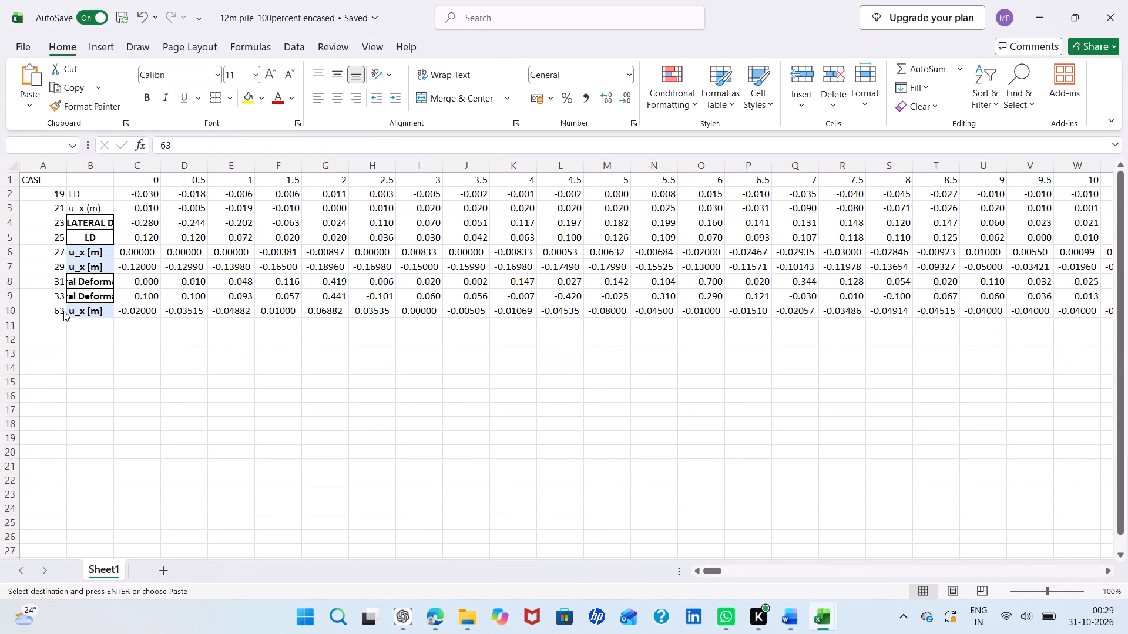
Renumber the newly pasted case in cell A10 as 35.
click(55, 312)
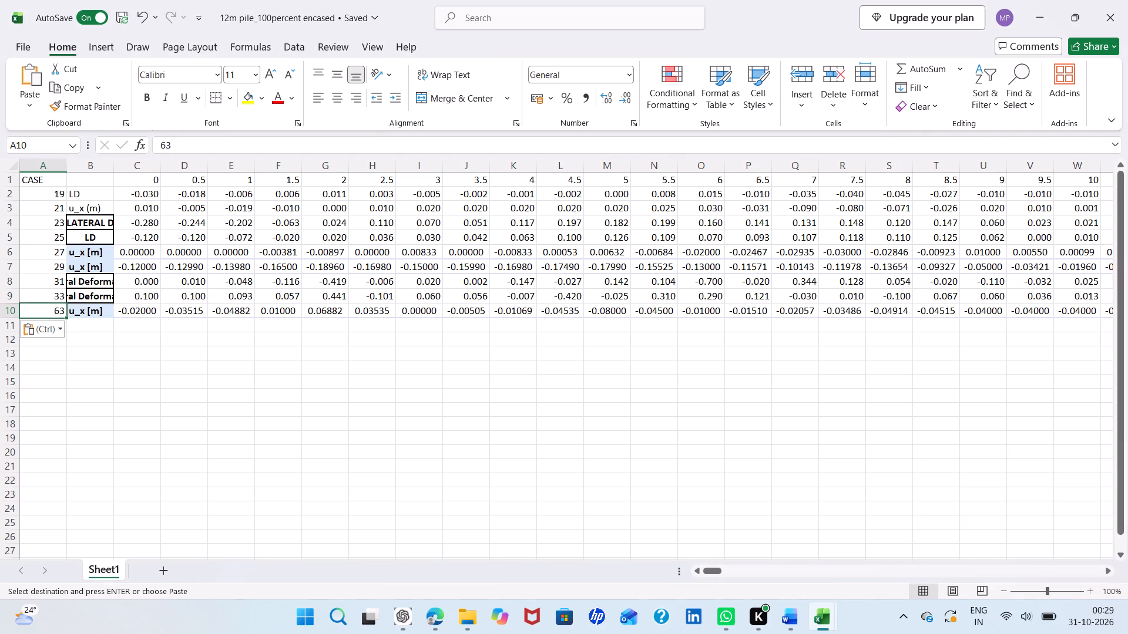
key(BackSpace)
text(35)
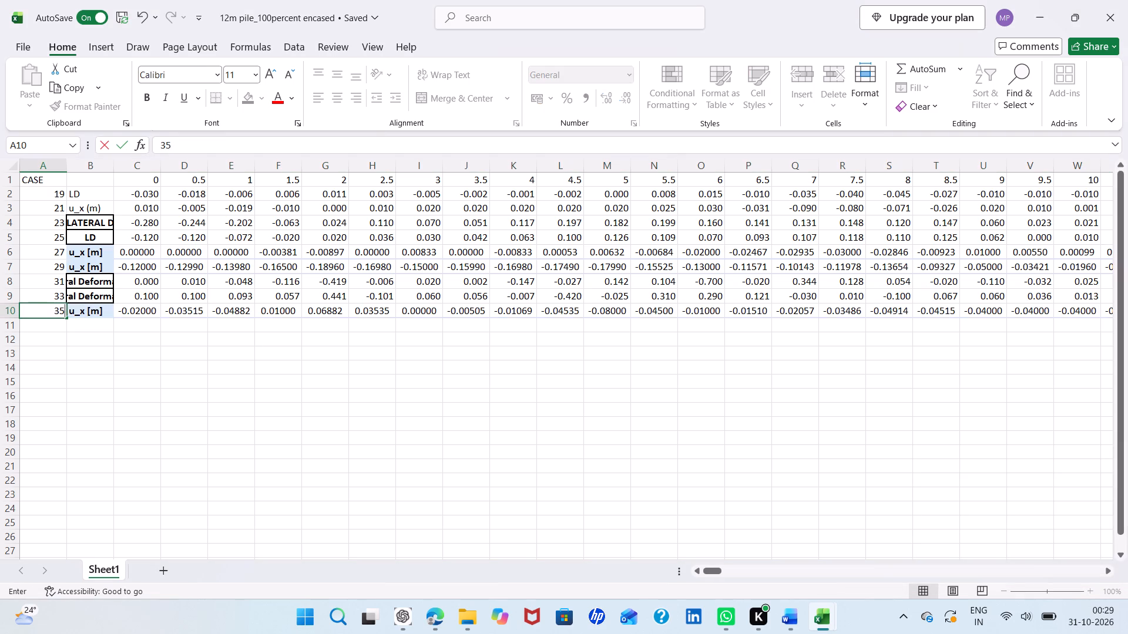
click(56, 321)
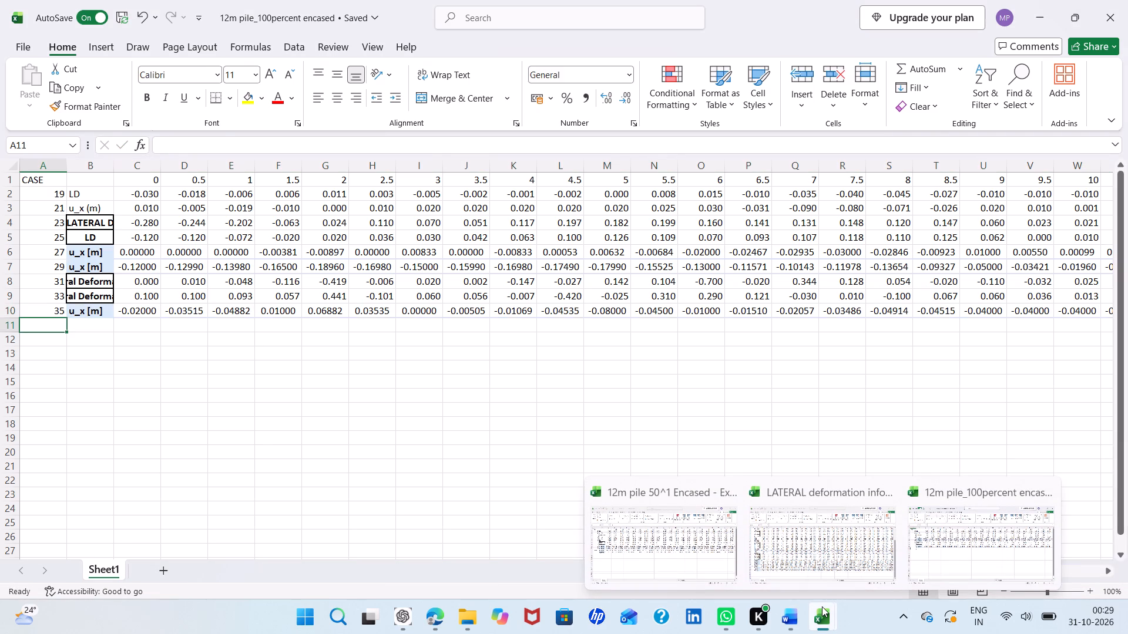
Copy the case 69 row from the LATERAL deformation info workbook into row 11 of 12m pile_100percent encased.
click(850, 545)
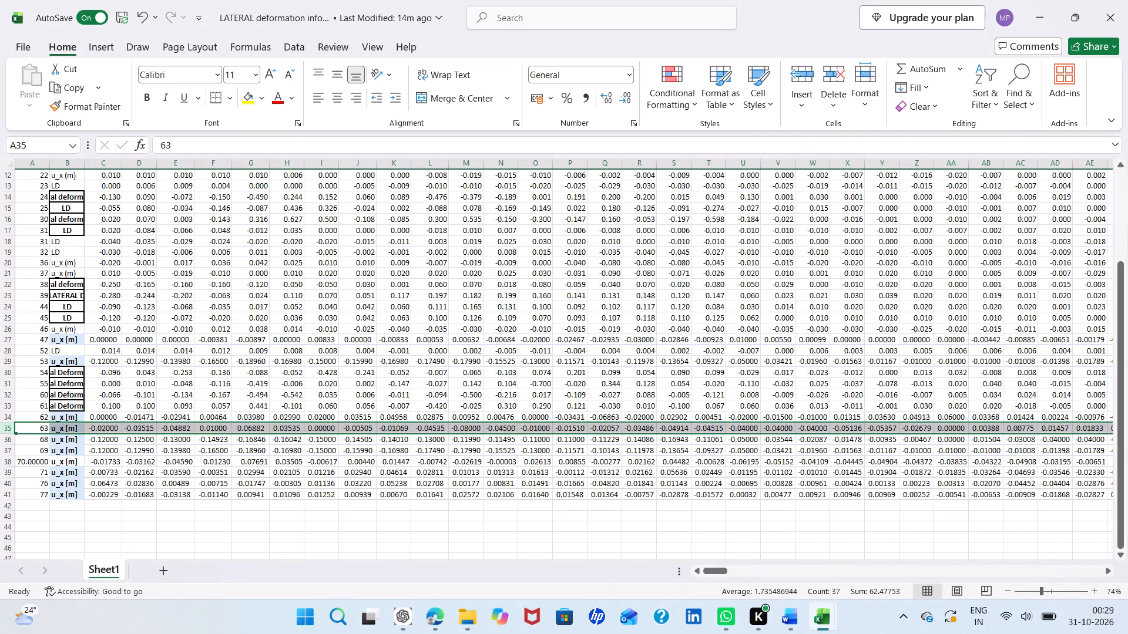
click(9, 450)
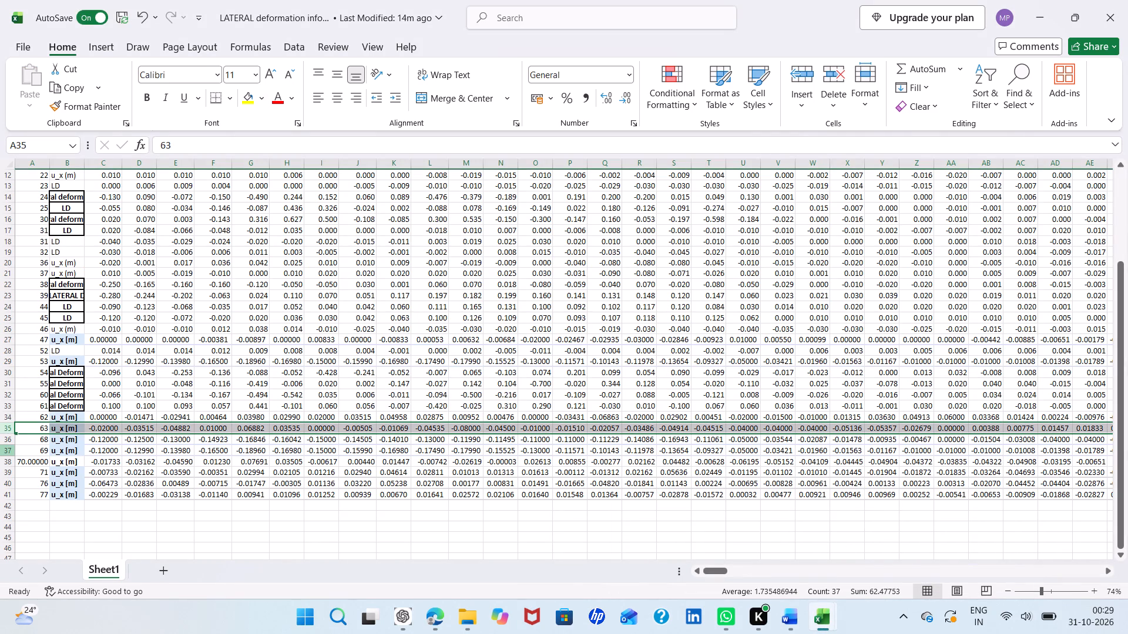
right_click(9, 450)
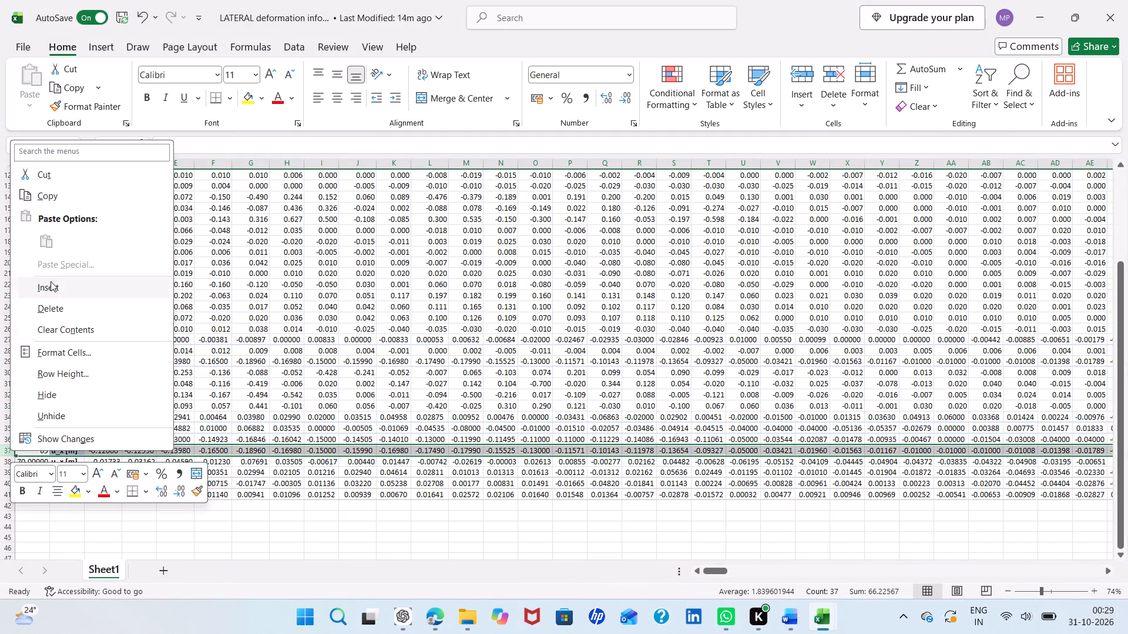
click(65, 201)
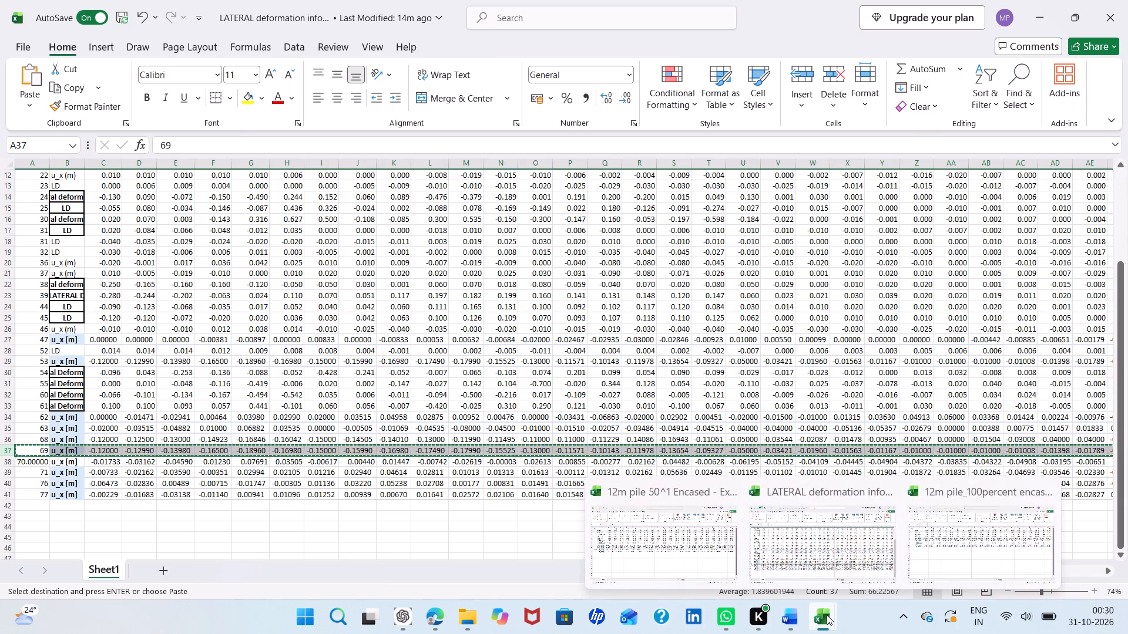
click(931, 537)
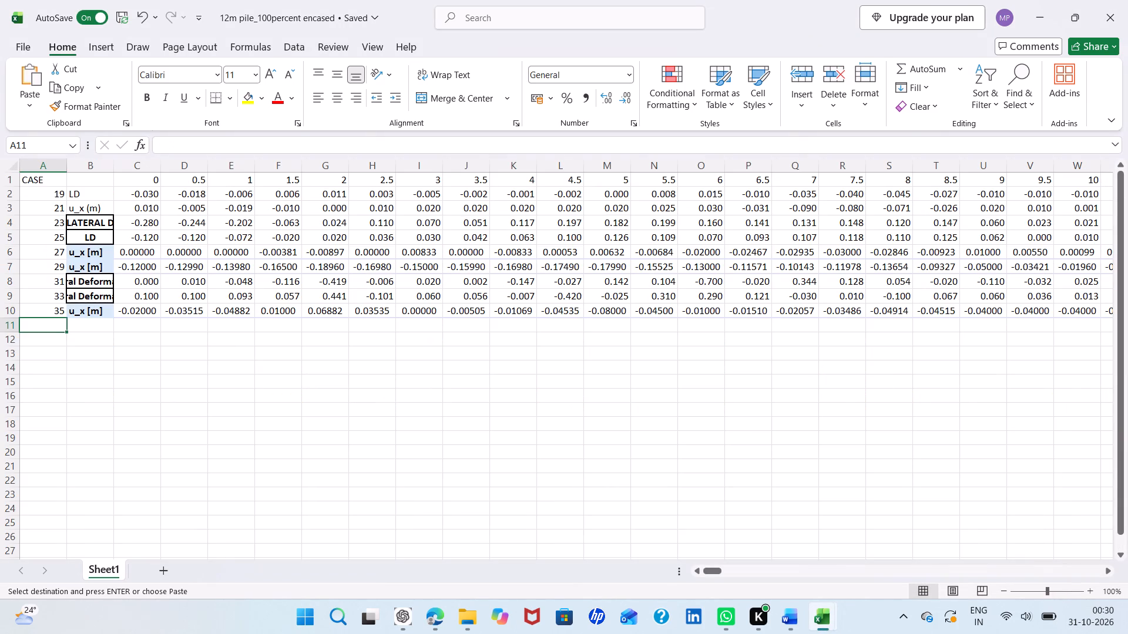
click(9, 324)
right_click(9, 324)
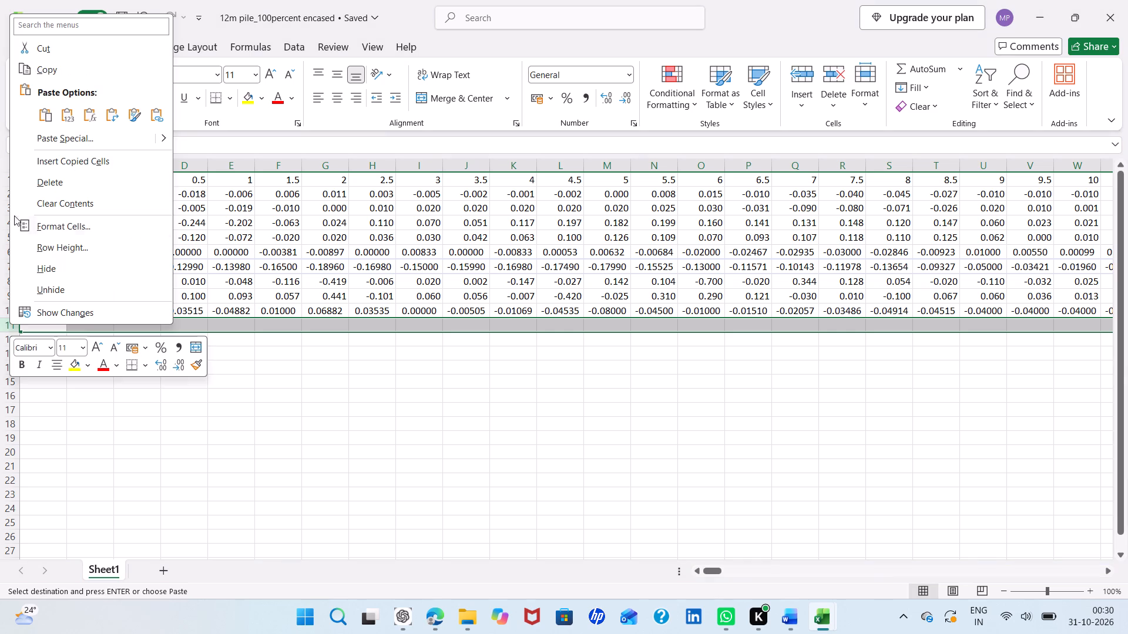
click(40, 121)
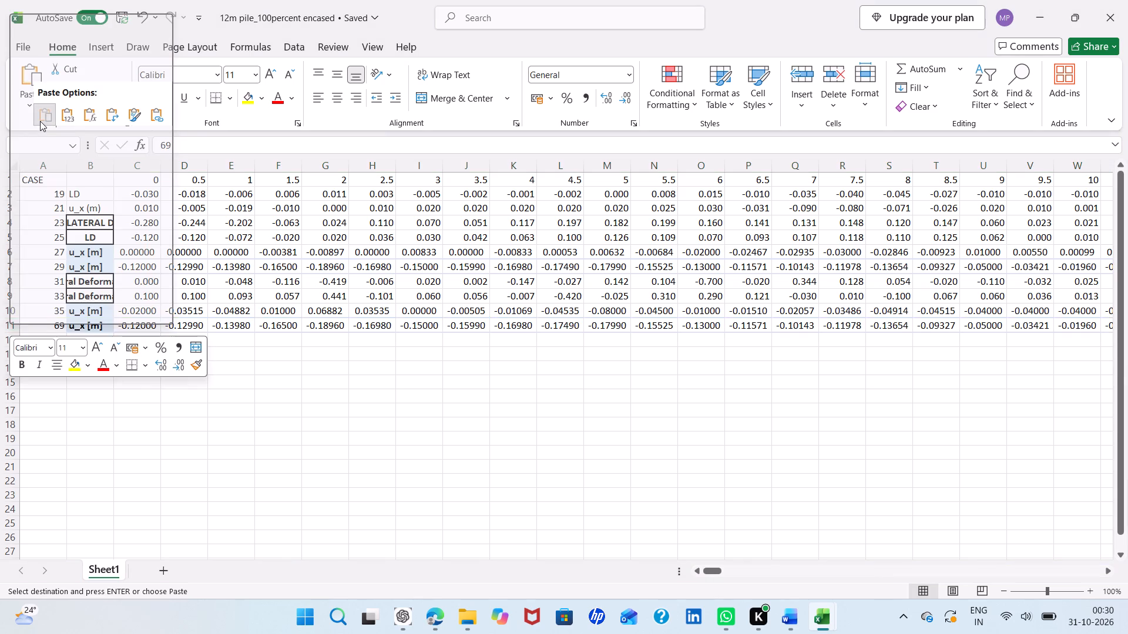
Renumber the newly pasted case in cell A11 as 37.
click(56, 322)
key(3)
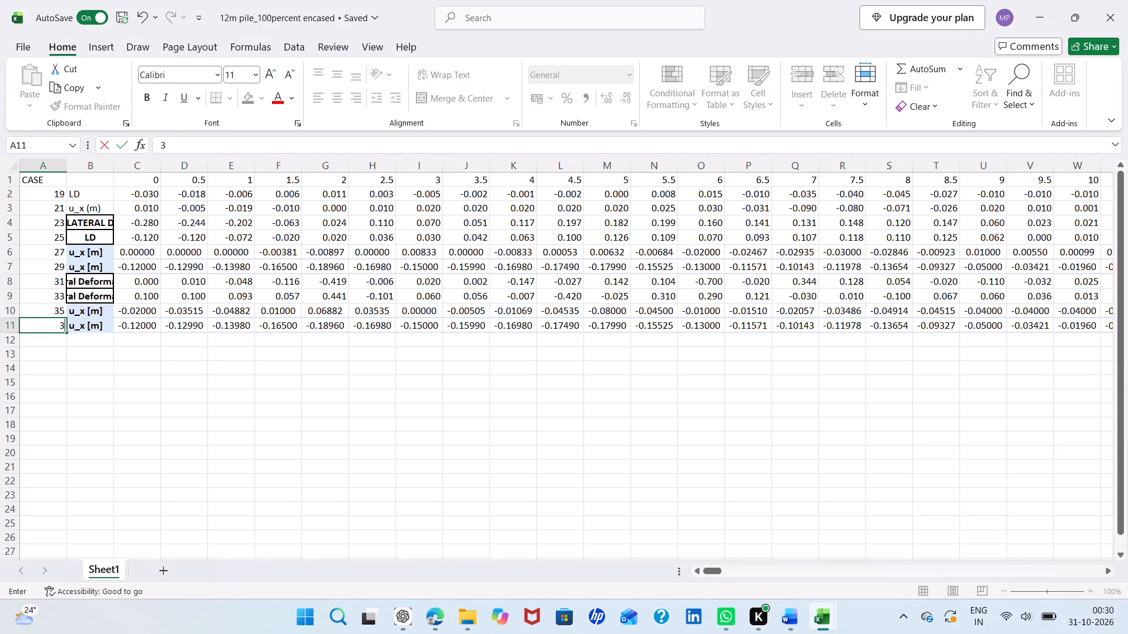
key(7)
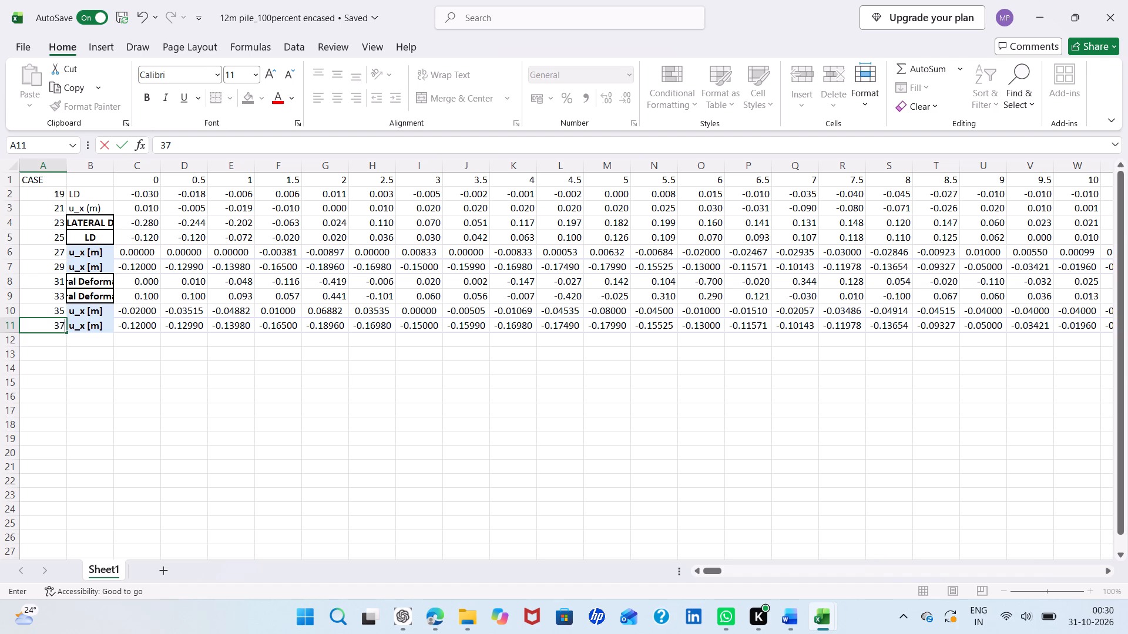
click(52, 340)
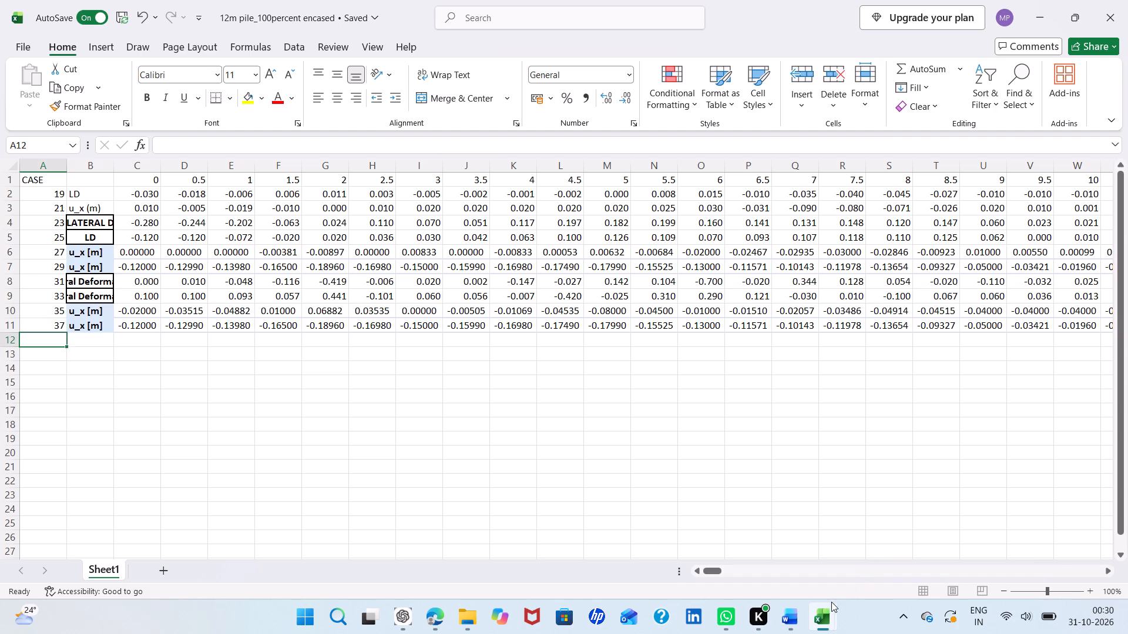
Copy the case 71 row from the LATERAL deformation info workbook into row 12 of 12m pile_100percent encased.
click(761, 528)
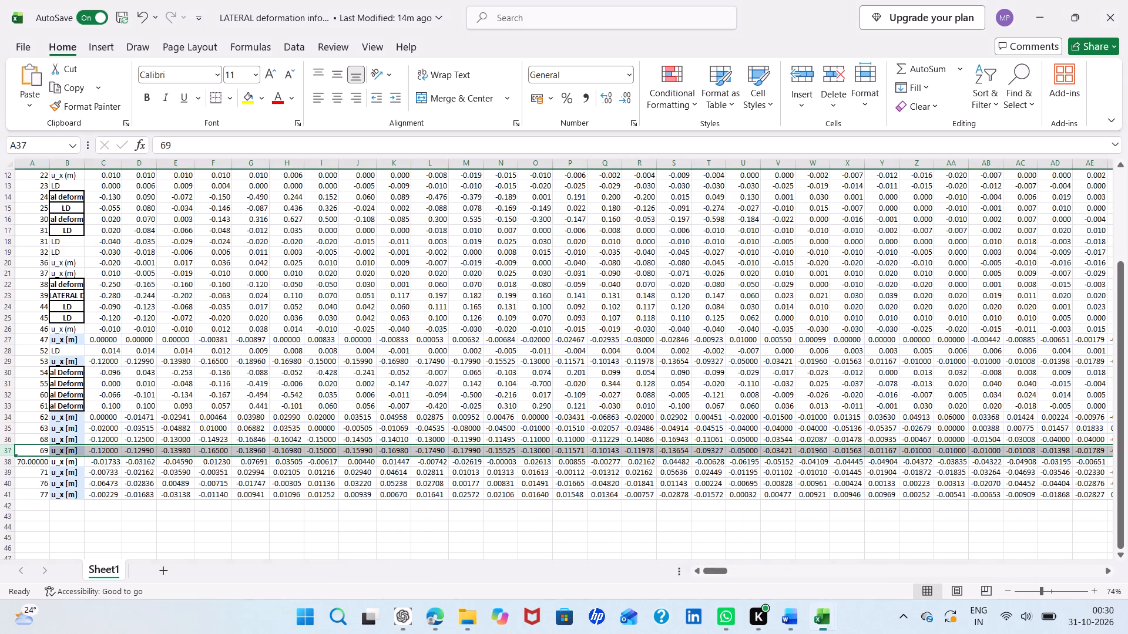
scroll(421, 390, down, 1)
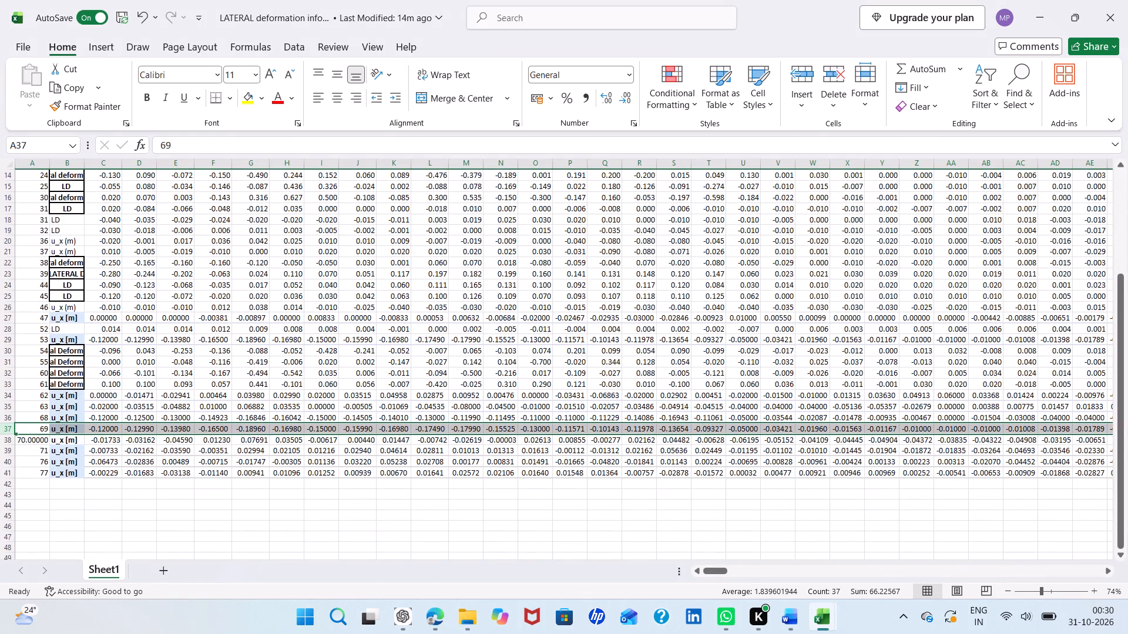
click(8, 451)
right_click(8, 451)
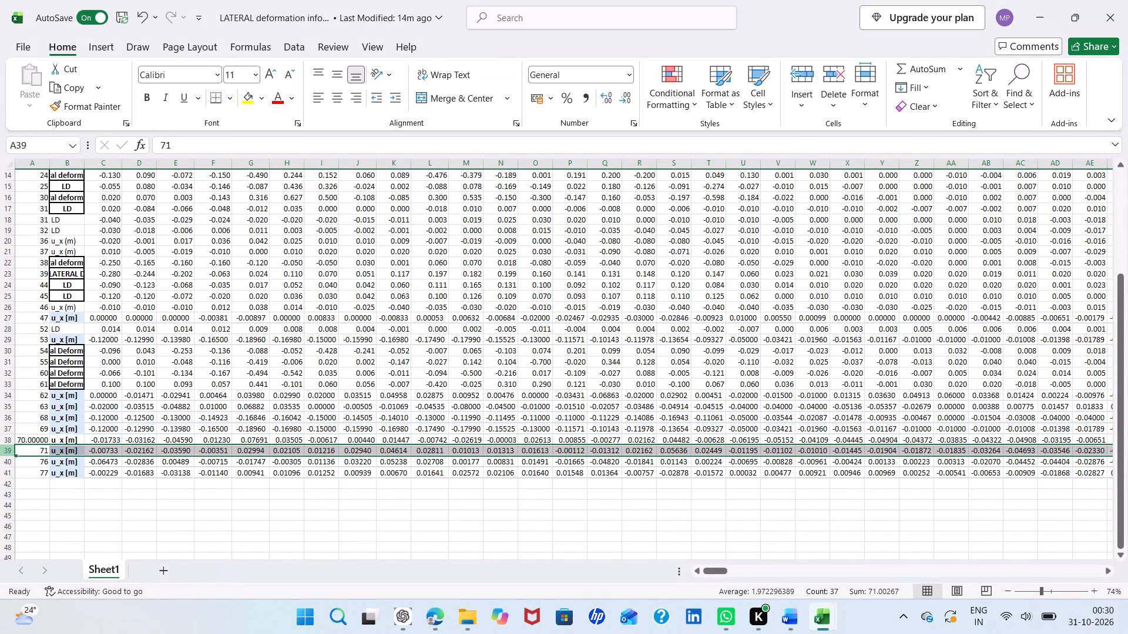
click(55, 204)
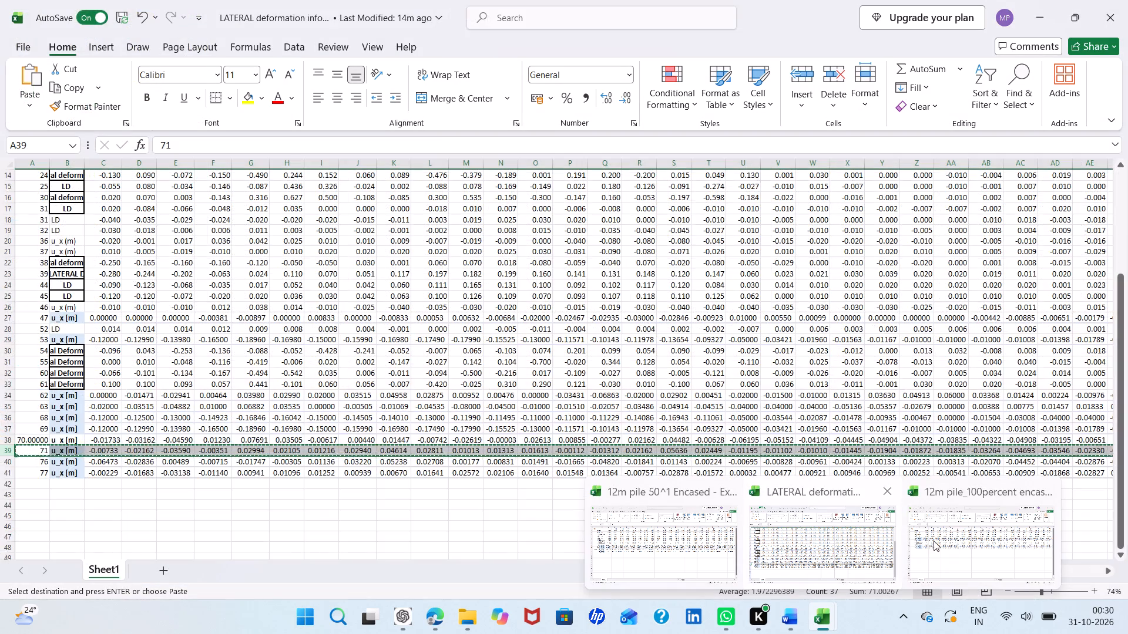
click(966, 539)
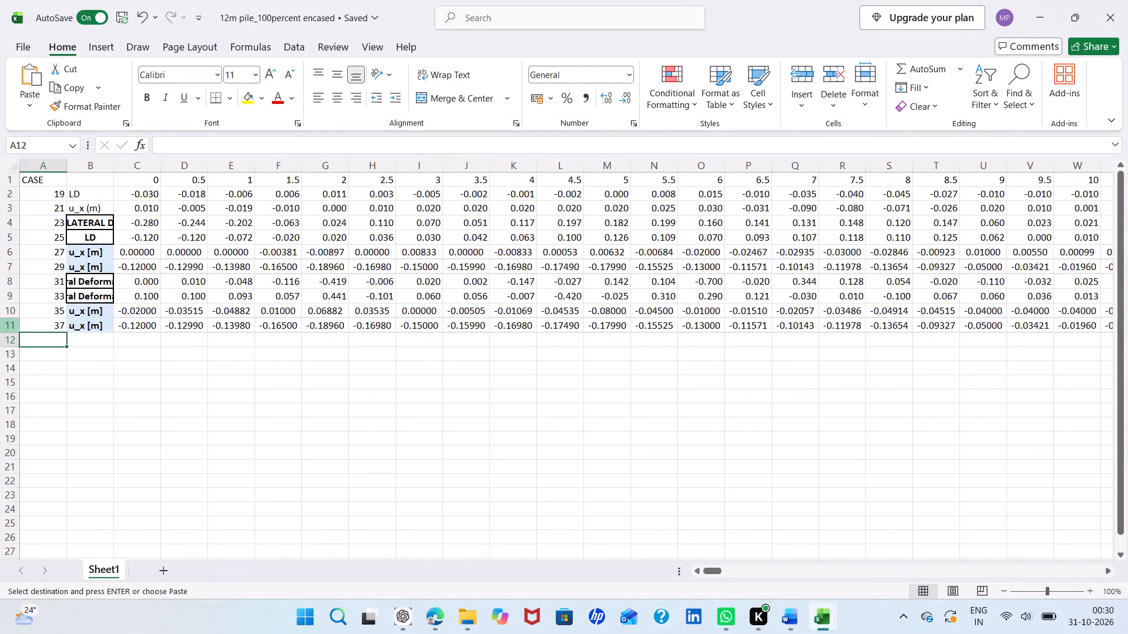
click(14, 338)
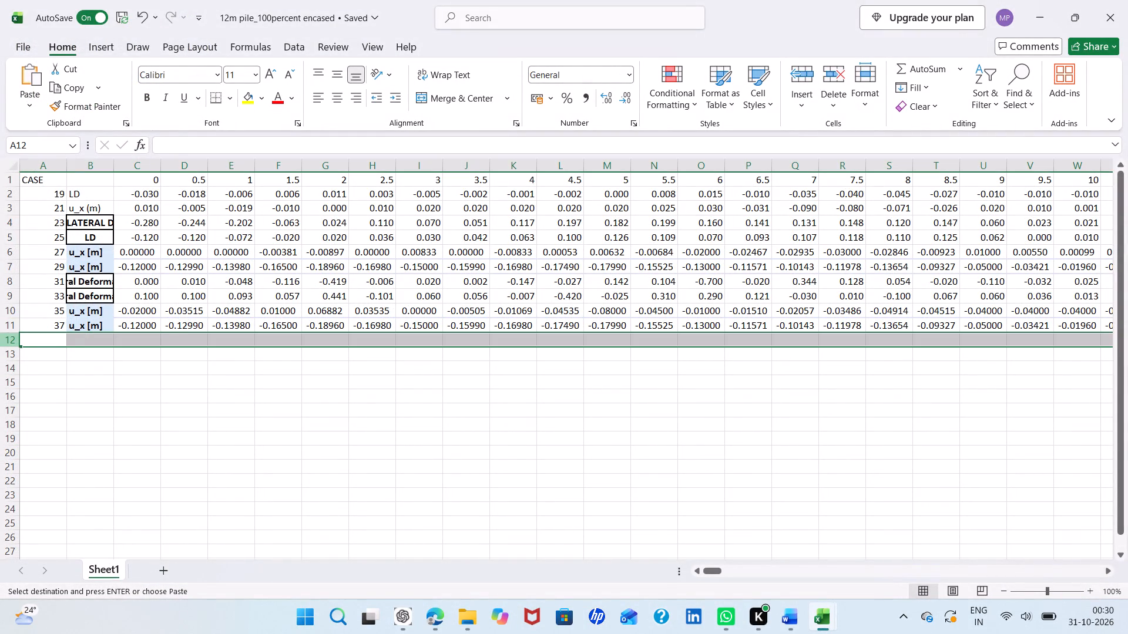
right_click(14, 338)
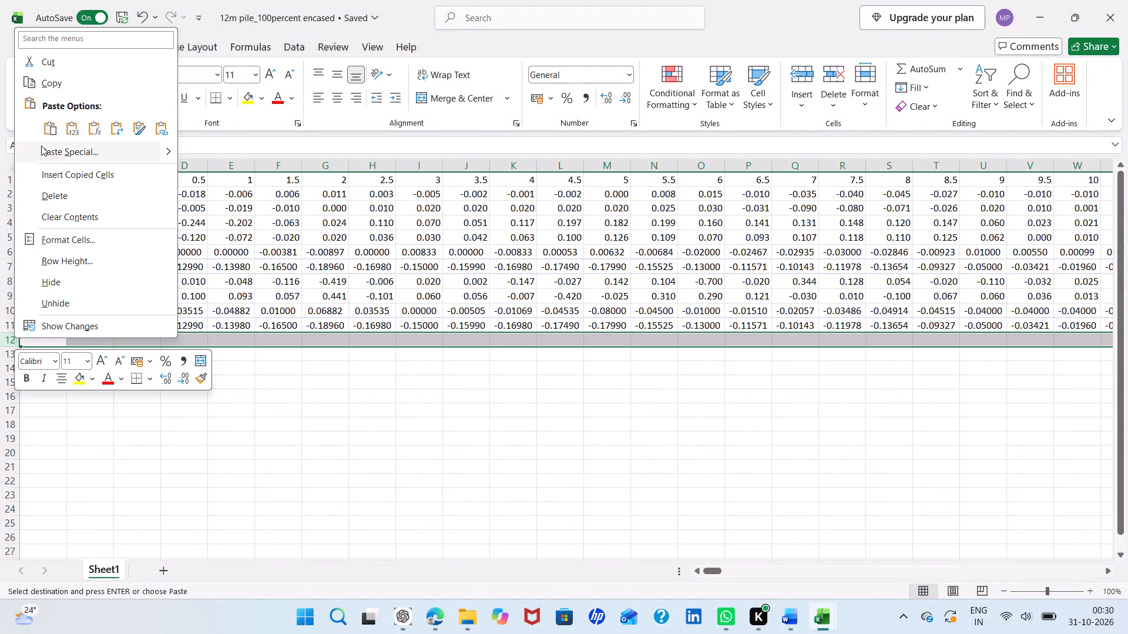
click(44, 136)
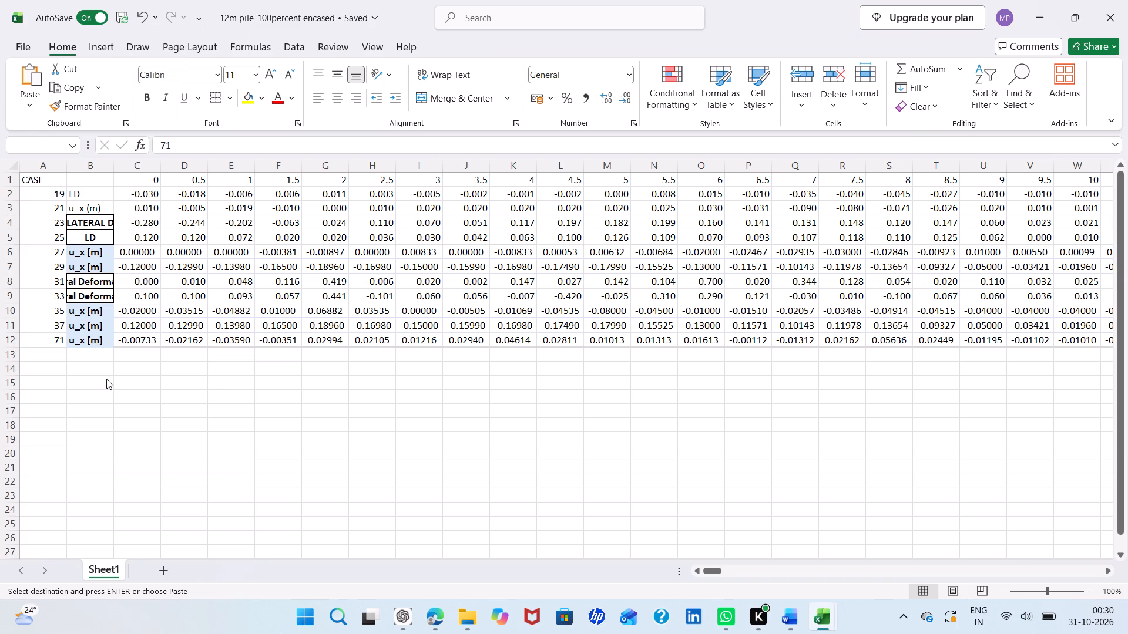
Renumber the newly pasted case in cell A12 as 39.
click(56, 340)
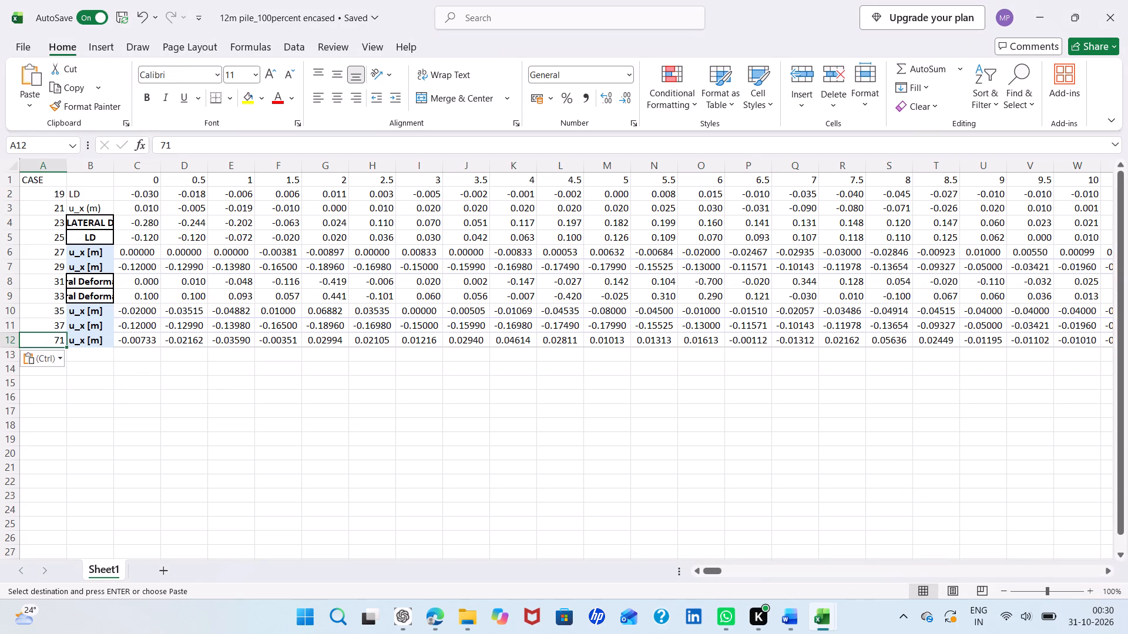
key(BackSpace)
text(39)
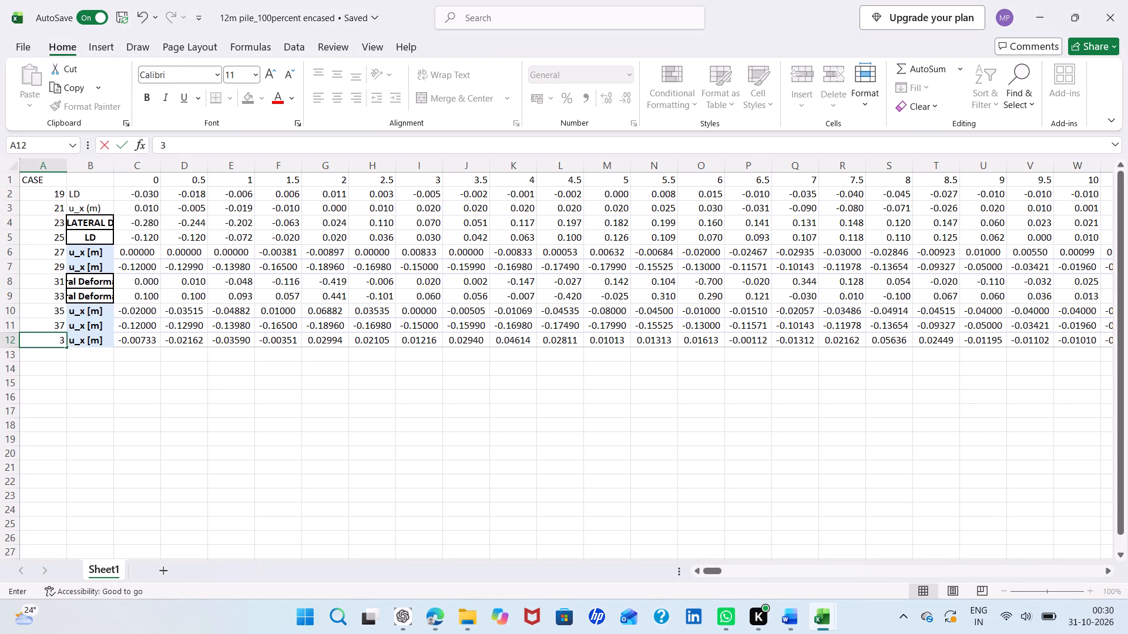
click(62, 356)
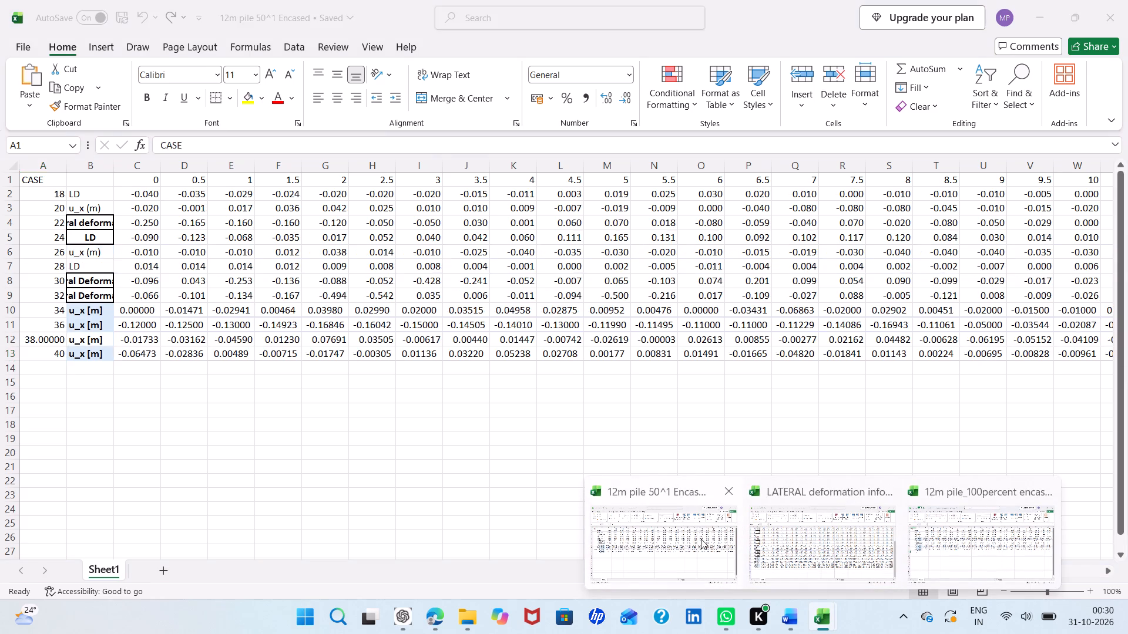
Copy the case 77 row from the LATERAL deformation info workbook into row 13 of 12m pile_100percent encased.
click(809, 563)
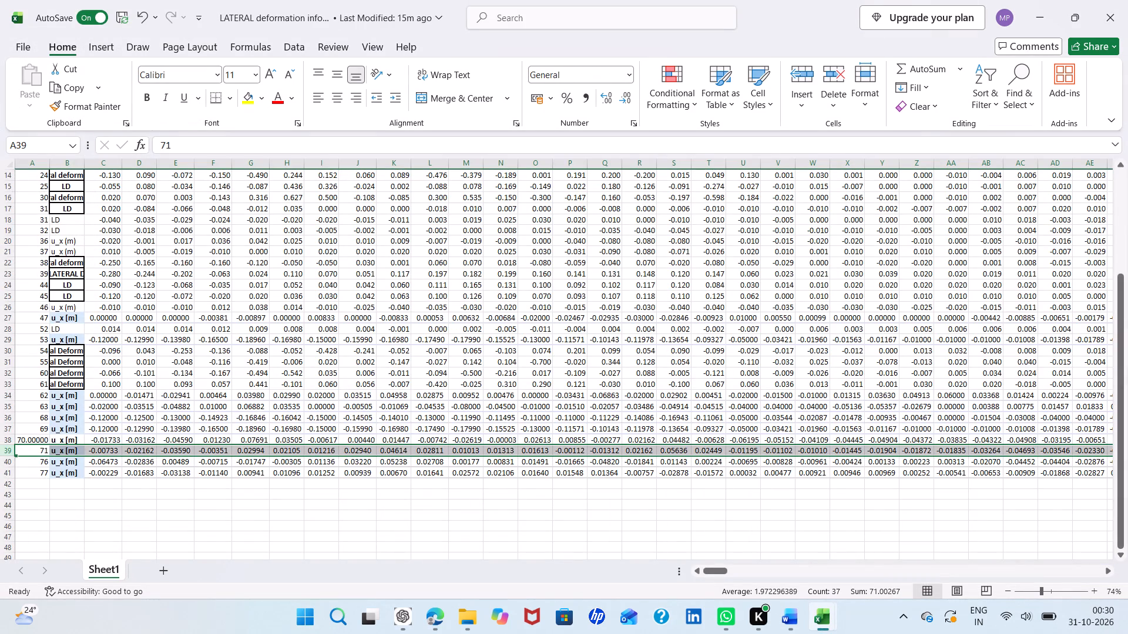
click(7, 470)
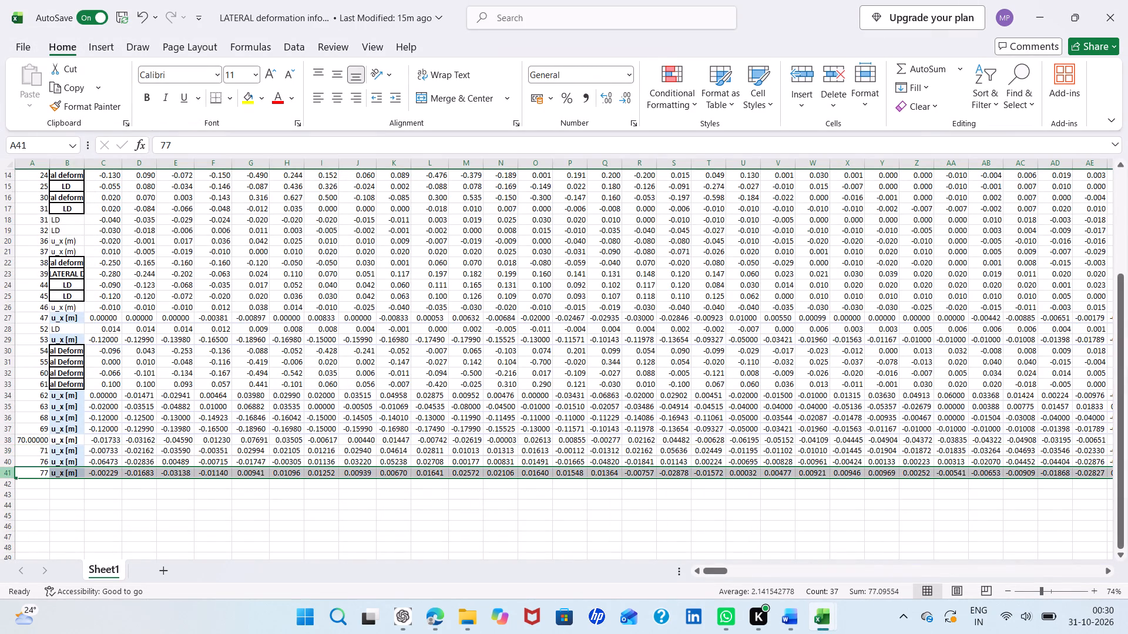
right_click(7, 470)
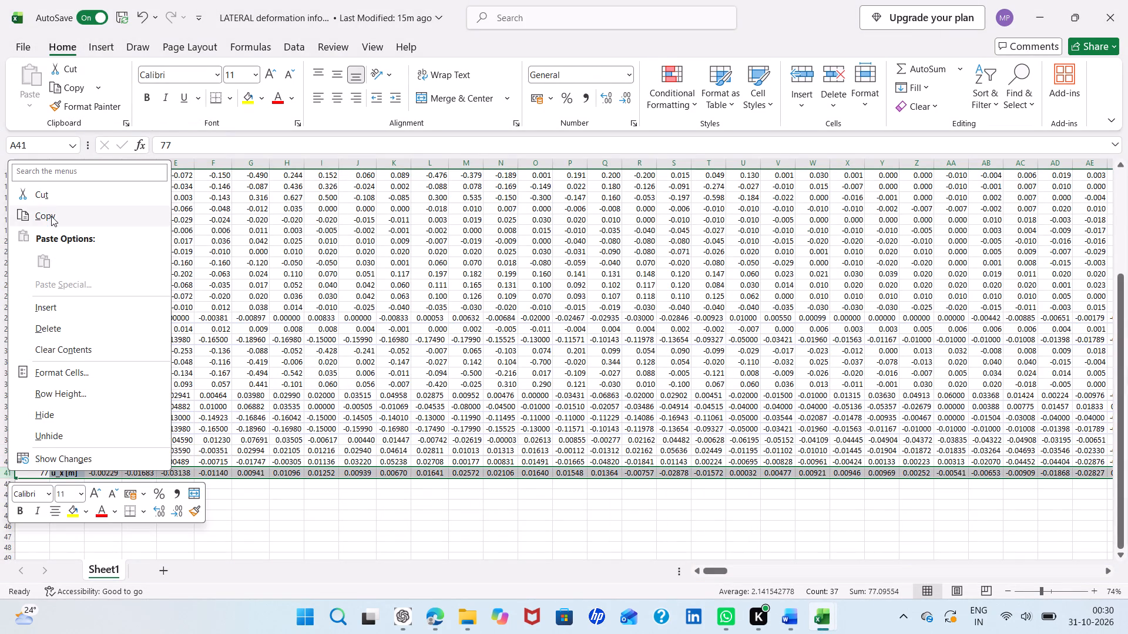
click(51, 216)
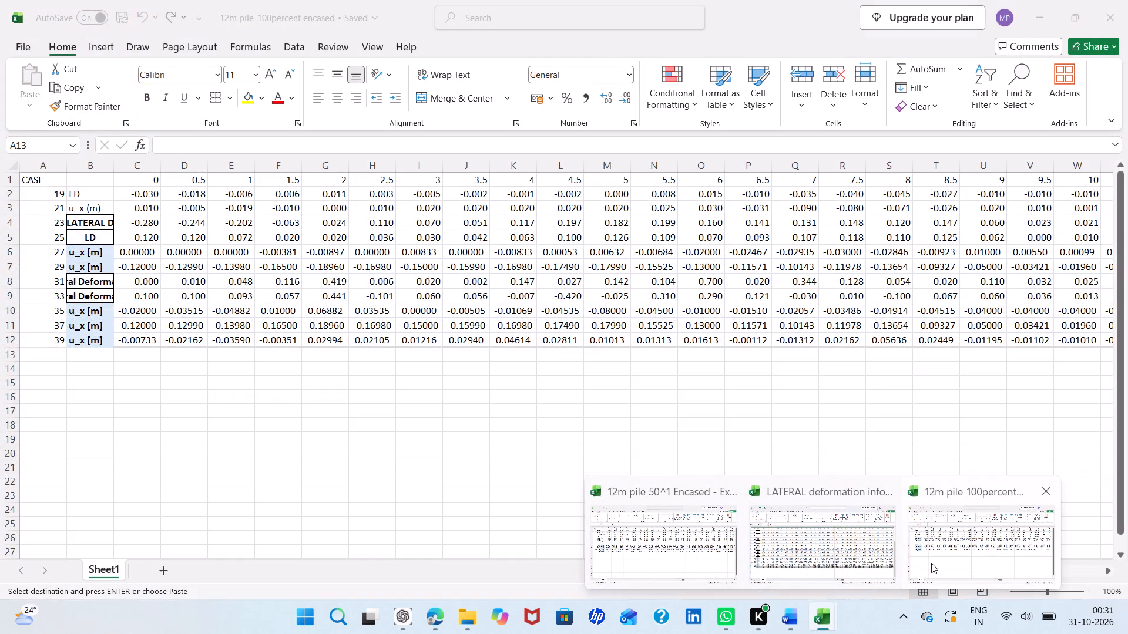
click(931, 563)
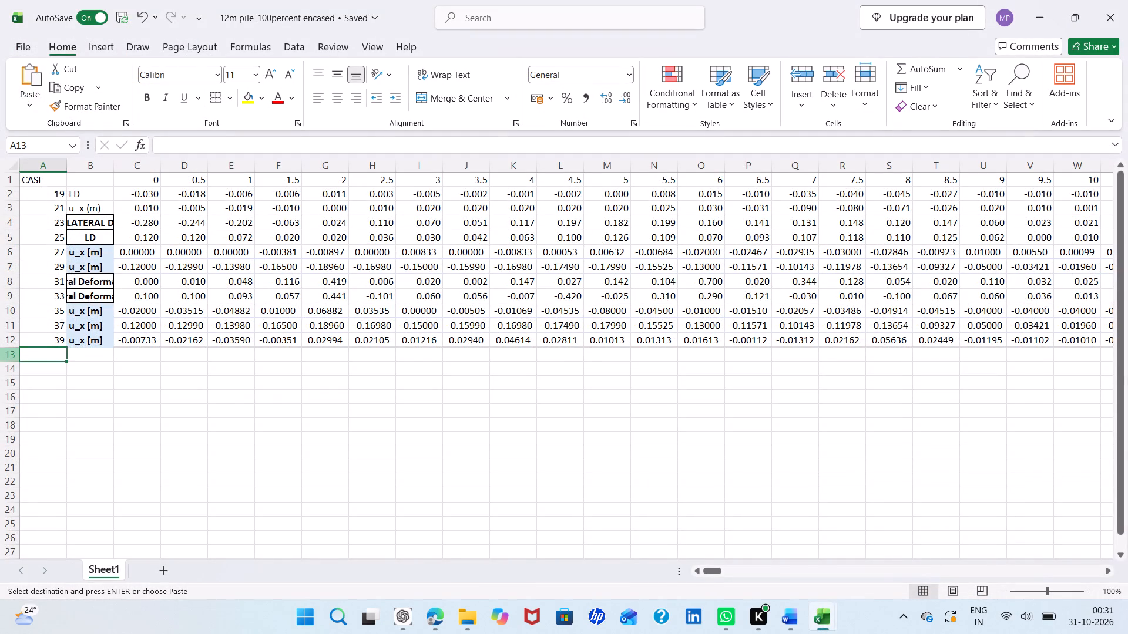
click(12, 355)
right_click(12, 355)
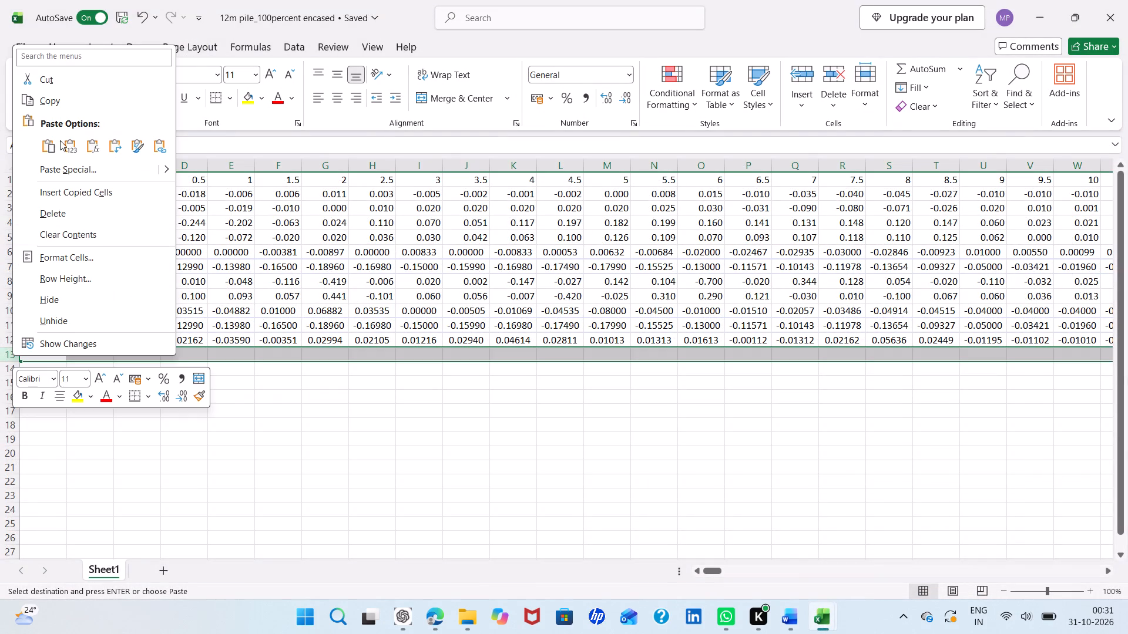
click(41, 142)
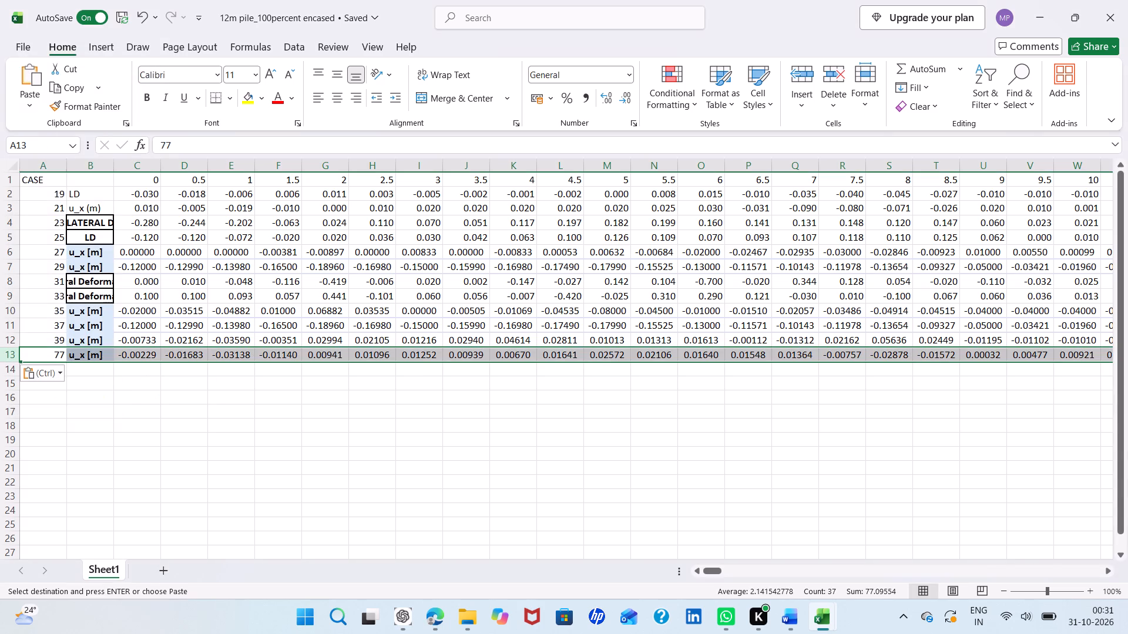
Renumber the newly pasted case in cell A13 as 41.
click(63, 356)
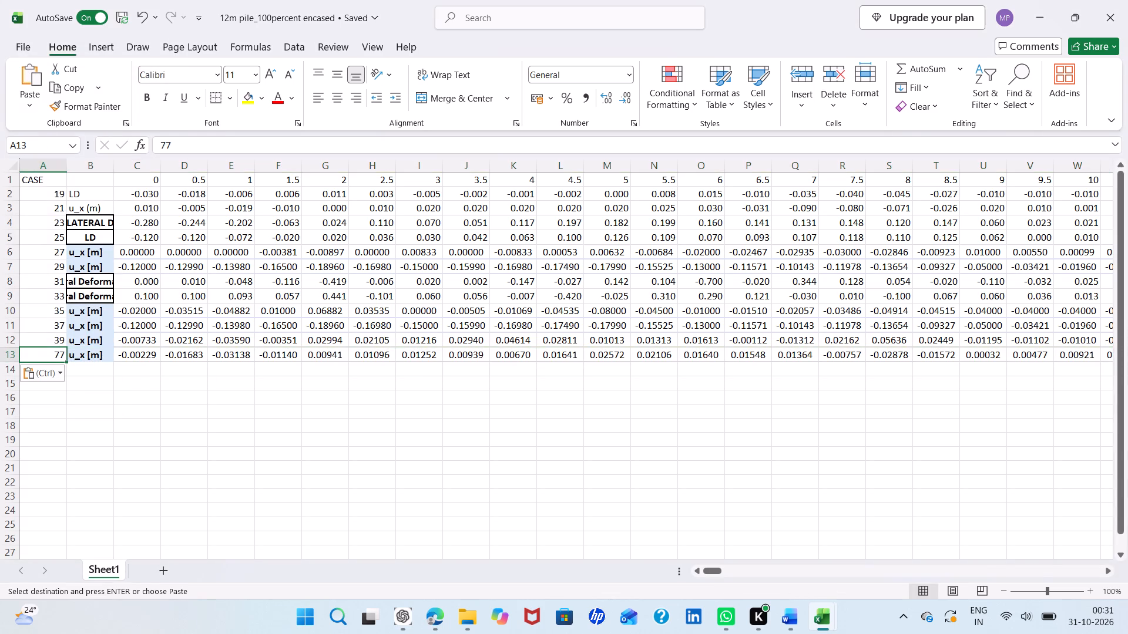
key(BackSpace)
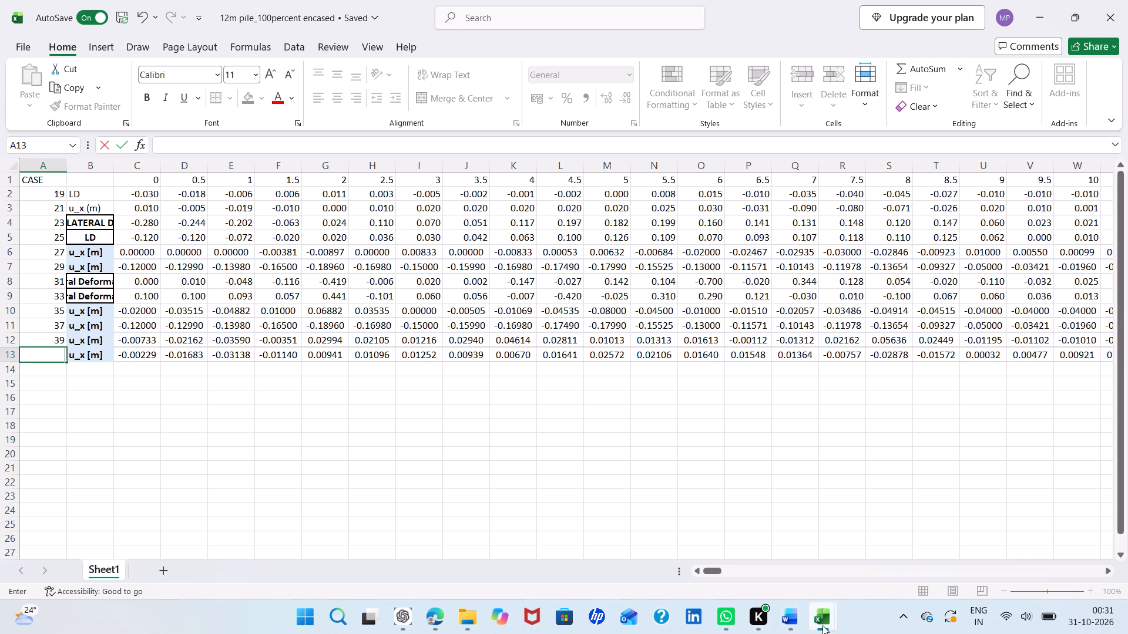
click(795, 558)
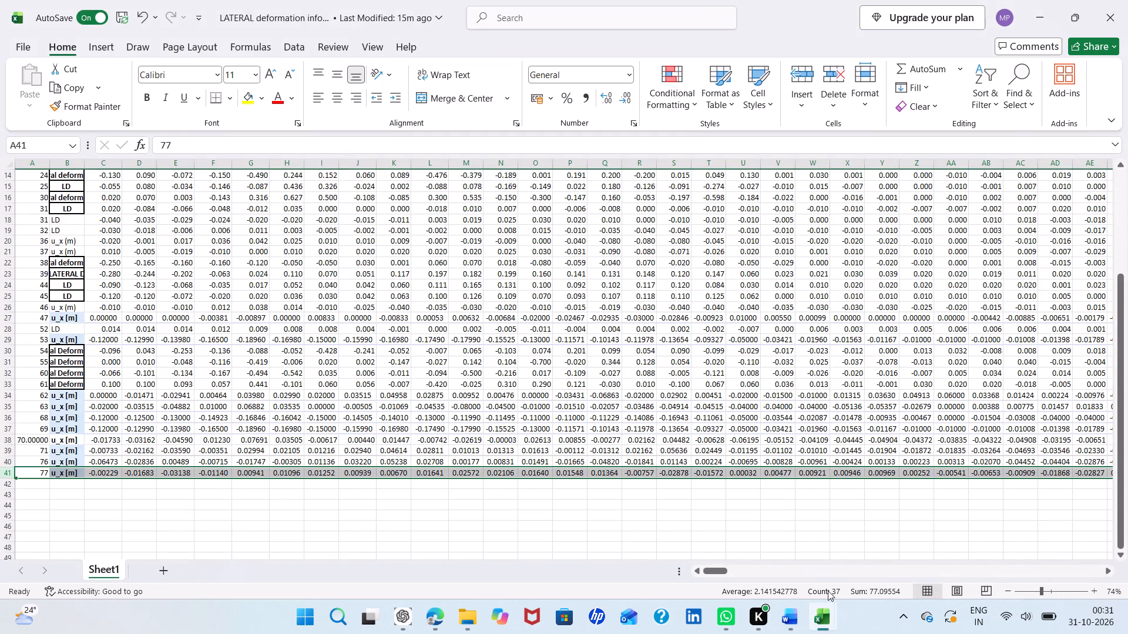
click(924, 564)
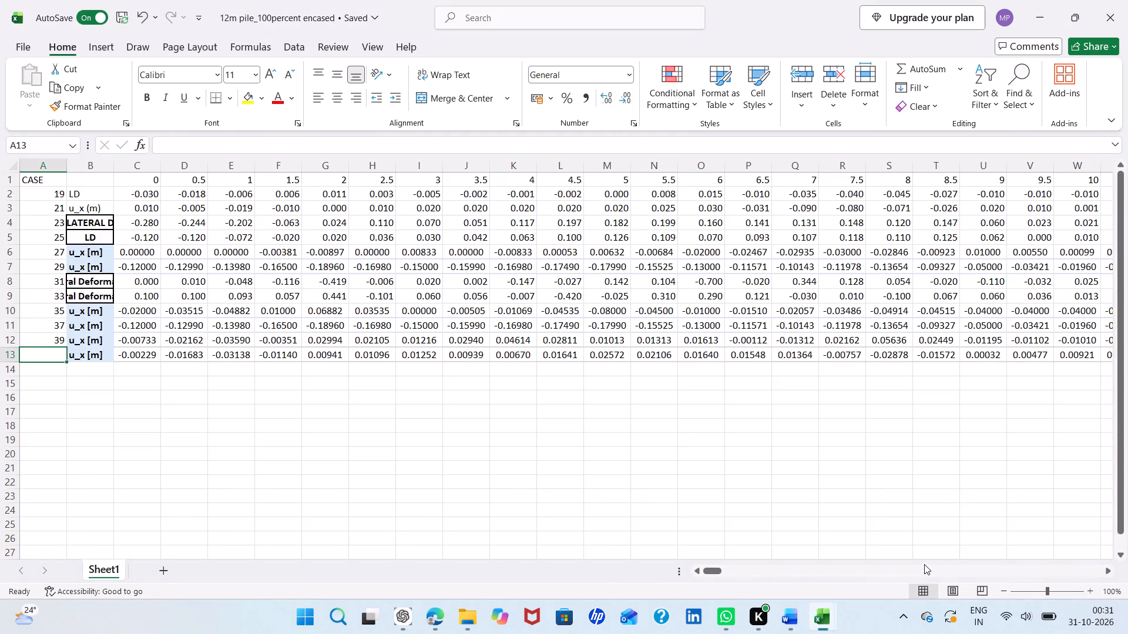
text(41)
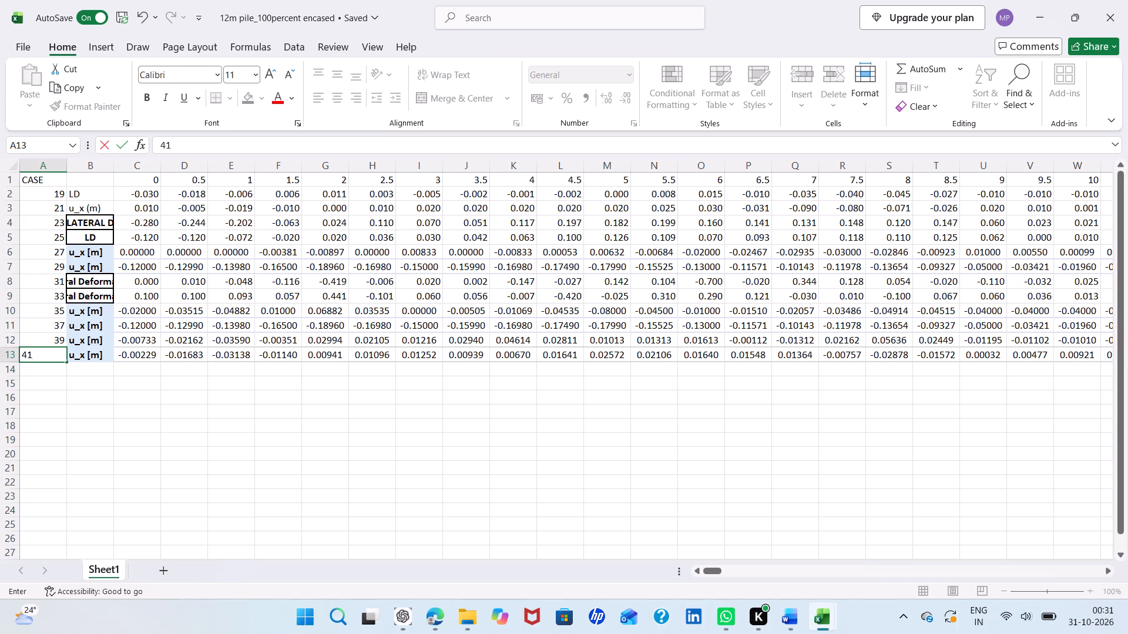
key(Return)
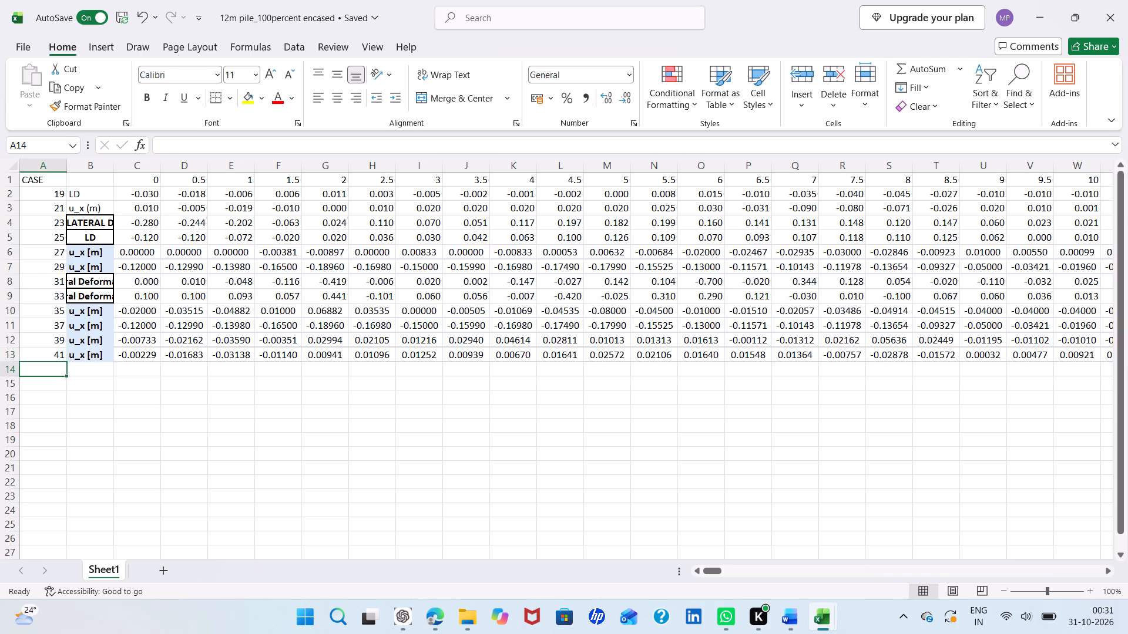
Close the LATERAL deformation info workbook and return to 12m pile_100percent encased.
scroll(370, 478, right, 1)
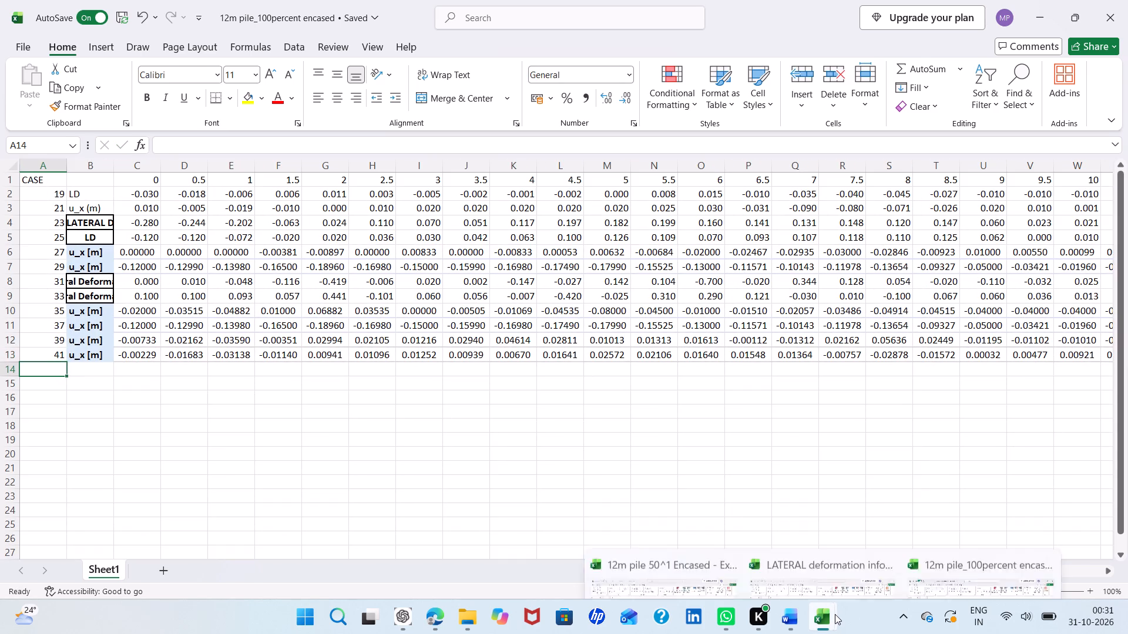
click(891, 490)
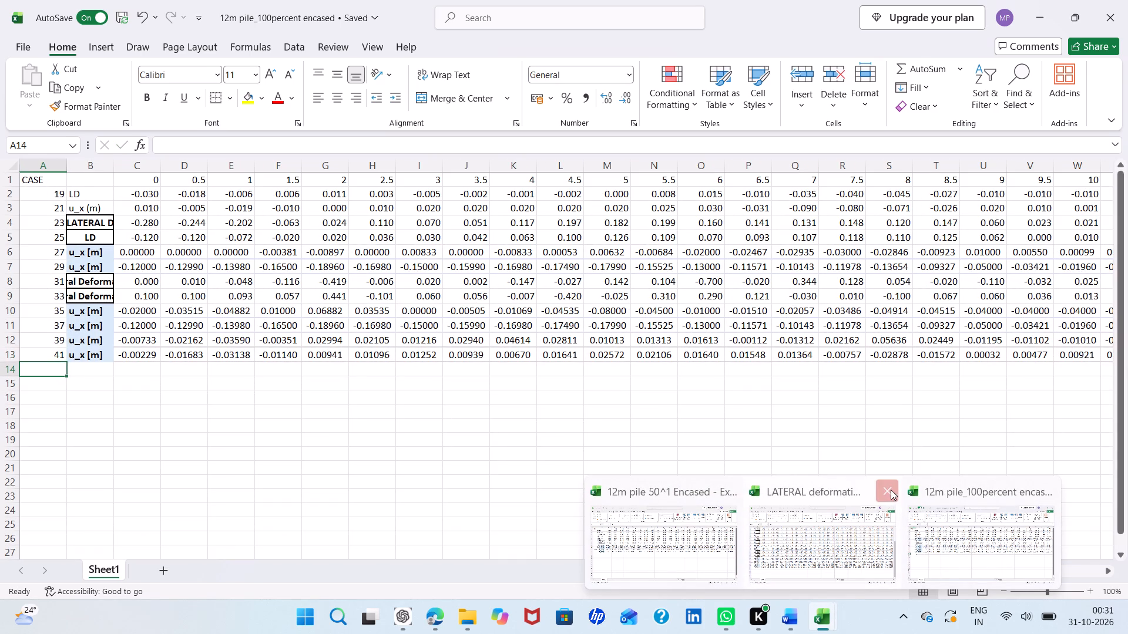
click(675, 402)
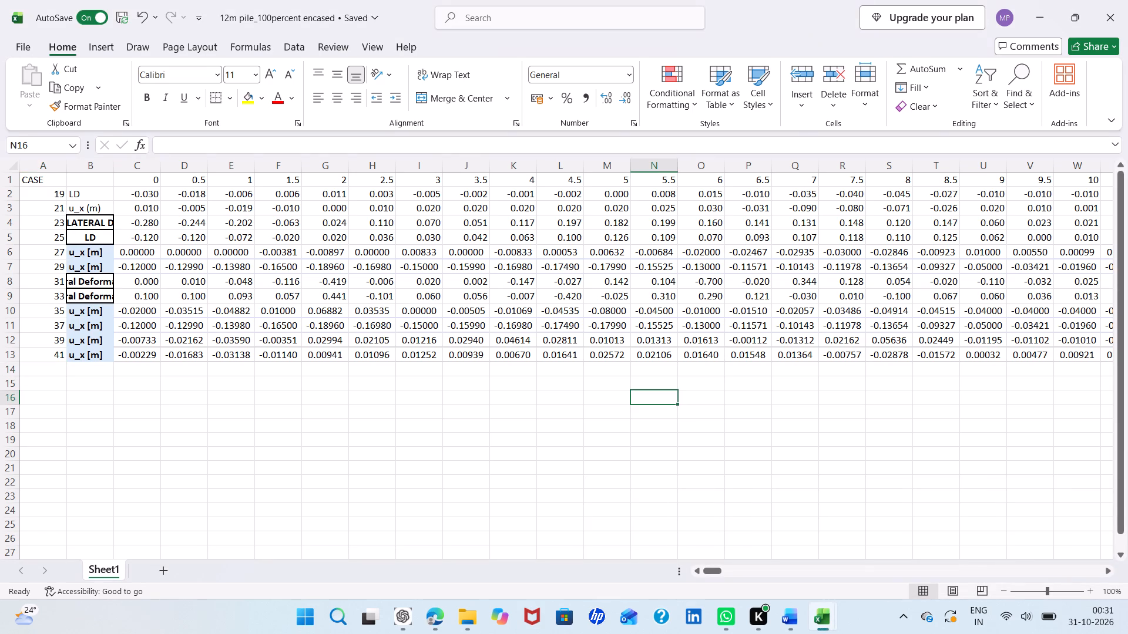
Create a new blank workbook.
click(25, 50)
click(159, 163)
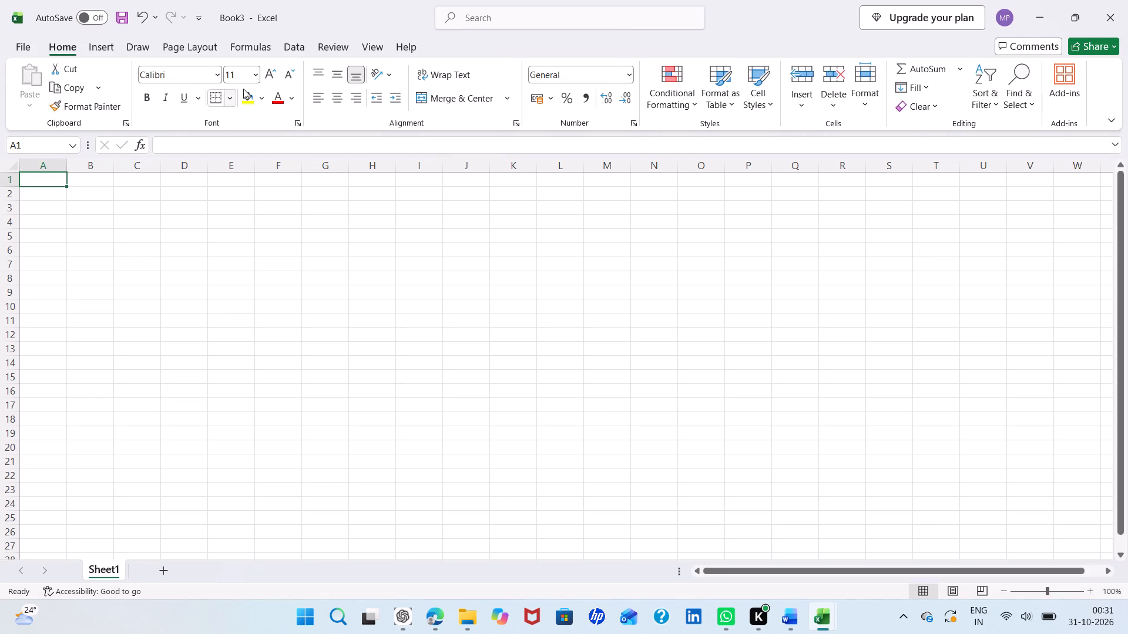
Save the new blank workbook as 12m pile_50 per_2.5DS in the OneDrive Documents folder.
click(252, 18)
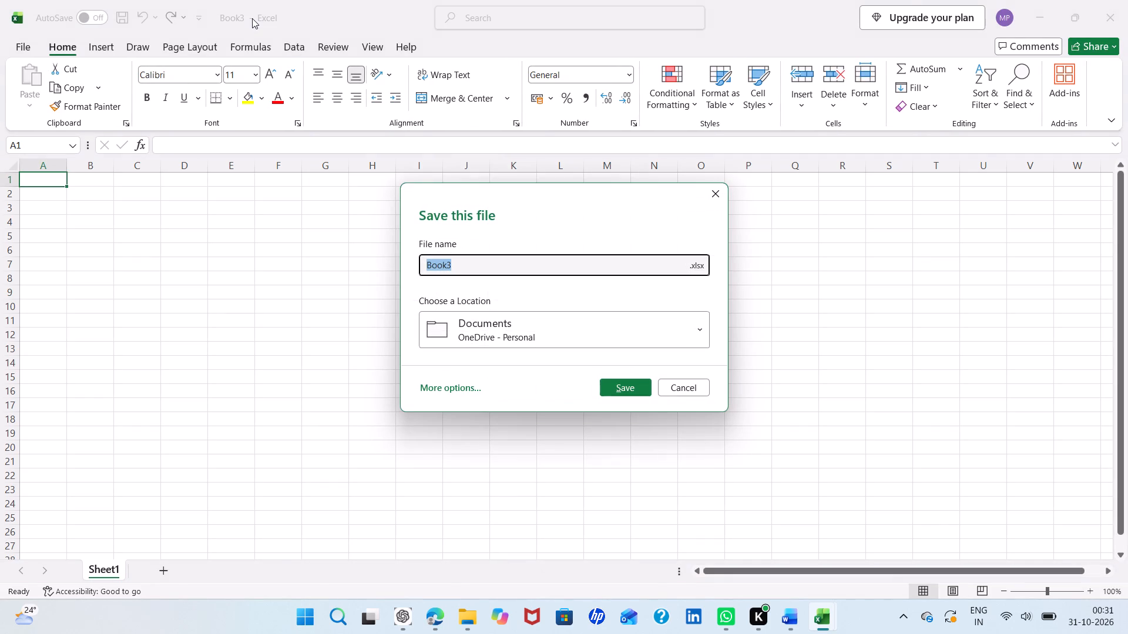
key(BackSpace)
text(12m)
key(space)
text(pile)
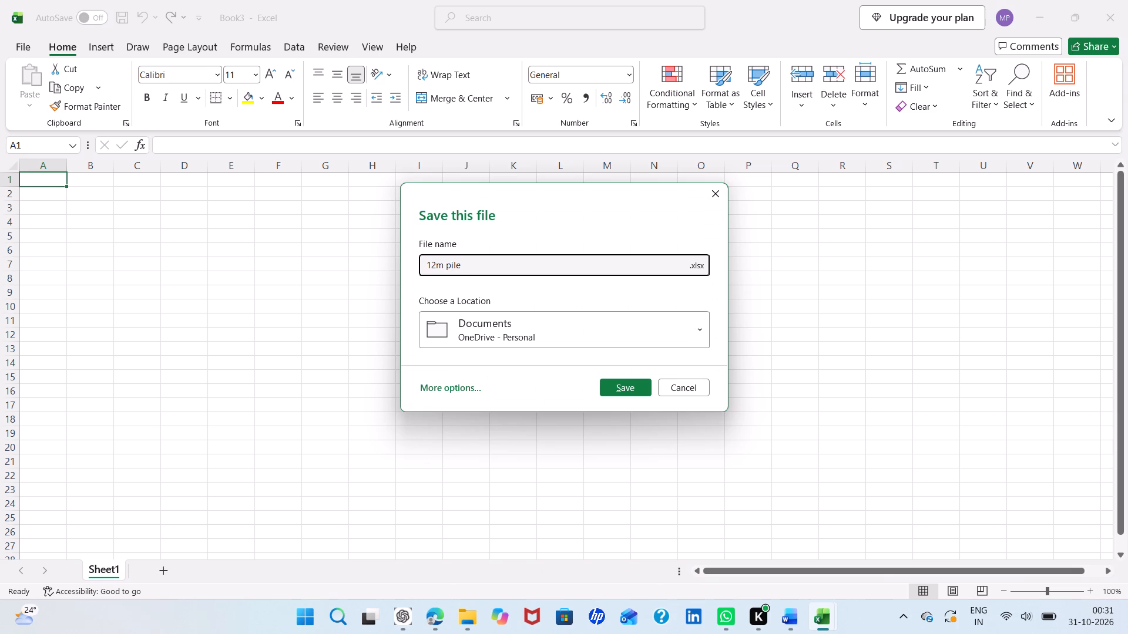
key(shift+underscore)
text(50)
key(space)
text(per)
key(shift+underscore)
text(2.5)
key(shift+d)
key(shift+s)
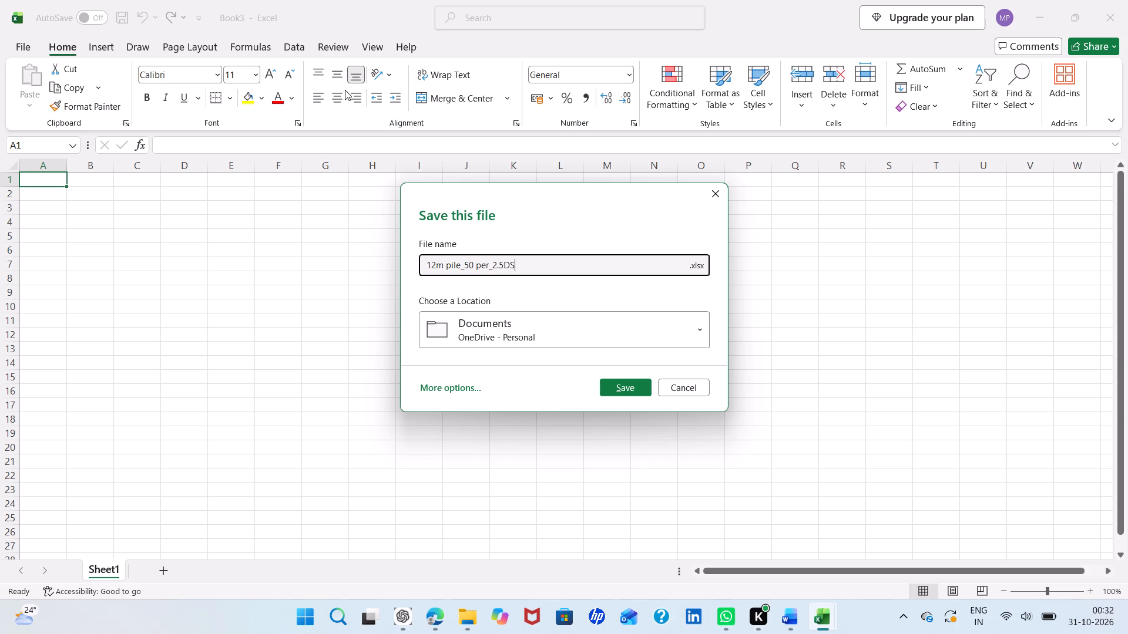
click(629, 387)
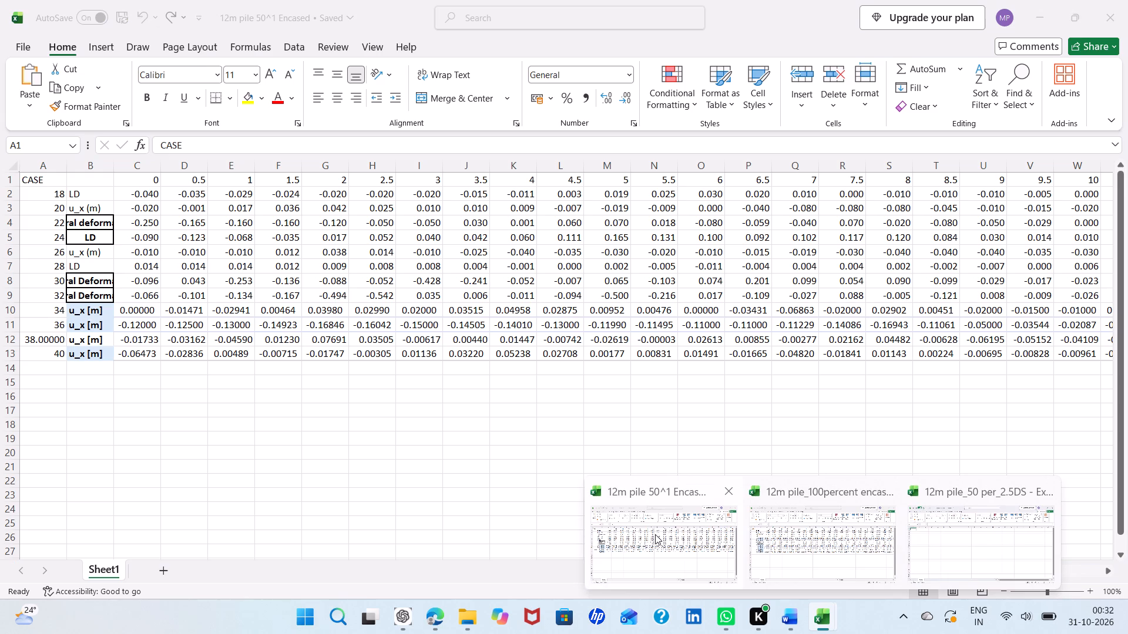
Copy the case 18 row from 12m pile 50^1 Encased and switch to the 12m pile_50 per_2.5DS workbook.
click(655, 534)
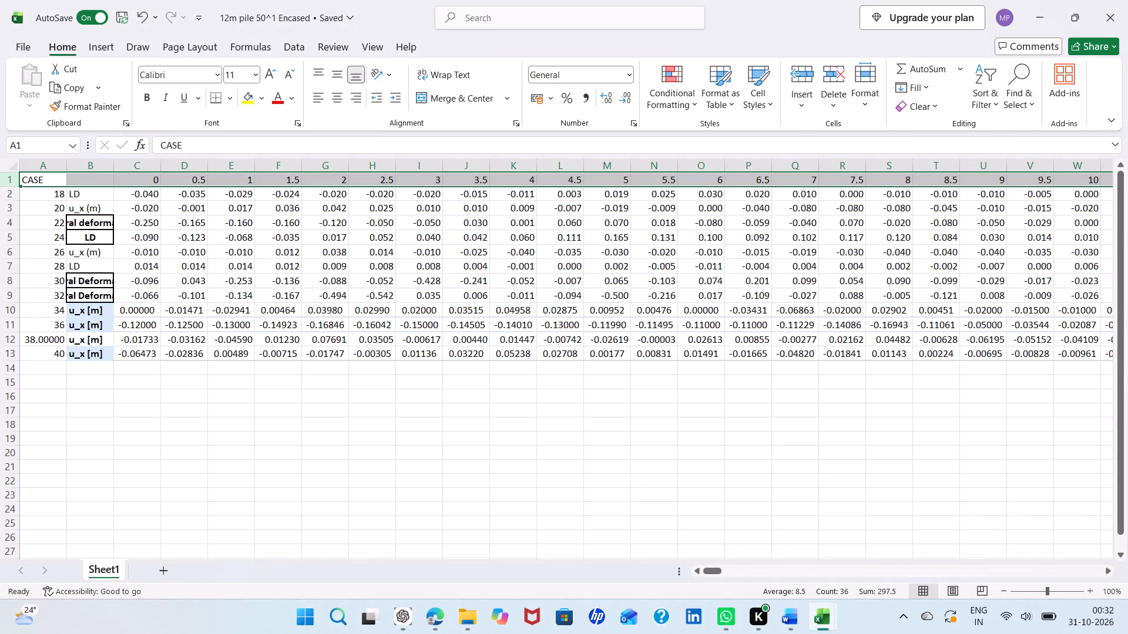
click(13, 192)
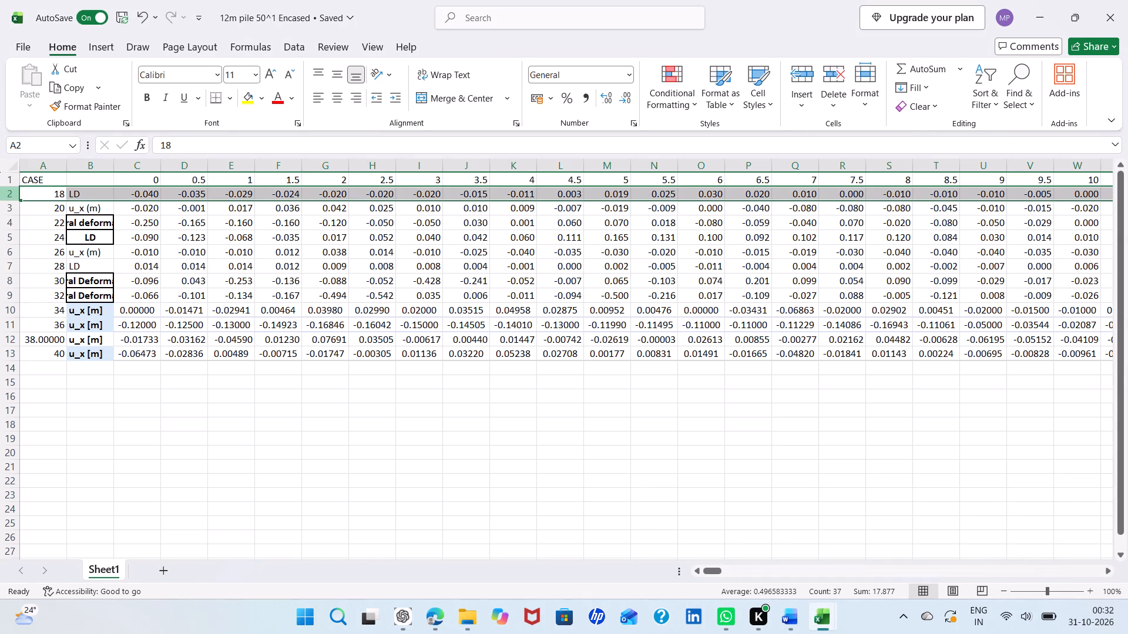
right_click(13, 192)
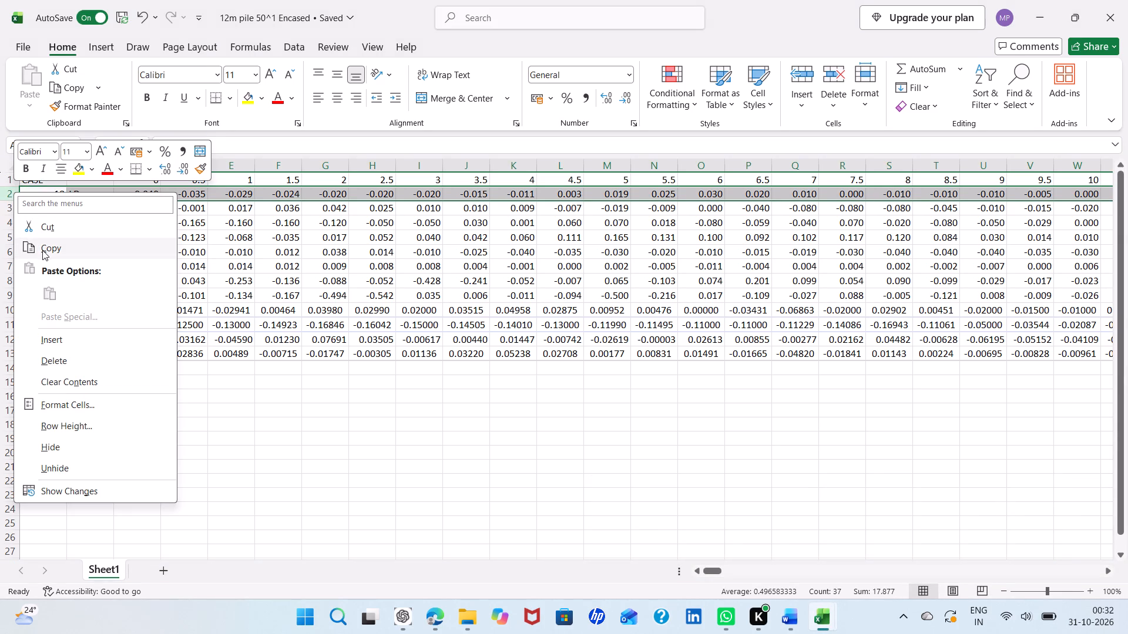
click(42, 250)
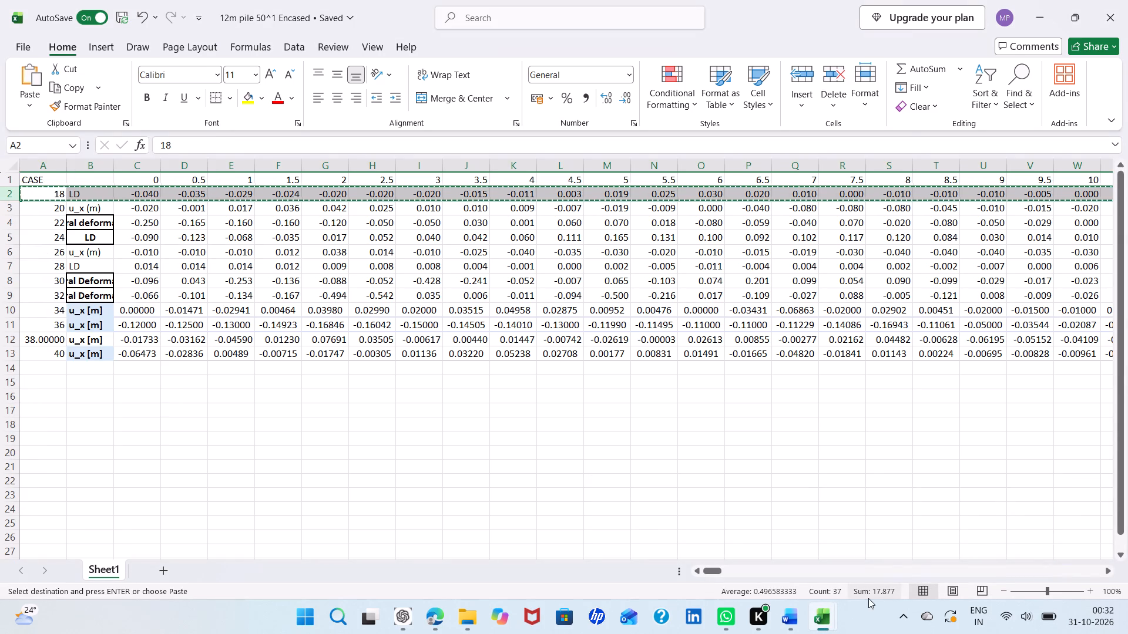
click(936, 544)
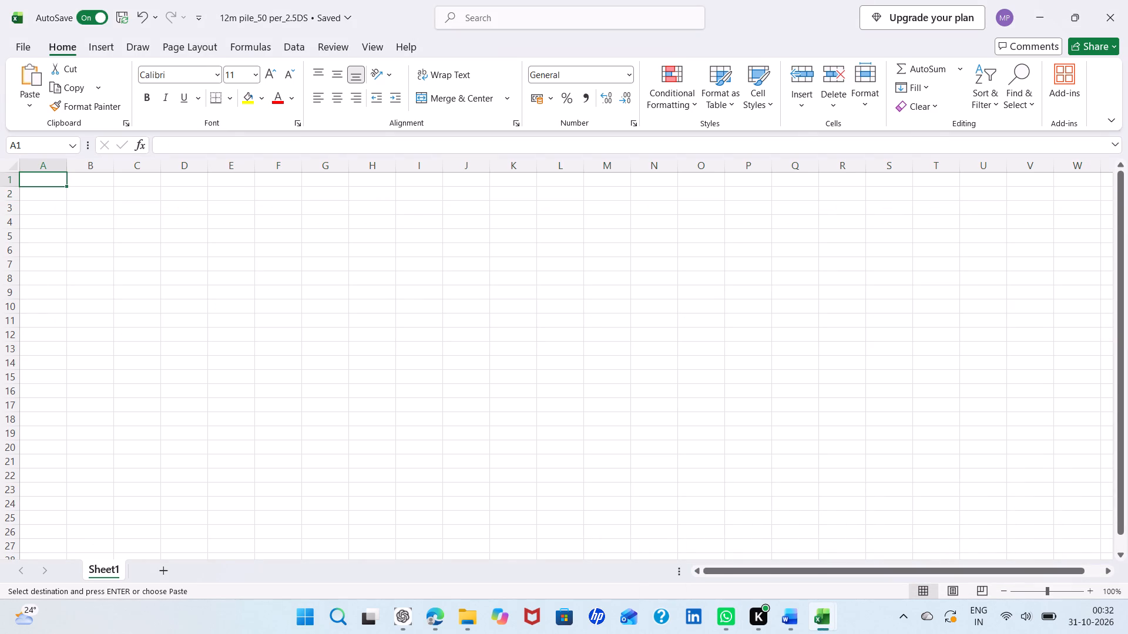
Look through the recent workbooks for an earlier 10m pile 2.5dS workbook.
click(25, 52)
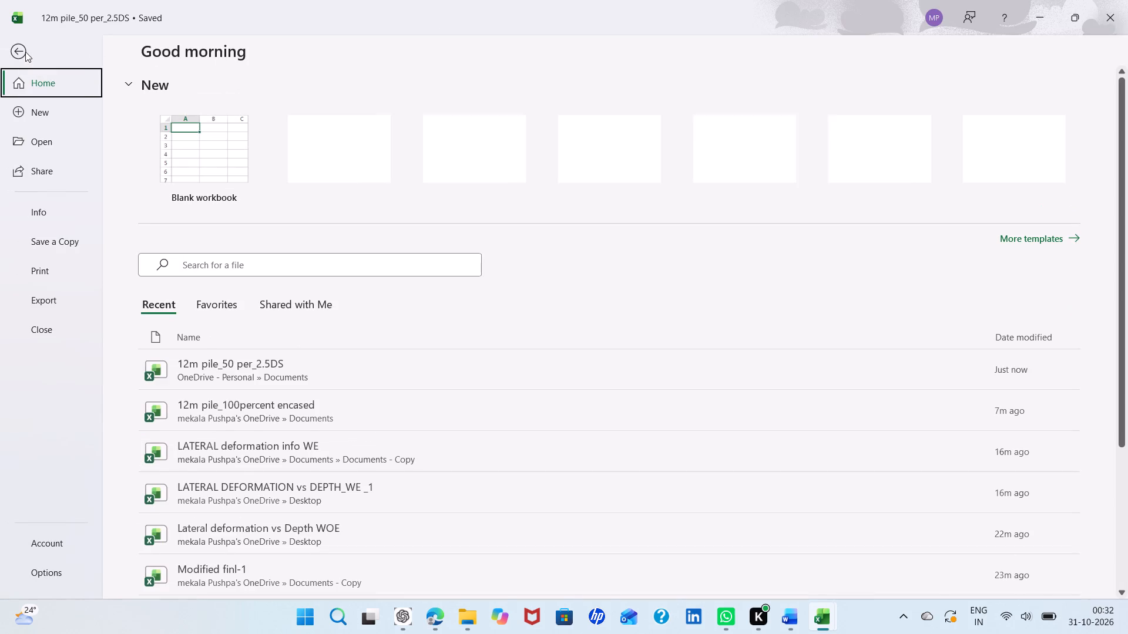
double_click(192, 362)
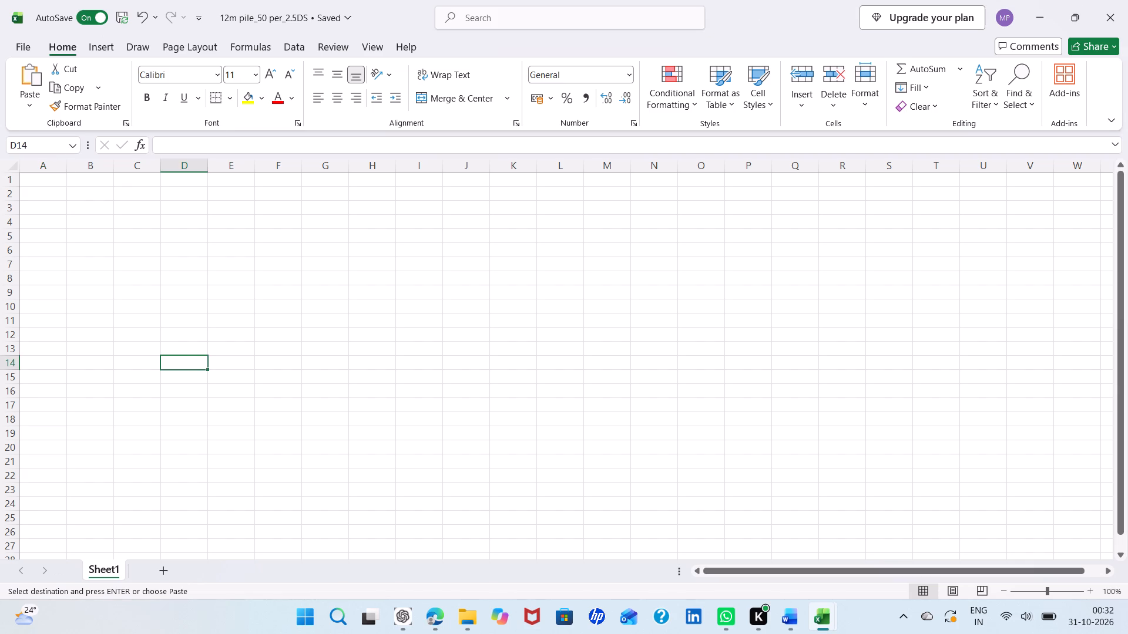
click(17, 49)
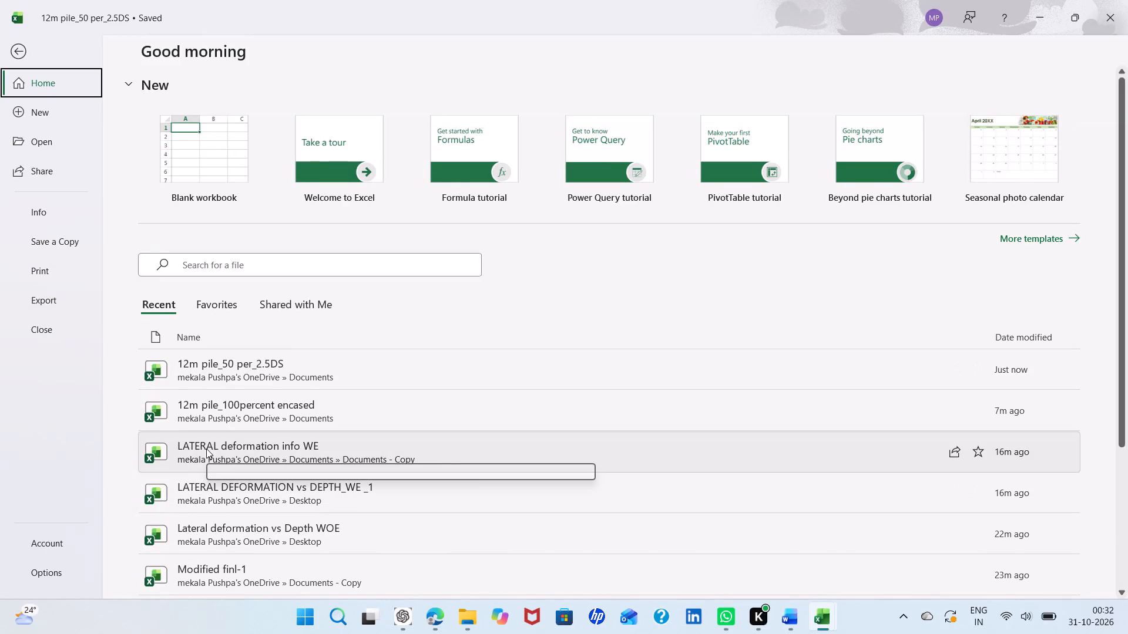
scroll(206, 448, down, 3)
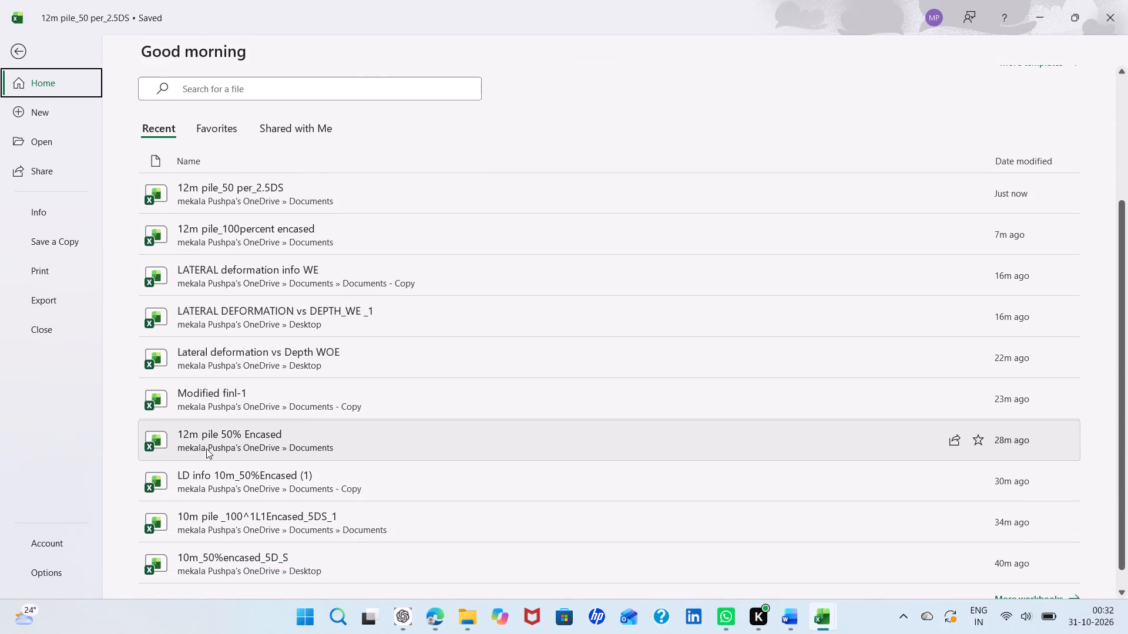
scroll(206, 448, down, 1)
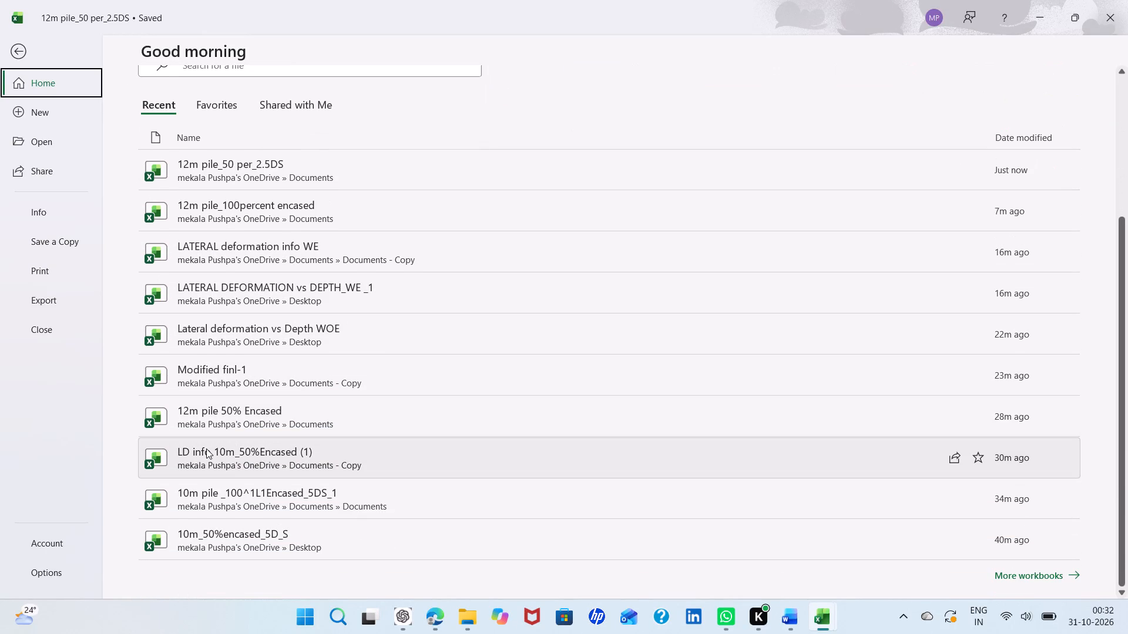
scroll(206, 448, up, 1)
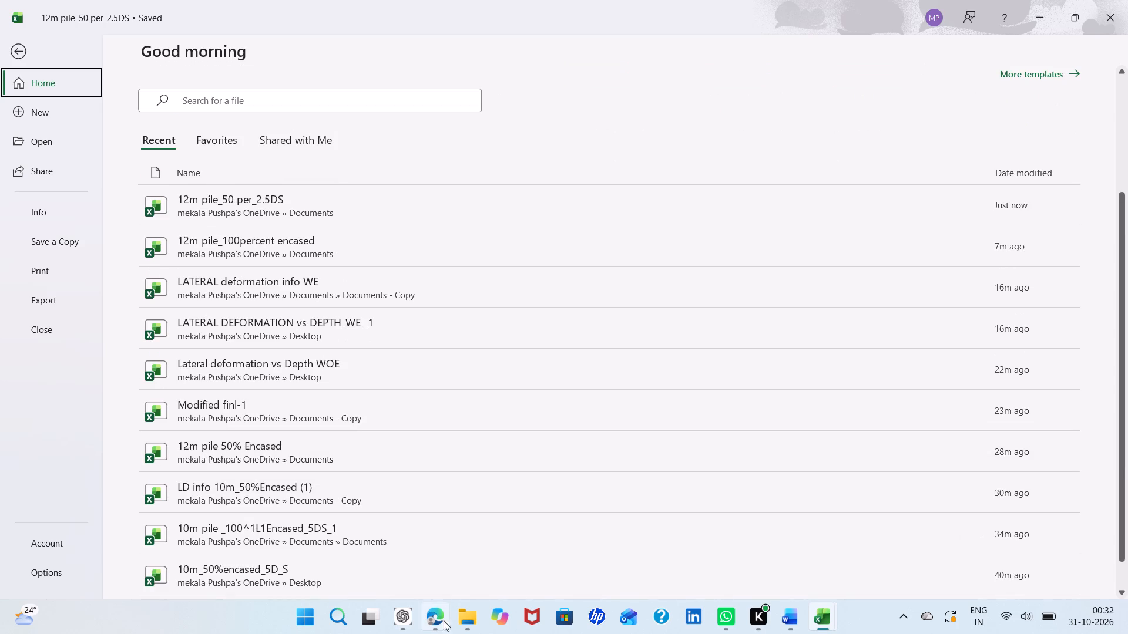
Switch to File Explorer and open the 10m pile _100%L1Encased_2.5dS workbook from the recent files.
click(464, 625)
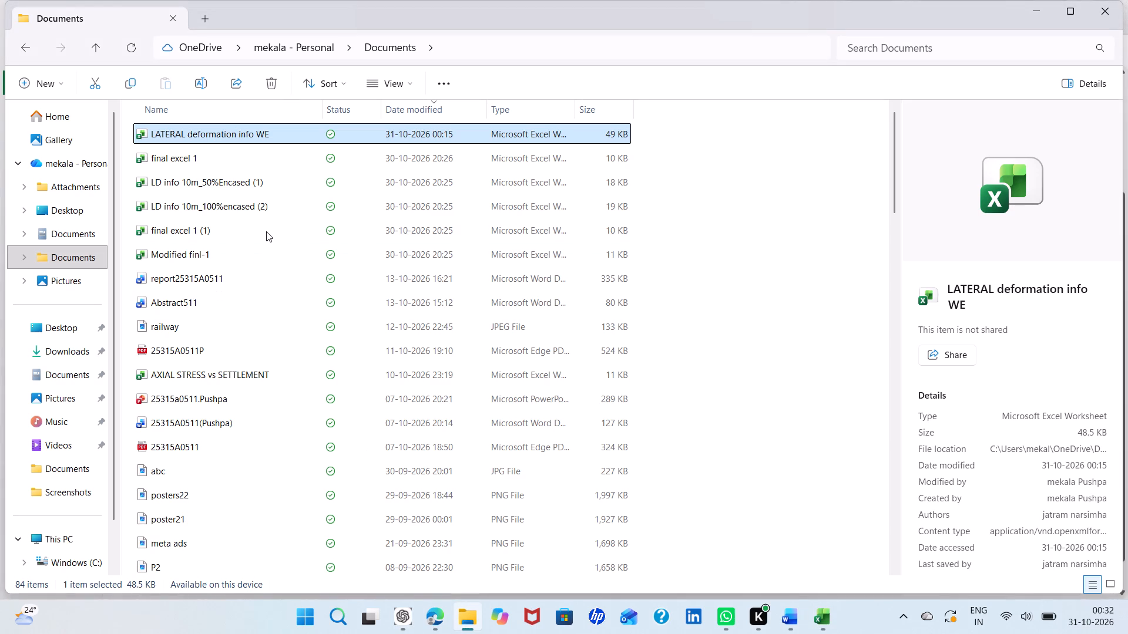
scroll(266, 231, up, 3)
scroll(266, 231, down, 1)
scroll(266, 231, up, 1)
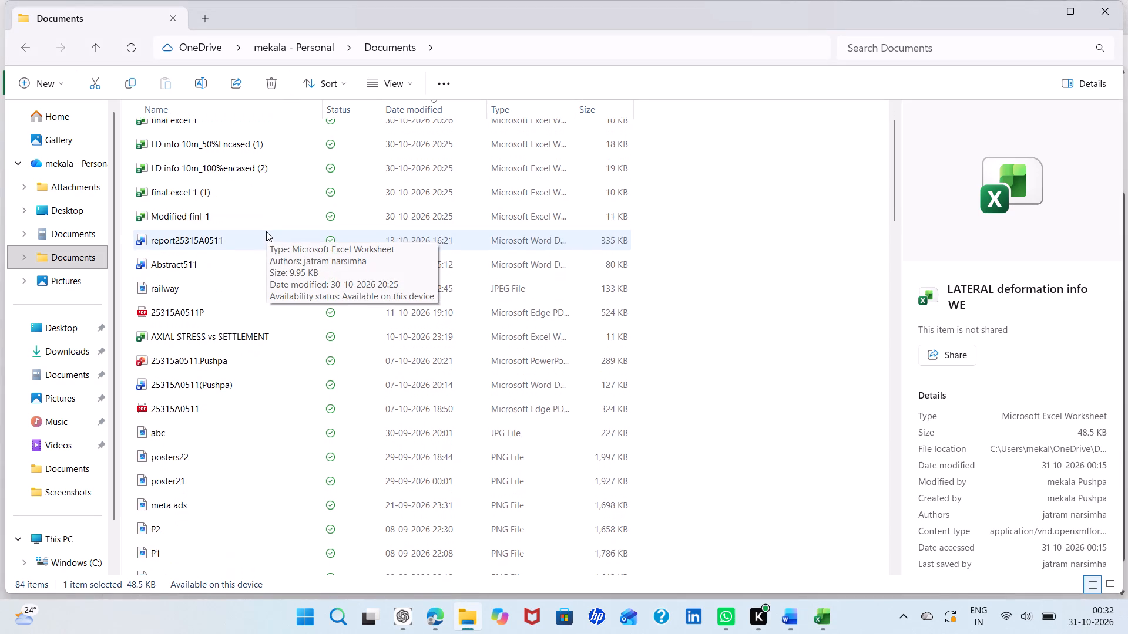
scroll(266, 231, up, 1)
click(90, 119)
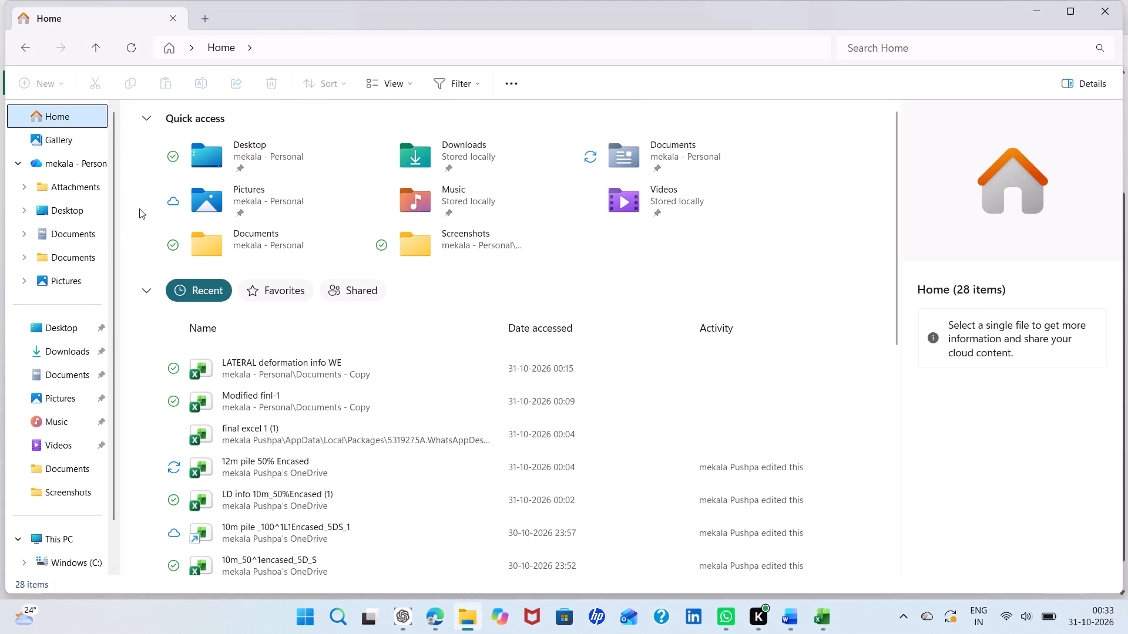
scroll(251, 443, down, 1)
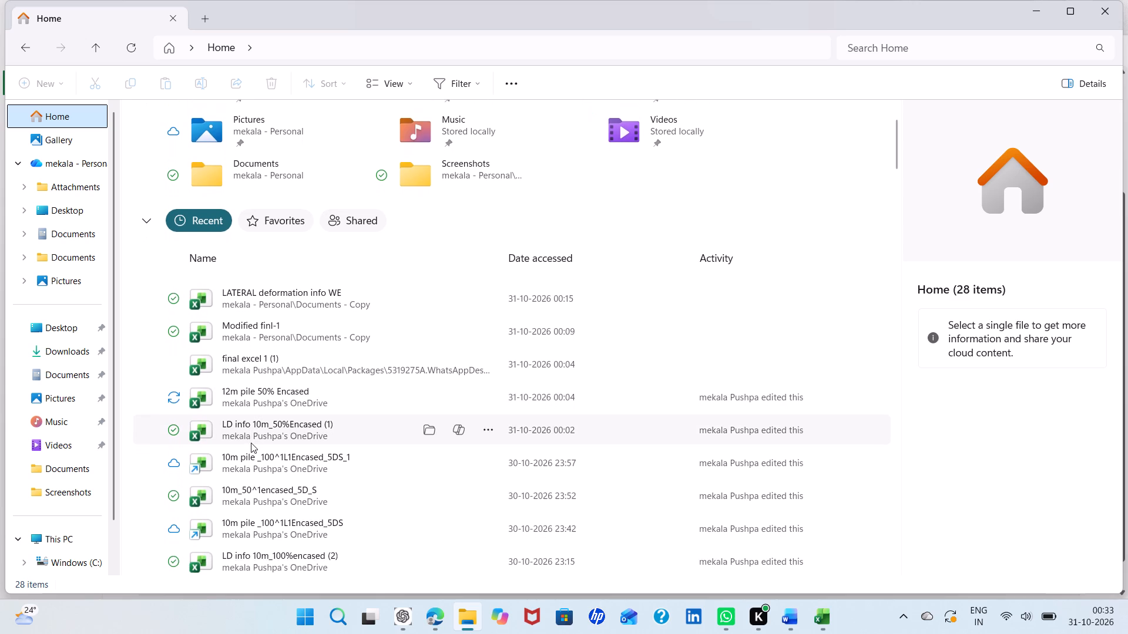
scroll(251, 443, down, 3)
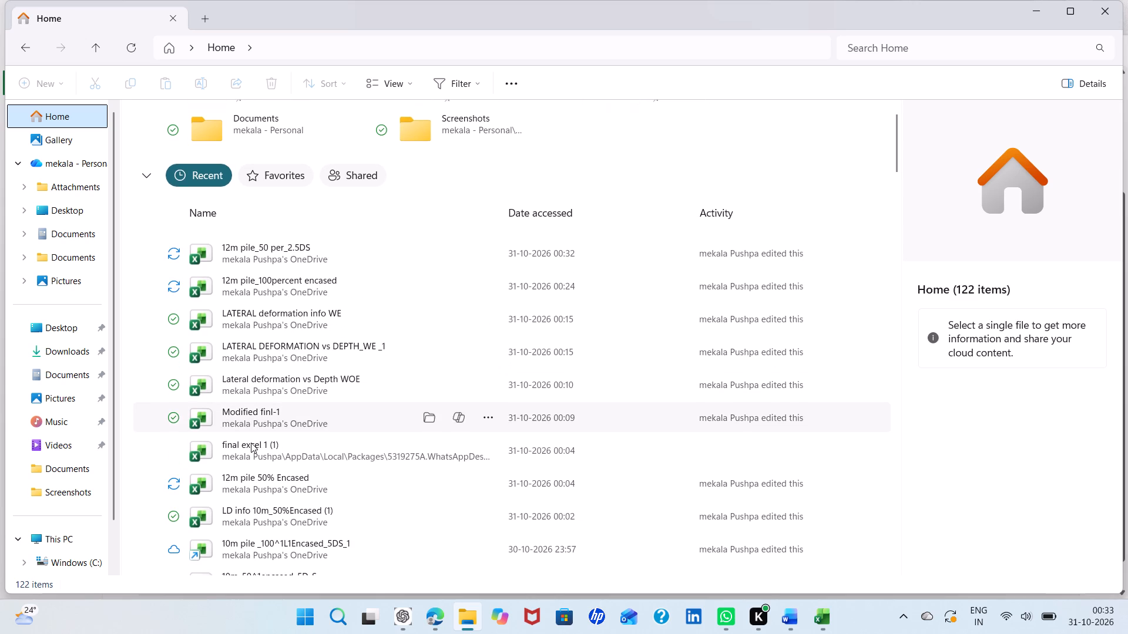
scroll(251, 443, down, 2)
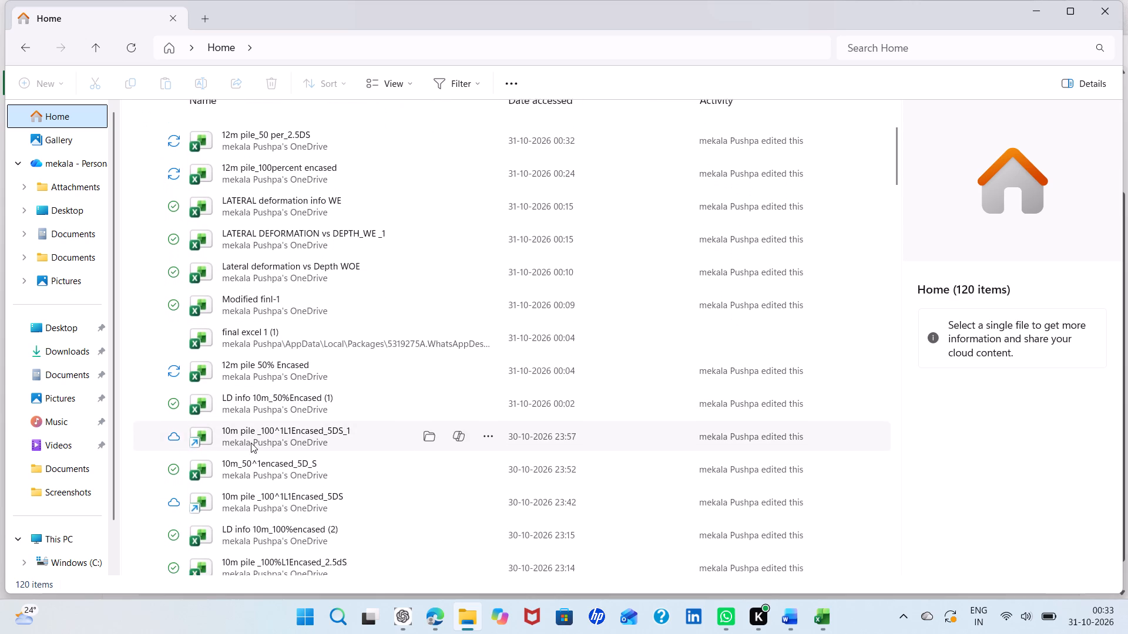
scroll(251, 443, down, 2)
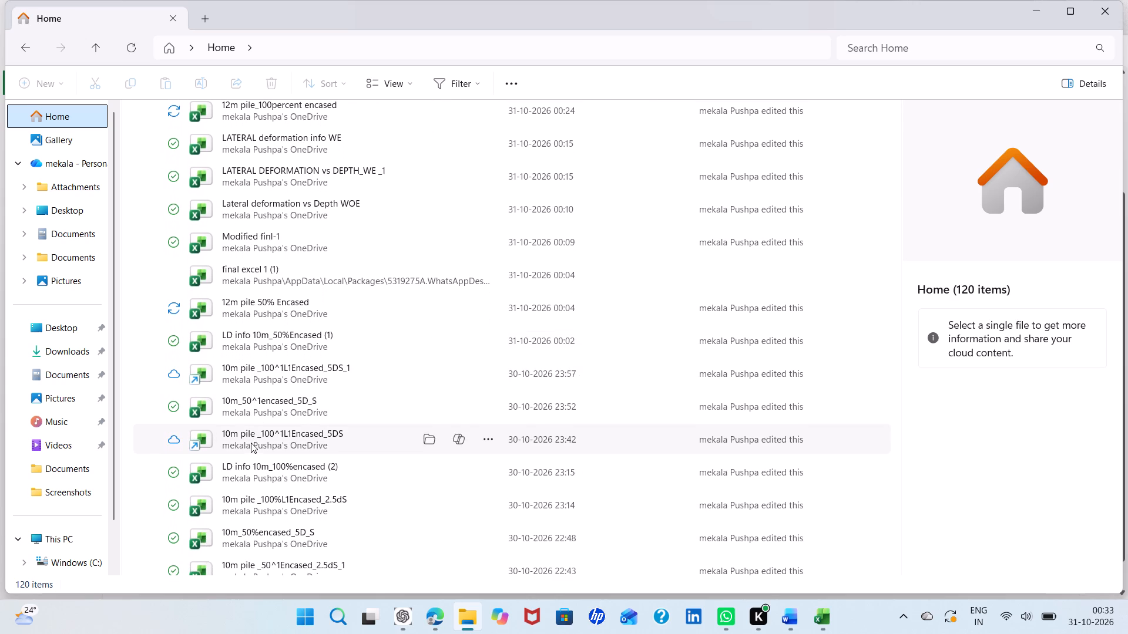
scroll(251, 443, down, 1)
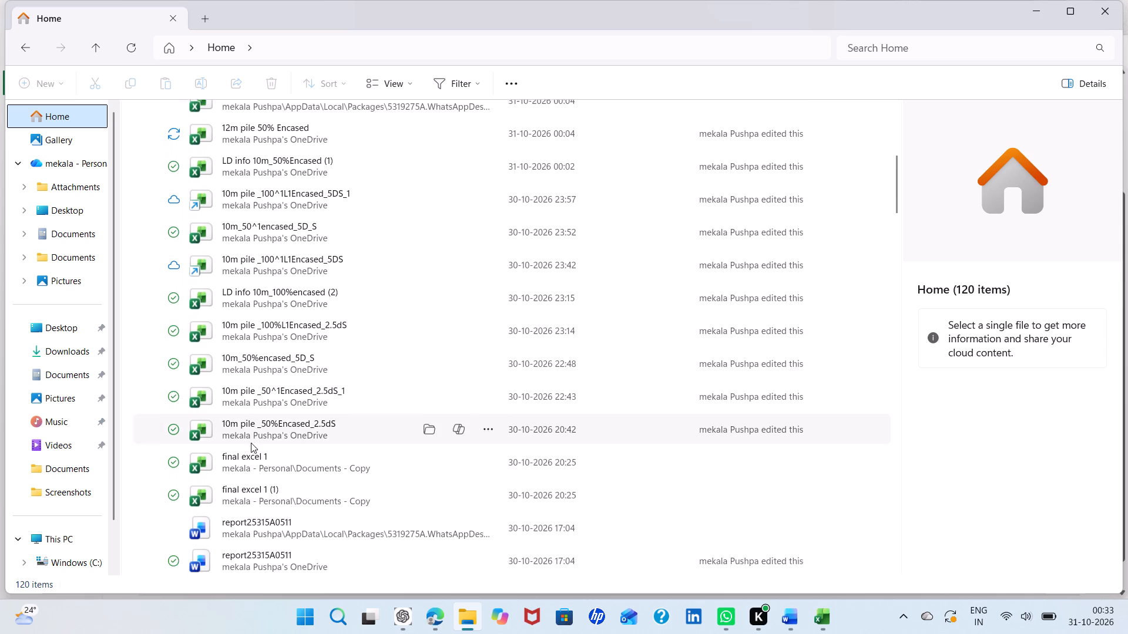
scroll(251, 443, down, 2)
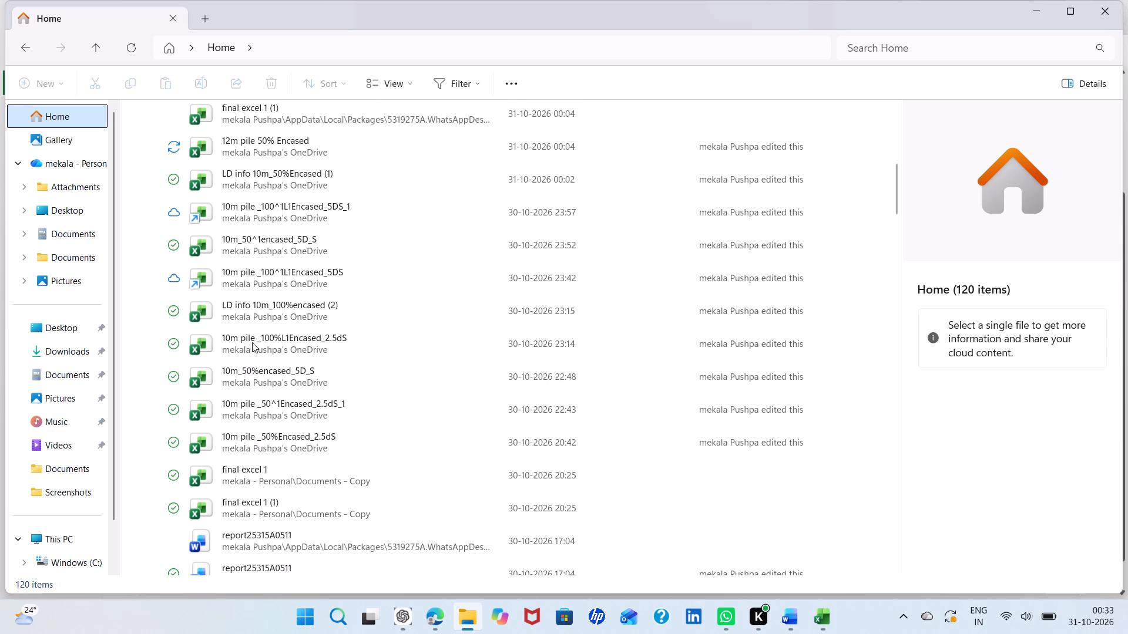
double_click(253, 334)
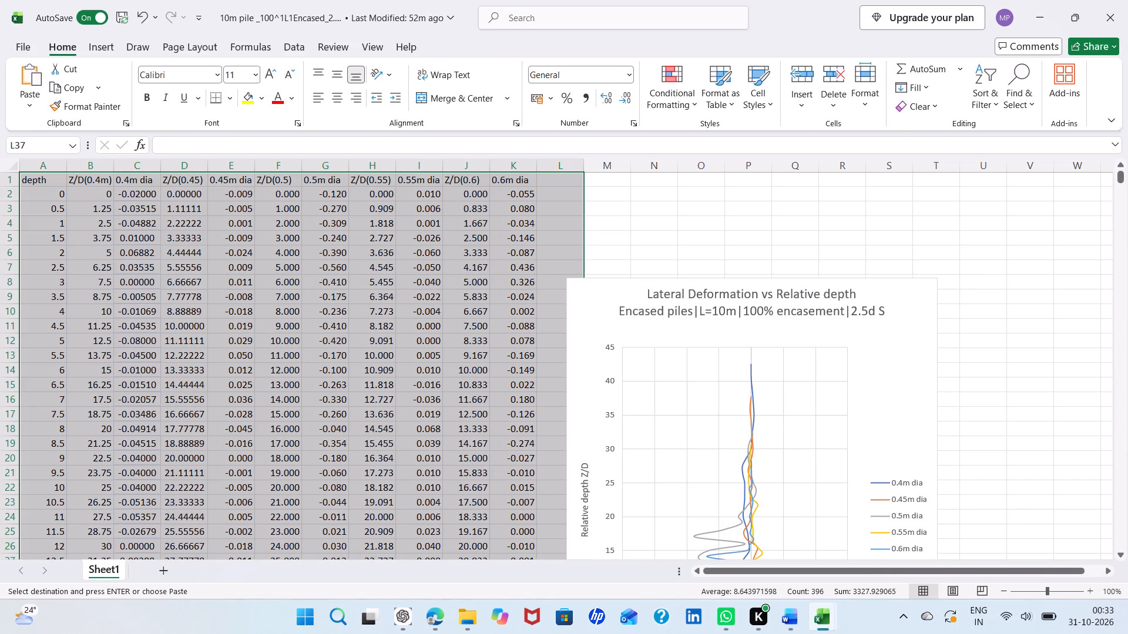
Copy the depth, Z/D and diameter table in A1:L36 of the 10m pile 2.5dS workbook, without the chart.
click(549, 408)
scroll(549, 408, down, 2)
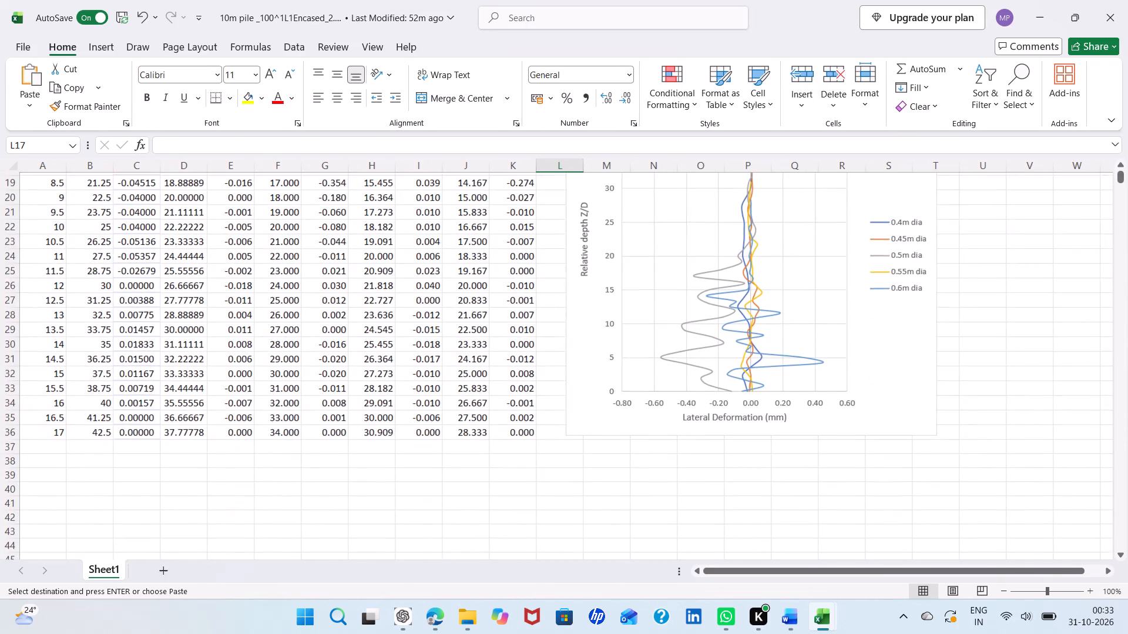
scroll(549, 408, down, 1)
drag(538, 436, 481, 399)
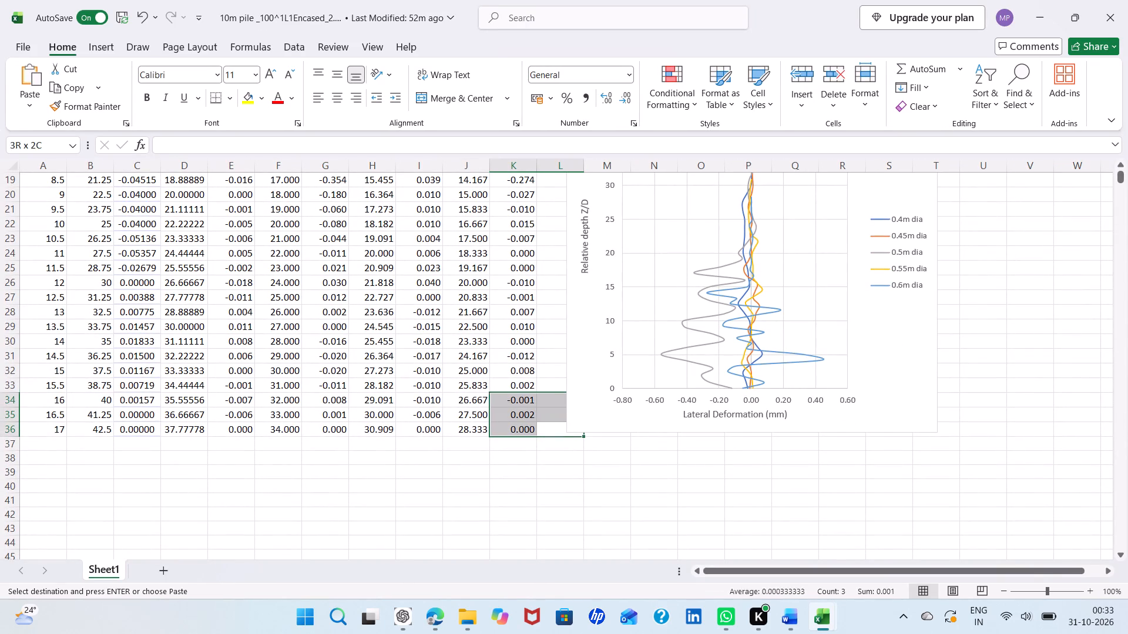
drag(481, 399, 11, 134)
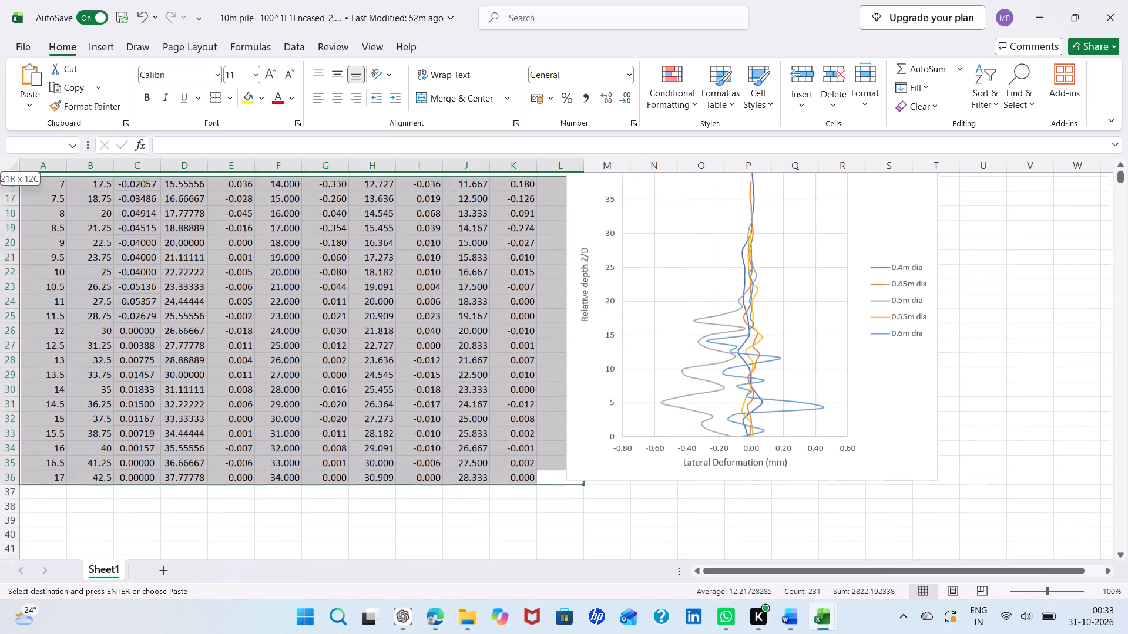
drag(11, 134, 18, 0)
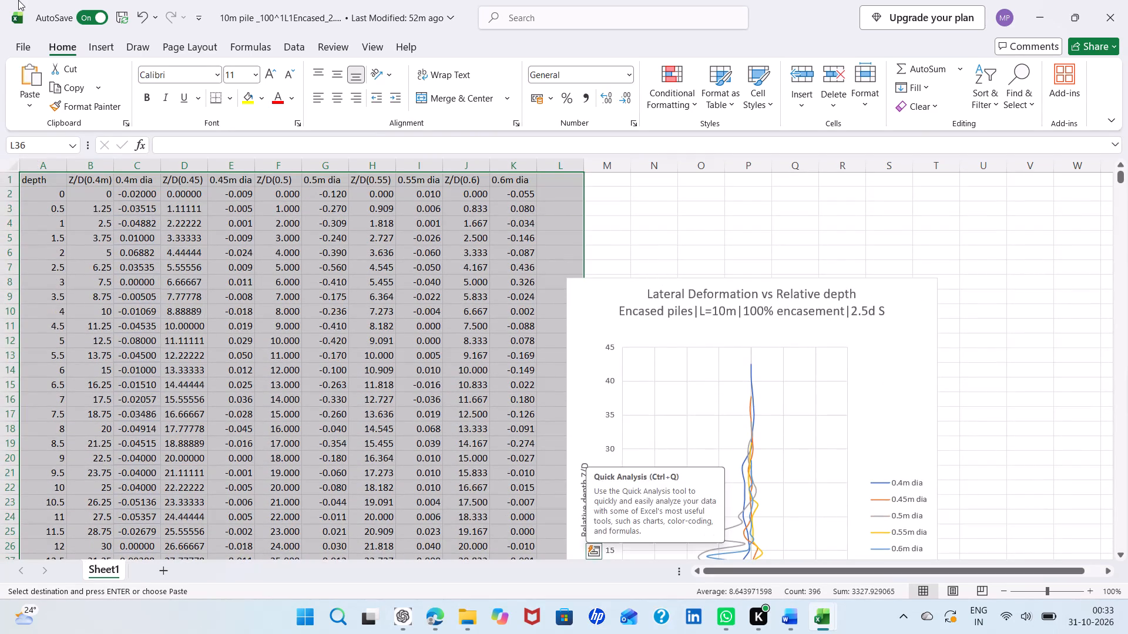
key(ctrl+c)
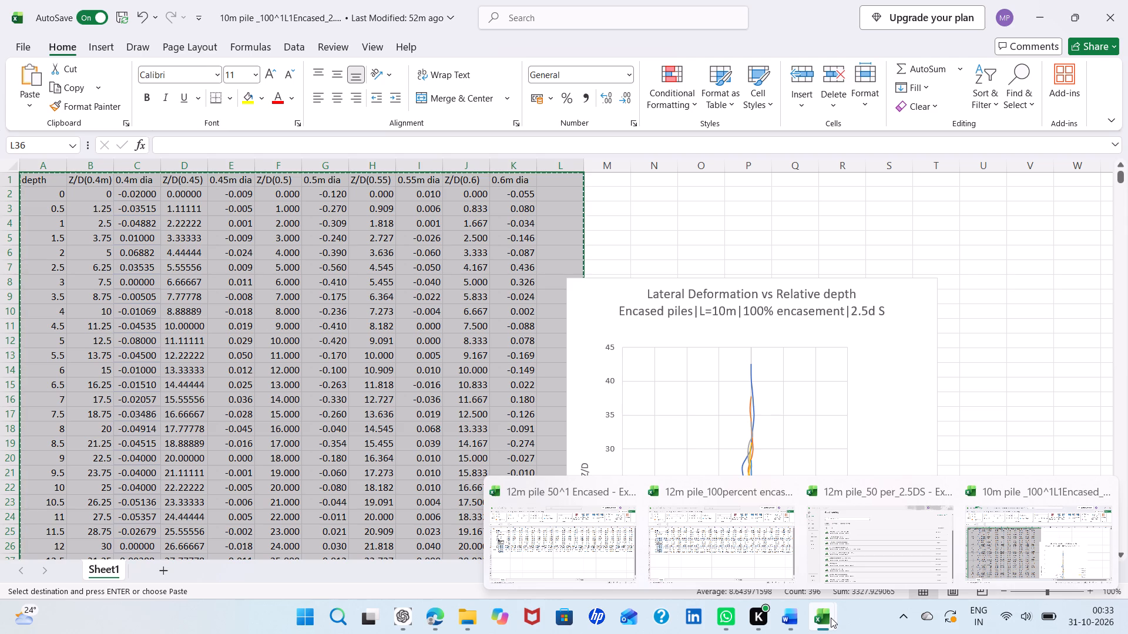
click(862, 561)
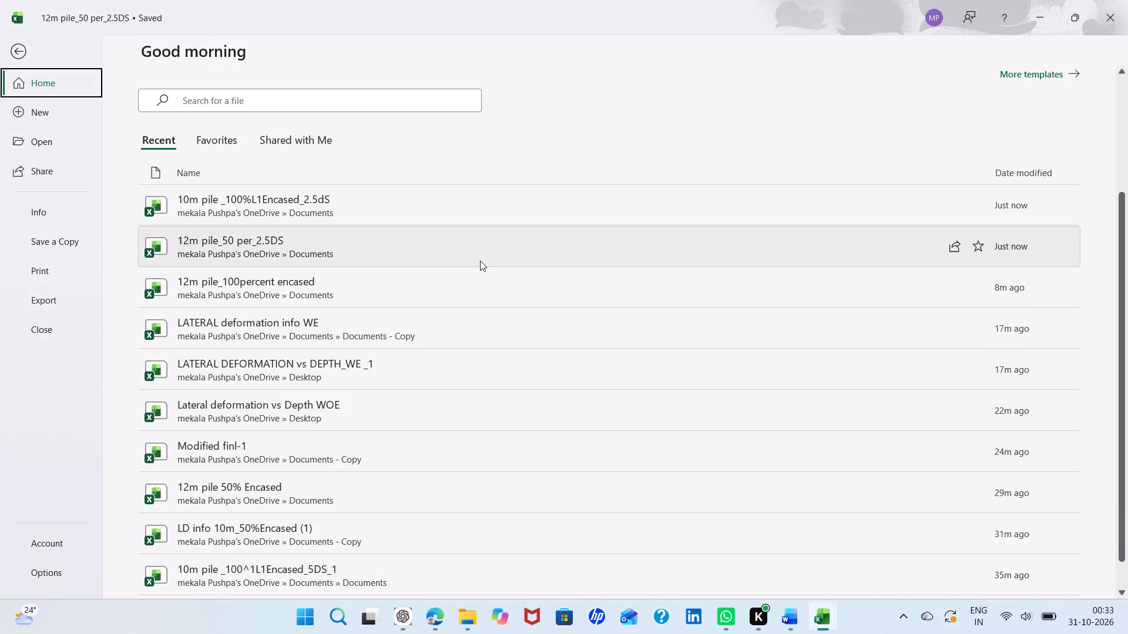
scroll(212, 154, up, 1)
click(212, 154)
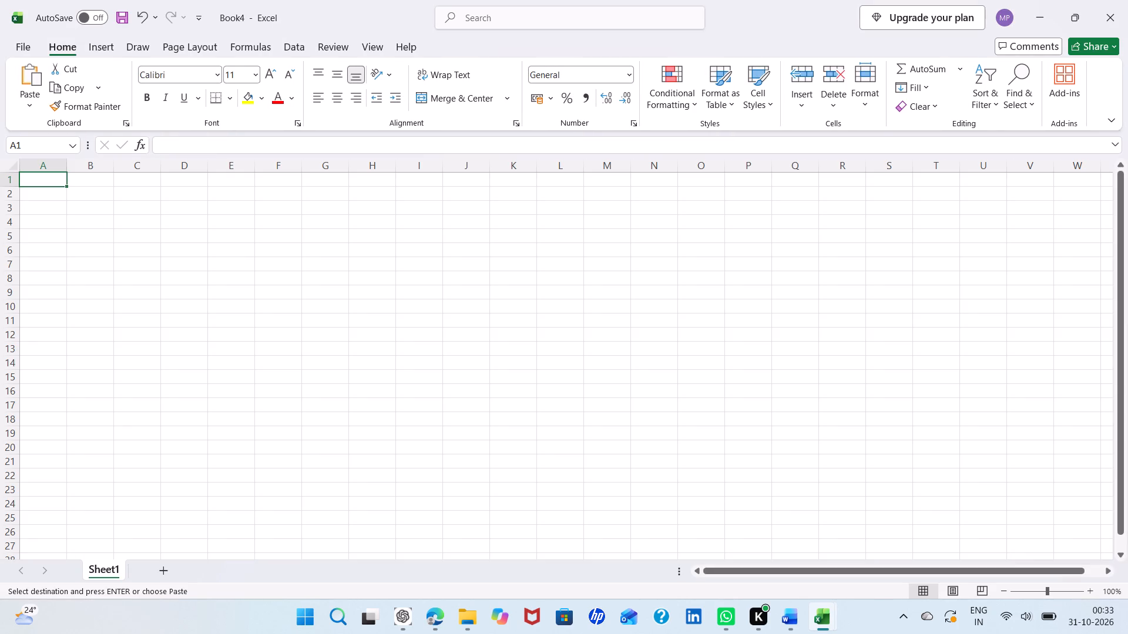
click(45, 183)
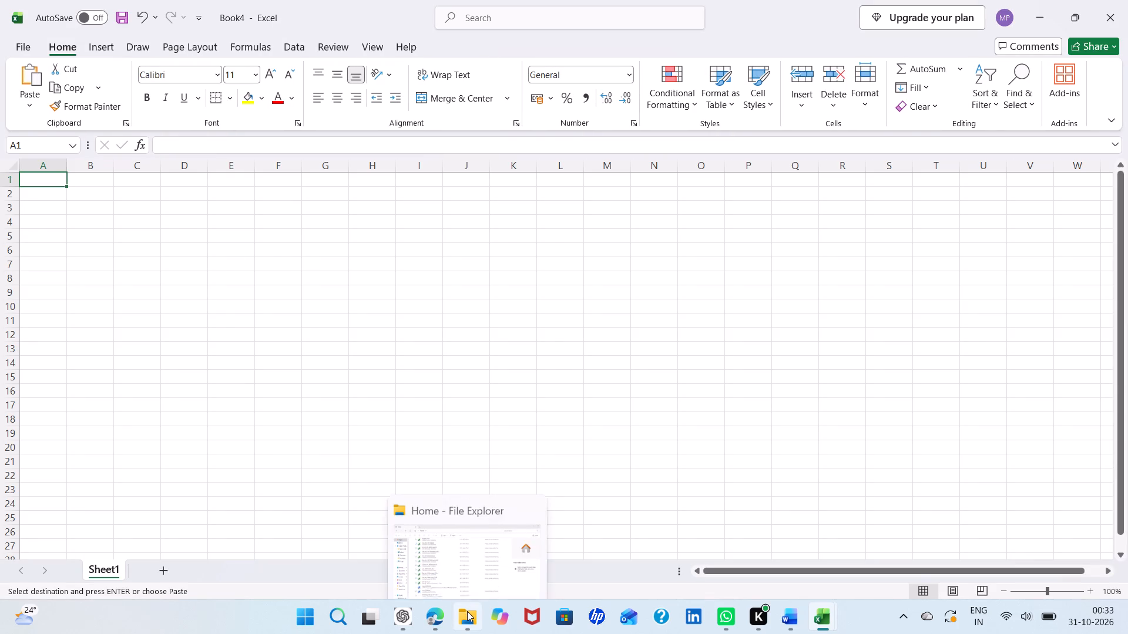
Open 12m pile_50 per_2.5DS from the recent files in File Explorer and paste the copied table at cell A1.
click(476, 542)
scroll(427, 345, up, 3)
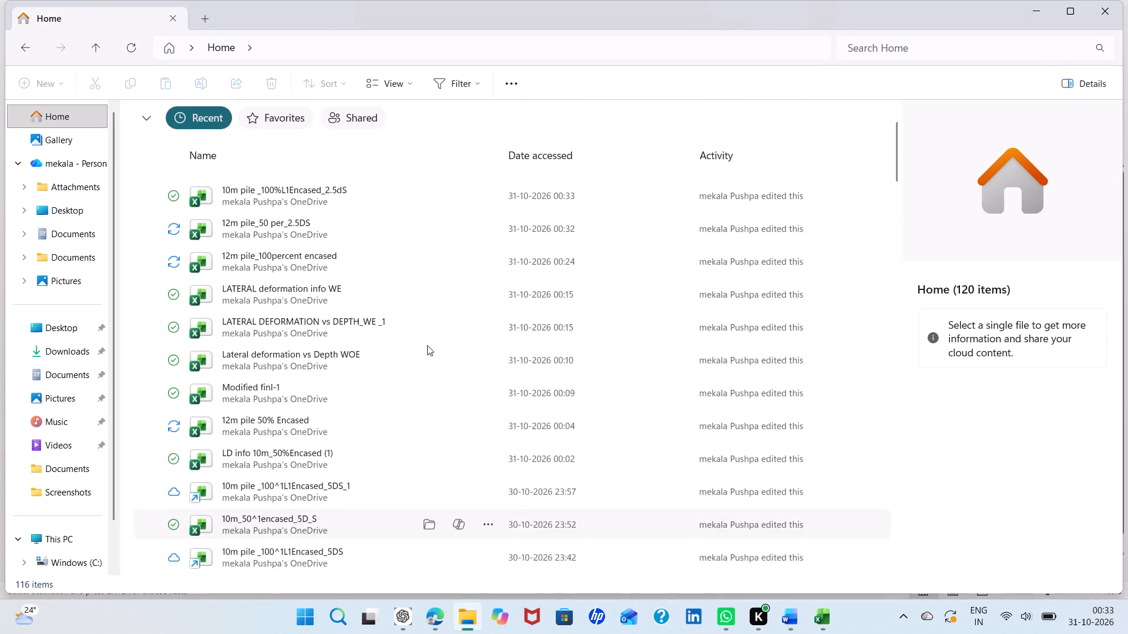
scroll(427, 345, up, 2)
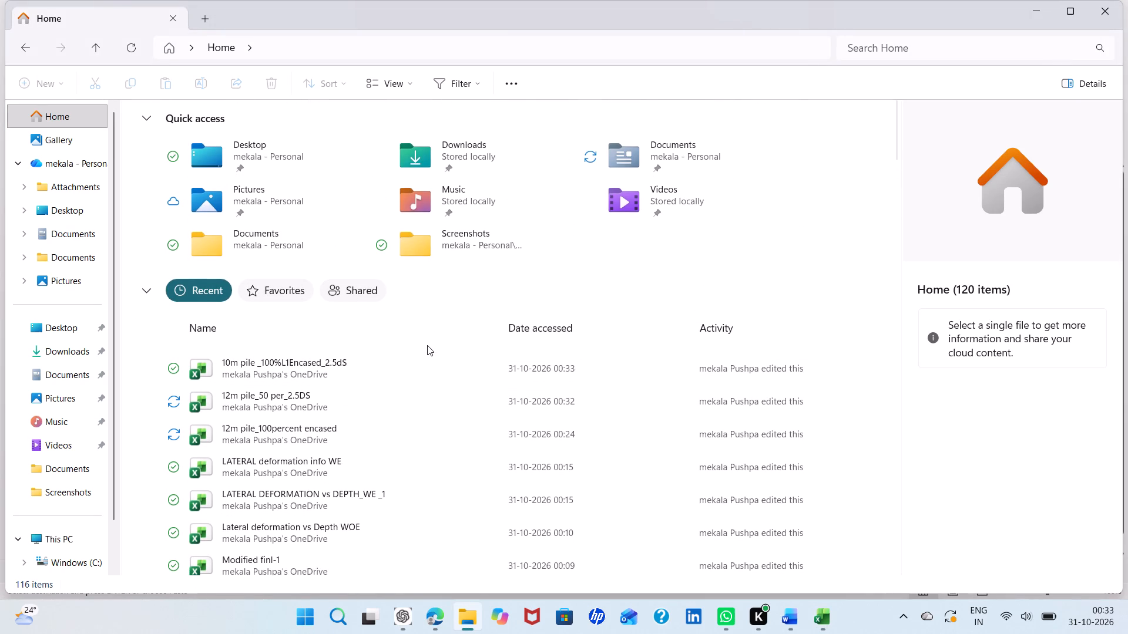
double_click(361, 404)
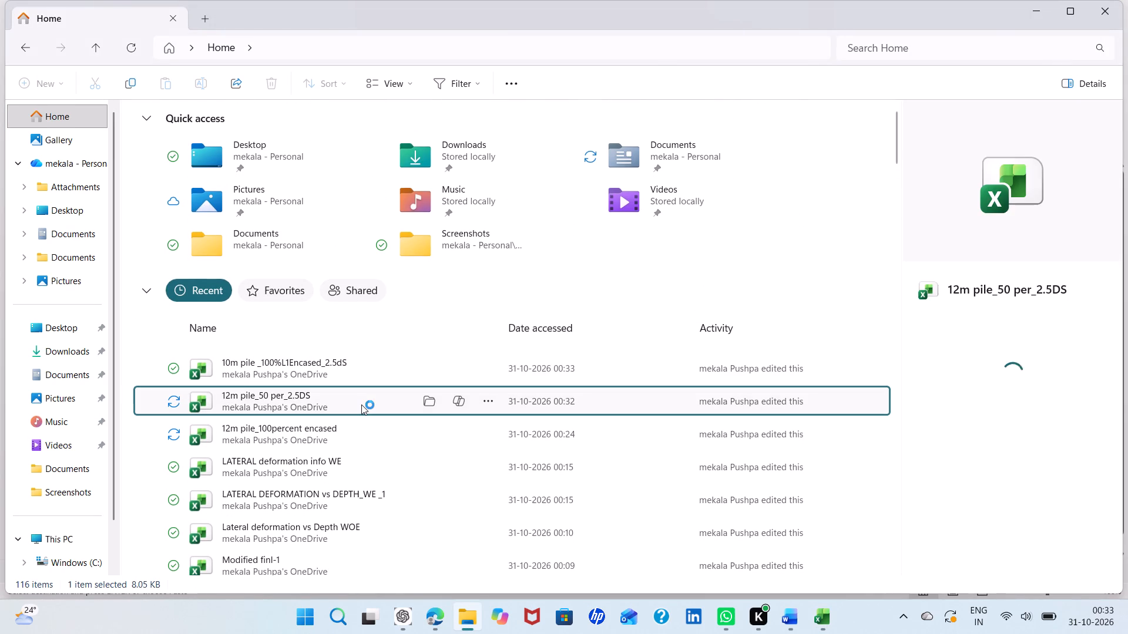
click(38, 176)
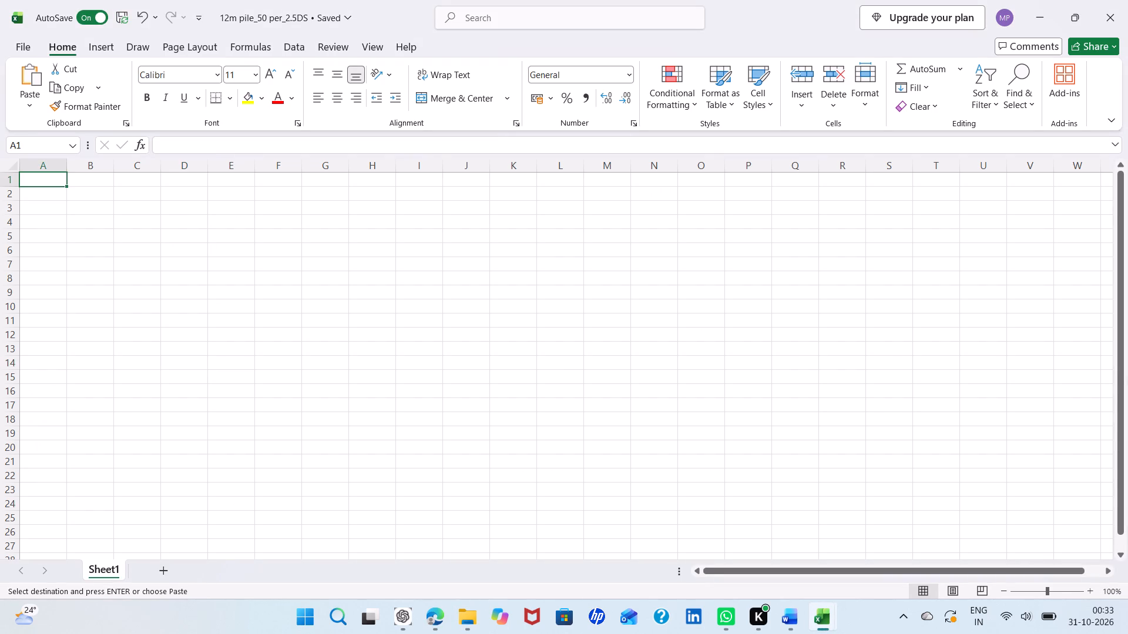
key(ctrl+v)
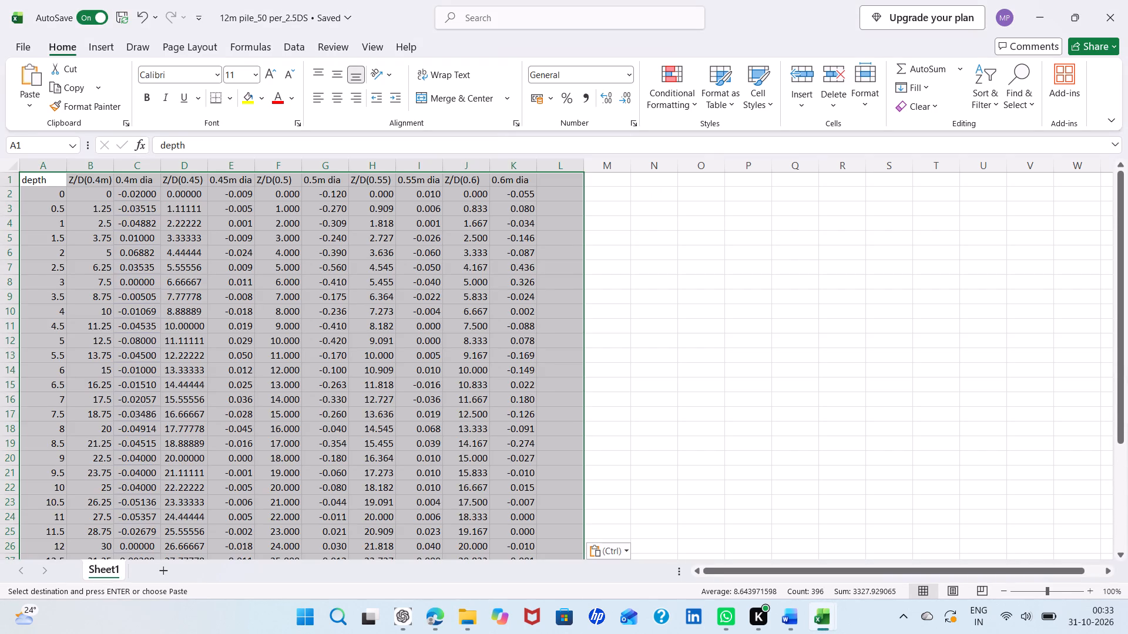
click(633, 268)
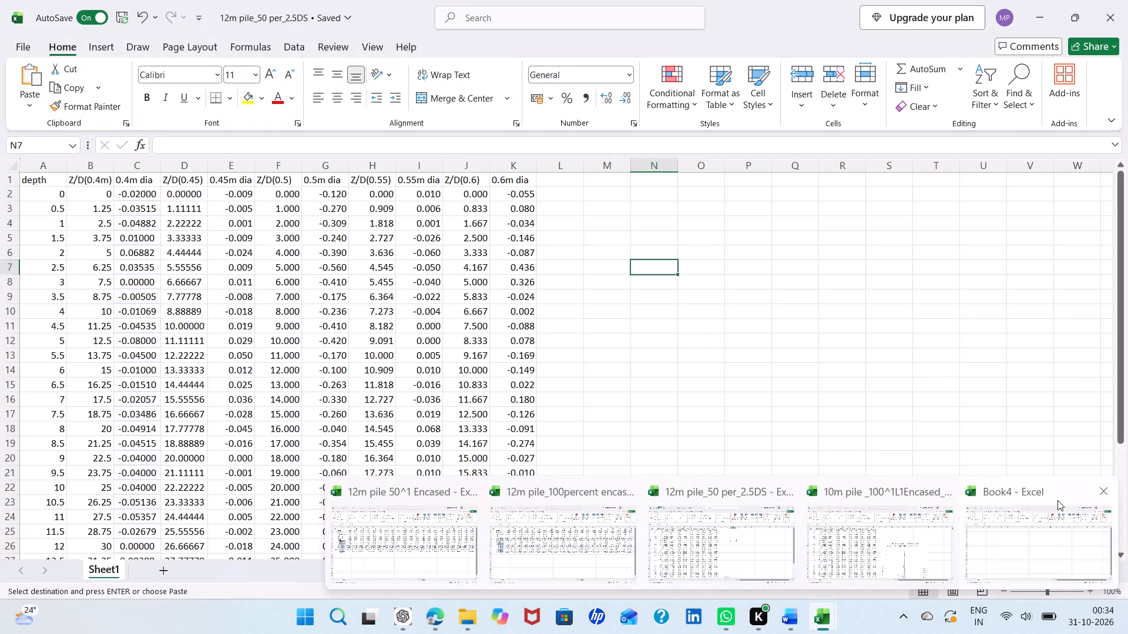
Close the unused blank workbook and the 10m pile 2.5dS workbook without keeping the copied data on the clipboard.
click(1100, 491)
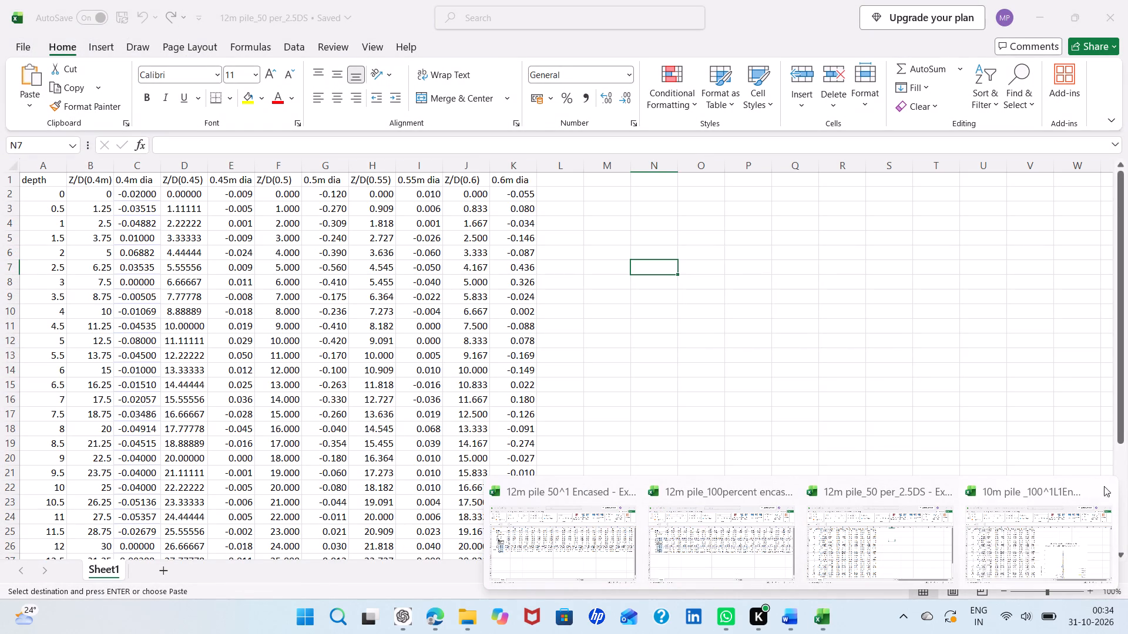
click(1107, 484)
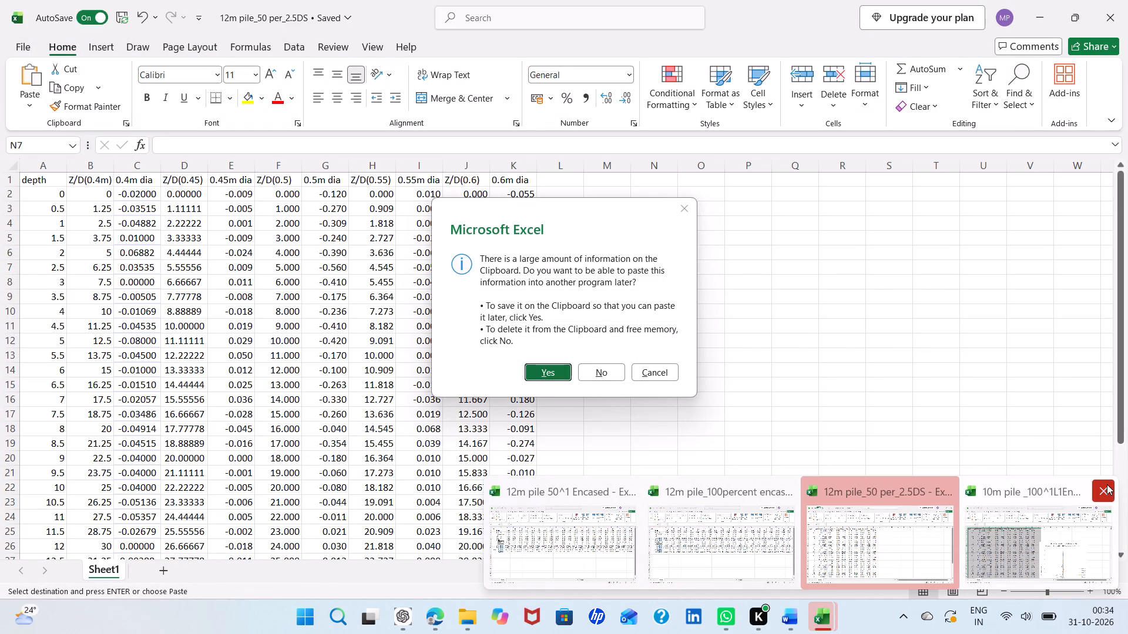
click(603, 375)
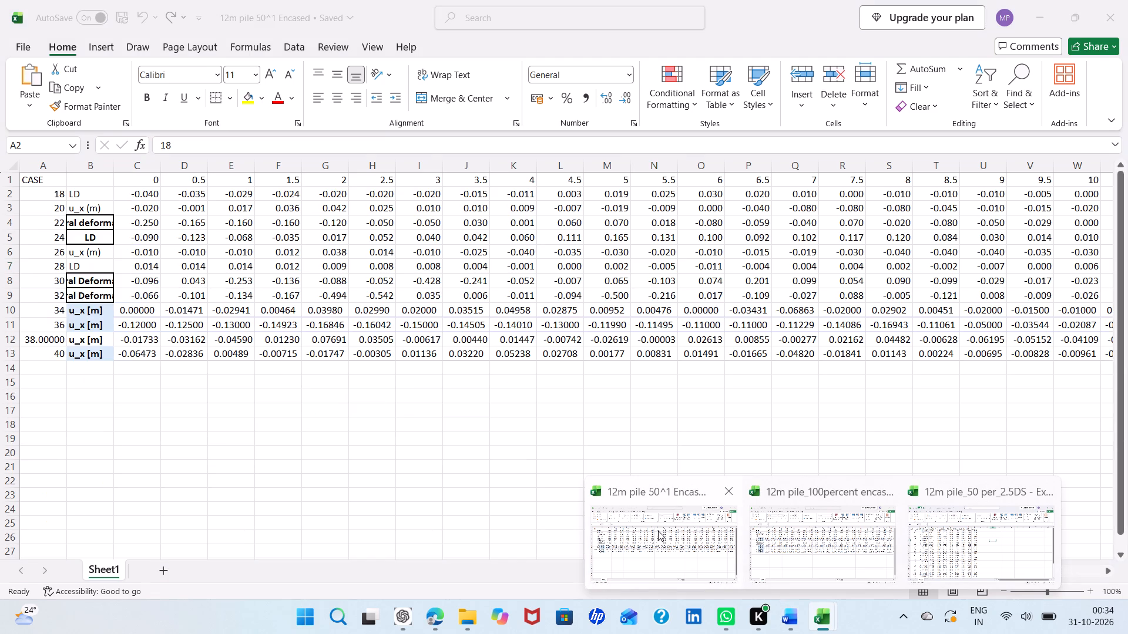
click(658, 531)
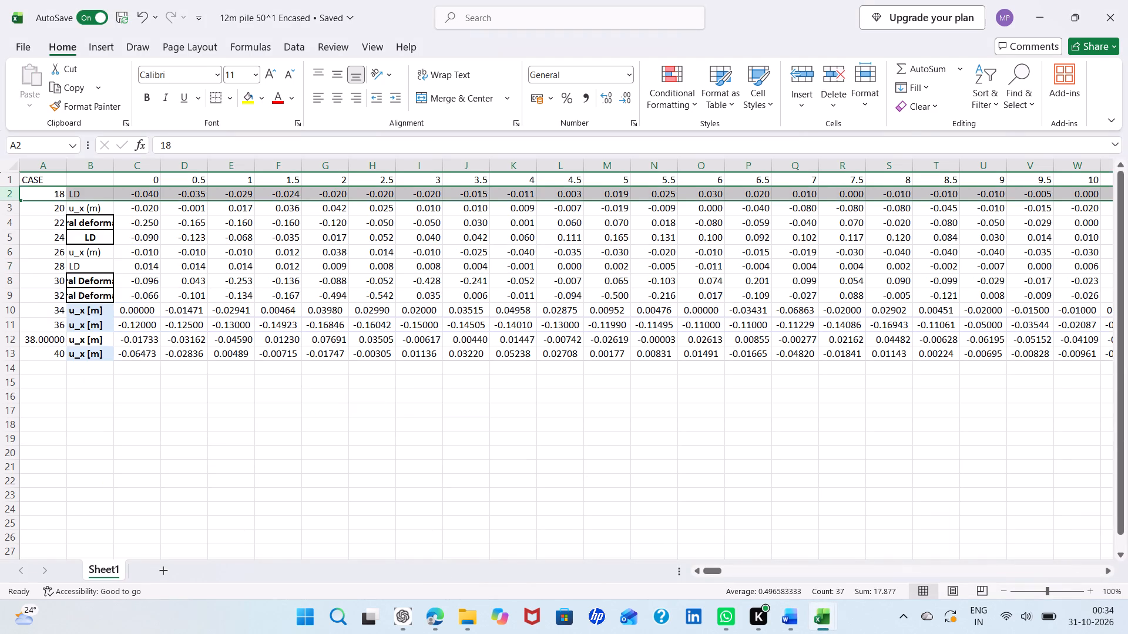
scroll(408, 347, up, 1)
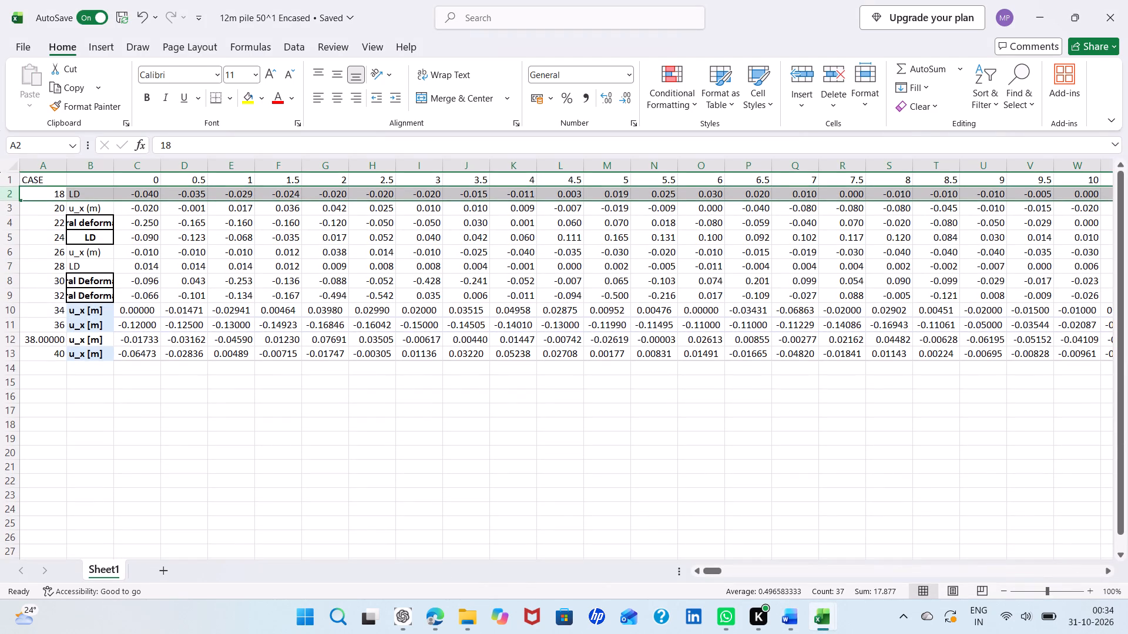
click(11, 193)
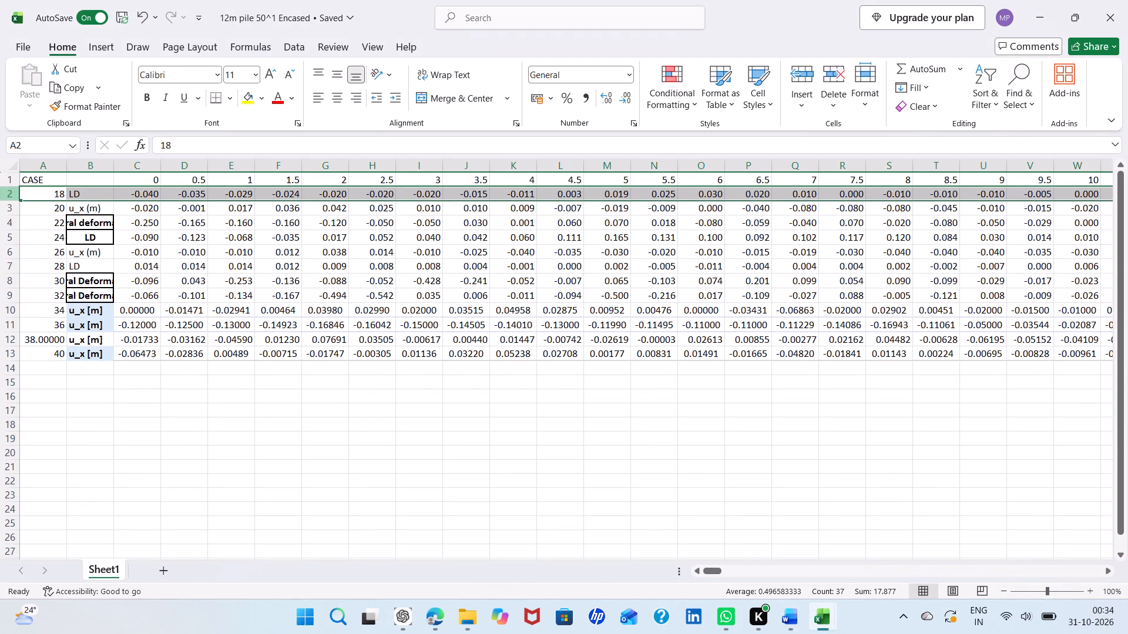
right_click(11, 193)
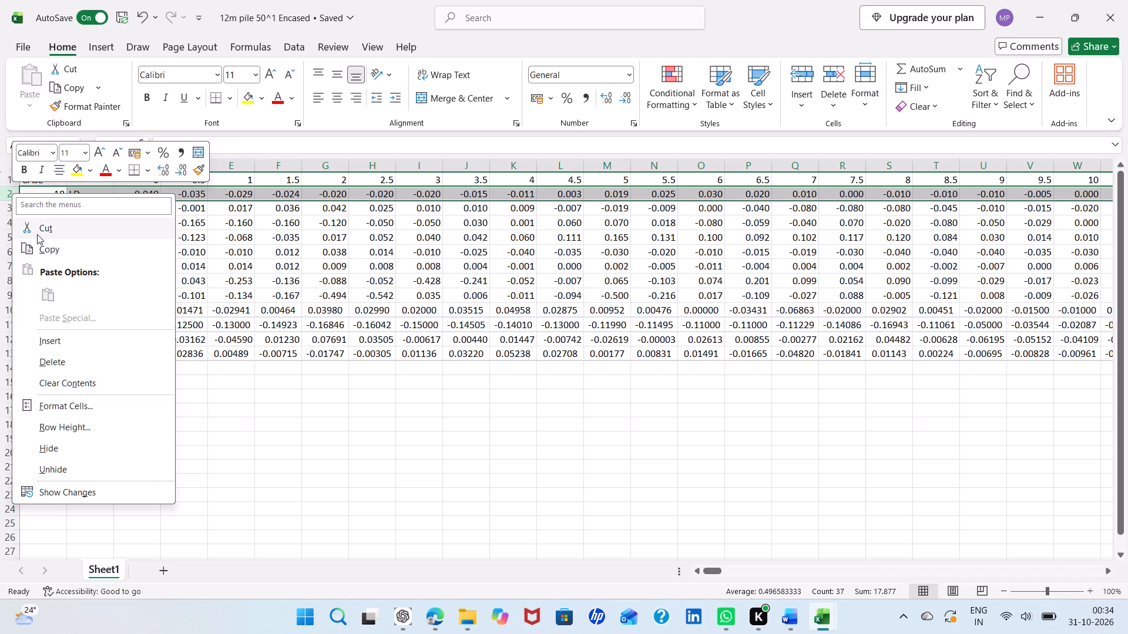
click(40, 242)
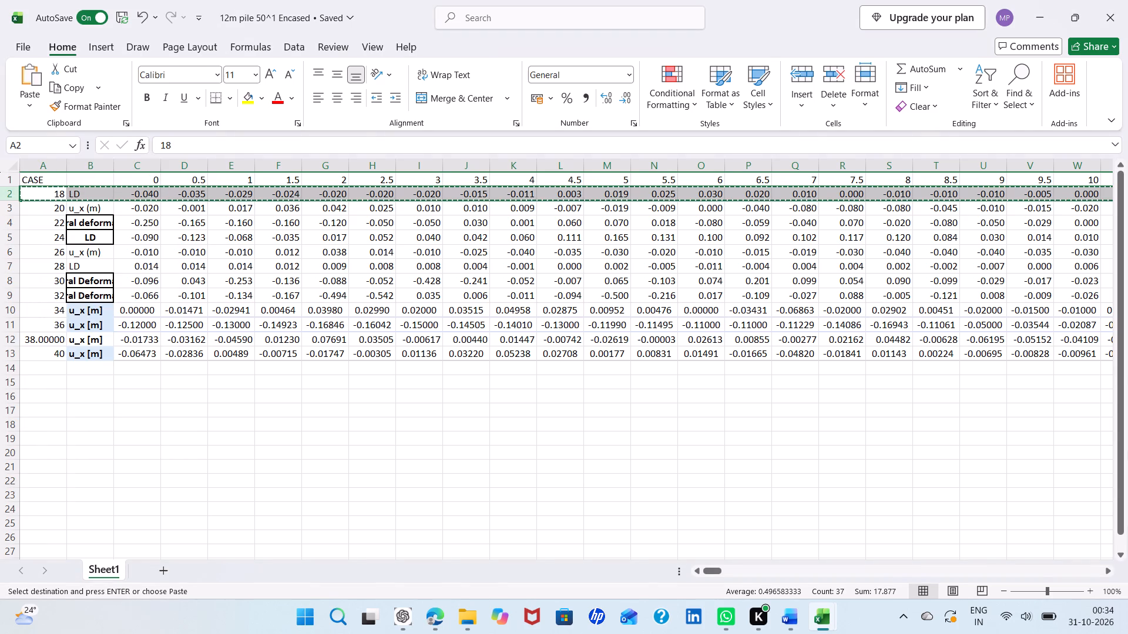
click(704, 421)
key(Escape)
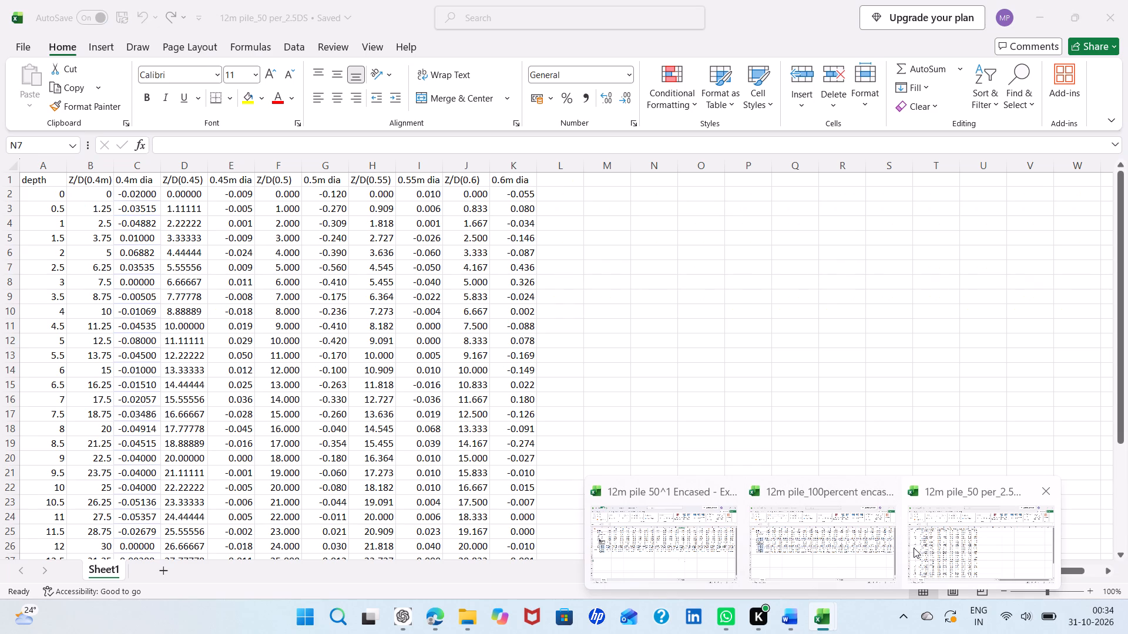
Insert a blank row below the header row in the 12m pile_50 per_2.5DS workbook.
click(914, 548)
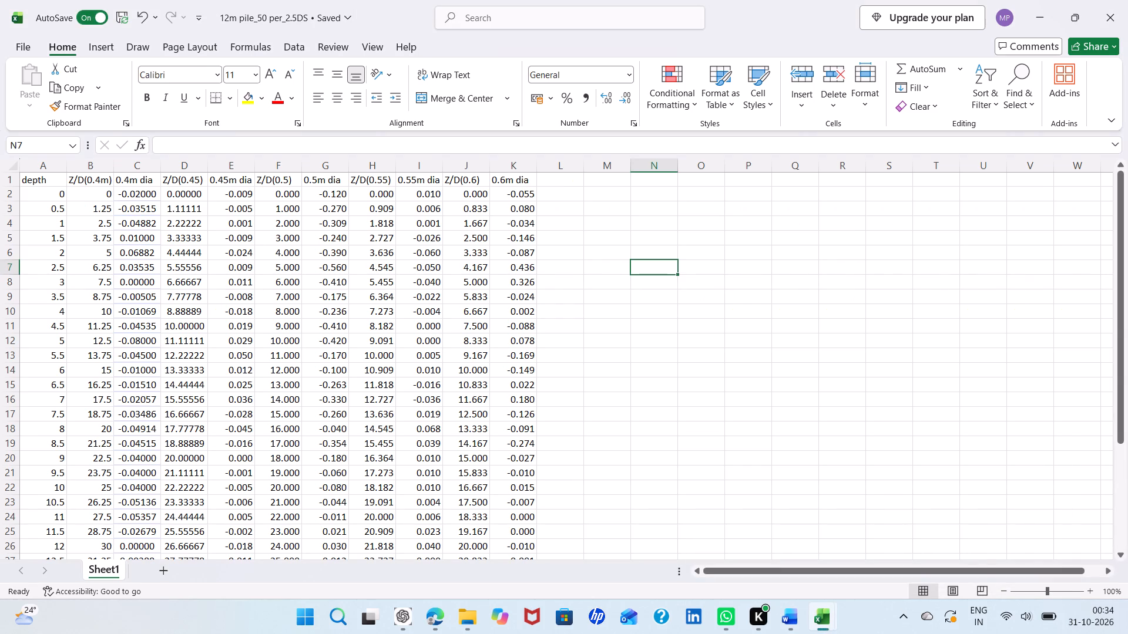
click(9, 196)
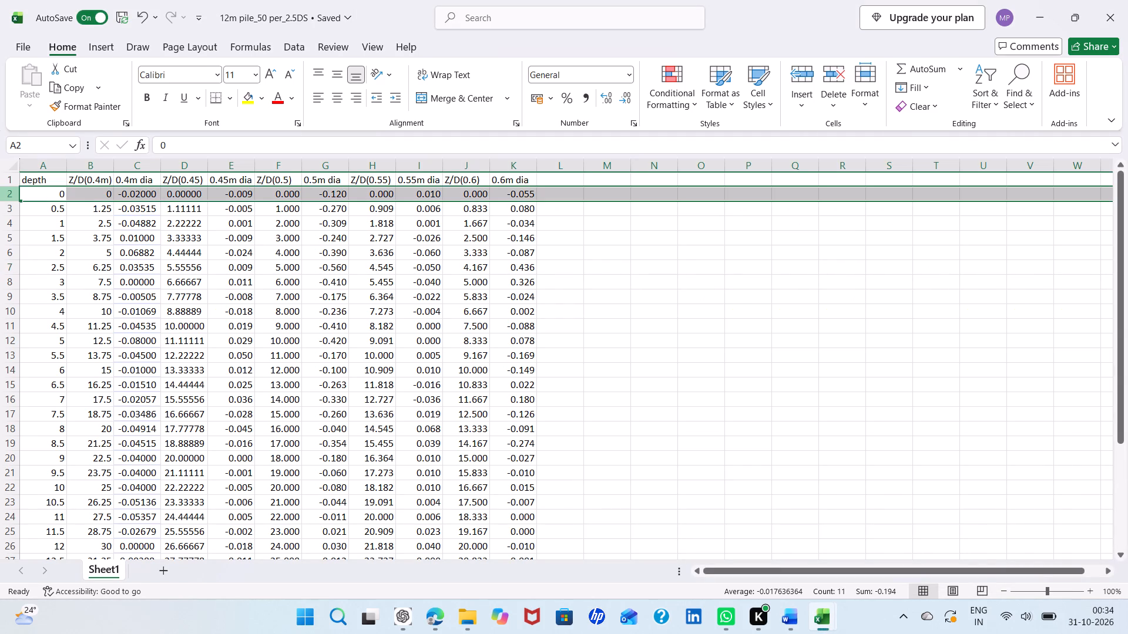
right_click(9, 196)
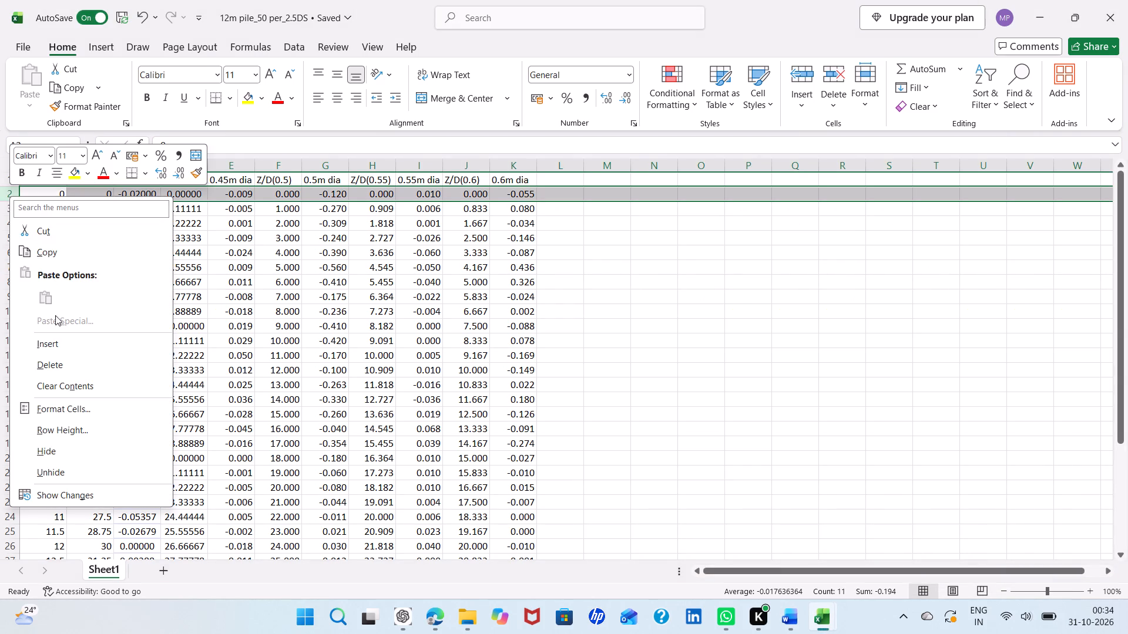
click(55, 341)
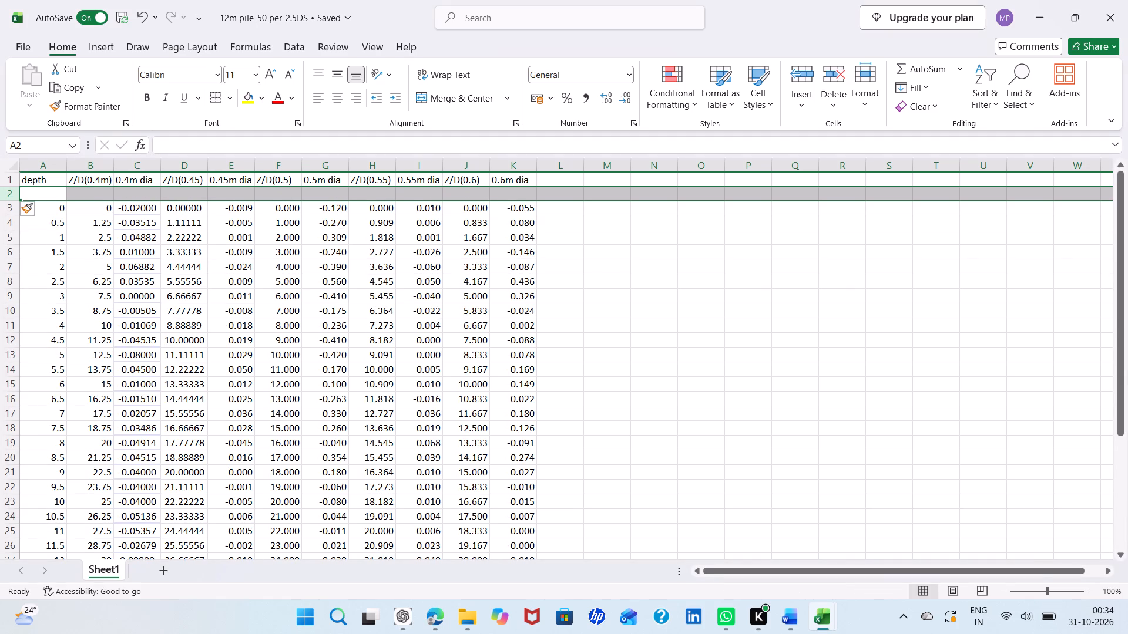
click(548, 305)
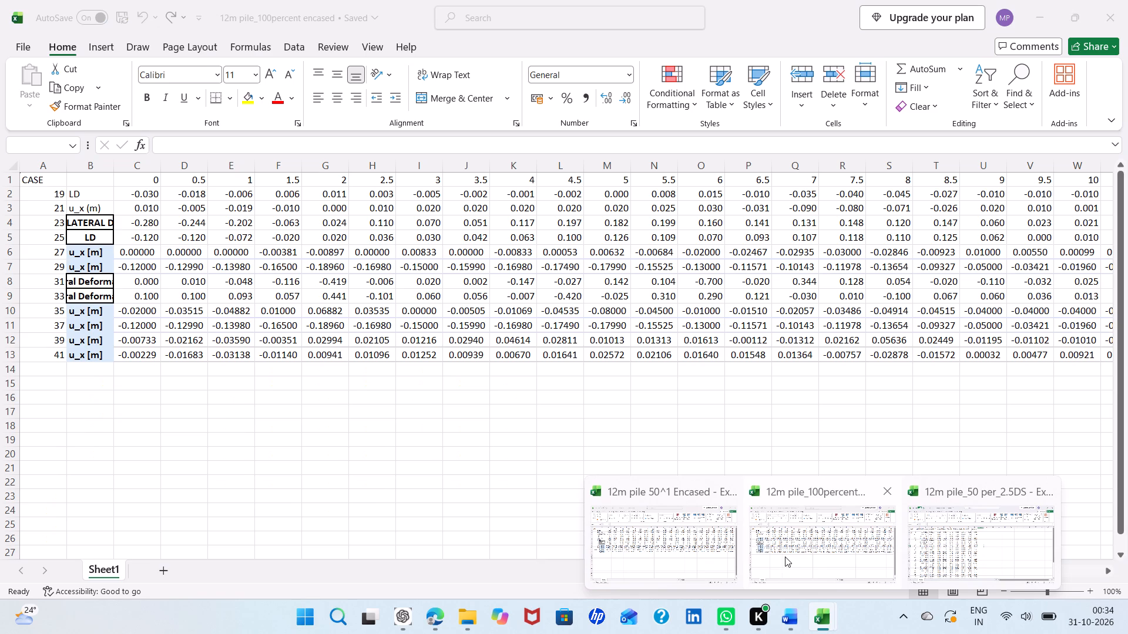
Copy the case 18 row from 12m pile 50^1 Encased and paste it transposed over column C of 12m pile_50 per_2.5DS.
click(640, 535)
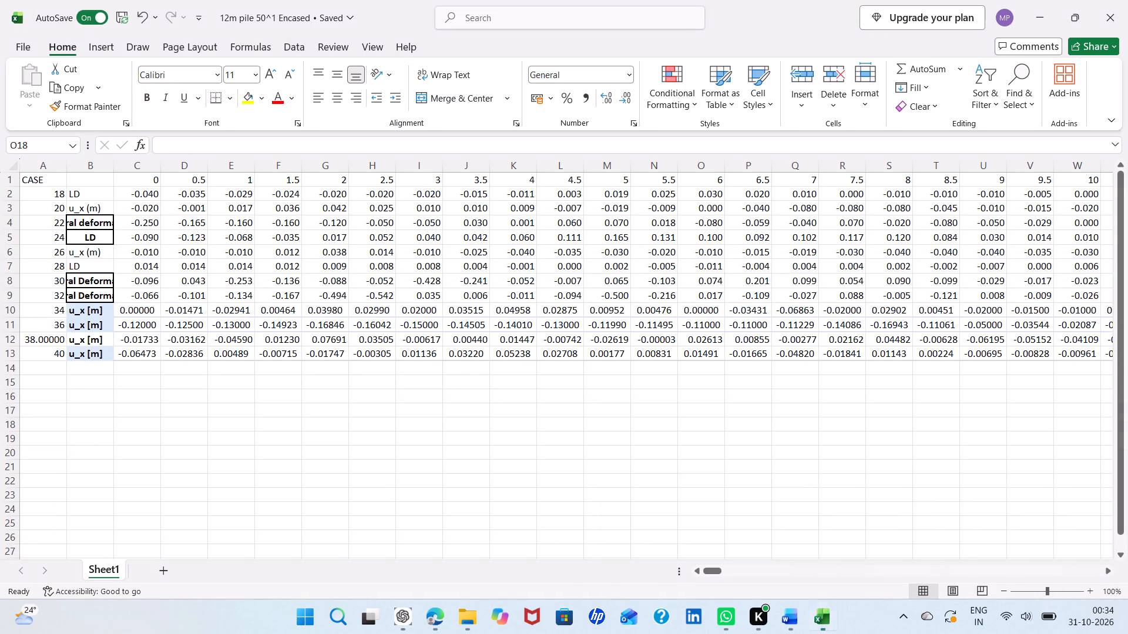
click(15, 196)
right_click(15, 196)
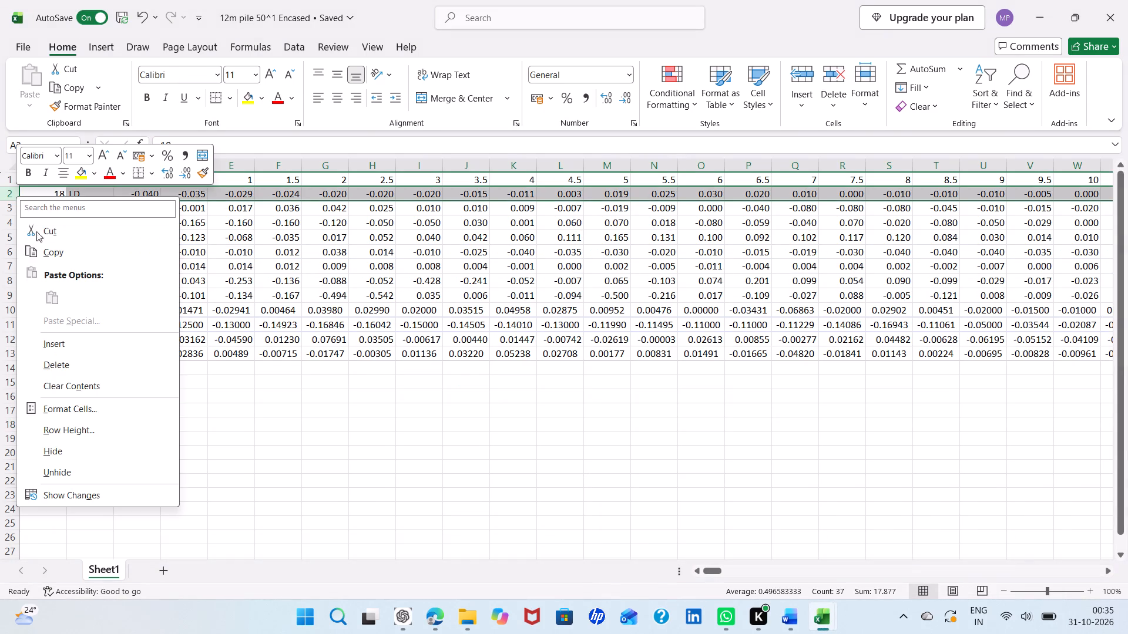
click(43, 251)
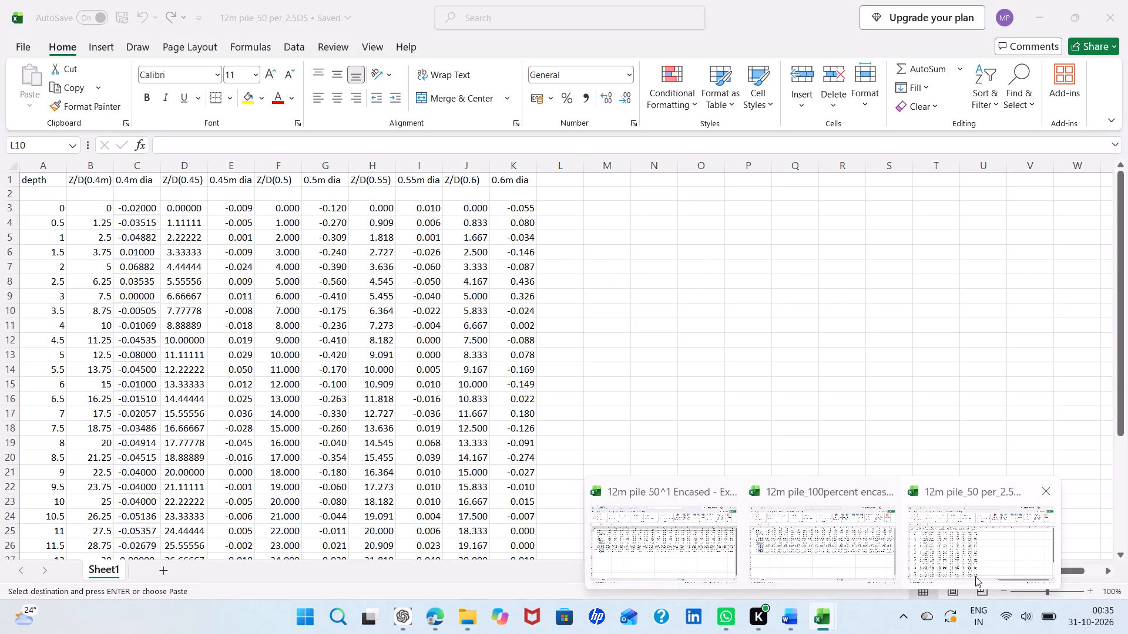
click(975, 576)
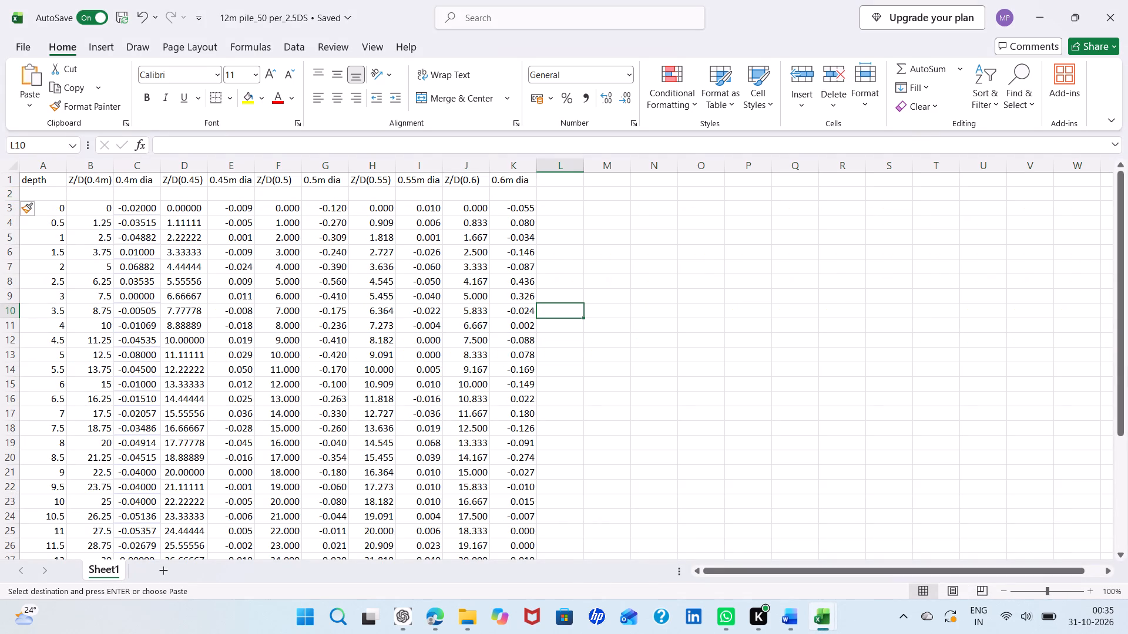
click(142, 166)
right_click(142, 166)
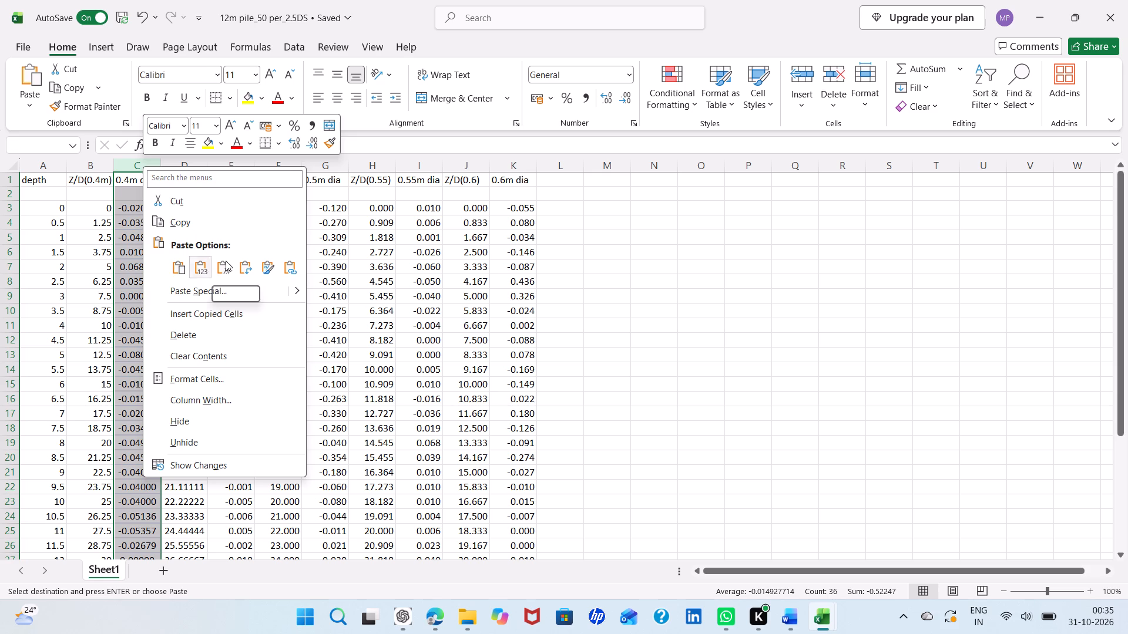
click(246, 259)
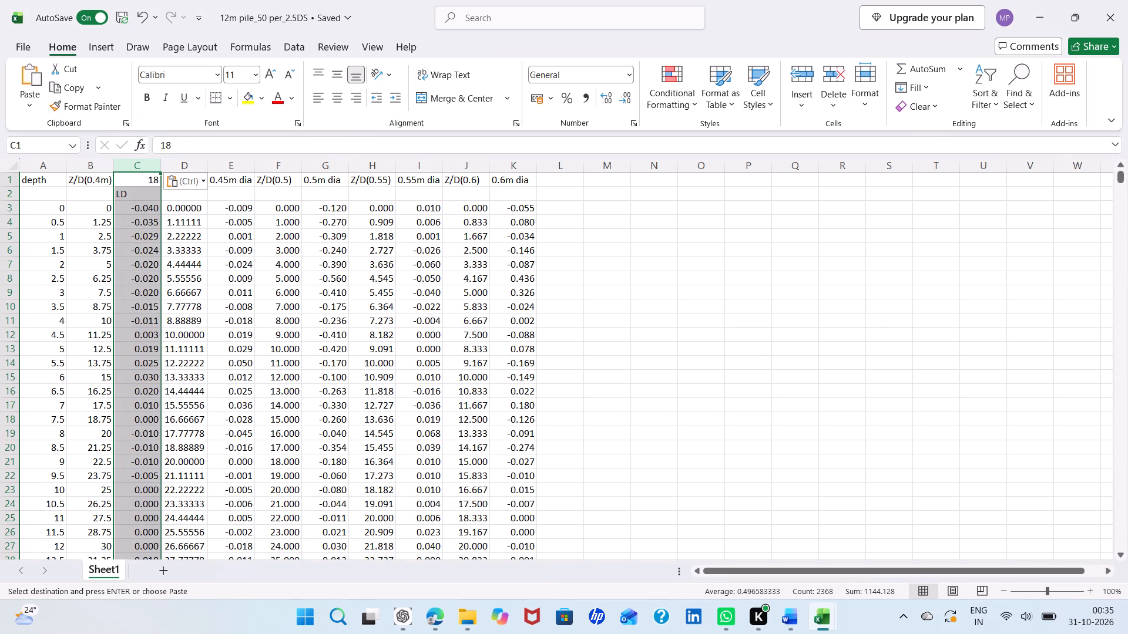
click(667, 314)
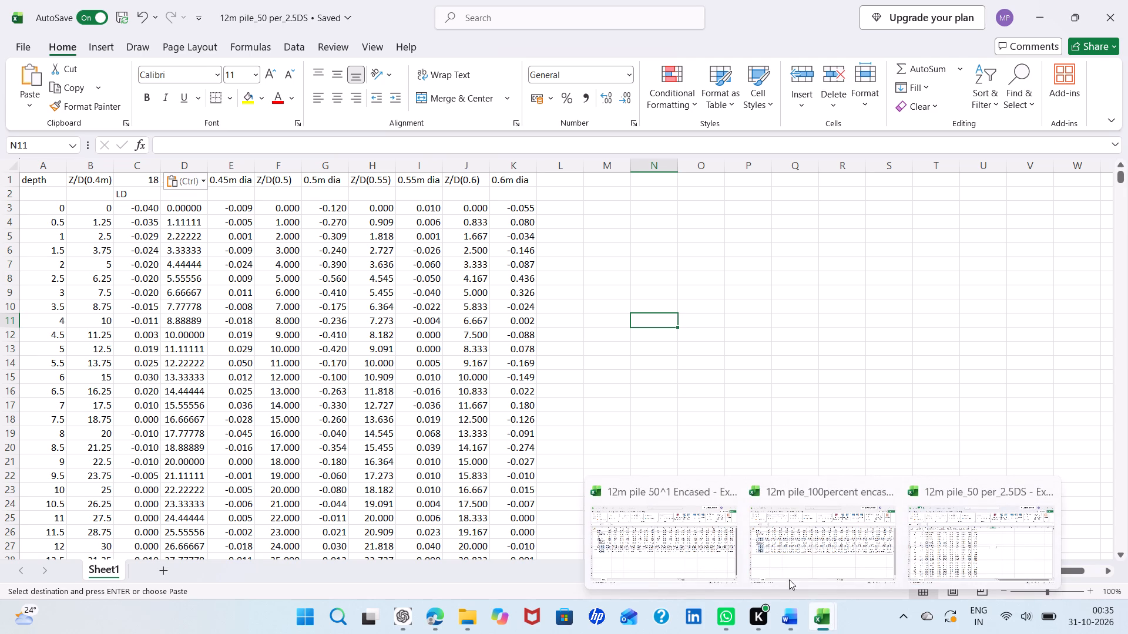
Copy the case 22 row from 12m pile 50^1 Encased and paste it transposed over column E of 12m pile_50 per_2.5DS.
click(656, 533)
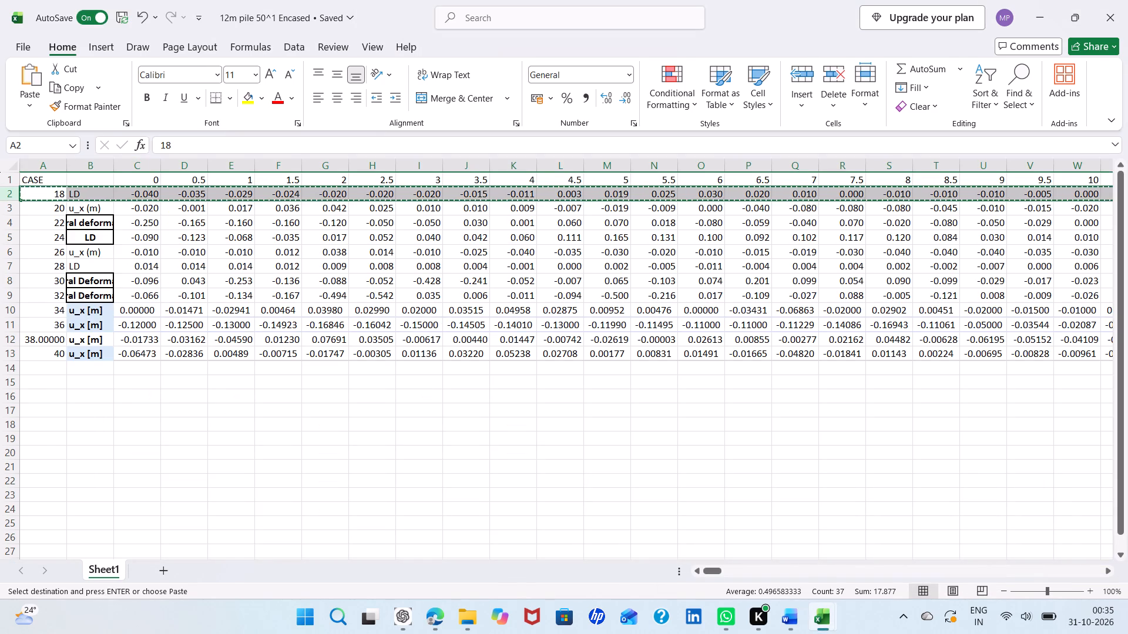
click(8, 222)
right_click(8, 222)
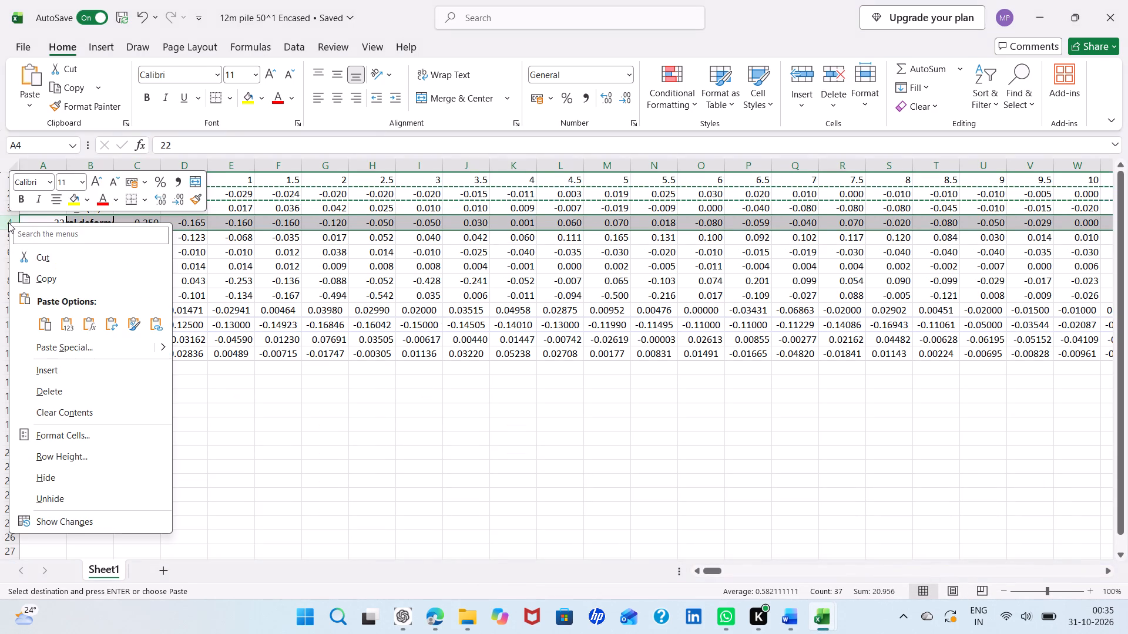
click(38, 279)
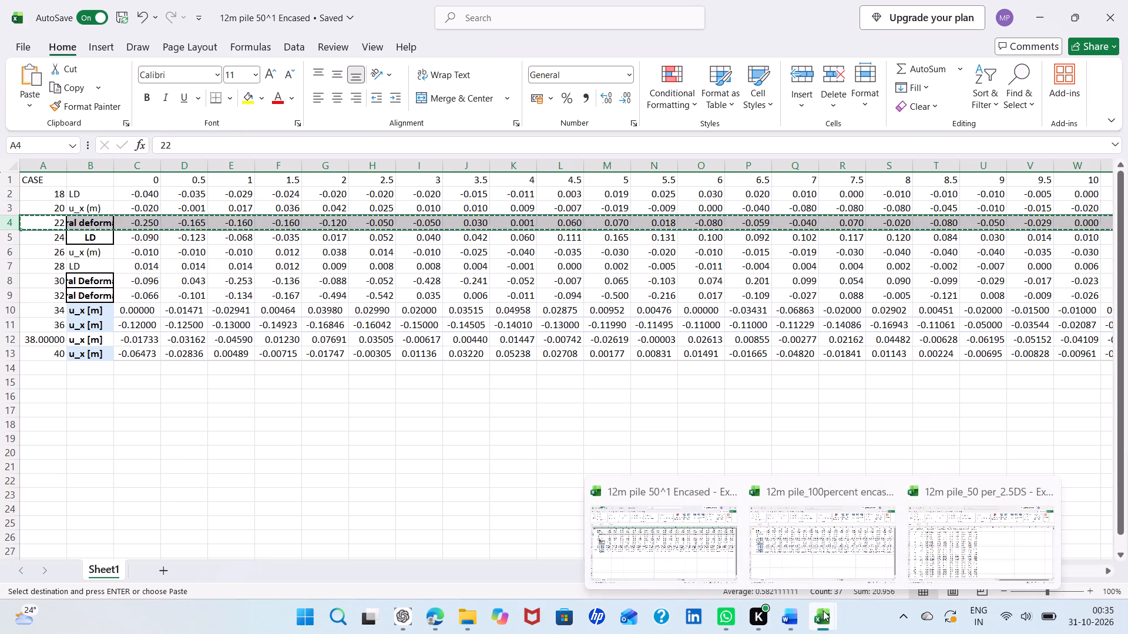
click(973, 561)
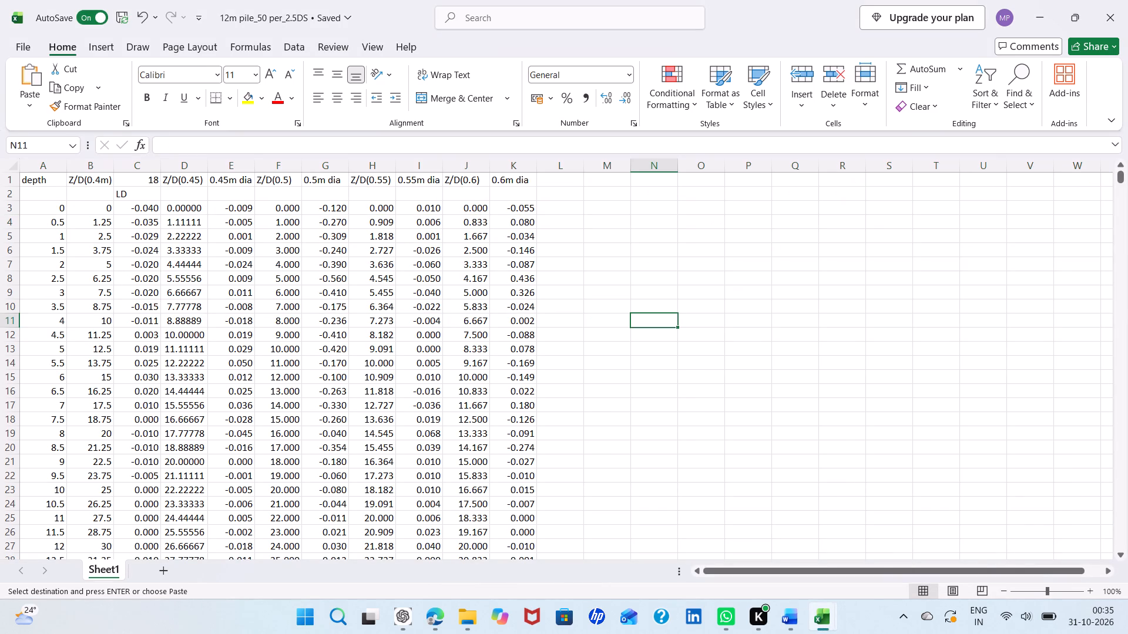
click(235, 159)
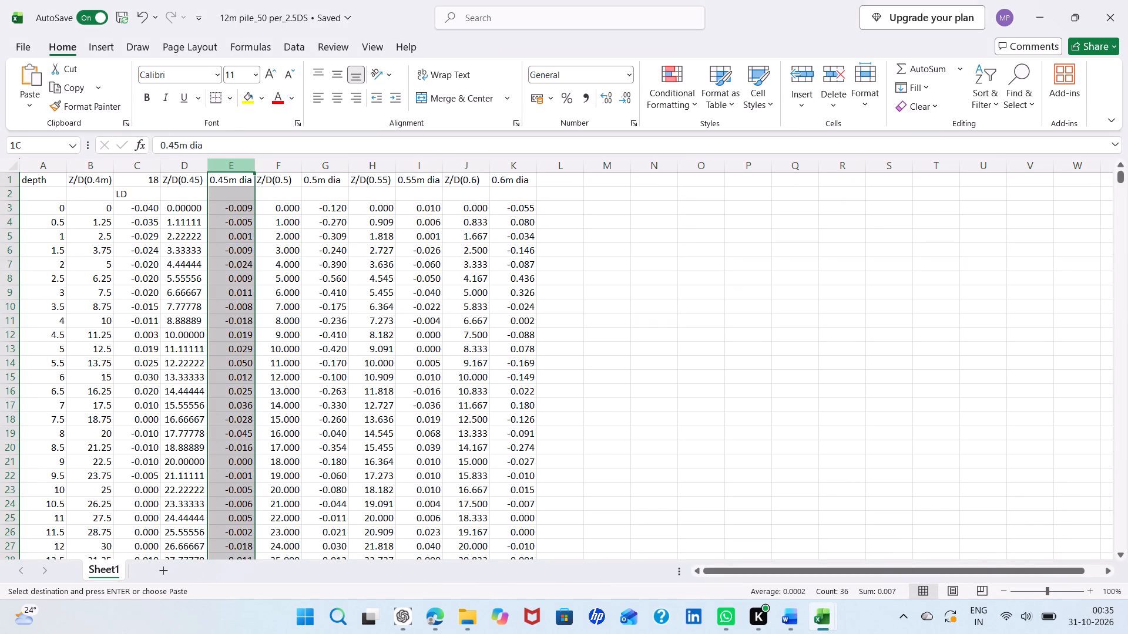
right_click(235, 159)
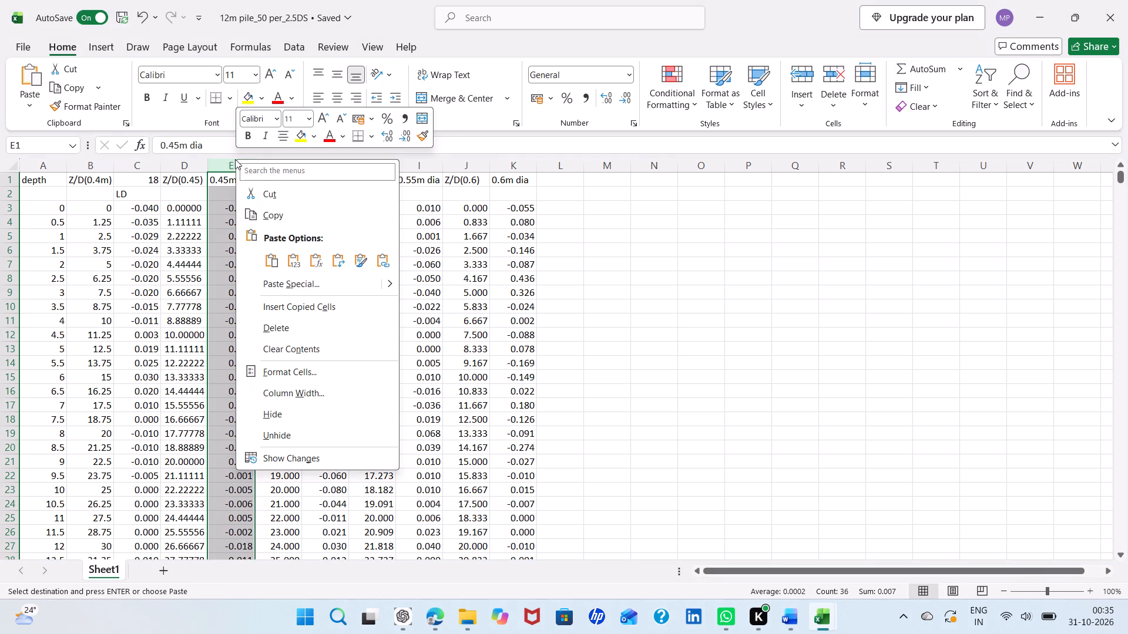
click(335, 262)
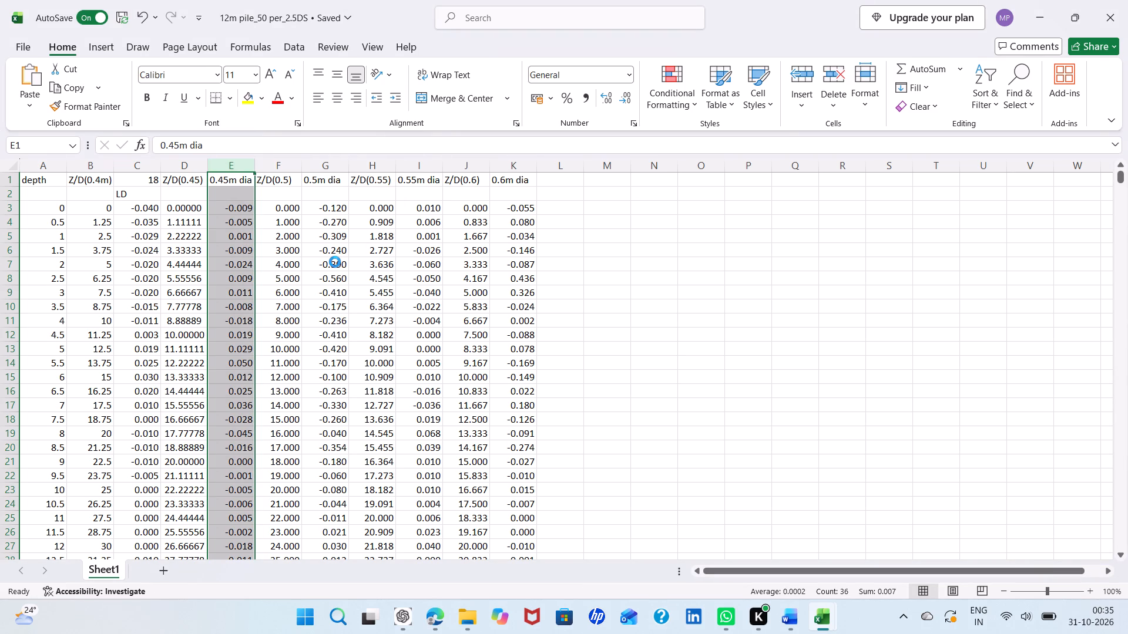
Paste the copied case 22 row transposed over the 0.5m dia values in column G.
click(337, 170)
right_click(337, 170)
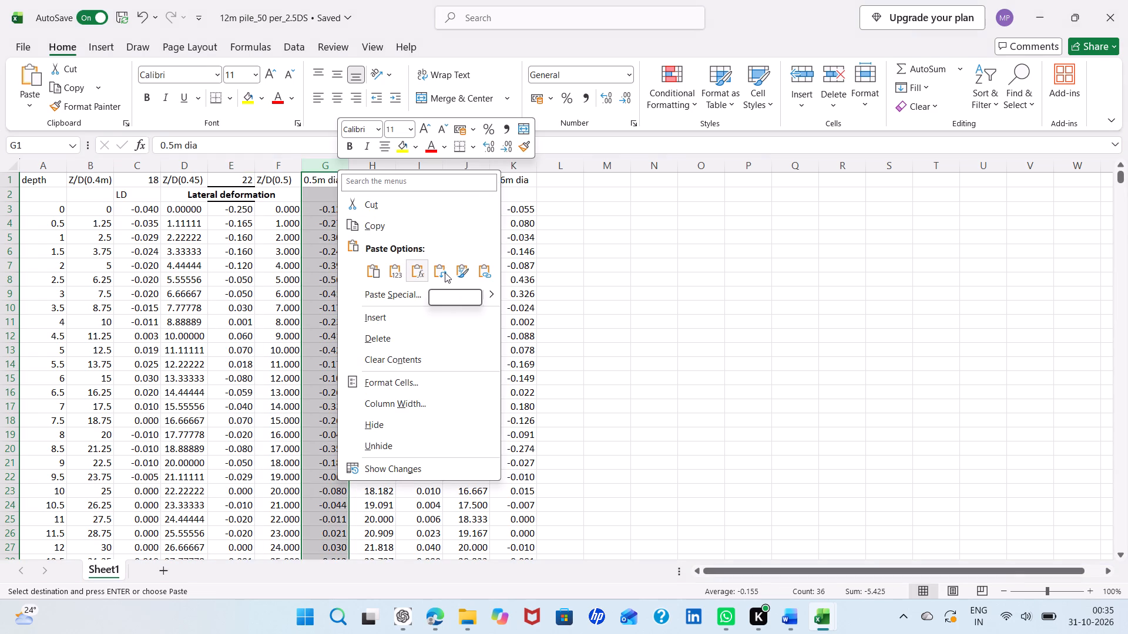
click(445, 272)
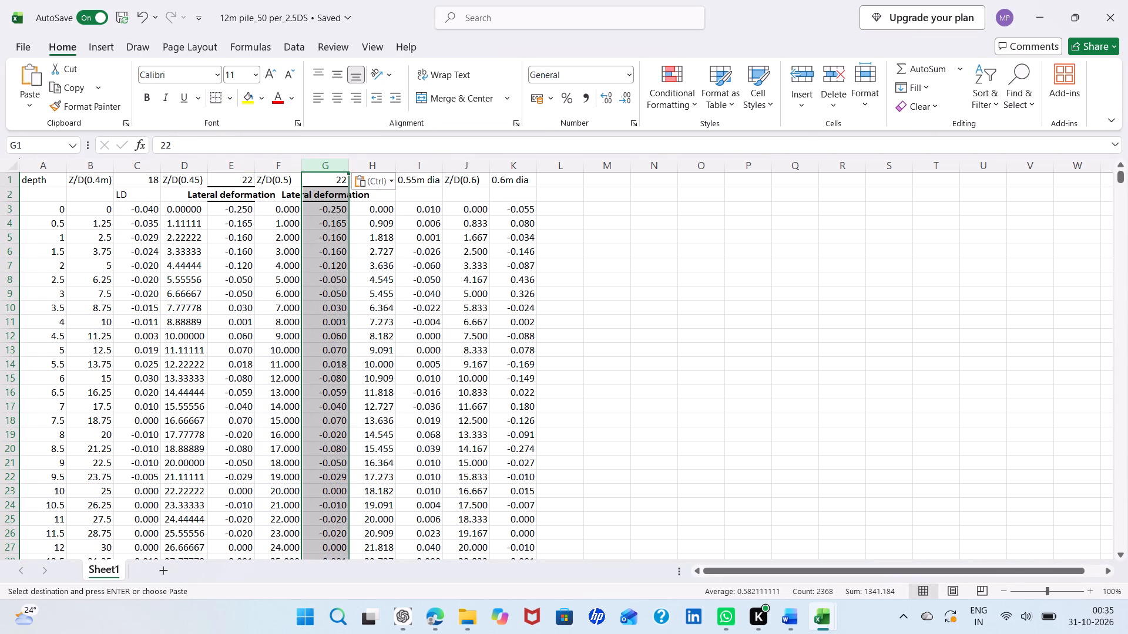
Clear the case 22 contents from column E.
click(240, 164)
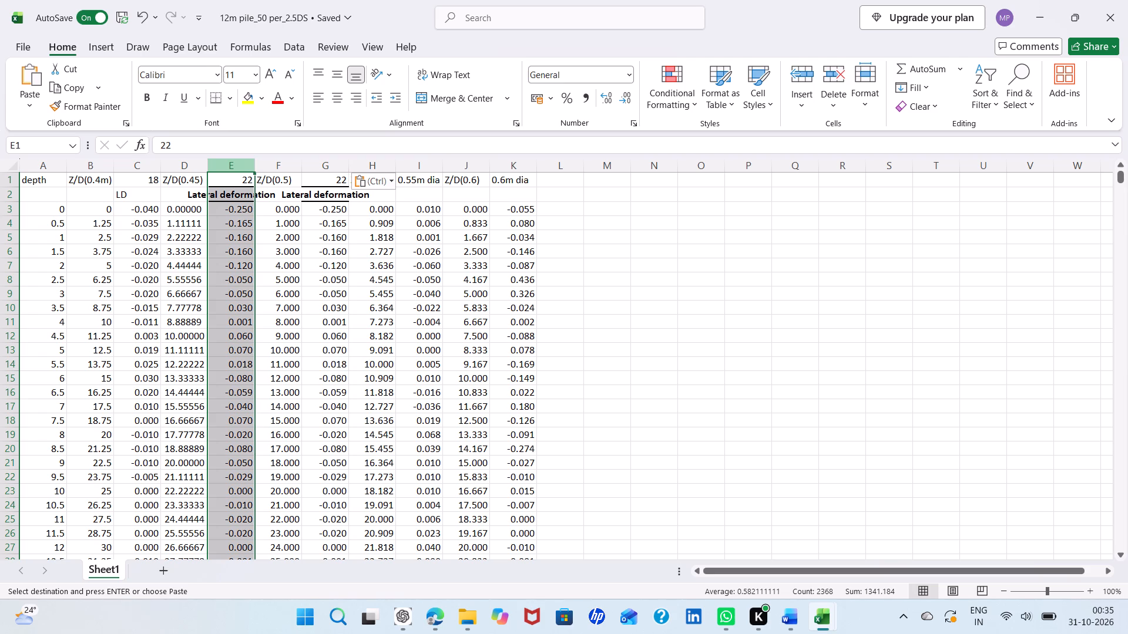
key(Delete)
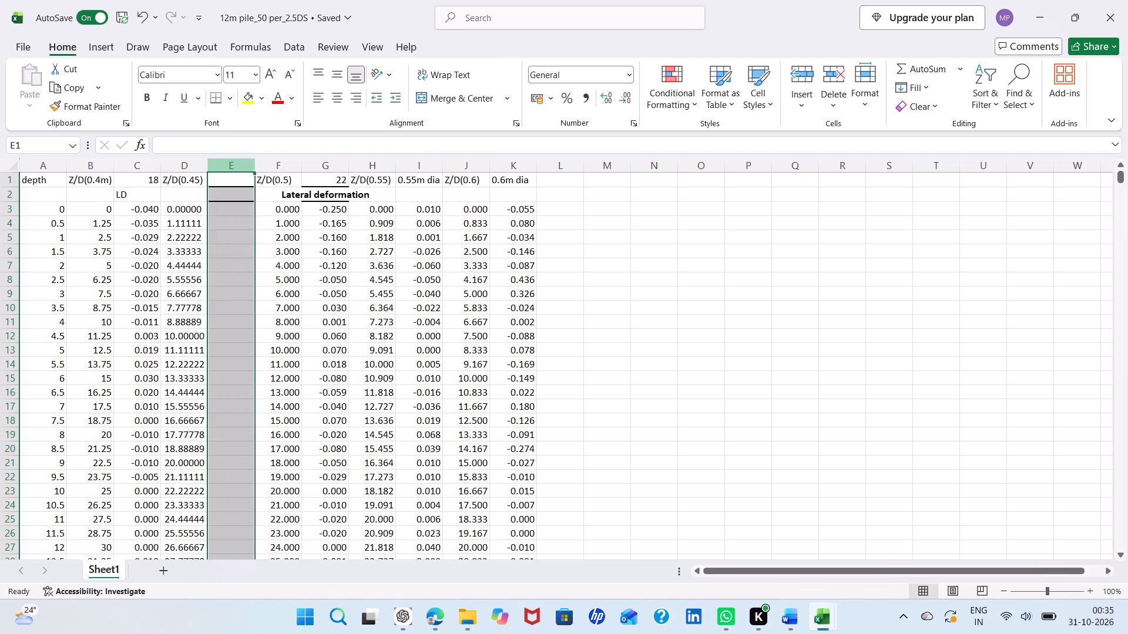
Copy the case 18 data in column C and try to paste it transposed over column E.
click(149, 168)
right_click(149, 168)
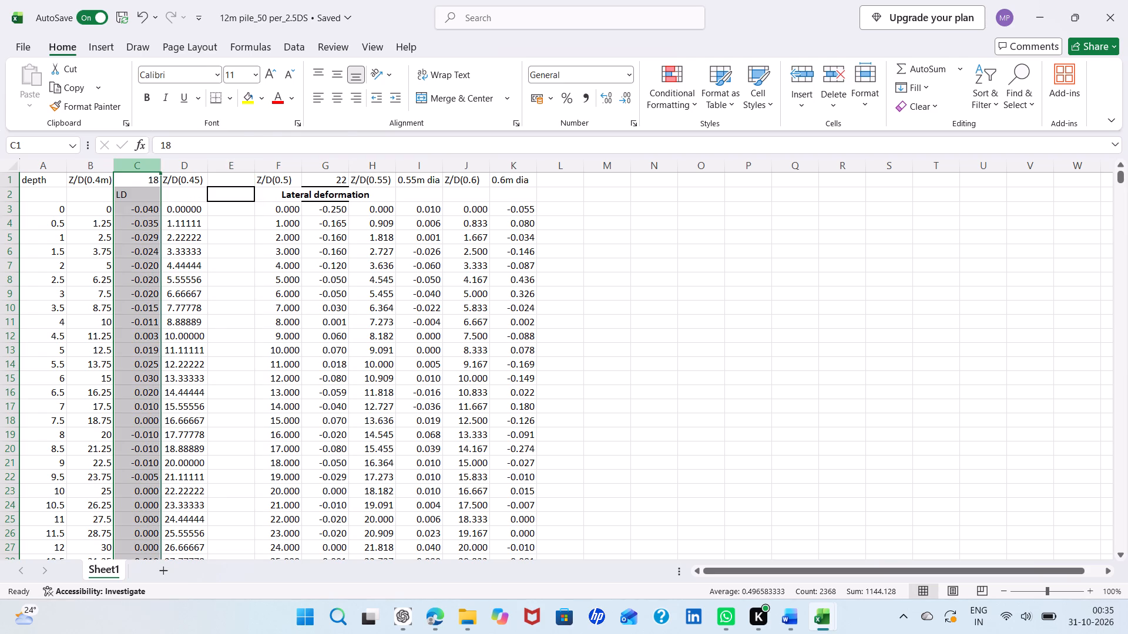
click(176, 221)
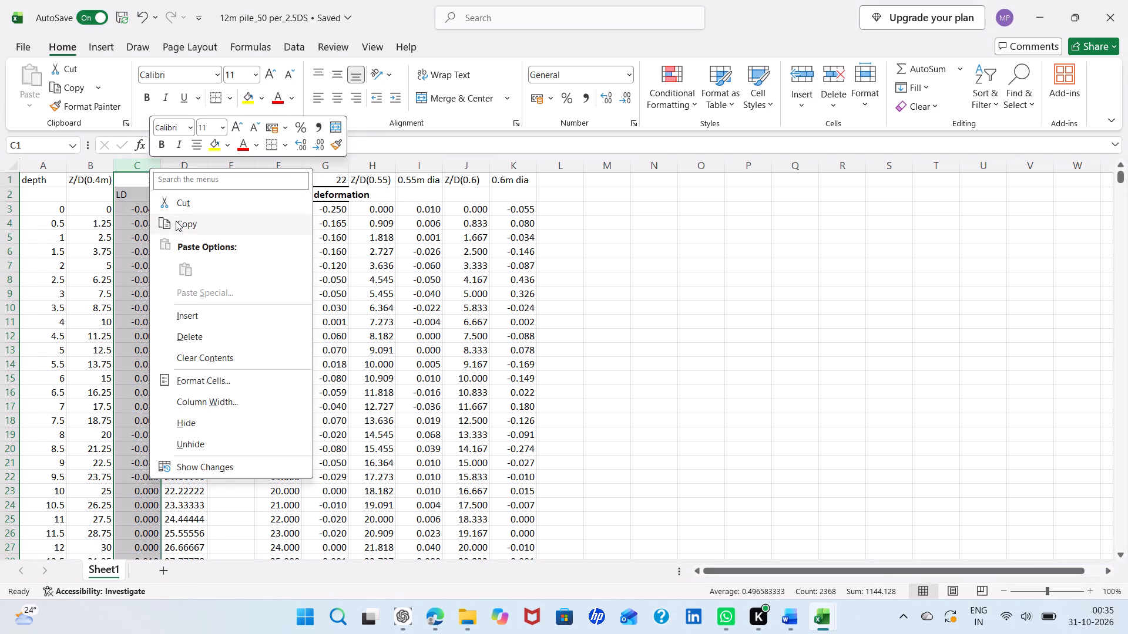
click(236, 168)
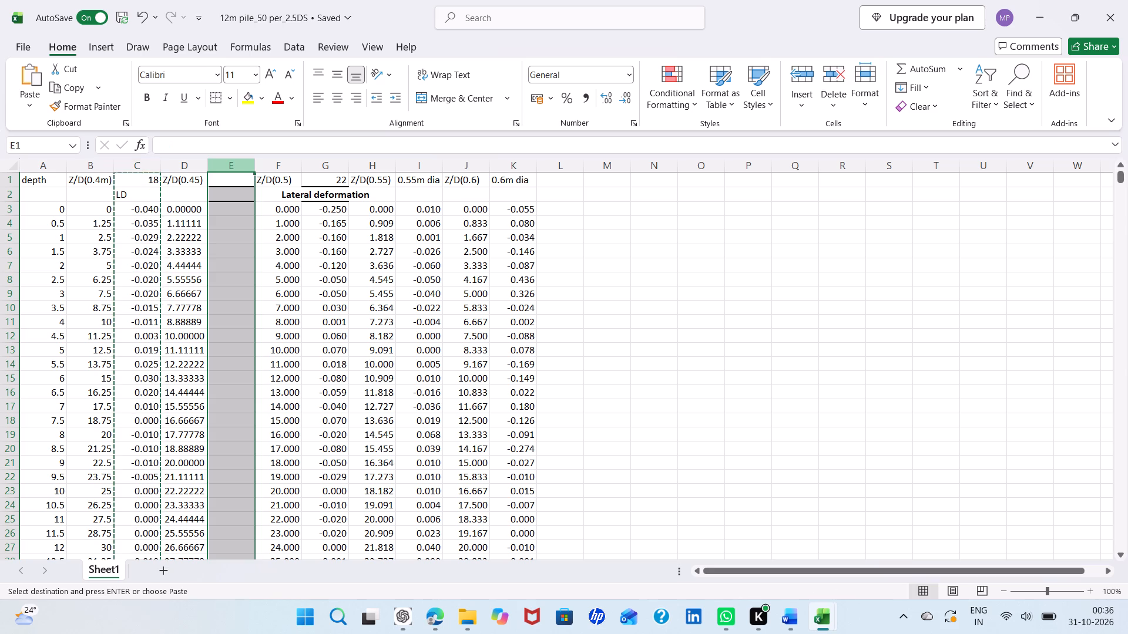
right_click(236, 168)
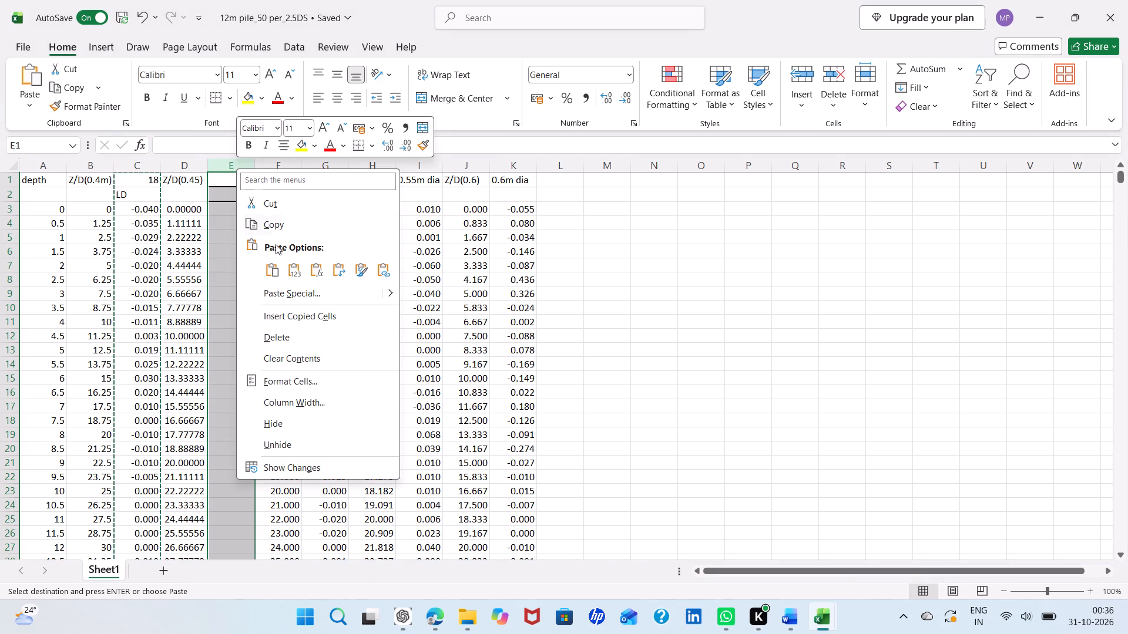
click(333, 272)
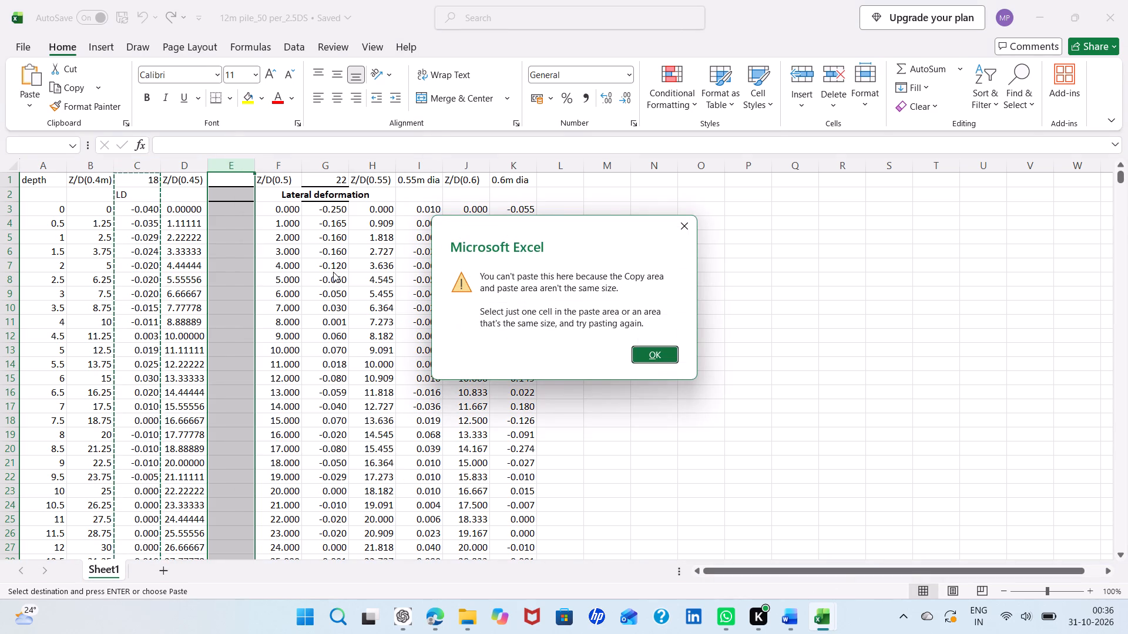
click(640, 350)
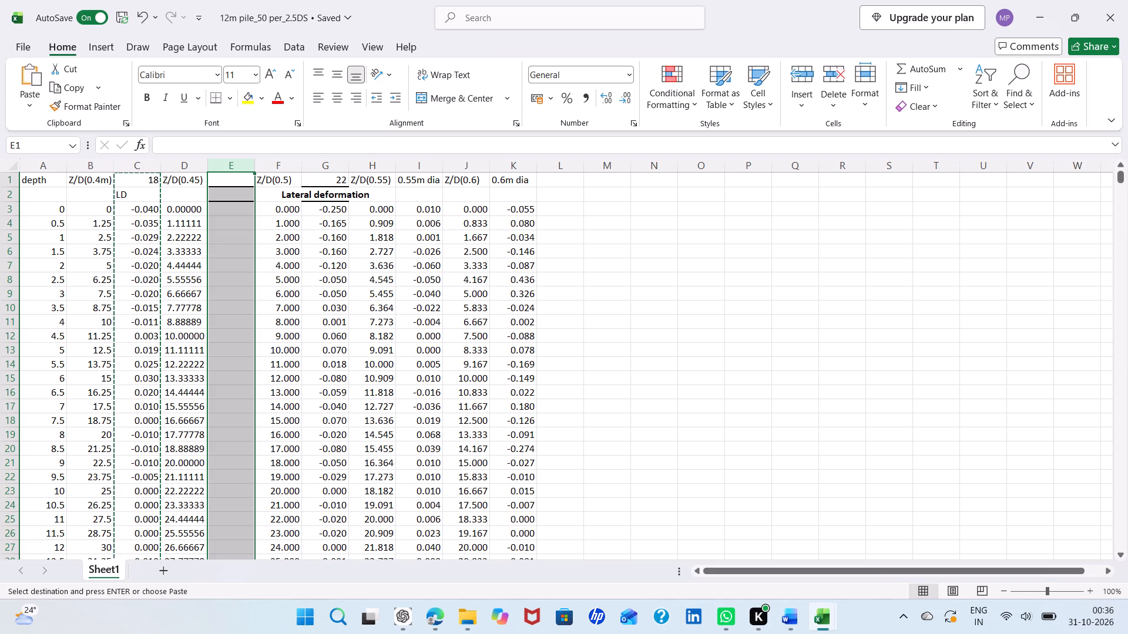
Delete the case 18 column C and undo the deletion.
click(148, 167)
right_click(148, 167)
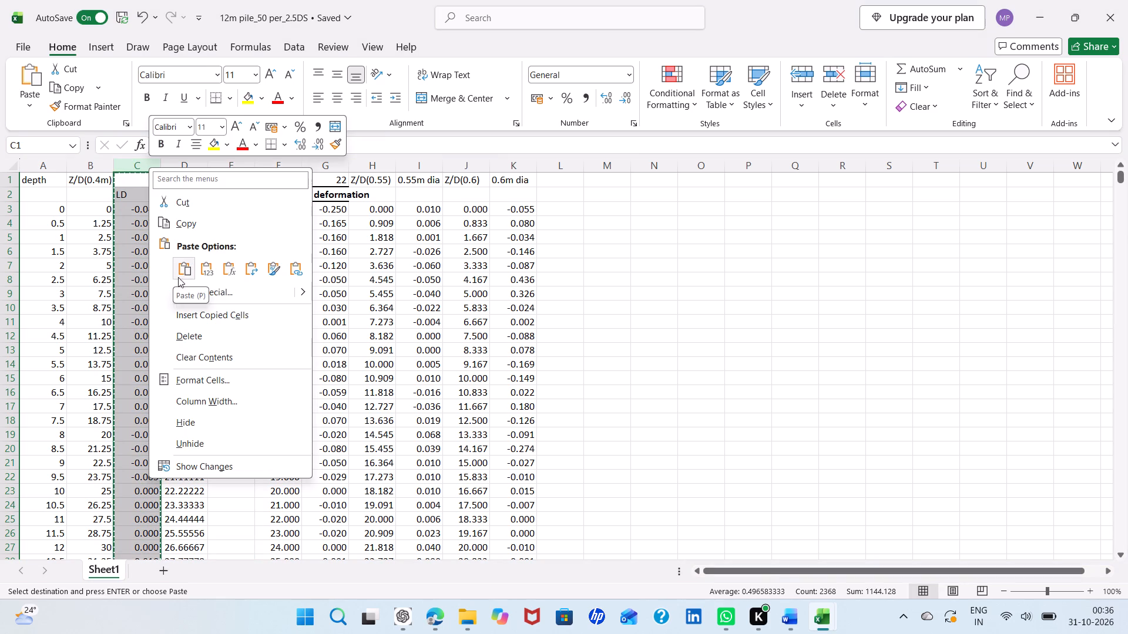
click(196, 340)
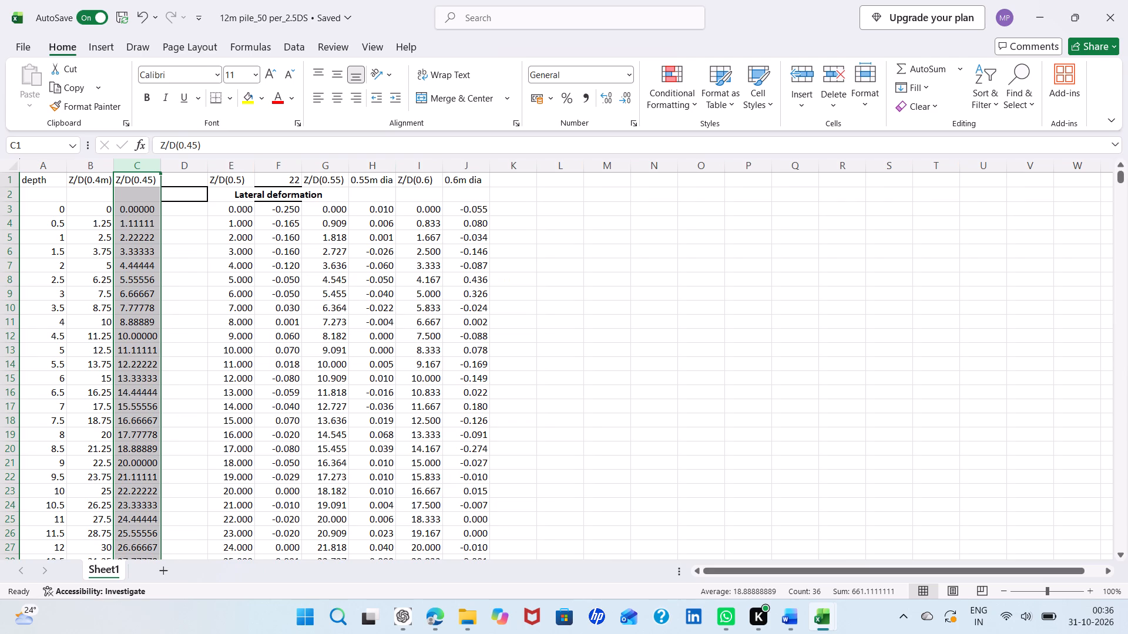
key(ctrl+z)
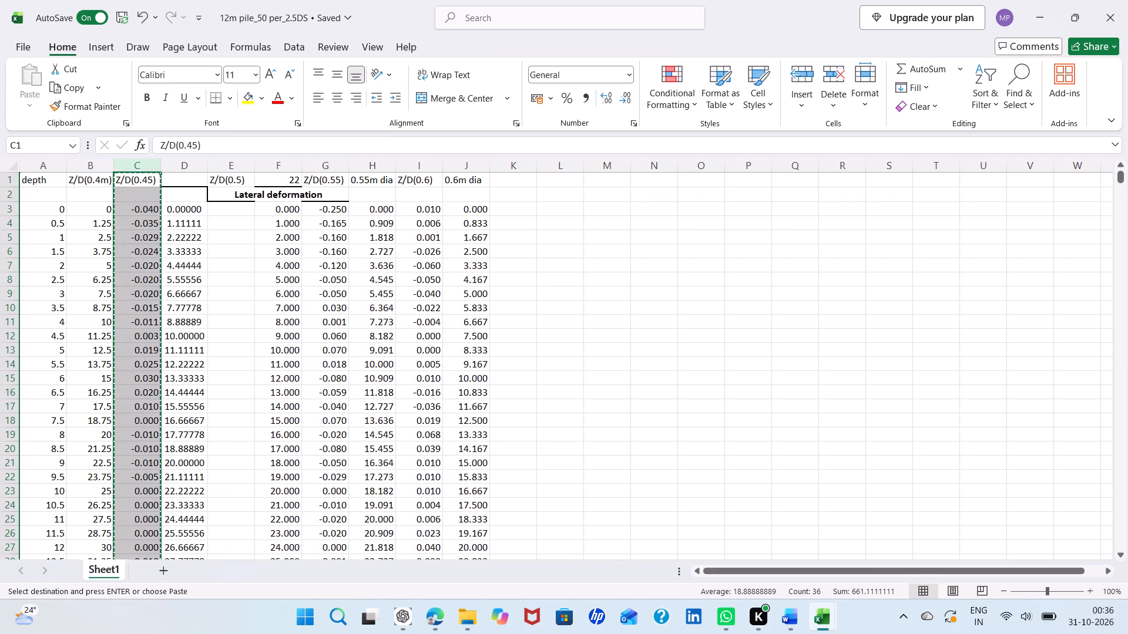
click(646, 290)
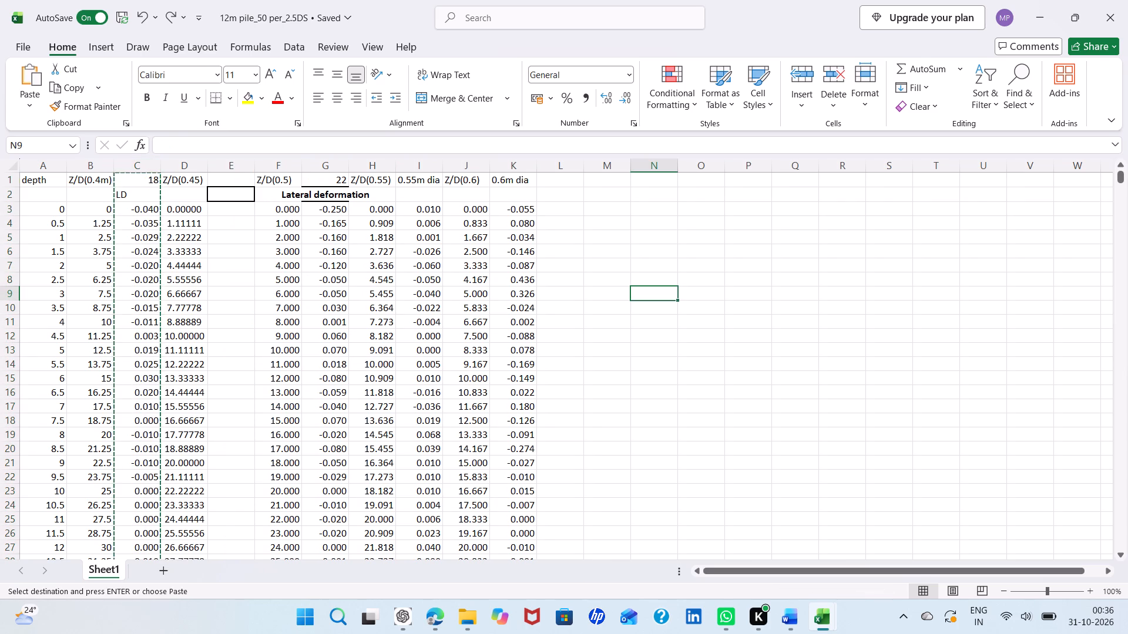
Clear the case 18 contents from column C while keeping the empty column in place.
click(132, 164)
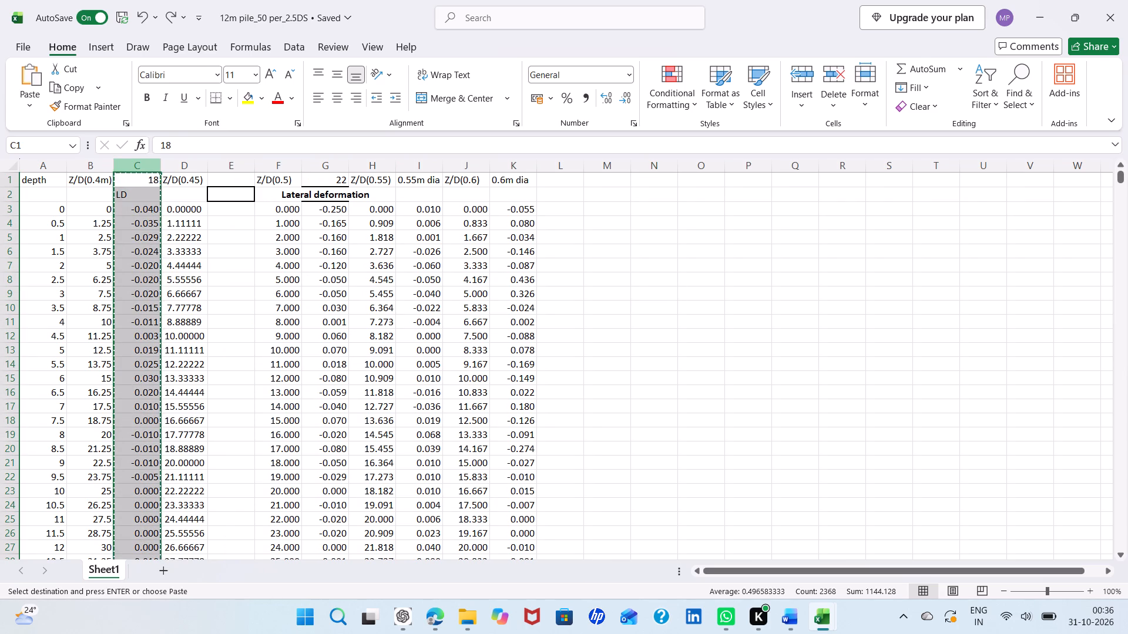
right_click(132, 164)
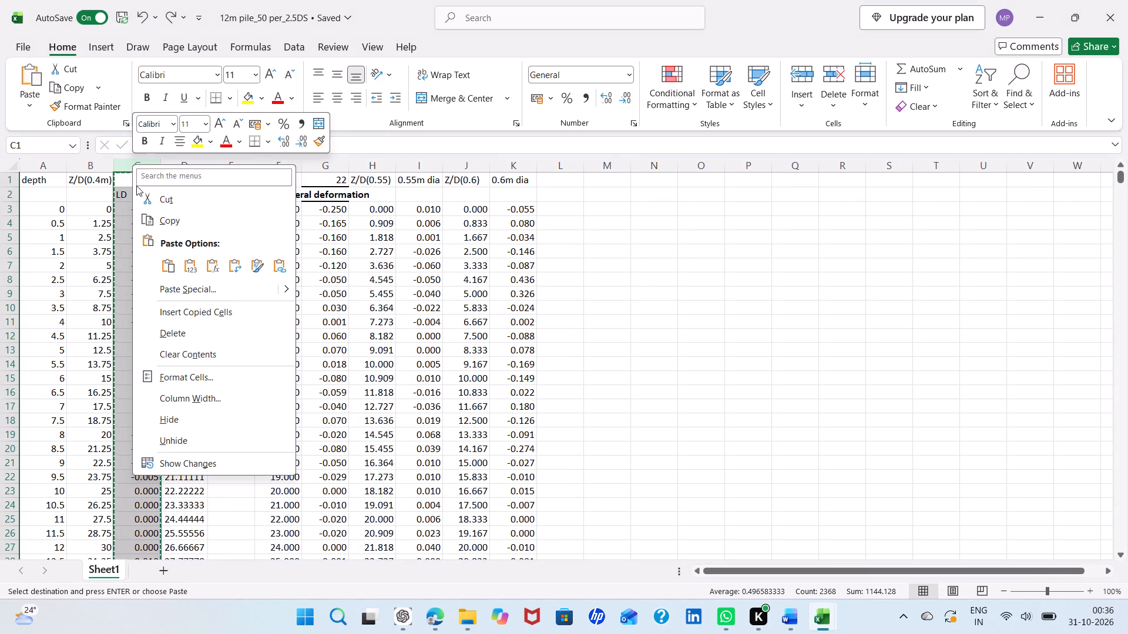
click(189, 351)
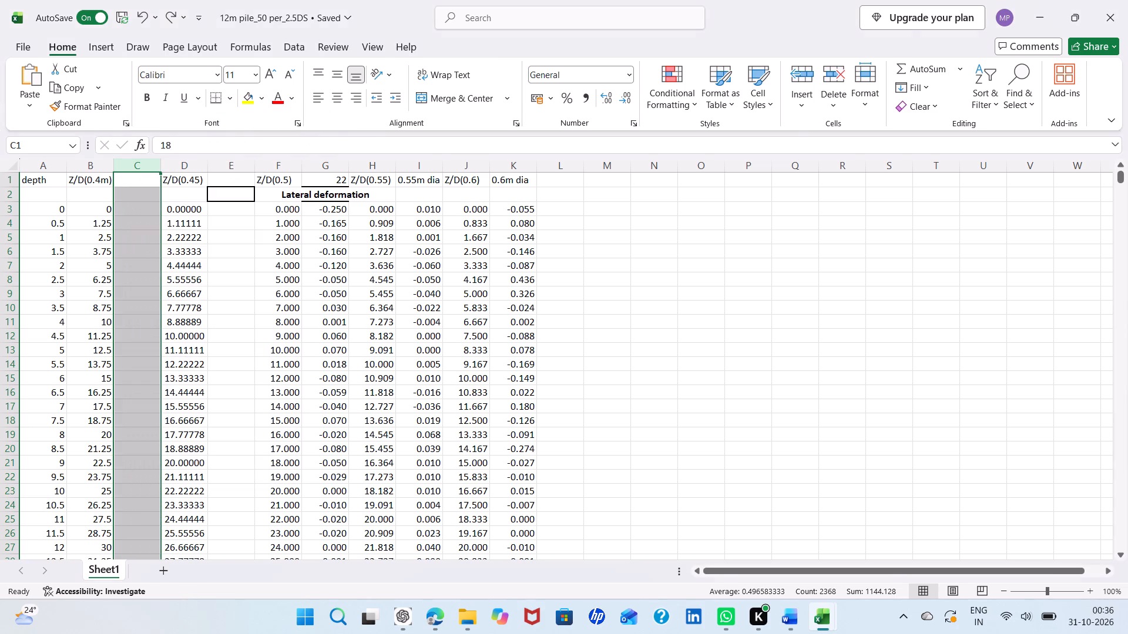
click(618, 279)
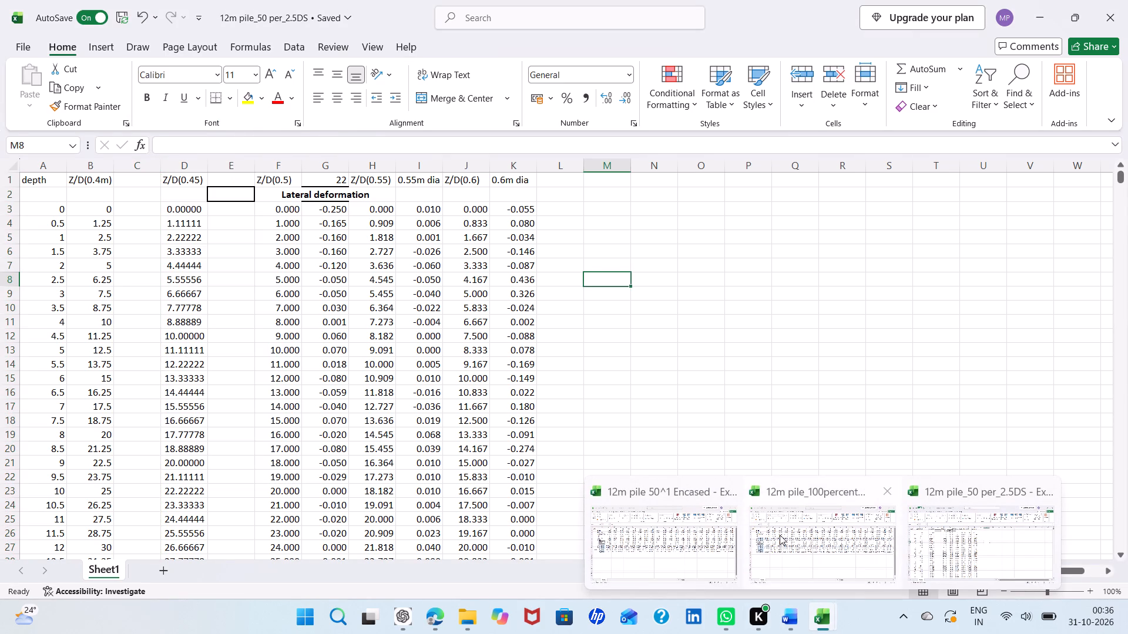
Copy the case 18 row from 12m pile 50^1 Encased and paste it transposed over column E of 12m pile_50 per_2.5DS.
click(651, 514)
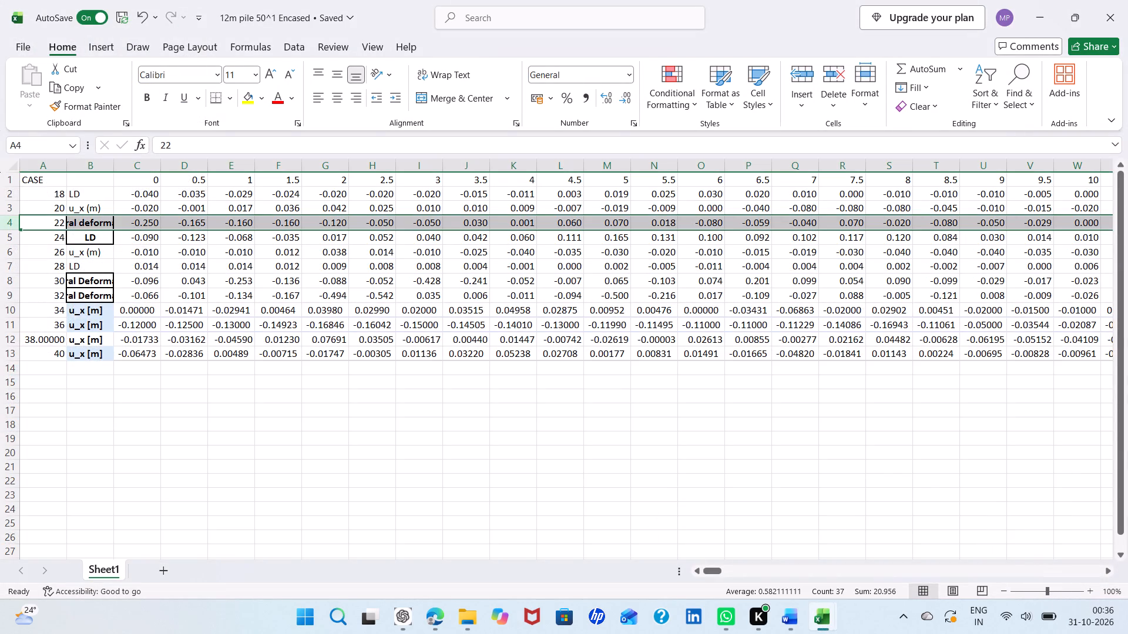
click(8, 194)
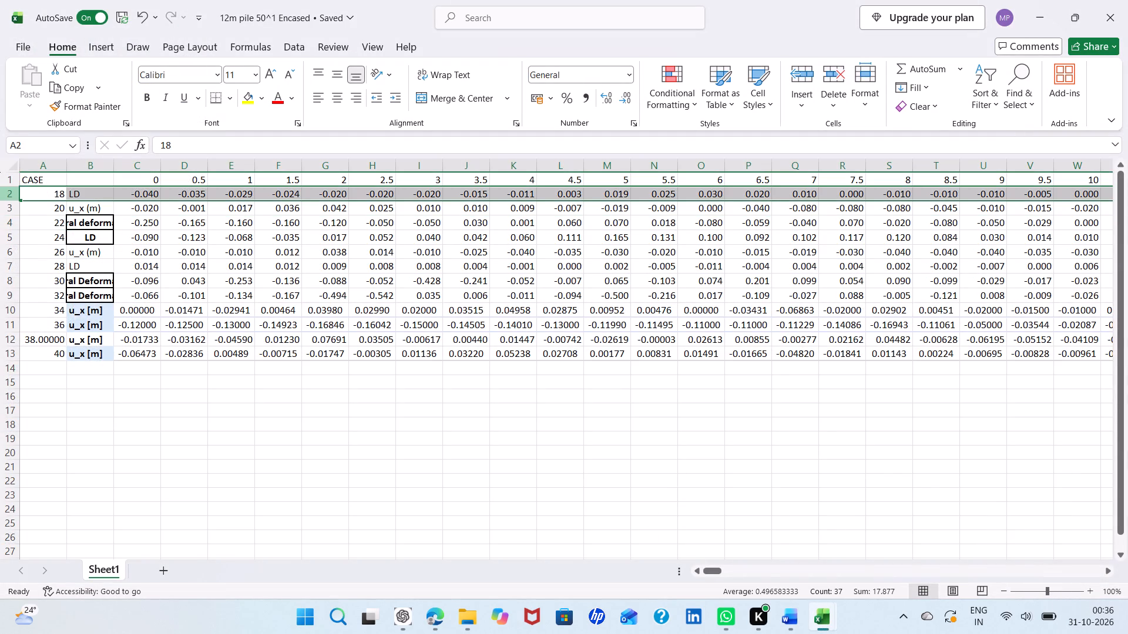
right_click(8, 194)
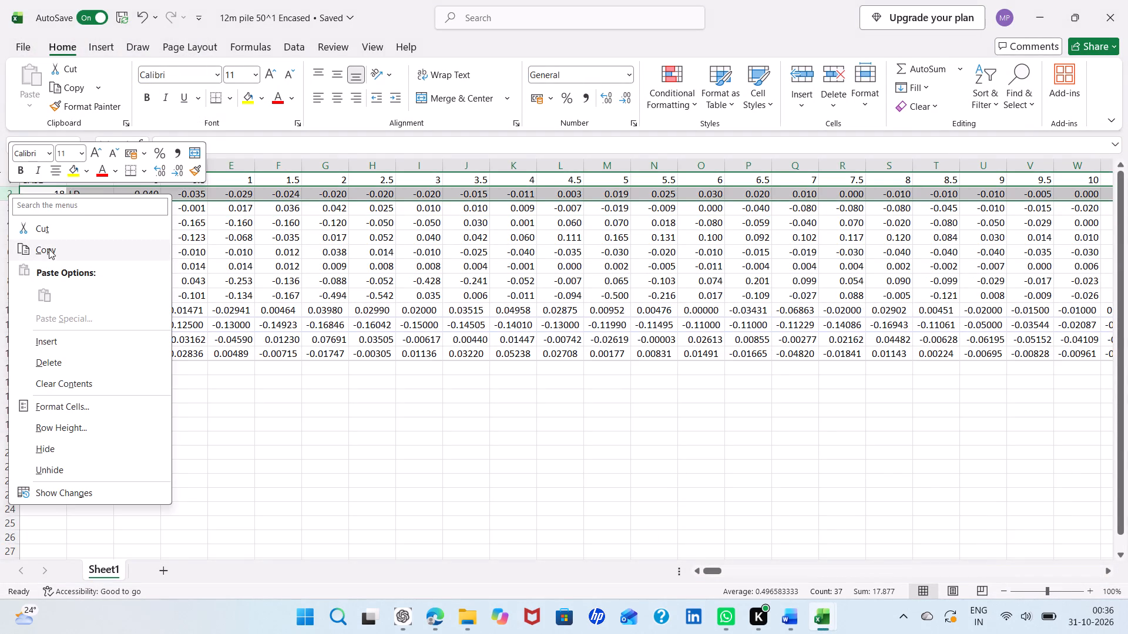
click(49, 249)
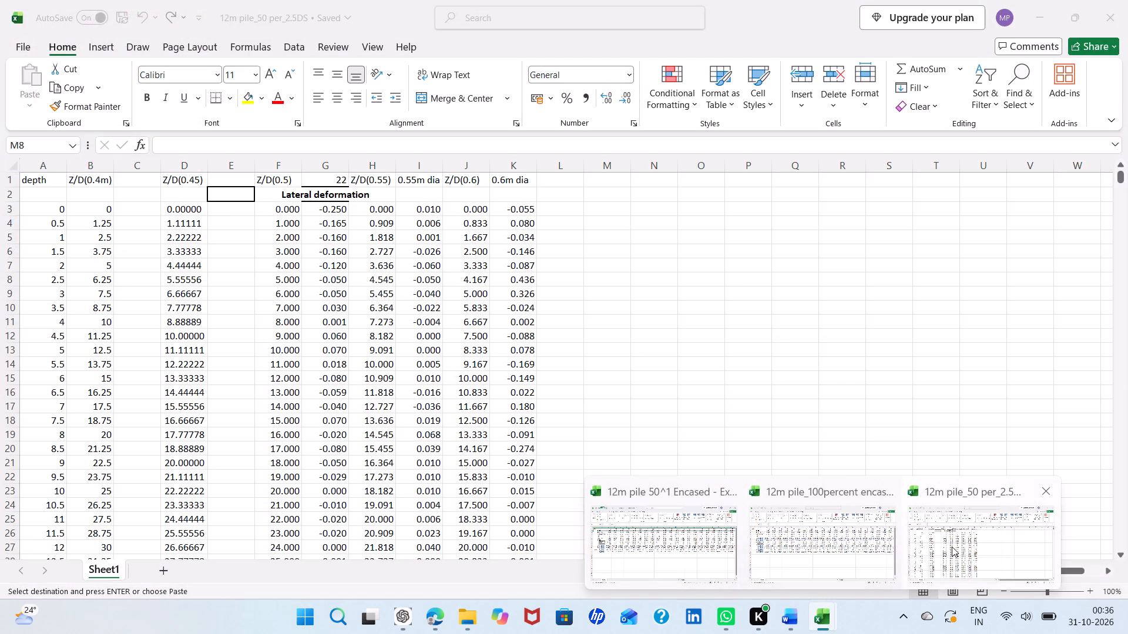
click(952, 547)
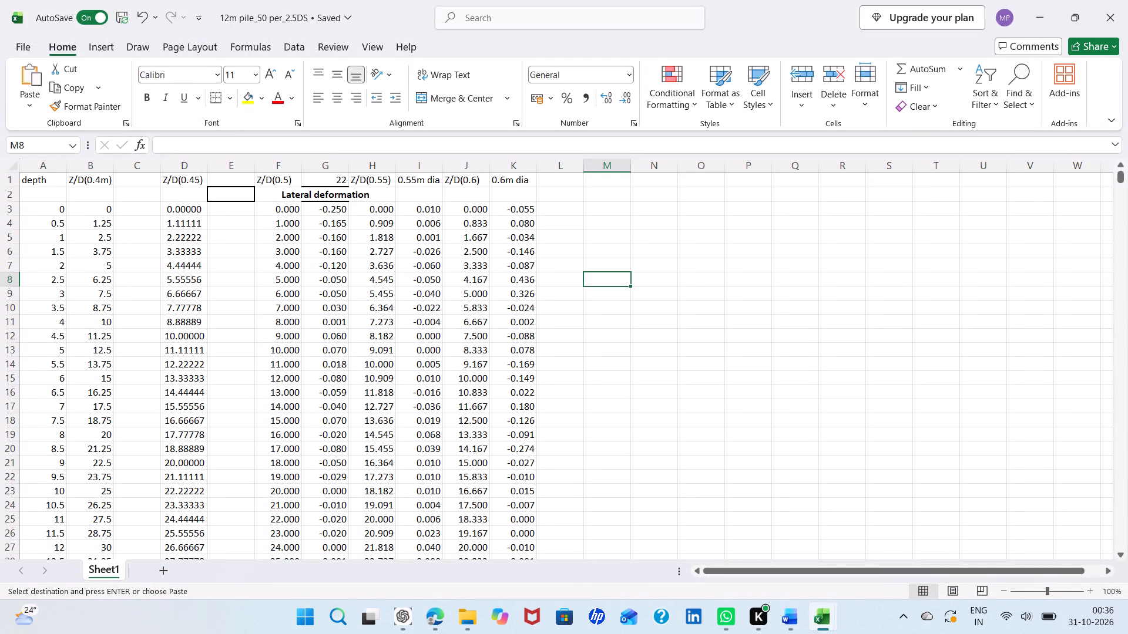
click(131, 164)
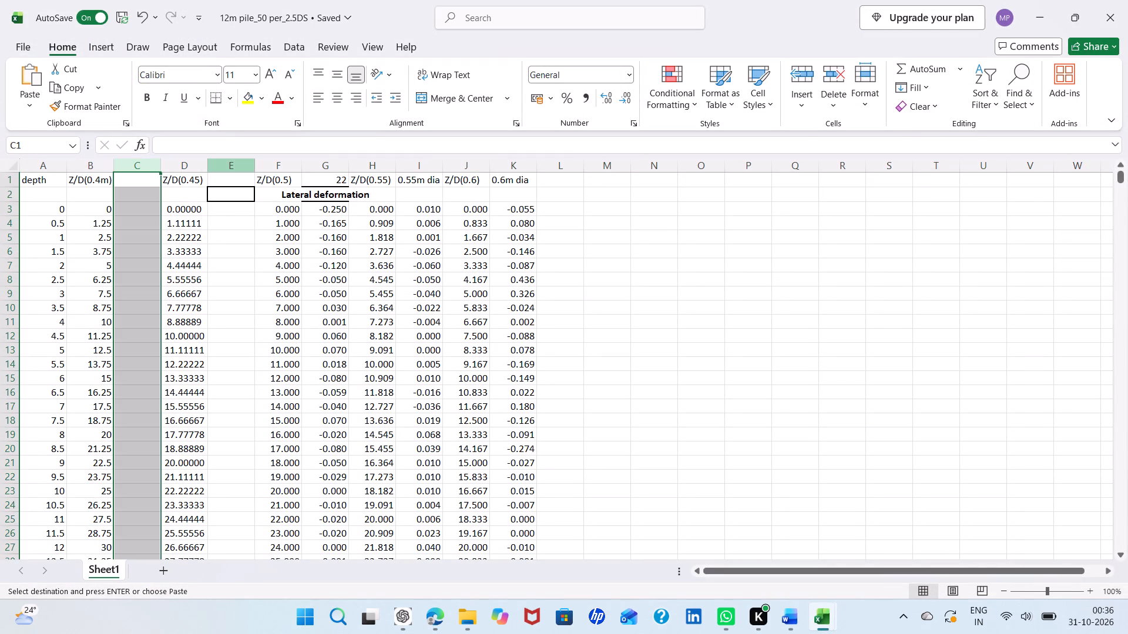
click(230, 160)
right_click(230, 160)
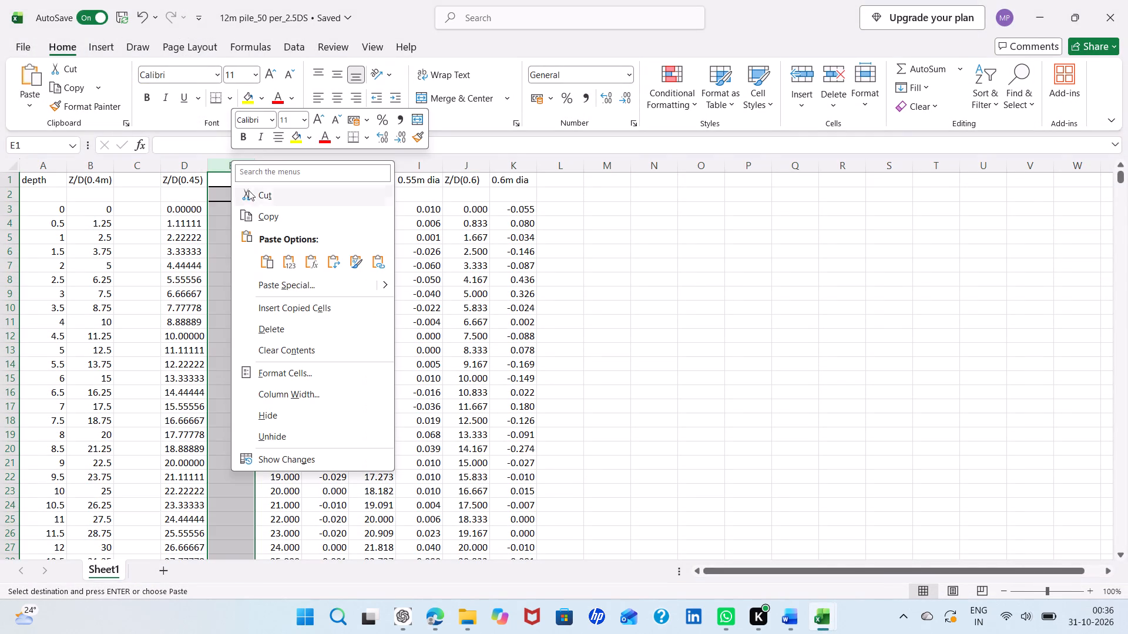
click(330, 266)
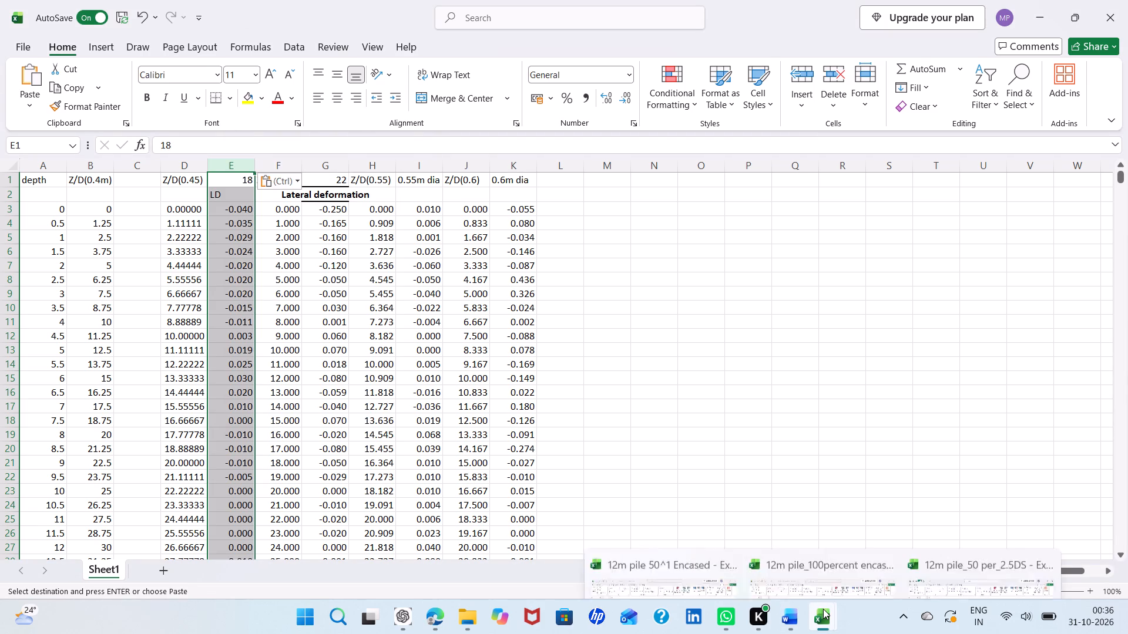
Paste the copied case 18 row over the case 26 row in 12m pile 50^1 Encased.
click(654, 518)
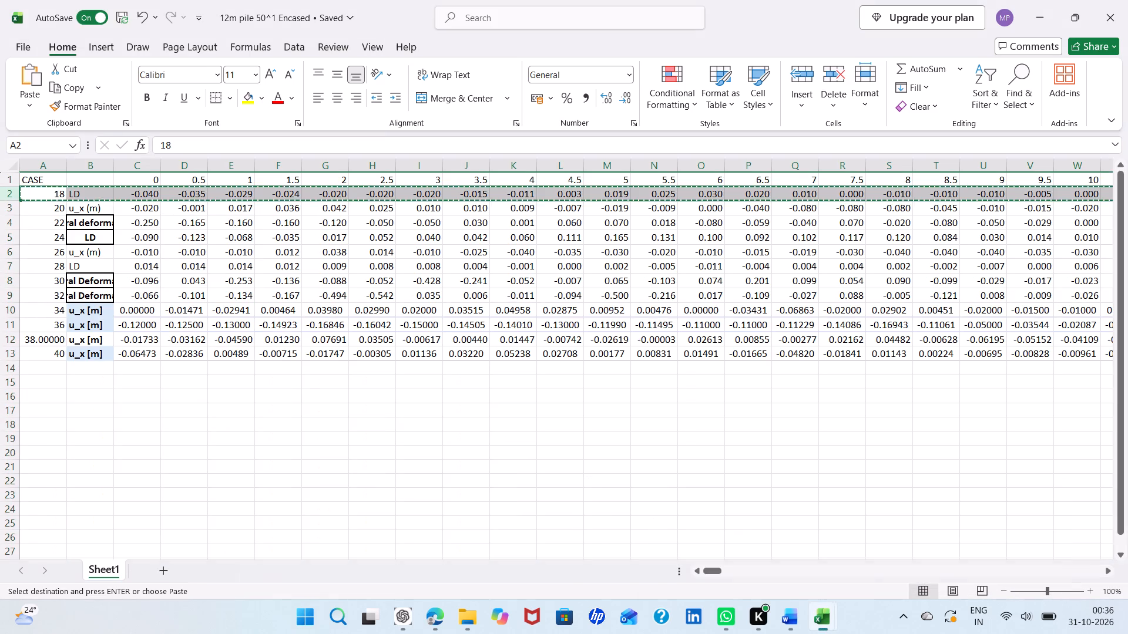
click(11, 224)
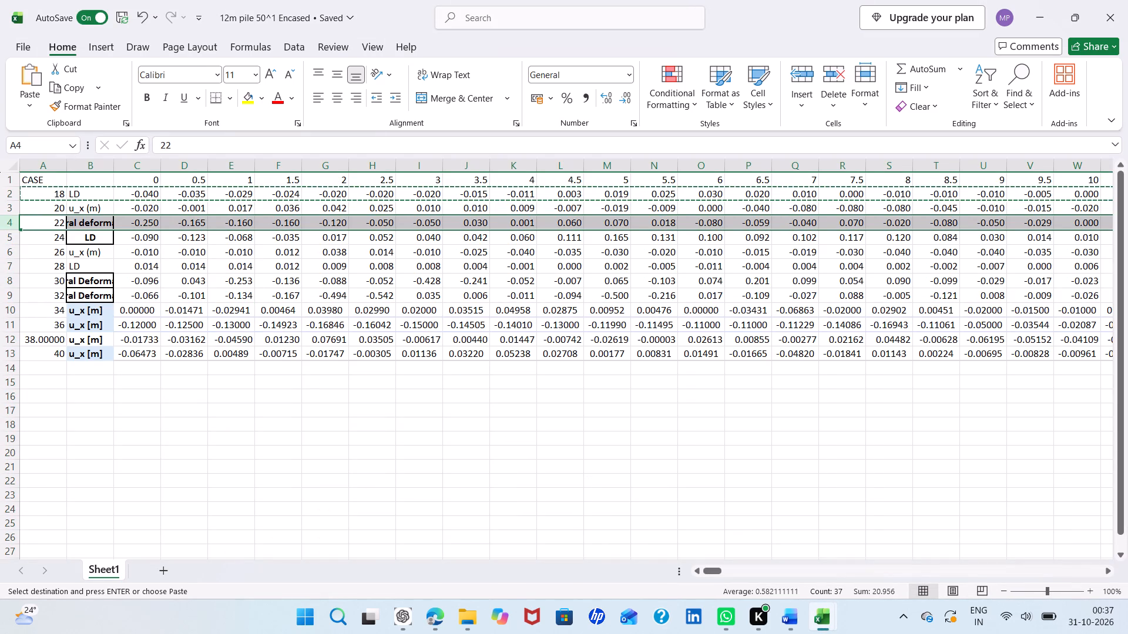
click(6, 249)
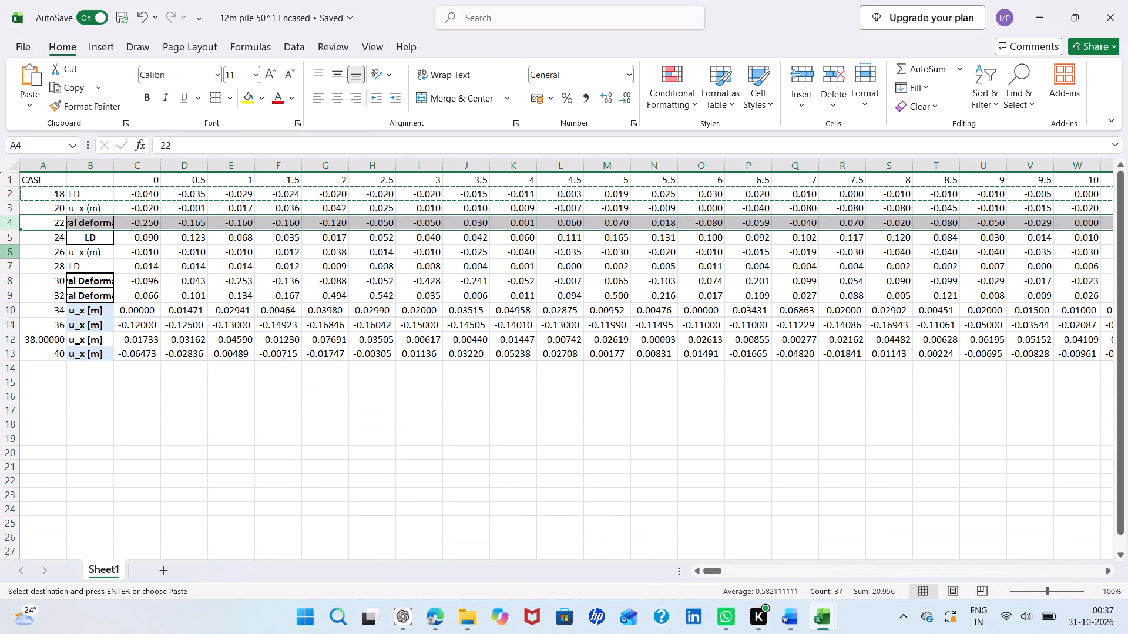
right_click(6, 249)
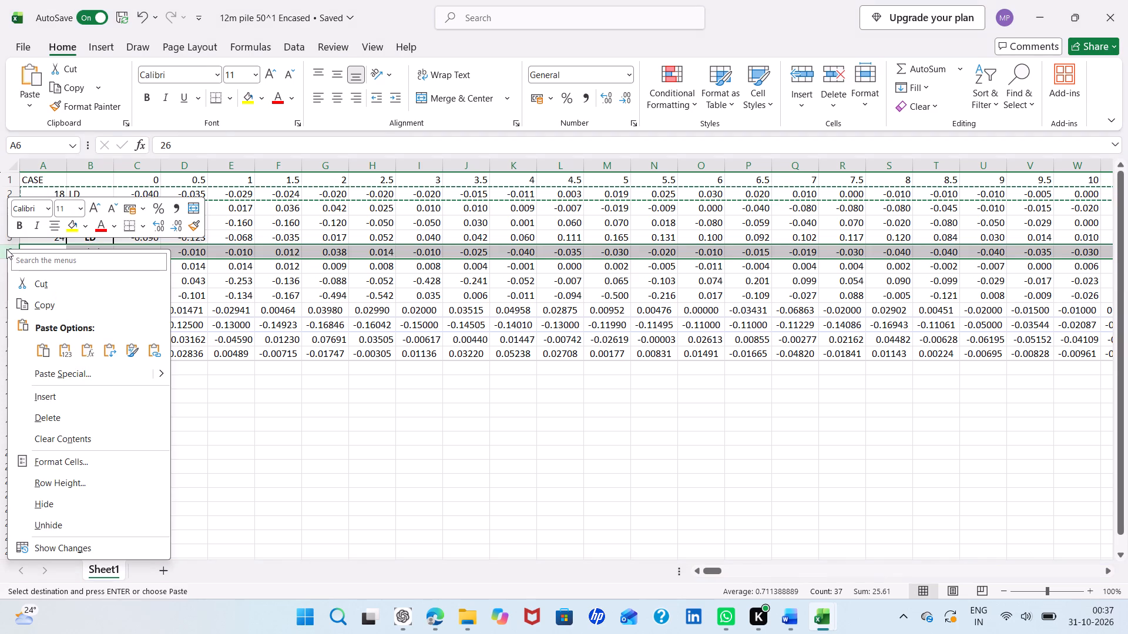
click(44, 357)
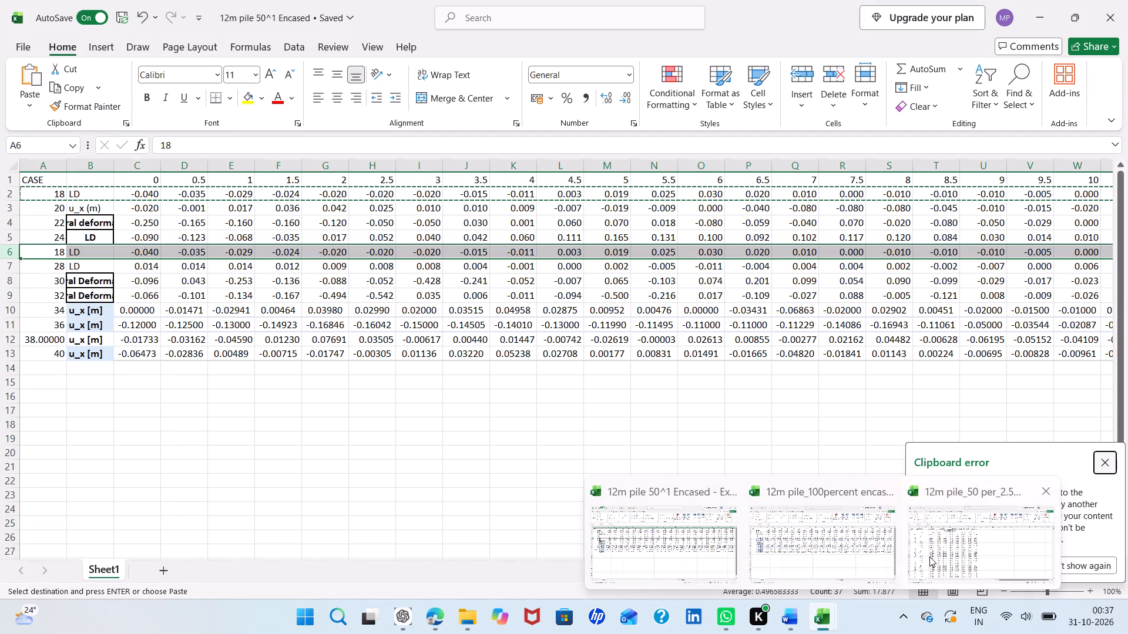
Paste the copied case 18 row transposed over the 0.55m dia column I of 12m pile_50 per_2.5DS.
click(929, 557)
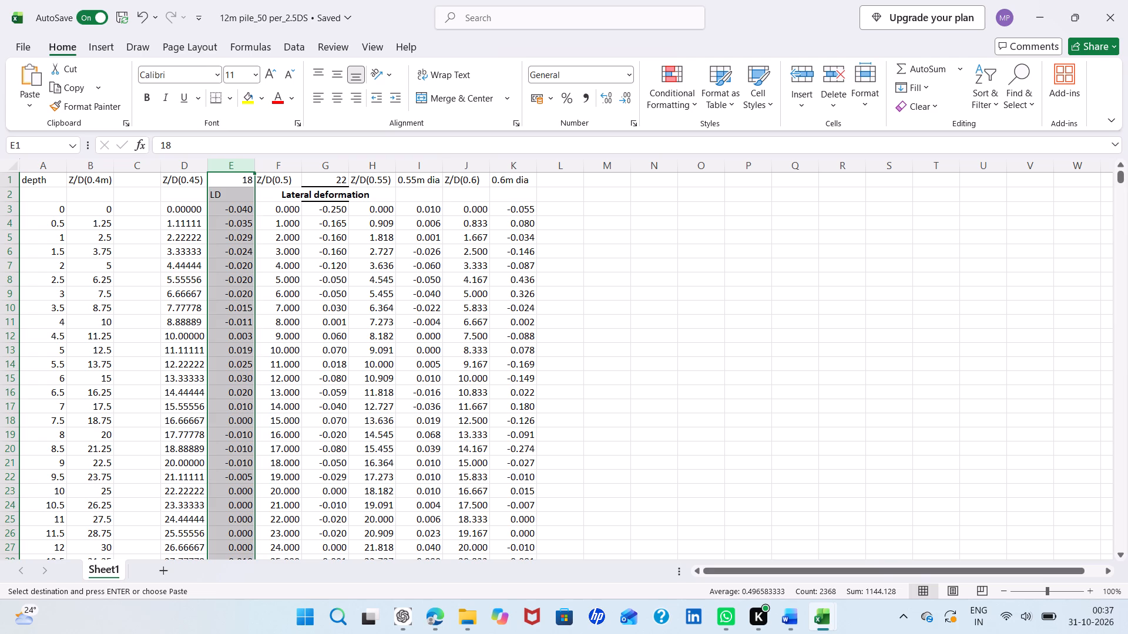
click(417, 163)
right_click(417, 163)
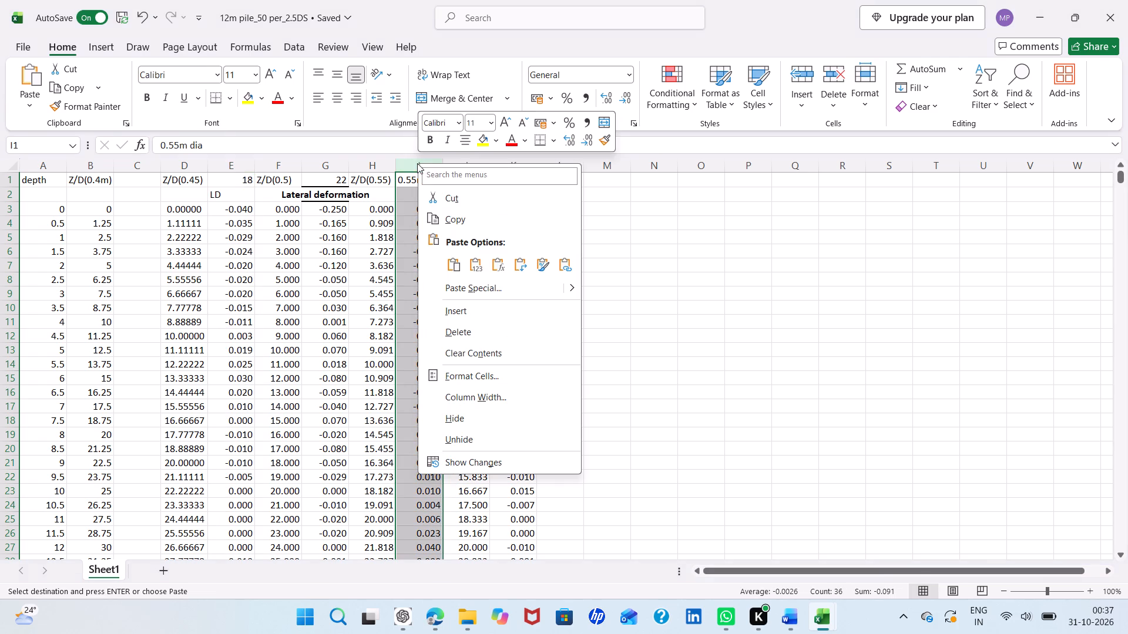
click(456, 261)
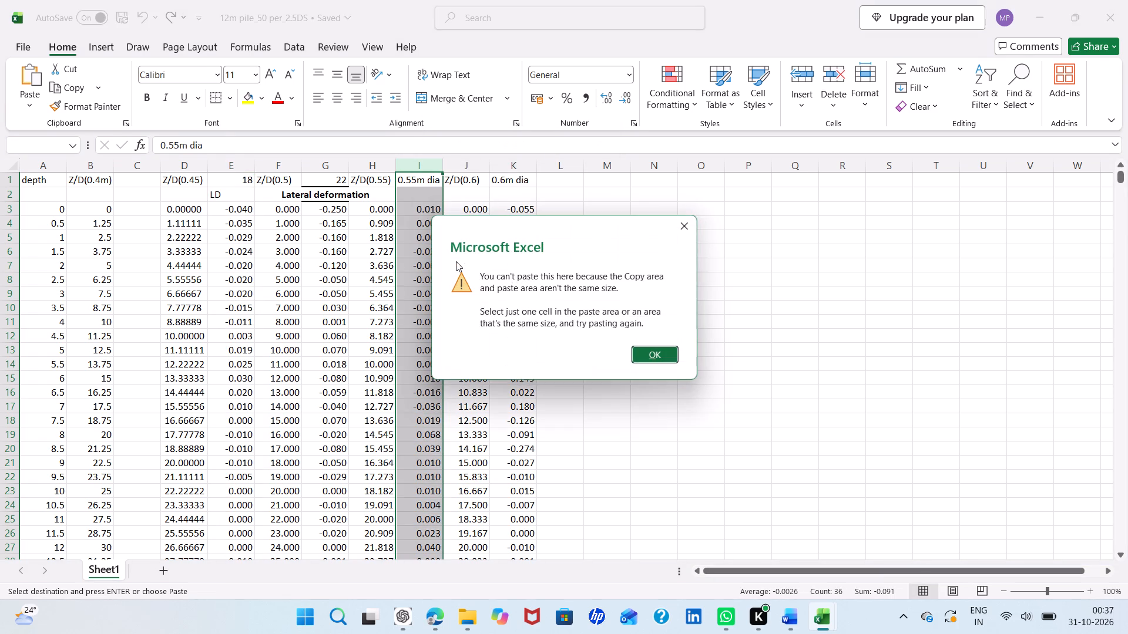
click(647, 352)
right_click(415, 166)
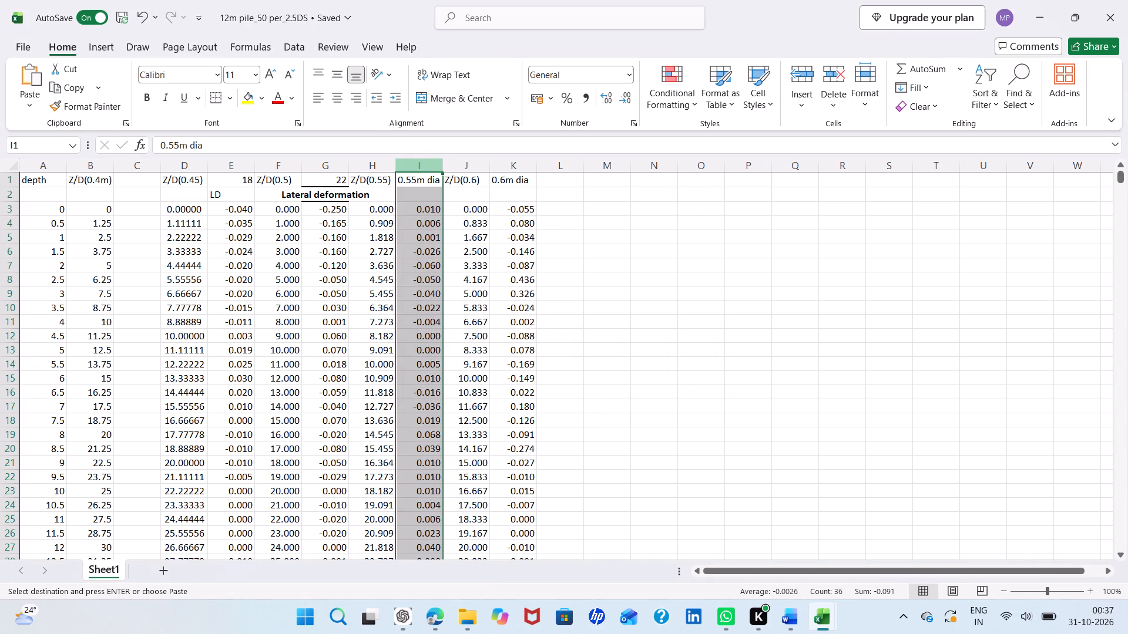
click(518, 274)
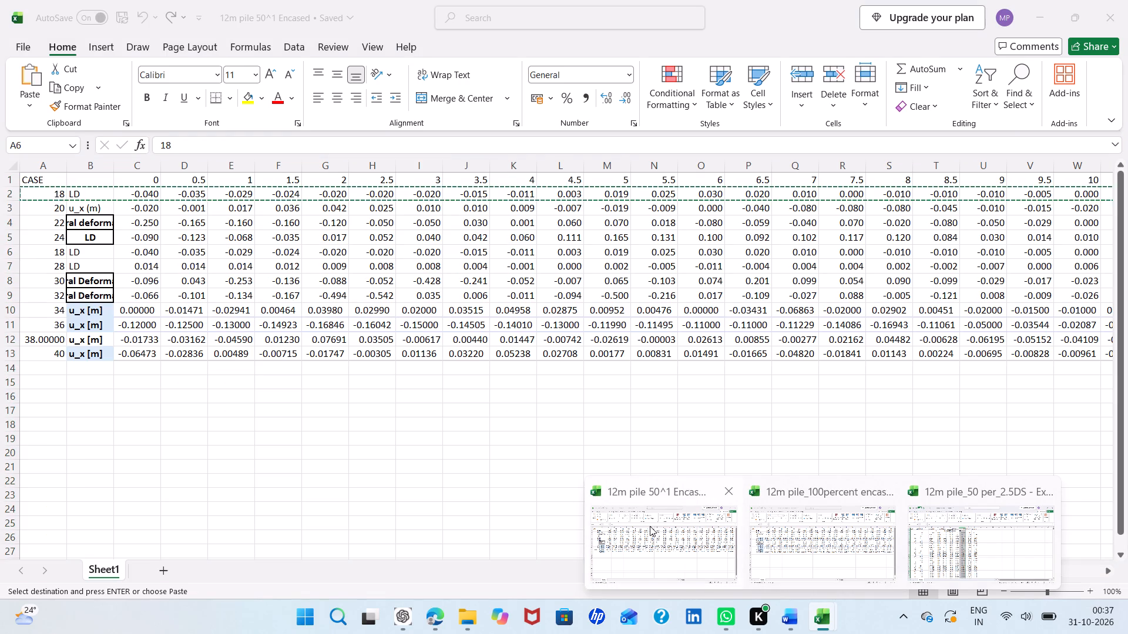
Paste the copied case 18 row over the case 30 row in 12m pile 50^1 Encased.
click(650, 526)
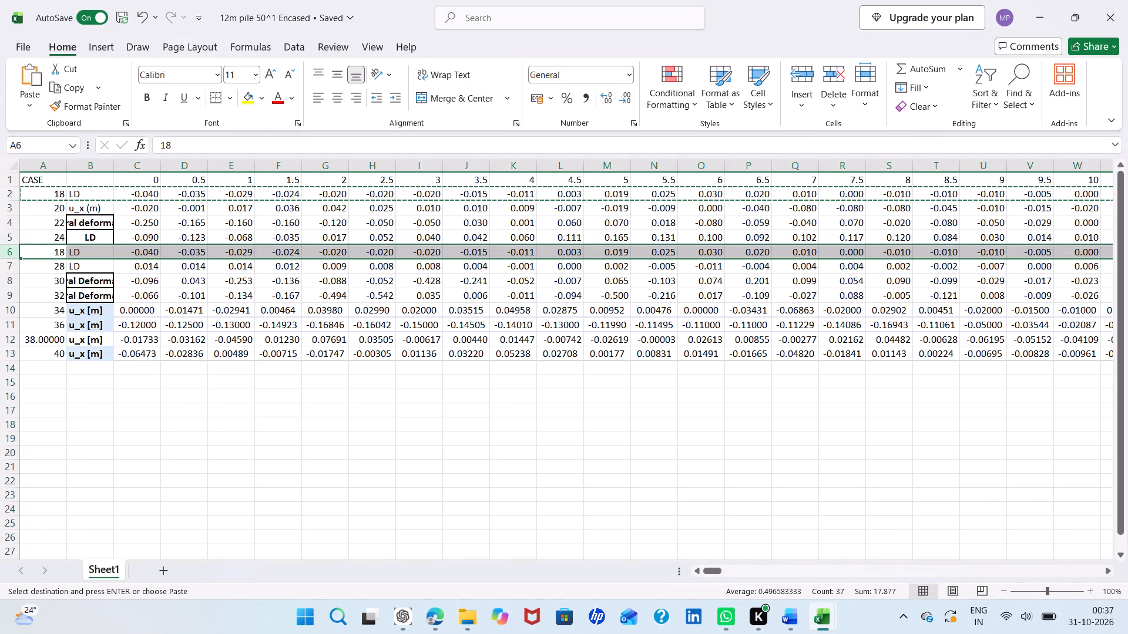
click(12, 281)
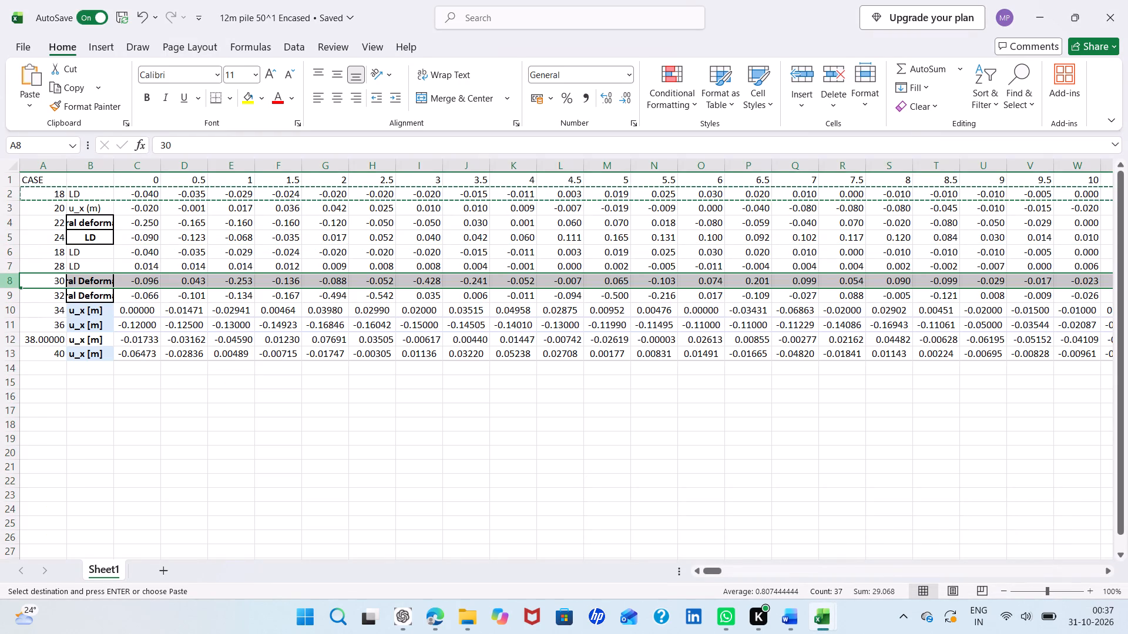
right_click(12, 281)
click(52, 377)
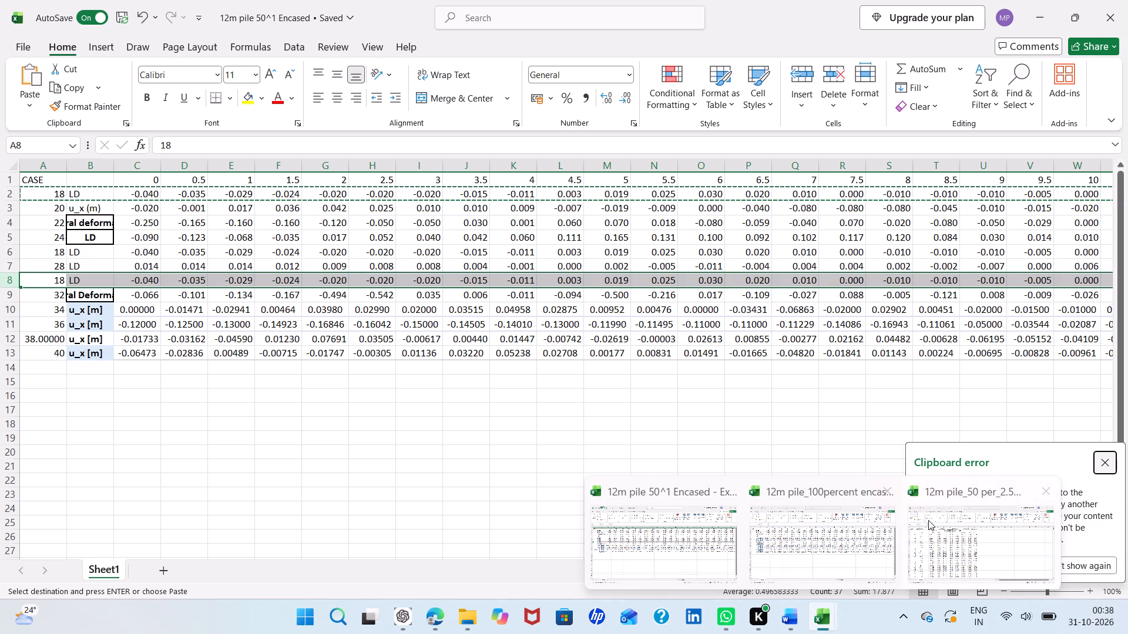
Copy the whole table A1:K37 in 12m pile_50 per_2.5DS and clear its contents from the sheet.
click(942, 554)
scroll(625, 414, down, 1)
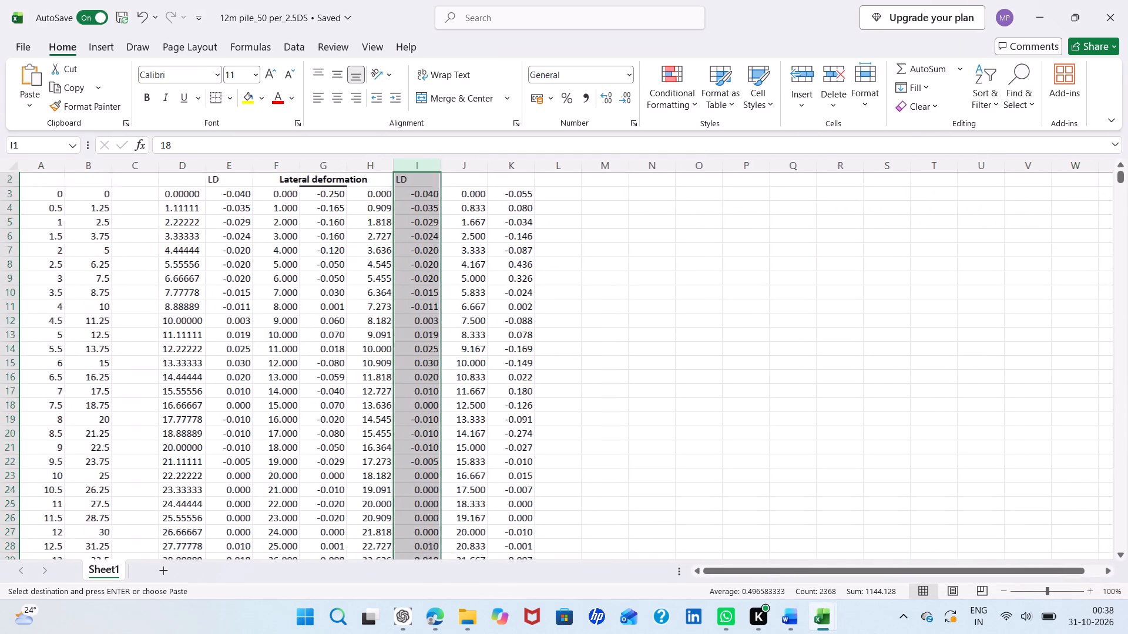
scroll(625, 414, down, 3)
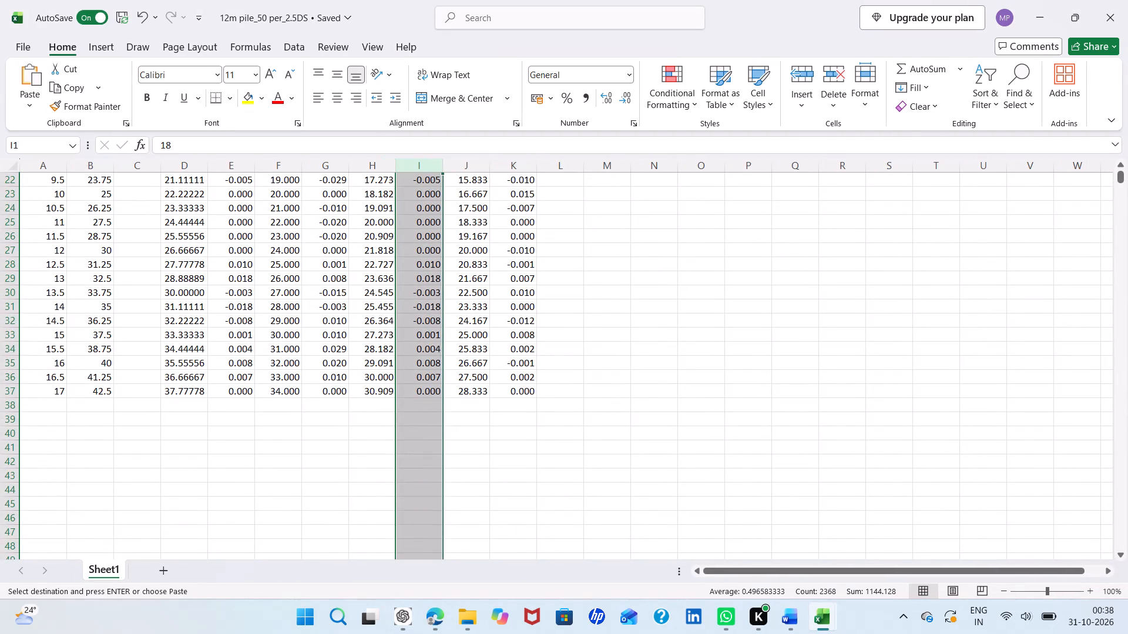
drag(532, 395, 6, 134)
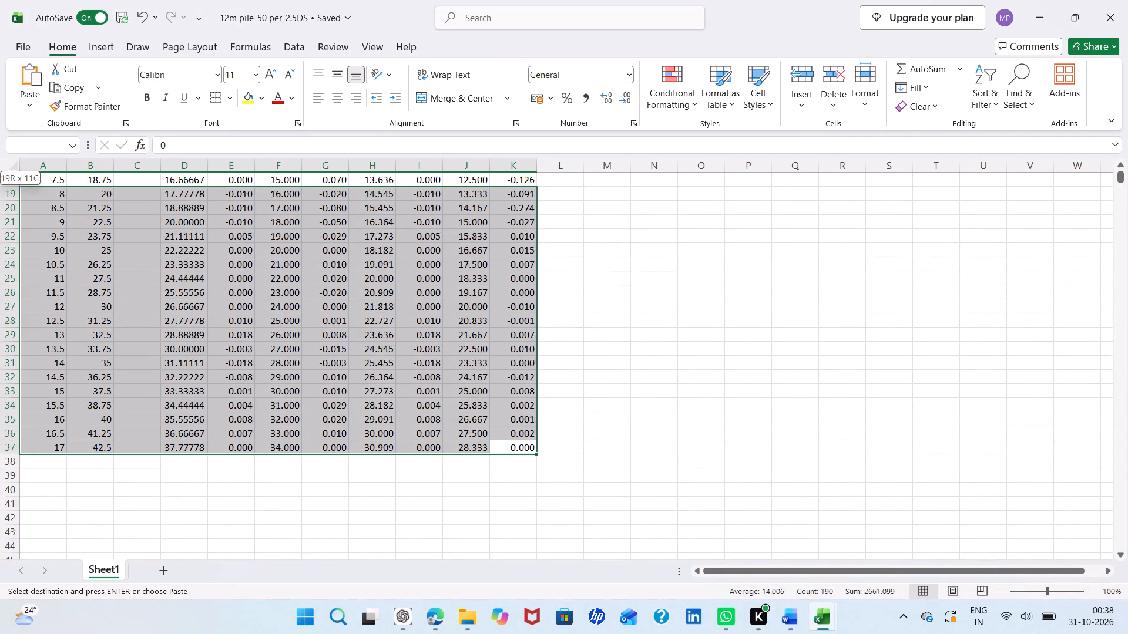
drag(6, 134, 11, 114)
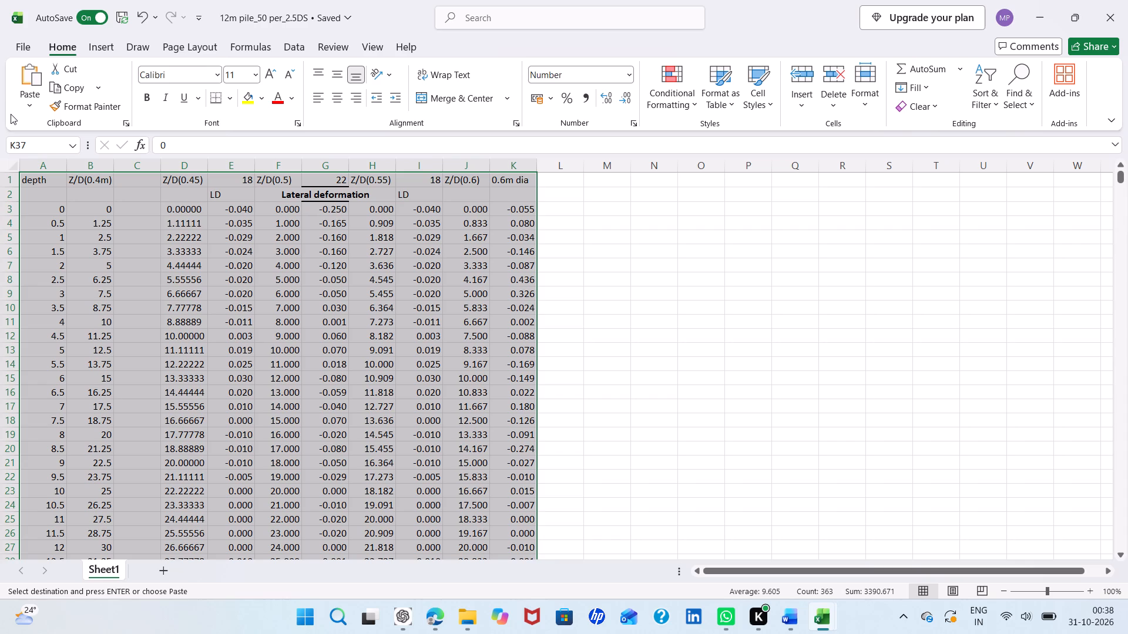
key(ctrl+c)
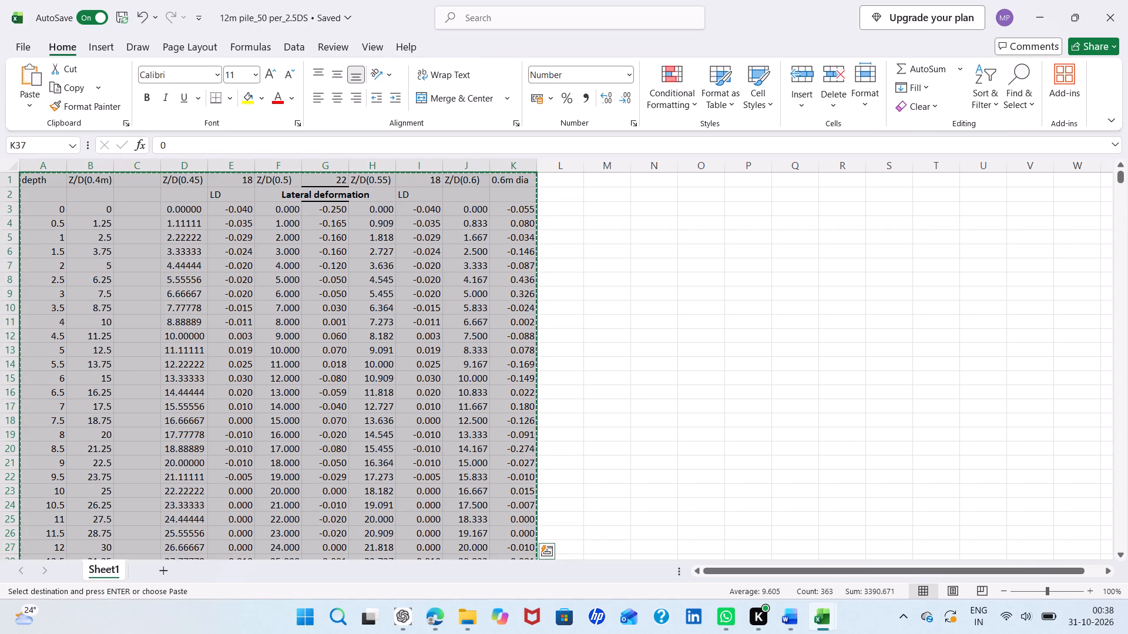
right_click(463, 216)
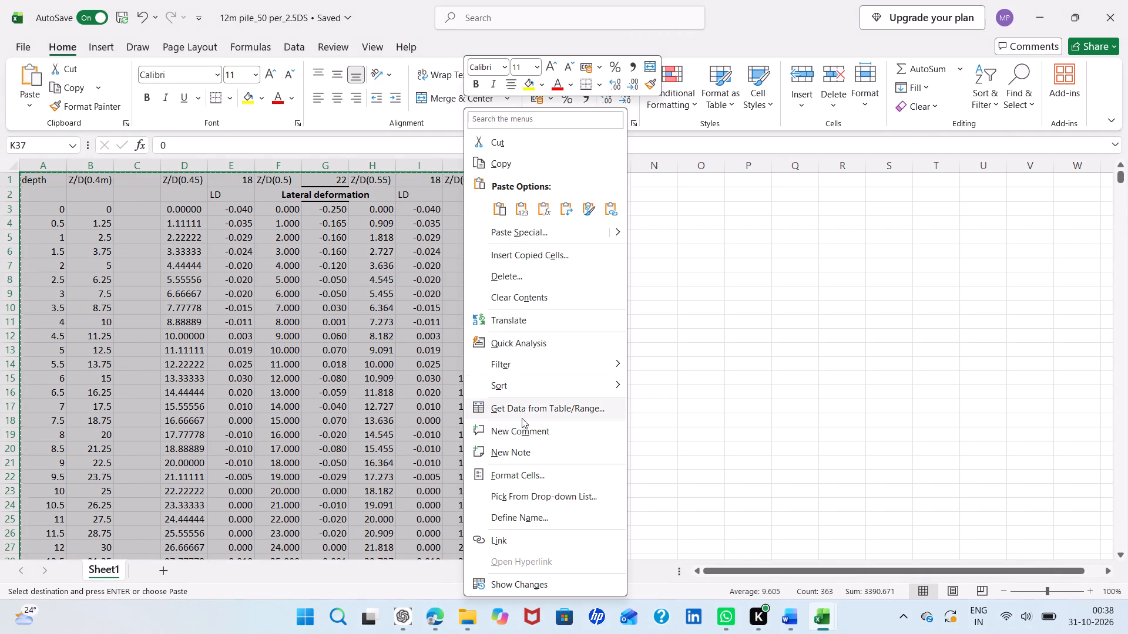
click(761, 286)
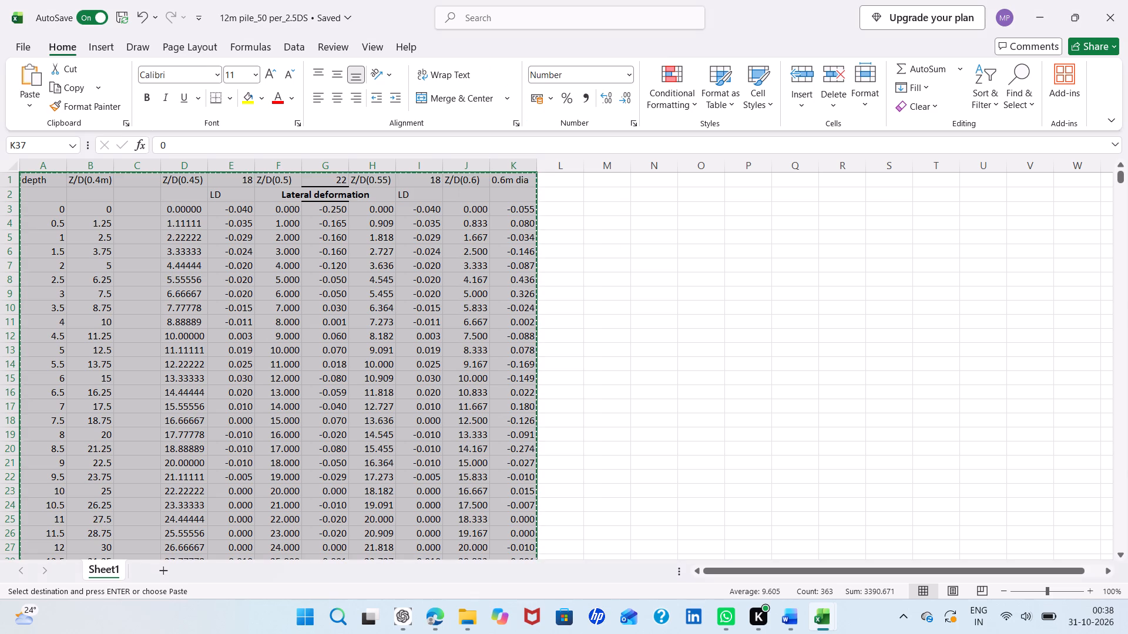
key(Delete)
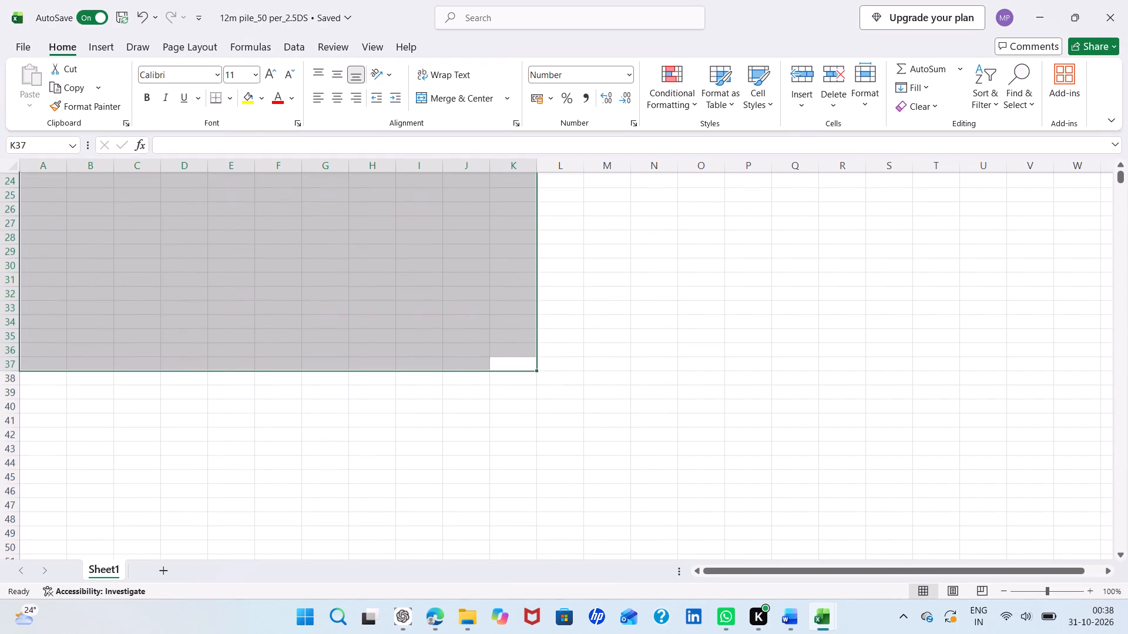
key(Delete)
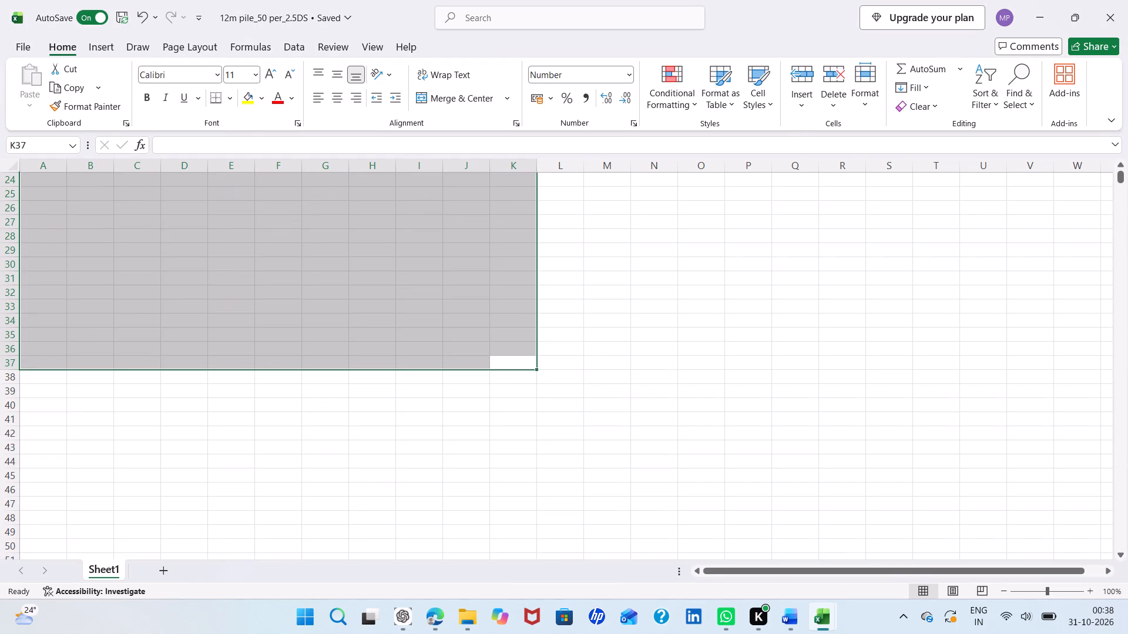
scroll(622, 276, up, 4)
click(622, 276)
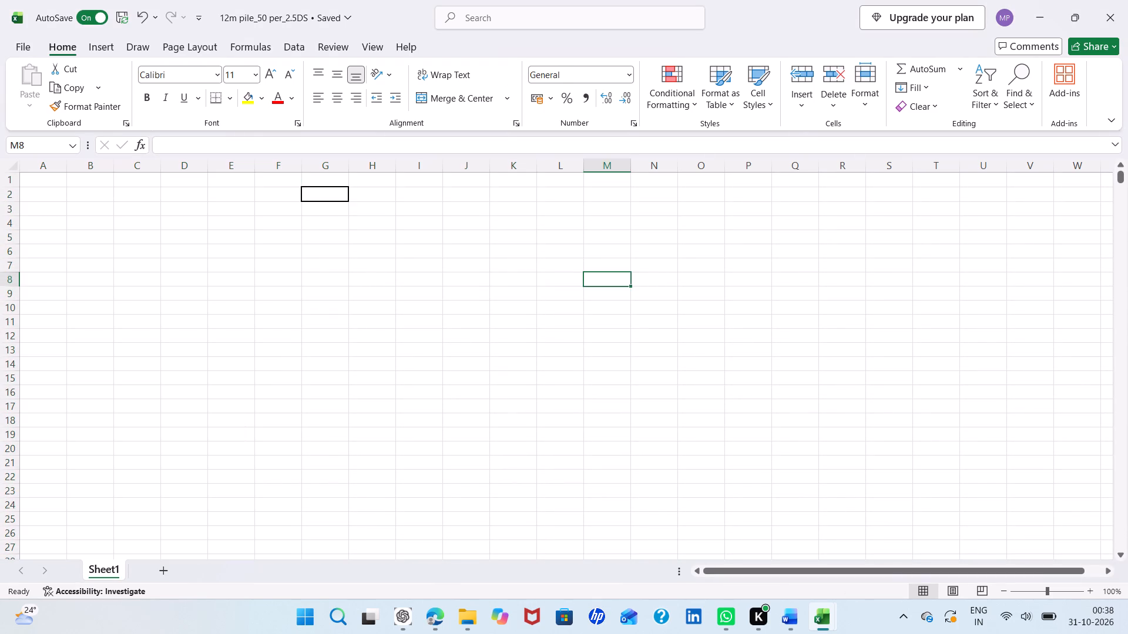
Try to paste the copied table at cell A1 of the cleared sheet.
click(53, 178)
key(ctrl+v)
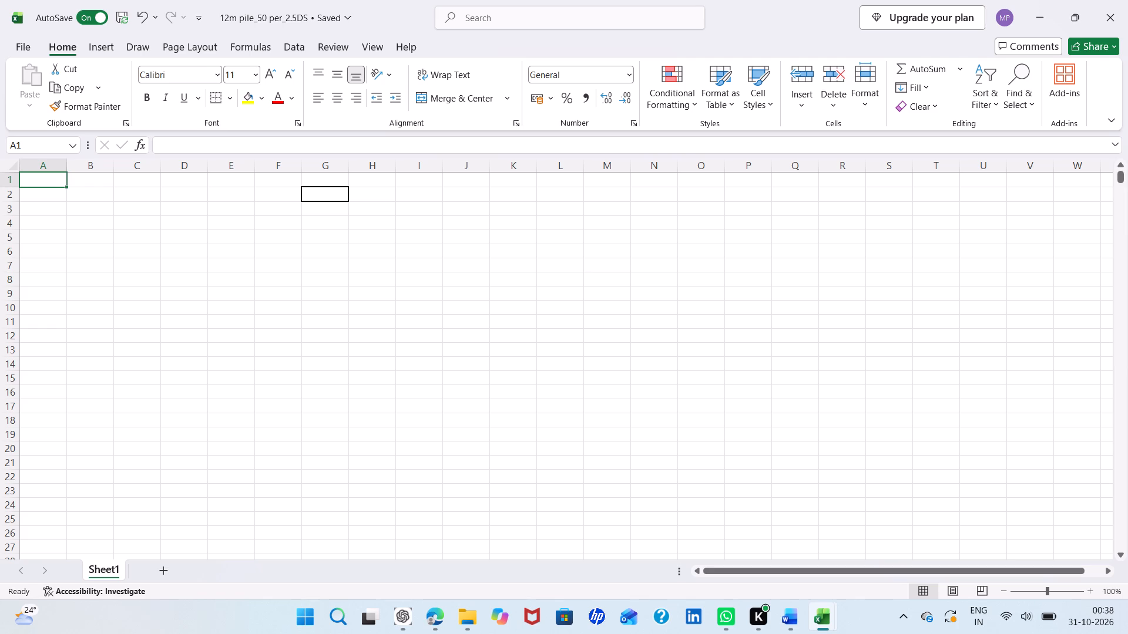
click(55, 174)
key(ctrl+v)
Open the 10m pile _100^1L1Encased_2.5dS workbook from the recent files and copy its whole table A1:K36.
click(471, 552)
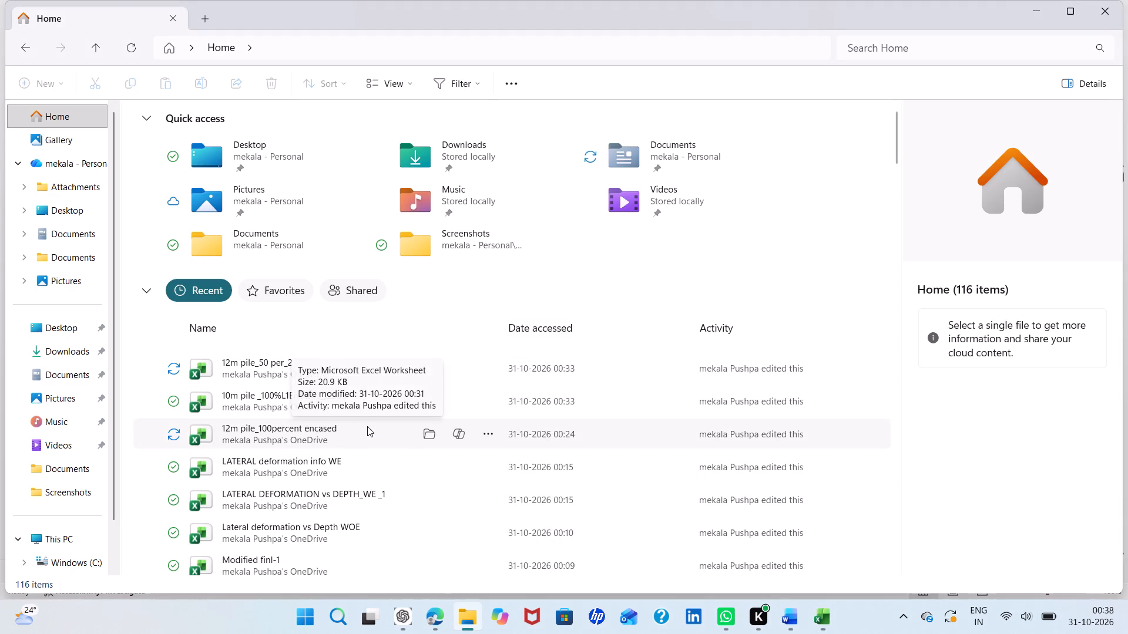
double_click(355, 403)
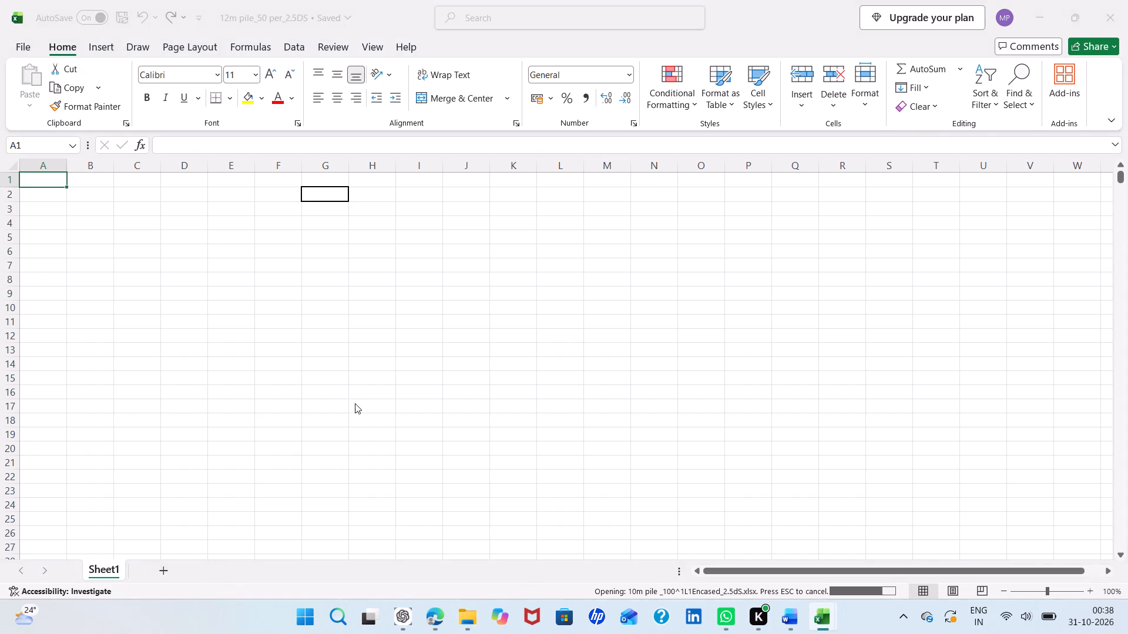
click(642, 218)
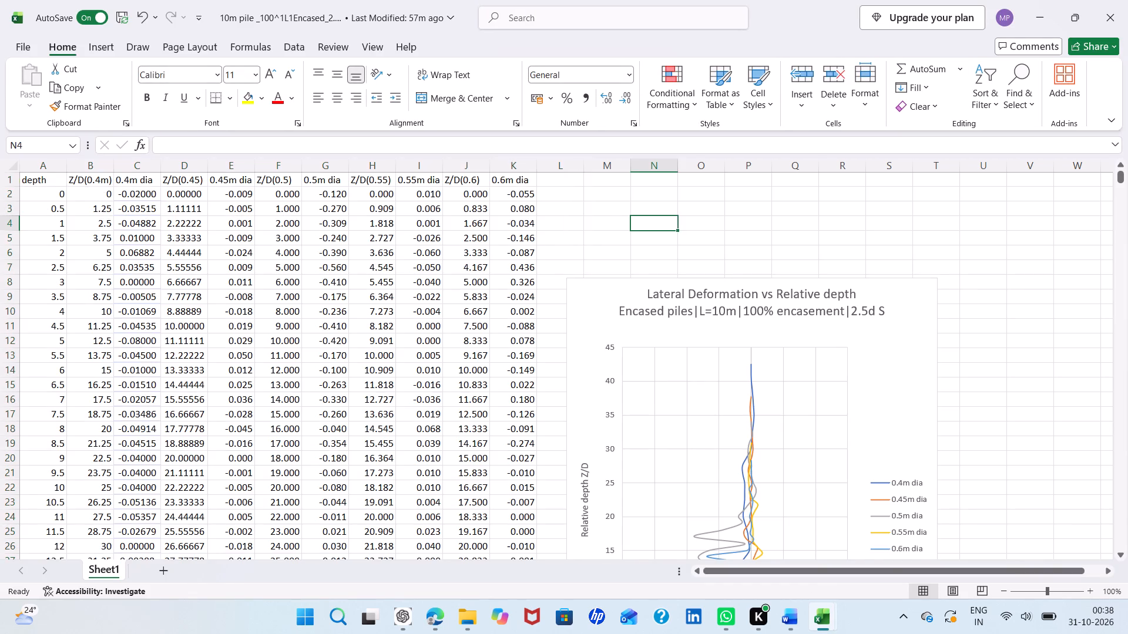
scroll(642, 218, down, 3)
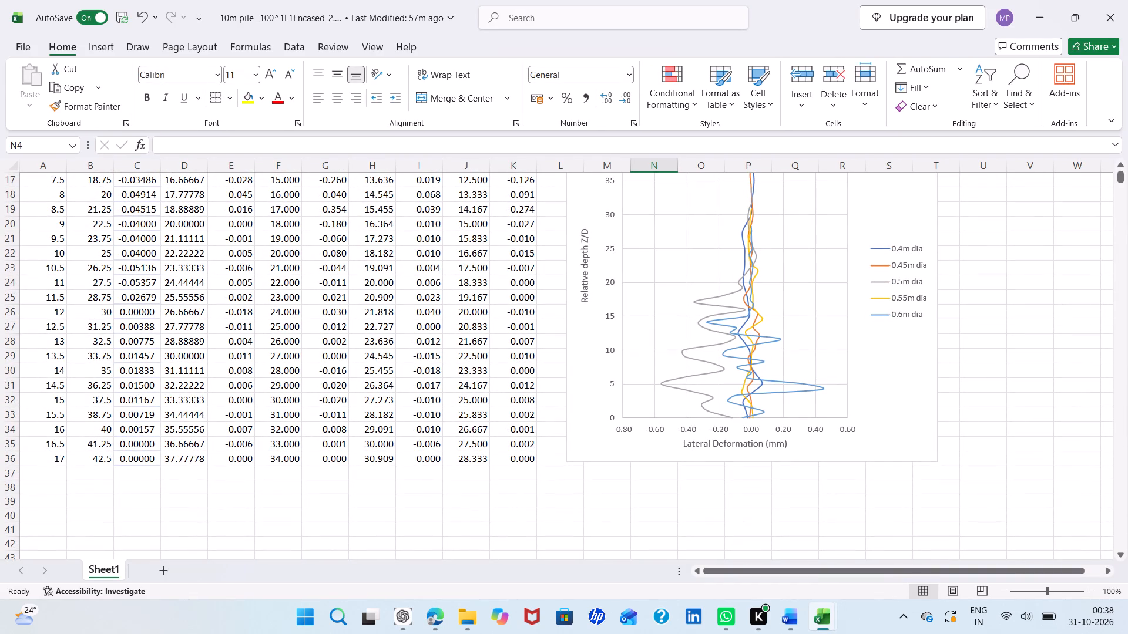
drag(534, 457, 127, 299)
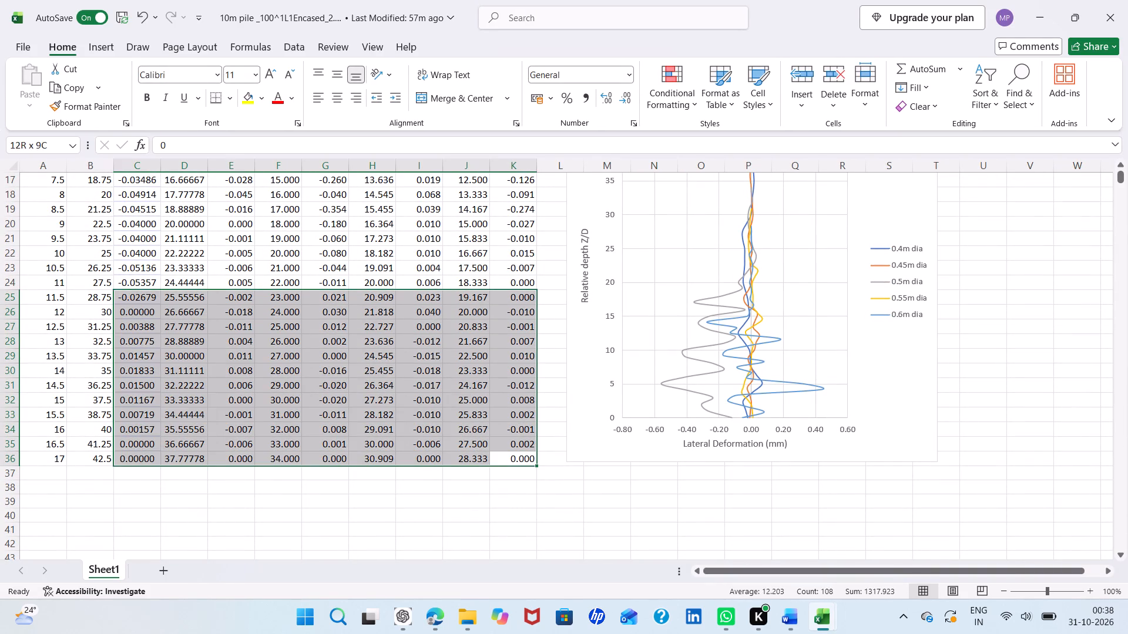
drag(127, 299, 41, 139)
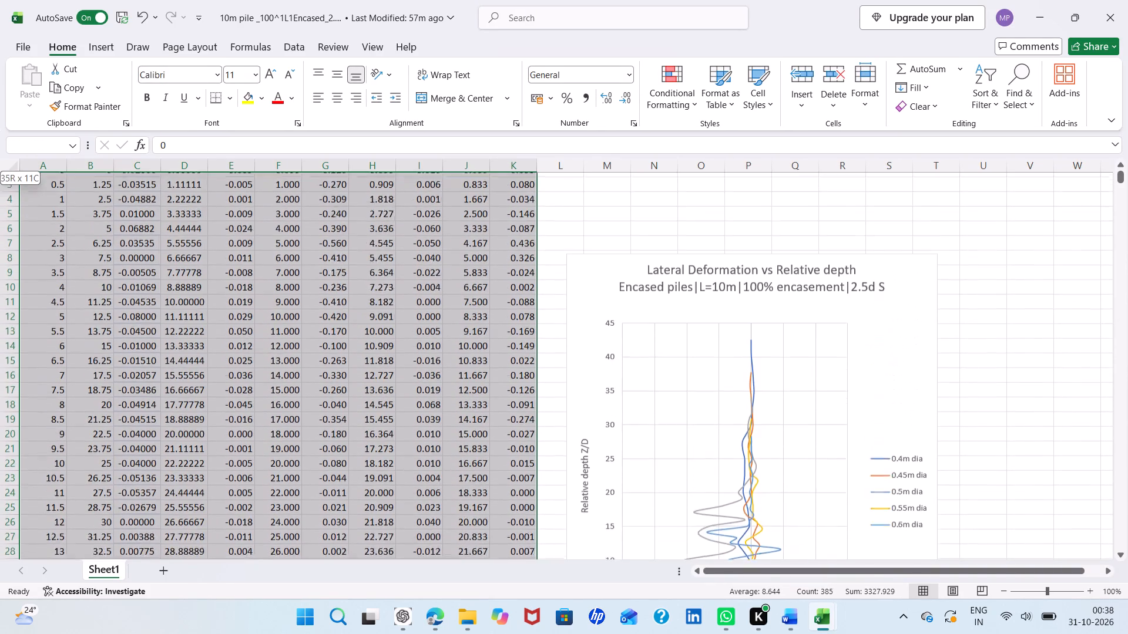
drag(41, 139, 47, 128)
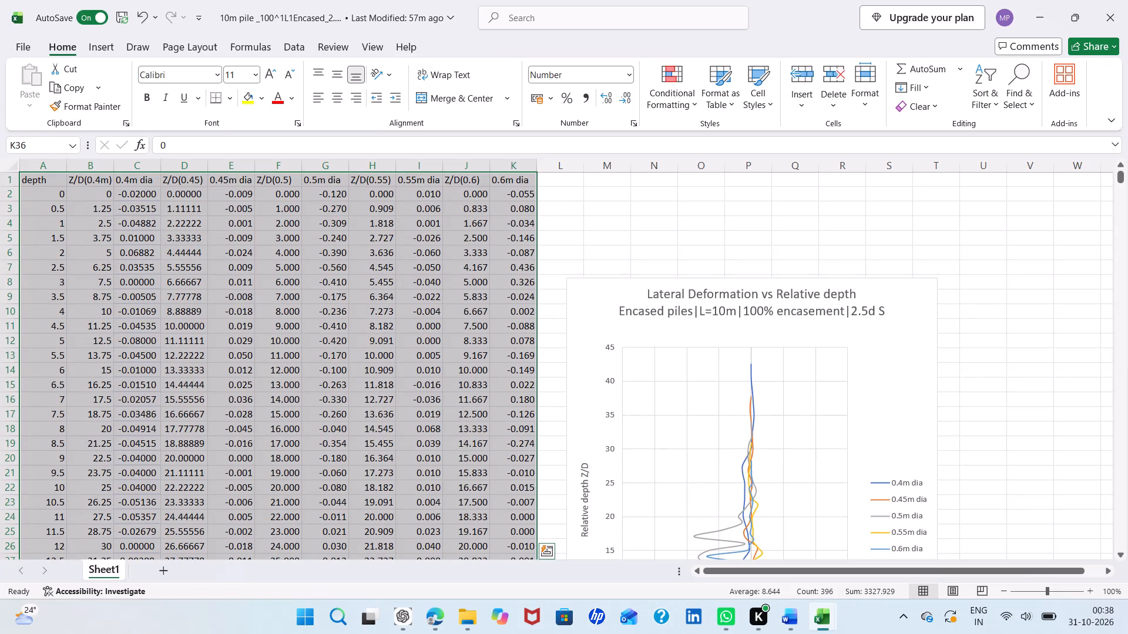
key(ctrl+c)
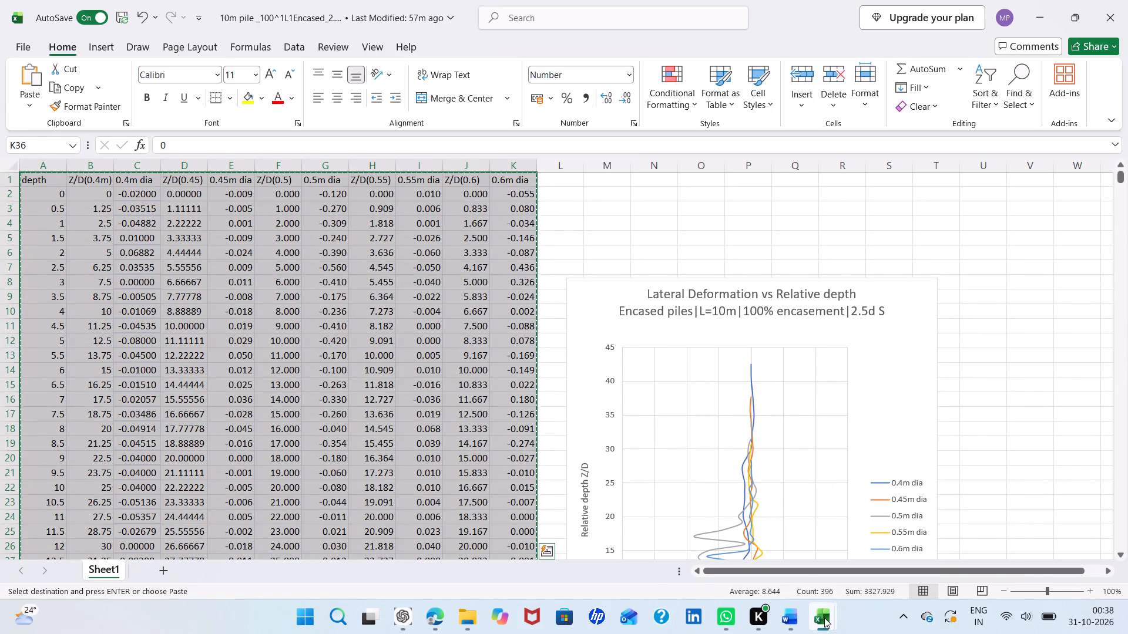
Paste the copied 10m pile table at cell A1 of the empty sheet in 12m pile_50 per_2.5DS.
click(864, 530)
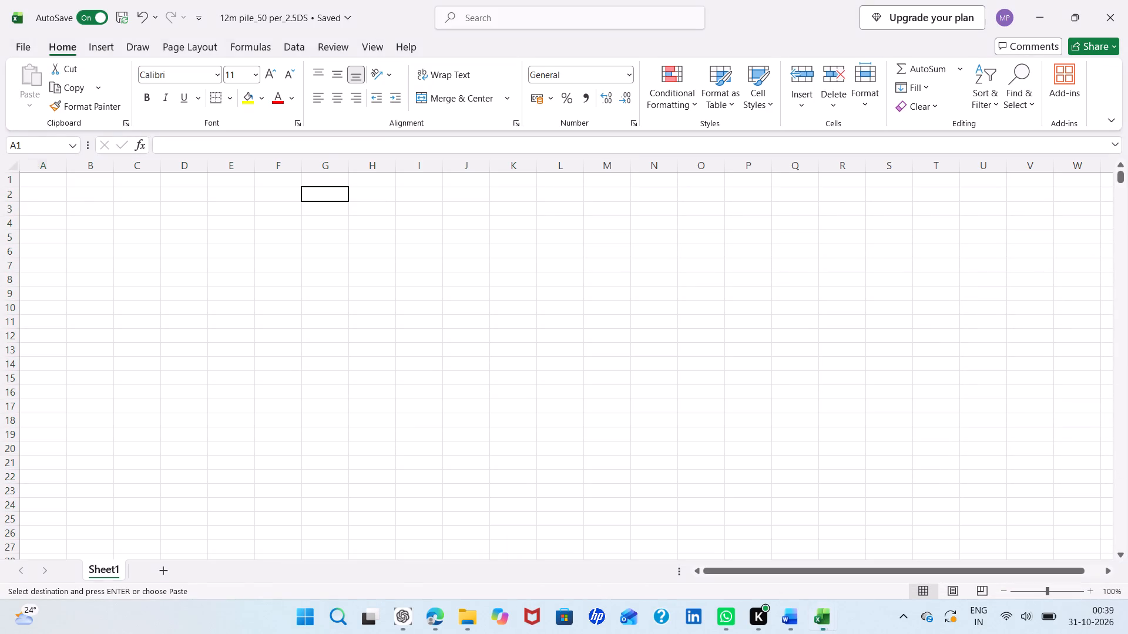
click(40, 178)
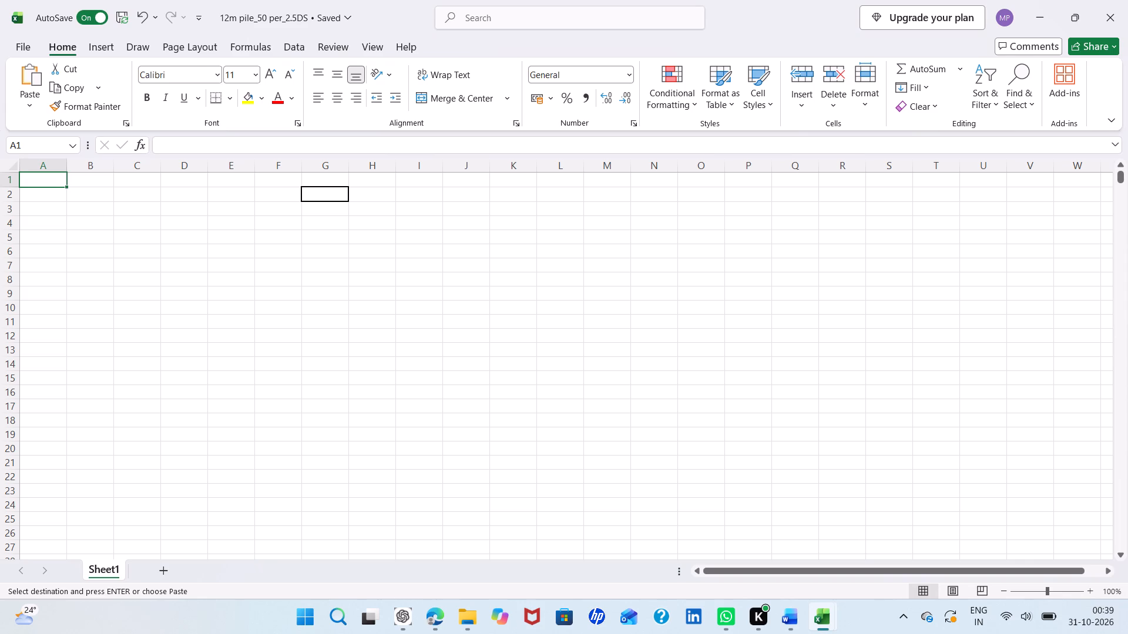
click(92, 264)
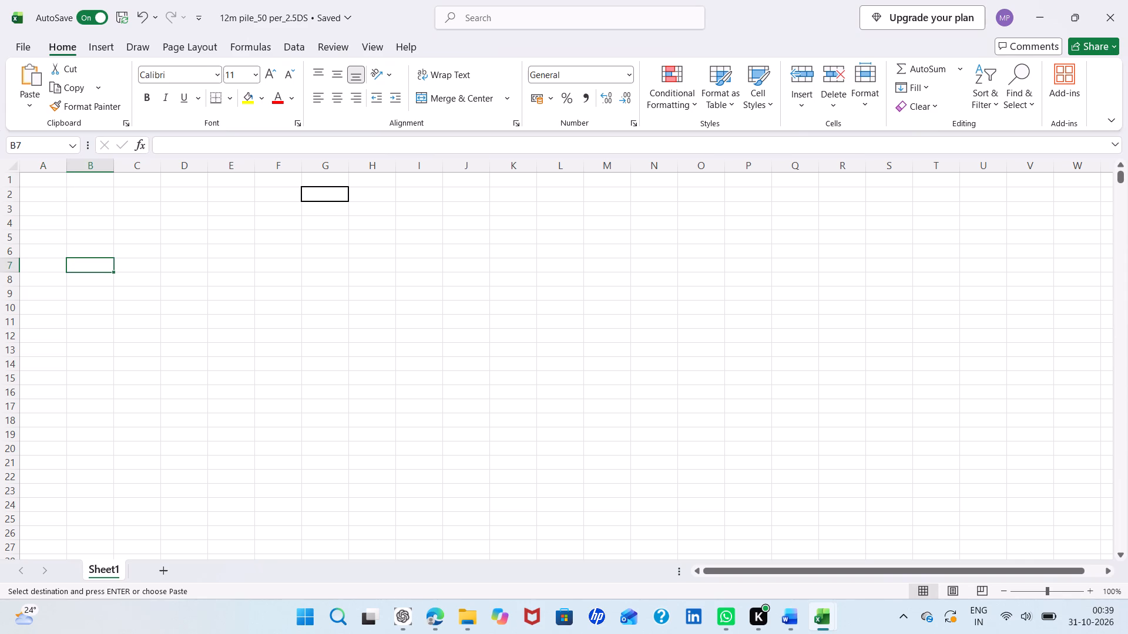
click(56, 179)
key(ctrl+v)
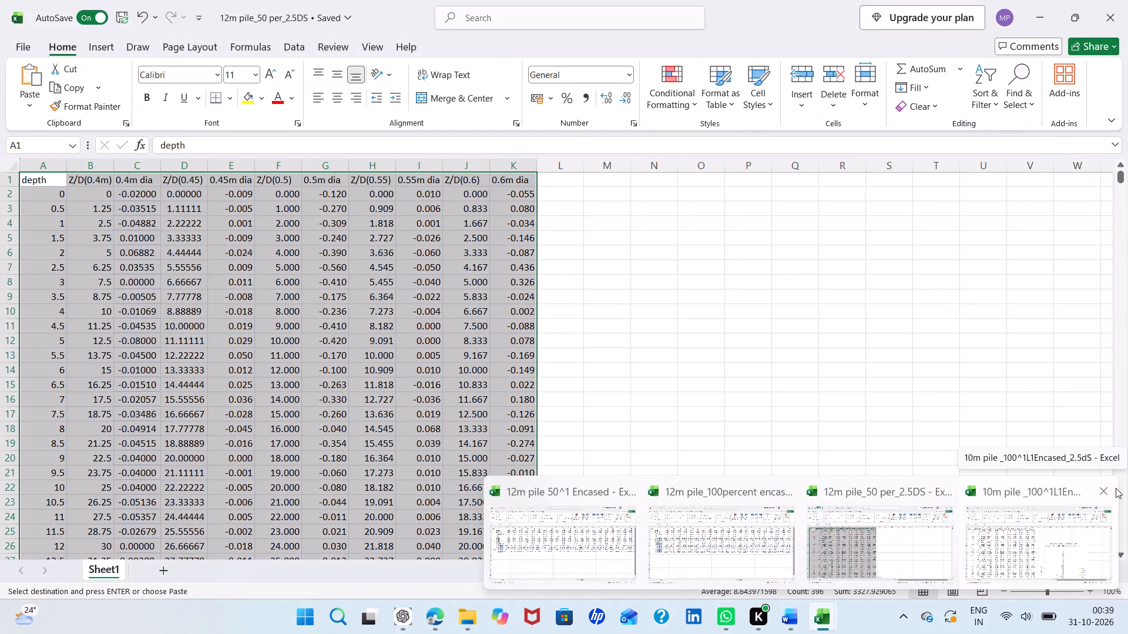
Close the 10m pile _100^1L1Encased_2.5dS workbook without keeping the copied data on the clipboard.
click(1112, 489)
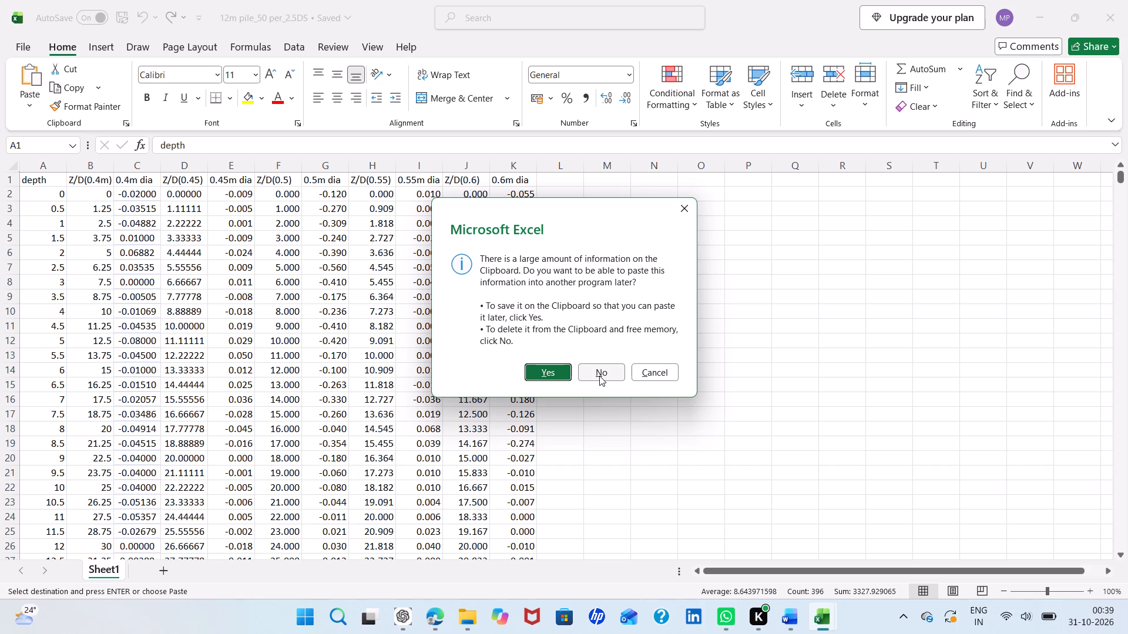
click(599, 376)
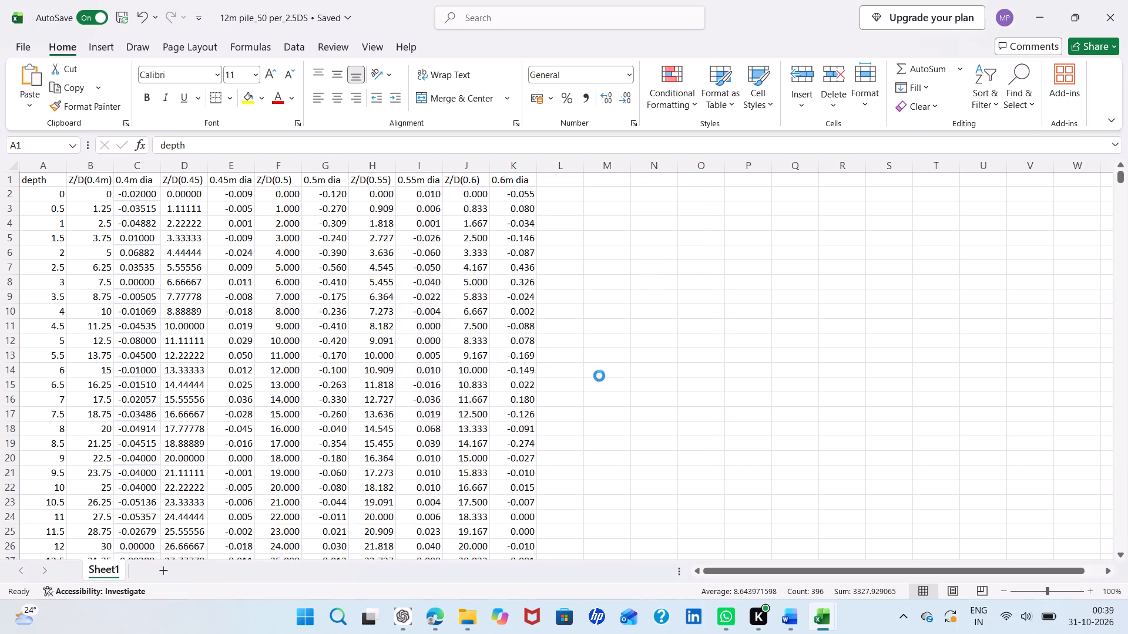
scroll(599, 376, up, 1)
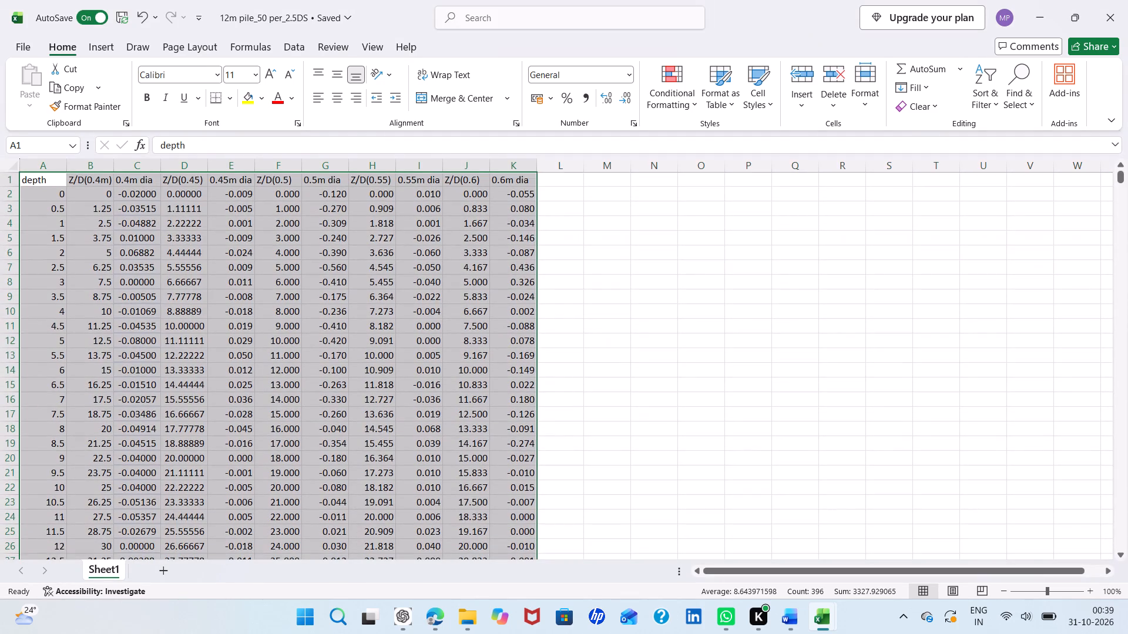
click(781, 471)
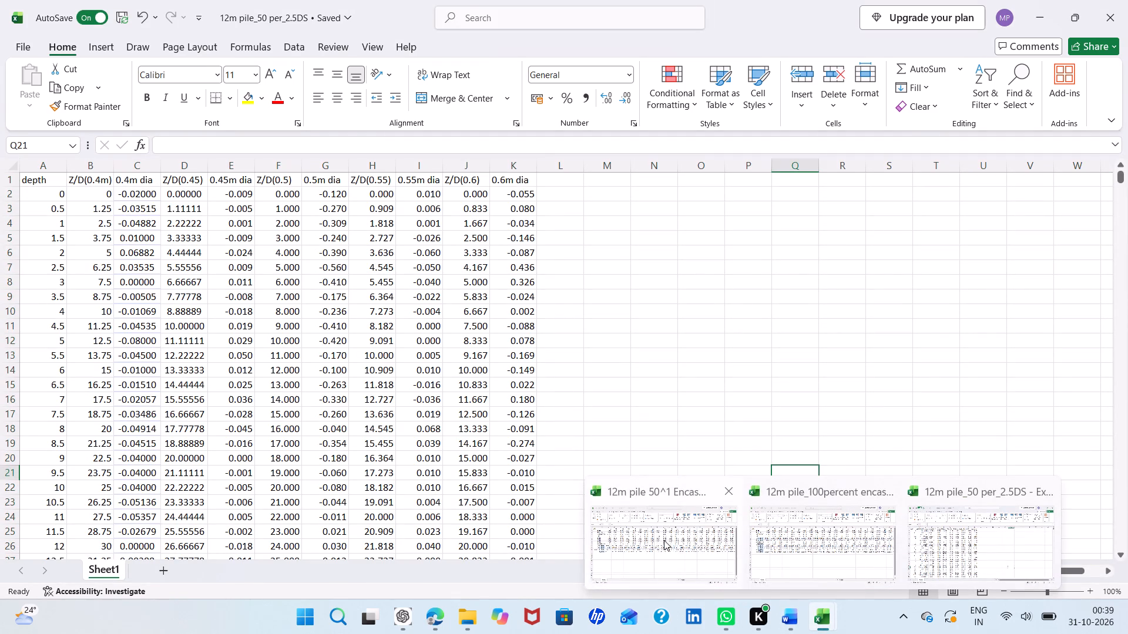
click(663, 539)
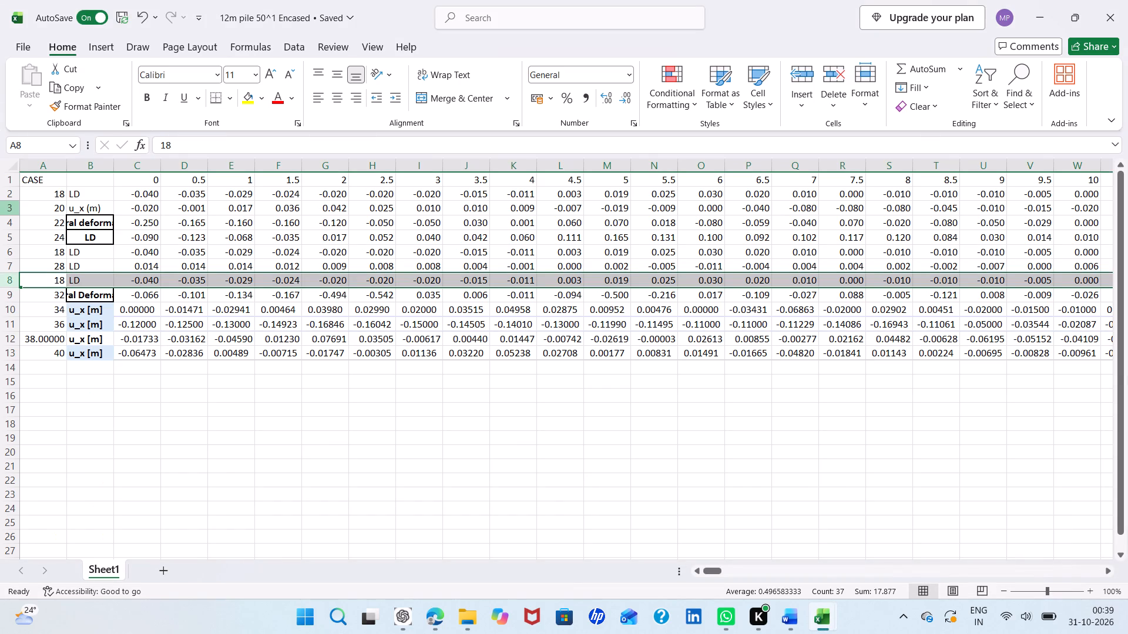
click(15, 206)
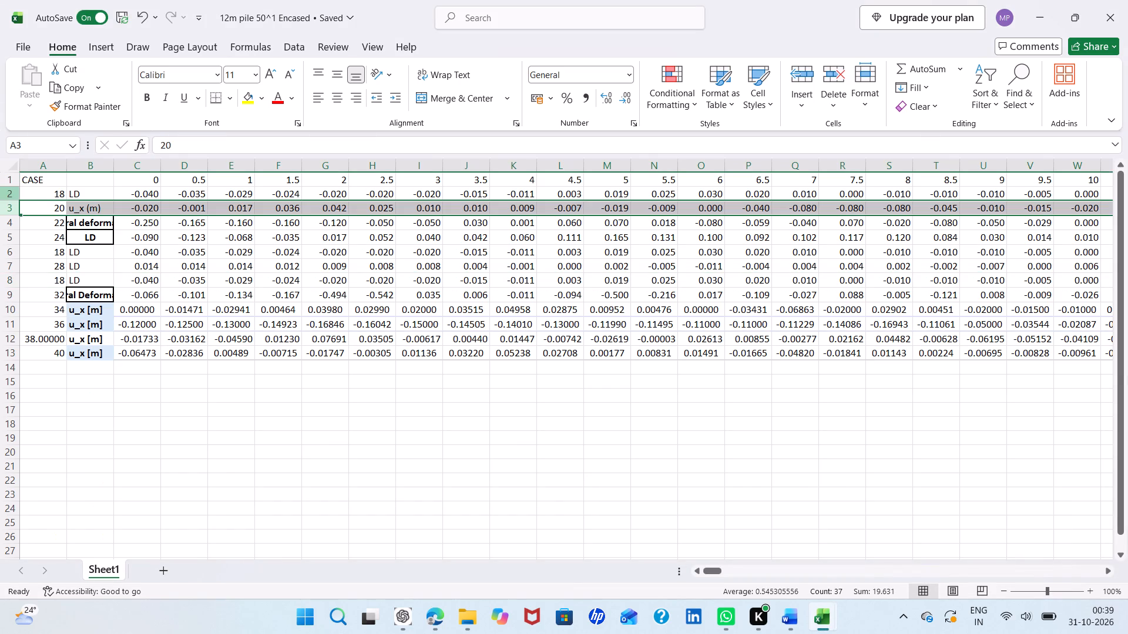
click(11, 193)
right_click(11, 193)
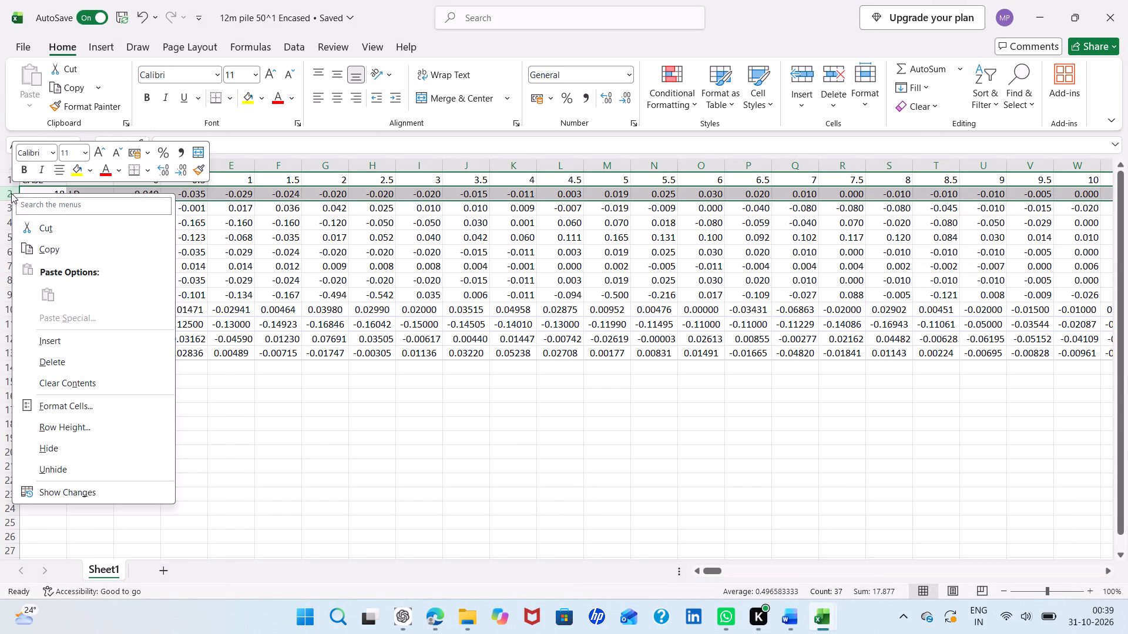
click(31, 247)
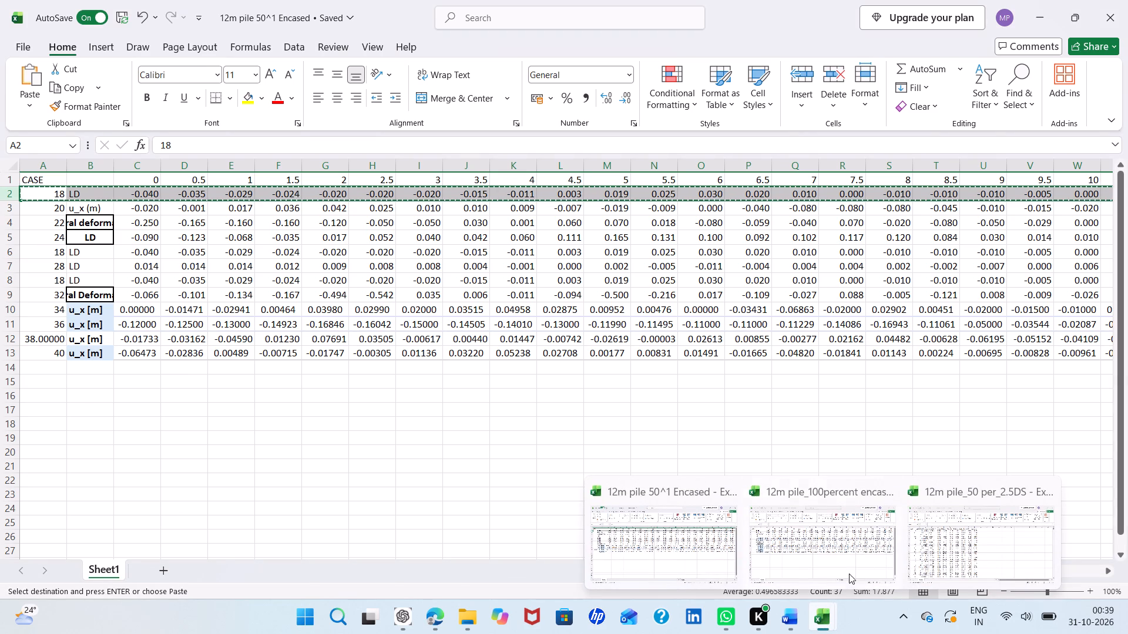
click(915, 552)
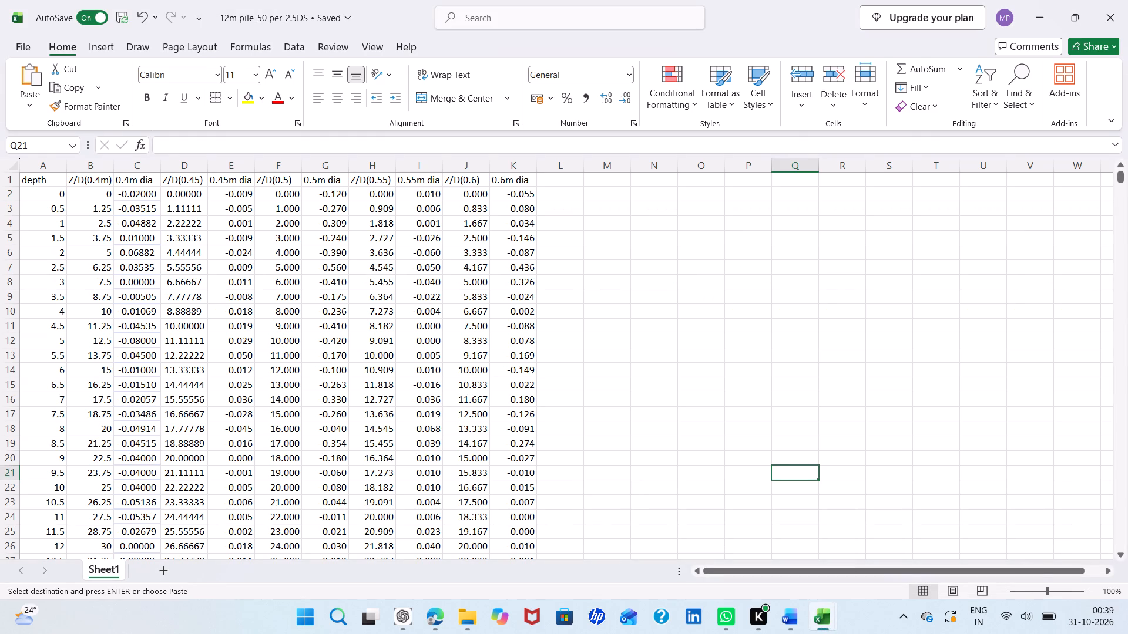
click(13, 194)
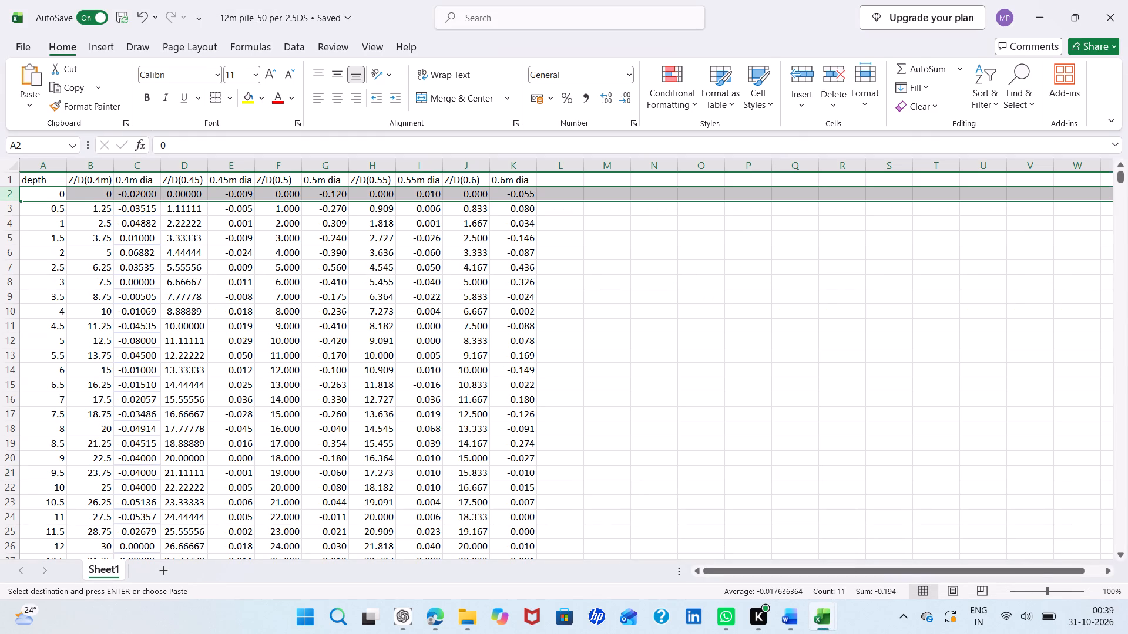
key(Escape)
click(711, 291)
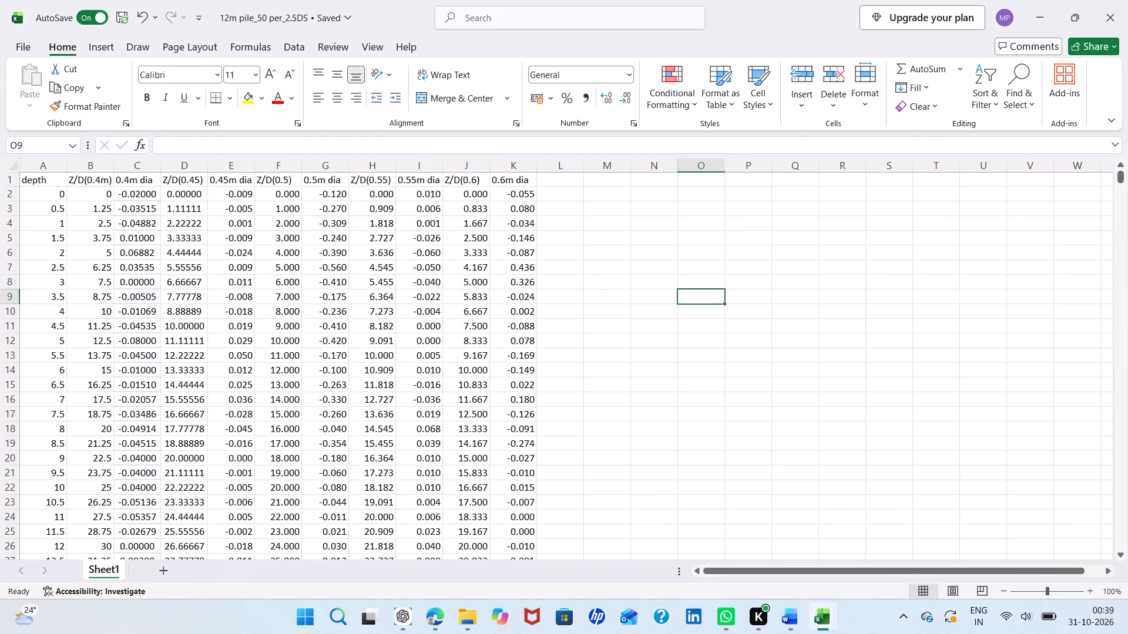
Insert a blank row below the header row of the table in 12m pile_50 per_2.5DS.
click(10, 193)
right_click(10, 193)
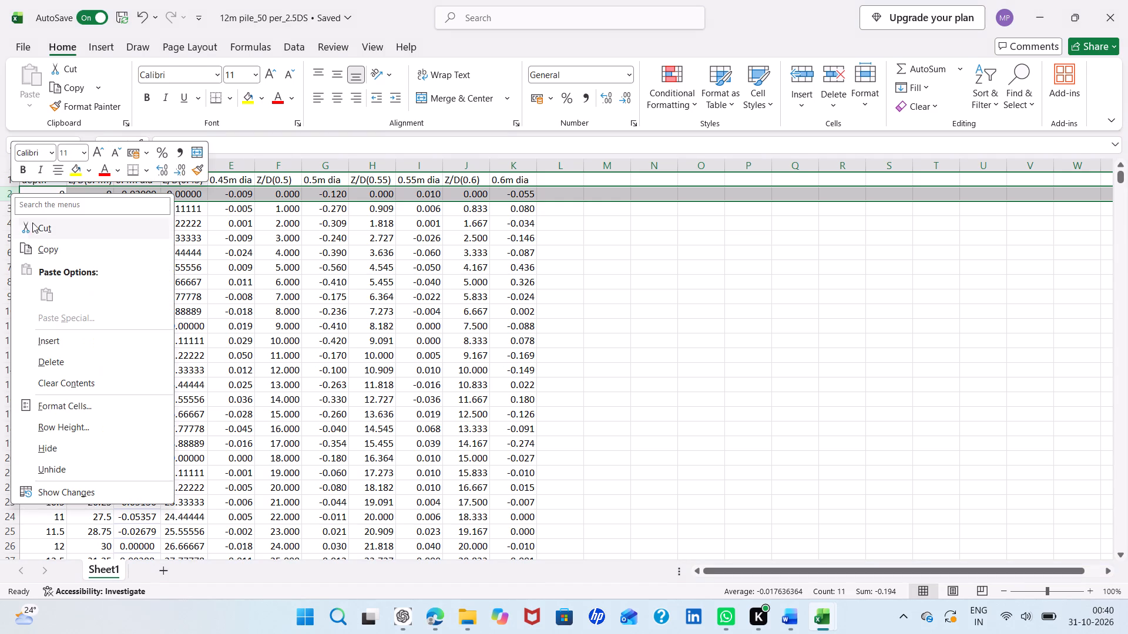
click(55, 335)
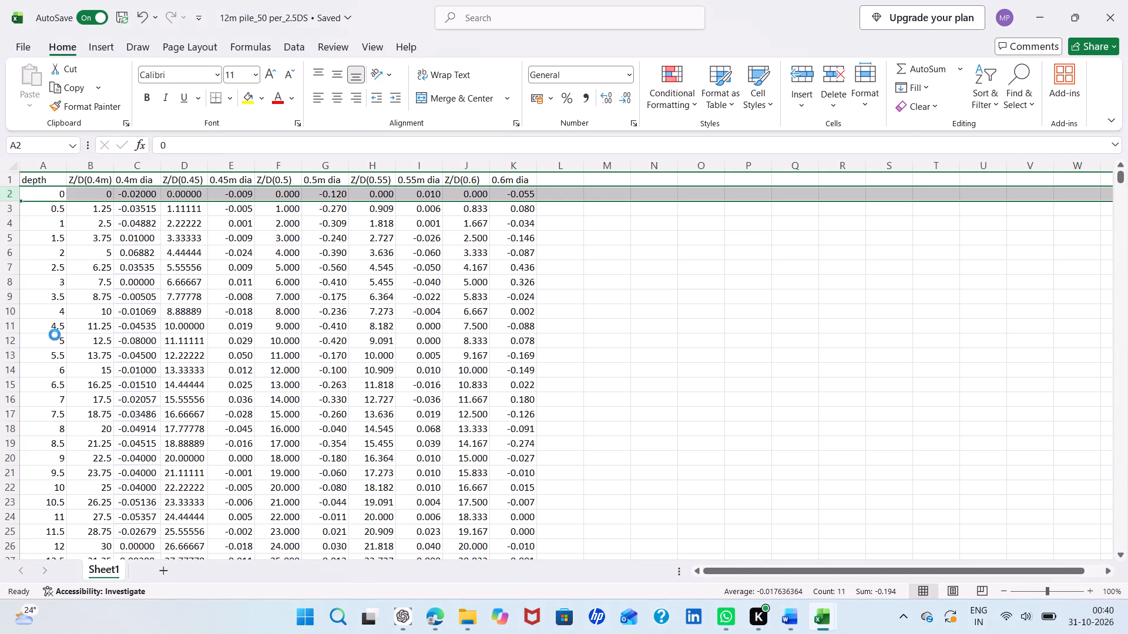
click(621, 359)
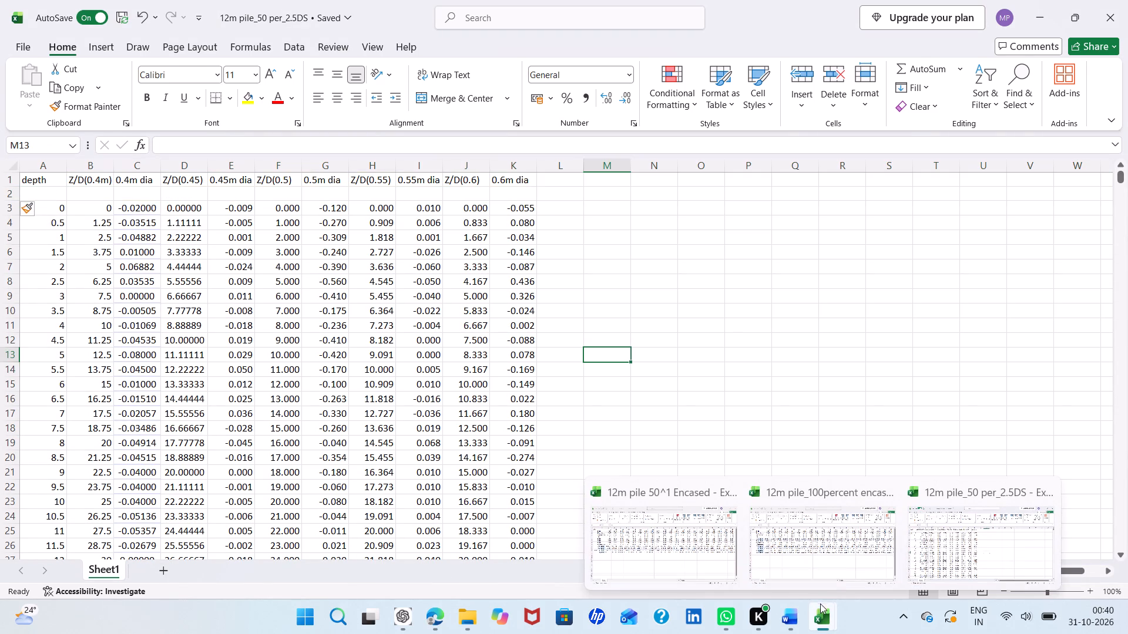
Copy the case 18 row, row 2, in 12m pile 50^1 Encased.
click(642, 553)
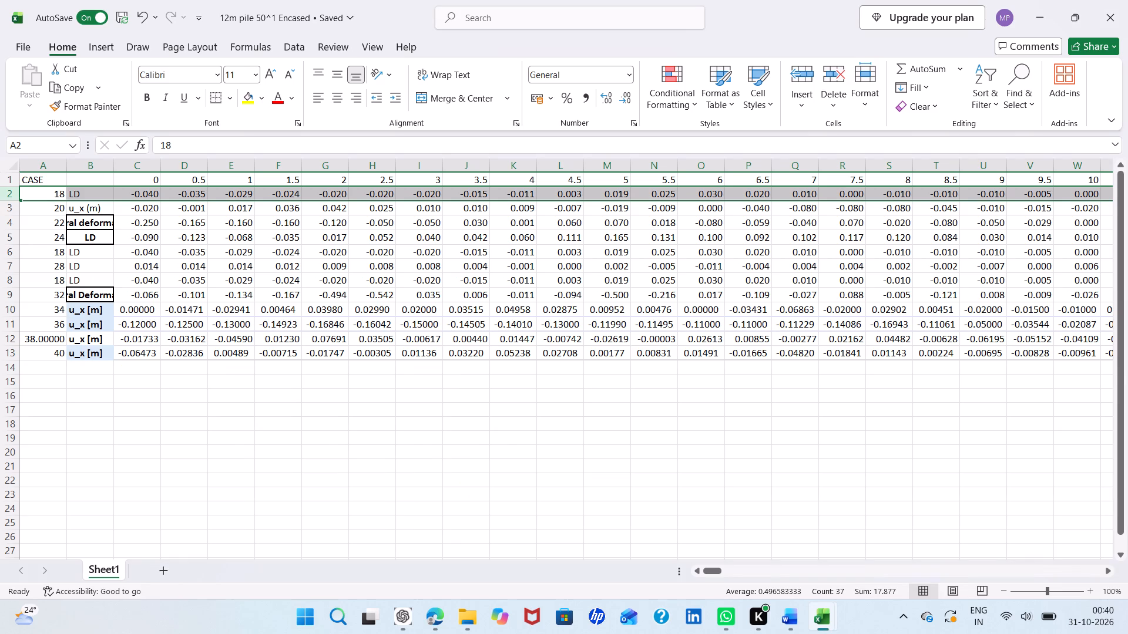
right_click(11, 195)
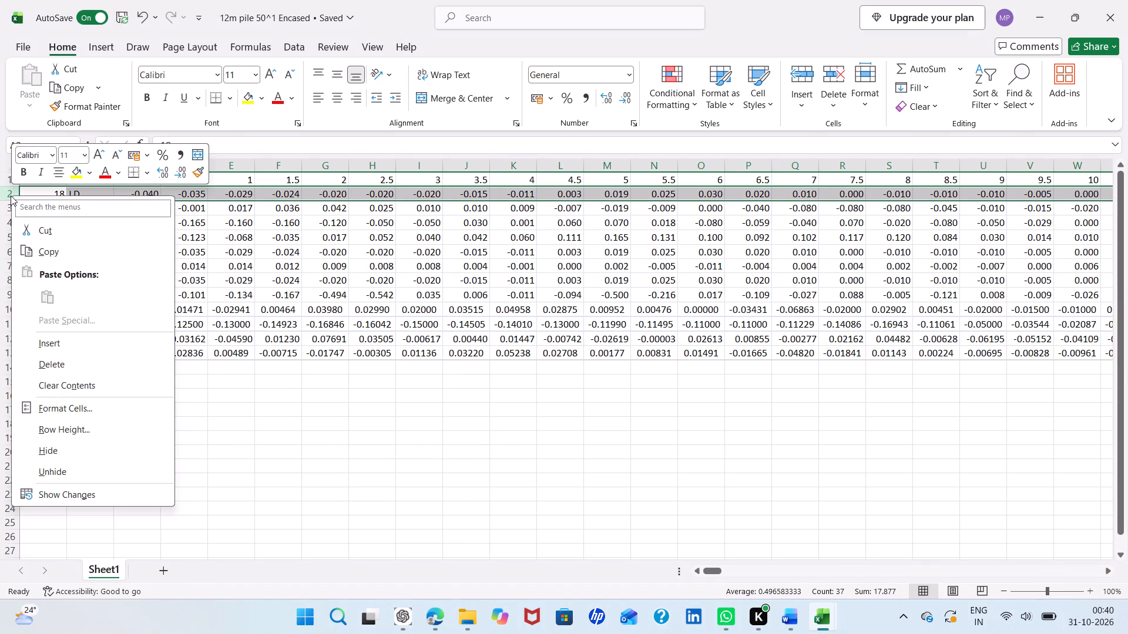
click(55, 257)
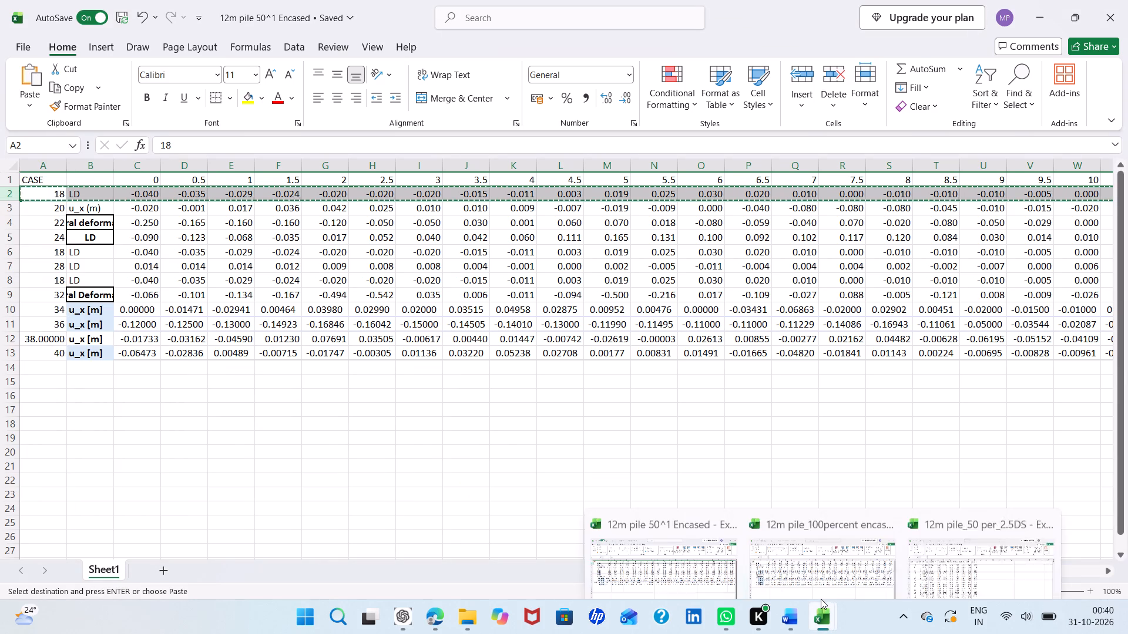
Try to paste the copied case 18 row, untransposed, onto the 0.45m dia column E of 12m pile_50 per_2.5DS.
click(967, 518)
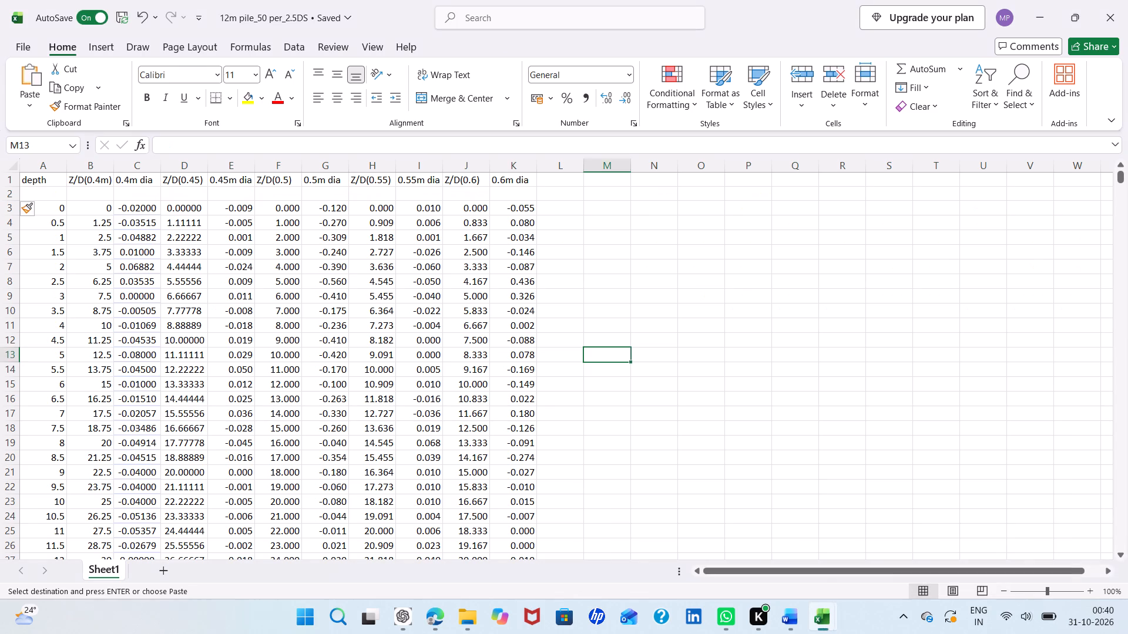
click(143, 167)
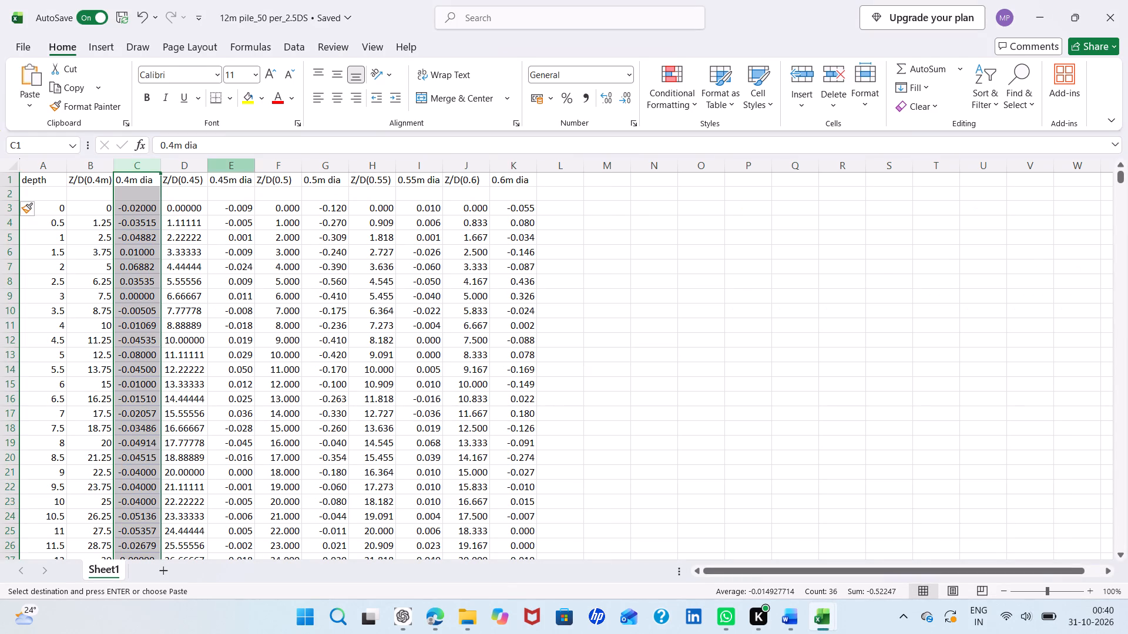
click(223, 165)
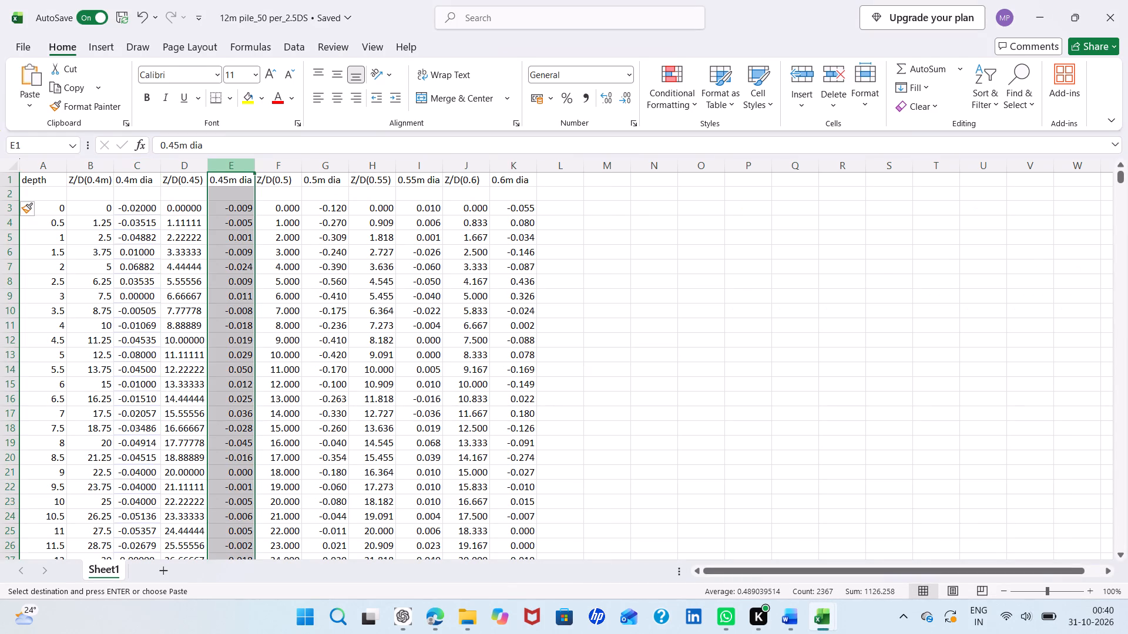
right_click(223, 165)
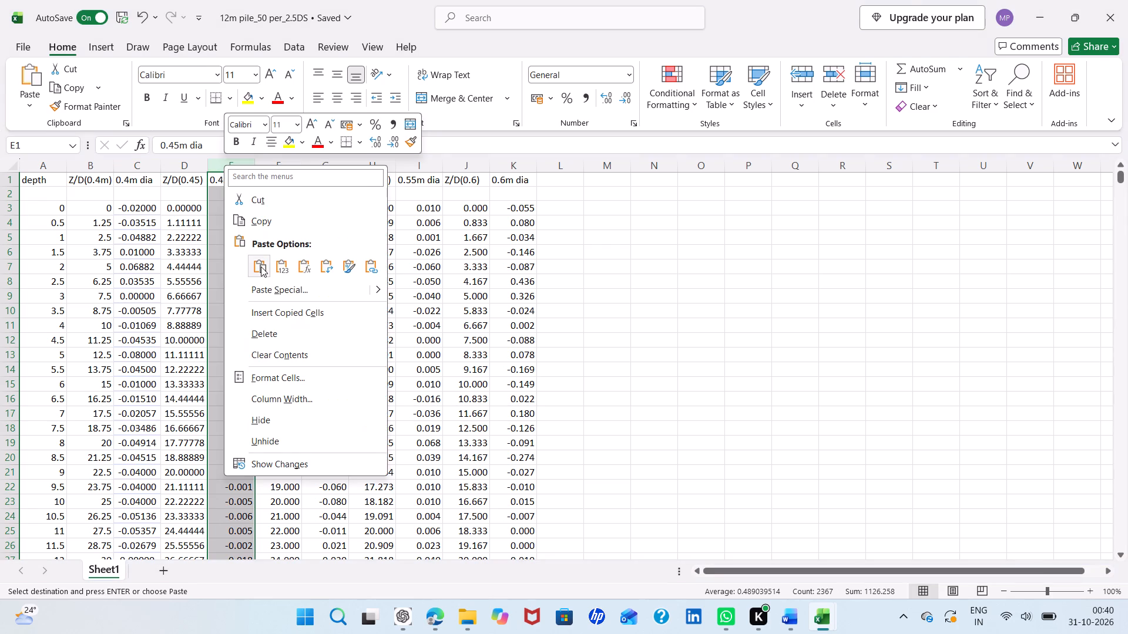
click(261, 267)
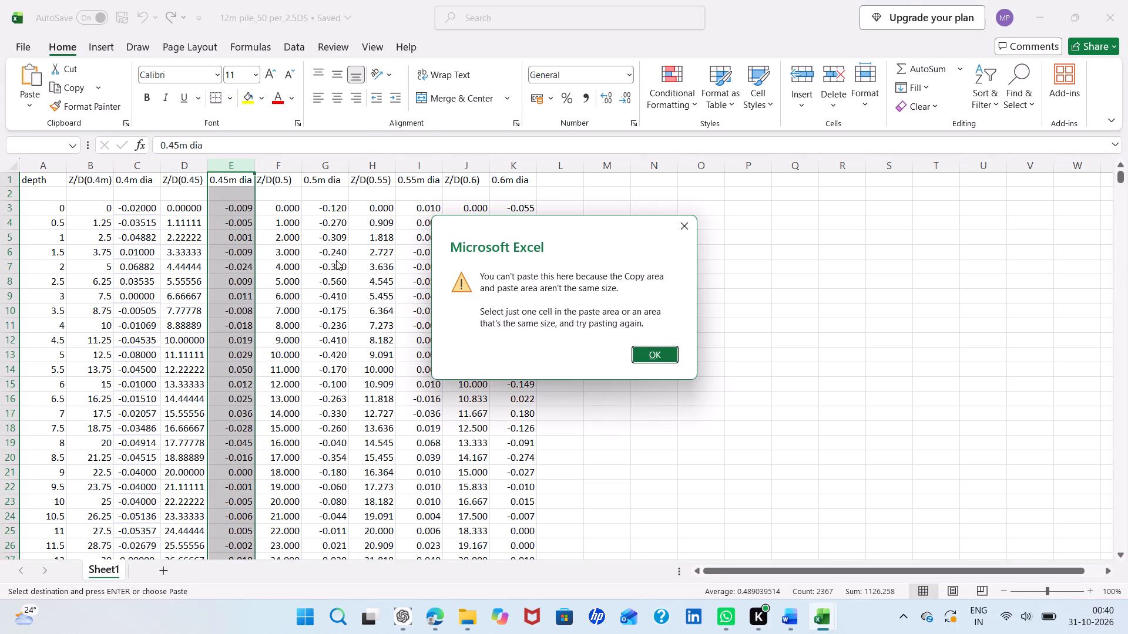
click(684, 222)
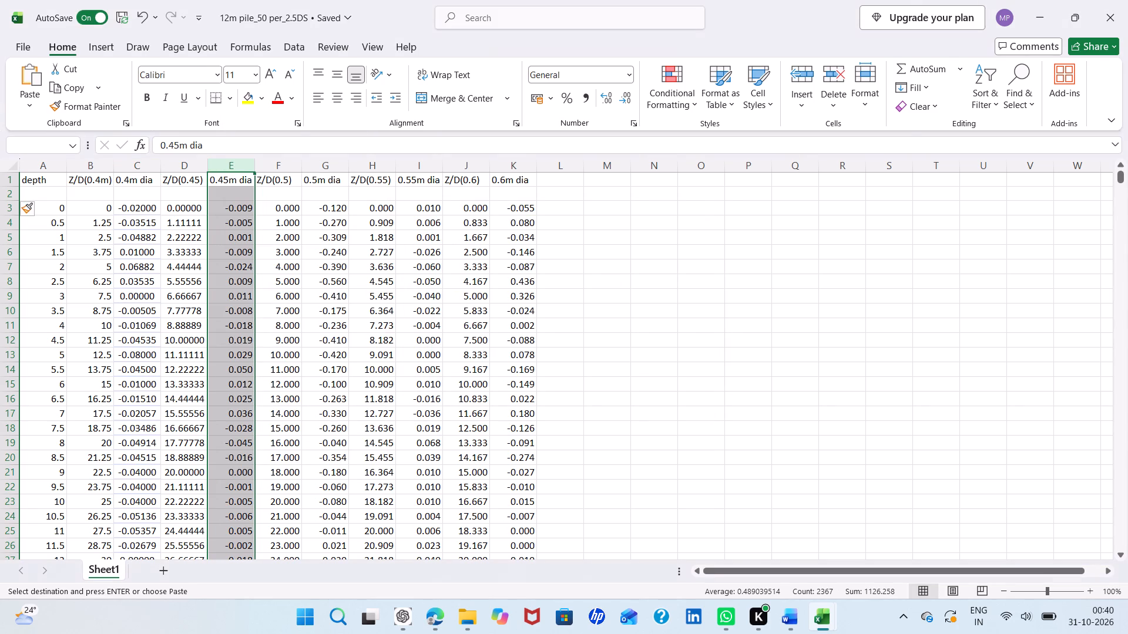
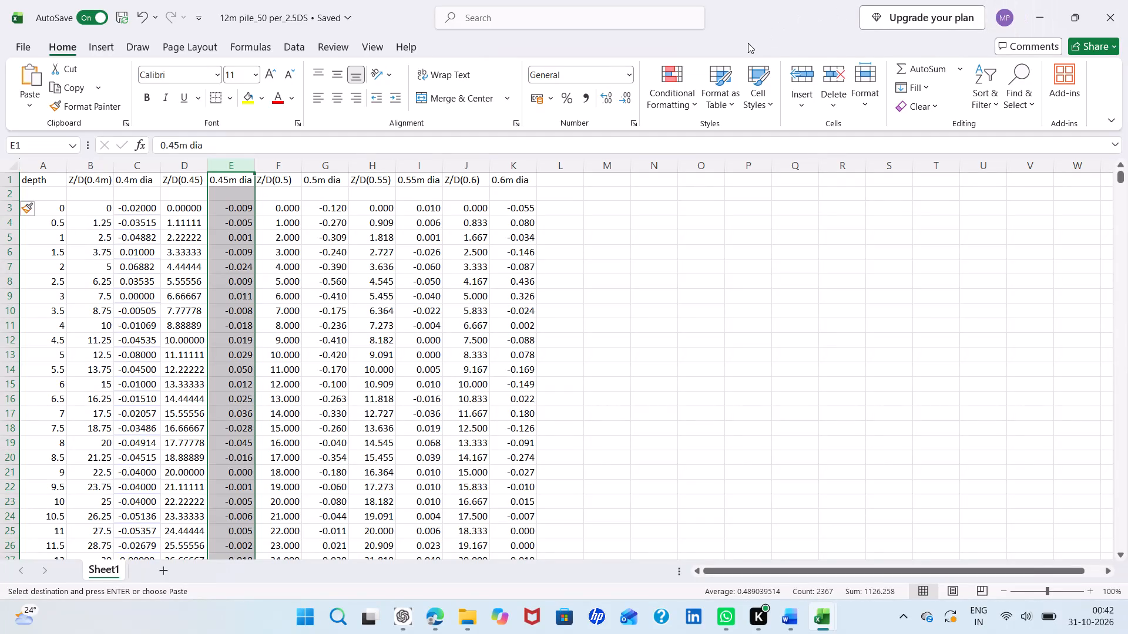
Compare the dia columns C, E, G, I and K of 12m pile_50 per_2.5DS with alternate case rows 2 to 10 of 12m pile 50^1 Encased.
click(133, 170)
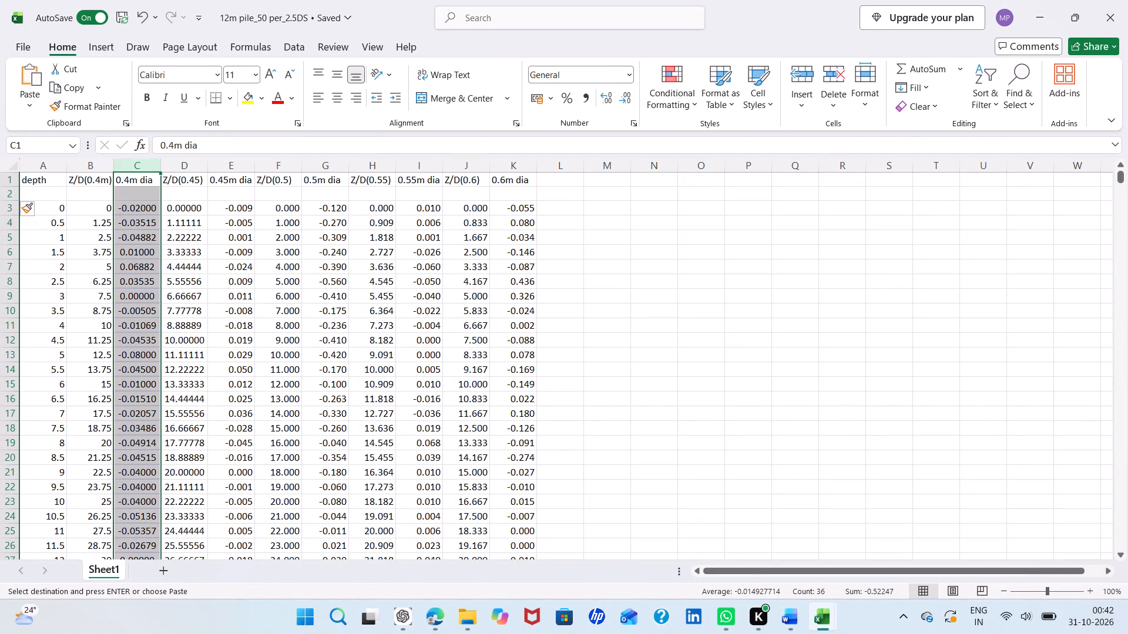
click(232, 171)
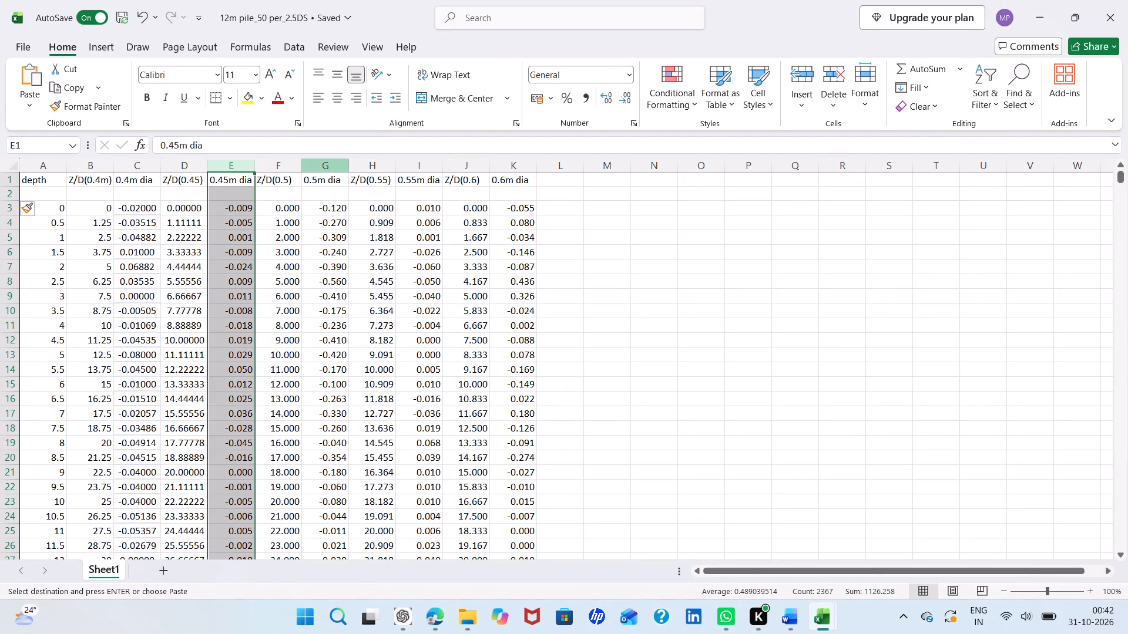
click(331, 165)
click(416, 168)
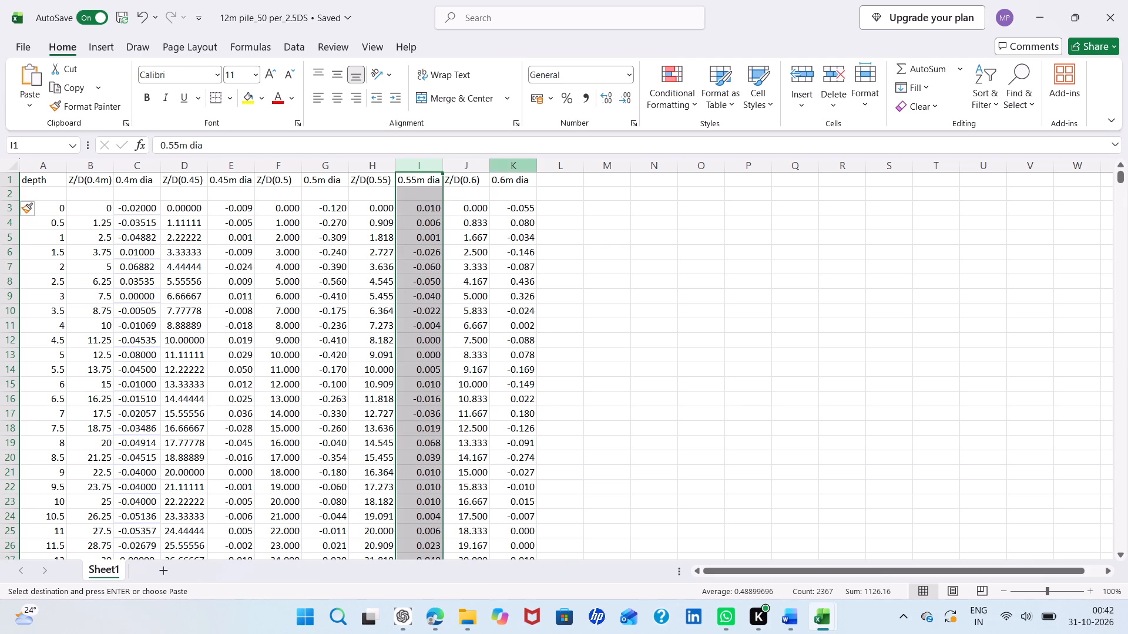
click(512, 163)
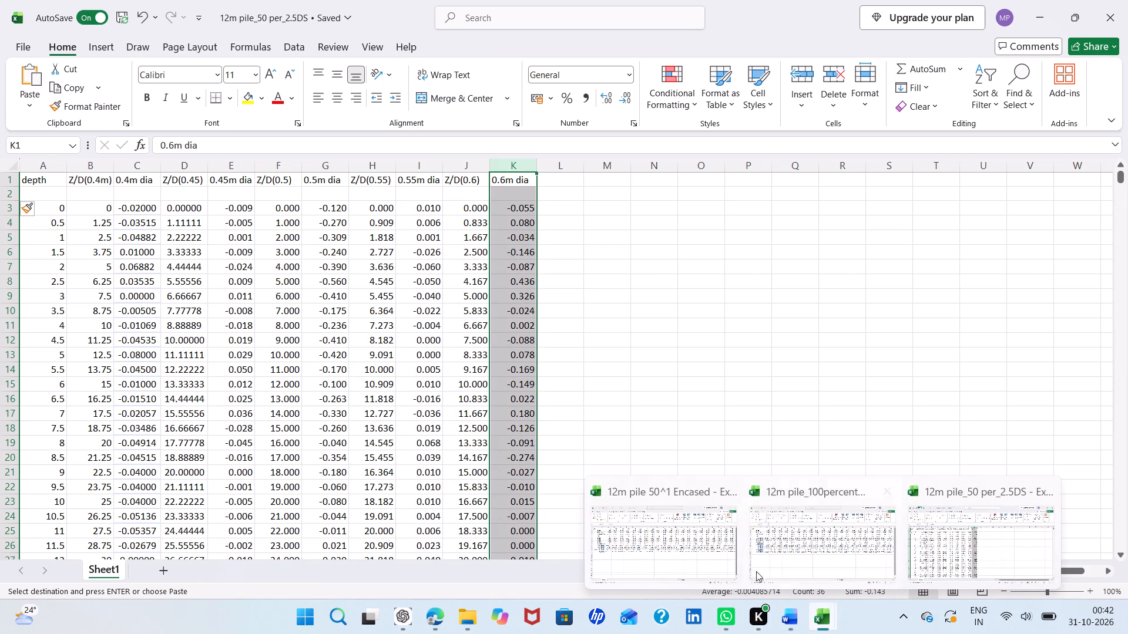
click(705, 564)
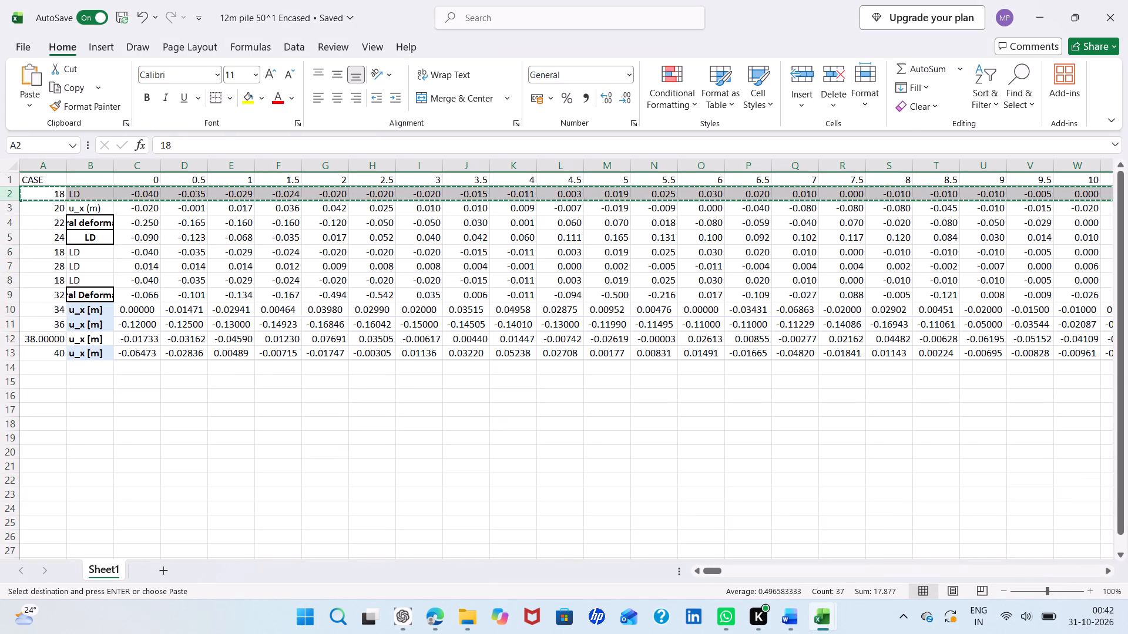
click(12, 193)
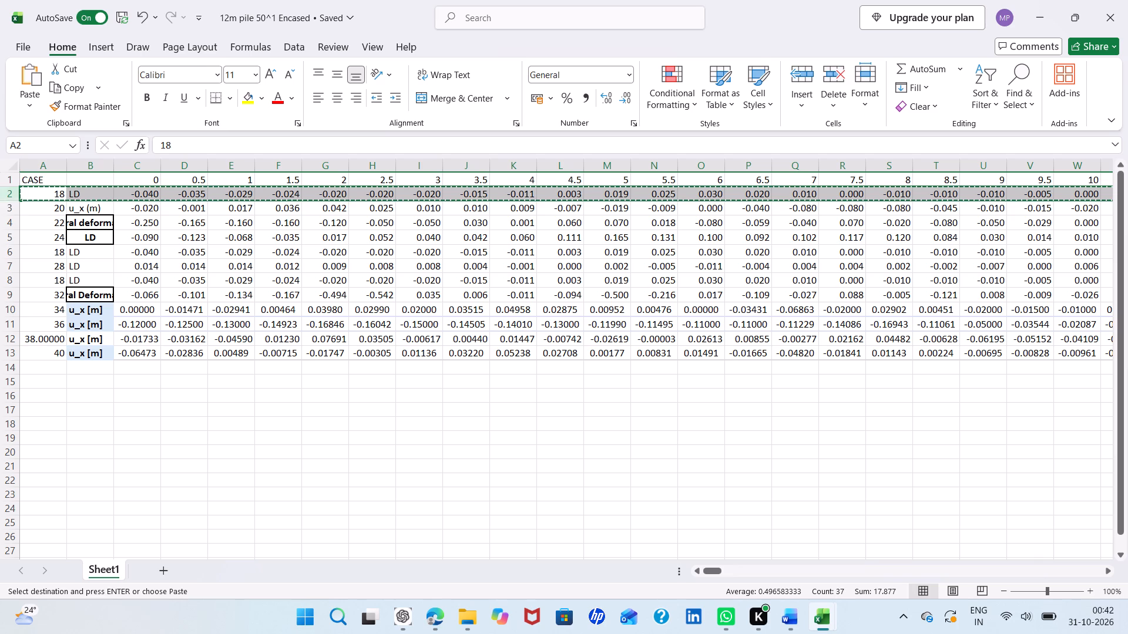
click(11, 221)
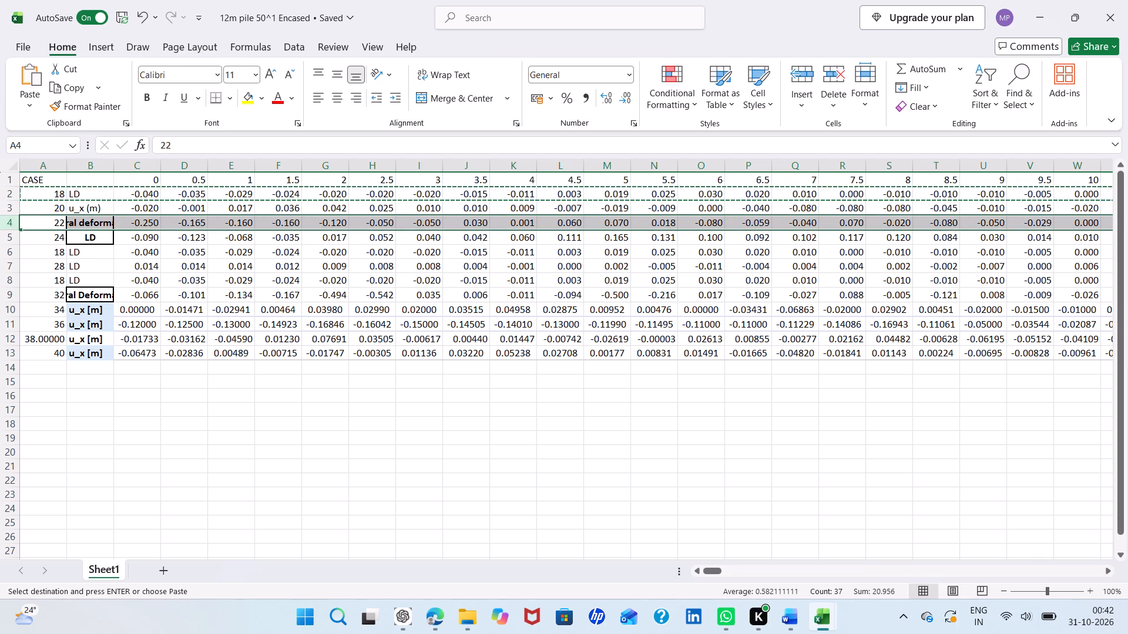
click(12, 249)
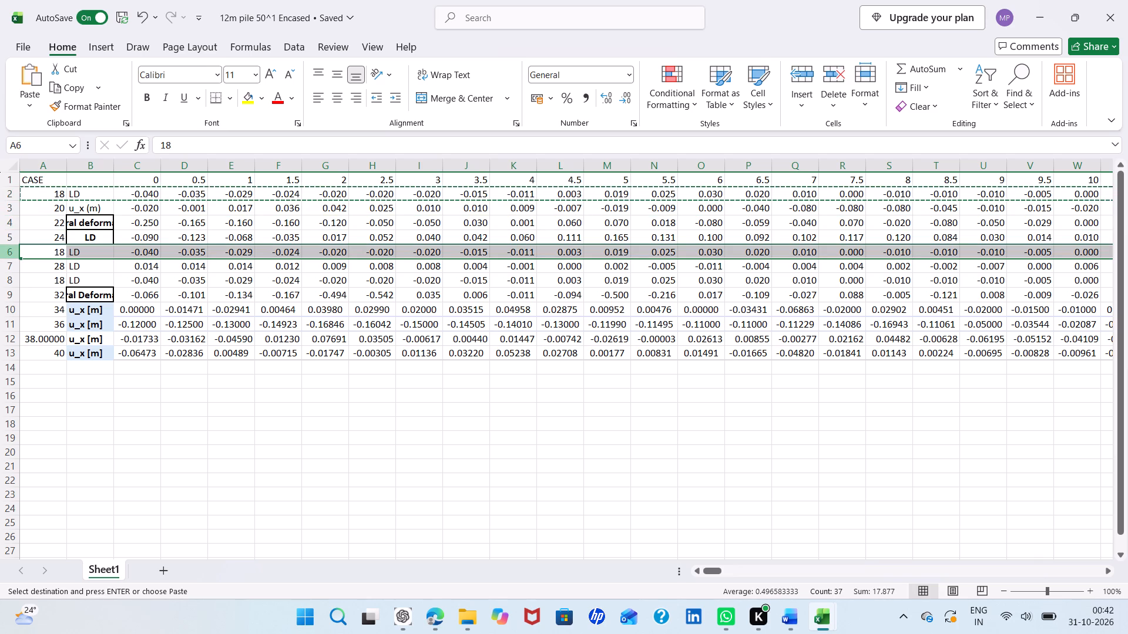
click(1, 280)
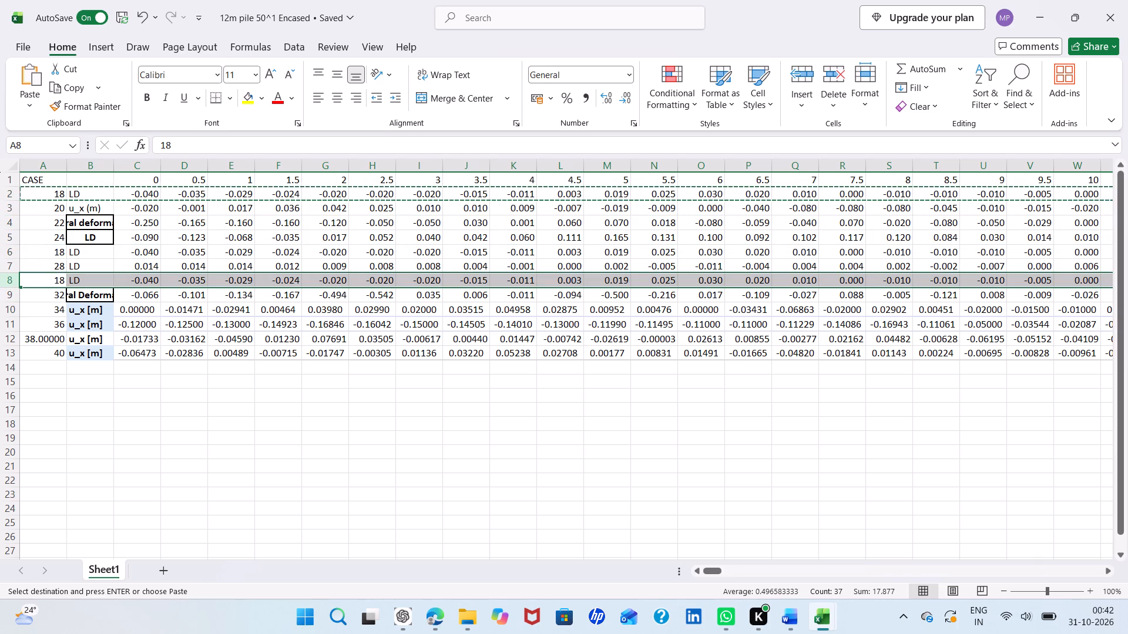
click(6, 308)
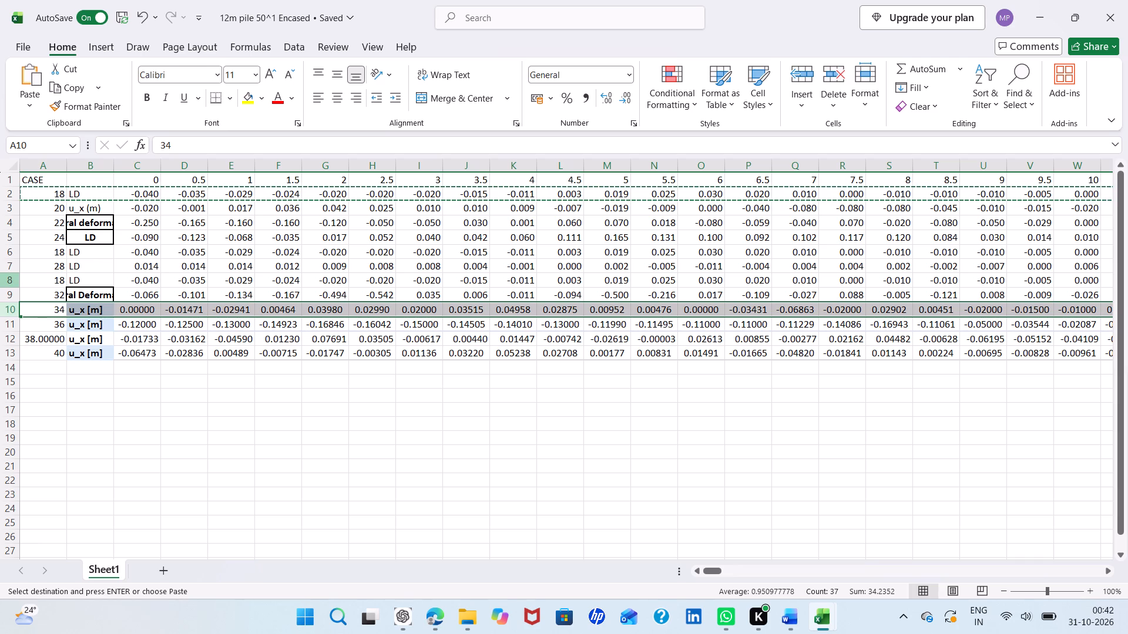
click(13, 281)
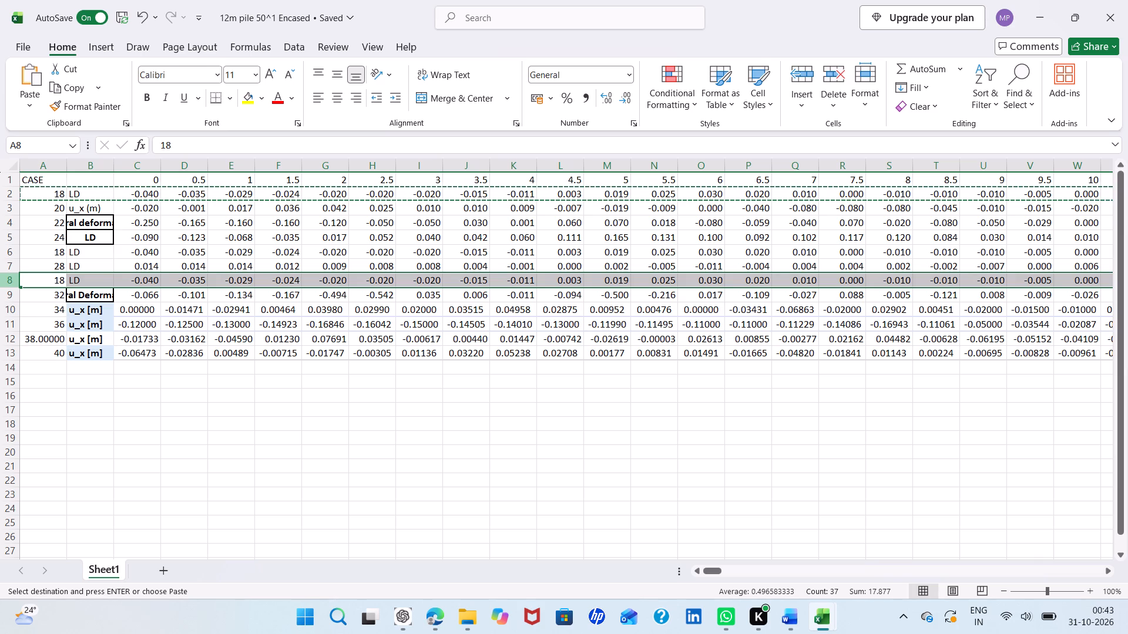
Set the case number in cell A9 of 12m pile 50^1 Encased to 30.
click(52, 290)
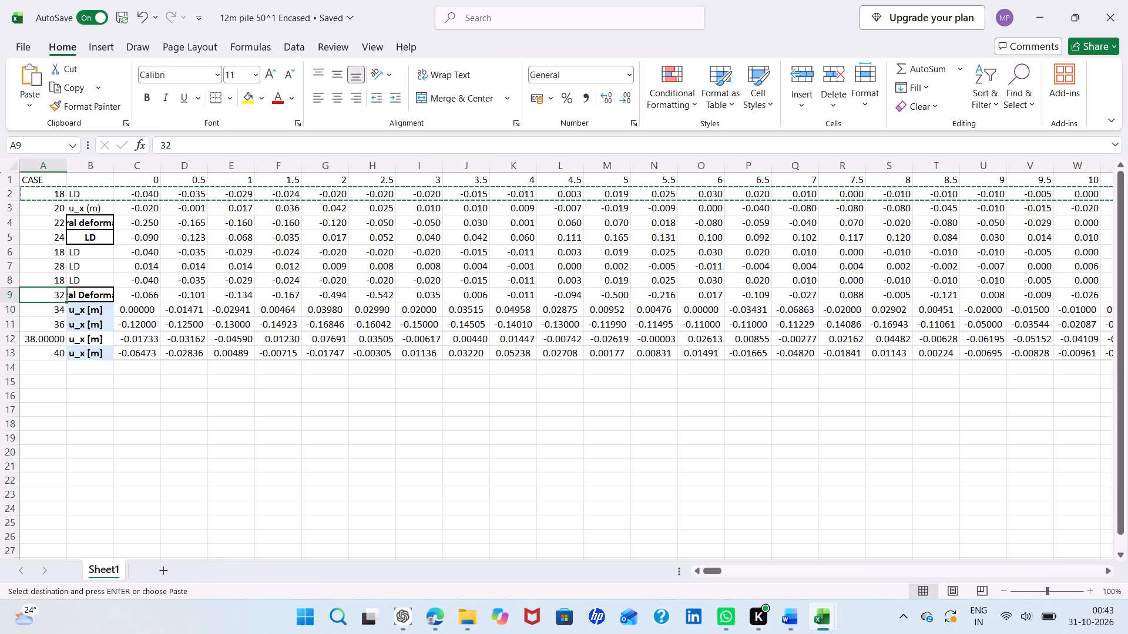
key(BackSpace)
text(30)
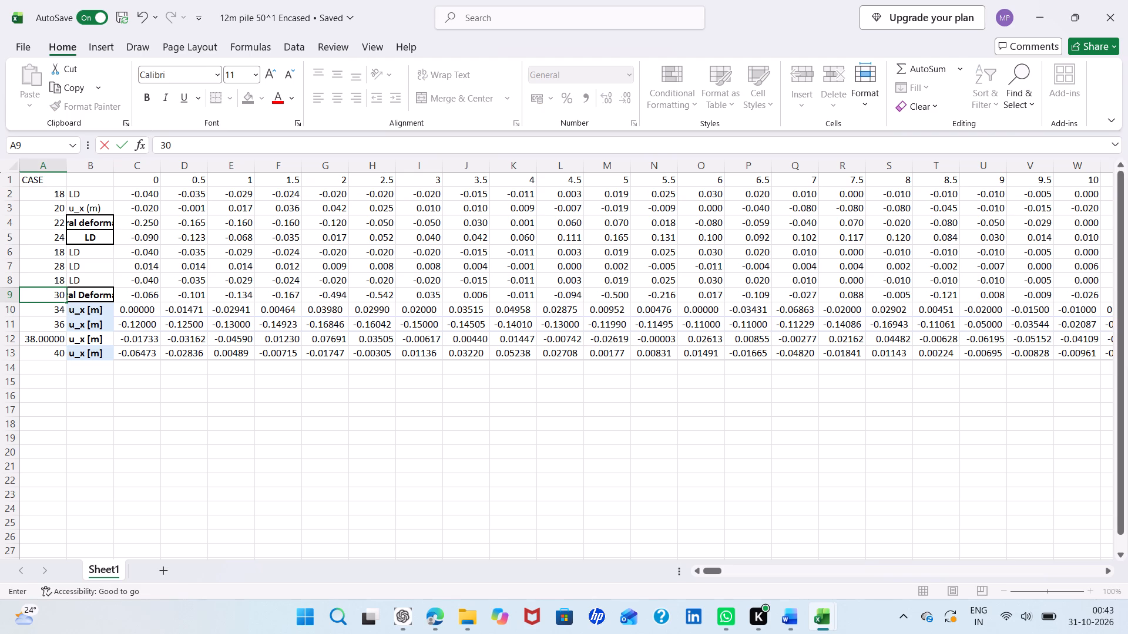
click(179, 394)
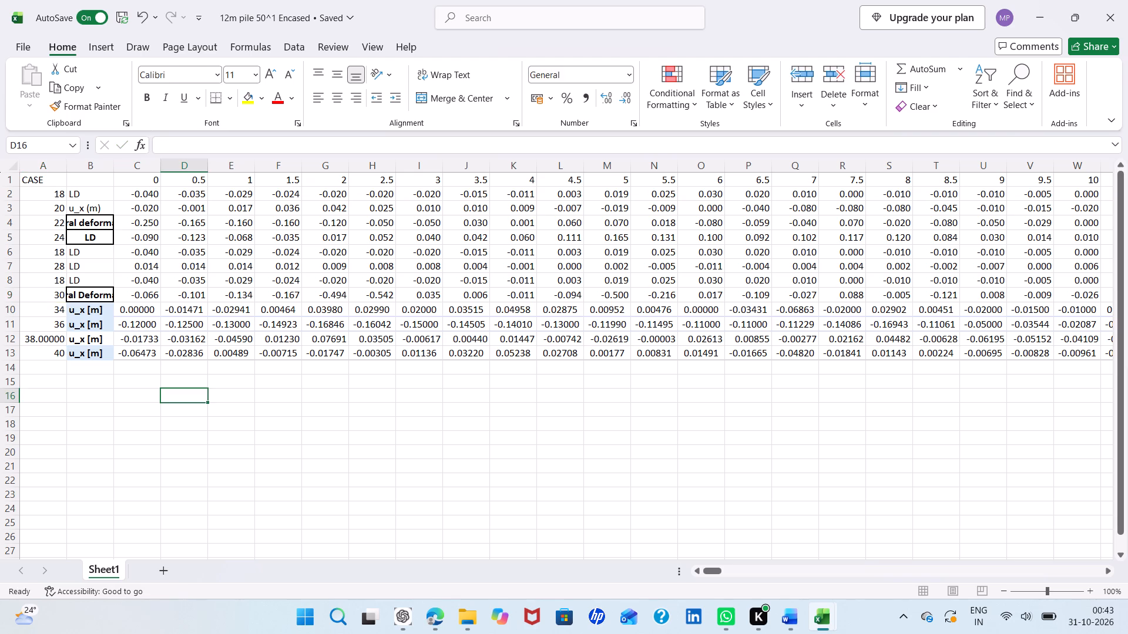
Open the recent file LD info 10m_50%Encased (1) from File Explorer and examine its last case row, row 11.
click(463, 613)
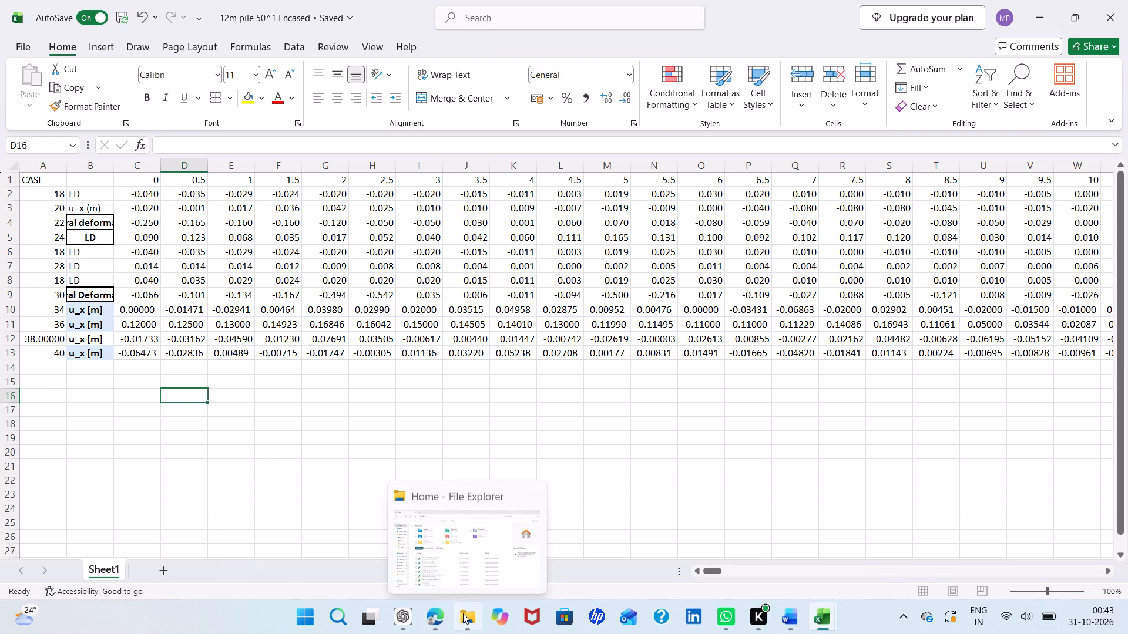
scroll(380, 463, down, 2)
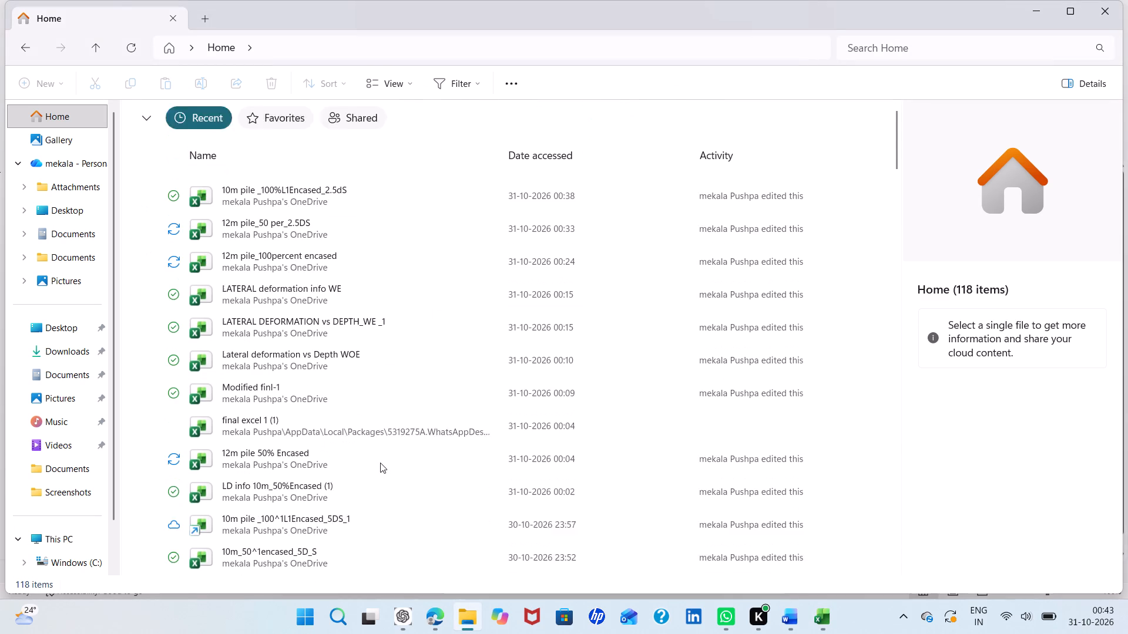
scroll(380, 463, down, 2)
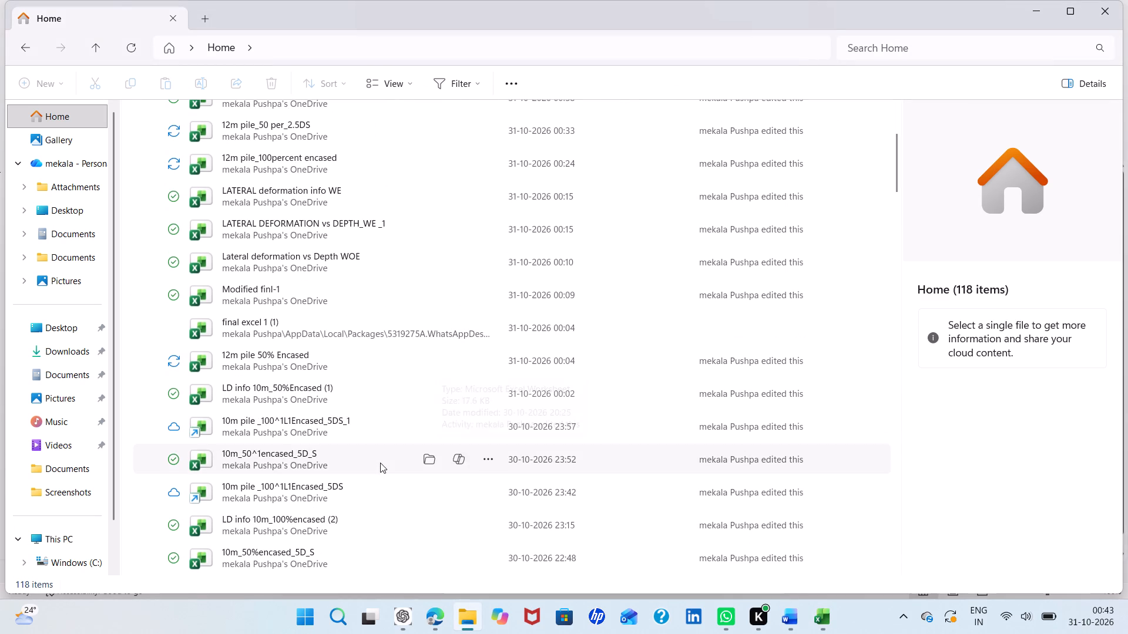
double_click(293, 393)
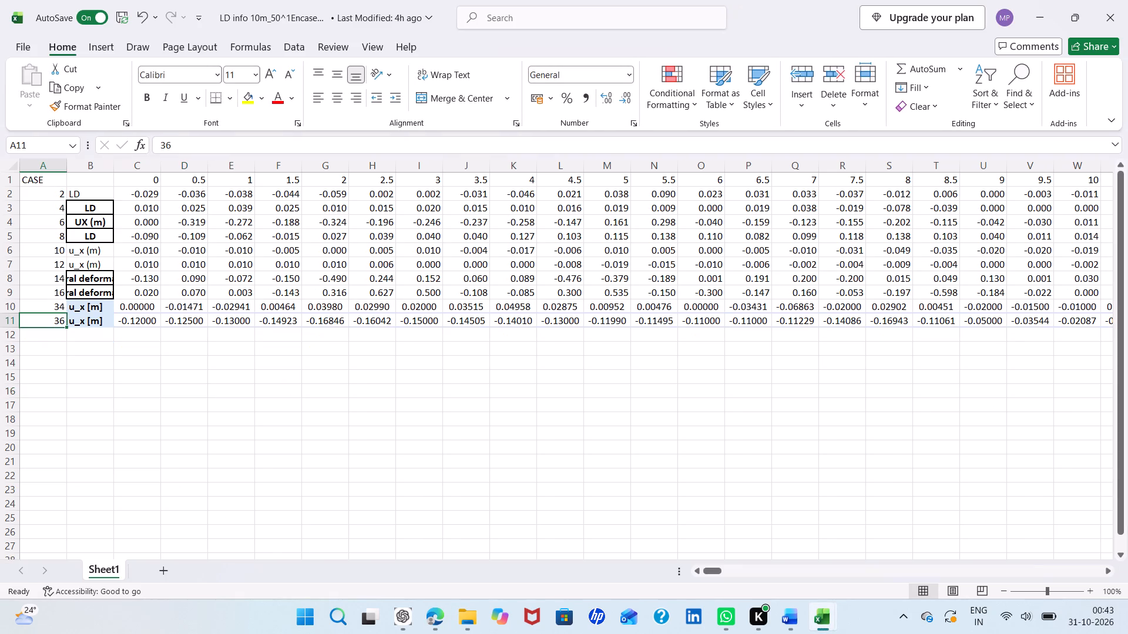
click(11, 315)
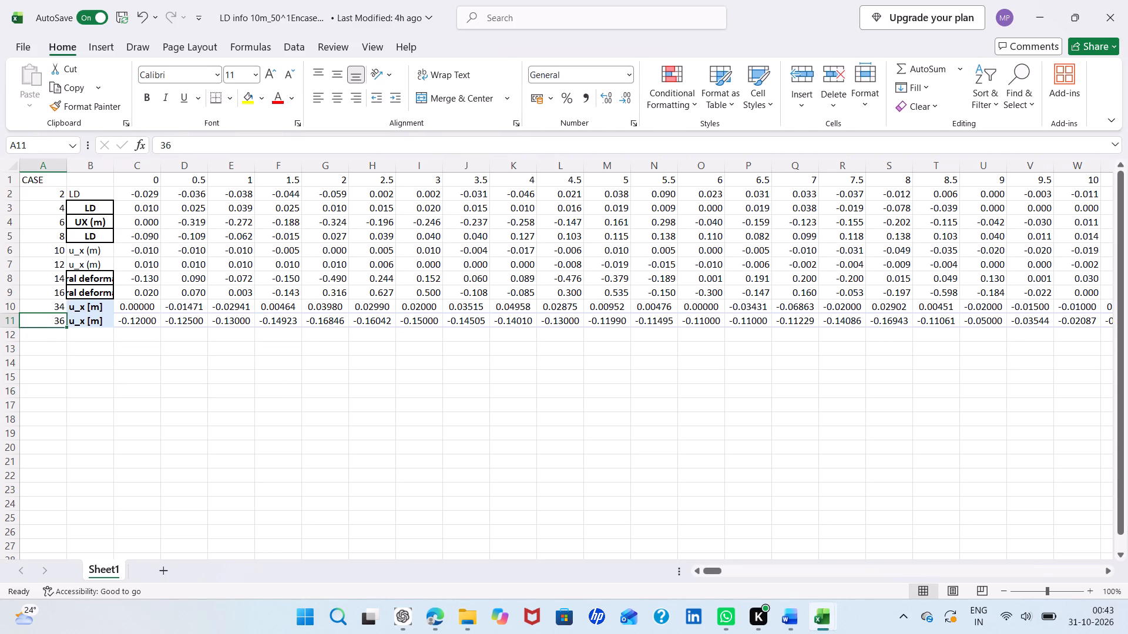
click(13, 320)
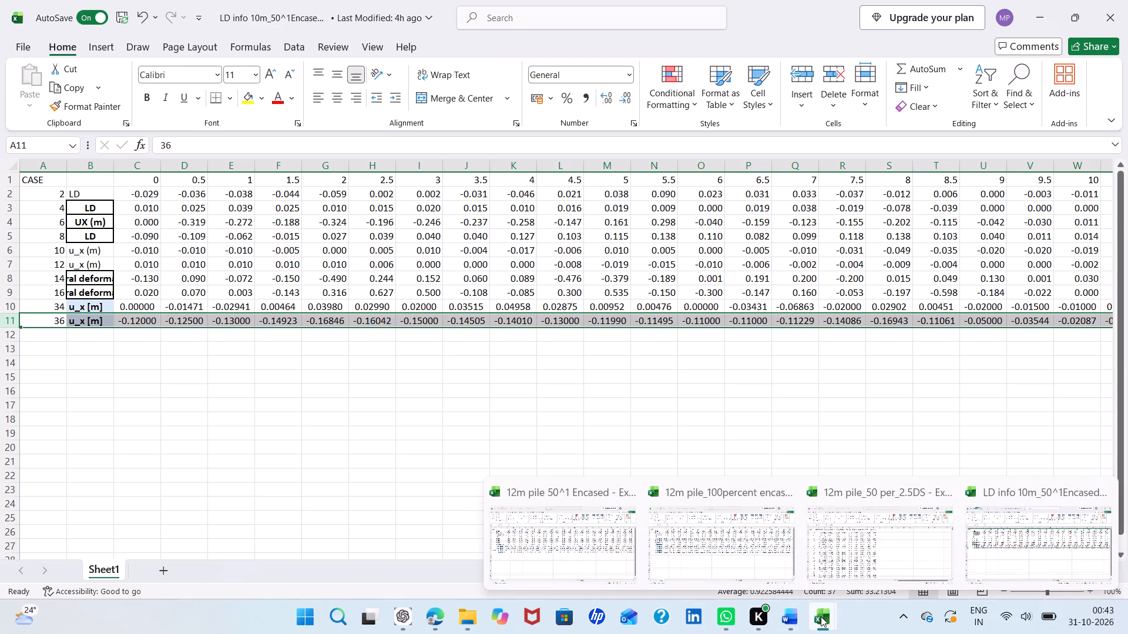
Delete the case 34 and case 36 rows from the table in 12m pile 50^1 Encased.
click(548, 531)
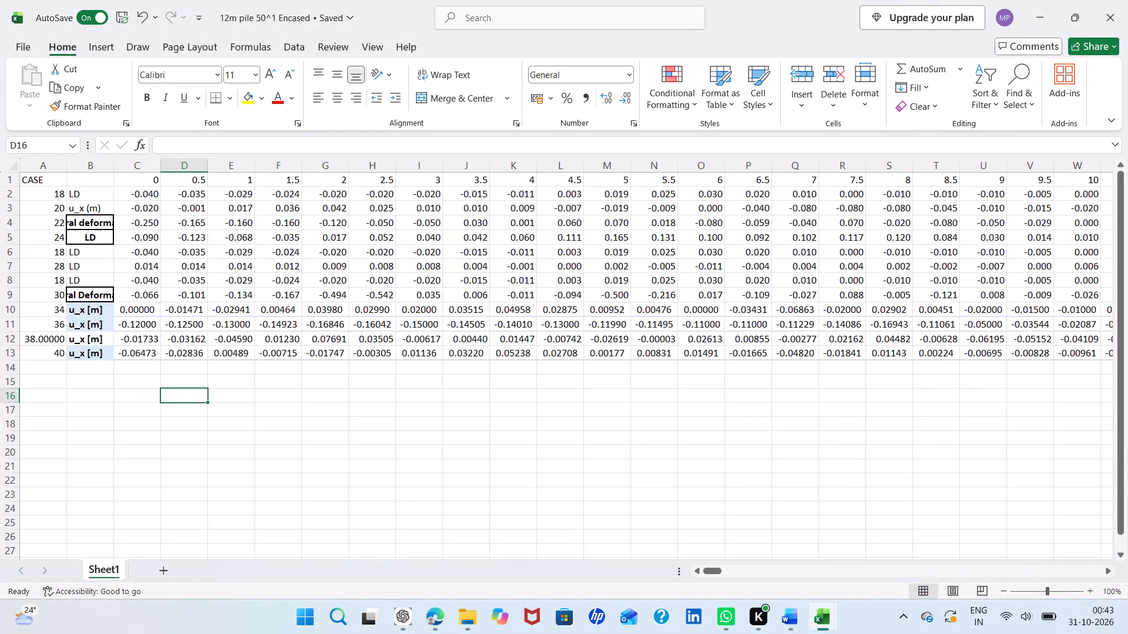
click(14, 306)
right_click(14, 306)
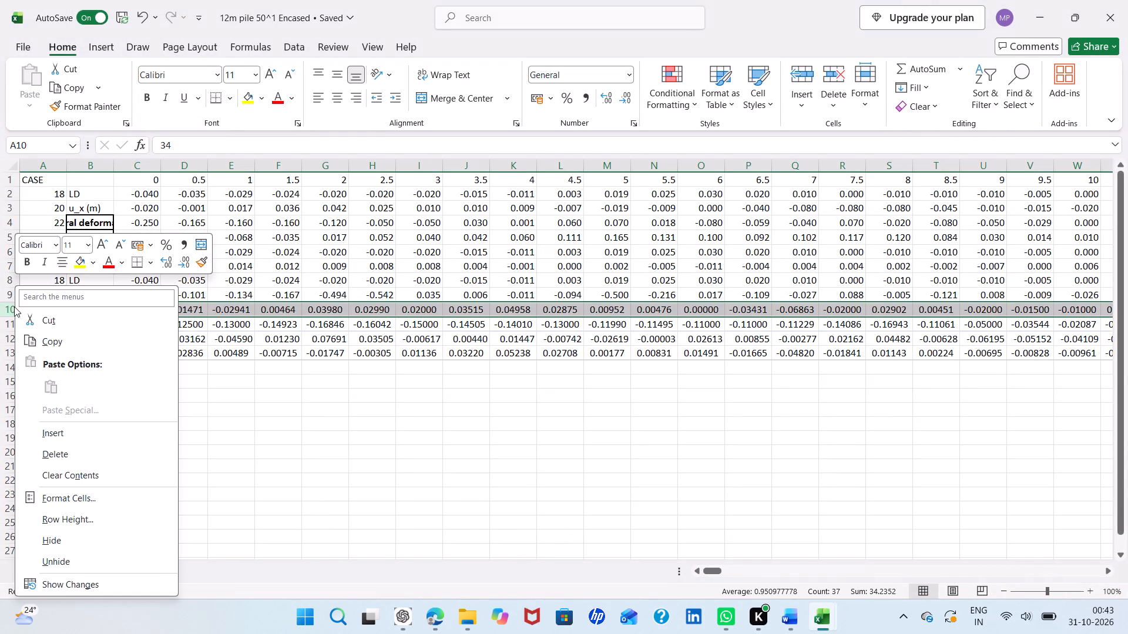
click(41, 451)
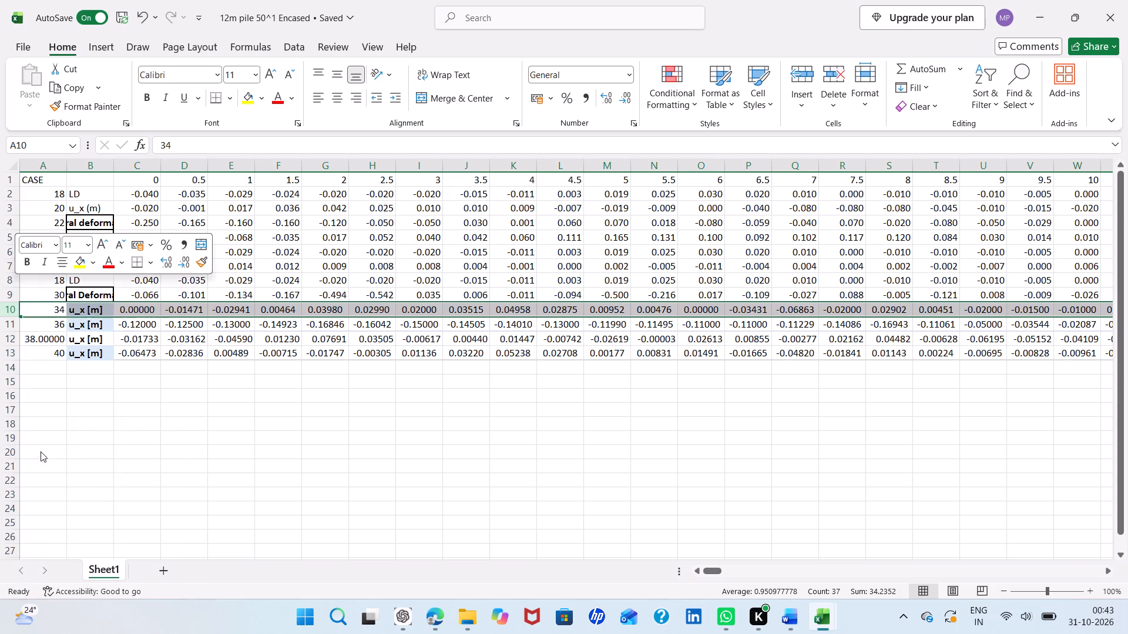
right_click(14, 315)
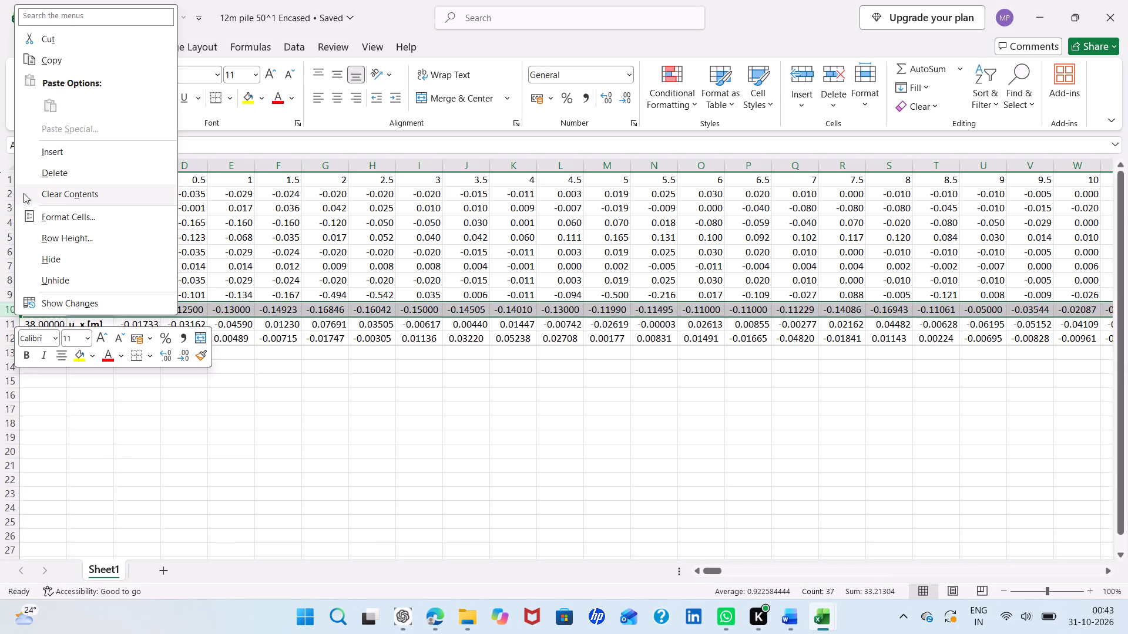
click(37, 181)
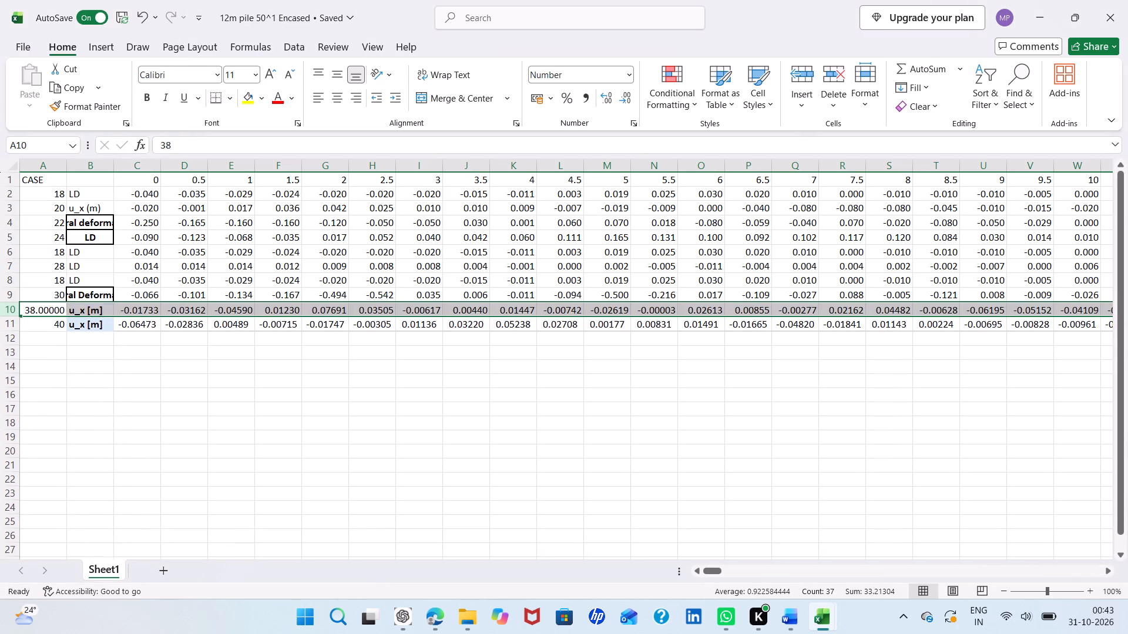
click(68, 388)
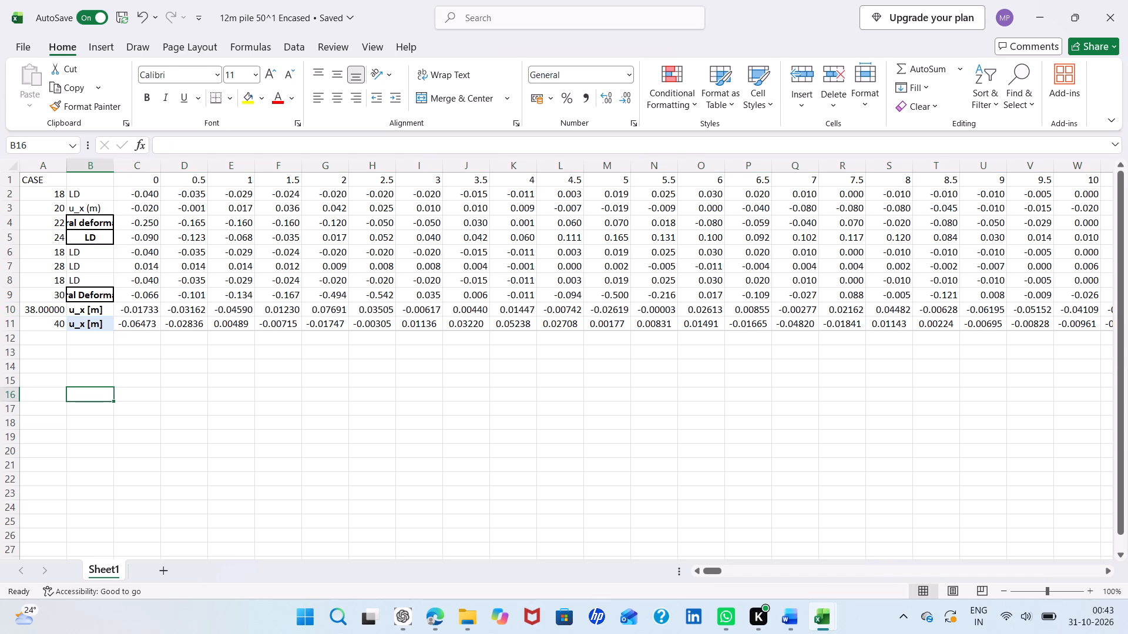
Review the case rows 2, 3, 4, 6, 8 and 10 in 12m pile 50^1 Encased after the row deletions.
click(5, 193)
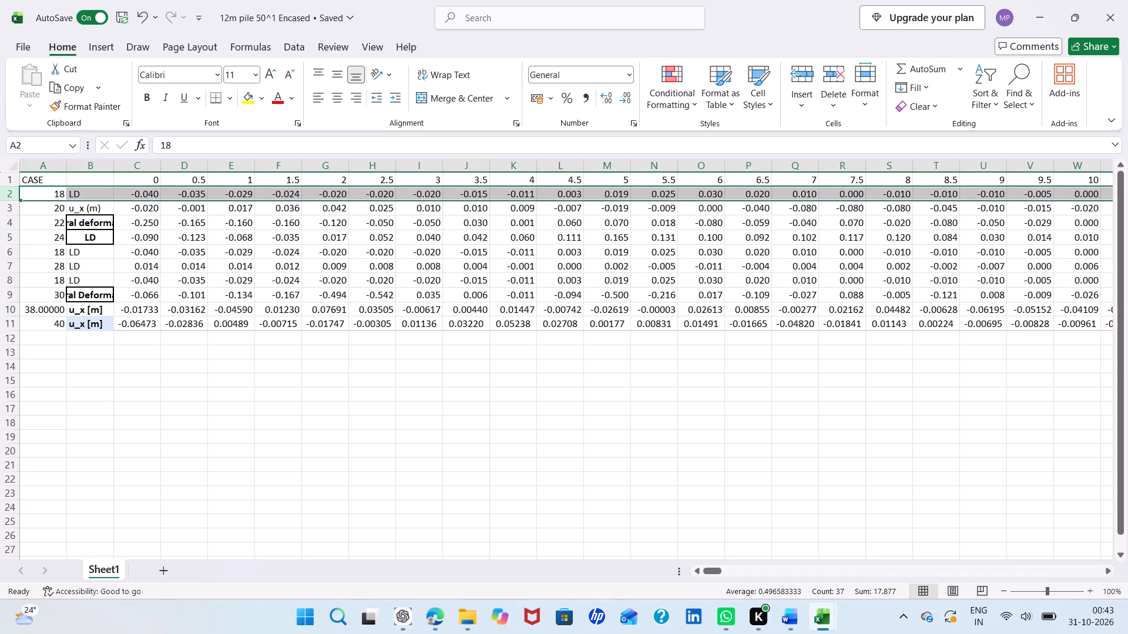
click(6, 202)
click(8, 207)
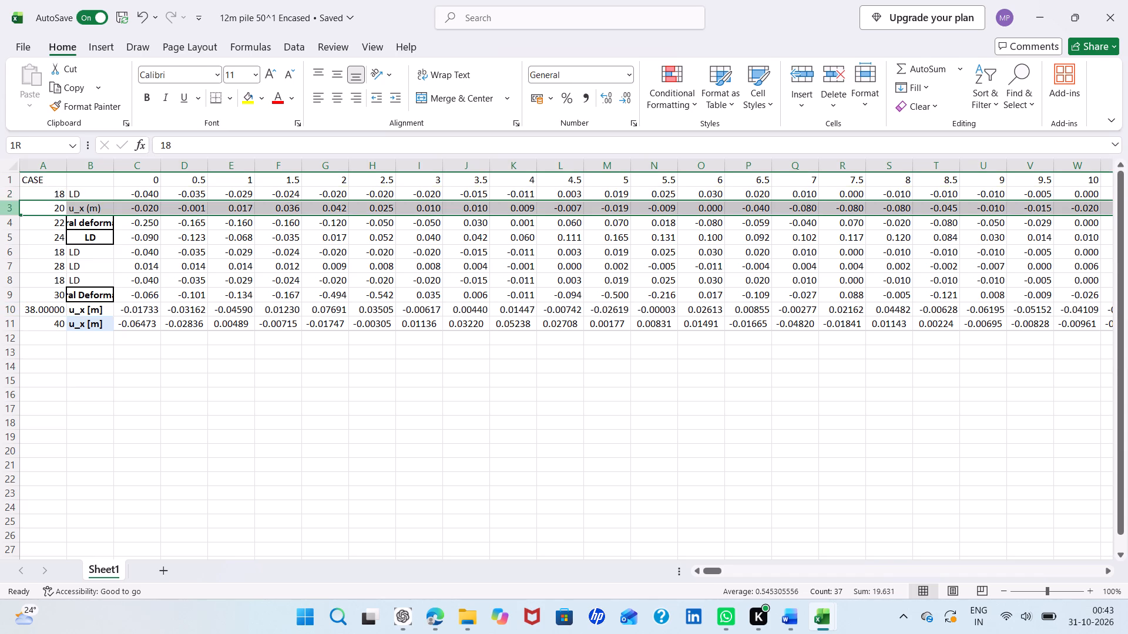
click(10, 218)
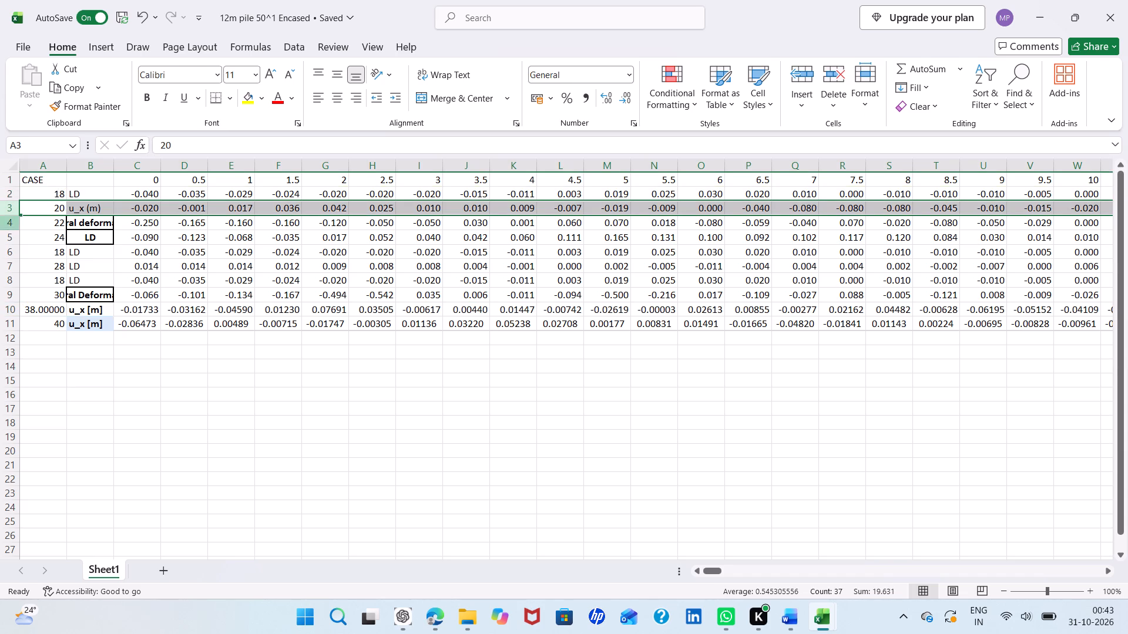
click(12, 219)
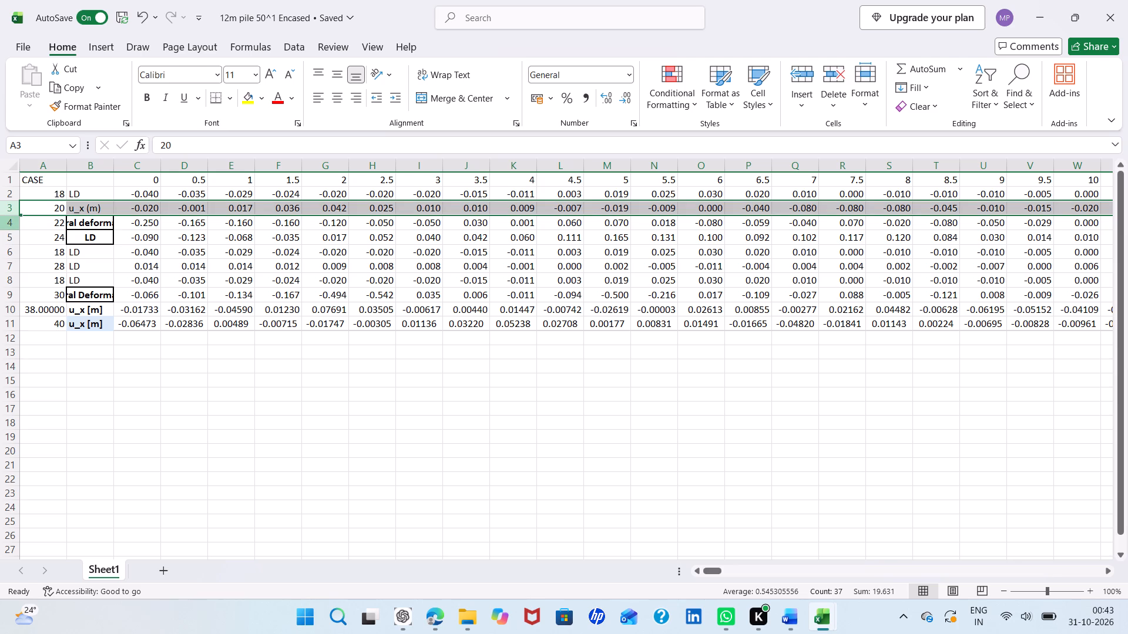
click(12, 221)
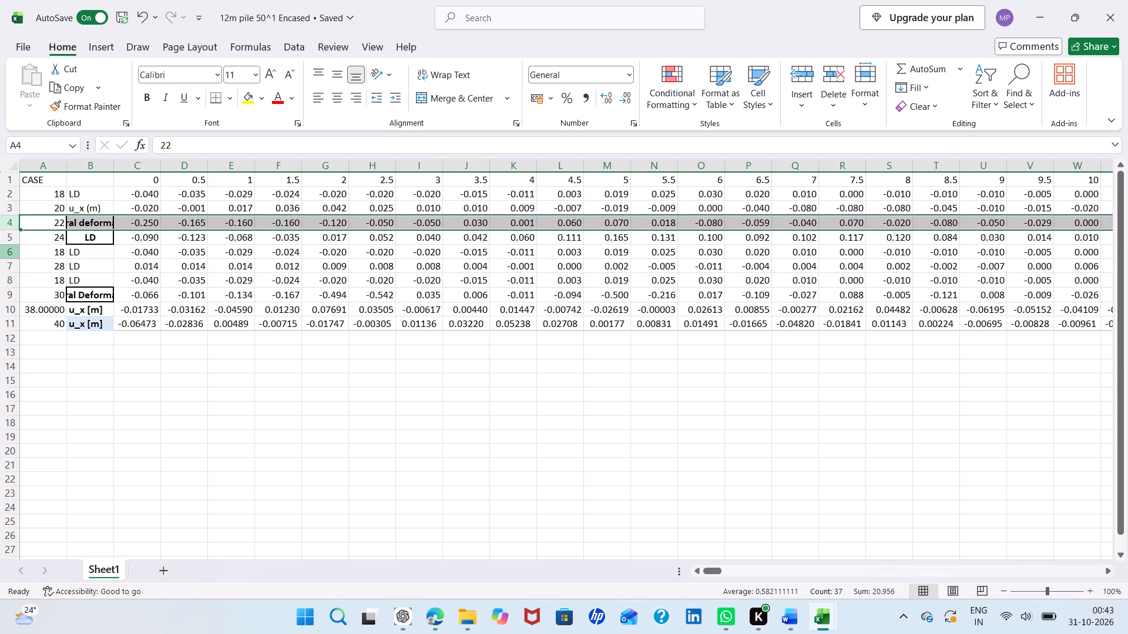
click(9, 249)
click(11, 277)
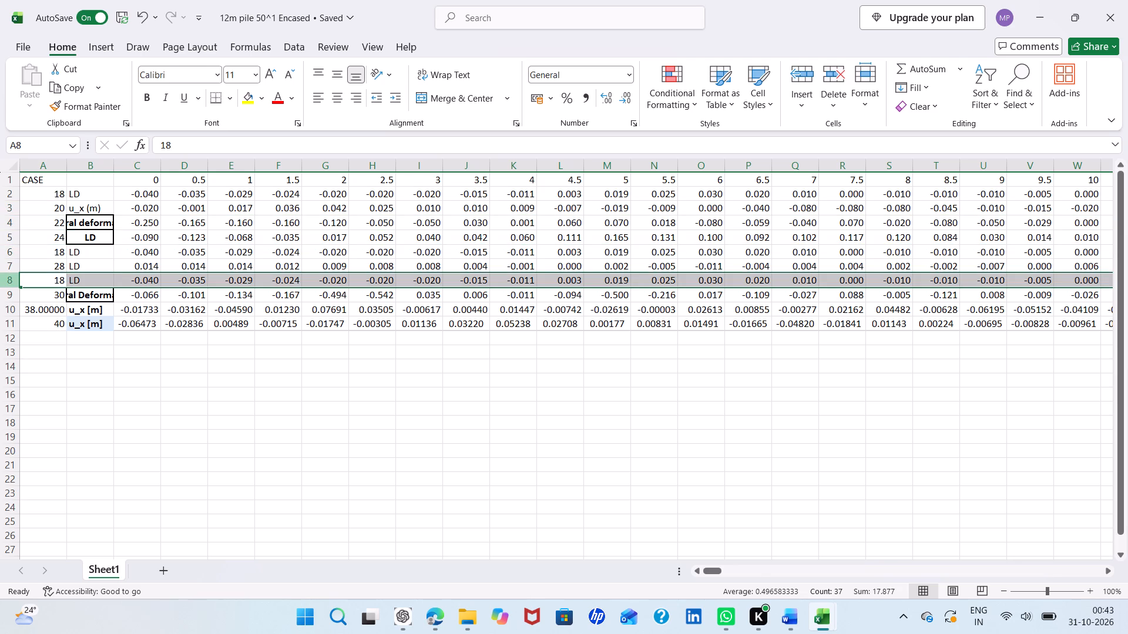
click(13, 308)
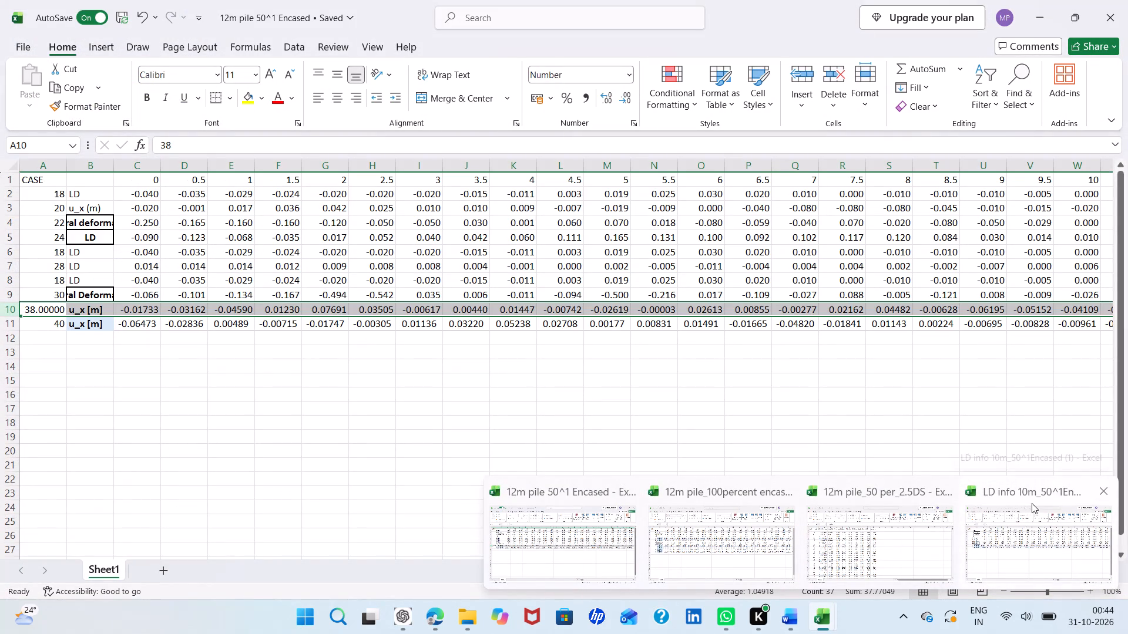
Close the LD info 10m_50^1Encased (1) workbook.
click(1098, 487)
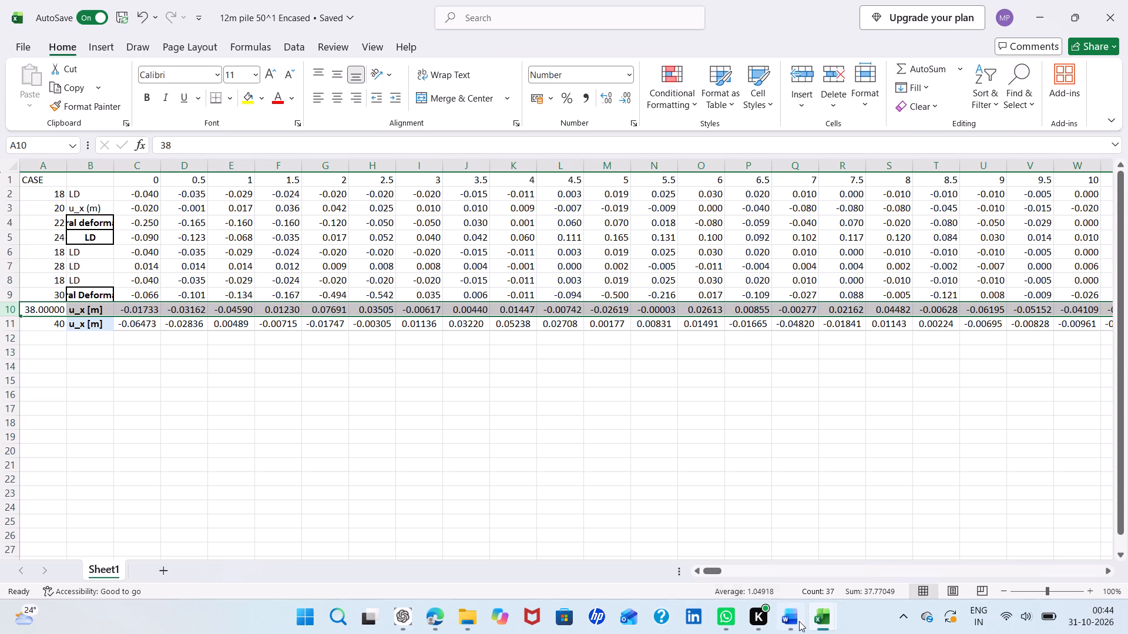
Review the case rows 2, 4, 6, 8 and 10 in the 12m pile_100percent encased workbook.
click(778, 518)
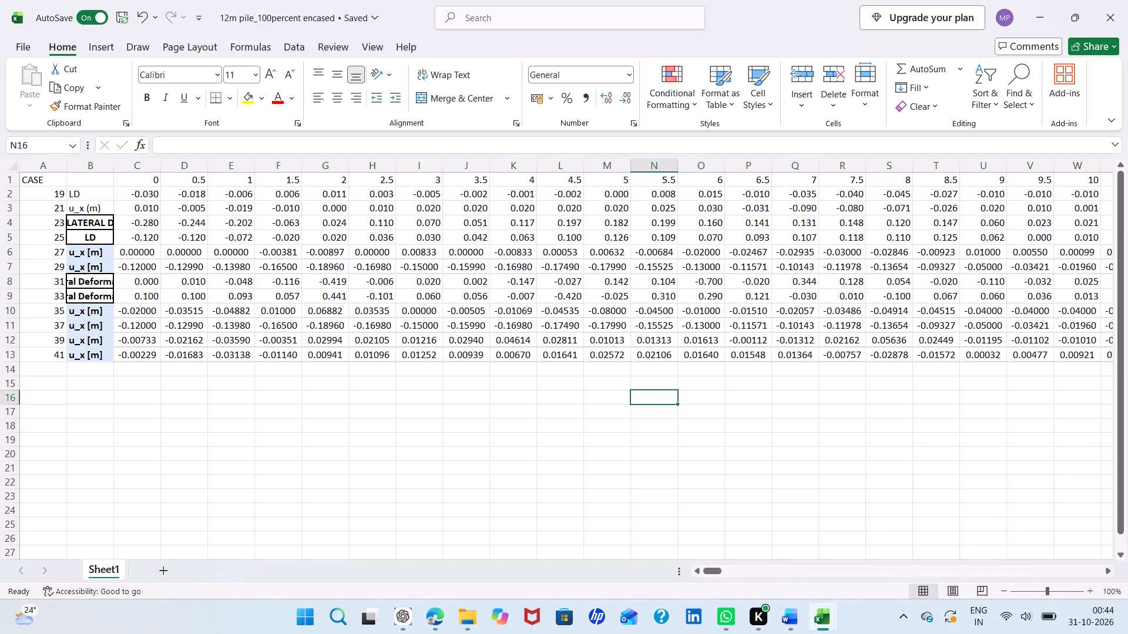
click(14, 193)
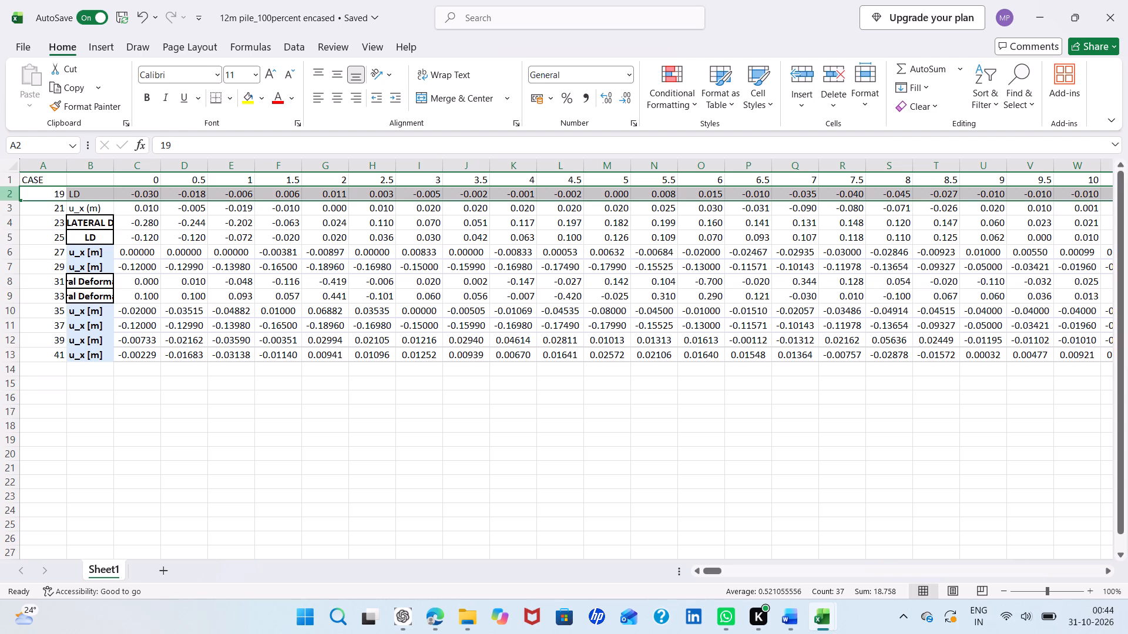
click(7, 220)
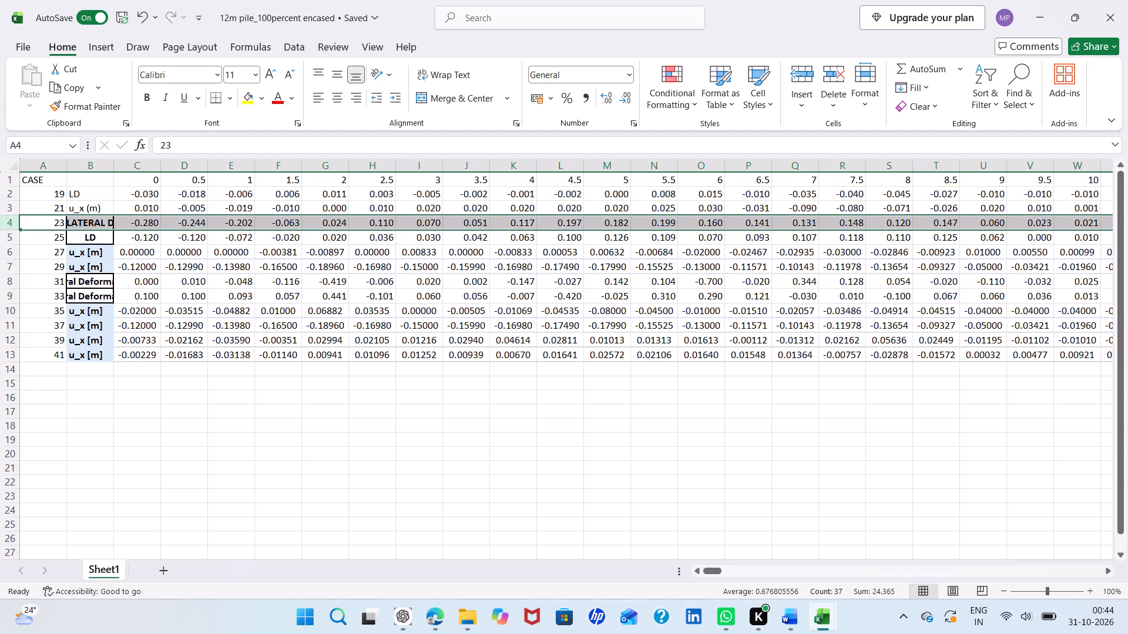
click(9, 251)
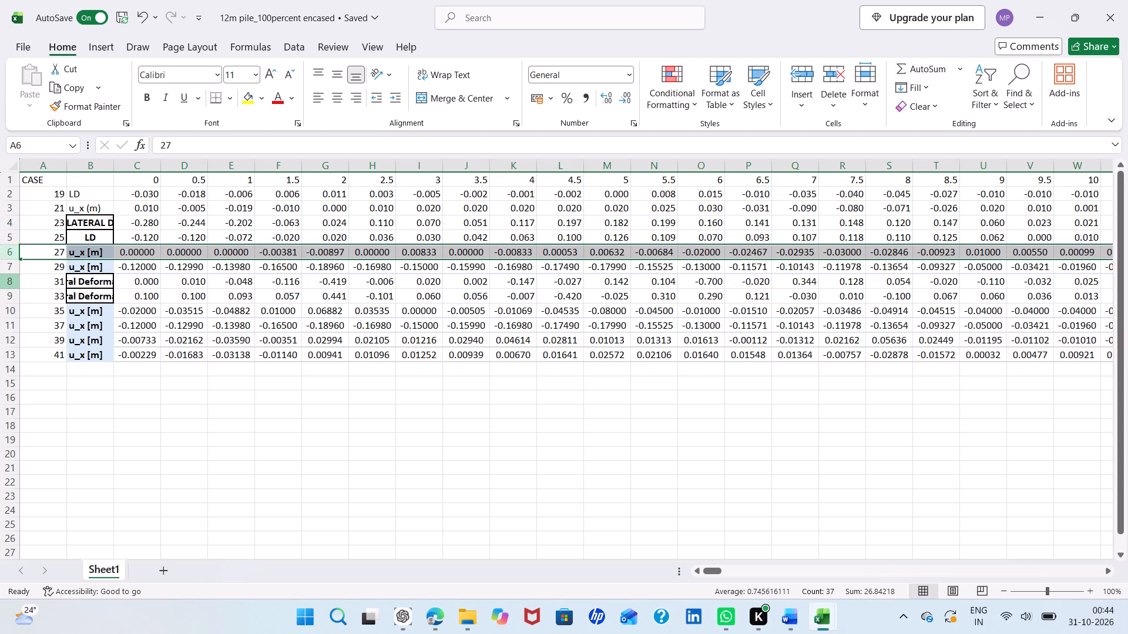
click(9, 281)
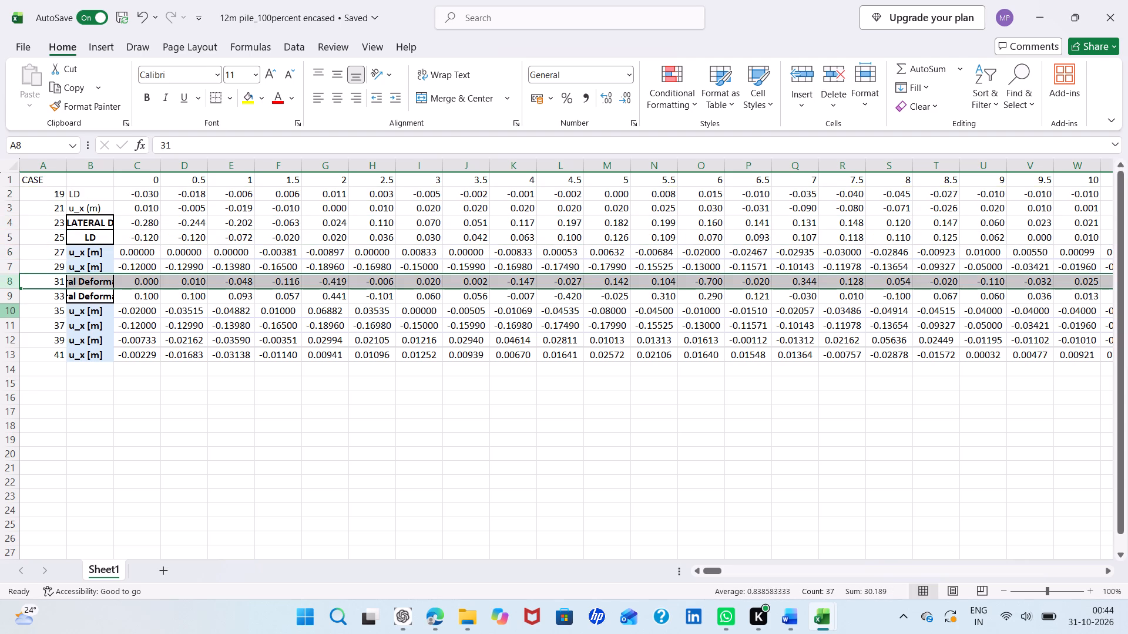
click(11, 309)
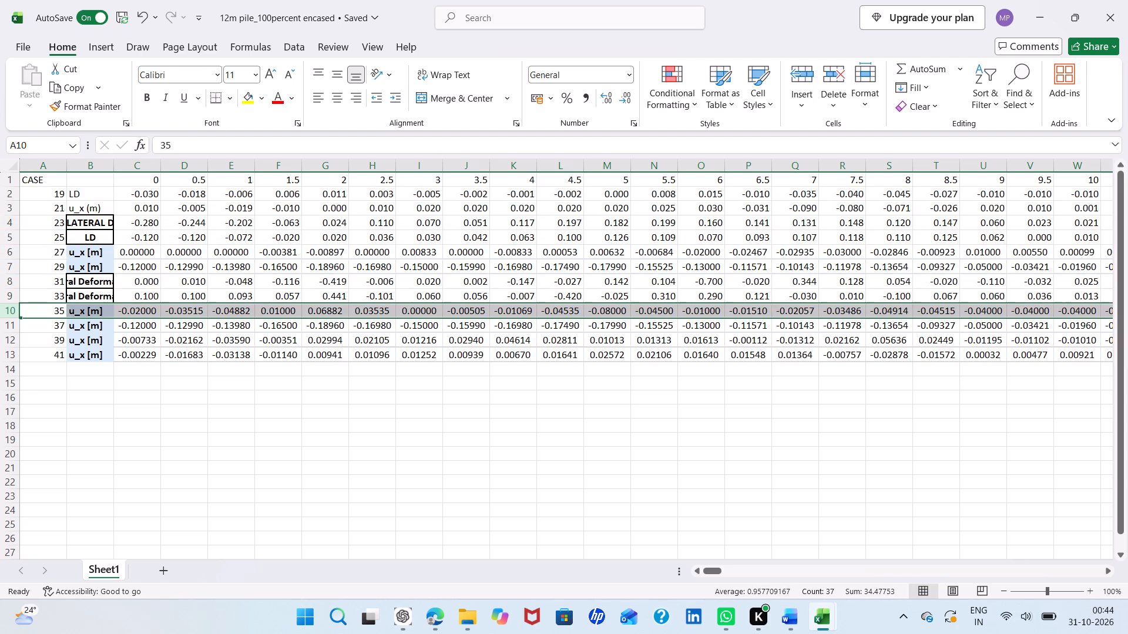
Open the recent file LD info 10m_100%encased (2) from File Explorer and examine its case 35 and case 37 rows.
click(475, 625)
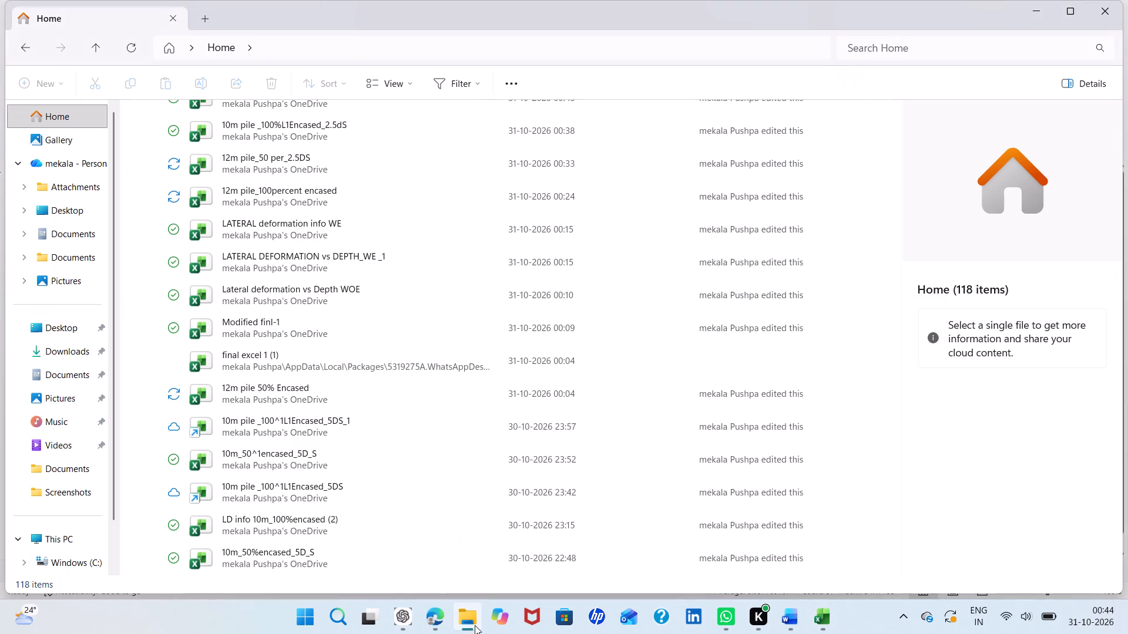
scroll(392, 412, down, 1)
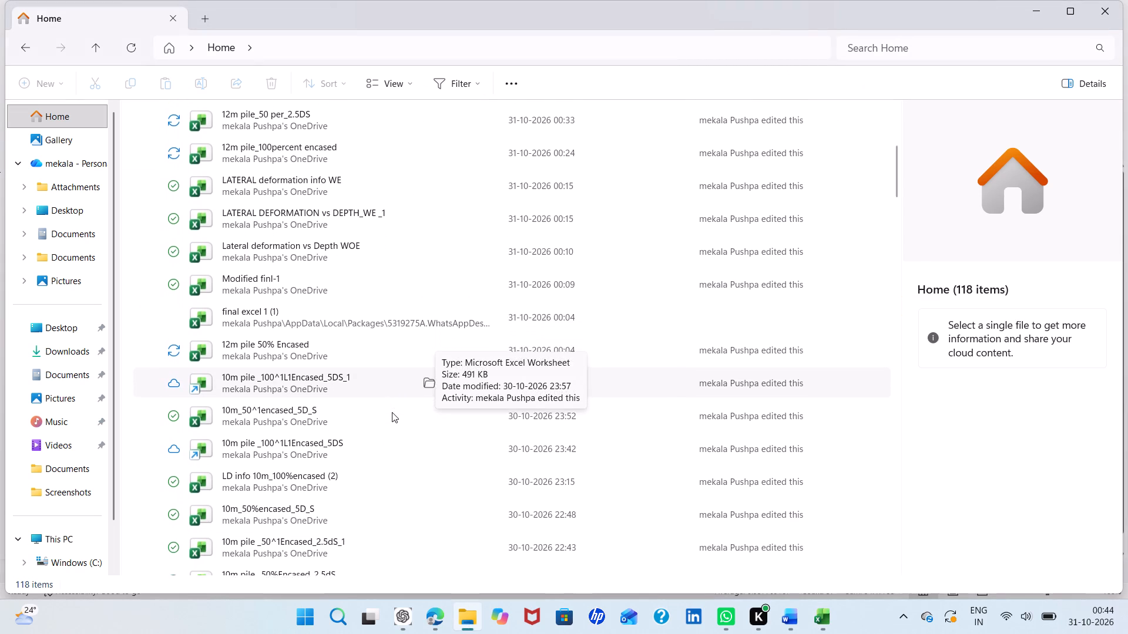
scroll(392, 412, down, 2)
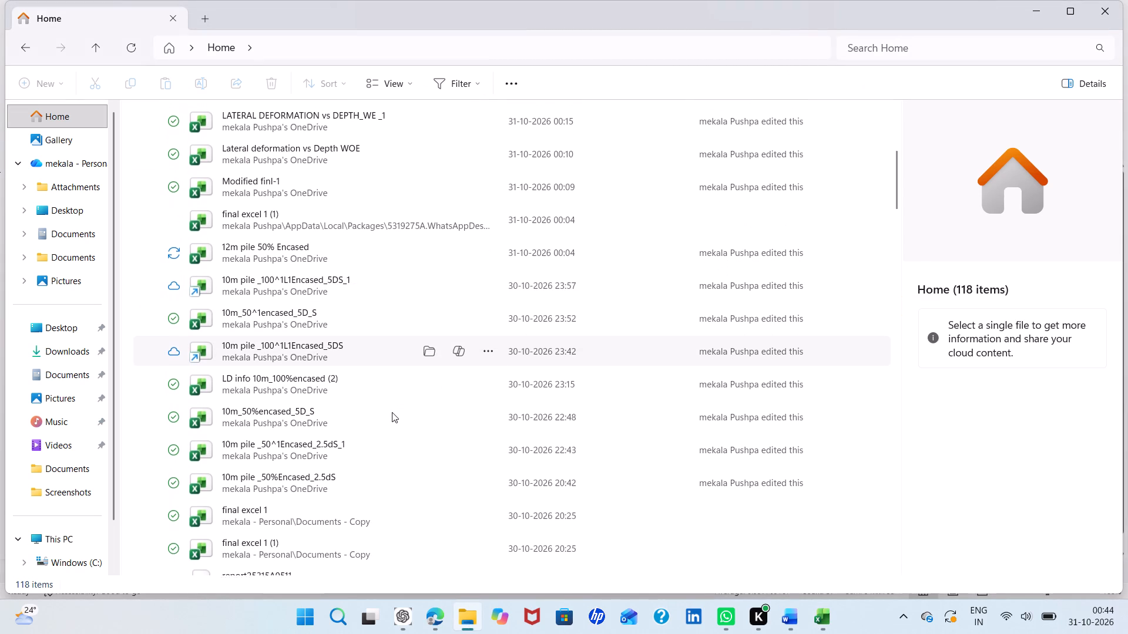
scroll(392, 412, down, 2)
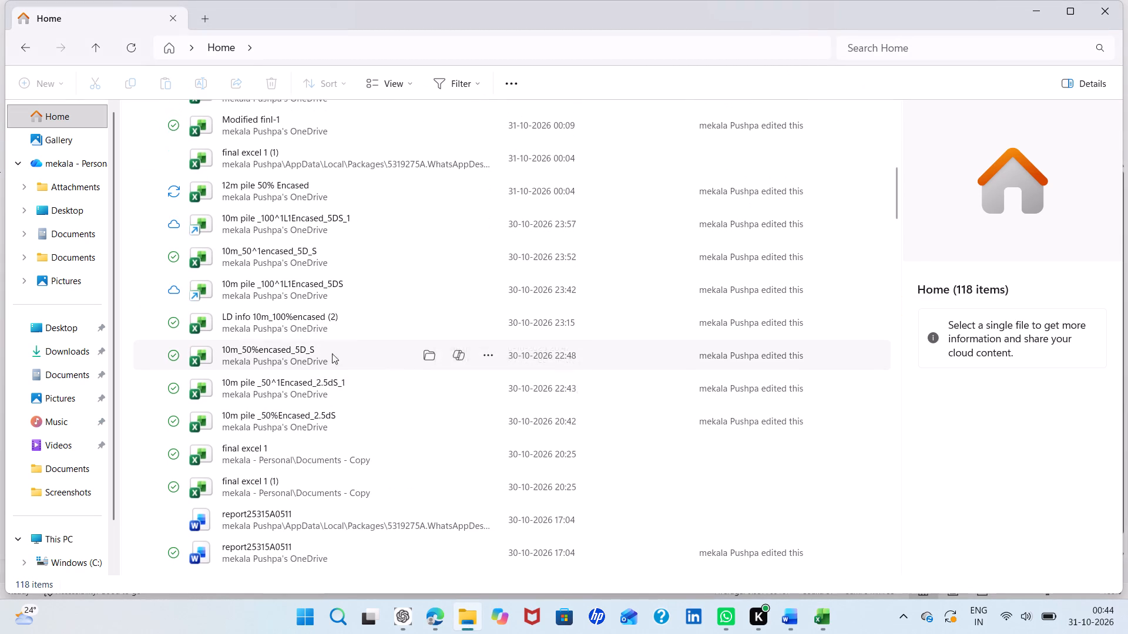
double_click(293, 327)
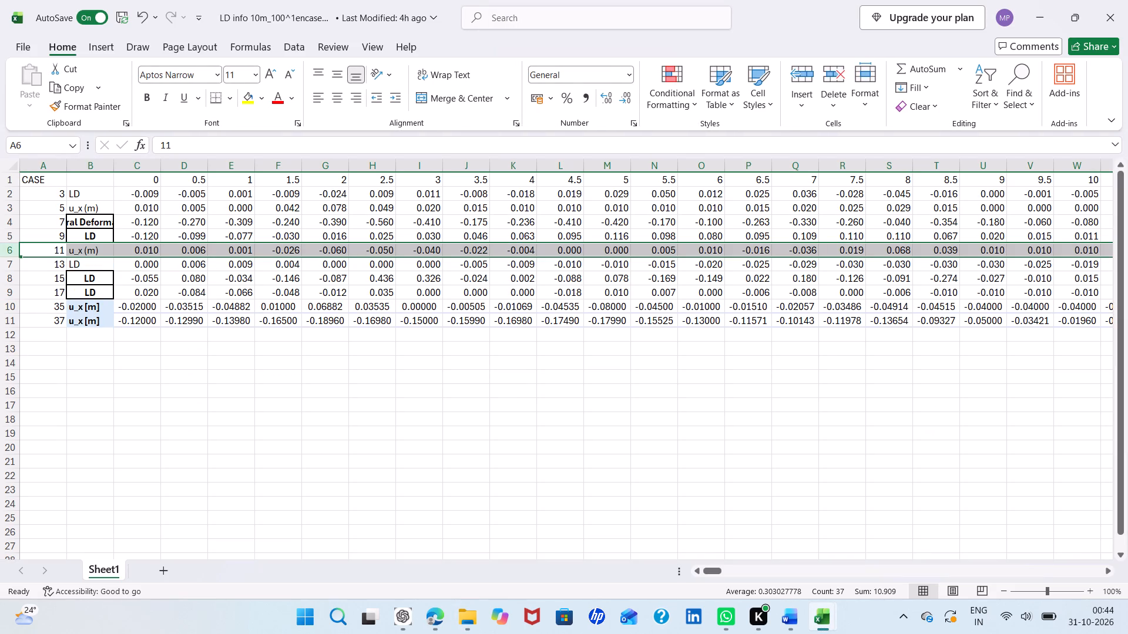
click(12, 308)
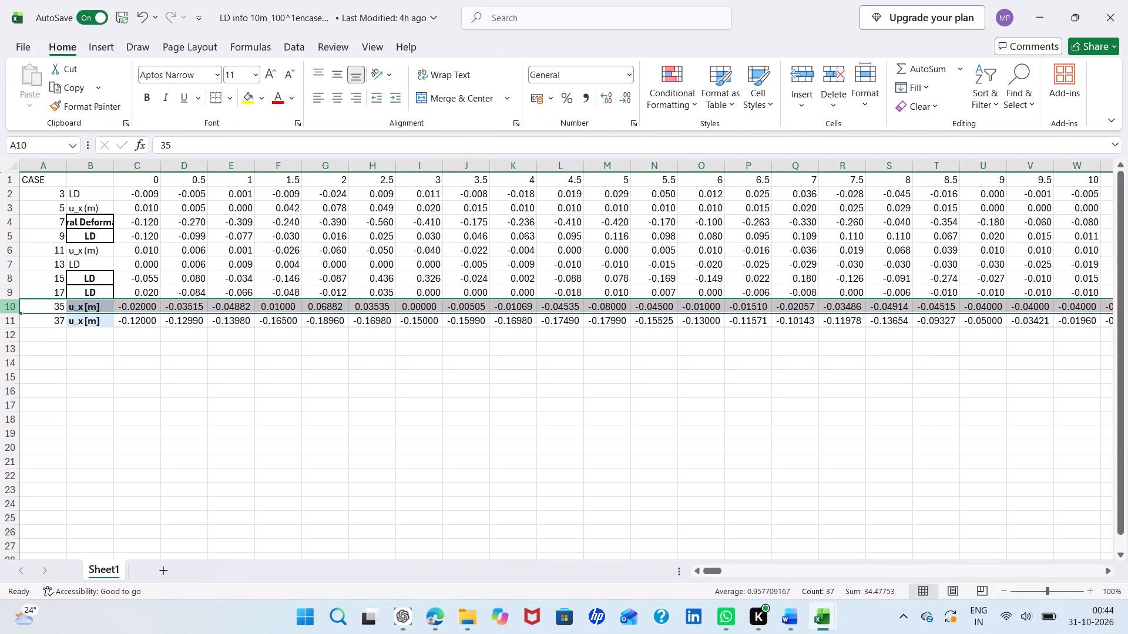
click(12, 319)
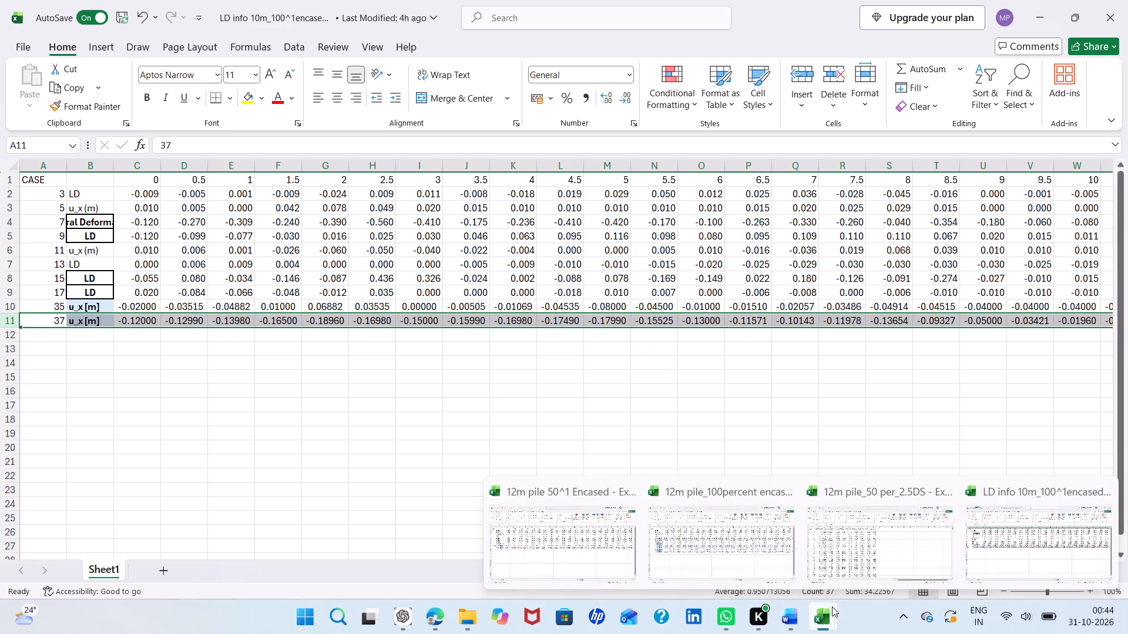
Delete the case 35 and case 37 rows from the table in 12m pile_100percent encased.
click(691, 508)
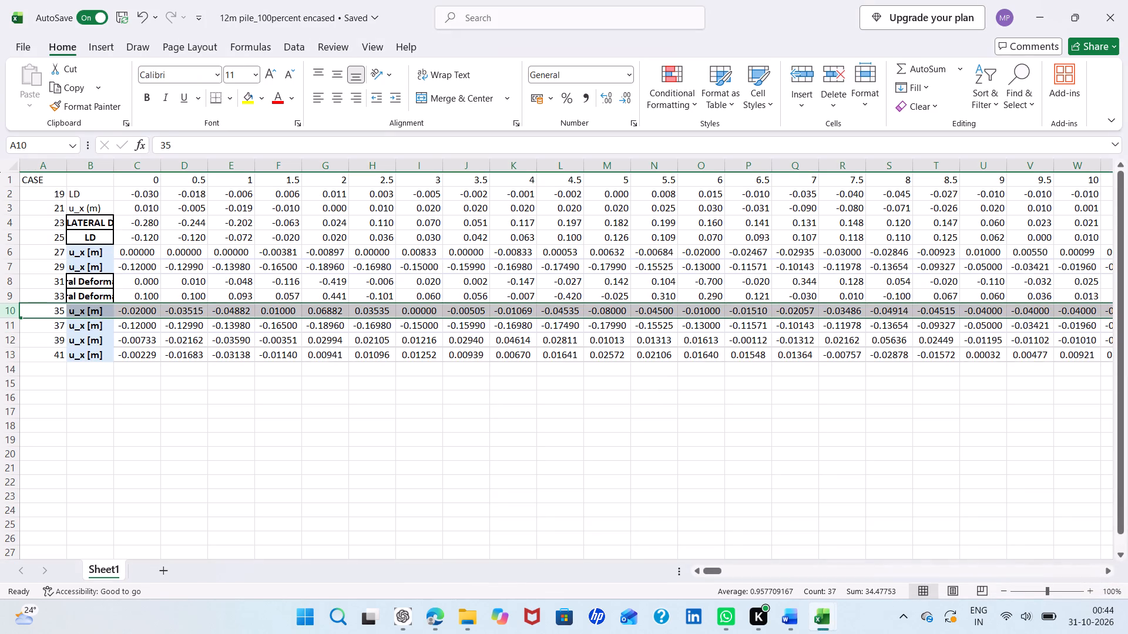
click(11, 309)
ctrl+click(12, 327)
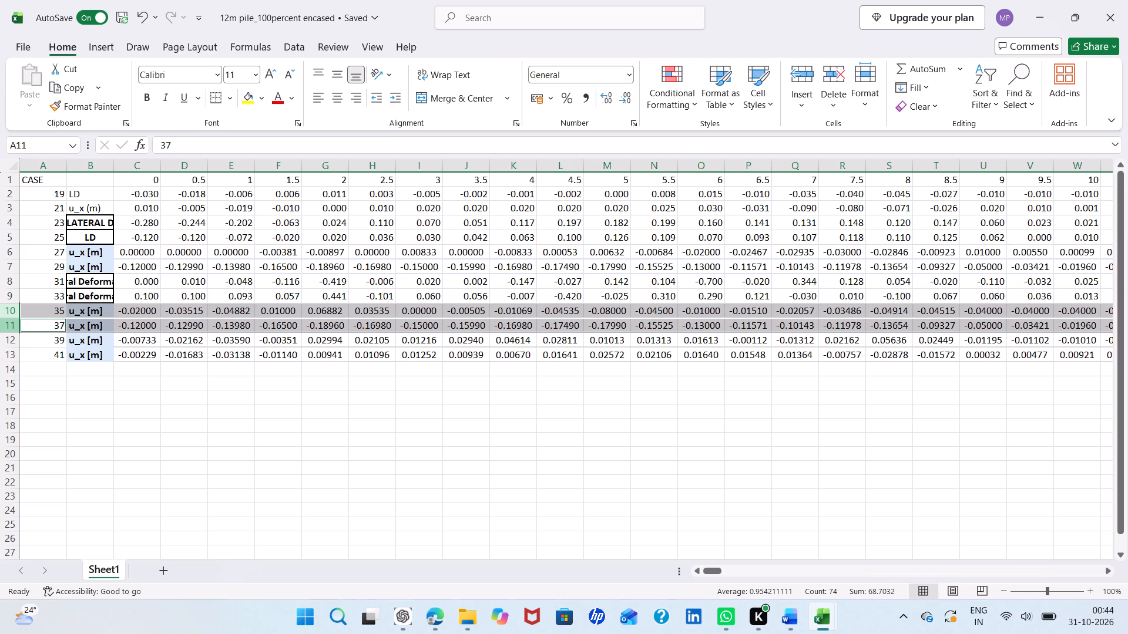
right_click(12, 327)
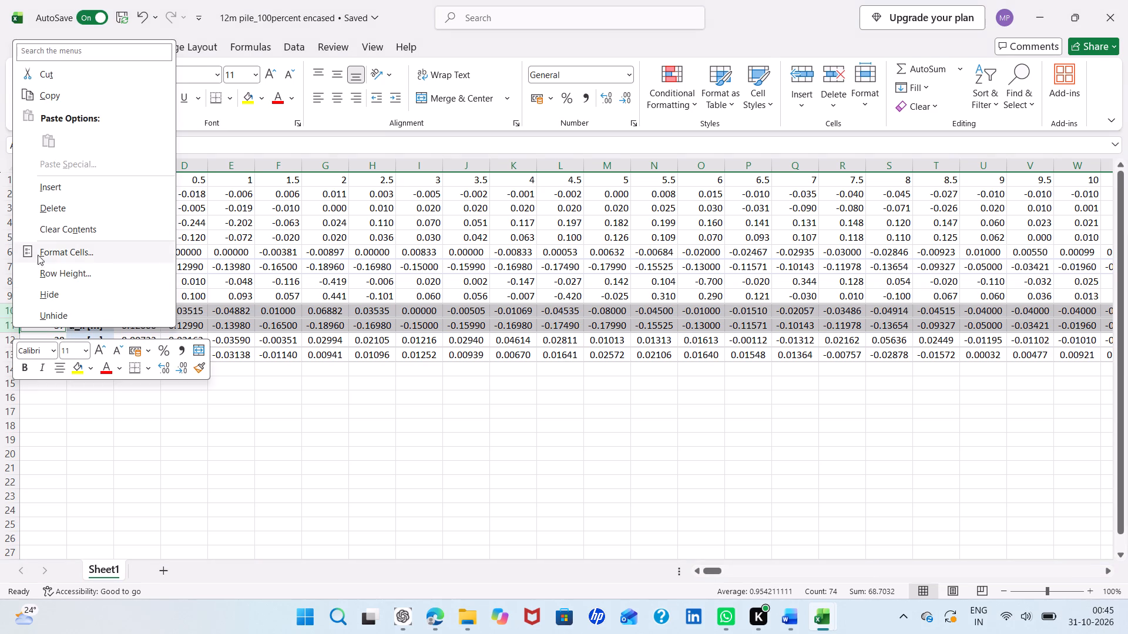
click(53, 214)
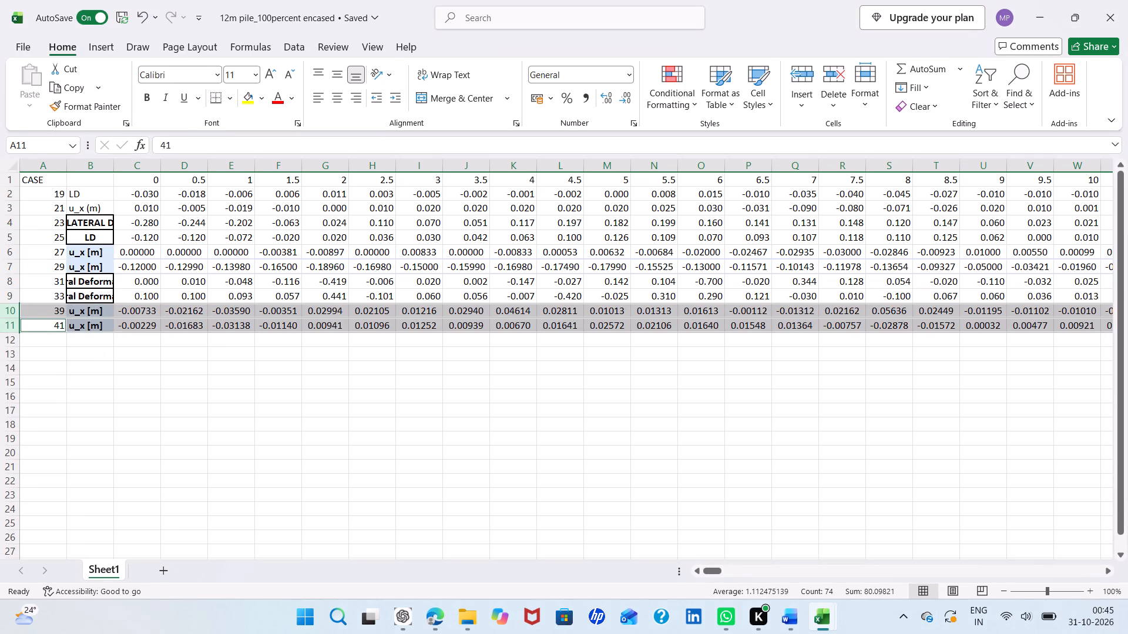
Review the case rows 2, 4, 6, 8 and 10 in 12m pile_100percent encased after the row deletions.
click(10, 194)
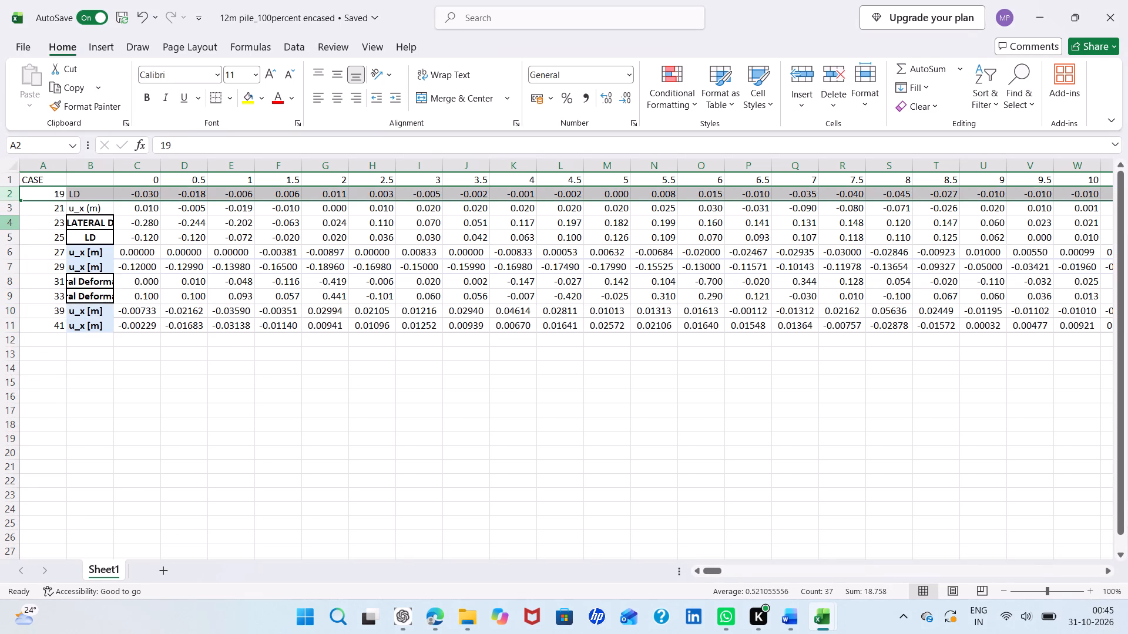
click(6, 224)
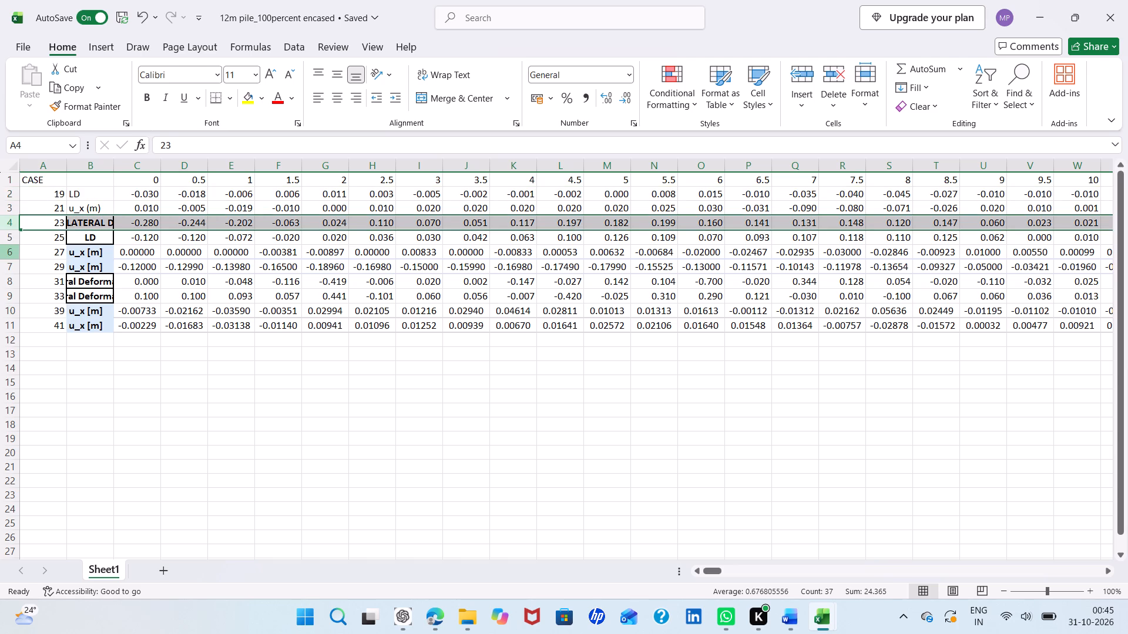
click(9, 249)
click(6, 282)
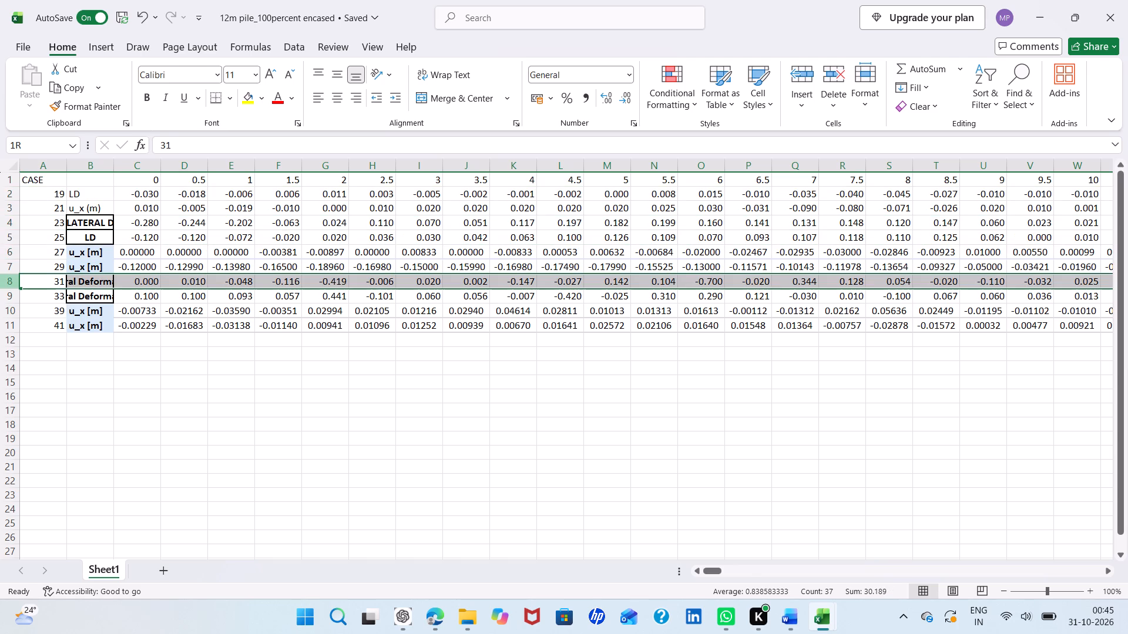
click(6, 308)
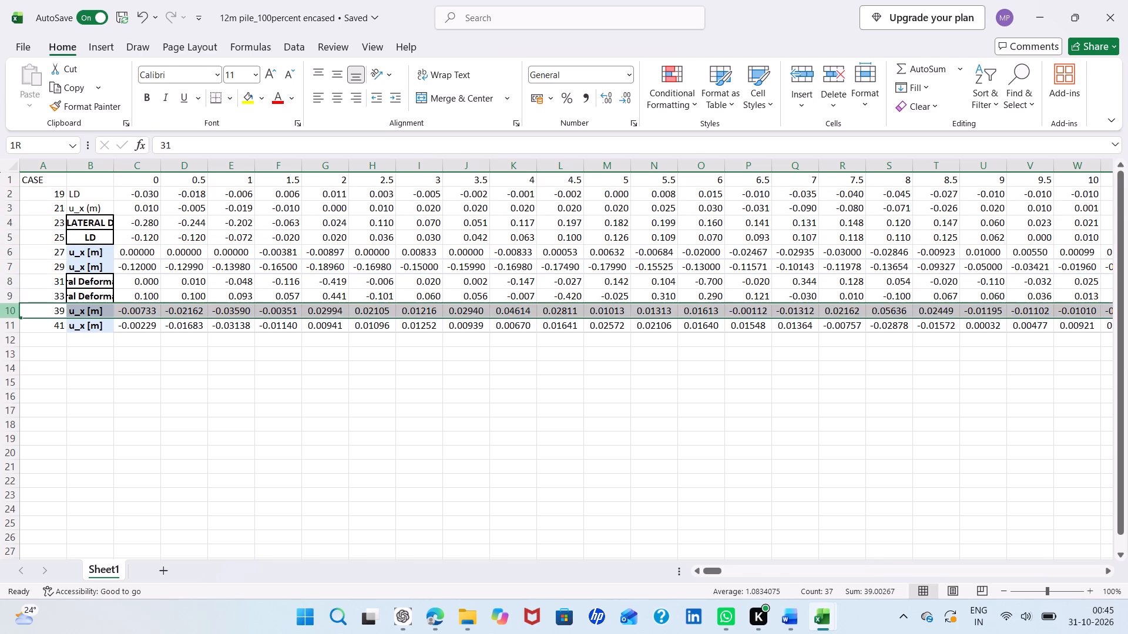
click(617, 434)
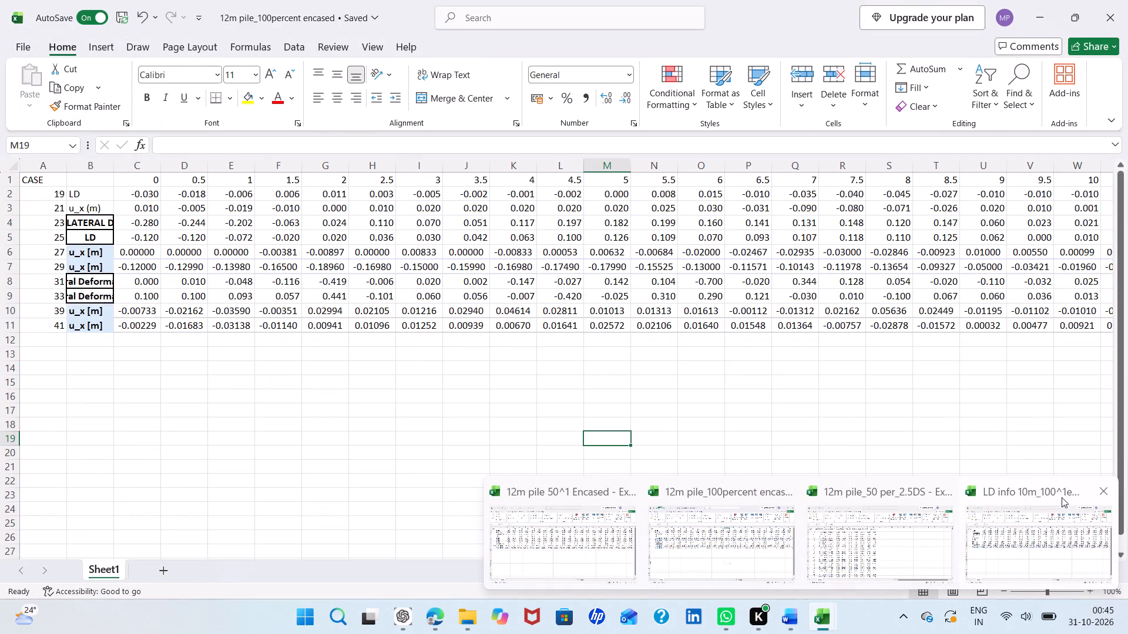
Close the LD info 10m_100^1encased workbook.
click(1098, 490)
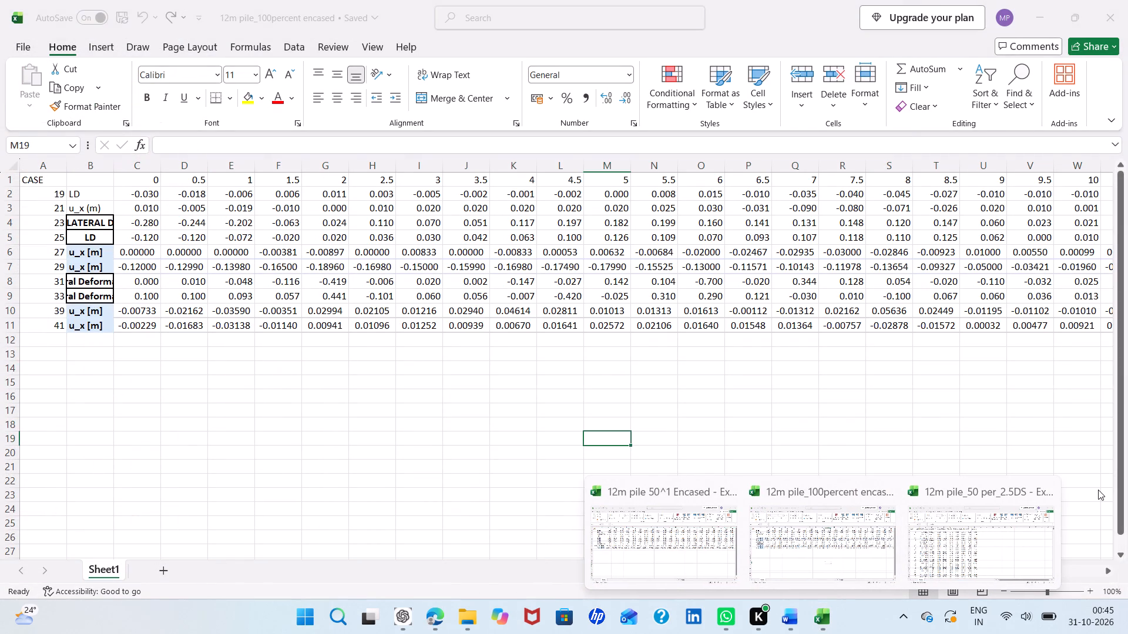
Copy the case 18 row 2 from 12m pile 50^1 Encased and paste it transposed over the 0.45m dia column in 12m pile_50 per_2.5DS.
click(962, 546)
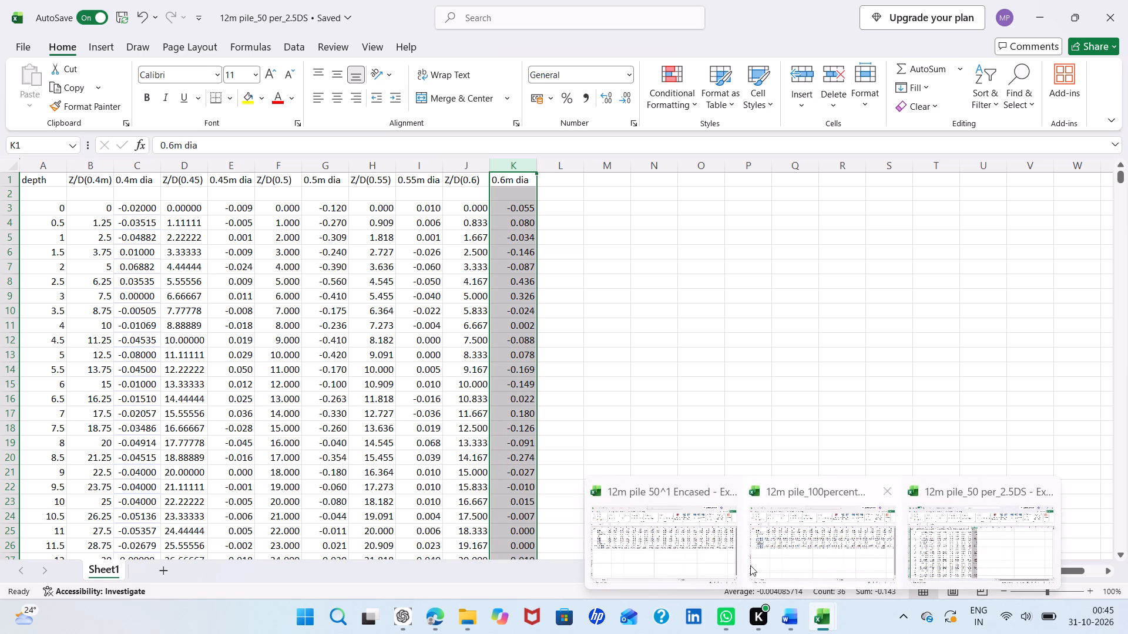
click(684, 550)
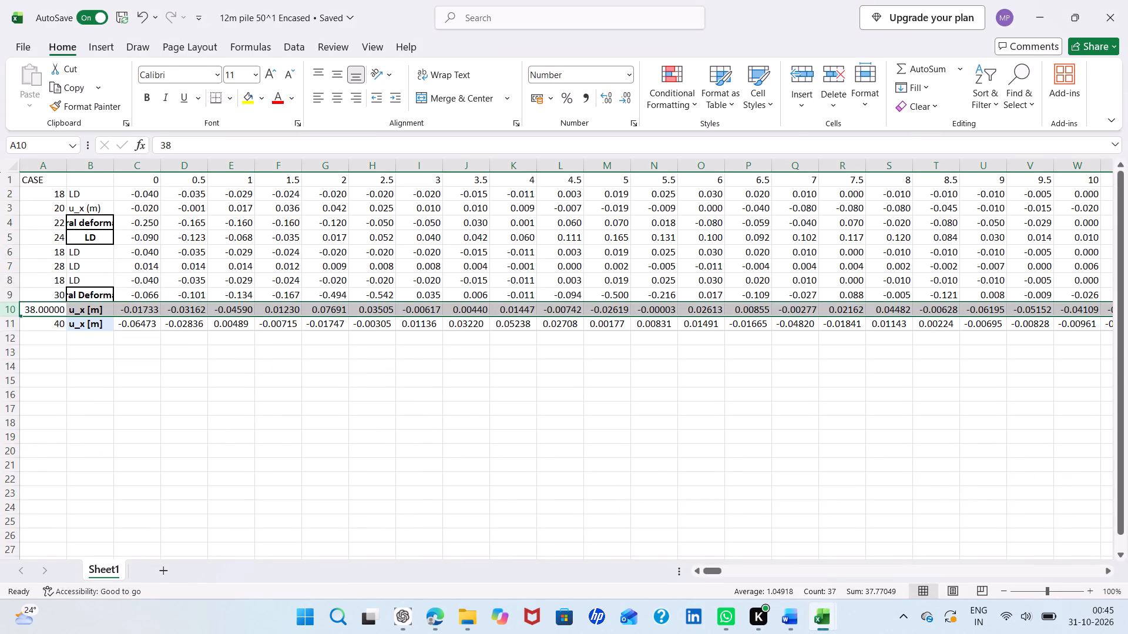
click(9, 197)
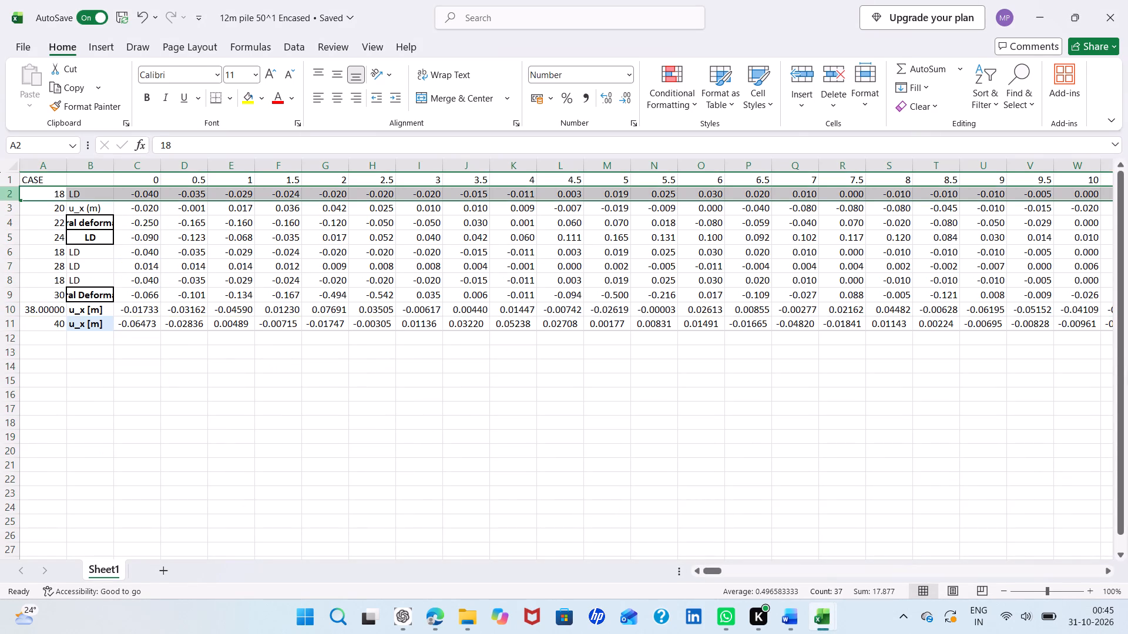
right_click(9, 197)
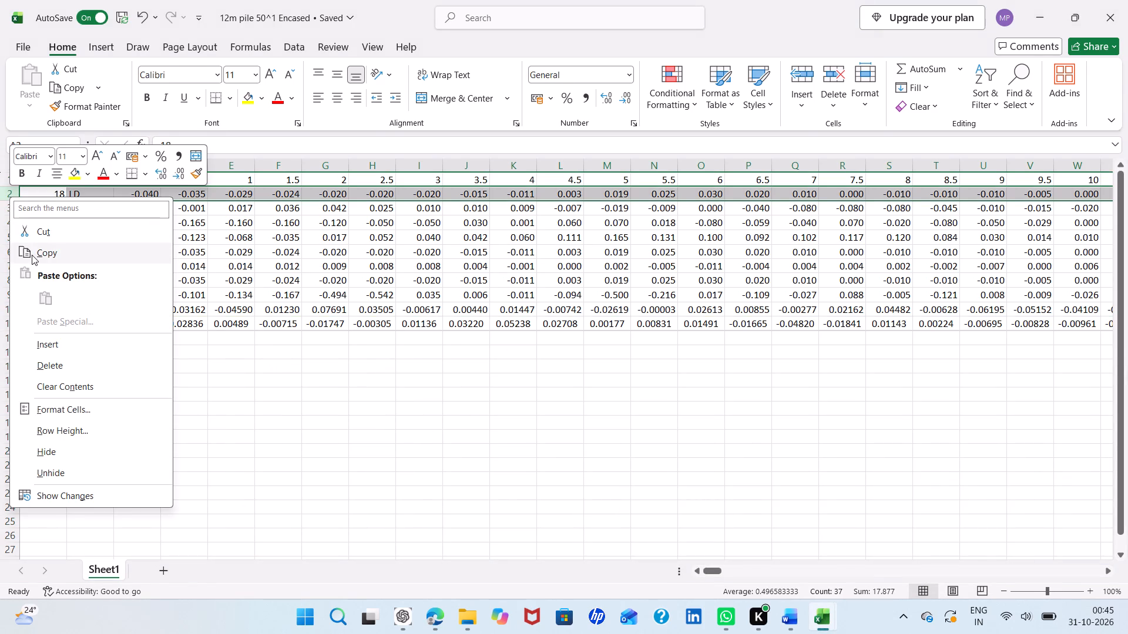
click(32, 255)
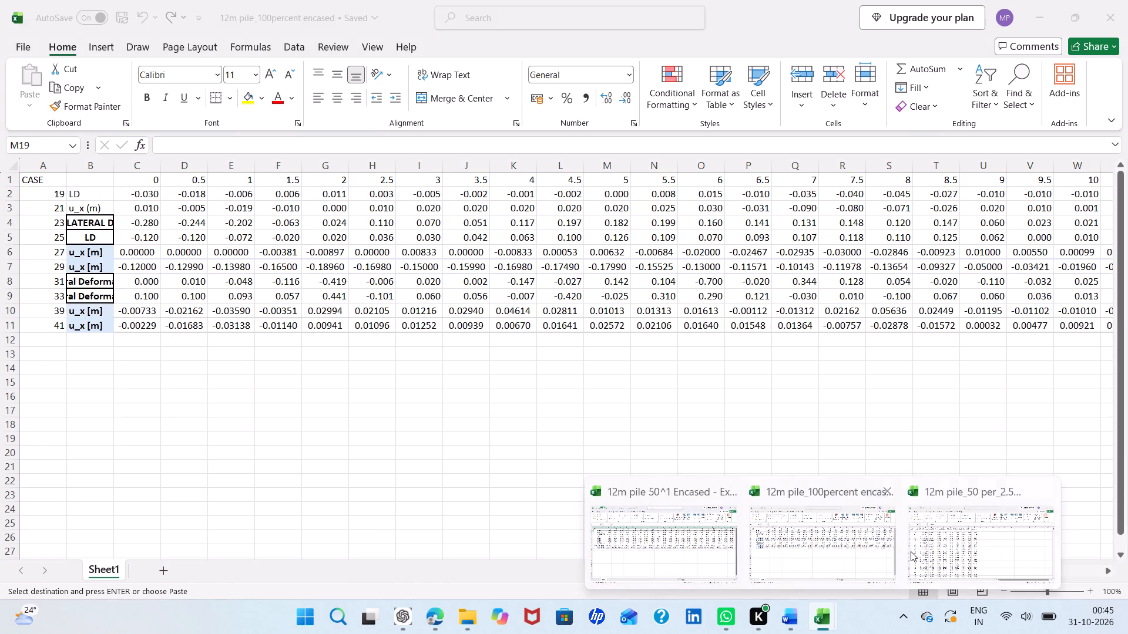
click(913, 547)
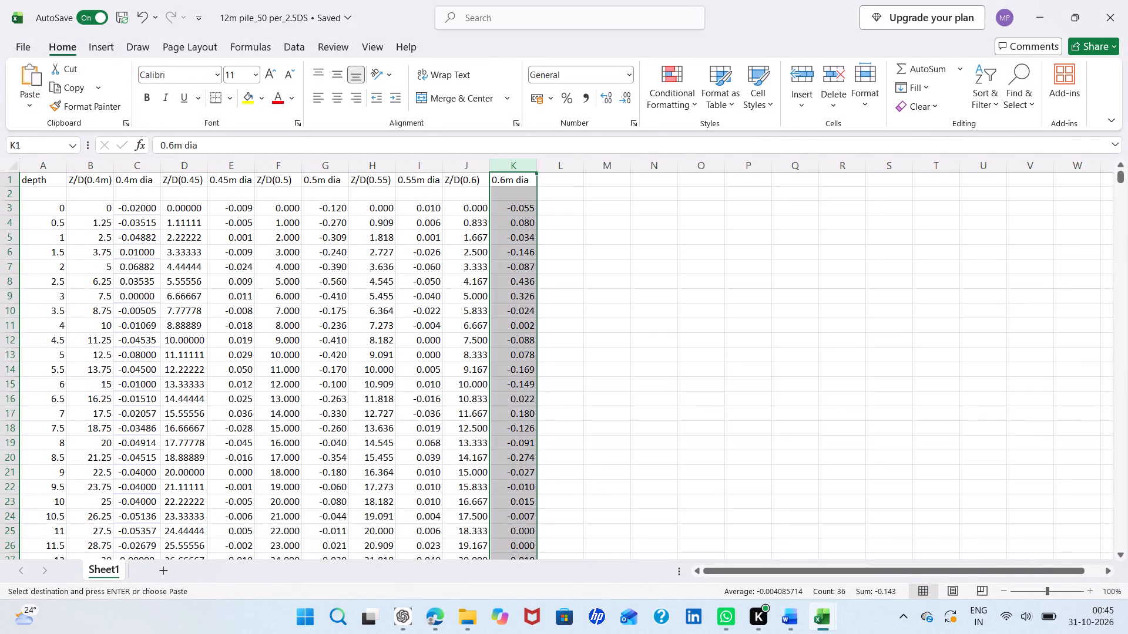
click(233, 163)
right_click(233, 163)
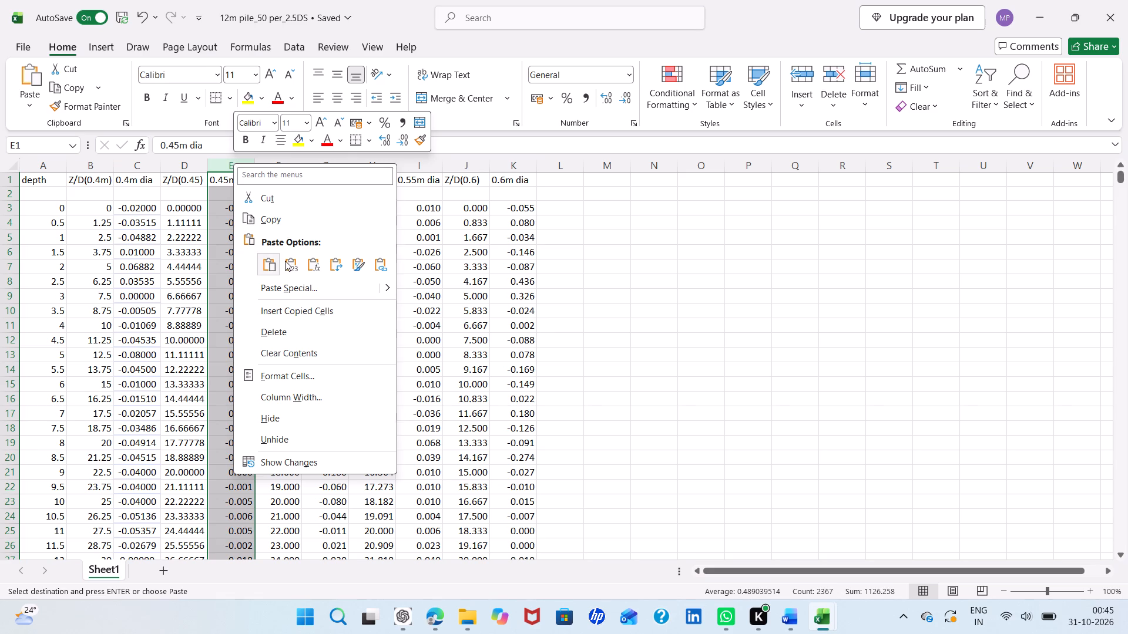
click(341, 269)
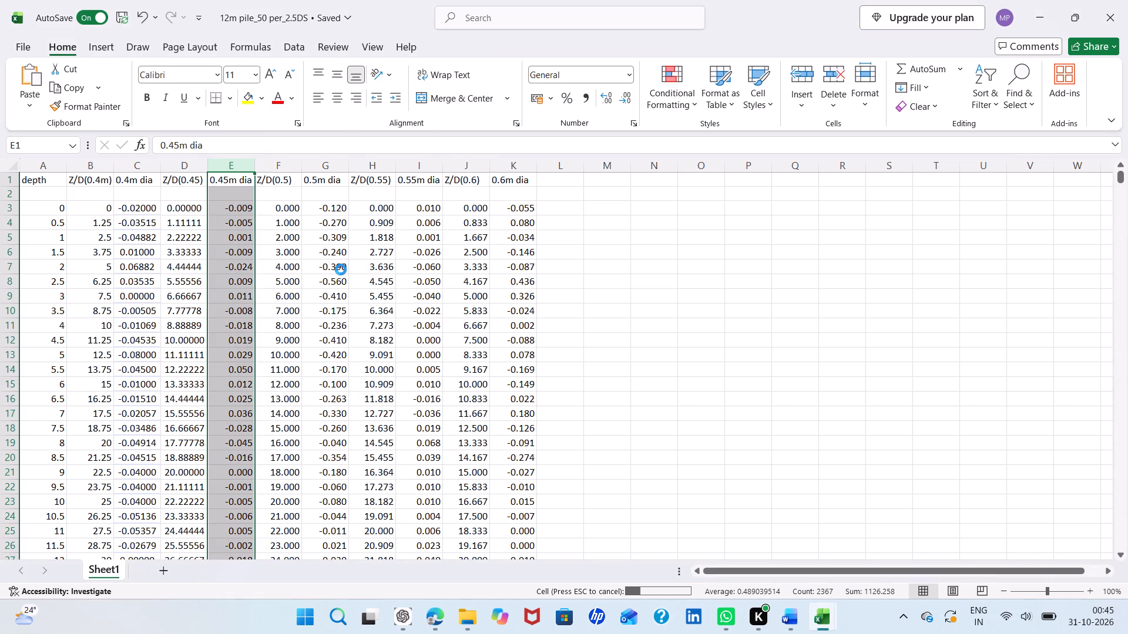
drag(341, 269, 568, 245)
click(644, 272)
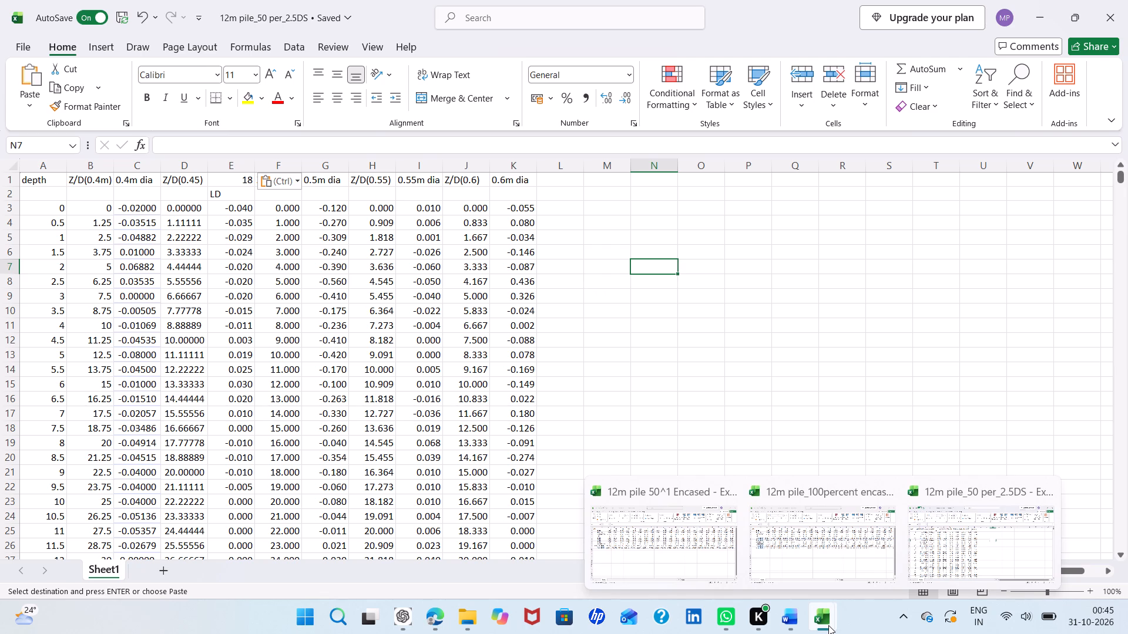
Copy the case 22 row 4 from 12m pile 50^1 Encased and paste it transposed over the 0.5m dia column in 12m pile_50 per_2.5DS.
click(662, 554)
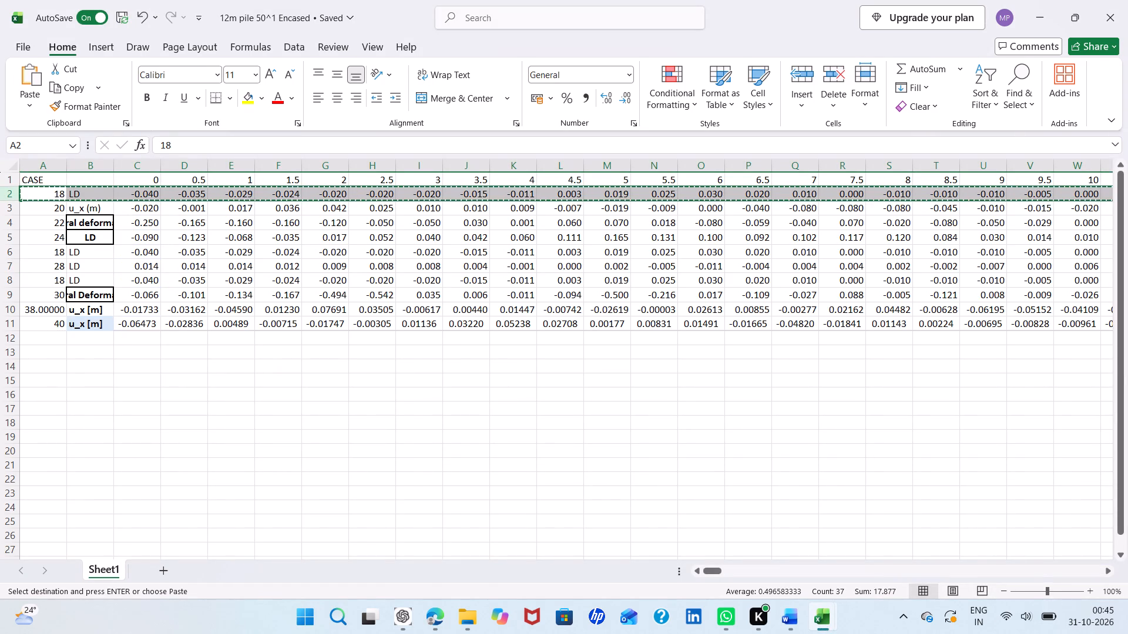
click(8, 221)
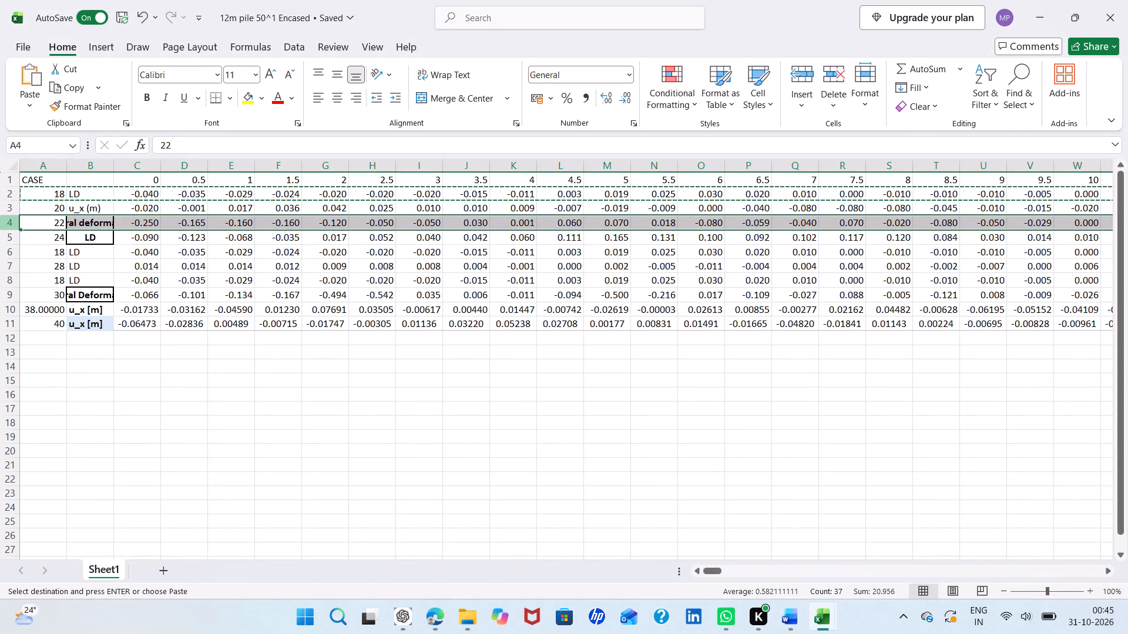
right_click(8, 221)
click(27, 267)
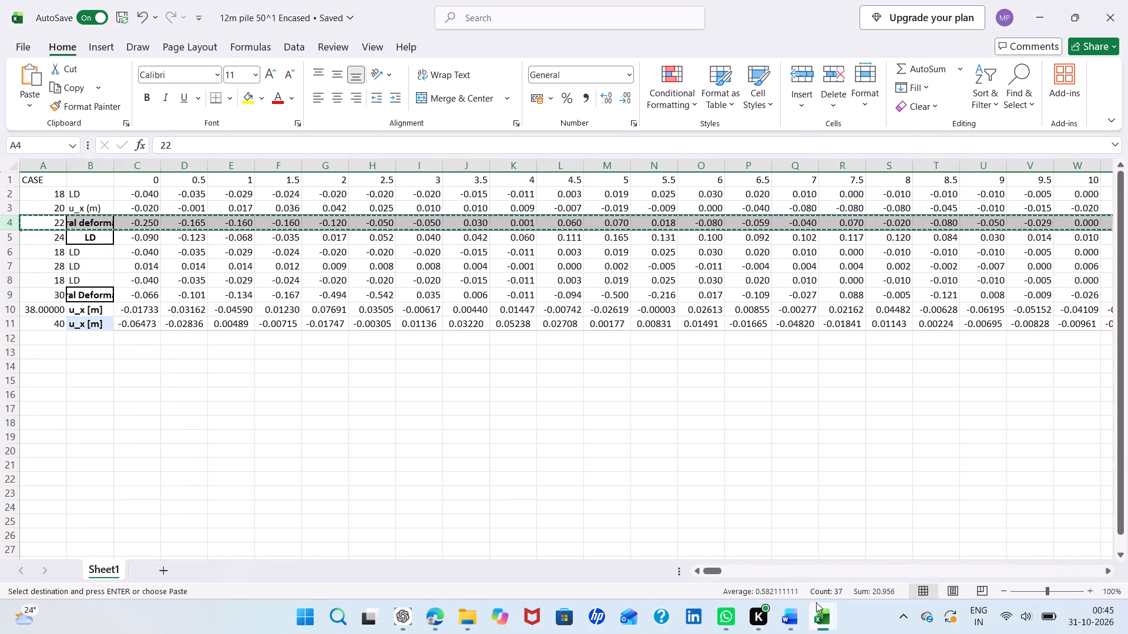
click(983, 532)
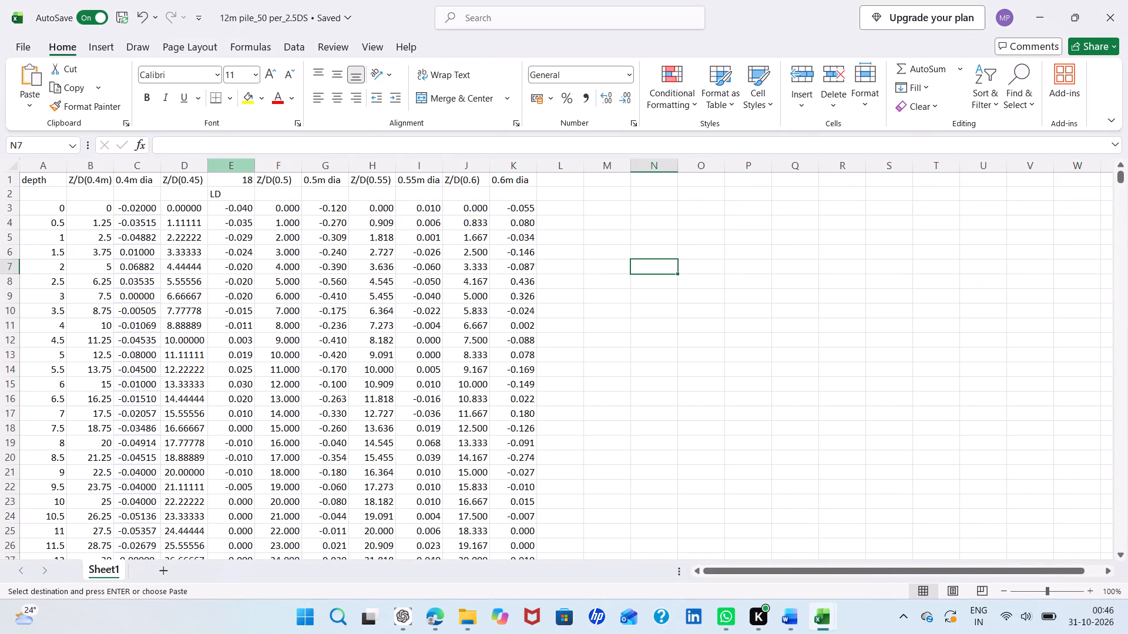
click(342, 171)
right_click(342, 171)
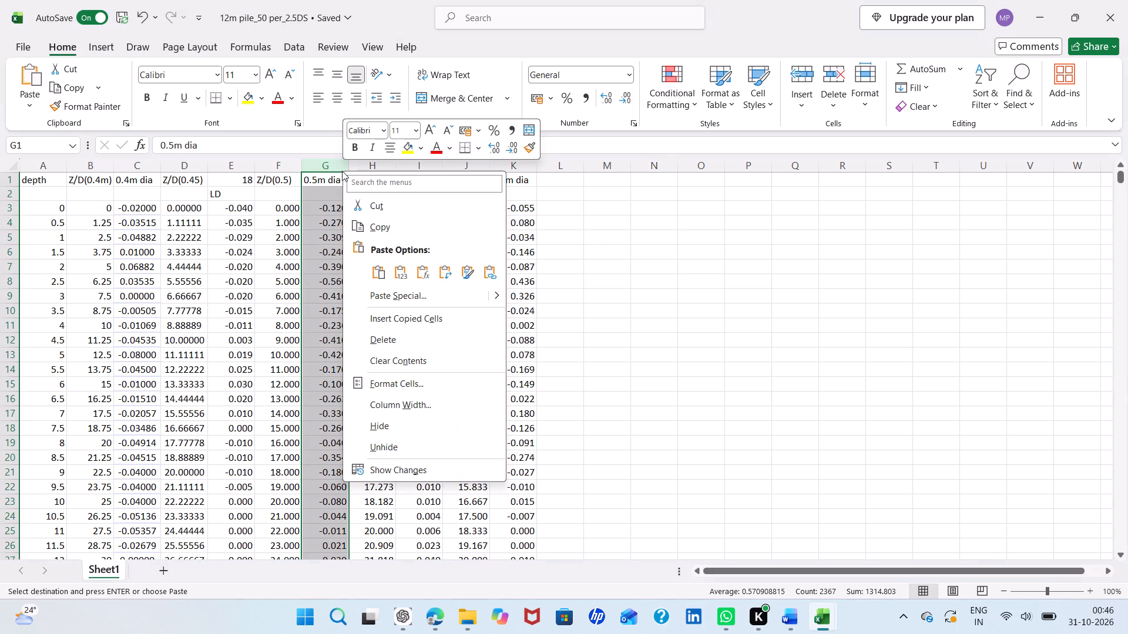
click(442, 280)
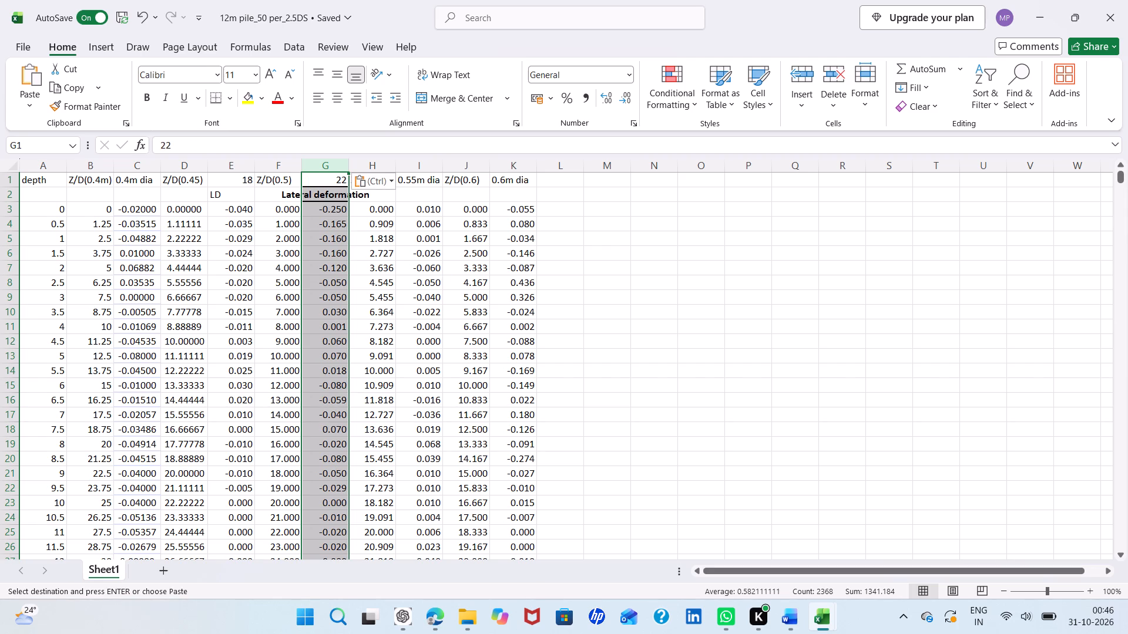
click(709, 407)
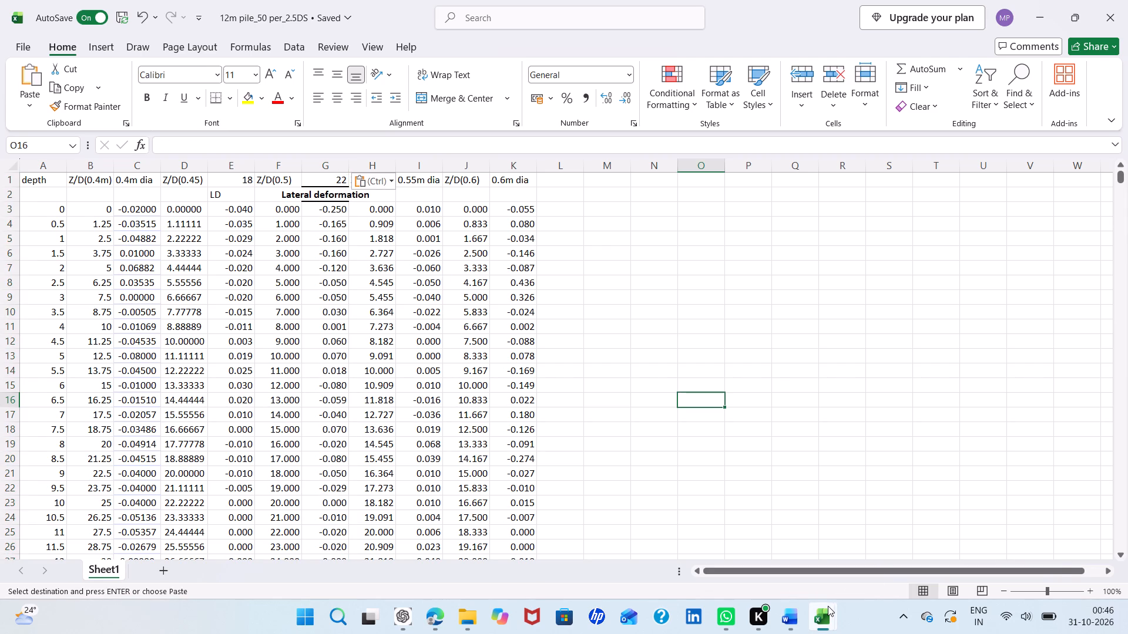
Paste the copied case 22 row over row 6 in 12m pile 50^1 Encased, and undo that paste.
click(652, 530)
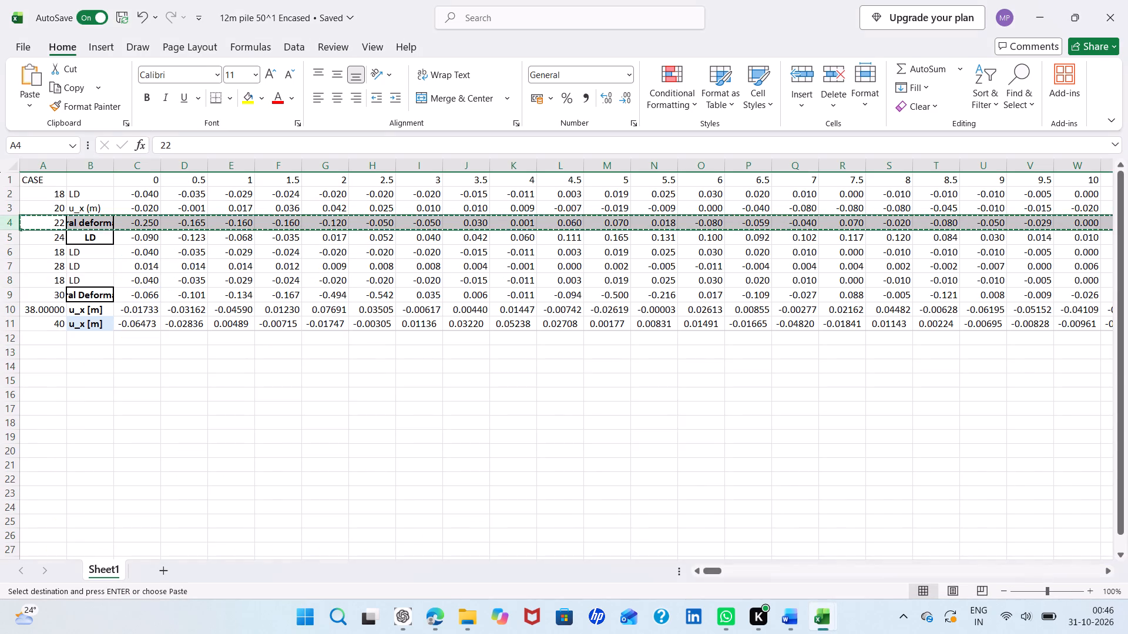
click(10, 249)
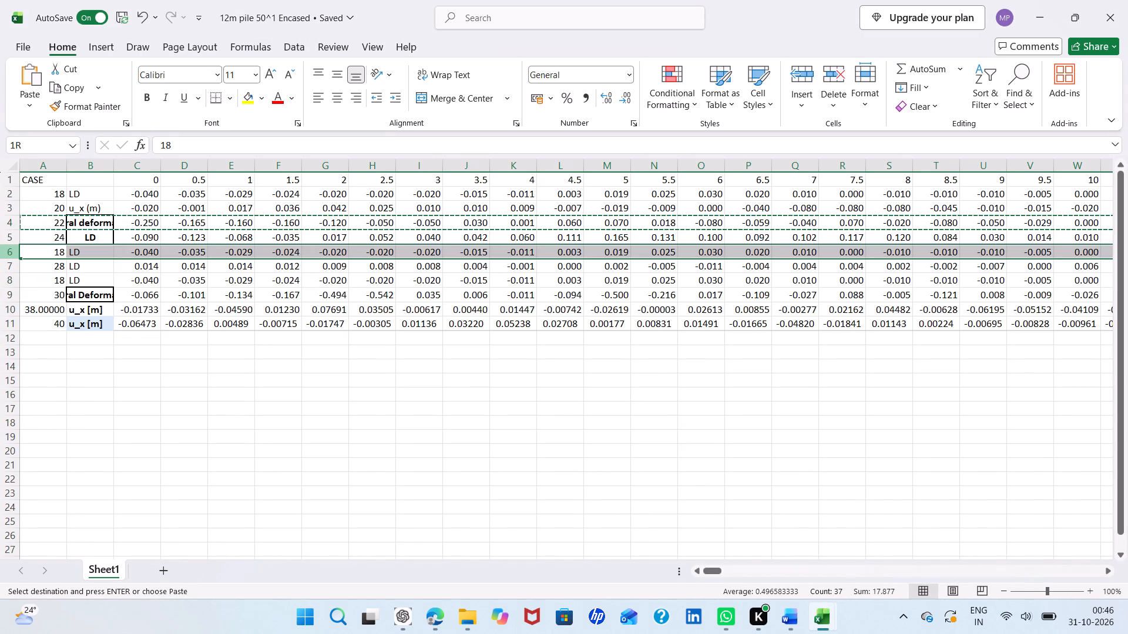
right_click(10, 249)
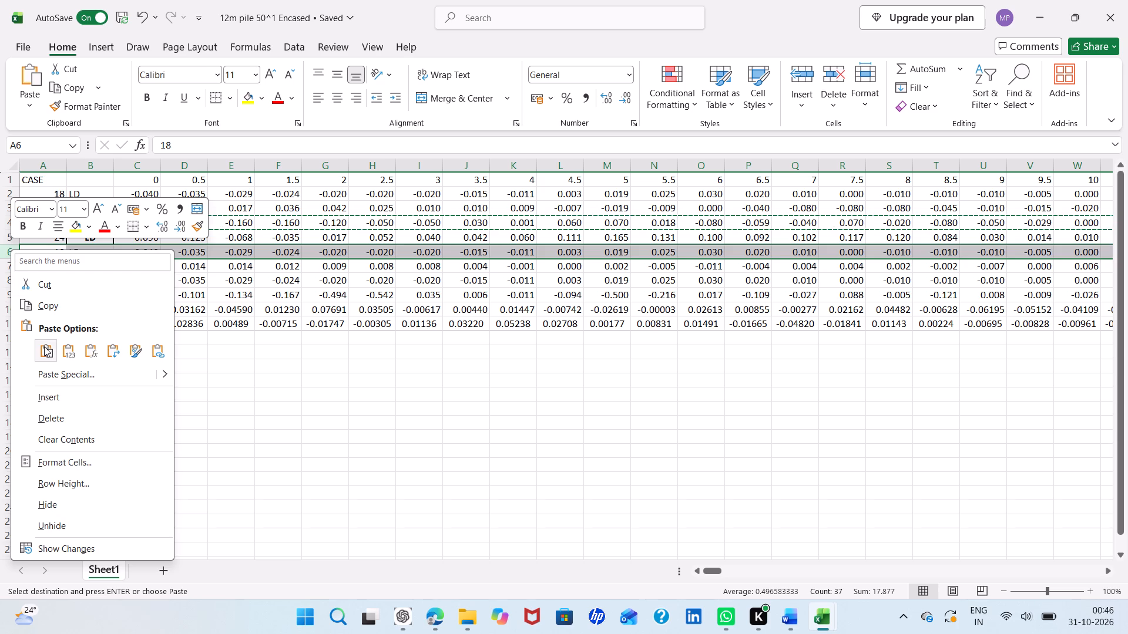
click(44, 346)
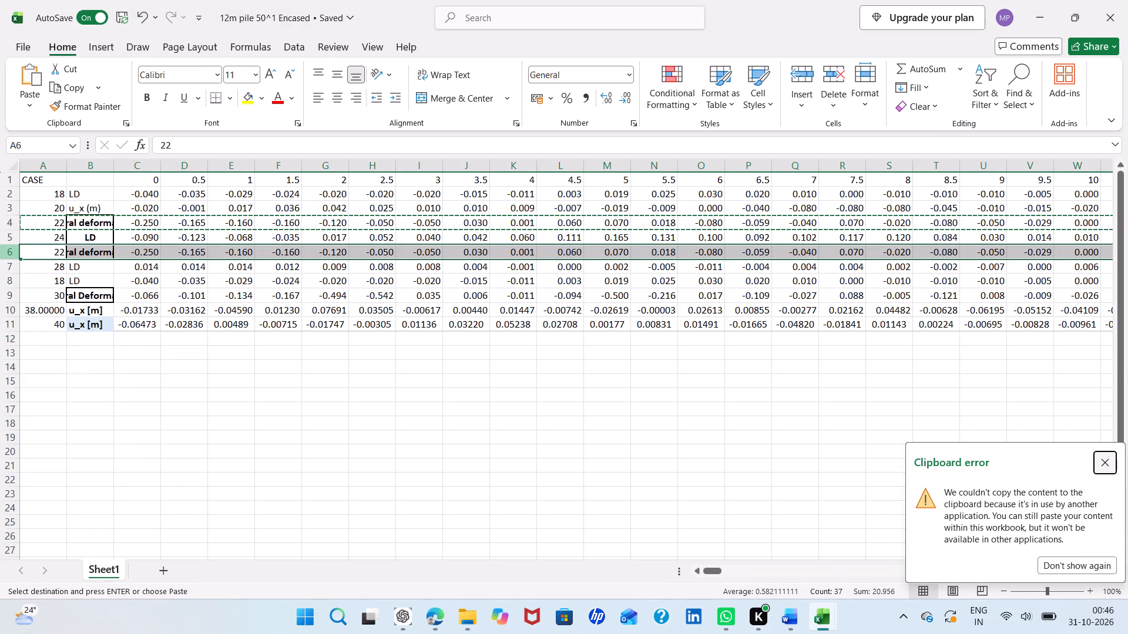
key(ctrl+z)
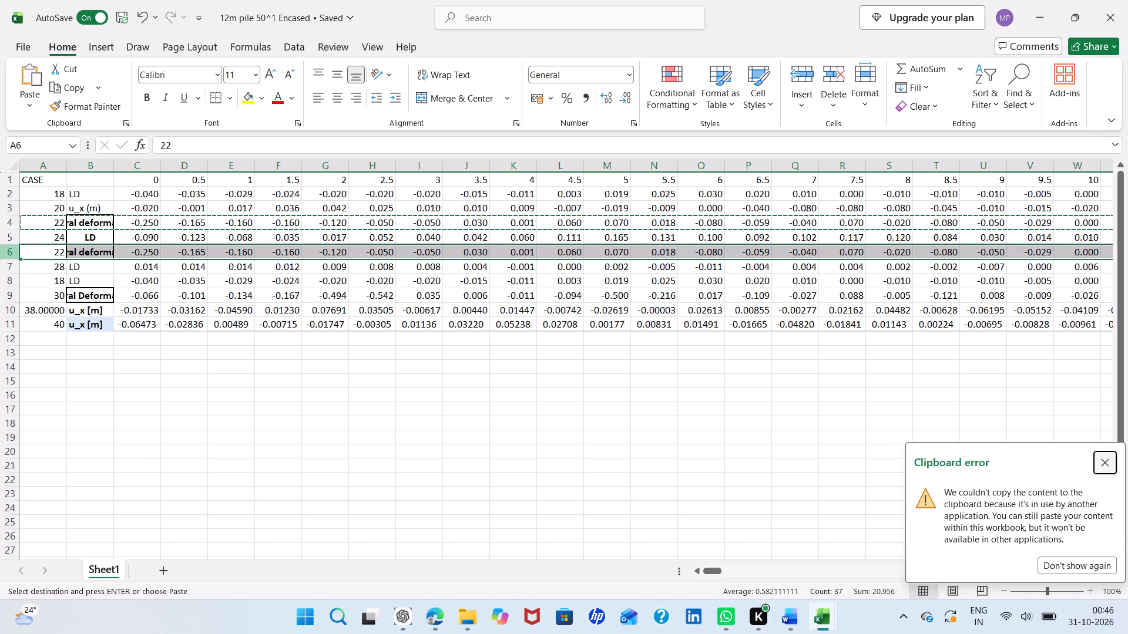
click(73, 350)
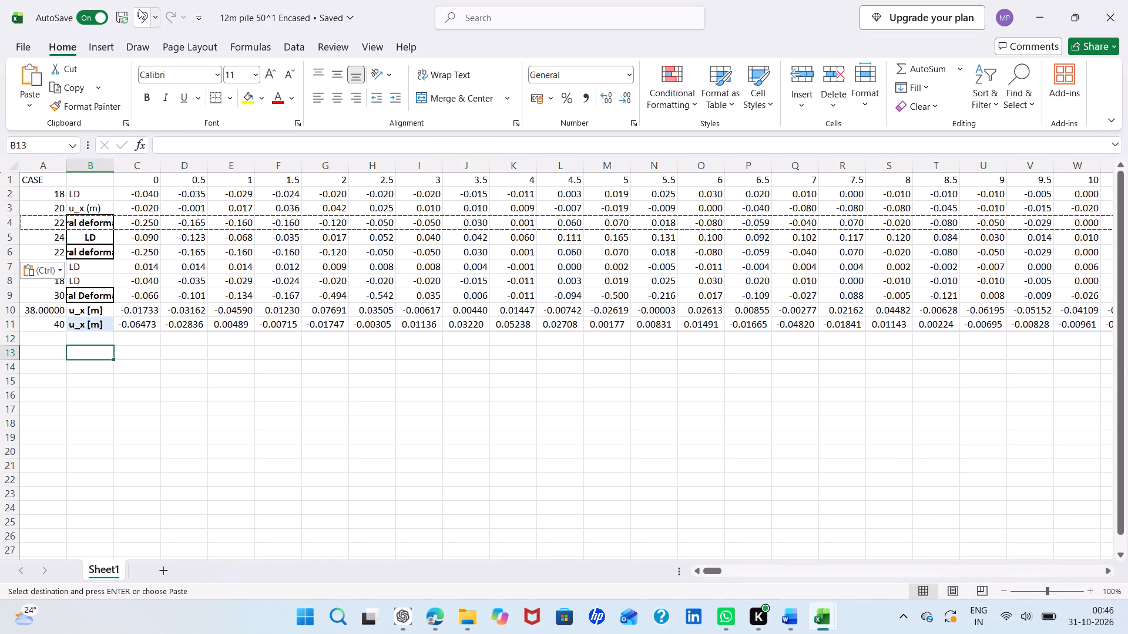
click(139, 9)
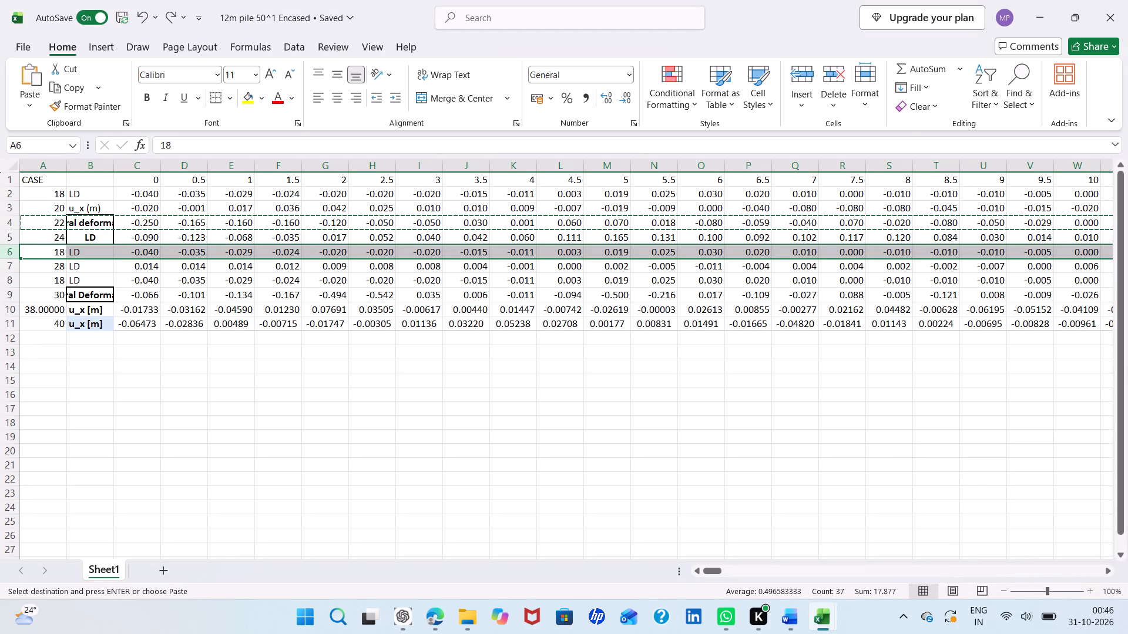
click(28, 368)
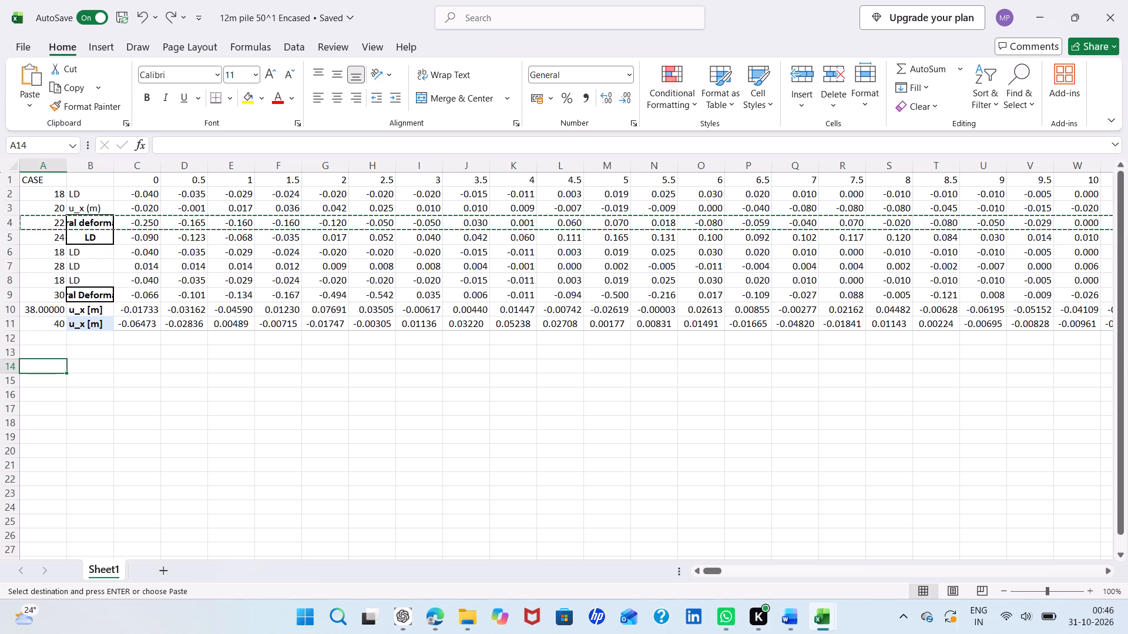
Delete the duplicate case 18 row between cases 28 and 30 in 12m pile 50^1 Encased.
click(12, 252)
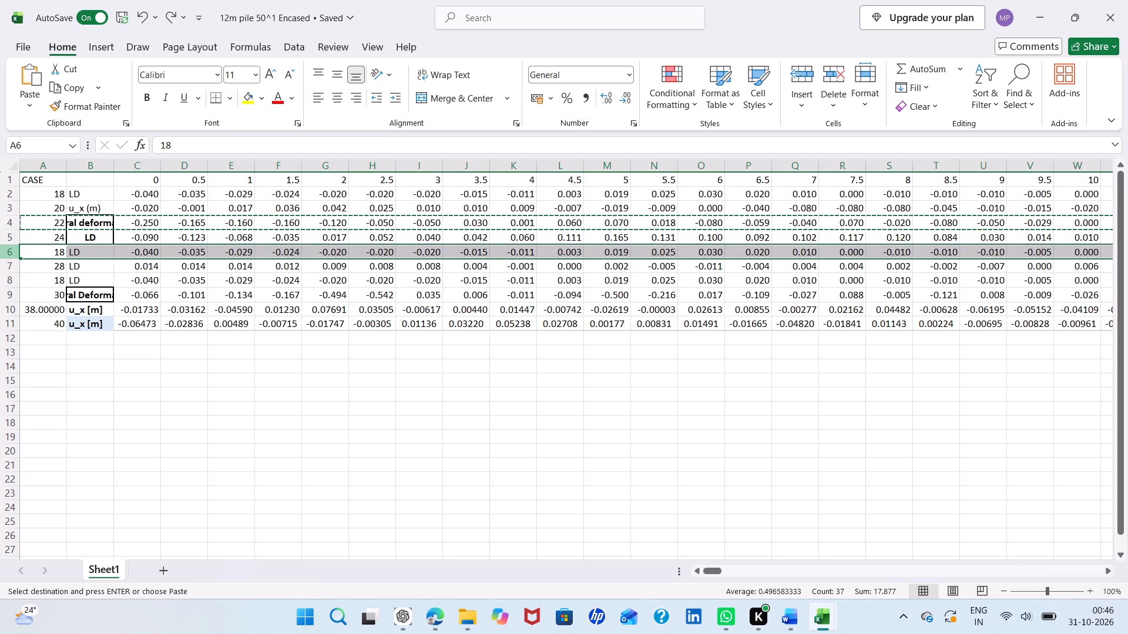
click(12, 252)
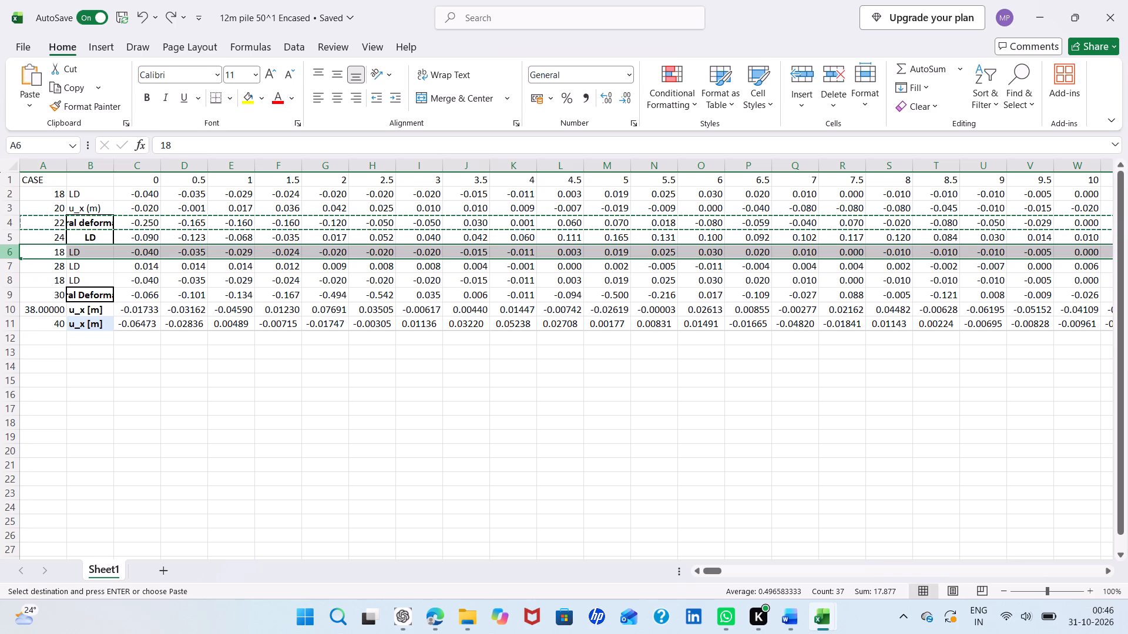
click(12, 281)
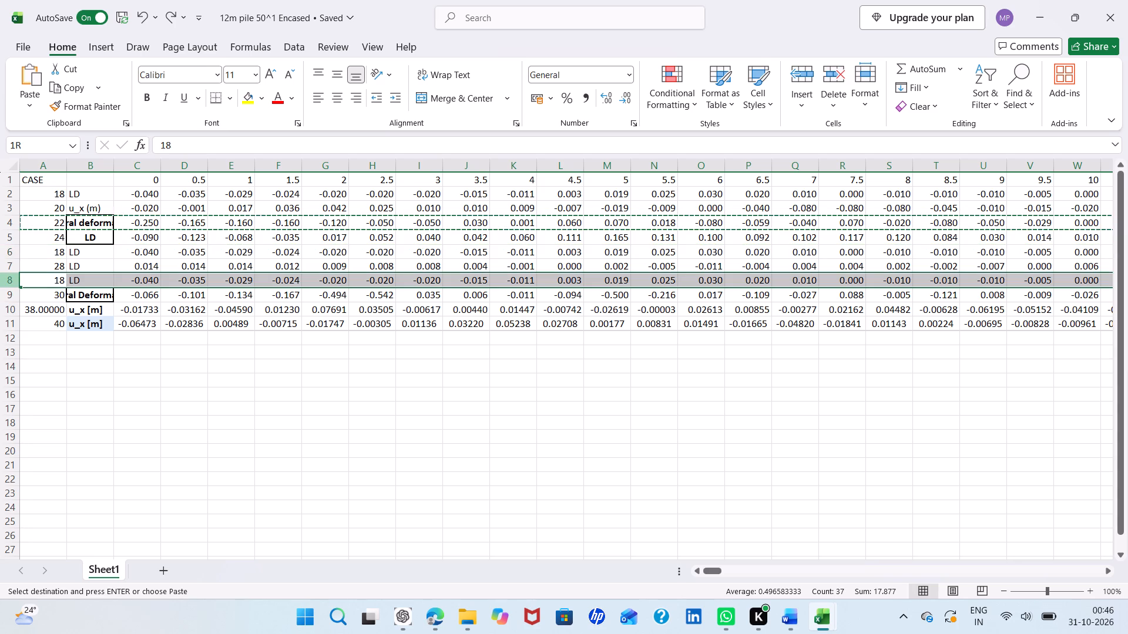
right_click(12, 281)
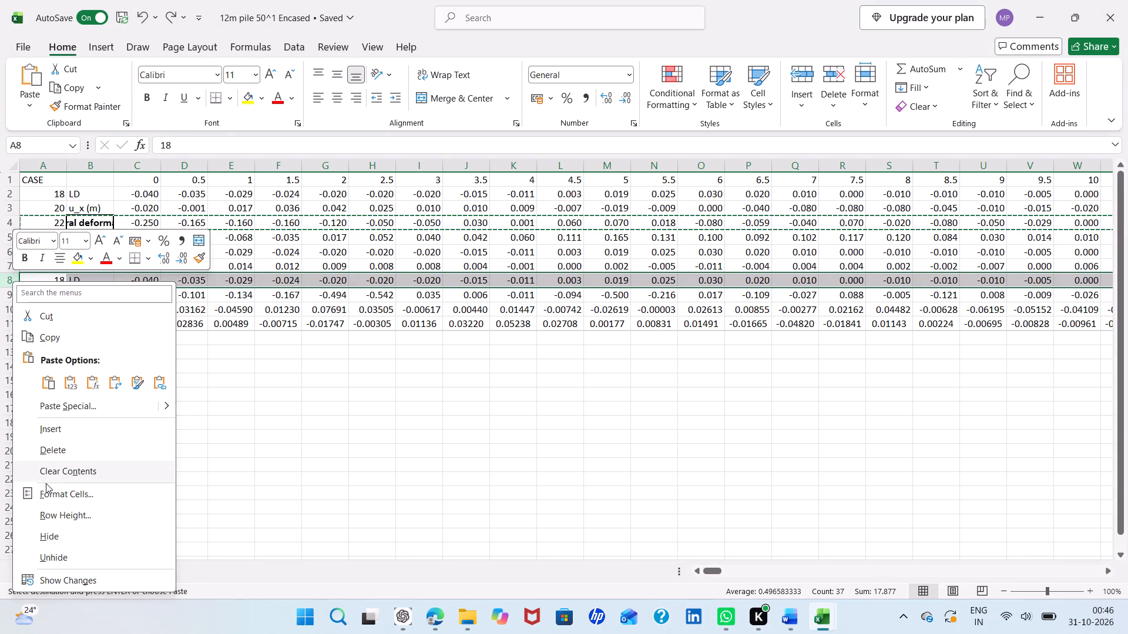
click(60, 445)
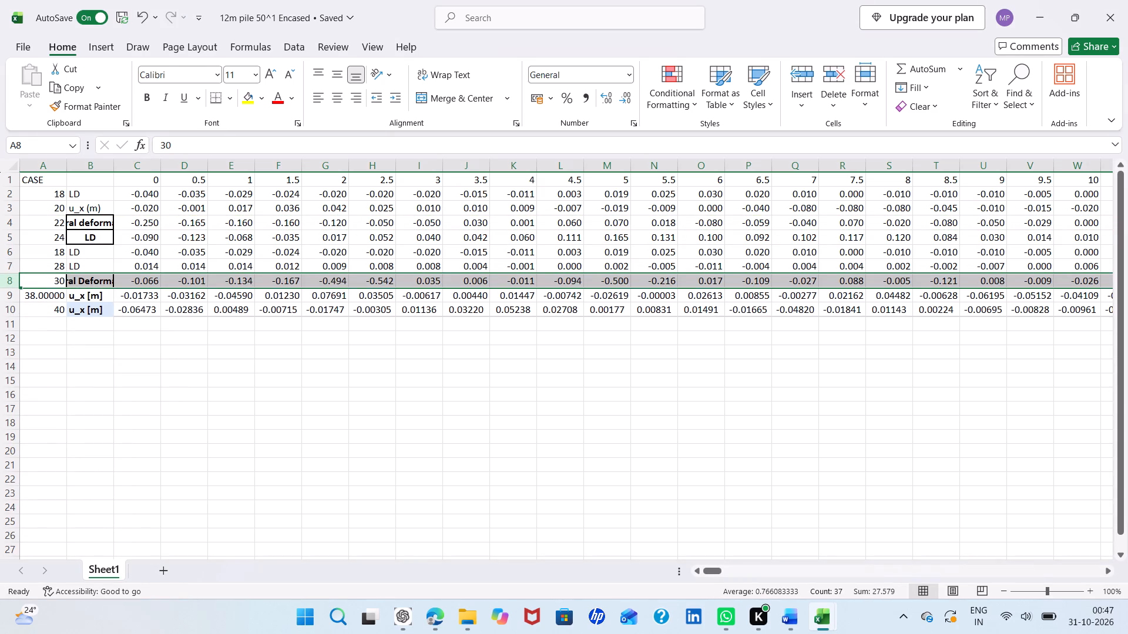
click(68, 371)
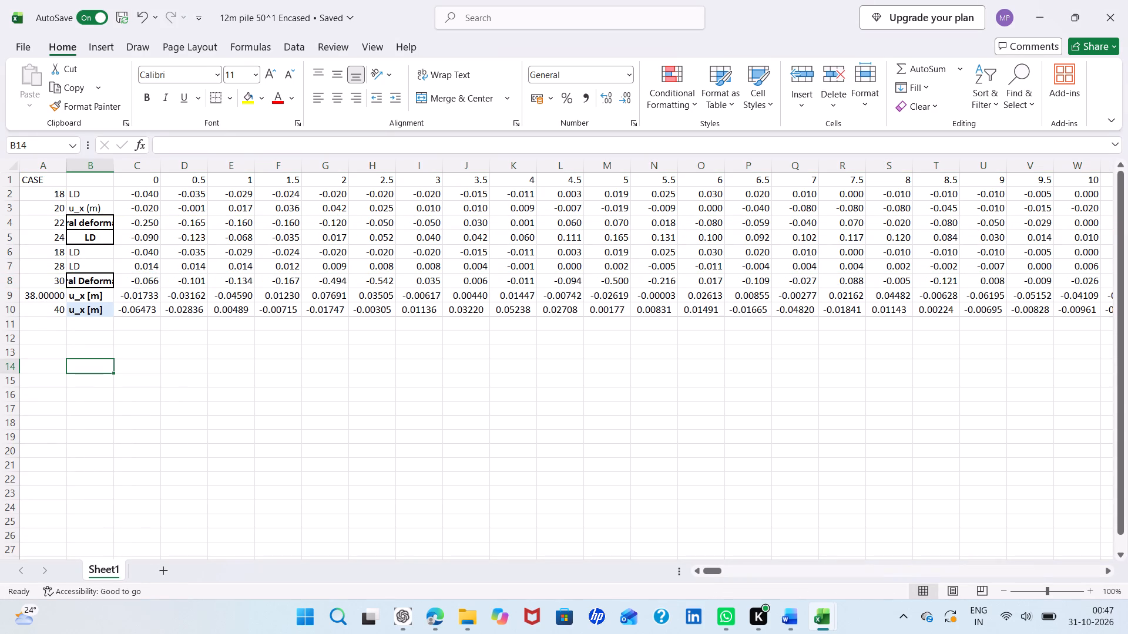
Review the case rows 2, 4, 6 and 8 in 12m pile 50^1 Encased.
click(8, 194)
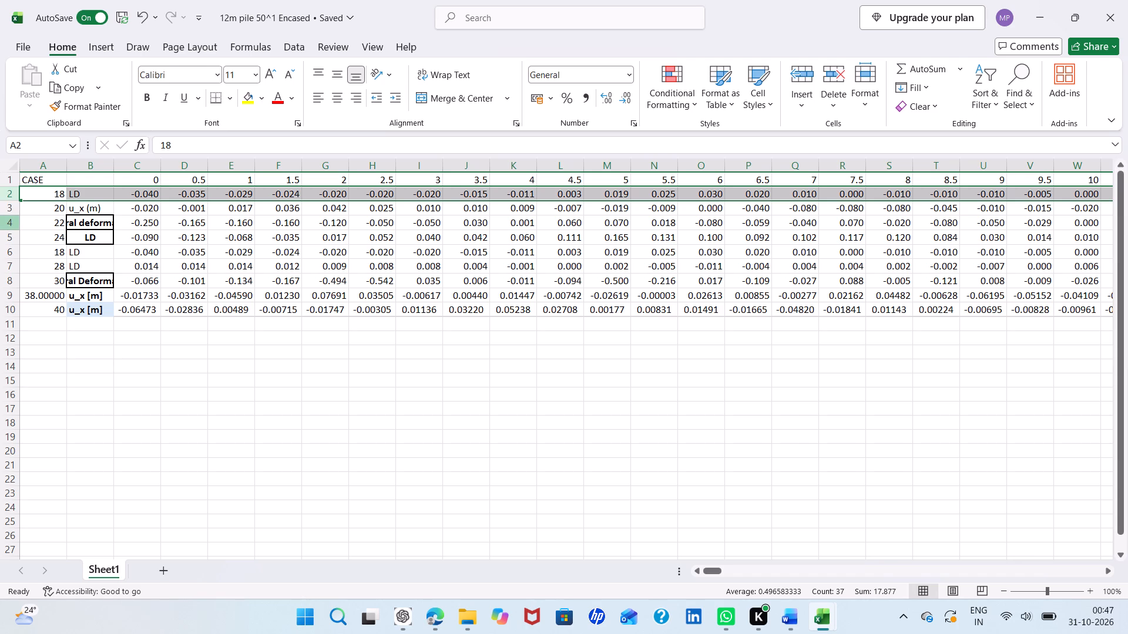
click(12, 220)
click(14, 249)
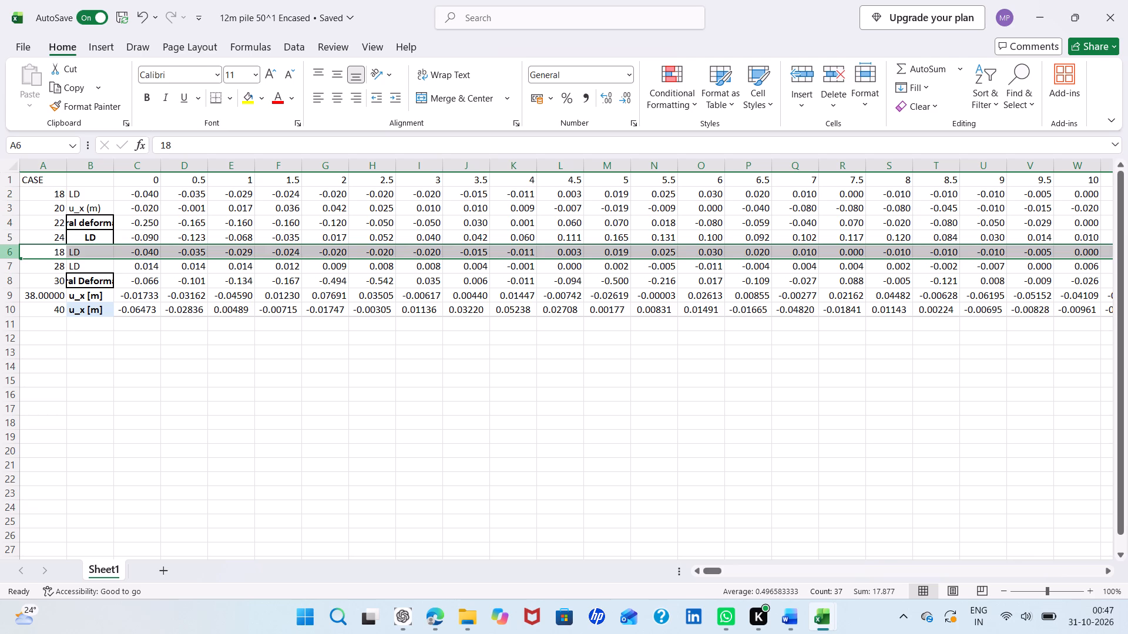
click(9, 282)
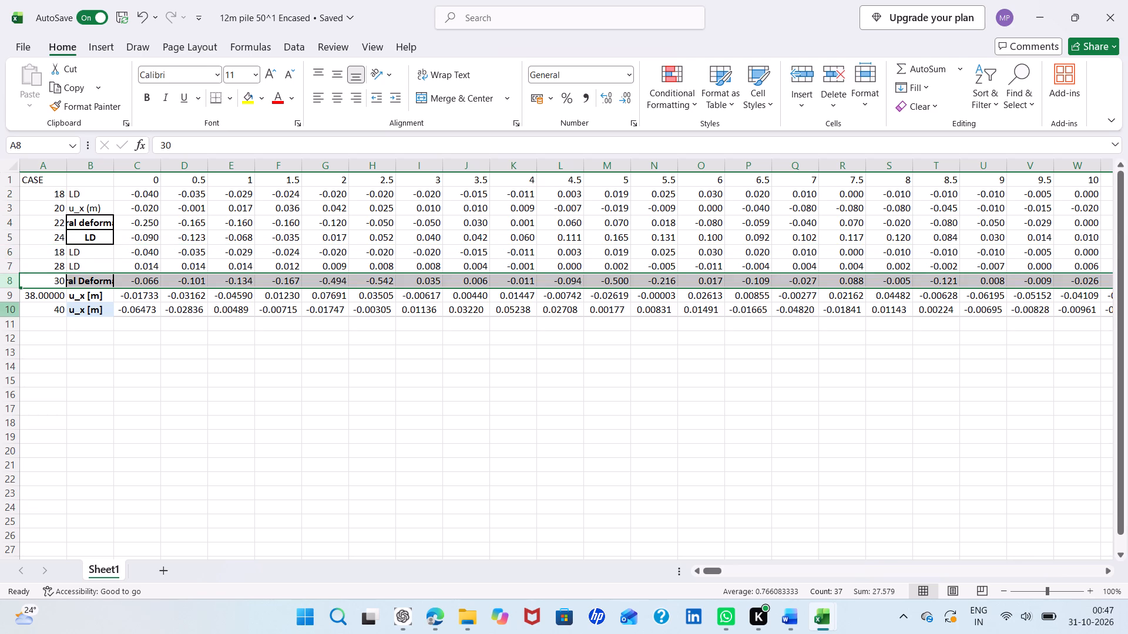
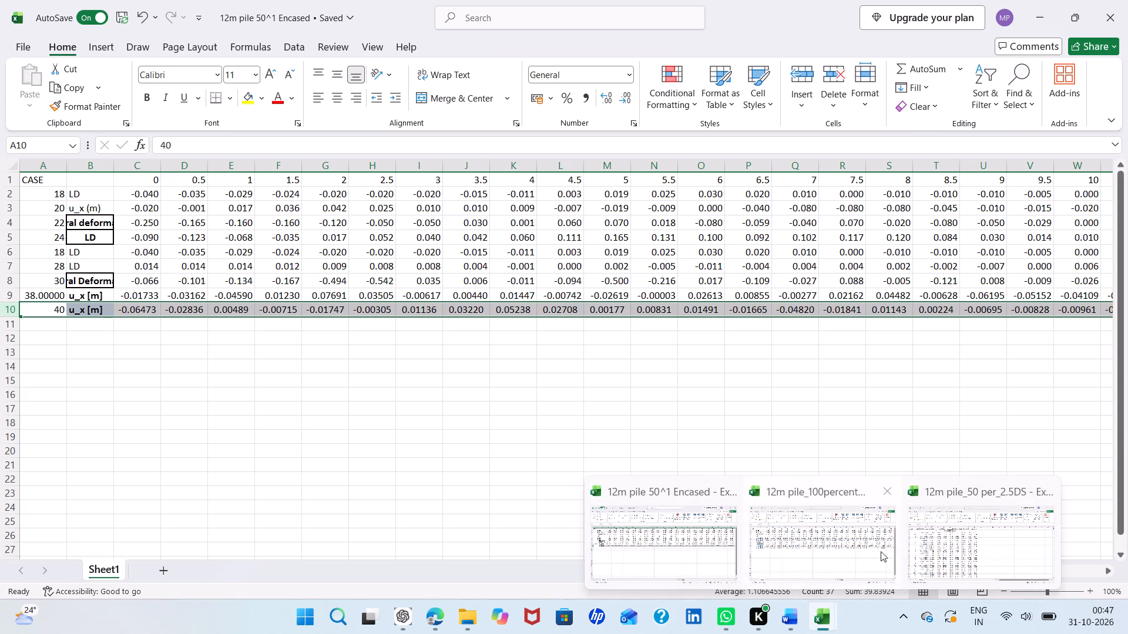
Open the LATERAL deformation info WE workbook from the recent files in File Explorer.
click(791, 409)
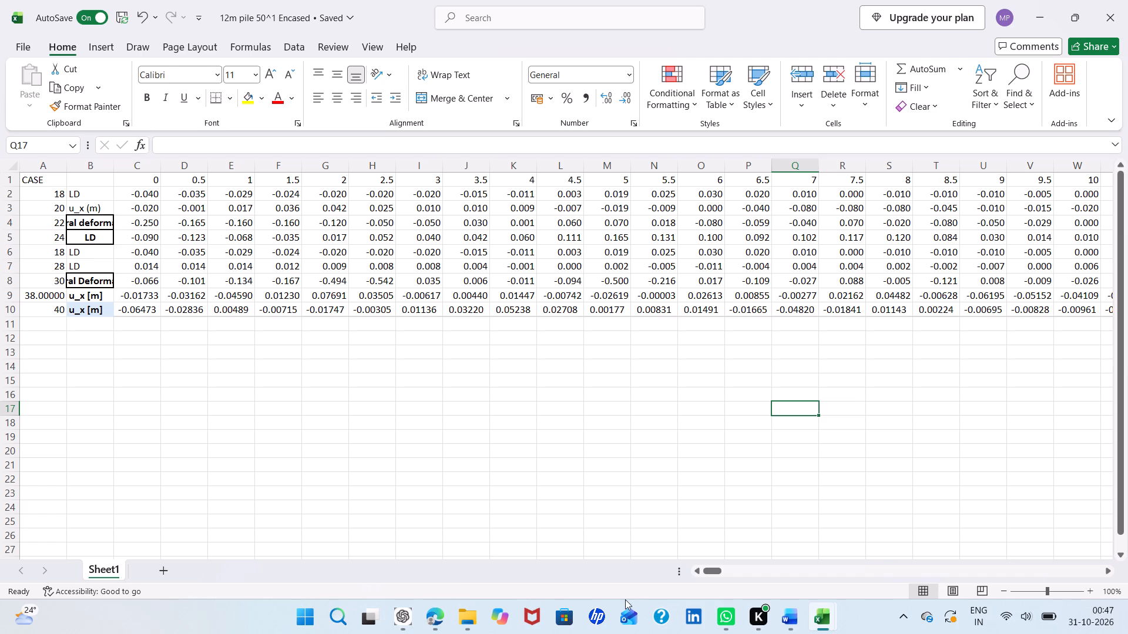
click(471, 618)
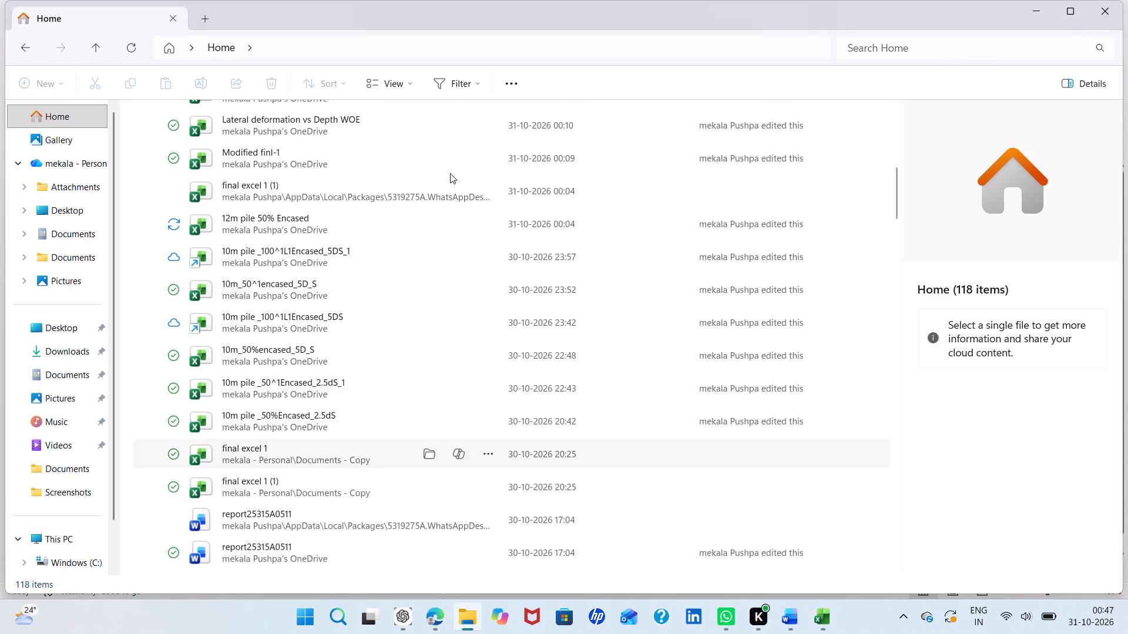
scroll(448, 170, up, 1)
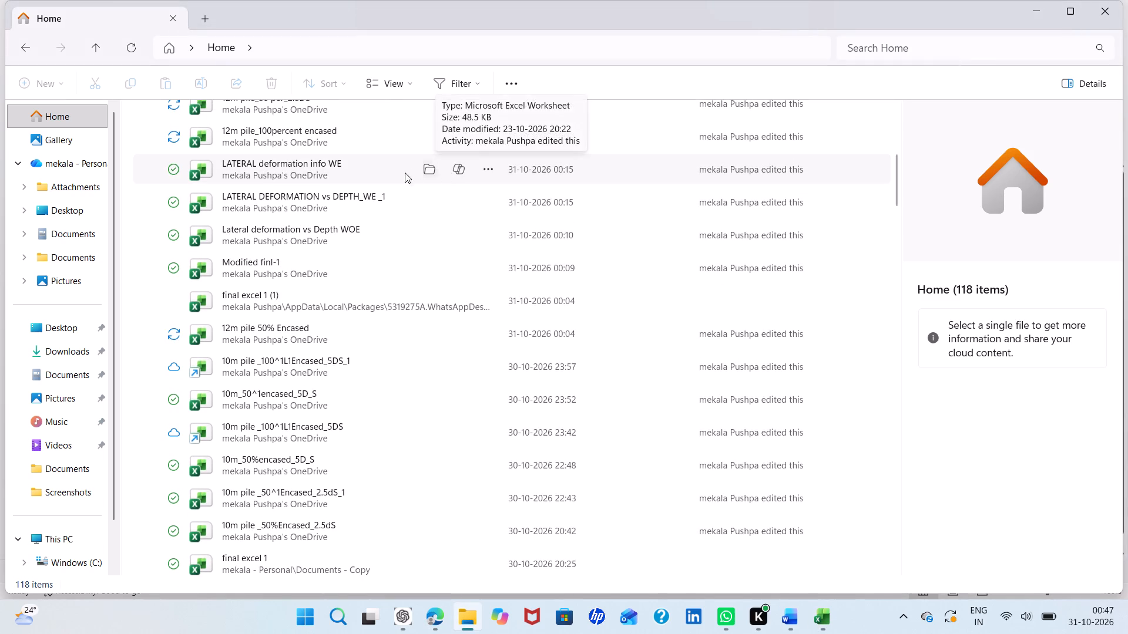
double_click(348, 174)
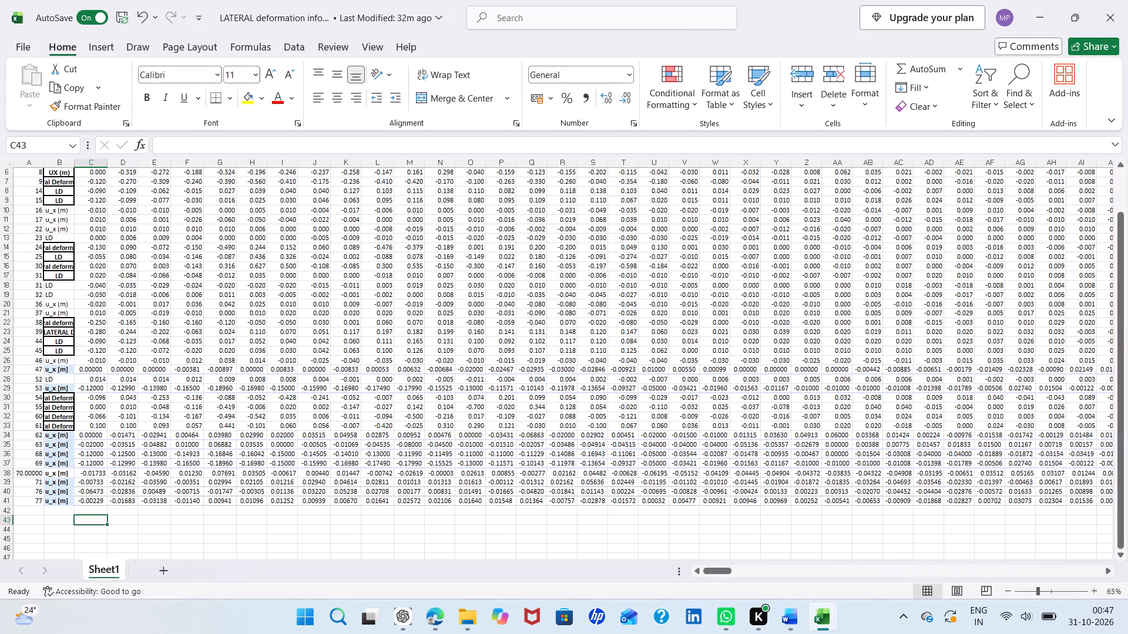
Copy the case 46 row from LATERAL deformation info WE and paste it over the duplicate case 18 row 6 in 12m pile 50^1 Encased.
click(11, 359)
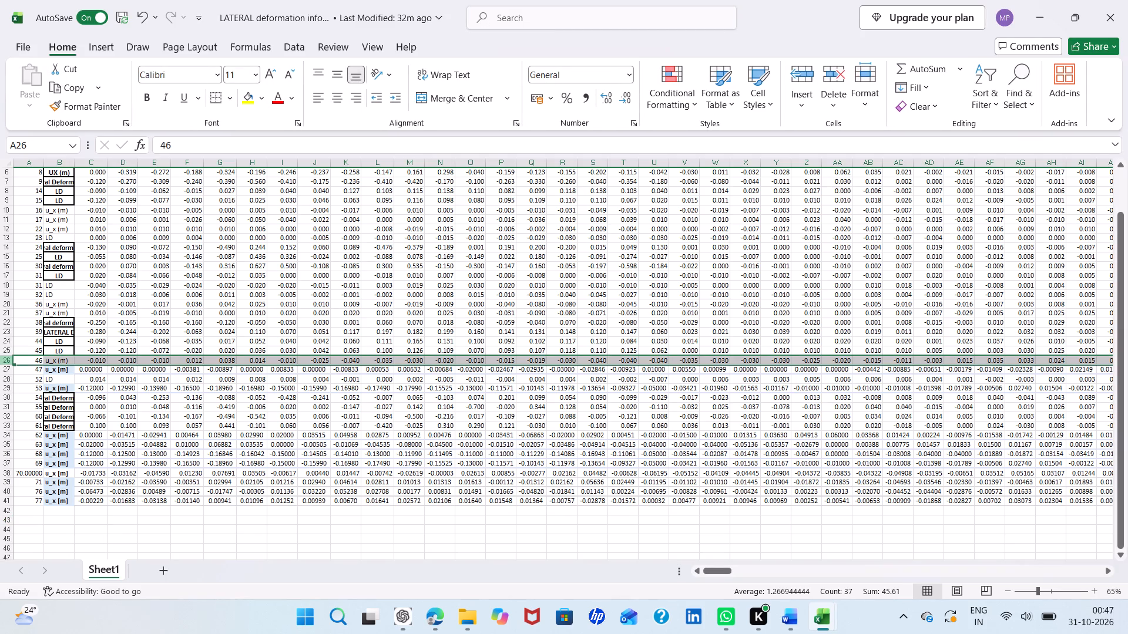
click(11, 359)
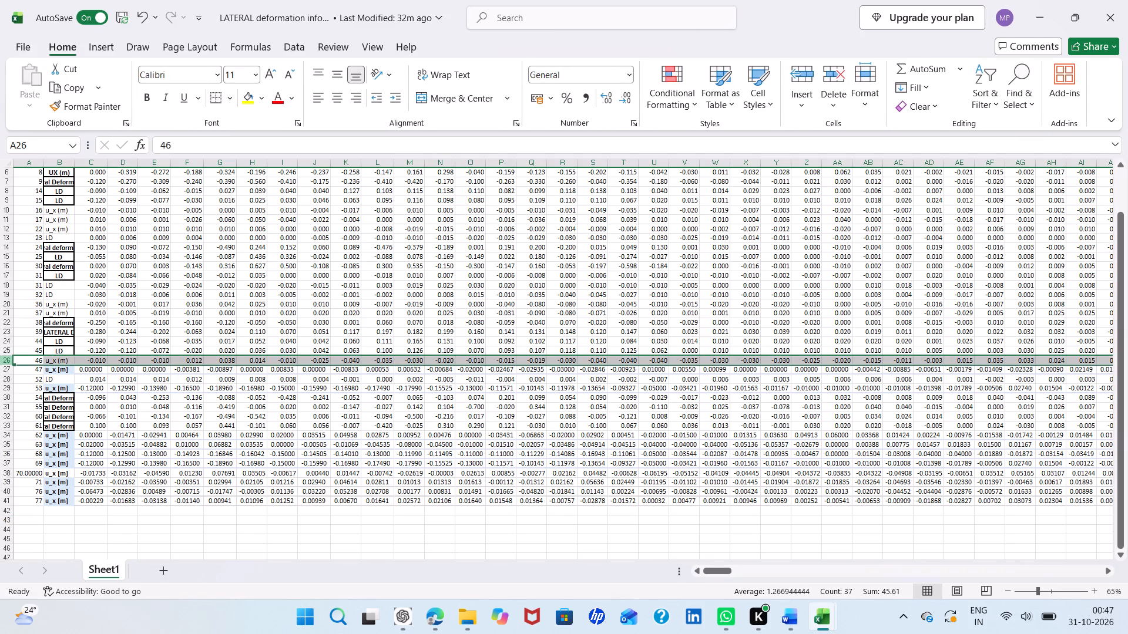
right_click(11, 359)
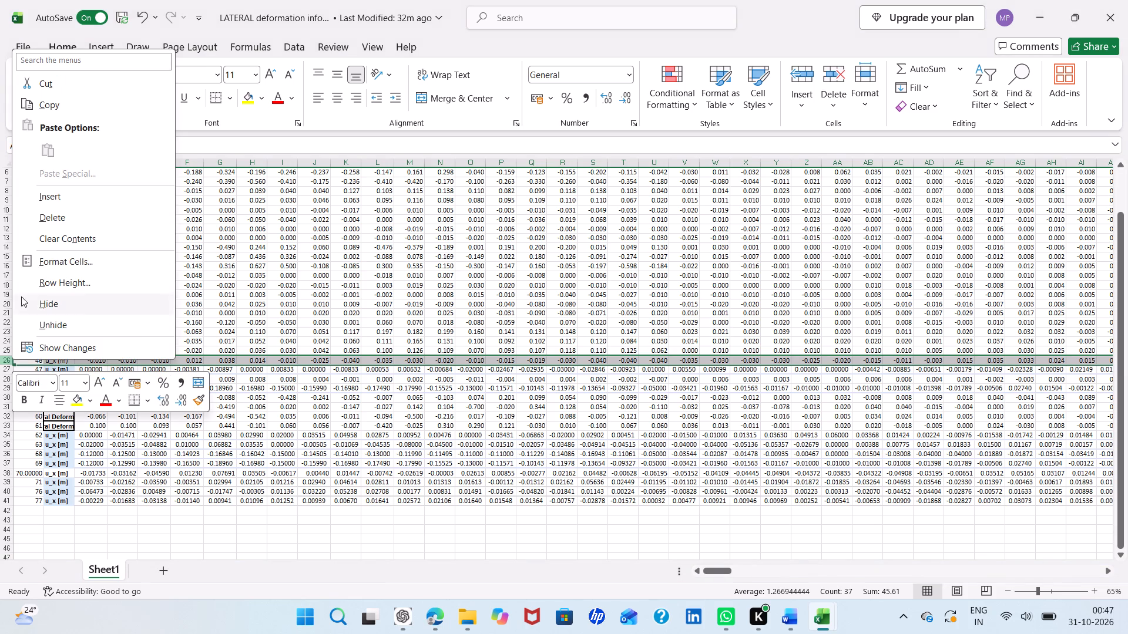
click(51, 102)
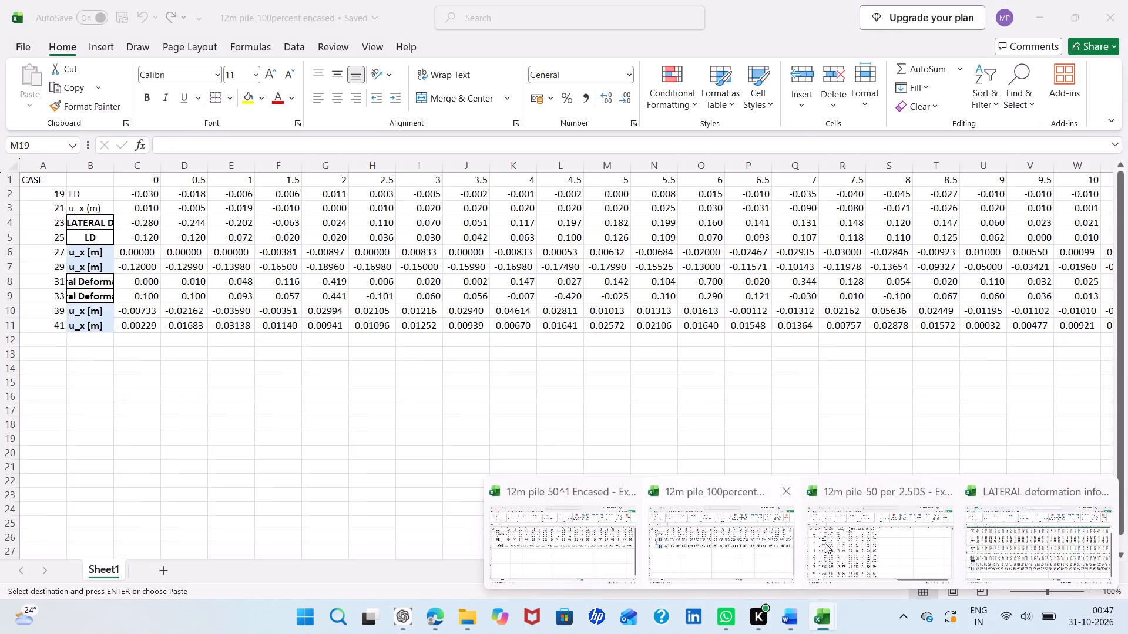
click(835, 545)
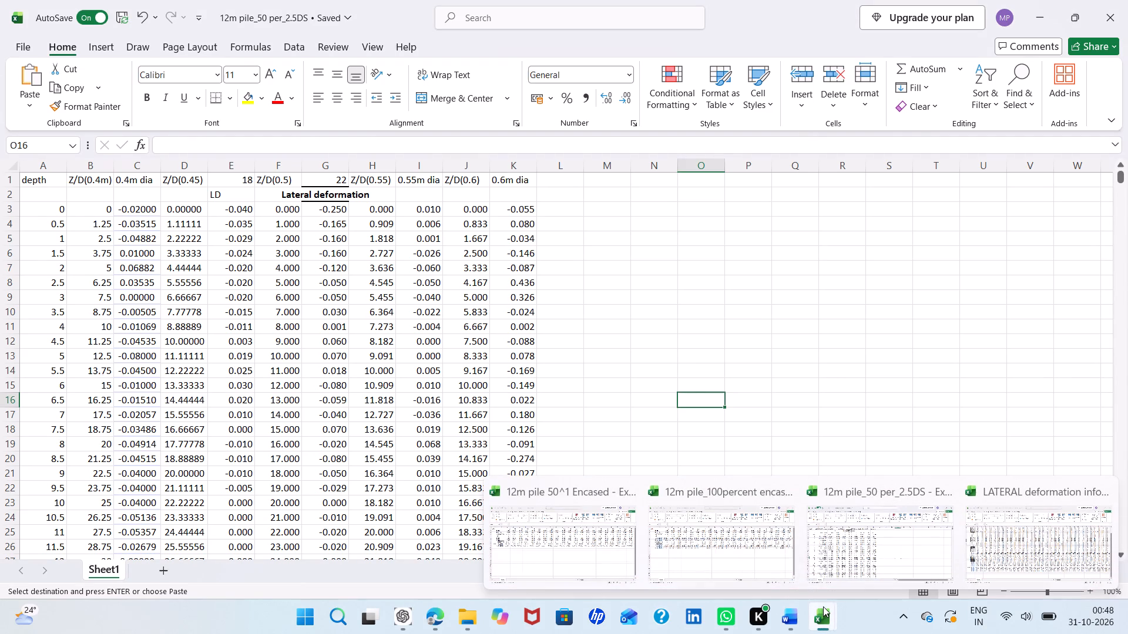
click(543, 554)
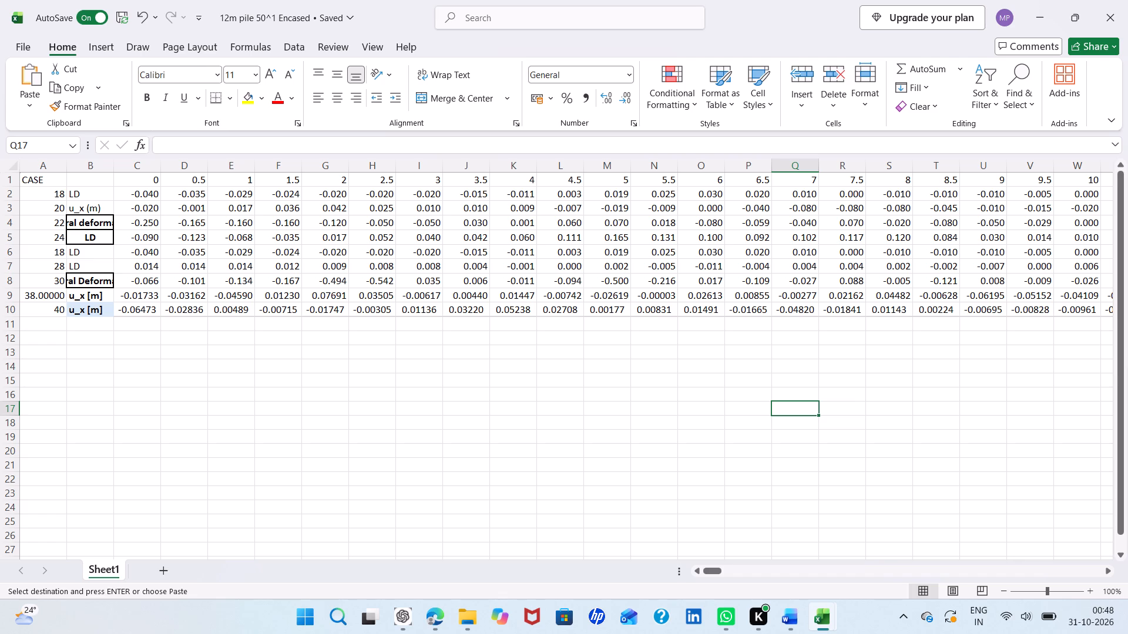
click(16, 253)
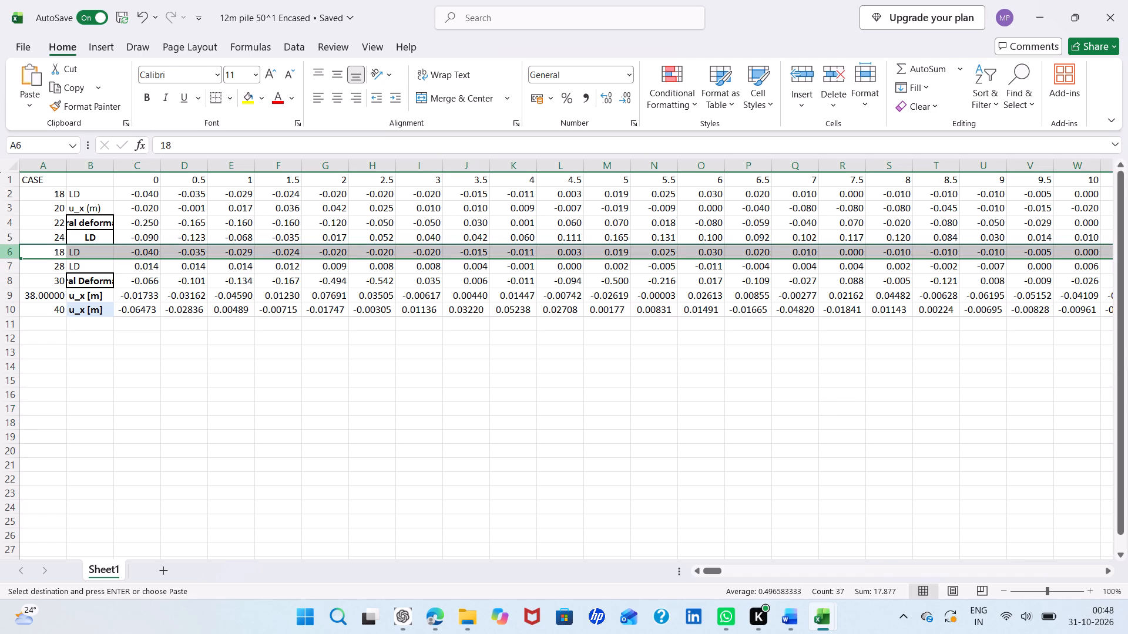
right_click(16, 253)
click(52, 349)
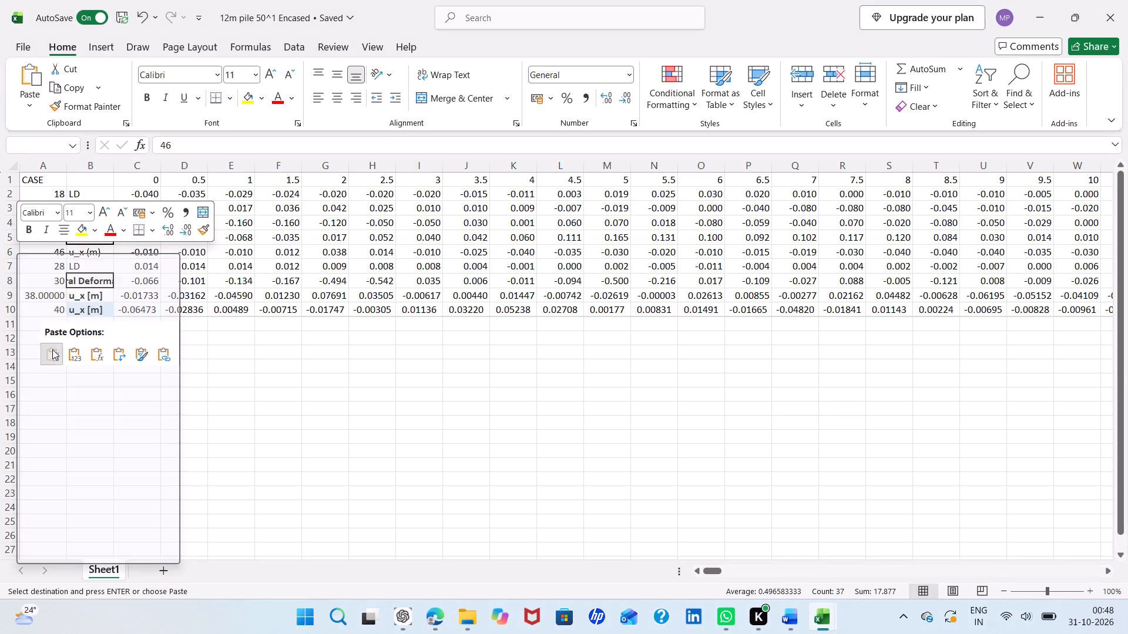
Set the case number of the pasted row 6 to 26.
click(58, 254)
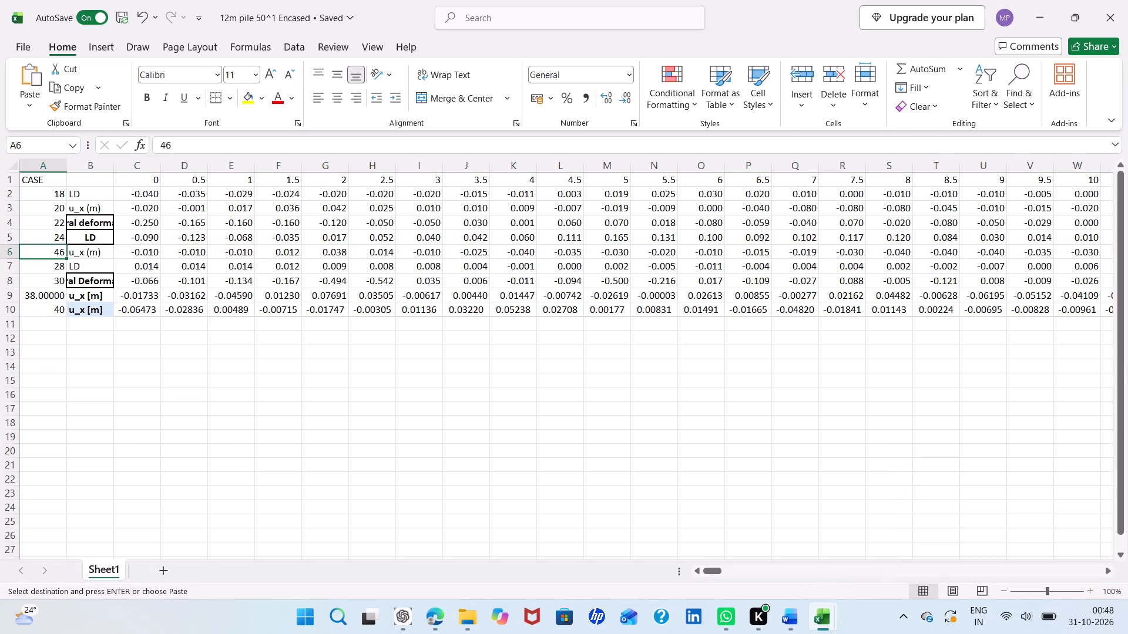
key(BackSpace)
text(26)
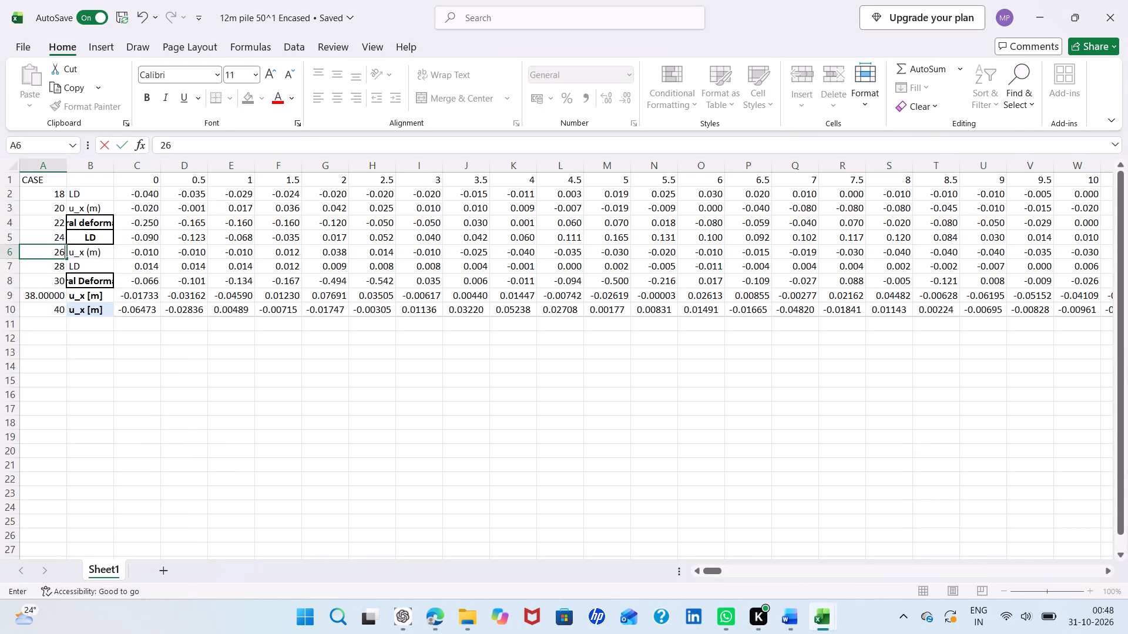
click(95, 360)
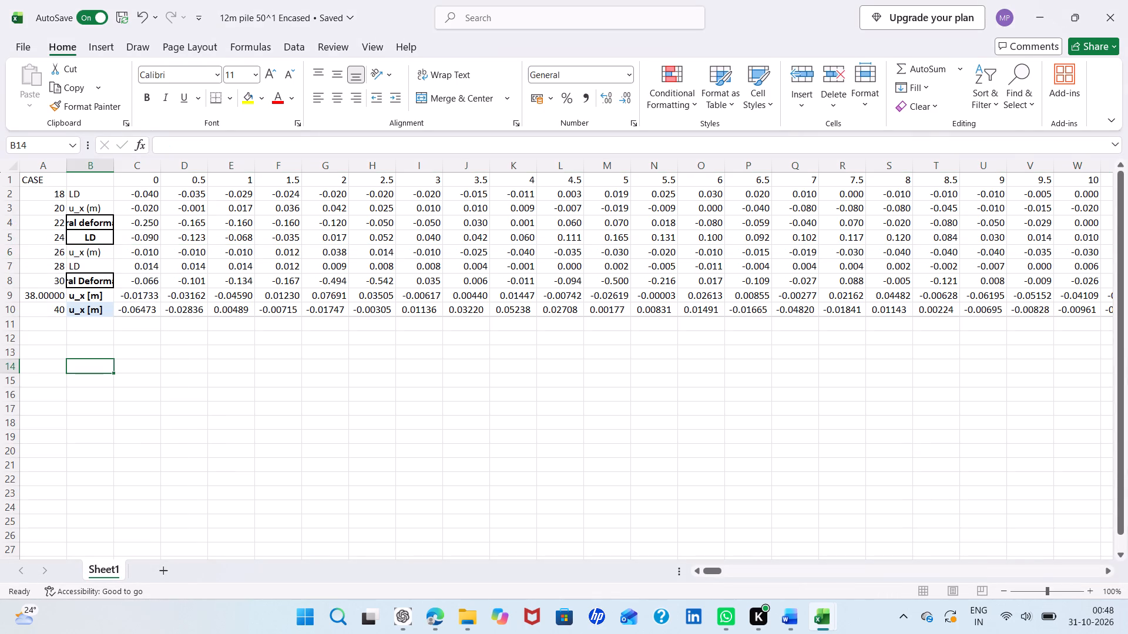
Copy the case 26 row from 12m pile 50^1 Encased and paste it transposed over the 0.55m dia column in 12m pile_50 per_2.5DS.
click(9, 195)
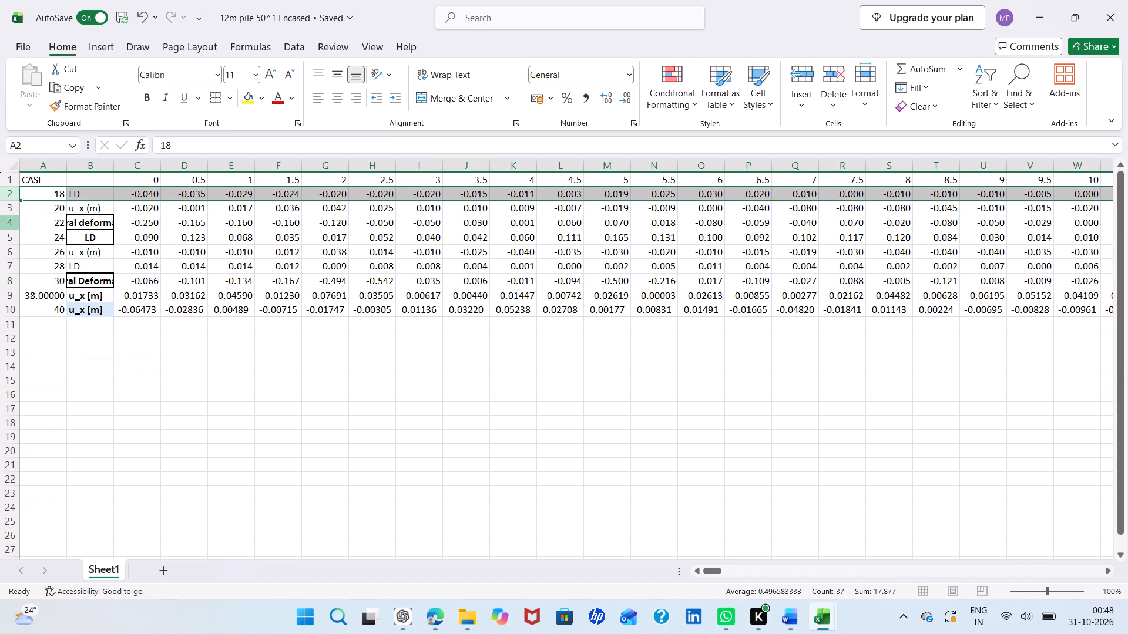
click(16, 224)
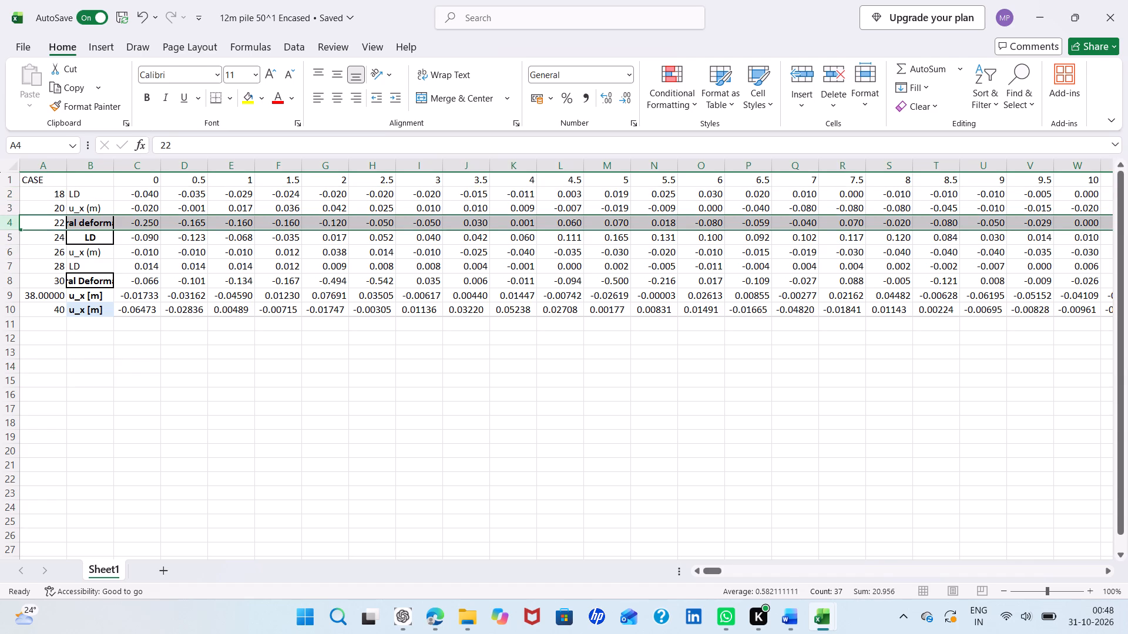
click(14, 251)
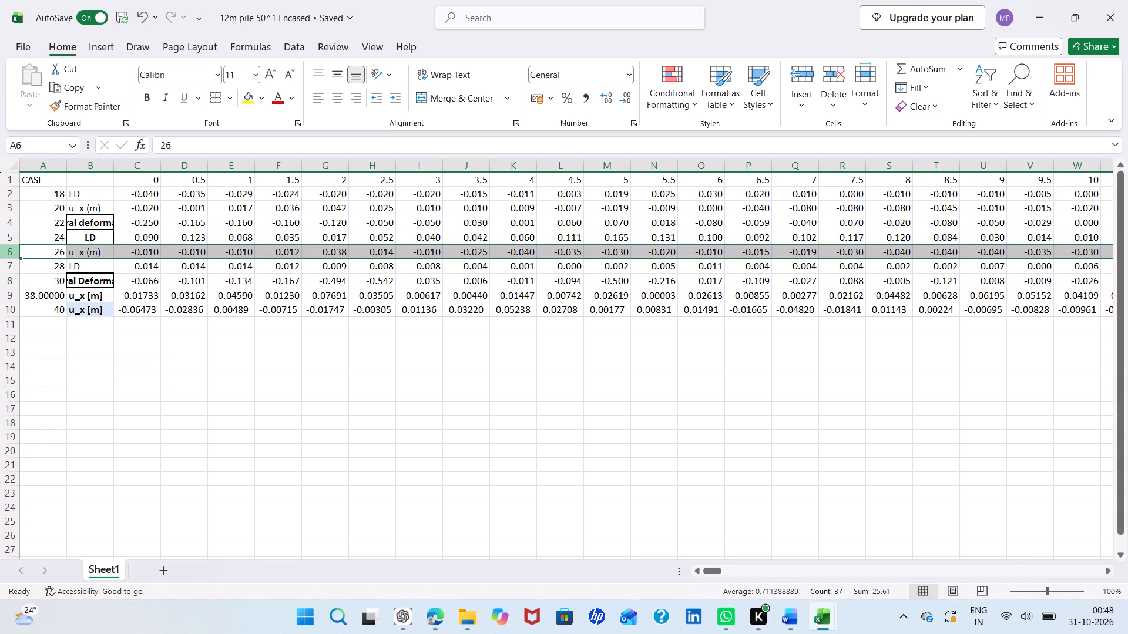
right_click(14, 251)
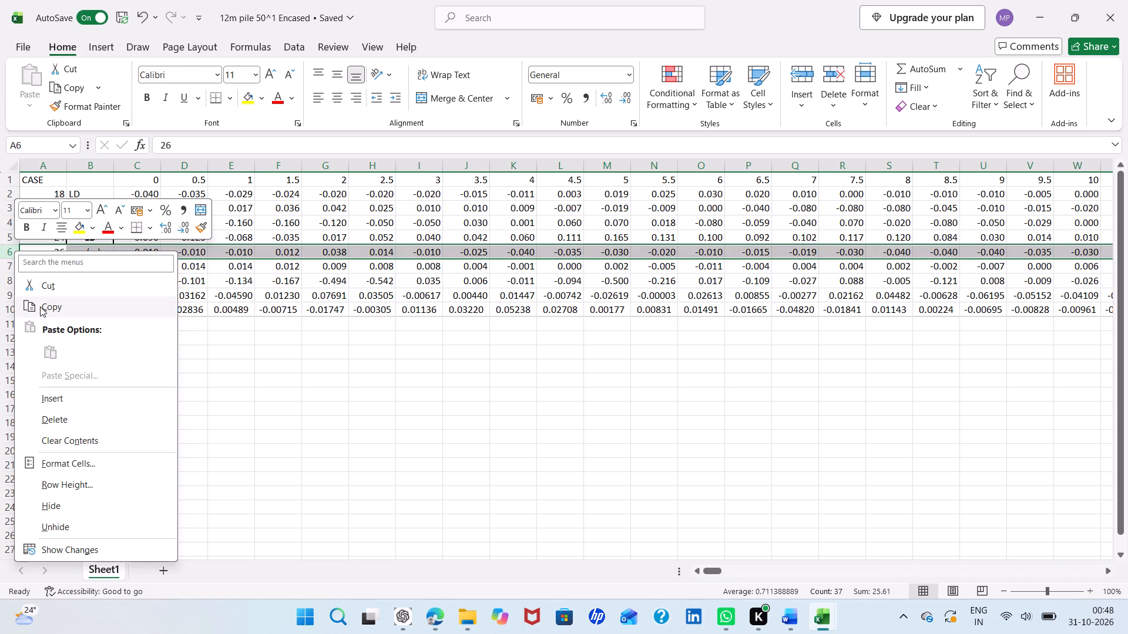
click(40, 306)
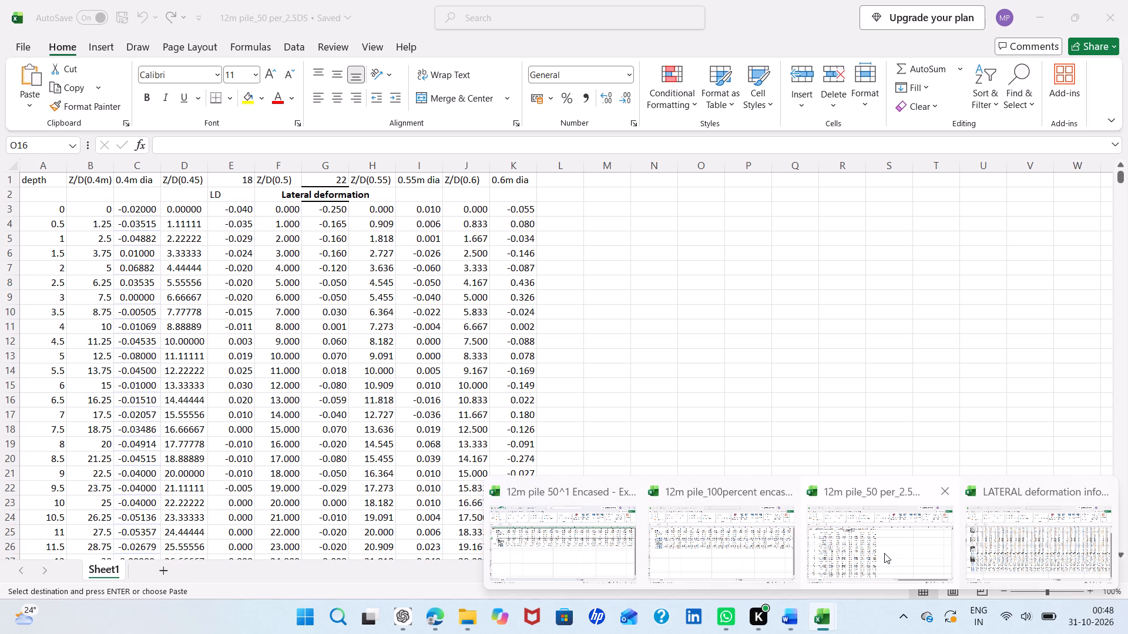
click(884, 553)
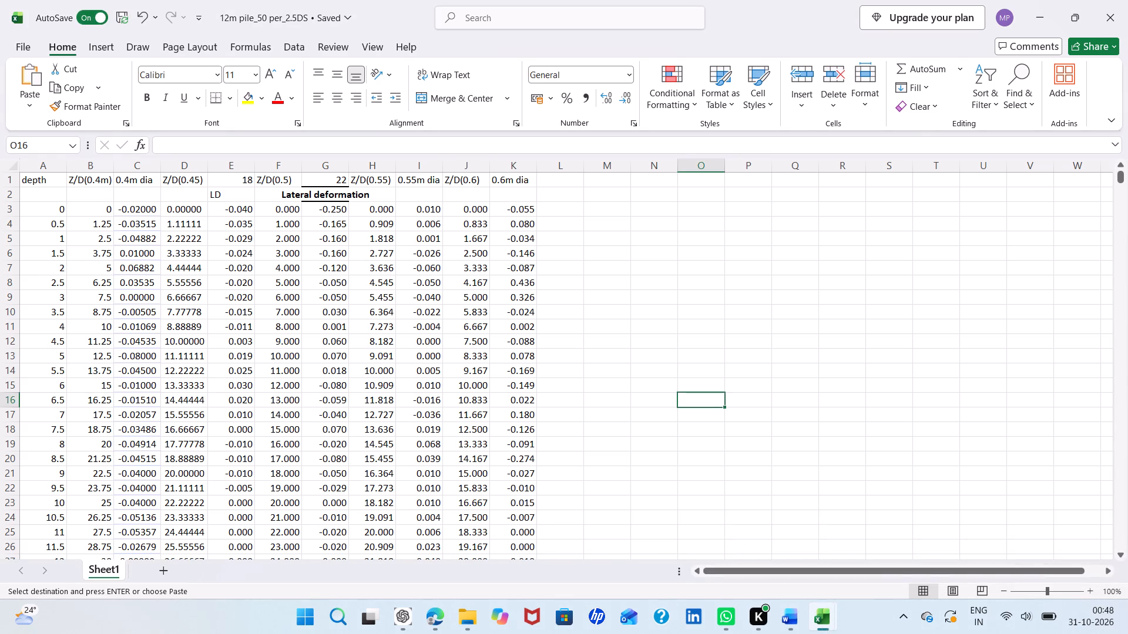
click(426, 164)
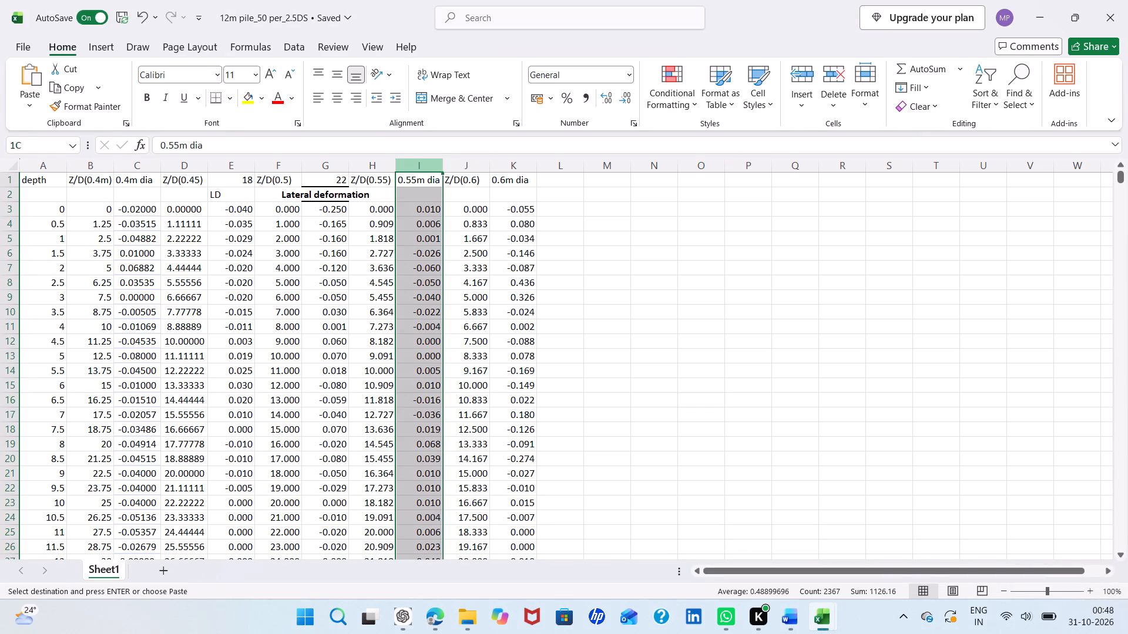
right_click(426, 164)
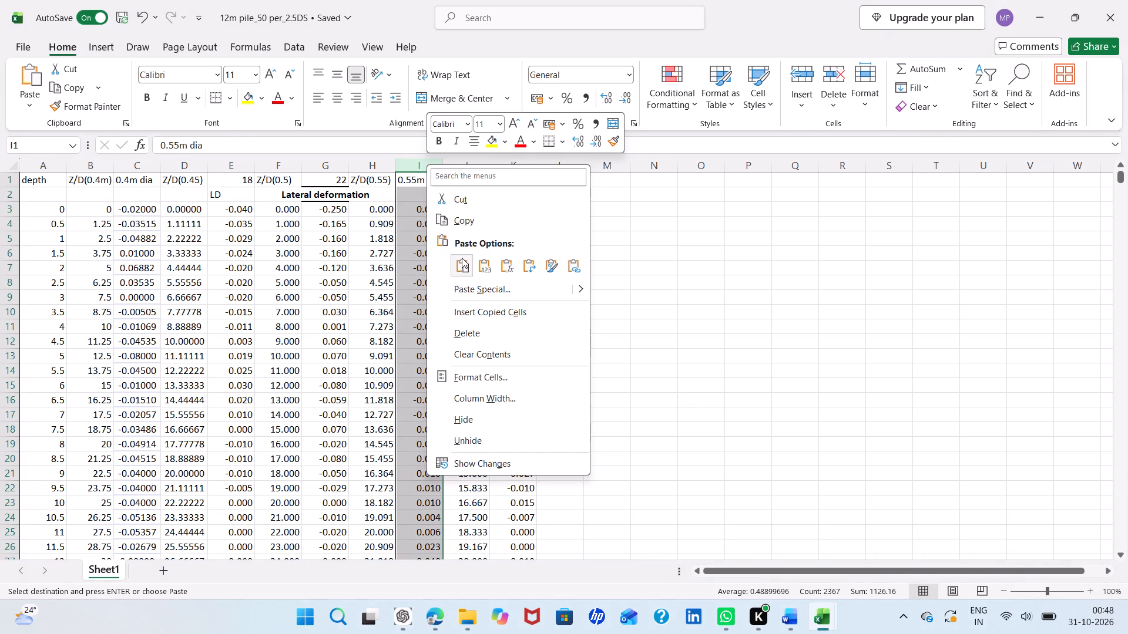
click(532, 263)
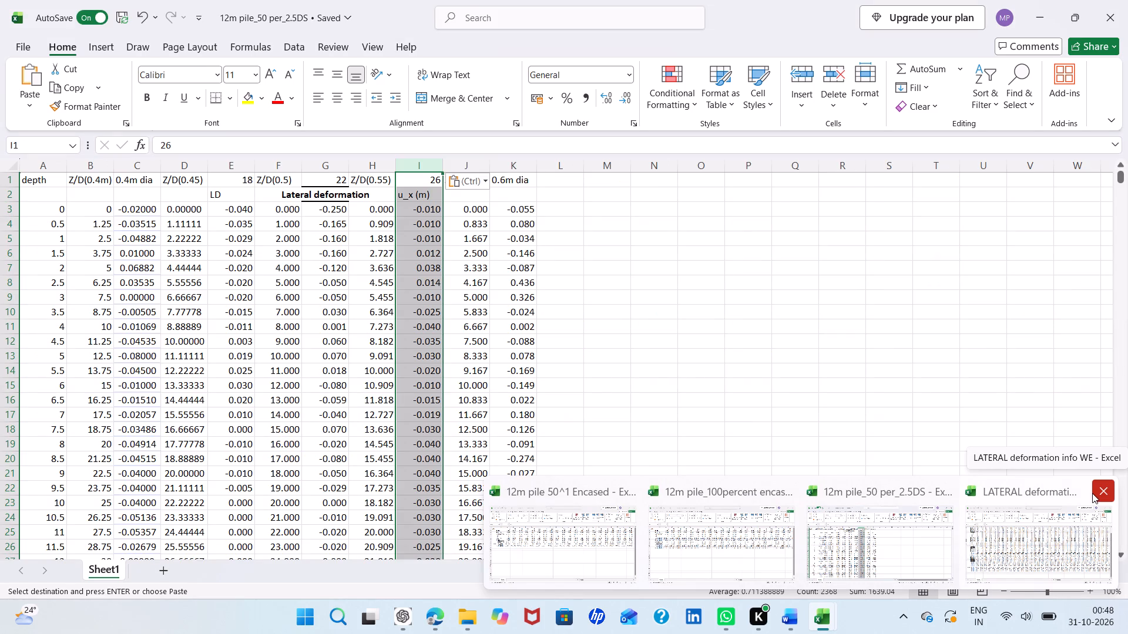
Close the LATERAL deformation info WE workbook.
click(1092, 493)
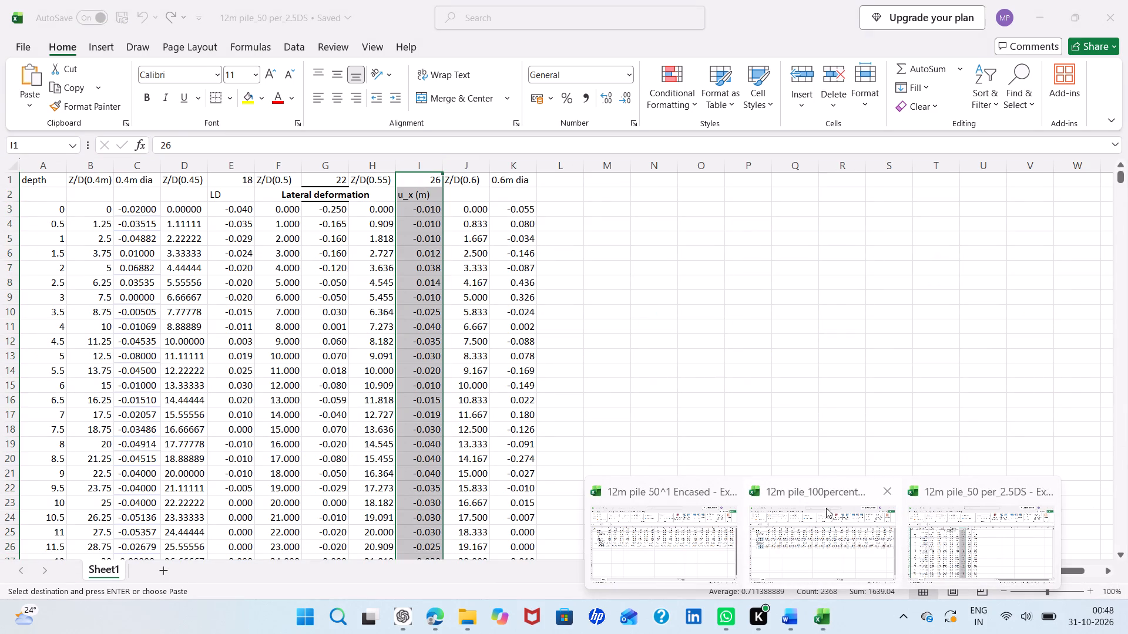
Copy the case 30 row from 12m pile 50^1 Encased and paste it transposed over the 0.6m dia column in 12m pile_50 per_2.5DS.
click(650, 530)
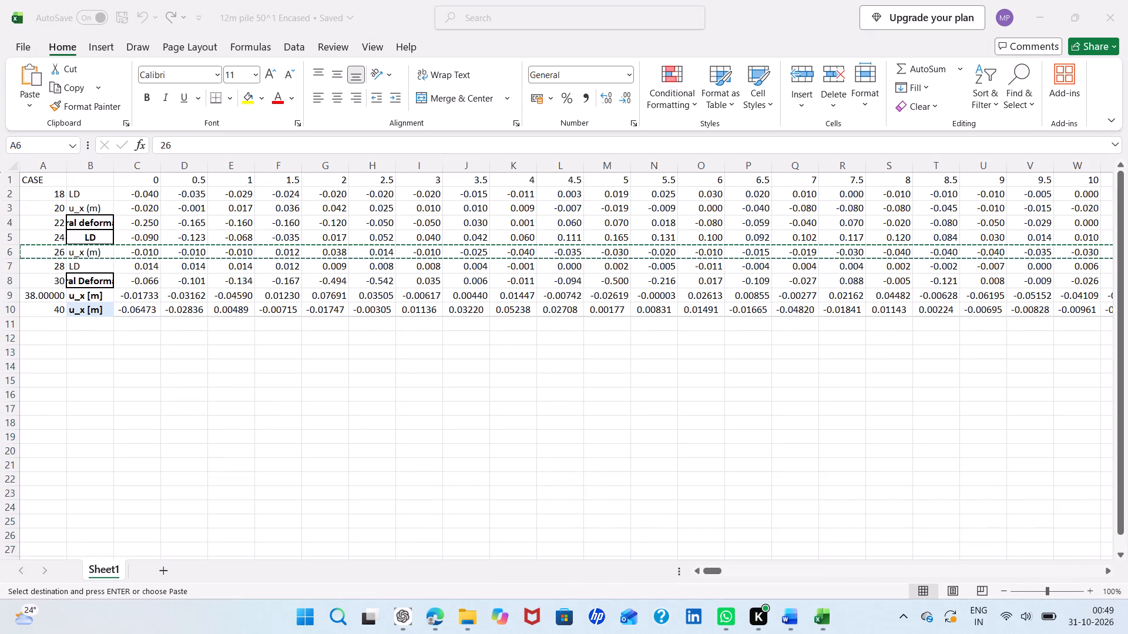
click(11, 282)
right_click(11, 282)
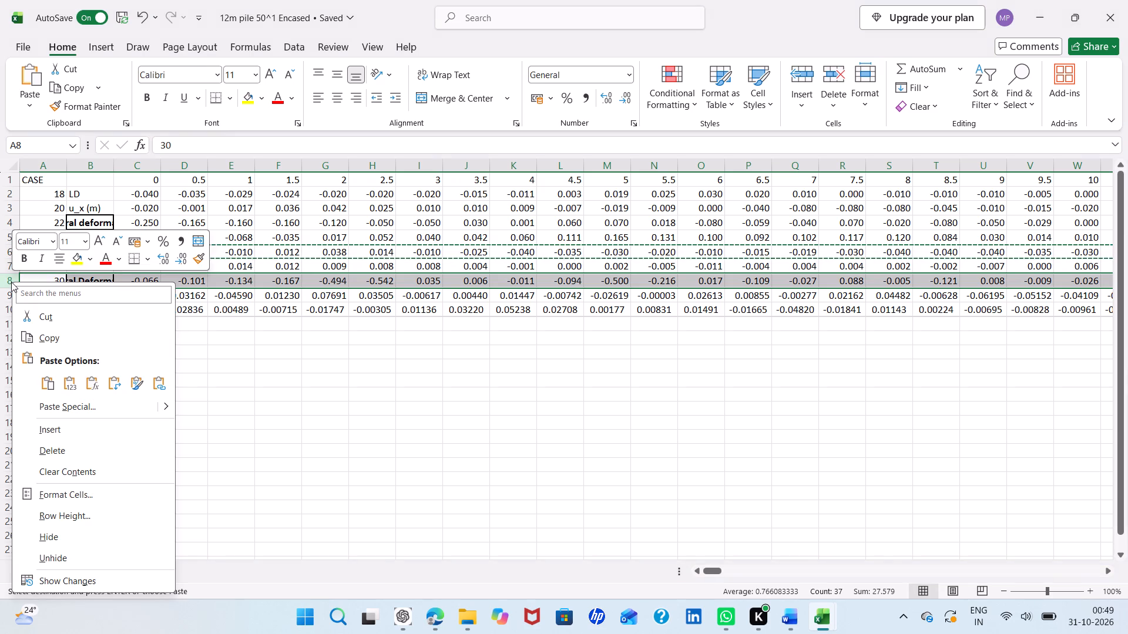
click(37, 342)
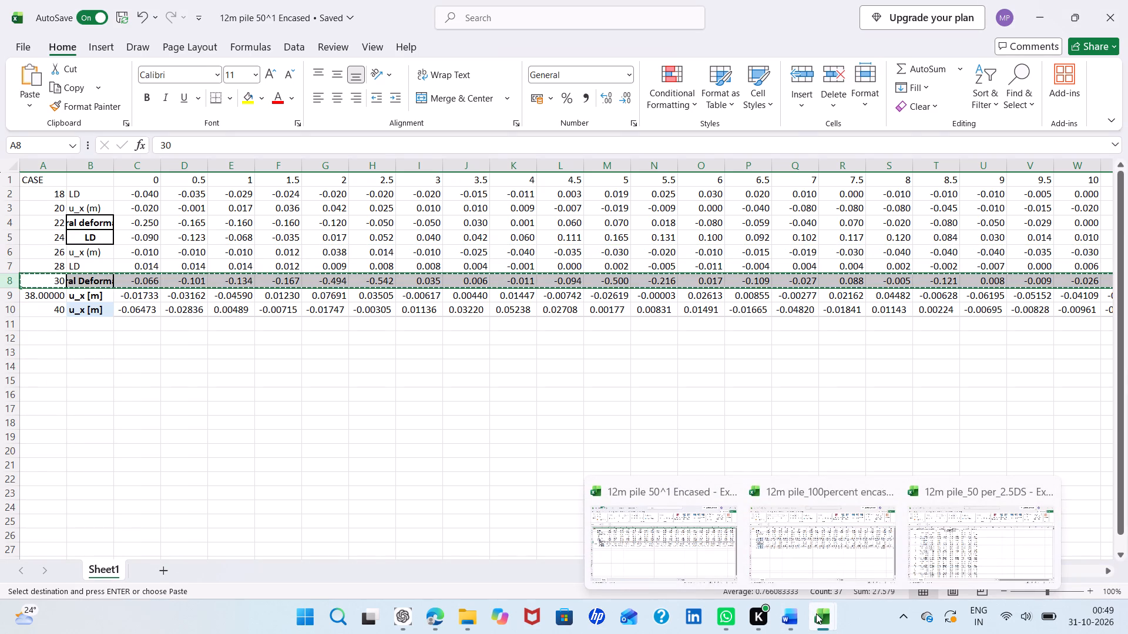
click(971, 555)
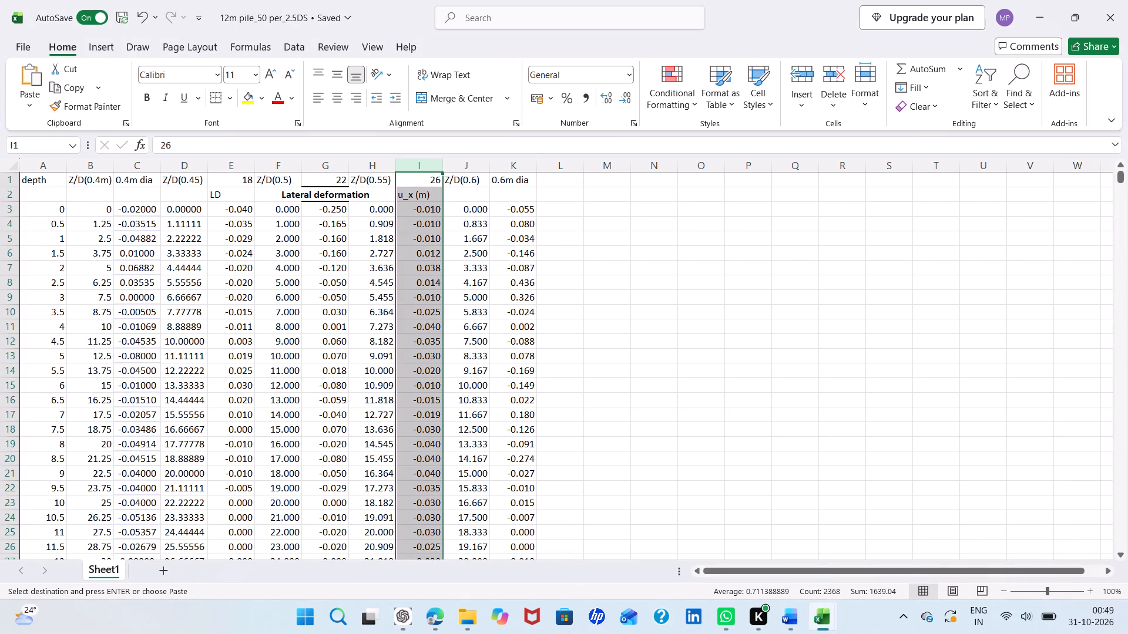
click(522, 167)
right_click(522, 167)
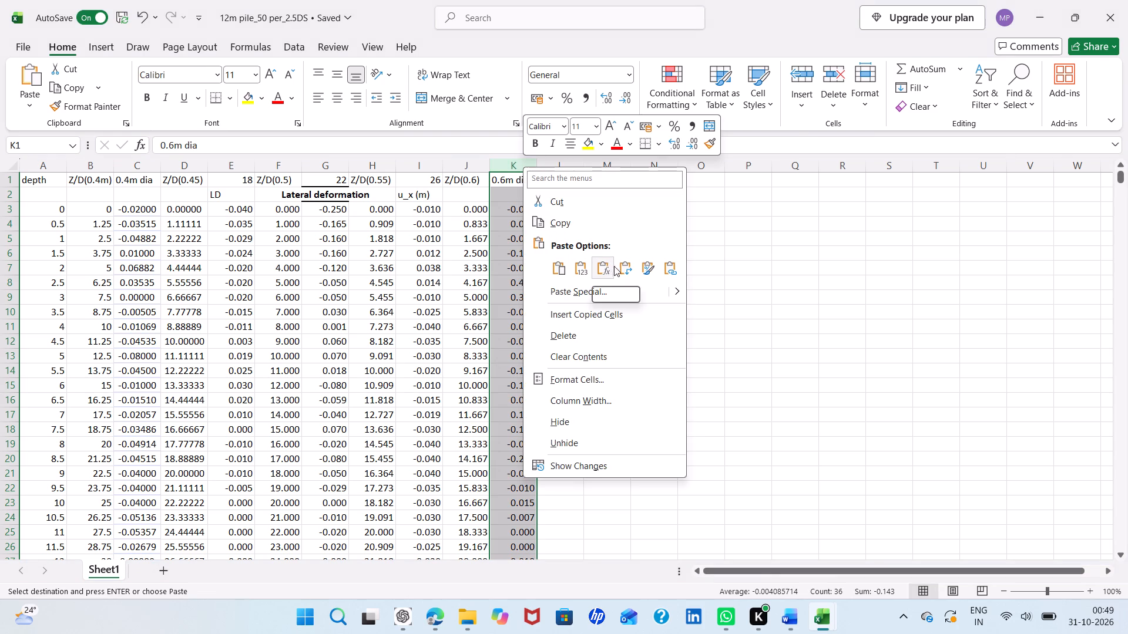
click(619, 267)
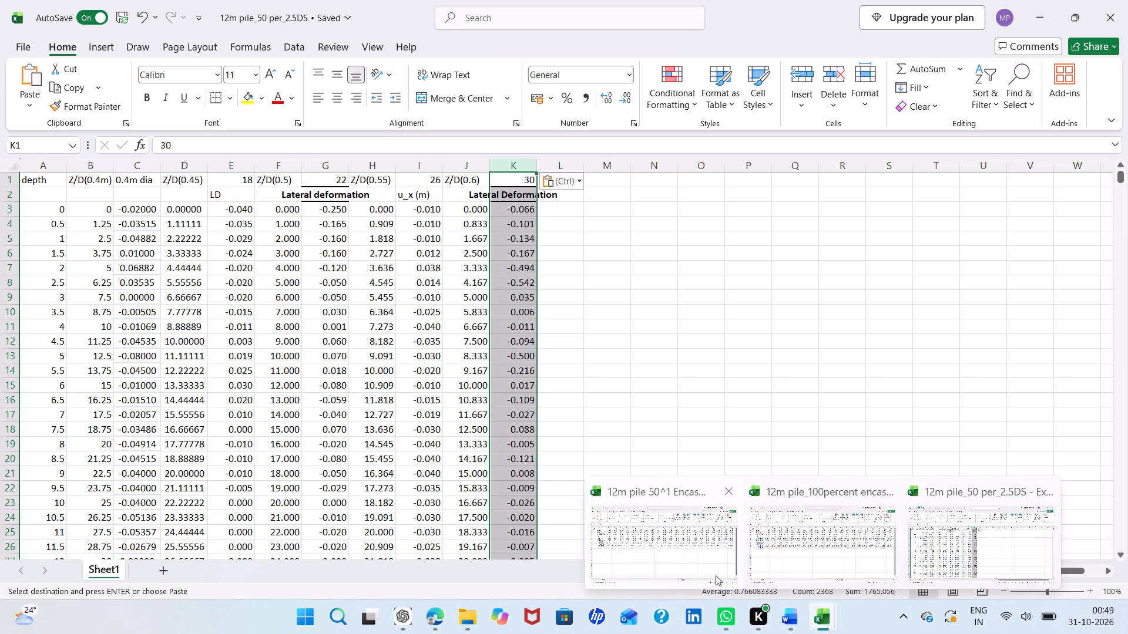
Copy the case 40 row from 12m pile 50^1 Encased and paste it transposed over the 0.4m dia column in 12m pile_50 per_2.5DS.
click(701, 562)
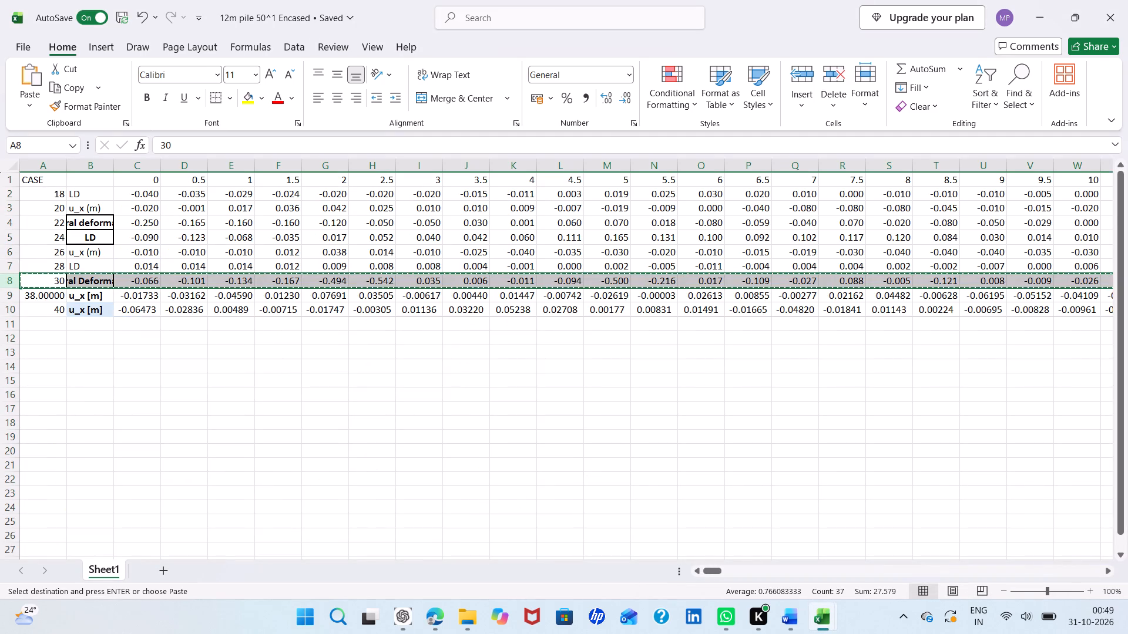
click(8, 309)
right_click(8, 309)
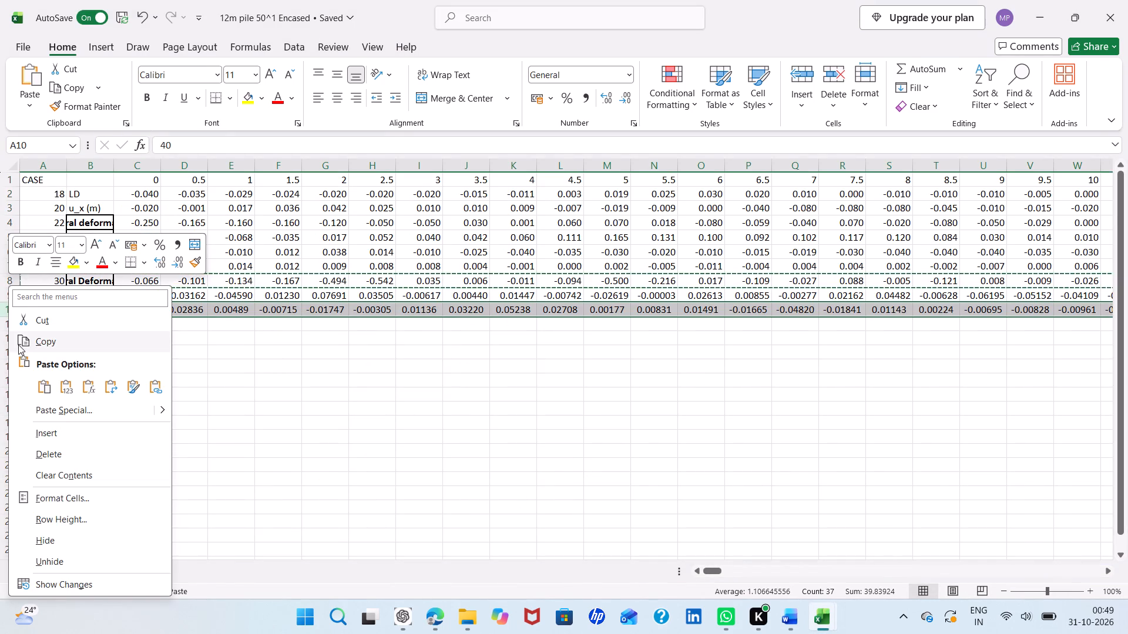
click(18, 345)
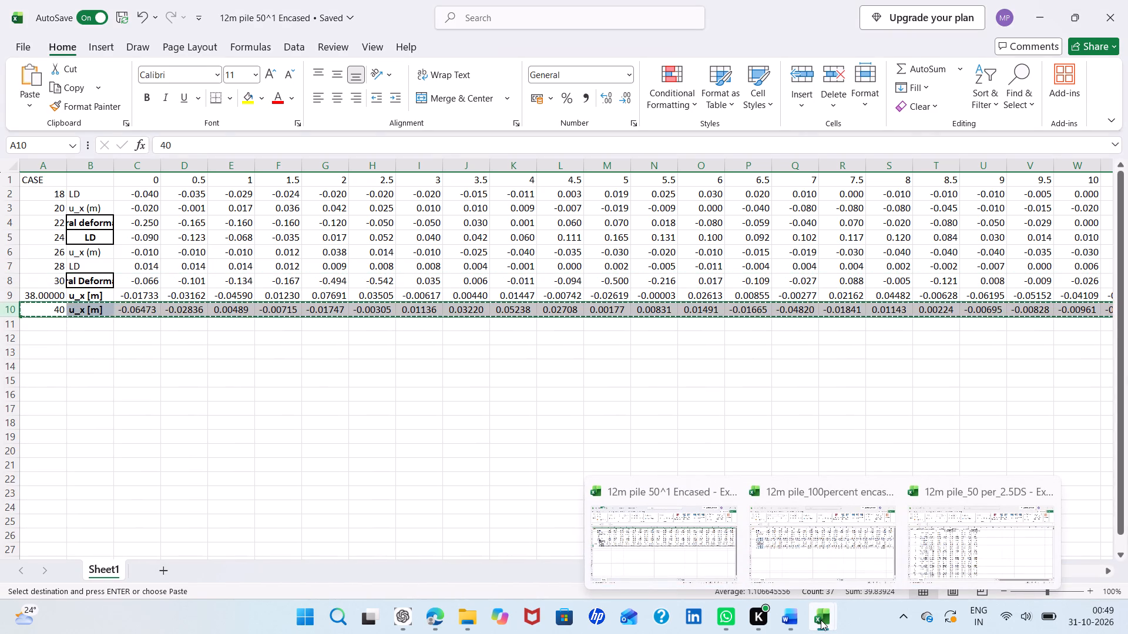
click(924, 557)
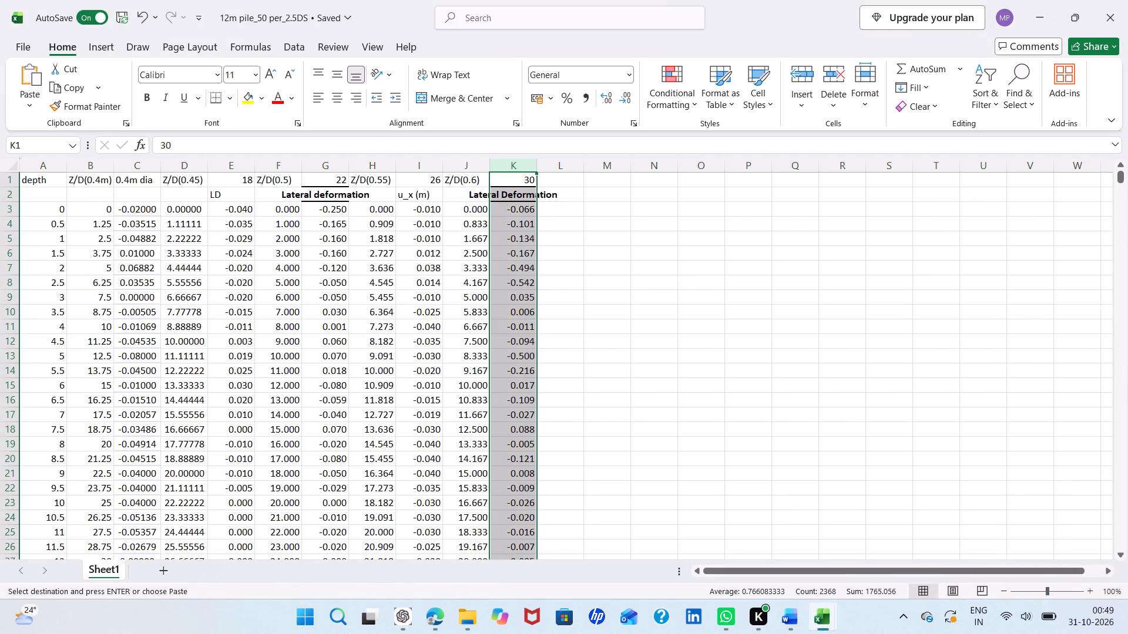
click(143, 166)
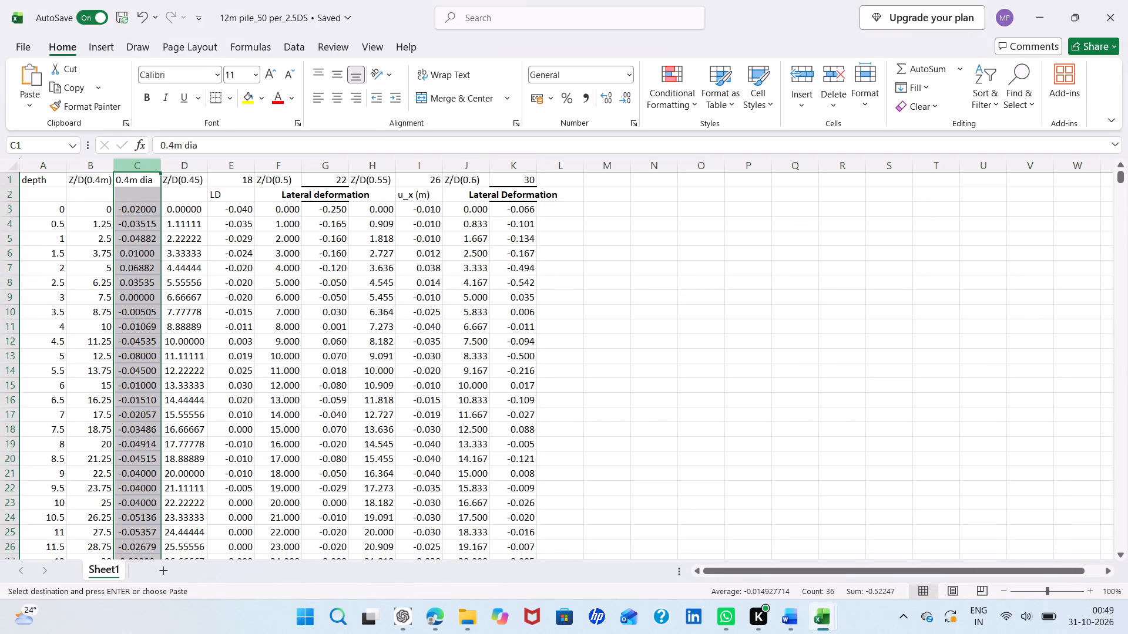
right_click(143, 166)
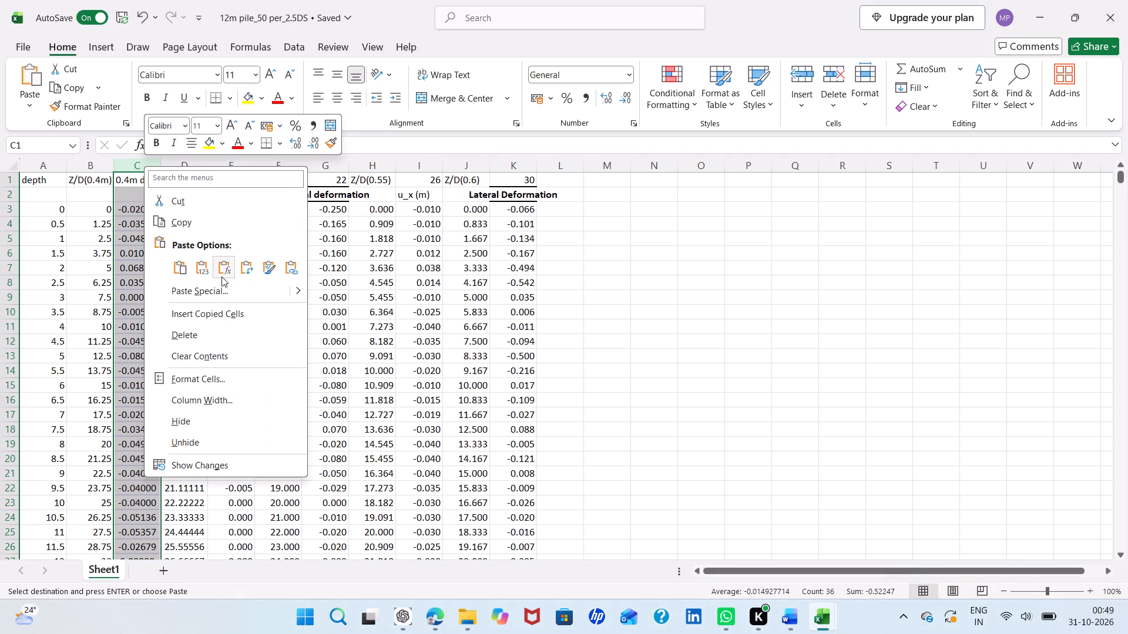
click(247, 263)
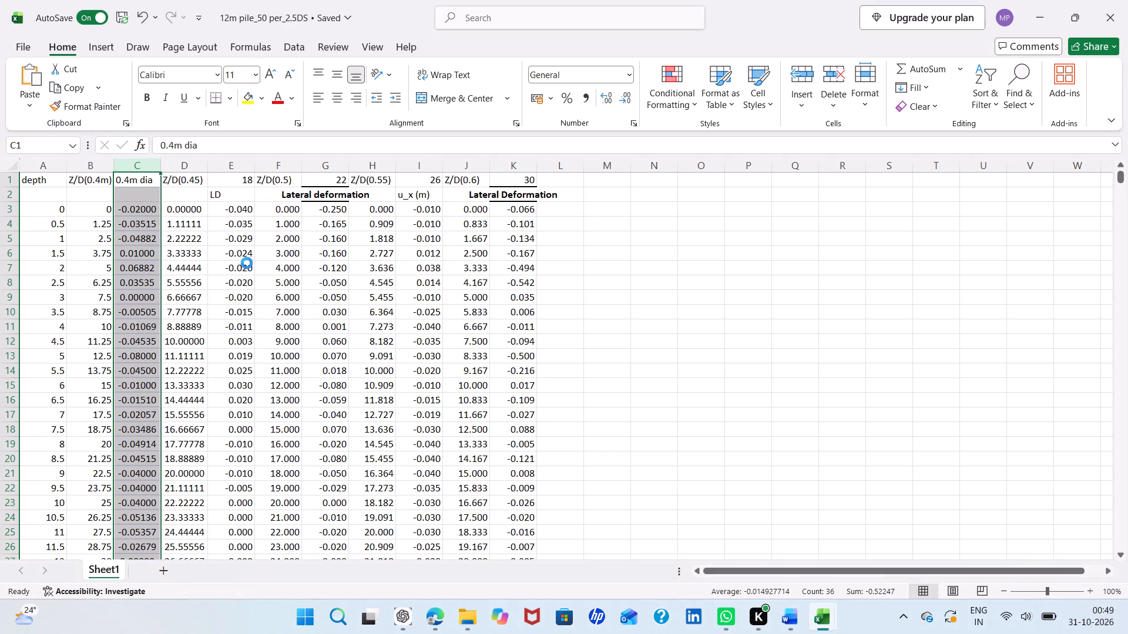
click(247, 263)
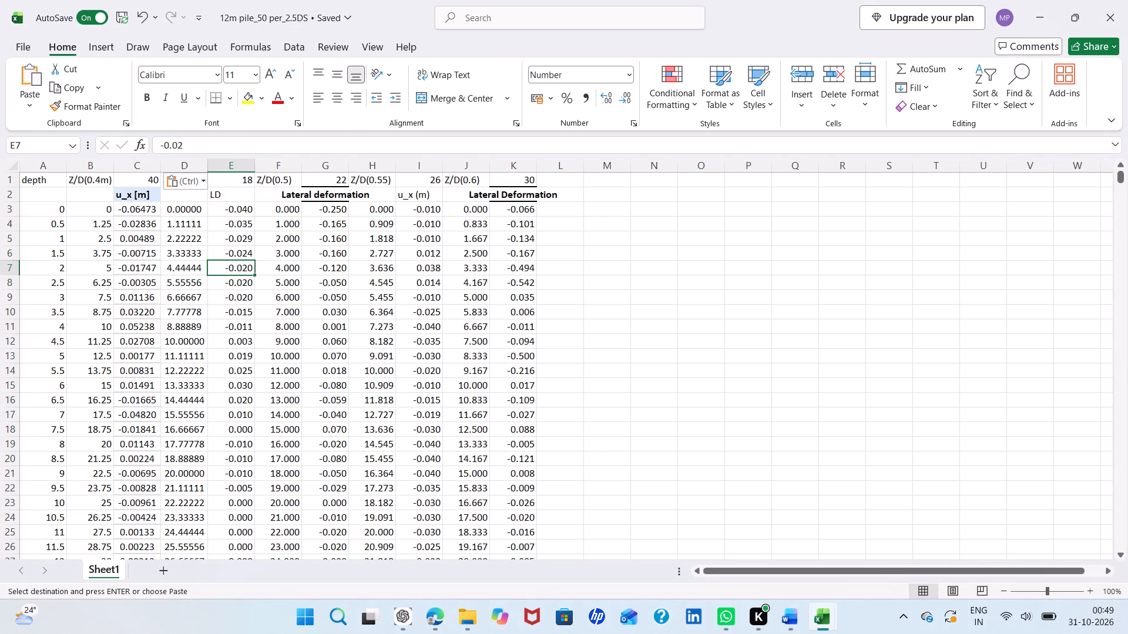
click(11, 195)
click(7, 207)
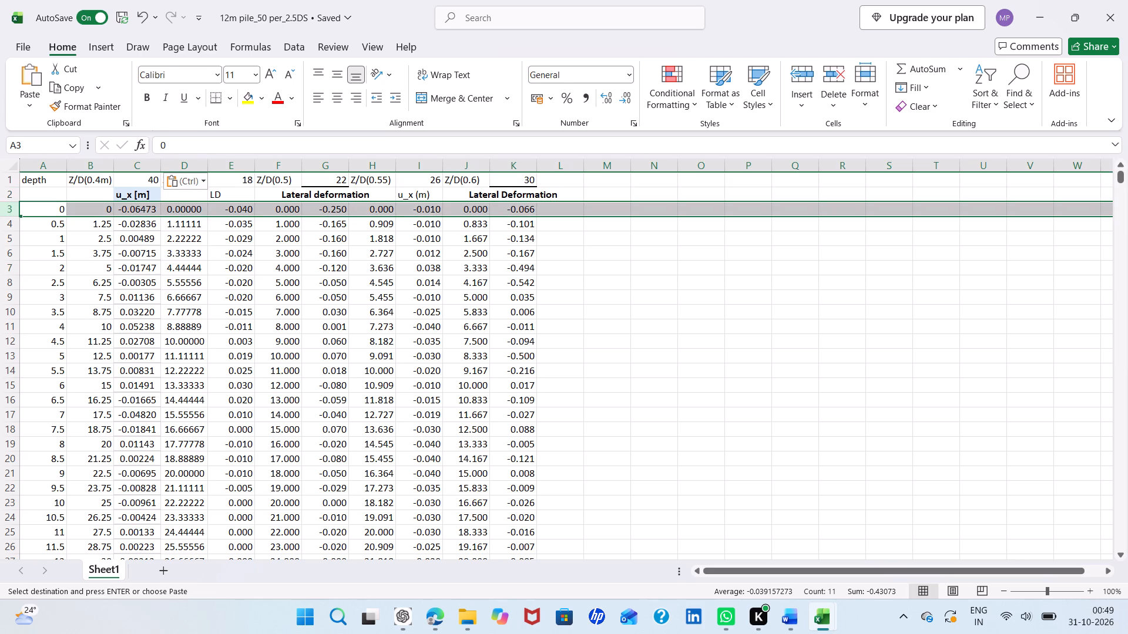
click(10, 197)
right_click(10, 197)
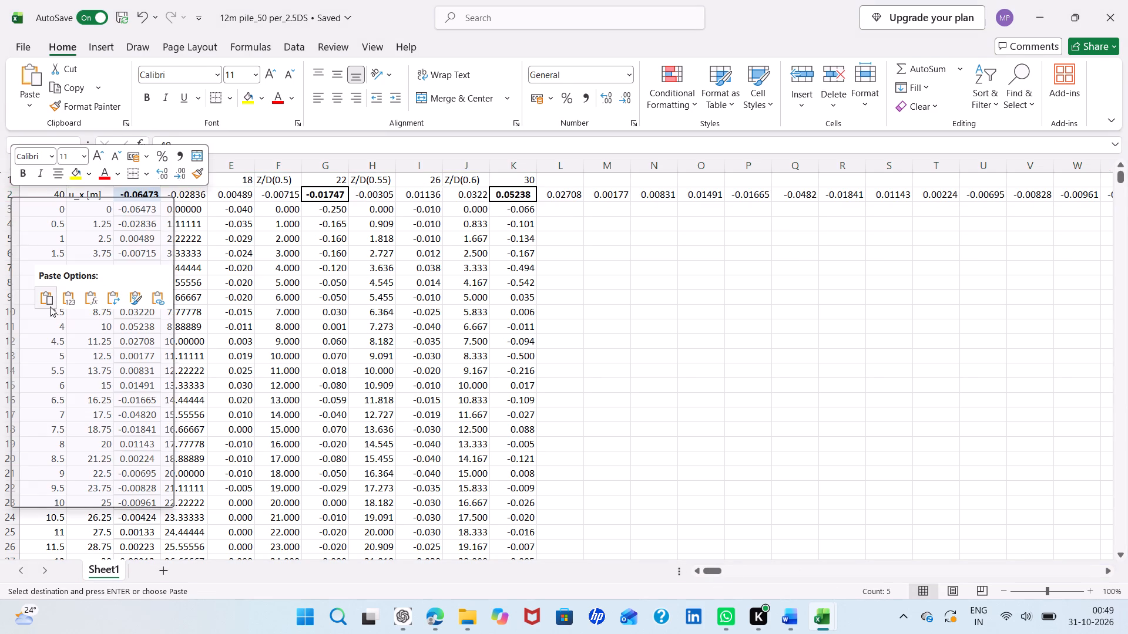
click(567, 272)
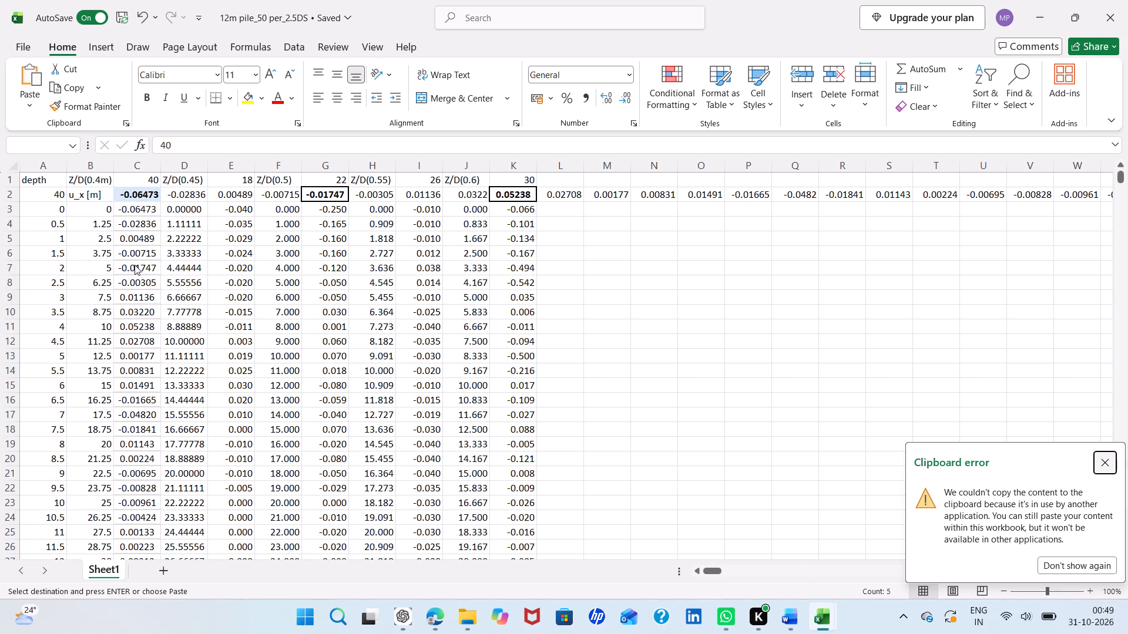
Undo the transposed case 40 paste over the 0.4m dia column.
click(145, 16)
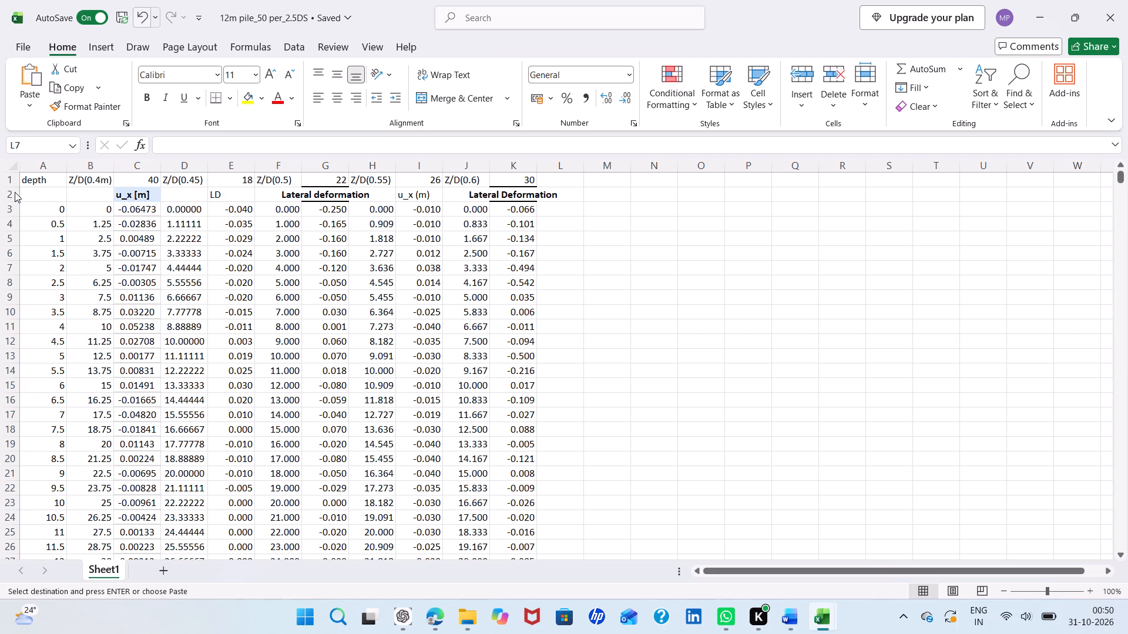
Delete row 2, the sub-header row with the LD, Lateral deformation and u_x (m) labels, from 12m pile_50 per_2.5DS.
click(14, 192)
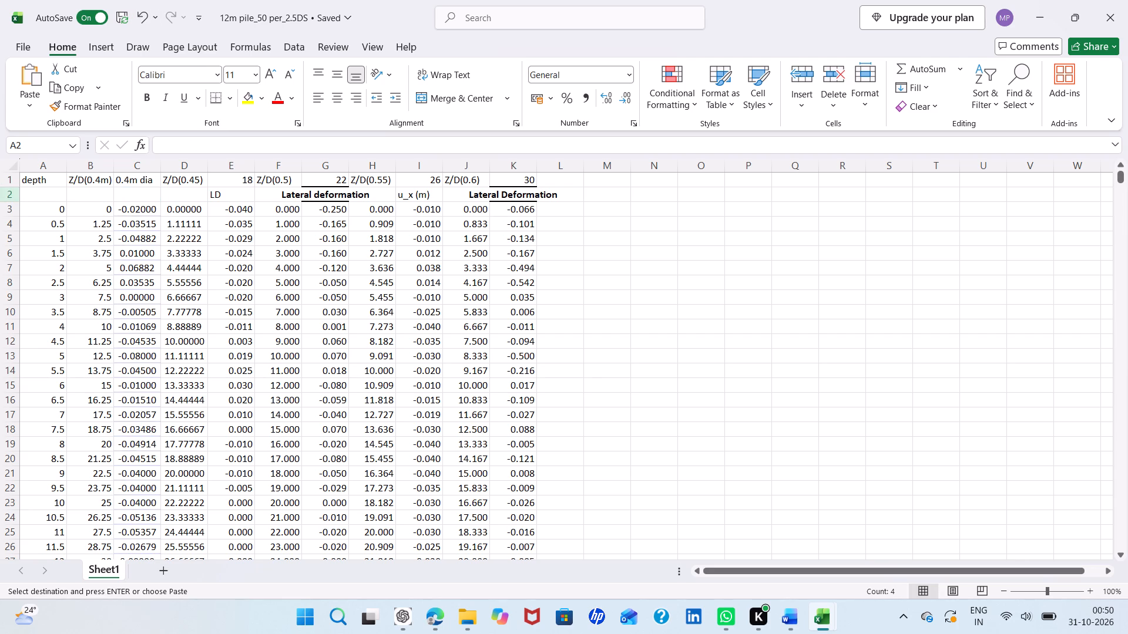
click(10, 194)
click(642, 263)
triple_click(616, 274)
click(616, 274)
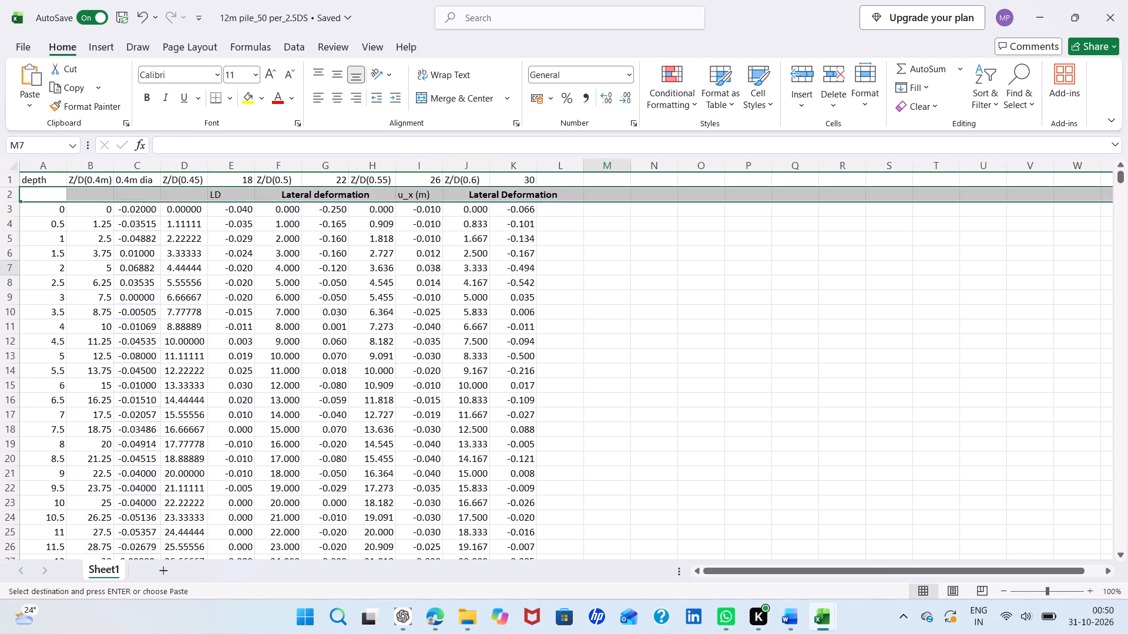
scroll(616, 274, down, 1)
scroll(616, 274, up, 2)
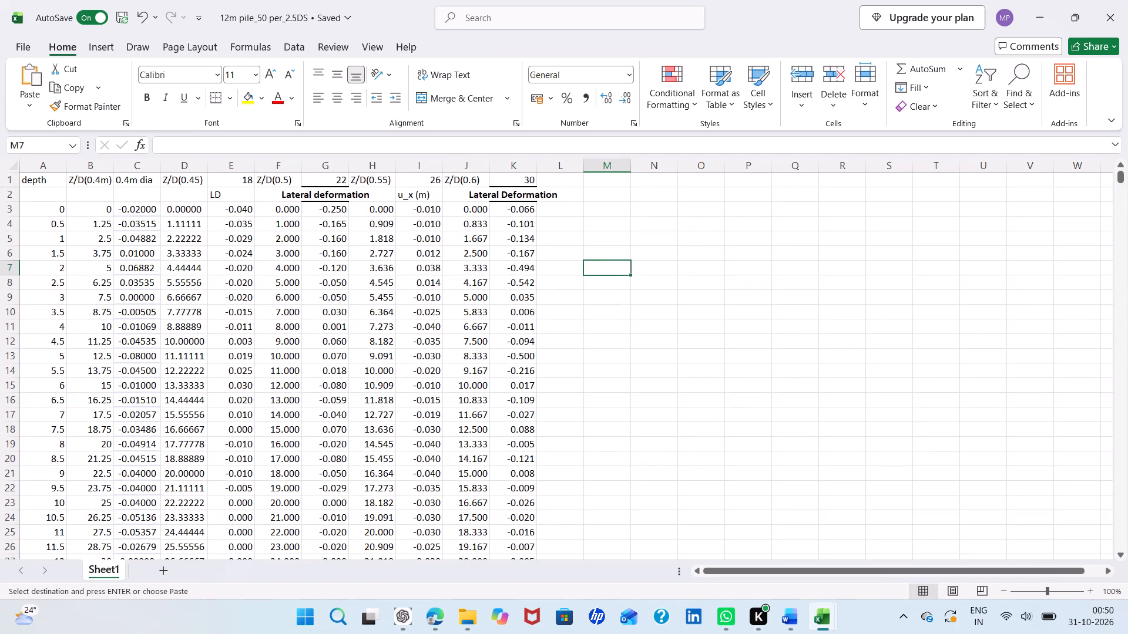
click(14, 195)
right_click(14, 195)
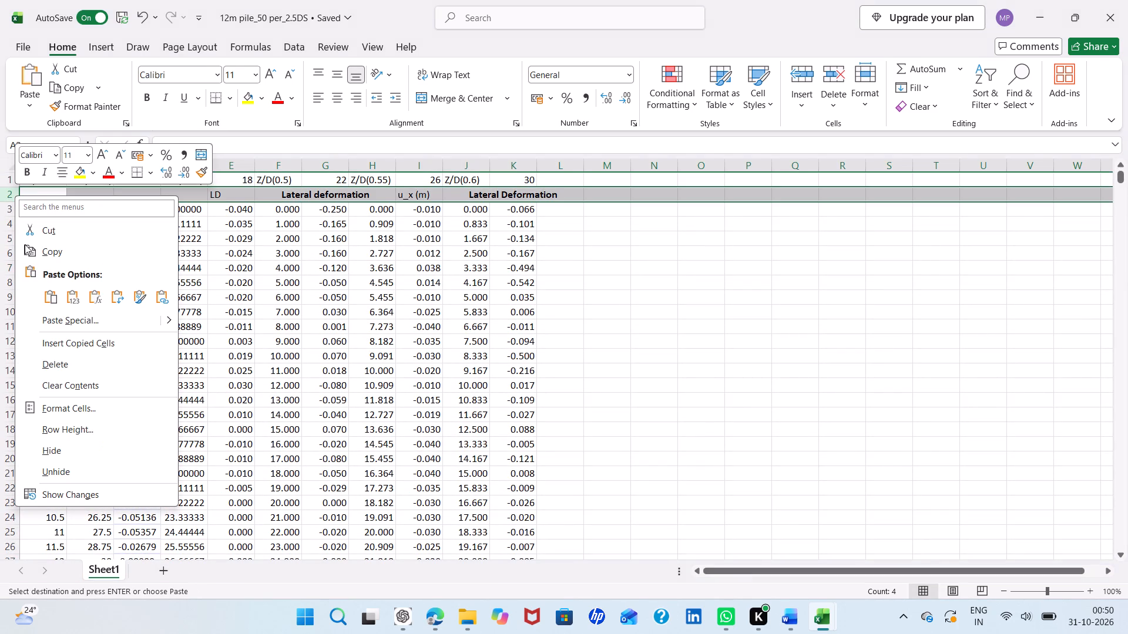
click(64, 365)
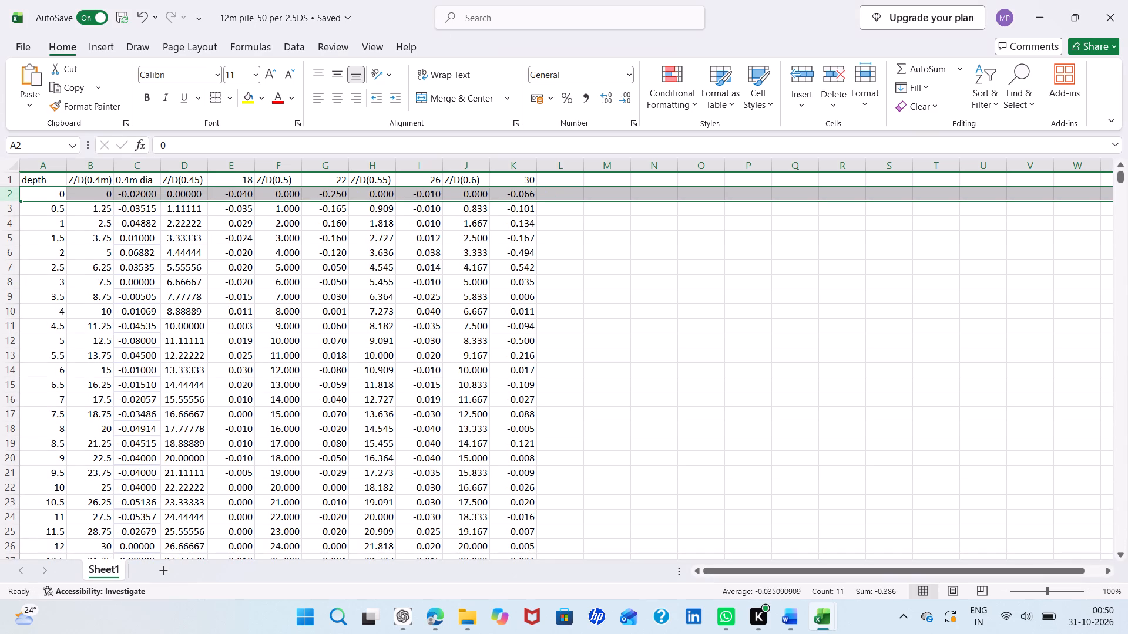
click(645, 329)
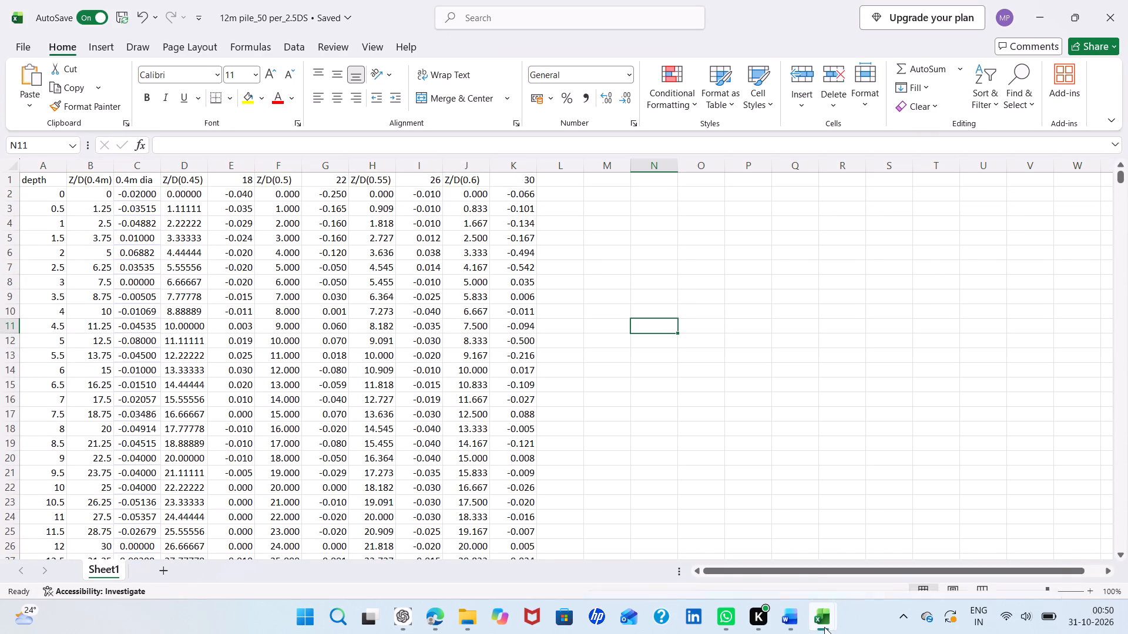
Copy the case 40 row from 12m pile 50^1 Encased.
click(660, 559)
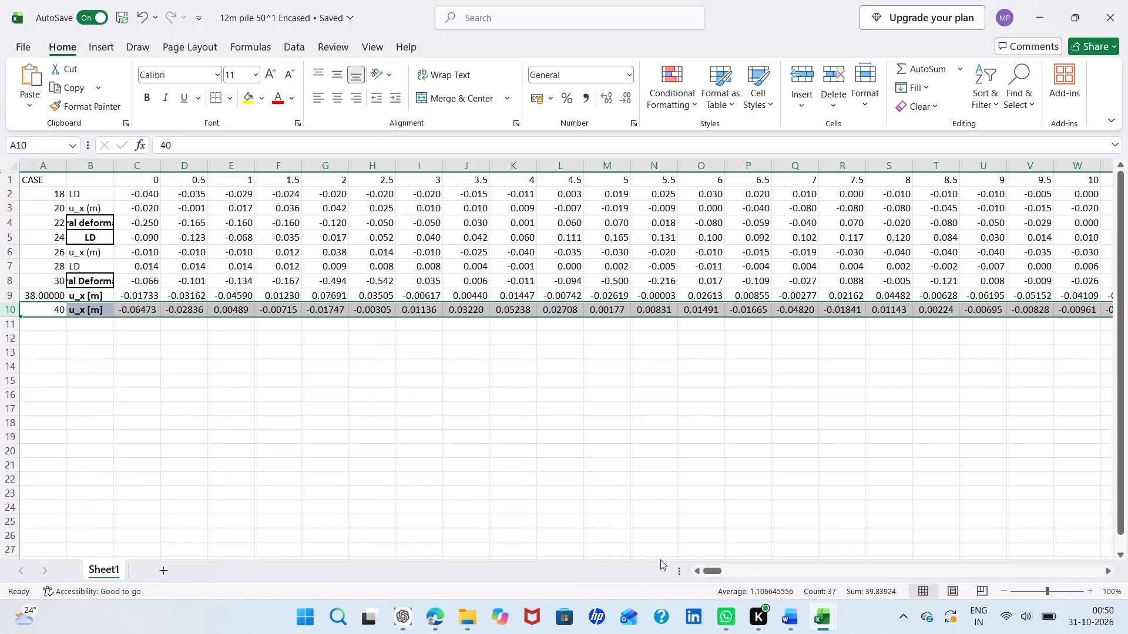
click(8, 310)
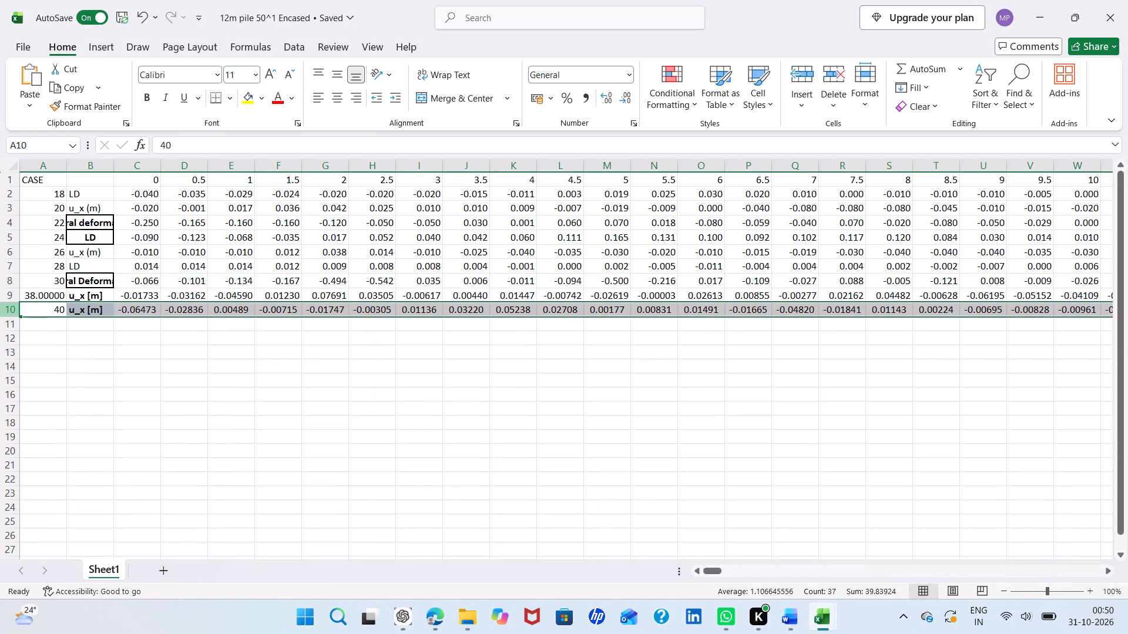
right_click(8, 310)
click(31, 342)
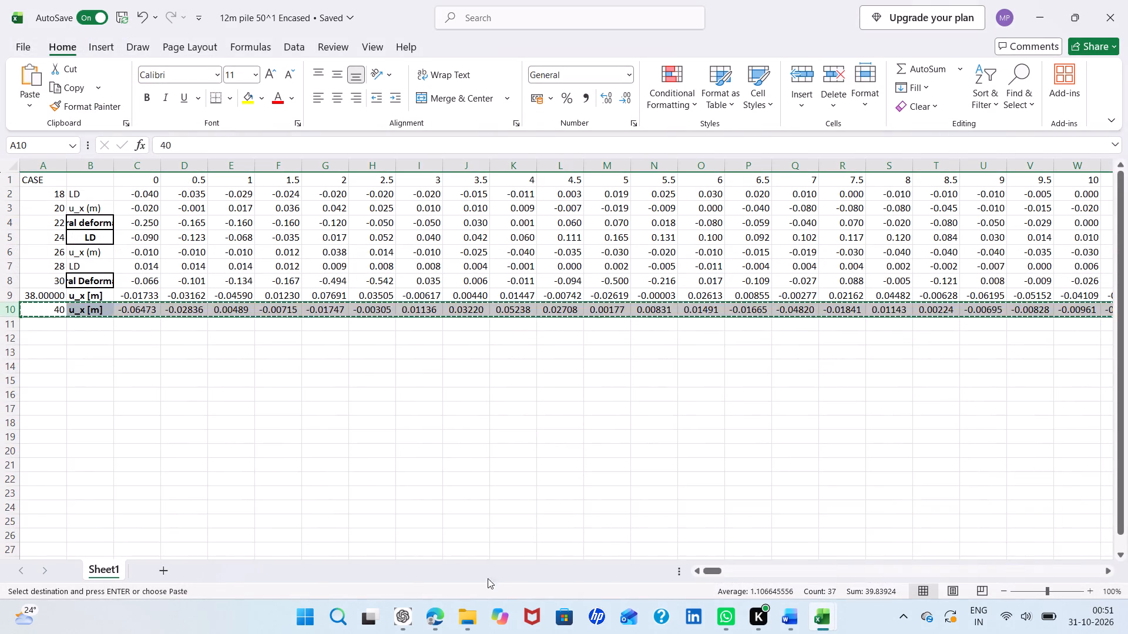
Open the LATERAL DEFORMATION vs DEPTH_WE _1 workbook, examine its deformation rows, and close it.
click(478, 625)
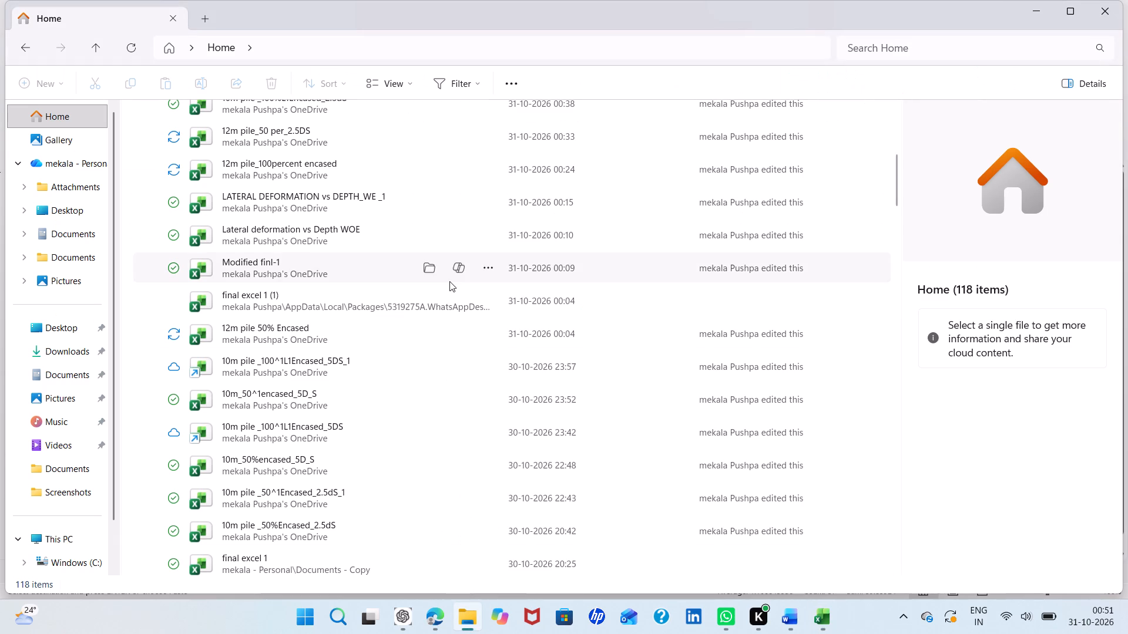
double_click(388, 199)
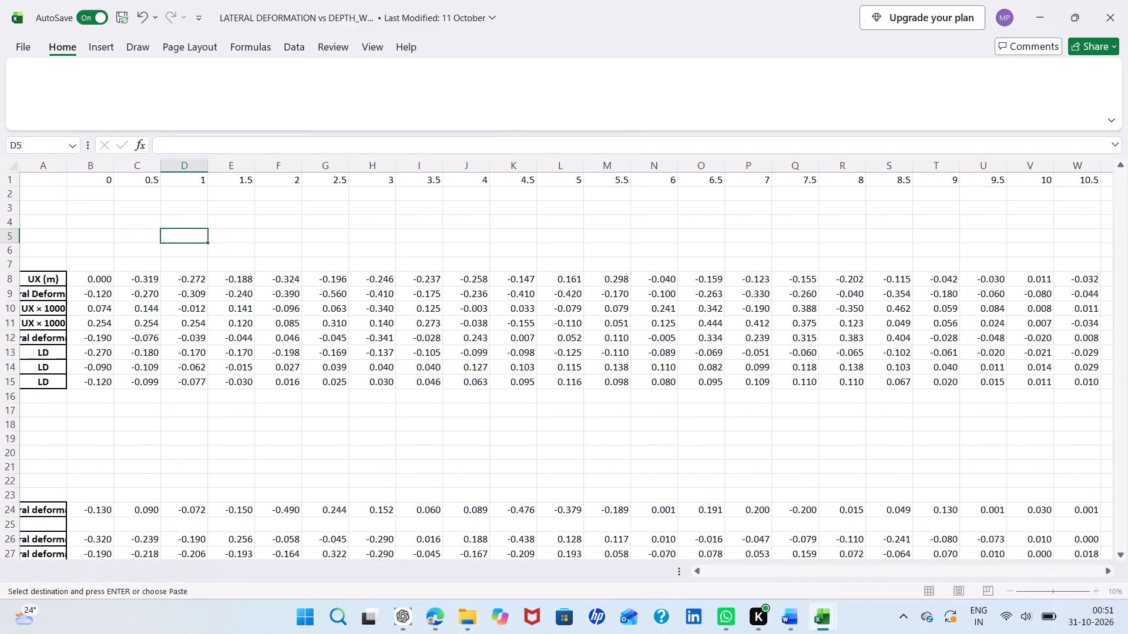
scroll(214, 316, down, 2)
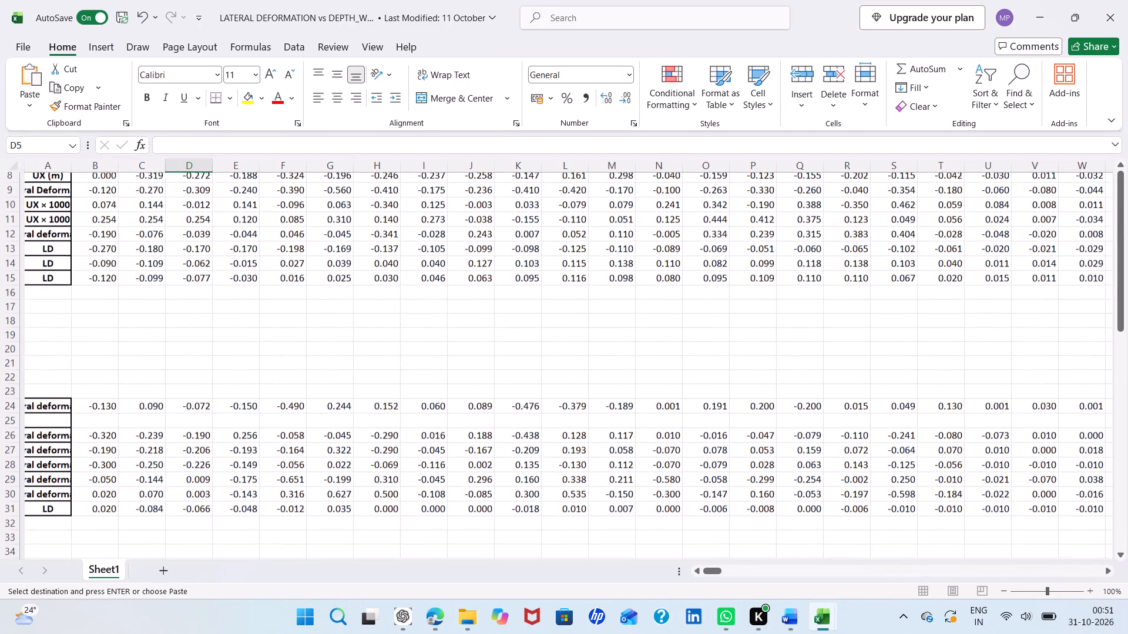
scroll(214, 316, down, 1)
scroll(214, 316, right, 1)
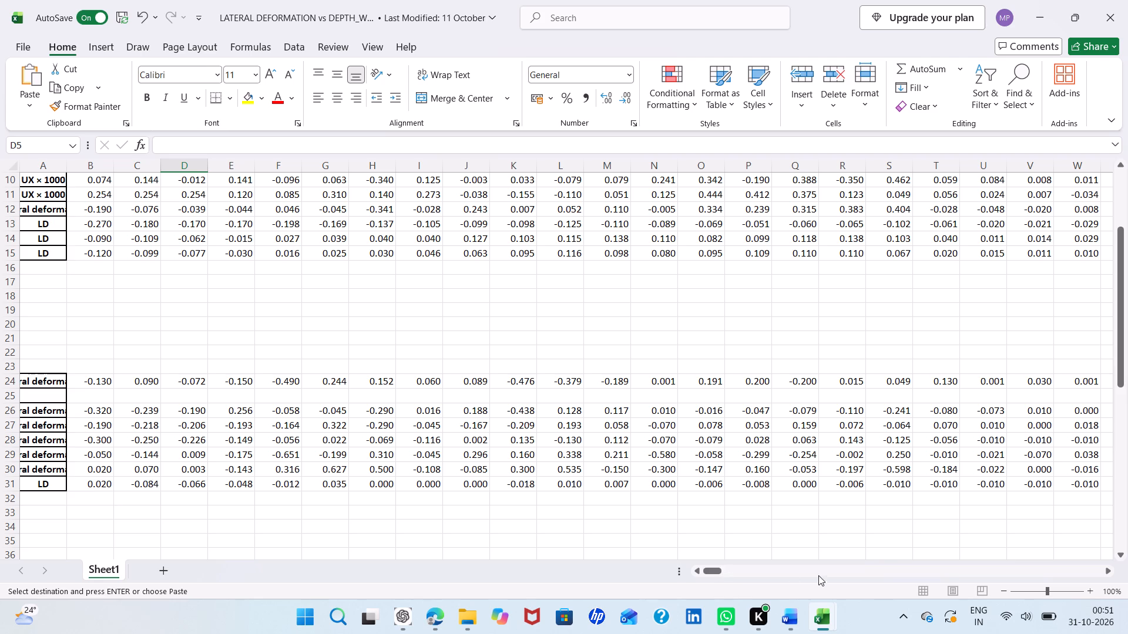
click(1112, 11)
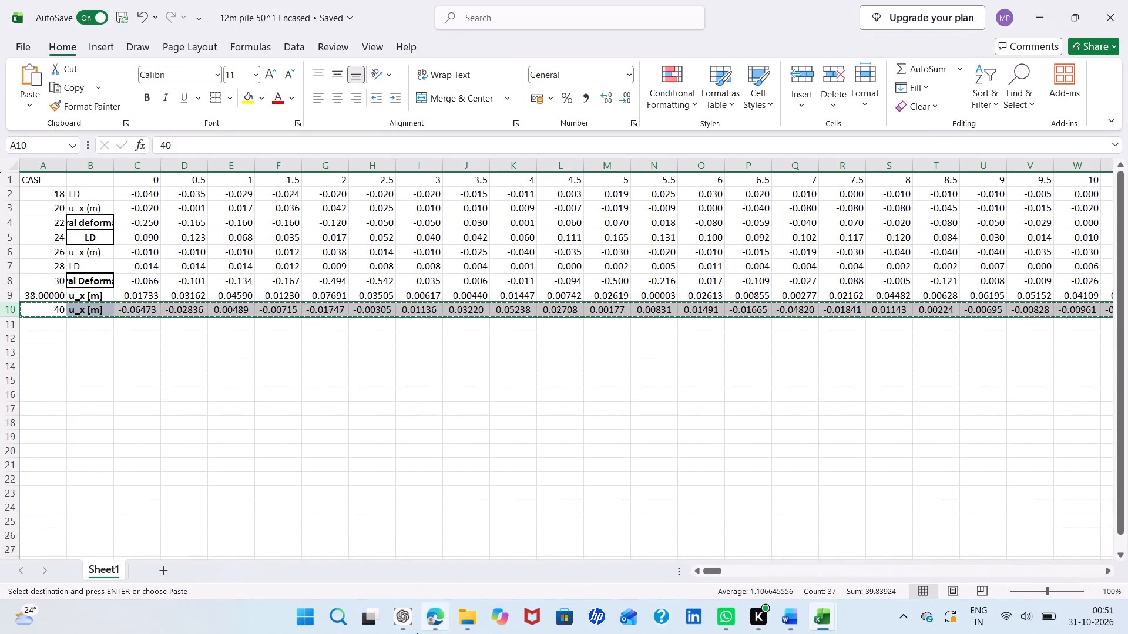
Switch to File Explorer, find the LATERAL deformation info WE workbook in the recent files, and open it.
click(463, 611)
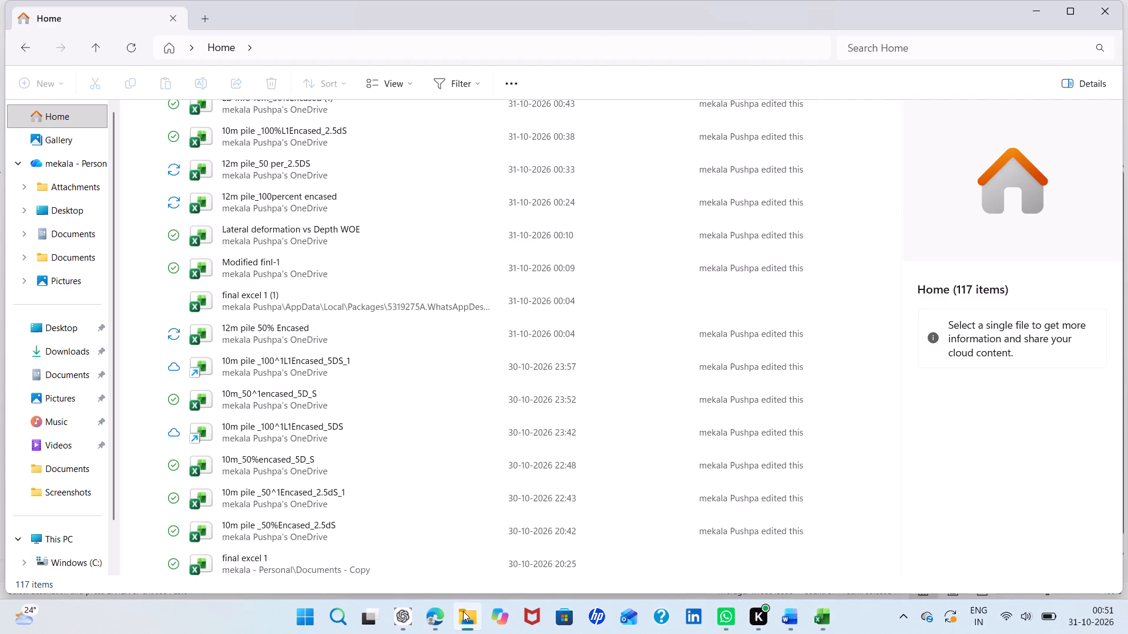
scroll(472, 372, down, 2)
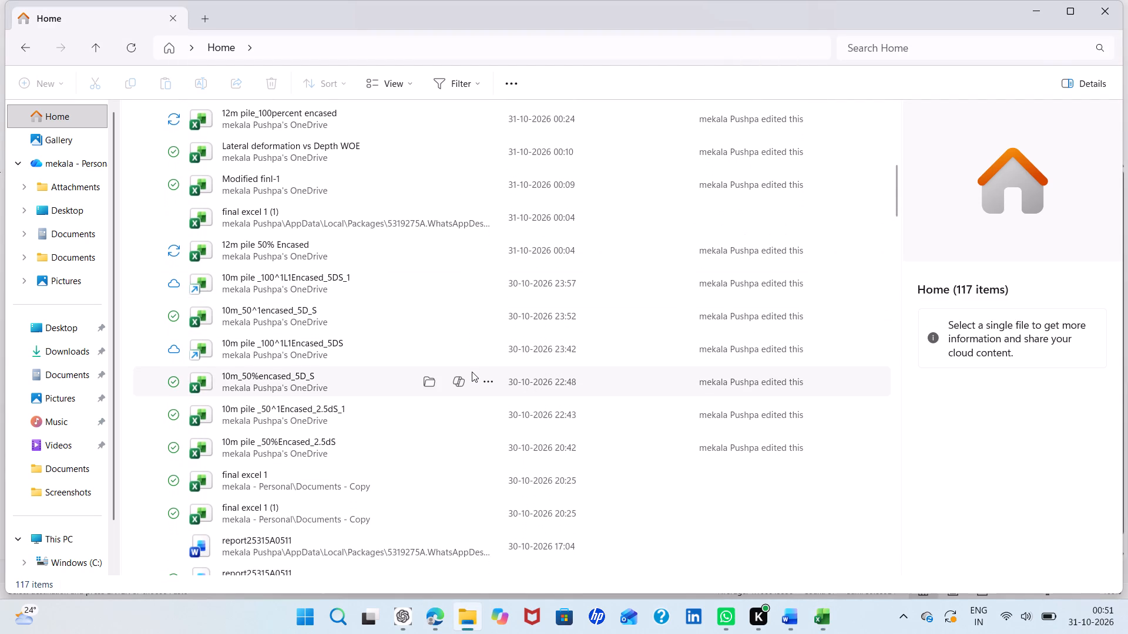
scroll(472, 372, down, 1)
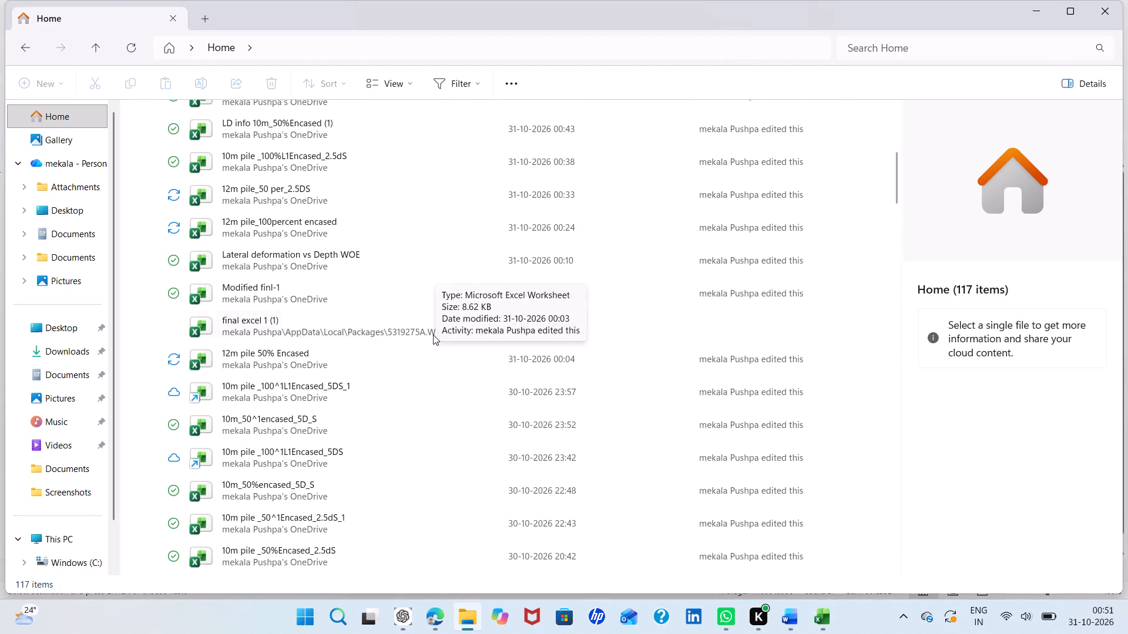
scroll(394, 291, up, 1)
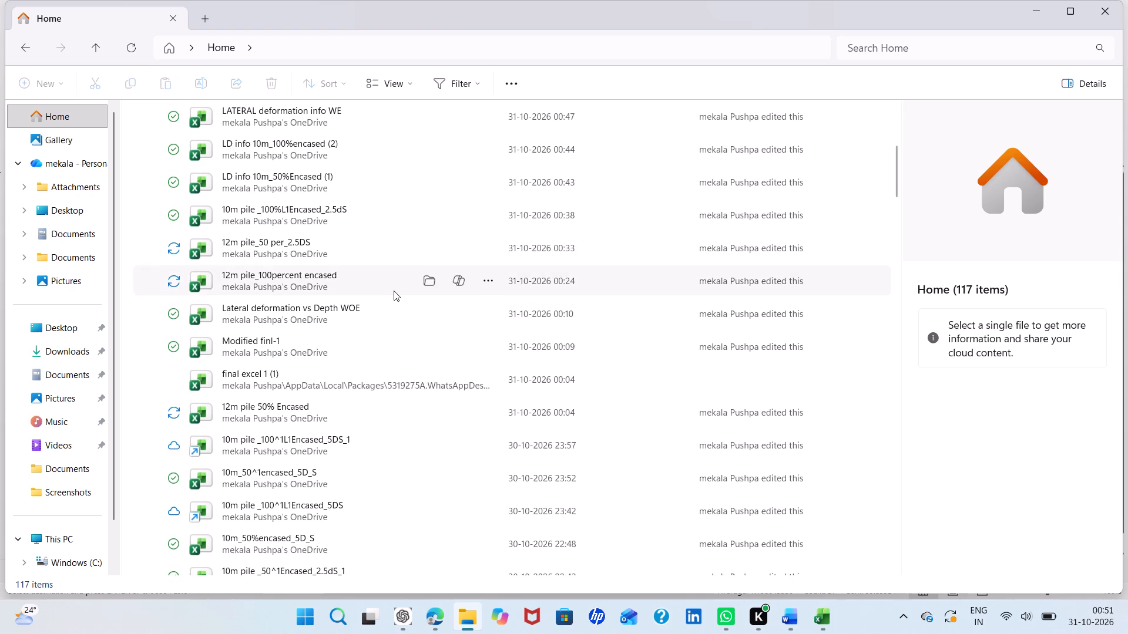
scroll(394, 291, up, 1)
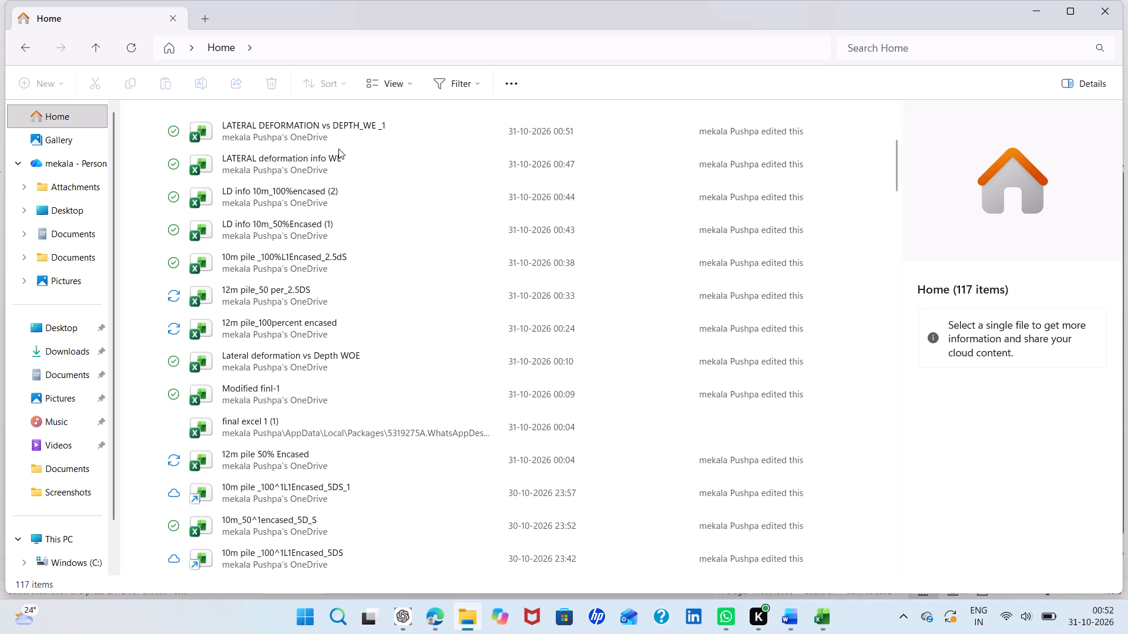
double_click(337, 160)
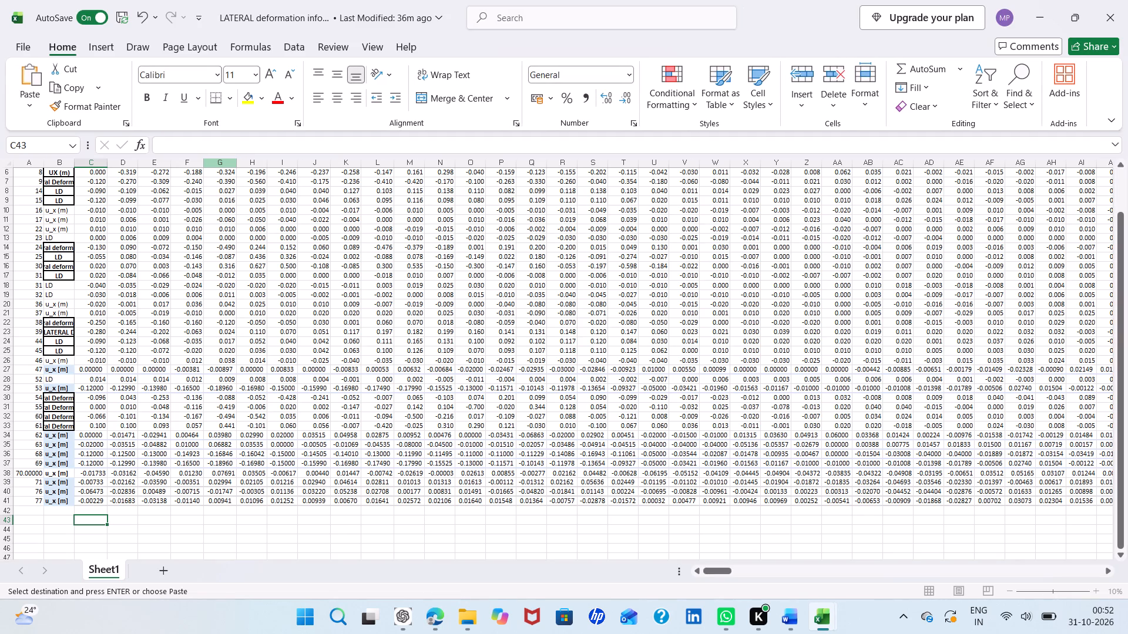
Check the case 70 and case 76 rows of the LATERAL deformation info workbook against the case rows in 12m pile 50^1 Encased.
click(8, 474)
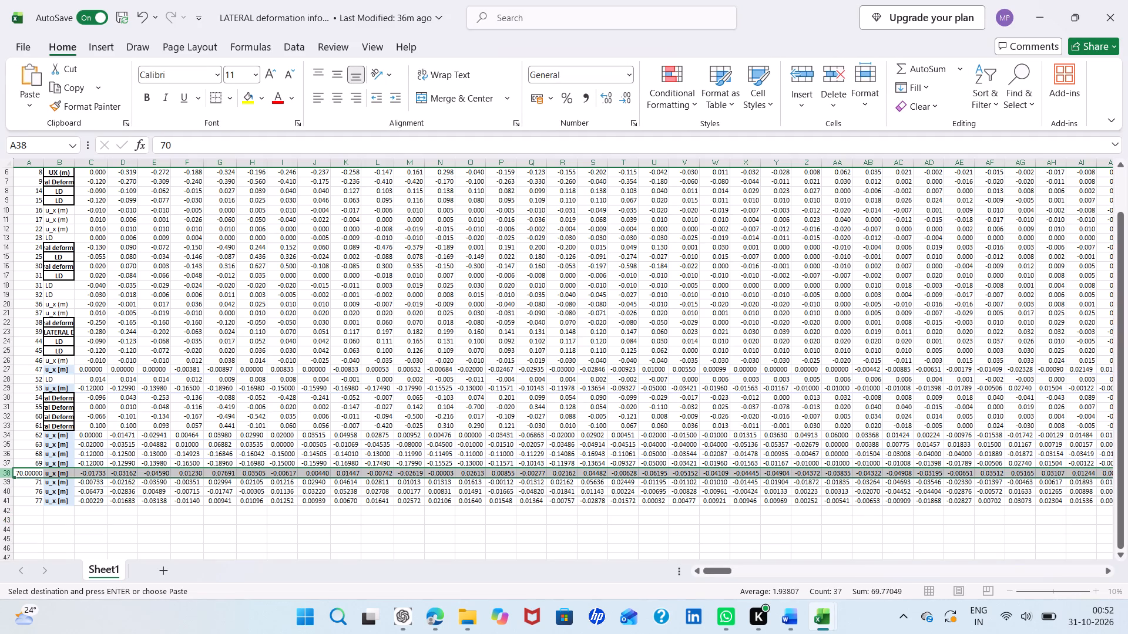
scroll(8, 474, down, 1)
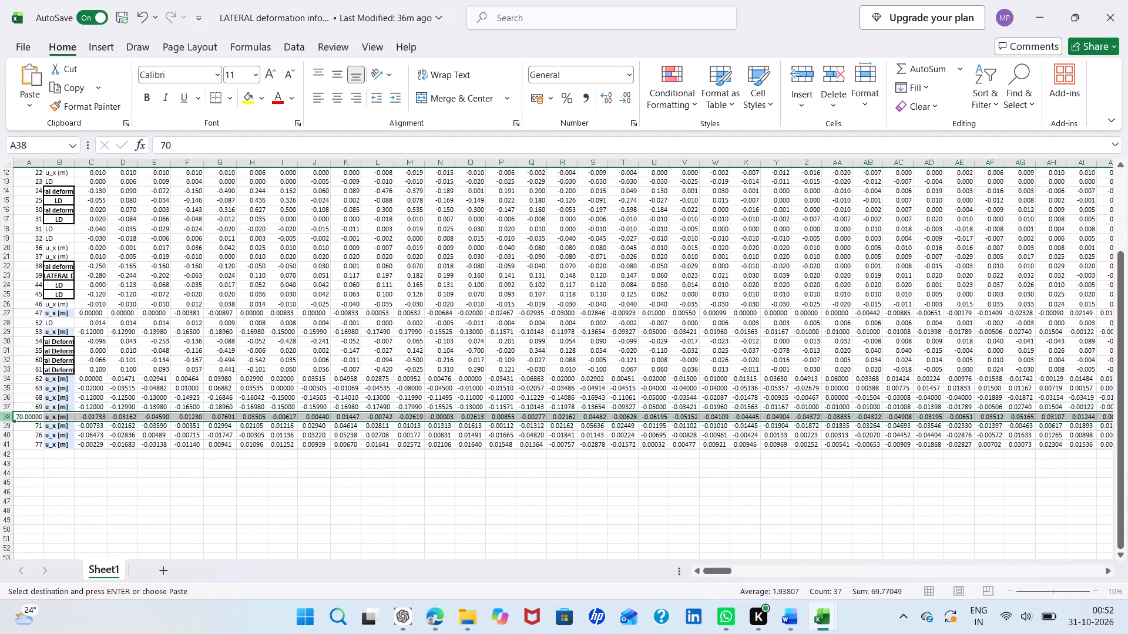
scroll(8, 474, down, 1)
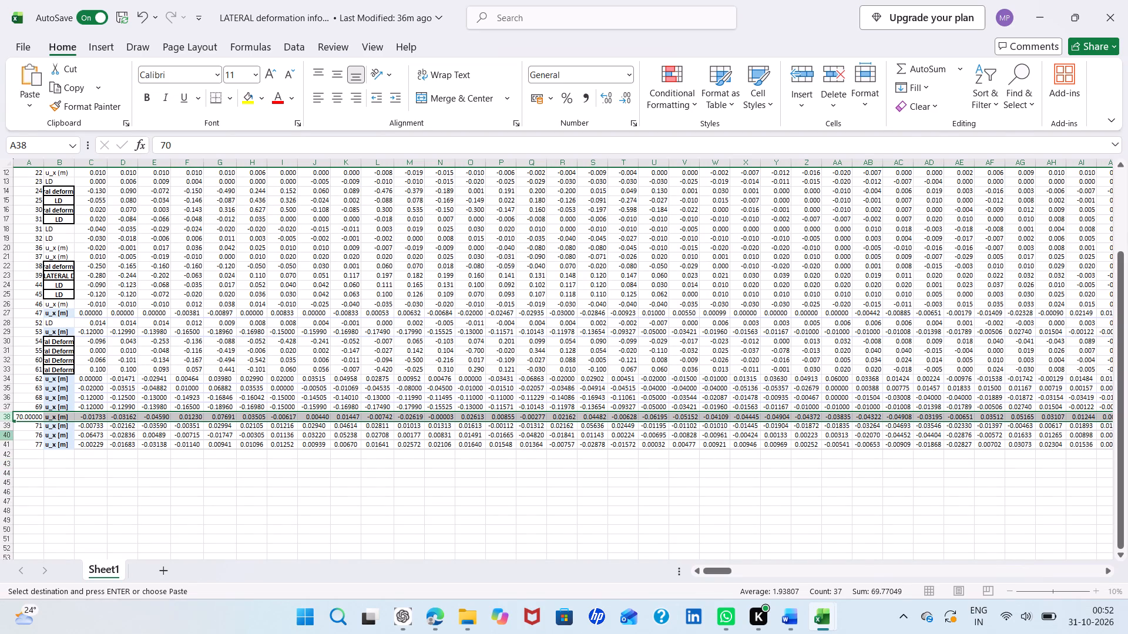
click(11, 436)
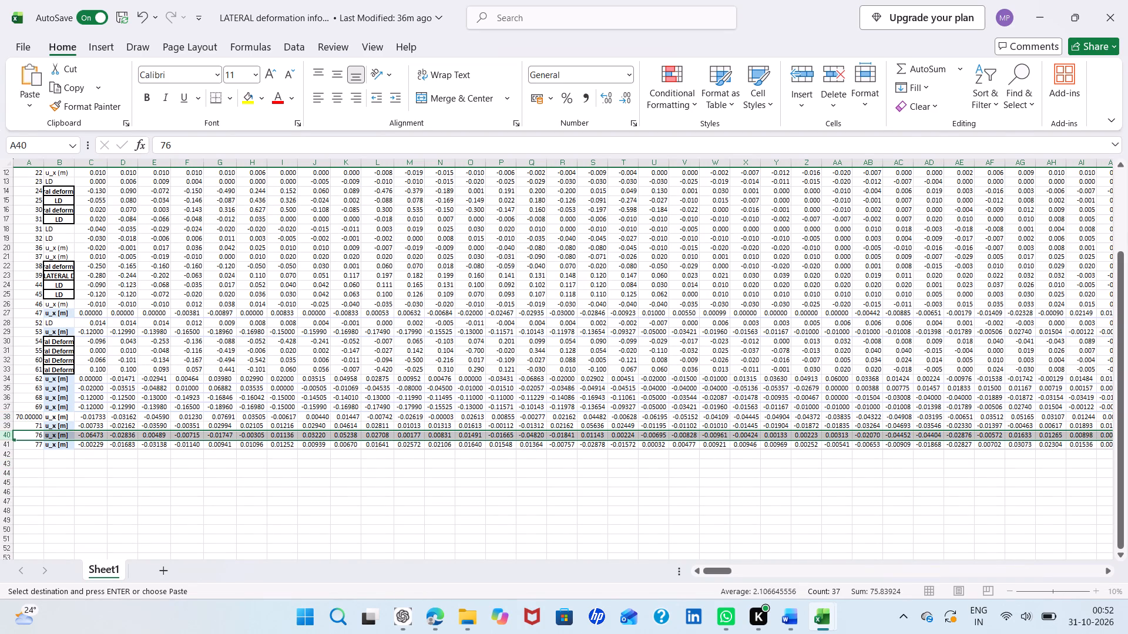
click(8, 416)
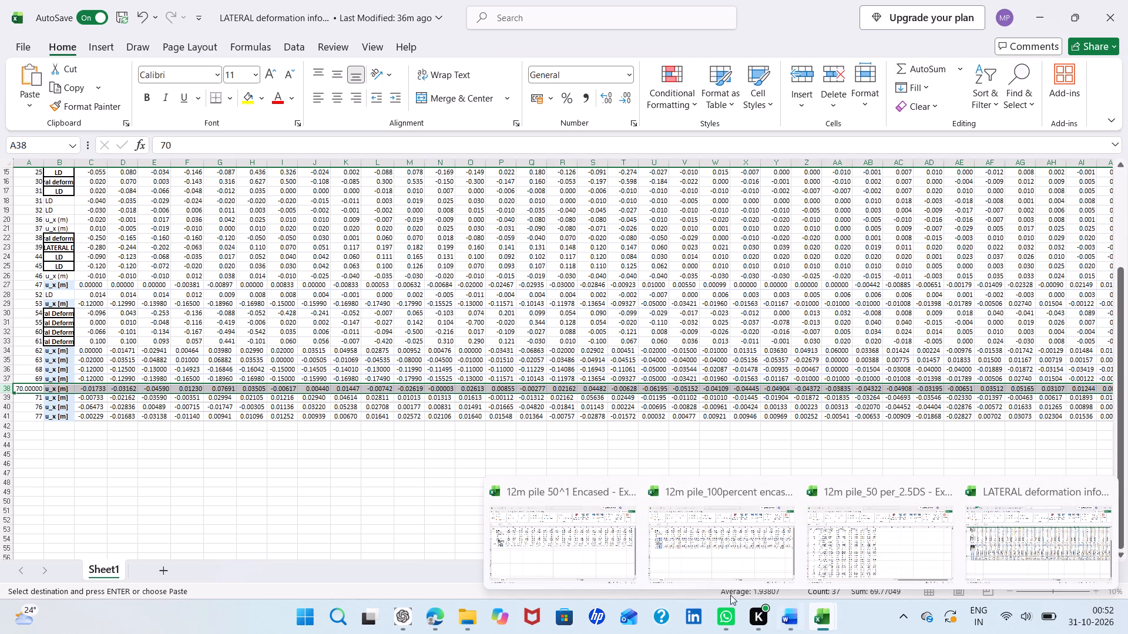
click(602, 522)
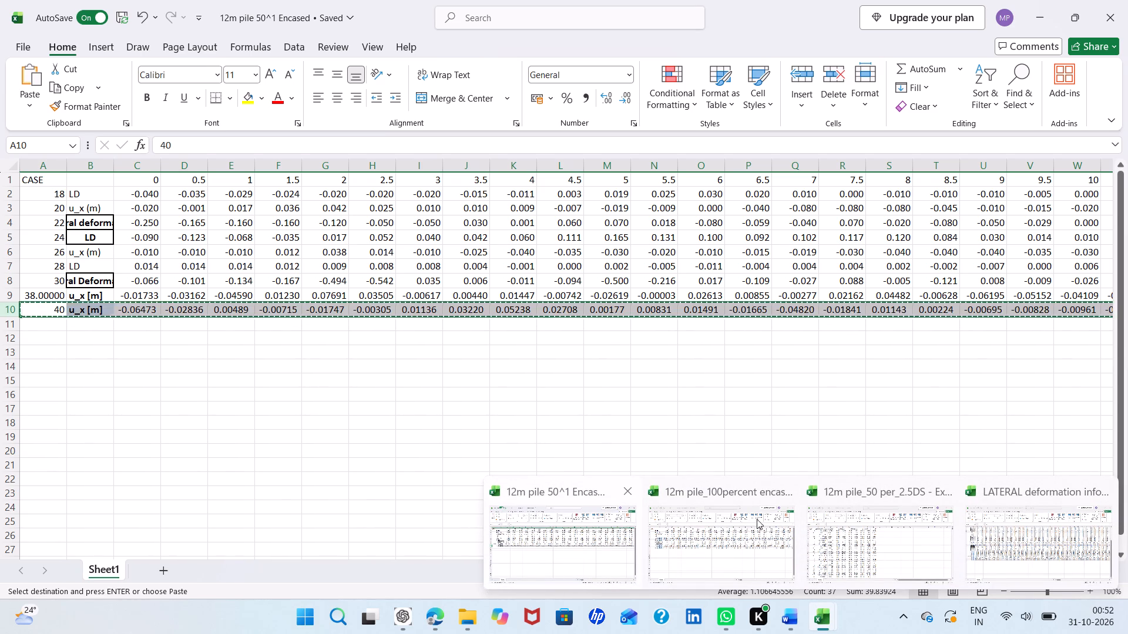
click(975, 558)
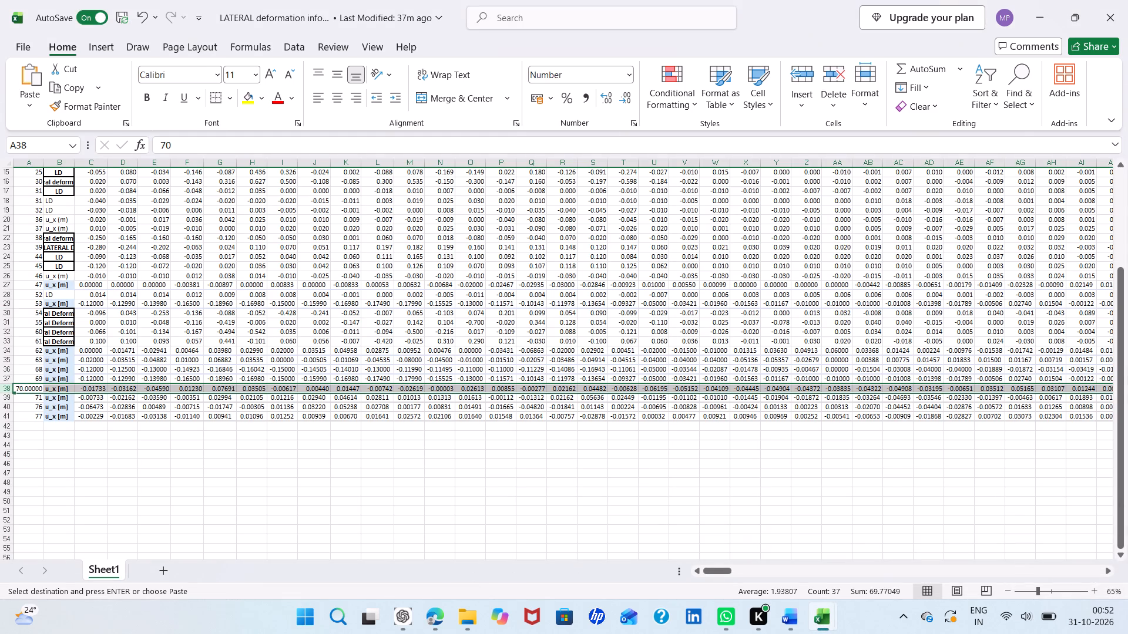
click(8, 409)
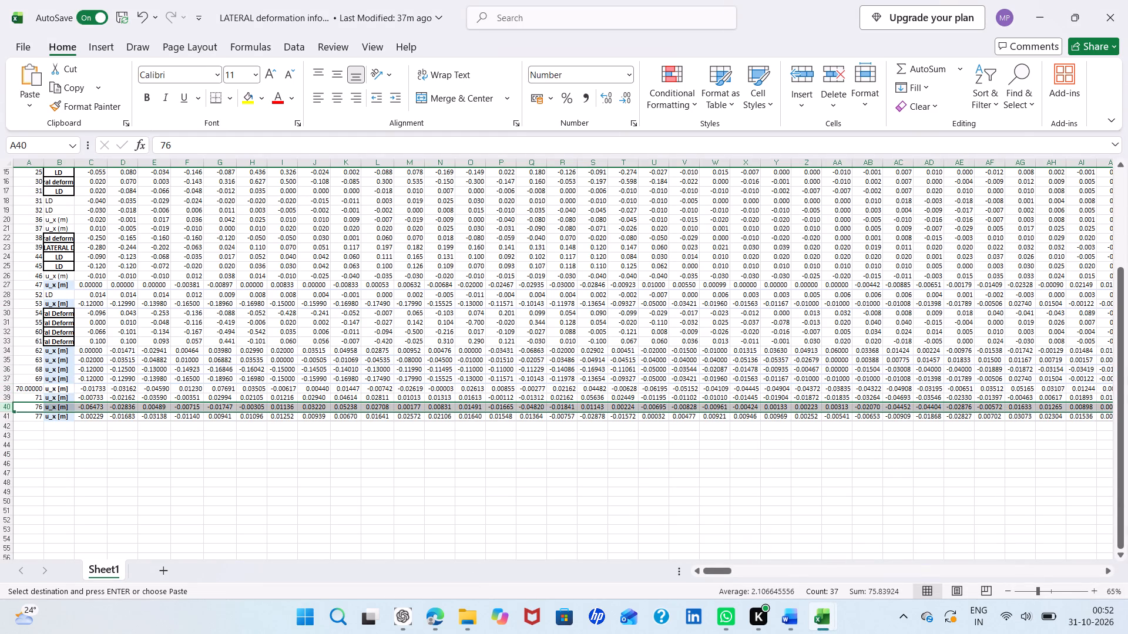
Examine every second case row from case 31 to case 70 in the LATERAL deformation info workbook, cross-checking with the 12m pile workbooks.
scroll(440, 420, up, 1)
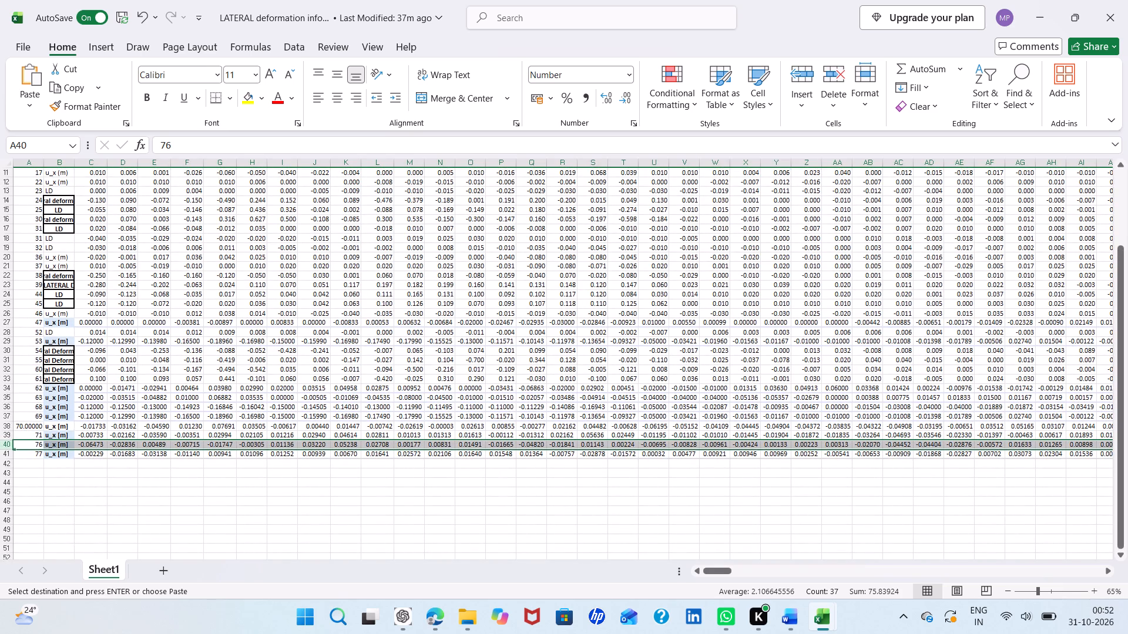
click(5, 238)
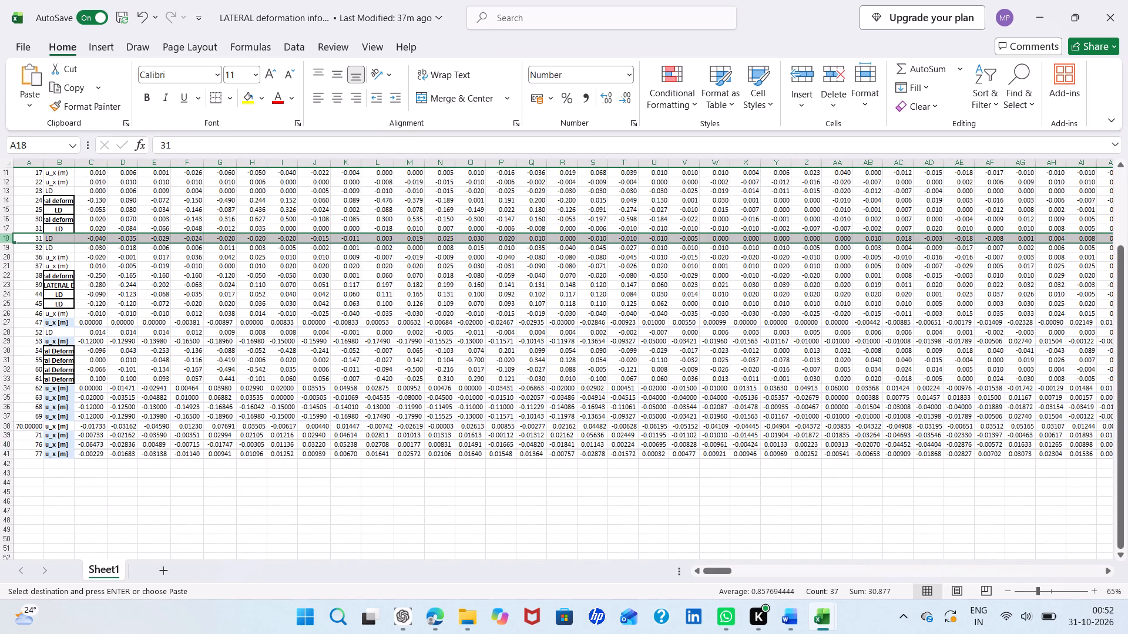
click(6, 254)
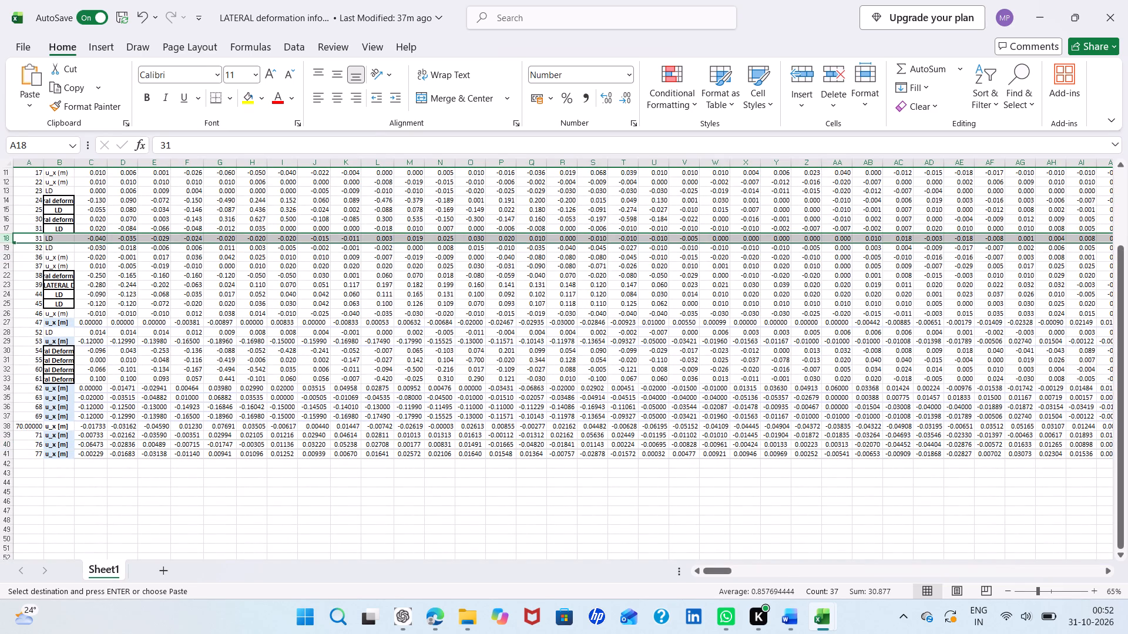
click(6, 255)
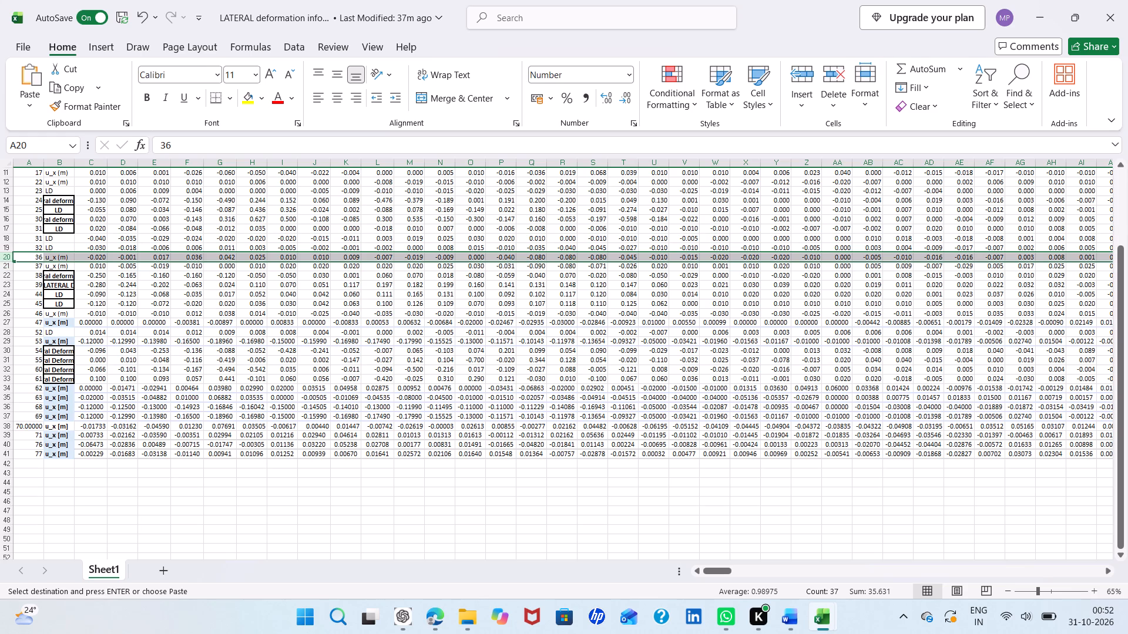
click(6, 272)
click(6, 275)
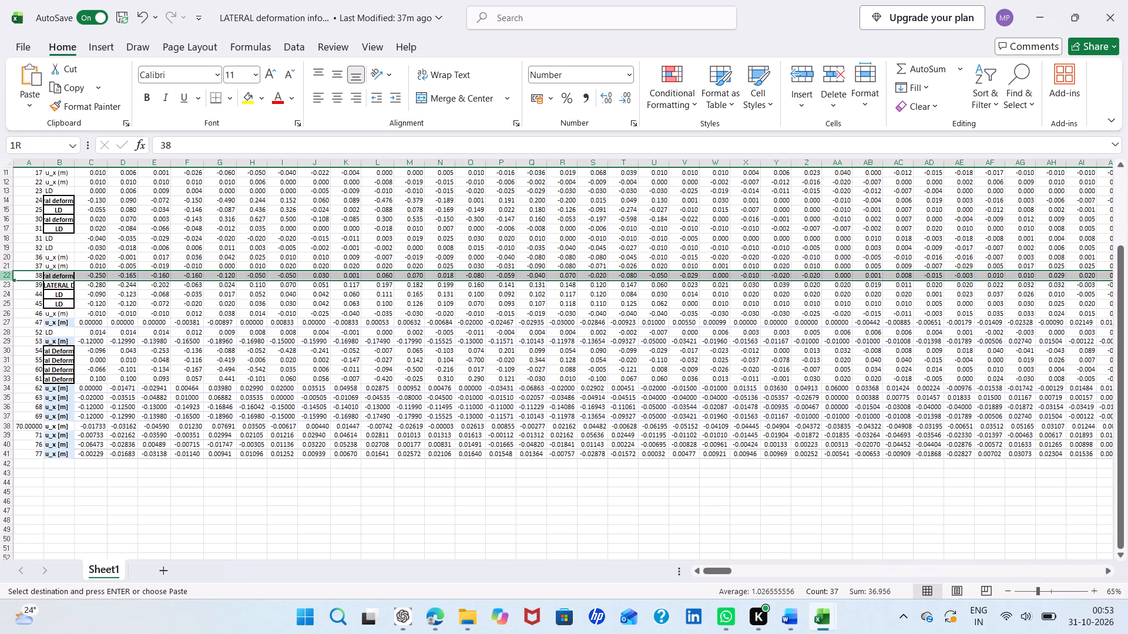
click(7, 293)
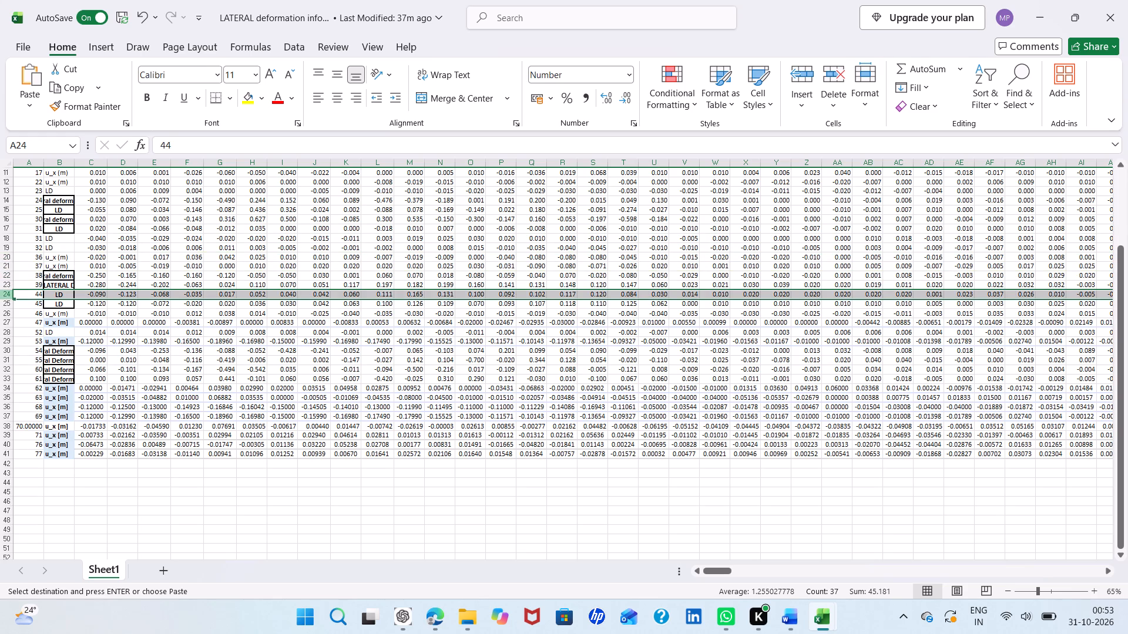
click(8, 312)
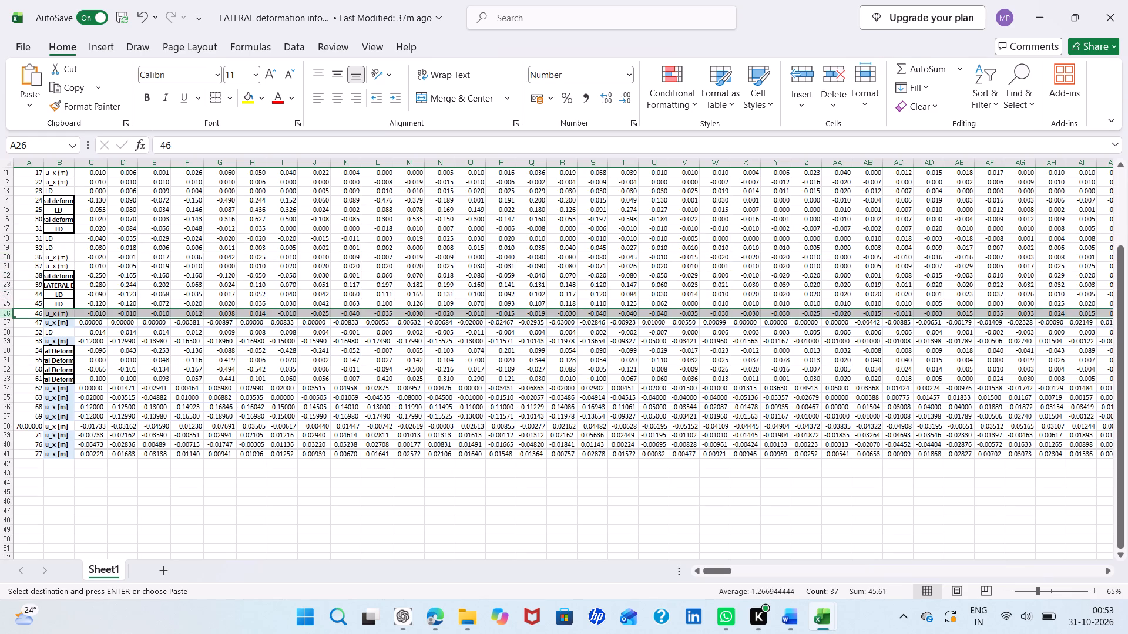
click(8, 333)
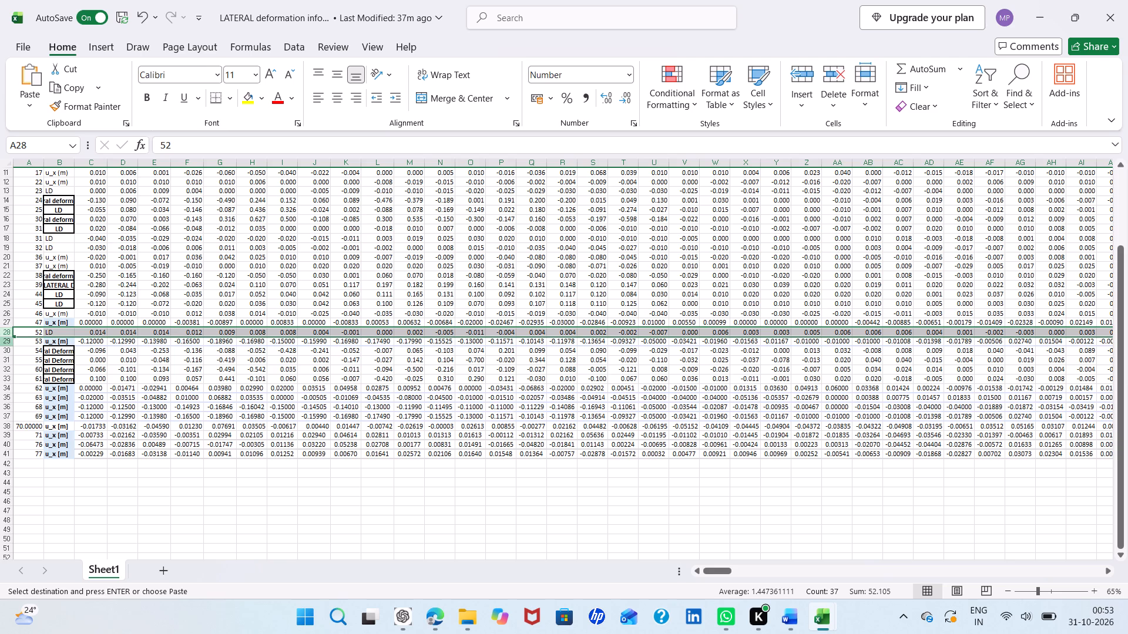
click(7, 353)
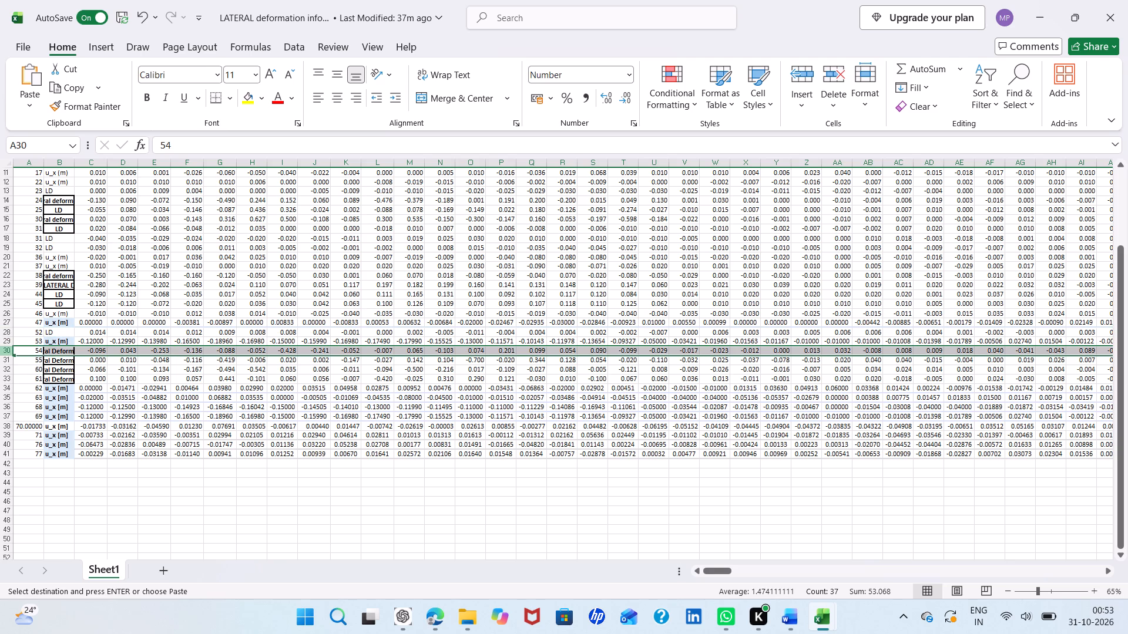
click(6, 368)
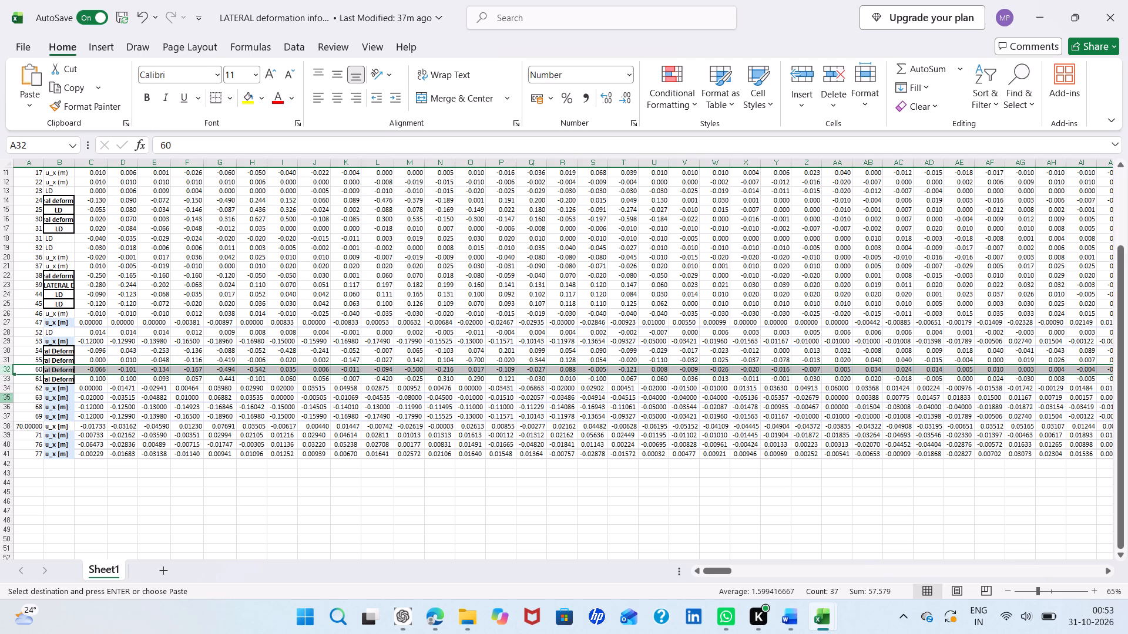
click(8, 389)
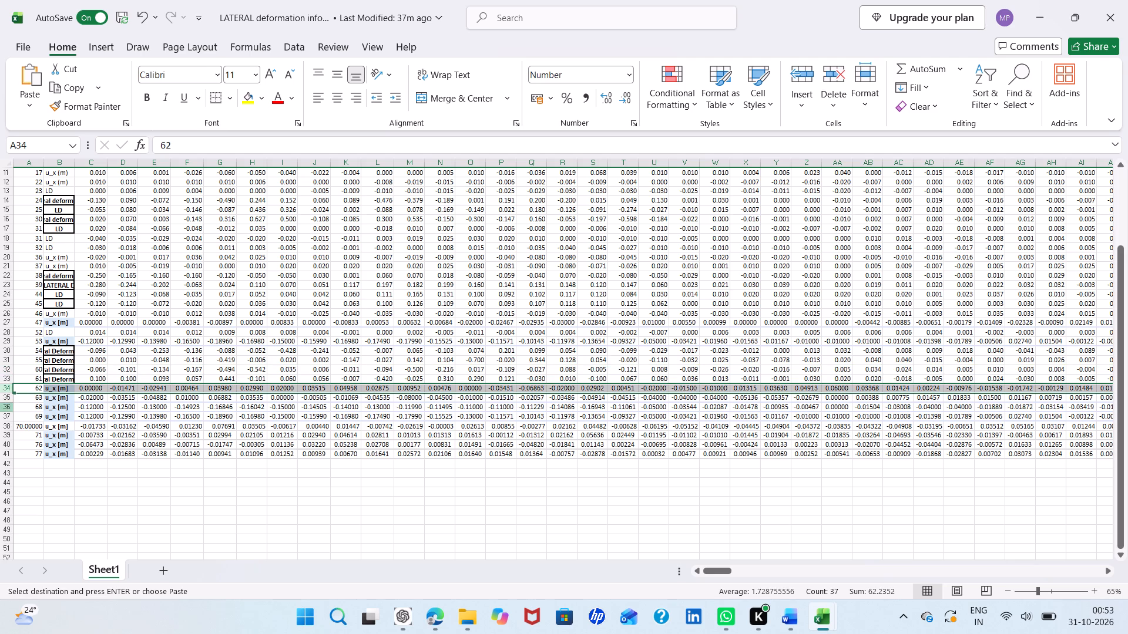
click(6, 407)
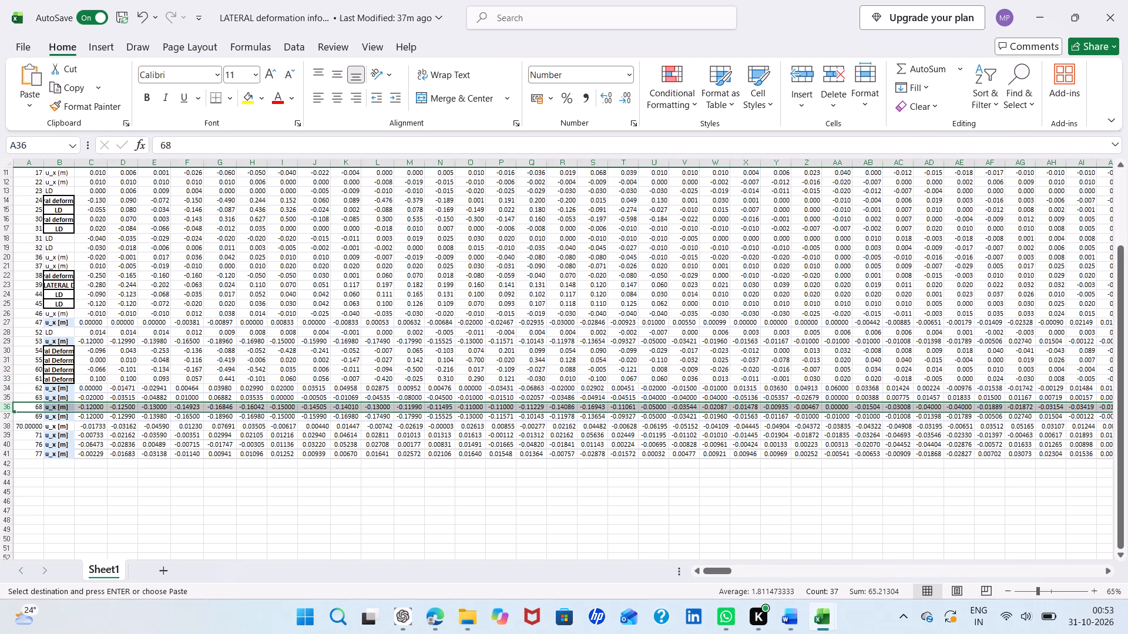
click(5, 425)
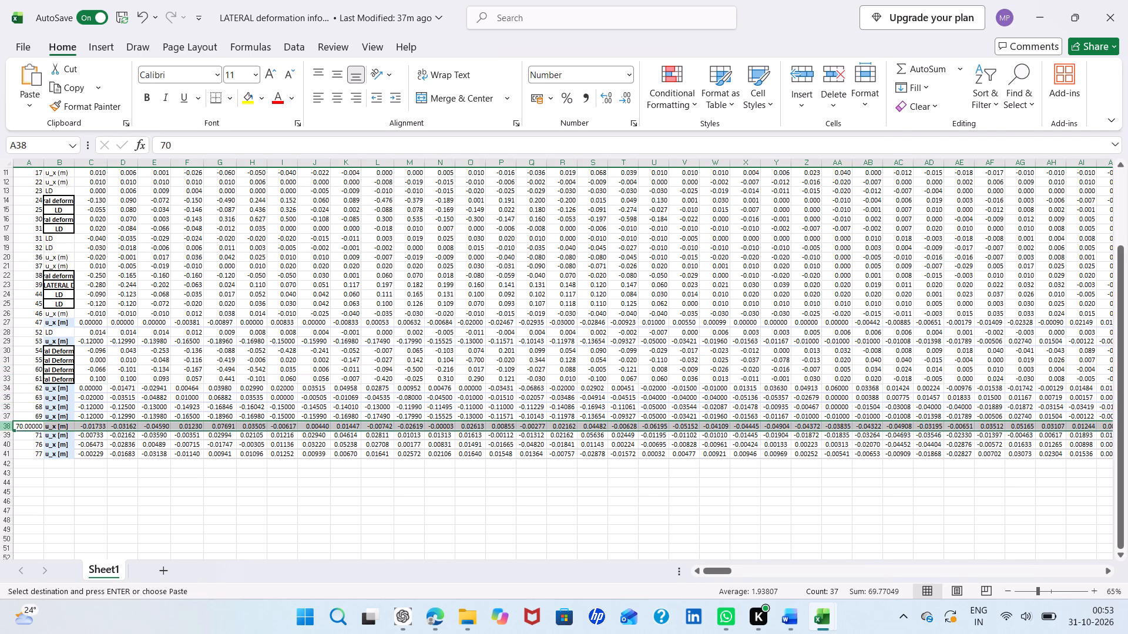
click(6, 441)
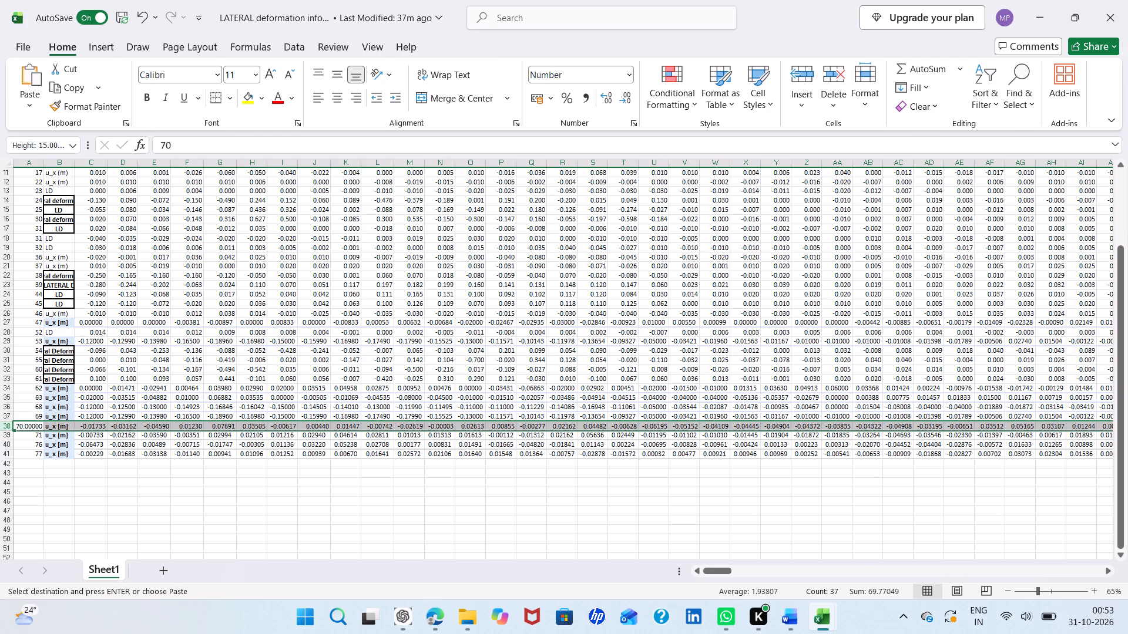
click(6, 442)
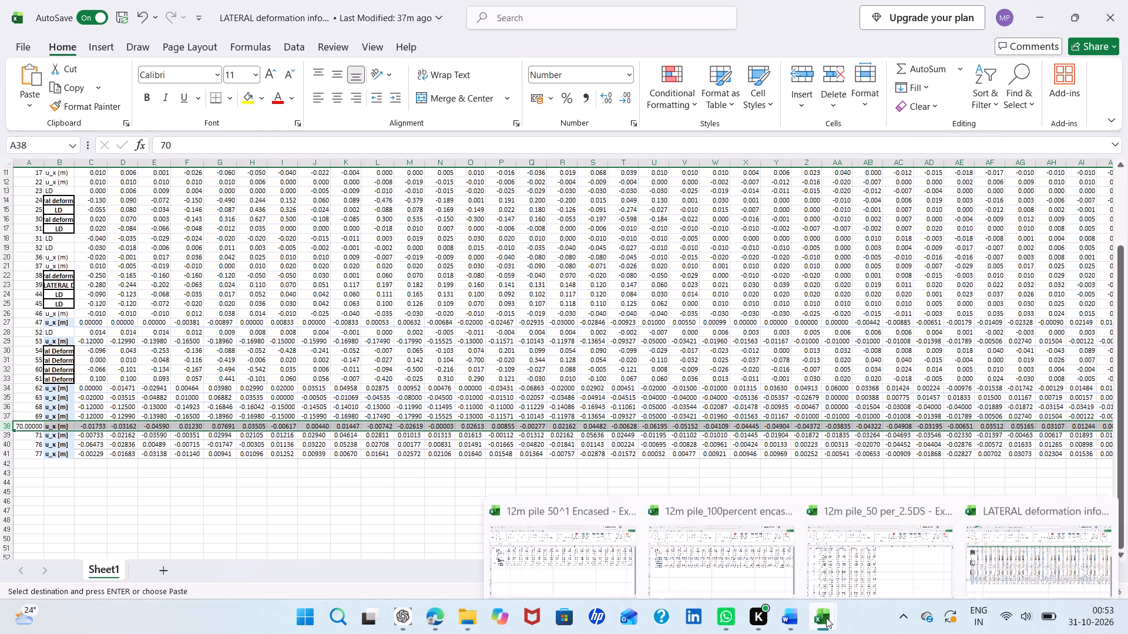
click(1011, 555)
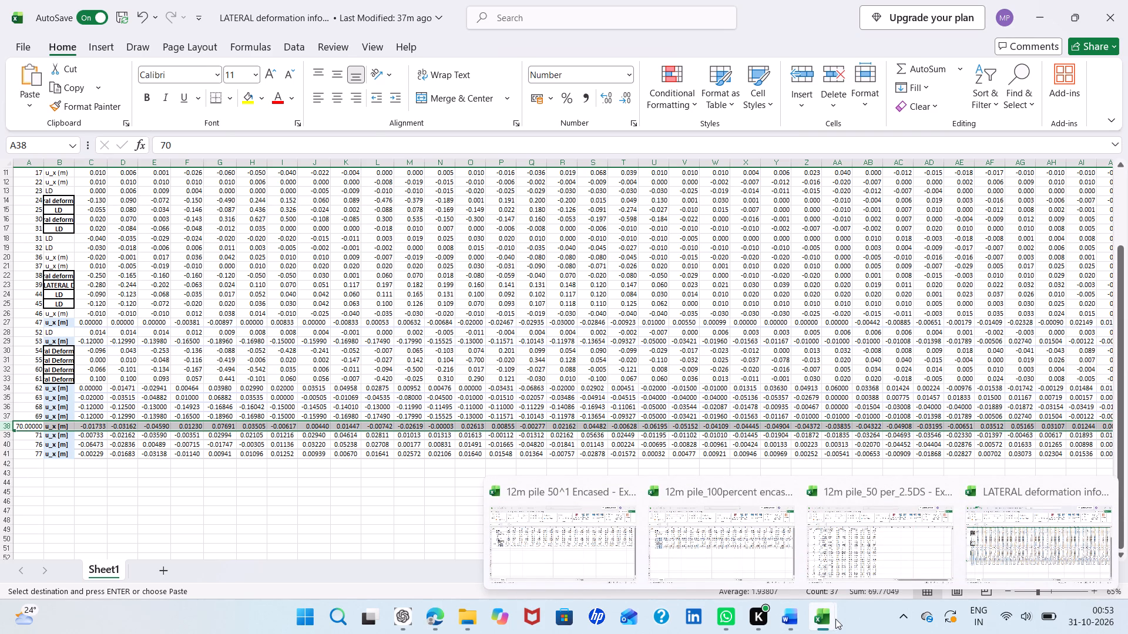
click(589, 549)
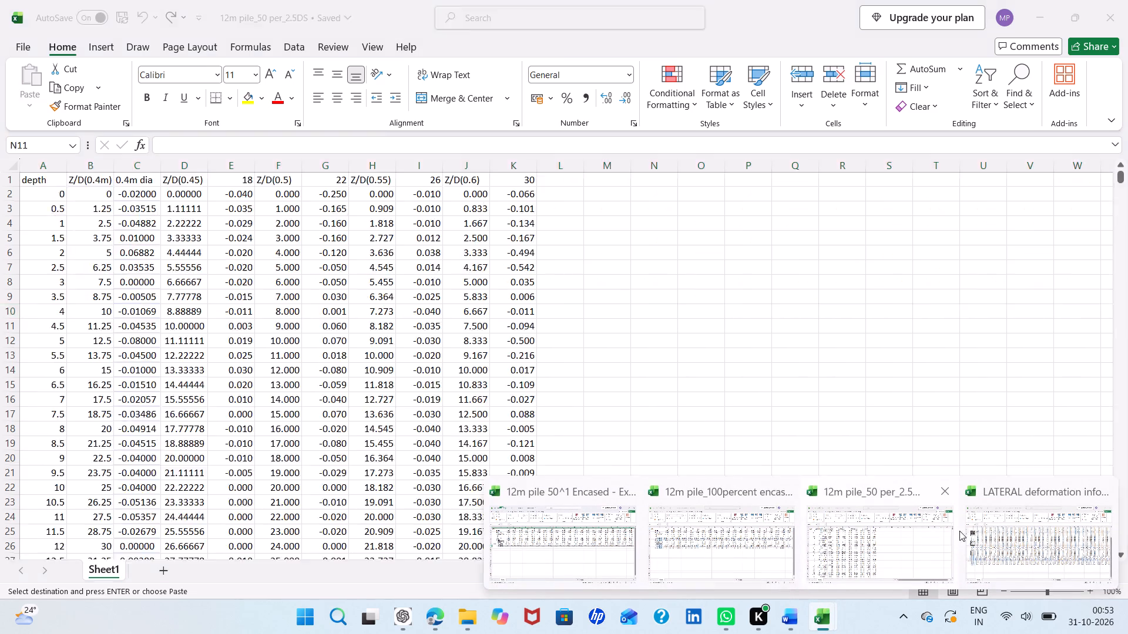
click(983, 542)
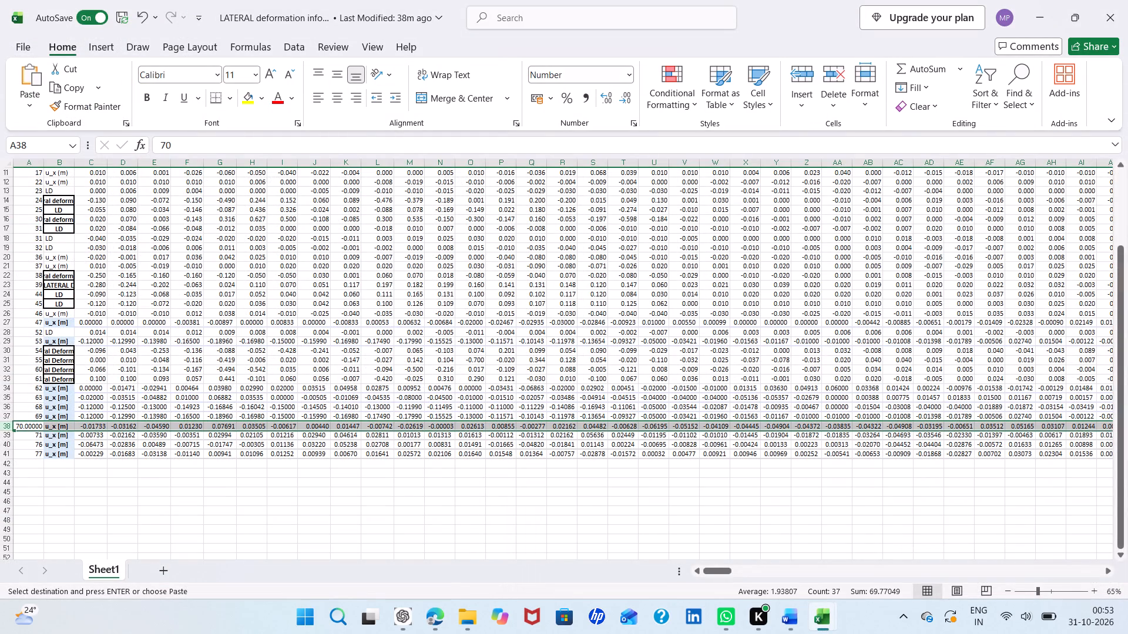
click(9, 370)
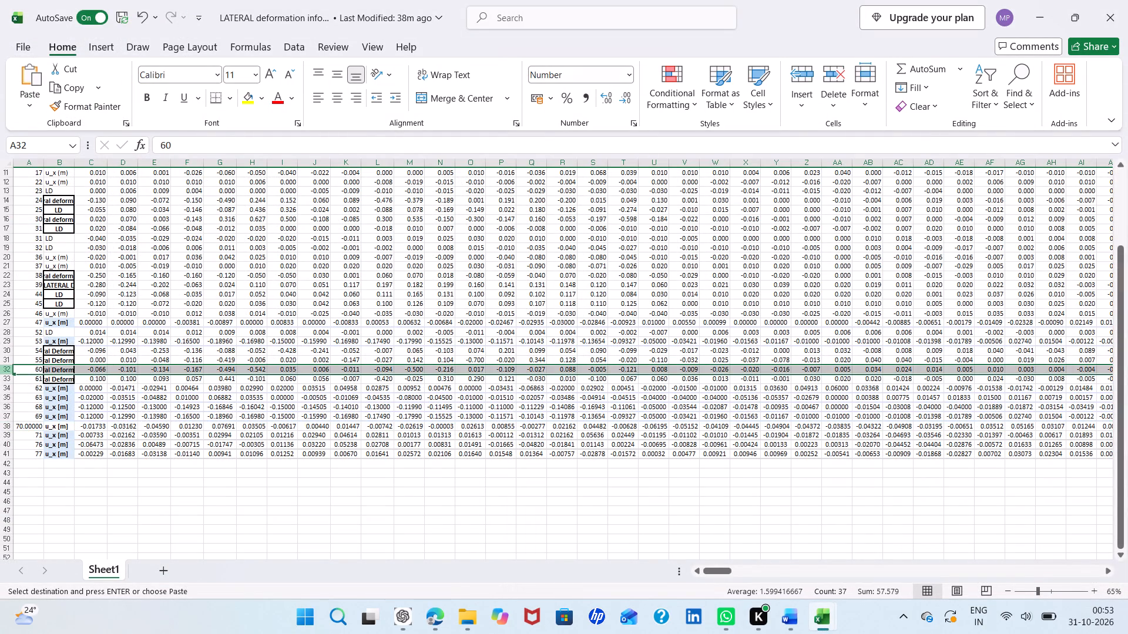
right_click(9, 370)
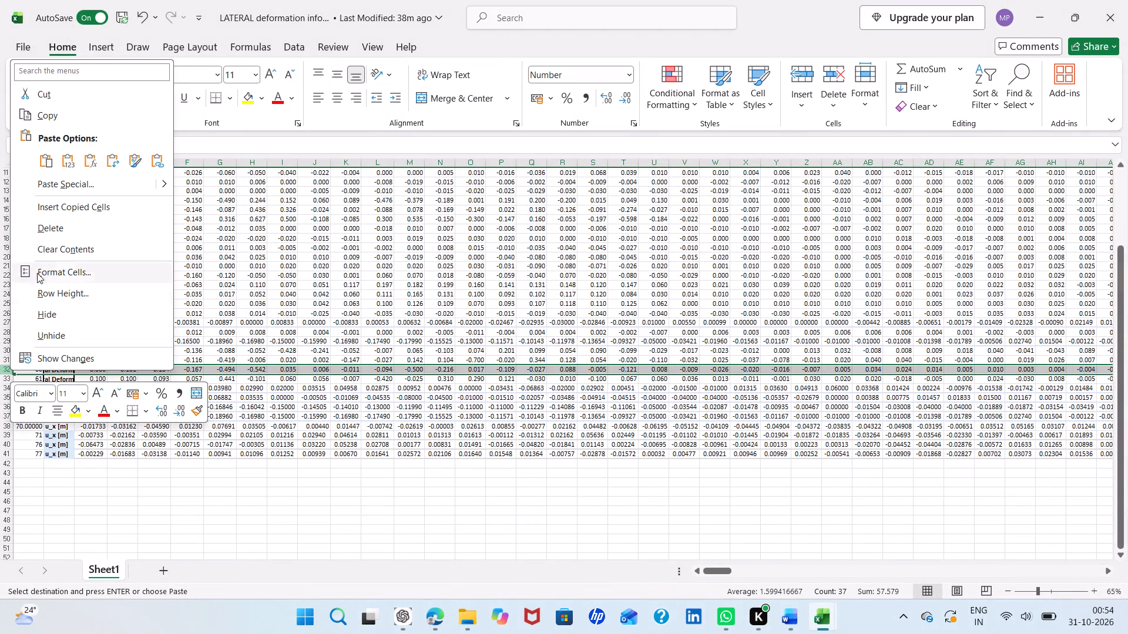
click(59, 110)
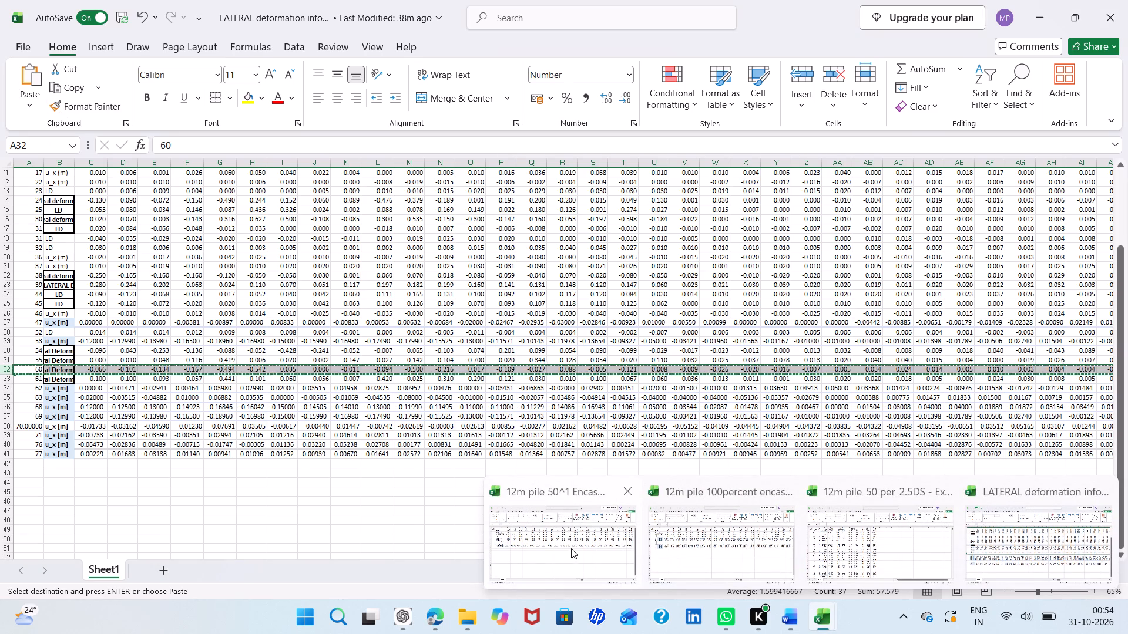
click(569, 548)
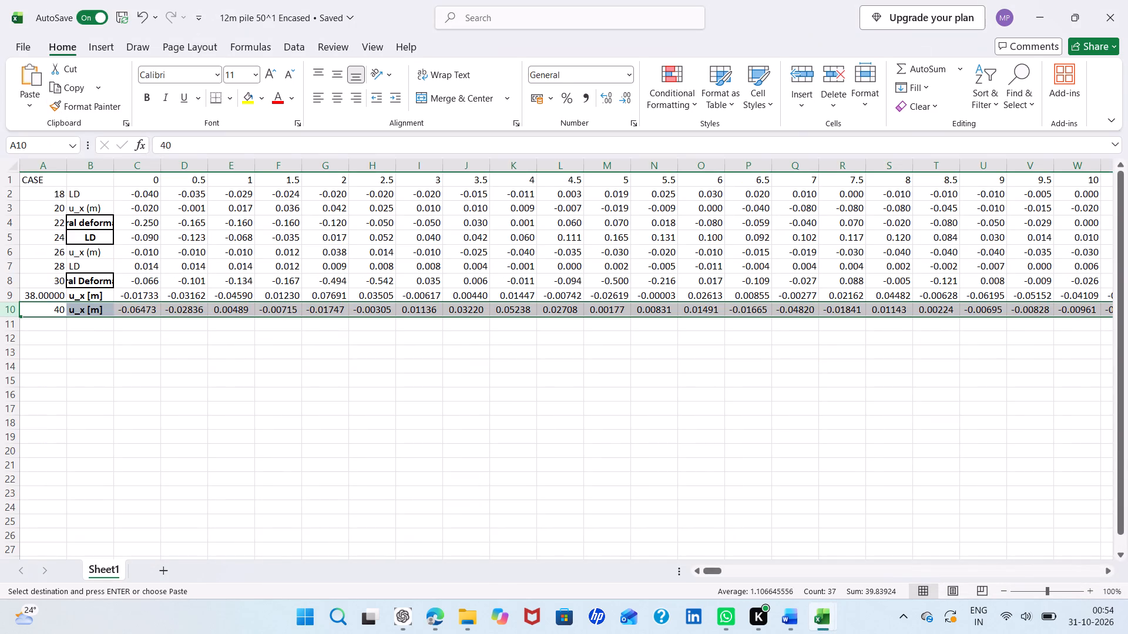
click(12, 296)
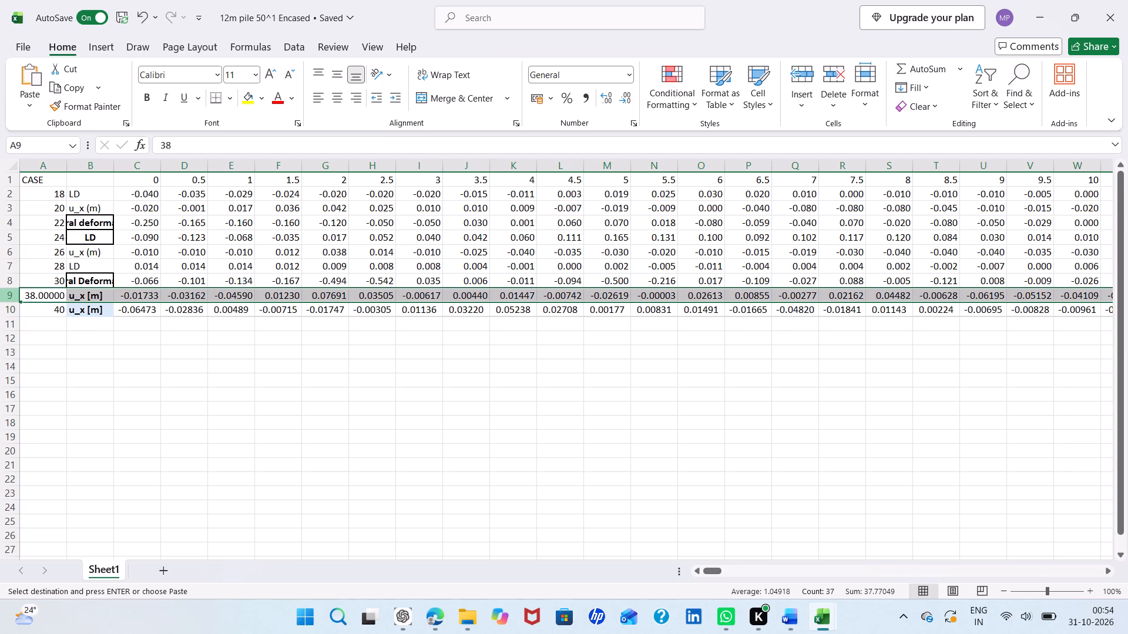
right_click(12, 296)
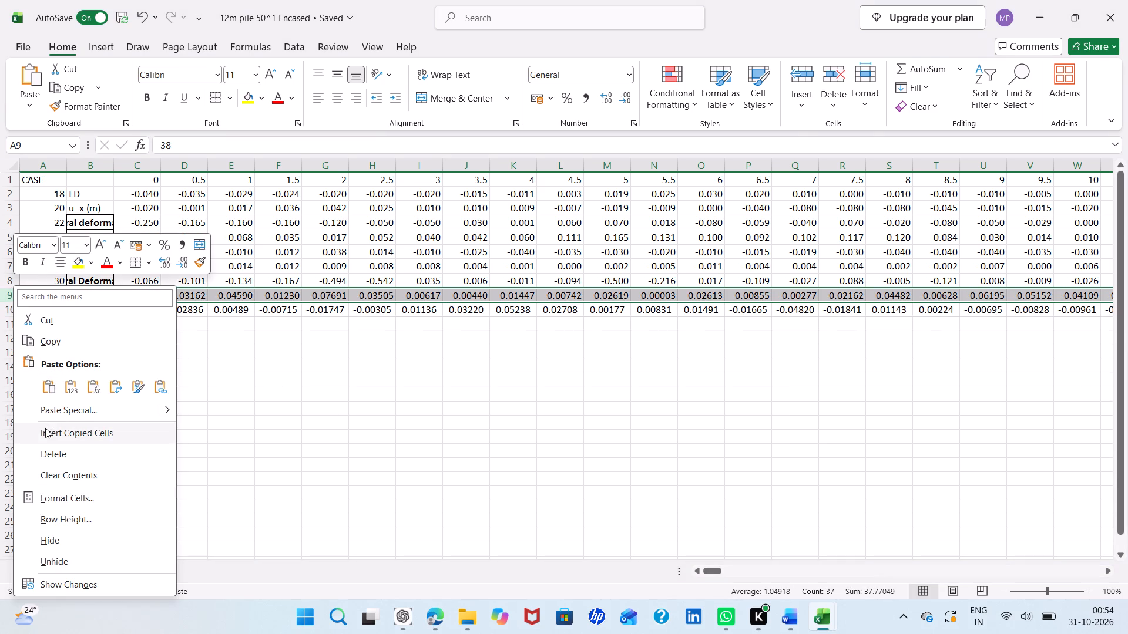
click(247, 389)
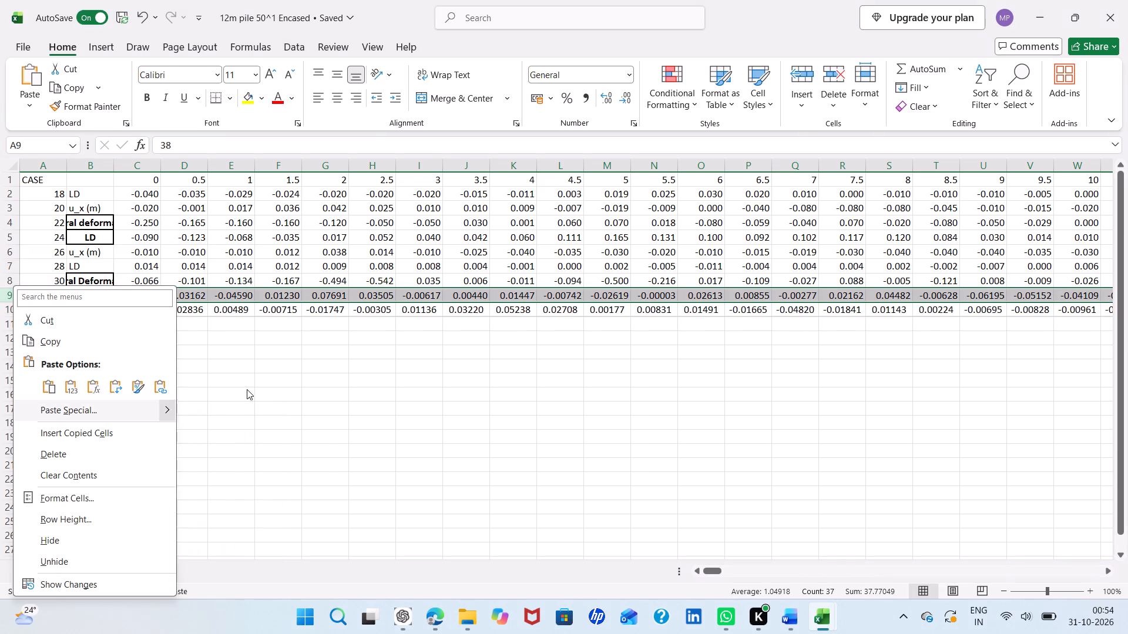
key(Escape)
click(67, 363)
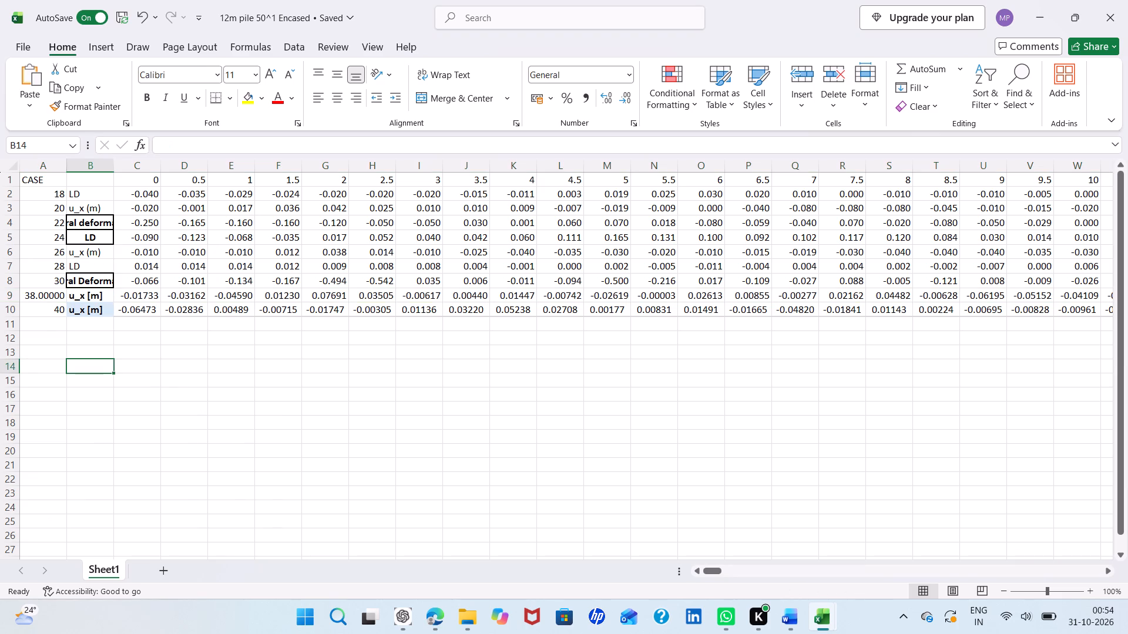
Insert two blank rows above the case 38 row in 12m pile 50^1 Encased.
click(11, 294)
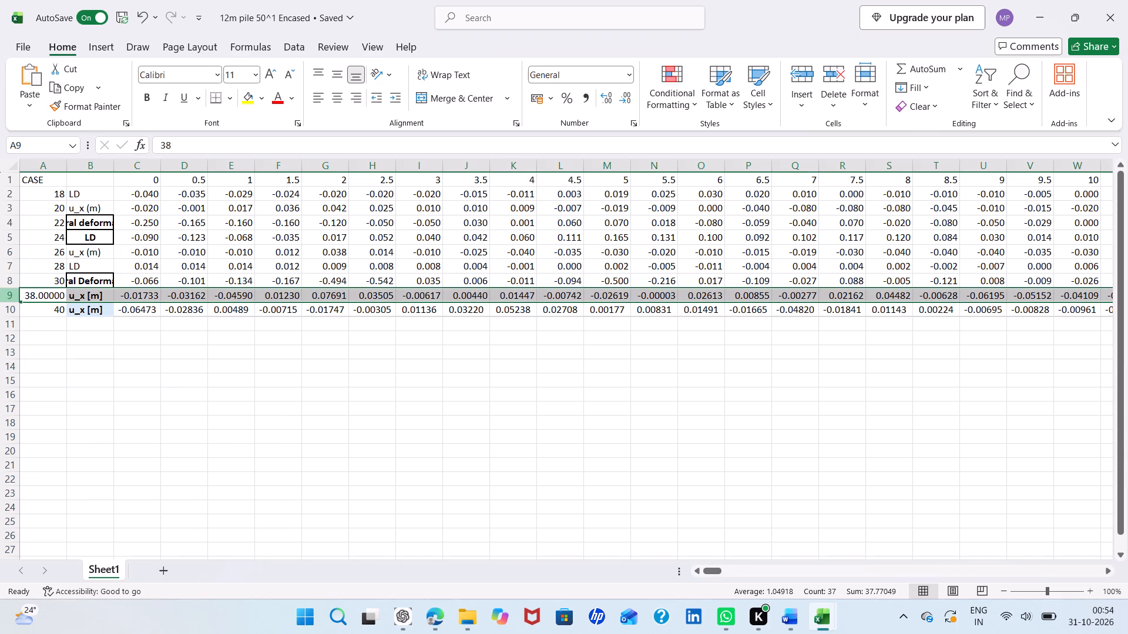
right_click(11, 294)
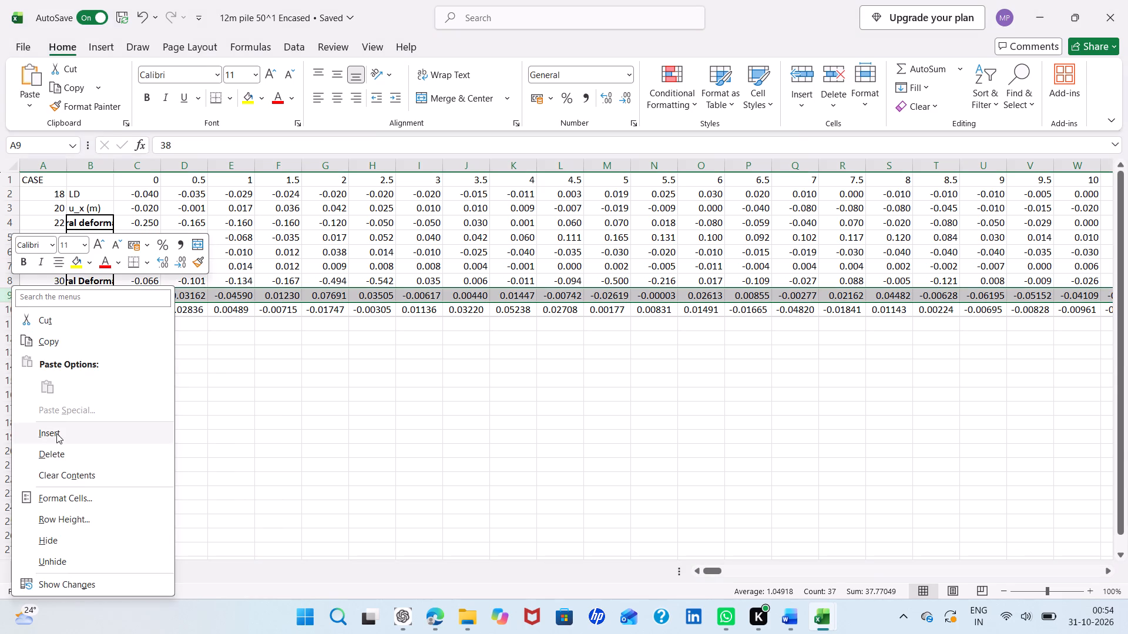
click(56, 433)
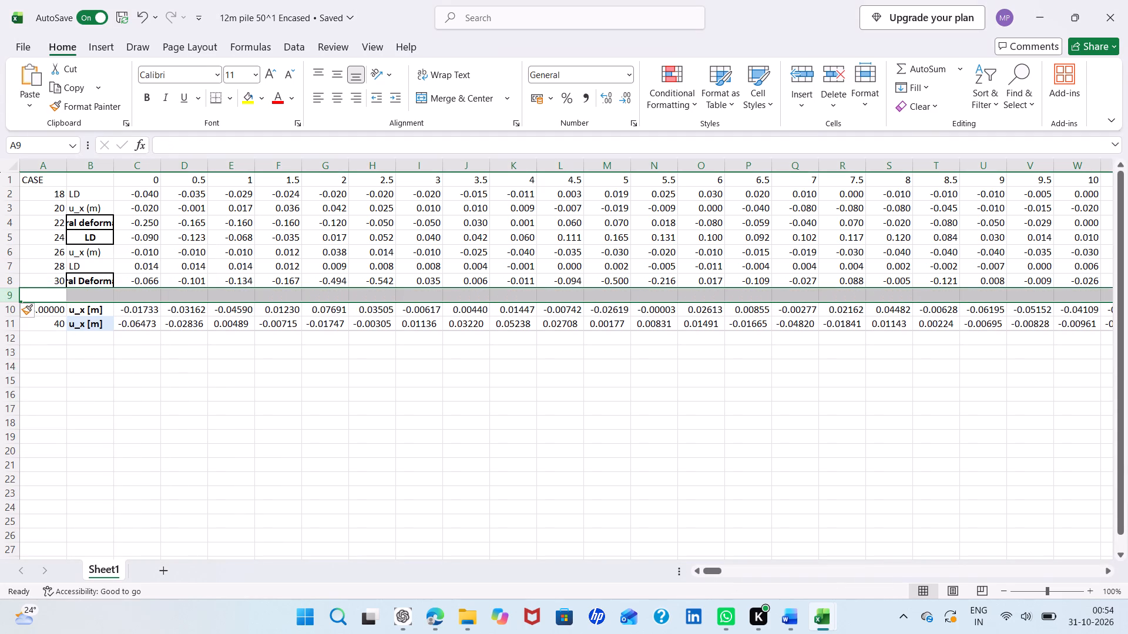
right_click(11, 294)
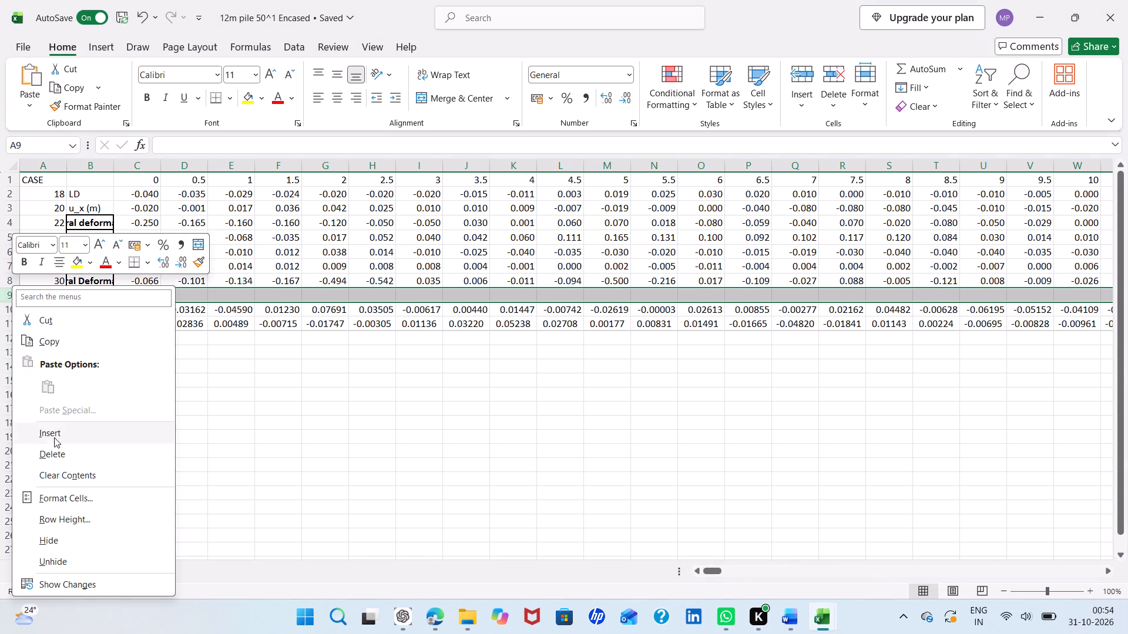
click(59, 430)
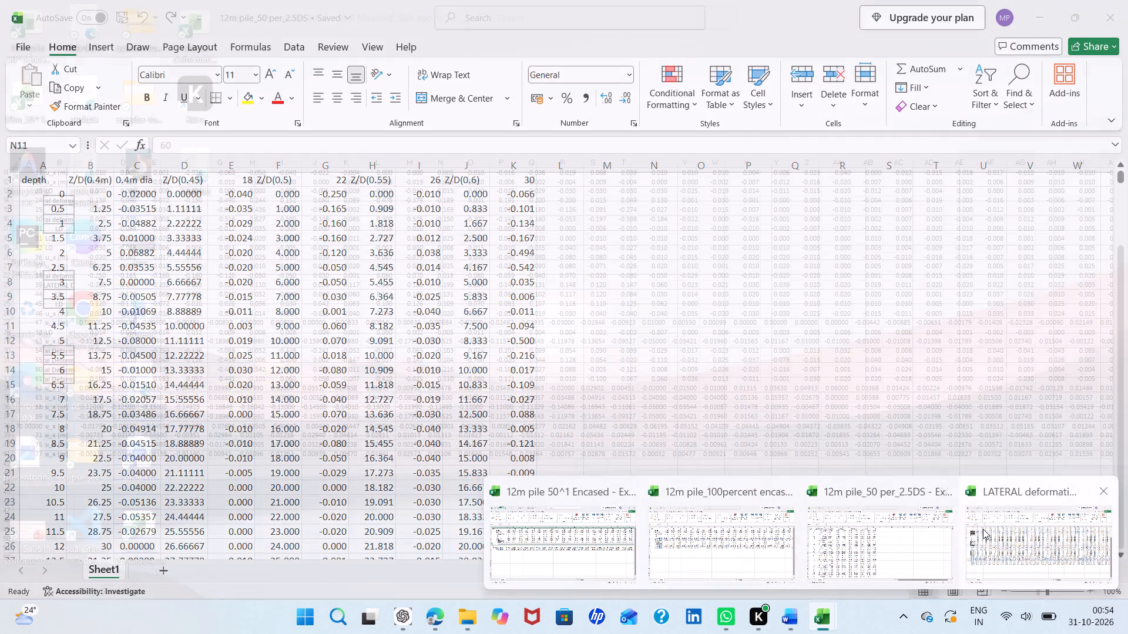
Copy the case 60 row from the LATERAL deformation info workbook into blank row 9 of 12m pile 50^1 Encased.
click(983, 529)
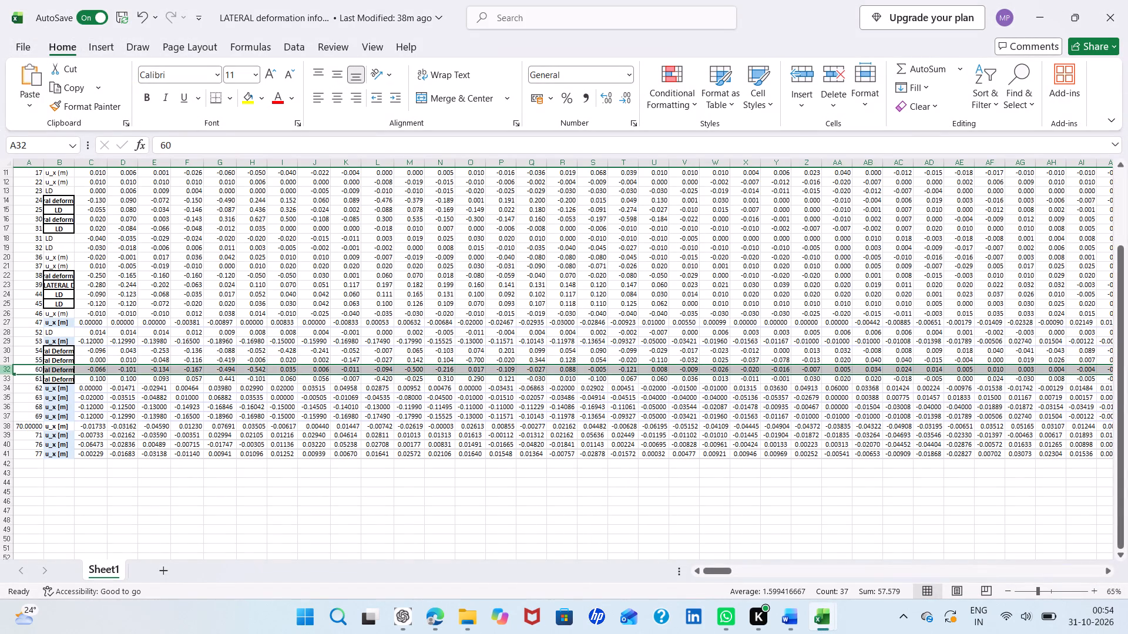
click(6, 369)
right_click(6, 372)
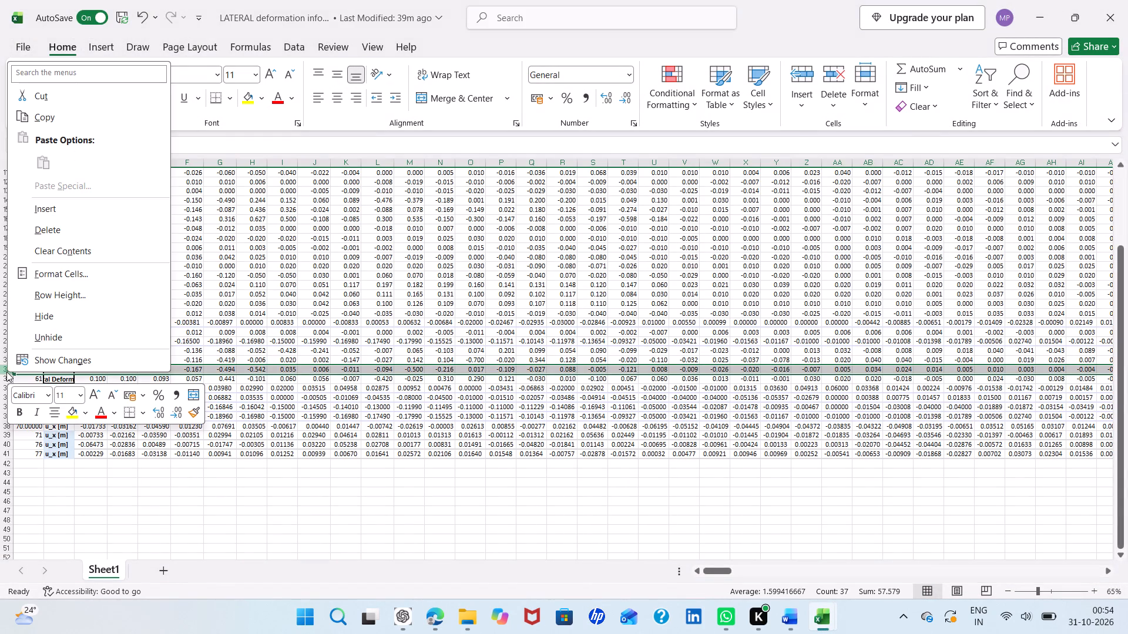
click(45, 122)
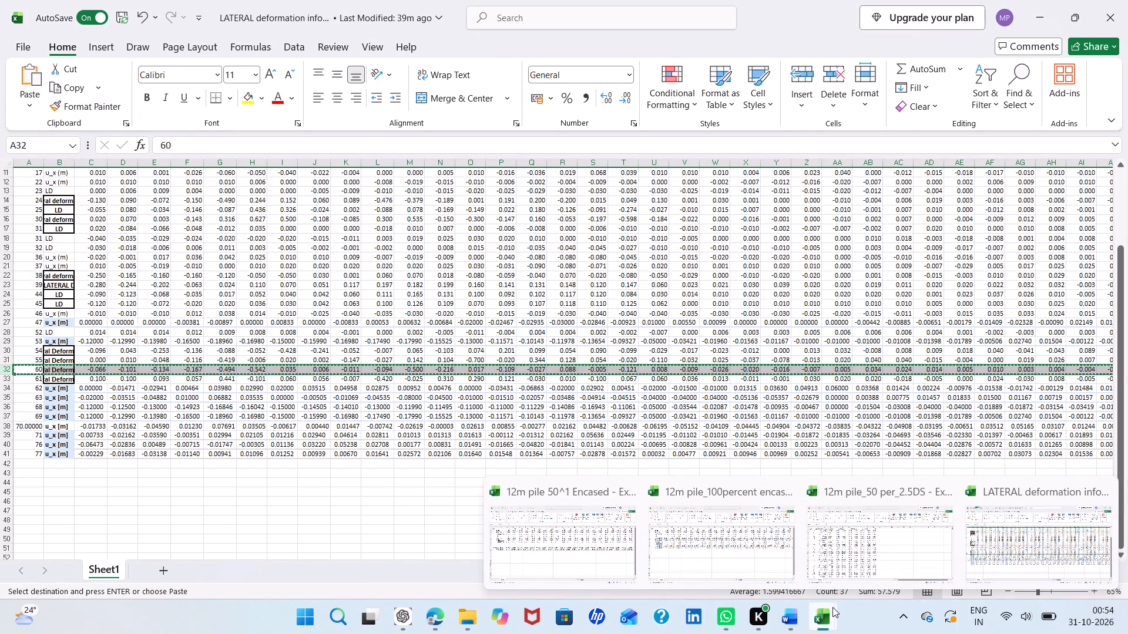
click(555, 531)
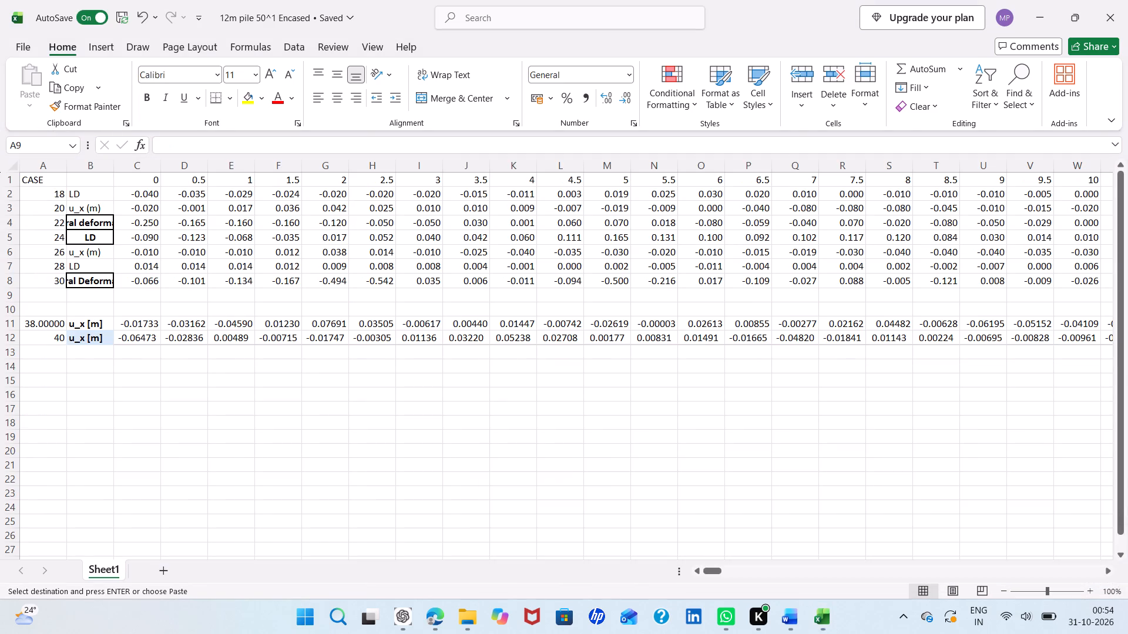
click(12, 298)
right_click(12, 298)
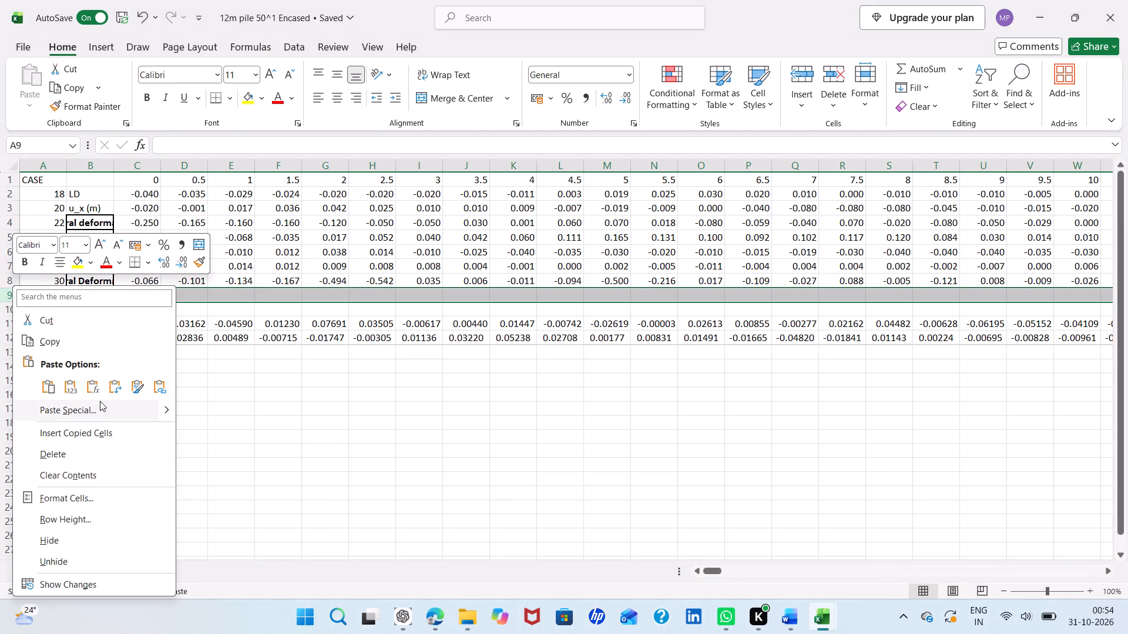
click(45, 395)
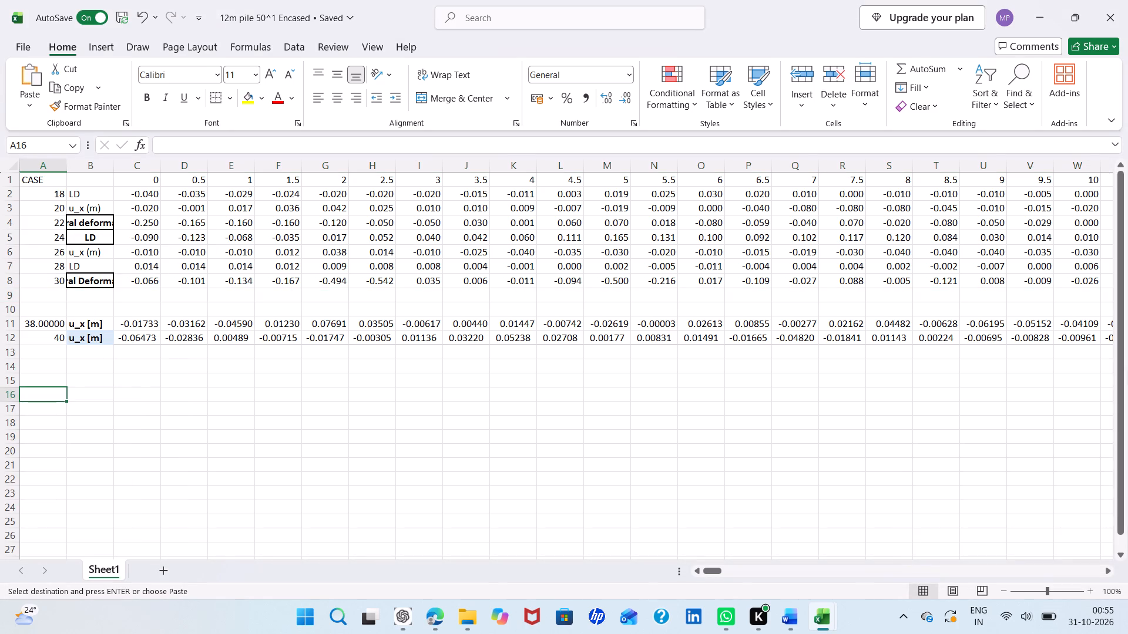
click(12, 296)
right_click(12, 296)
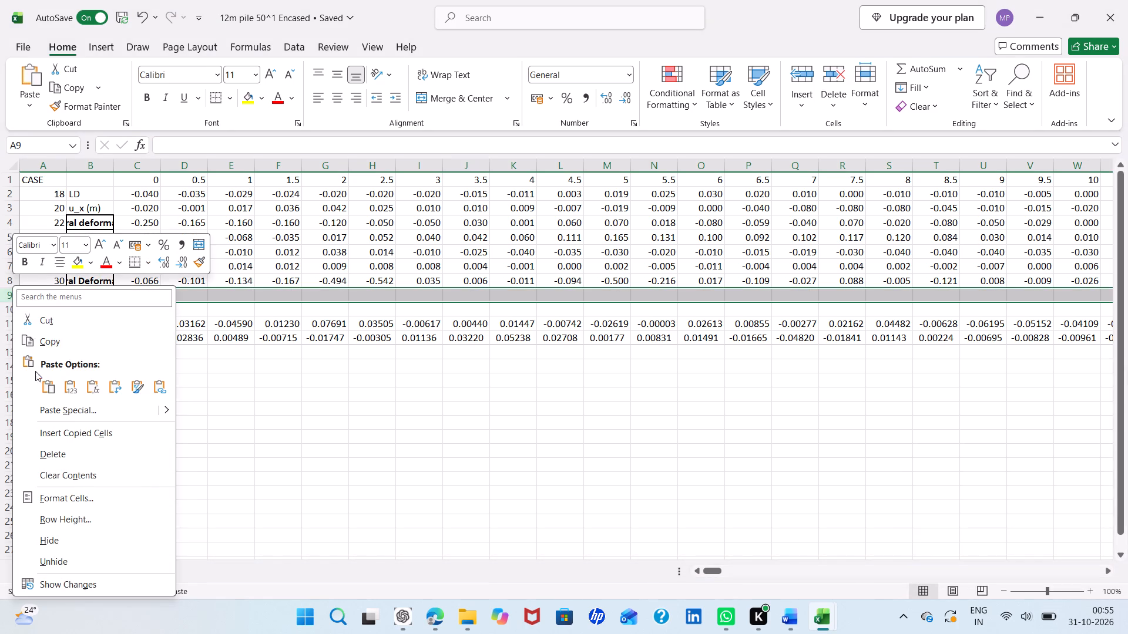
click(46, 392)
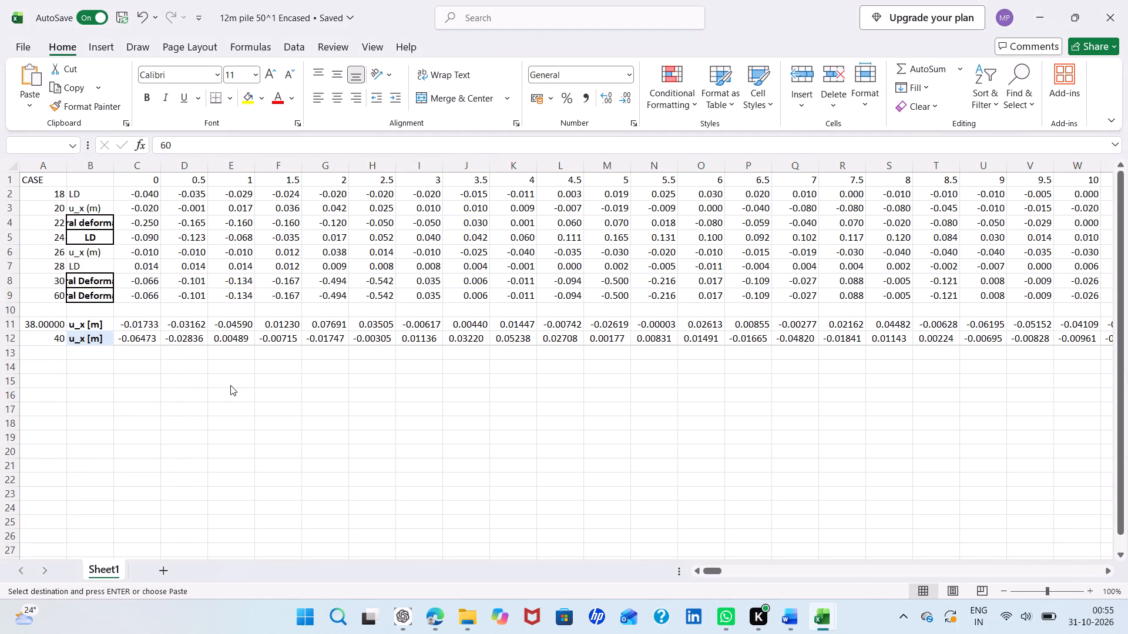
Change the case number of the pasted row 9 to 32.
click(58, 295)
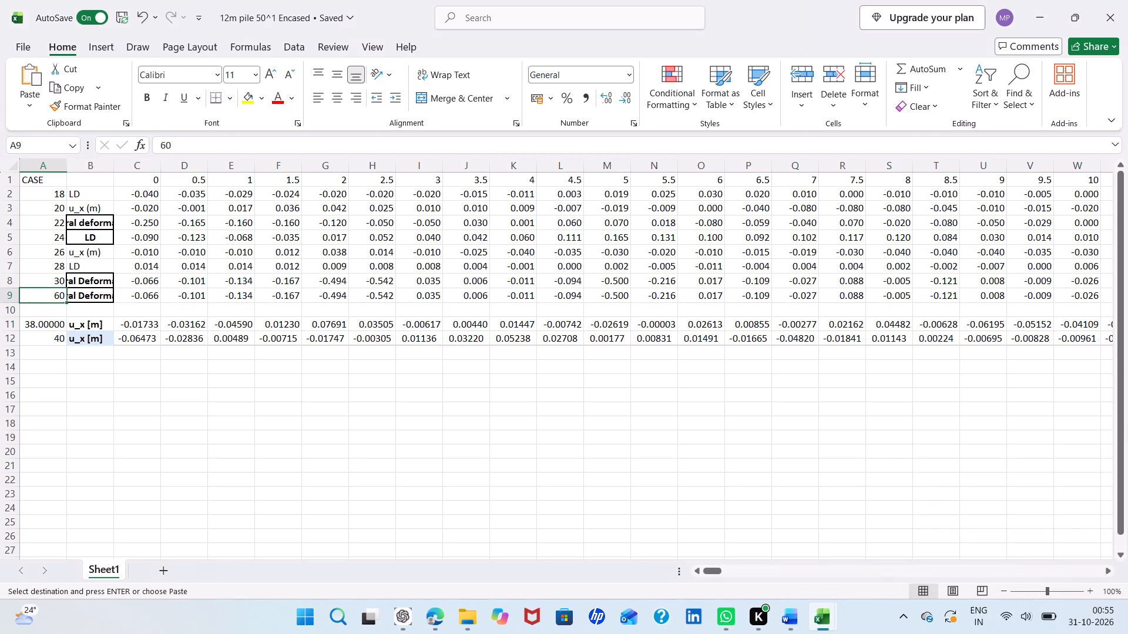
key(BackSpace)
text(32)
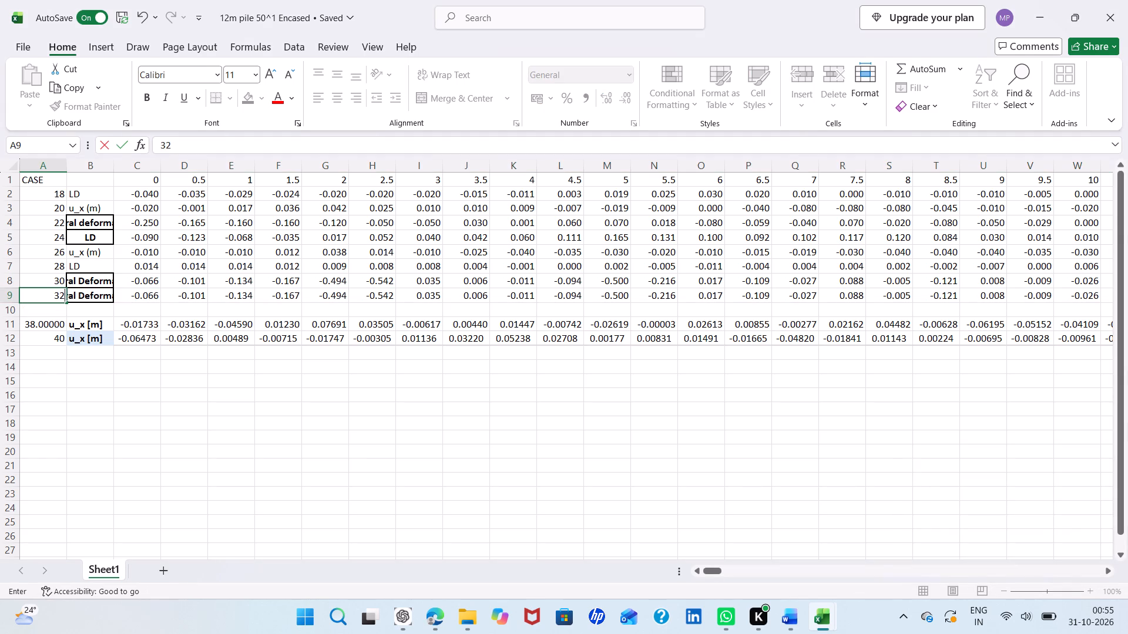
click(64, 313)
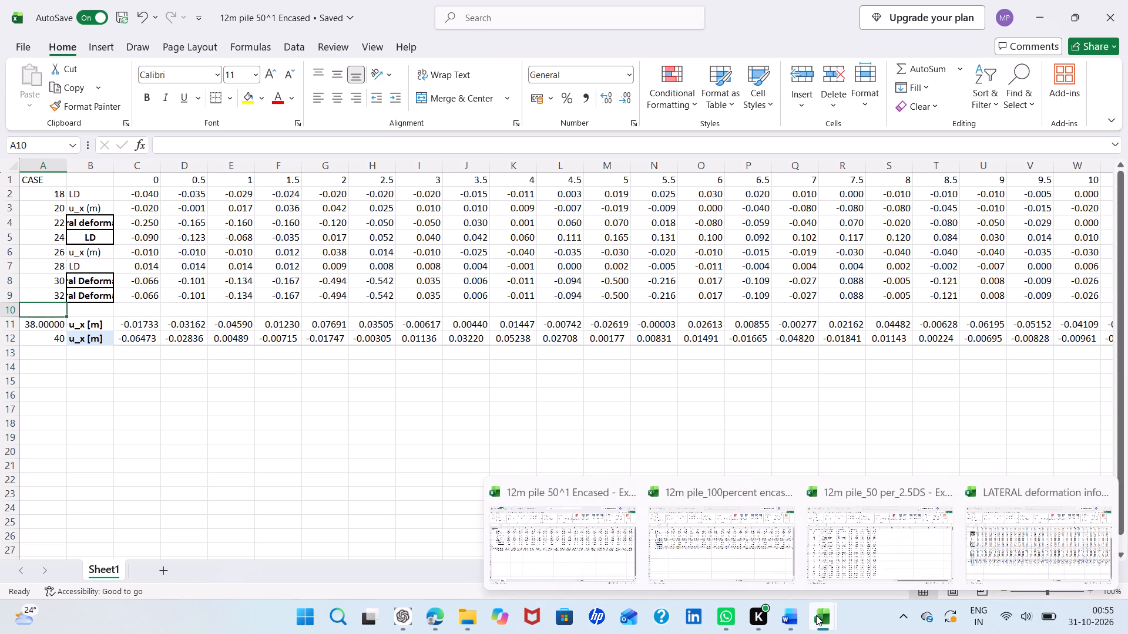
Copy the case 62 row from the LATERAL deformation info workbook into blank row 10 of 12m pile 50^1 Encased.
click(1003, 573)
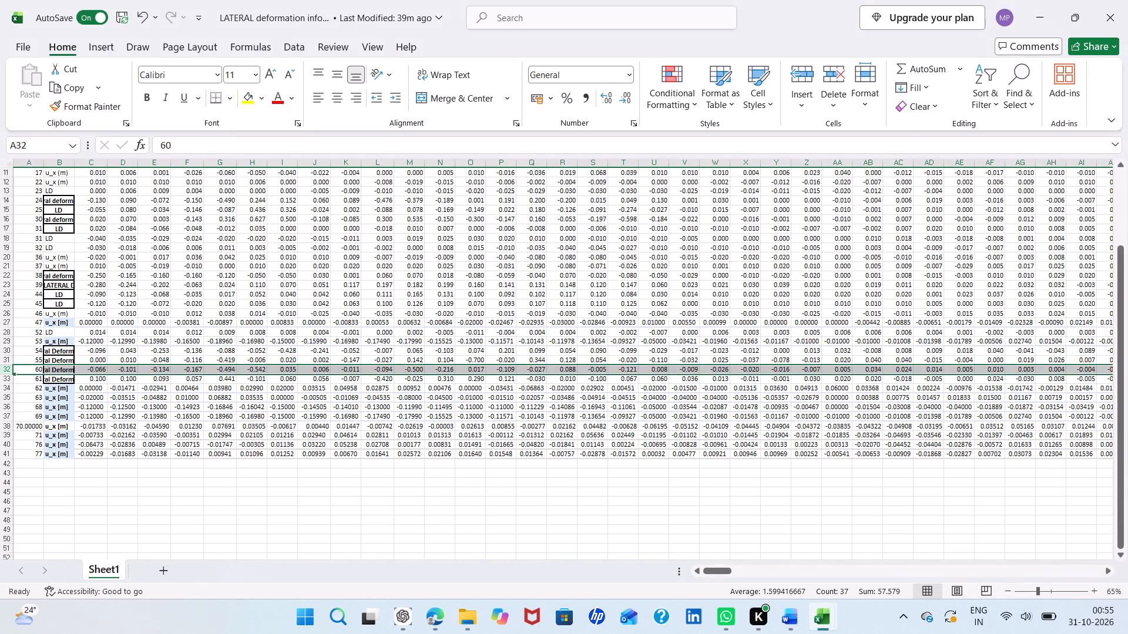
click(4, 387)
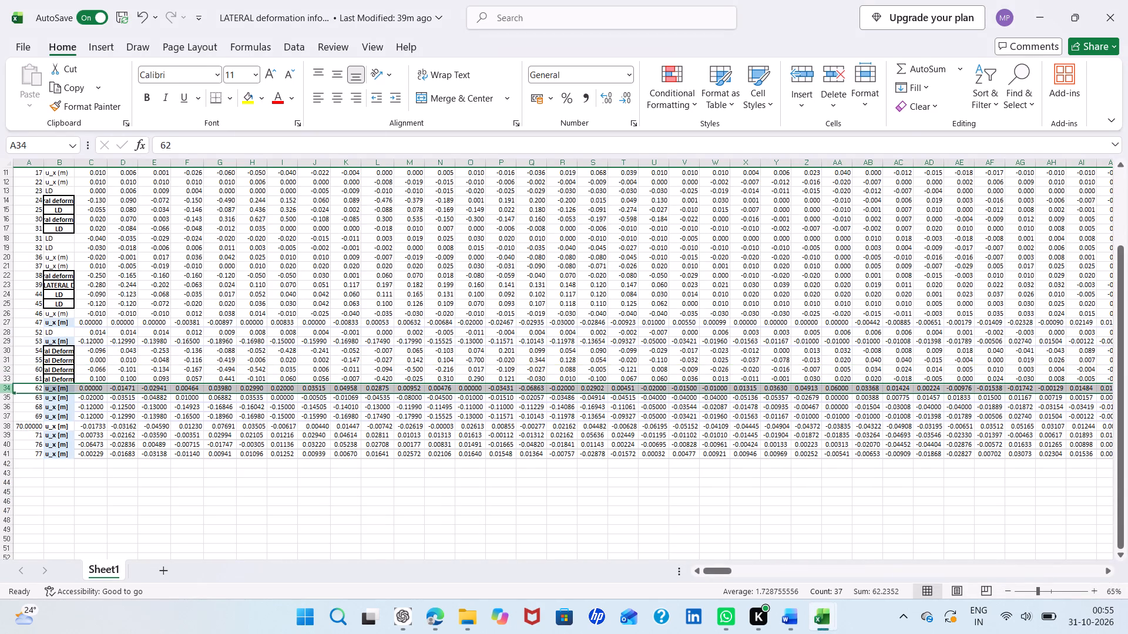
right_click(4, 387)
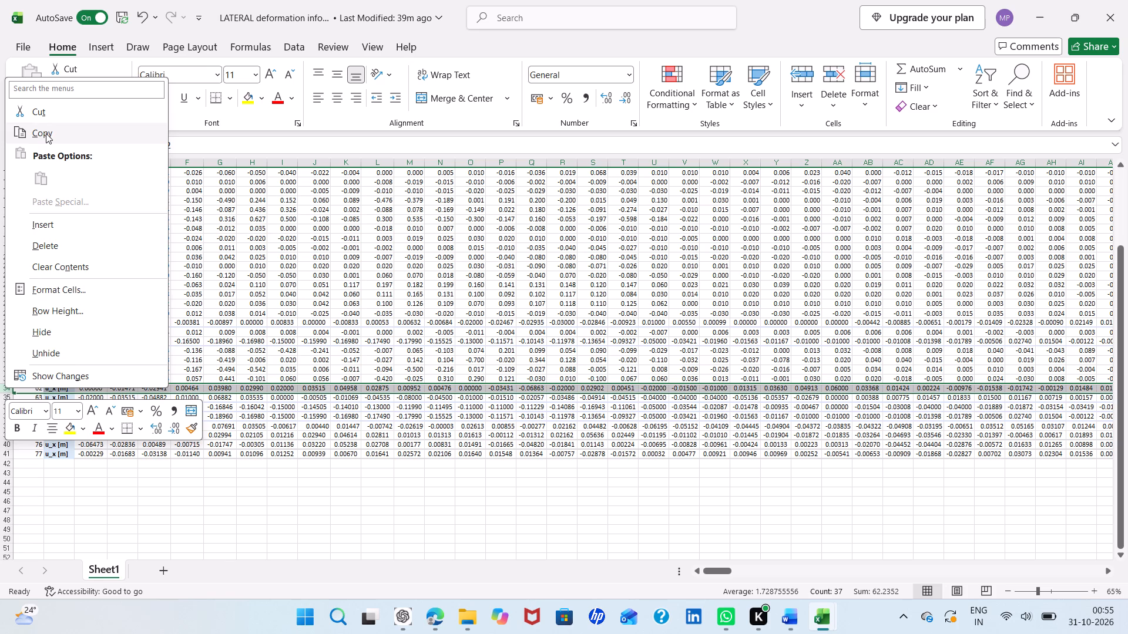
click(46, 133)
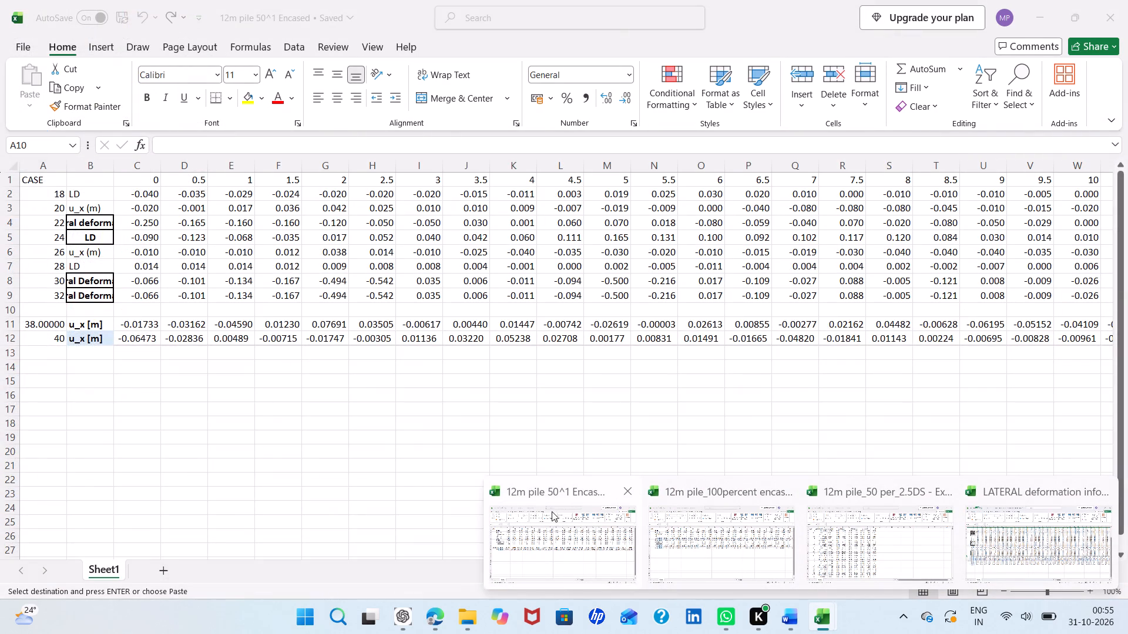
click(552, 511)
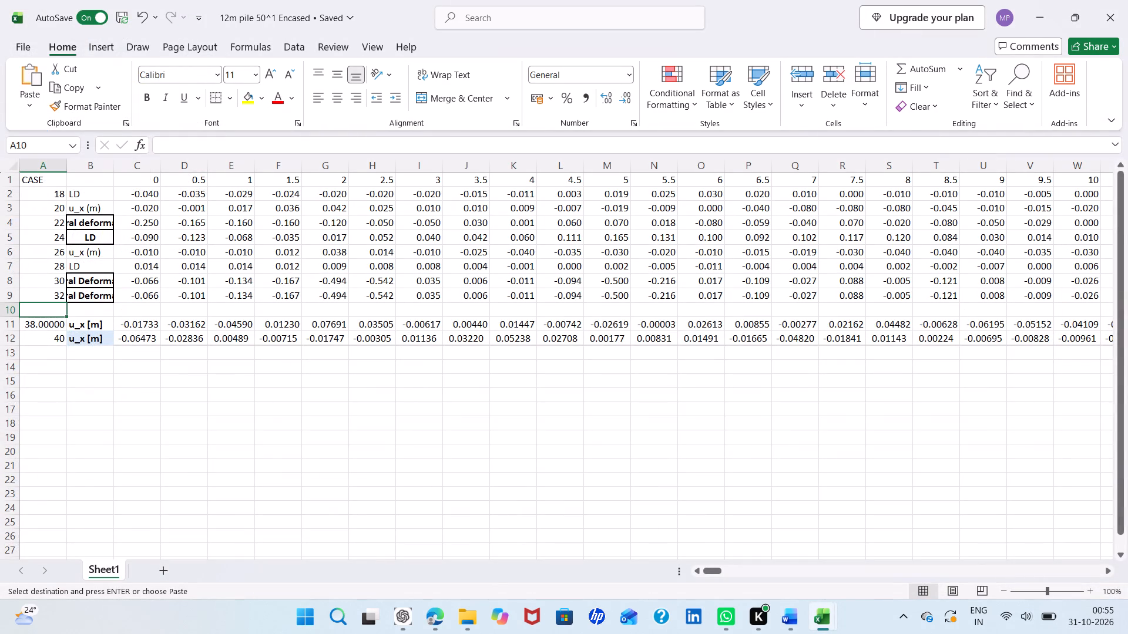
click(15, 307)
right_click(15, 307)
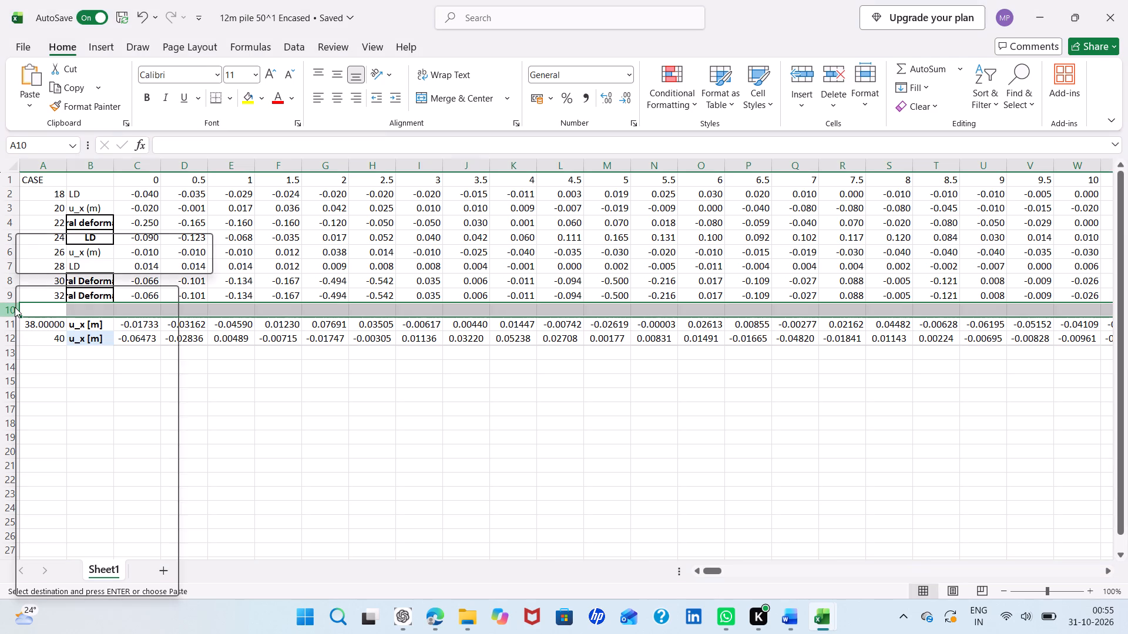
click(42, 393)
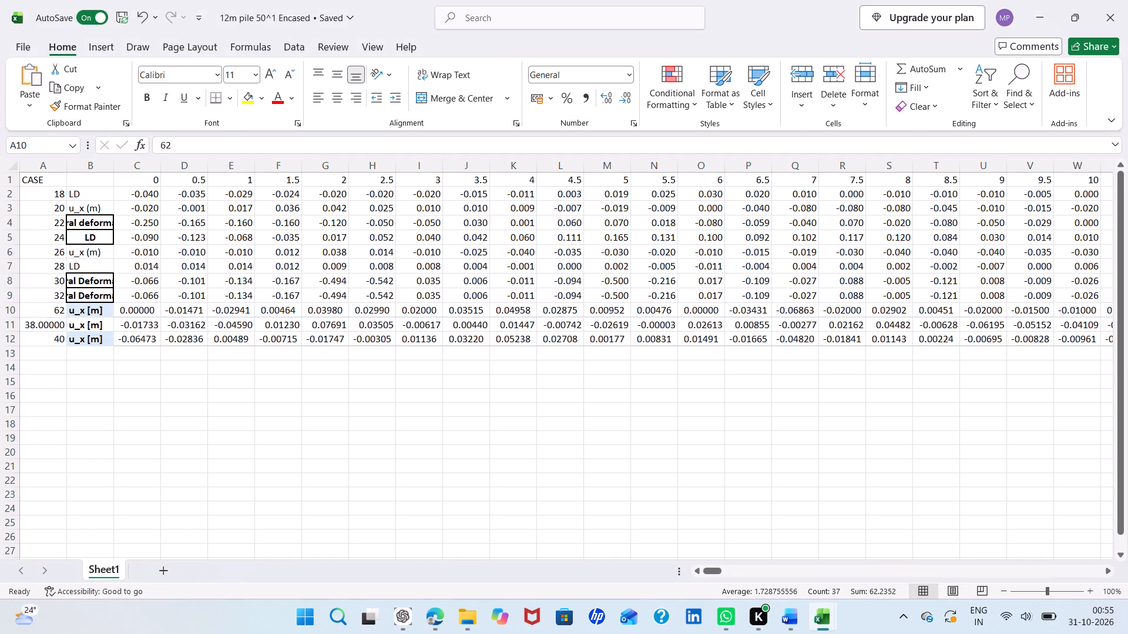
Change the case number of the pasted row 10 to 34.
click(58, 314)
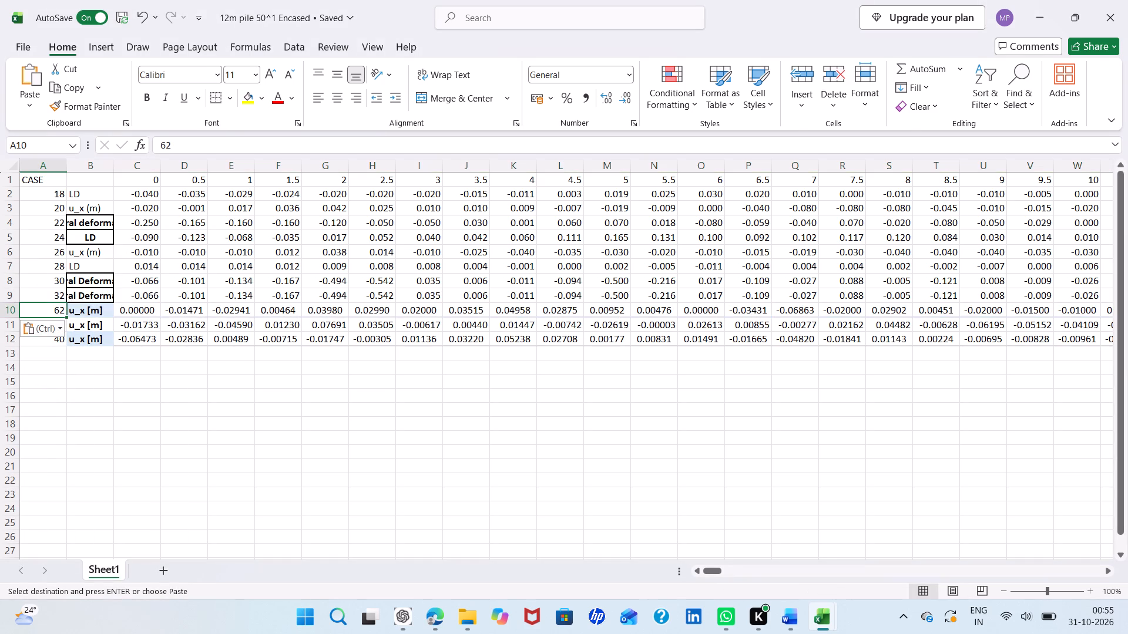
key(BackSpace)
text(34)
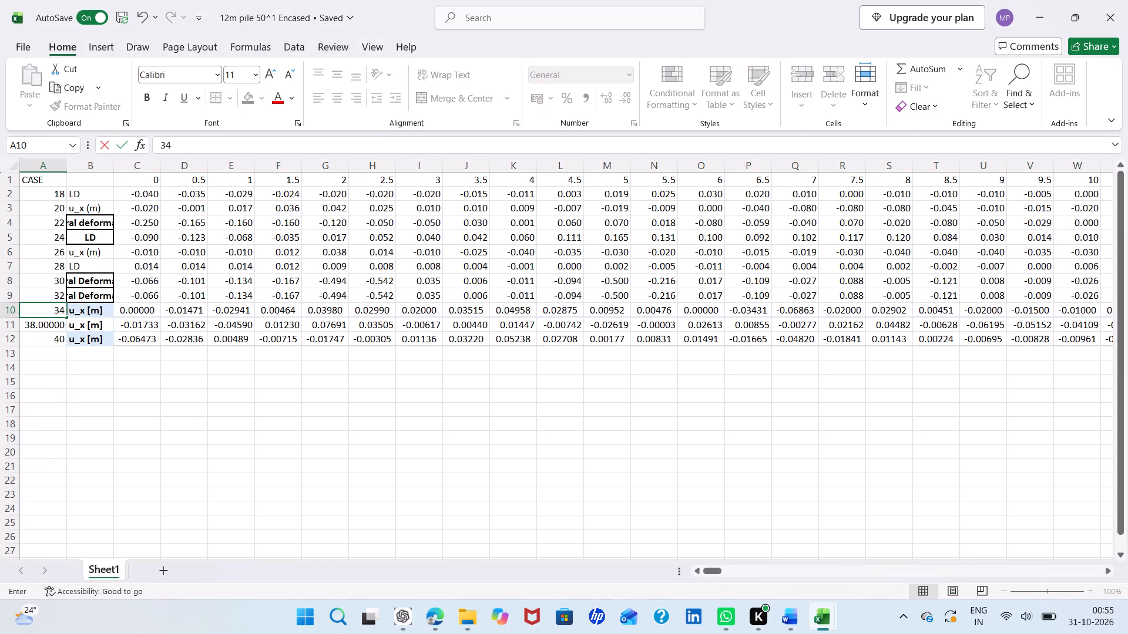
click(10, 311)
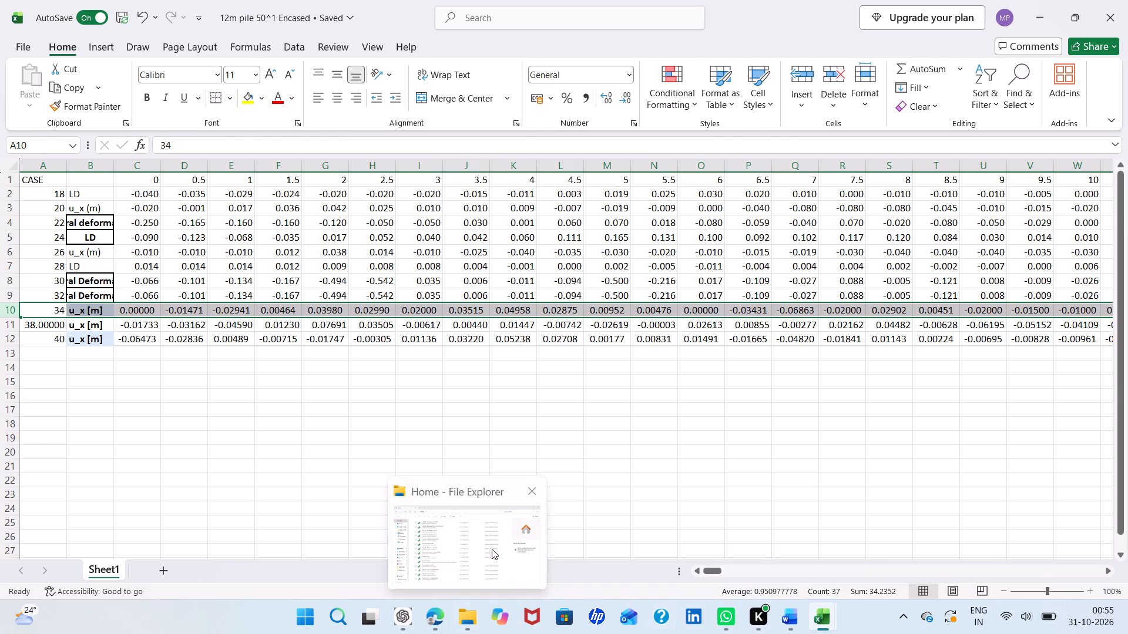
Switch to File Explorer, find LD info 10m_50%Encased (1) among the recent files, and open it.
click(492, 547)
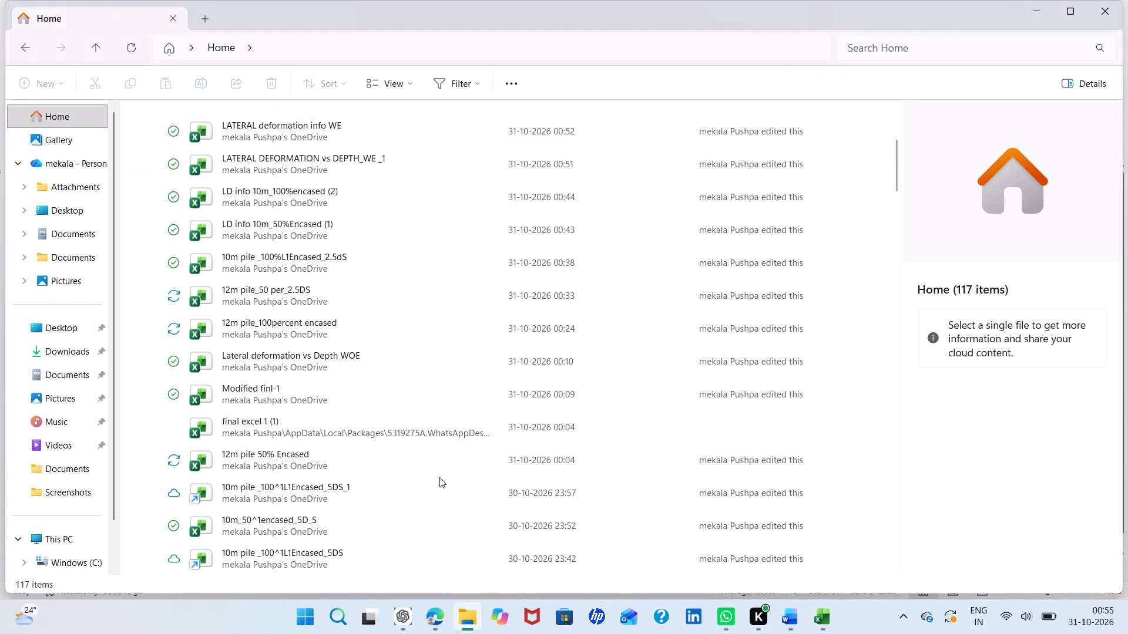
scroll(439, 477, down, 1)
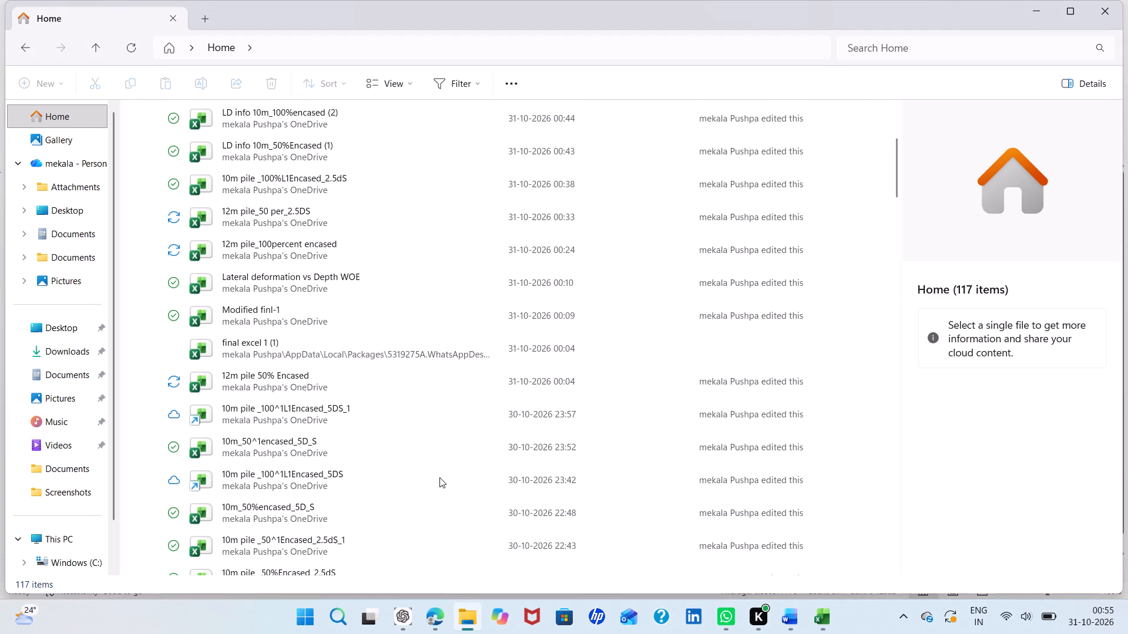
scroll(439, 477, down, 2)
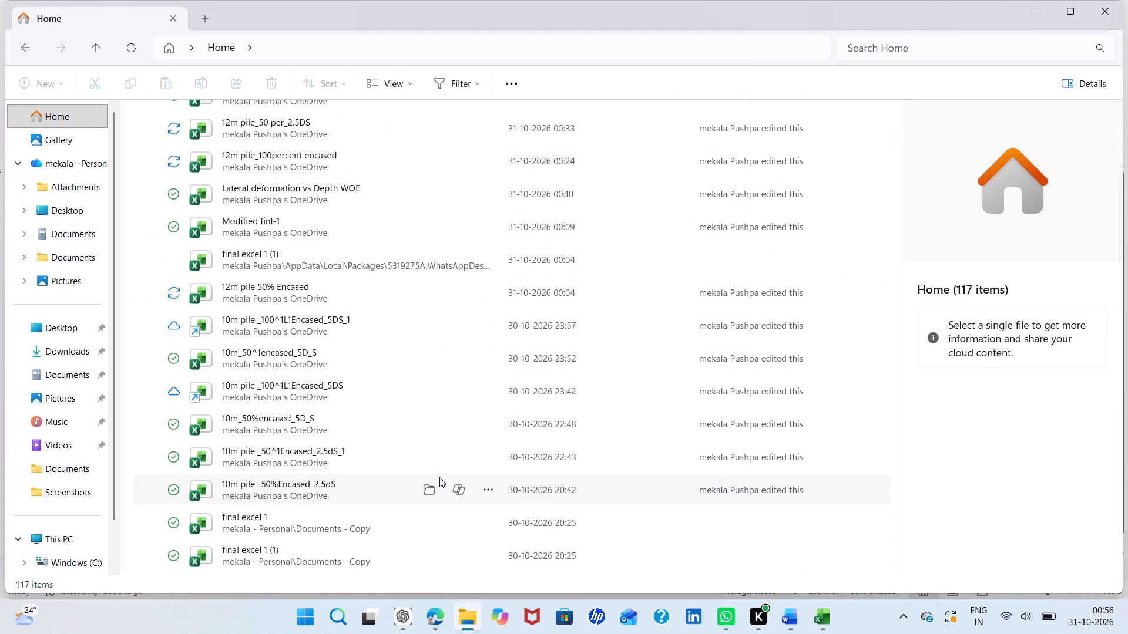
scroll(342, 286, up, 1)
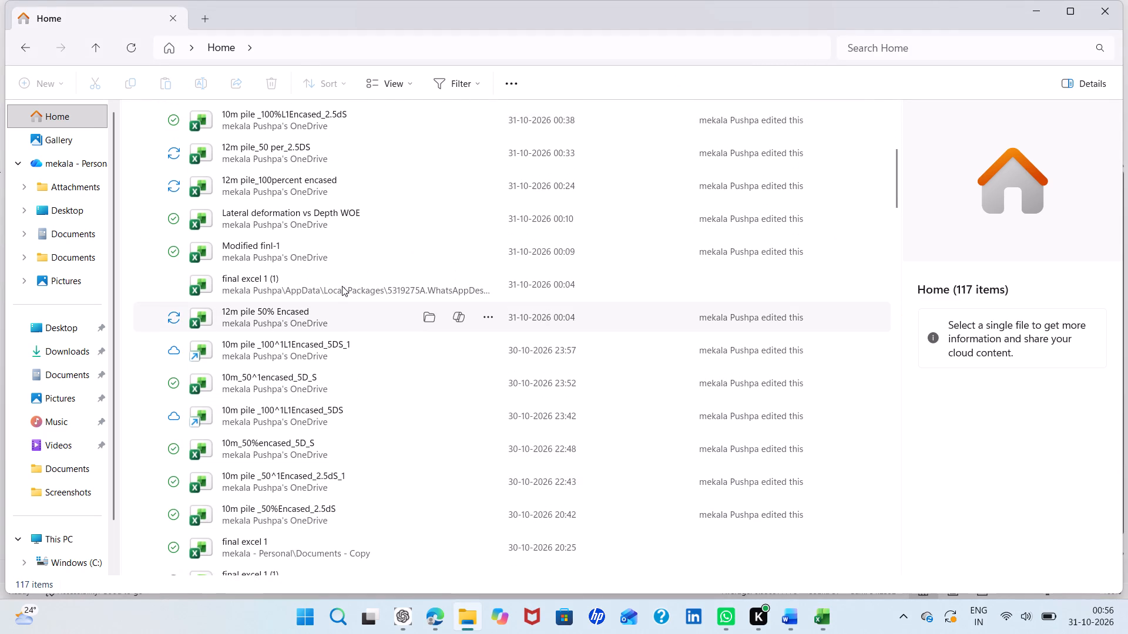
scroll(342, 286, up, 1)
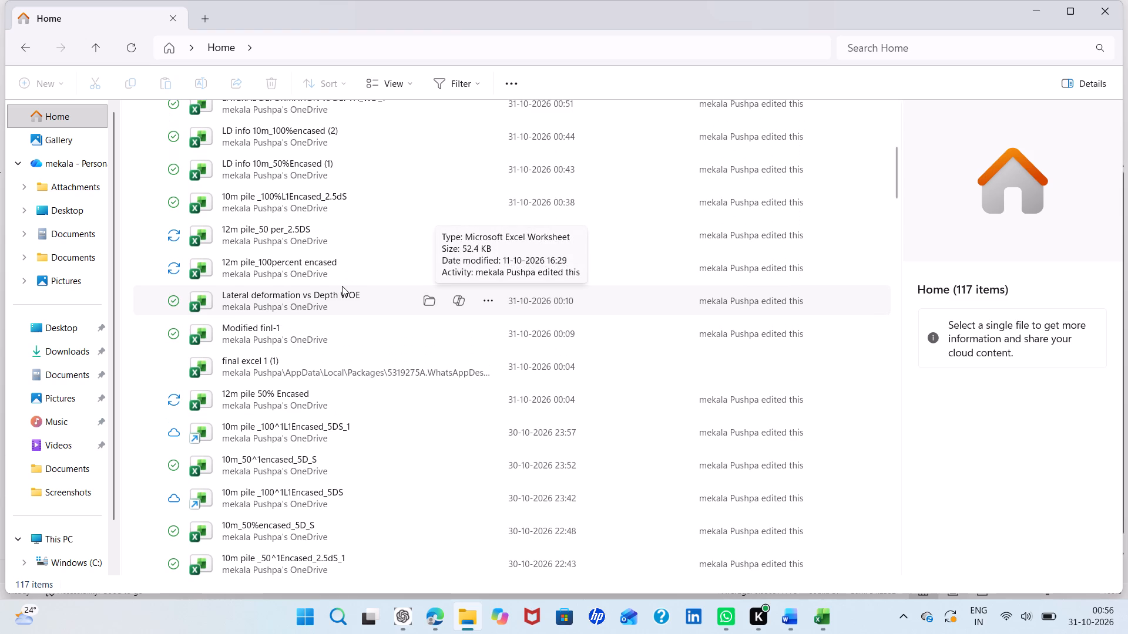
scroll(342, 286, up, 1)
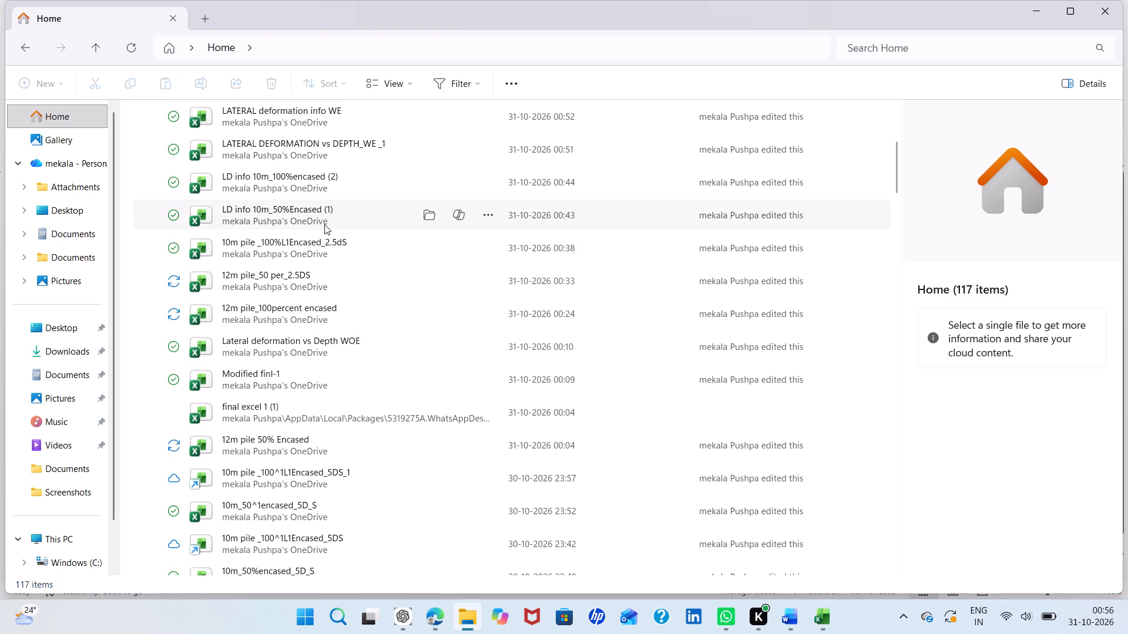
double_click(322, 212)
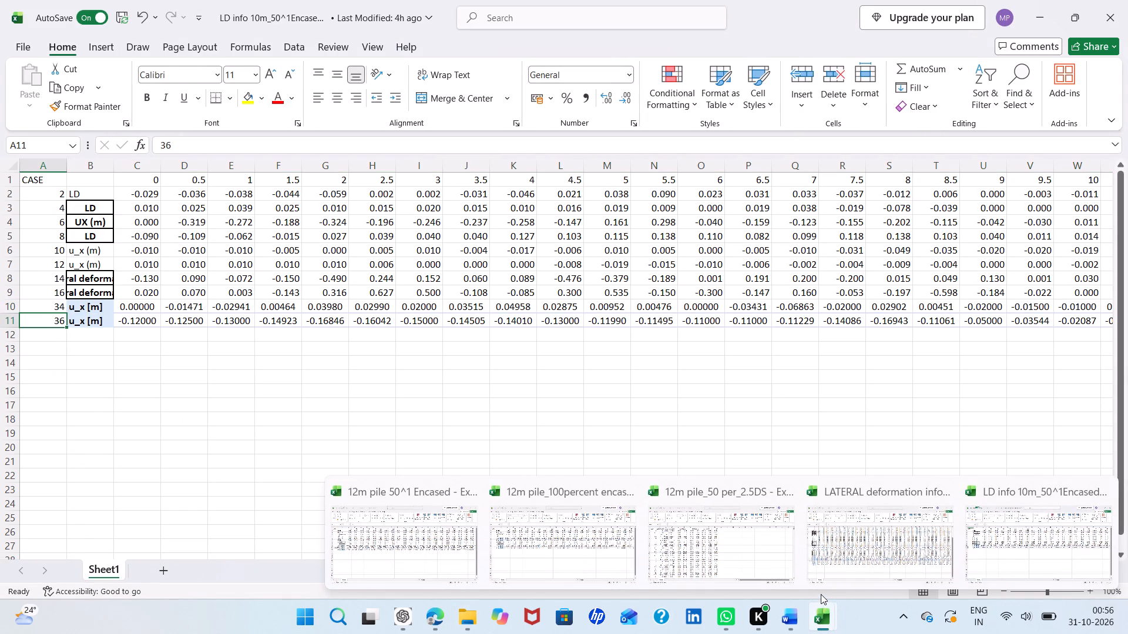
Delete the case 34 row (row 10) from the 12m pile 50^1 Encased workbook.
click(393, 522)
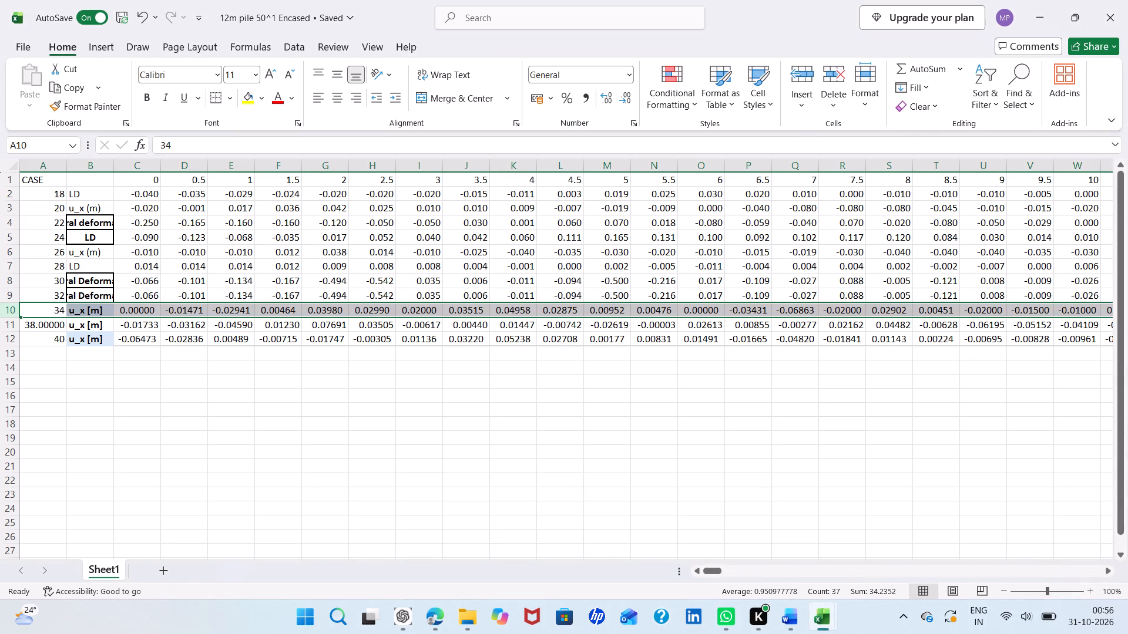
click(4, 313)
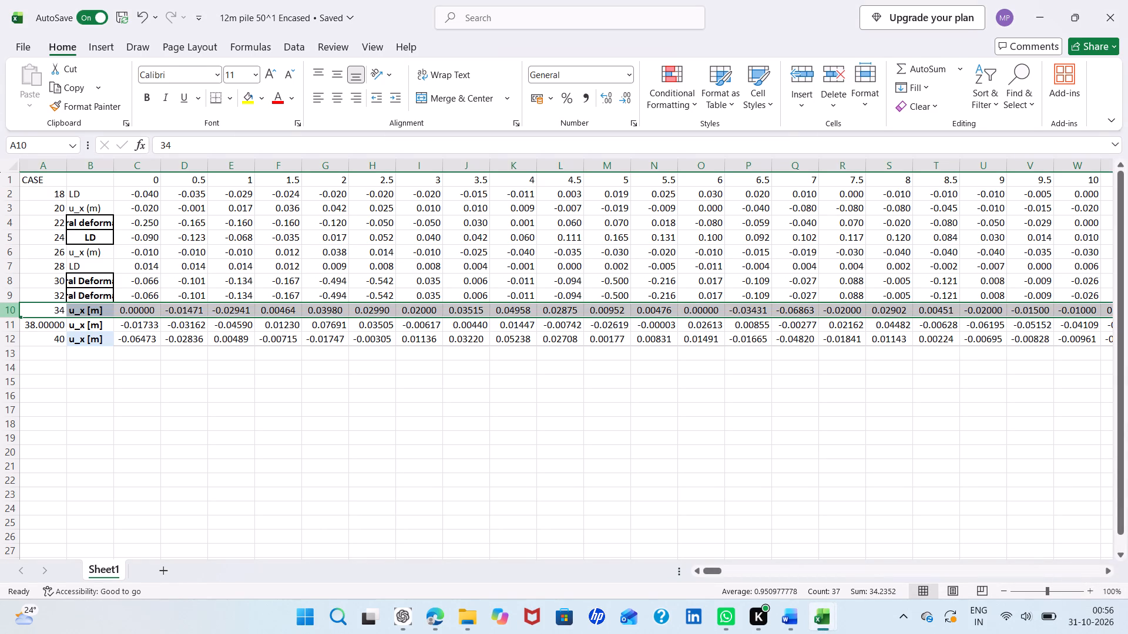
right_click(4, 313)
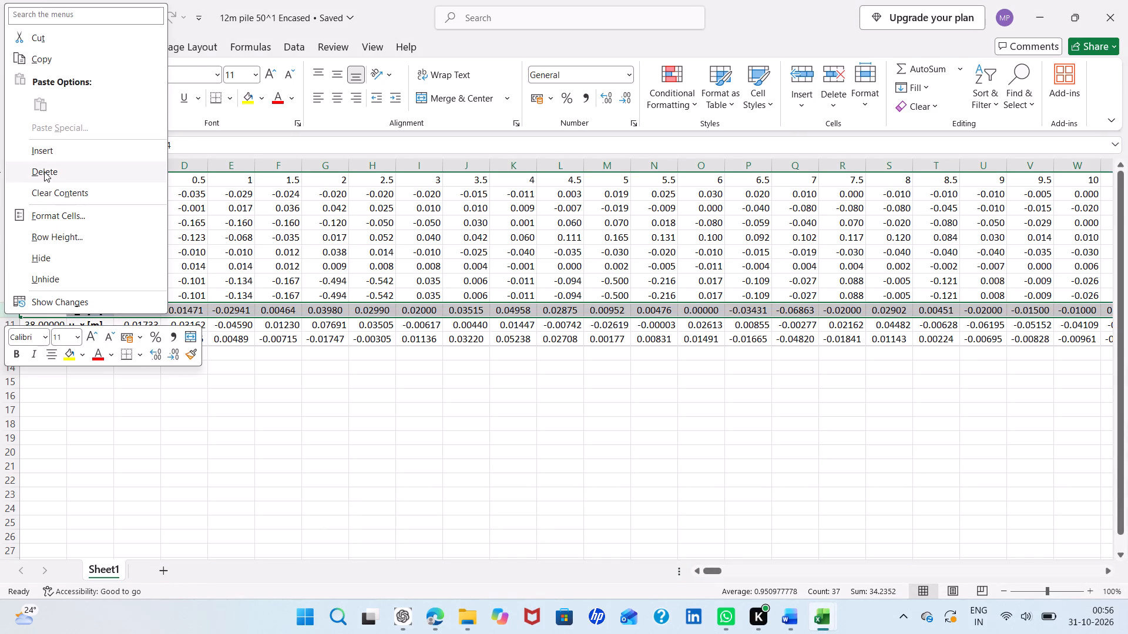
click(44, 171)
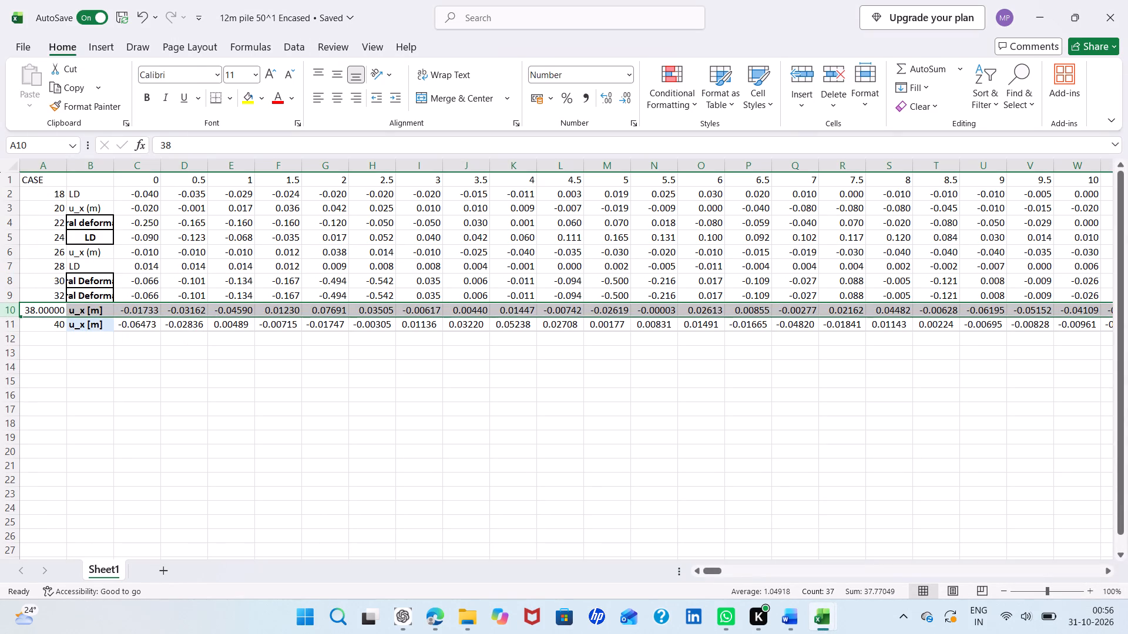
drag(0, 446, 14, 312)
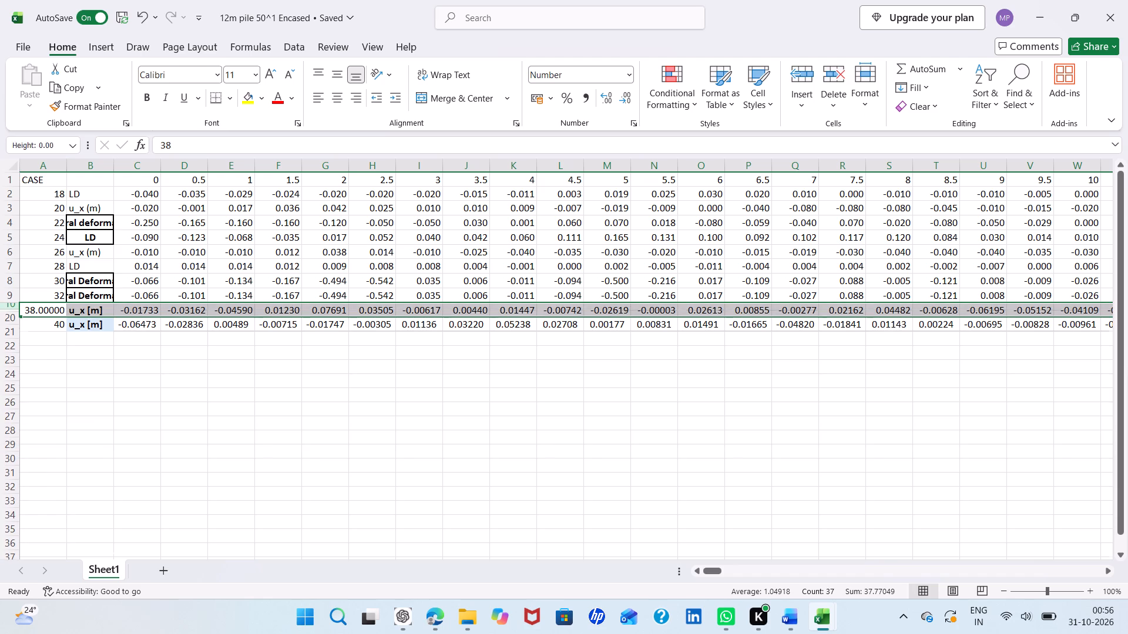
key(ctrl+z)
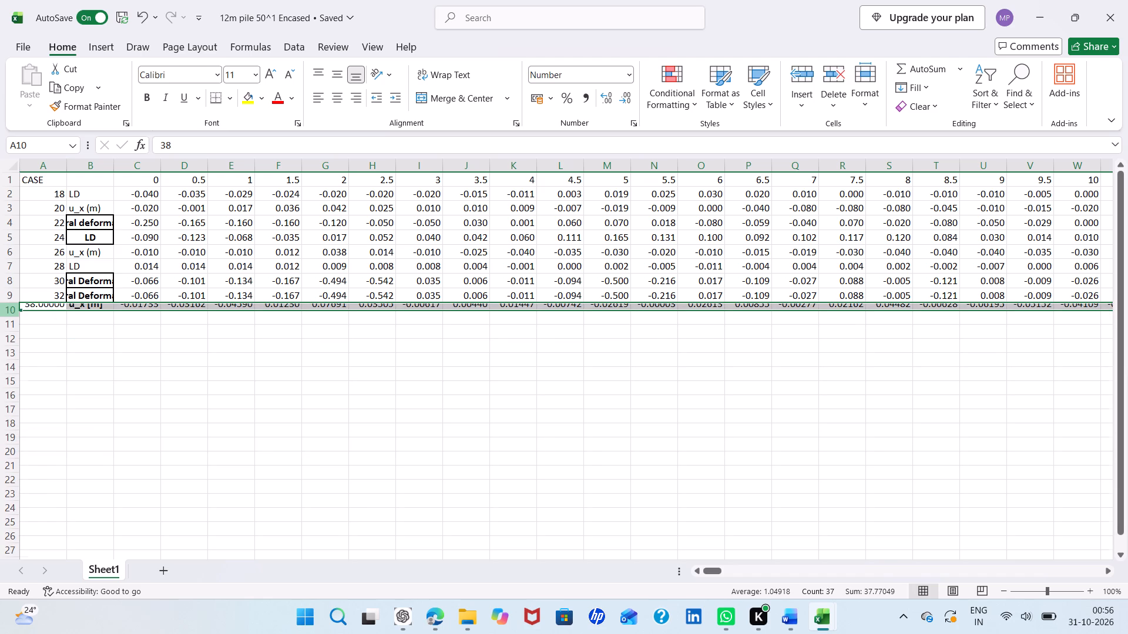
click(37, 355)
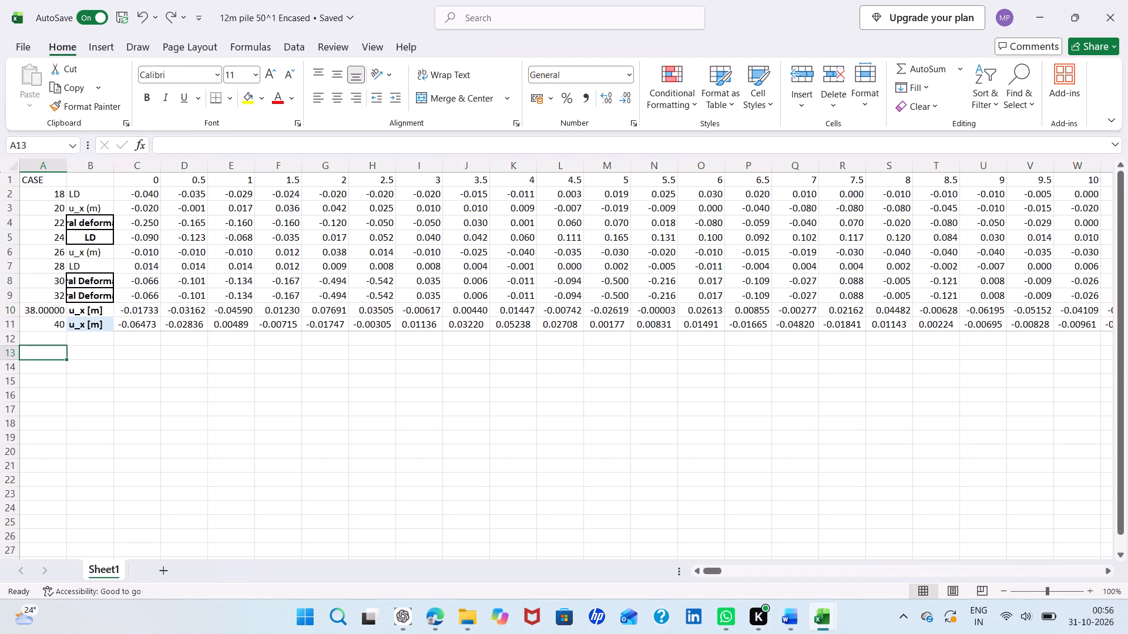
Copy the case 18 row in 12m pile 50^1 Encased.
click(12, 193)
click(11, 218)
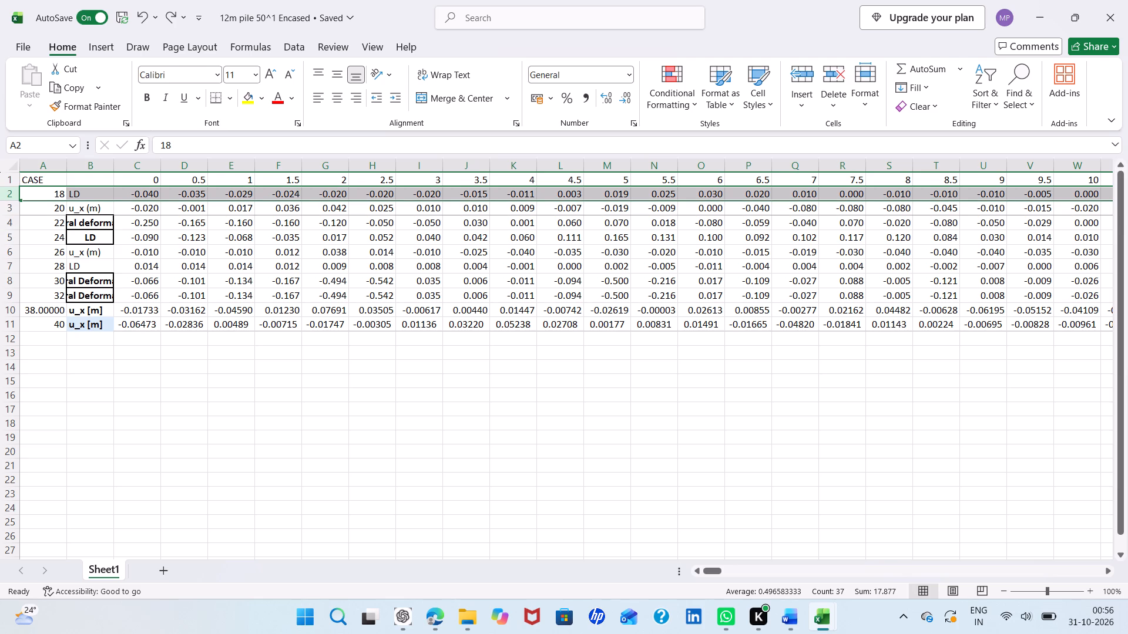
click(11, 220)
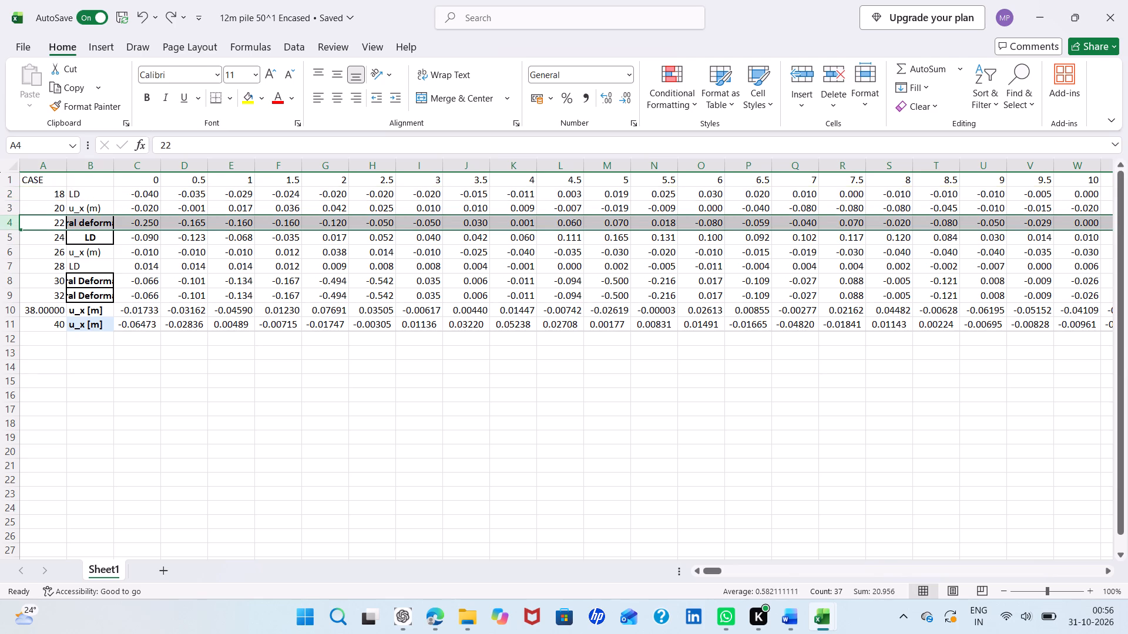
click(11, 252)
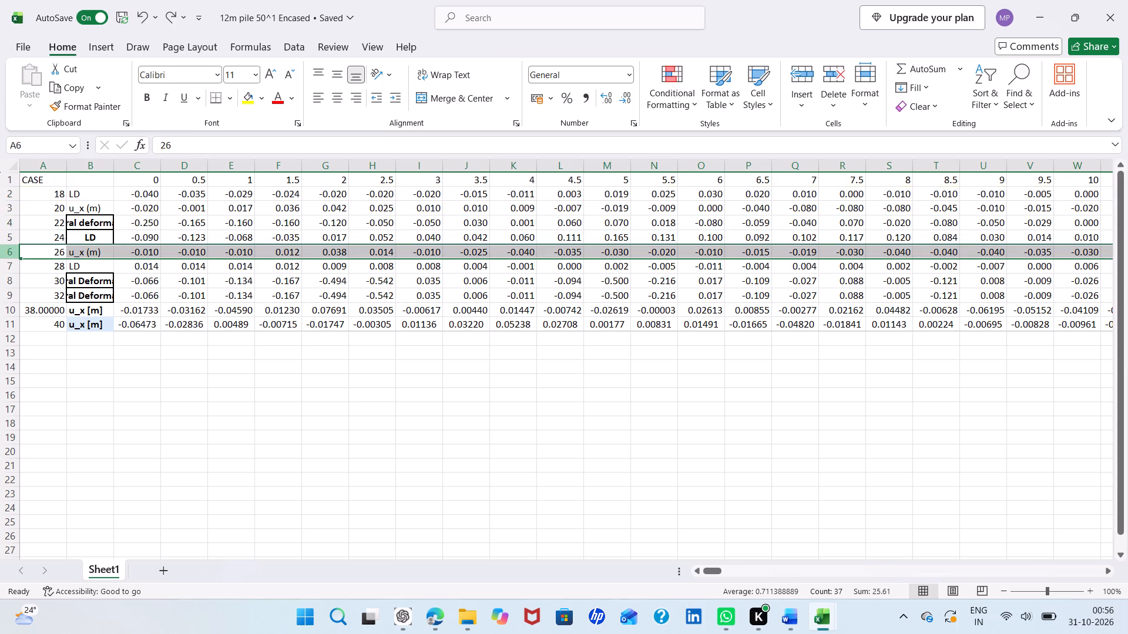
click(11, 279)
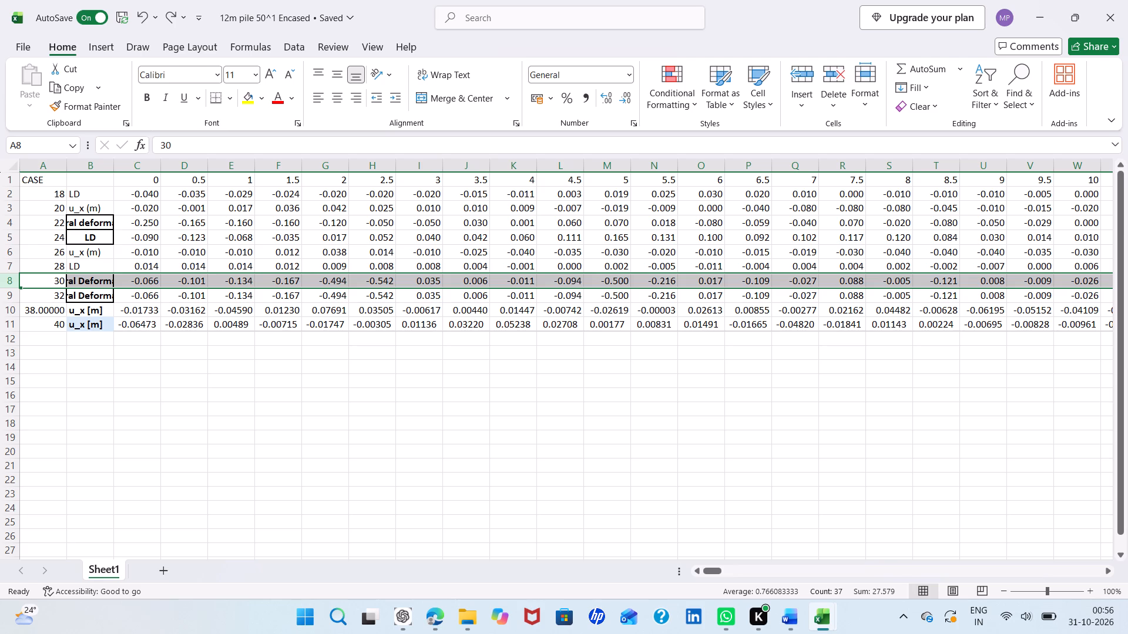
click(10, 196)
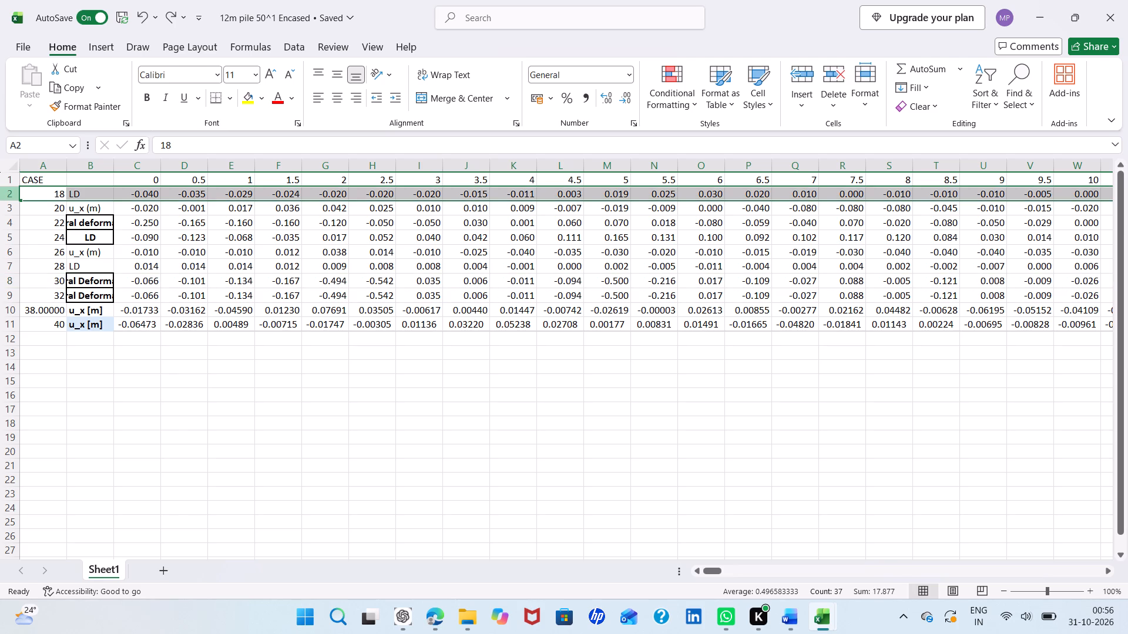
right_click(10, 196)
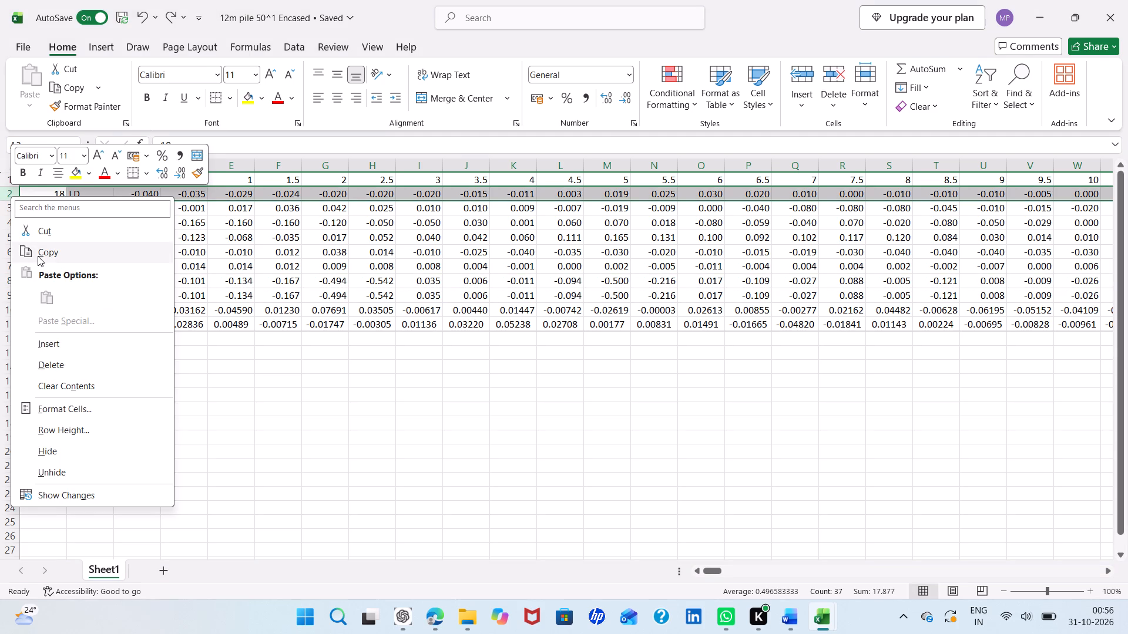
click(38, 256)
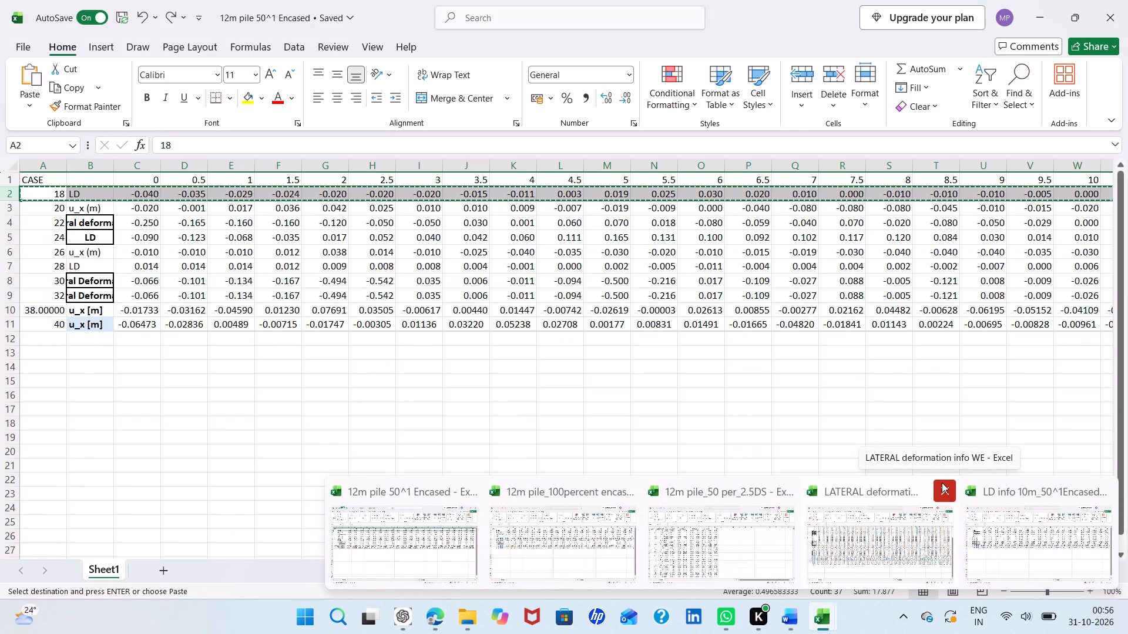
Close the LATERAL deformation info WE and LD info 10m_50^1Encased workbooks.
click(942, 483)
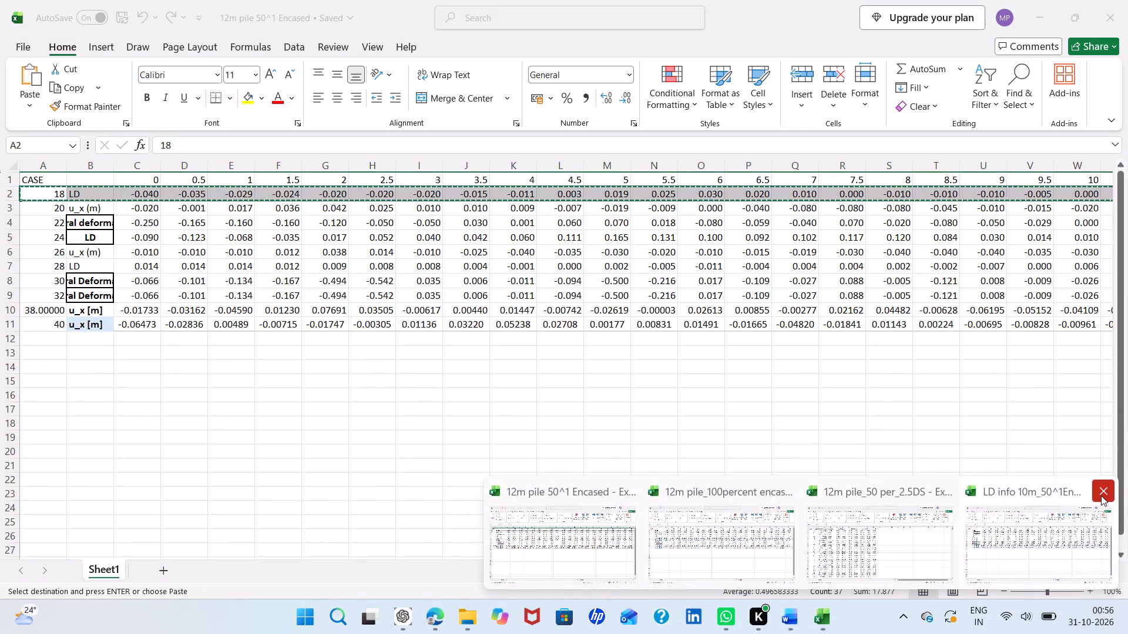
click(1101, 495)
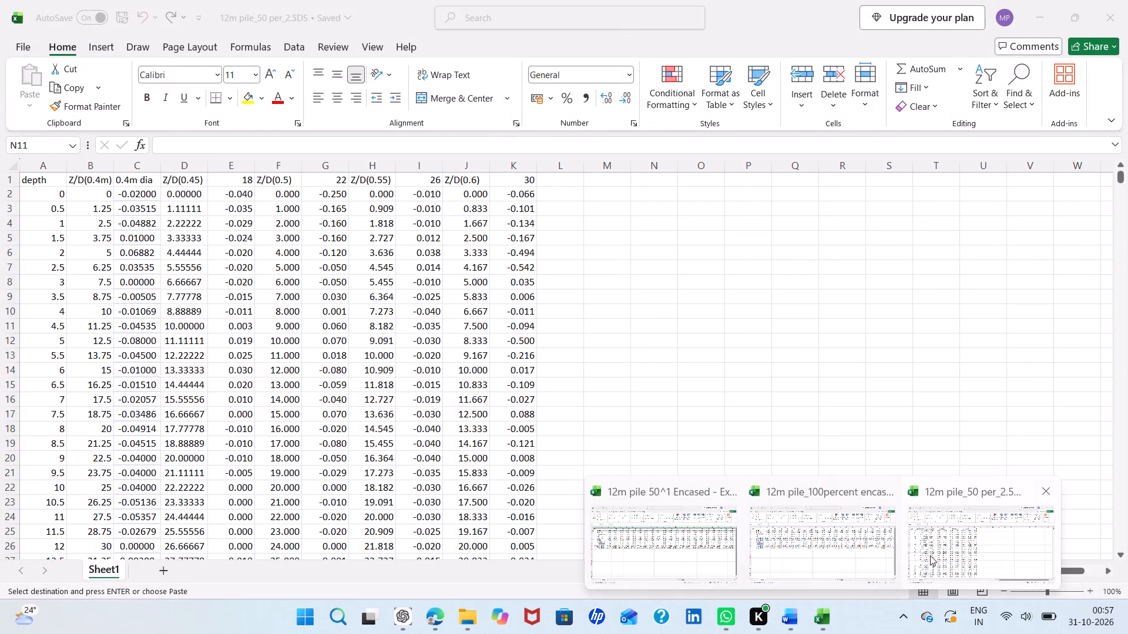
Paste the copied case 18 row transposed over column E of 12m pile_50 per_2.5DS.
click(945, 546)
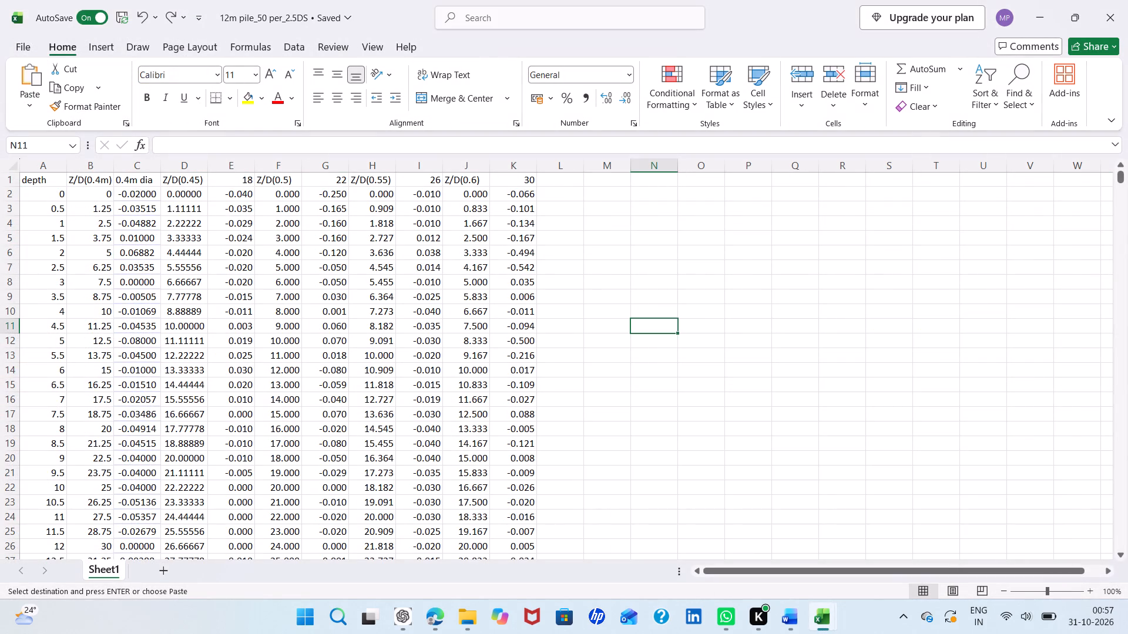
click(230, 170)
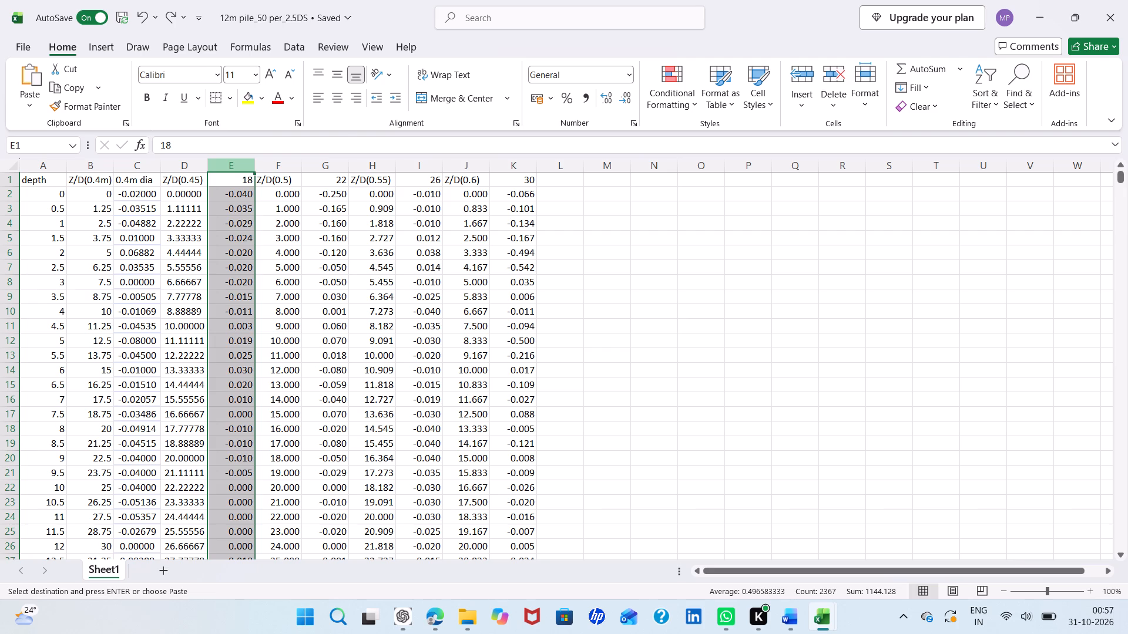
right_click(230, 170)
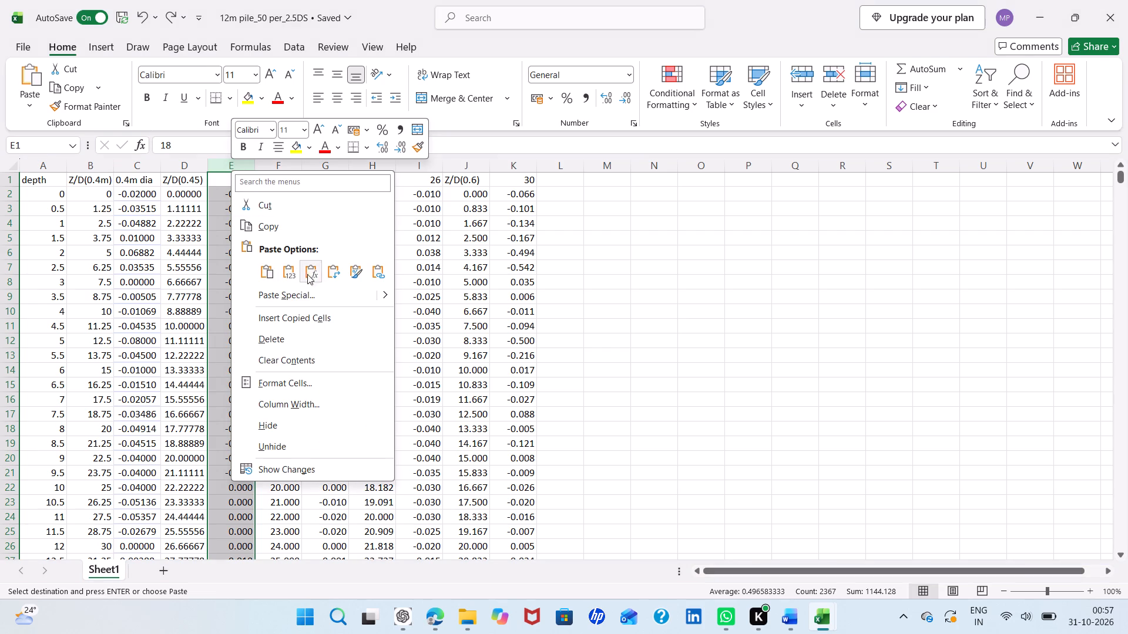
click(331, 272)
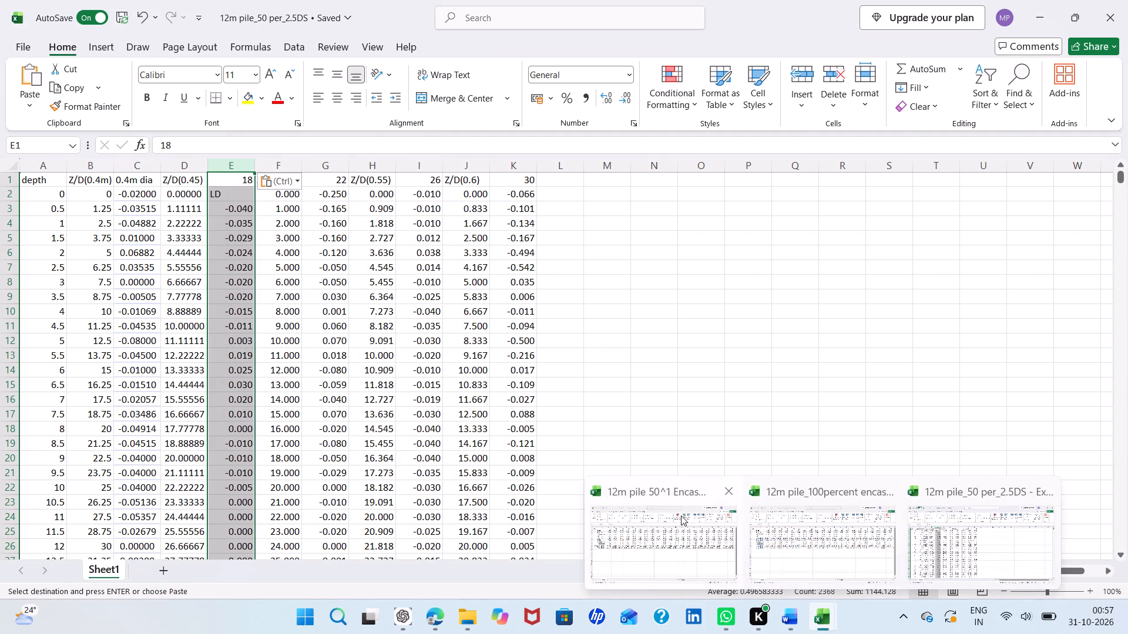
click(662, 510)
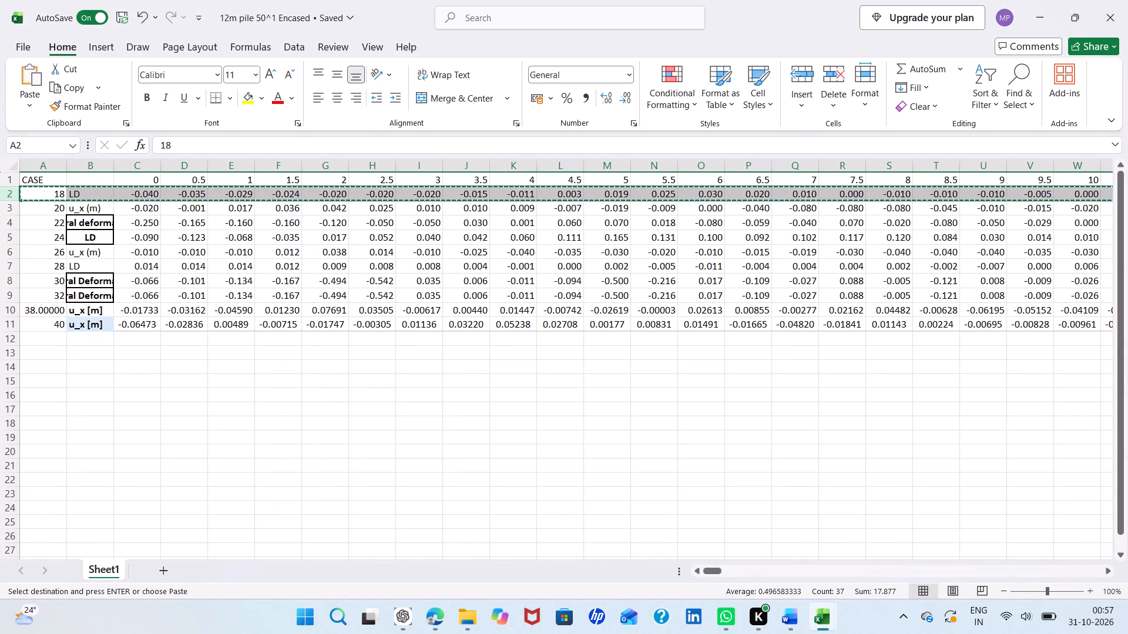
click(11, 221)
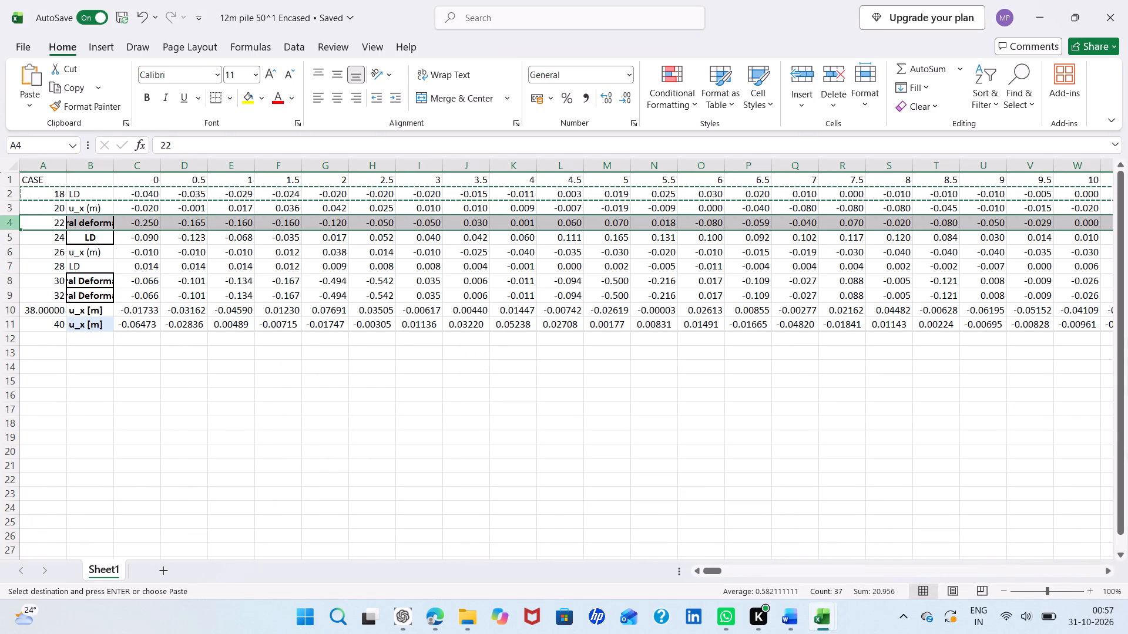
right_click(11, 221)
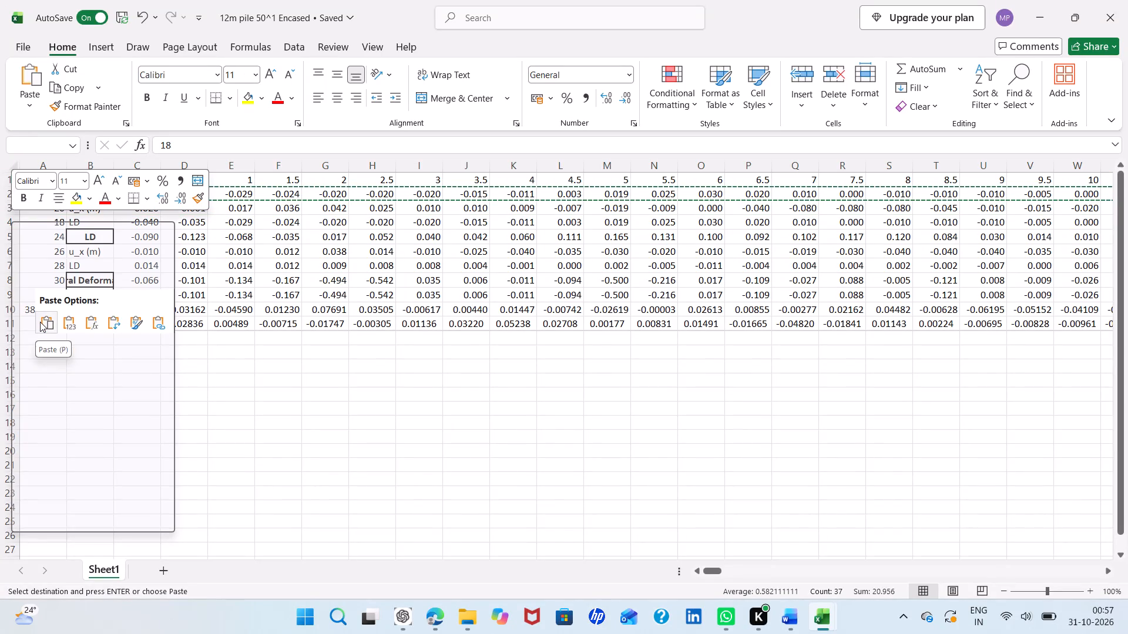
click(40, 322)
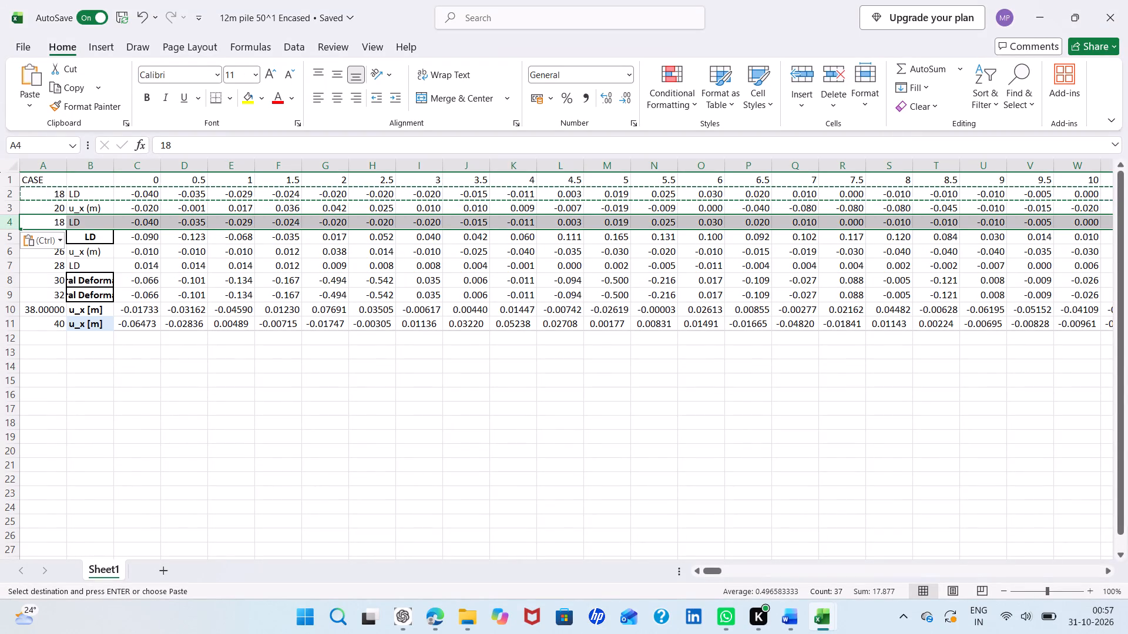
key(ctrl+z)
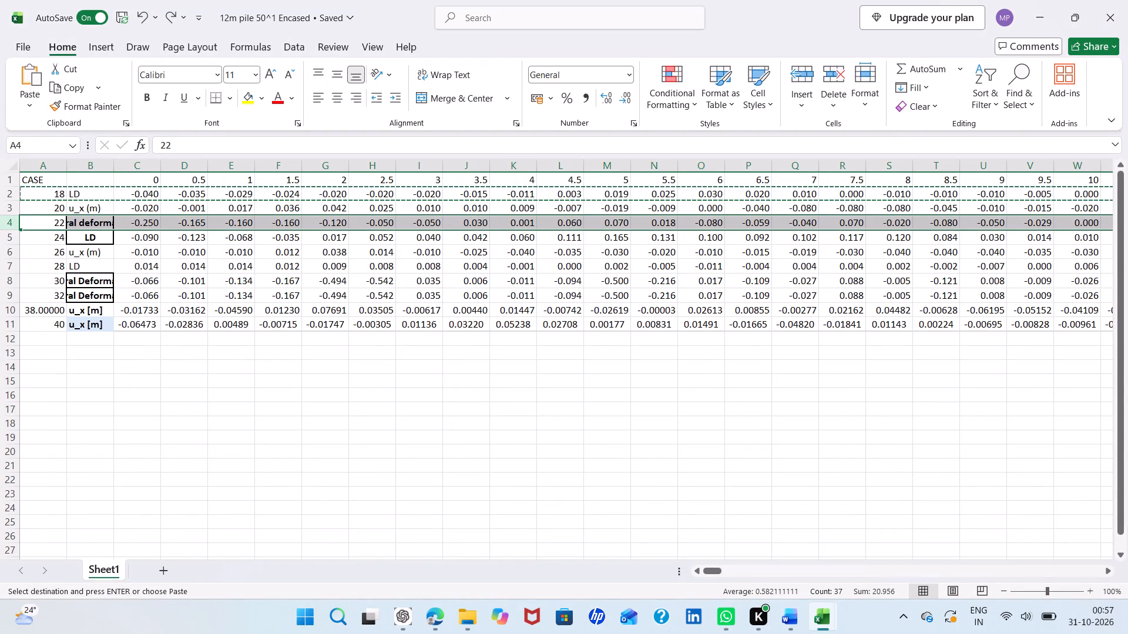
Copy the case 22 row from 12m pile 50^1 Encased and paste it transposed over column G of 12m pile_50 per_2.5DS.
right_click(13, 221)
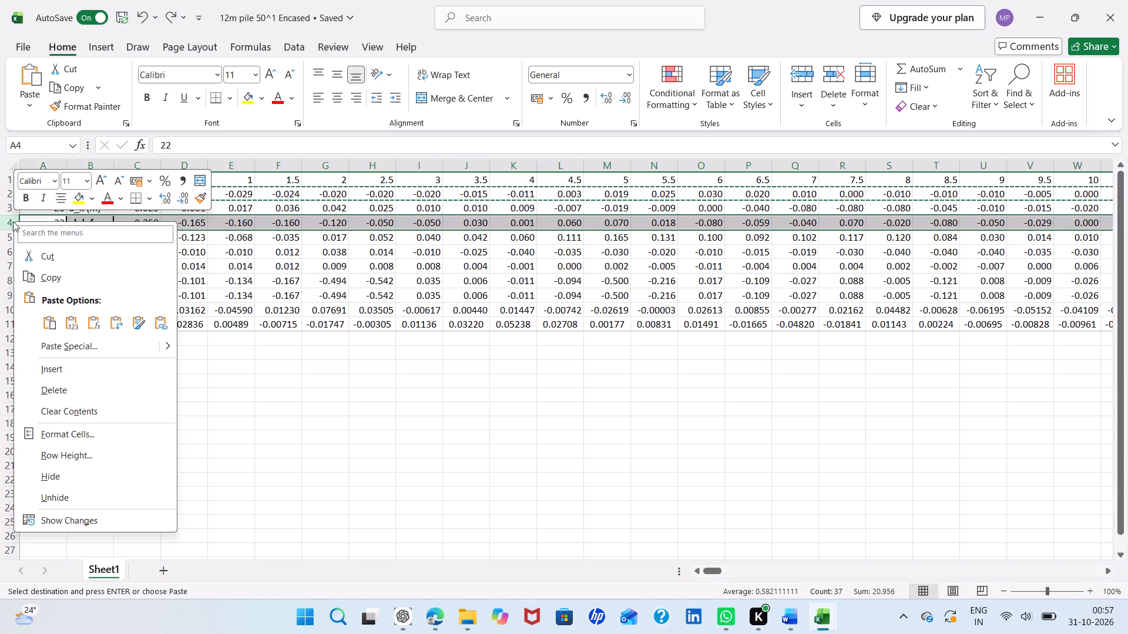
click(40, 286)
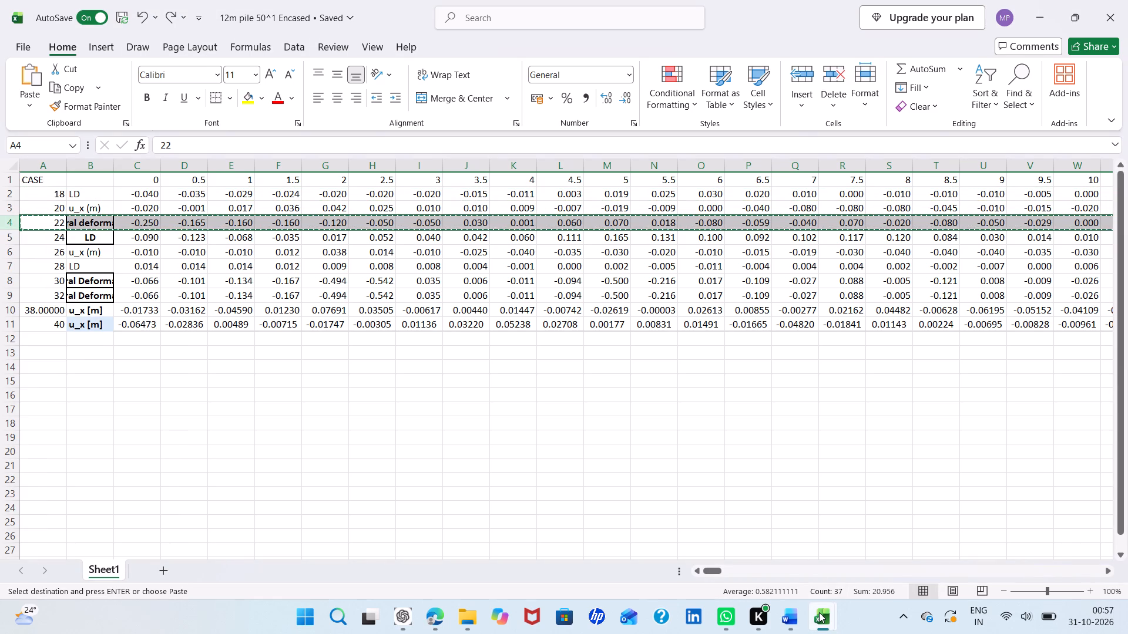
click(978, 522)
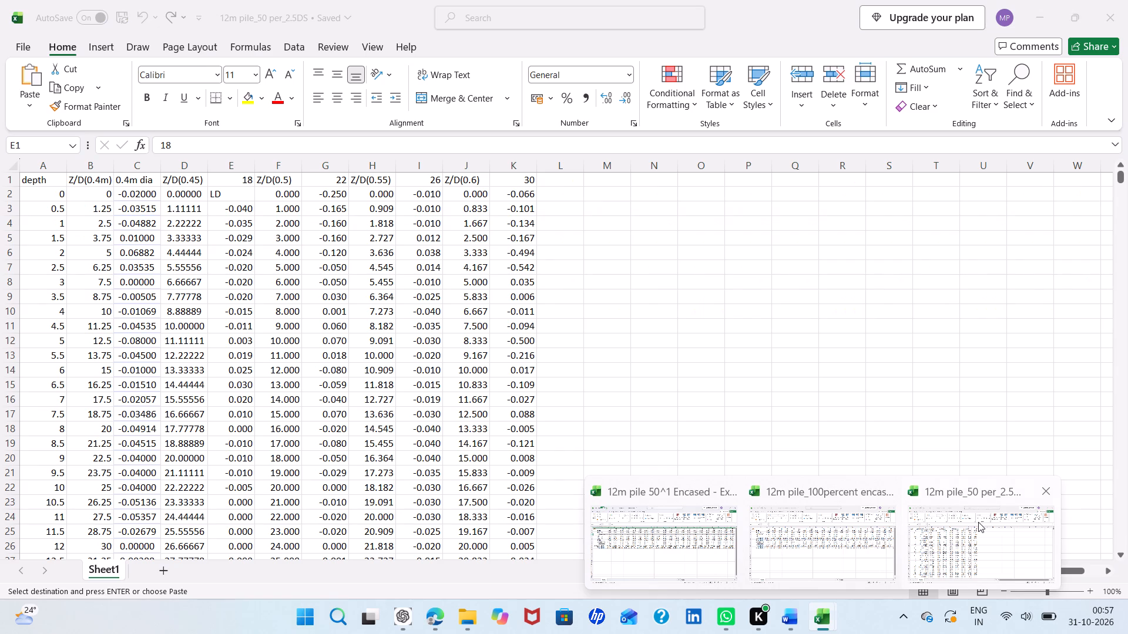
click(340, 167)
right_click(340, 167)
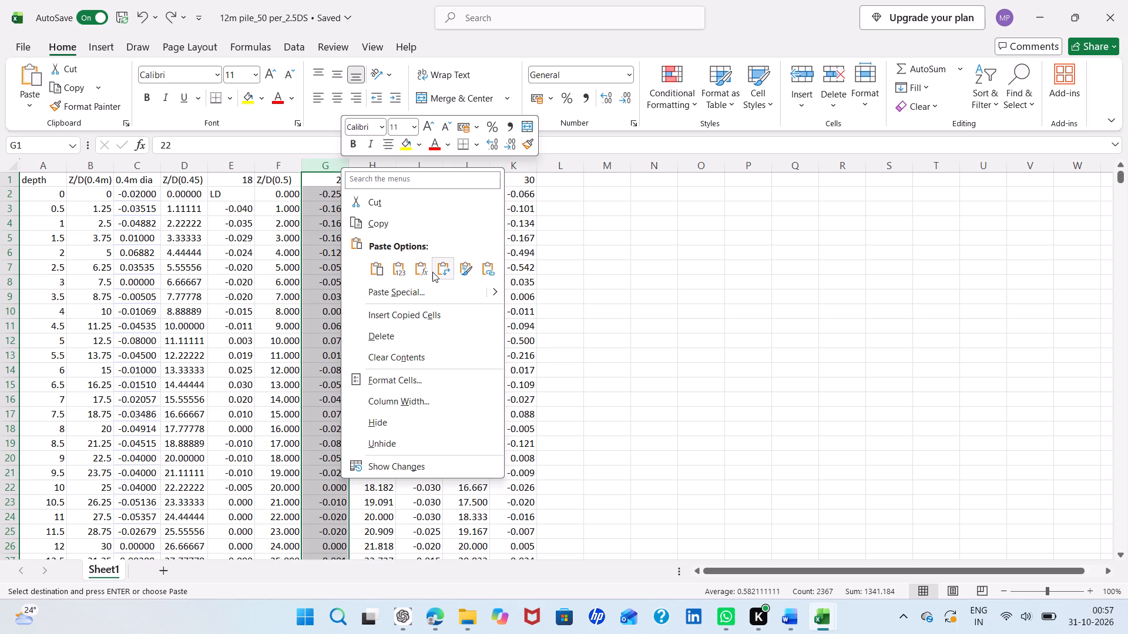
click(433, 272)
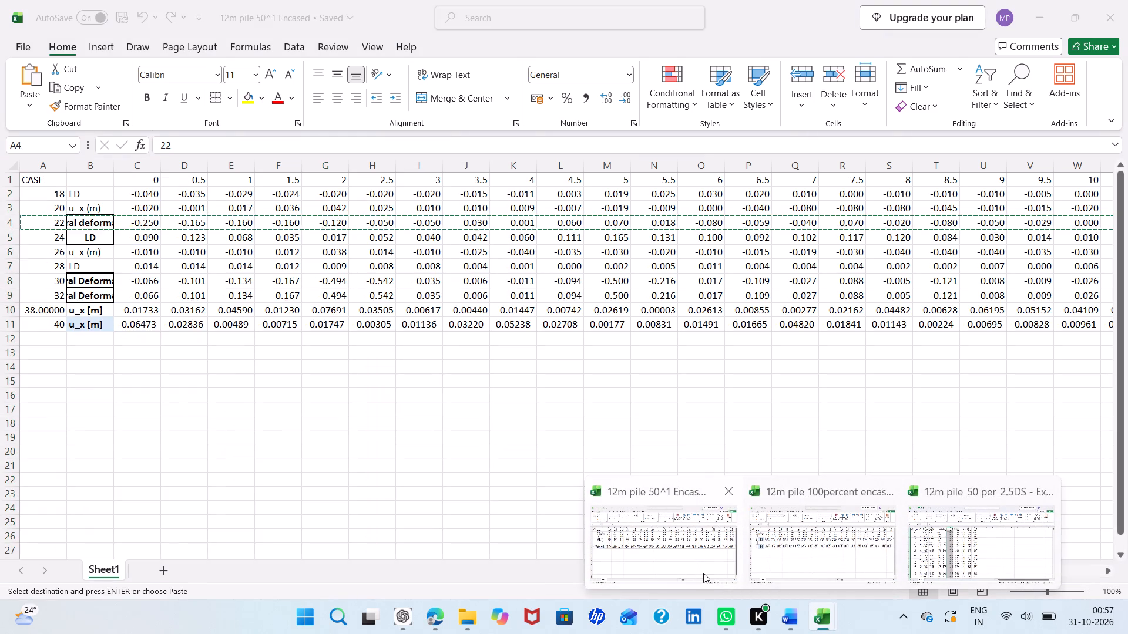
Copy the case 26 row from 12m pile 50^1 Encased and paste it transposed over column I of 12m pile_50 per_2.5DS.
click(703, 573)
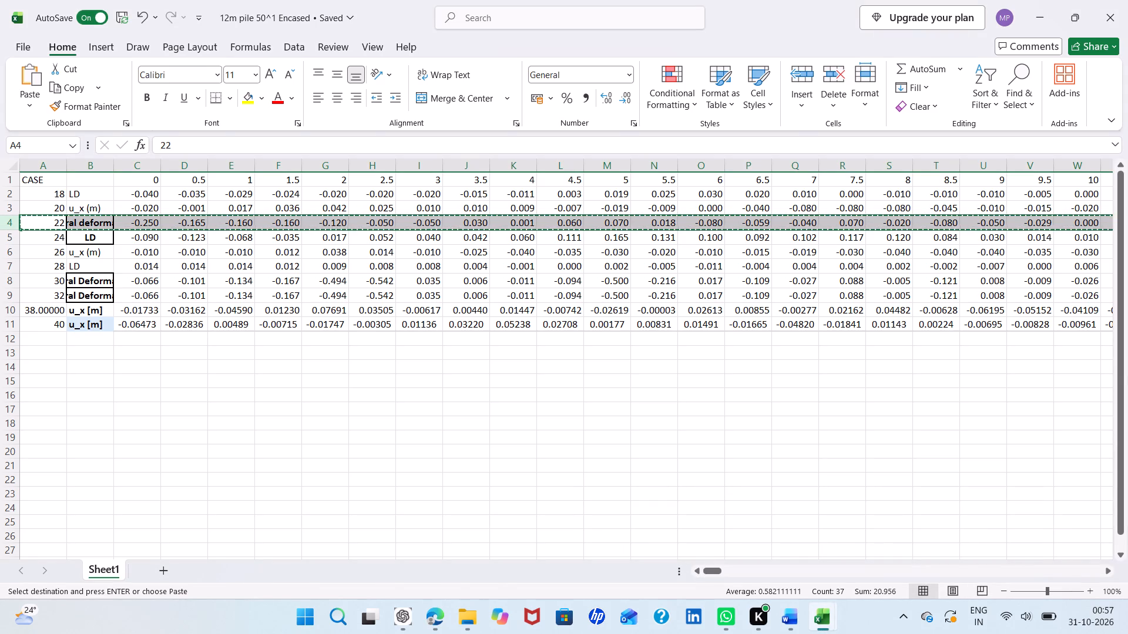
click(14, 251)
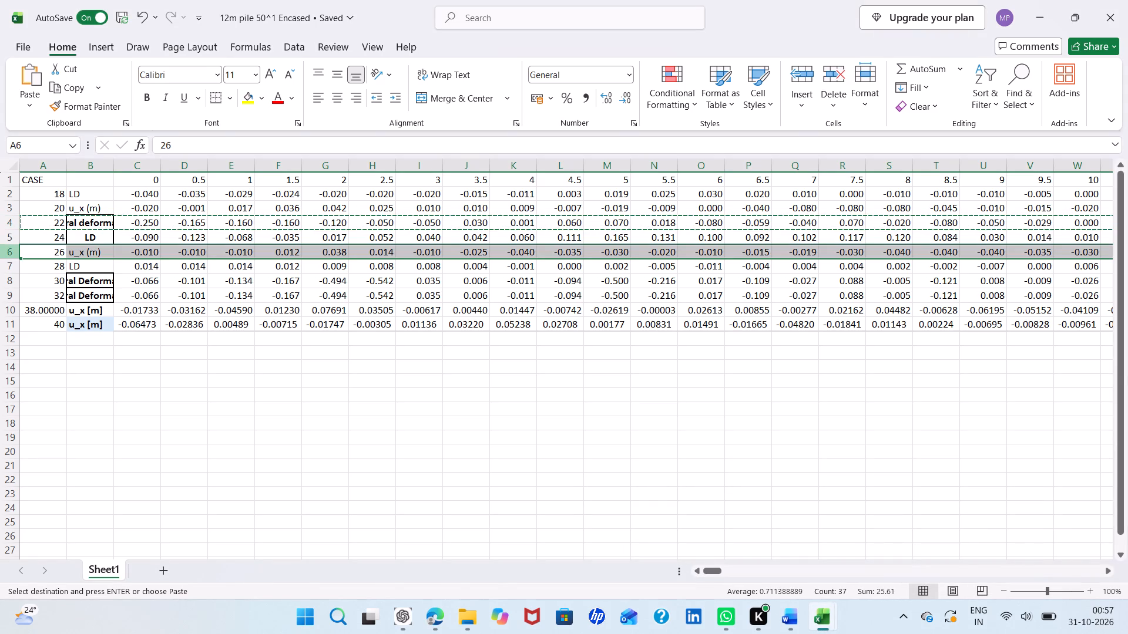
right_click(14, 251)
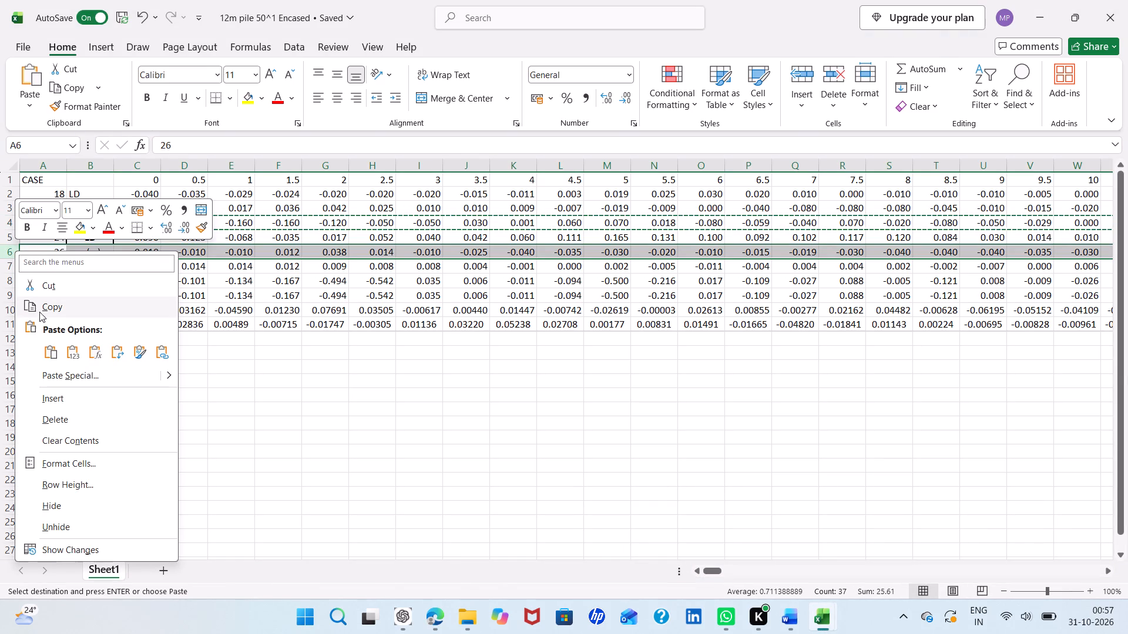
click(39, 309)
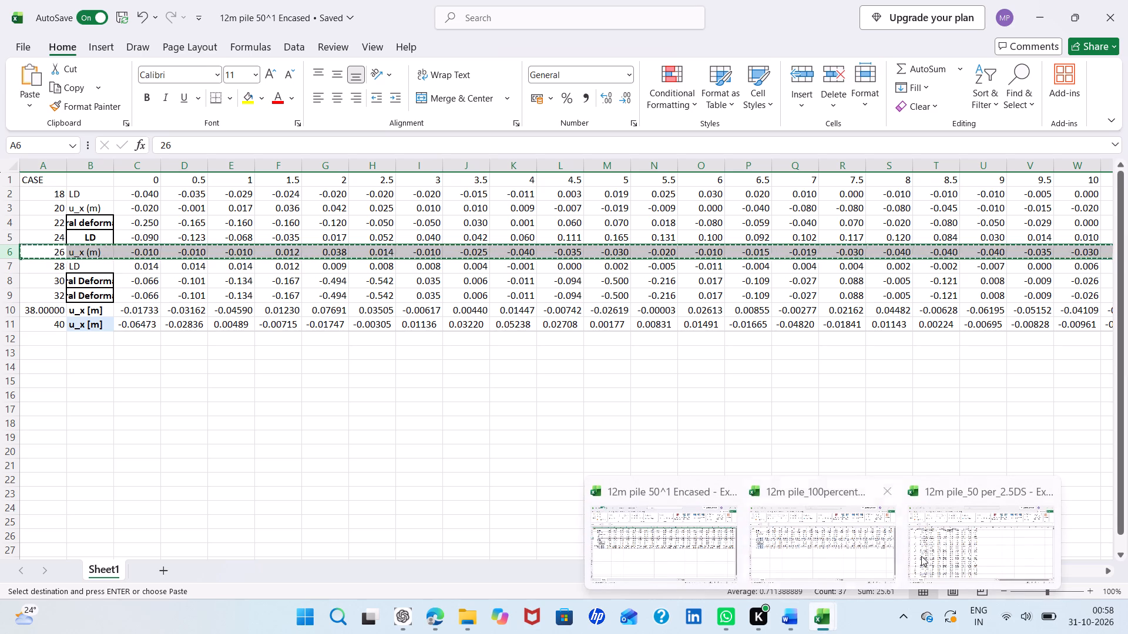
click(954, 554)
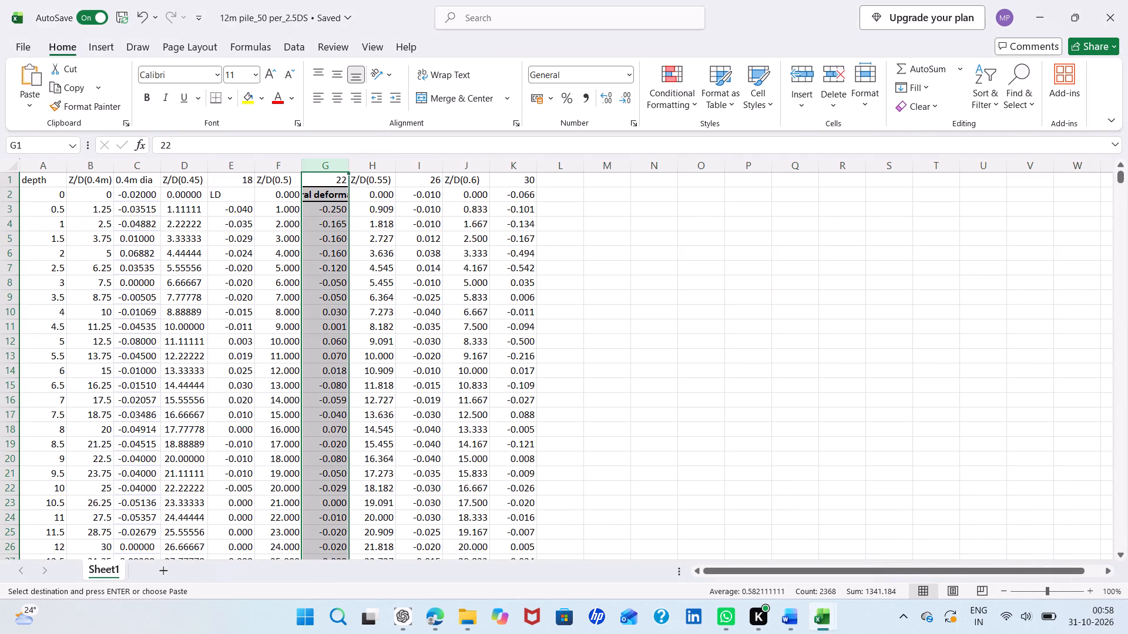
click(425, 168)
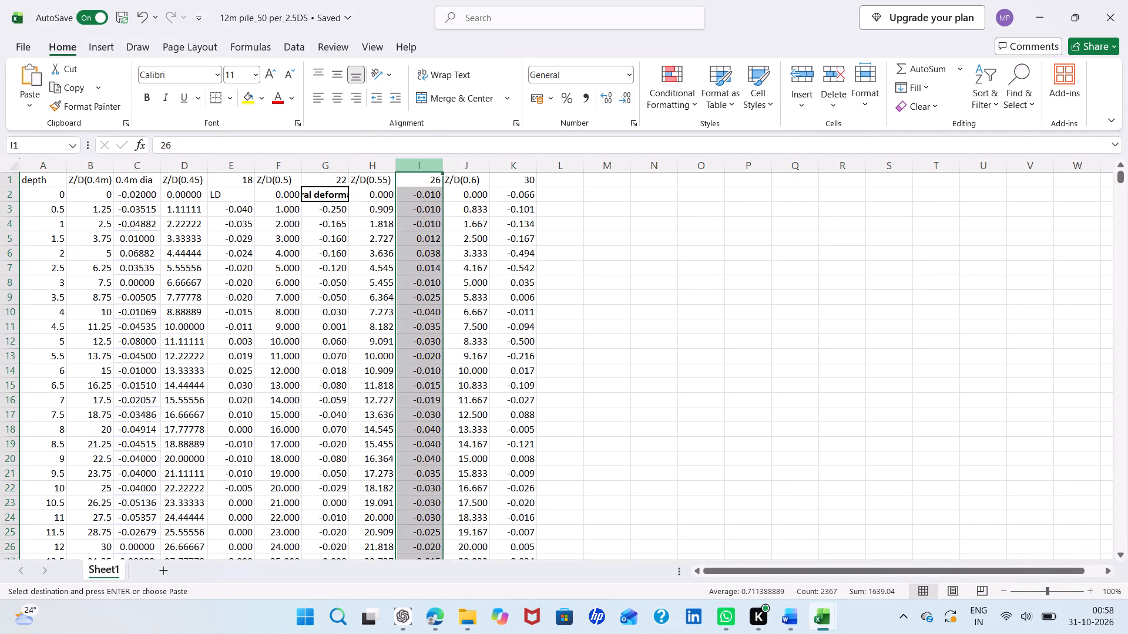
right_click(425, 168)
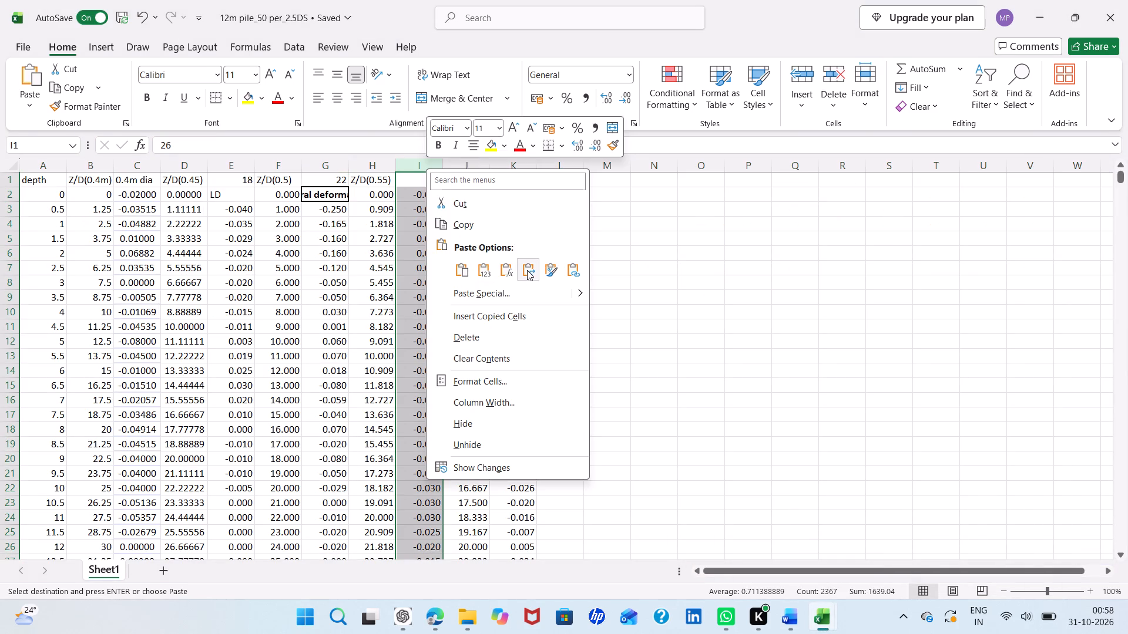
click(527, 270)
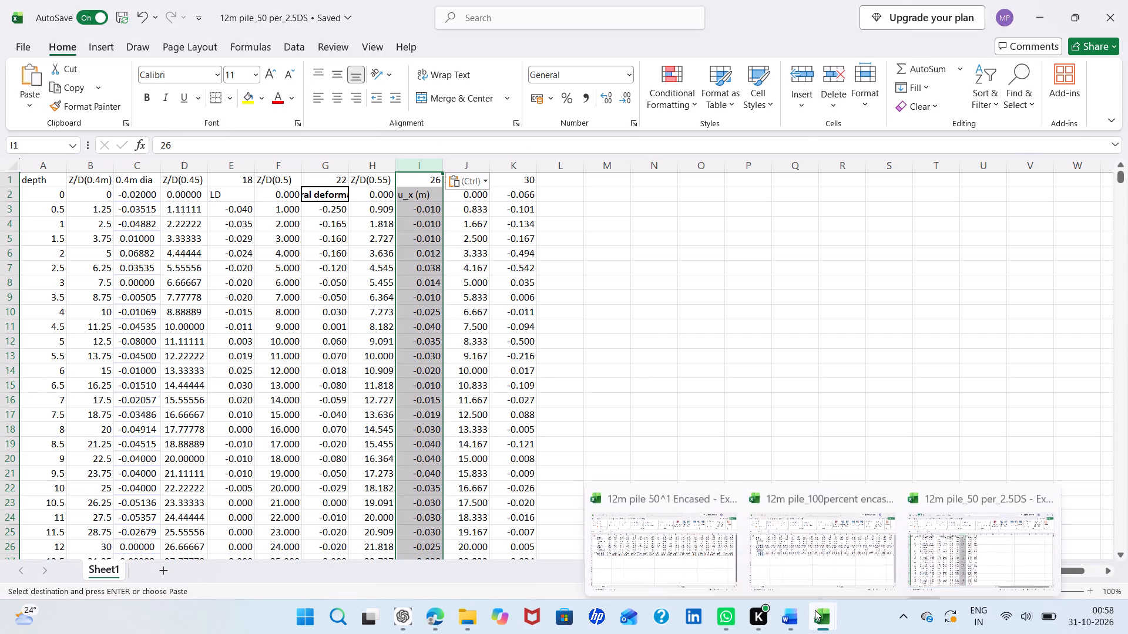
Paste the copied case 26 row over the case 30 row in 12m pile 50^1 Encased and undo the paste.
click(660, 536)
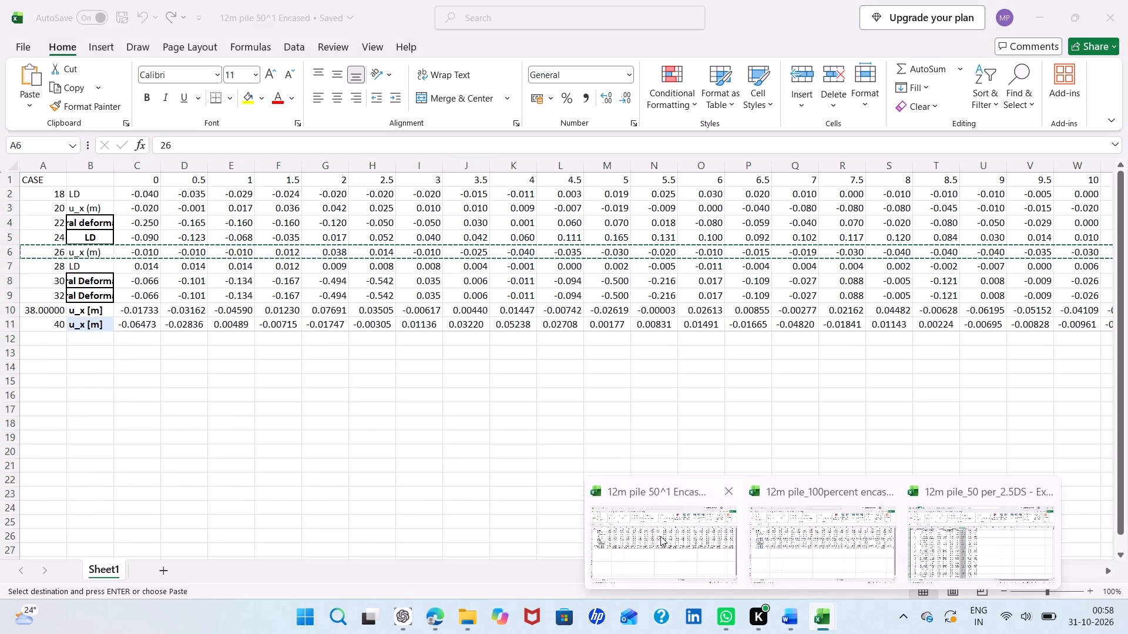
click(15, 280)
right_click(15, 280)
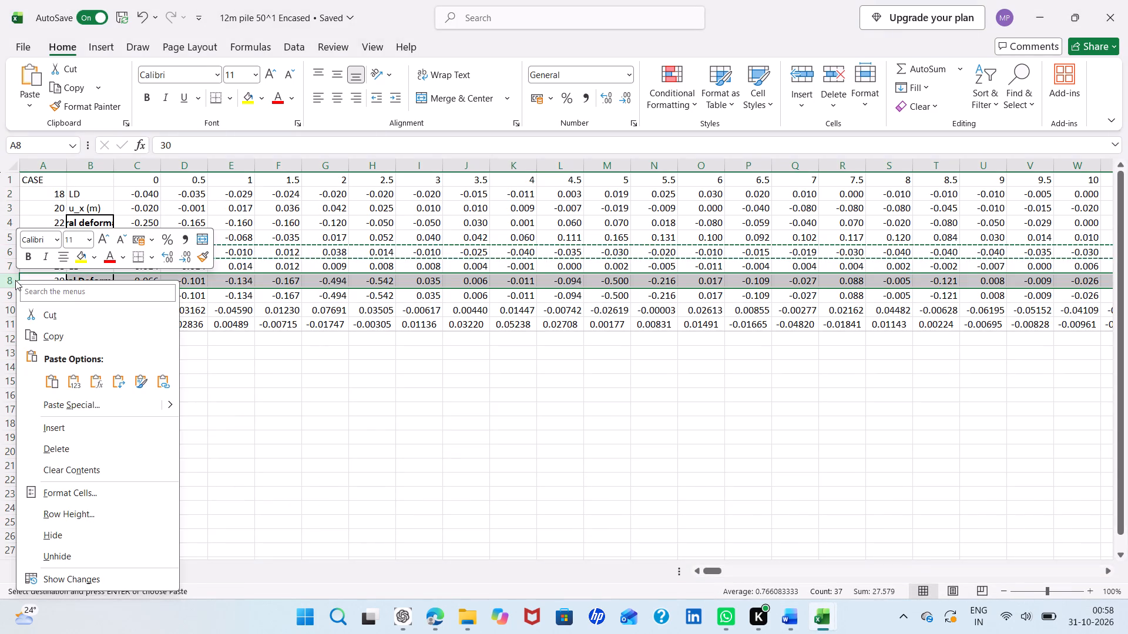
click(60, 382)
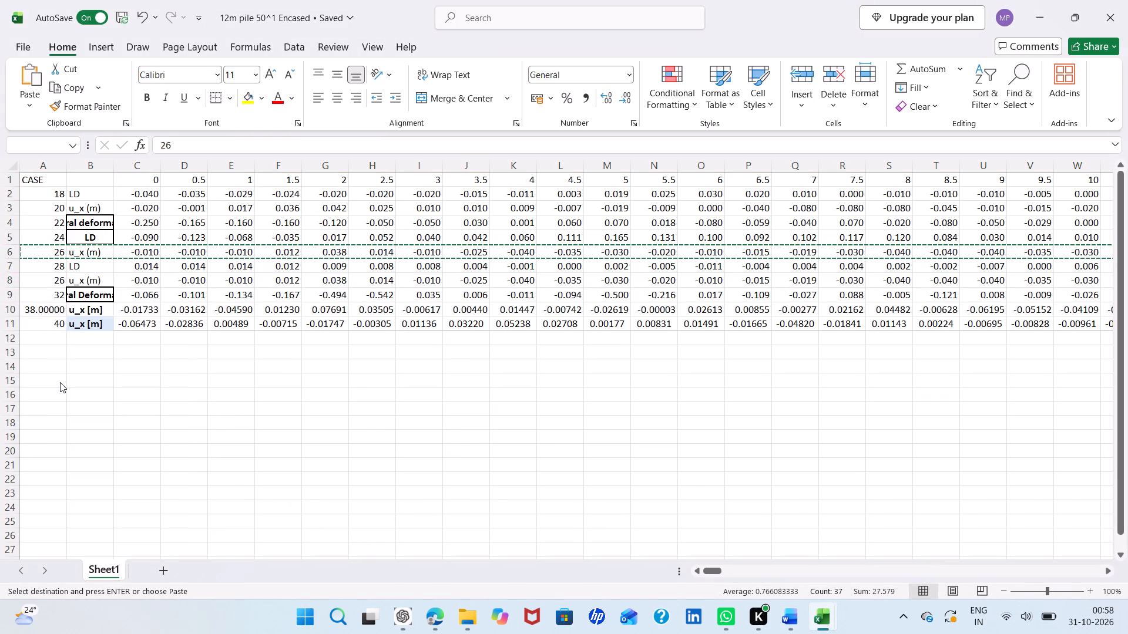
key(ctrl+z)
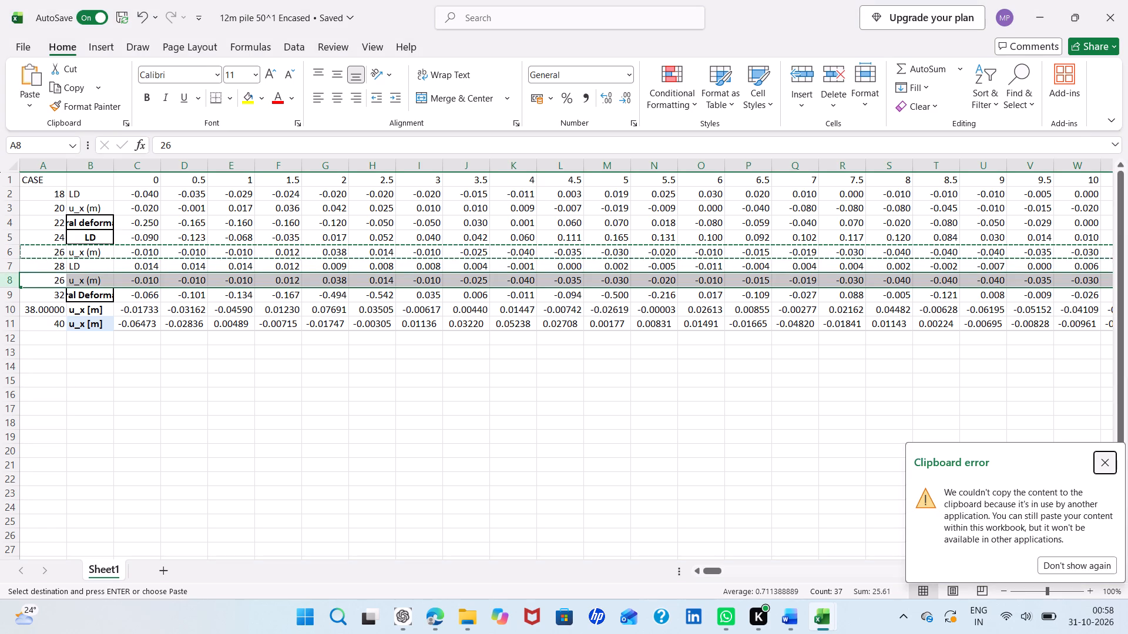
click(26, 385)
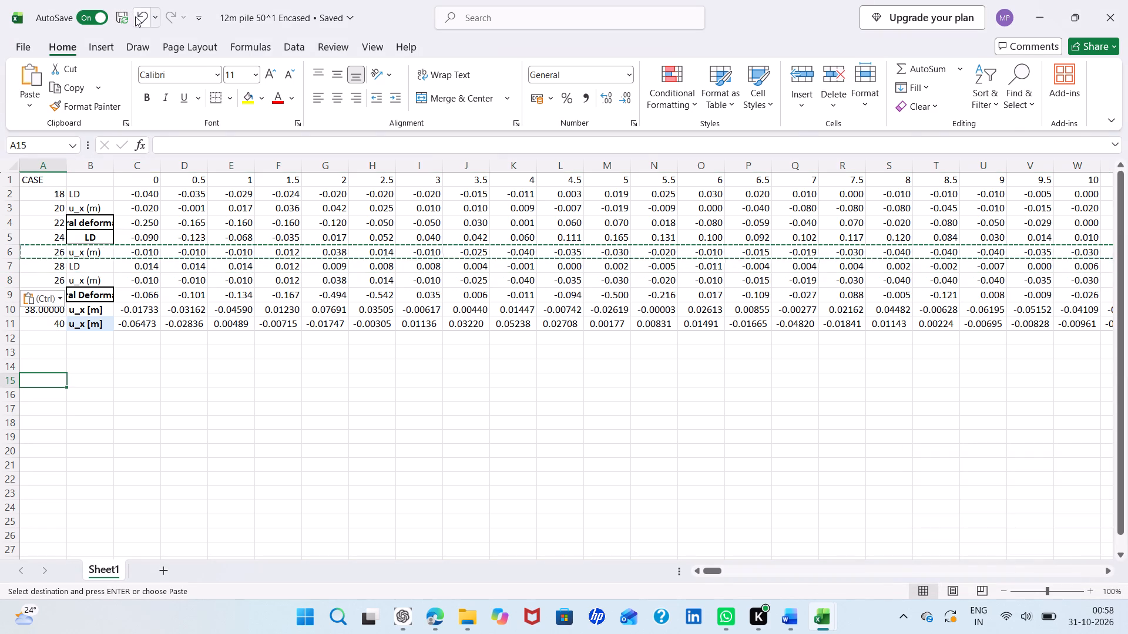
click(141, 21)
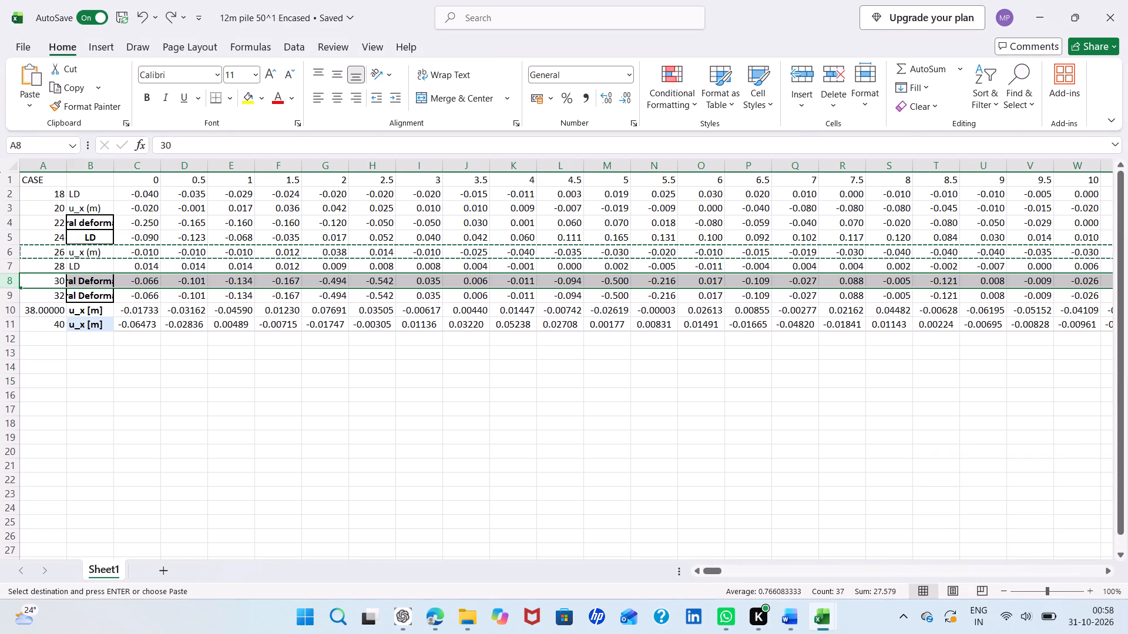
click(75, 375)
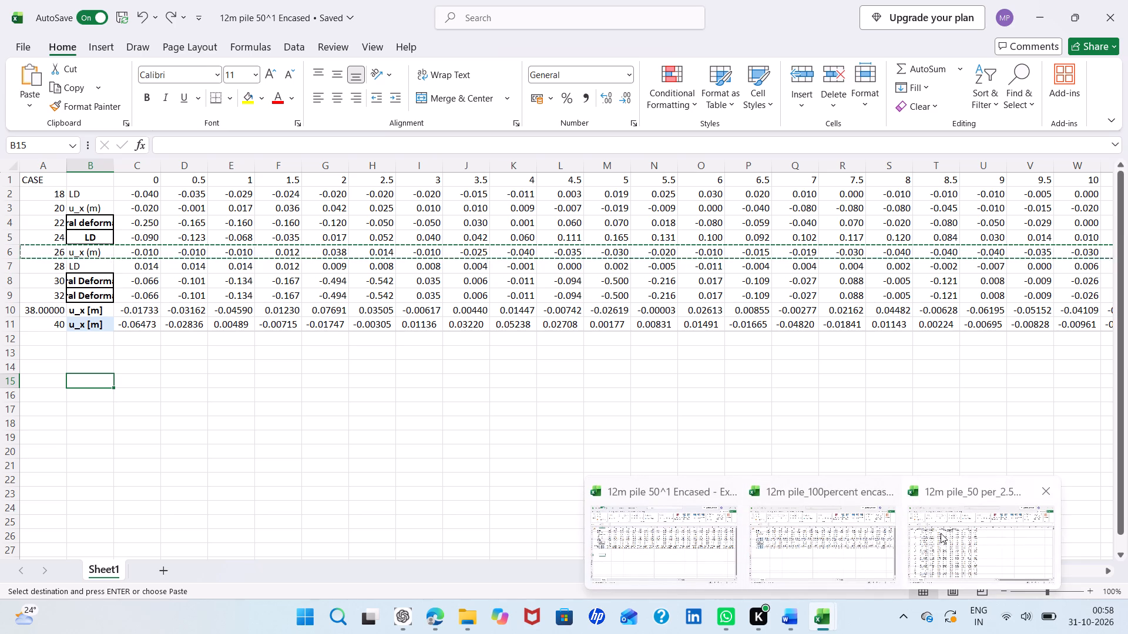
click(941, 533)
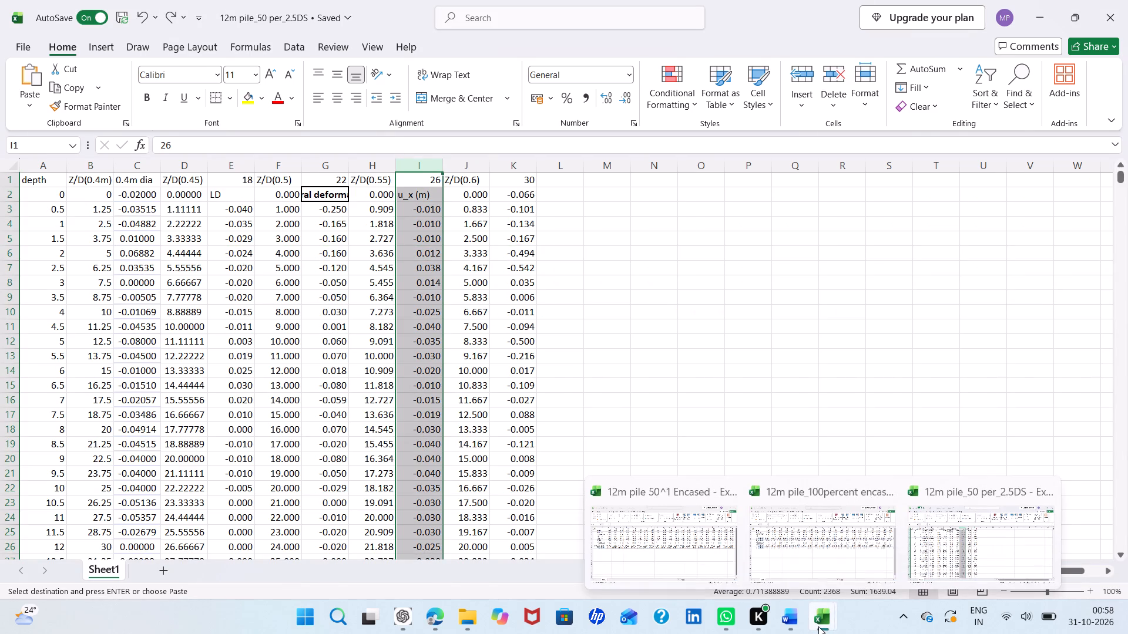
Copy the case 38 row from 12m pile 50^1 Encased and paste it transposed over column C of 12m pile_50 per_2.5DS.
click(658, 552)
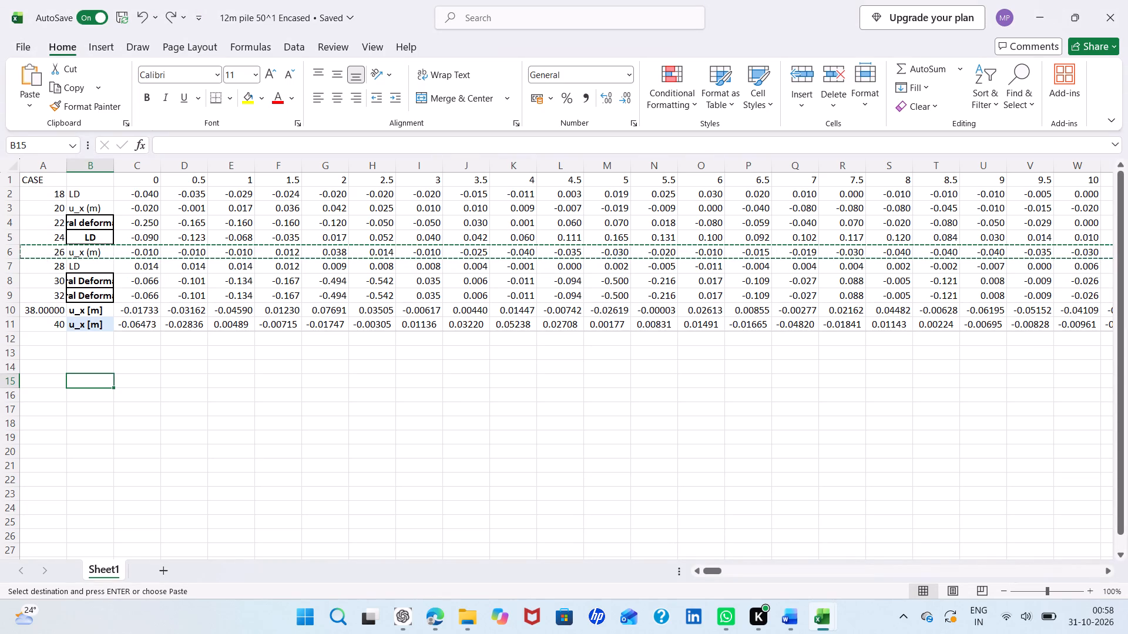
click(14, 281)
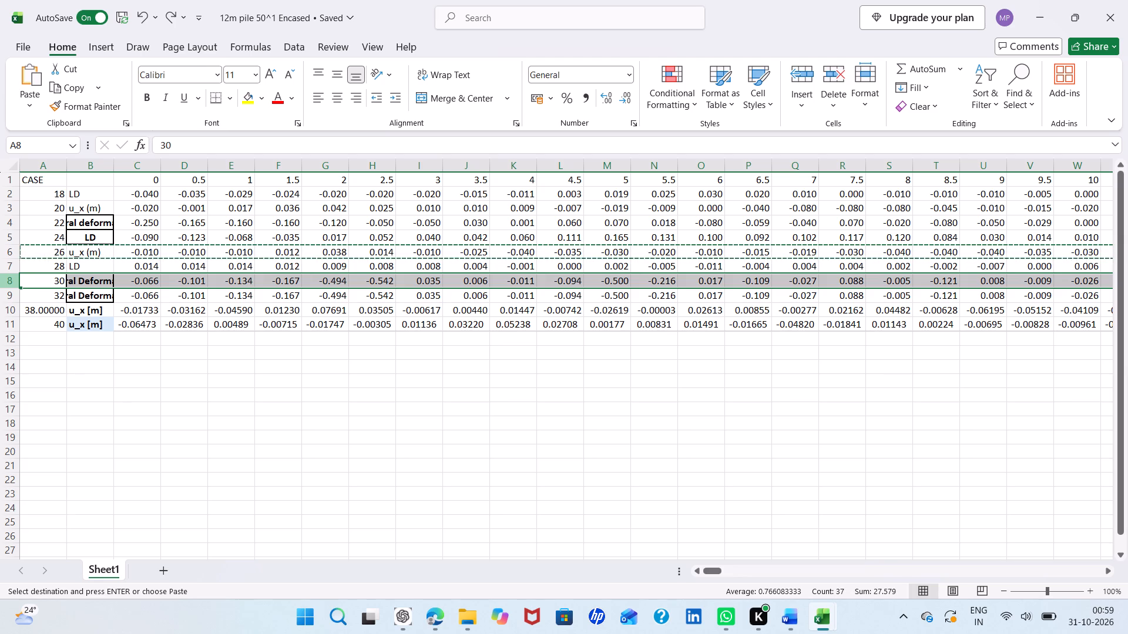
click(14, 312)
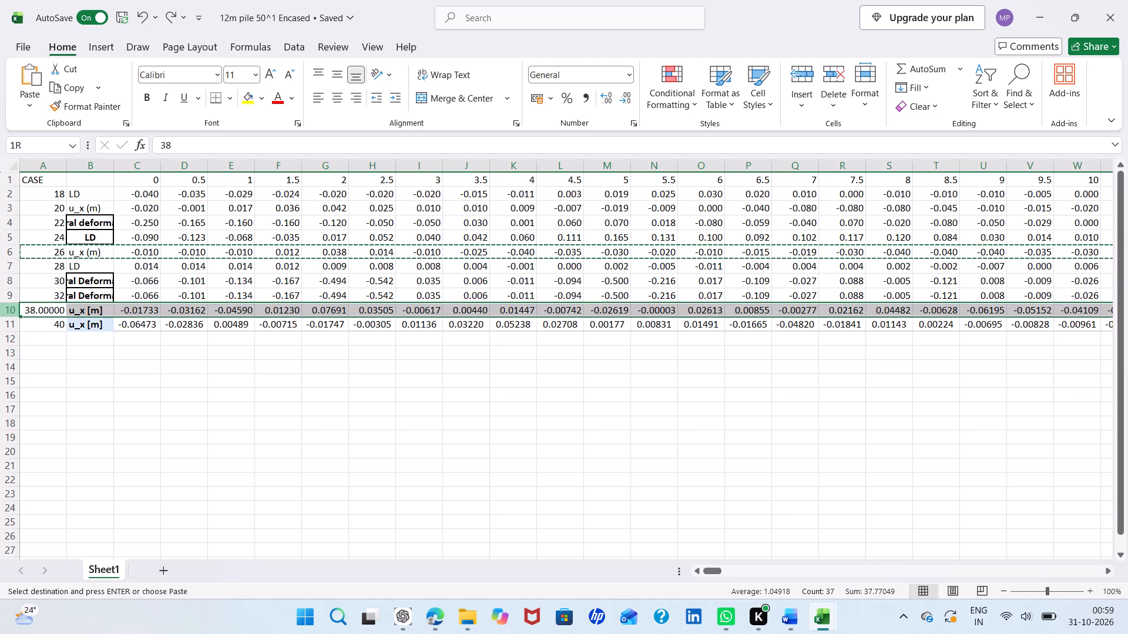
right_click(14, 312)
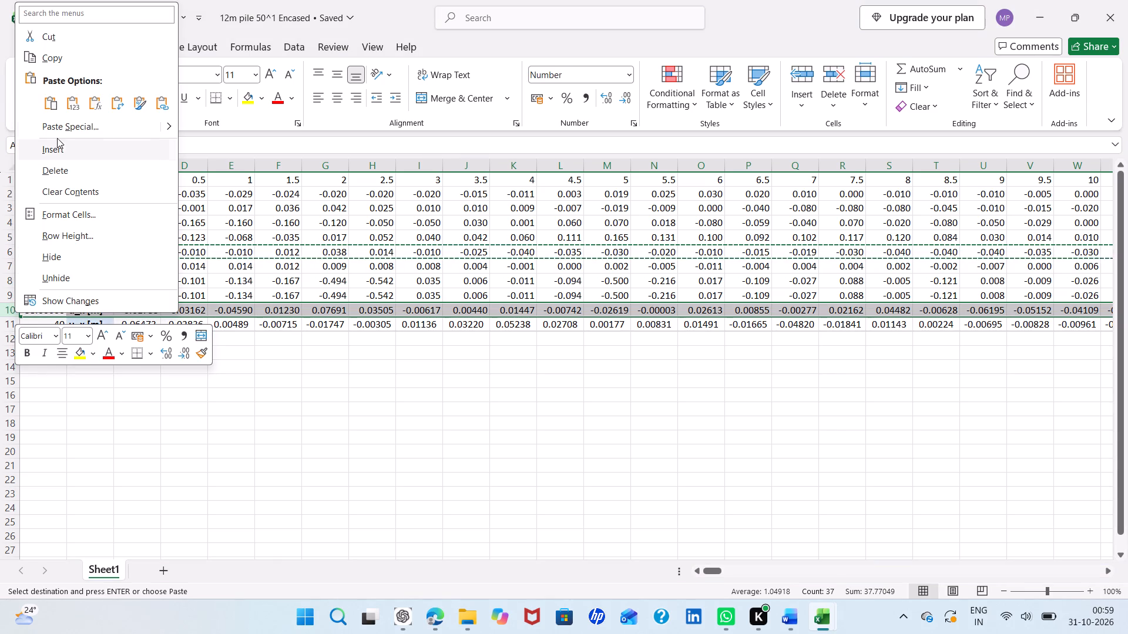
click(41, 51)
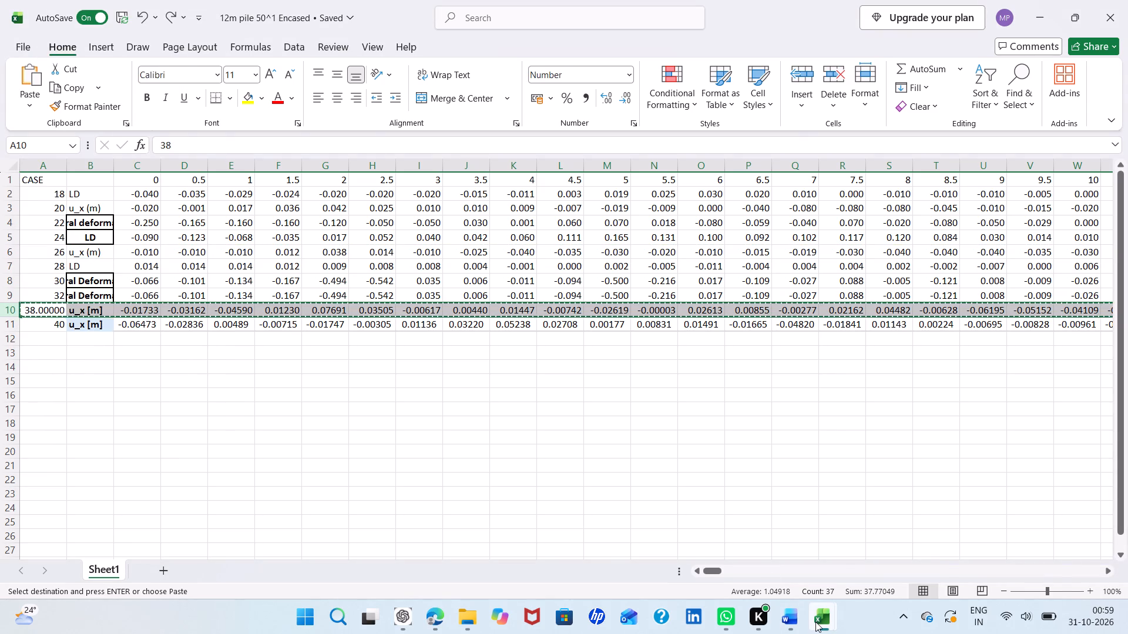
click(960, 531)
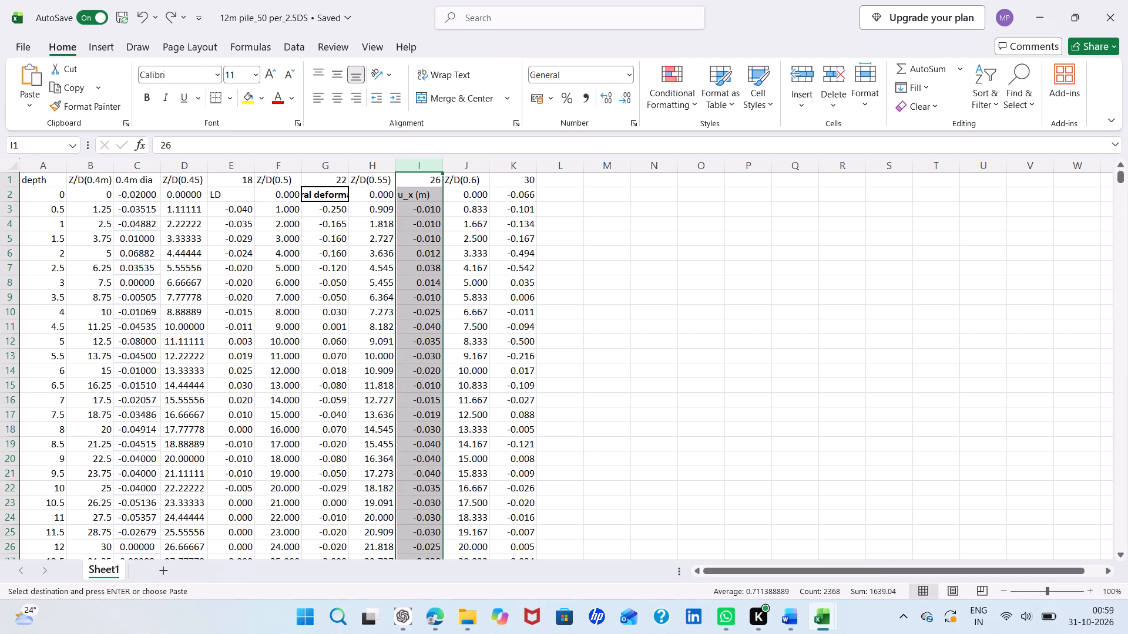
click(146, 164)
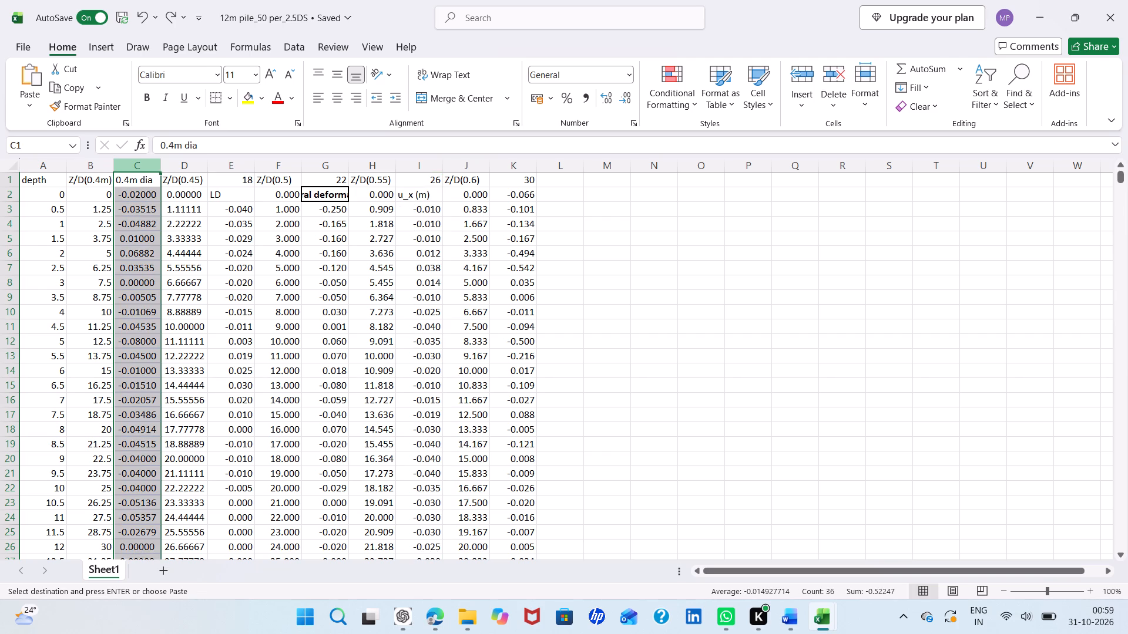
right_click(146, 164)
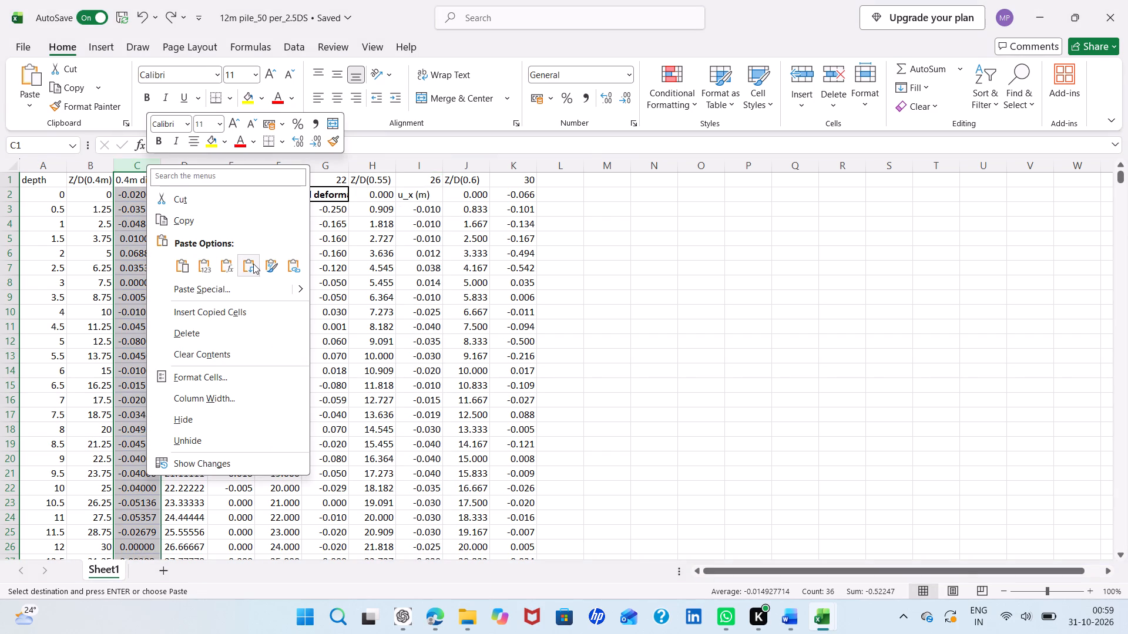
click(256, 264)
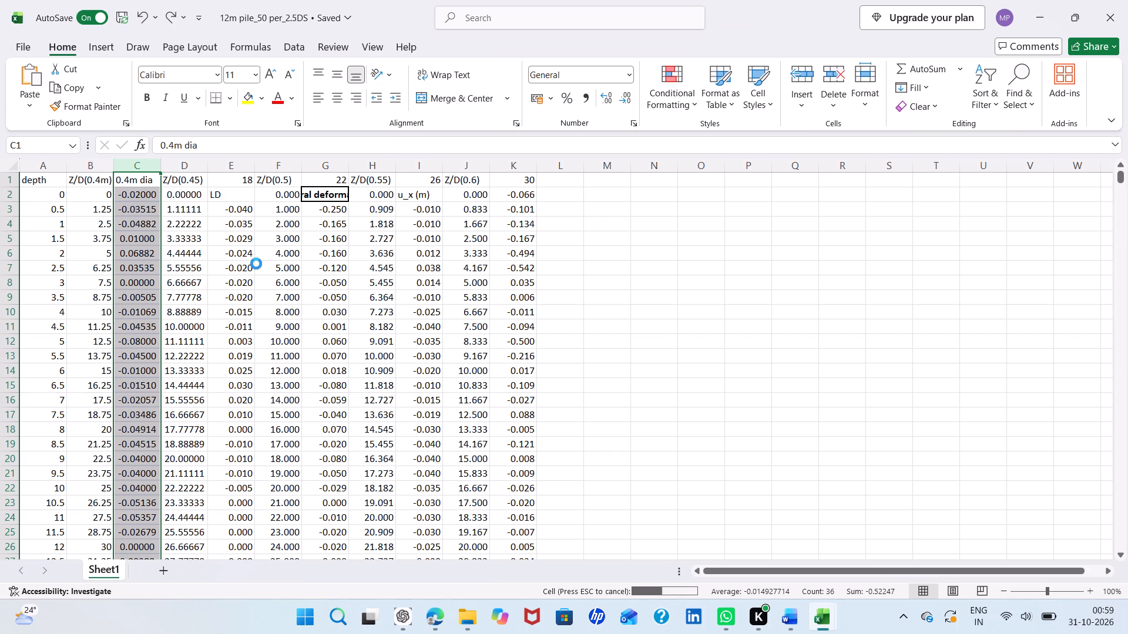
drag(256, 264, 165, 187)
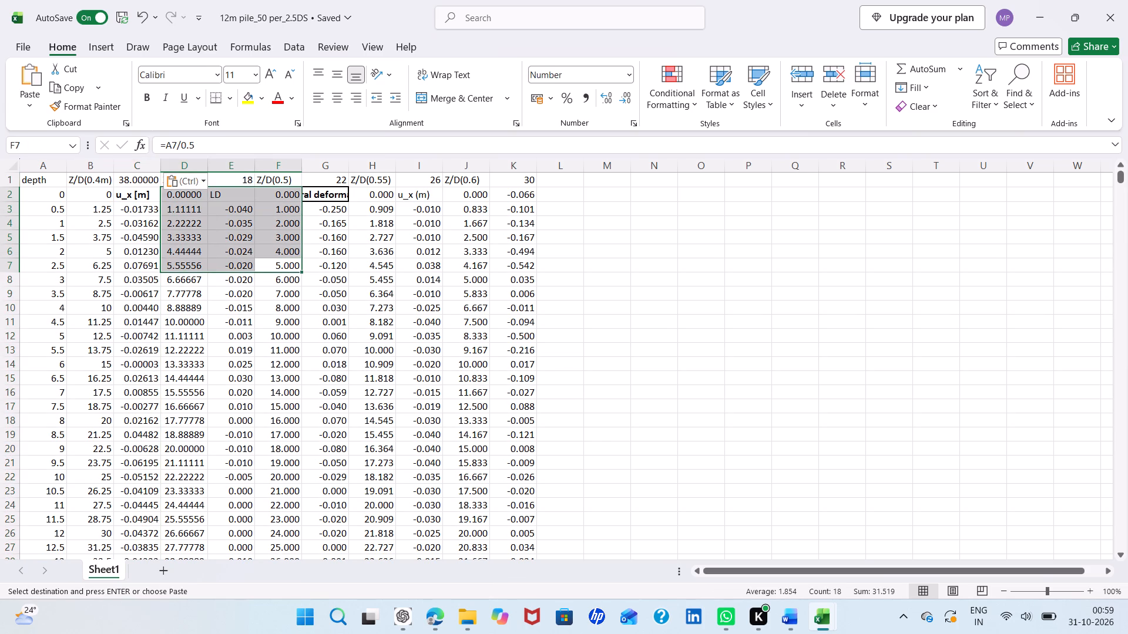
click(130, 238)
Relabel the row 1 headers of columns C, E and G as 0.4m dia, 0.45m dia and 0.5m dia.
click(146, 181)
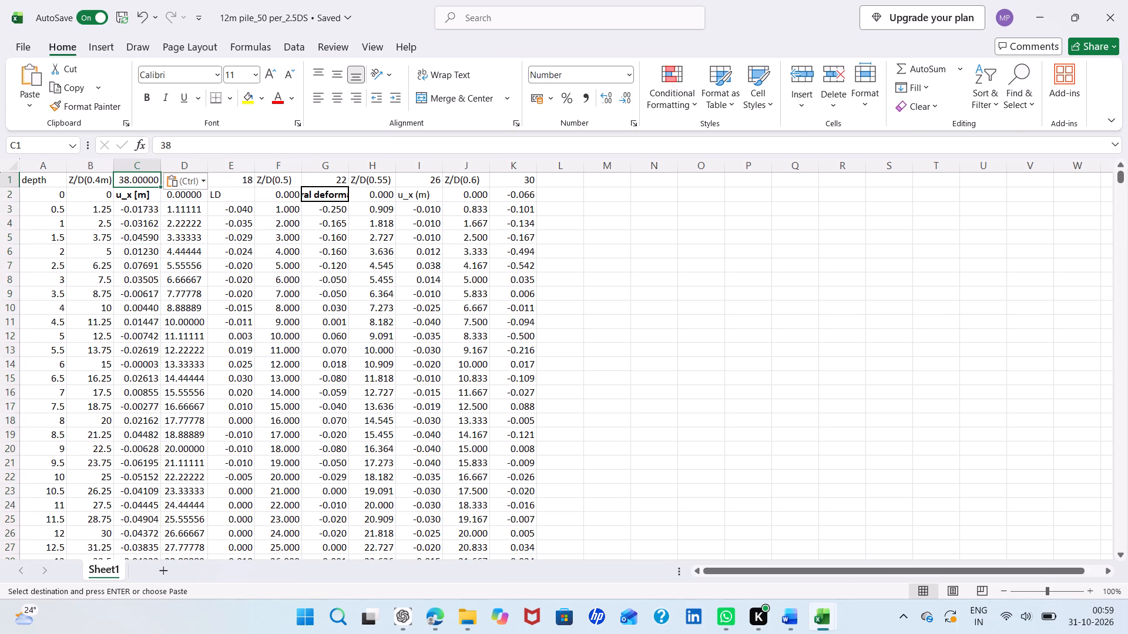
key(BackSpace)
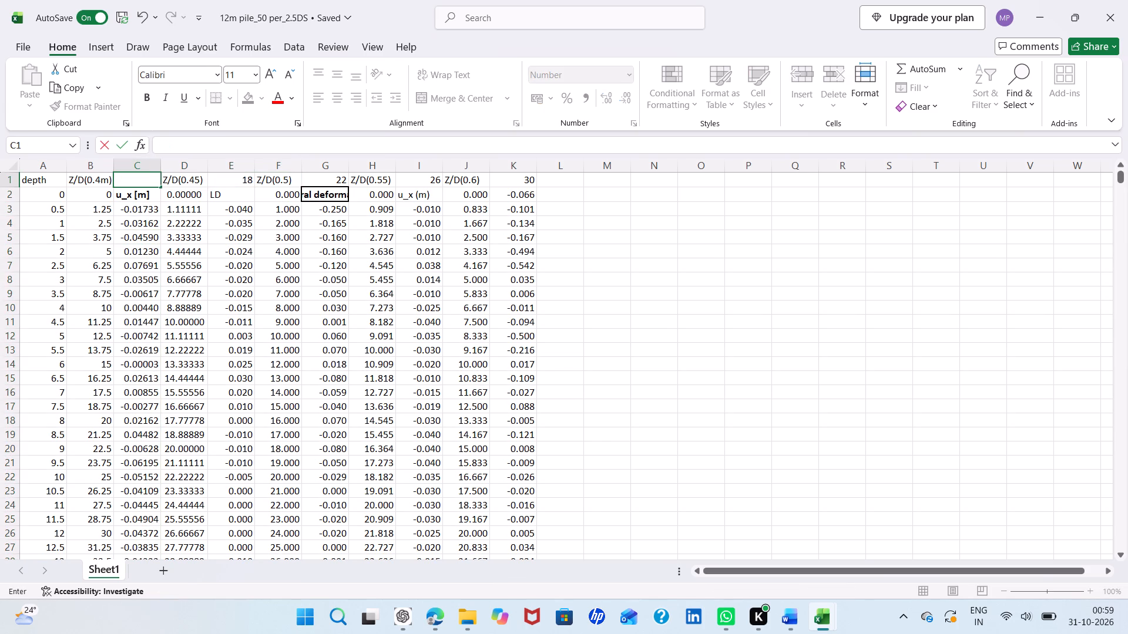
text(0.4m dia)
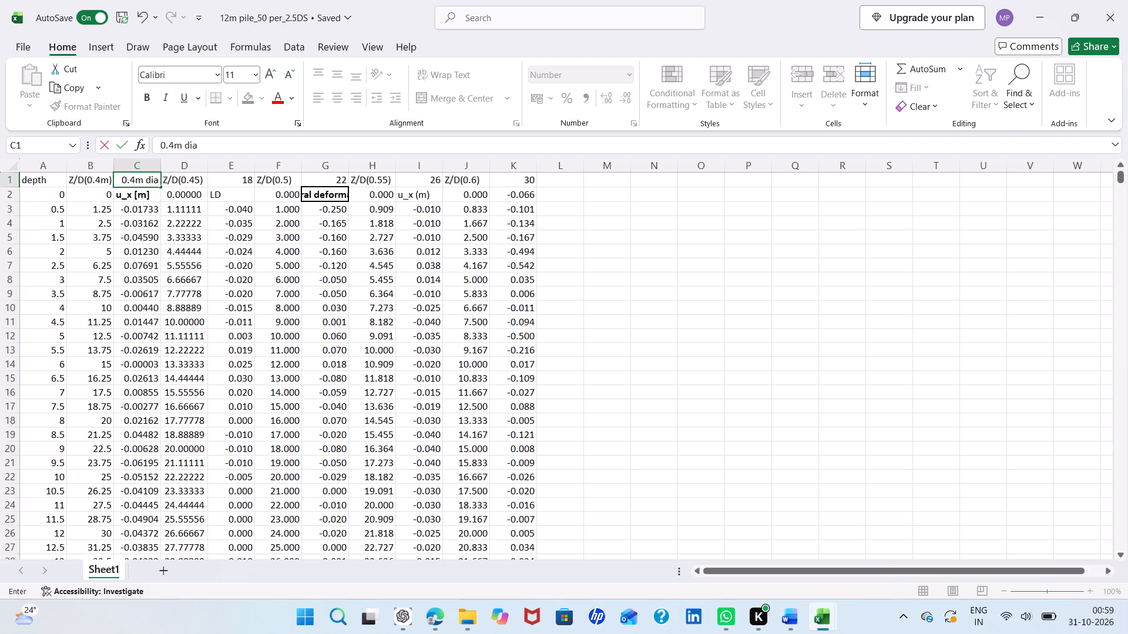
click(247, 176)
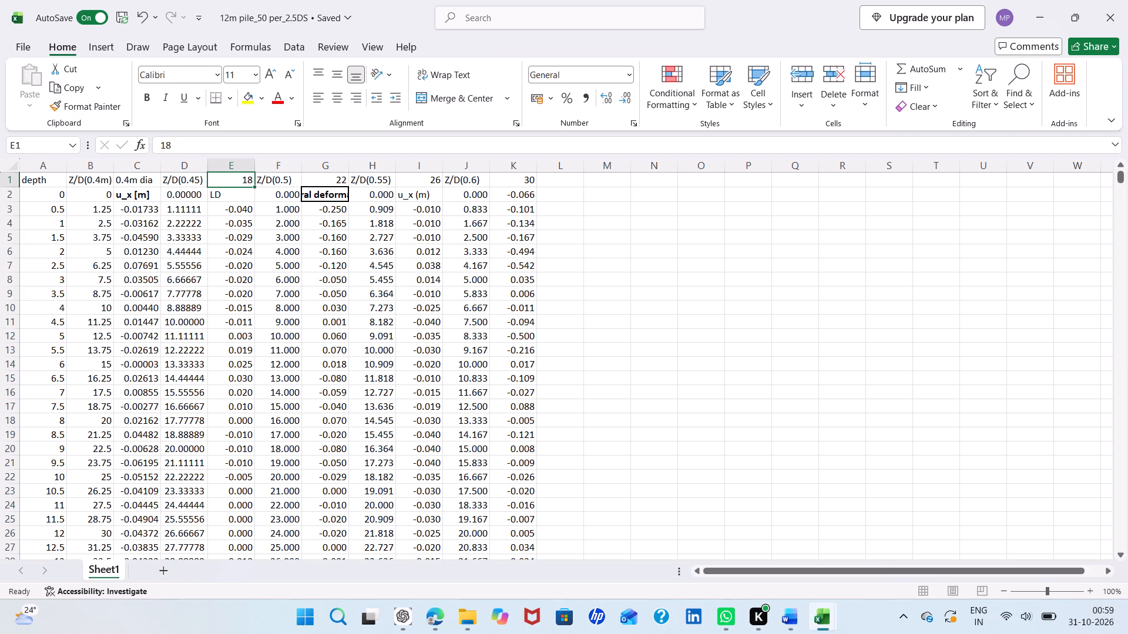
key(BackSpace)
text(0.45m dia)
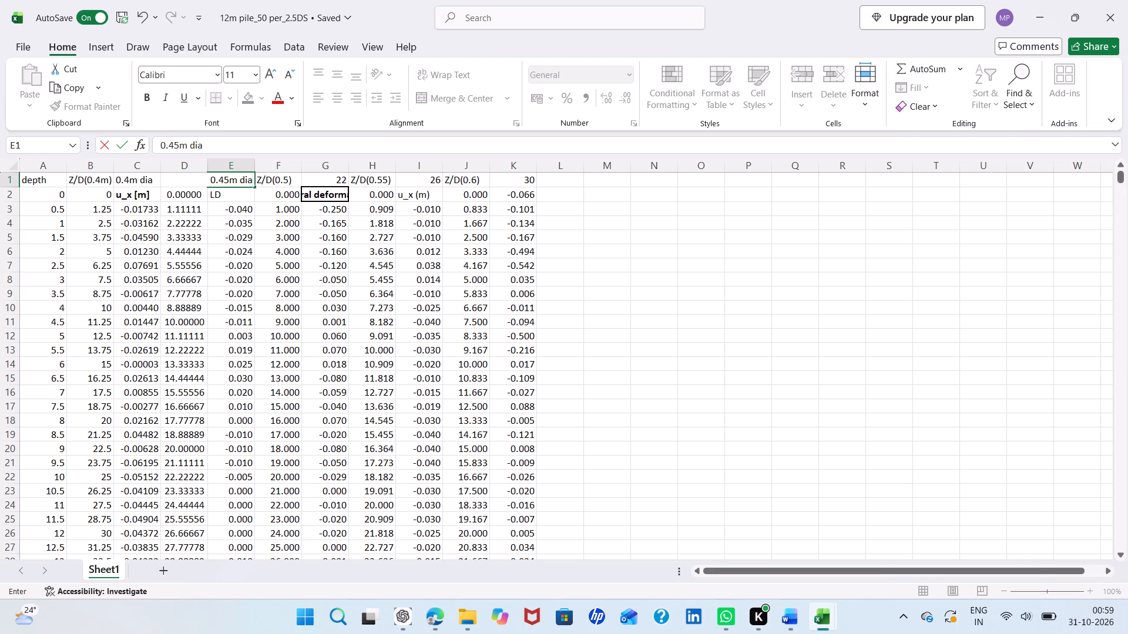
click(324, 185)
key(BackSpace)
key(0)
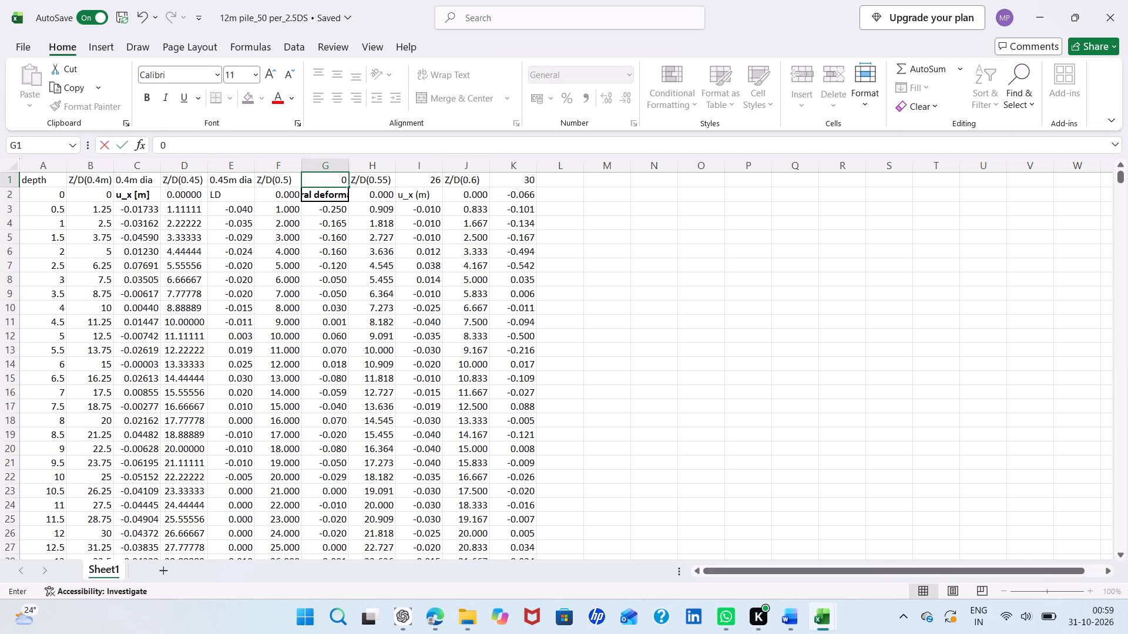
text(.5m dia)
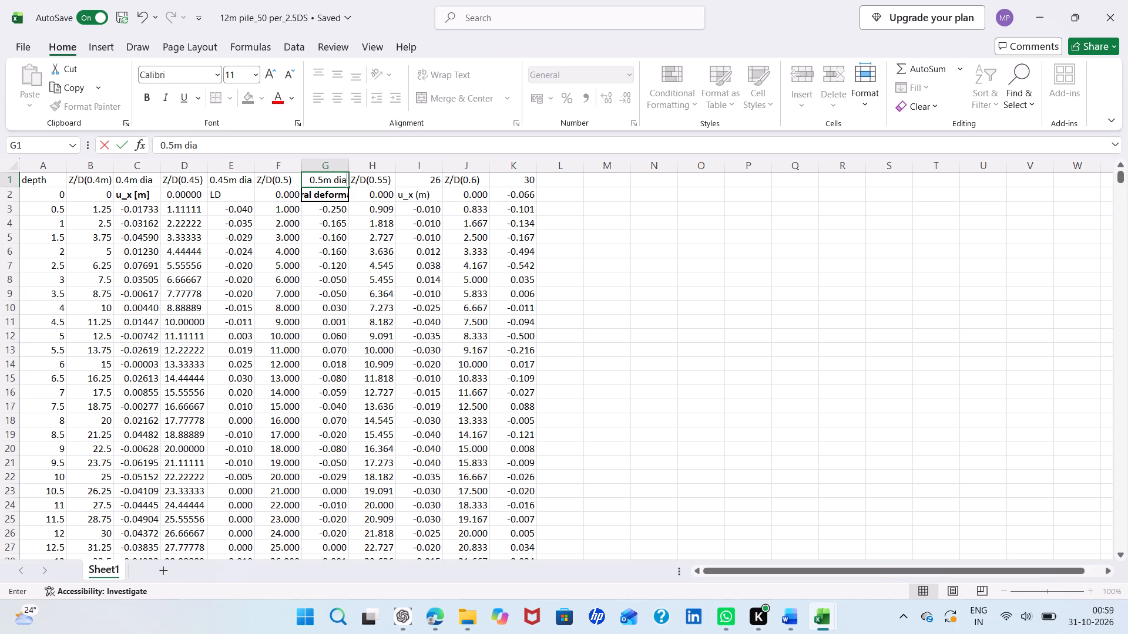
Relabel the row 1 headers of columns I and K as 0.55m dia and 0.6m dia.
click(421, 187)
key(BackSpace)
text(0.55)
text(m dia)
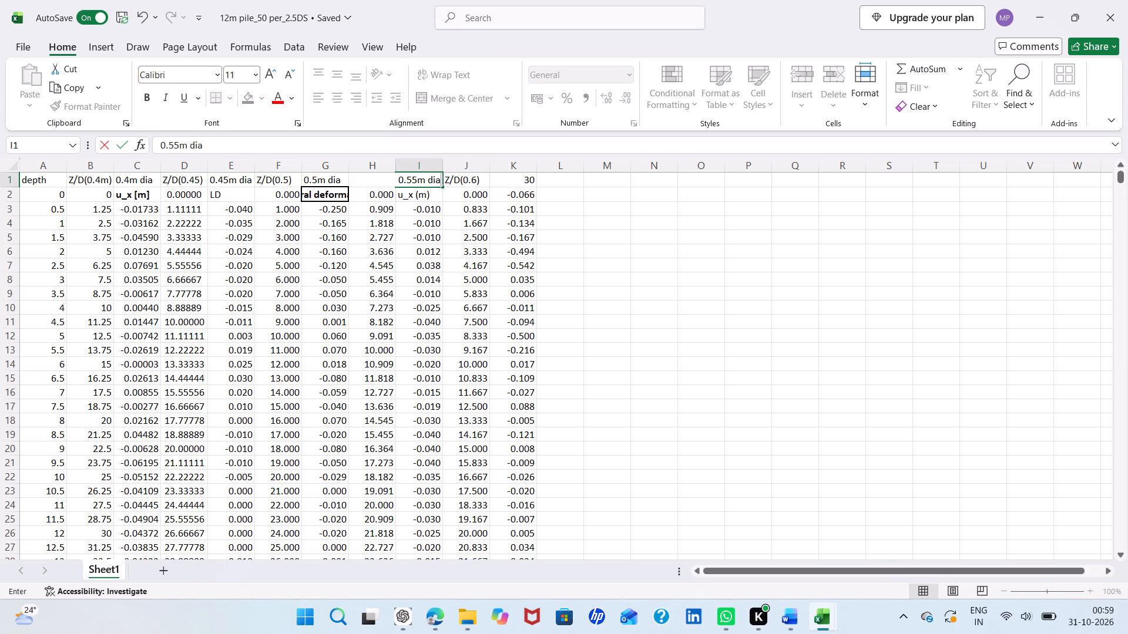
click(509, 182)
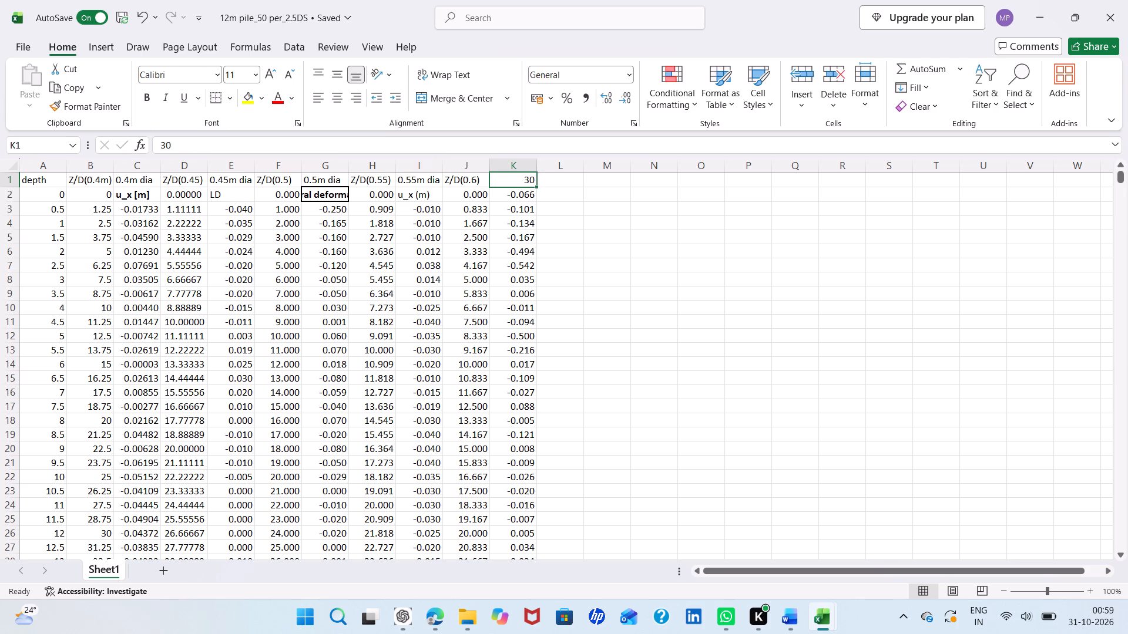
key(BackSpace)
key(0)
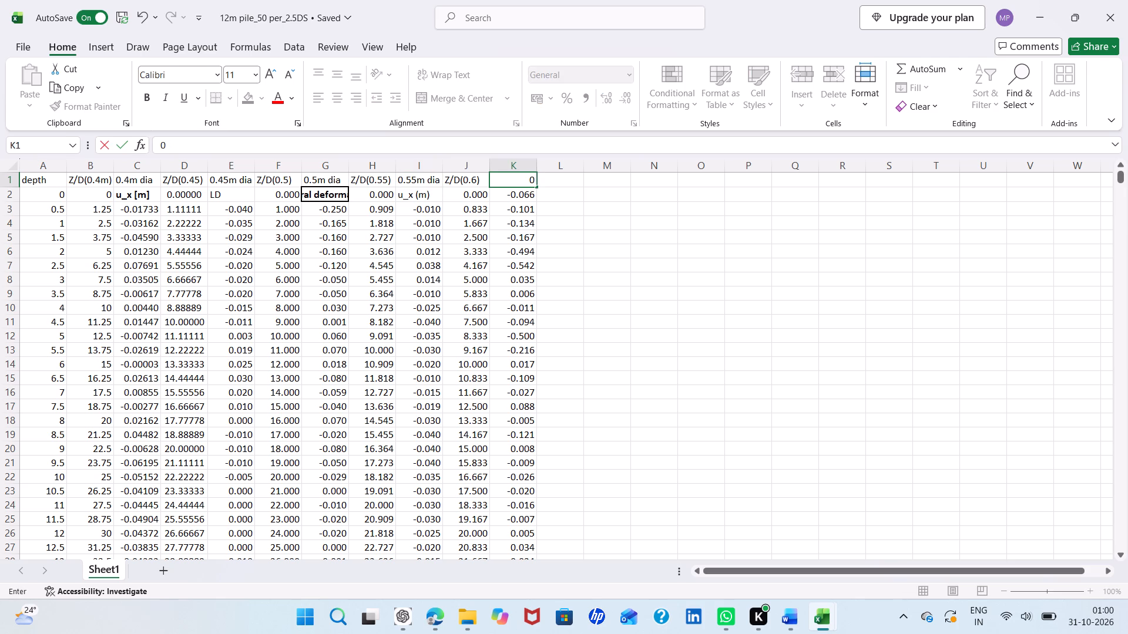
key(comma)
key(6)
key(BackSpace)
key(BackSpace)
text(.6m dia)
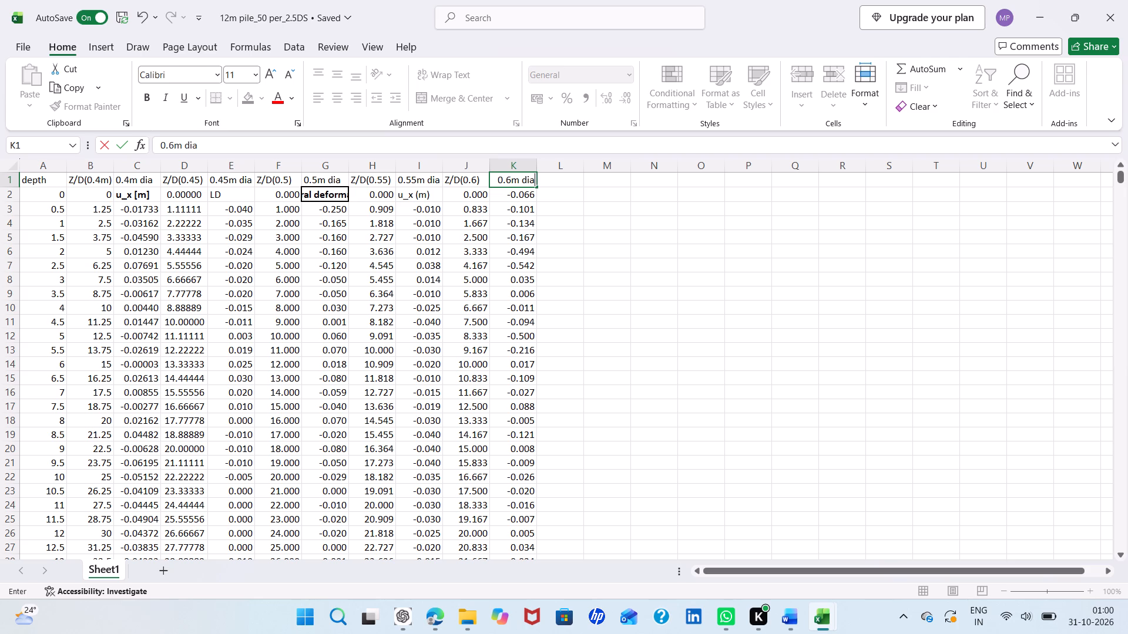
click(676, 224)
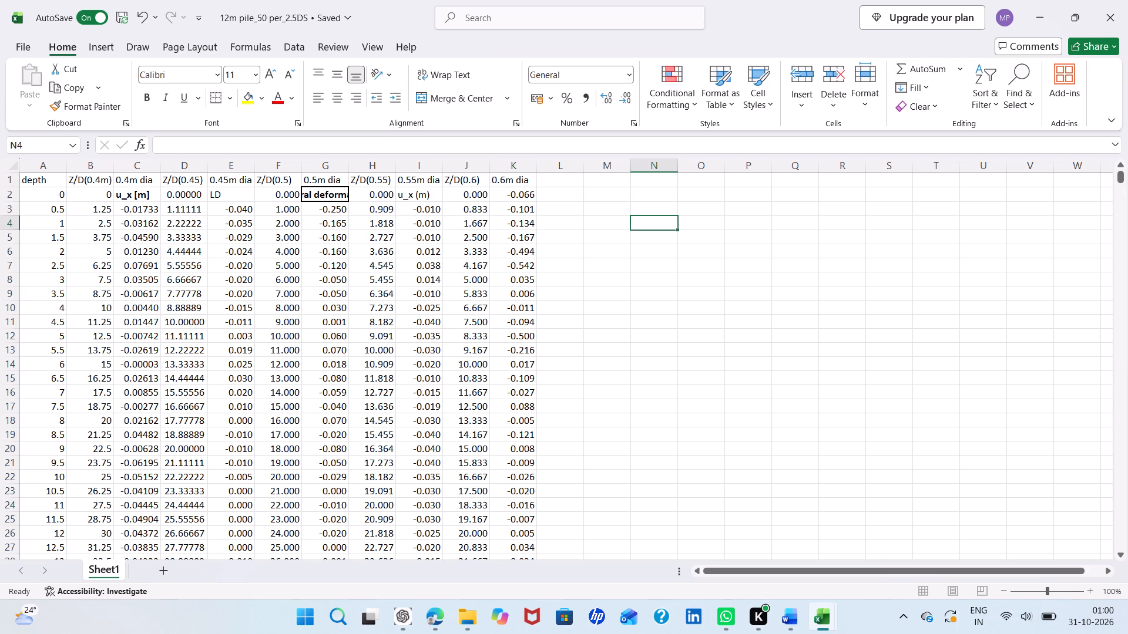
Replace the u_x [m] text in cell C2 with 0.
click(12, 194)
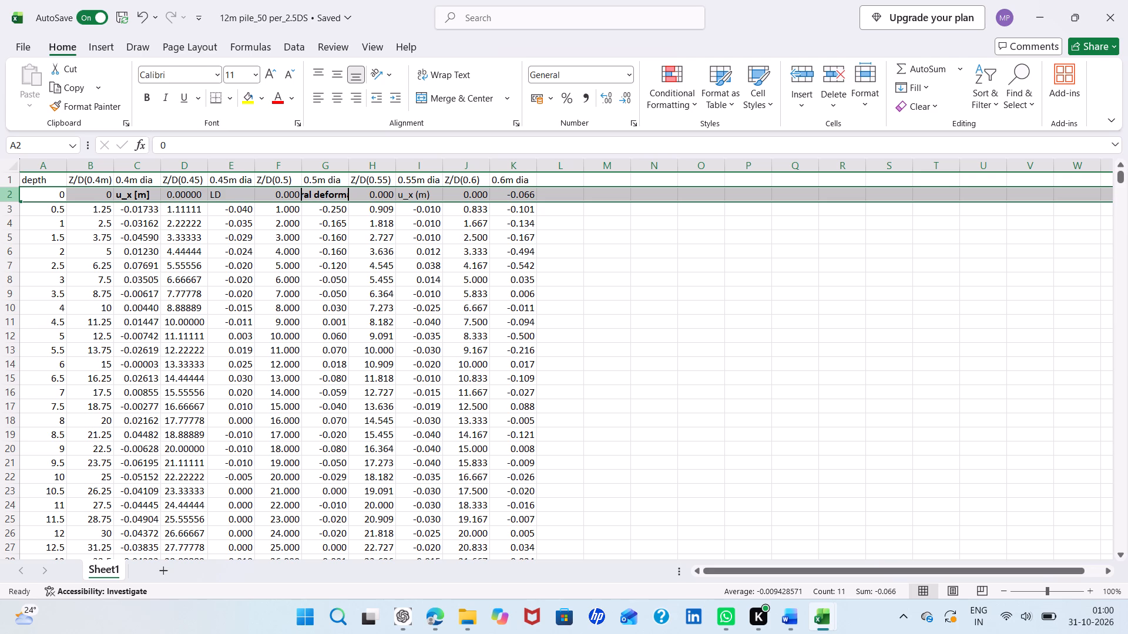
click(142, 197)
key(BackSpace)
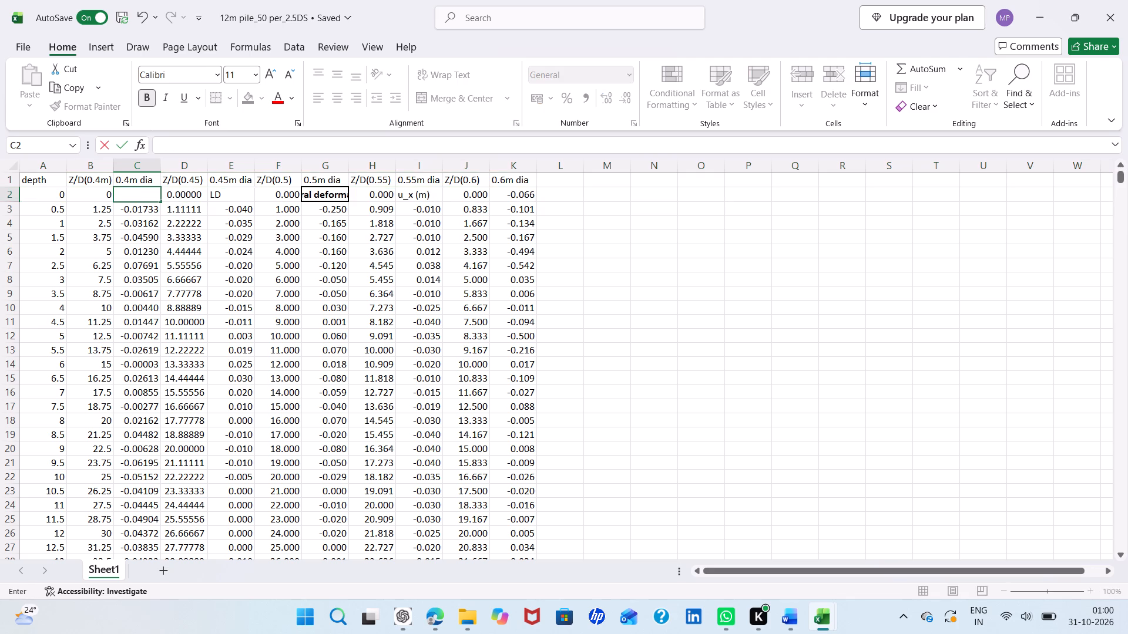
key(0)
Examine the bottom rows of the table to compare where the depth and diameter columns end.
scroll(222, 201, down, 4)
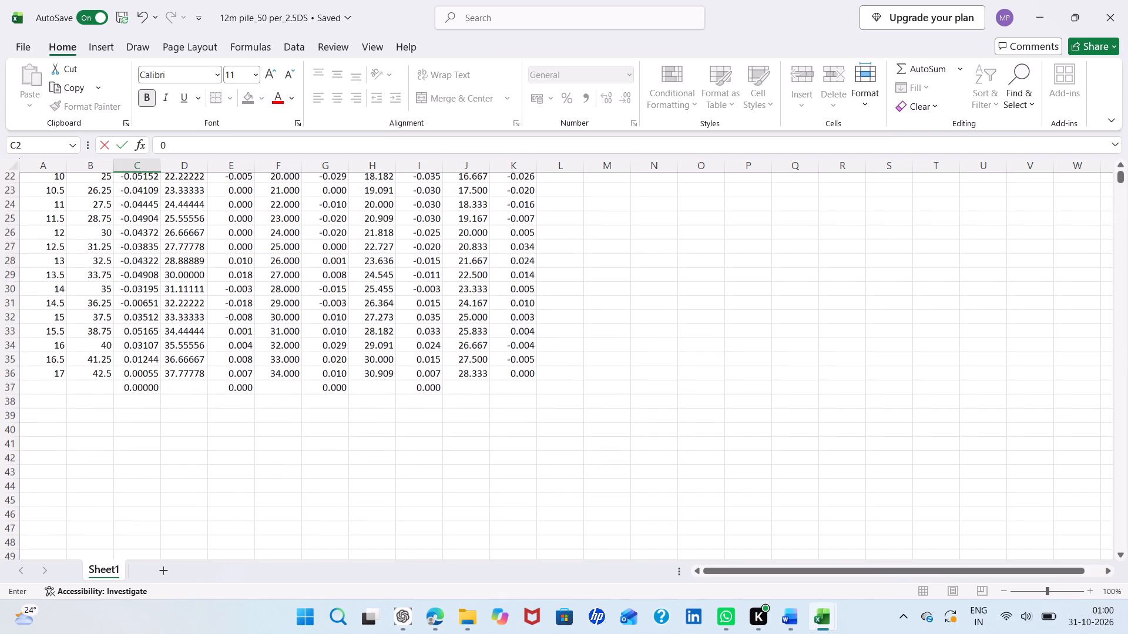
scroll(222, 201, up, 1)
scroll(222, 201, down, 1)
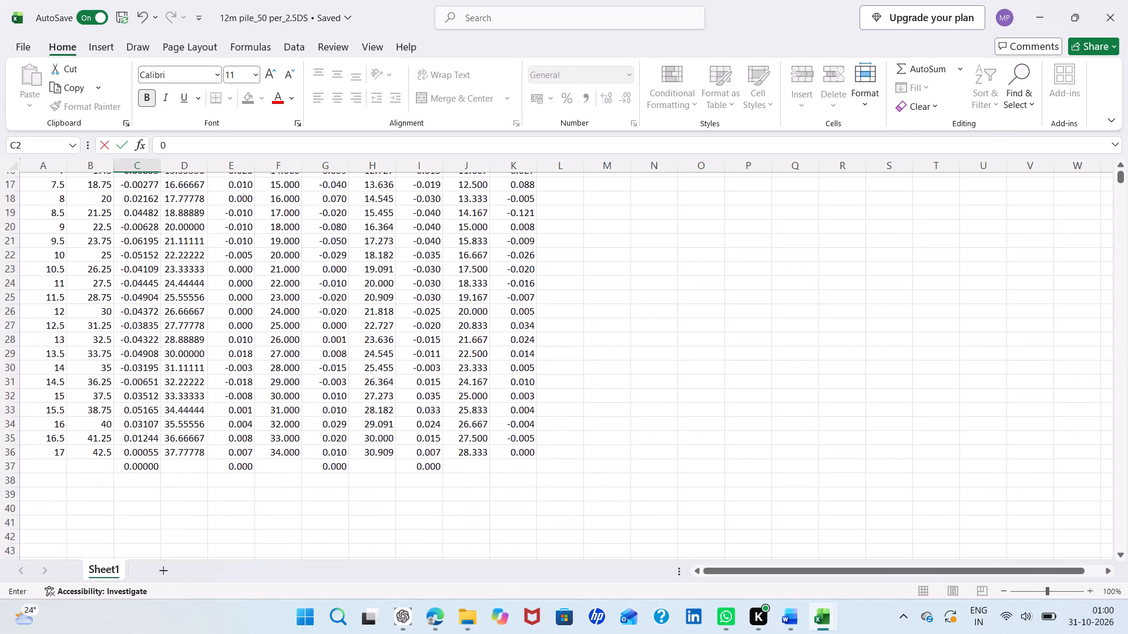
scroll(222, 201, down, 1)
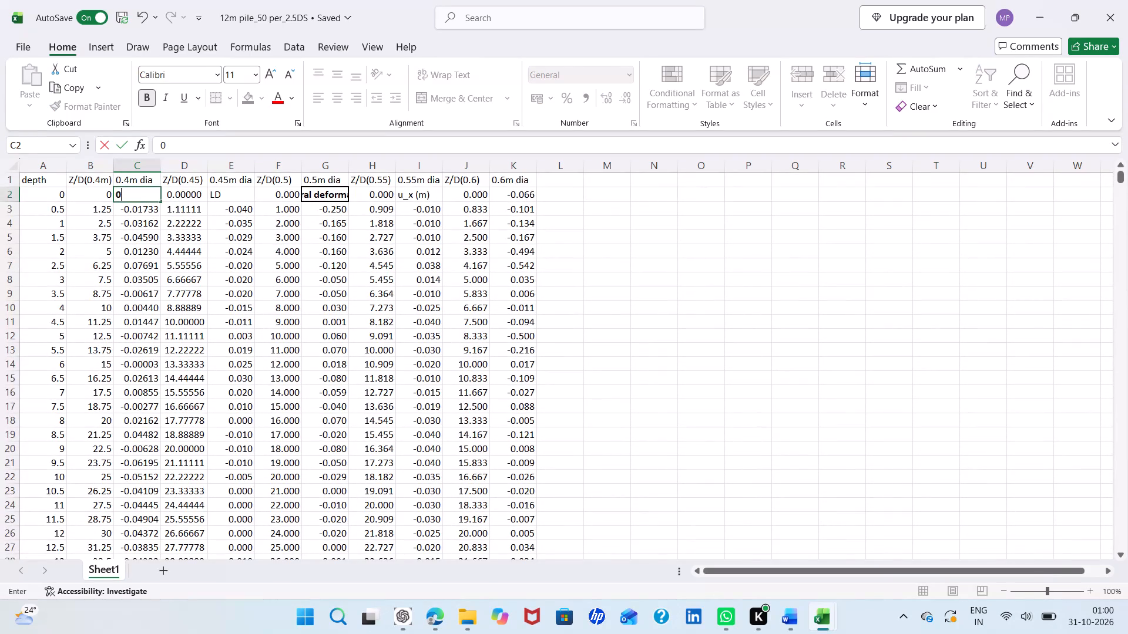
scroll(222, 201, down, 3)
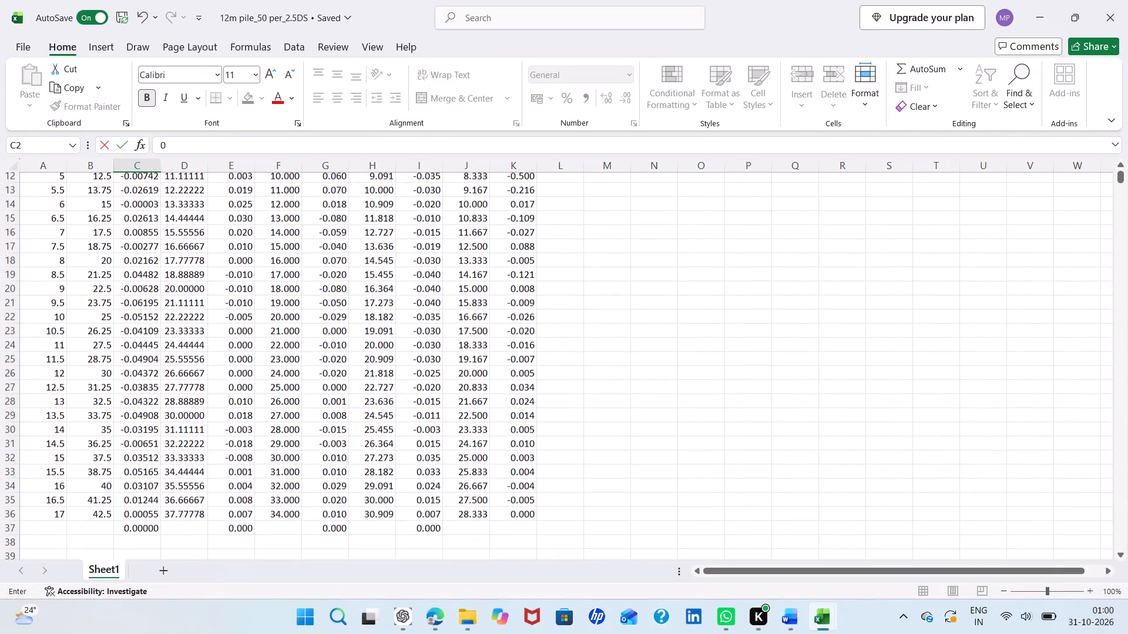
scroll(222, 201, up, 3)
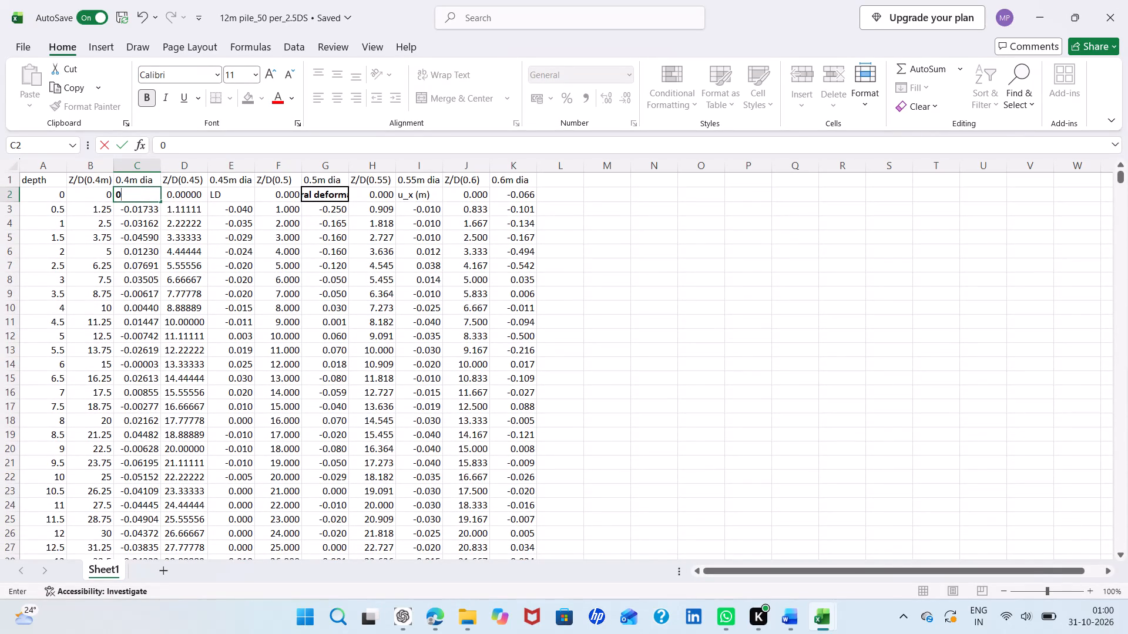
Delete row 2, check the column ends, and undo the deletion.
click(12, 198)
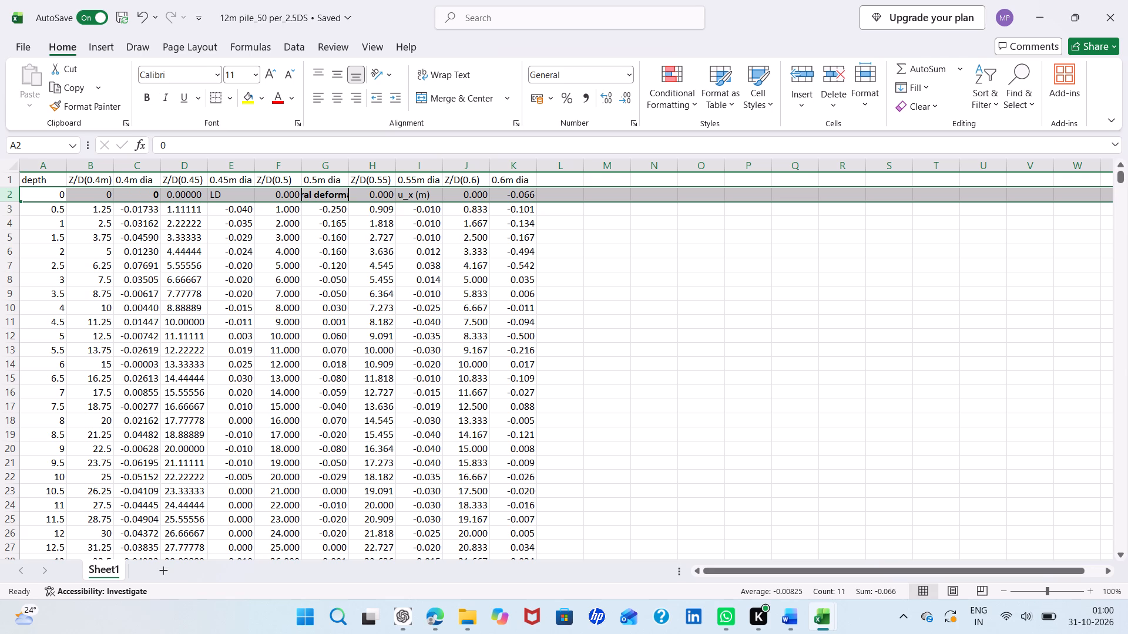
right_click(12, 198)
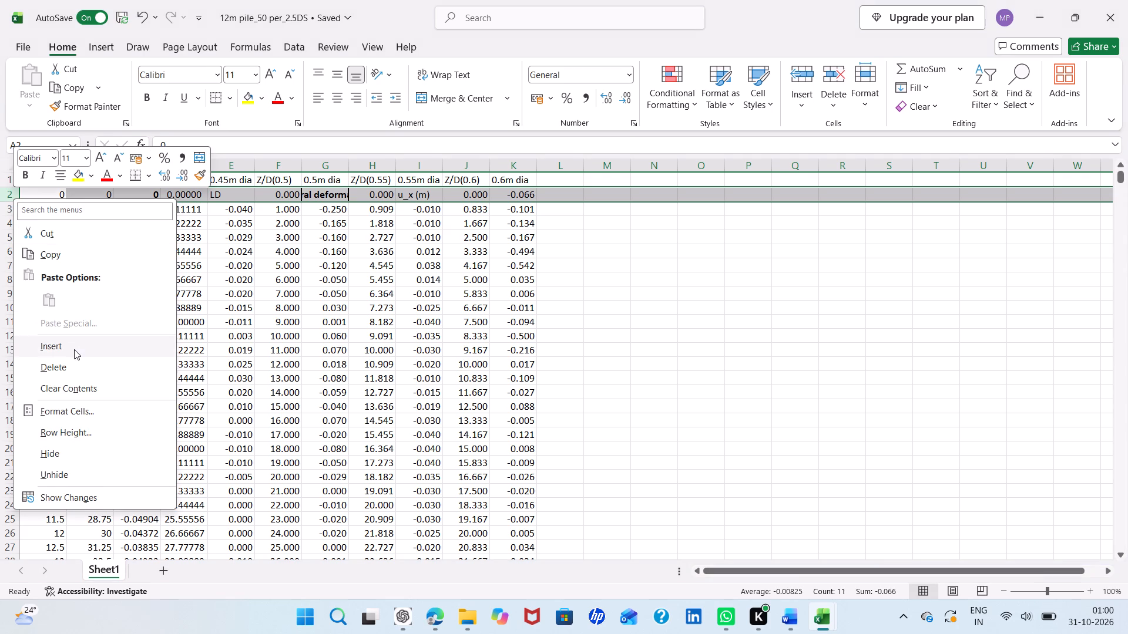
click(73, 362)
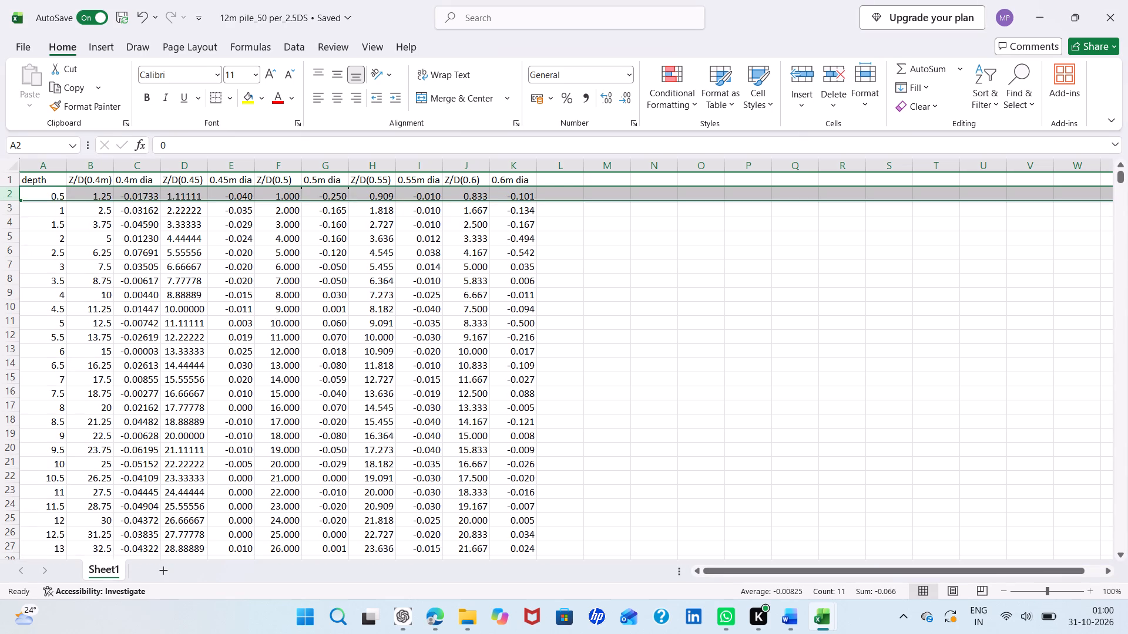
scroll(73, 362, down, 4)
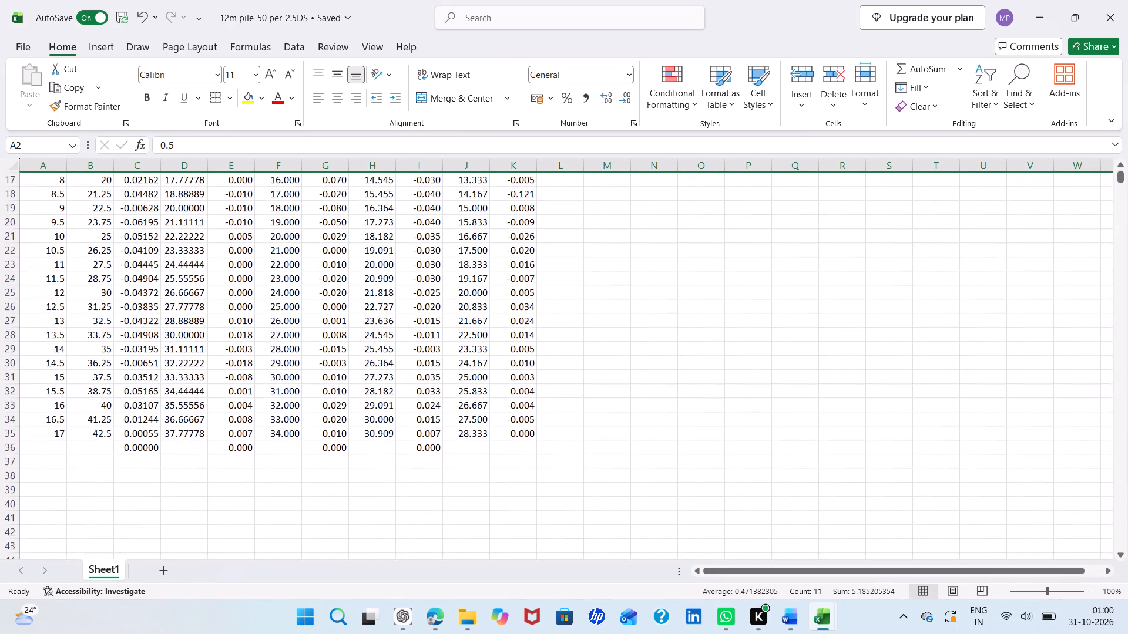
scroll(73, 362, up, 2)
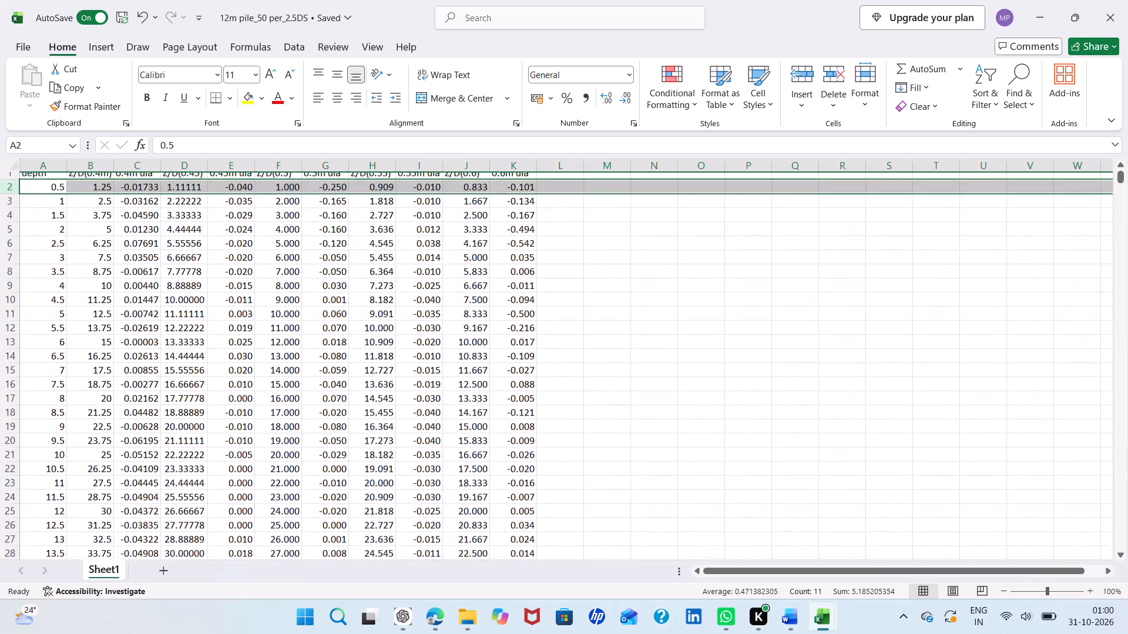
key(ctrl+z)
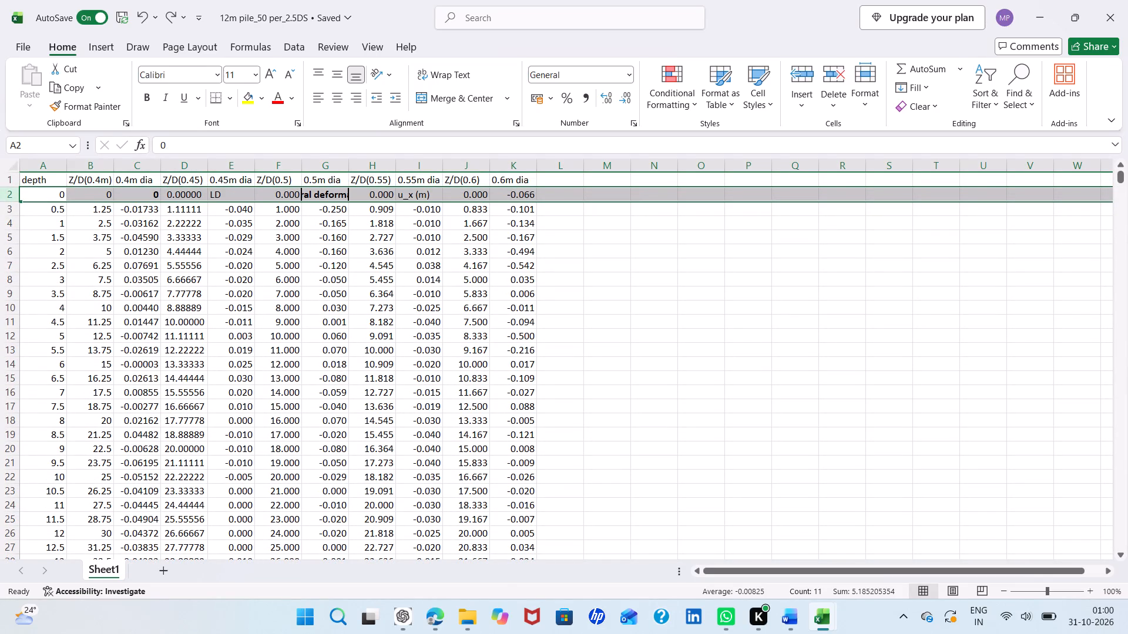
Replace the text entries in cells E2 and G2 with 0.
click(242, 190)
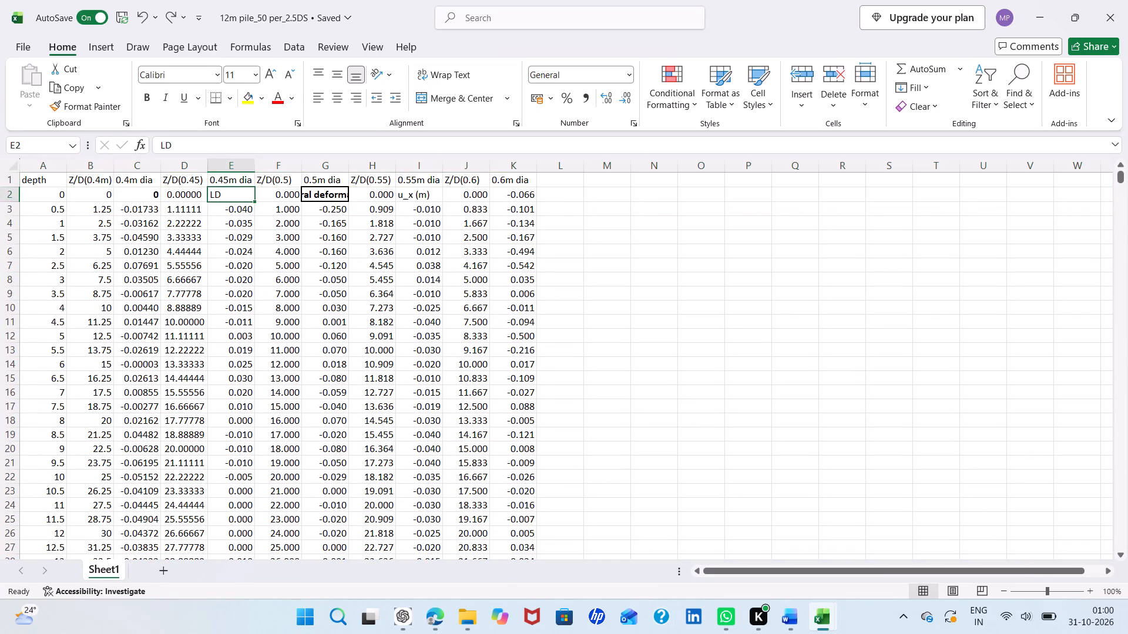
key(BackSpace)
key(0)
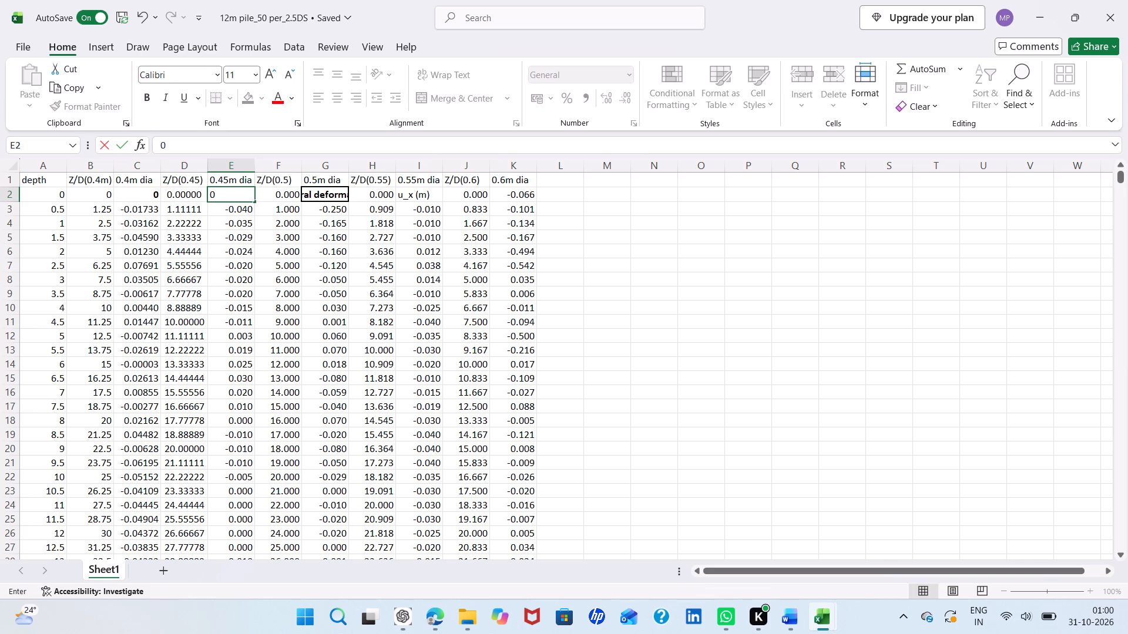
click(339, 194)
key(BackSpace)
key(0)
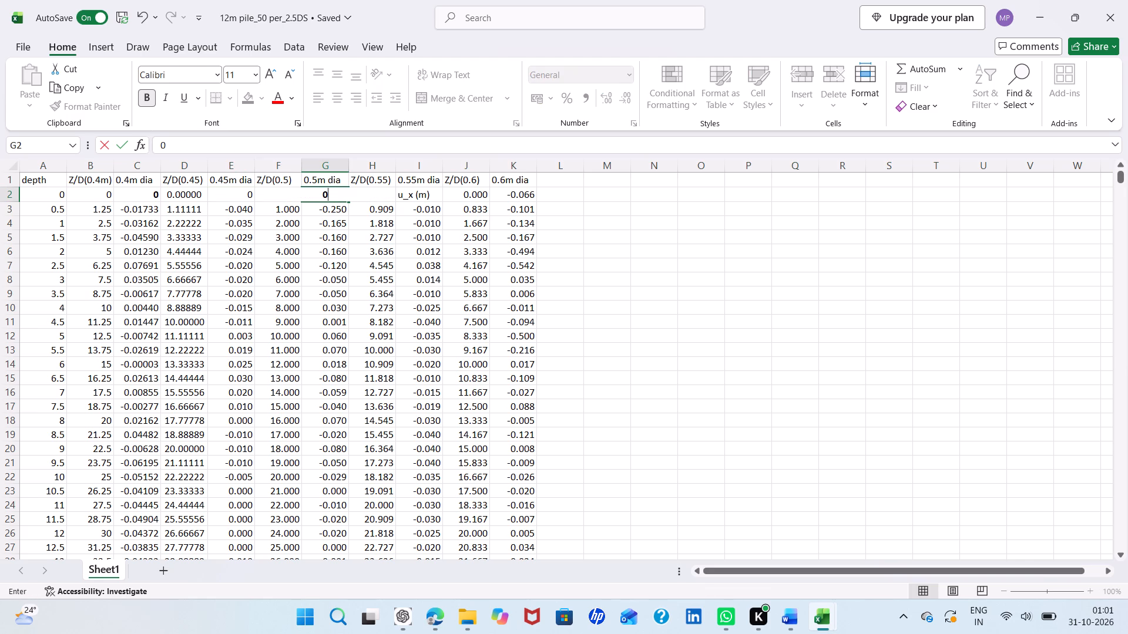
Delete row 2 and insert a blank row in its place beneath the headers.
click(9, 197)
right_click(9, 197)
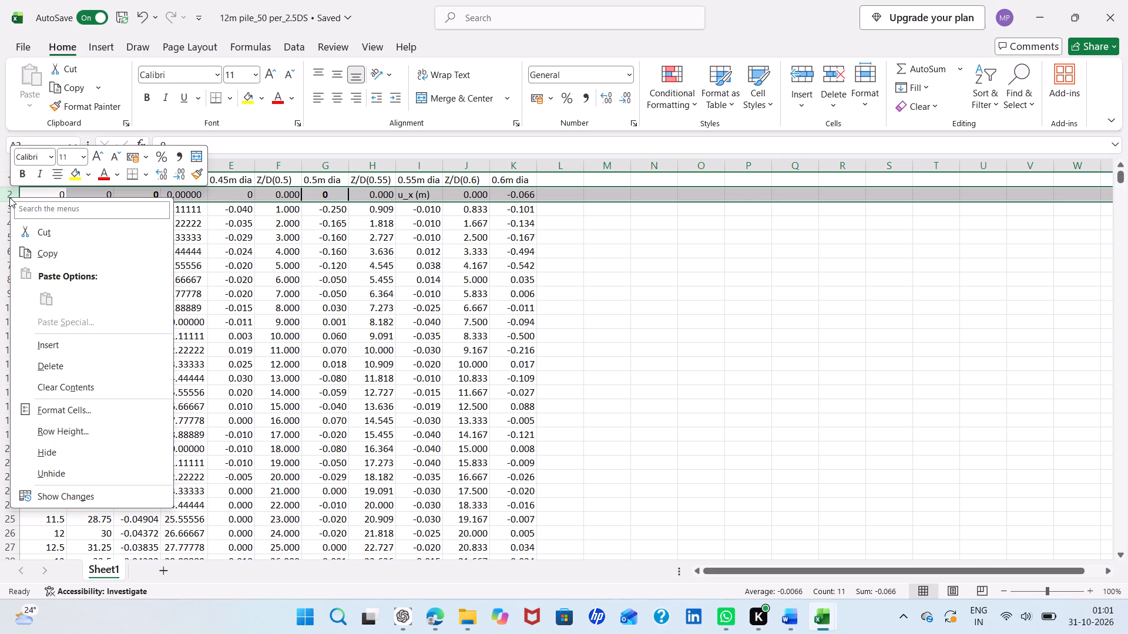
click(49, 363)
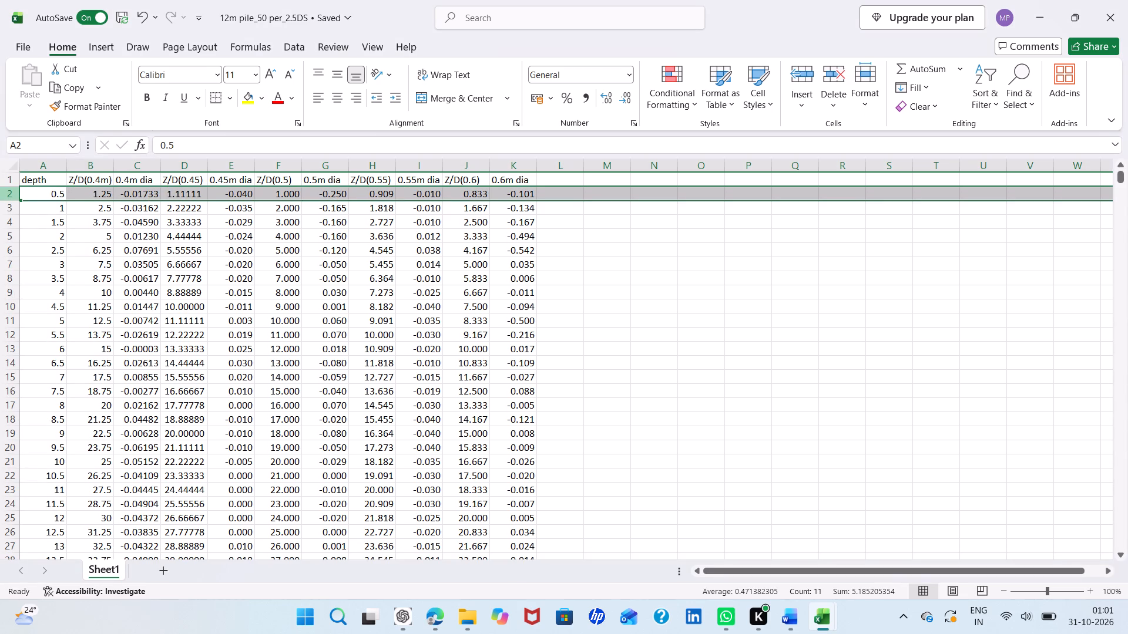
right_click(10, 193)
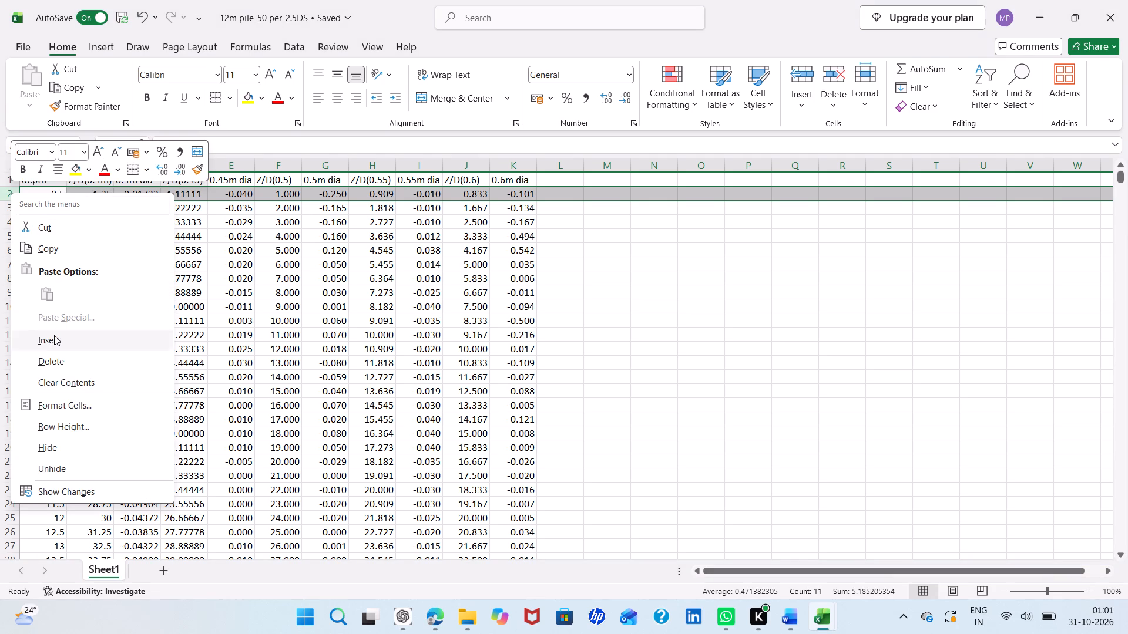
click(54, 336)
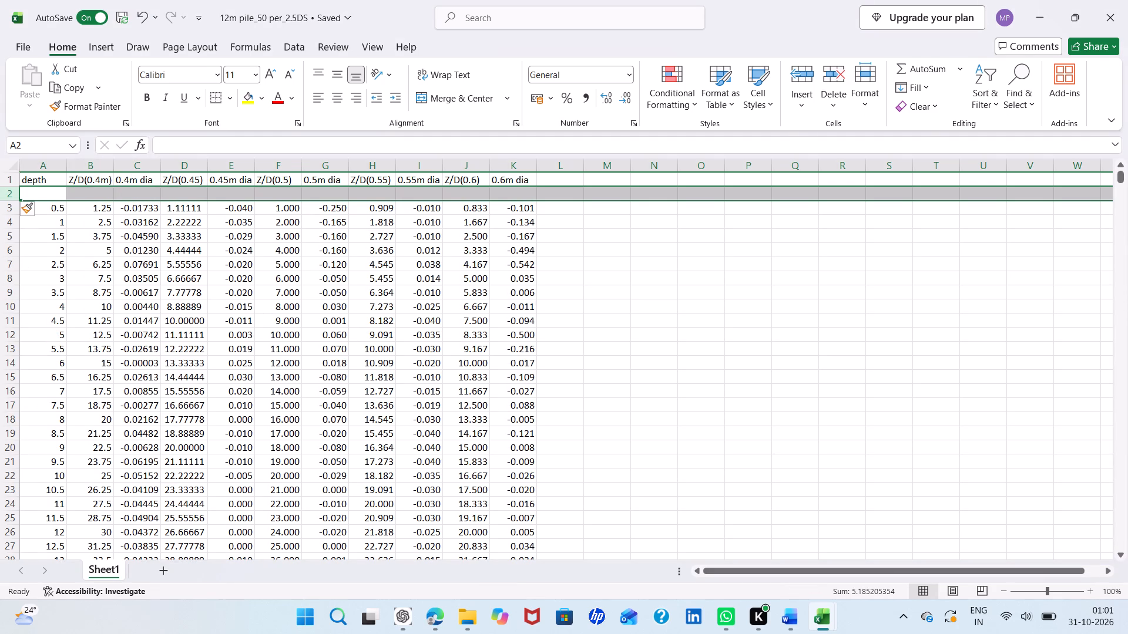
Enter 0 in each cell of the blank row from A2 through F2, under depth to Z/D(0.5).
click(55, 197)
key(0)
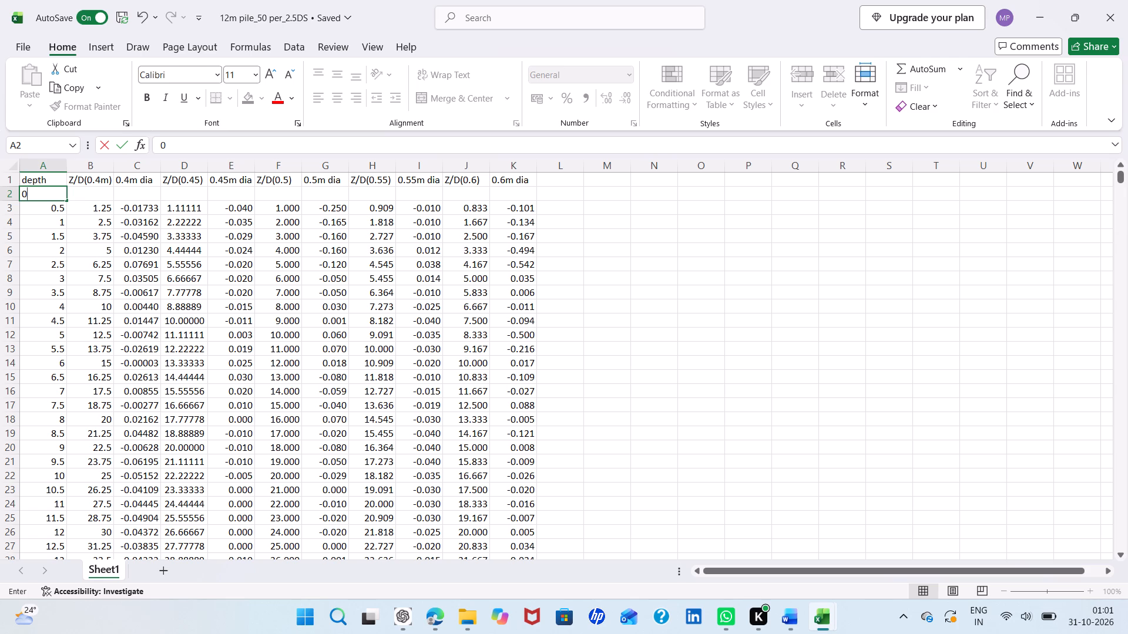
click(231, 197)
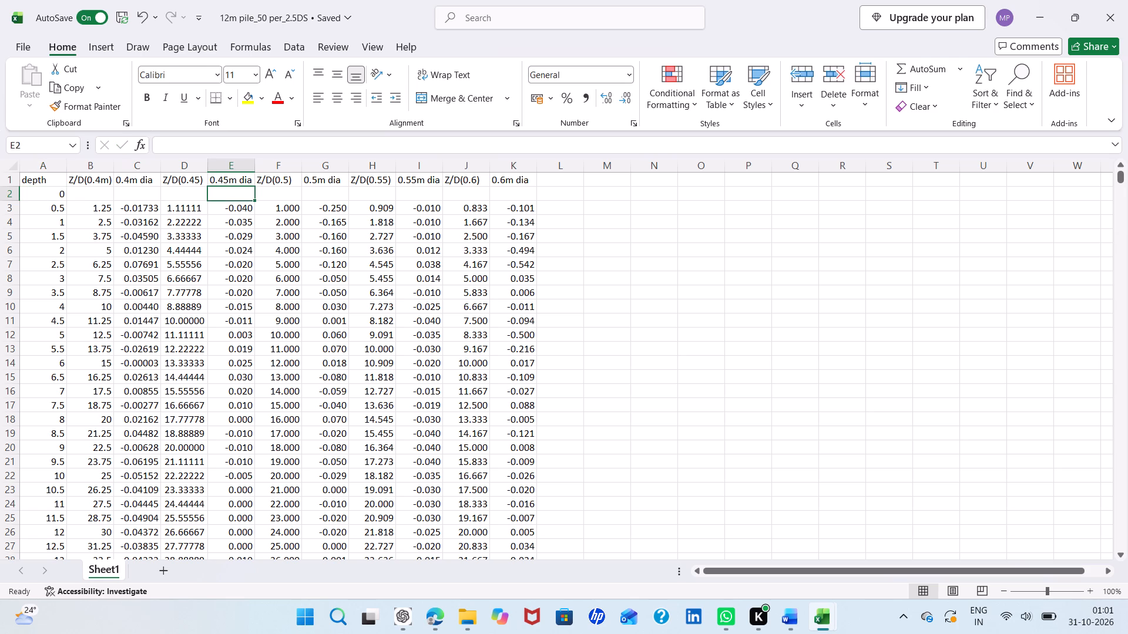
click(107, 190)
key(0)
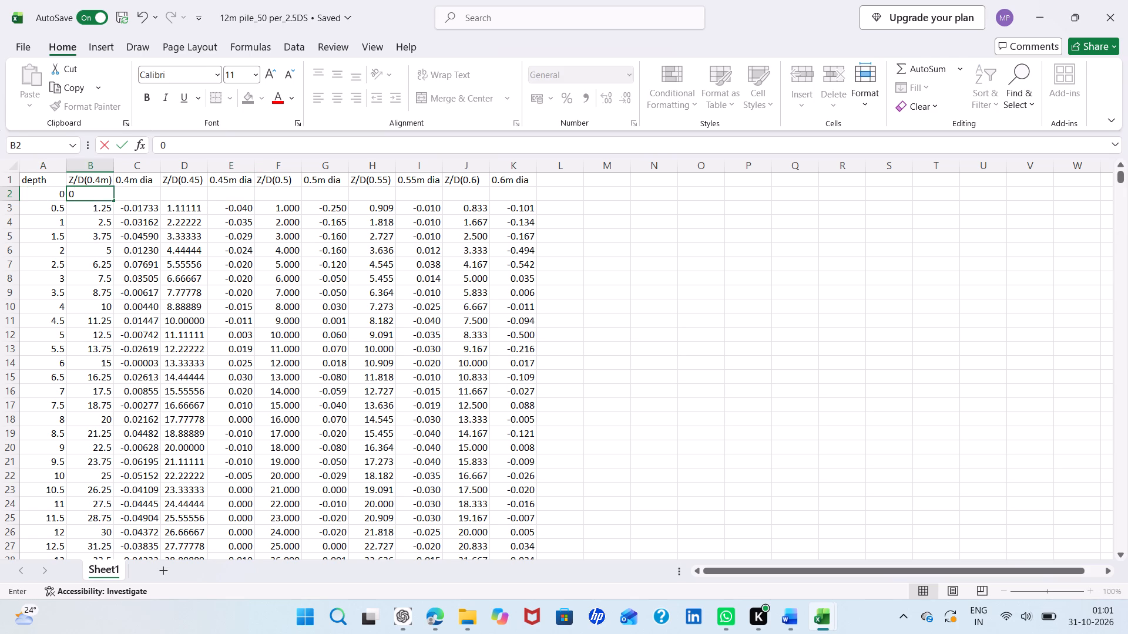
click(147, 194)
key(0)
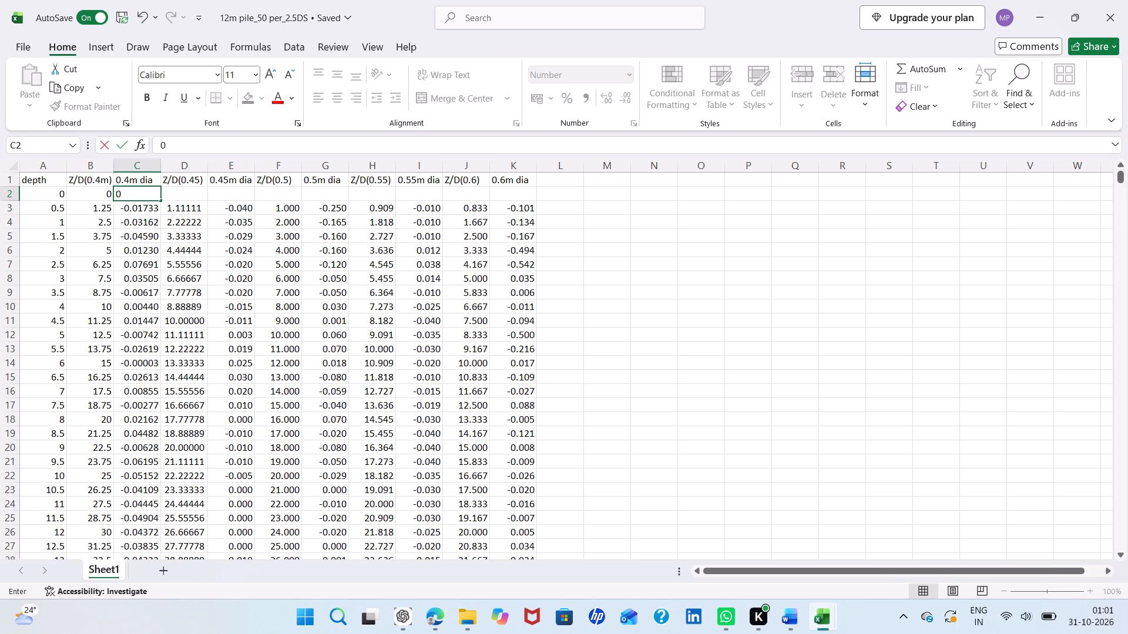
click(182, 195)
key(0)
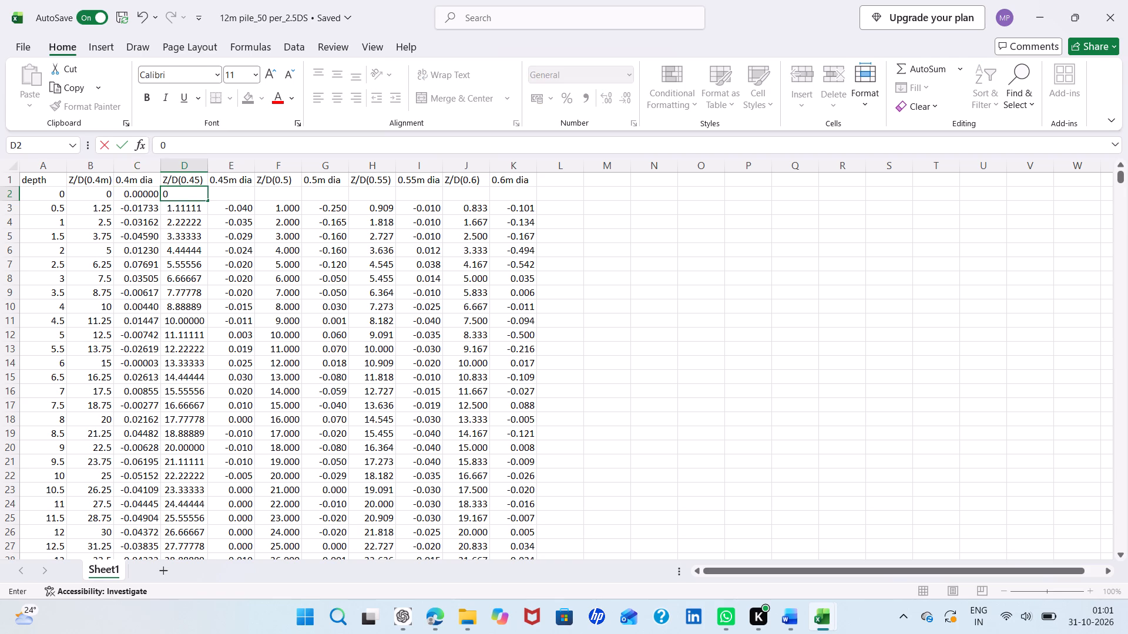
click(265, 195)
key(0)
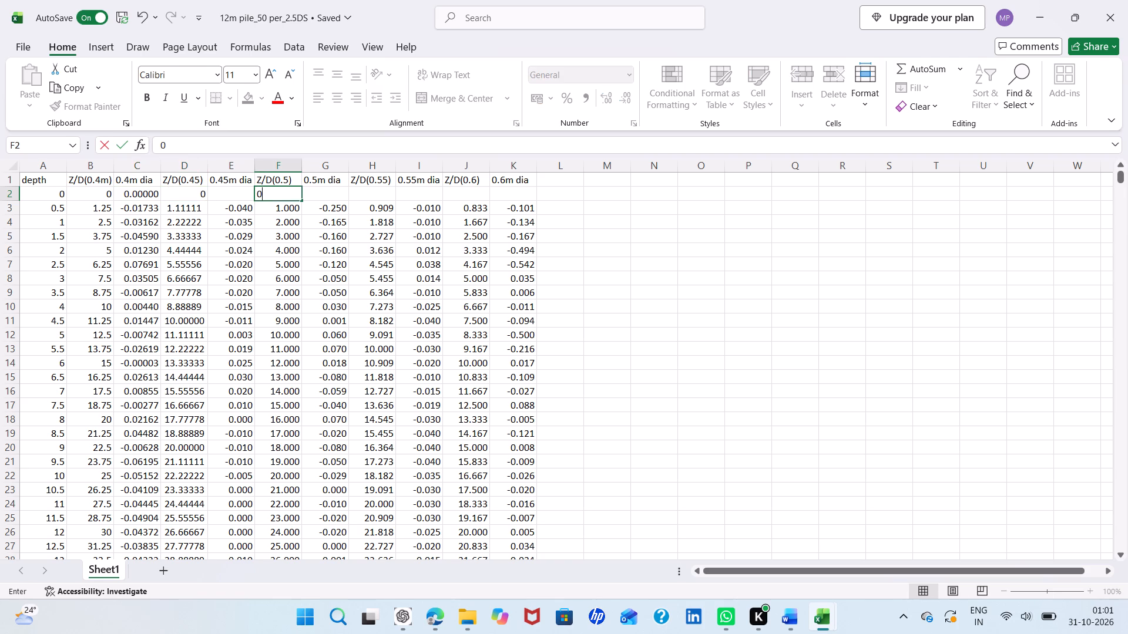
click(239, 198)
key(0)
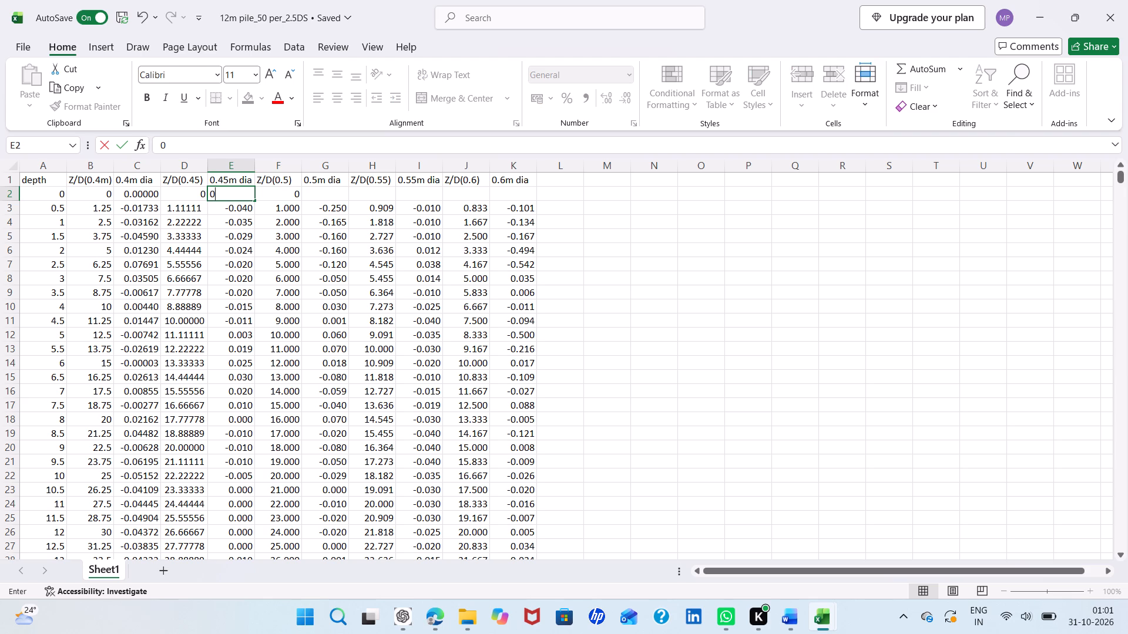
Enter 0 in each remaining row 2 cell from G2 through K2, under 0.5m dia to 0.6m dia.
click(317, 197)
key(0)
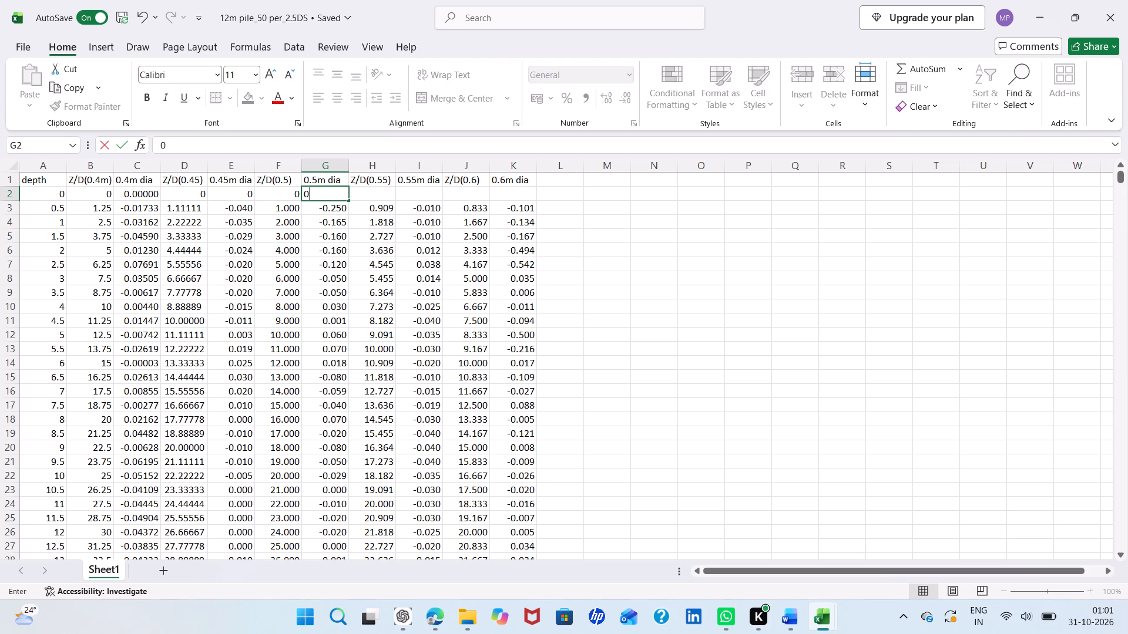
click(374, 198)
key(0)
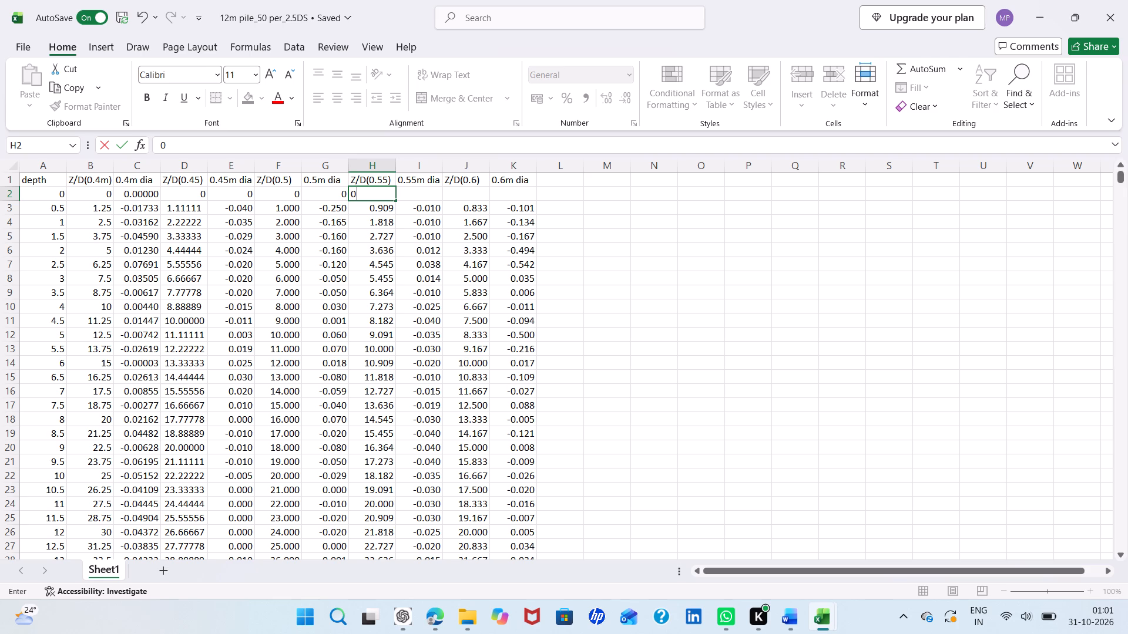
key(Right)
key(0)
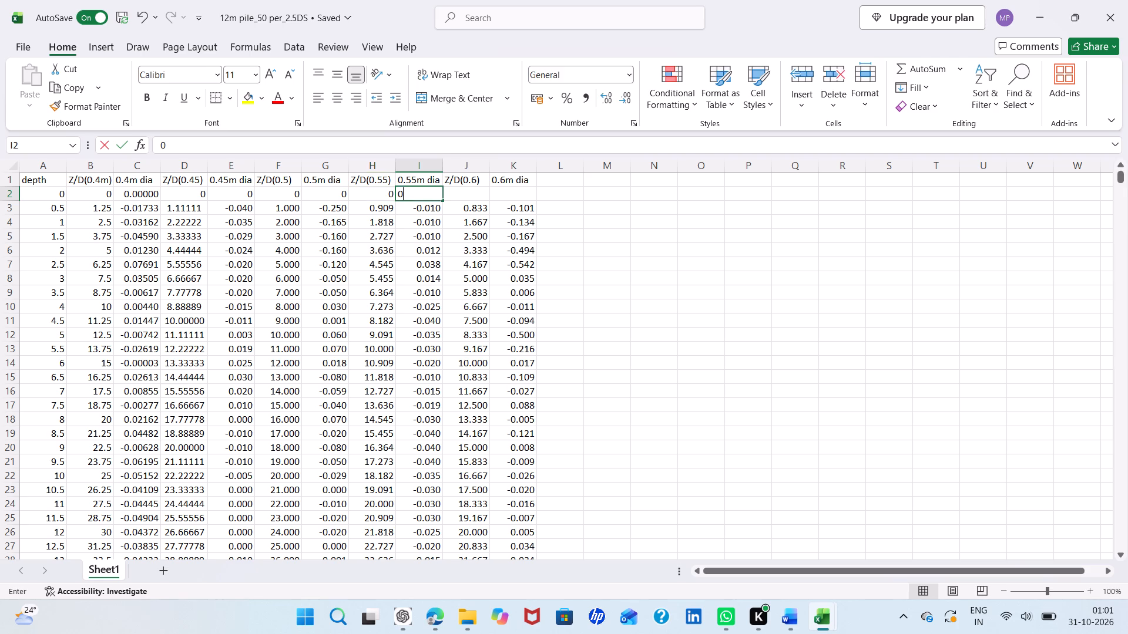
key(Right)
key(0)
key(Right)
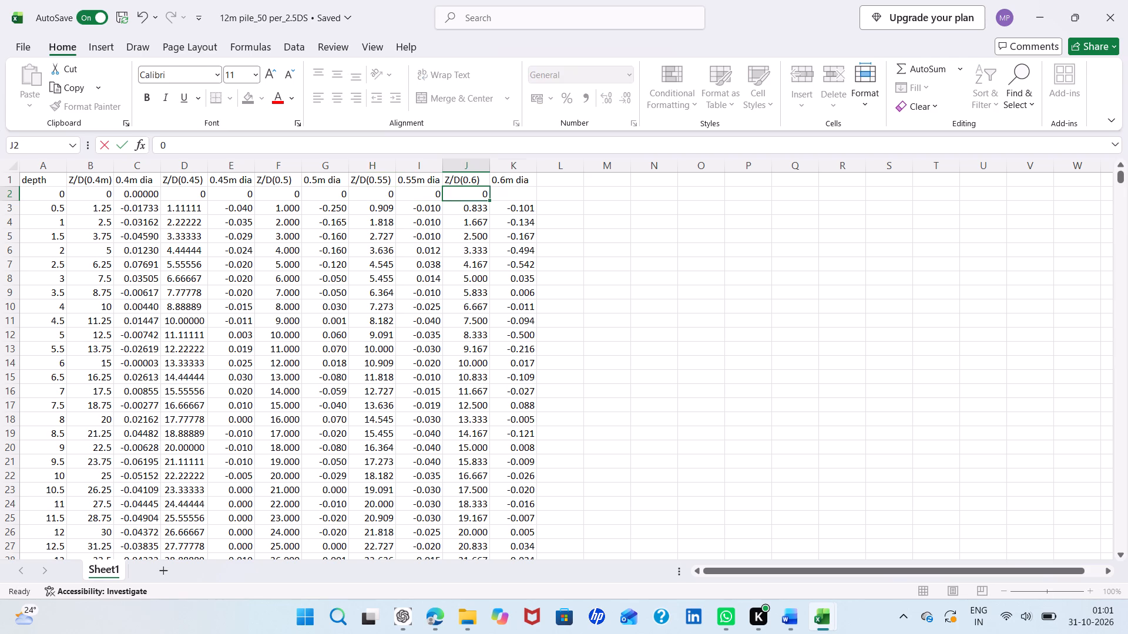
key(0)
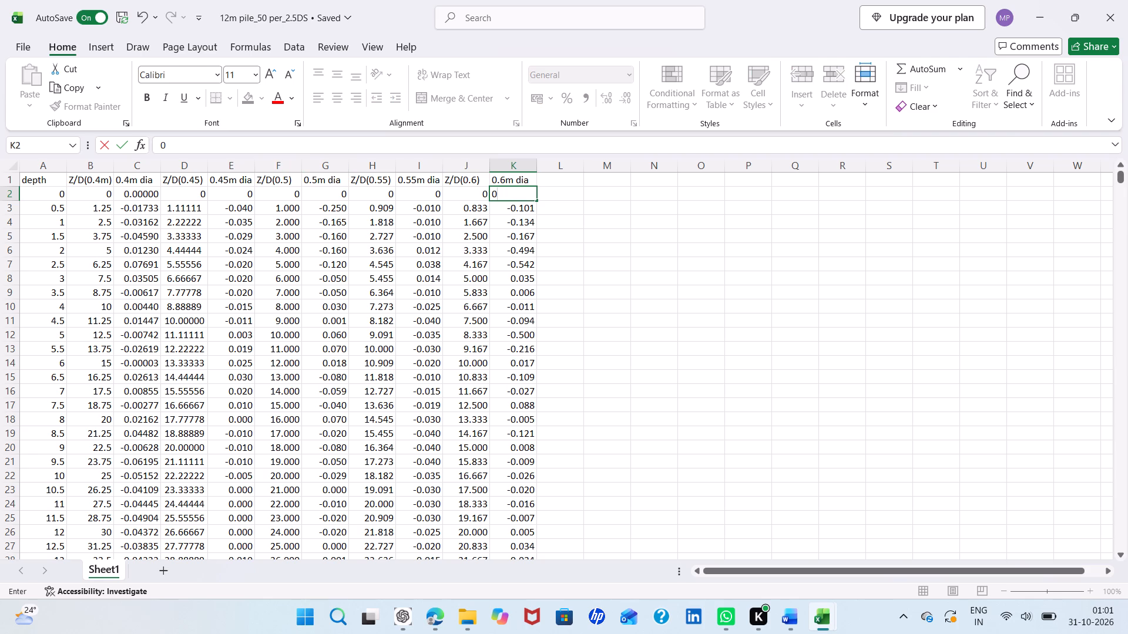
Insert a scatter chart from the Z/D(0.4m) and 0.4m dia columns.
click(149, 169)
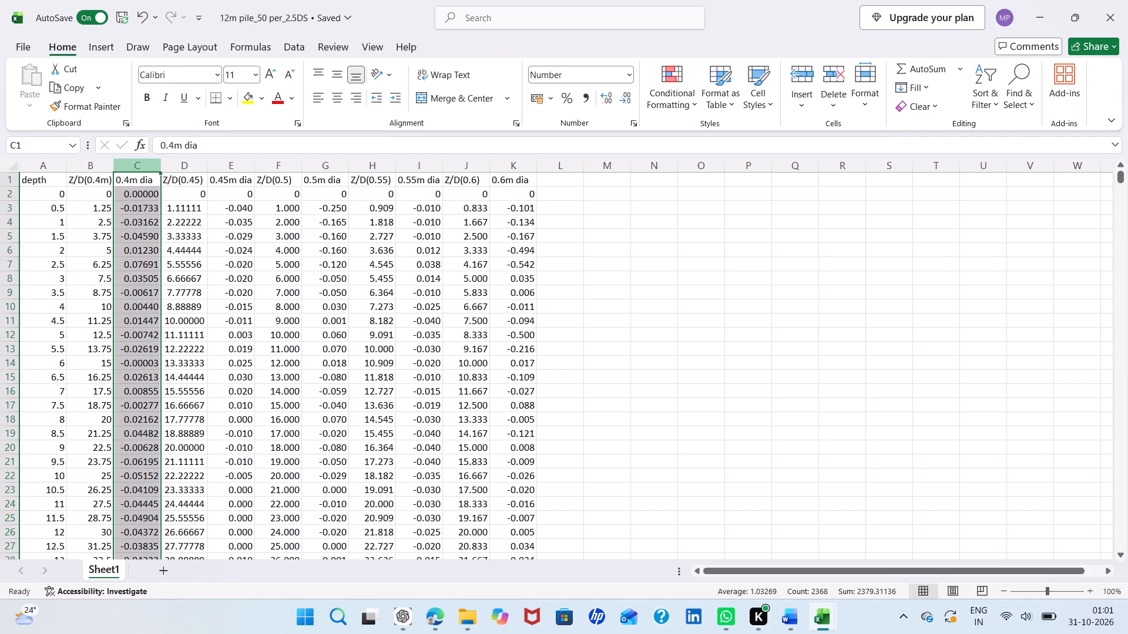
ctrl+click(94, 168)
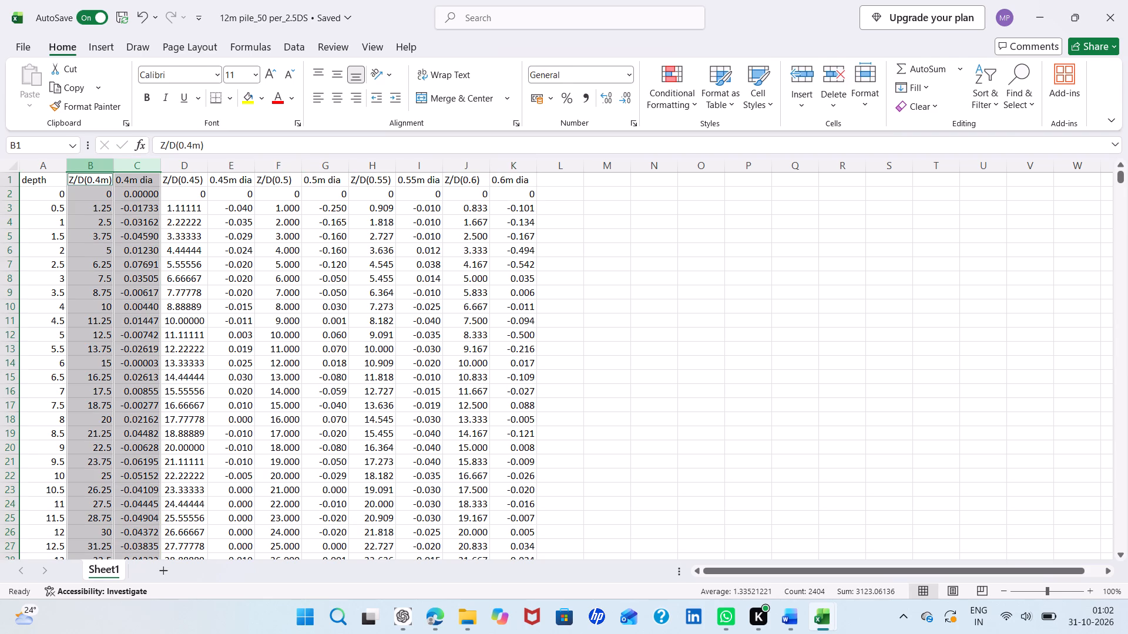
click(109, 55)
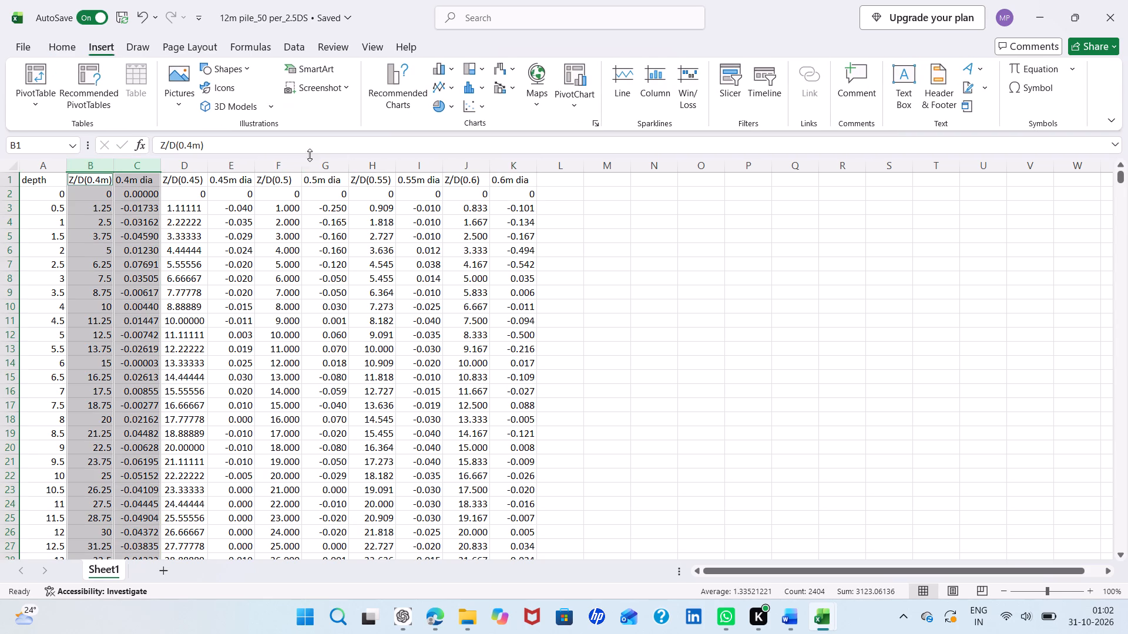
click(484, 109)
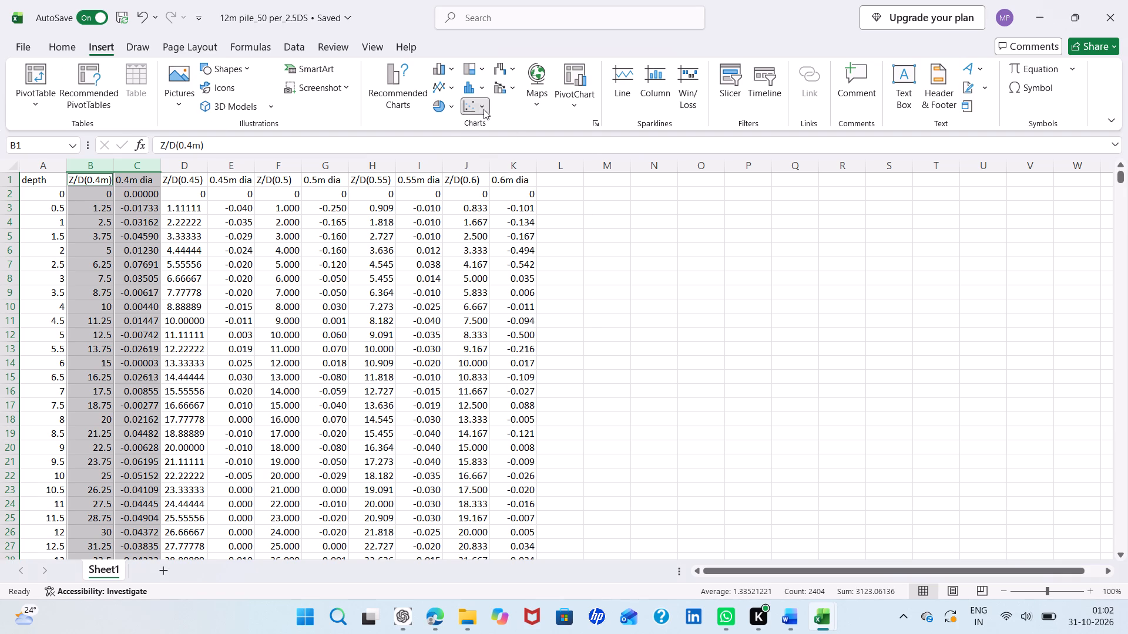
click(560, 161)
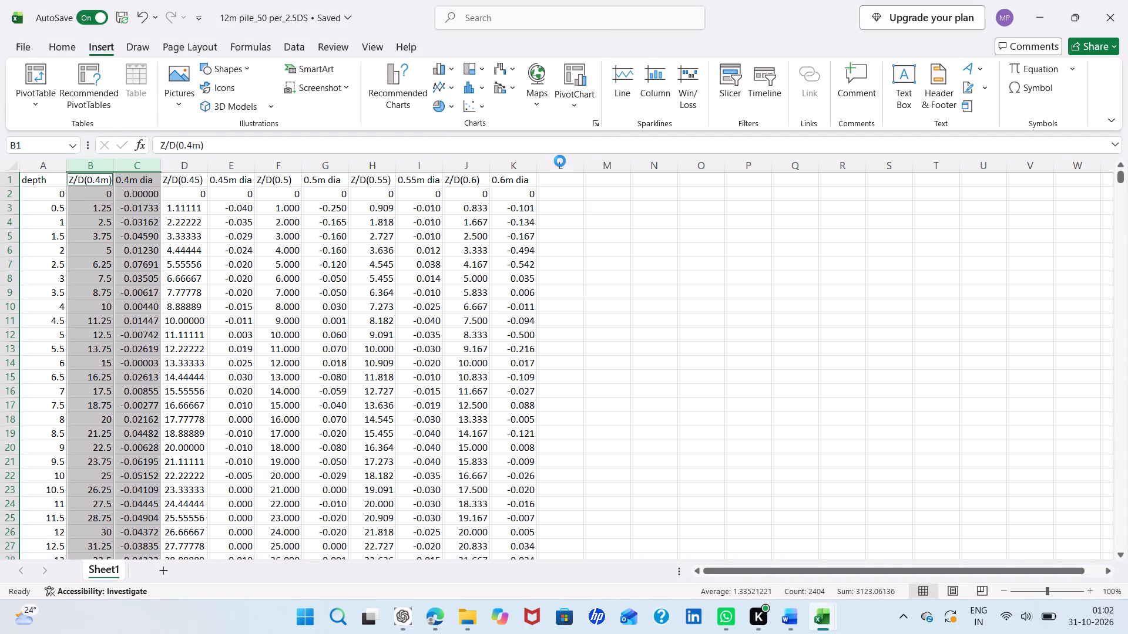